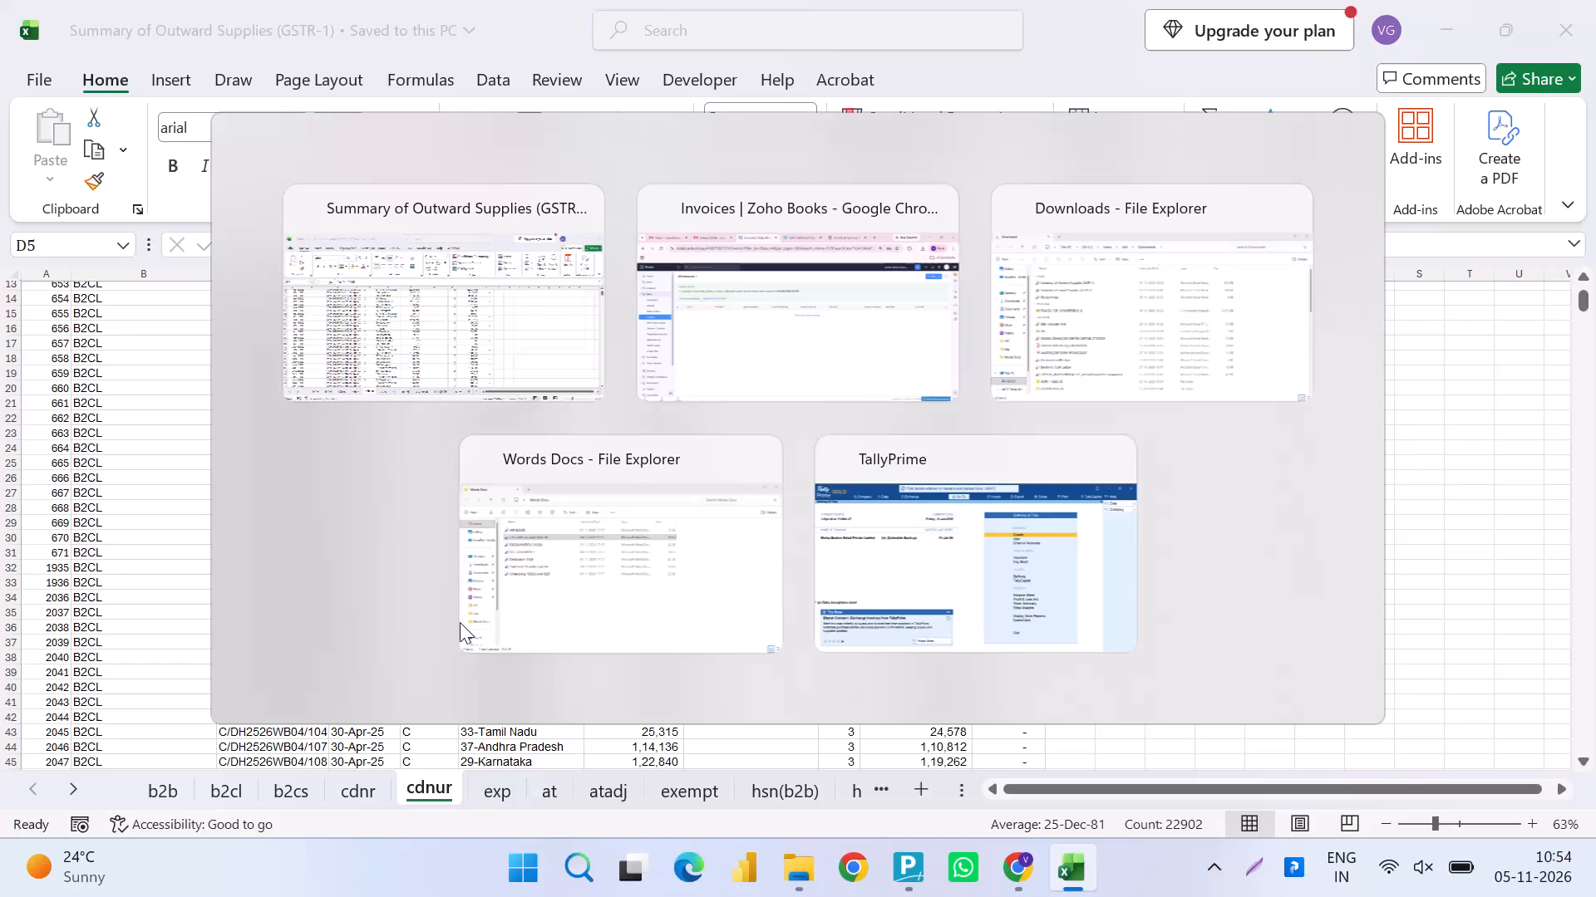
Switch from the GSTR-1 workbook in Excel to the Zoho Books invoices page in Chrome.
scroll(460, 622, "left", 5)
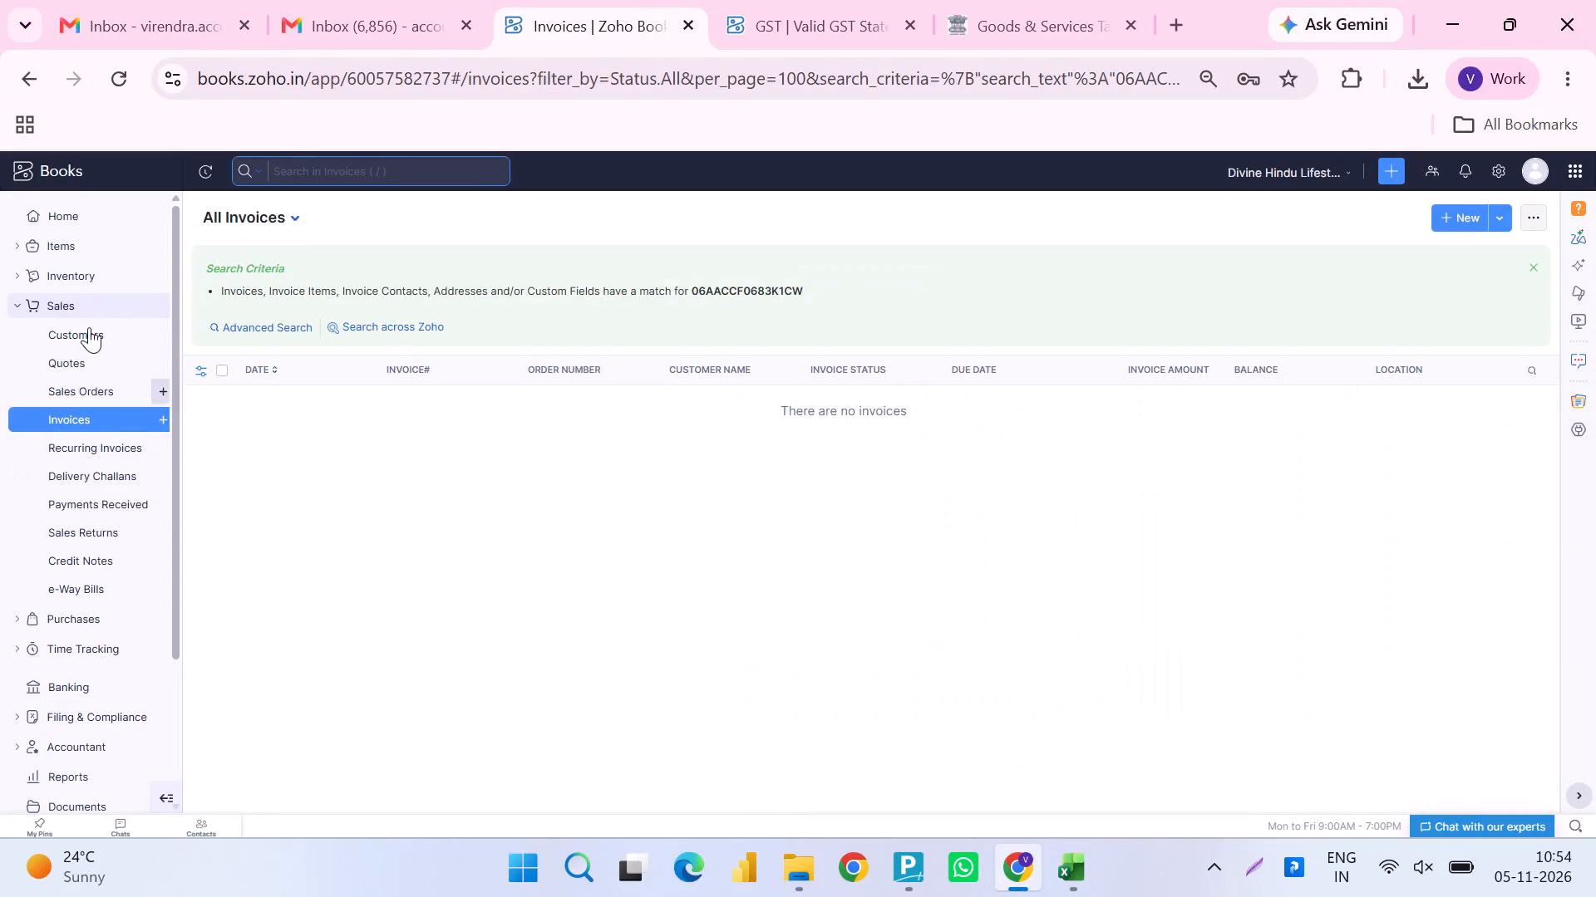
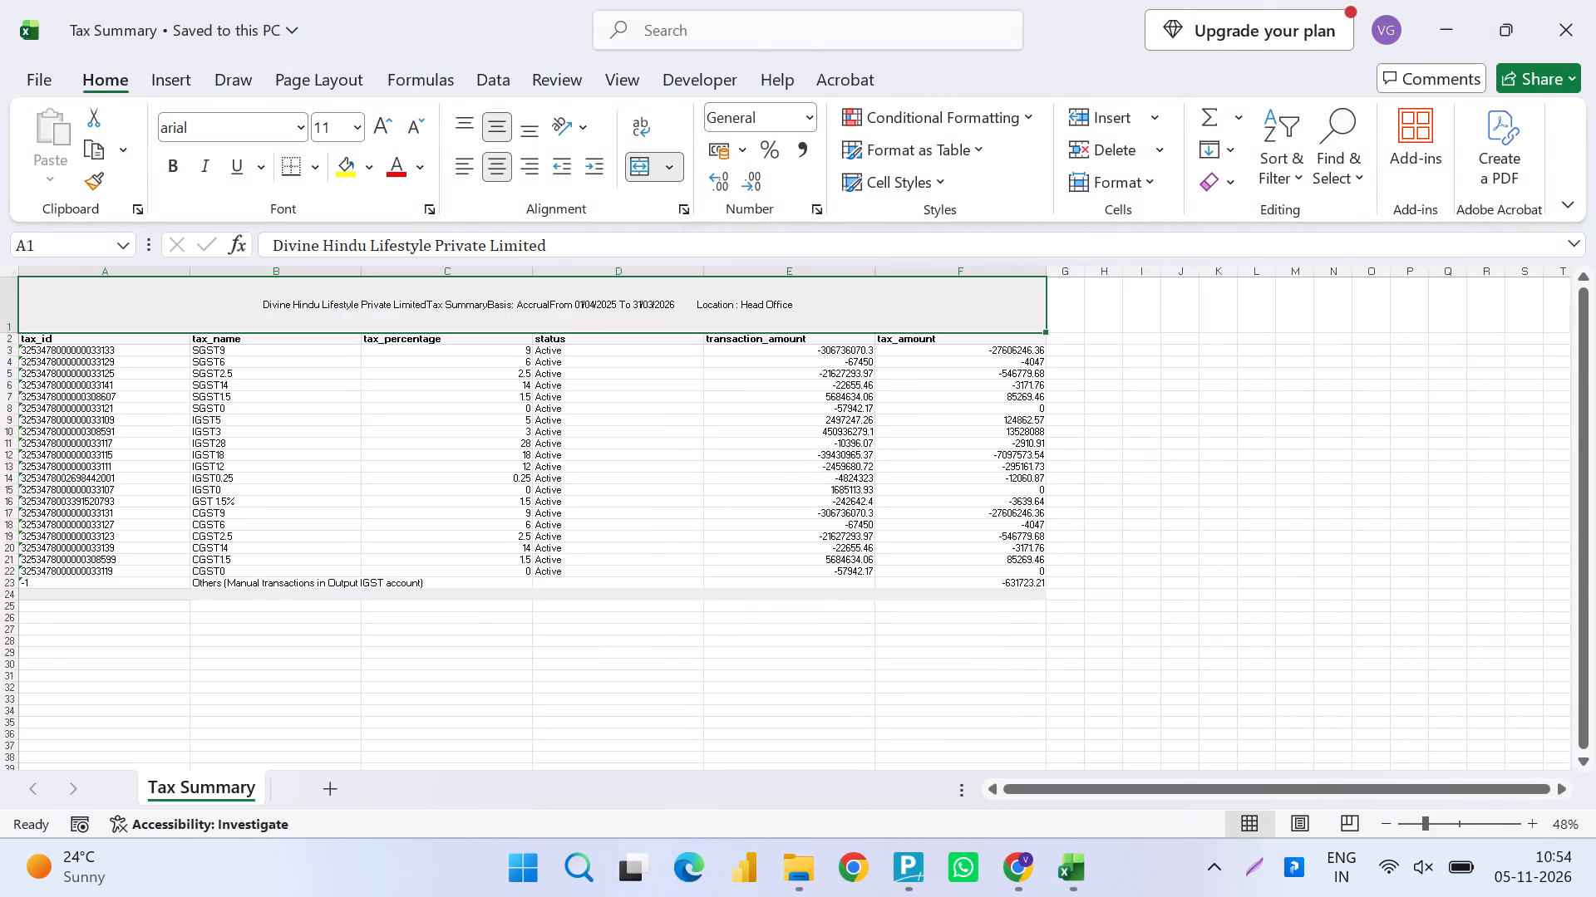
Save the Tax Summary workbook.
key("ctrl+s")
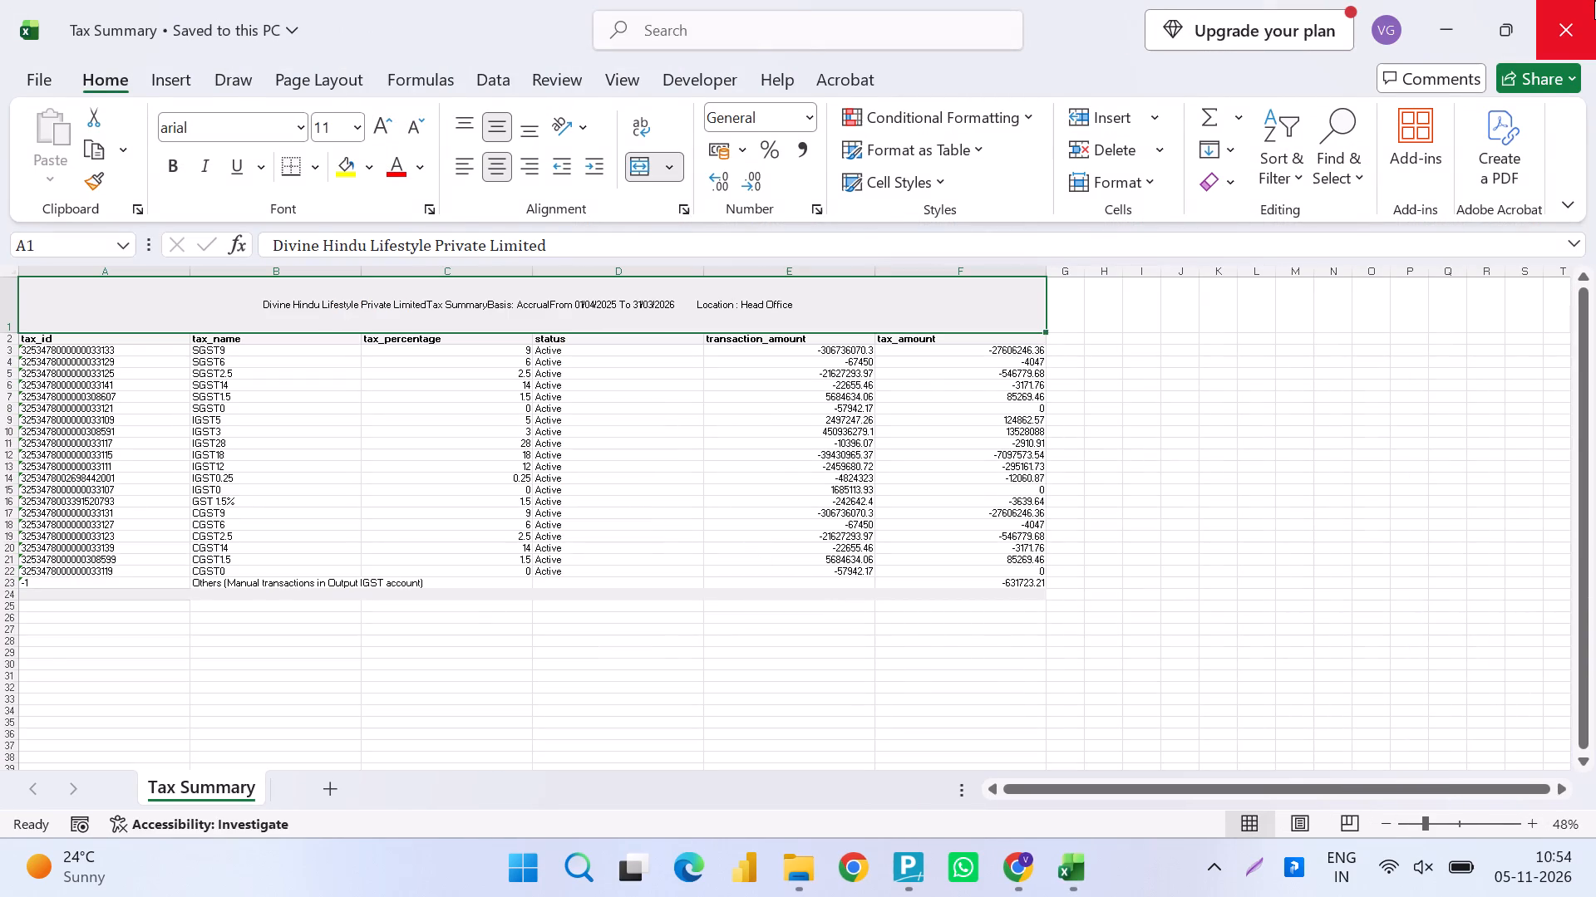
Format the transaction_amount and tax_amount values in E3:F23 with comma style and no decimal places.
left_click(966, 358)
key("Up")
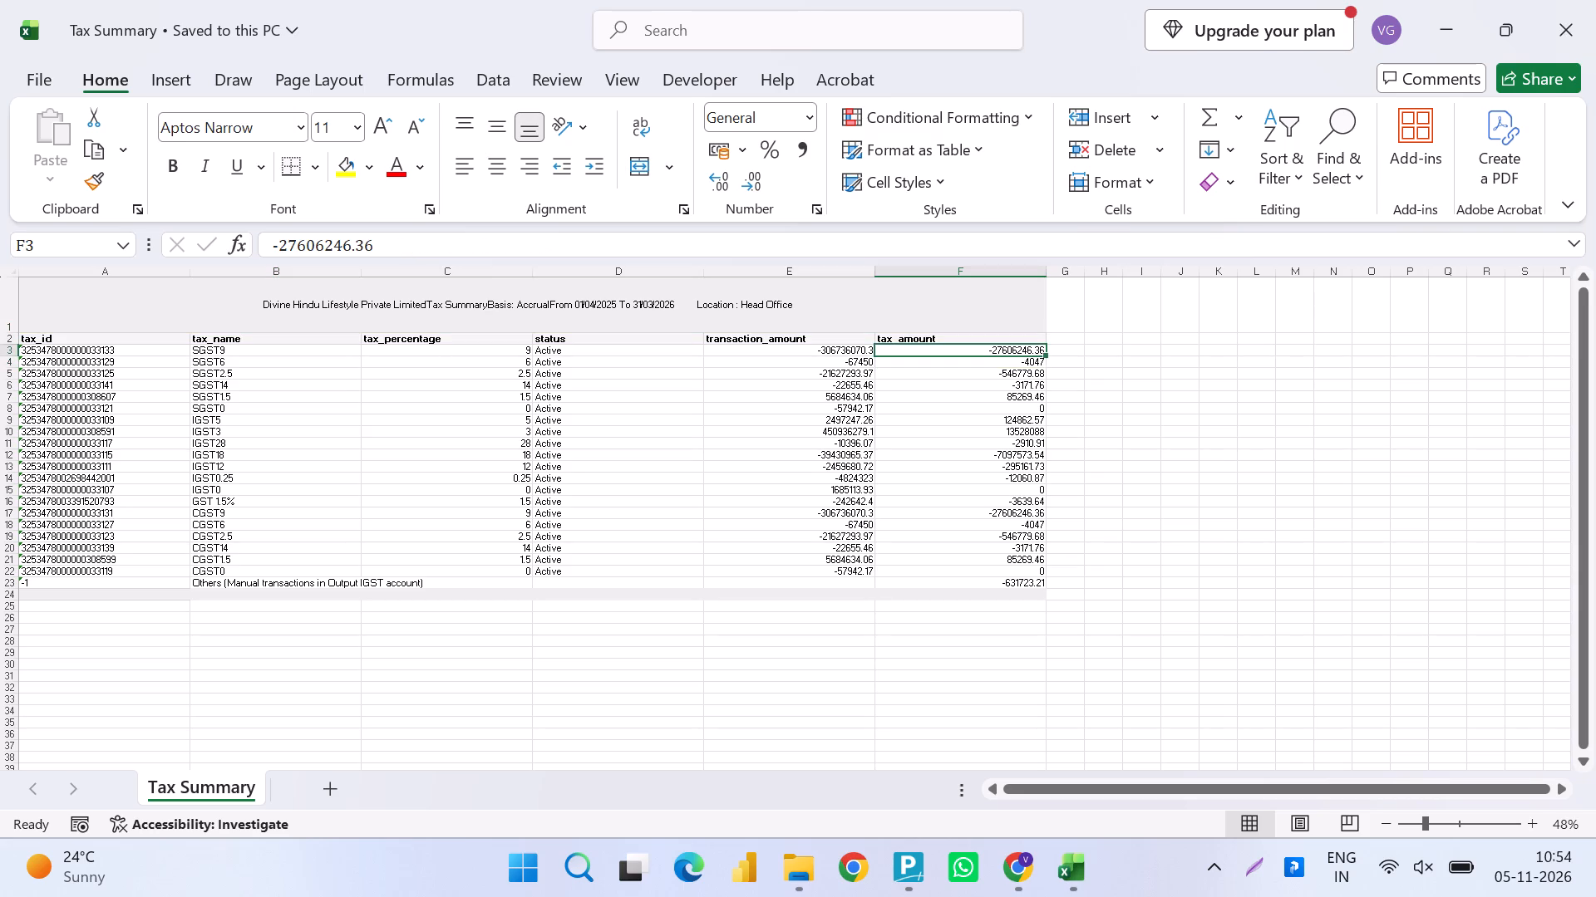
key("ctrl+shift+Down")
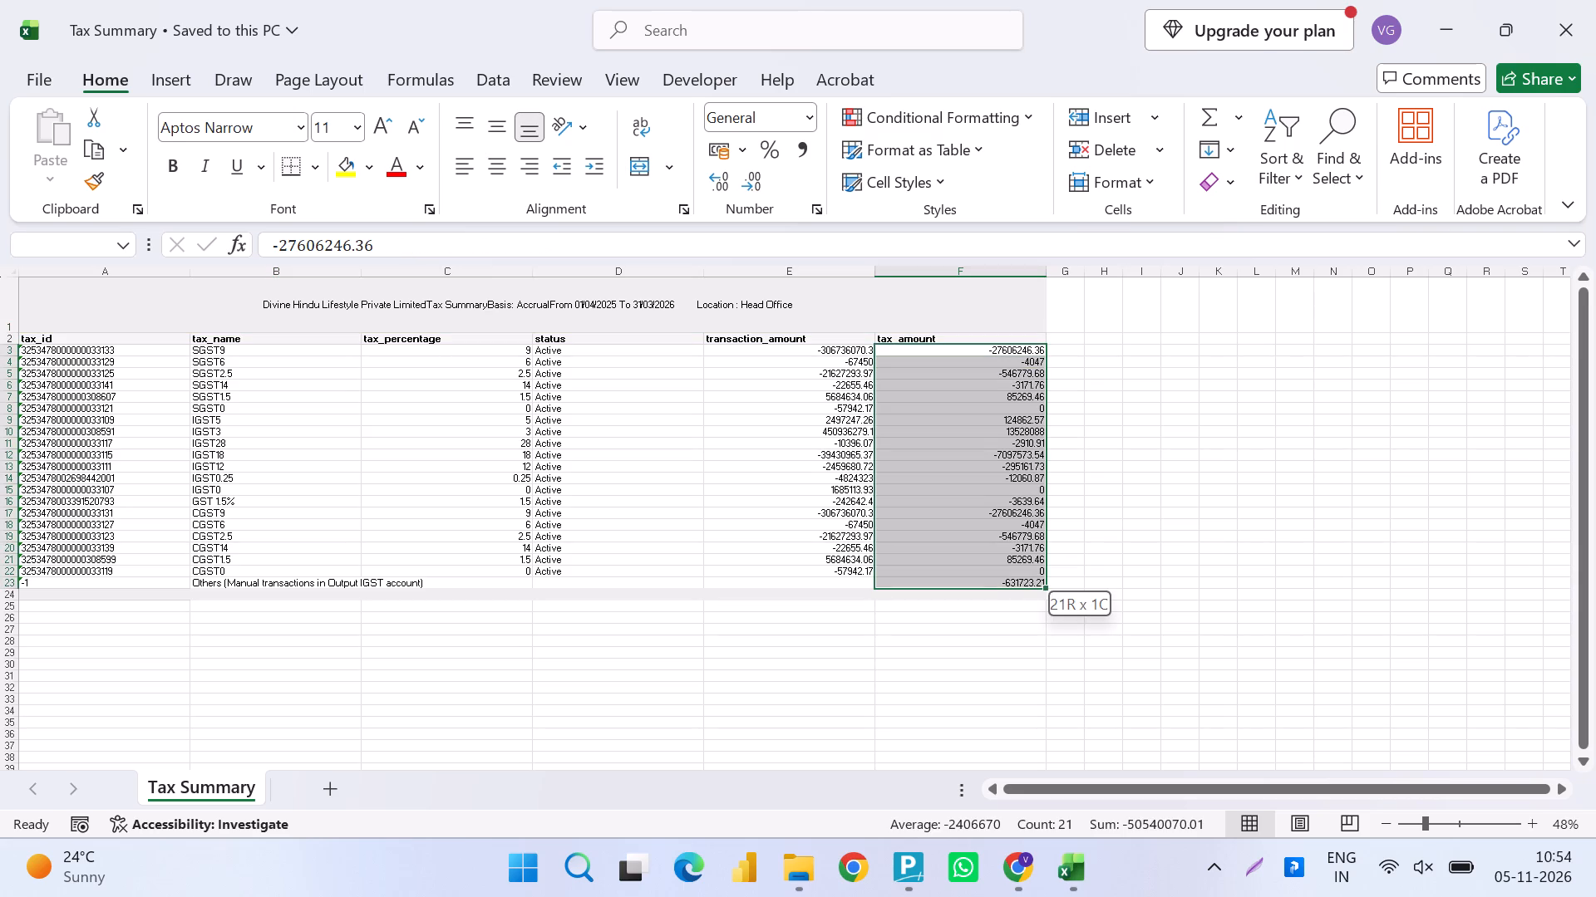
key("shift+Left")
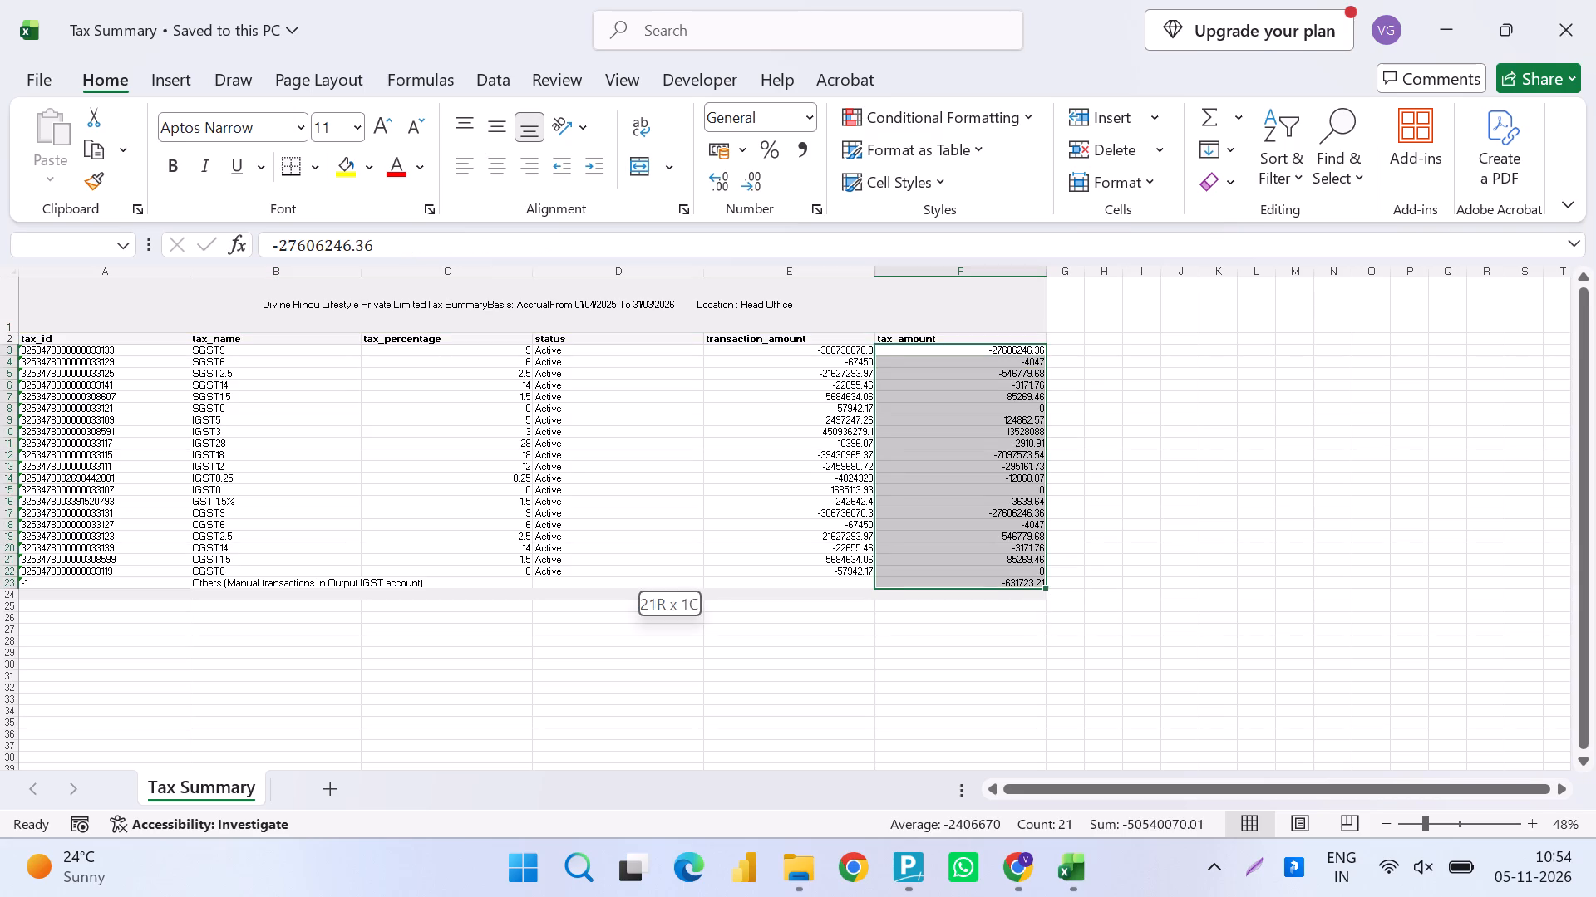
left_click(794, 140)
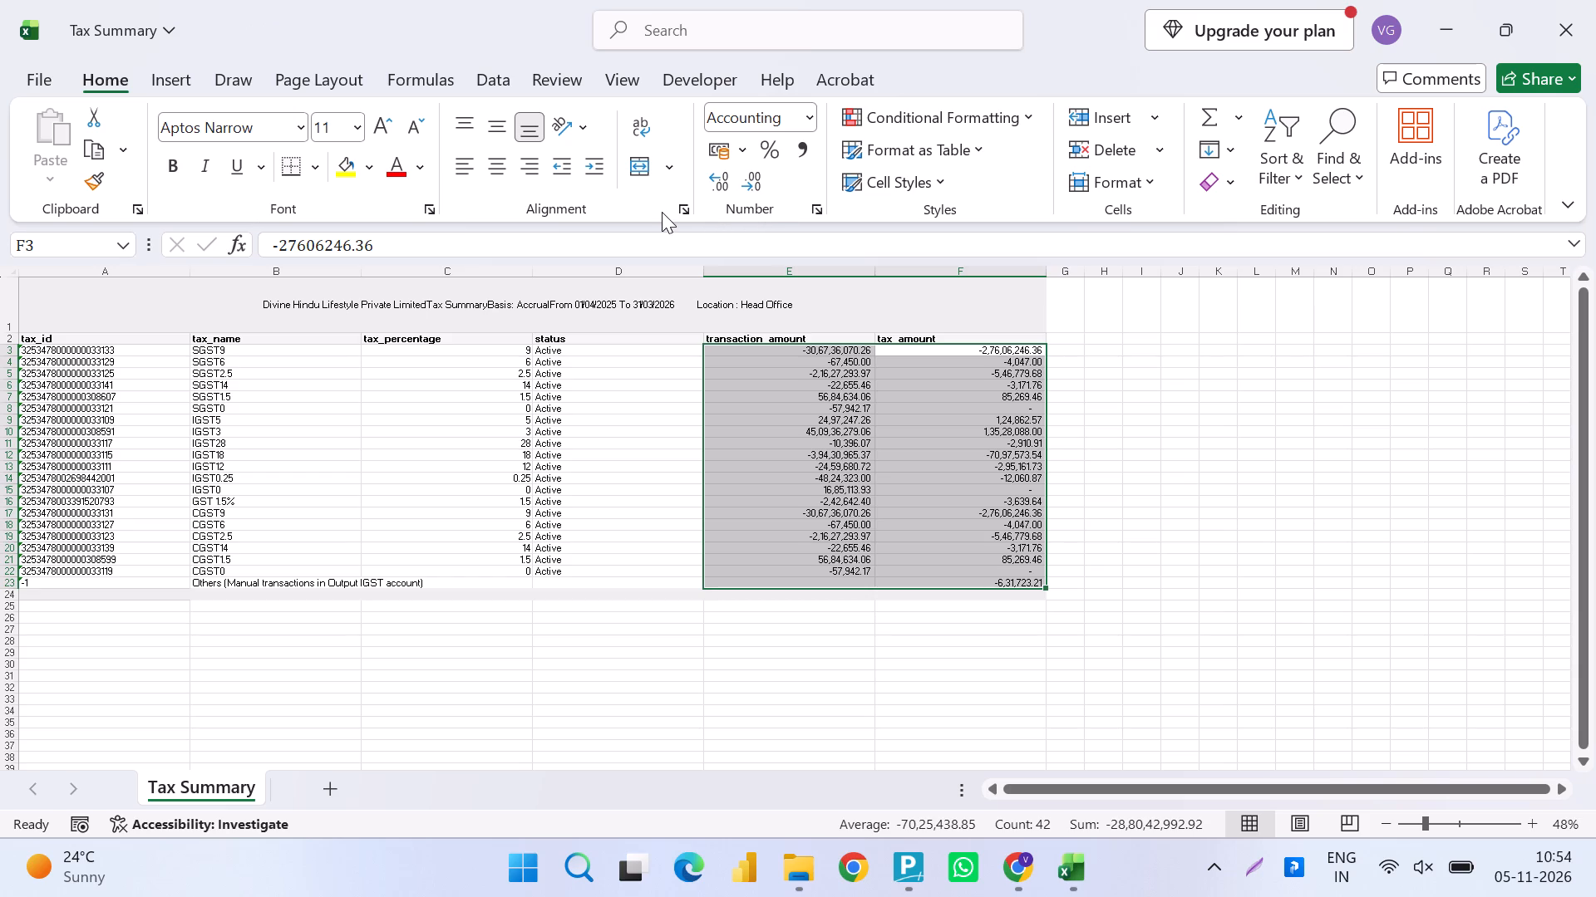
triple_click(753, 177)
key("shift+Right")
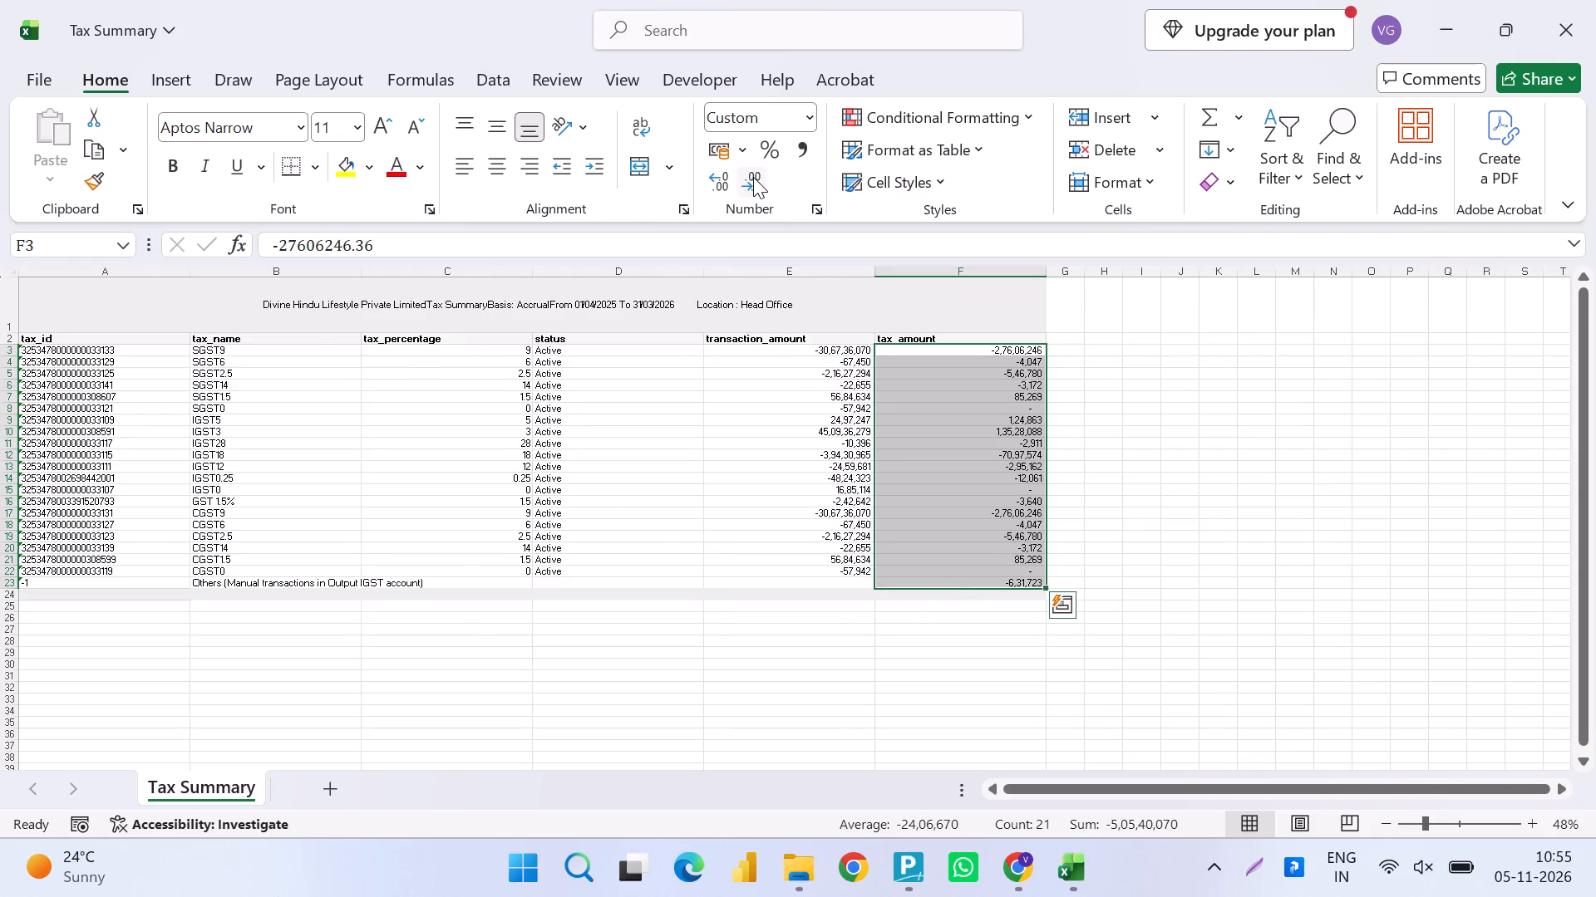
Switch to the Words Docs folder in File Explorer, open the ANNEXURE document to view it, and close it.
key("alt+Tab")
key("alt+Left")
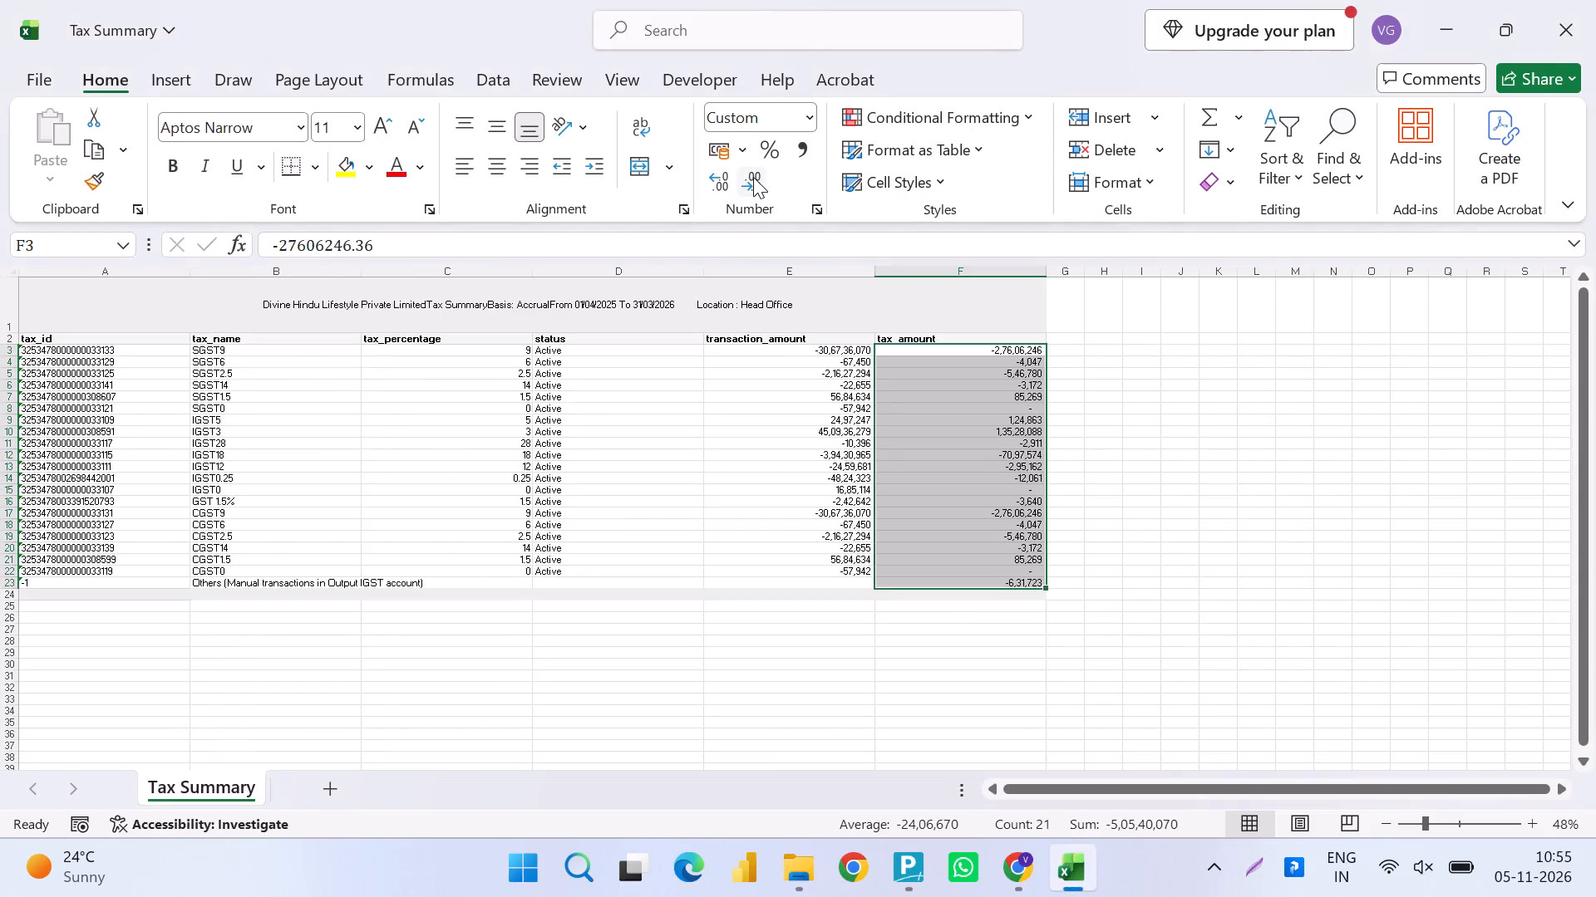
key("alt+Tab")
key("alt+Tab")
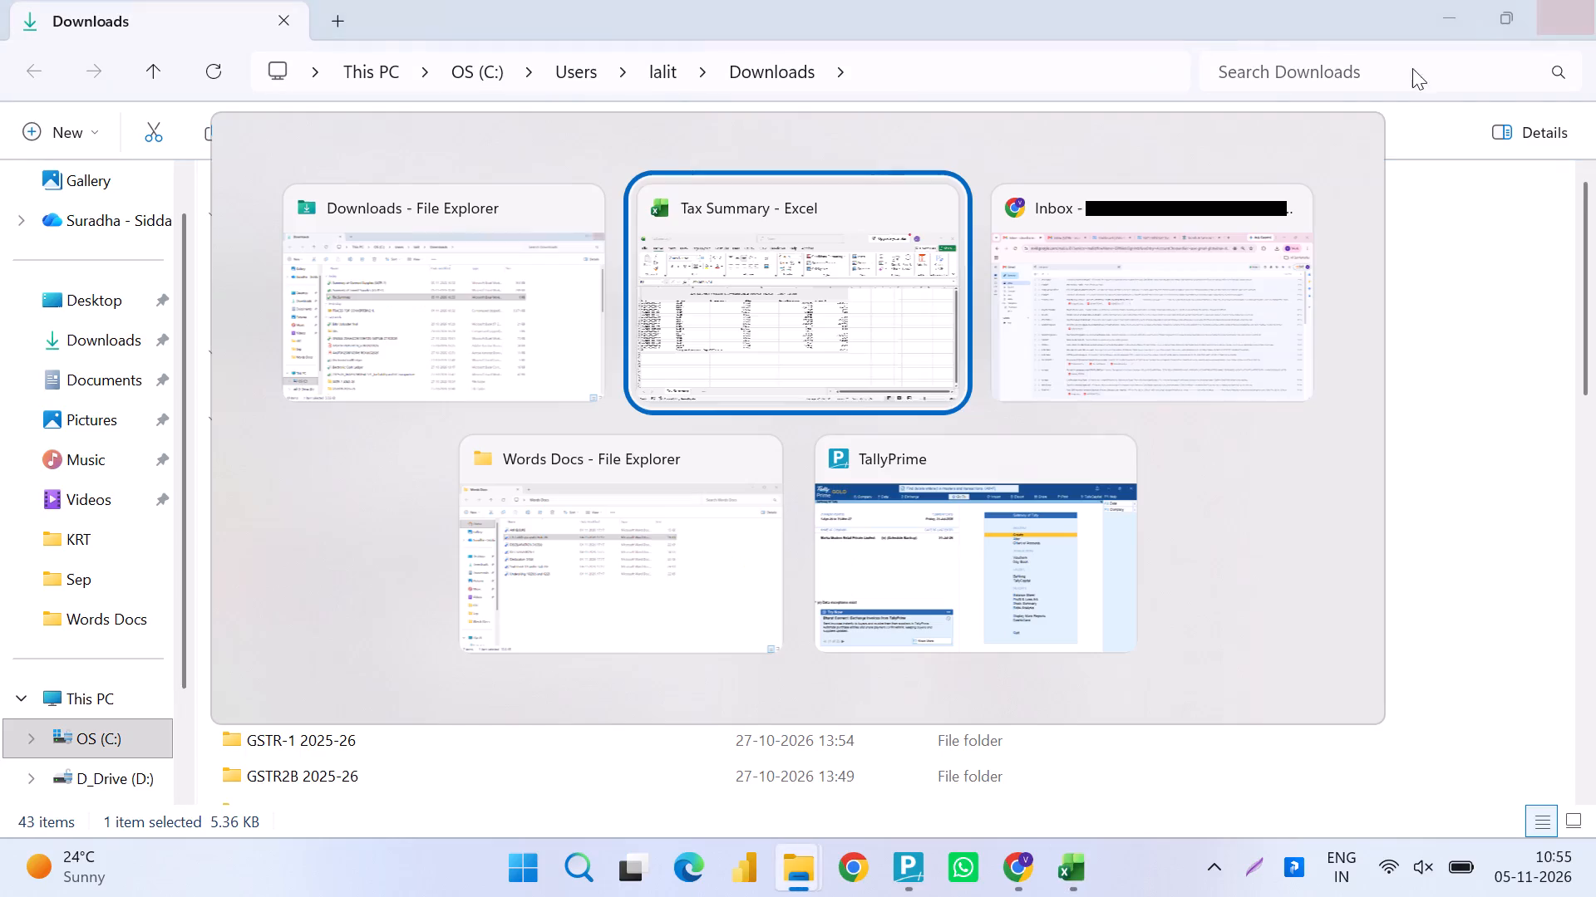
key("alt+Tab")
key("alt+Tab")
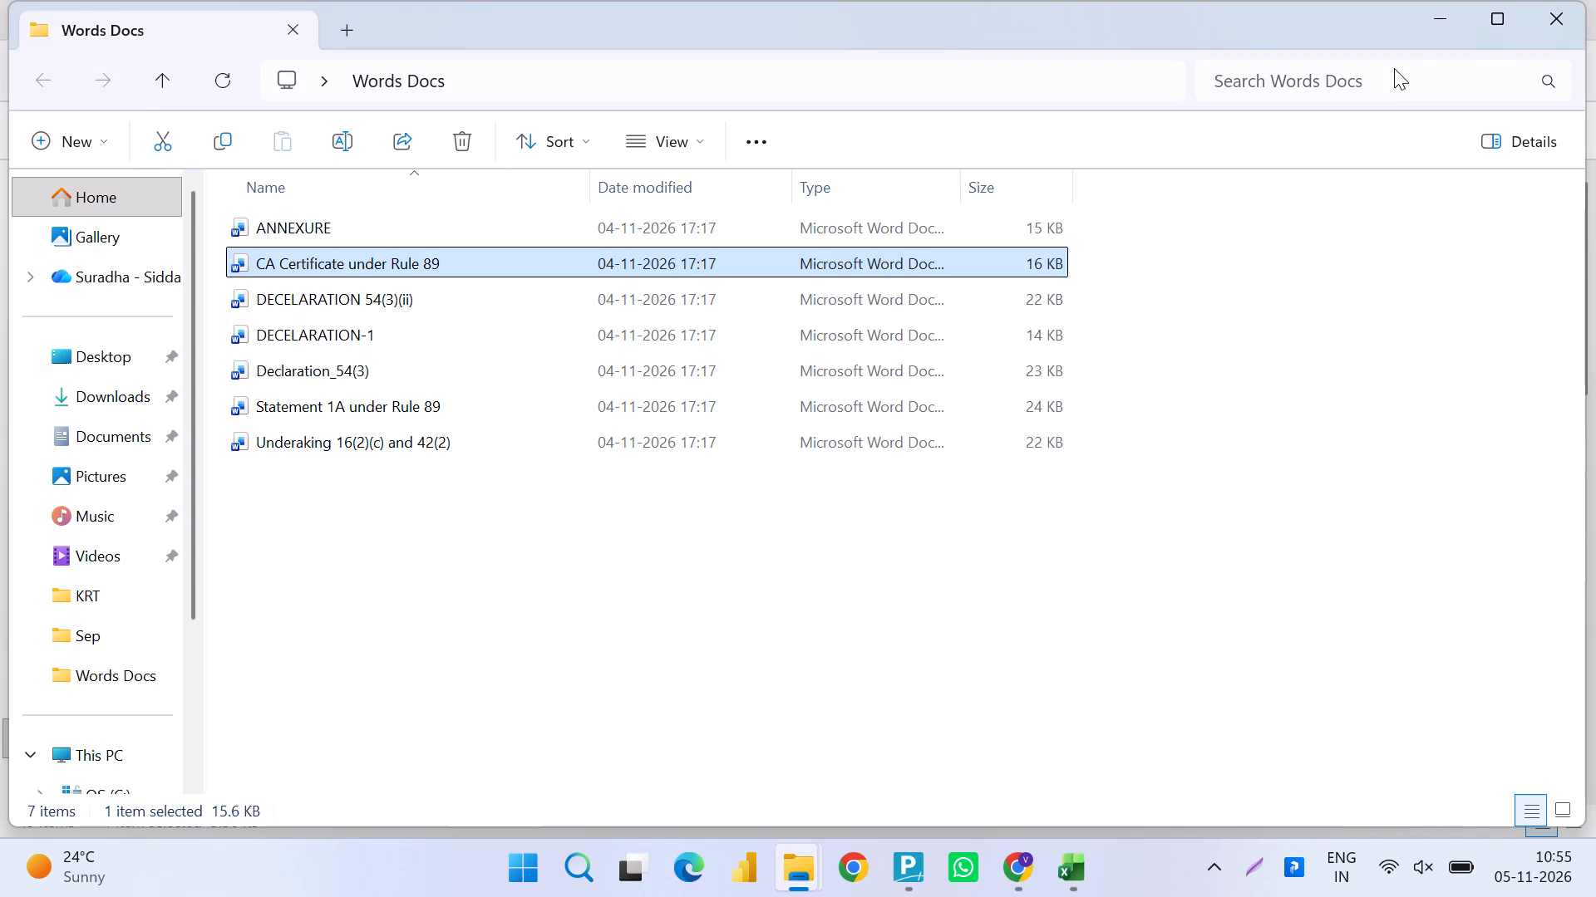
key("Up")
key("Return")
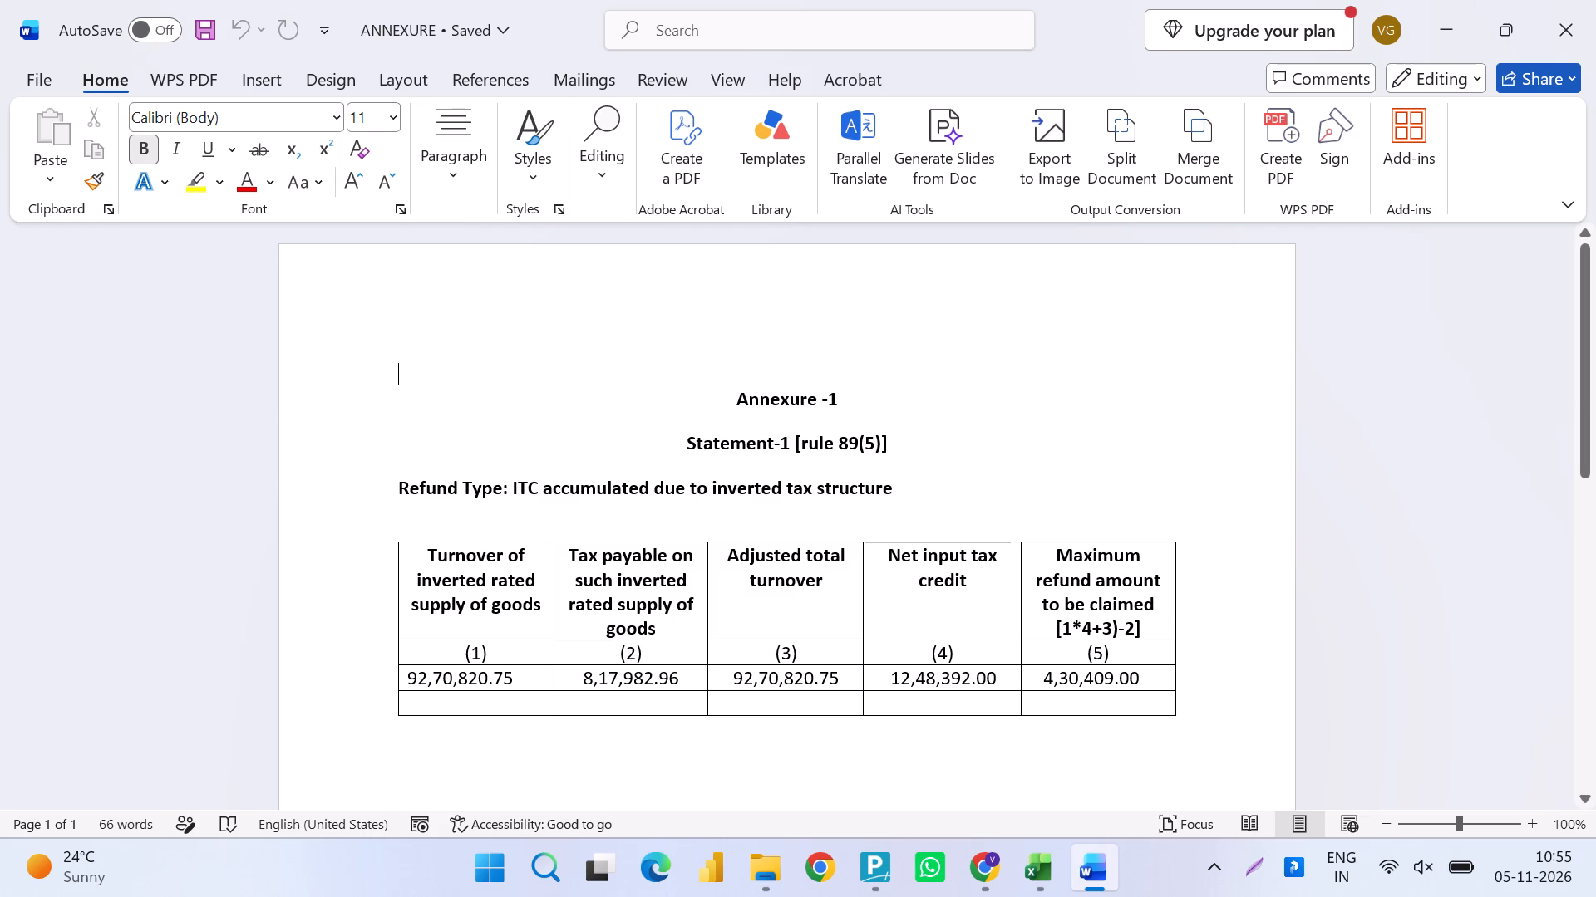
left_click(1595, 0)
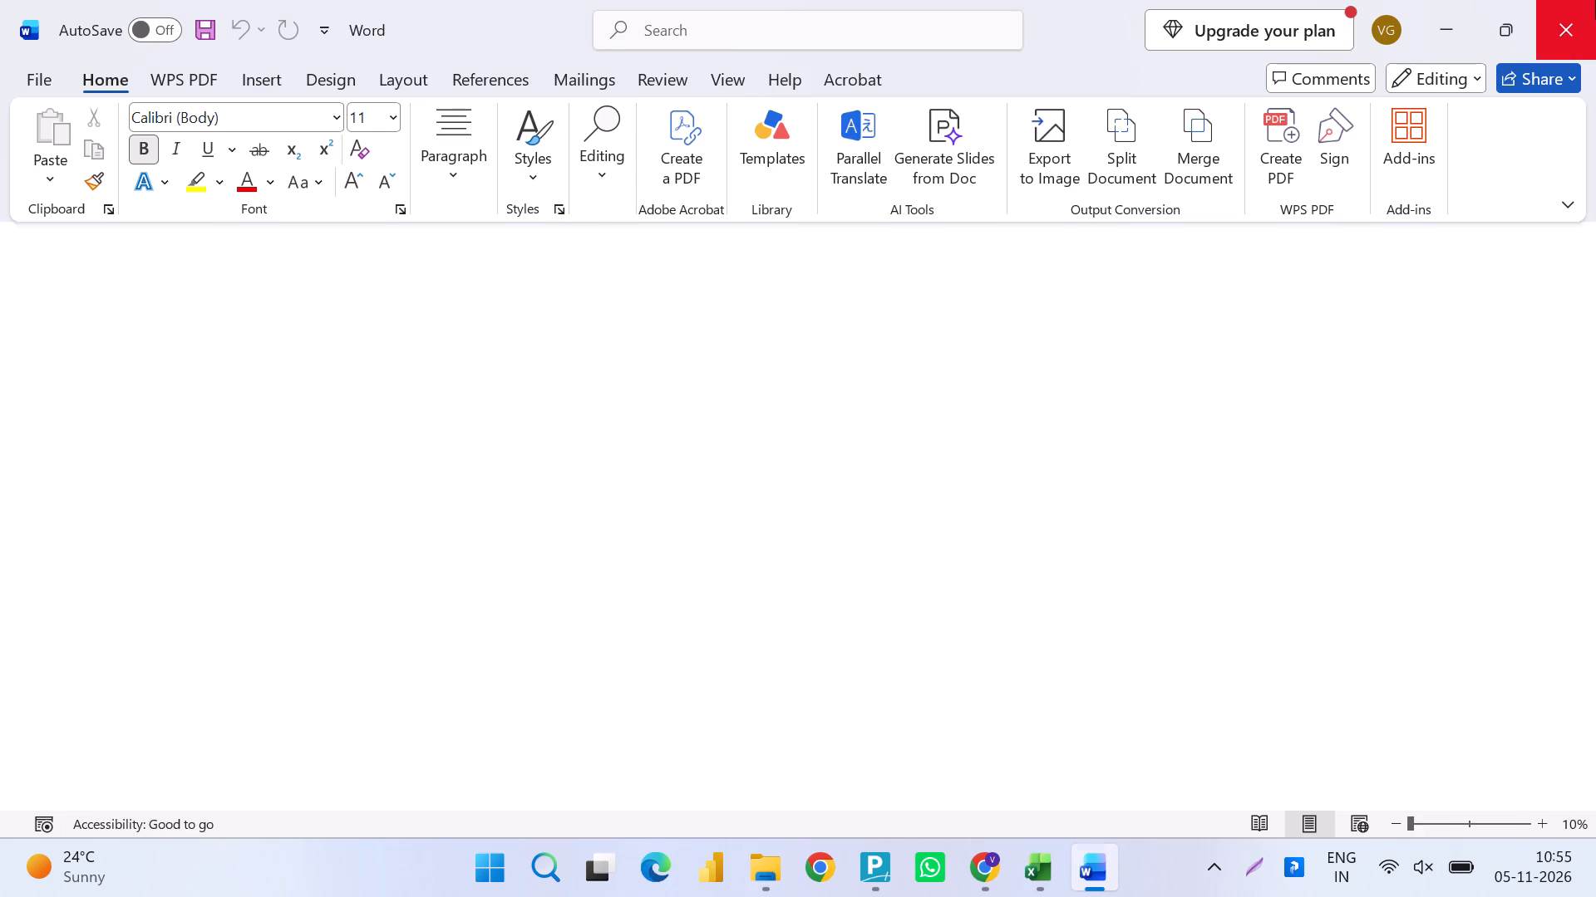
Open the CA Certificate under Rule 89 document, look through its contents, and close it.
key("Down")
key("Return")
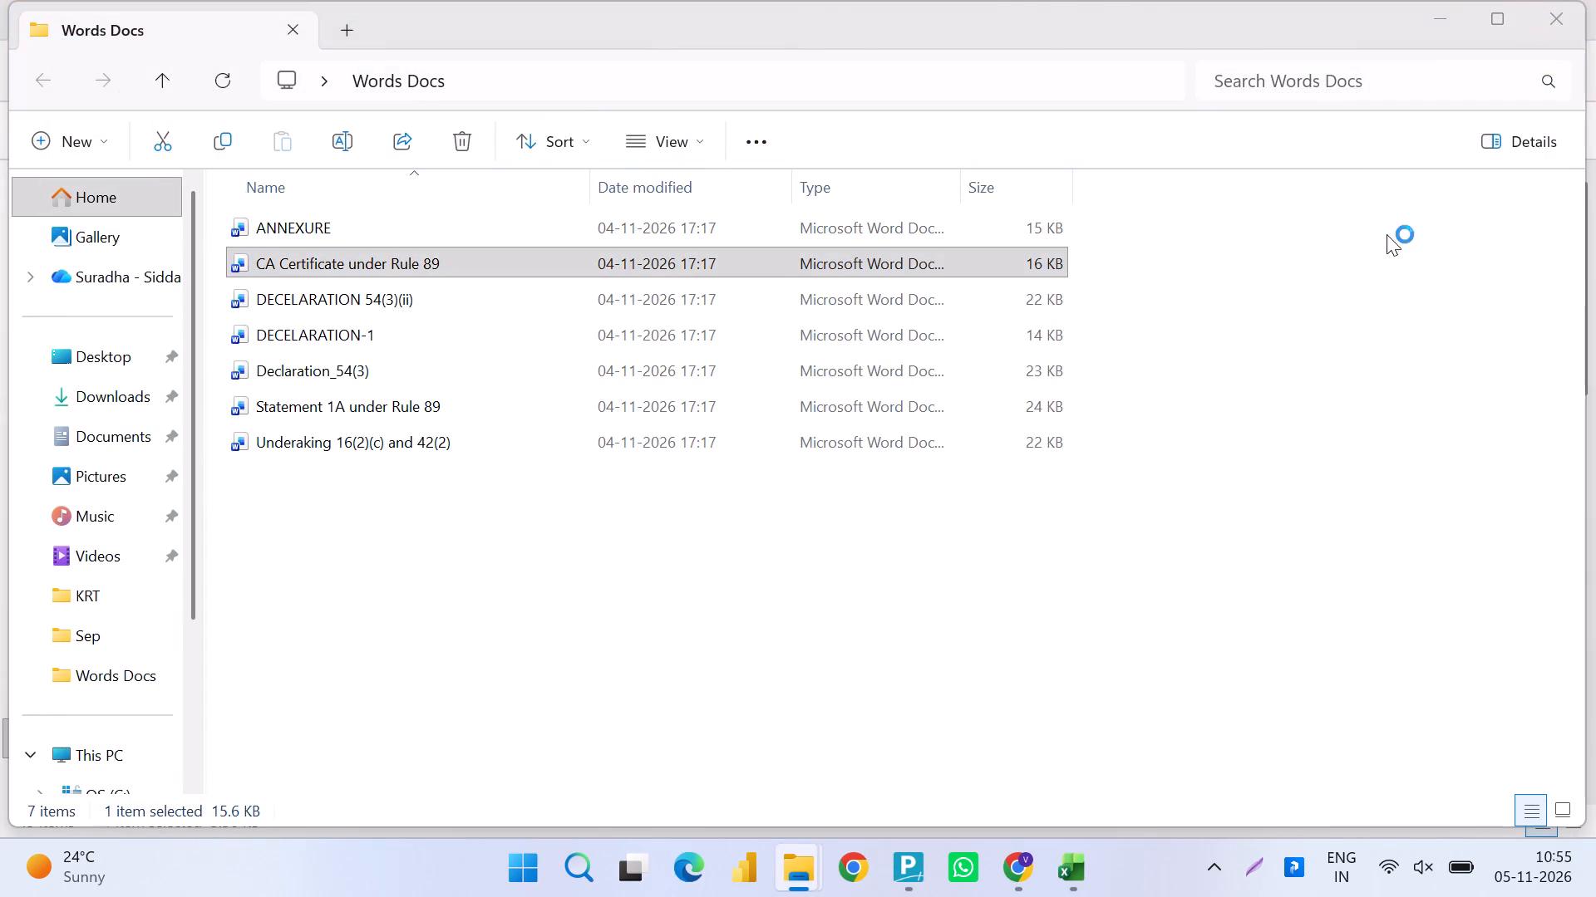
scroll(967, 528, "right", 1)
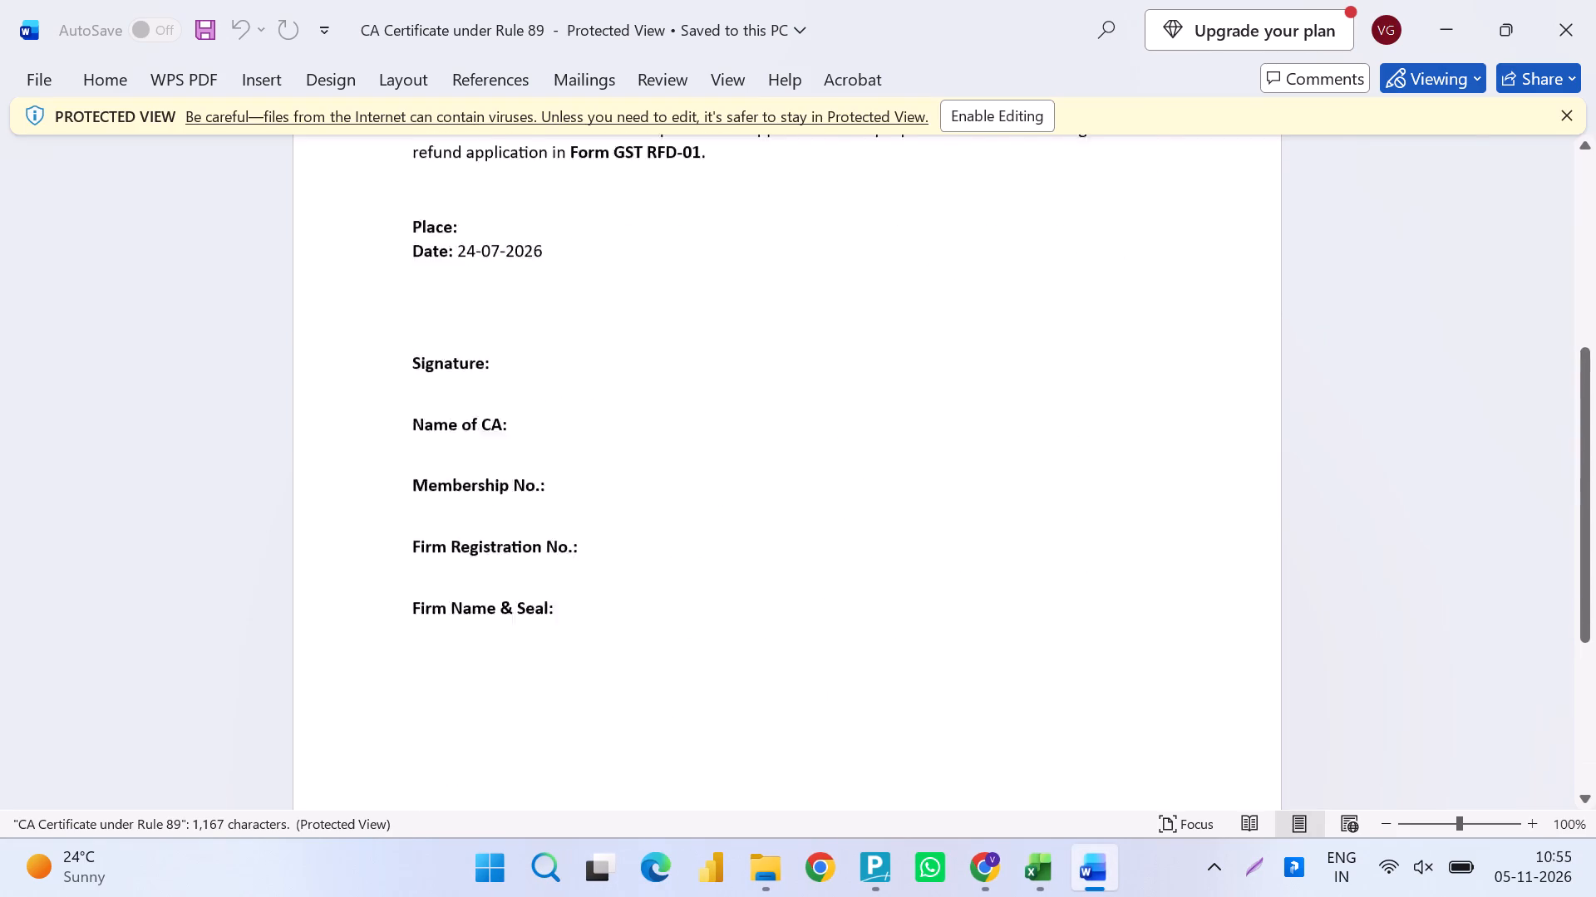
scroll(967, 528, "right", 1)
scroll(967, 528, "up", 4)
left_click(1595, 0)
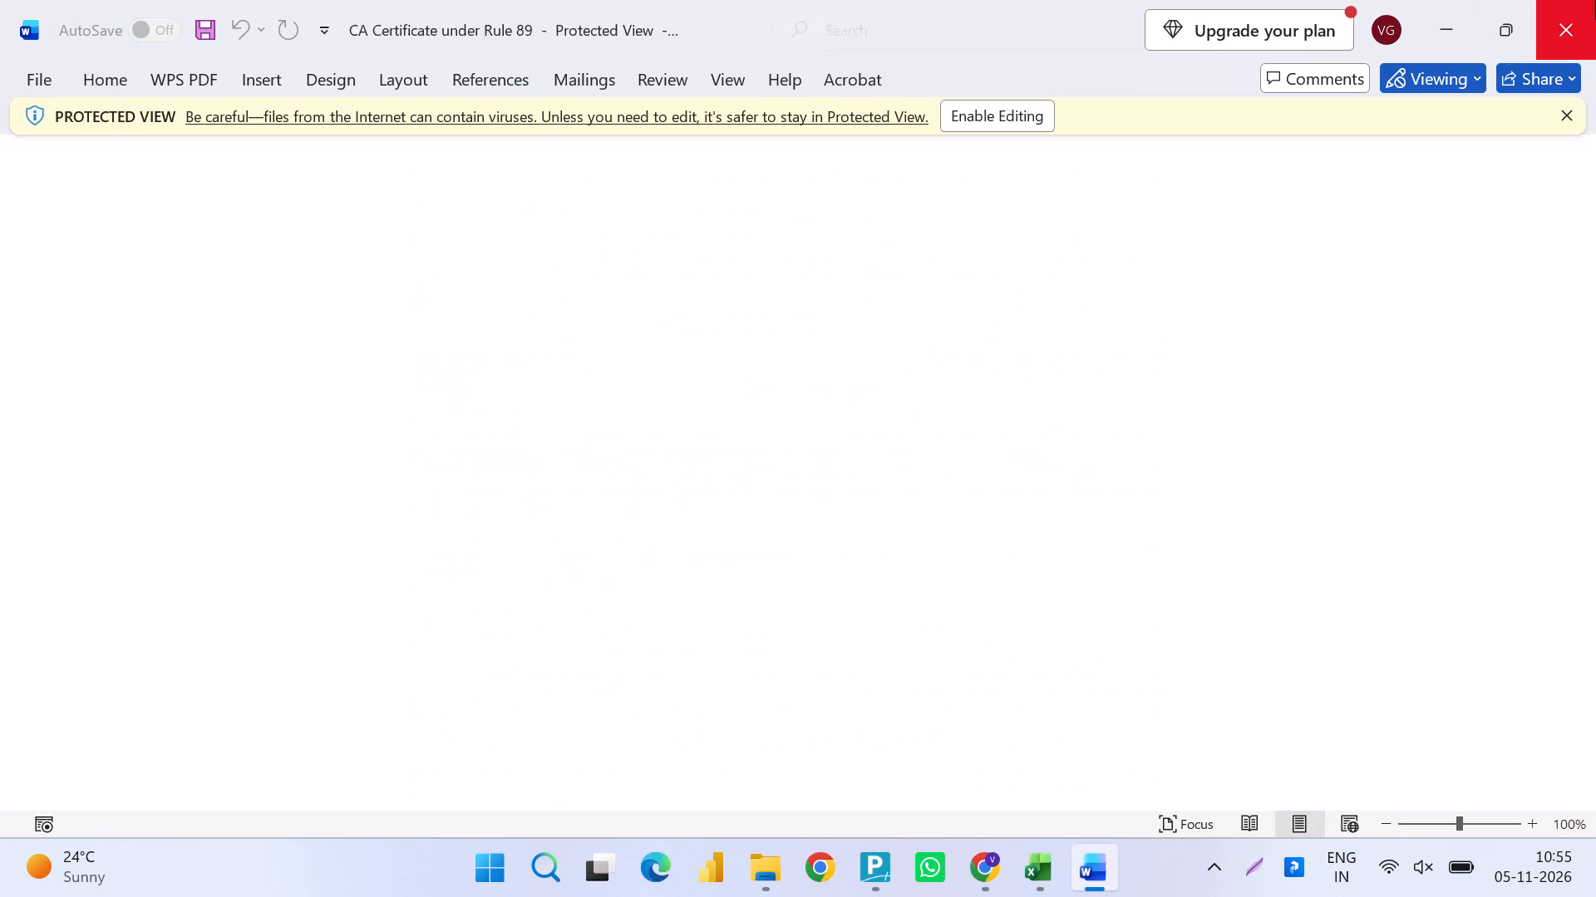
Open the DECELARATION 54(3)(ii) document, read through to the signature block, and close it.
key("Down")
key("Return")
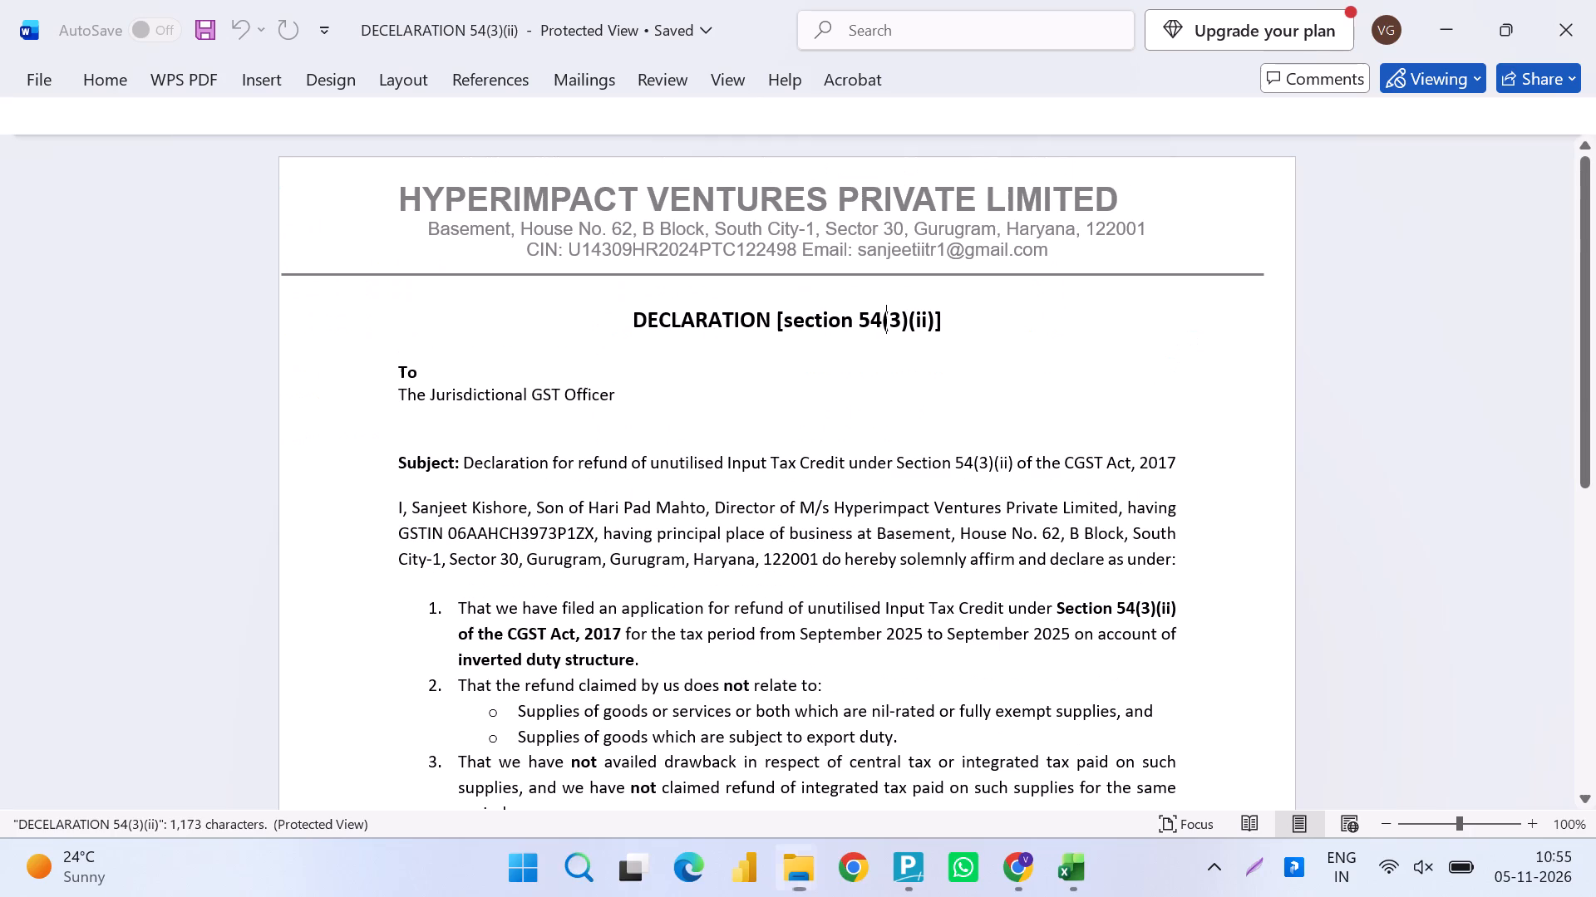
scroll(781, 612, "down", 1)
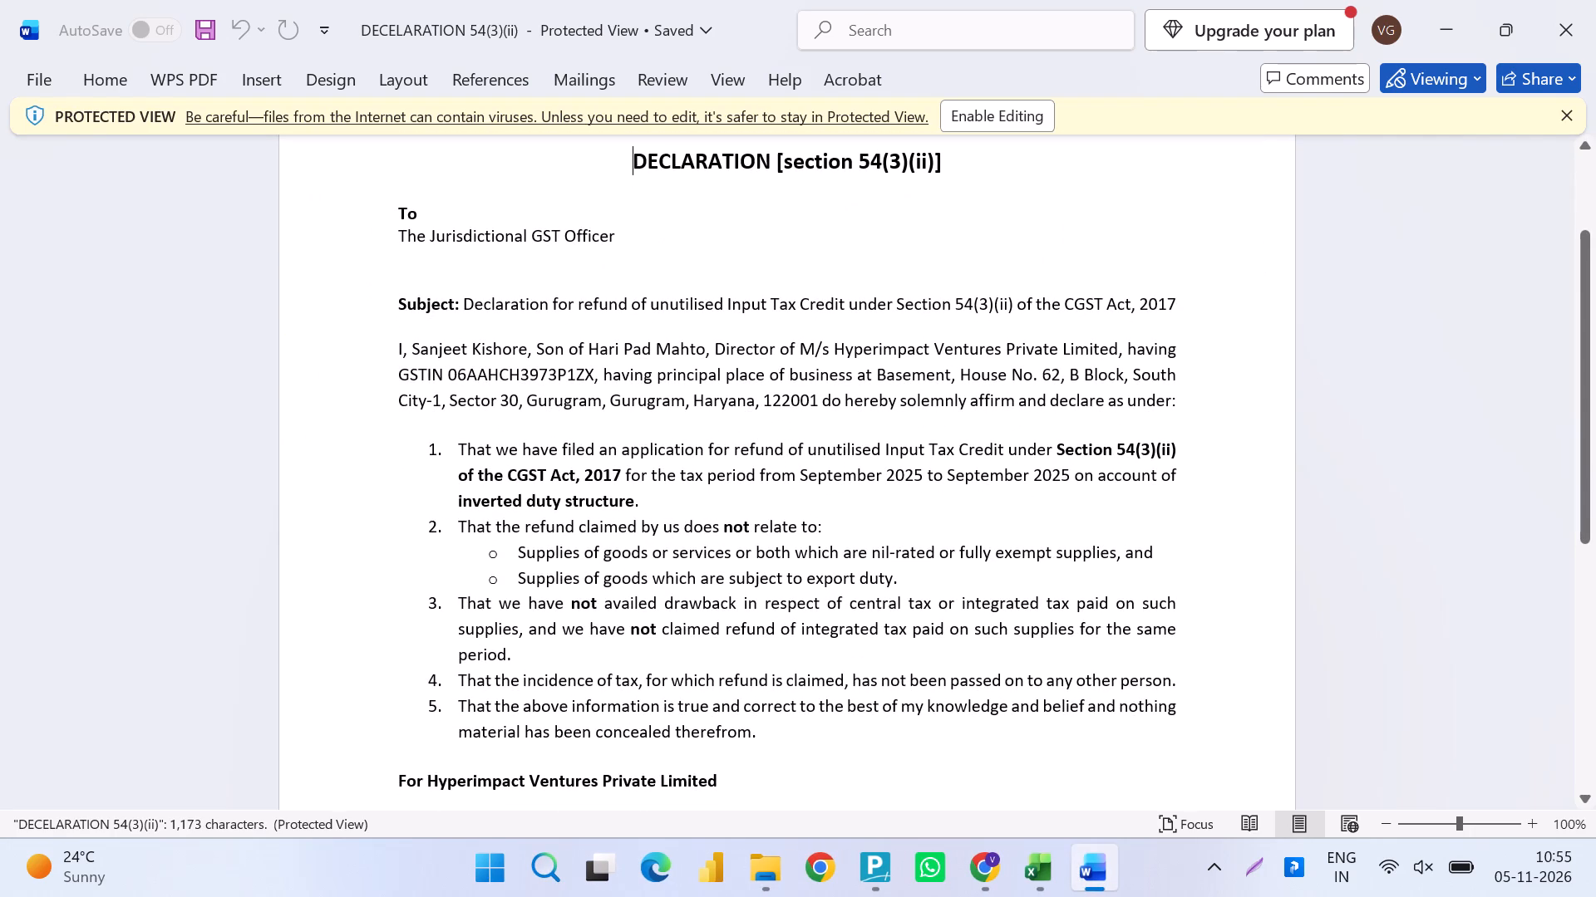
scroll(781, 612, "down", 3)
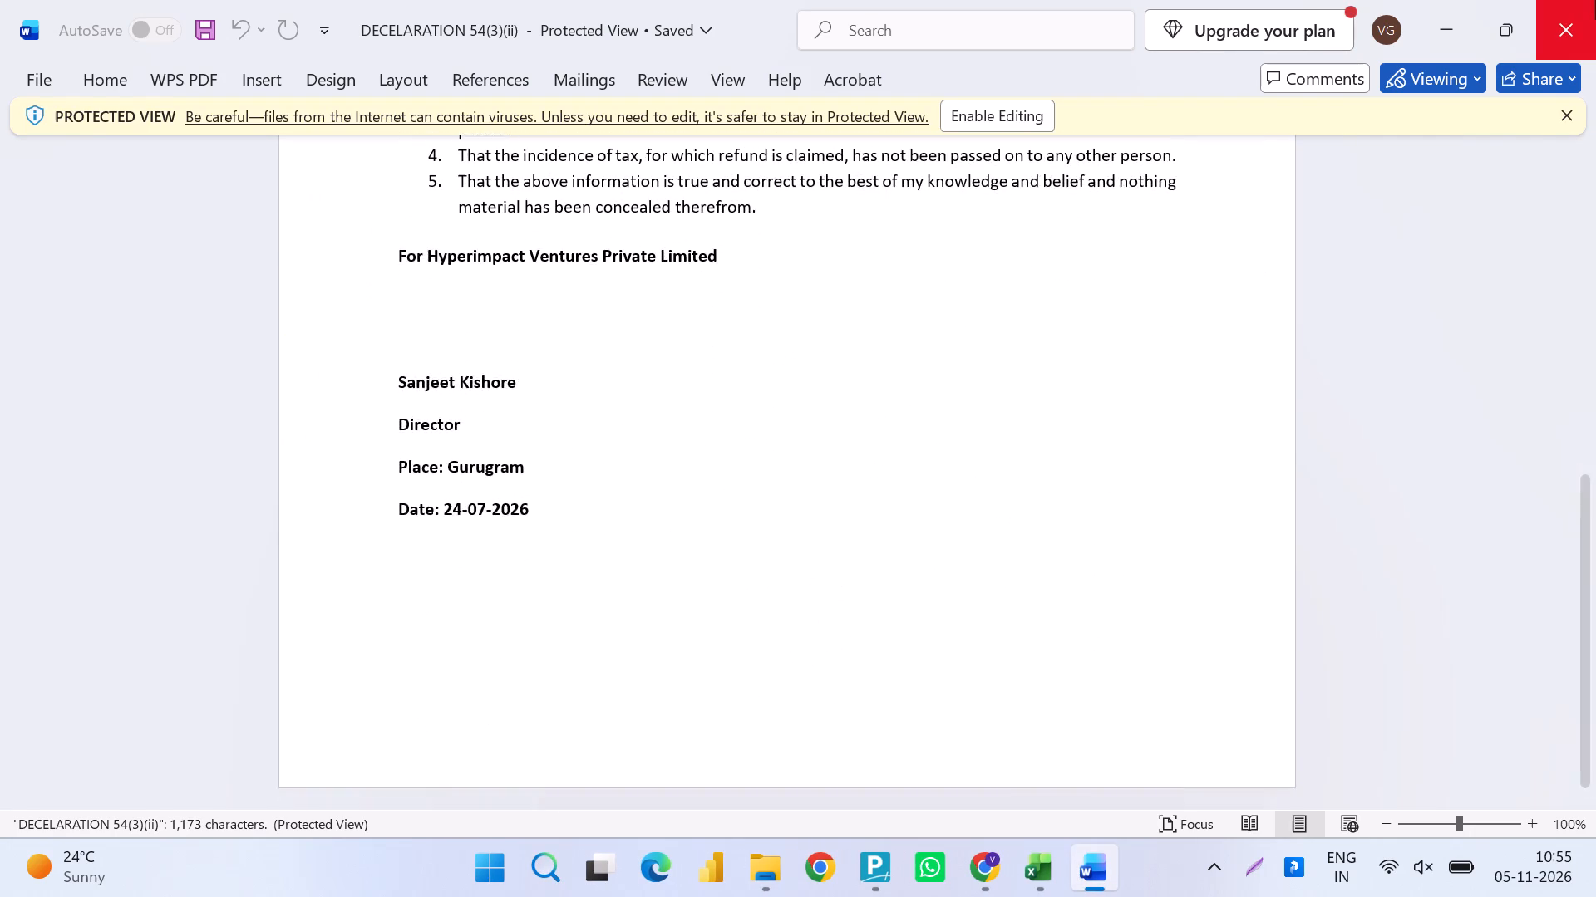
left_click(1595, 0)
Open the DECELARATION-1 document, read the self-declaration text, and close it.
key("Down")
key("Return")
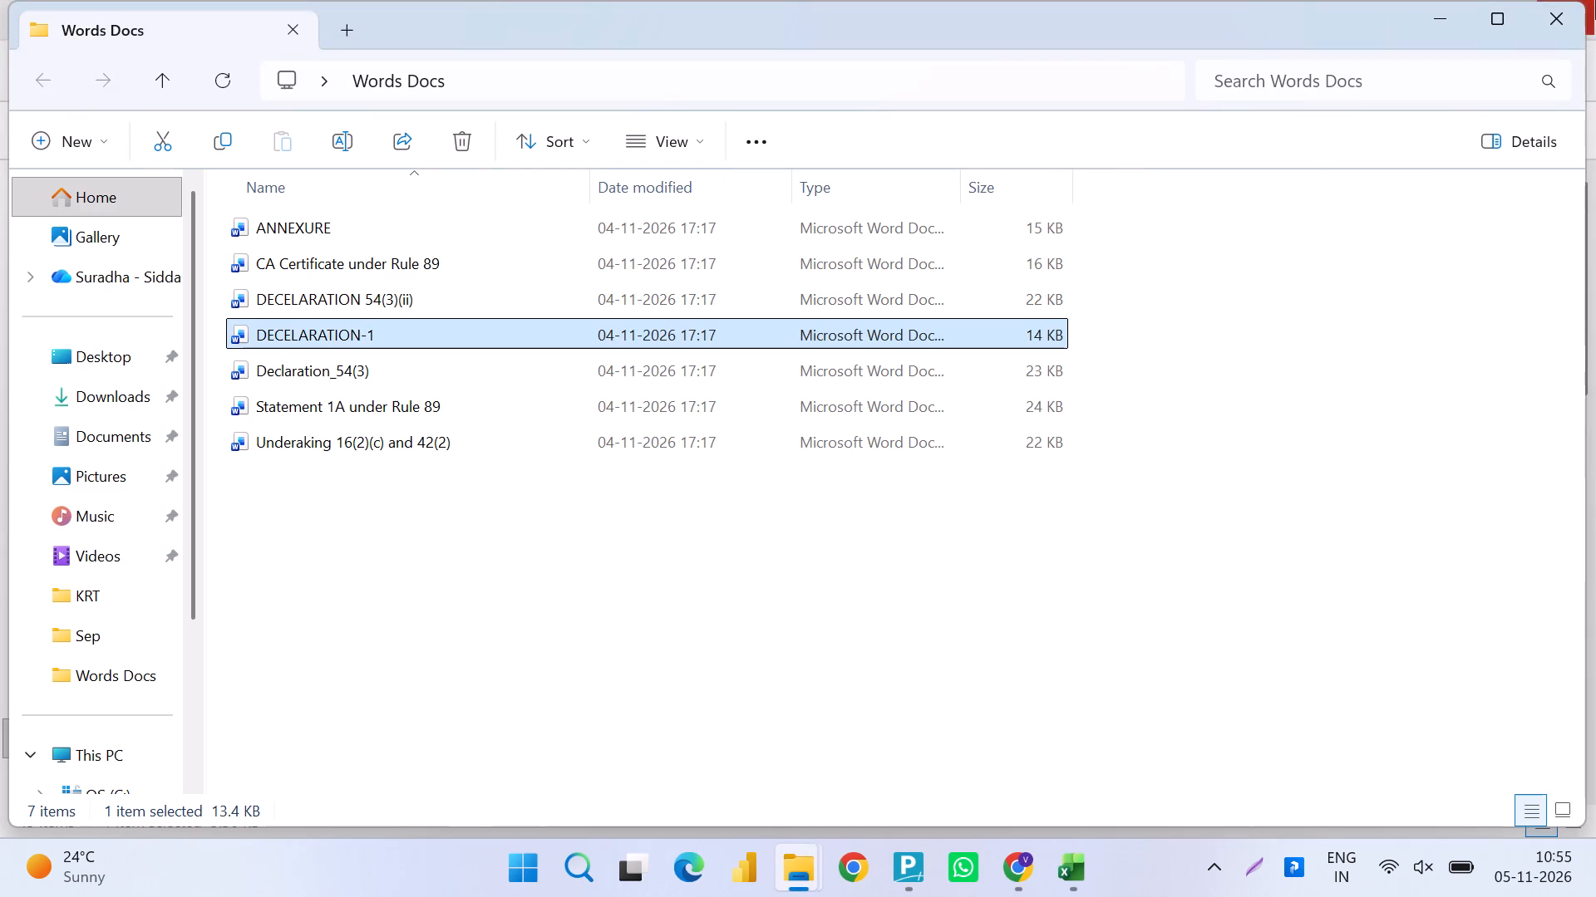
scroll(779, 496, "down", 1)
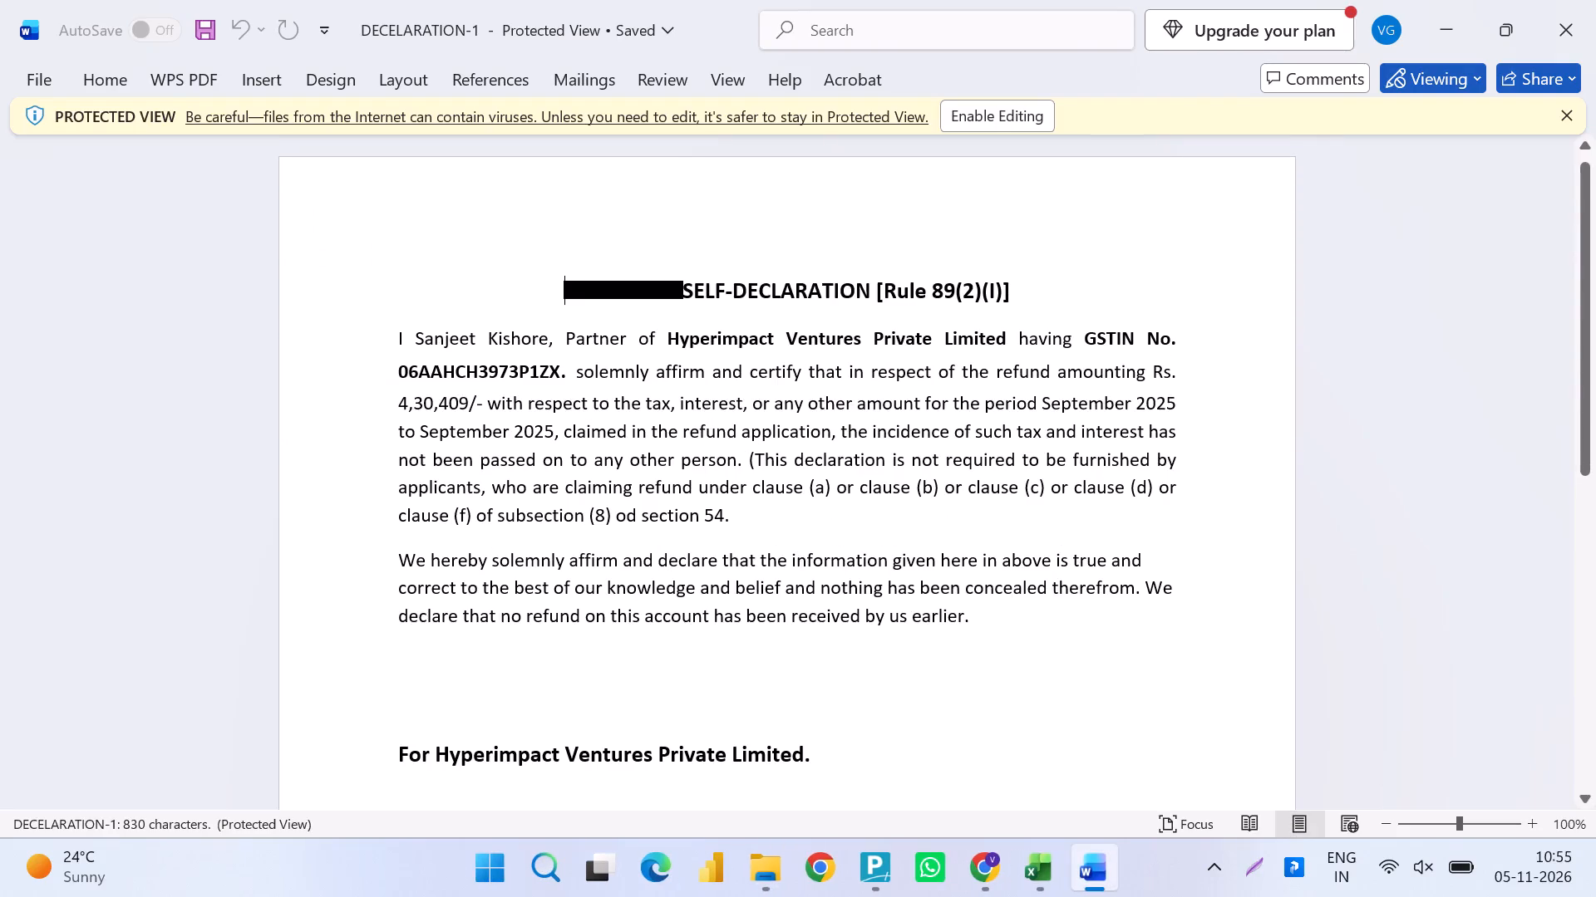
scroll(779, 496, "down", 1)
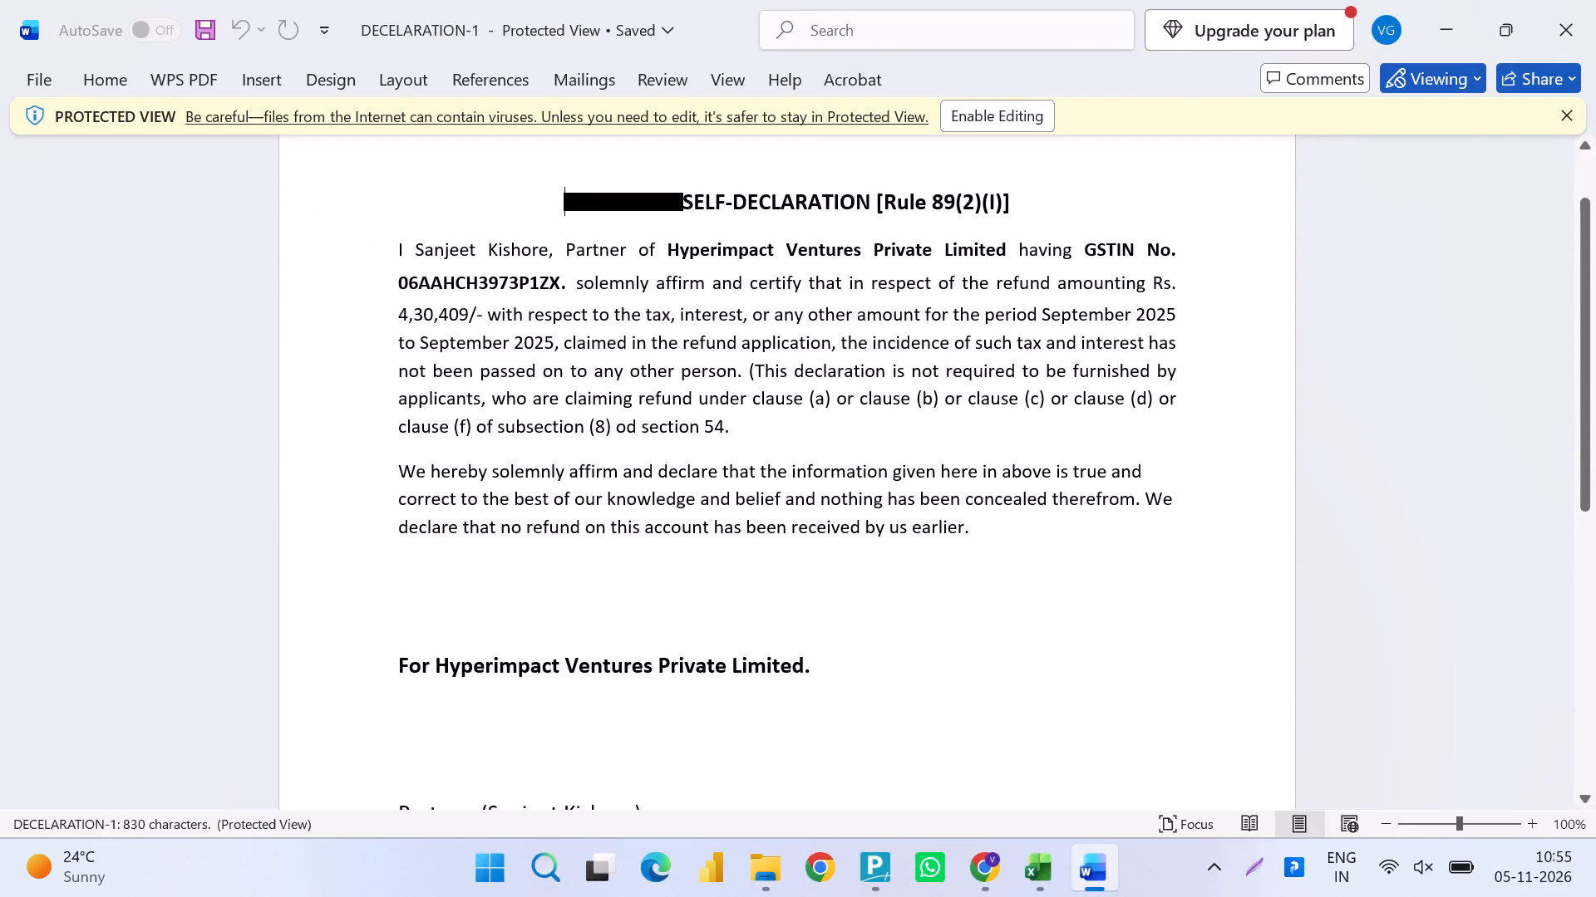
left_click(1595, 0)
Open the Declaration_54(3) document, read through the declaration points, and close it.
key("Down")
key("Return")
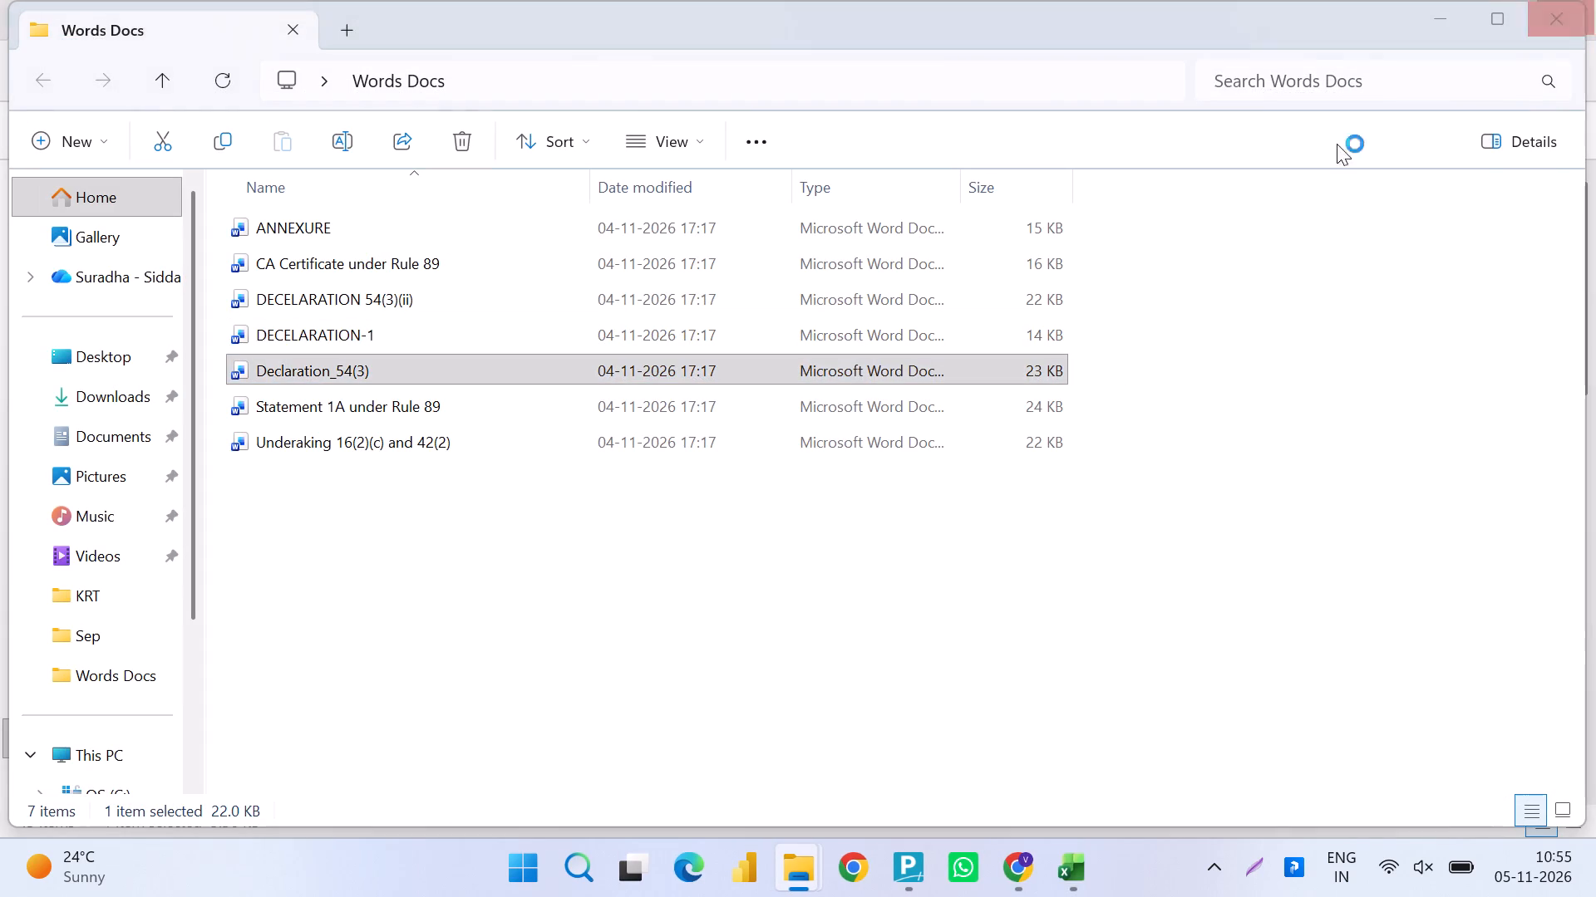
scroll(574, 663, "down", 1)
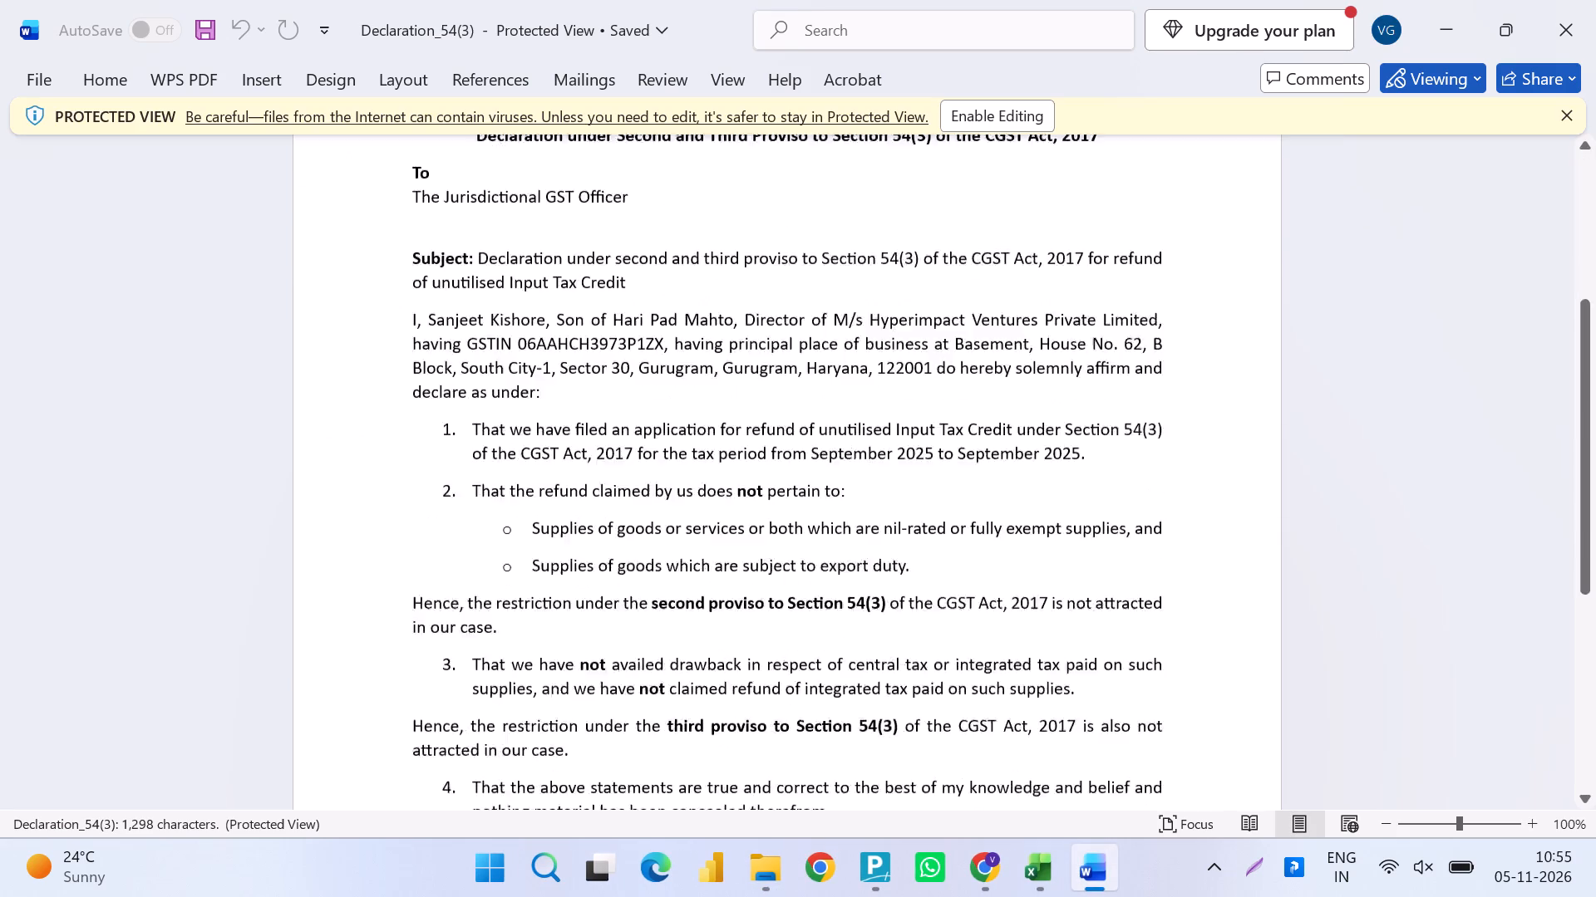
scroll(574, 663, "down", 1)
left_click(1595, 0)
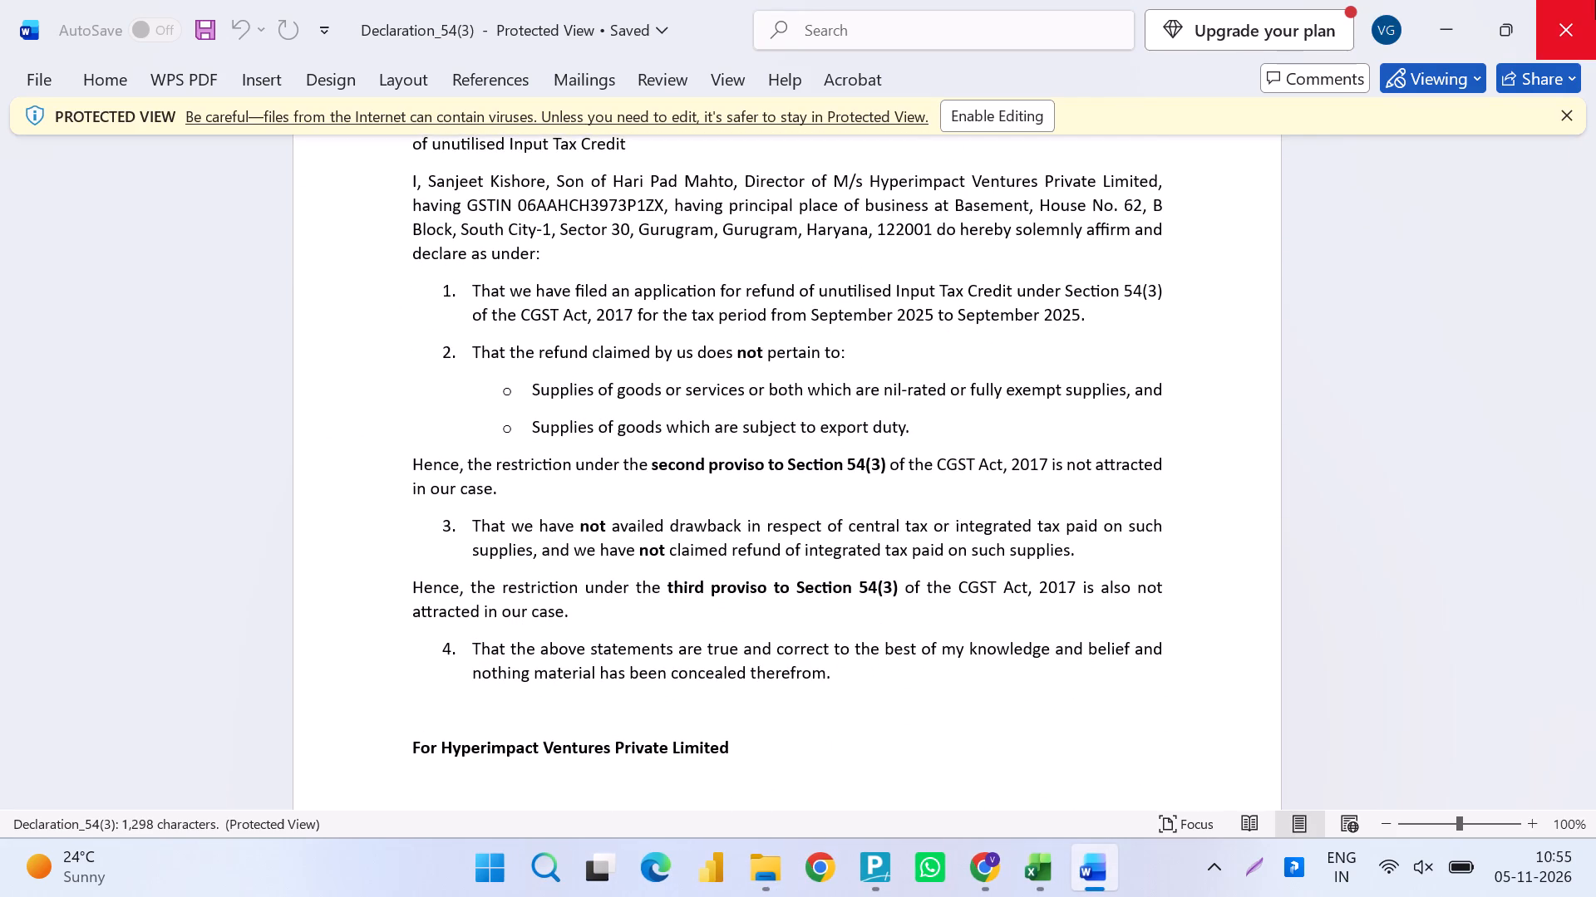
Open the Statement 1A under Rule 89 document, examine its turnover, ITC and refund calculation tables, and close it.
key("Down")
key("Return")
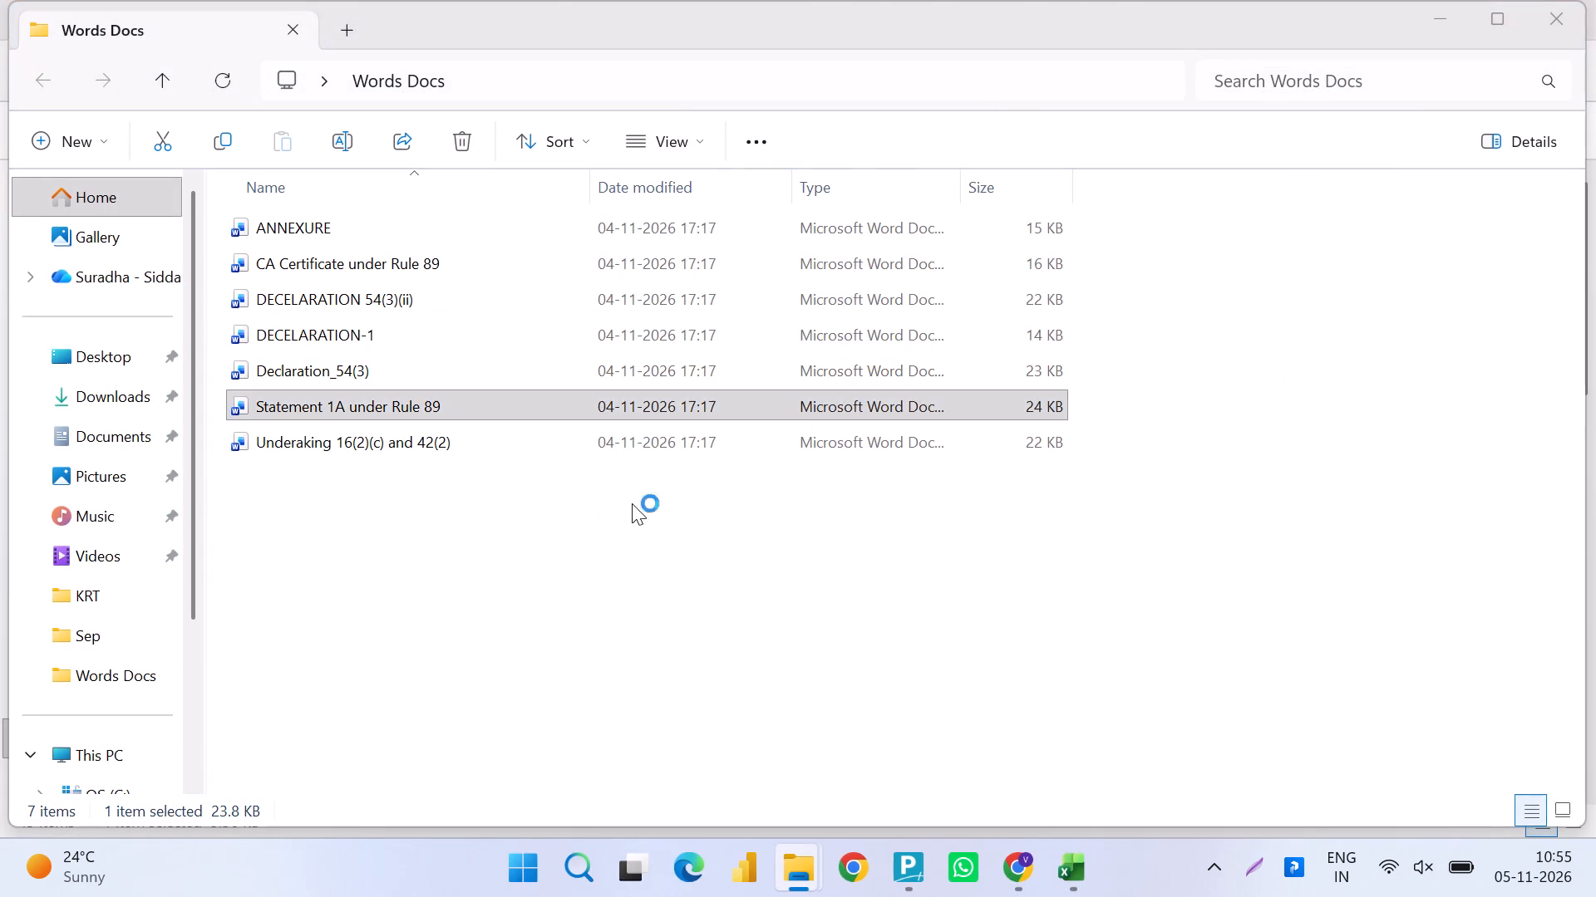
scroll(658, 563, "down", 4)
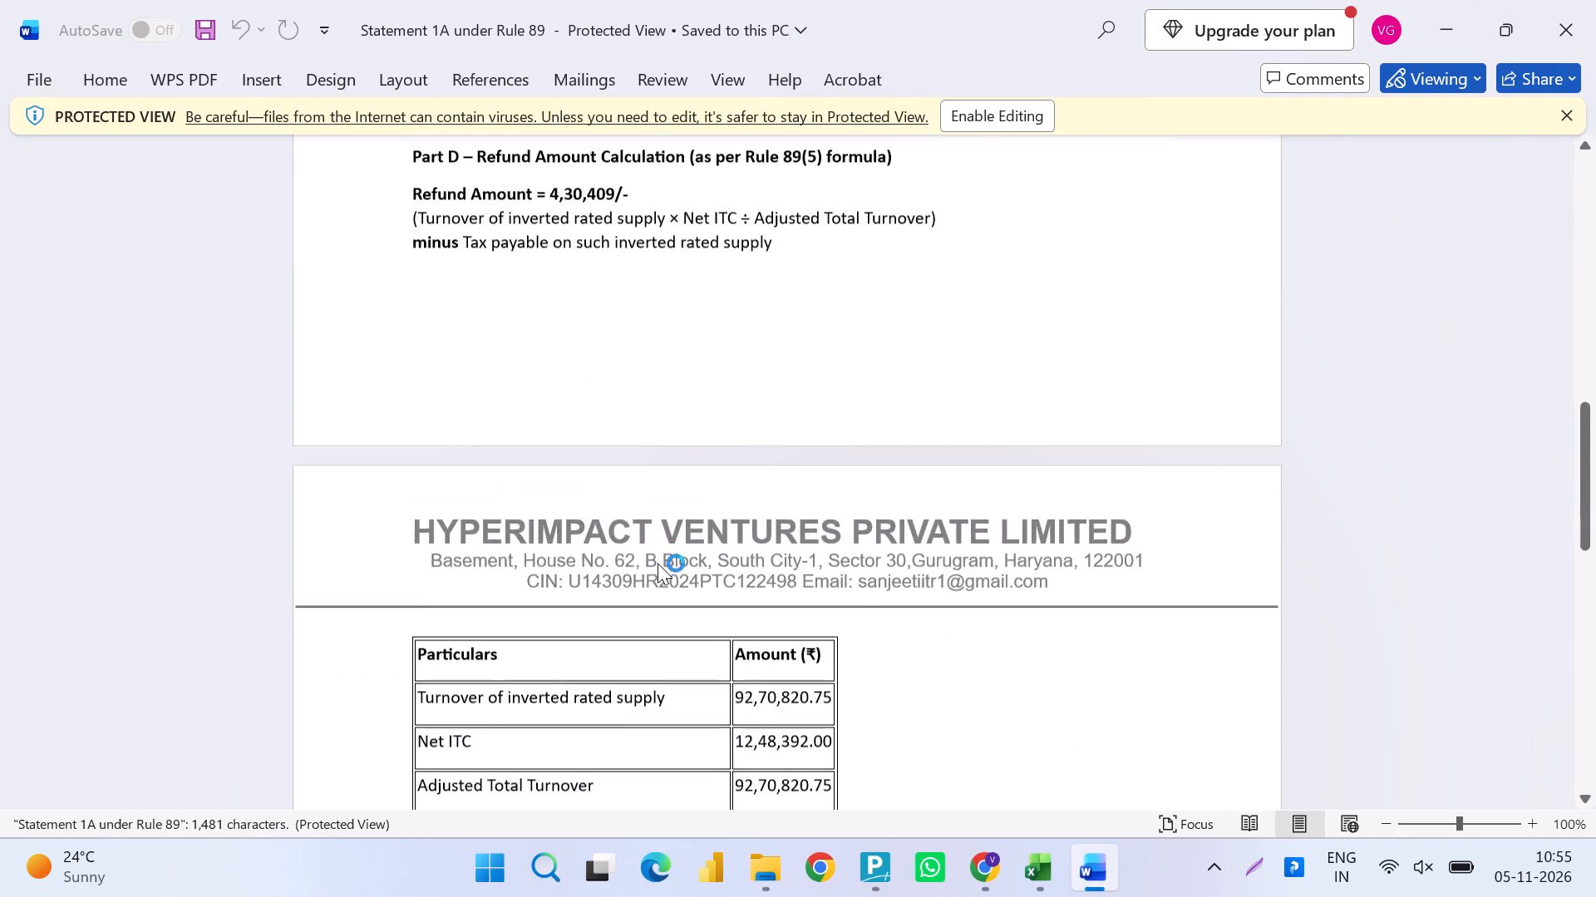
scroll(658, 563, "down", 3)
scroll(658, 563, "up", 9)
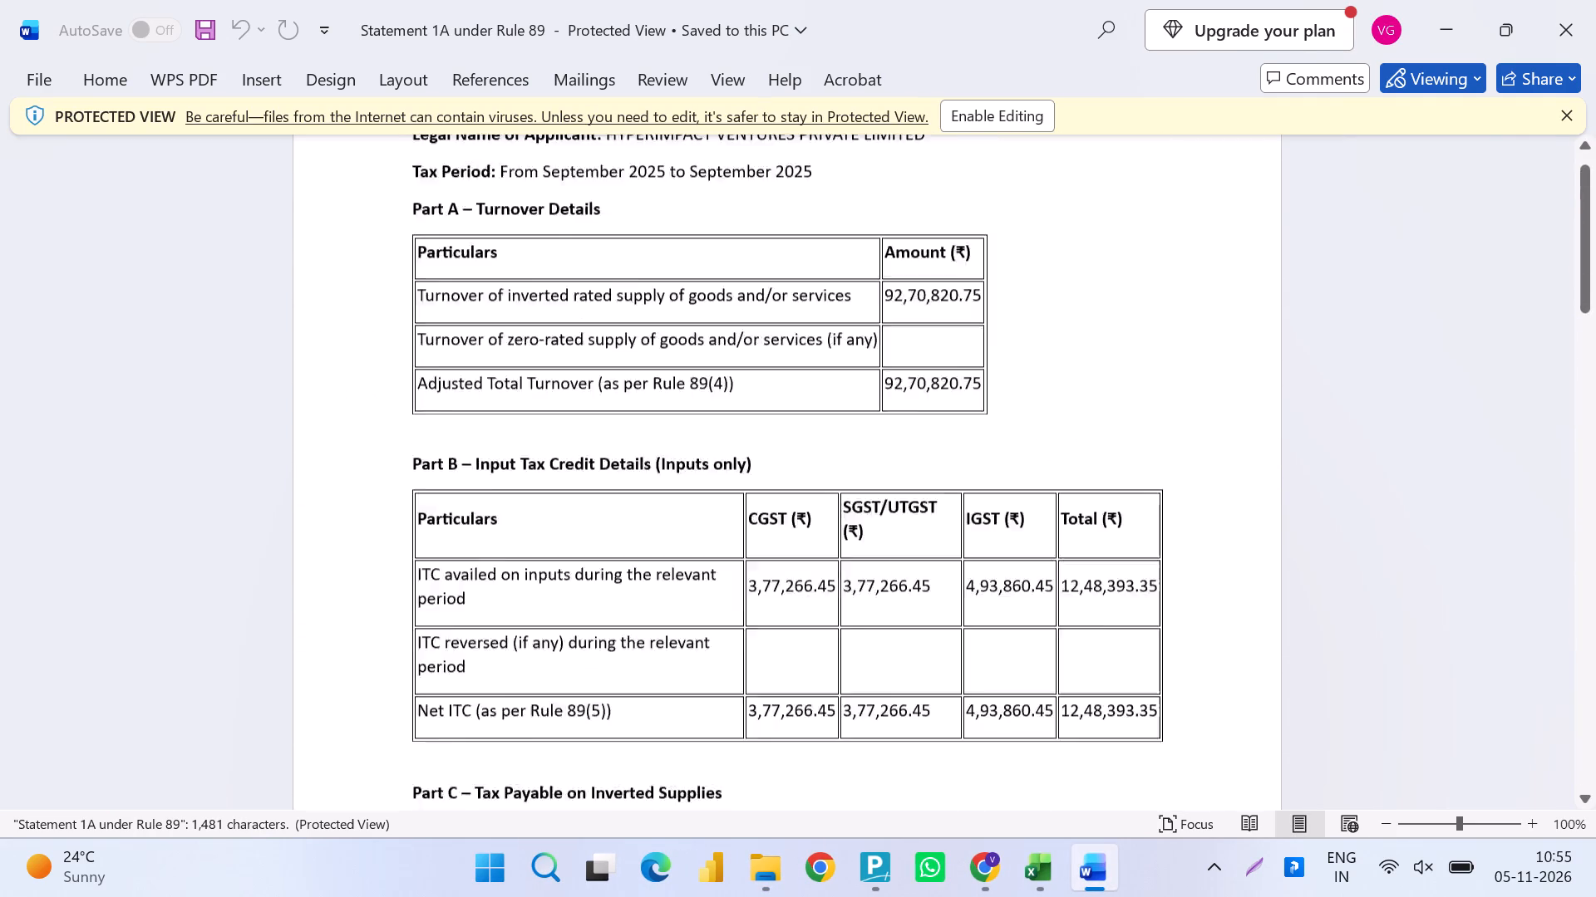
scroll(658, 563, "up", 4)
left_click(1595, 0)
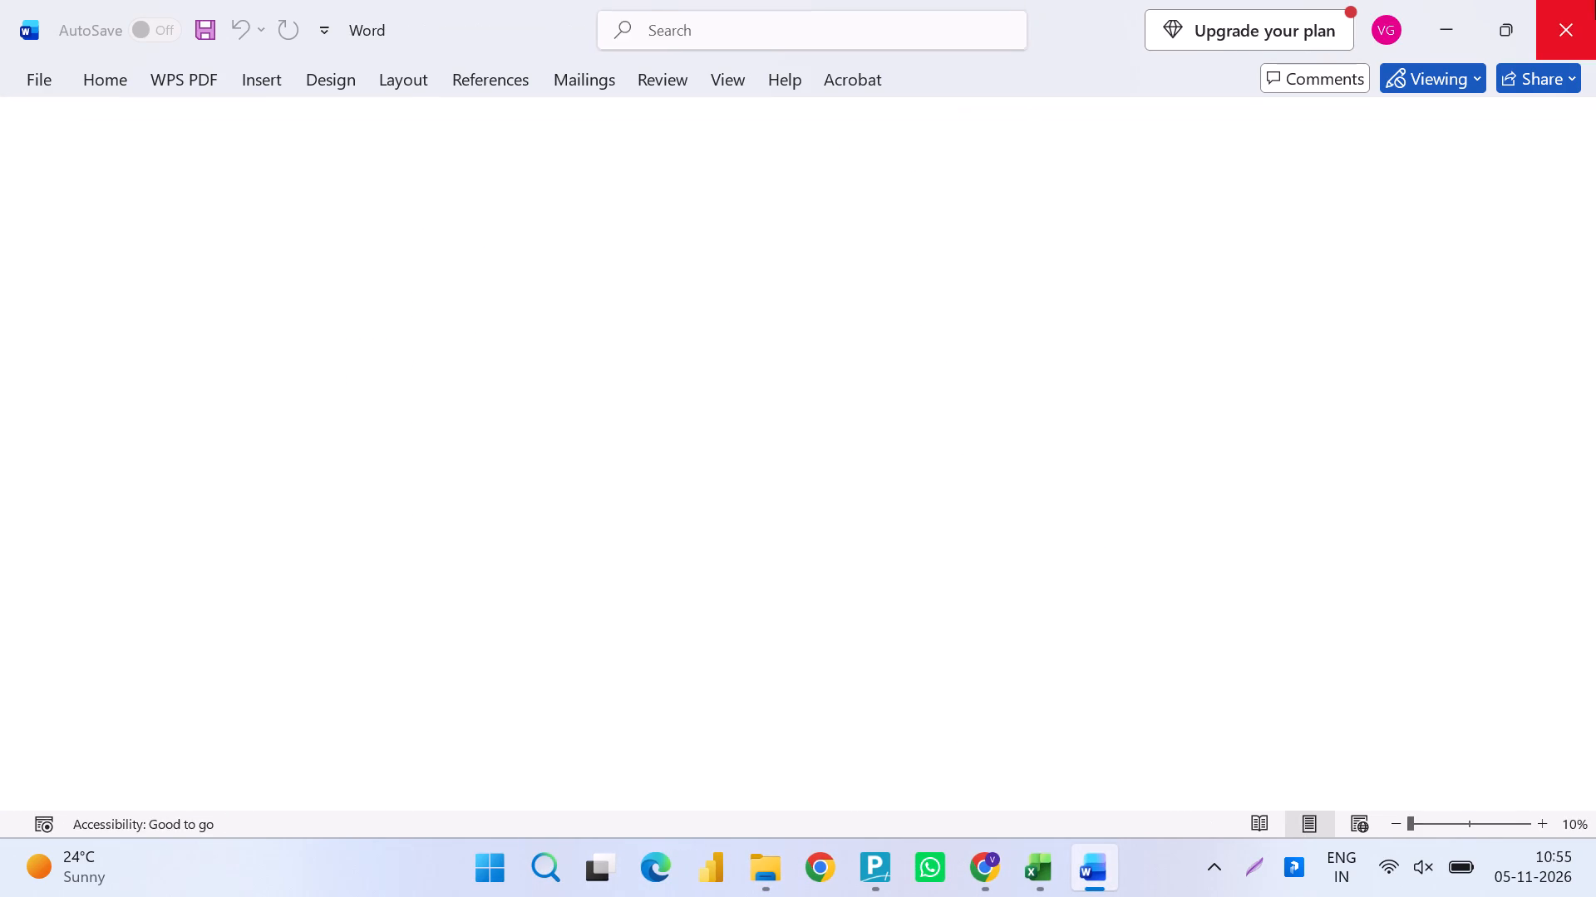
Rename the Statement 1A under Rule 89 file as 2.Statement 1A under Rule 89.
key("Down")
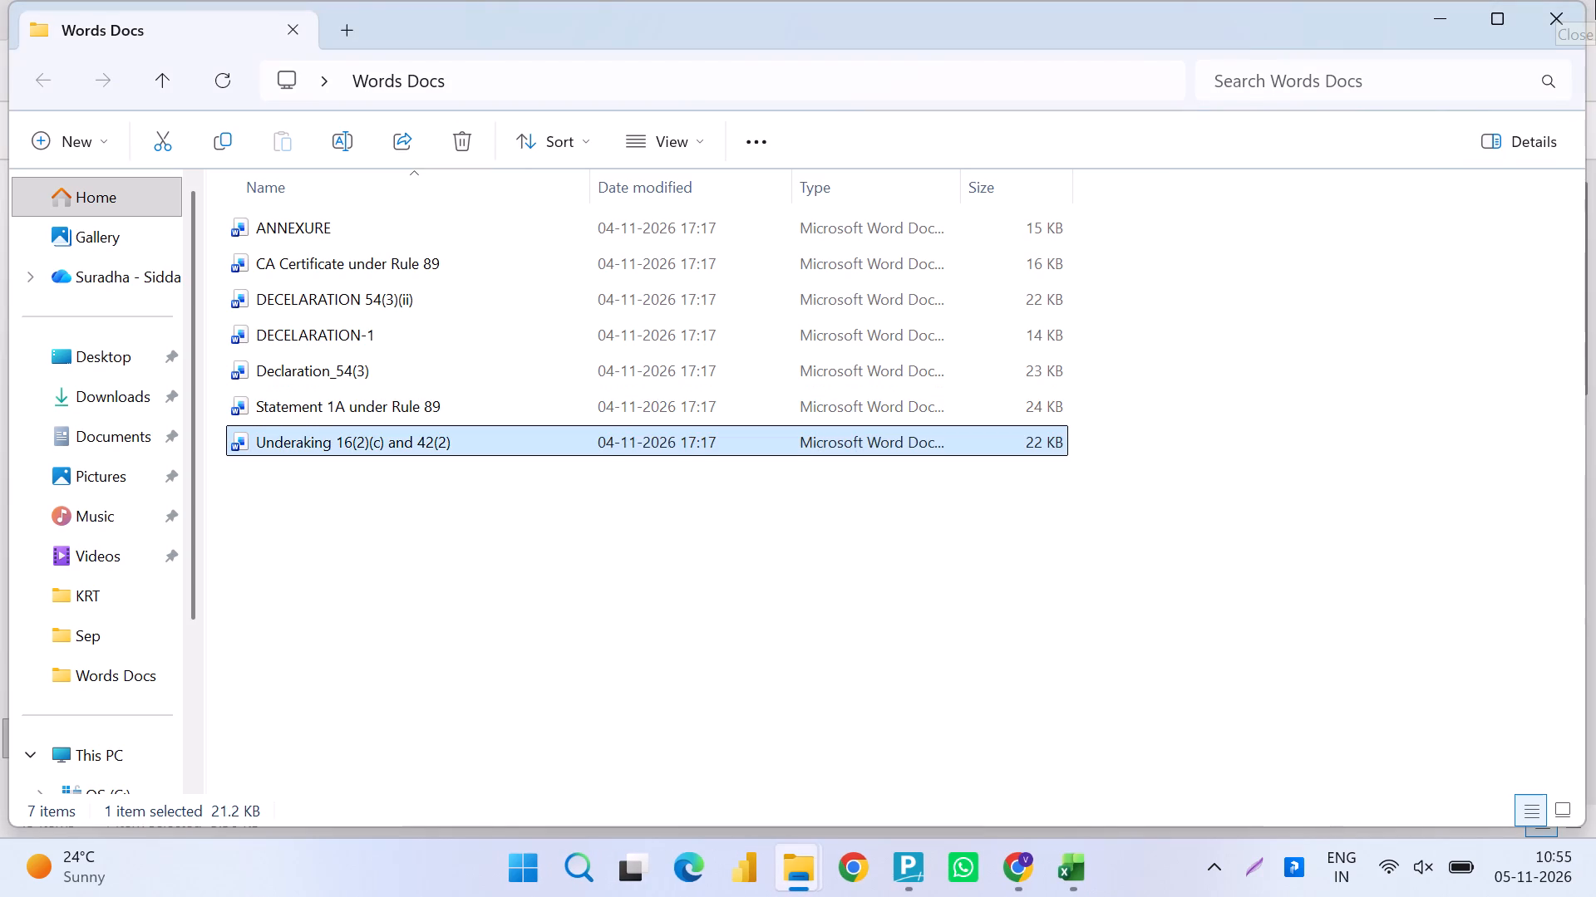
key("Up")
key("F2")
key("Right")
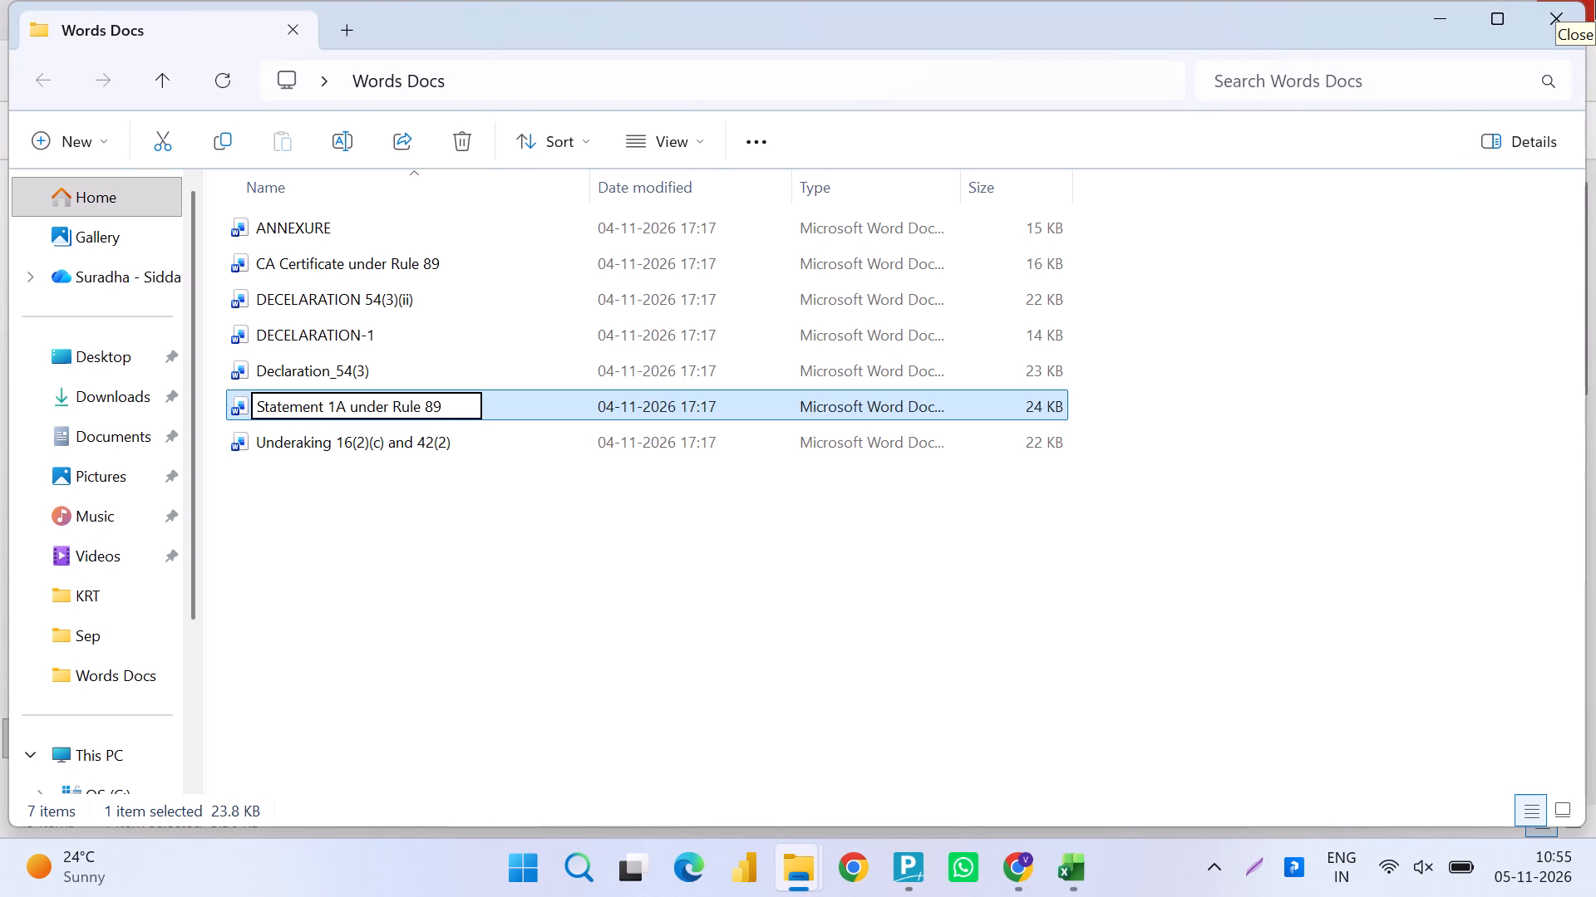
key("ctrl+Left")
key("ctrl+Left")
key("ctrl+Left")
key("ctrl+Left")
key("ctrl+Left")
key("ctrl+Left")
type("2.")
key("Return")
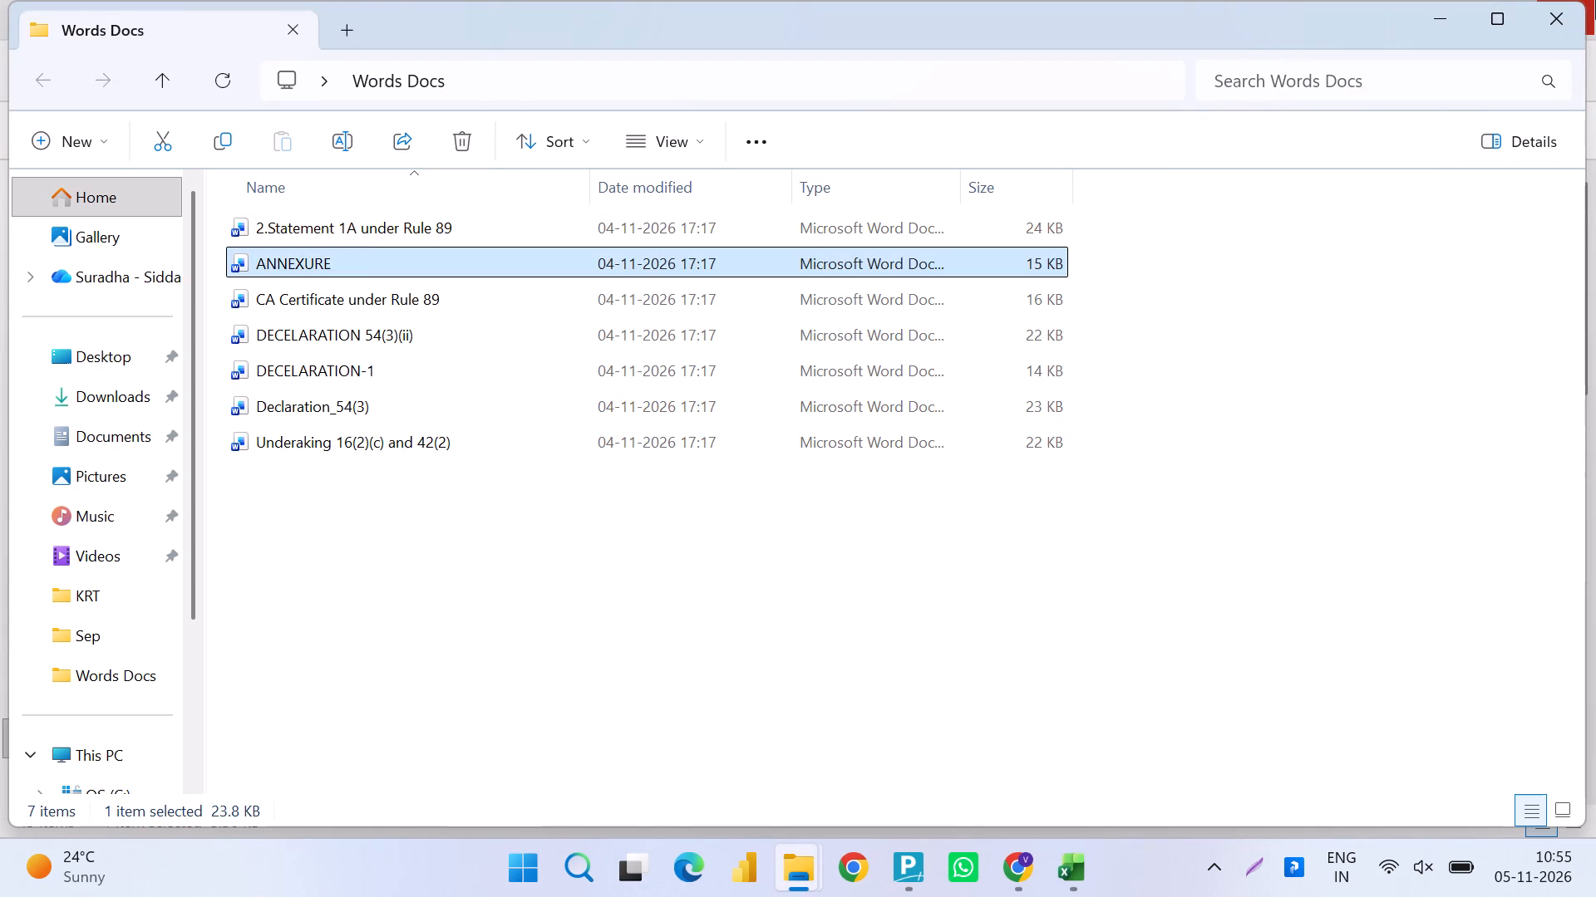
Rename the ANNEXURE file as 1.ANNEXURE.
key("Down")
key("F2")
key("ctrl+Left")
key("ctrl+Left")
type("1.")
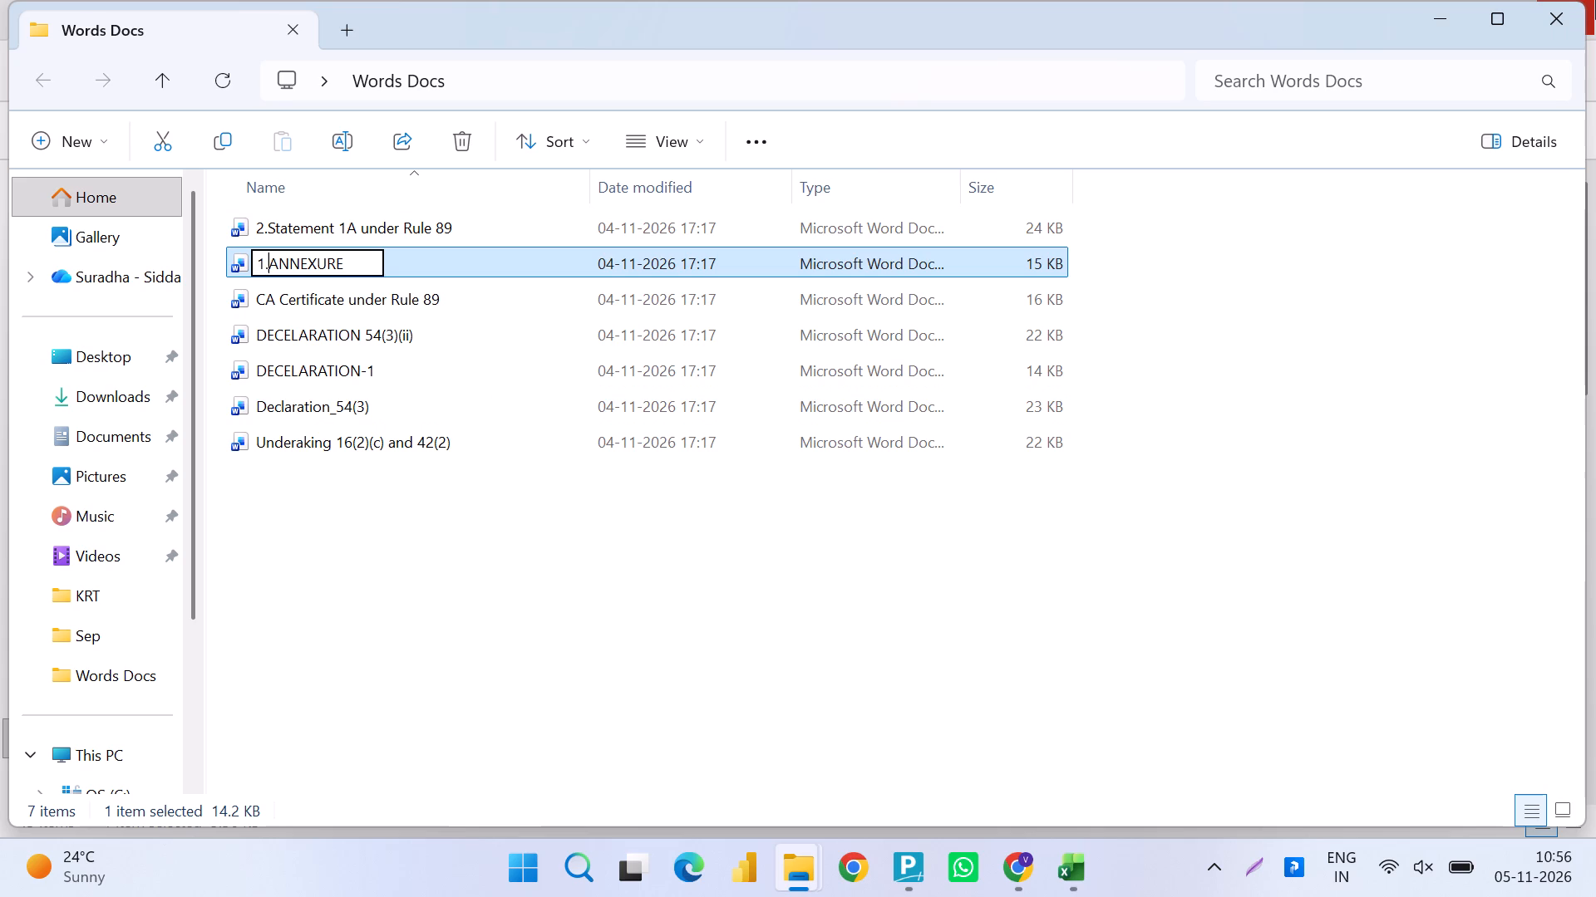
key("Return")
Open the Underaking 16(2)(c) and 42(2) document, read through the undertaking, and close it.
key("Down")
key("Down")
key("Down")
key("Down")
key("Down")
key("Down")
key("Down")
key("Down")
key("Down")
key("Down")
key("Down")
key("Return")
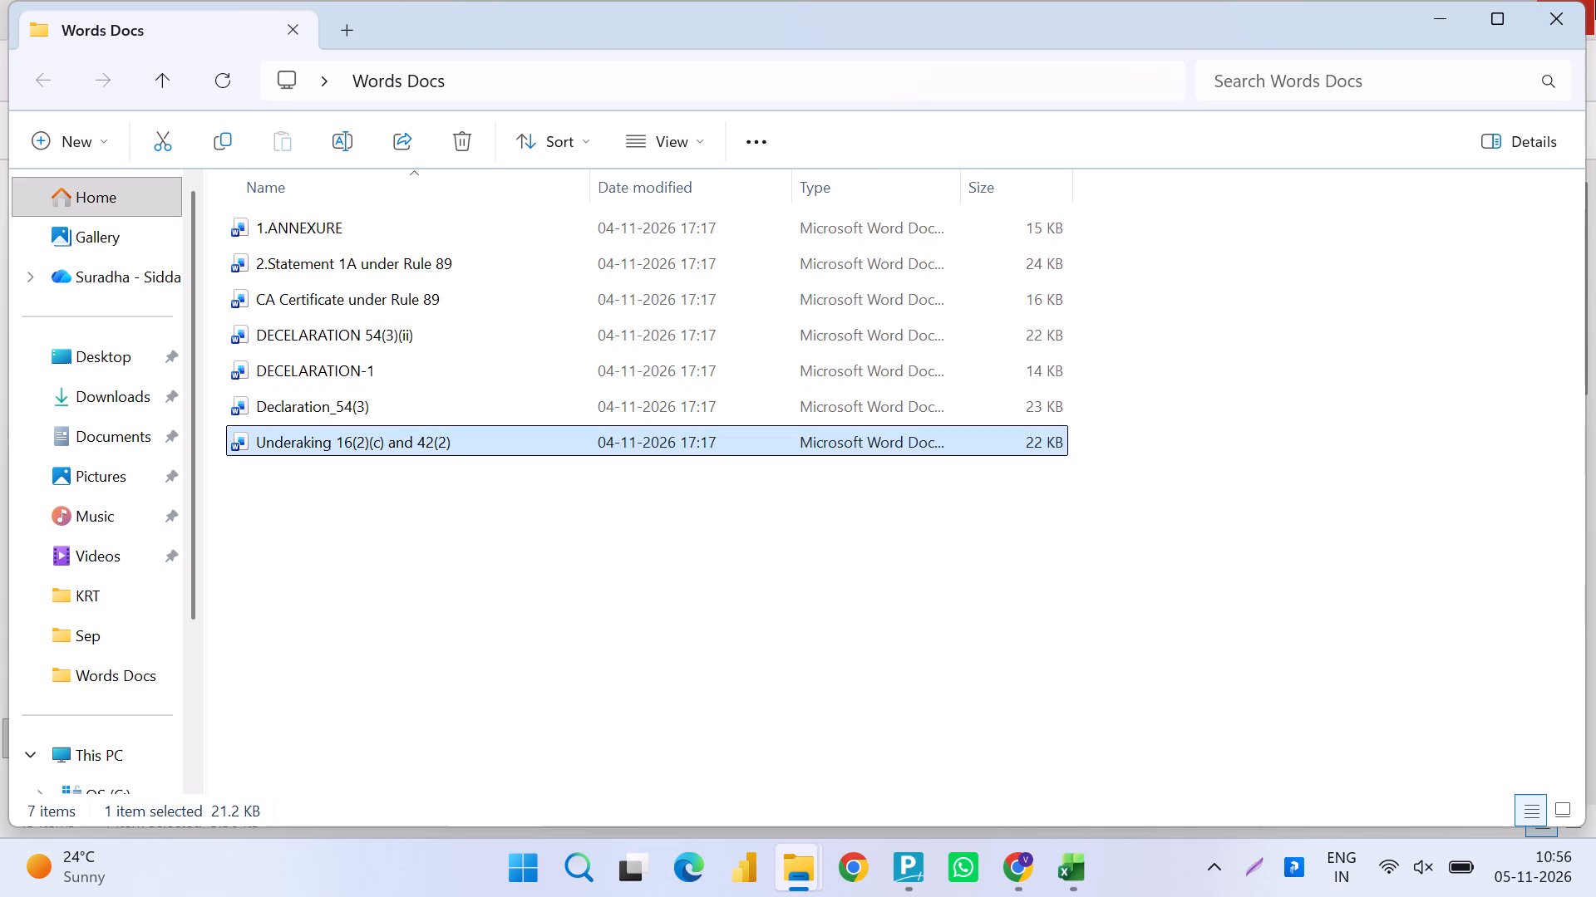
scroll(1256, 517, "down", 1)
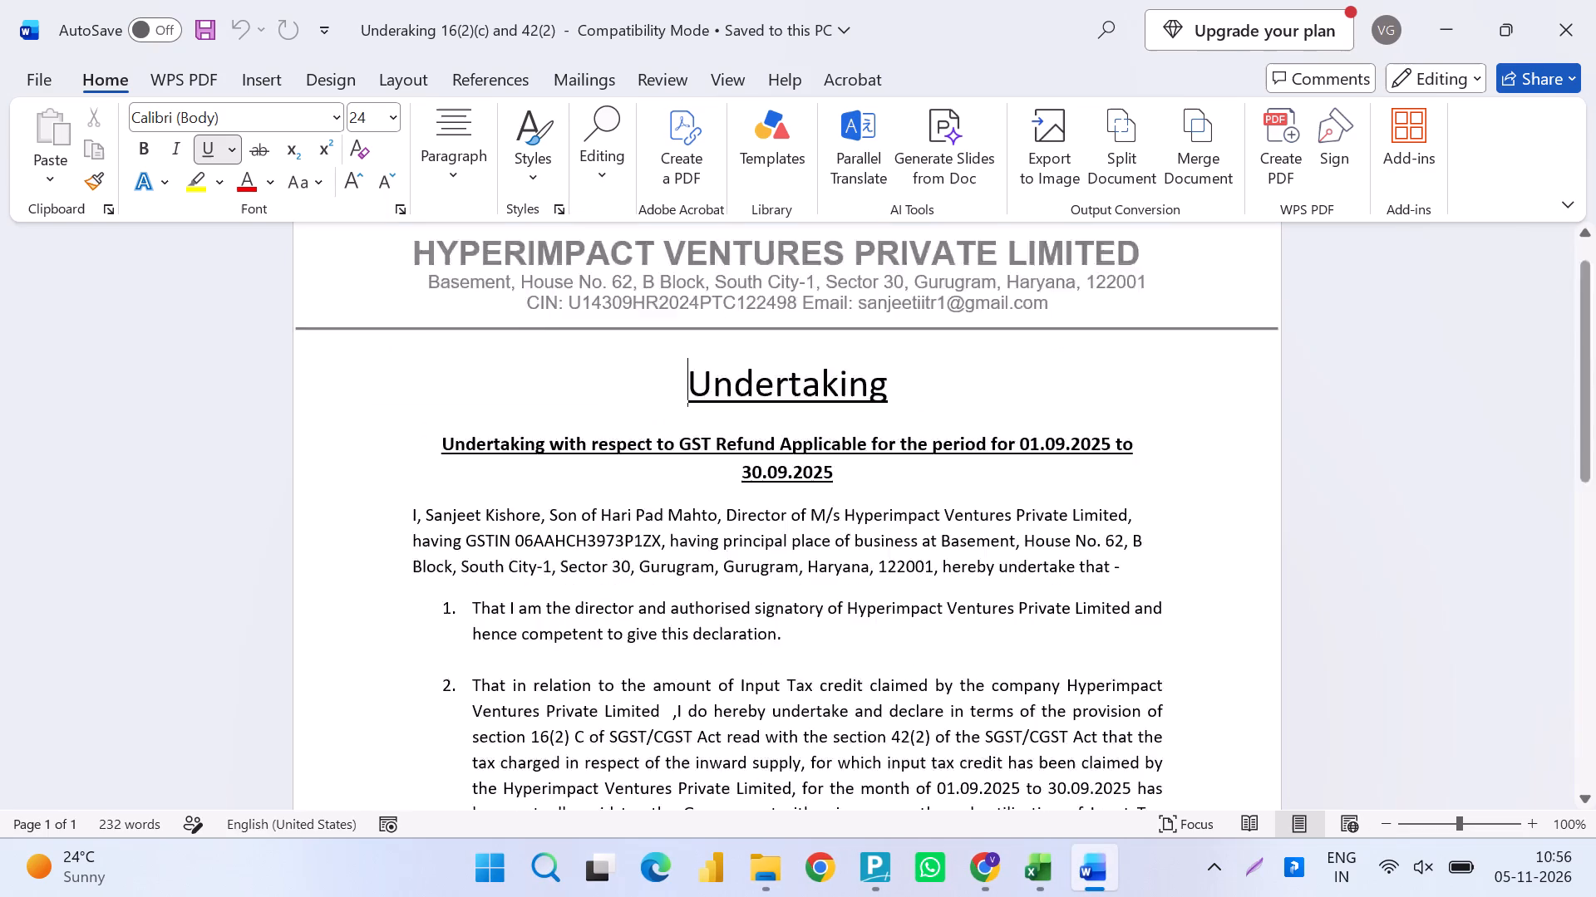
scroll(1256, 517, "down", 2)
scroll(1256, 517, "up", 2)
left_click(1595, 0)
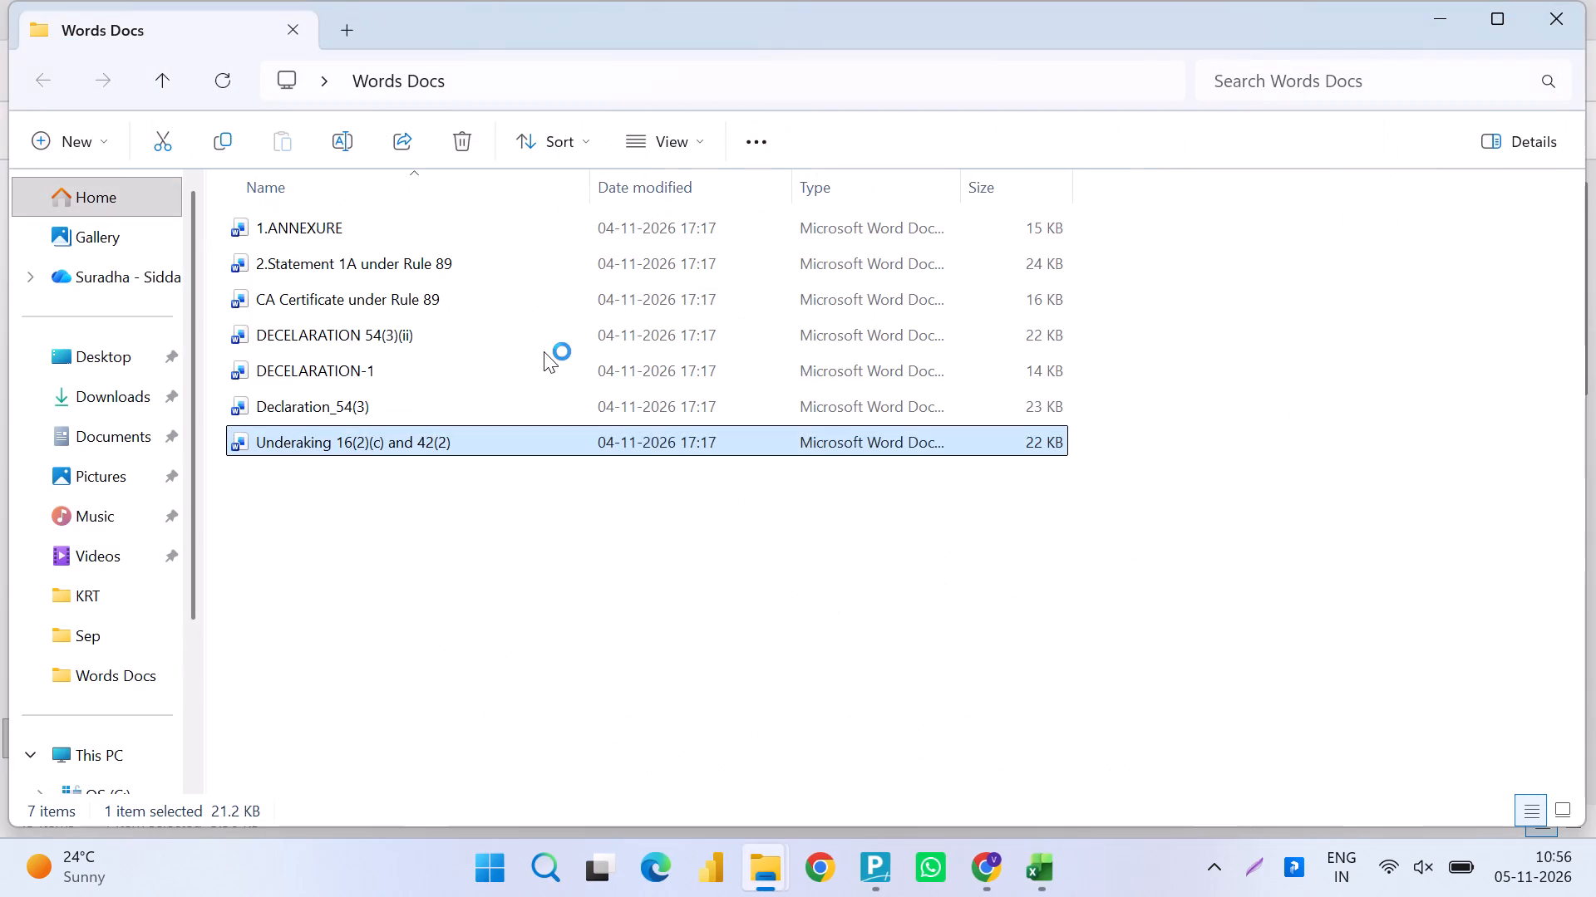
Open the 1.ANNEXURE document from the Words Docs folder and enable editing in it.
key("Up")
key("Up")
key("Up")
key("Up")
key("Up")
key("Up")
key("Up")
key("Up")
key("Return")
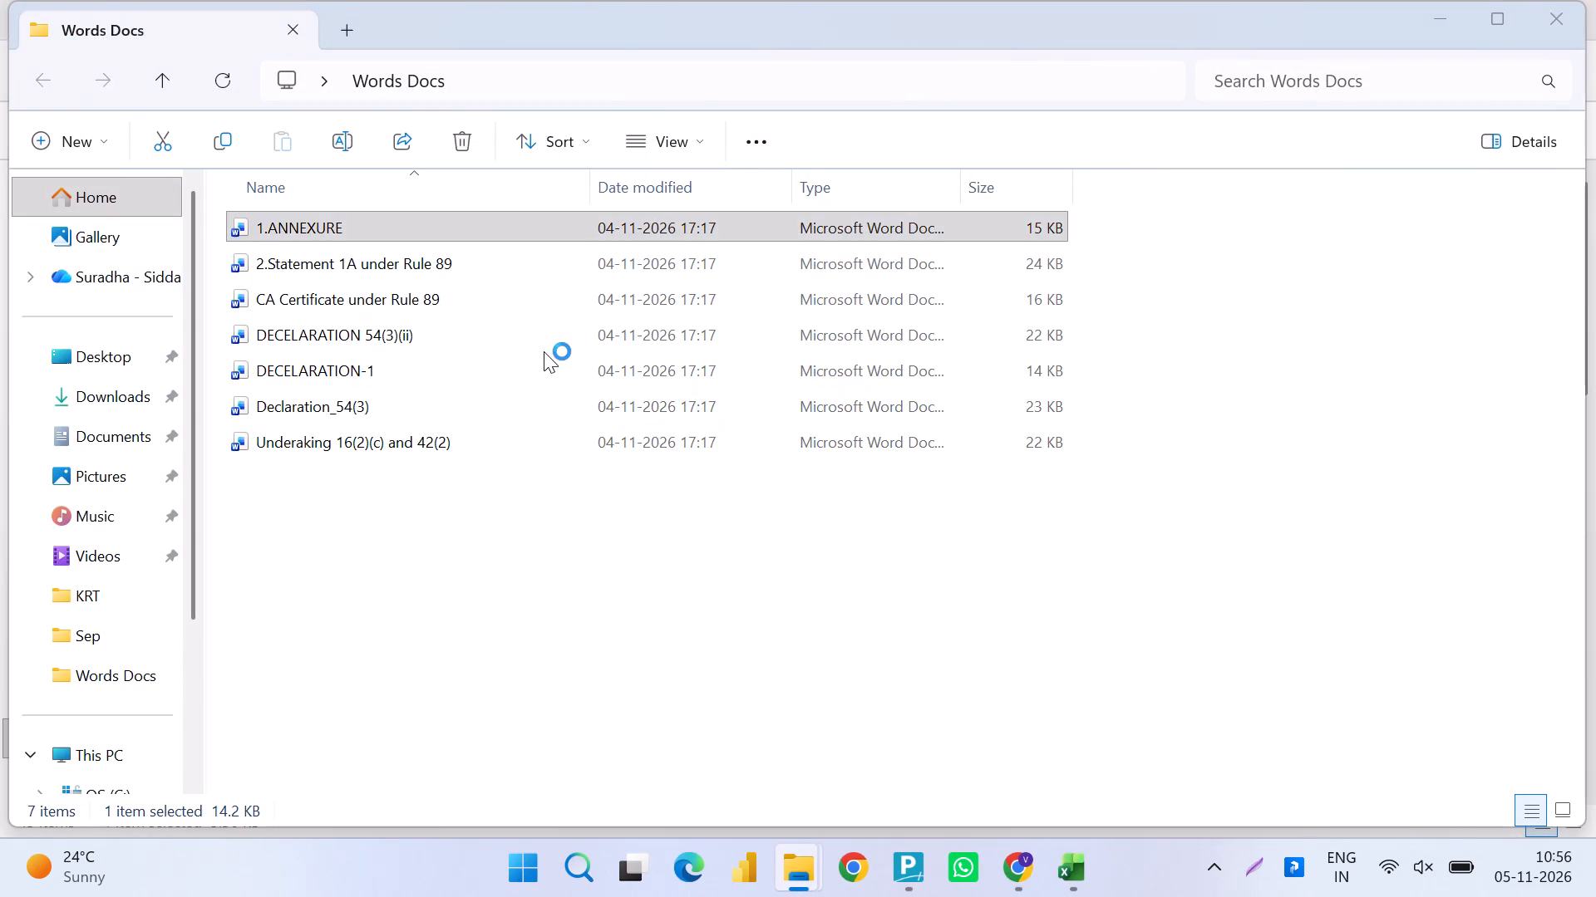
key("alt+Tab")
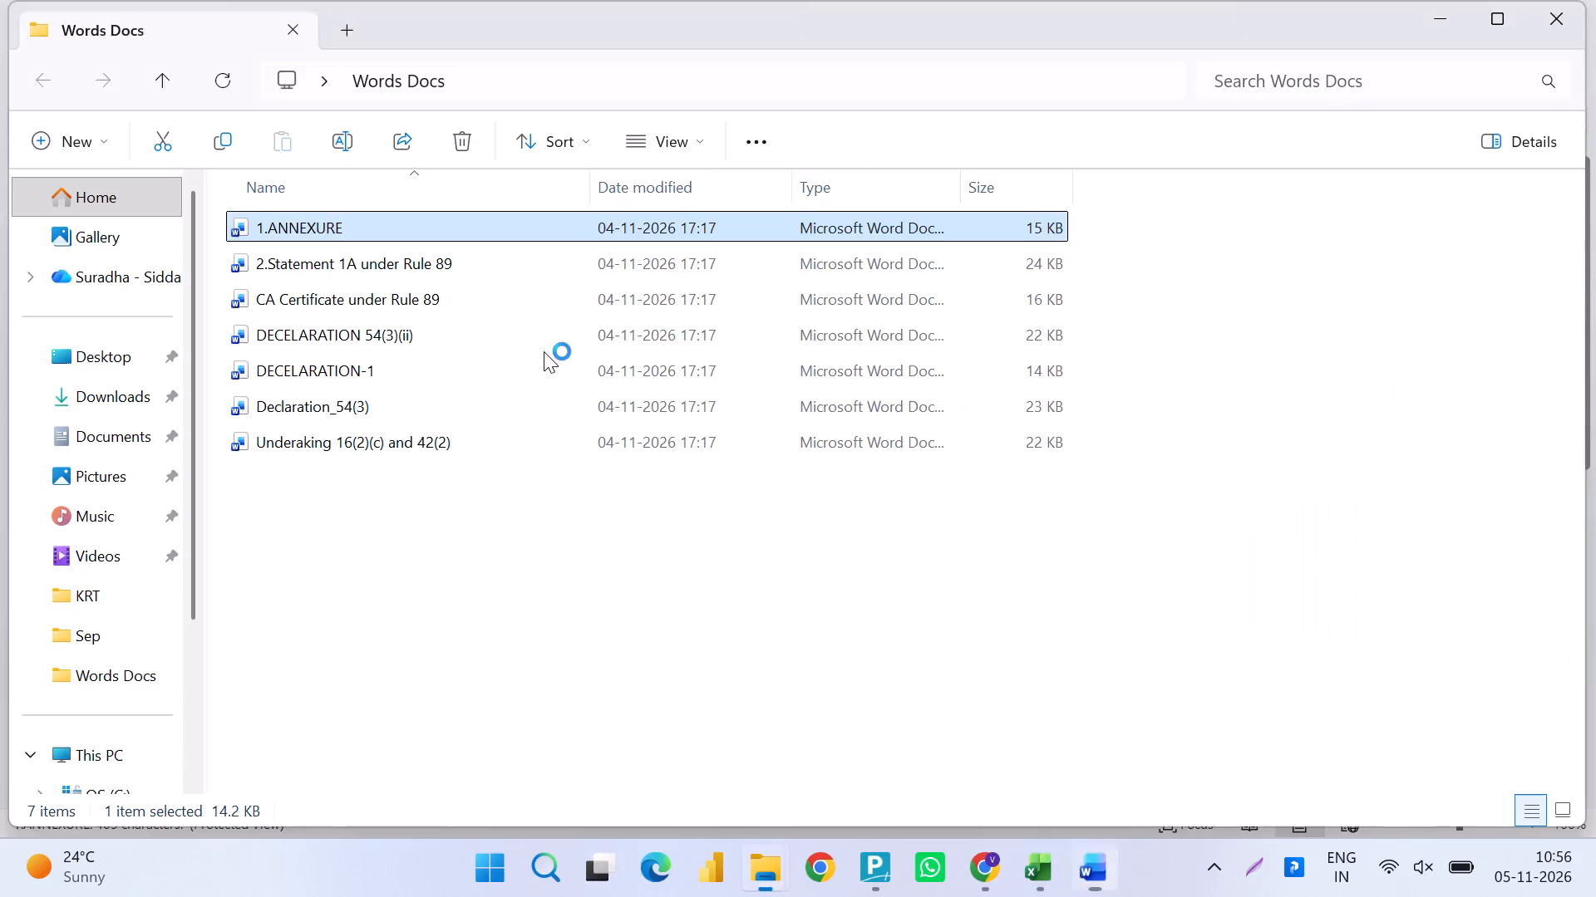
key("alt+Tab")
key("F2")
key("Left")
key("Return")
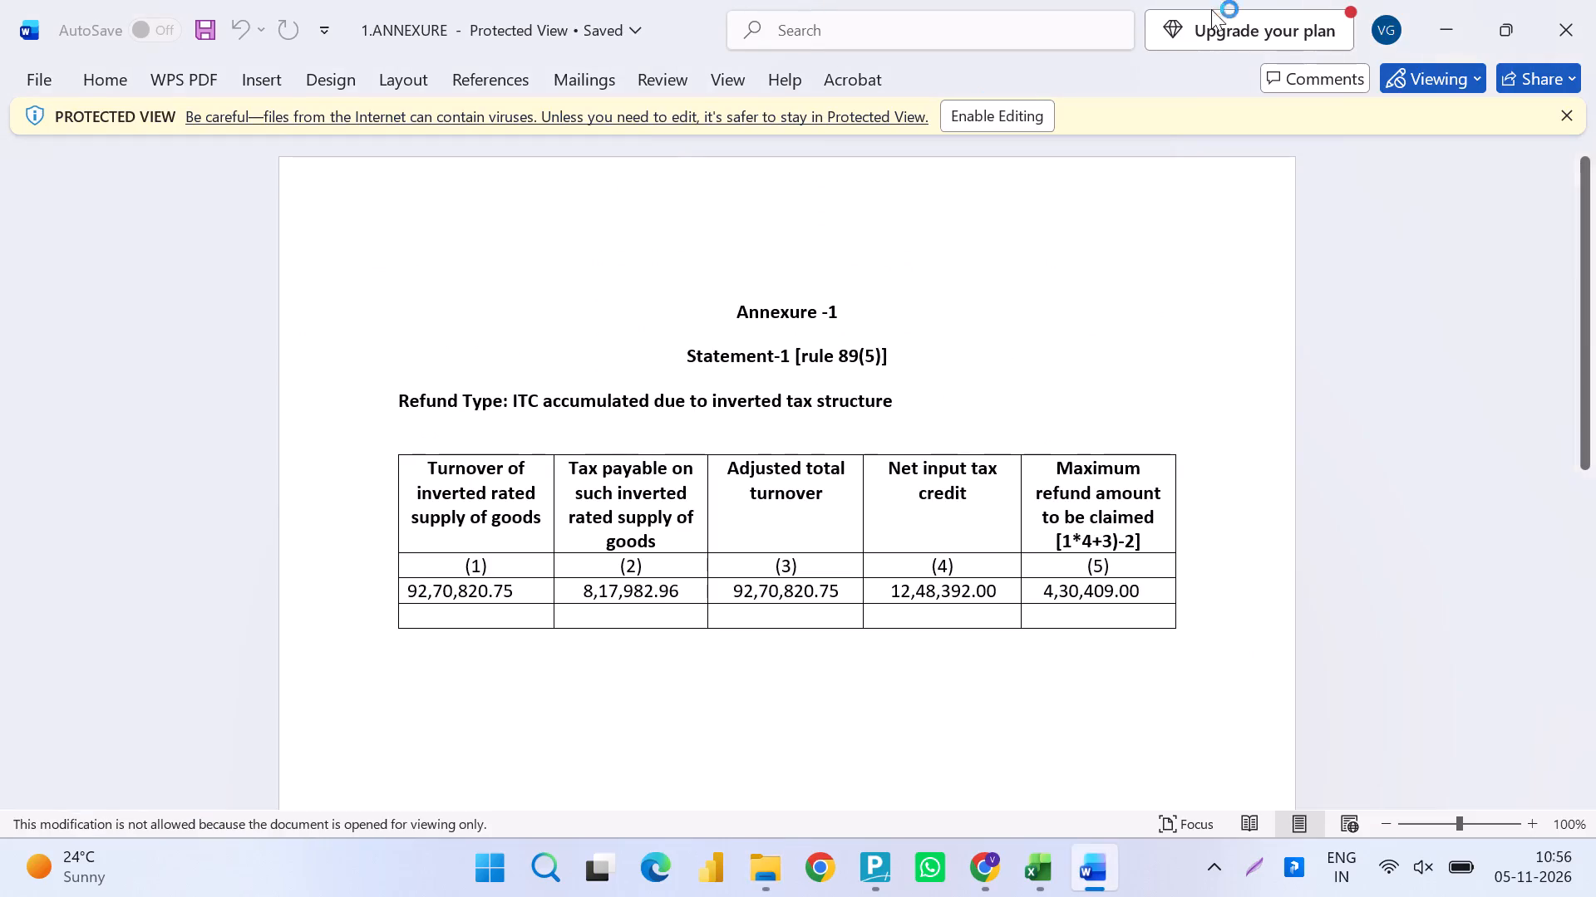
left_click(992, 118)
Switch to Excel and close the Tax Summary workbook without saving its changes.
key("alt+Tab")
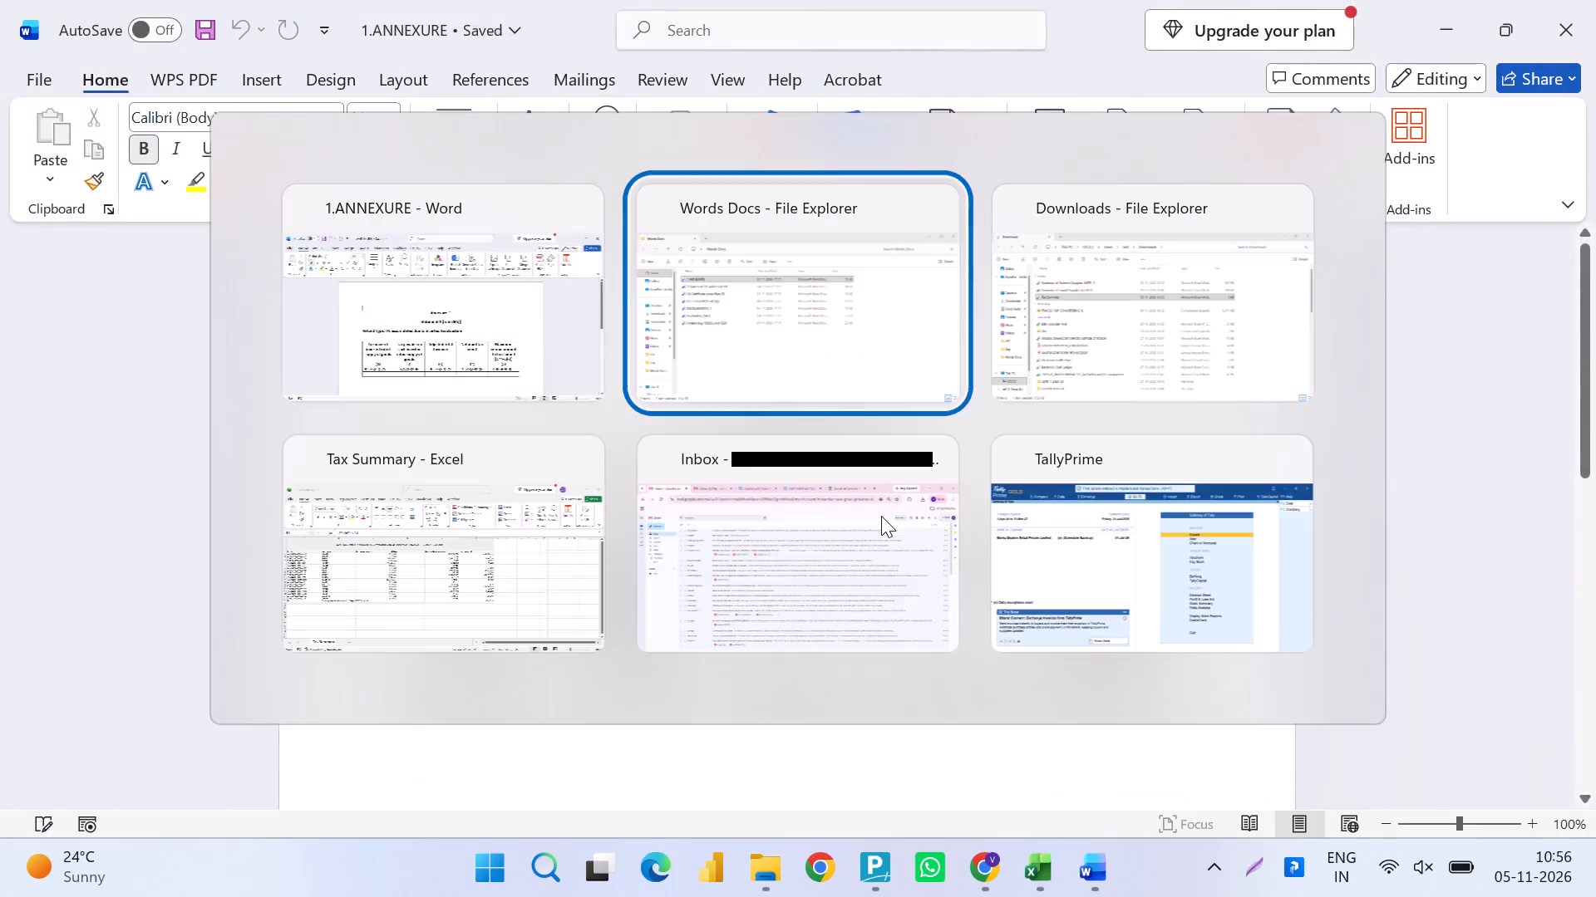
key("alt+Tab")
key("alt+Tab")
left_click(1595, 0)
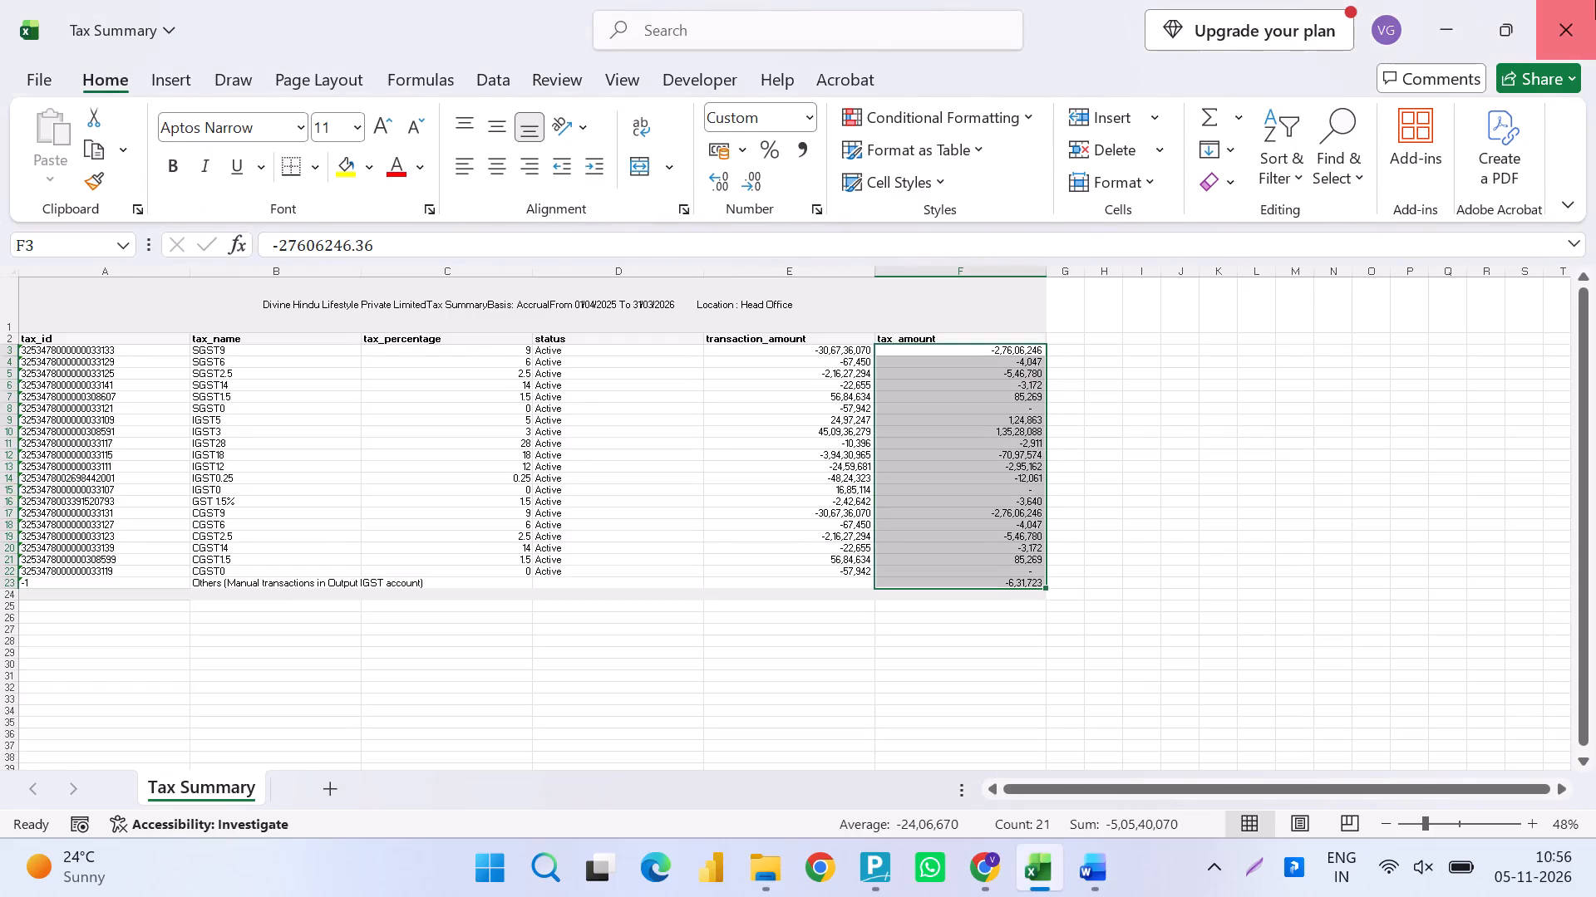
key("Tab")
key("Return")
Switch back to the Words Docs folder in File Explorer.
key("alt+Tab")
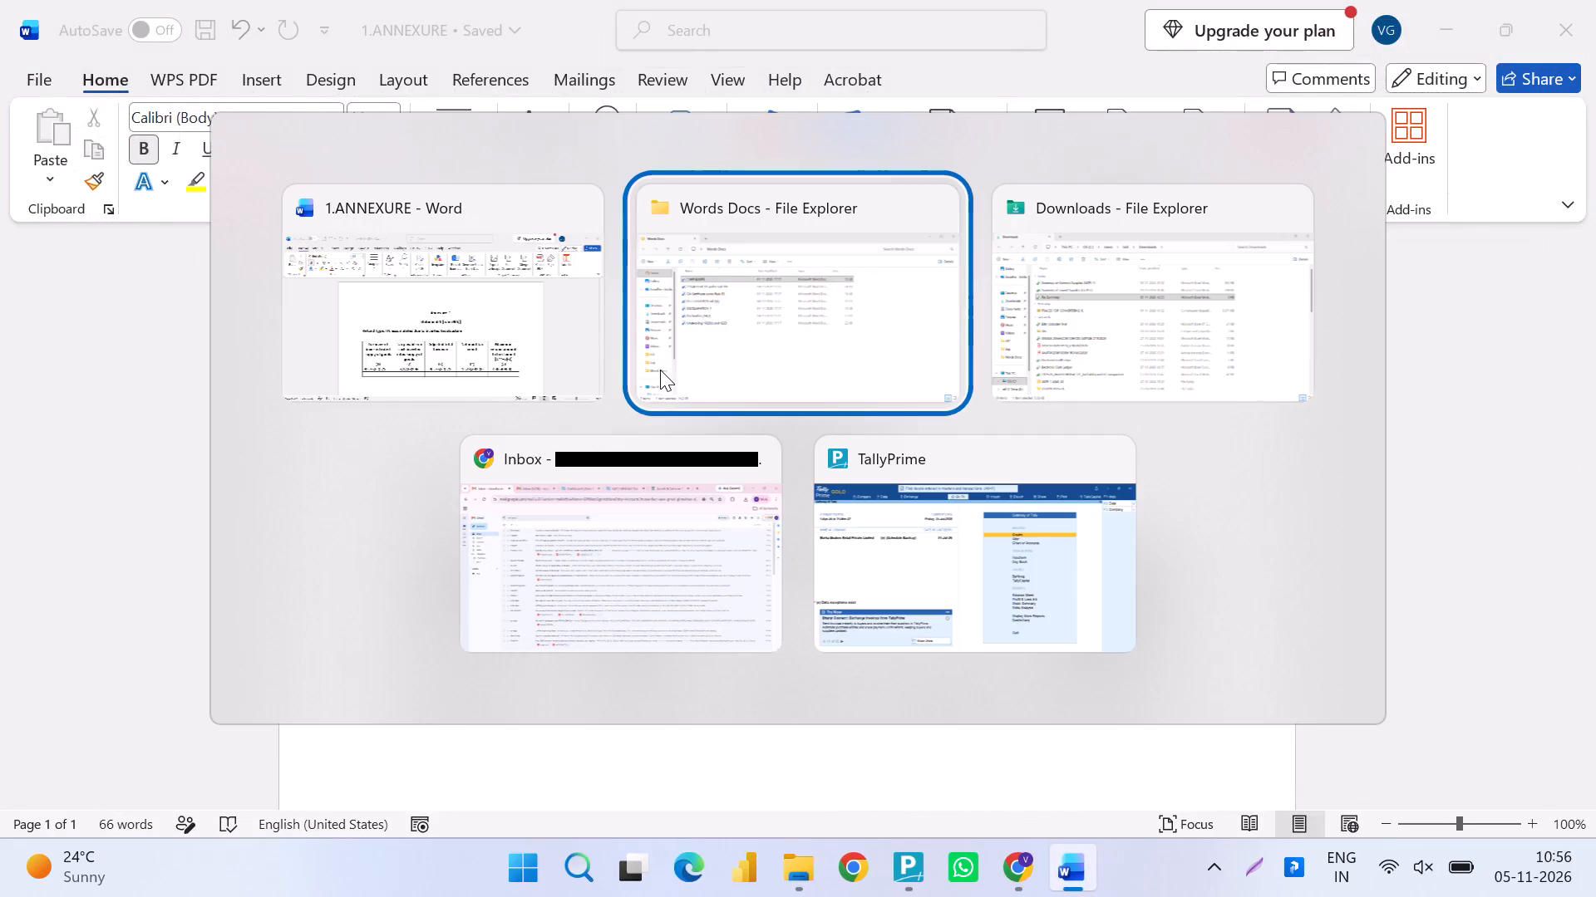
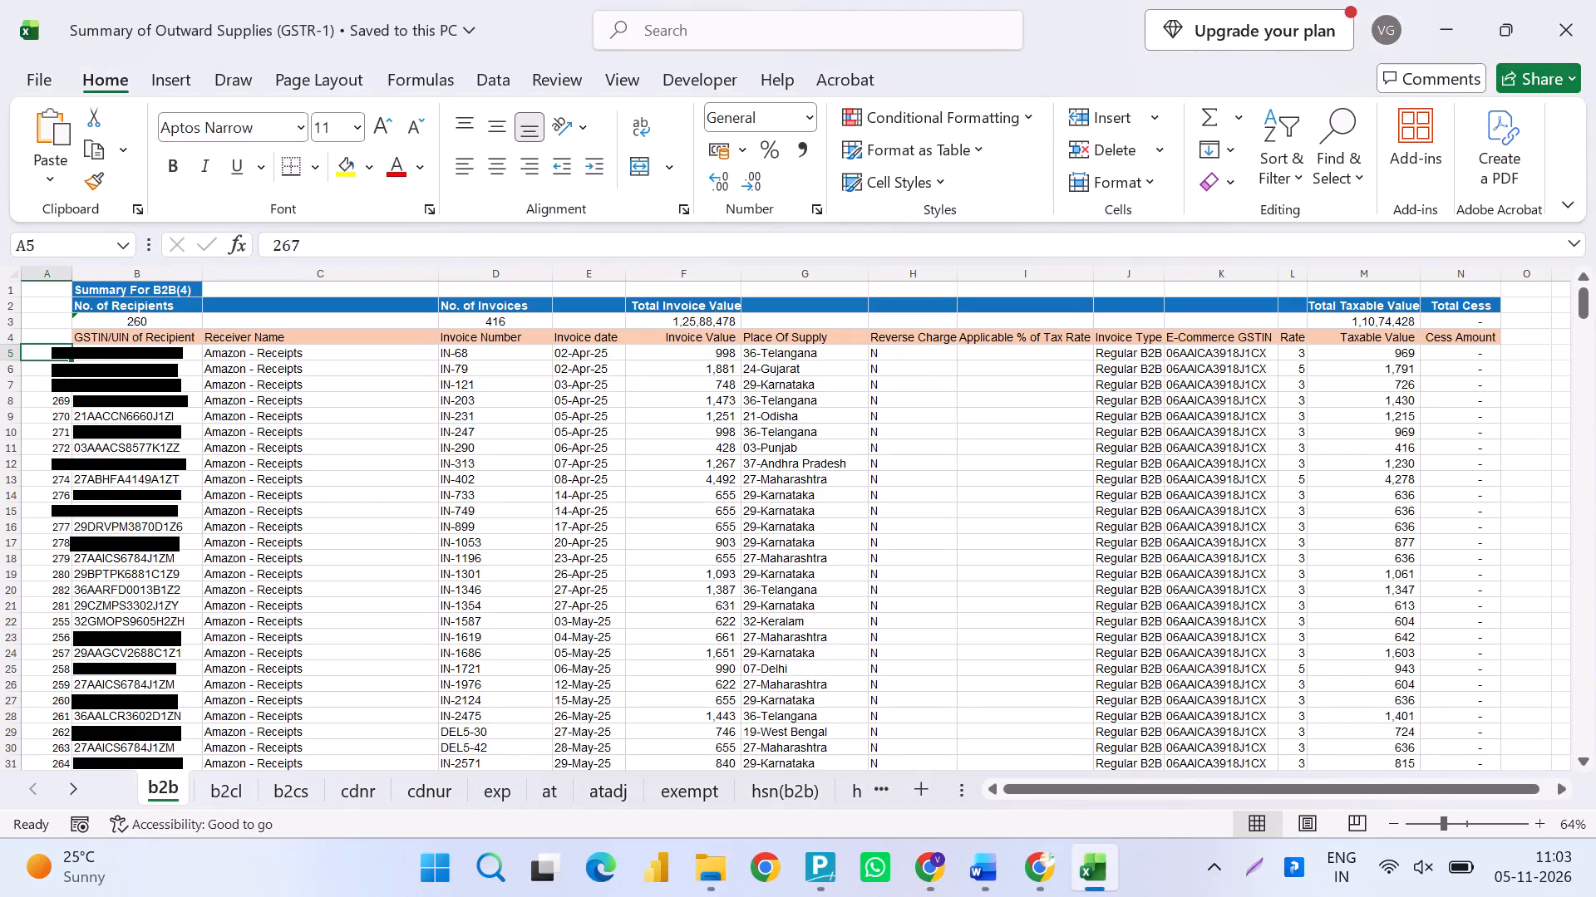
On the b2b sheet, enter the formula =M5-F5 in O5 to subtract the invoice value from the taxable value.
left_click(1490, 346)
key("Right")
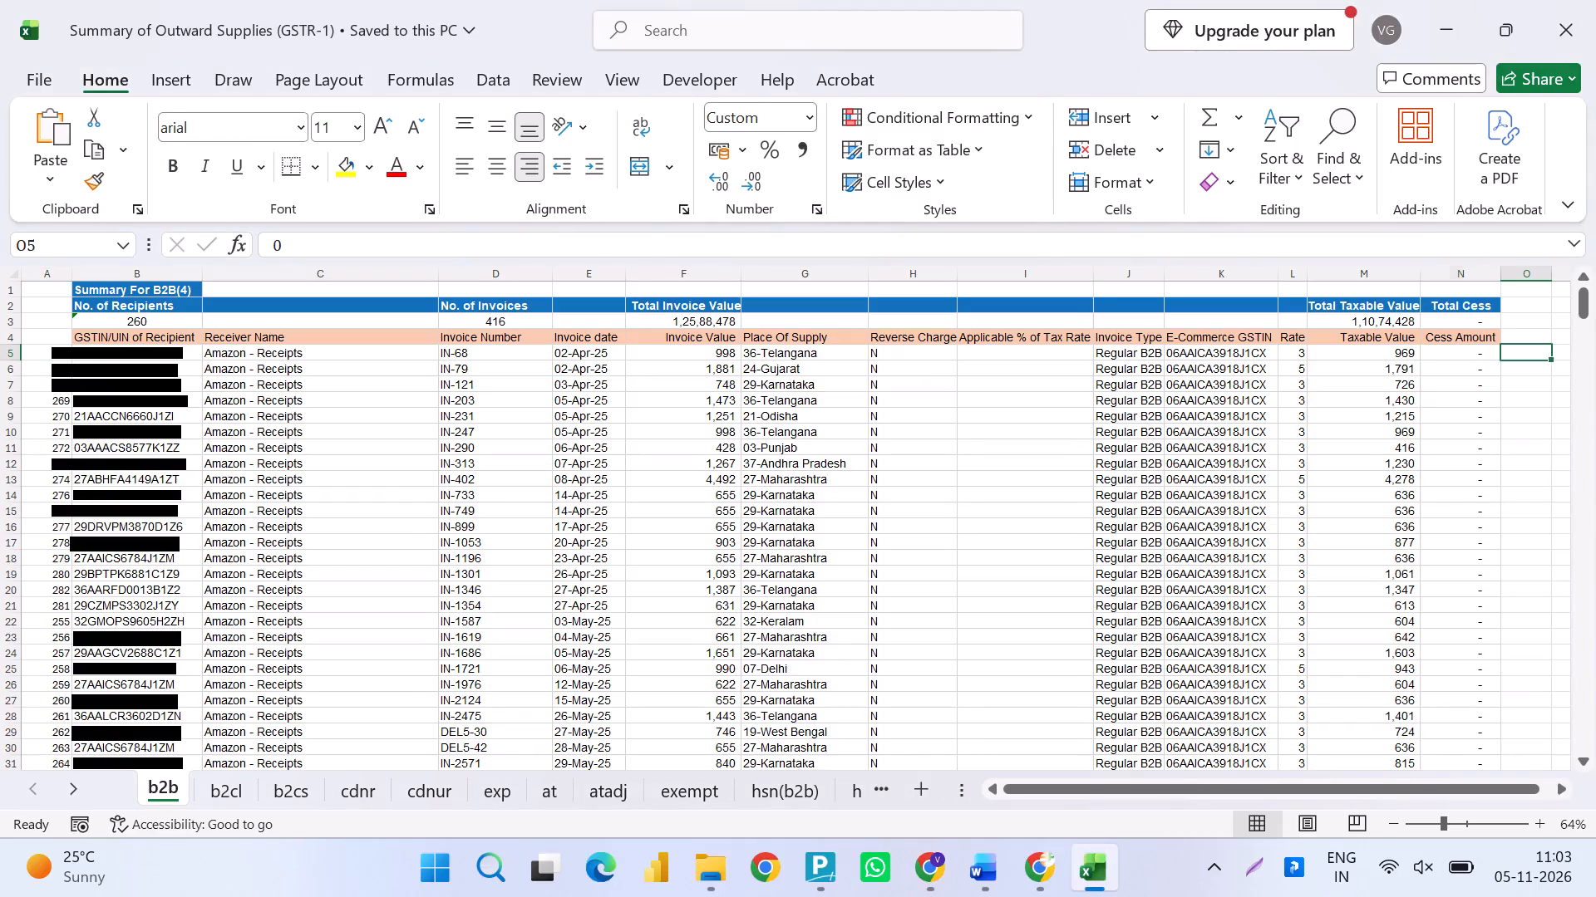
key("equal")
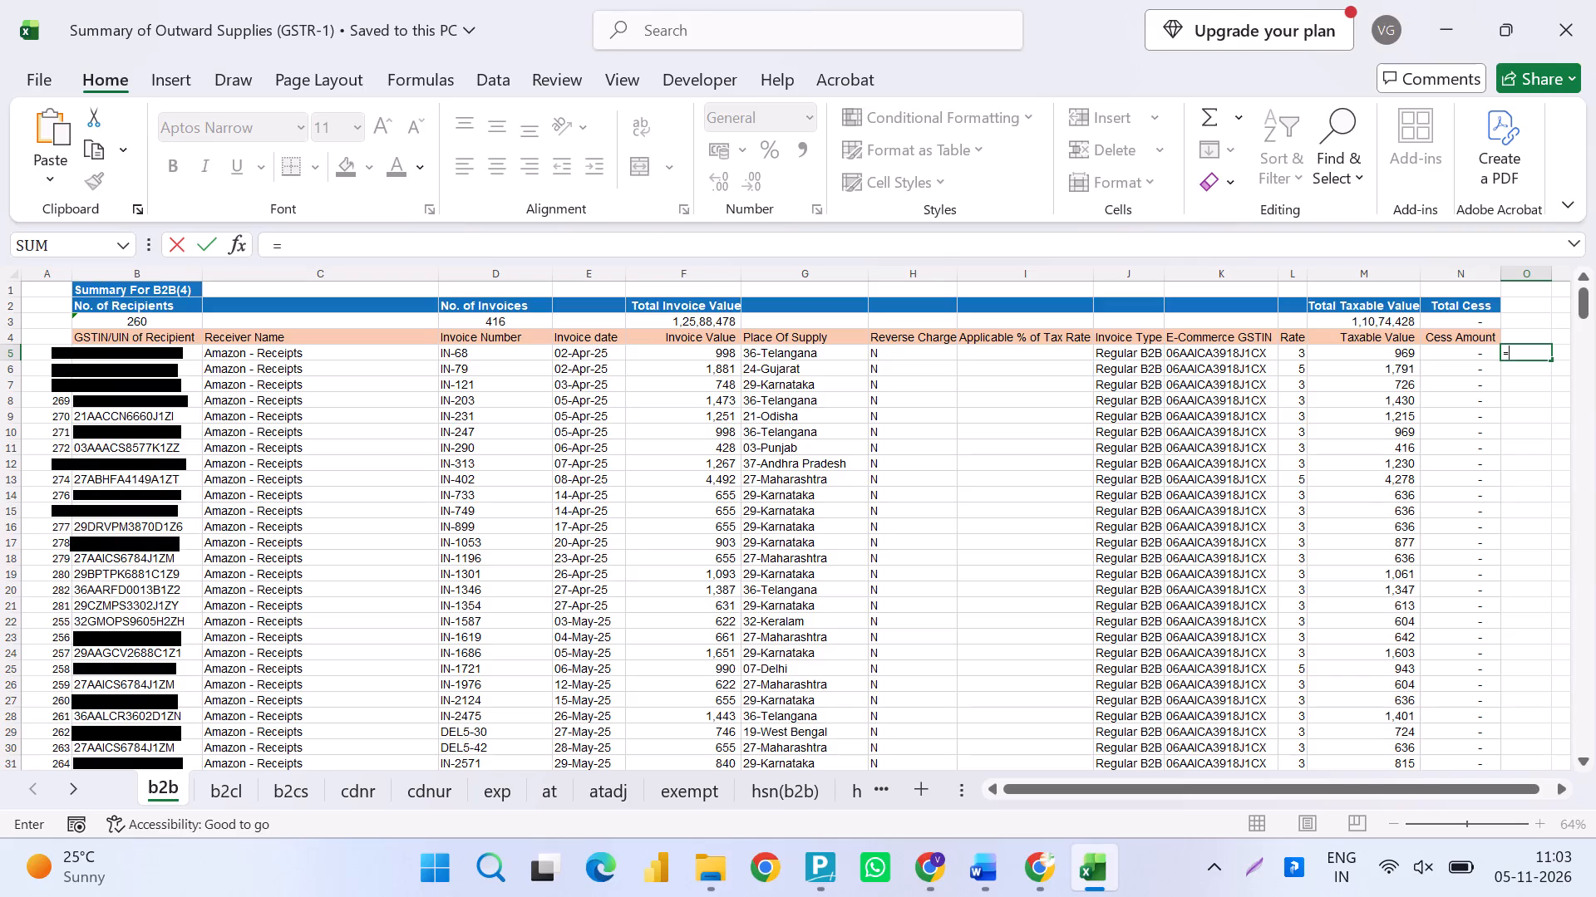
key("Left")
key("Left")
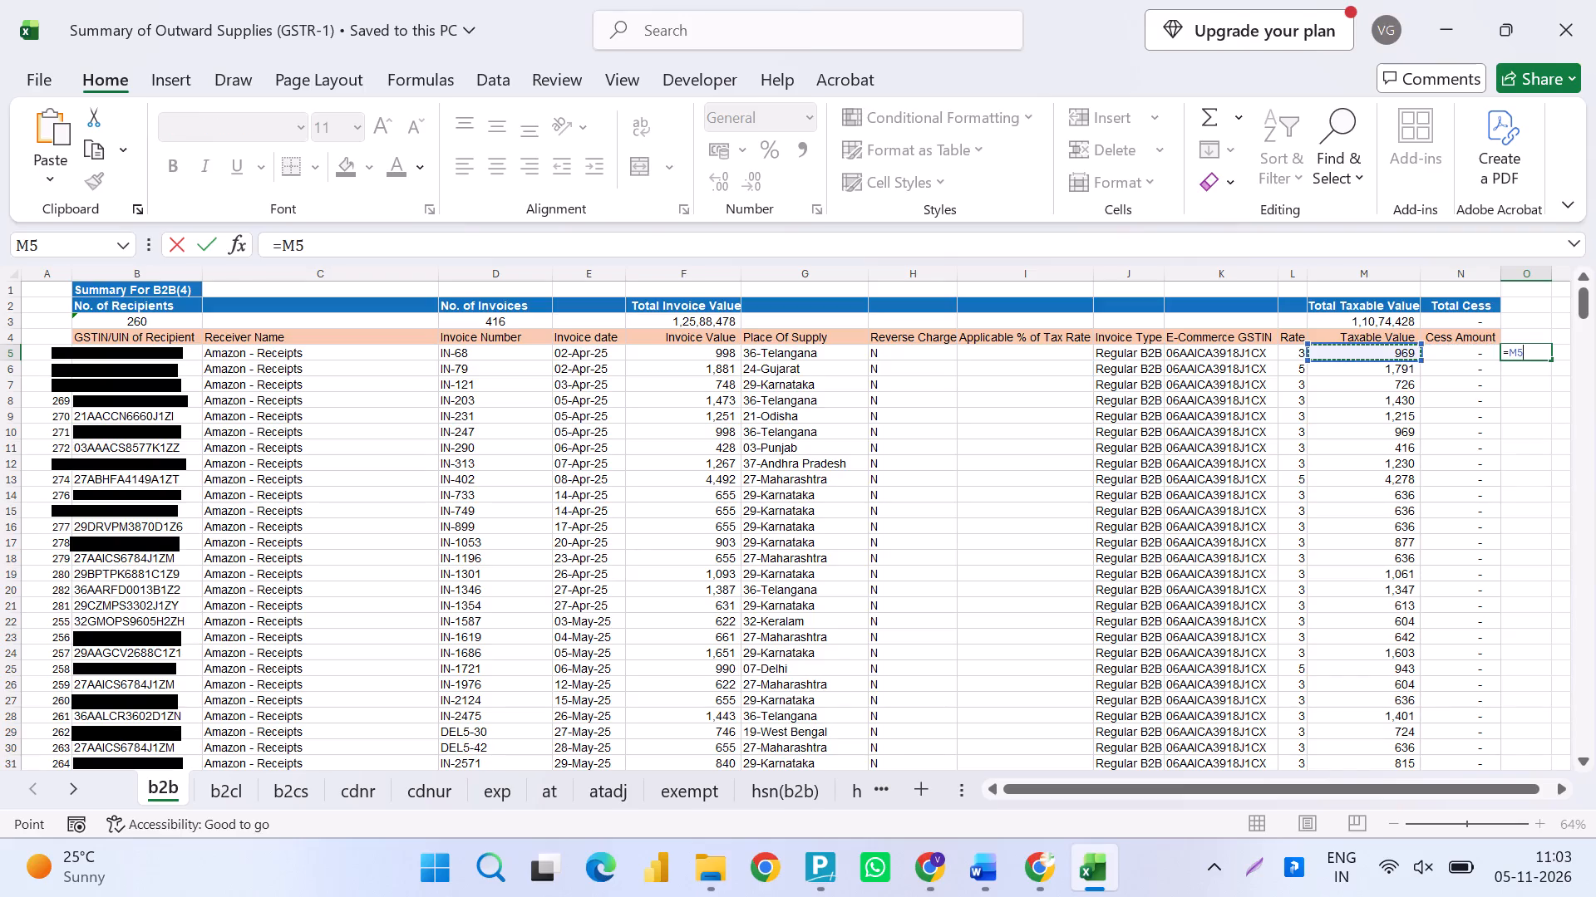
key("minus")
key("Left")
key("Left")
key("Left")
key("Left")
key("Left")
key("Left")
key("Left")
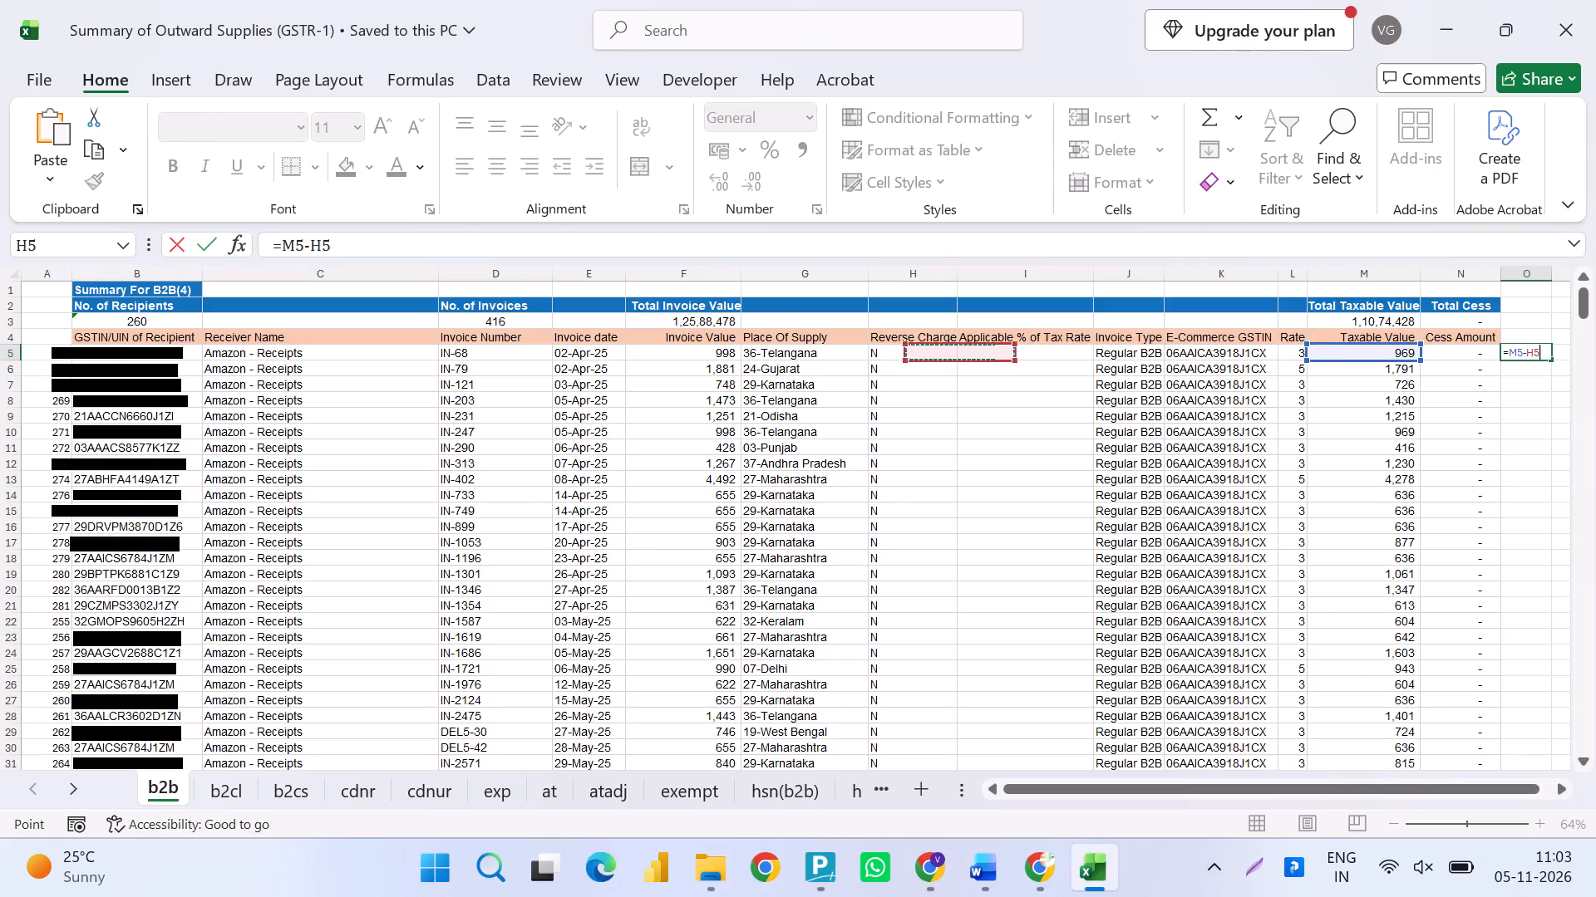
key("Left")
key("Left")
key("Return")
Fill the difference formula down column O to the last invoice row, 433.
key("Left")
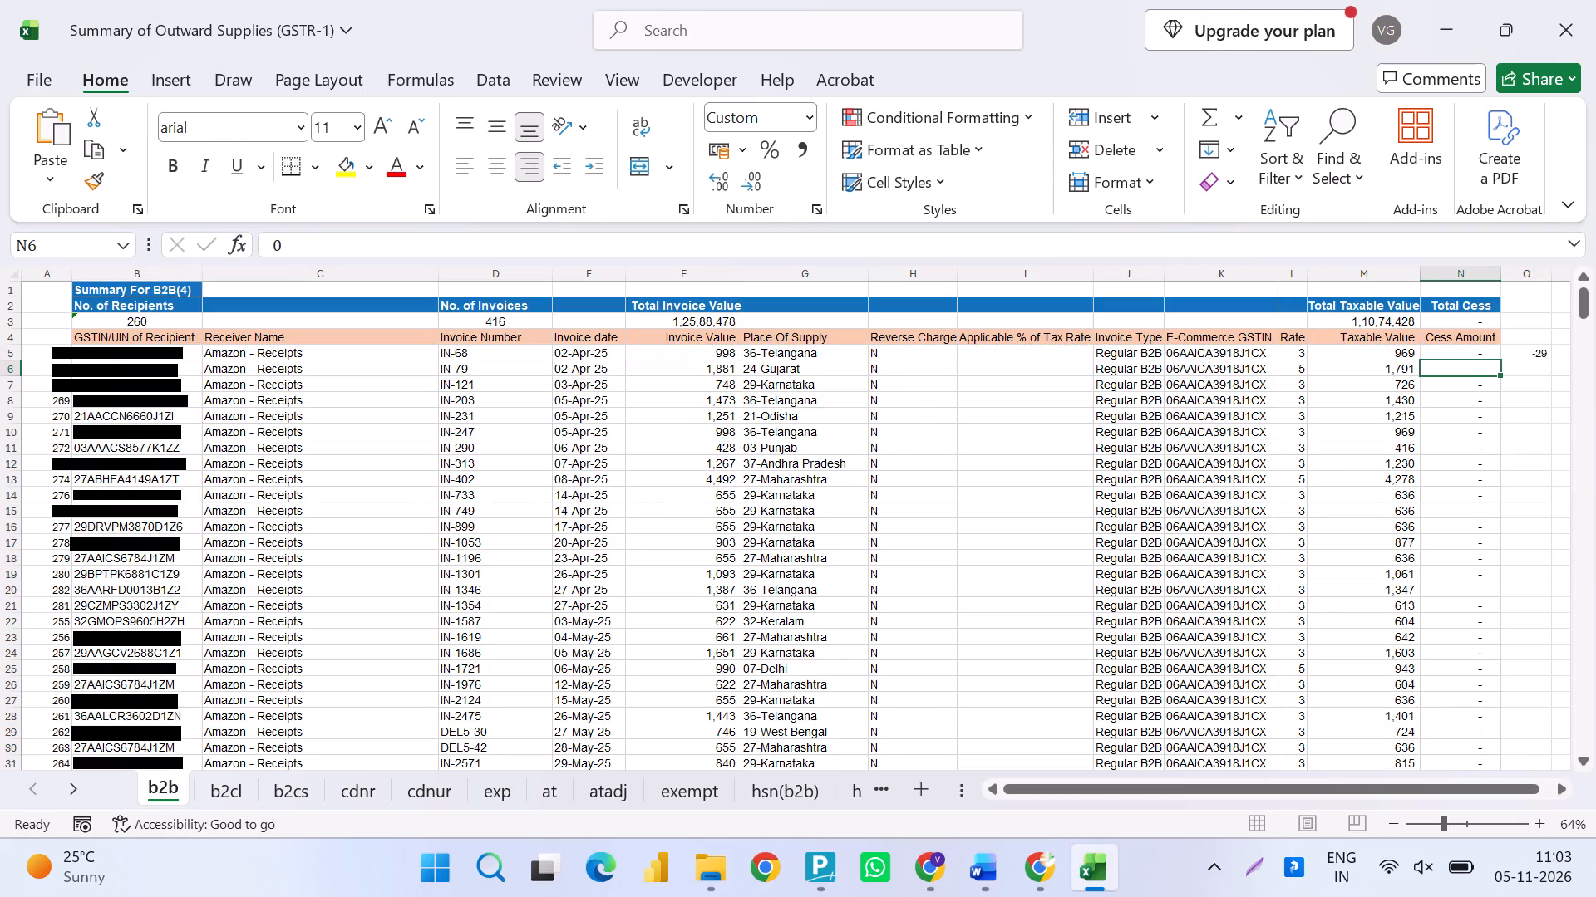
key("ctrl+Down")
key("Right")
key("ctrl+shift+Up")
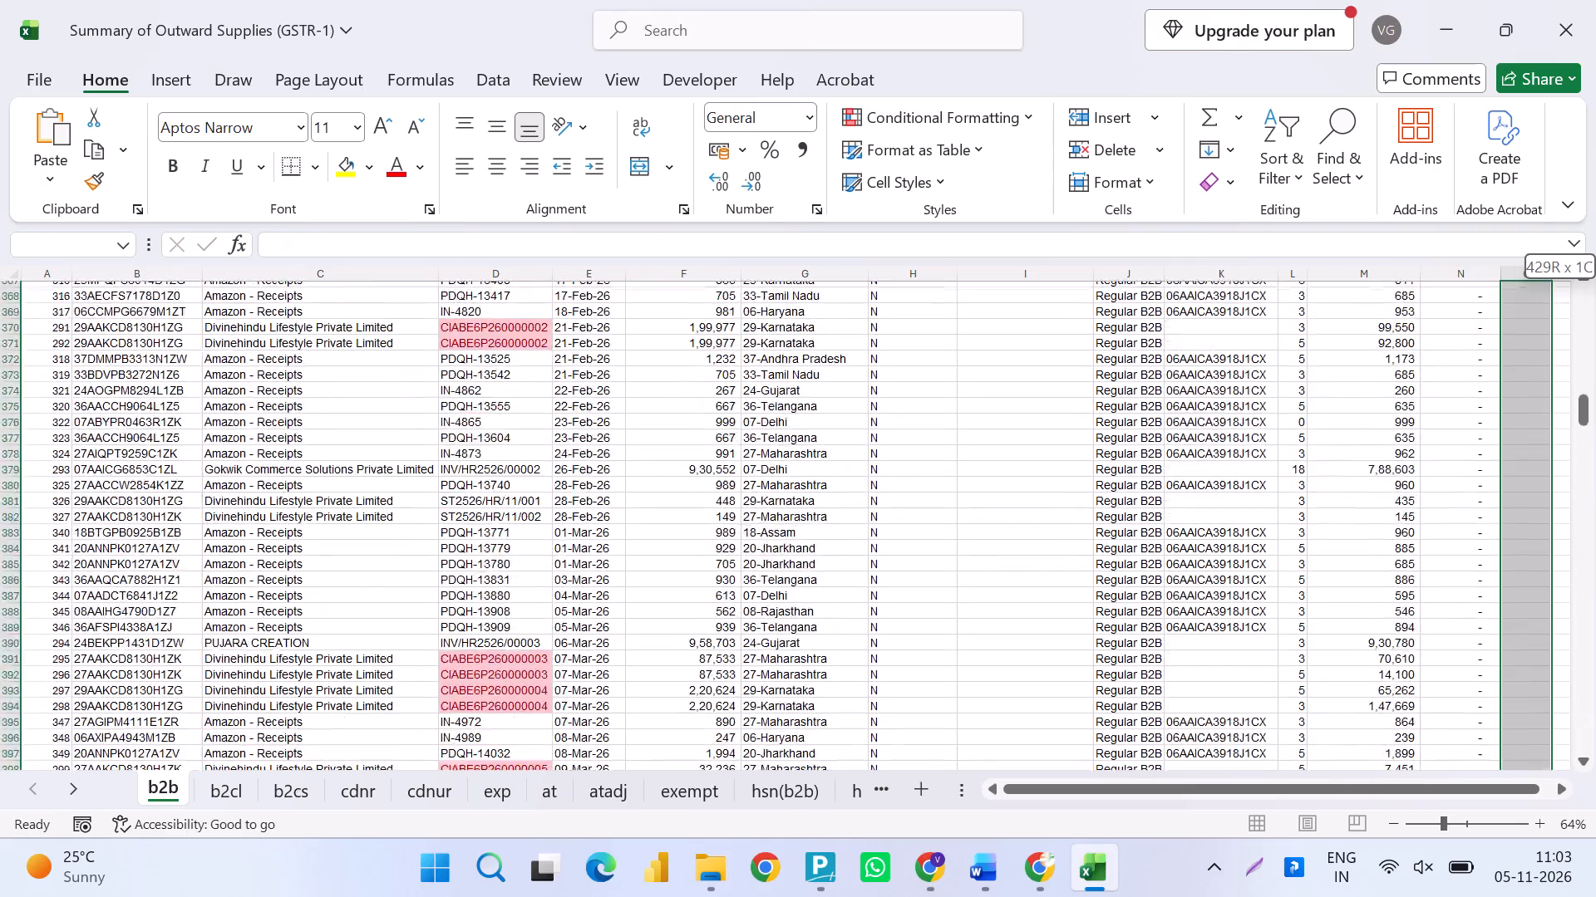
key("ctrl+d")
Enter the formula =M5*L5% in P5 to calculate the tax on the first invoice's taxable value.
key("ctrl+Up")
key("ctrl+Up")
key("Down")
key("Down")
key("Down")
key("Down")
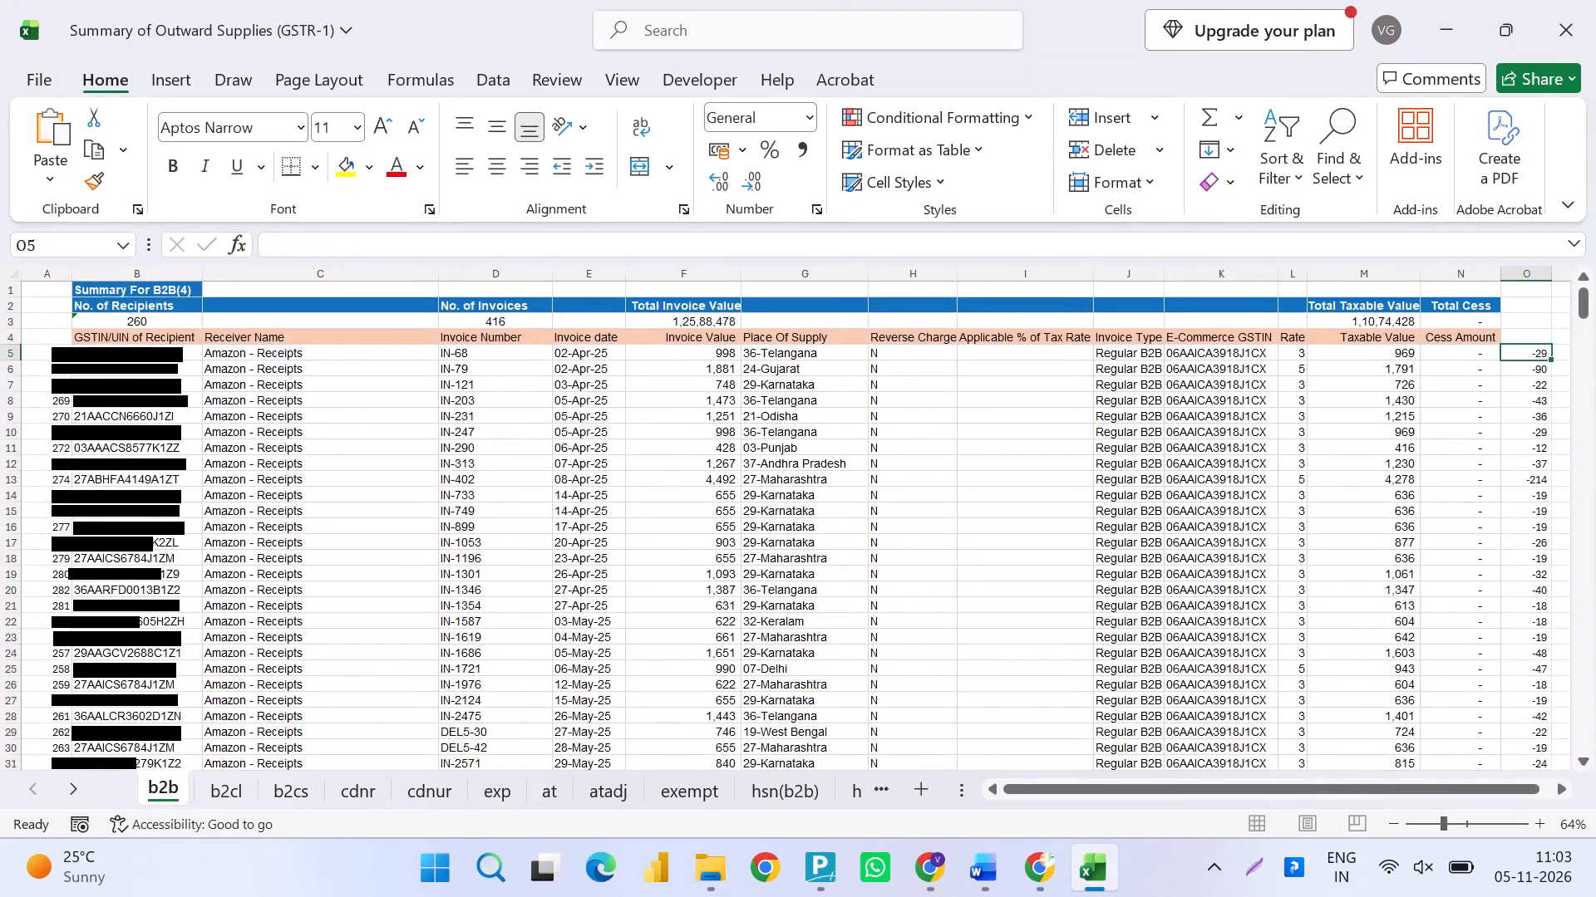
key("Right")
key("equal")
key("Left")
key("Left")
key("Left")
key("shift+asterisk")
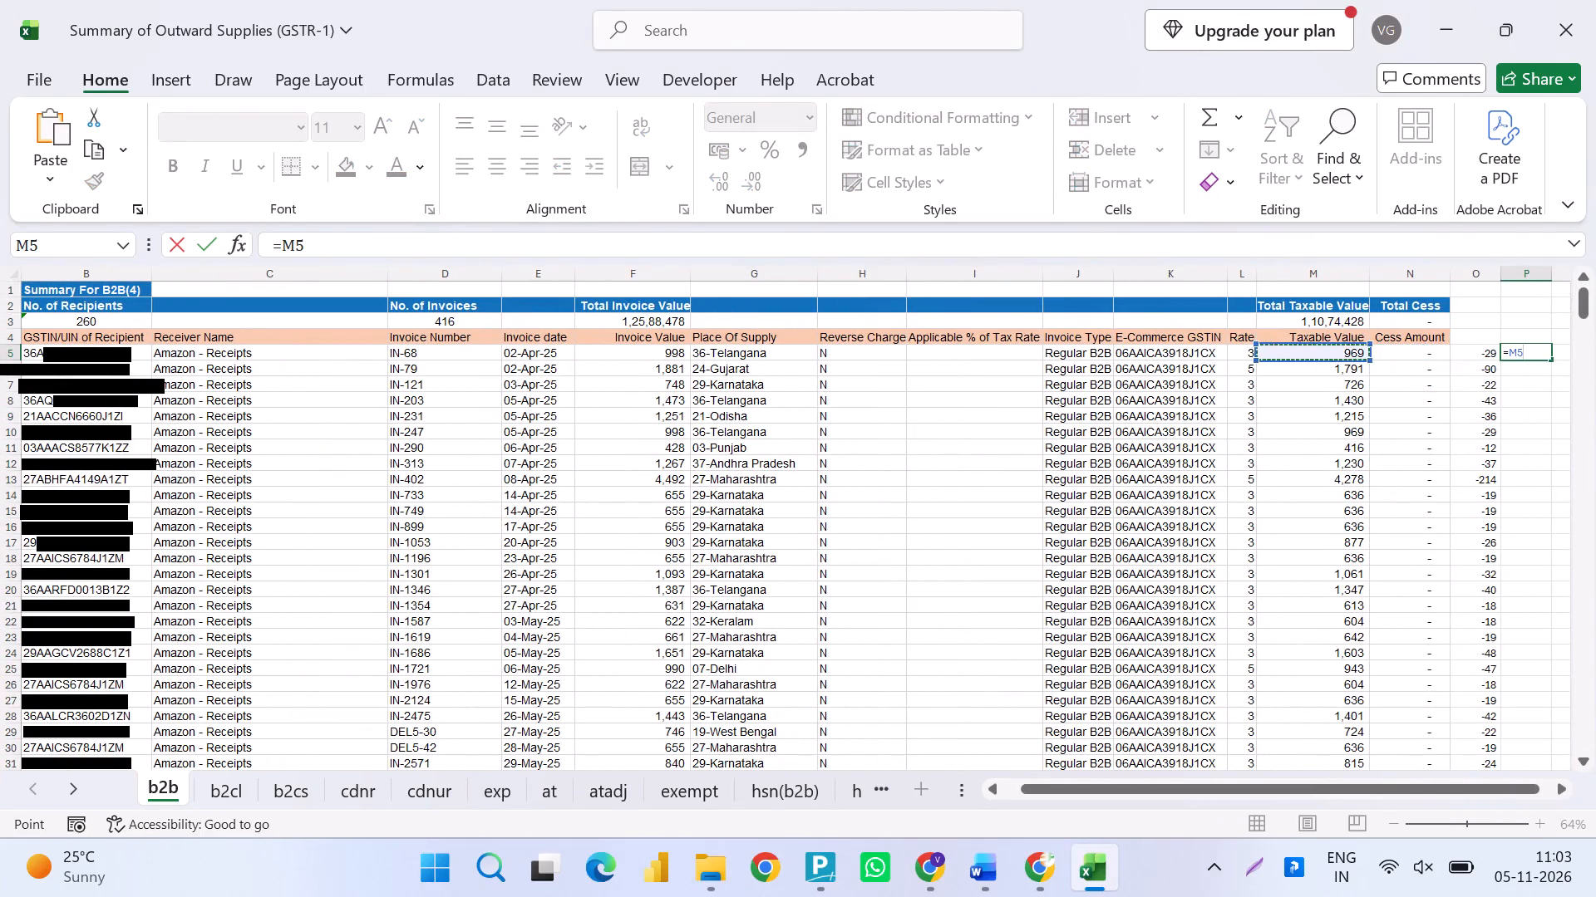
key("Left")
key("Left")
key("Left")
key("Left")
key("shift+percent")
key("Return")
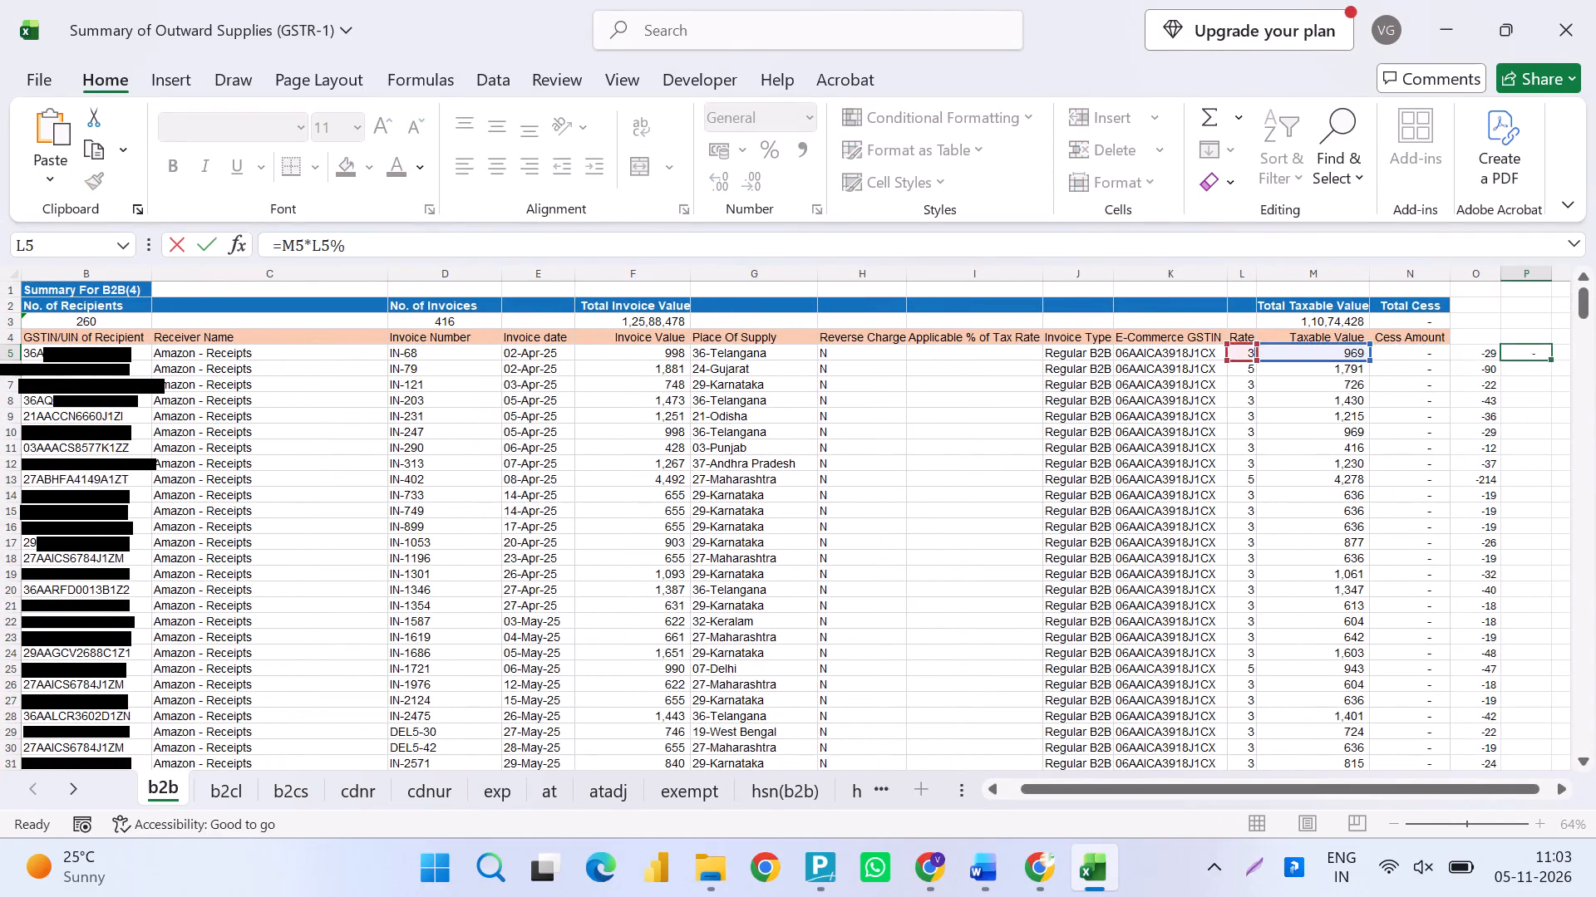
Fill the tax formula down column P to the last invoice row, 433.
key("Left")
key("ctrl+Down")
key("Right")
key("ctrl+shift+Up")
key("ctrl+d")
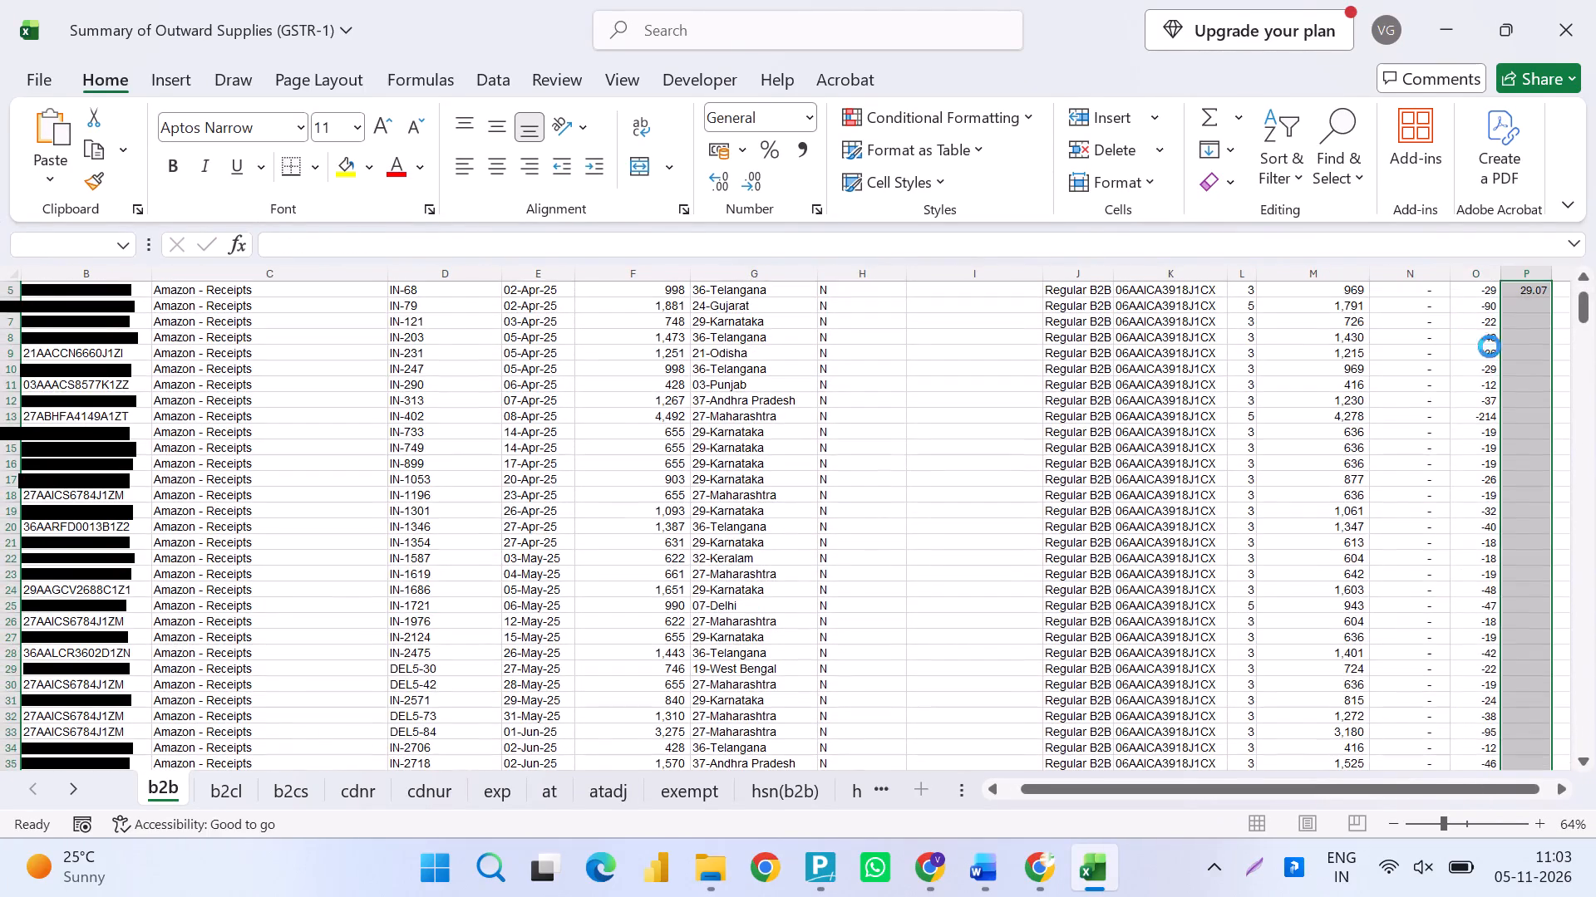
Select the calculated values in columns O and P down to row 433 and autofit their column widths.
key("shift+Left")
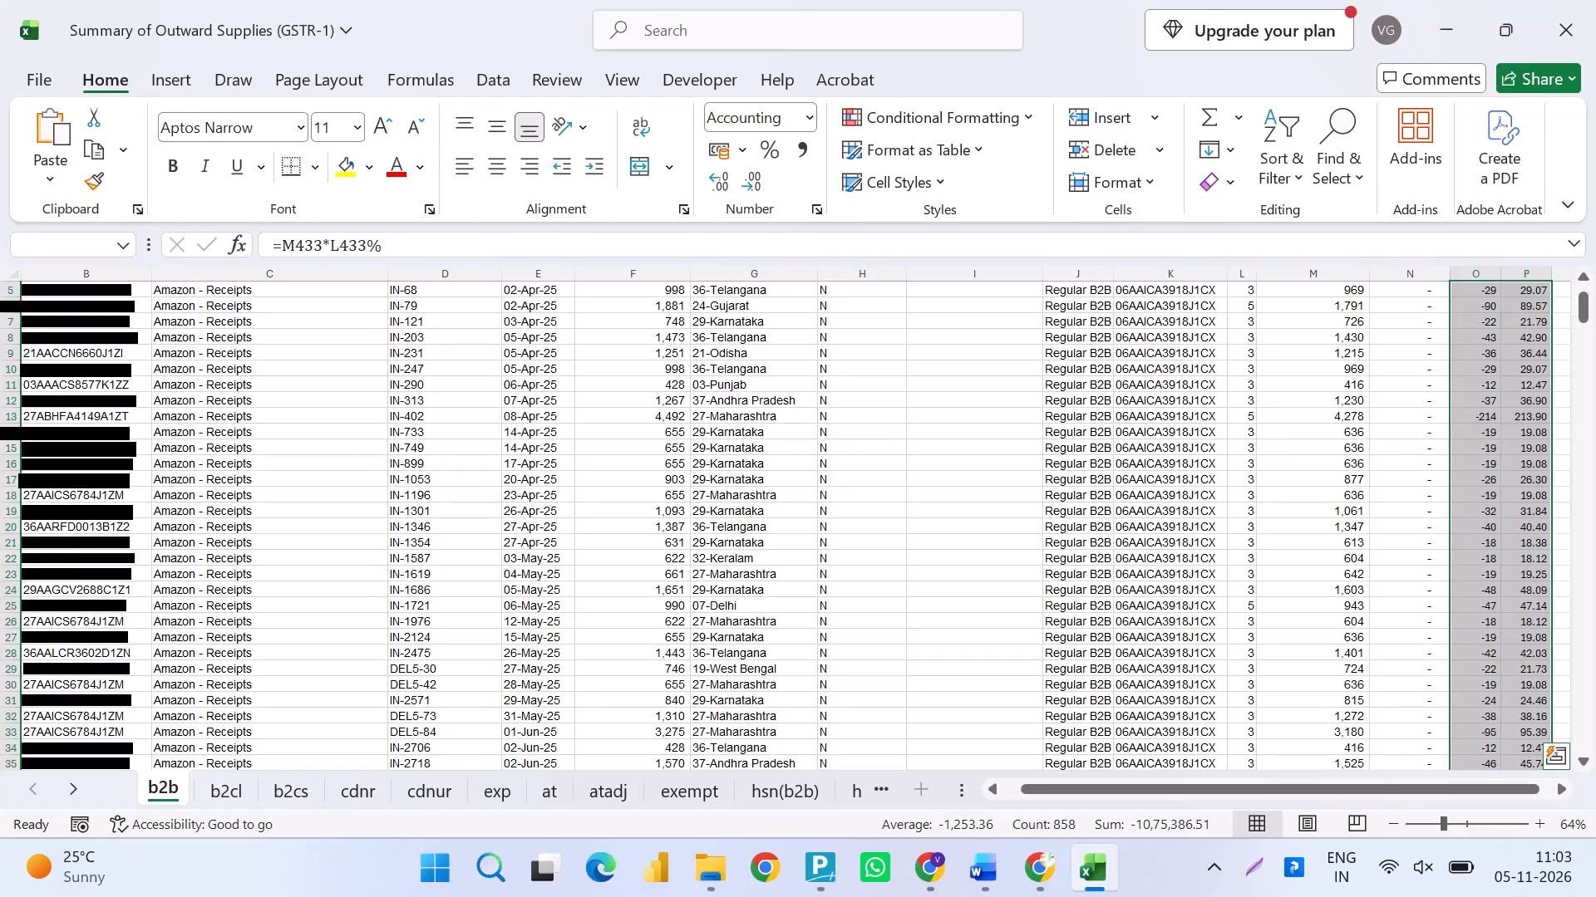
key("ctrl+Up")
key("Down")
key("Up")
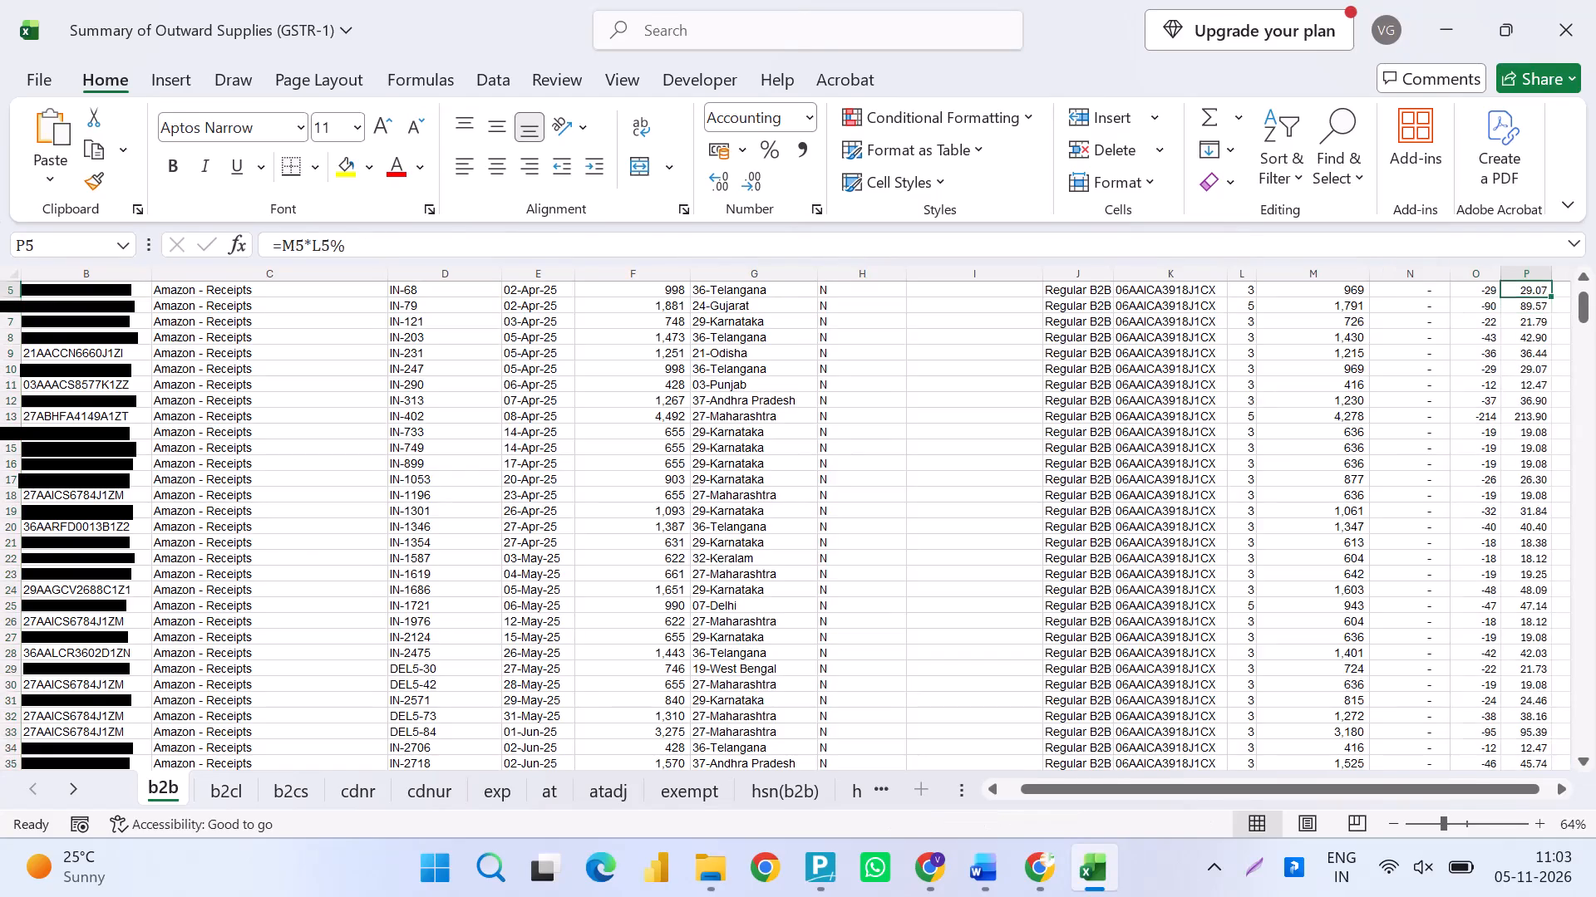
key("Up")
key("Down")
key("Left")
key("ctrl+shift+Down")
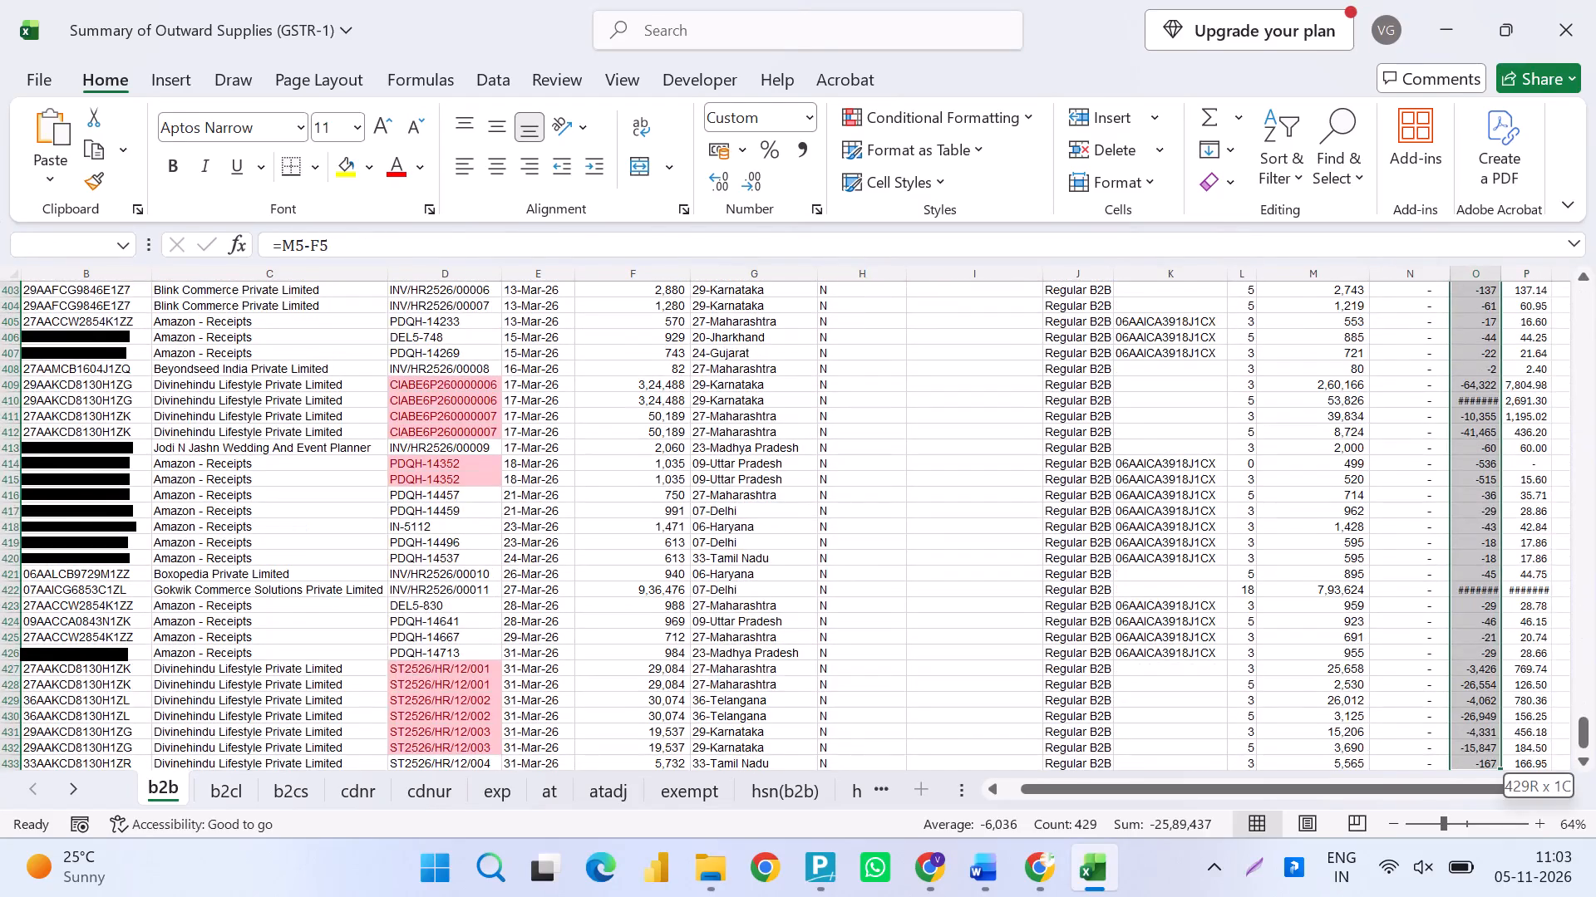
key("shift+Down")
key("shift+Right")
key("shift+Right")
key("shift+Up")
key("shift+Down")
key("shift+Down")
key("shift+Down")
key("shift+Down")
key("shift+Down")
key("shift+Down")
key("shift+Down")
key("shift+Down")
key("shift+Down")
key("shift+Down")
key("shift+Down")
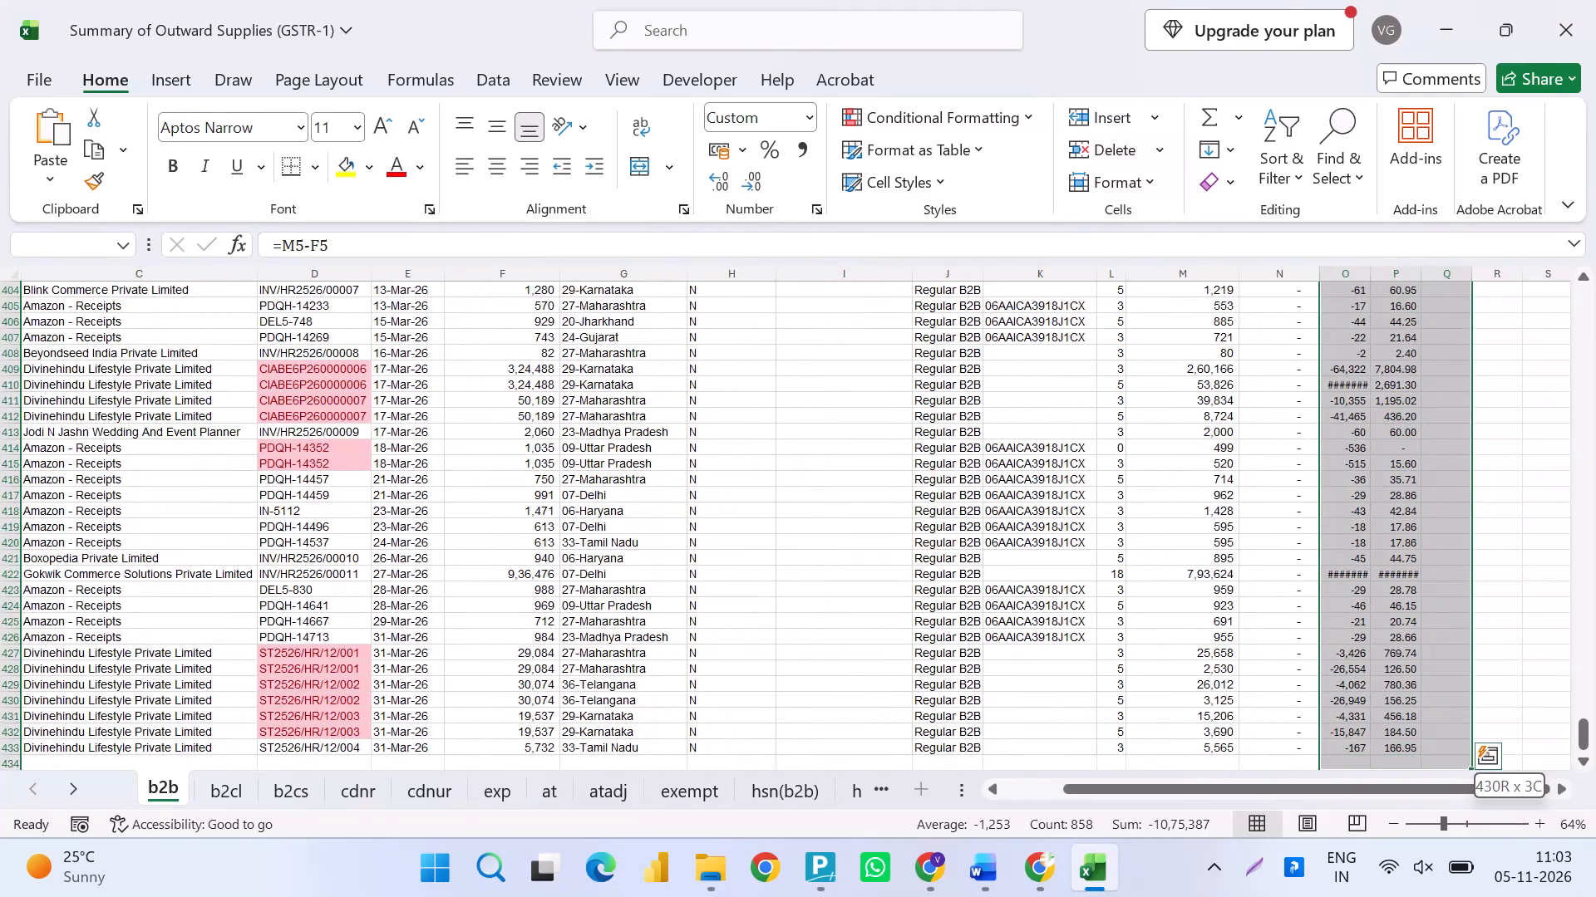
key("shift+Up")
key("shift+Up")
key("shift+Up")
key("shift+Up")
key("shift+Up")
key("shift+Up")
key("shift+Up")
key("shift+Up")
key("shift+Up")
key("shift+Up")
key("shift+Left")
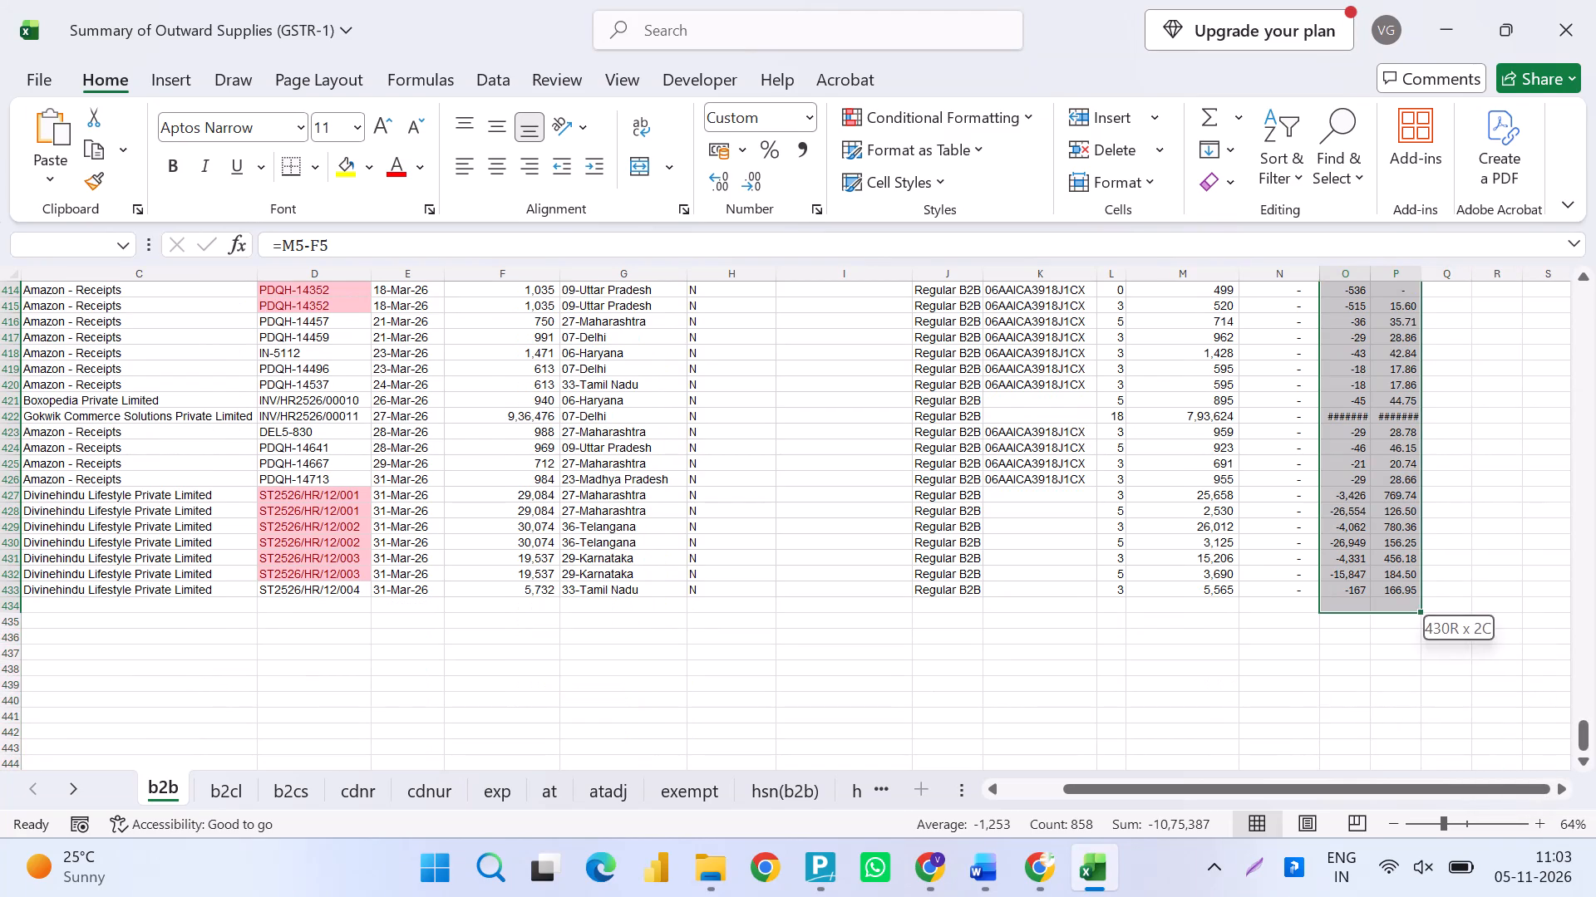
key("shift+Up")
key("alt+h")
type("oi")
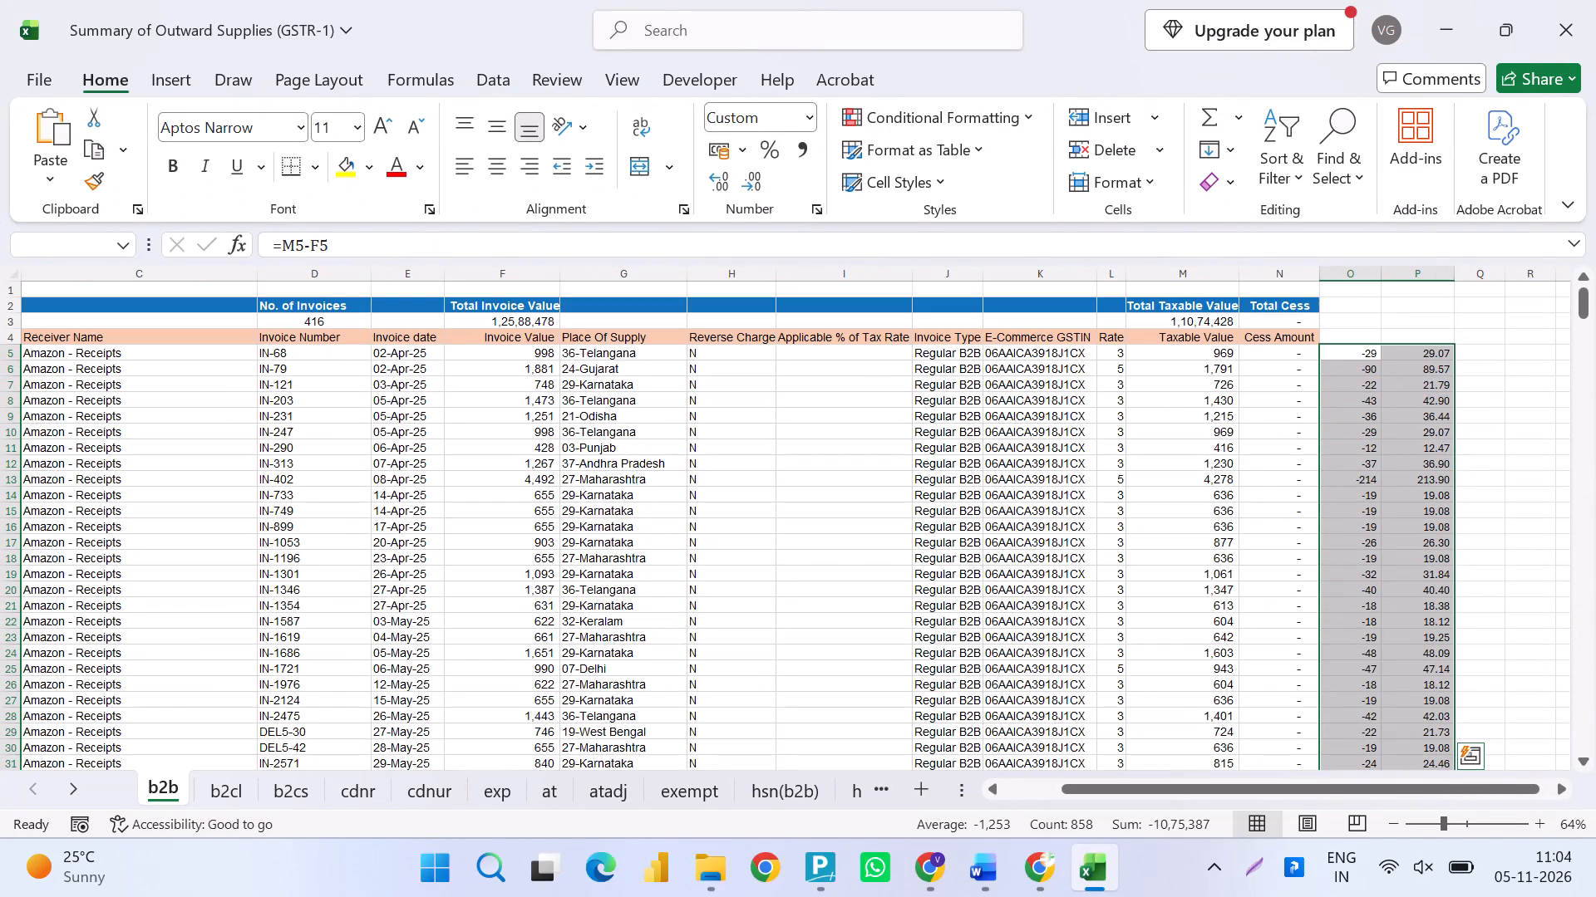
Examine the differences and tax amounts in the bottom rows, focusing on the two lines of invoice CIABE6P260000006.
key("ctrl+Down")
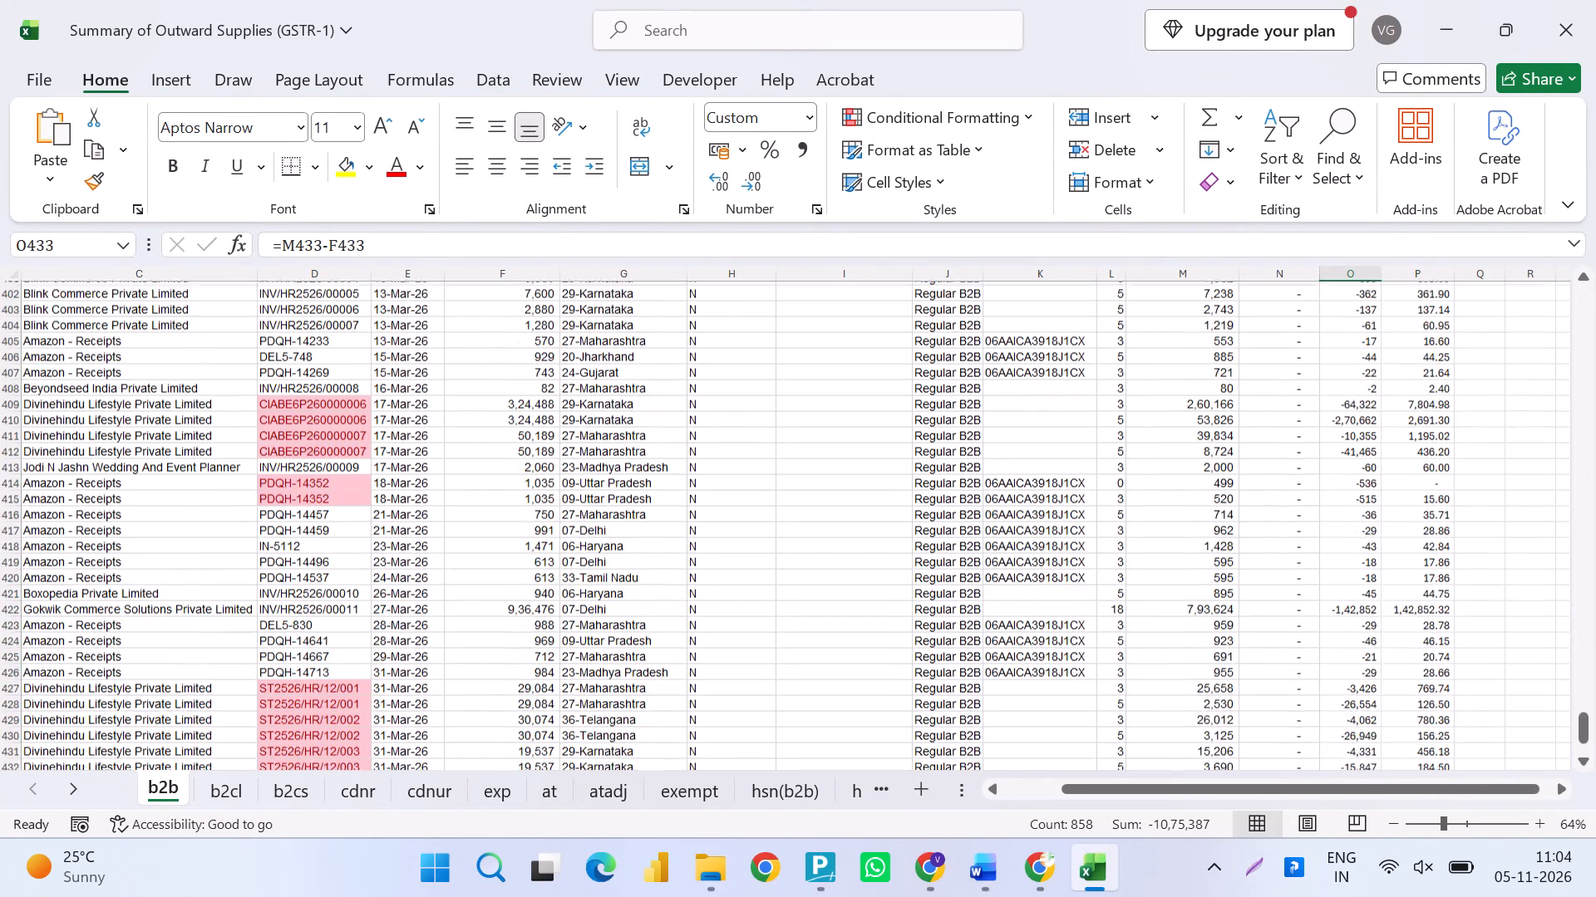
key("Up")
key("Up")
key("Up")
key("Up")
key("Up")
key("Up")
key("Up")
key("Up")
key("Up")
key("Up")
key("Up")
key("Up")
key("Up")
key("Up")
key("Up")
key("Up")
key("Up")
key("Up")
key("Up")
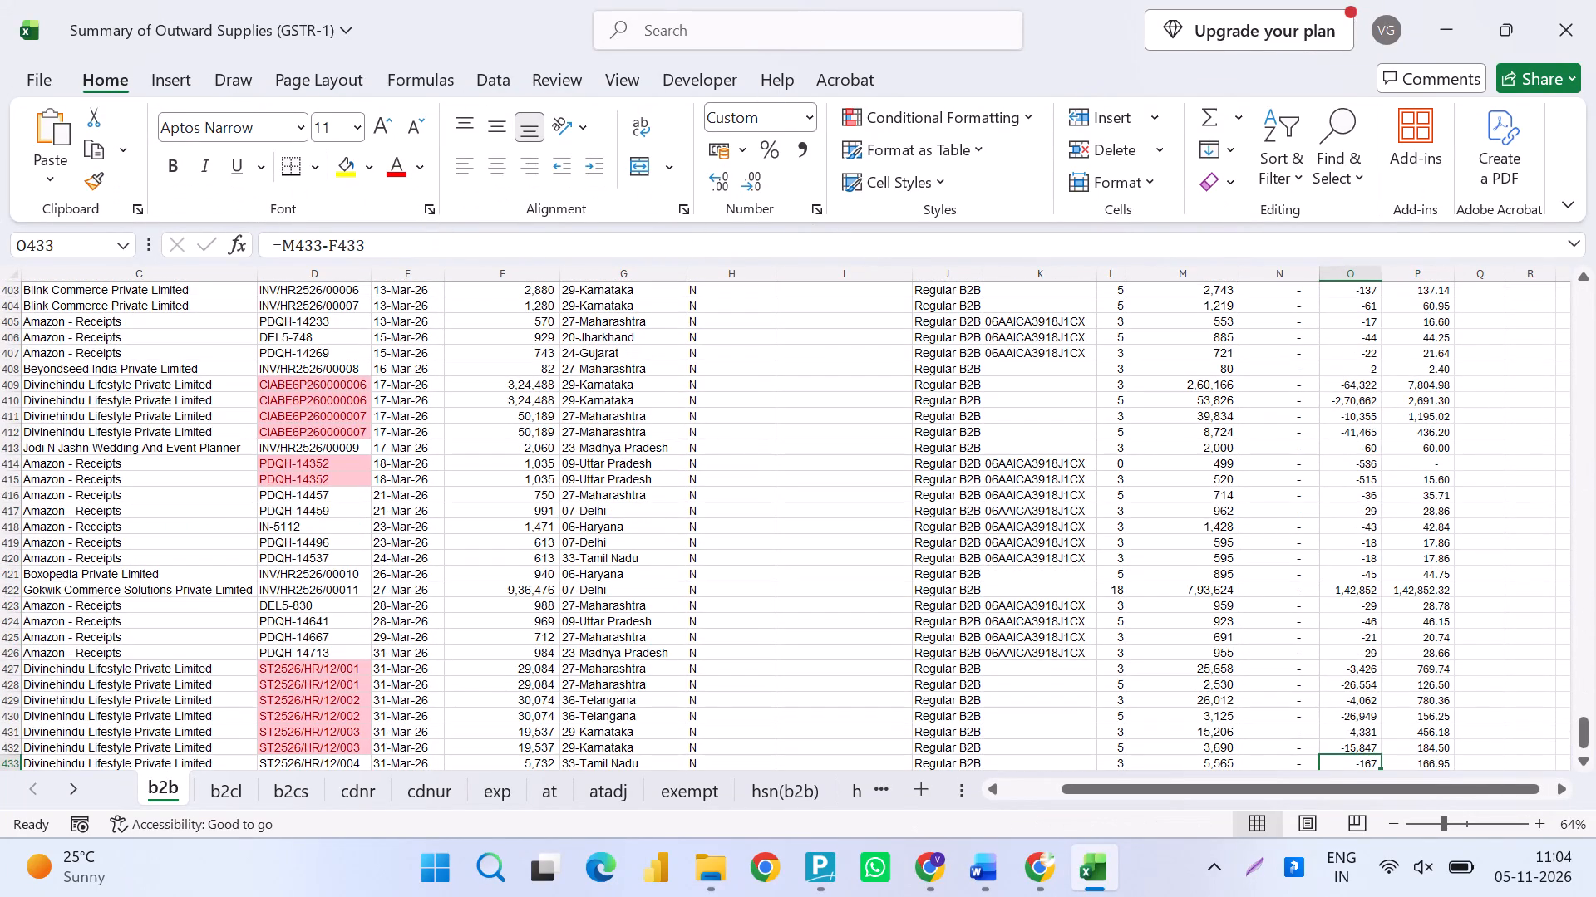
key("Up")
key("Up")
key("Up")
key("Up")
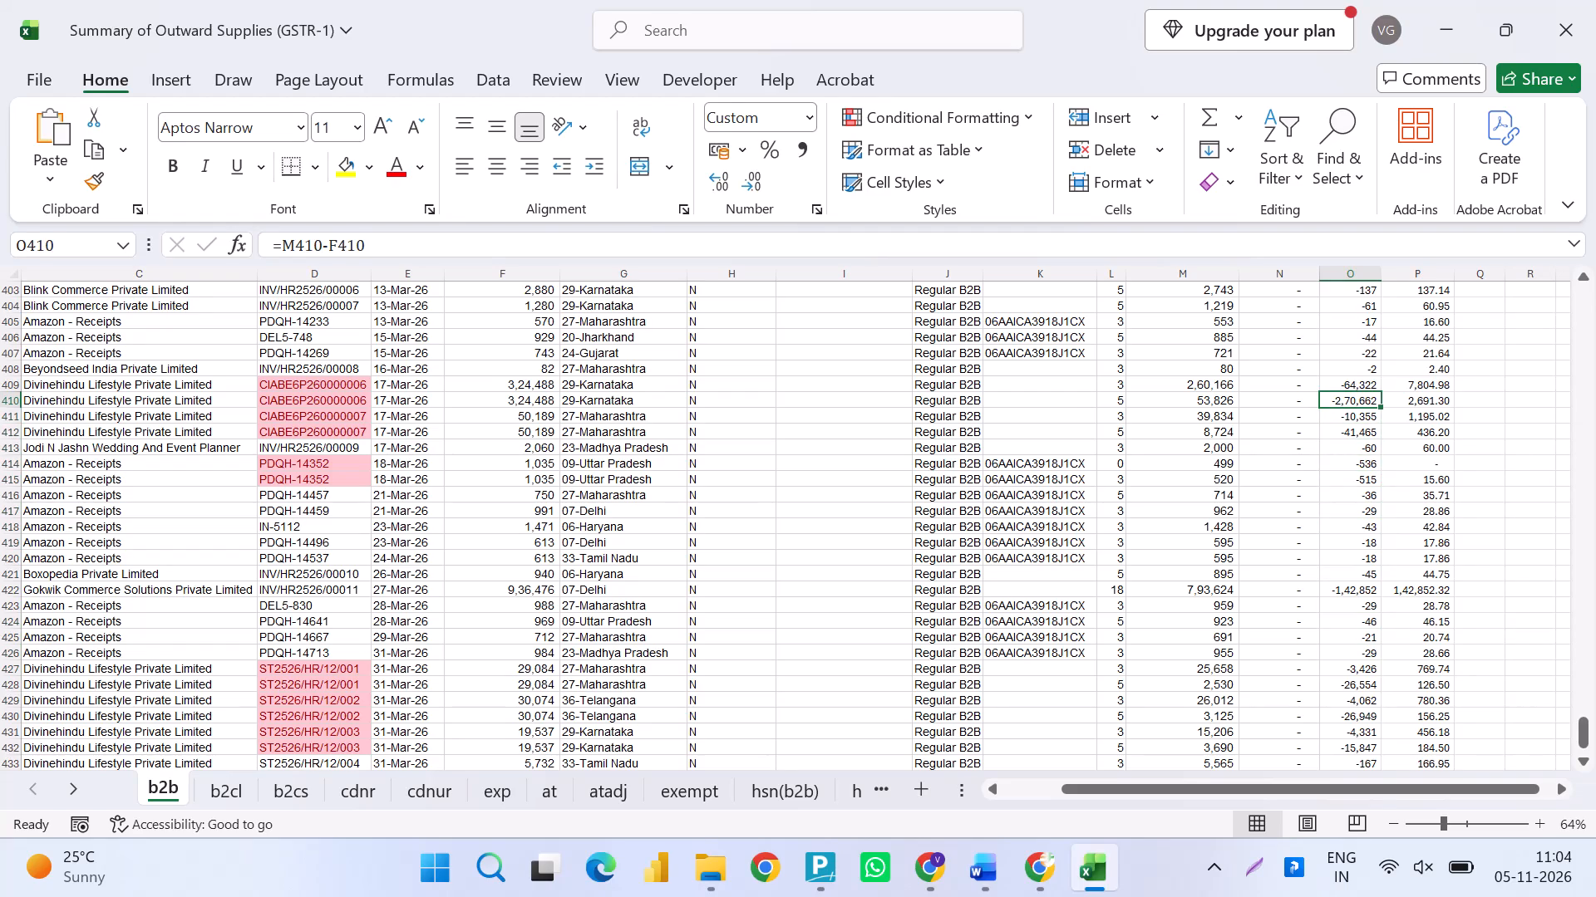
key("Up")
key("shift+space")
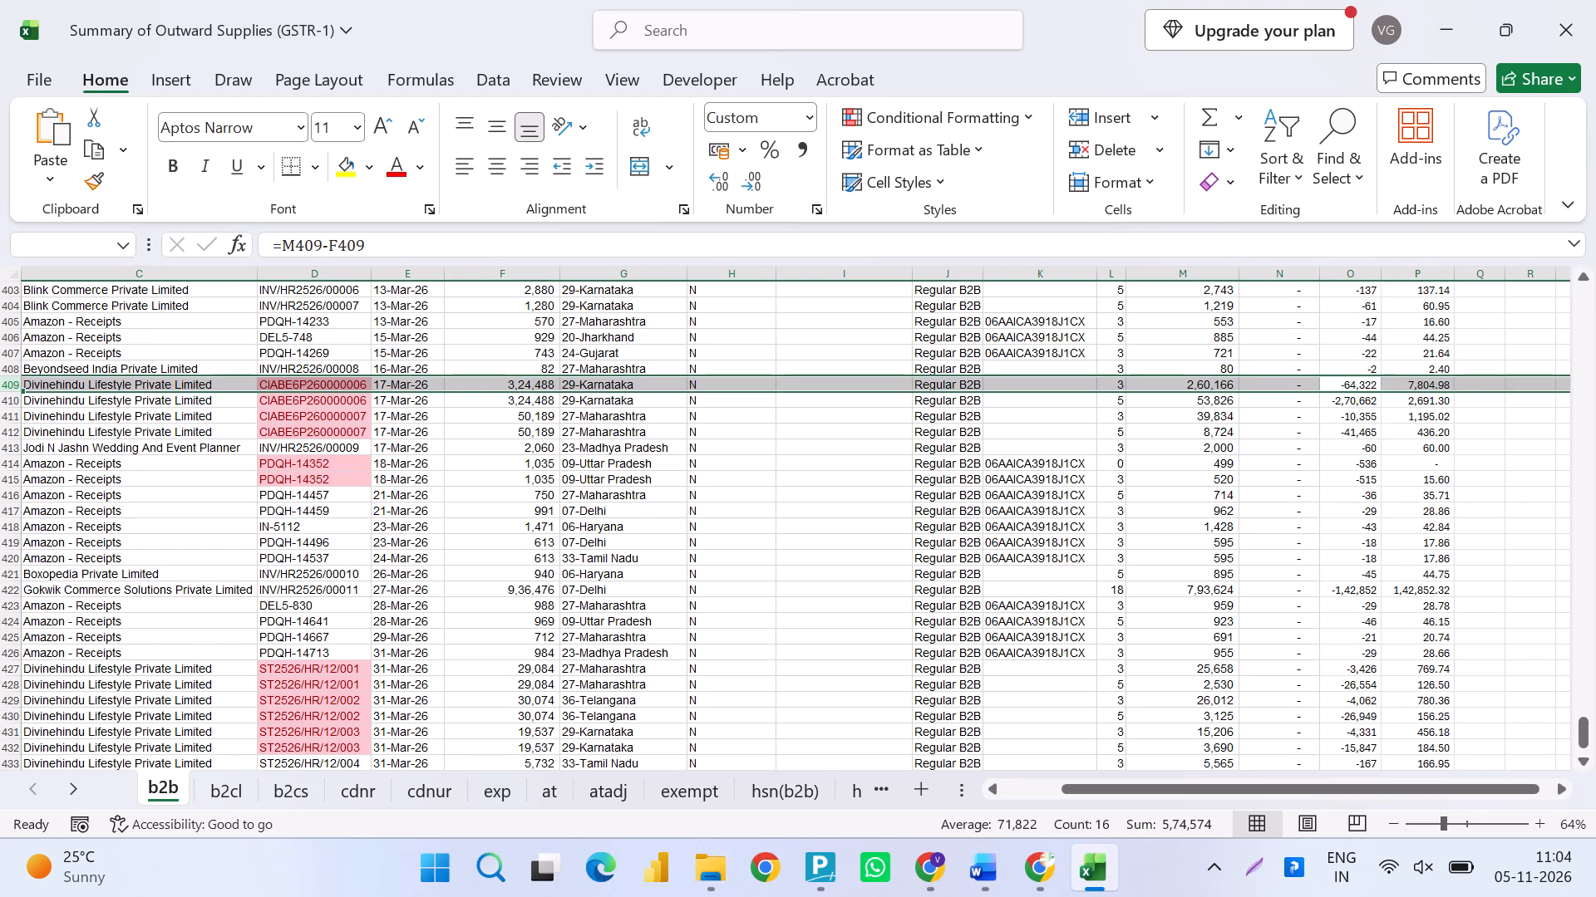
key("Right")
key("shift+Down")
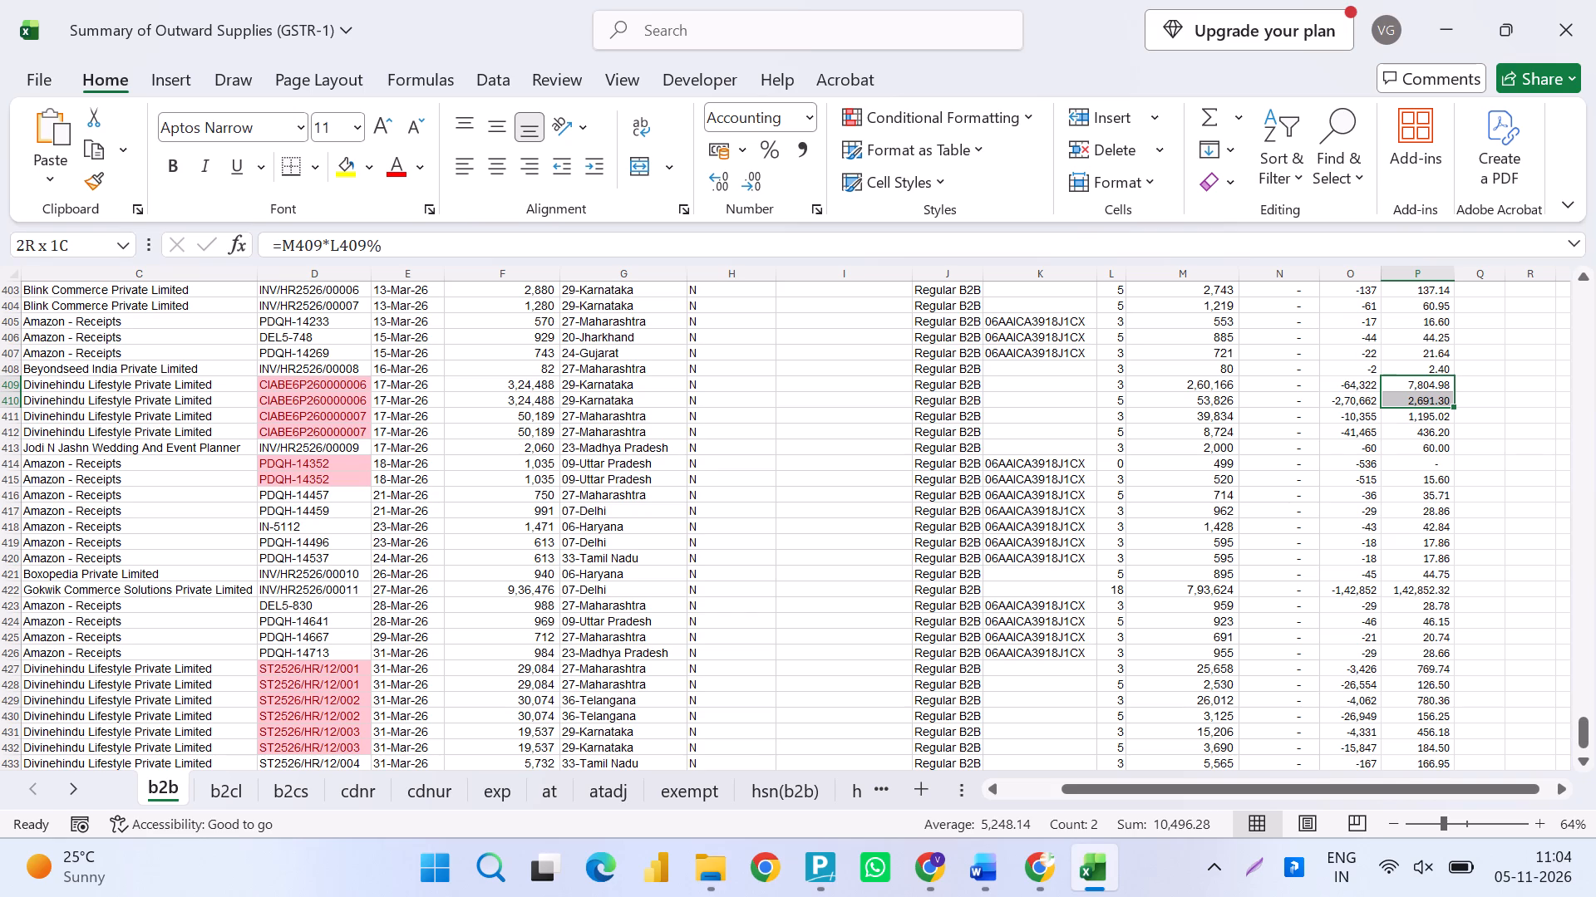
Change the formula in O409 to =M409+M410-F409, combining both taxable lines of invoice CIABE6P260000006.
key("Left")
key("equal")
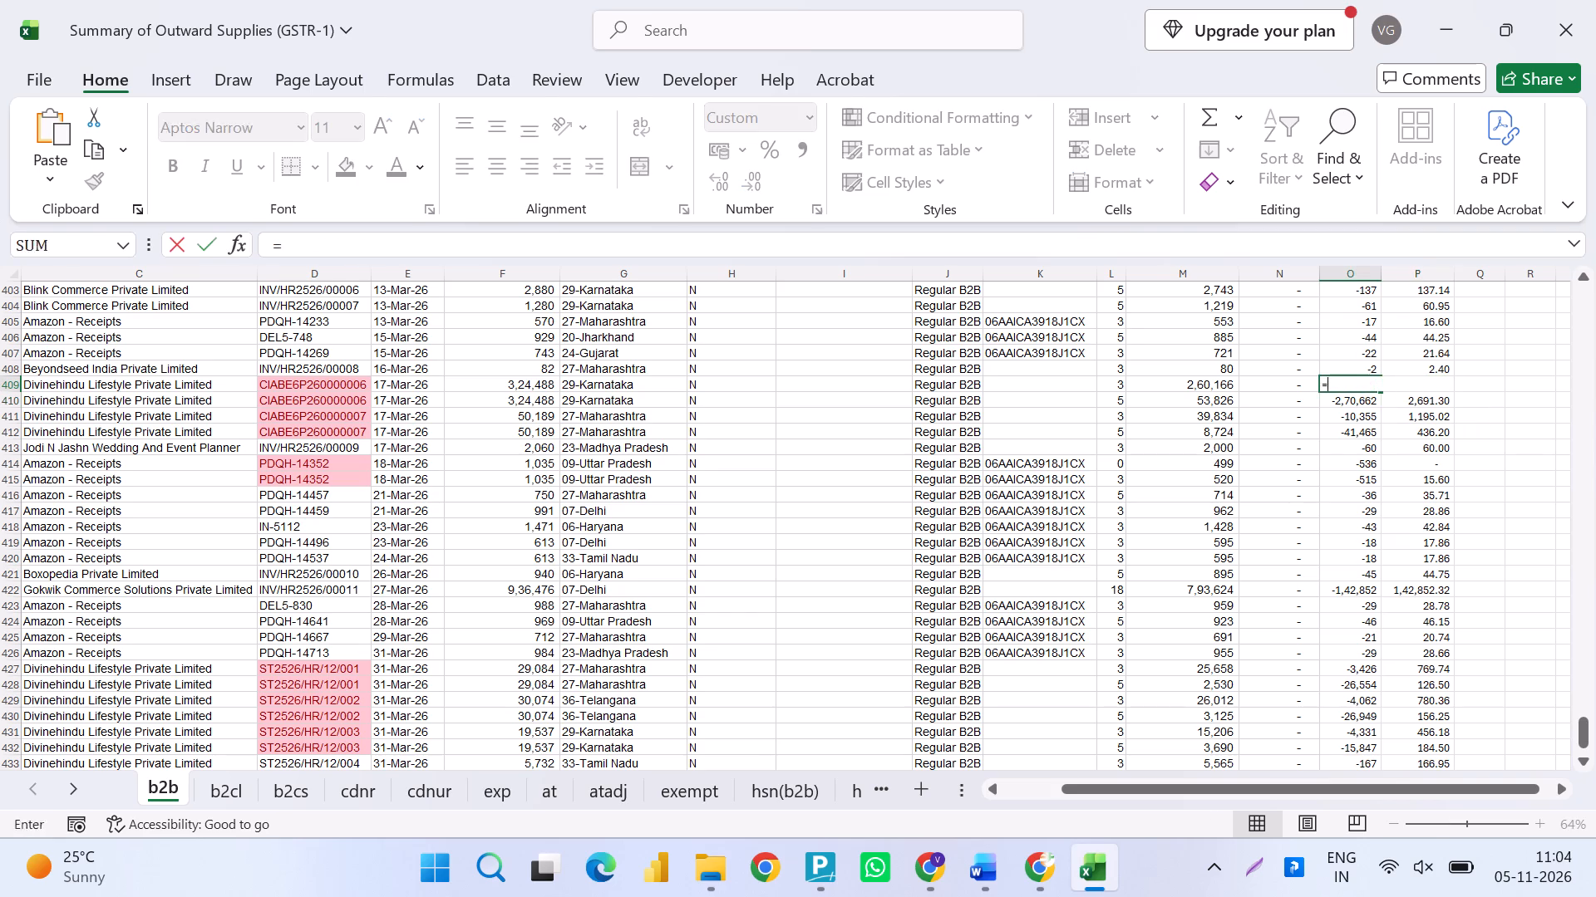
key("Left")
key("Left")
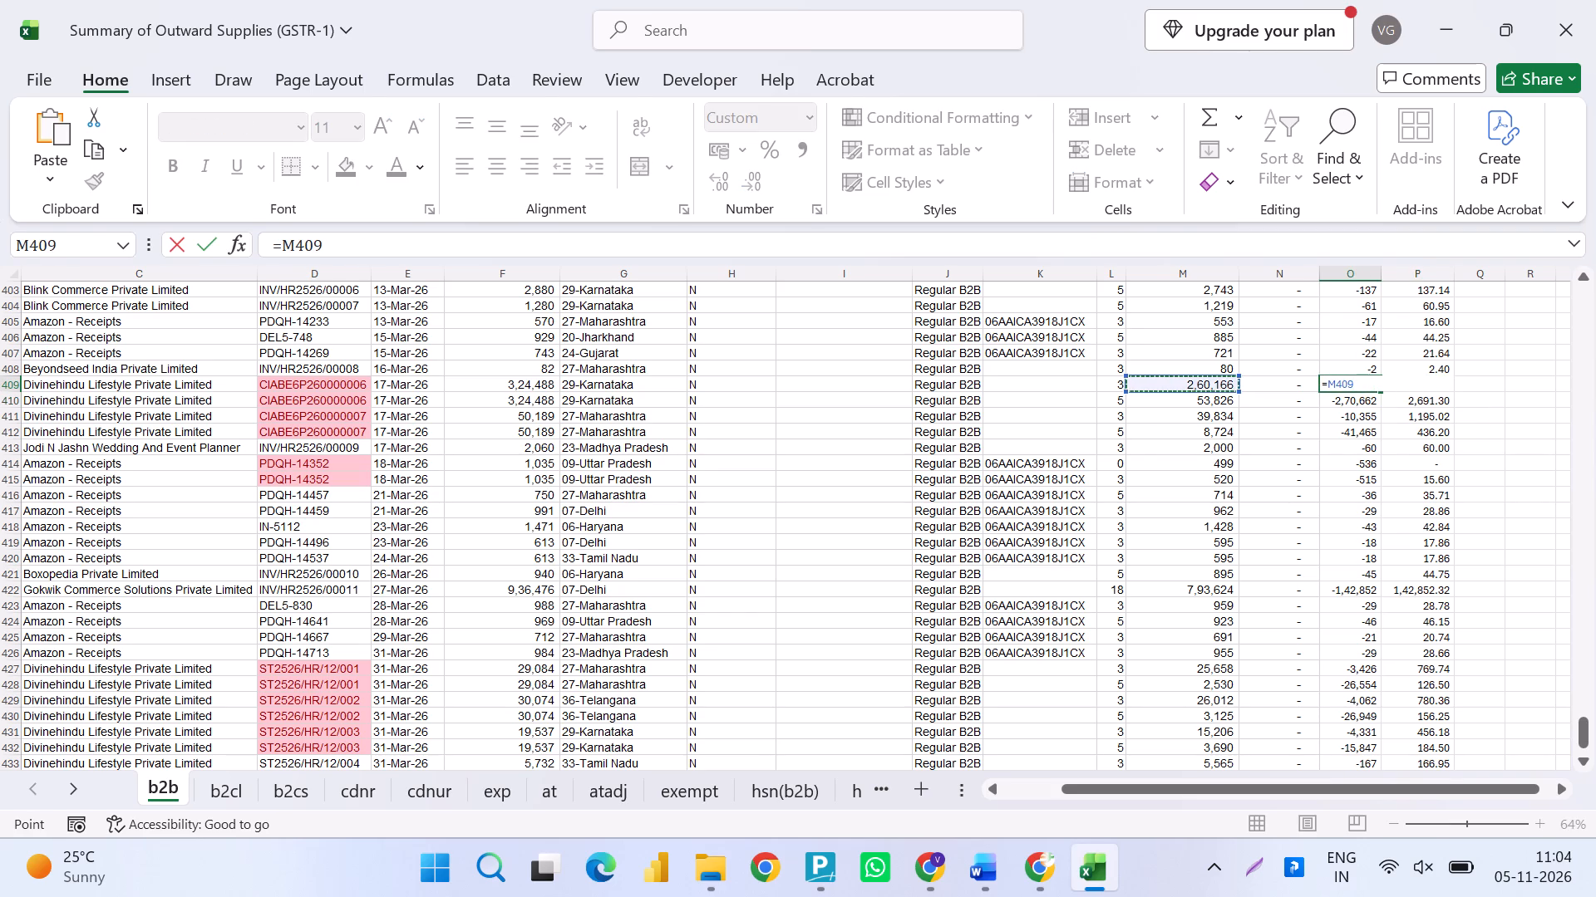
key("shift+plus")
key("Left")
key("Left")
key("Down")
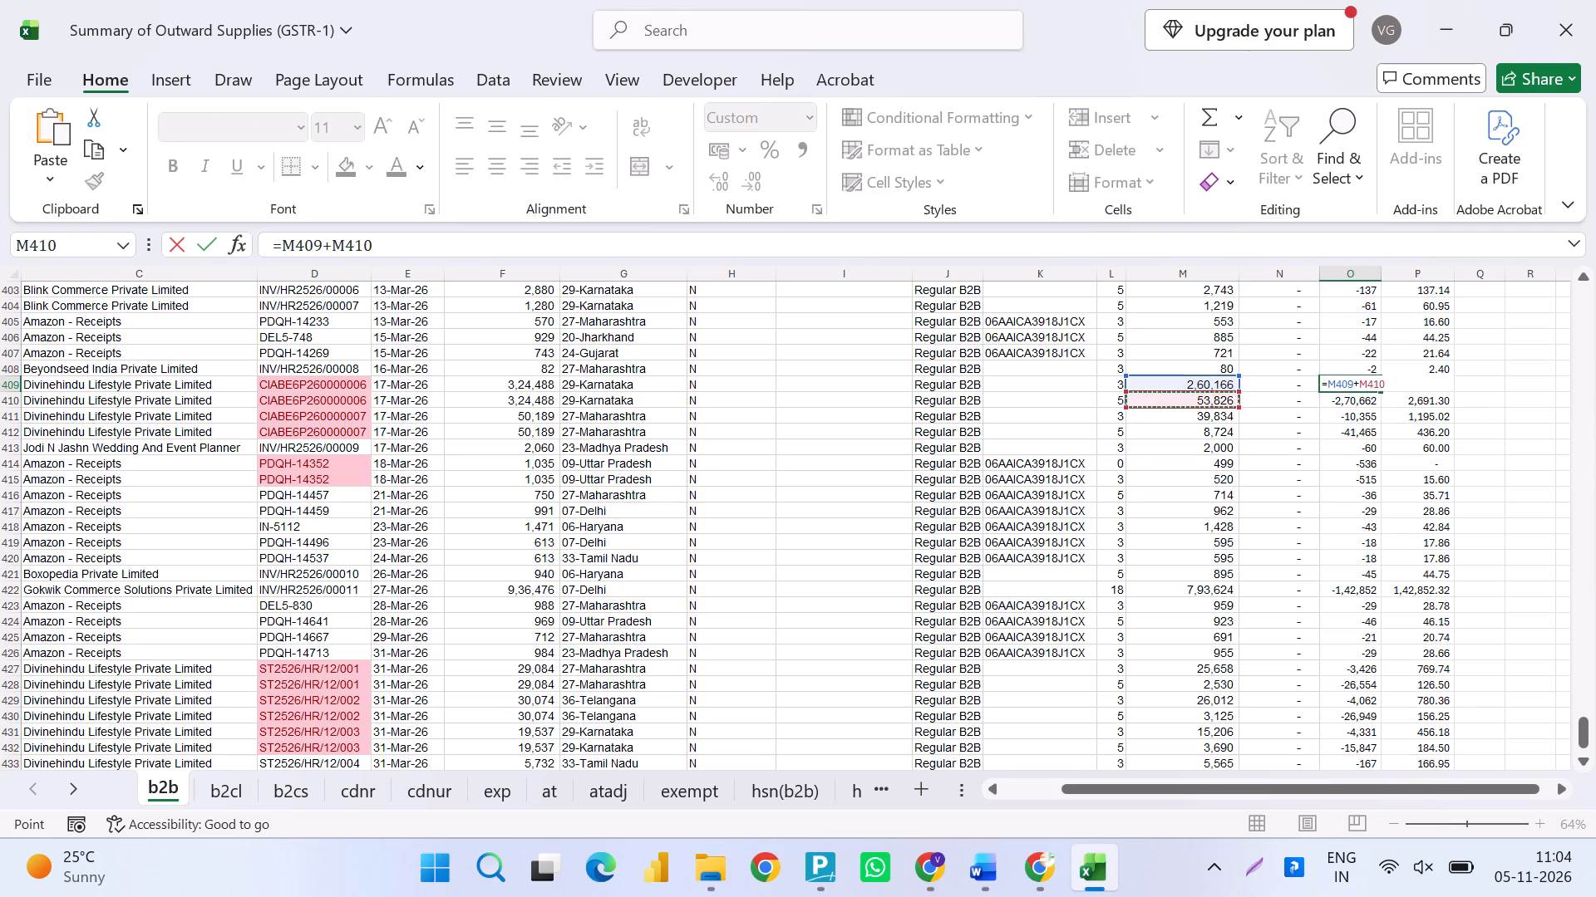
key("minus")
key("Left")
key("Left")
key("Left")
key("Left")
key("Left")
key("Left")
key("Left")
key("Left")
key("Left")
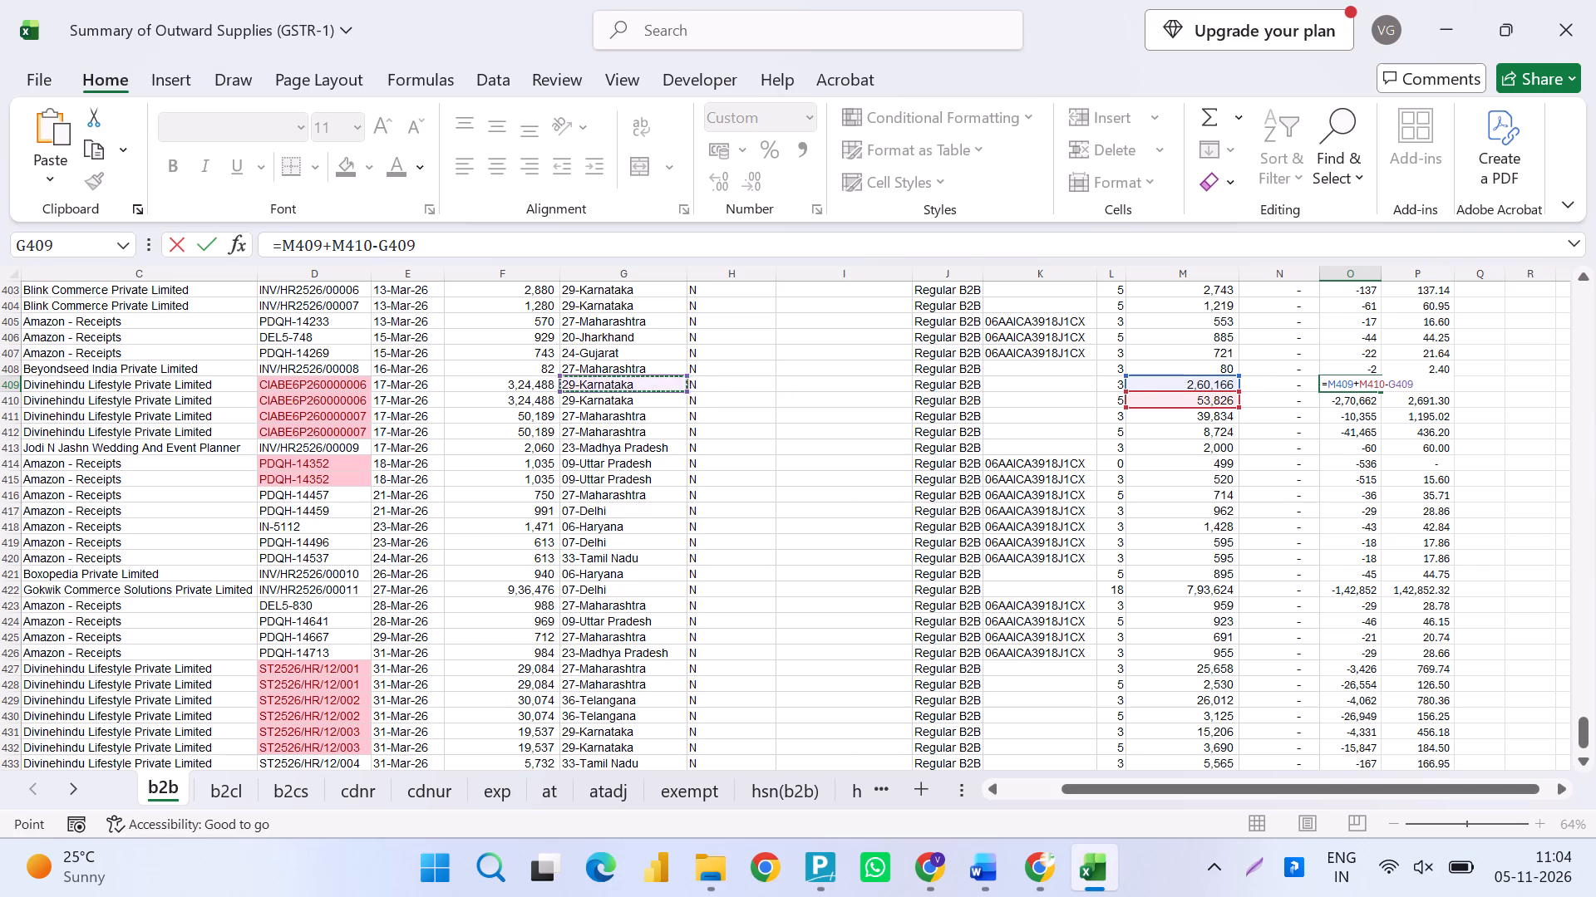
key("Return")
Check the combined tax in P409:P410 against the difference in O409.
key("Up")
key("Right")
key("shift+Down")
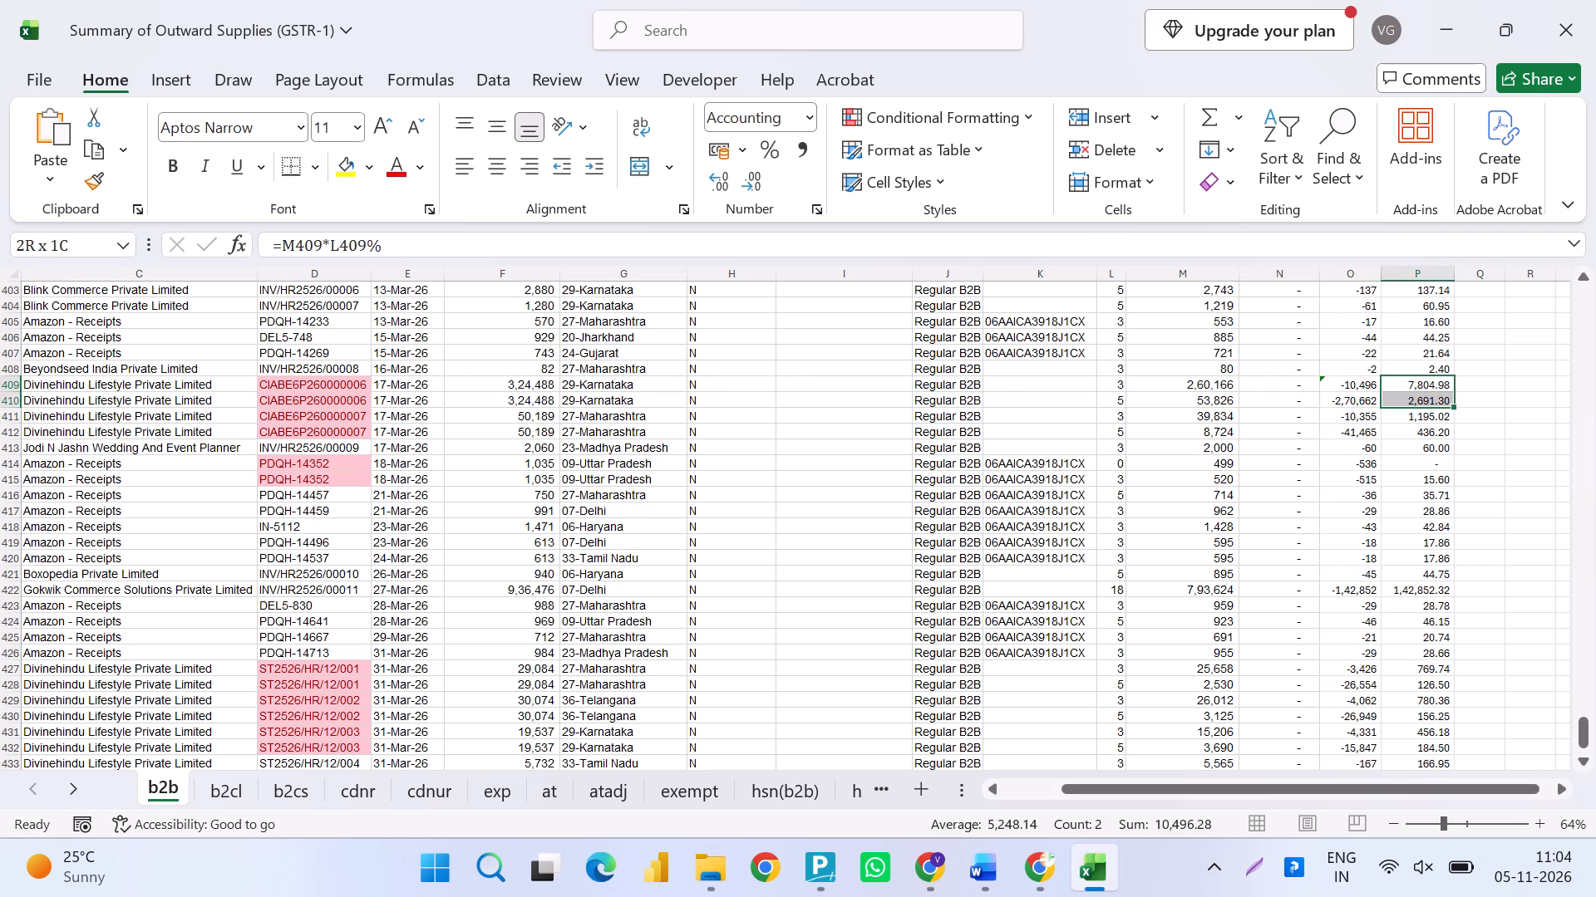
Move the calculated tax amounts from column P into column O starting at O5, replacing the differences, and save the workbook.
key("Up")
key("ctrl+Up")
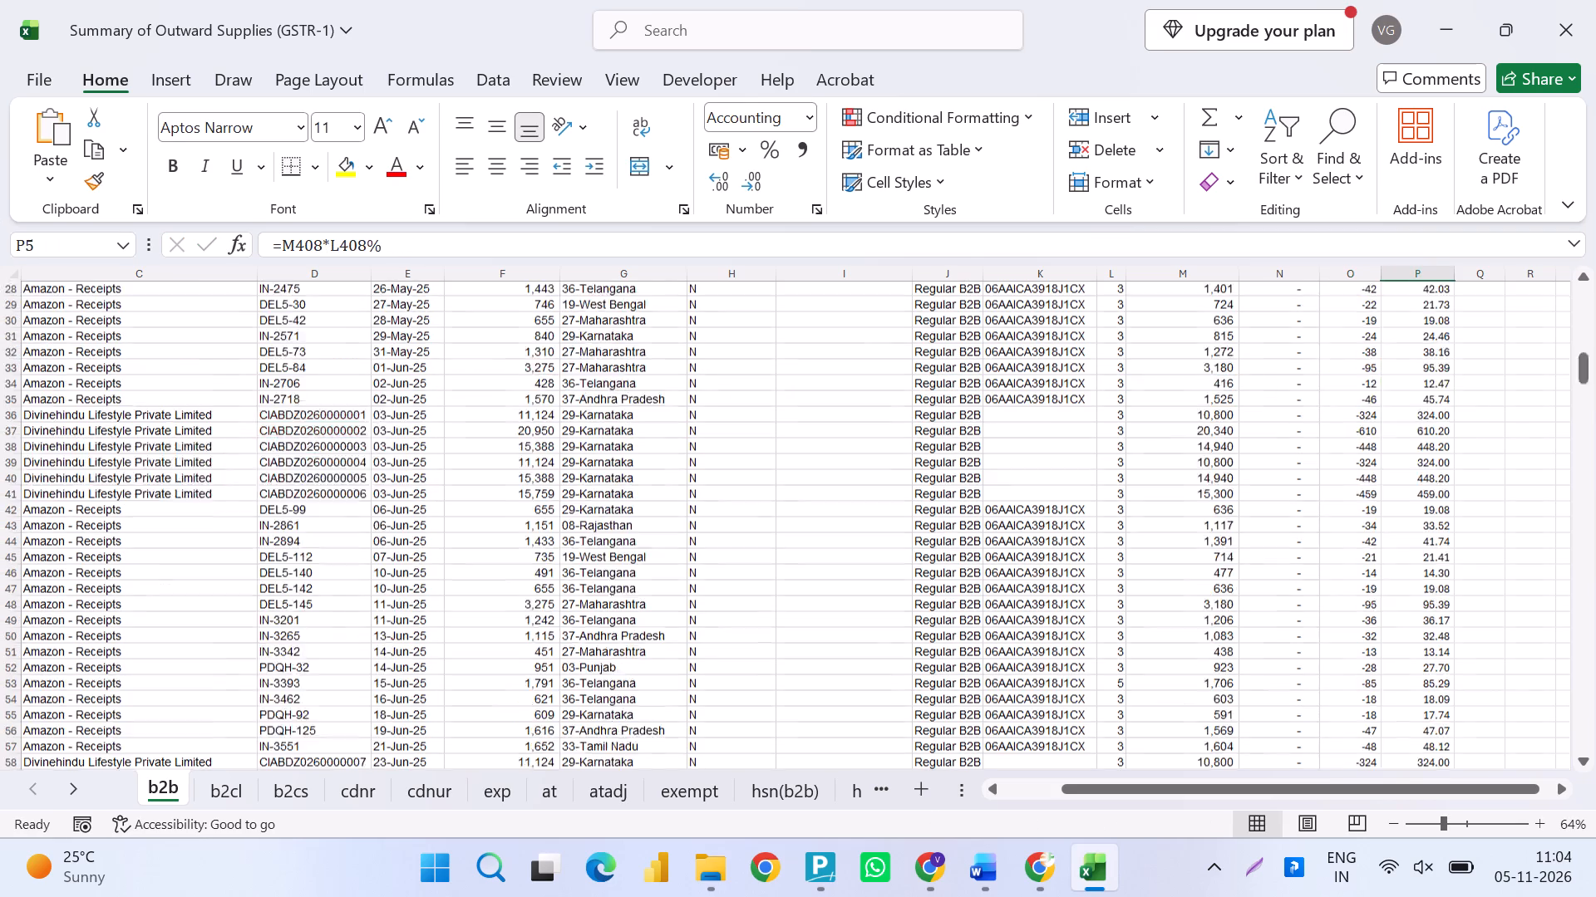
key("Down")
key("Left")
key("Up")
key("Up")
key("Up")
key("Down")
key("Down")
key("Right")
key("ctrl+shift+Down")
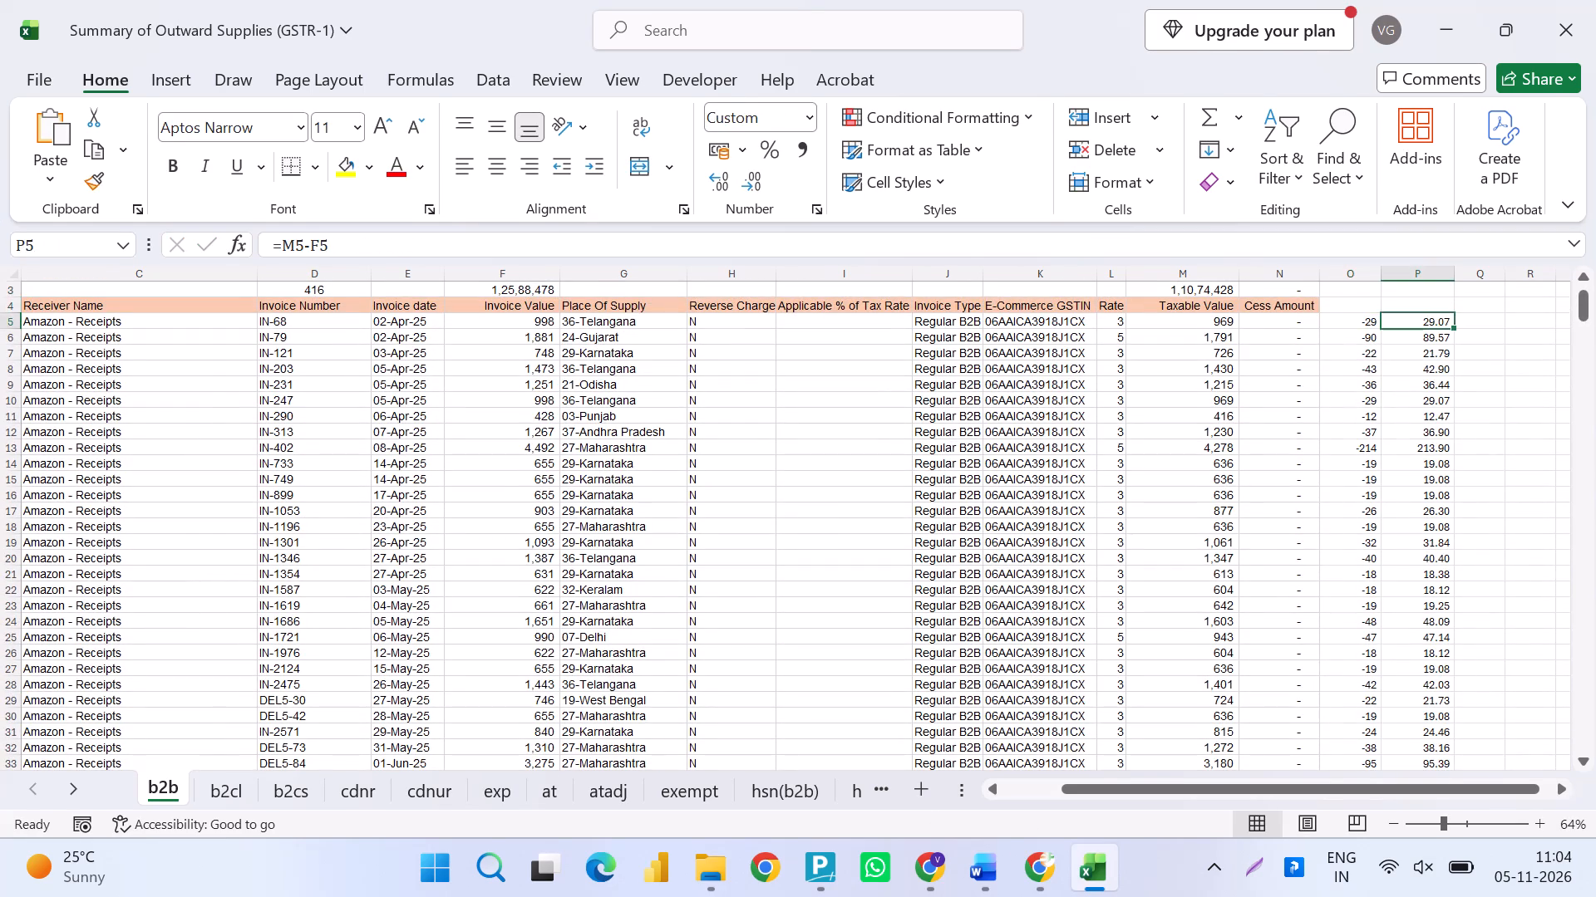
key("ctrl+x")
key("Up")
key("Left")
key("Down")
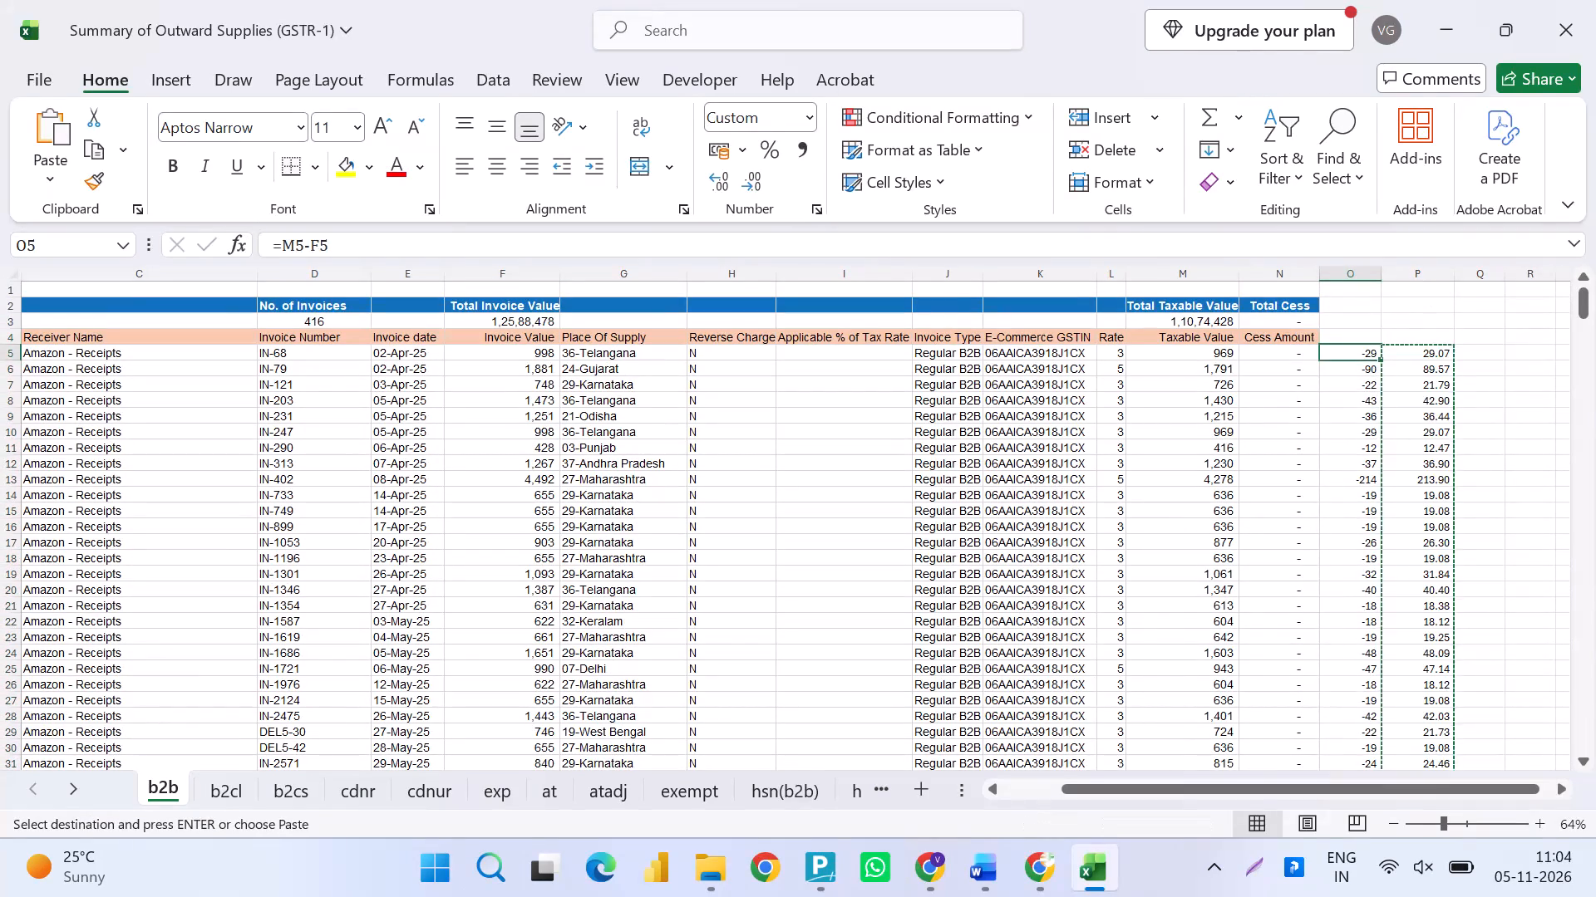
key("Return")
key("ctrl+s")
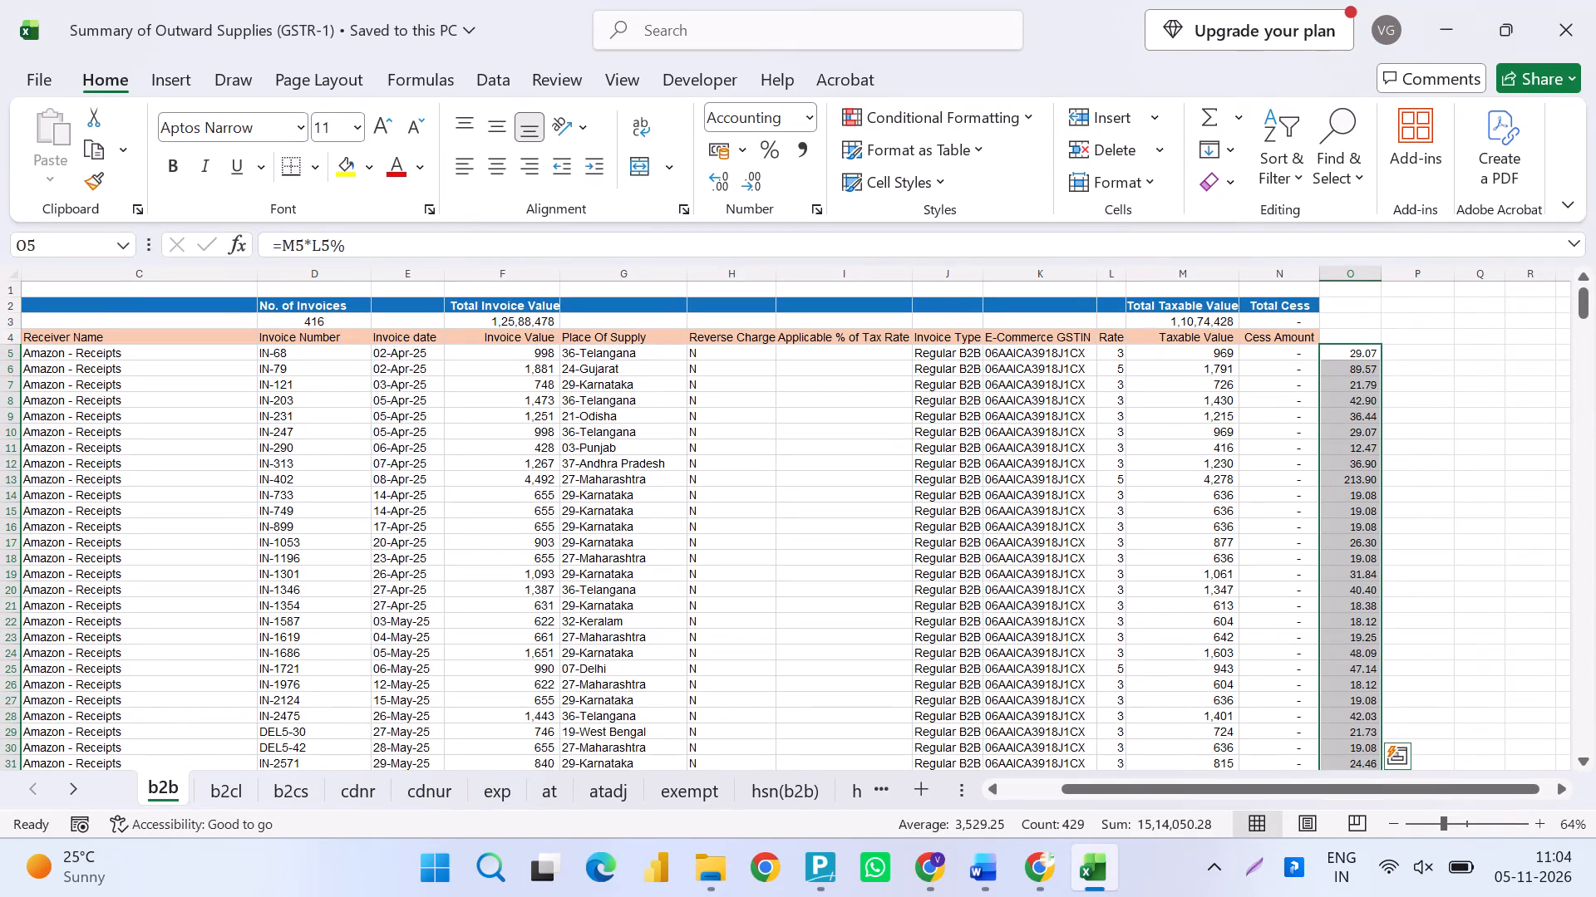
Enter the formula =F3-M3 in O3 to subtract the total taxable value from the total invoice value.
key("Right")
key("Up")
key("Up")
key("Left")
key("equal")
key("Left")
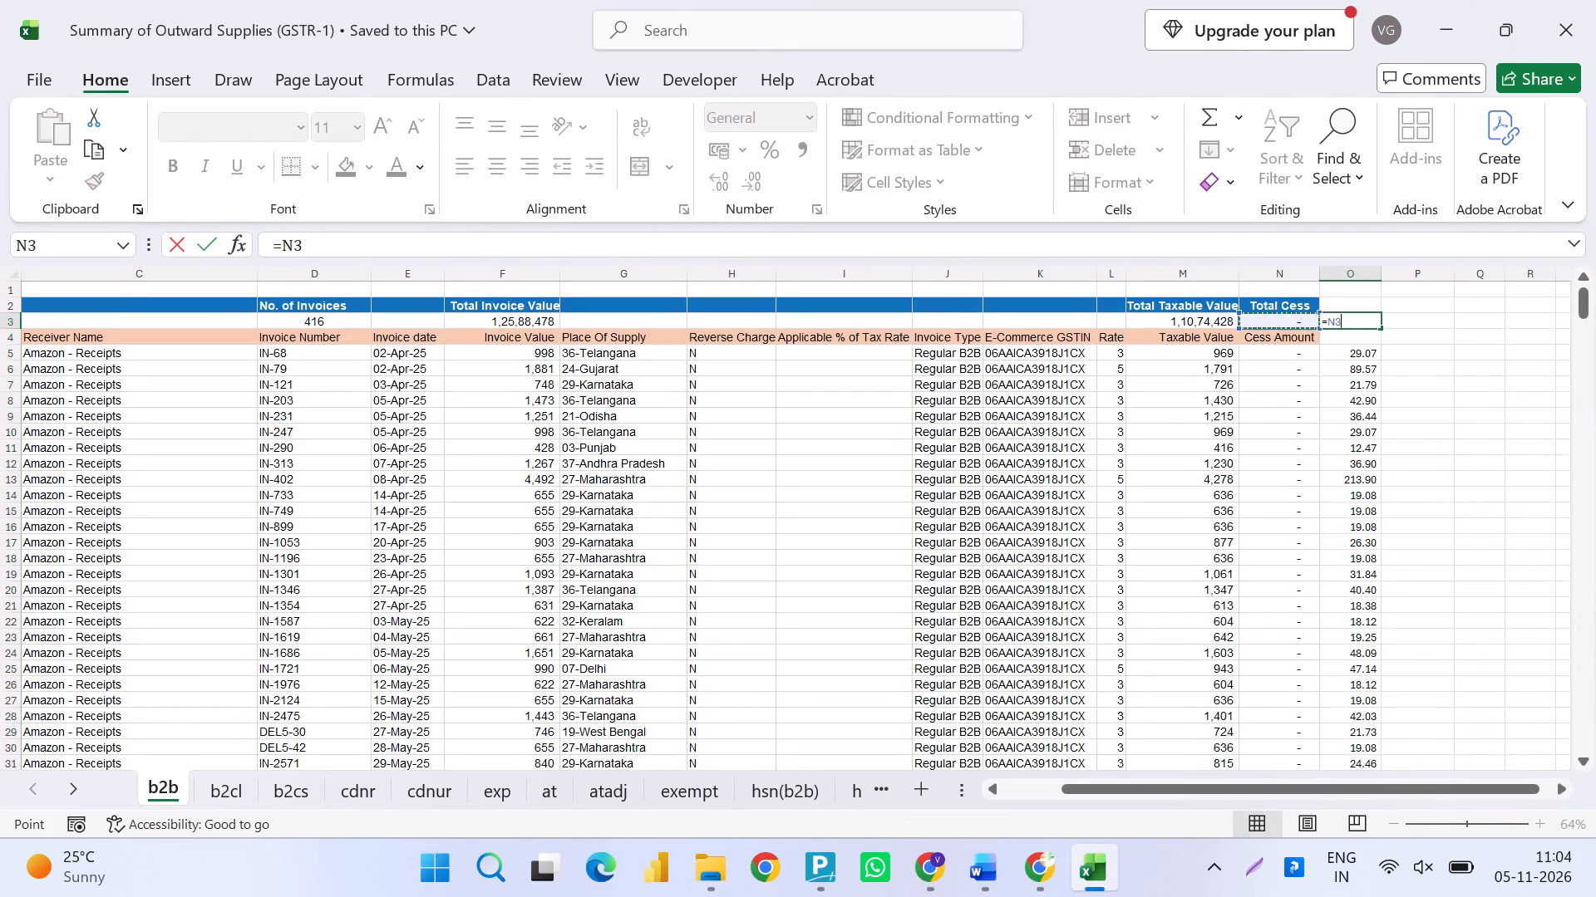
key("Left")
key("Left")
key("Left")
key("Left")
key("Left")
key("Left")
key("Left")
key("Left")
key("minus")
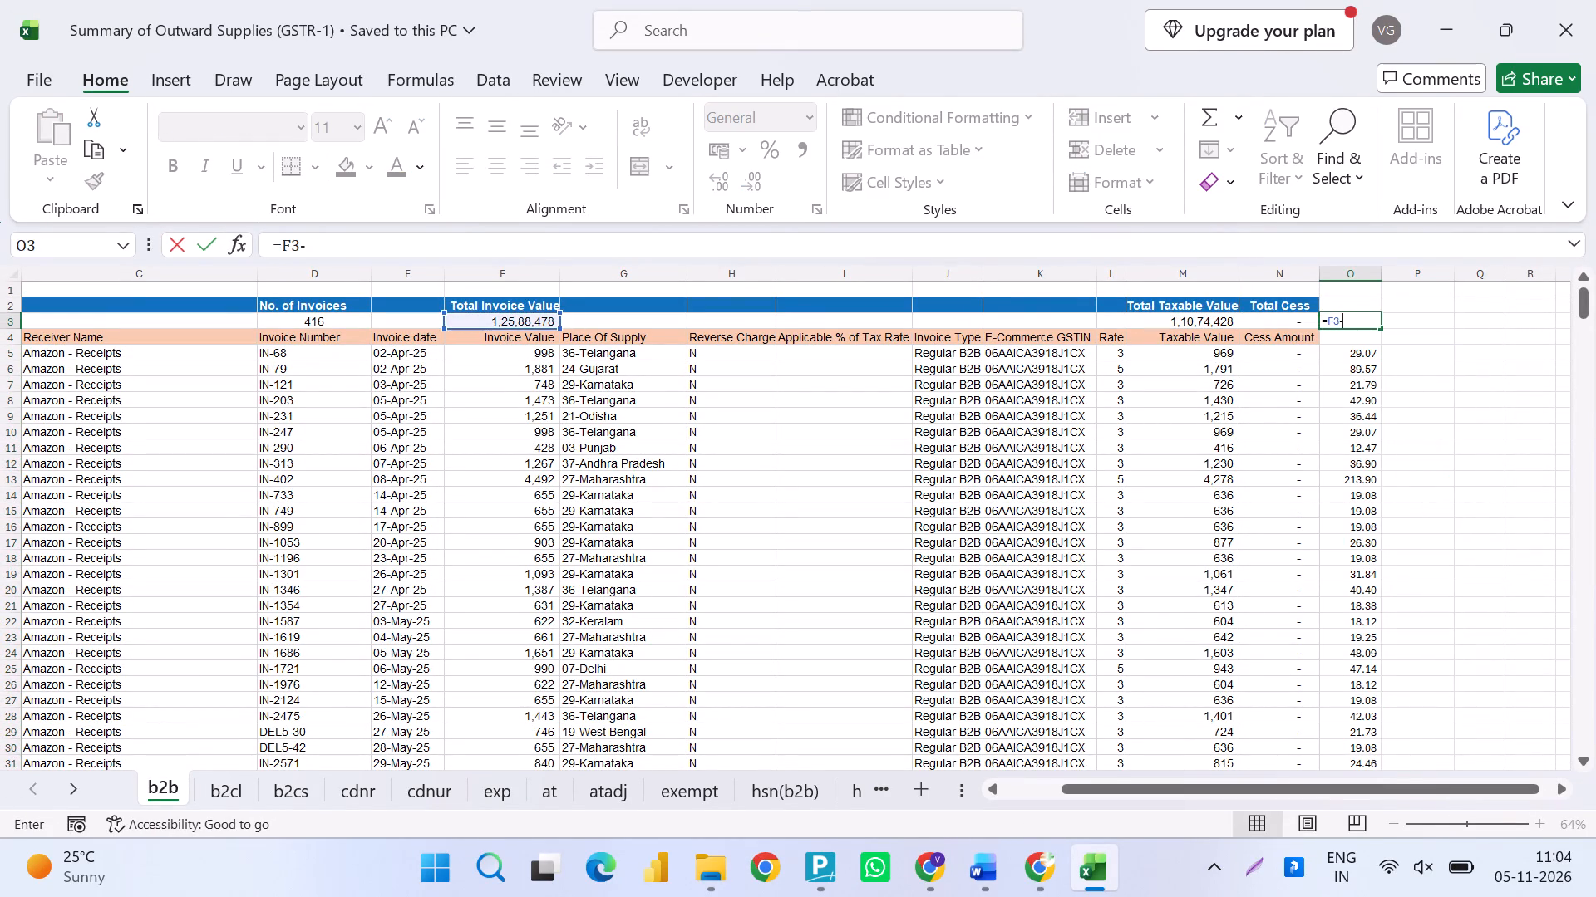
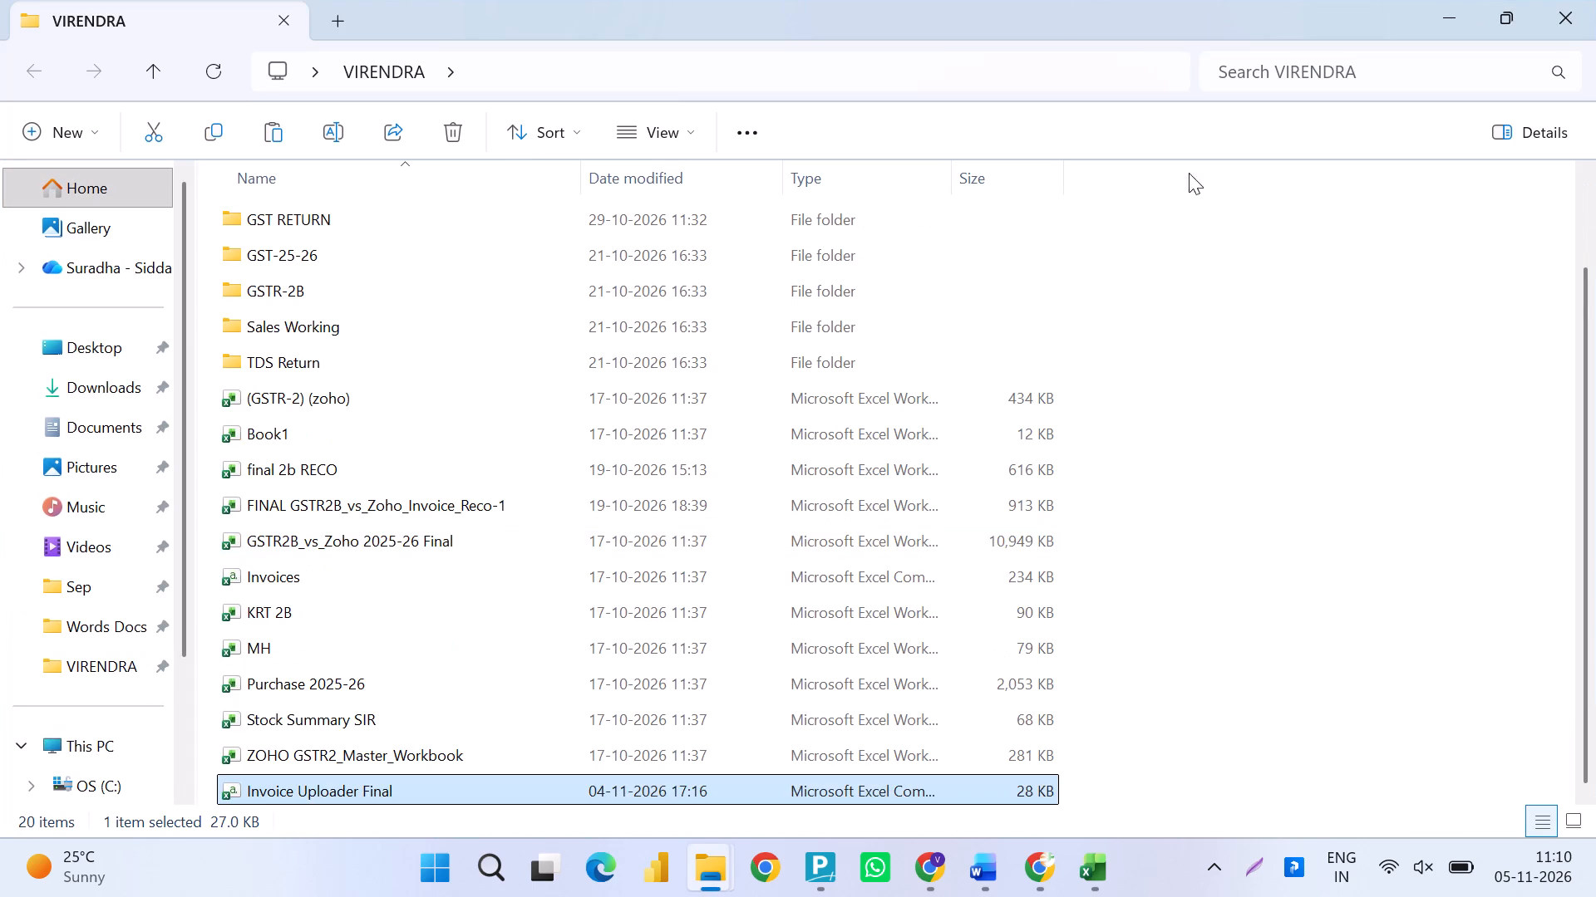
left_click(1595, 0)
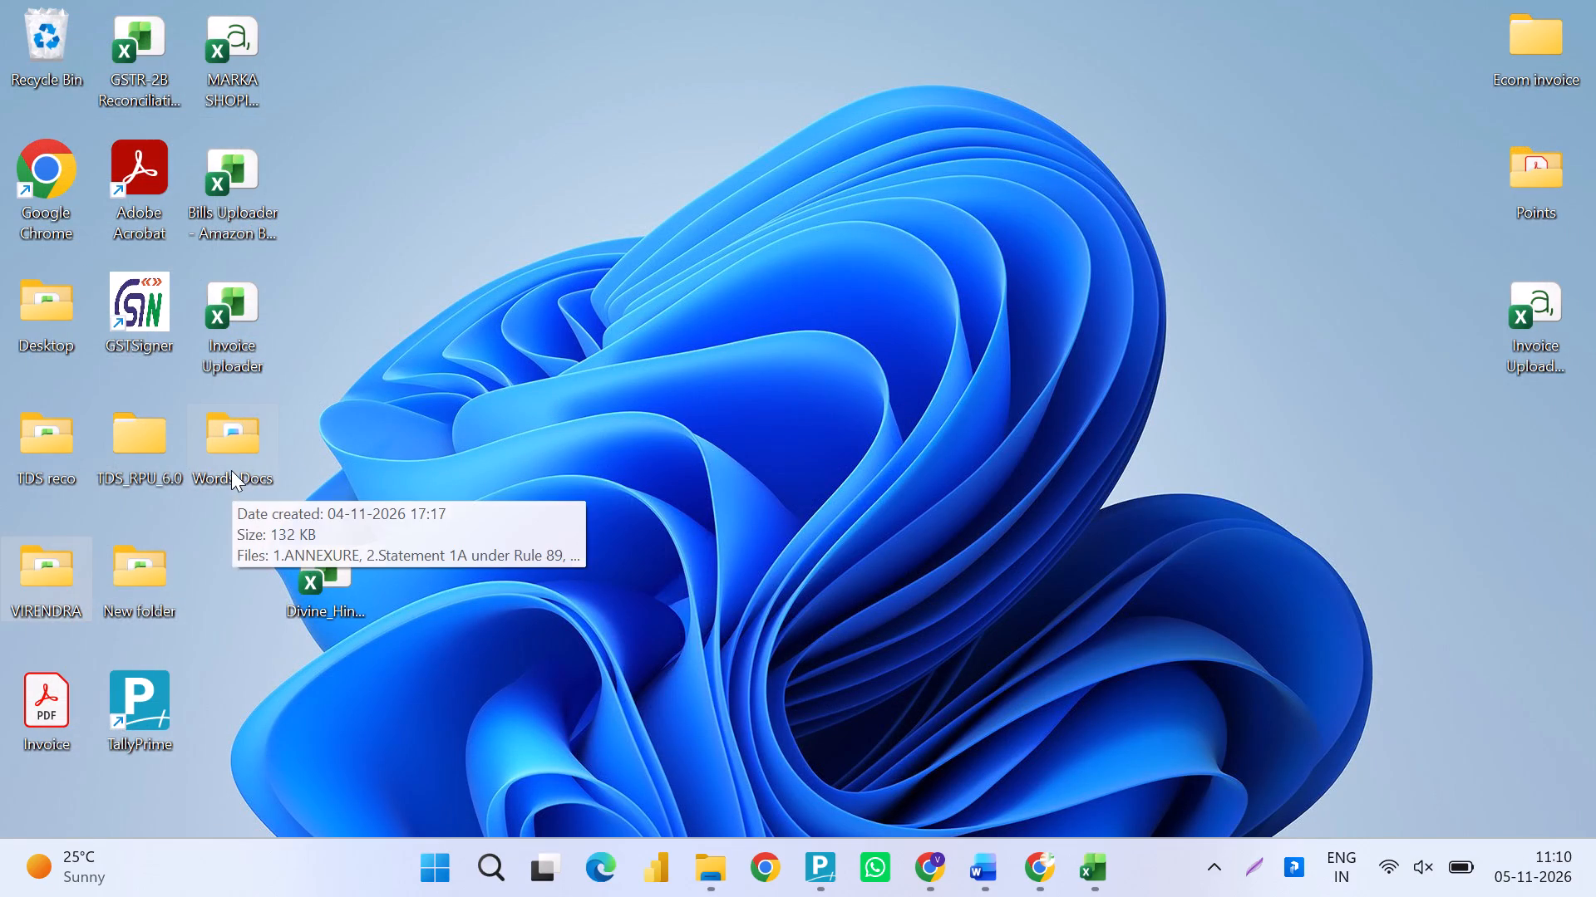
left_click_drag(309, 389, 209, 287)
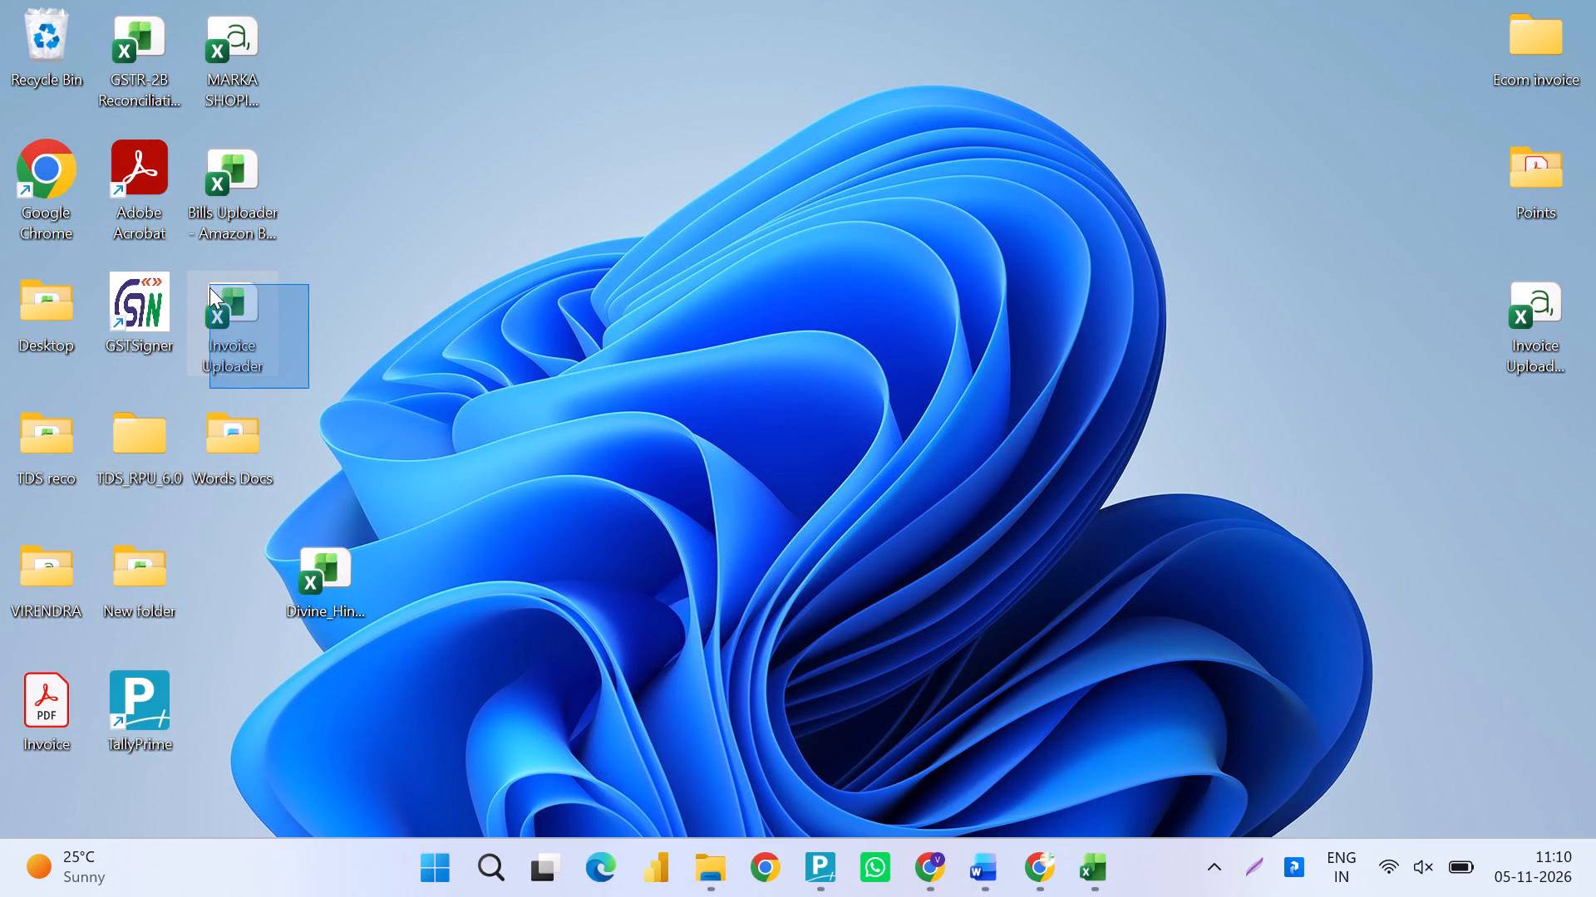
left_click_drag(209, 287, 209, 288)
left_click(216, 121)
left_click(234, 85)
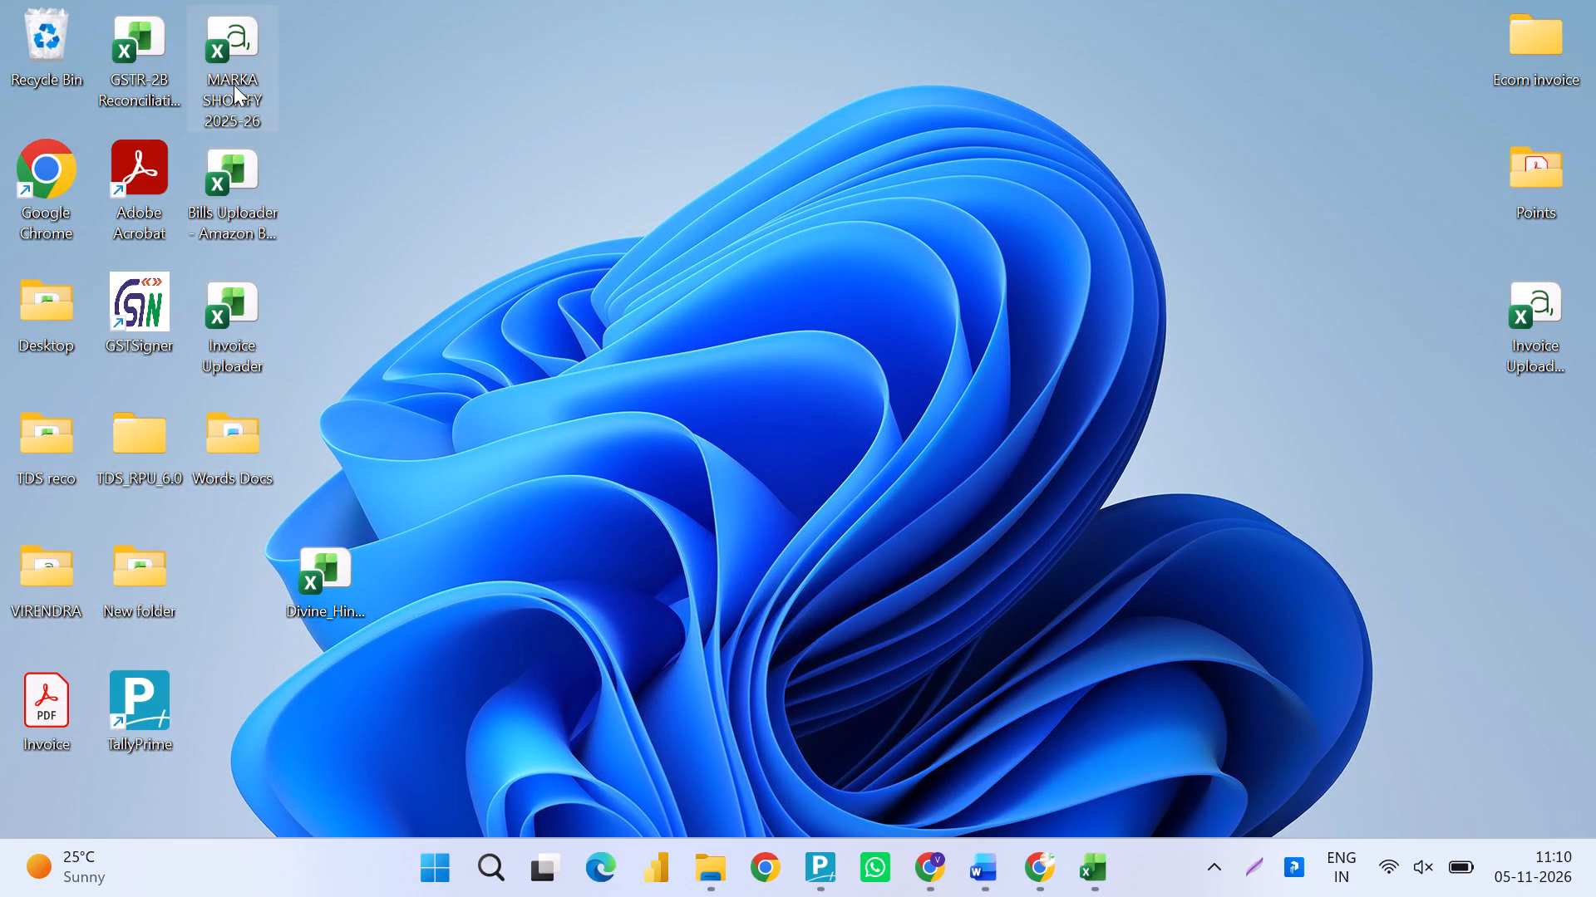
Open the Divine_Hindu_Refund_Workings workbook from the desktop and enable editing.
double_click(316, 566)
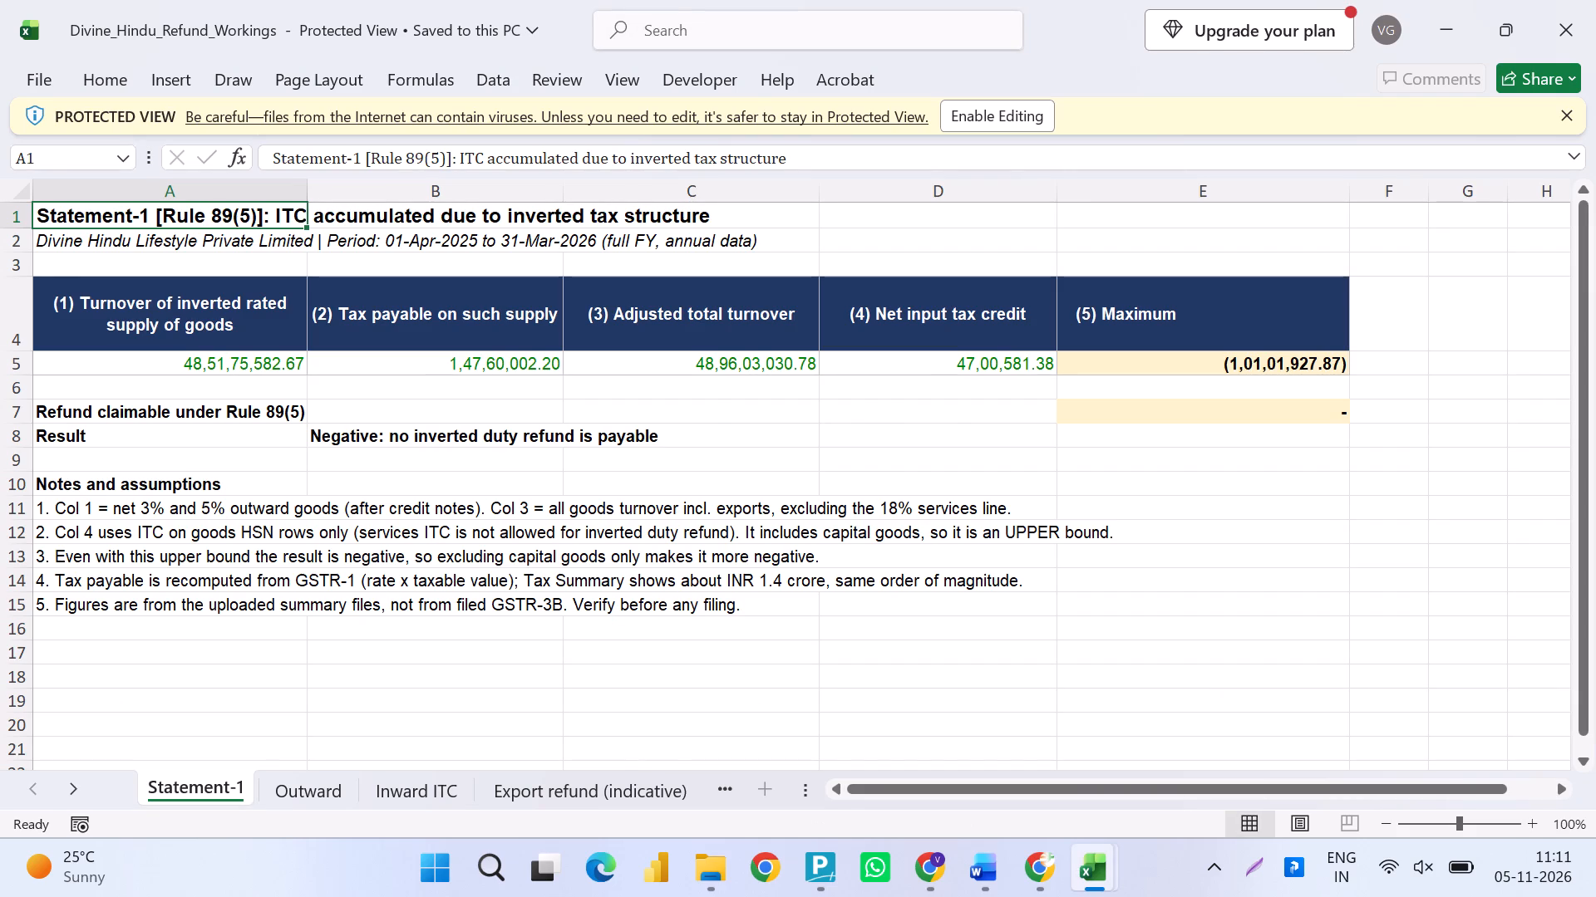
key("F2")
key("Left")
key("Return")
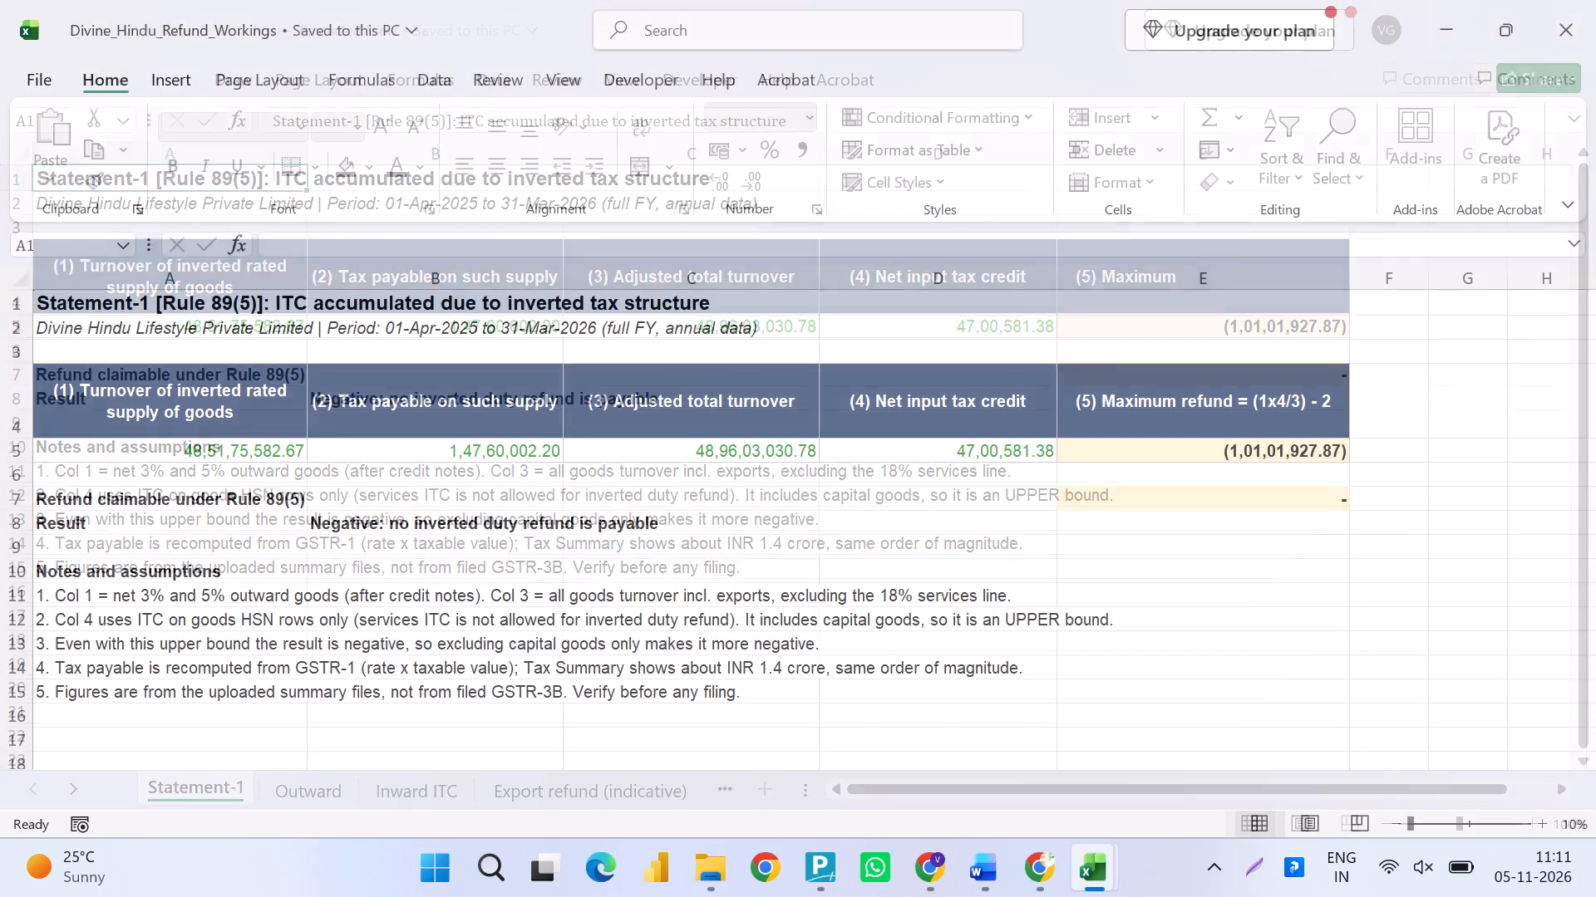
Trace the turnover formula in A5 of Statement-1 to its source on the Outward sheet and review the rate-wise figures there.
left_click(228, 444)
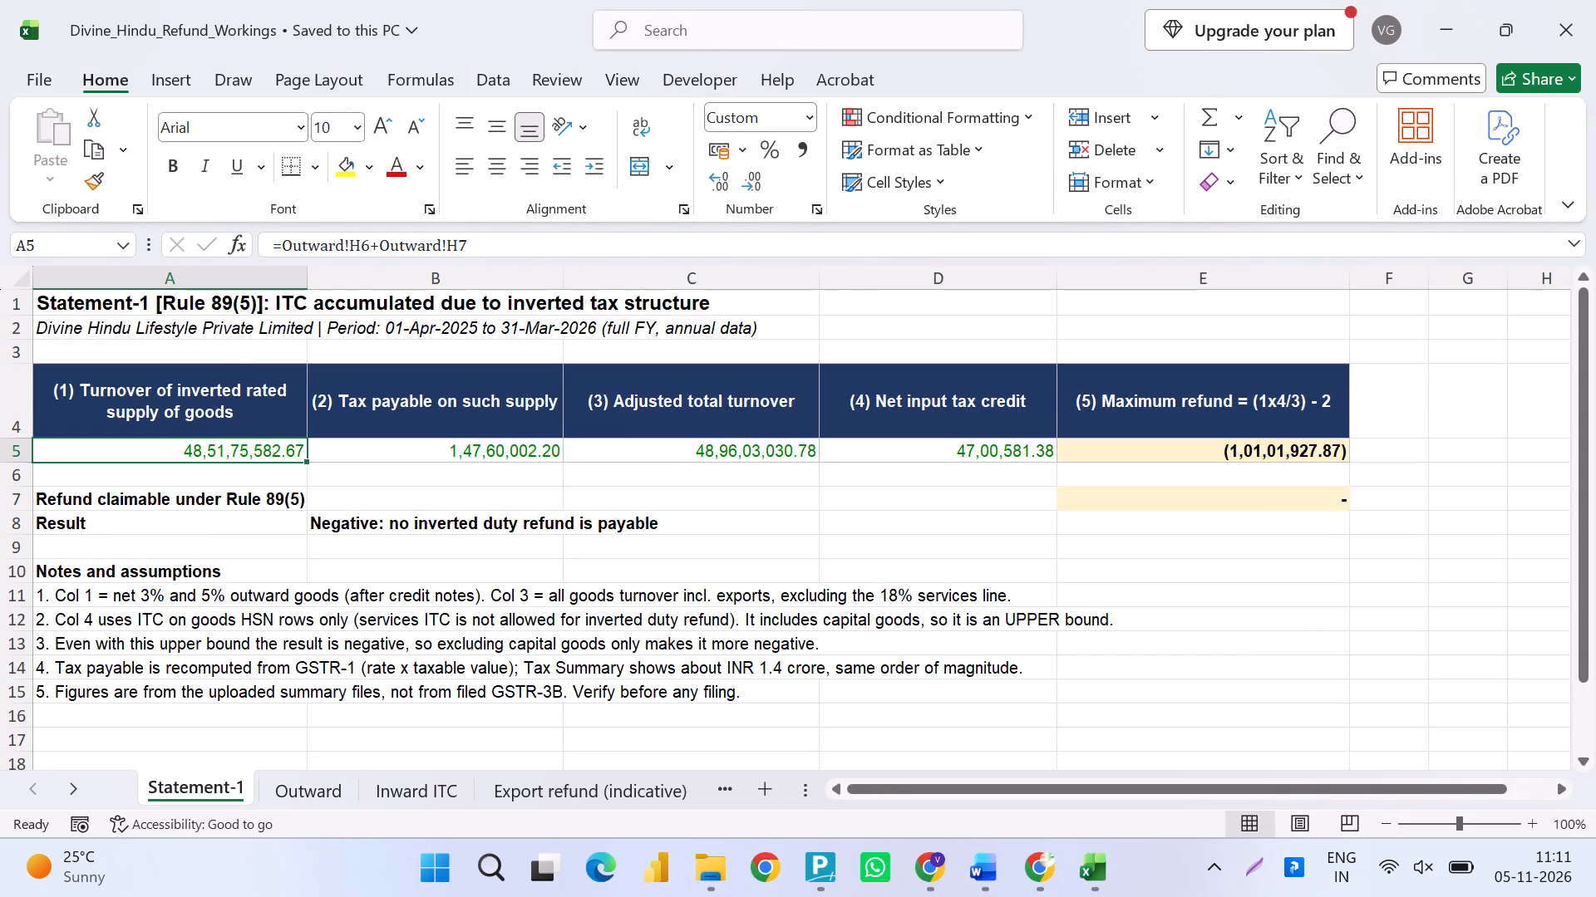
key("F2")
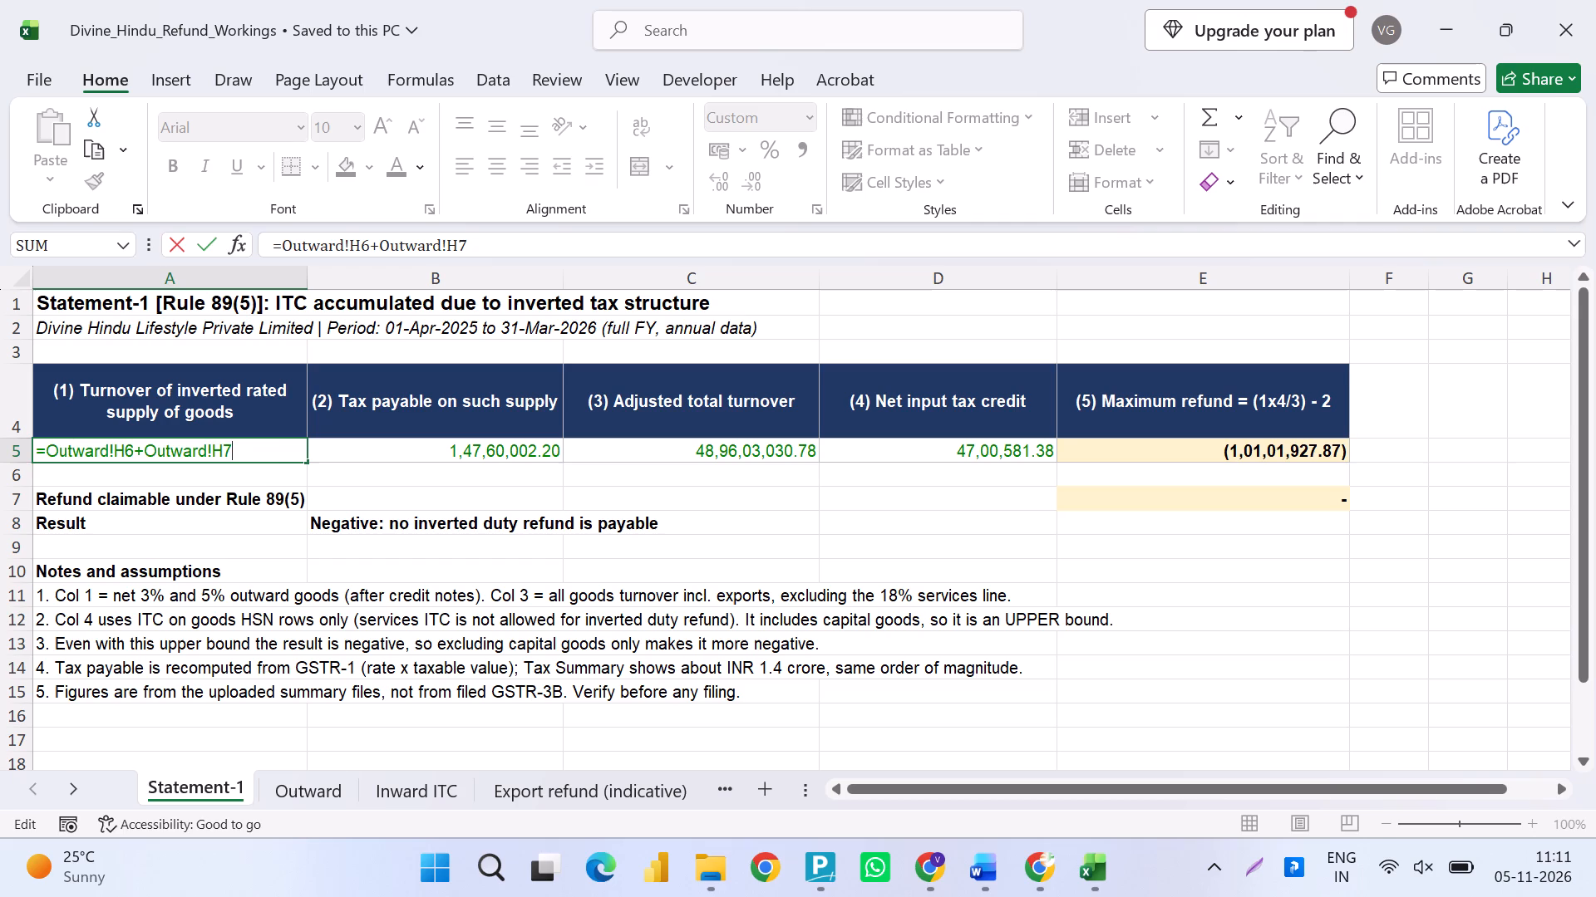
key("Escape")
key("ctrl+bracketleft")
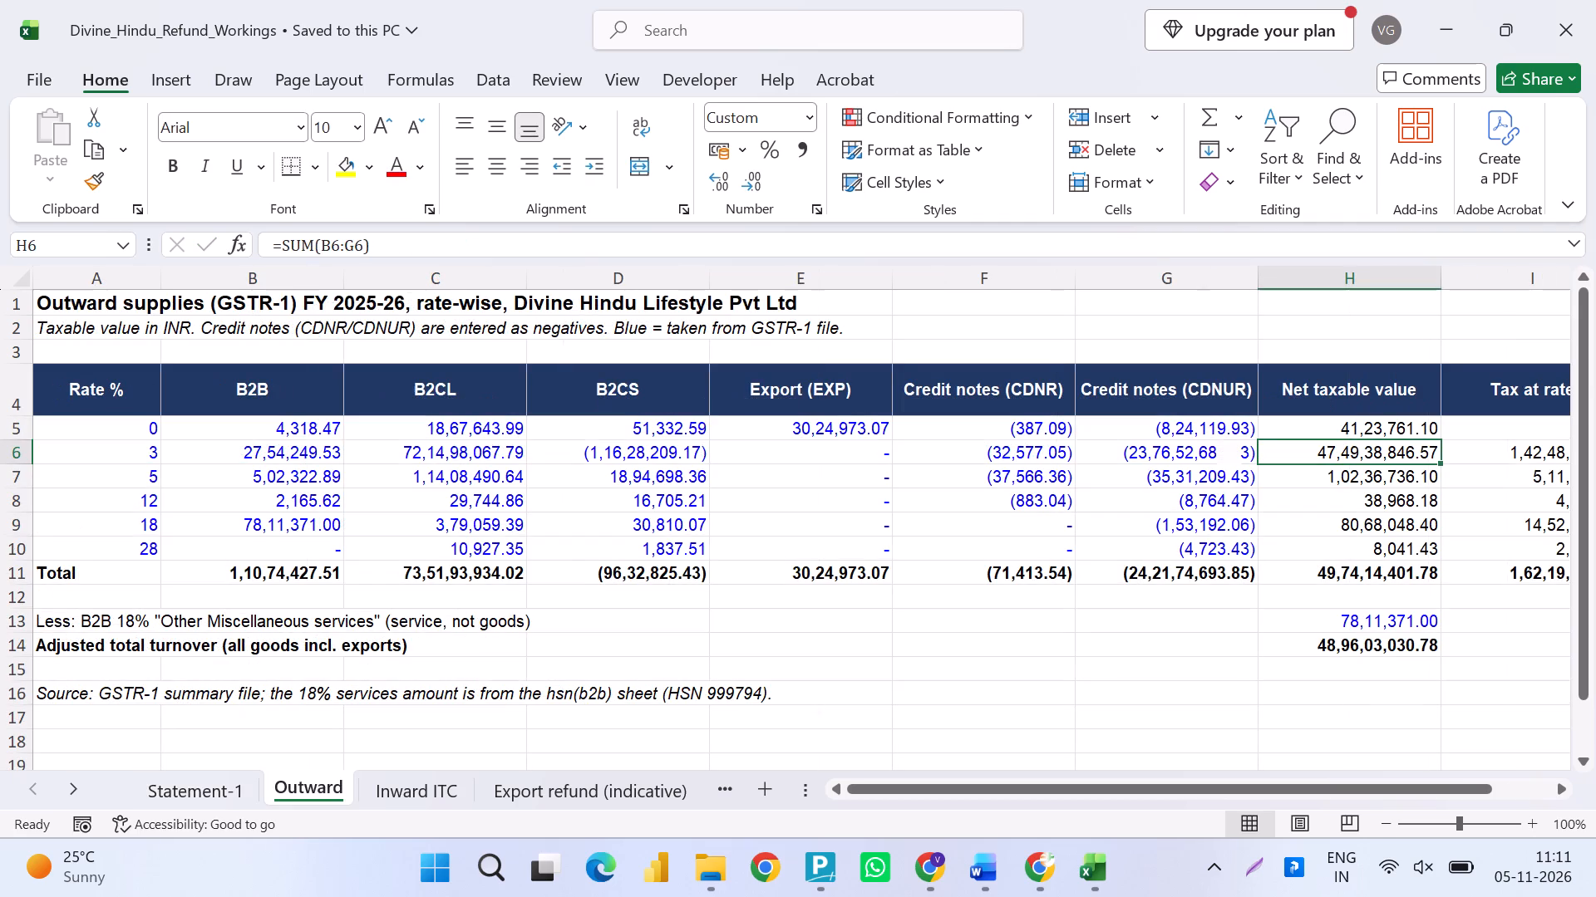
scroll(724, 533, "left", 1)
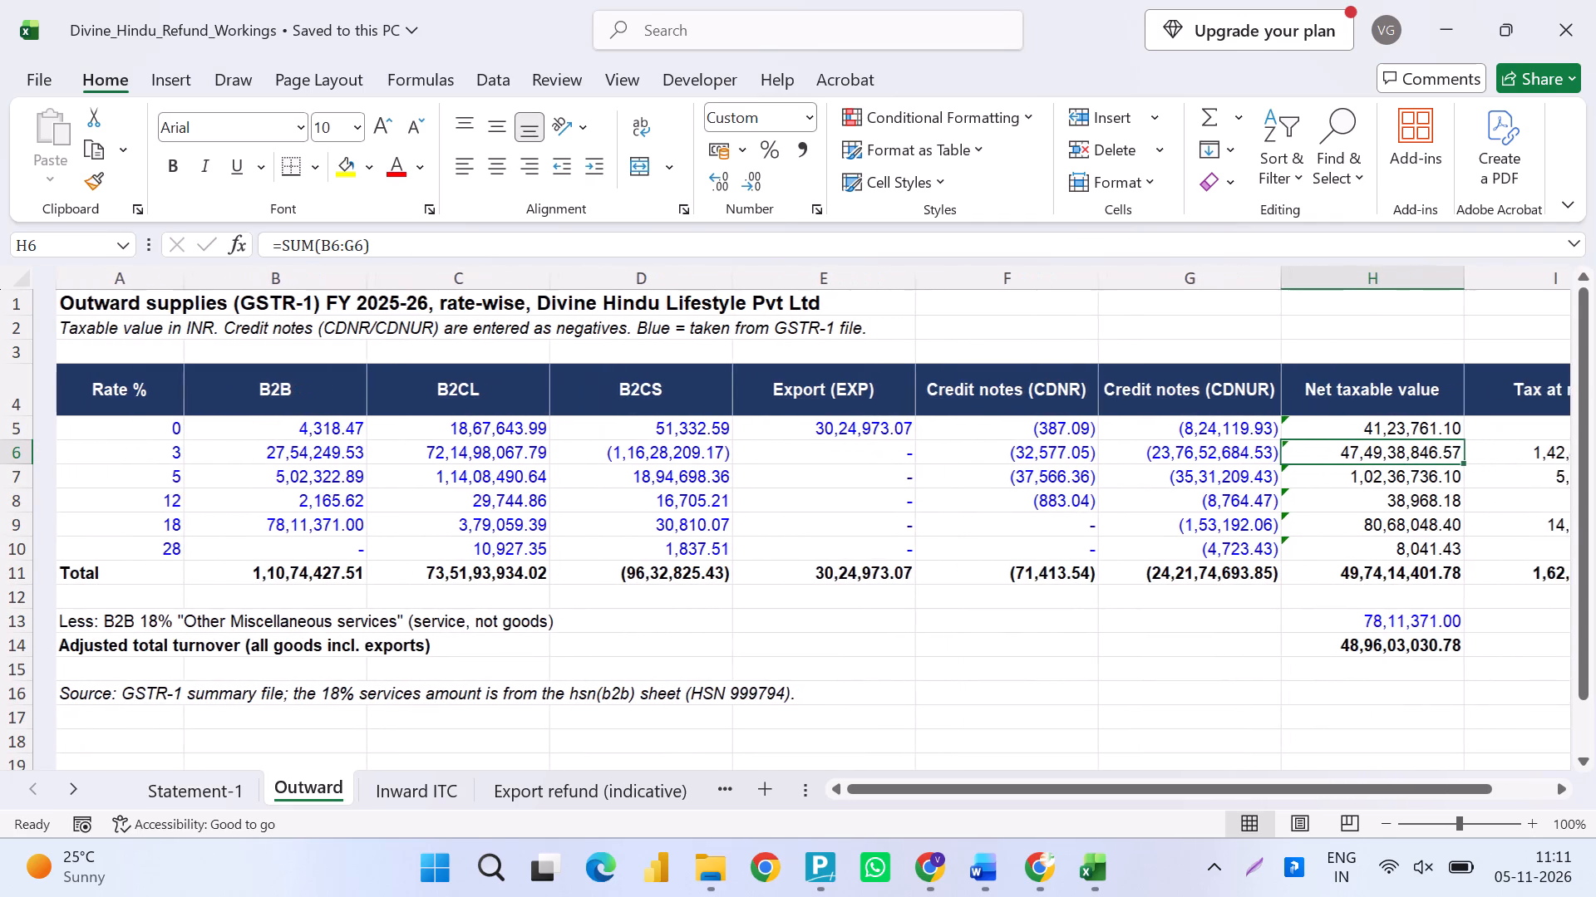
scroll(724, 533, "left", 1)
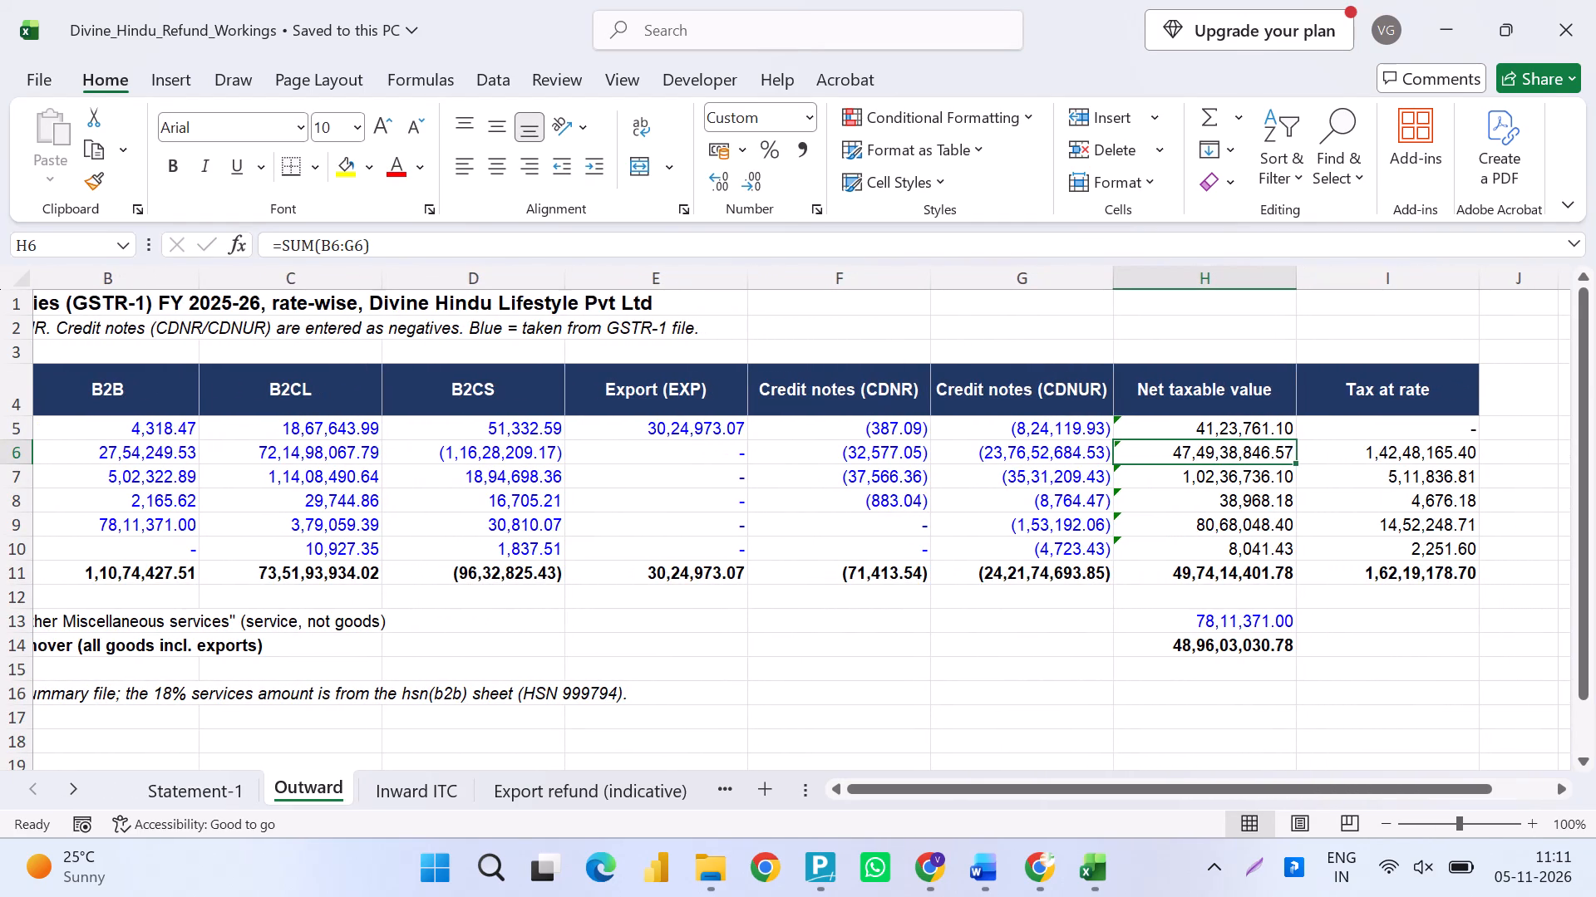
scroll(724, 533, "left", 1)
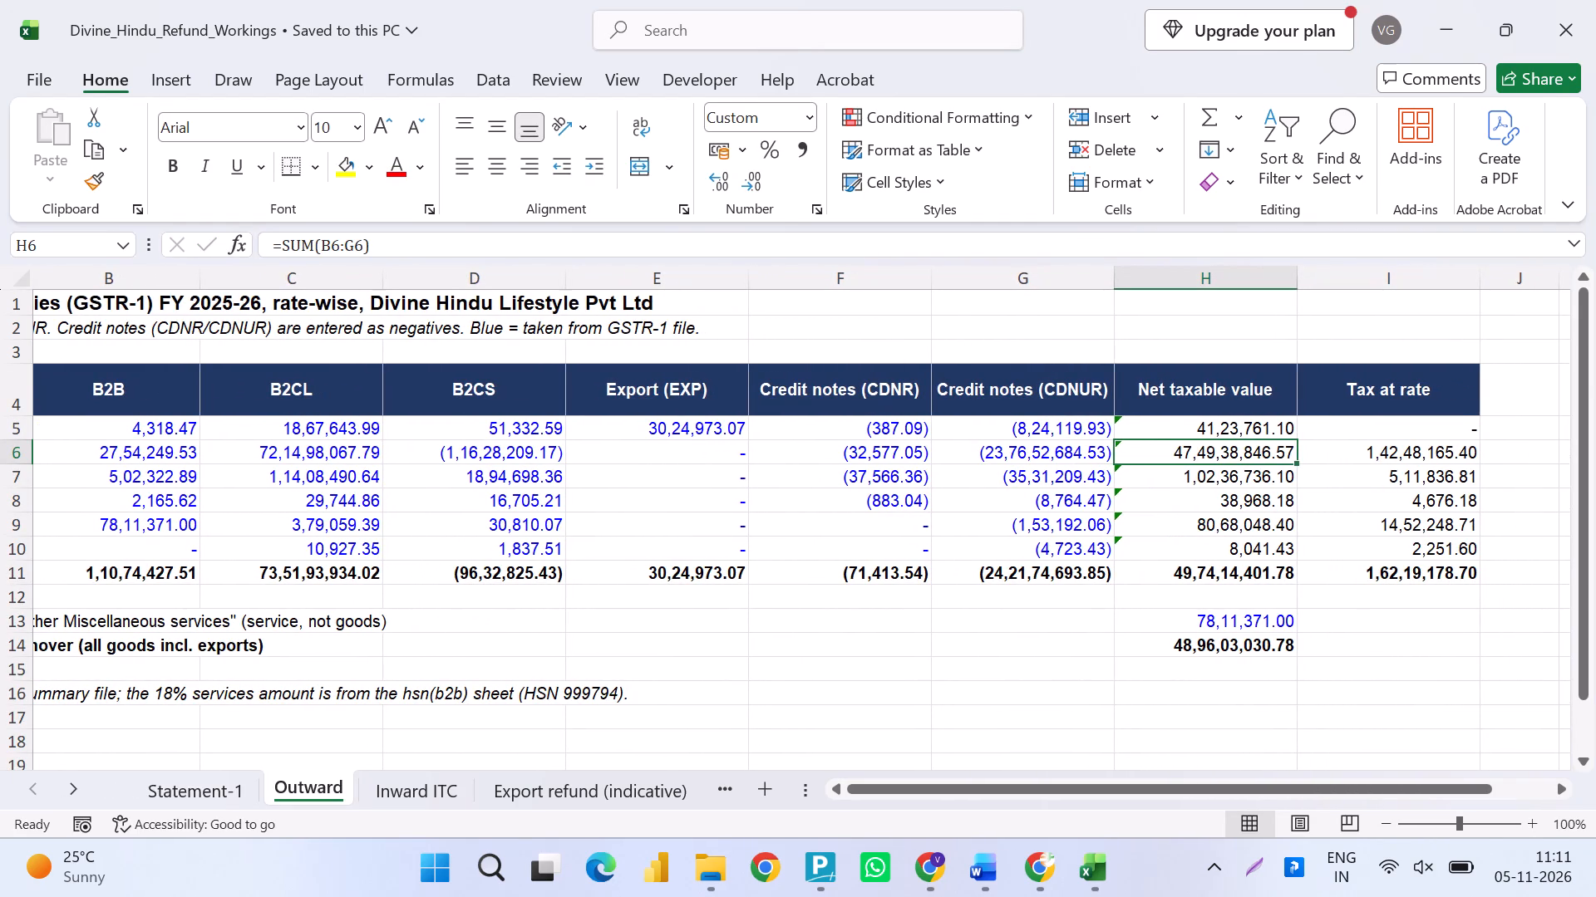
scroll(724, 533, "left", 1)
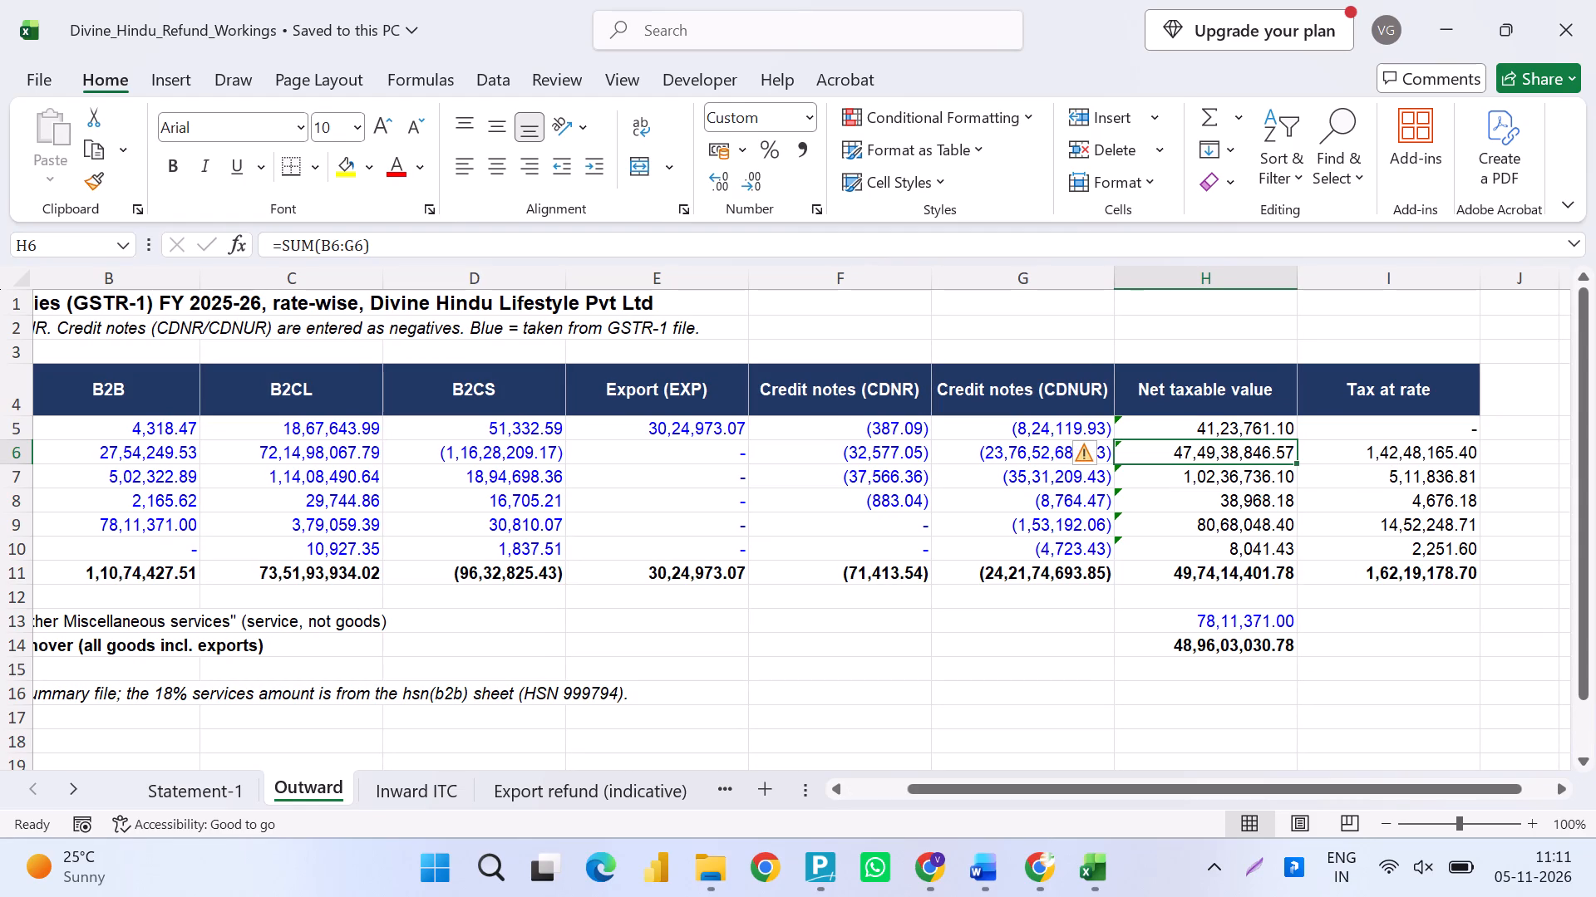
left_click(256, 789)
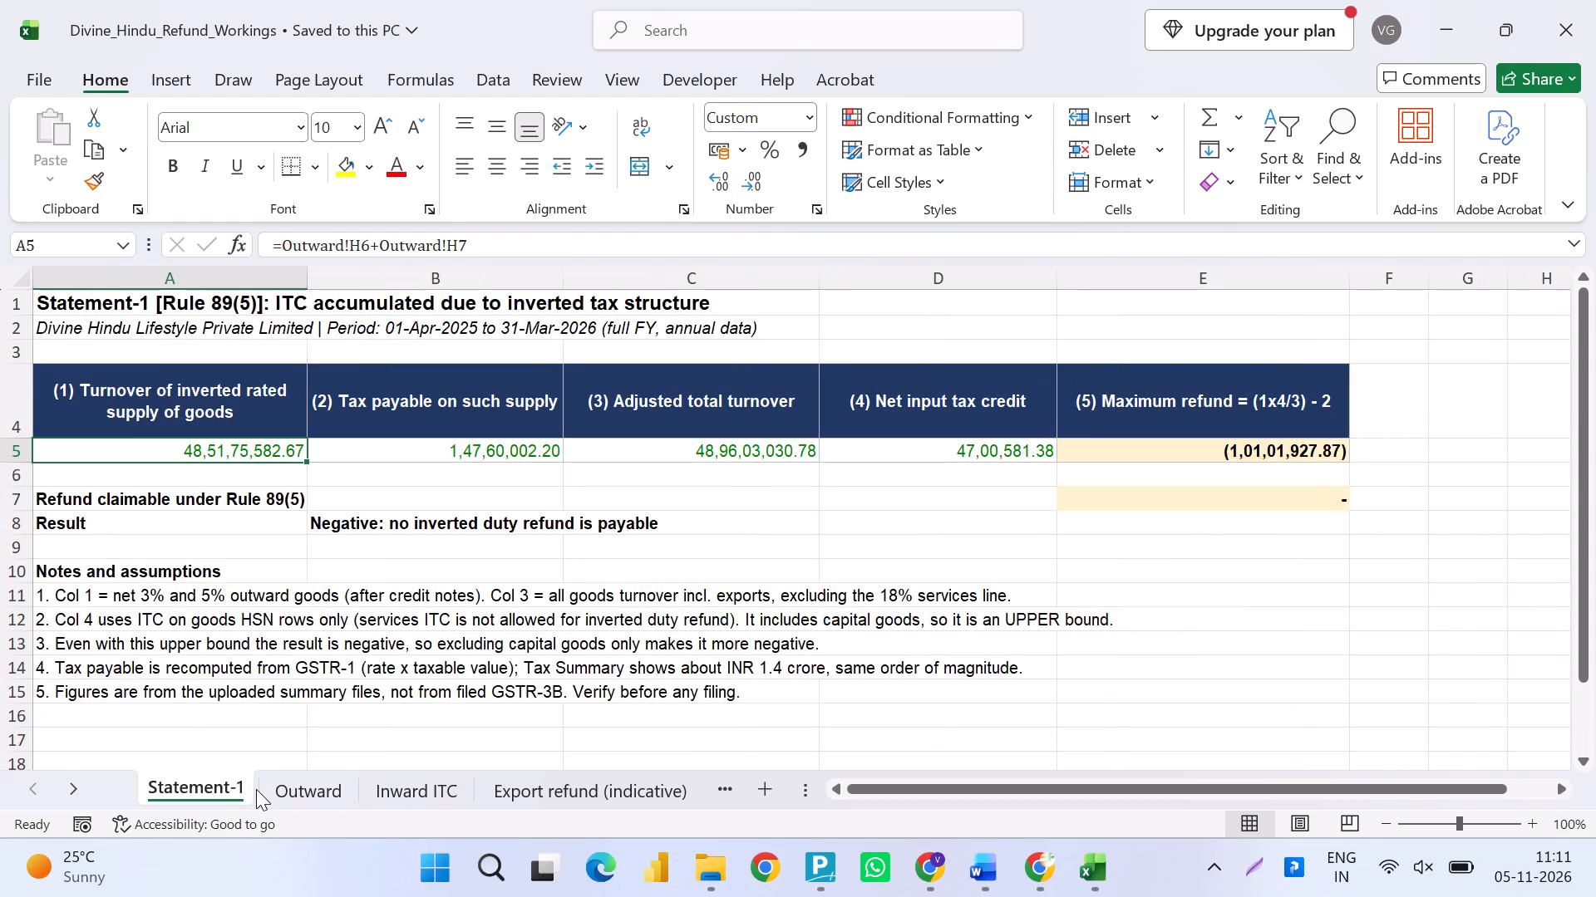
Check the formulas in the Net taxable value column of the Outward sheet, from the 0% rate row through the Total row.
left_click(309, 793)
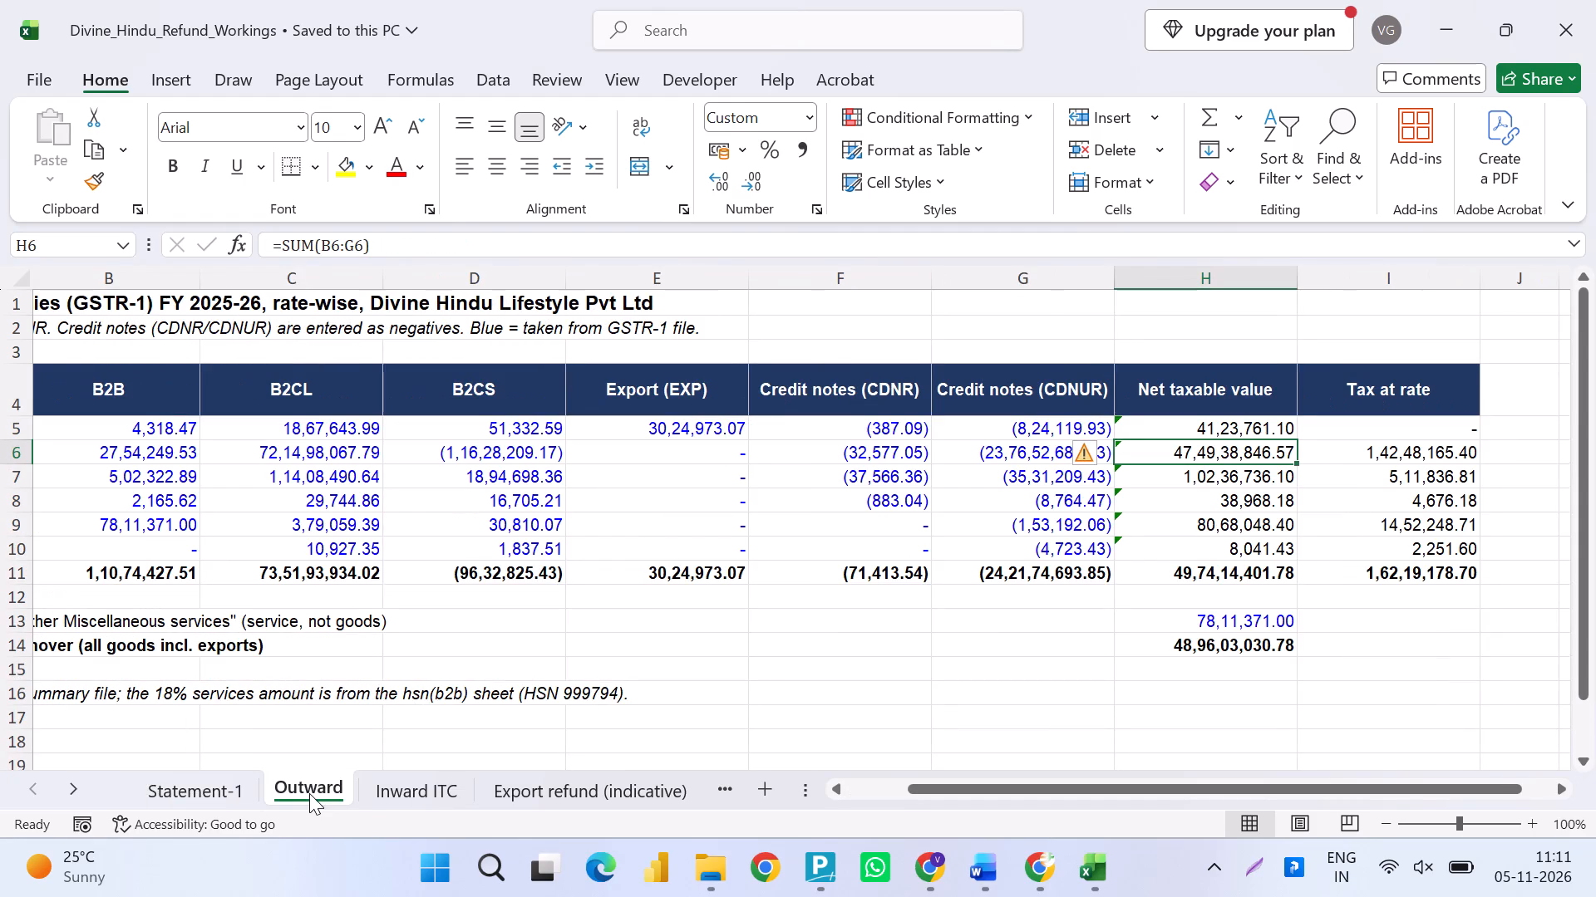
key("Up")
key("F2")
key("Return")
key("F2")
key("Return")
key("F2")
key("Return")
key("F2")
key("Return")
key("F2")
key("Return")
key("F2")
key("Return")
key("F2")
key("Escape")
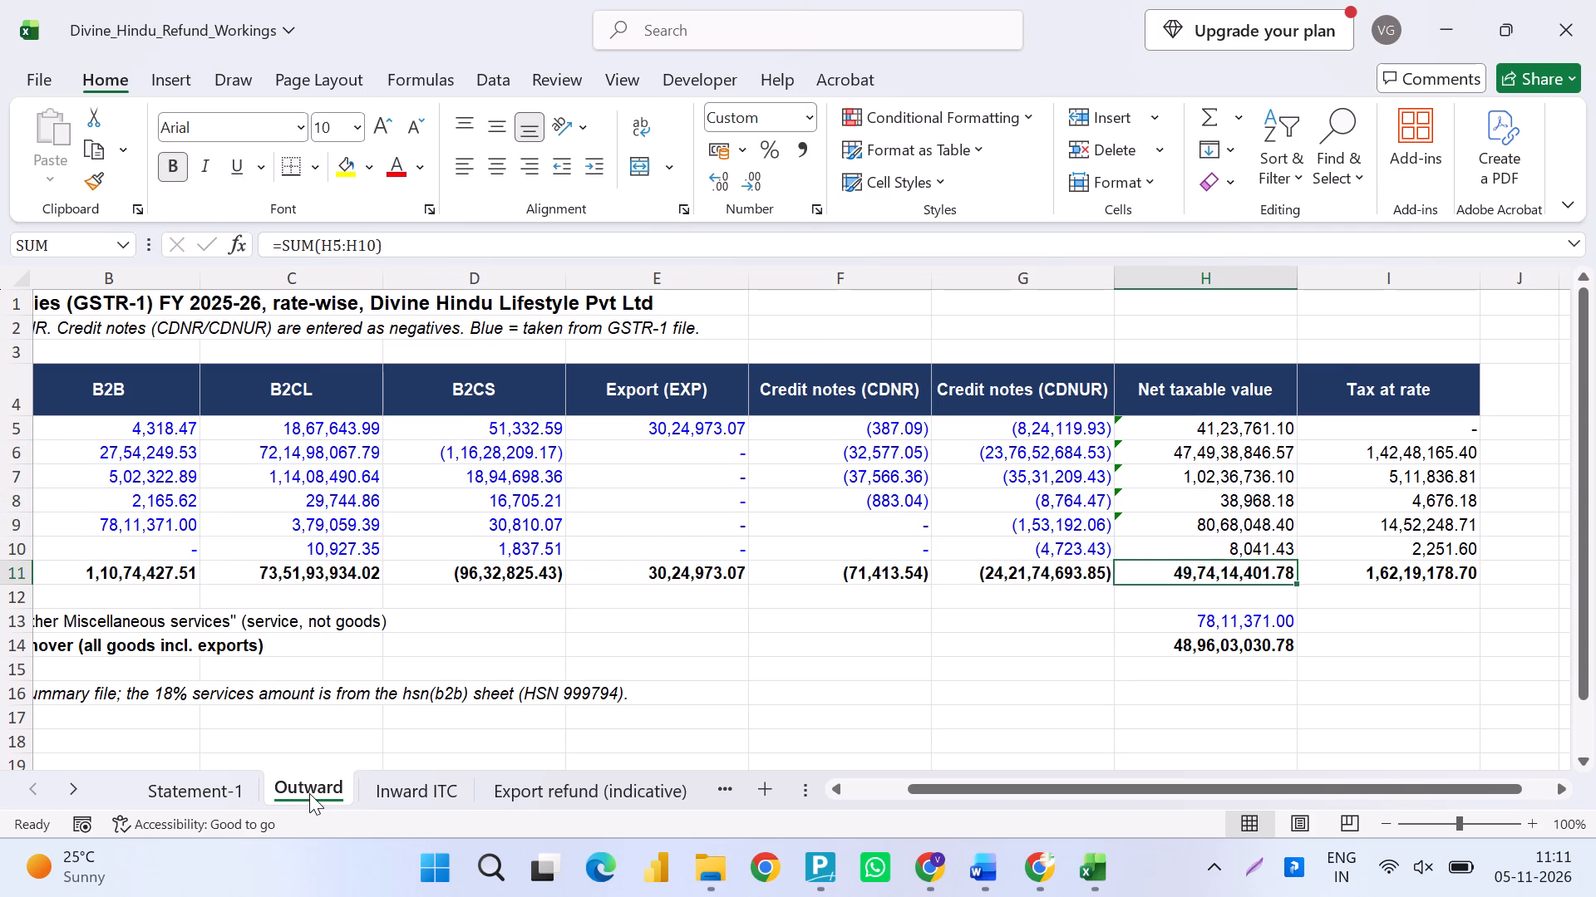
Inspect the B2B taxable value for the 3% rate in B6 of the Outward sheet and save the workbook.
key("Up")
key("Left")
key("Up")
key("Left")
key("Up")
key("Left")
key("Up")
key("ctrl+Left")
key("ctrl+Left")
key("ctrl+Left")
key("Up")
key("Right")
key("F2")
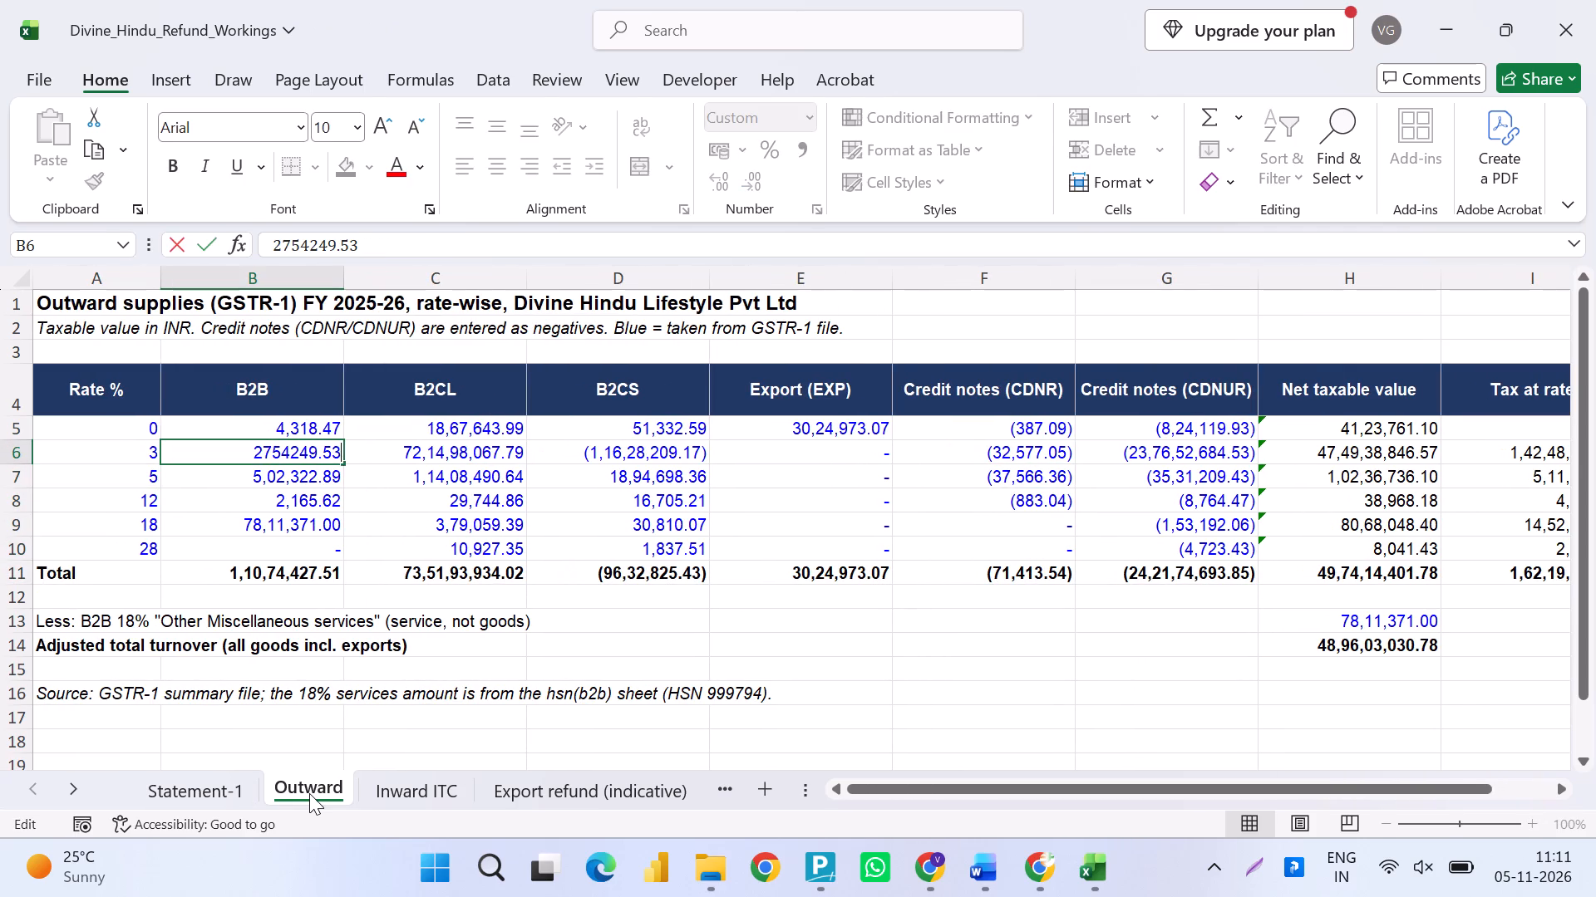
key("Return")
key("ctrl+s")
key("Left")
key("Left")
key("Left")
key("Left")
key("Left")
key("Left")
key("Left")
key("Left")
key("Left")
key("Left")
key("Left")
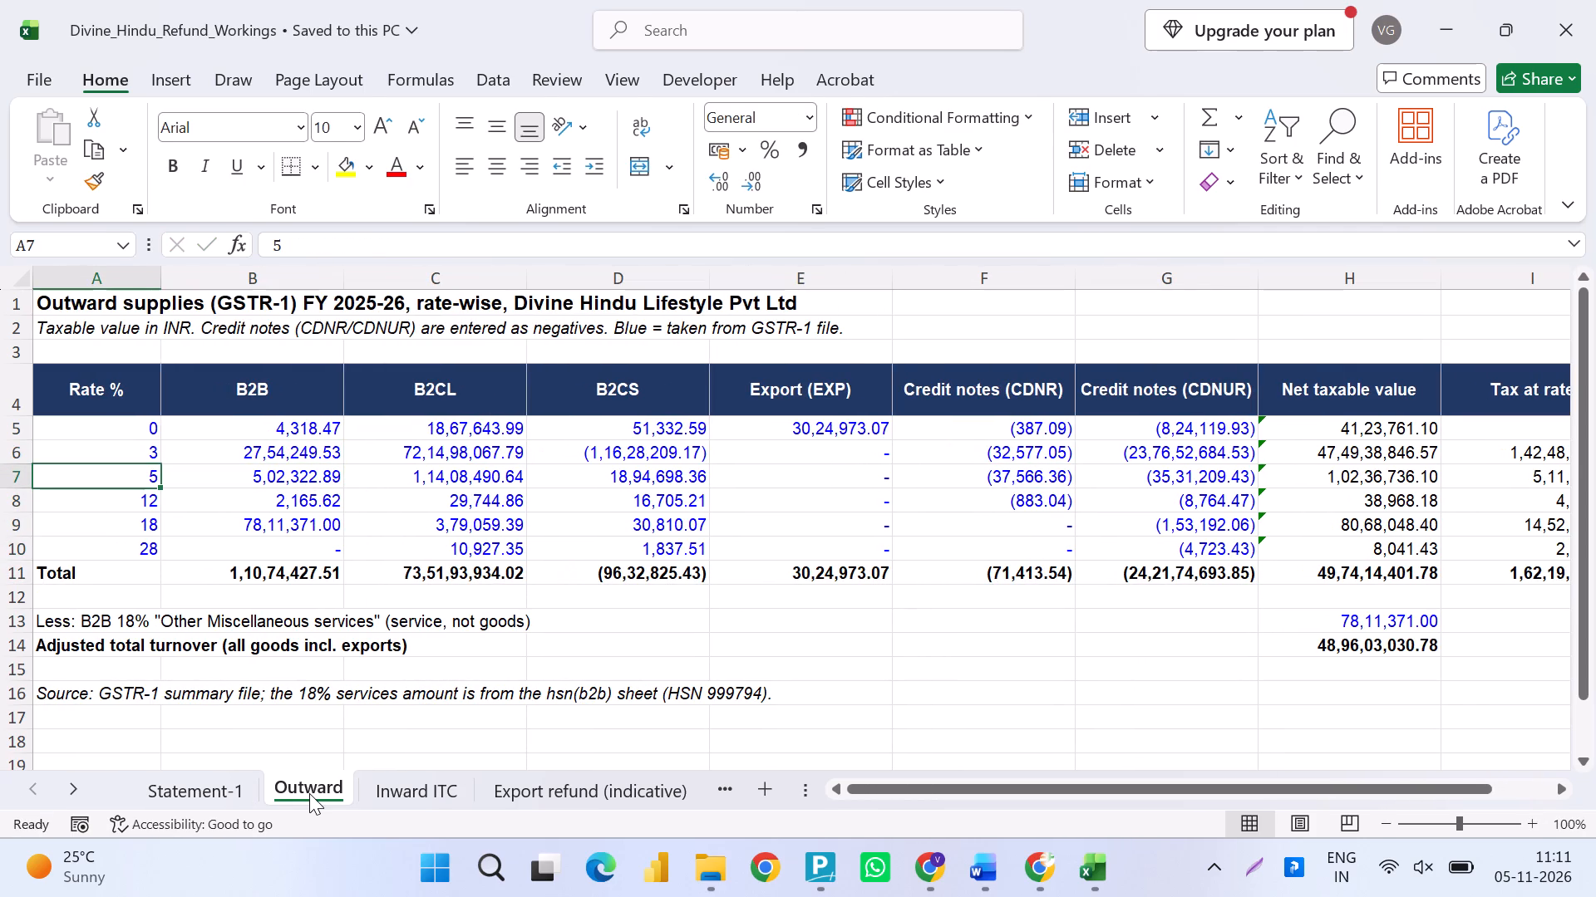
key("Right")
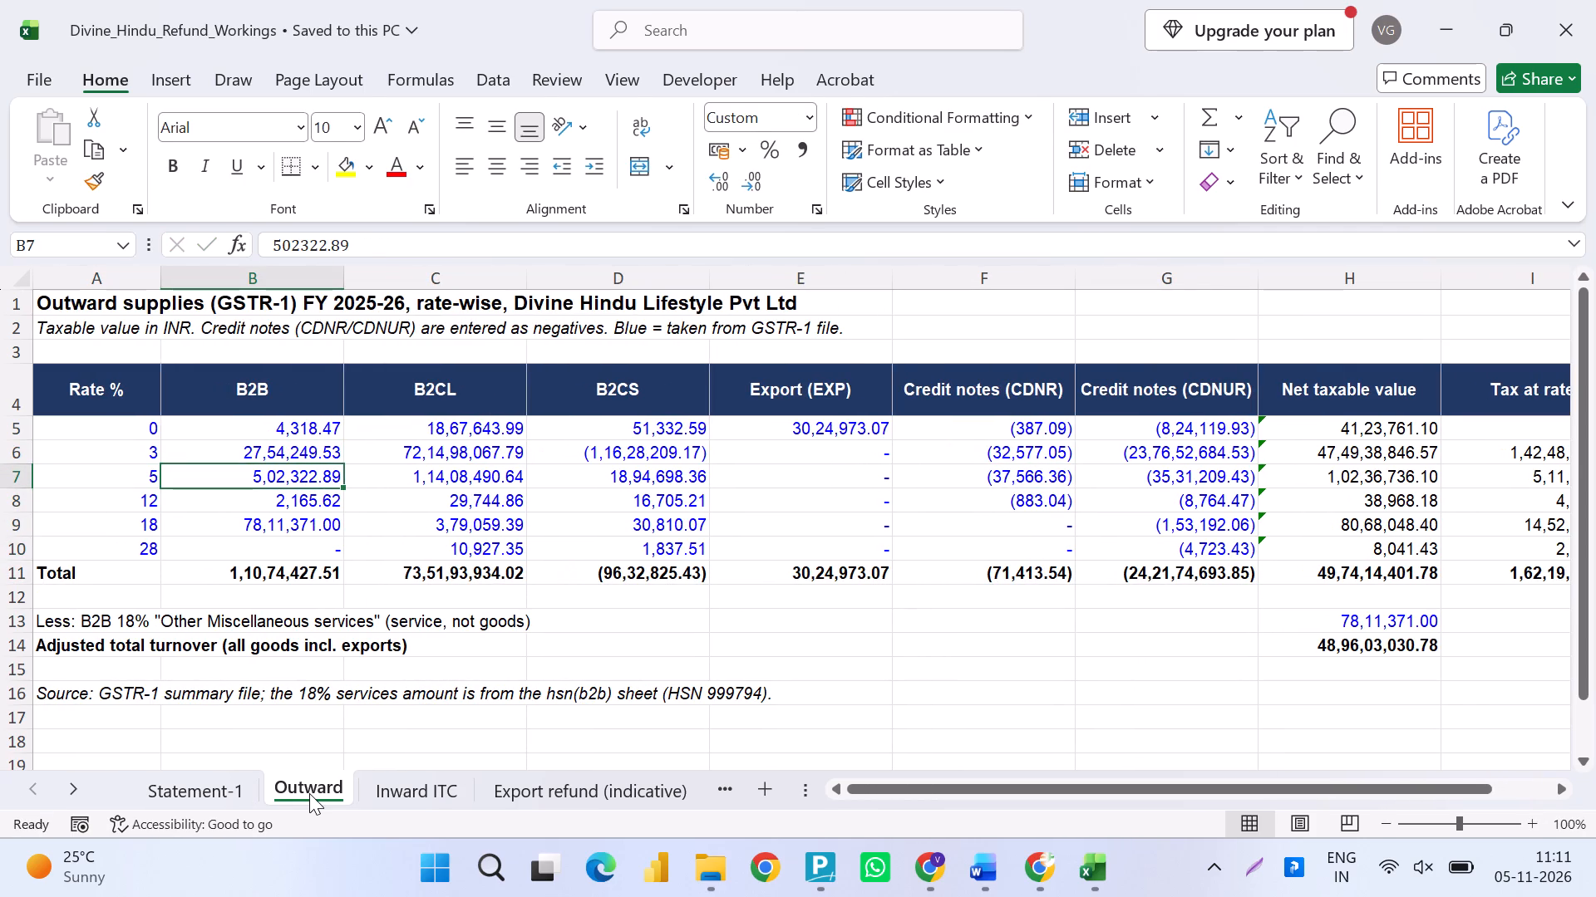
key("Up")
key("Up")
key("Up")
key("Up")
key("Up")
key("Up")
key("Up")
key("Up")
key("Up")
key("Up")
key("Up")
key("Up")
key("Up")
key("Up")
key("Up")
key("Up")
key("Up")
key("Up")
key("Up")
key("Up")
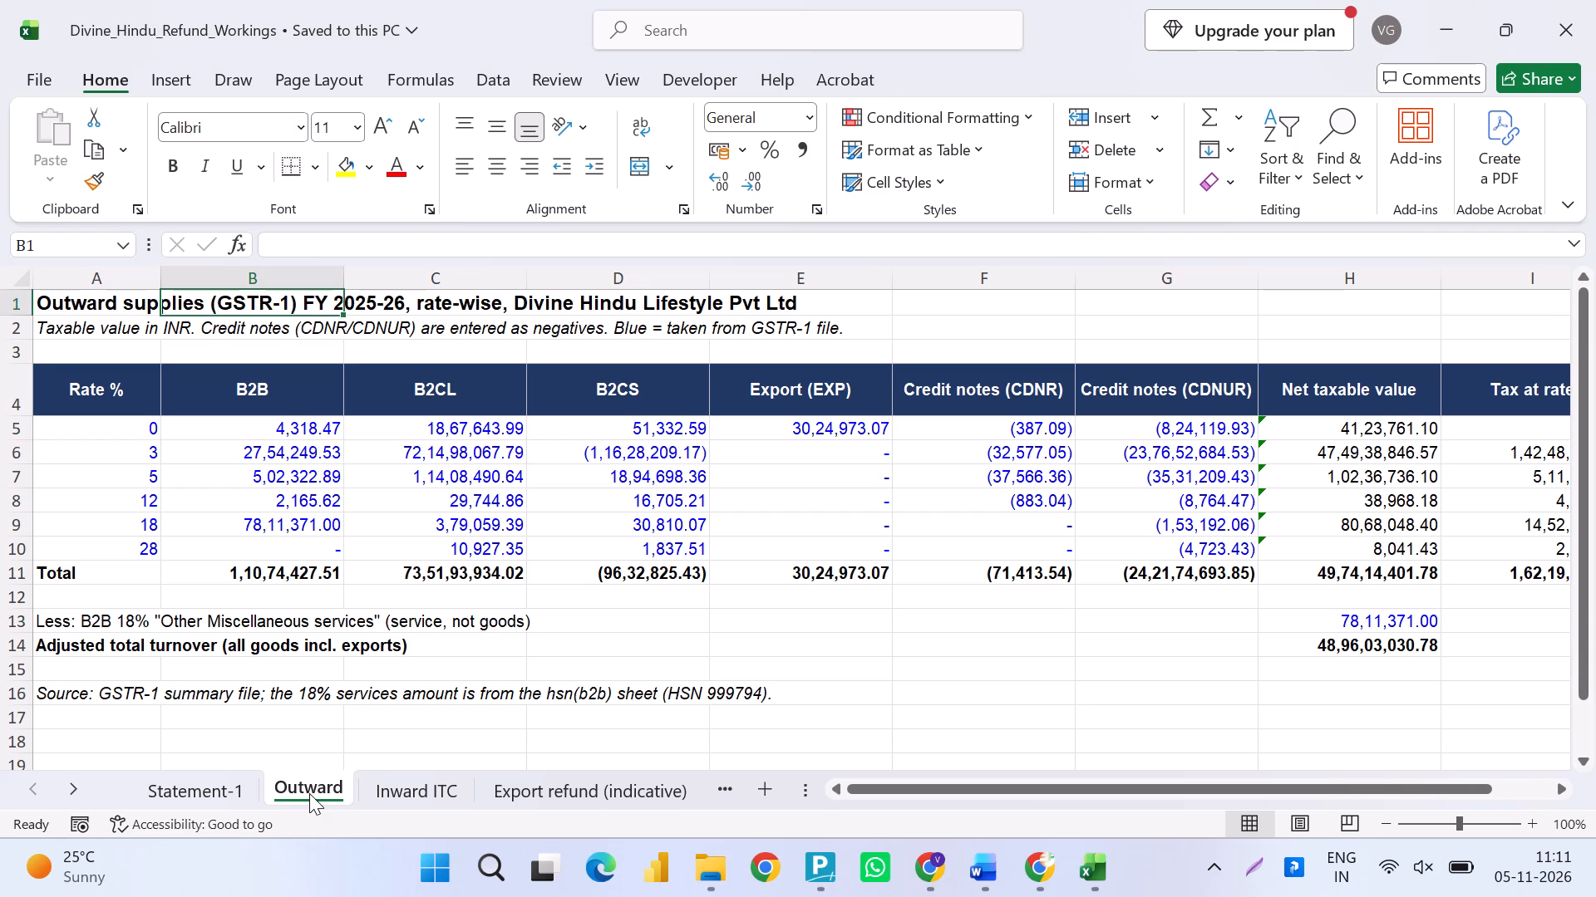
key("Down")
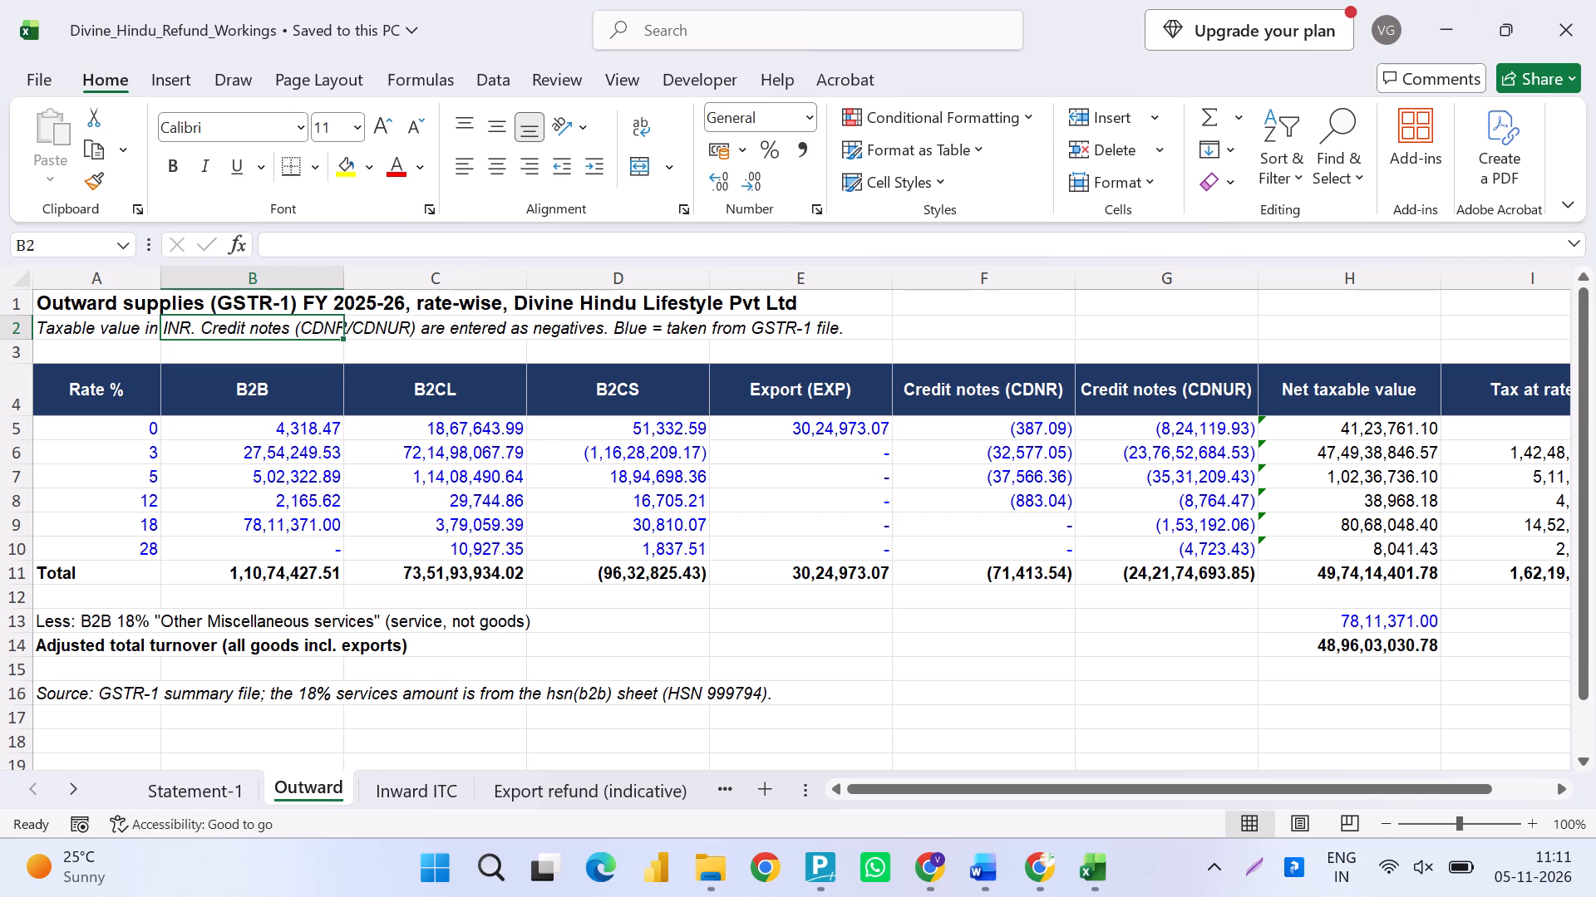
Review the Inward ITC sheet with its top goods lines and the Export refund (indicative) sheet.
left_click(402, 782)
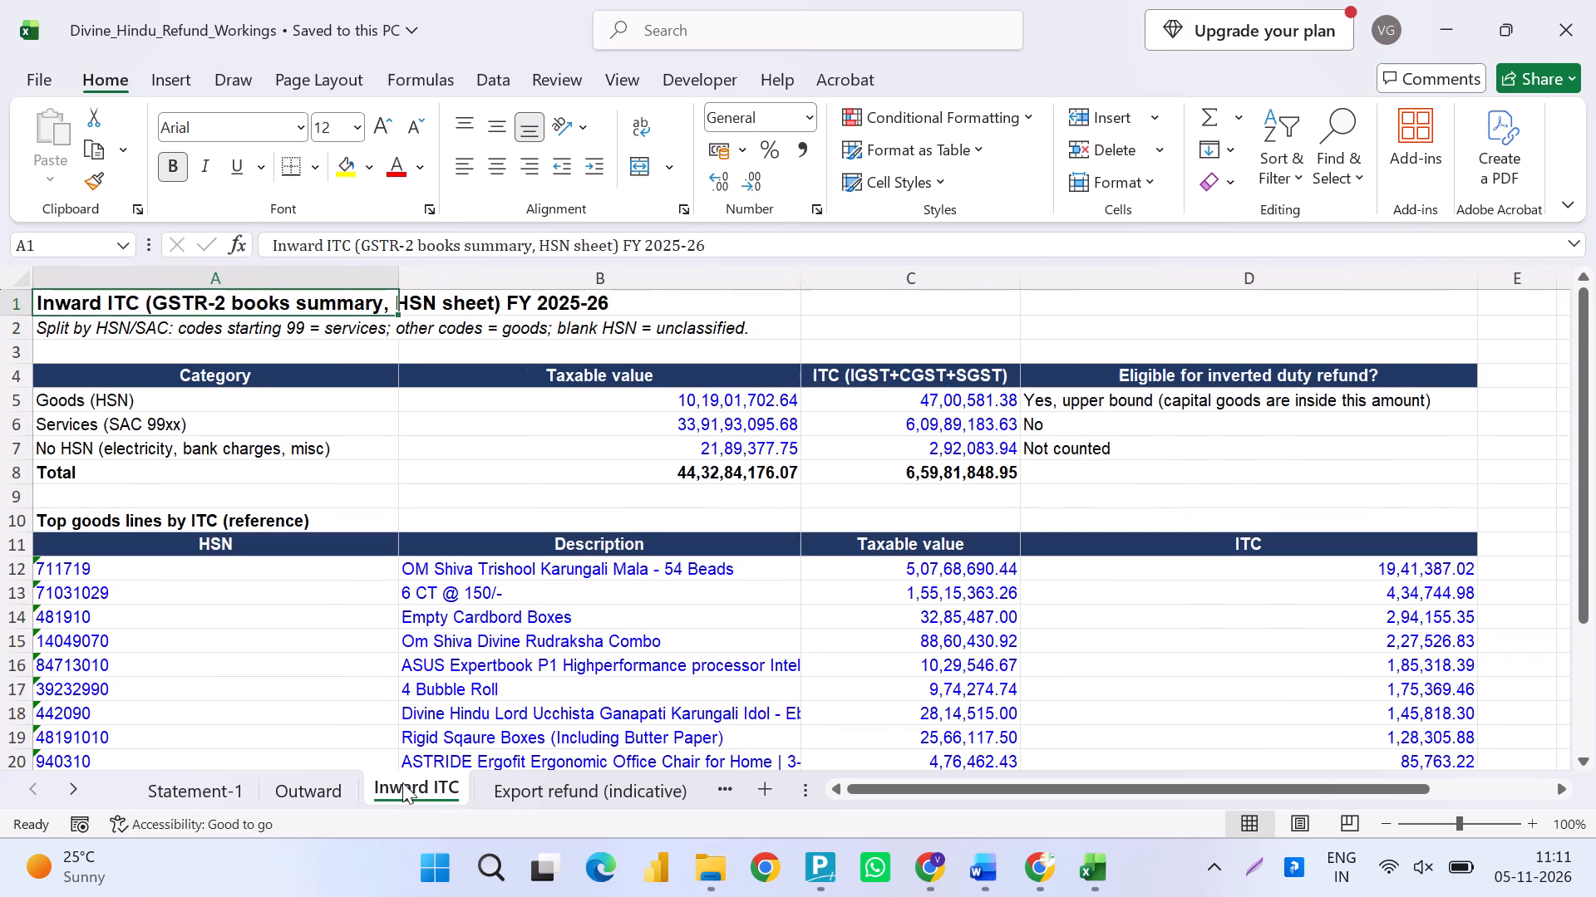
scroll(608, 526, "down", 1)
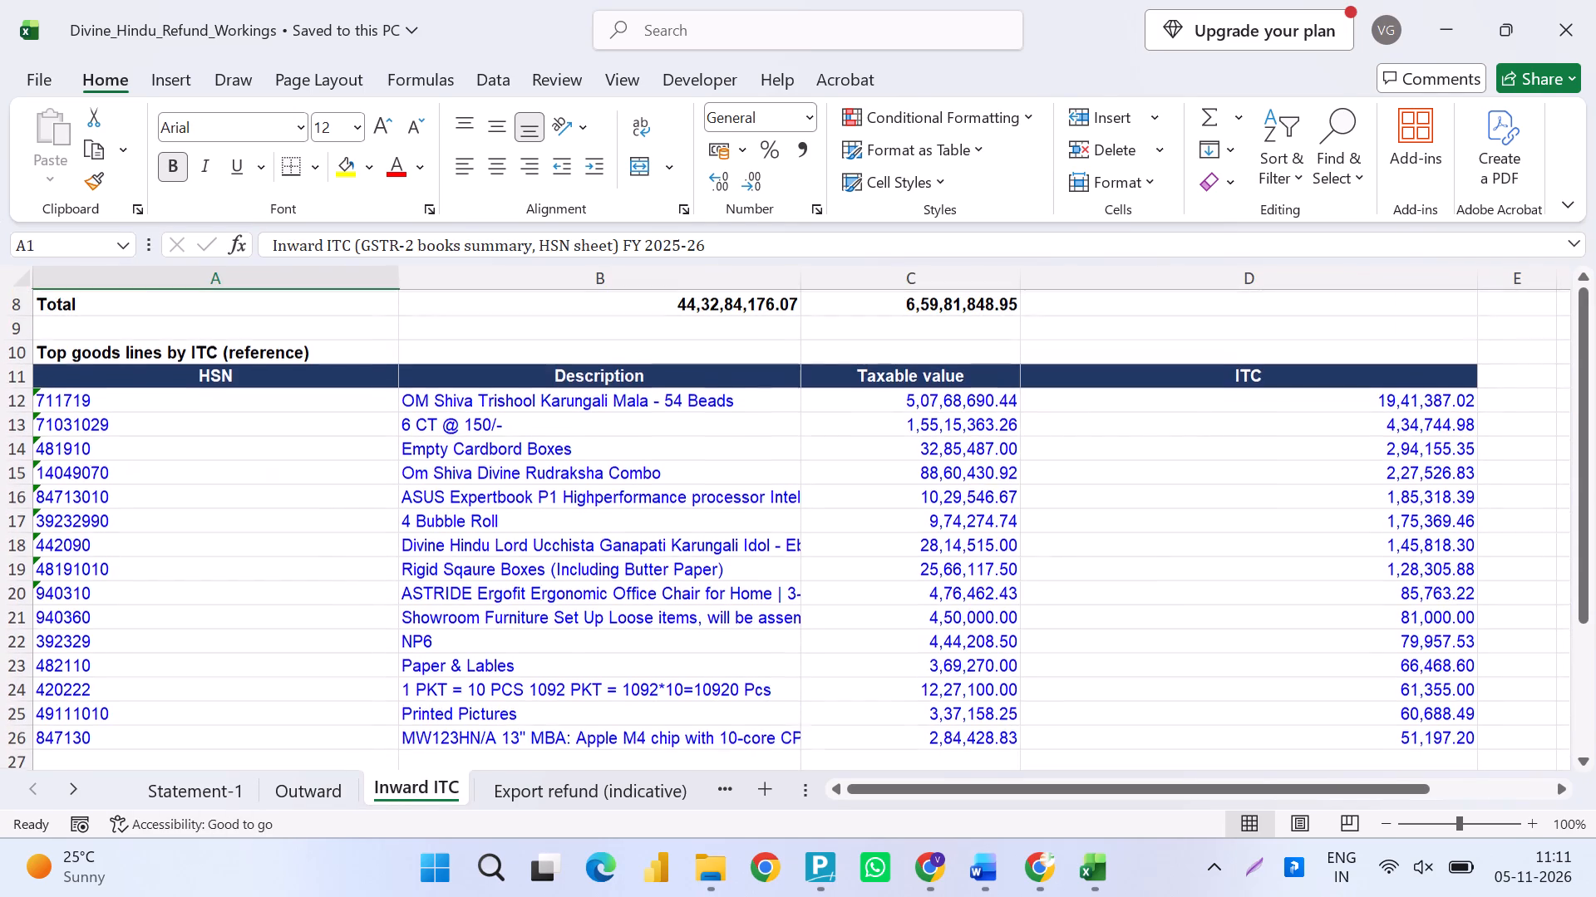
left_click(531, 803)
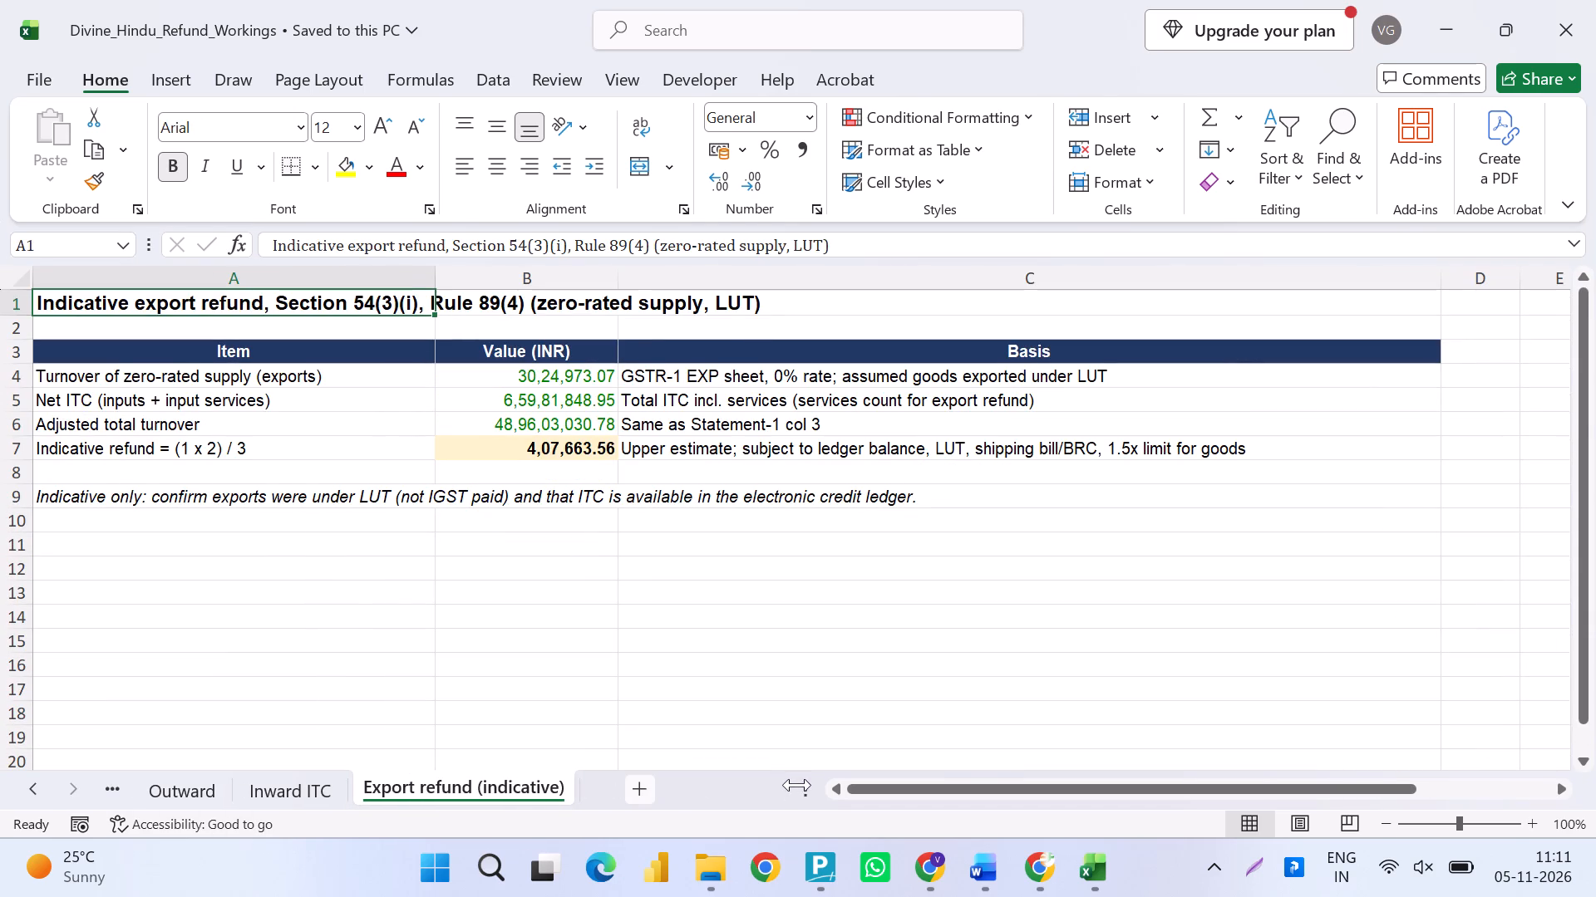
left_click_drag(802, 787, 1417, 896)
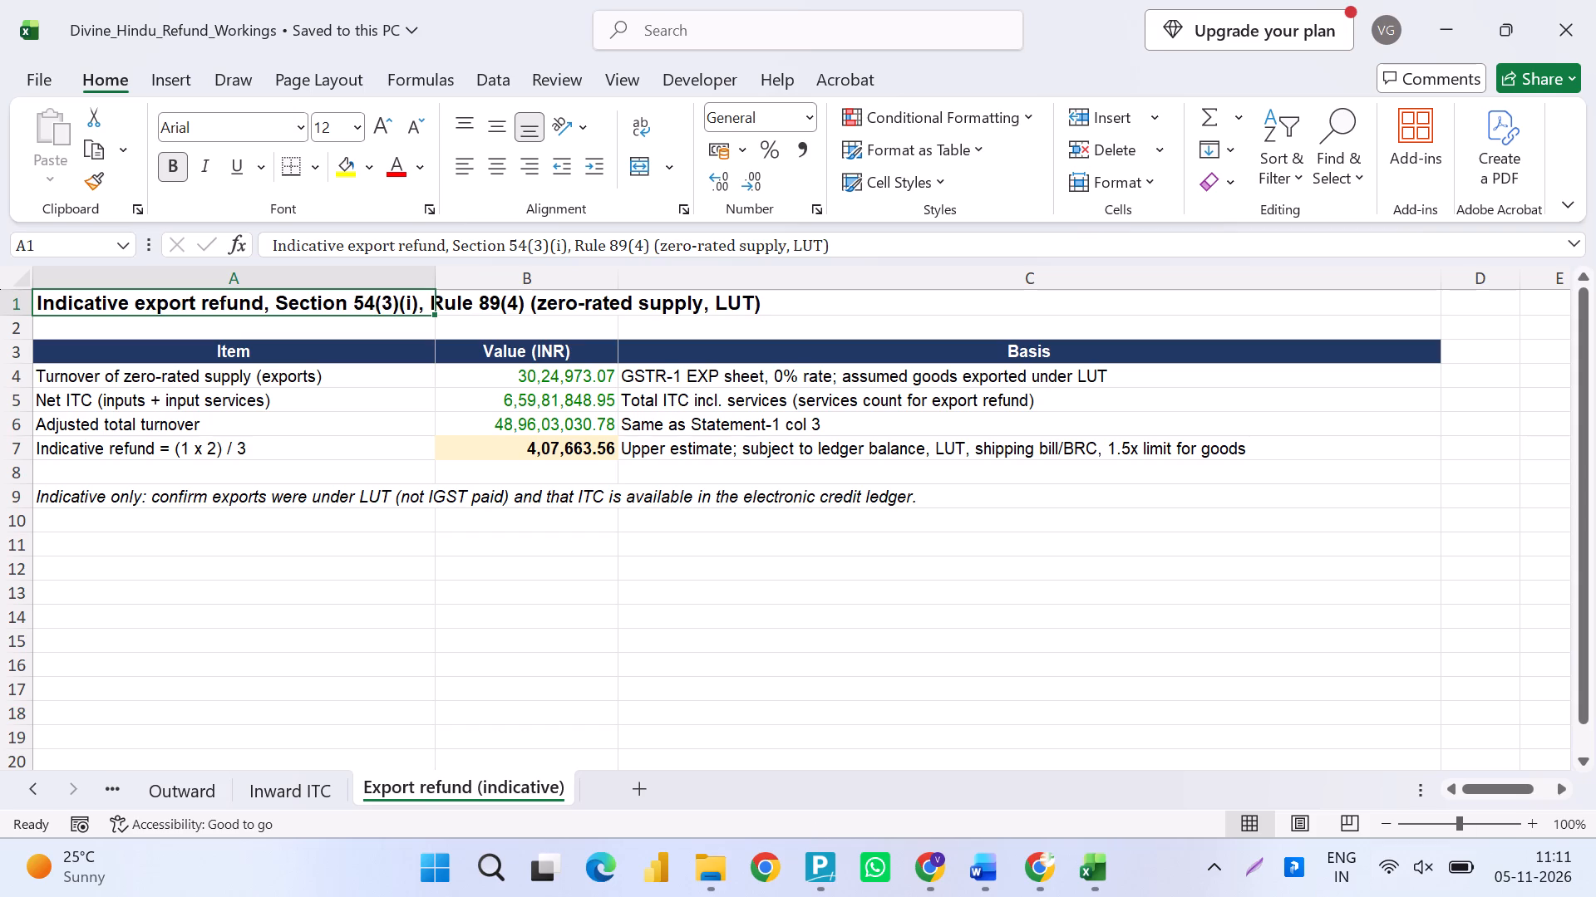
scroll(402, 483, "right", 1)
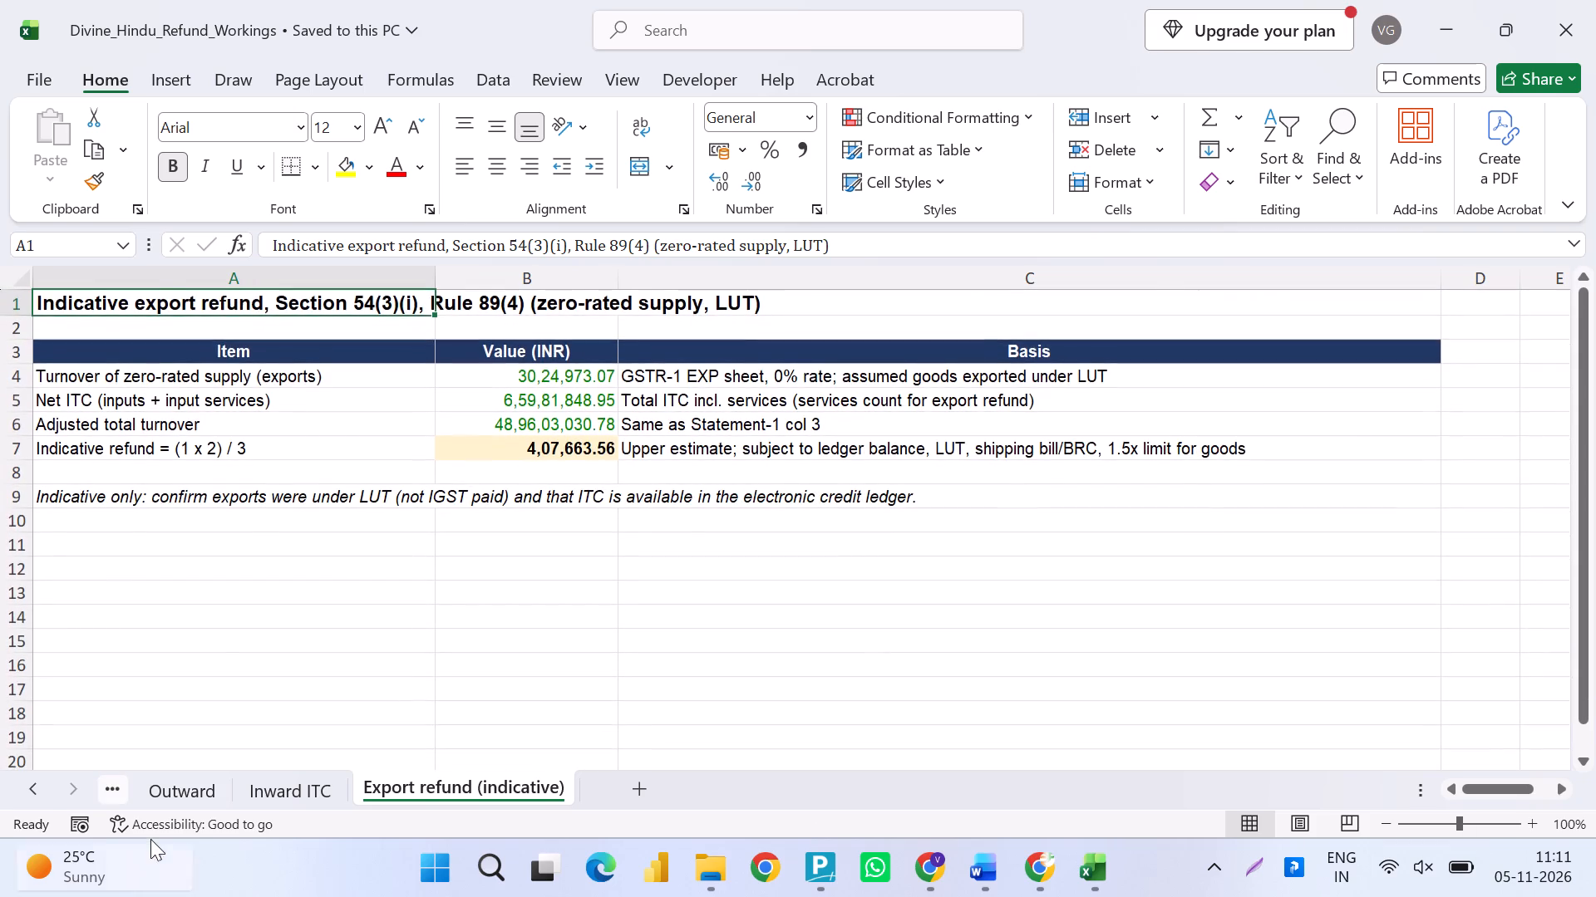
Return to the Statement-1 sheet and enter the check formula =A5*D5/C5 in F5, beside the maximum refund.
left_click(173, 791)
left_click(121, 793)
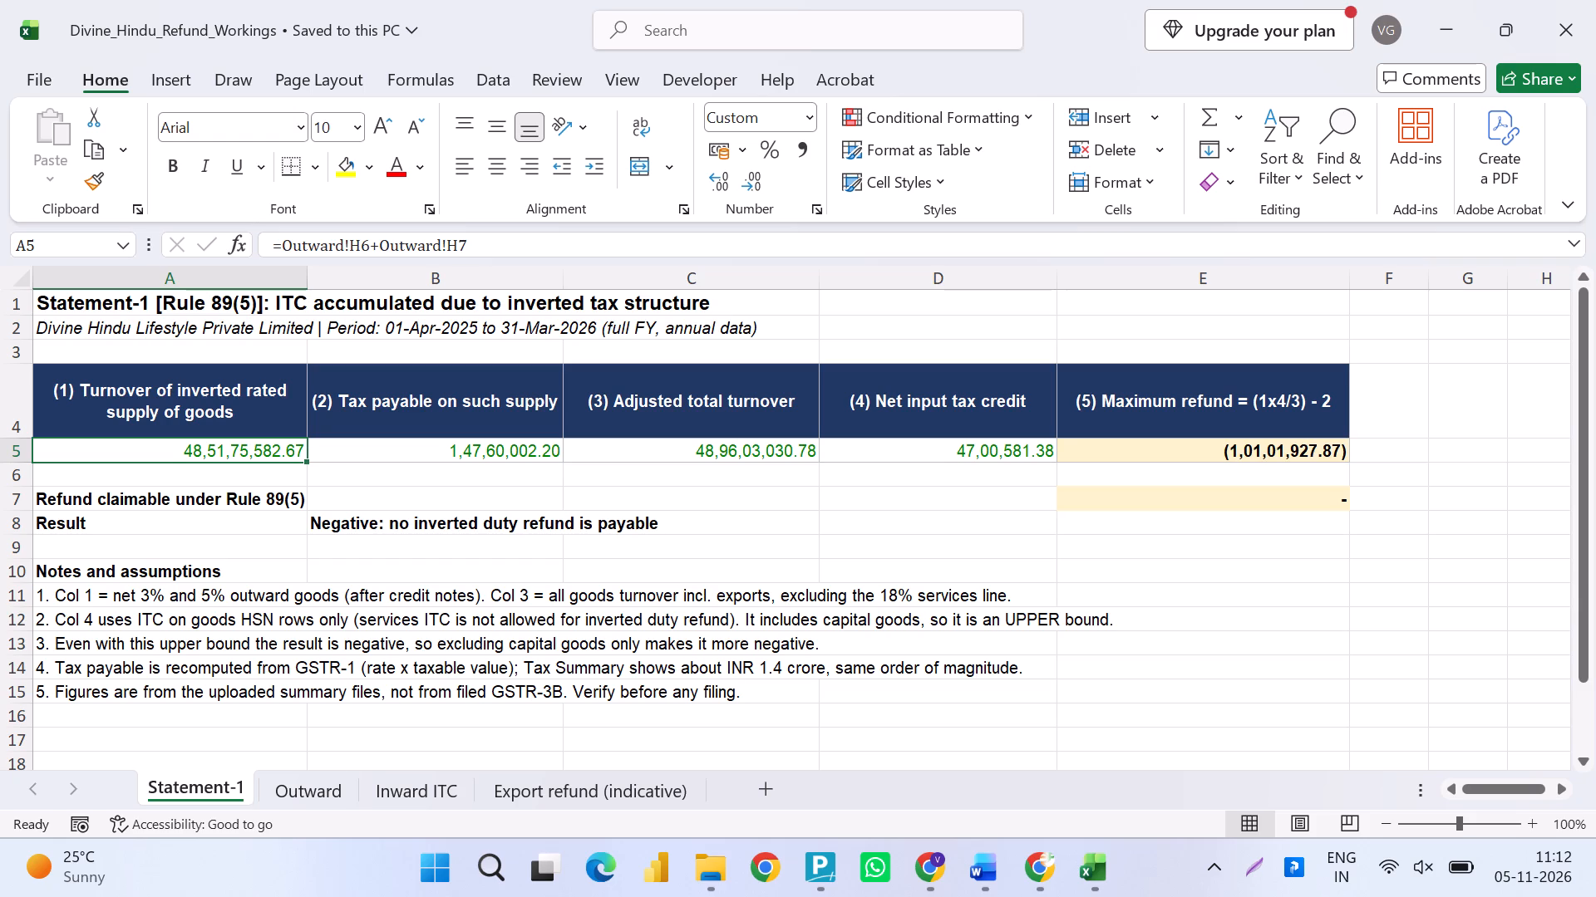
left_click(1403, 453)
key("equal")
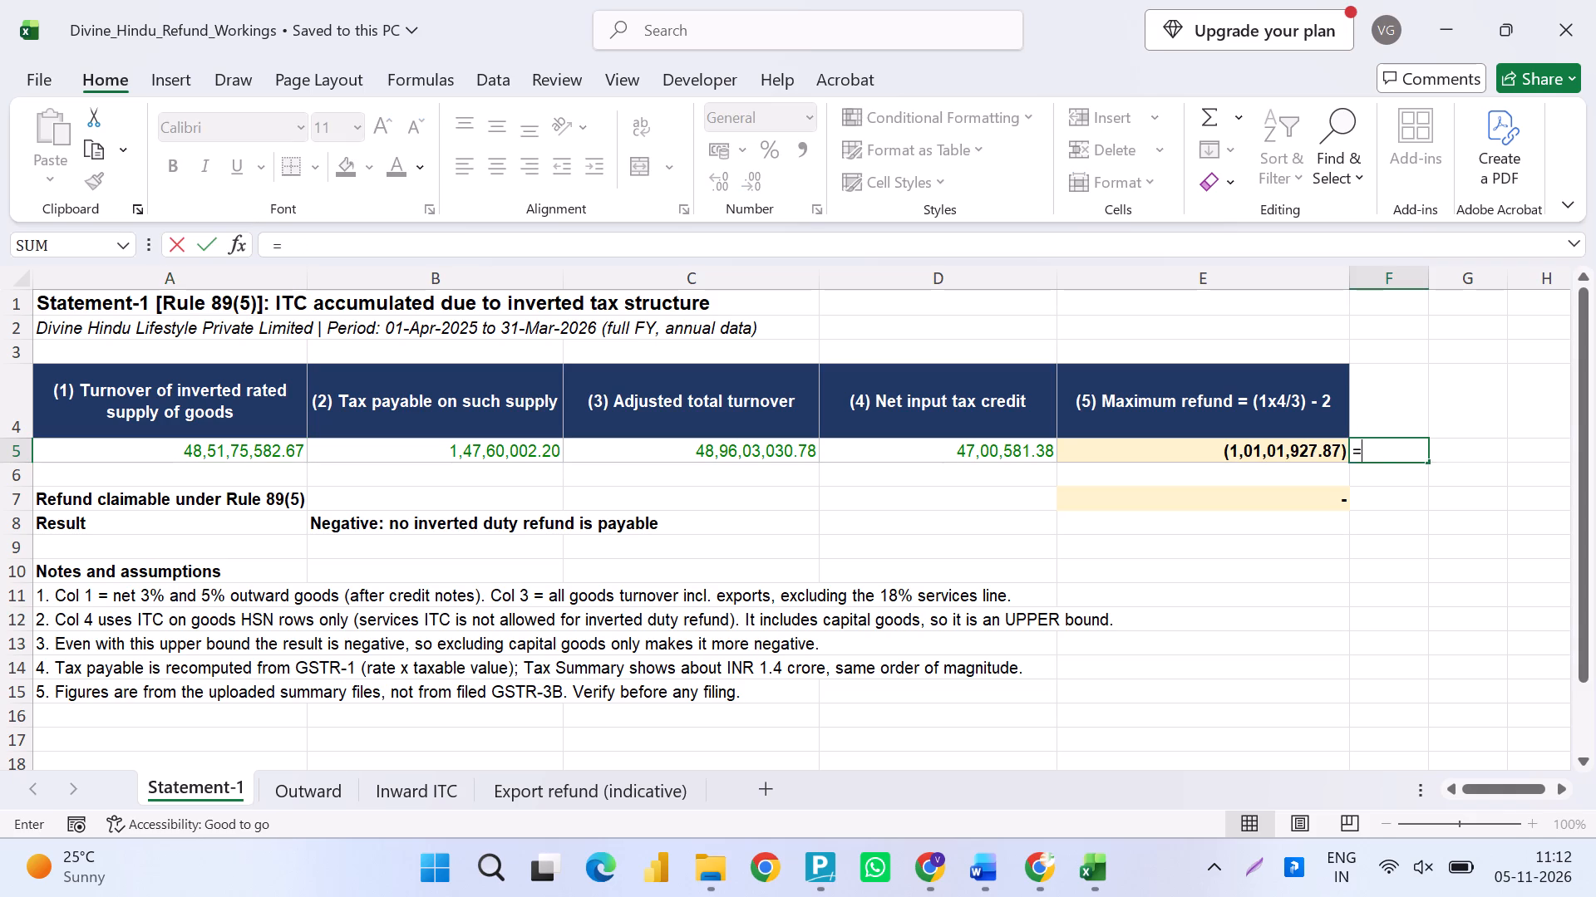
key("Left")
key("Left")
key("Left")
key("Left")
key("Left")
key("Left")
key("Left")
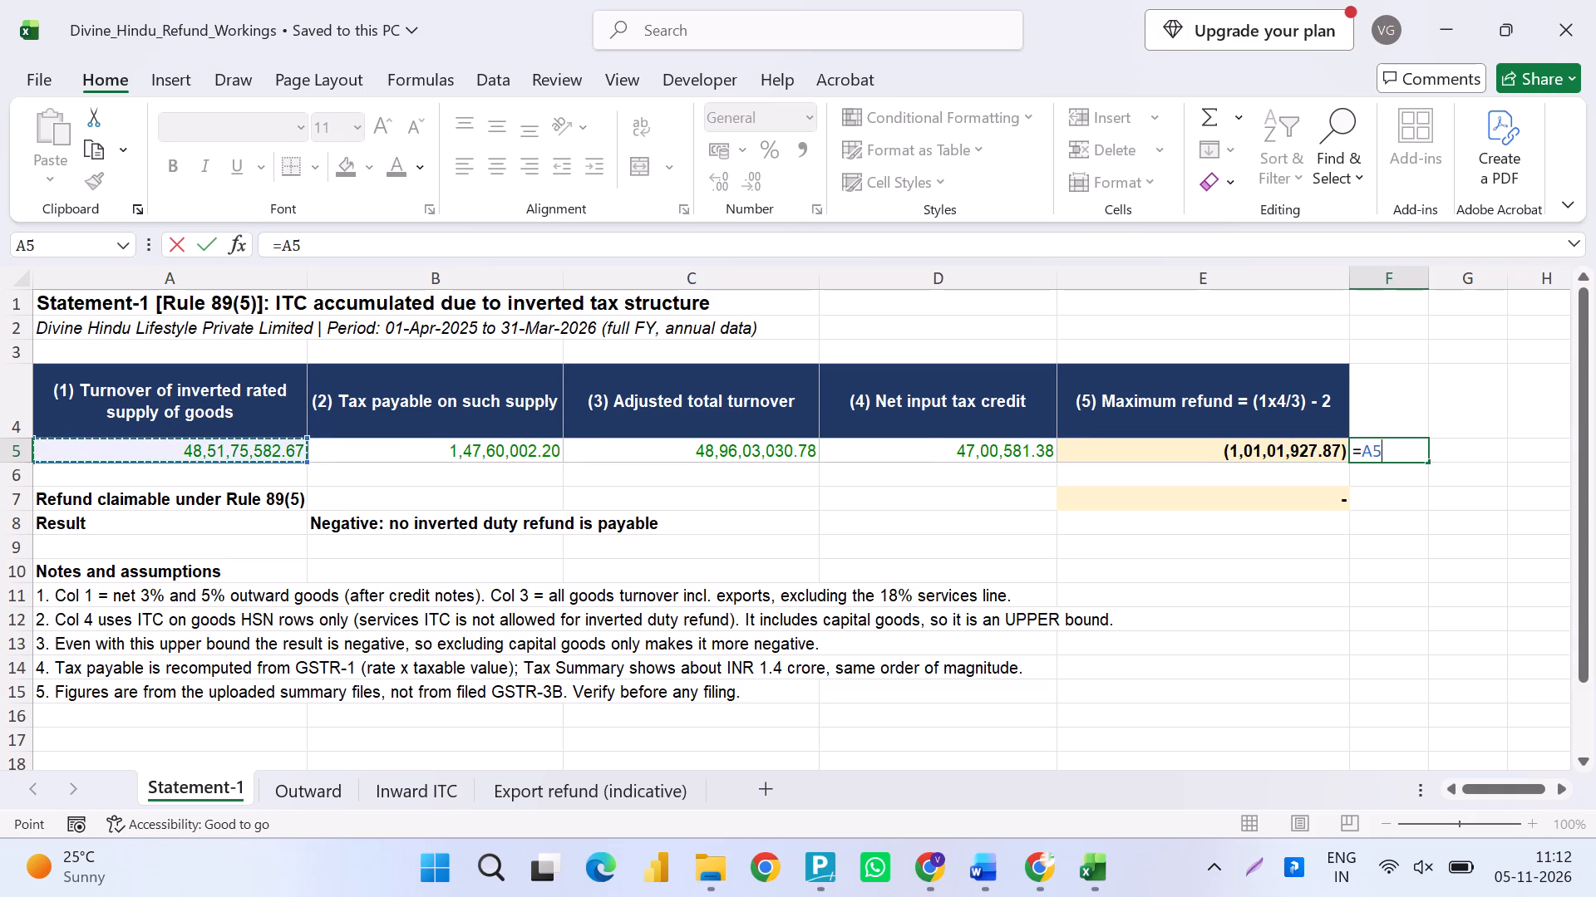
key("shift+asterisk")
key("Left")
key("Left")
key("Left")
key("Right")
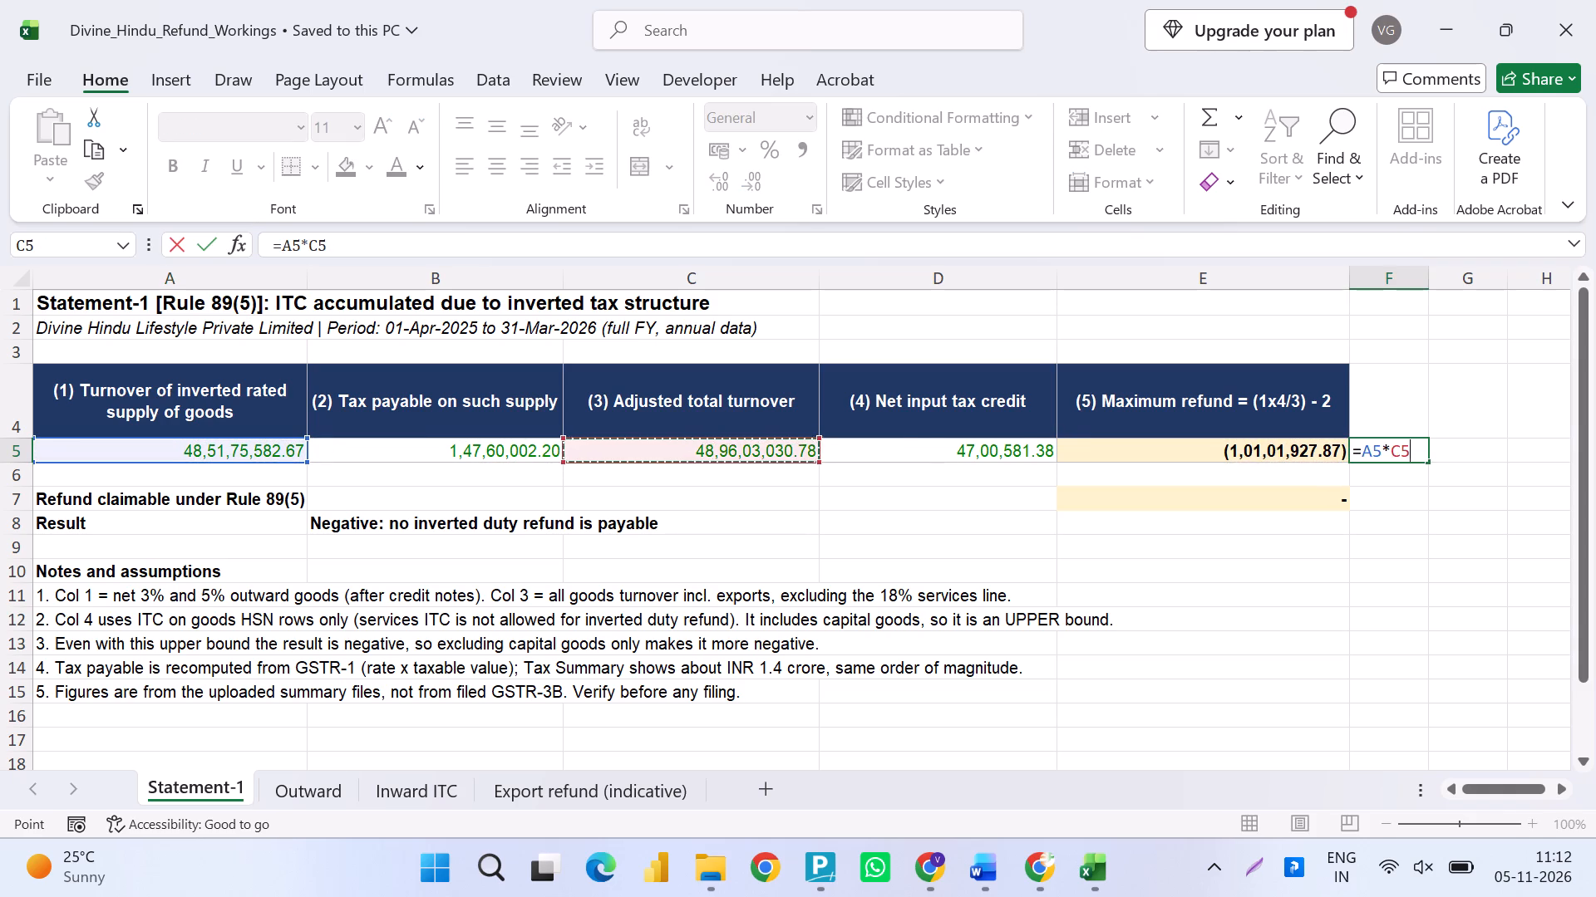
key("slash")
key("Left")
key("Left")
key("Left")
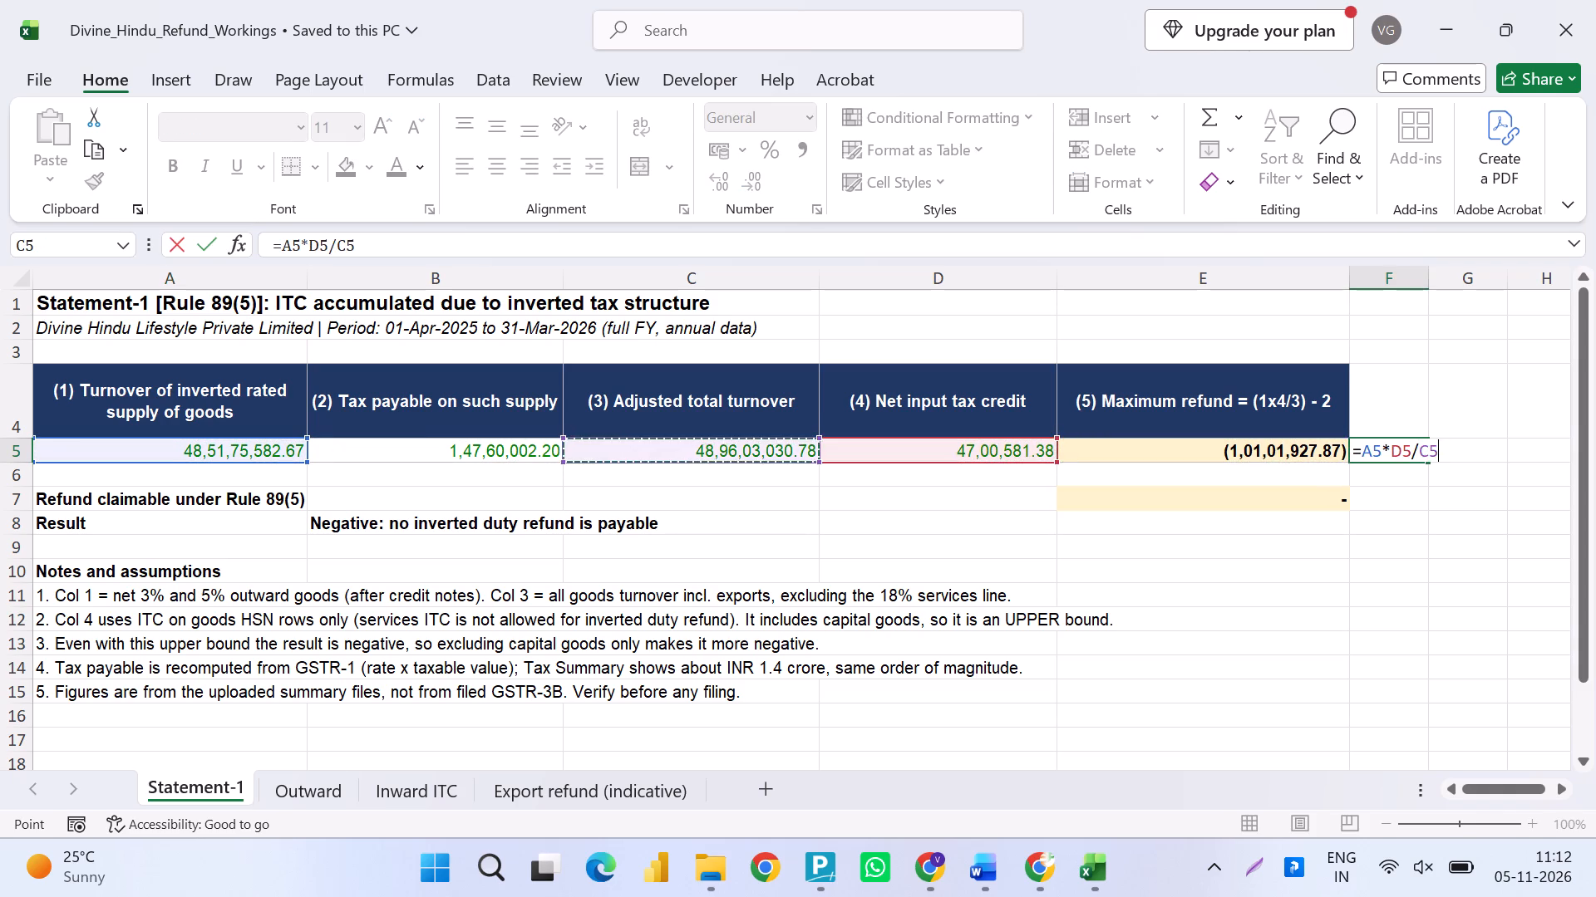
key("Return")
Inspect the maximum refund formula in E5 for comparison with the check formula.
key("Up")
key("Left")
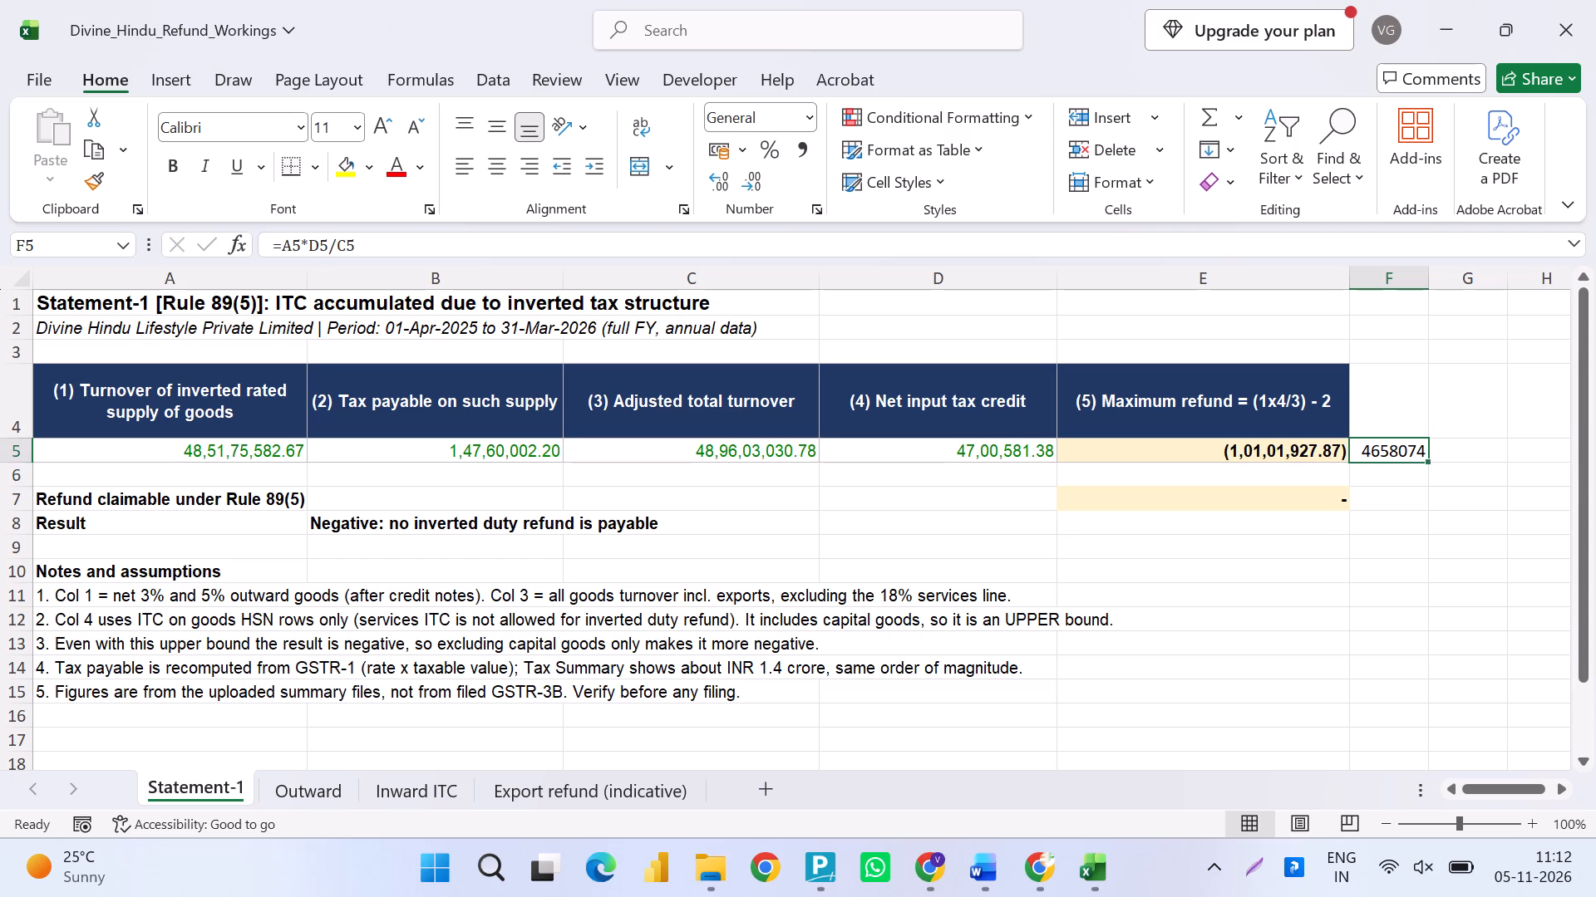
key("F2")
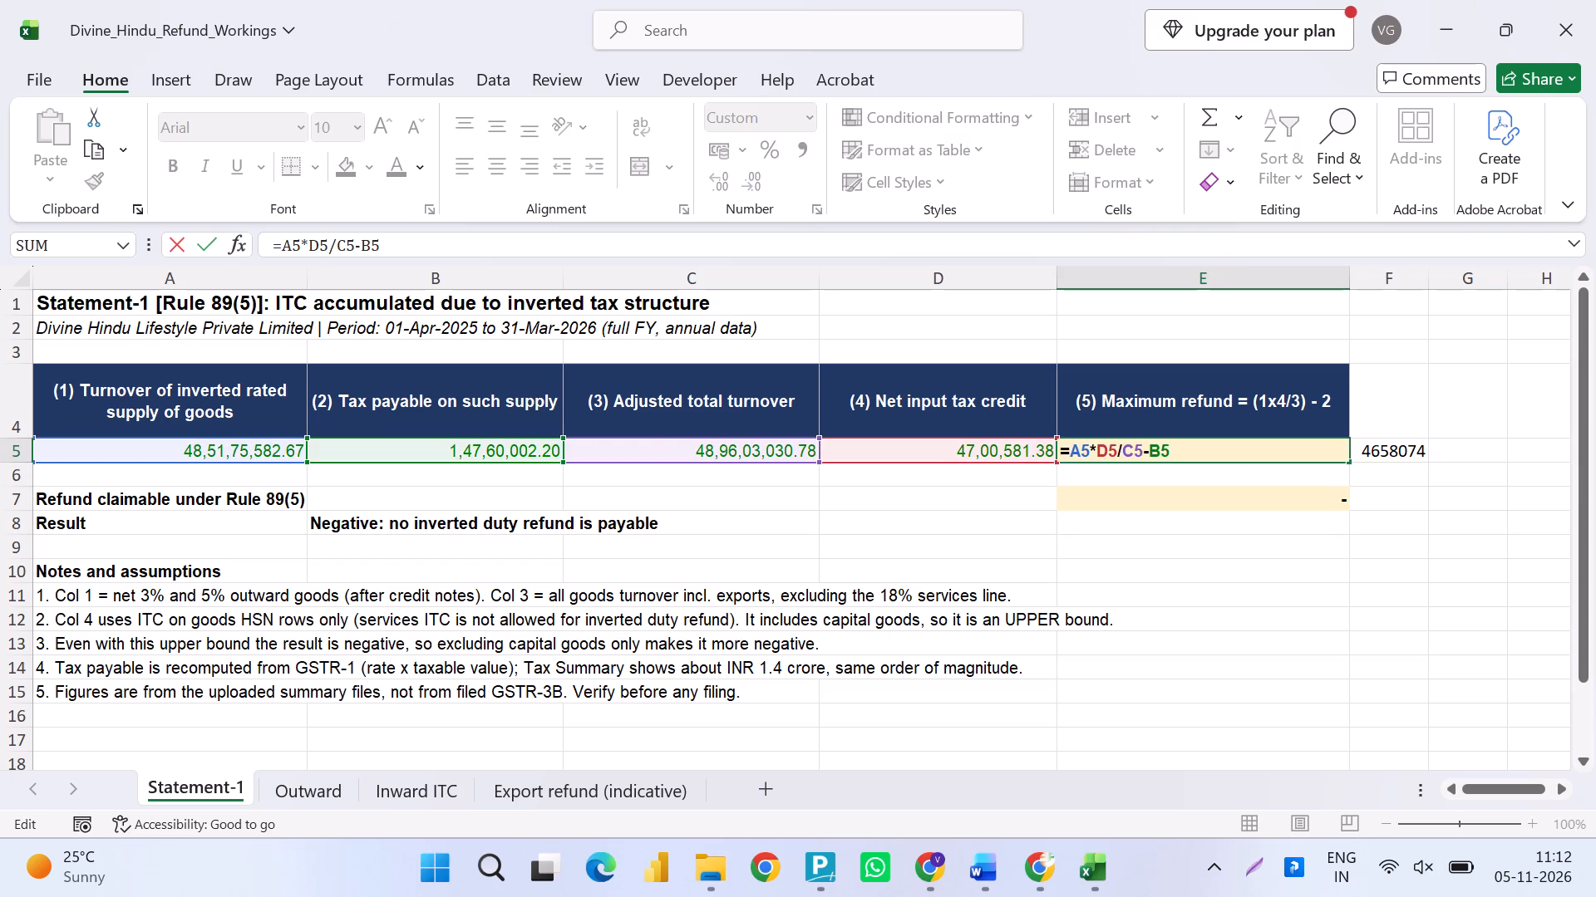
key("Escape")
key("grave")
key("Escape")
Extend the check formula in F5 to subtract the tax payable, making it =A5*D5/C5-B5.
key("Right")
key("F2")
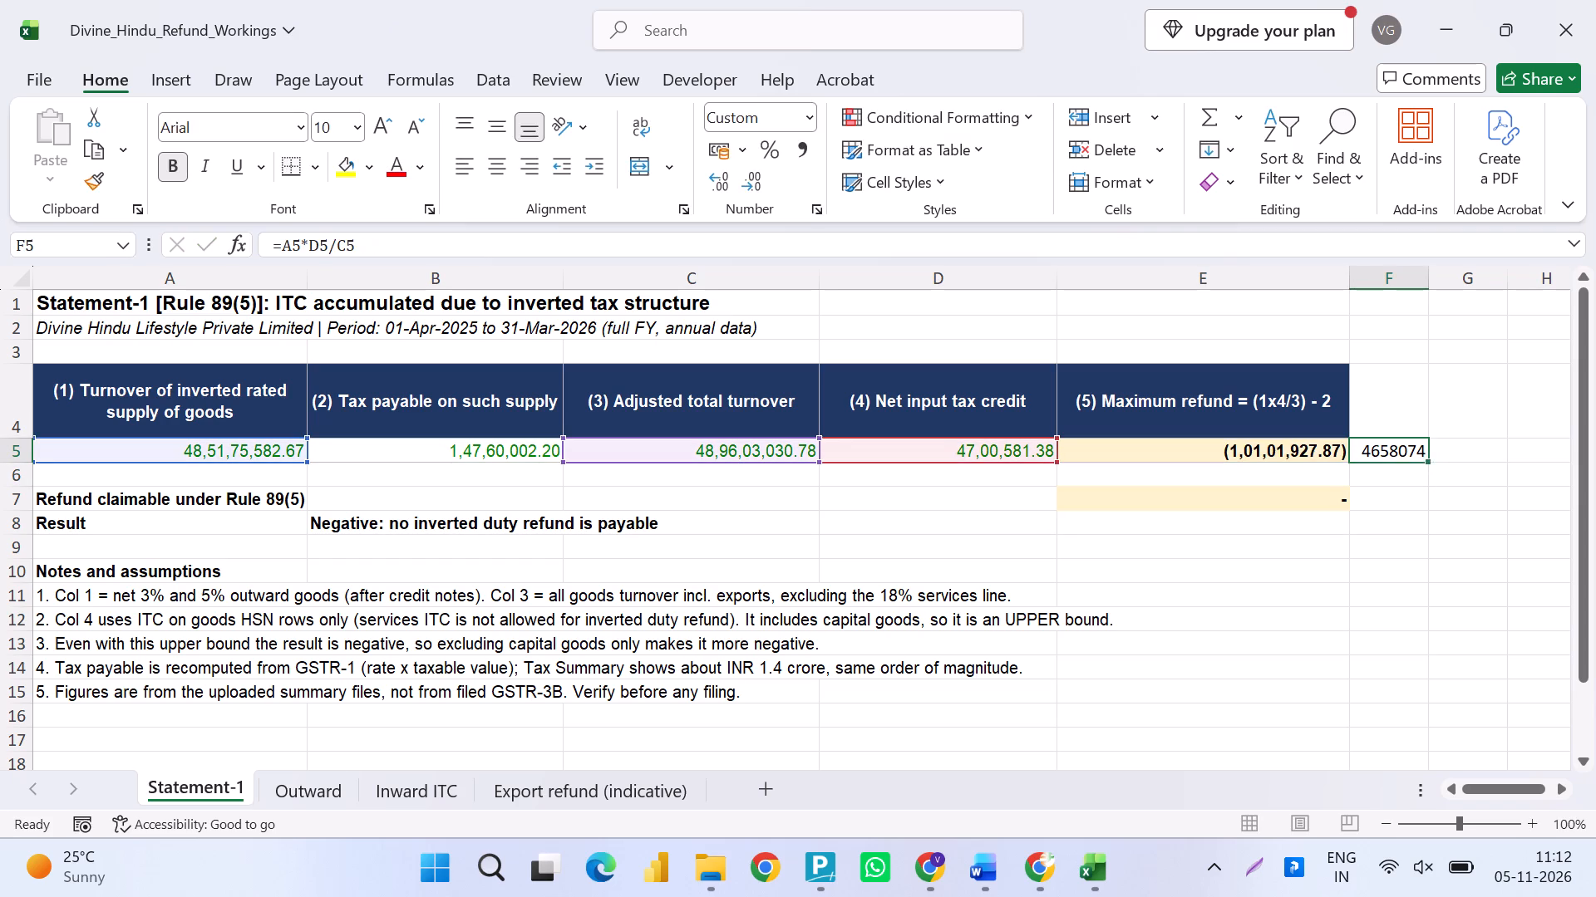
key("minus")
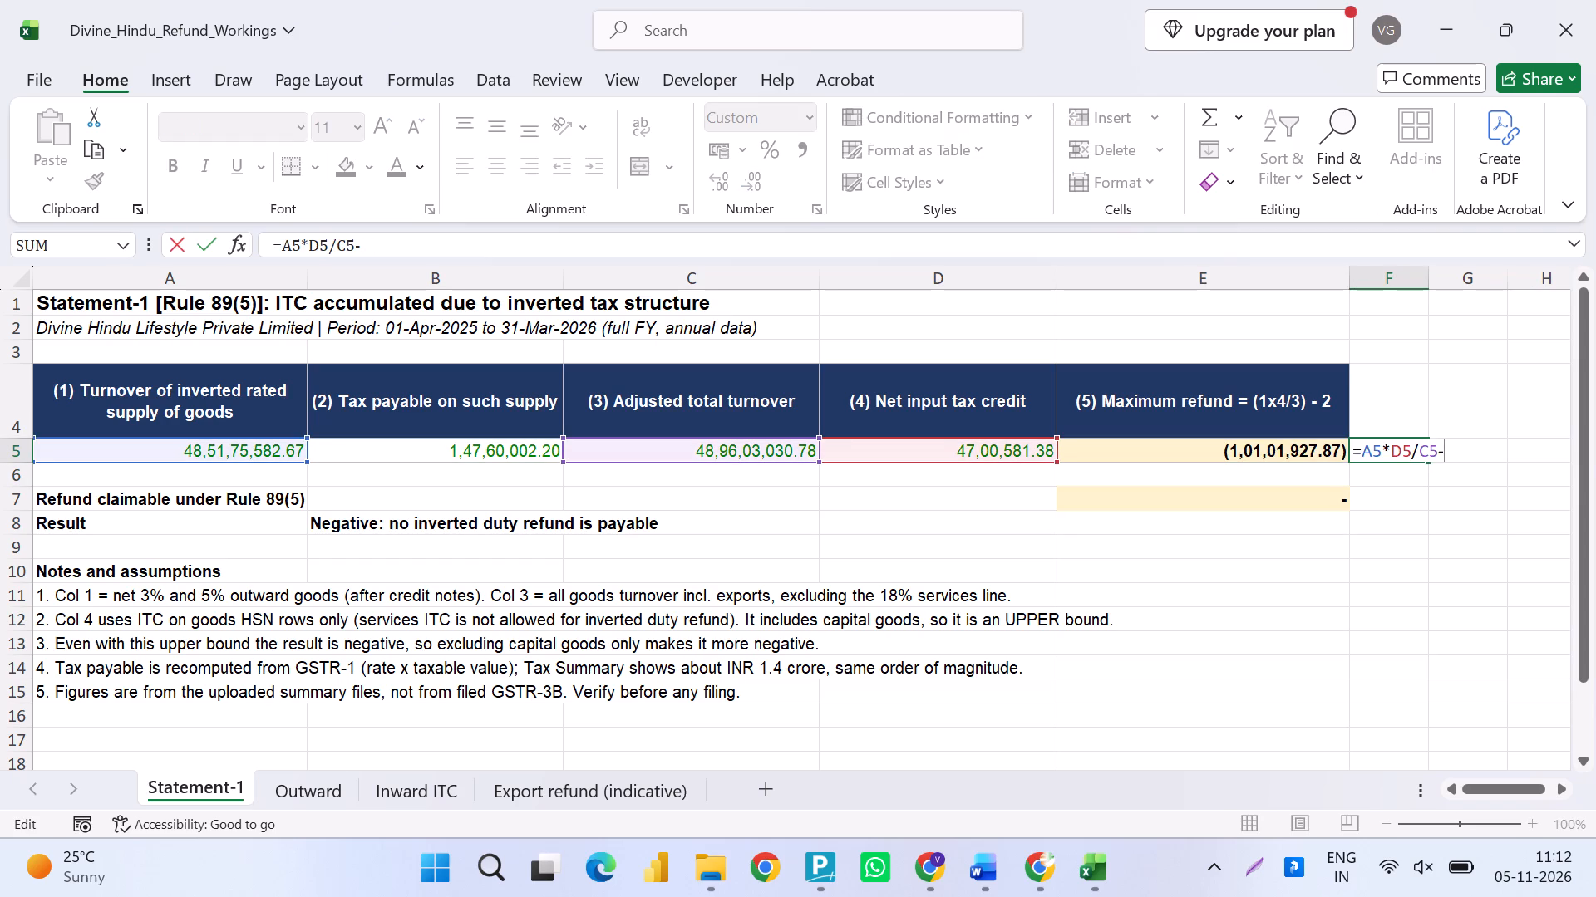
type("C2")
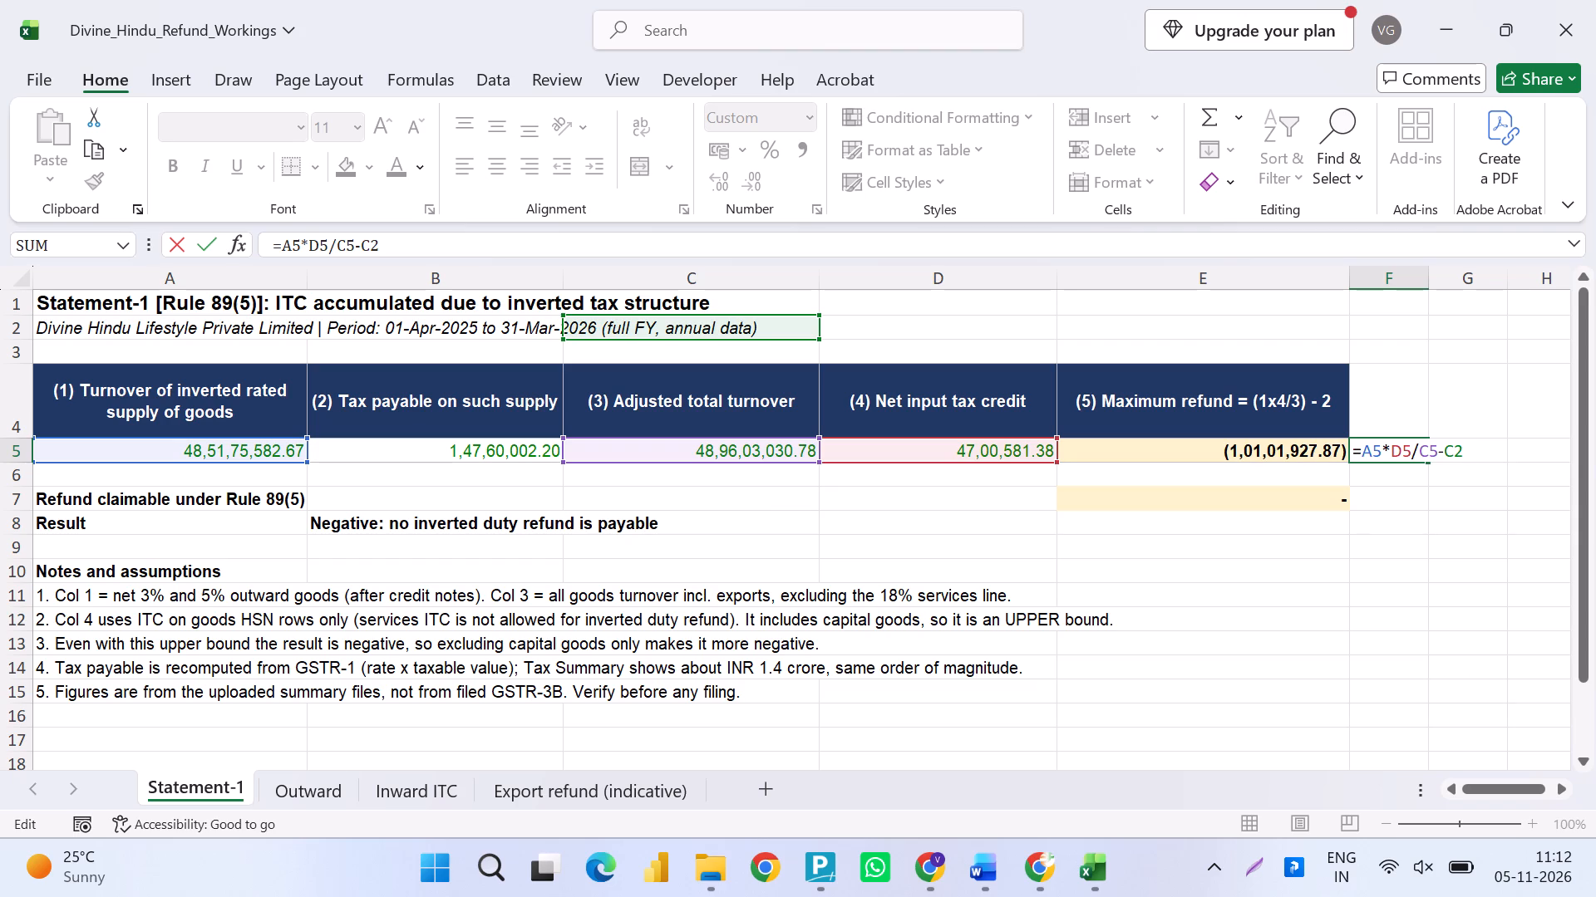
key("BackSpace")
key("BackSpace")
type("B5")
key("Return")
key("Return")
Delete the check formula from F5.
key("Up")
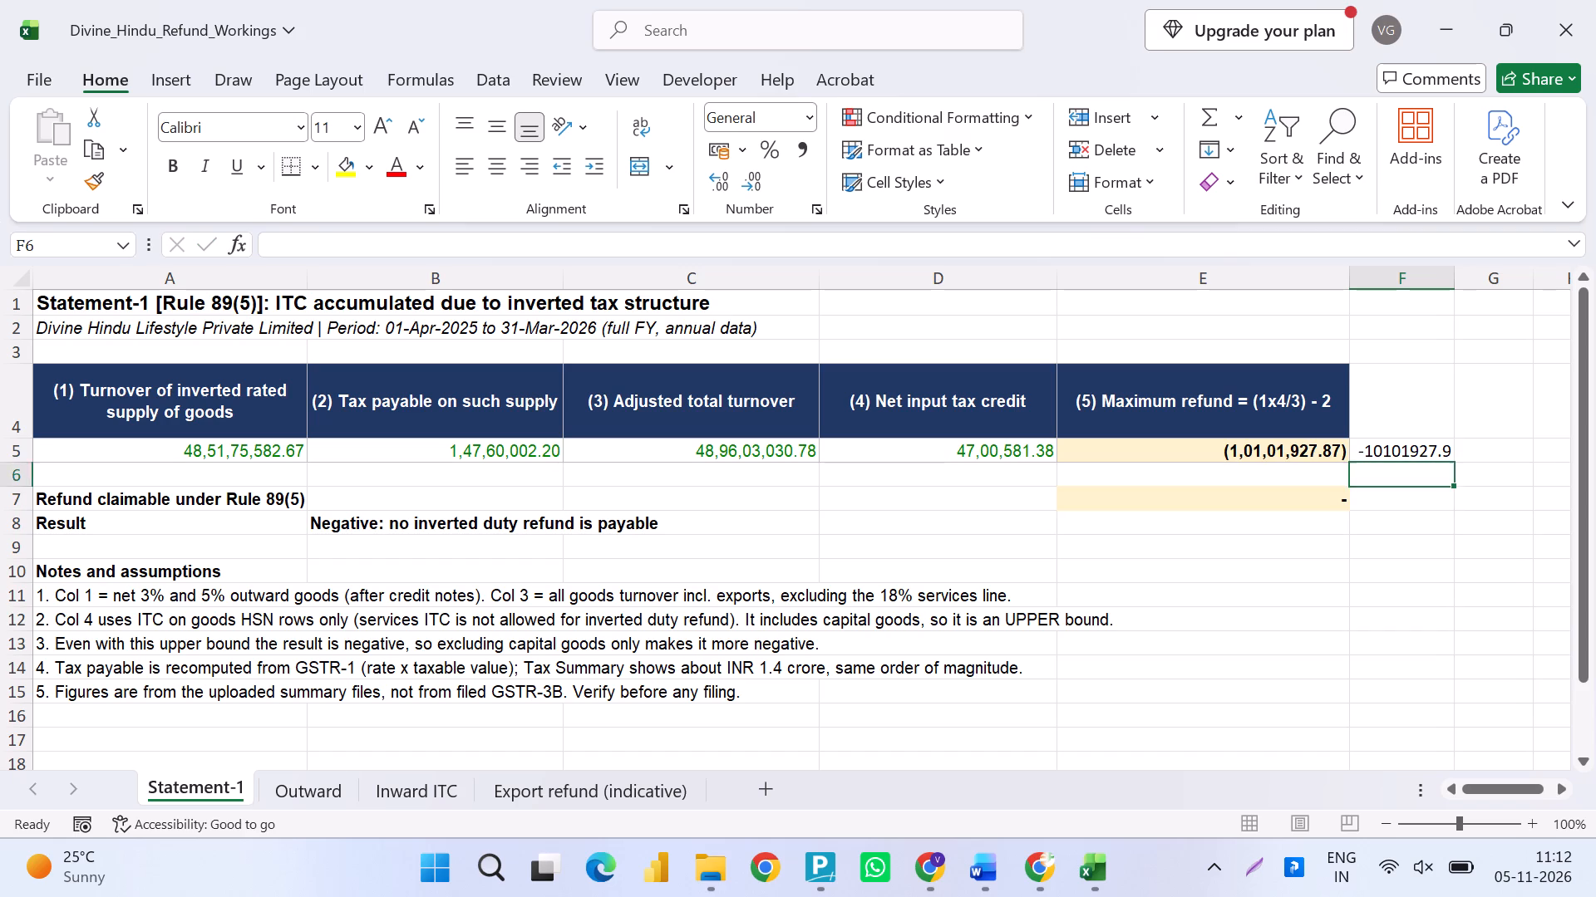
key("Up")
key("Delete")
Inspect the formula for the refund claimable under Rule 89(5) in E7 and save the workbook.
key("Down")
key("Down")
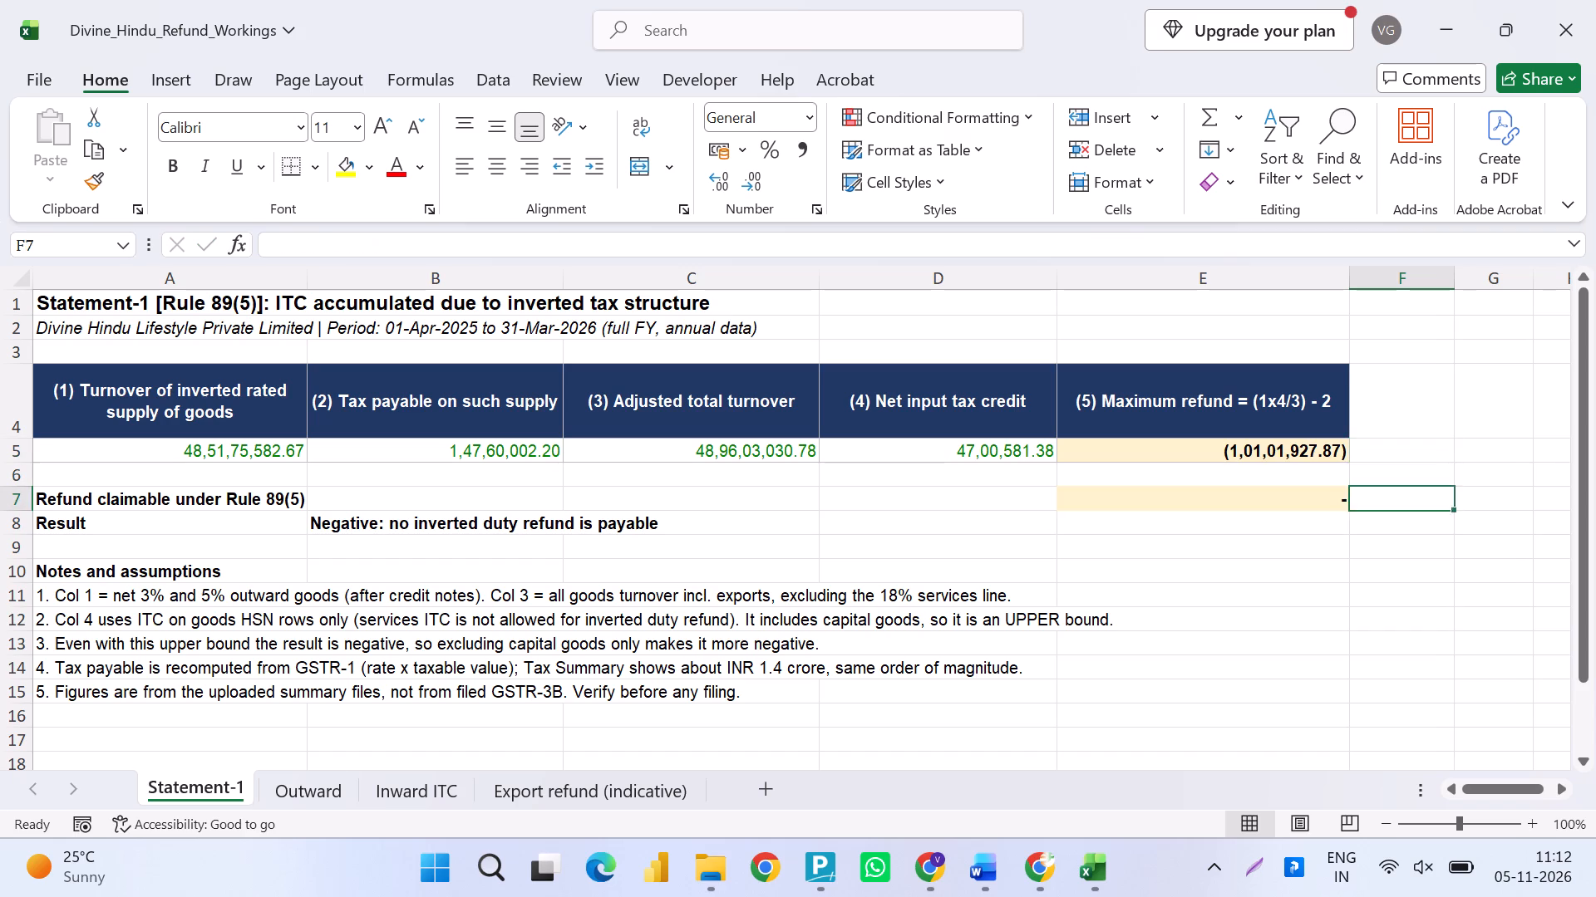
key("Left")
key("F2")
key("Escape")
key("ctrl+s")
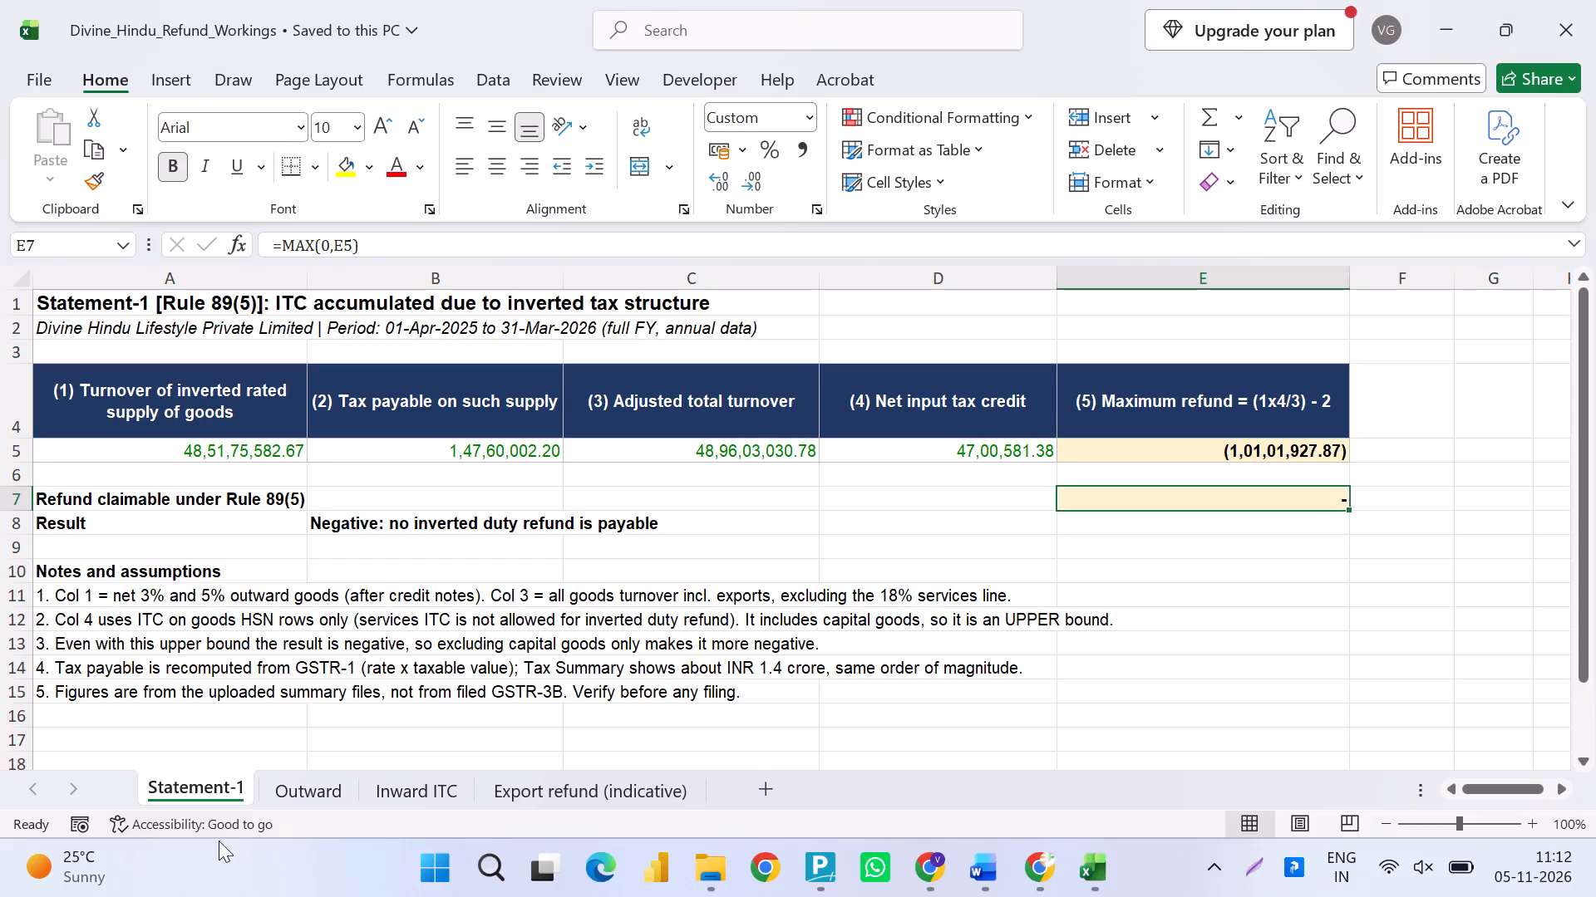
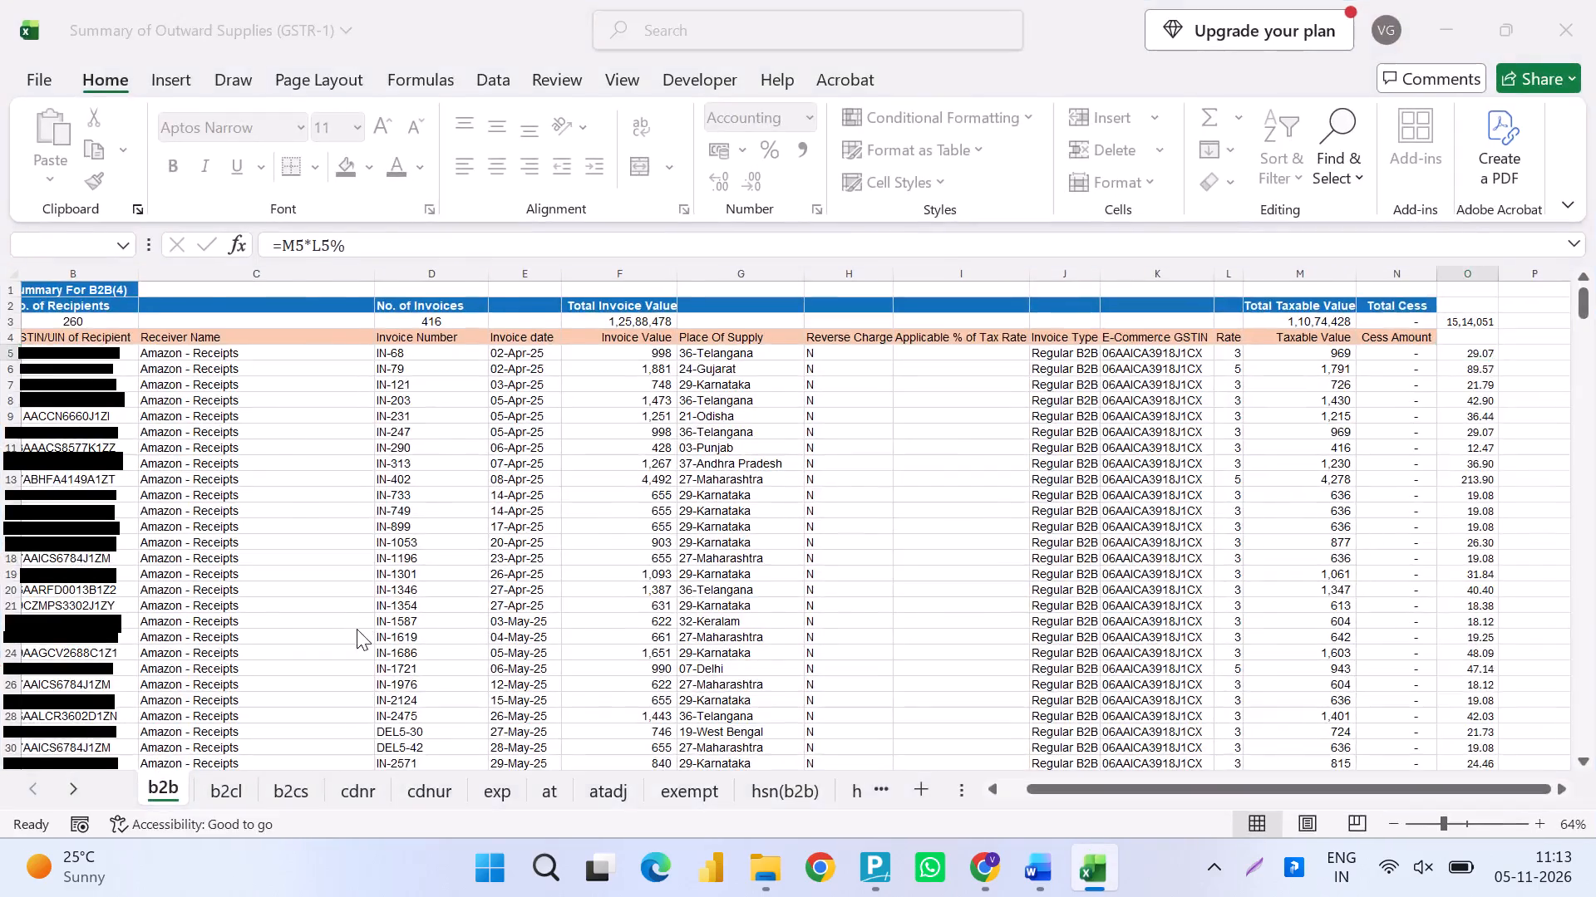
On the Outward sheet of the refund workings, examine the rate-wise B2B taxable value for the 0% rate in B5.
left_click(286, 792)
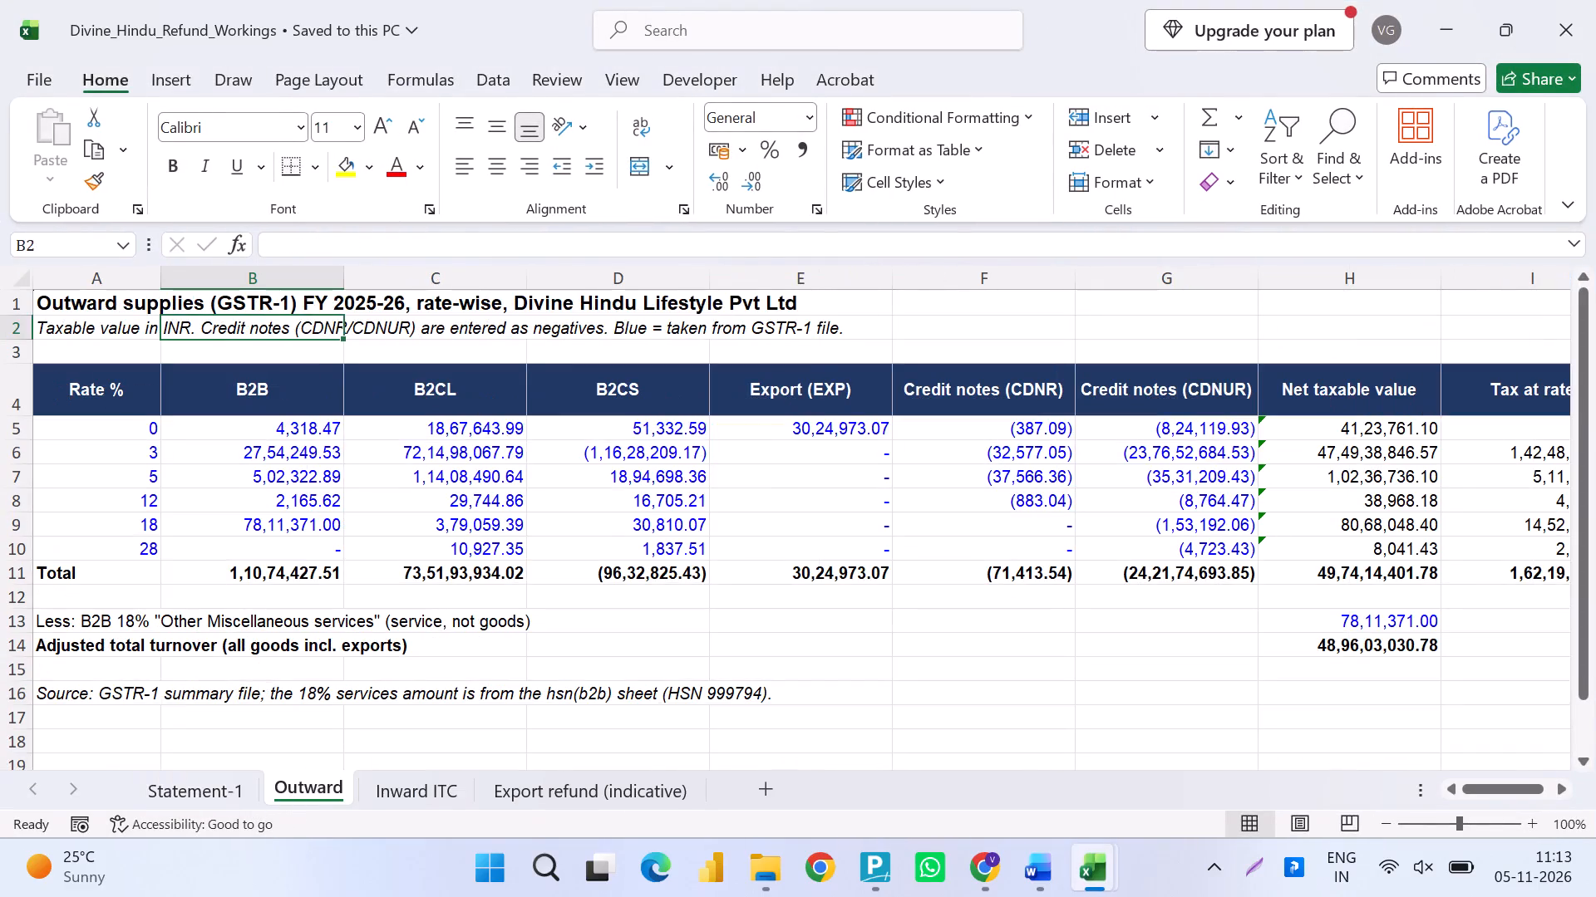
key("ctrl+Left")
key("ctrl+Left")
key("ctrl+Left")
key("ctrl+Left")
key("Down")
key("Down")
key("Down")
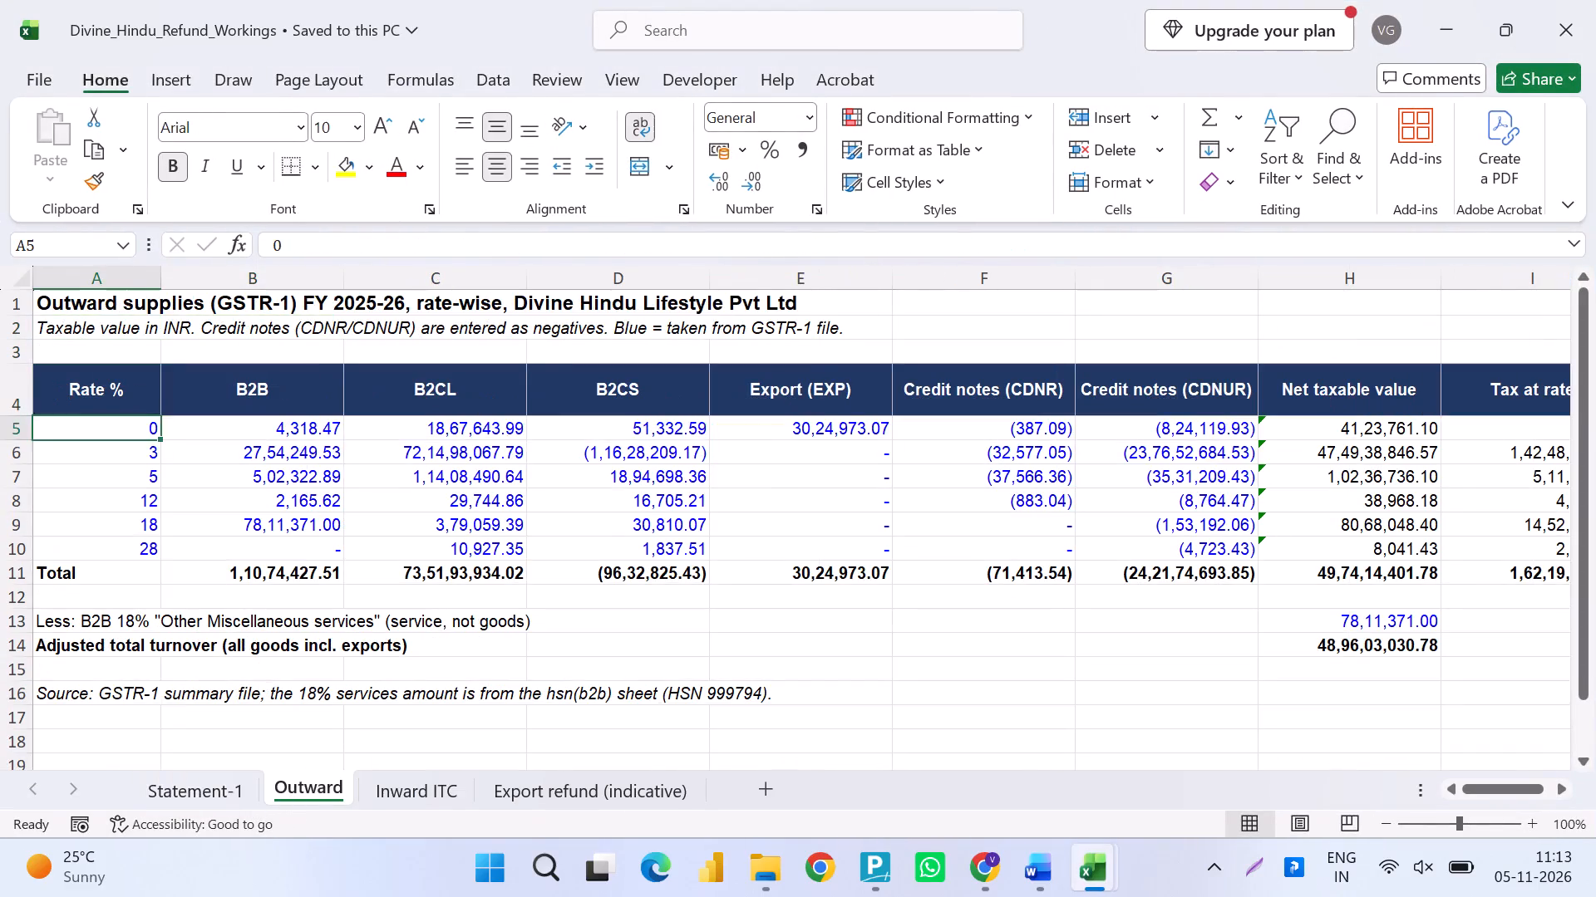
key("Down")
key("Right")
key("Up")
Switch to the GSTR-1 outward supplies summary and inspect the tax formula in O6 of the b2b sheet.
key("alt+Tab")
key("Down")
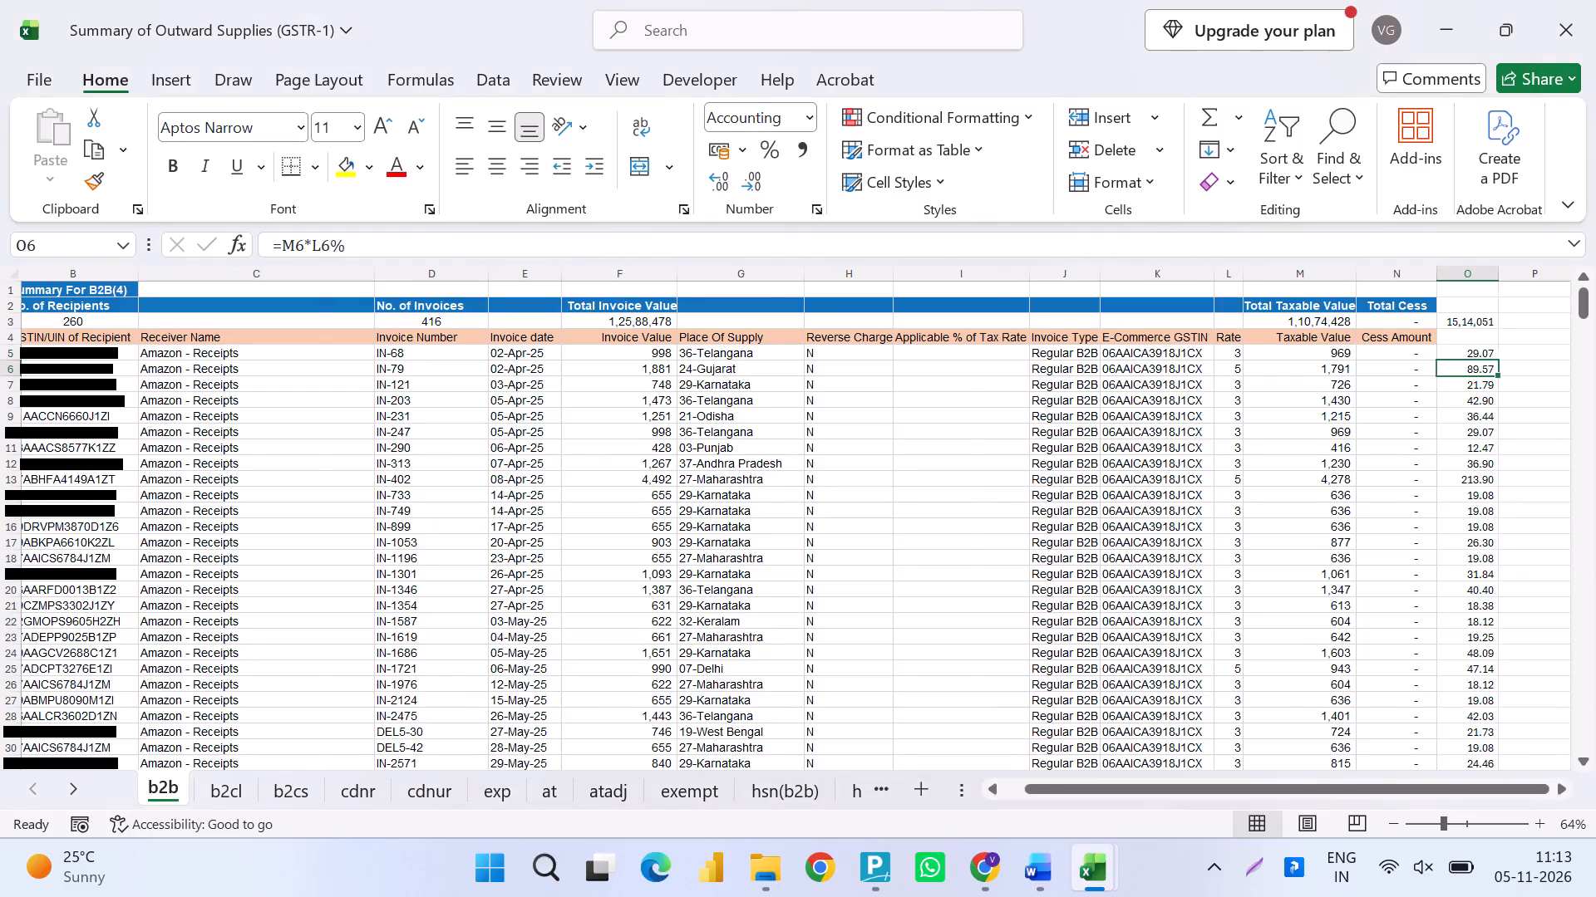
Total the b2b sheet's taxable values from M5 down in the GSTR-1 summary and compare them with the Outward sheet's B2B total.
key("Right")
key("Right")
key("alt+Tab")
key("alt+Tab")
key("Left")
key("Left")
key("Left")
key("Up")
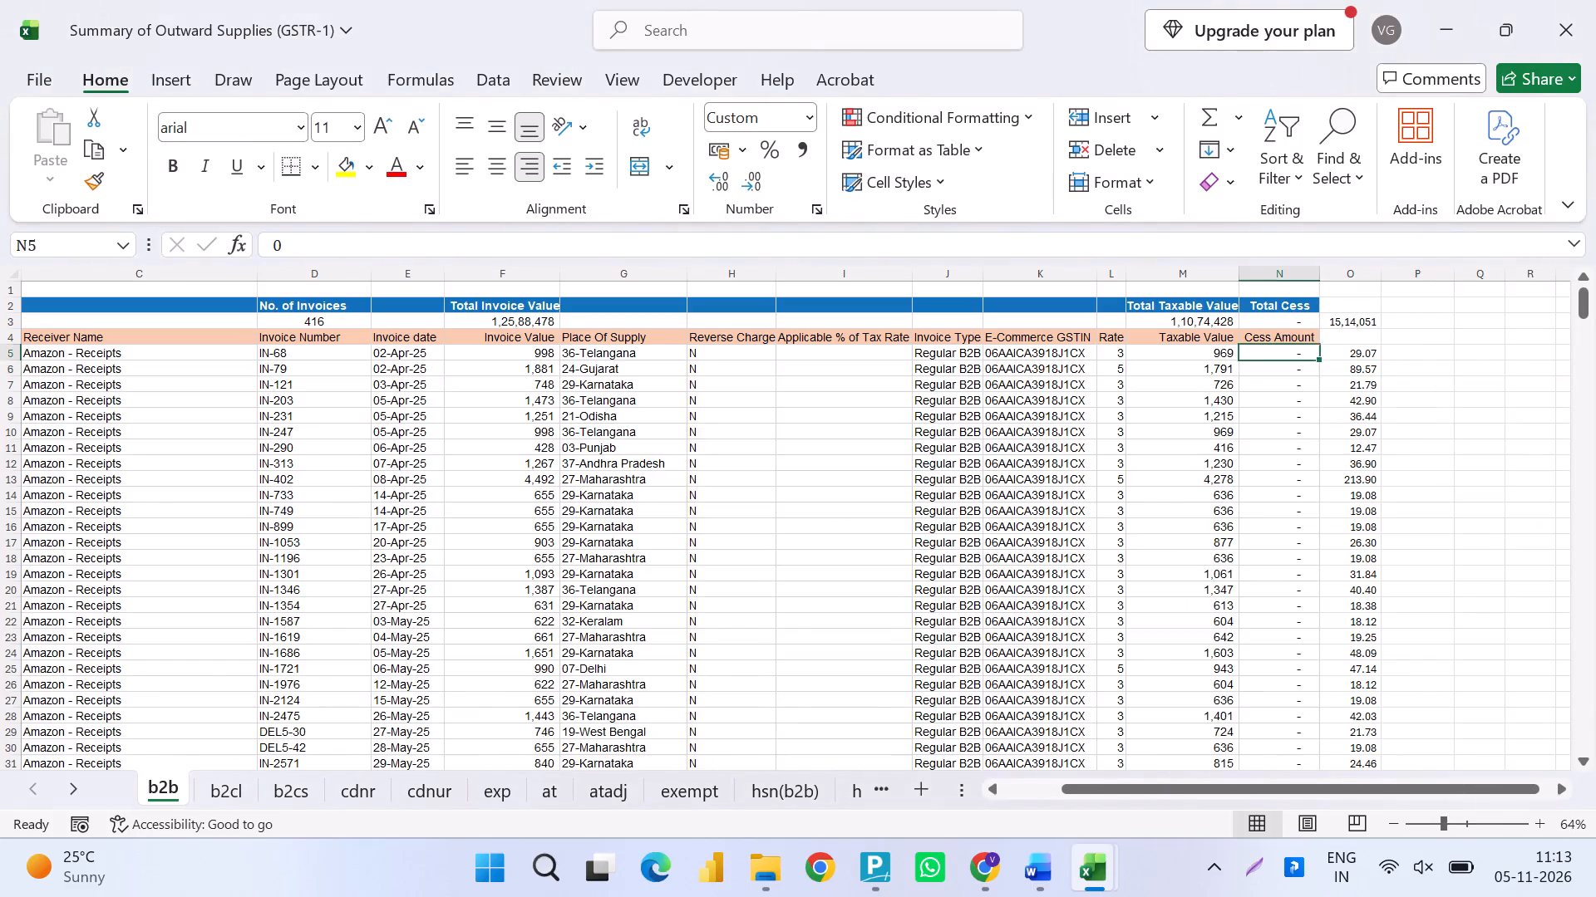
key("Left")
key("ctrl+shift+Down")
key("alt+Tab")
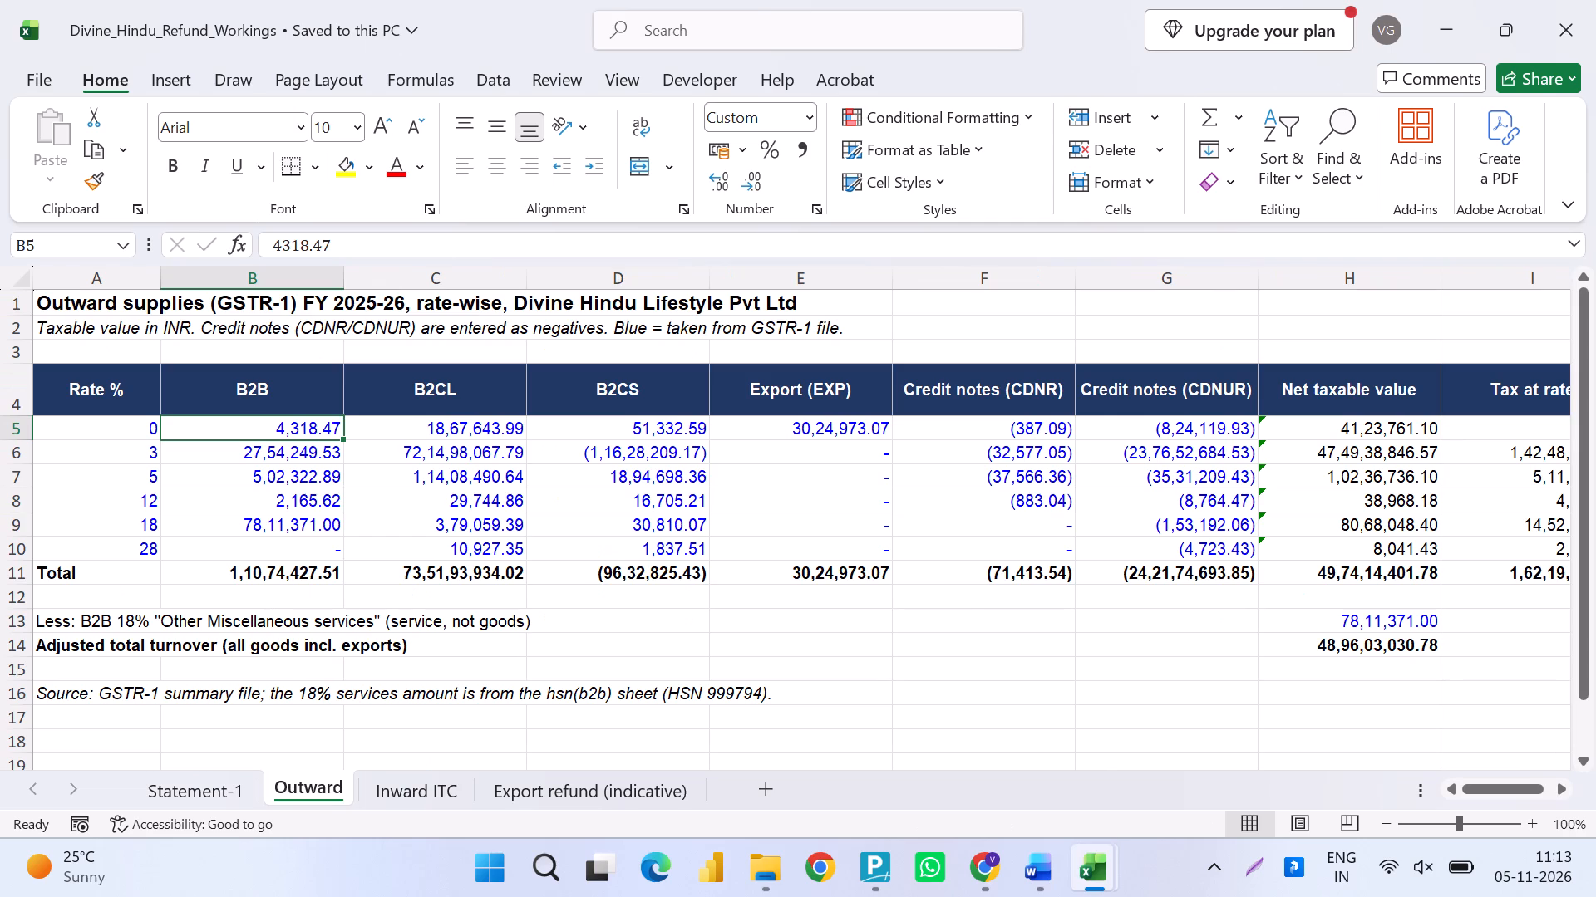
key("alt+Tab")
key("alt+Tab")
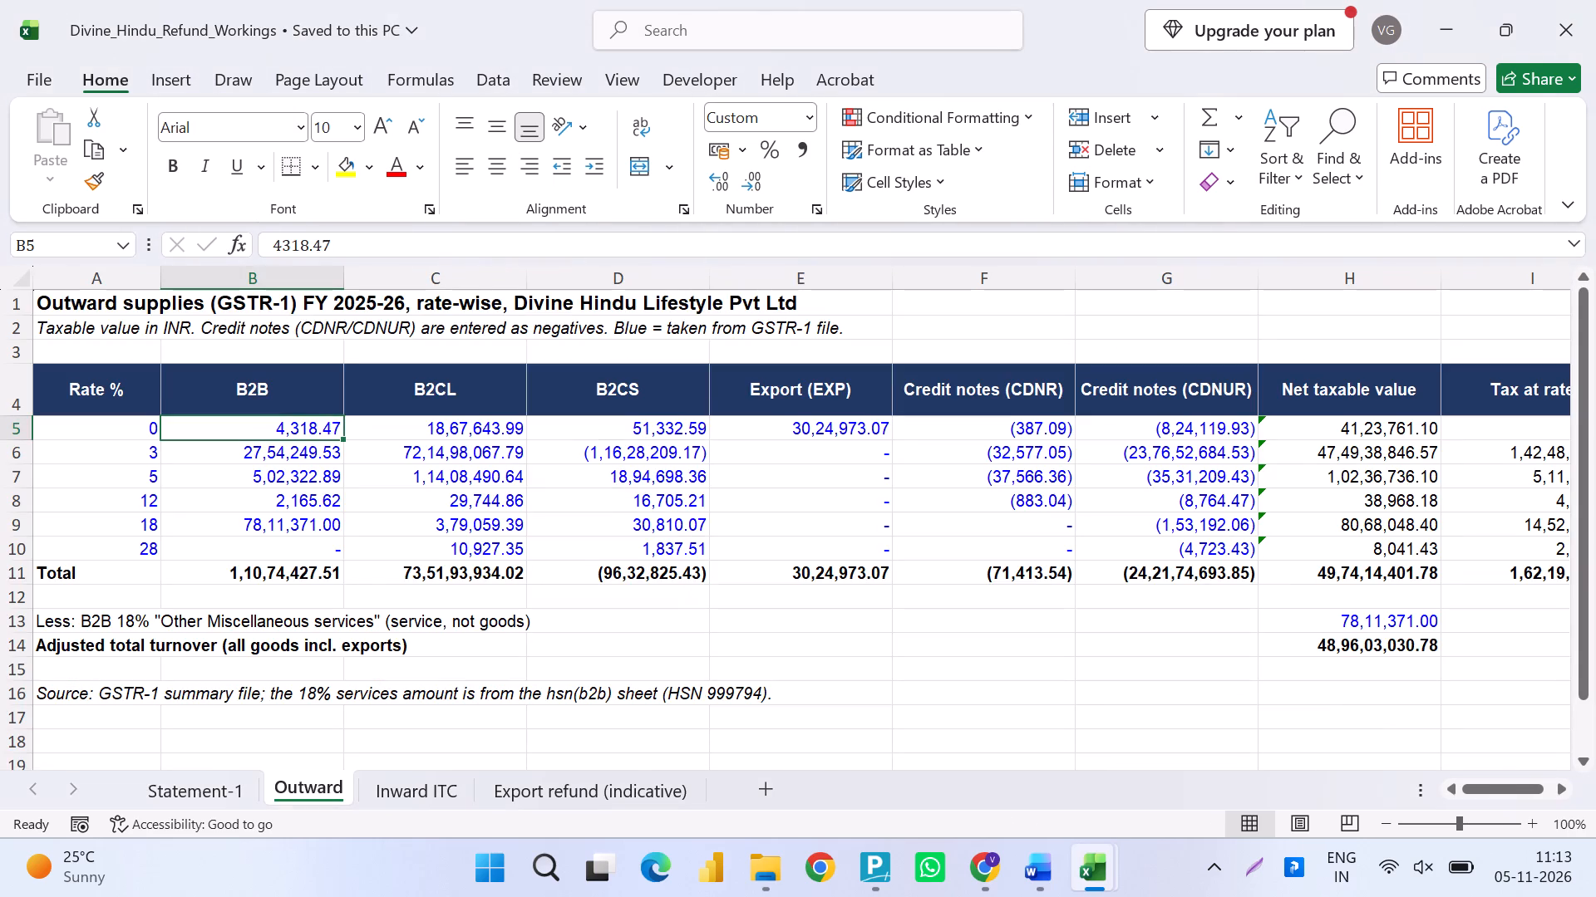
key("alt+Tab")
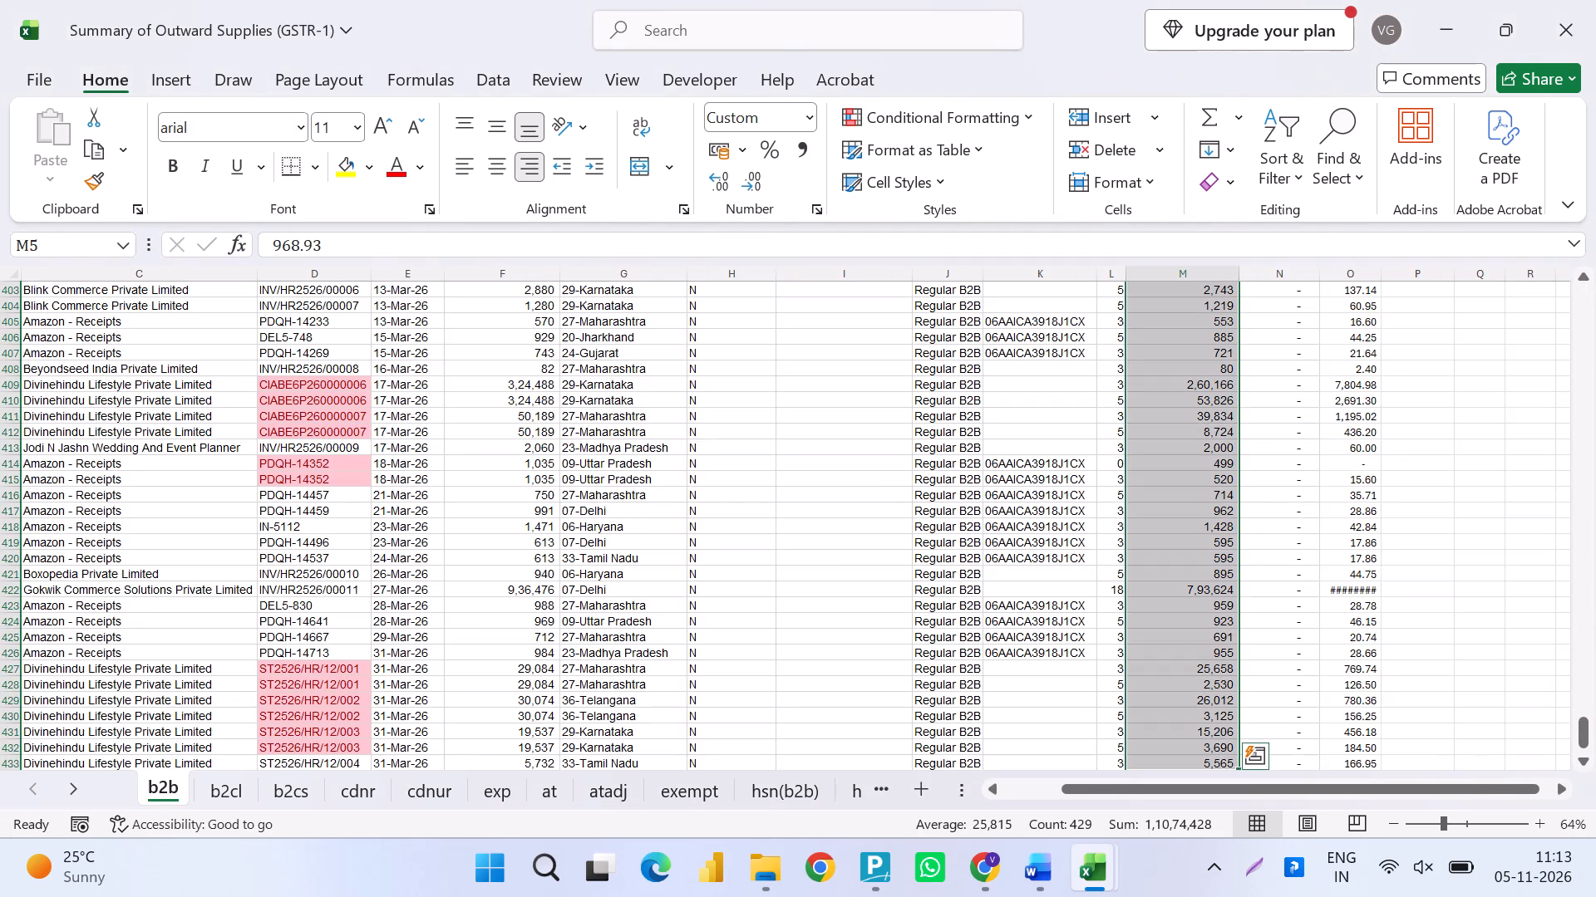
key("alt+Tab")
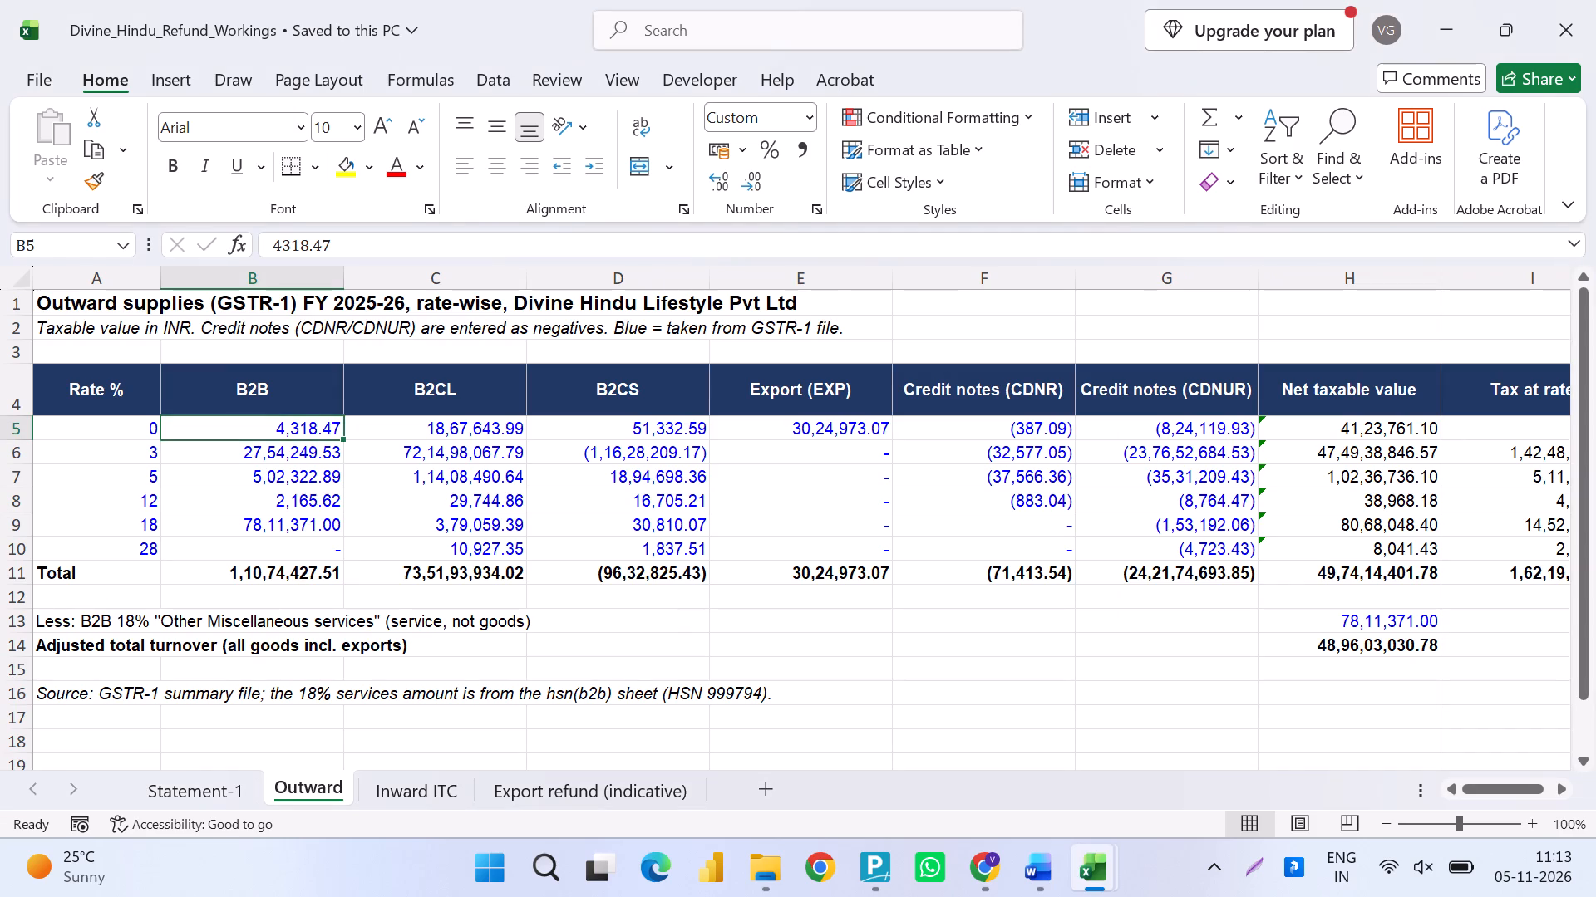
Inspect the Tax at rate formulas in I5 and I6 of the Outward sheet.
key("Right")
key("Right")
key("Right")
key("Right")
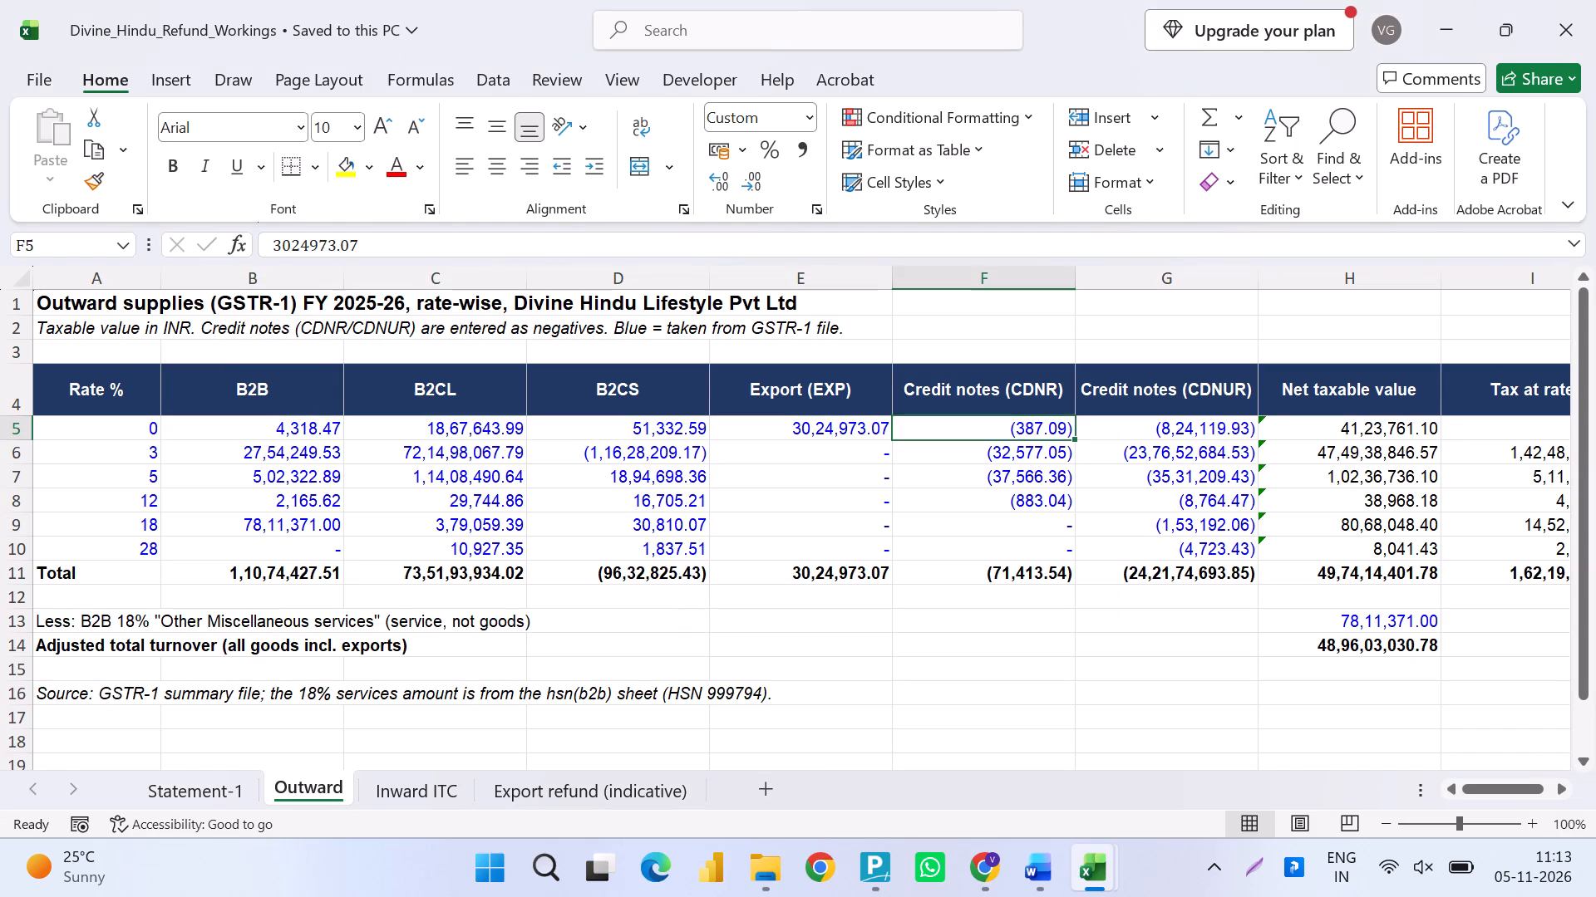
key("Right")
key("Right")
key("Right")
key("F2")
key("Return")
key("F2")
key("Return")
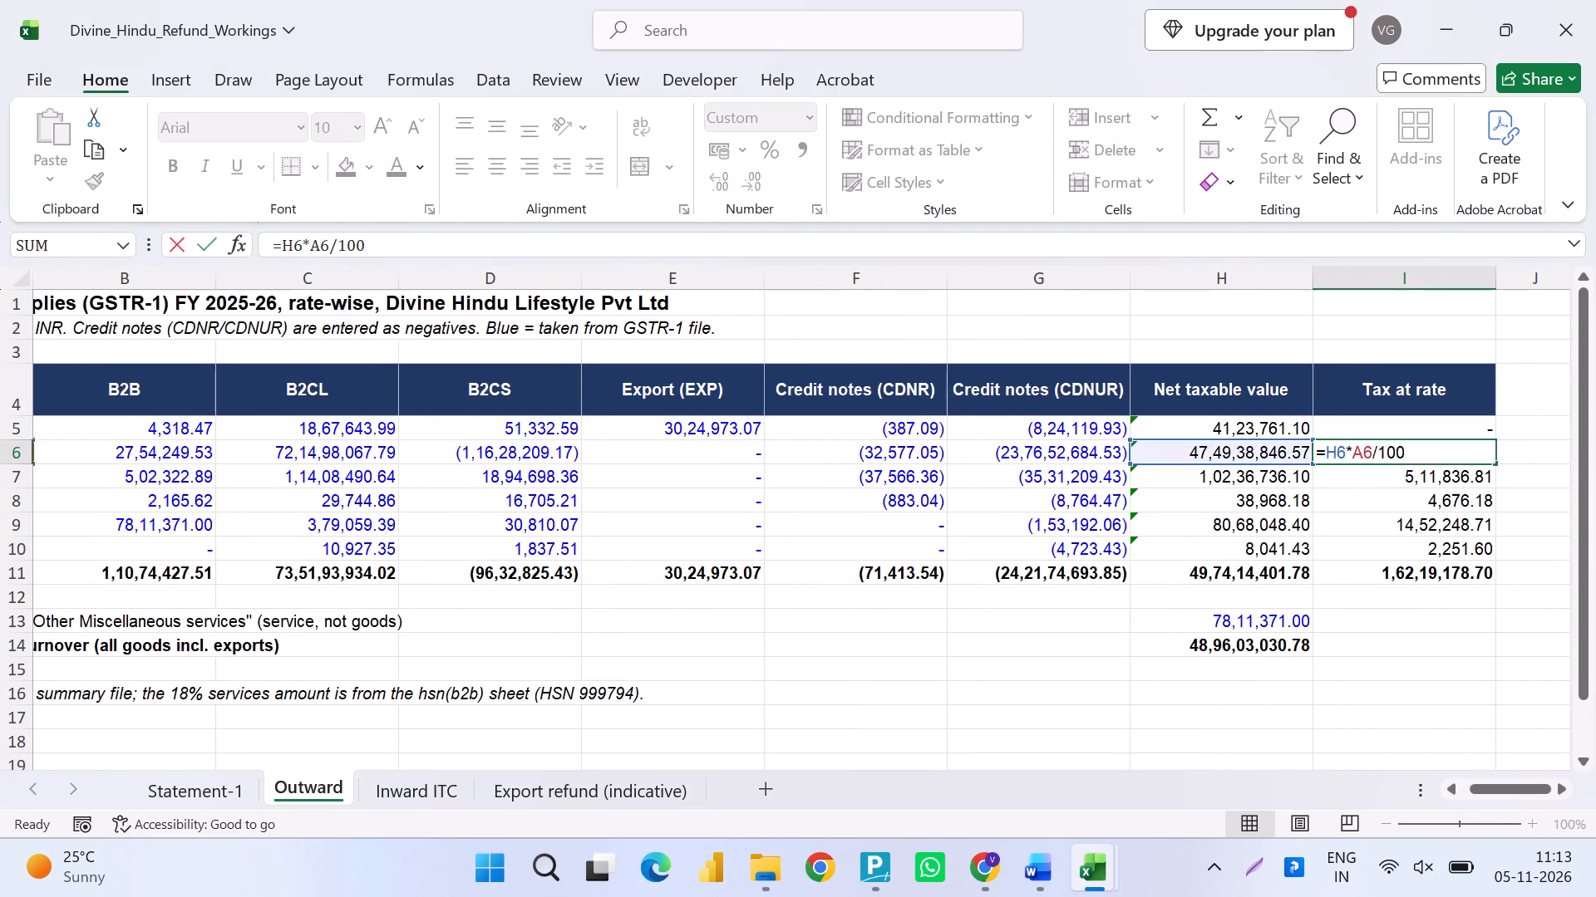
key("Up")
key("F2")
key("Escape")
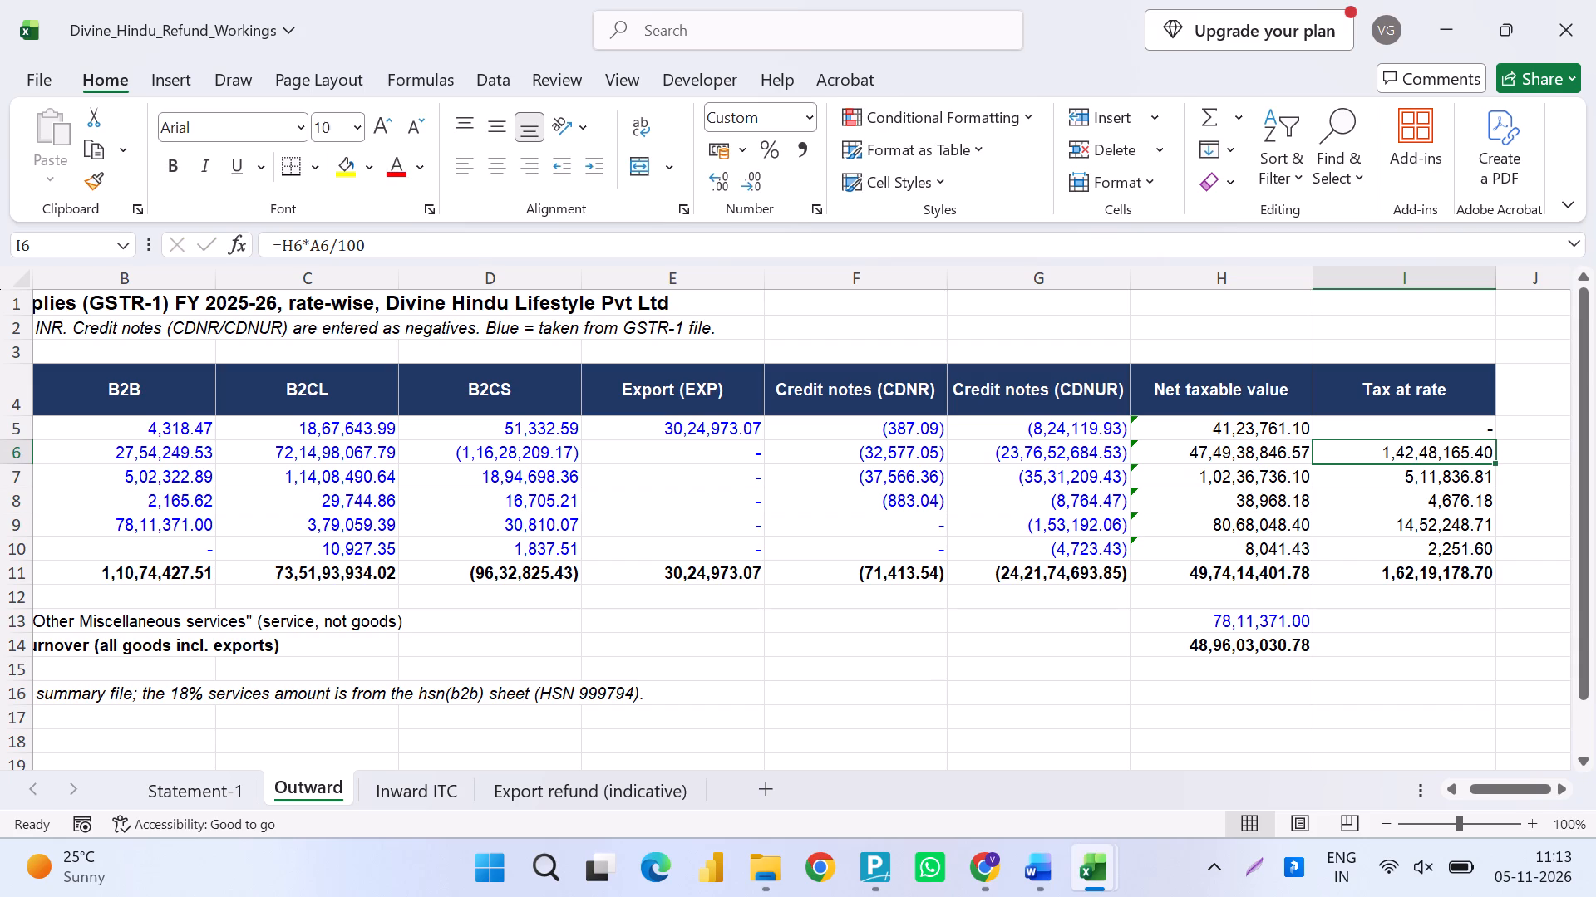
key("F2")
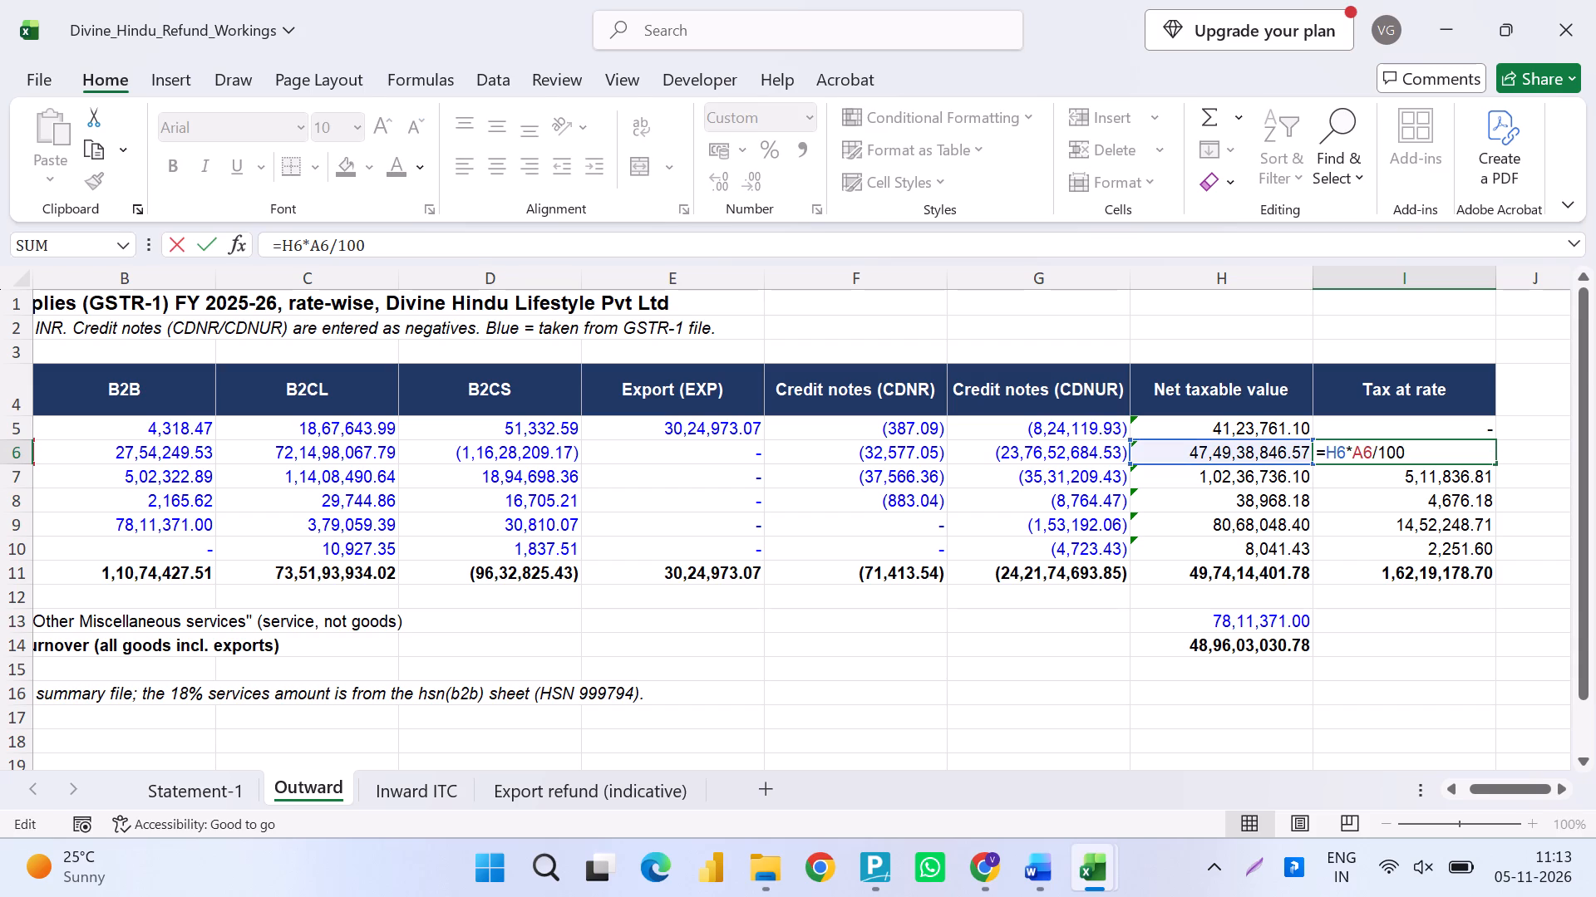
key("Left")
key("Escape")
Inspect the Net taxable value formula for the 3% rate in H6.
key("Left")
key("F2")
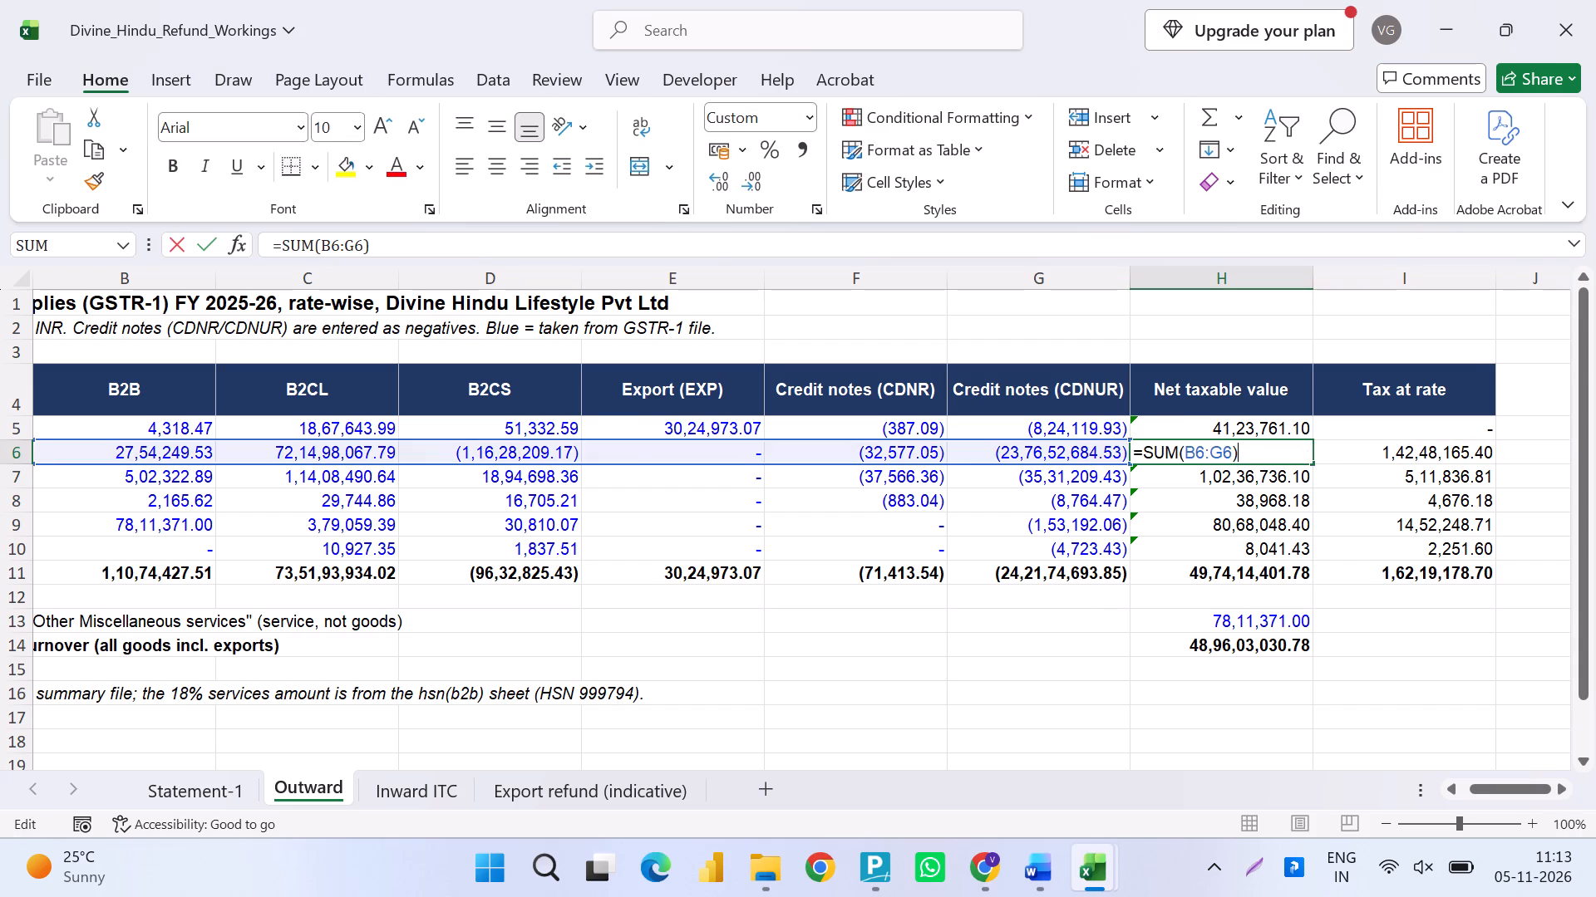
scroll(449, 743, "right", 4)
key("Escape")
Compare the total taxable value on the GSTR-1 summary's b2cl sheet with the B2CL column of the Outward sheet.
key("Left")
key("Left")
key("Left")
key("Left")
key("Up")
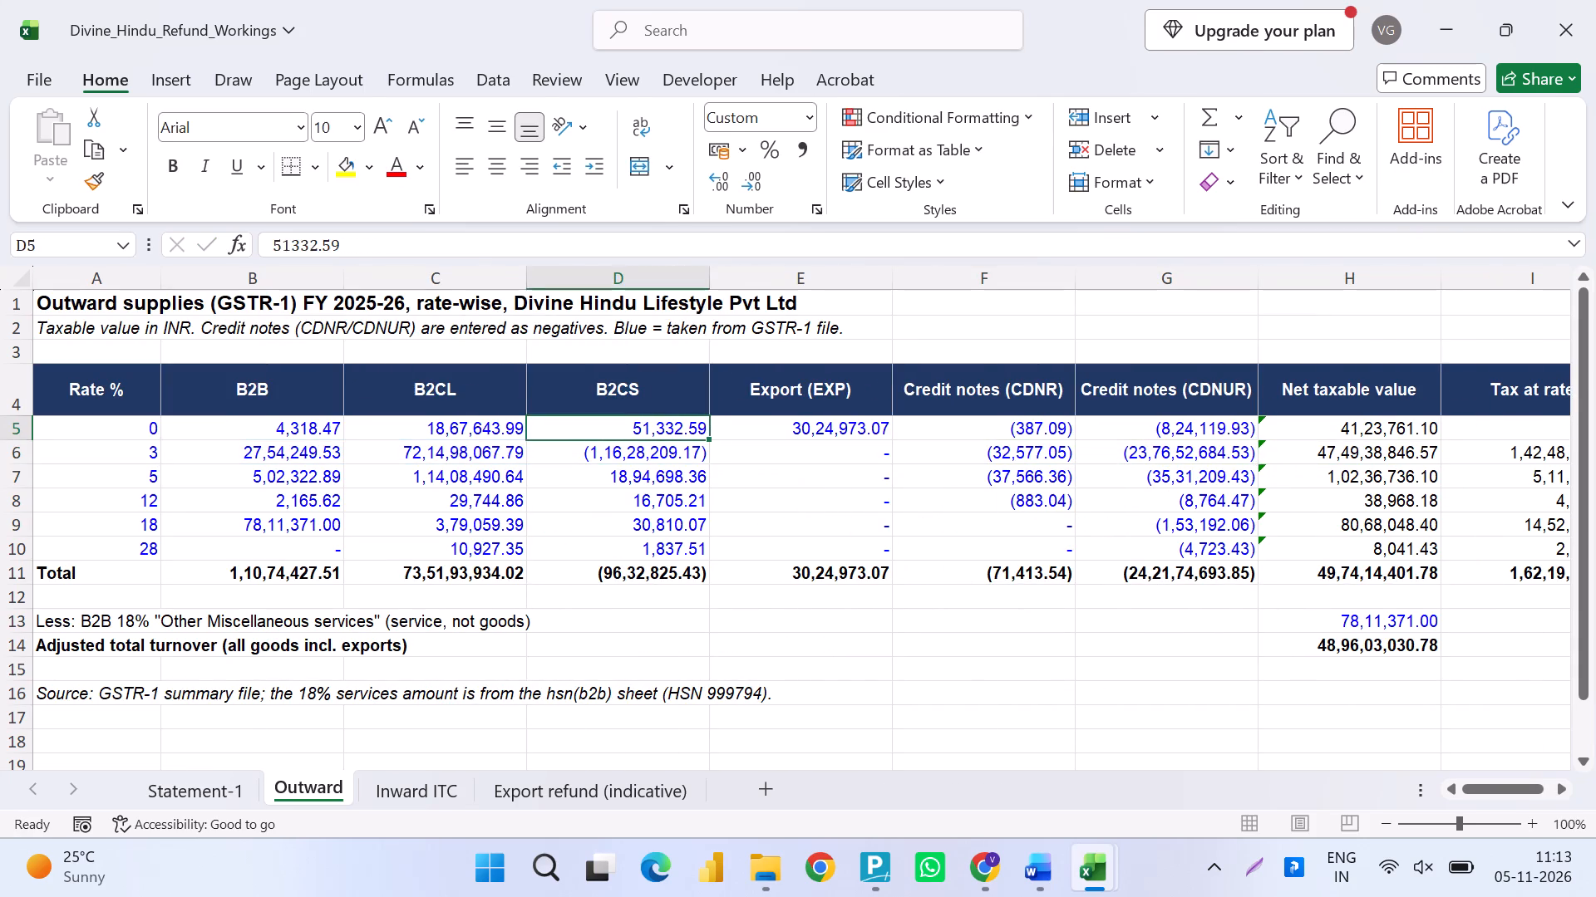
key("Left")
key("Left")
key("Left")
key("Left")
key("Right")
key("Right")
key("alt+Tab")
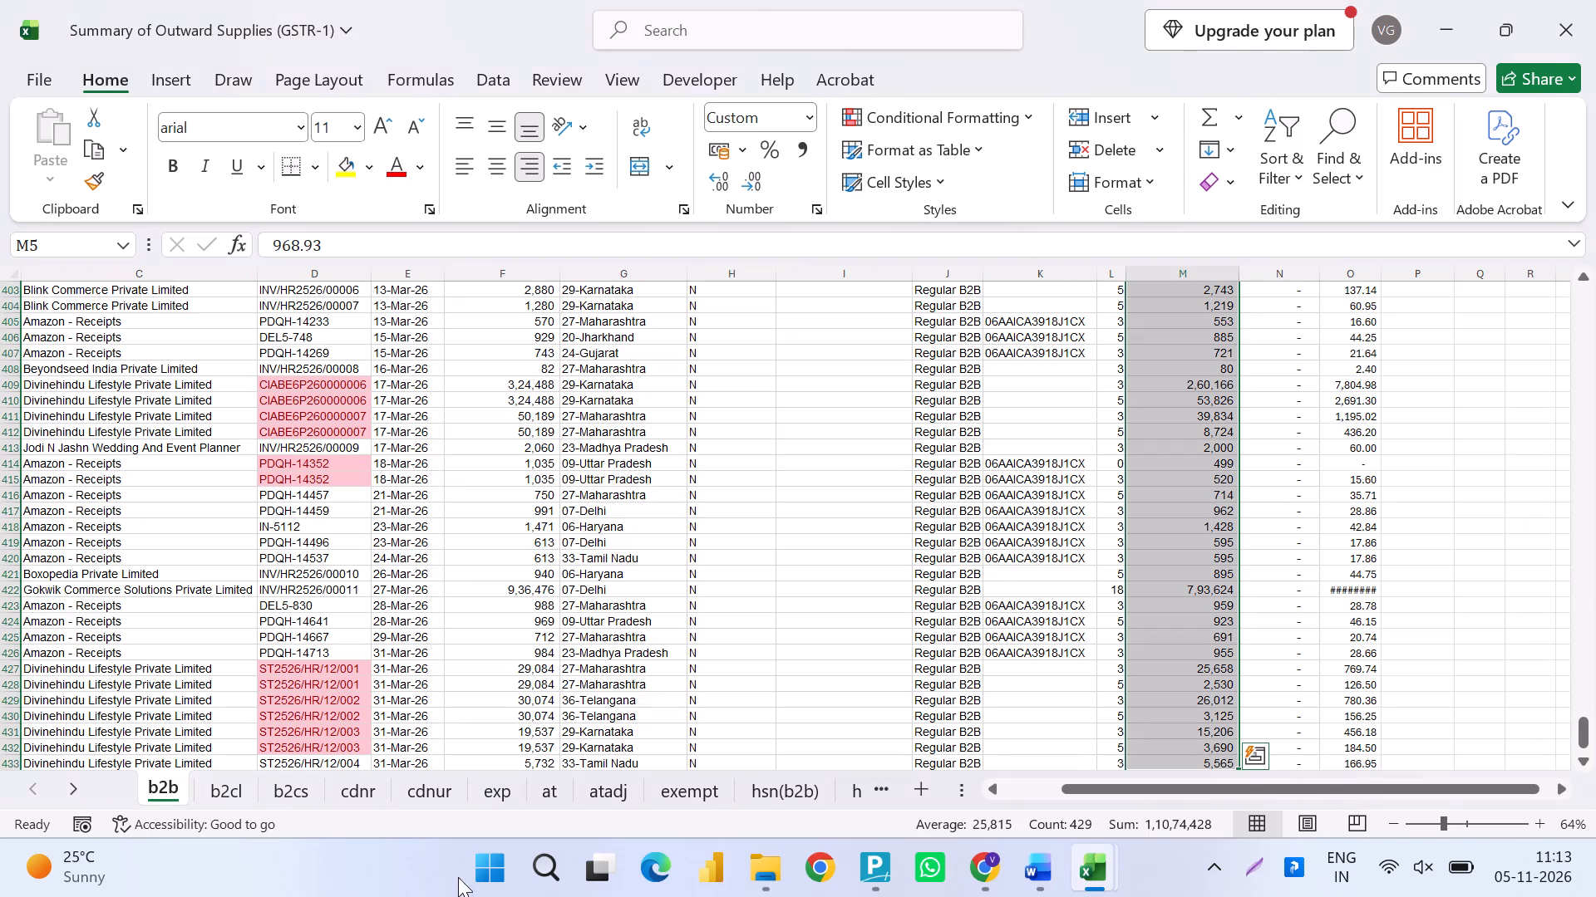
left_click(227, 792)
key("Right")
key("Right")
key("Right")
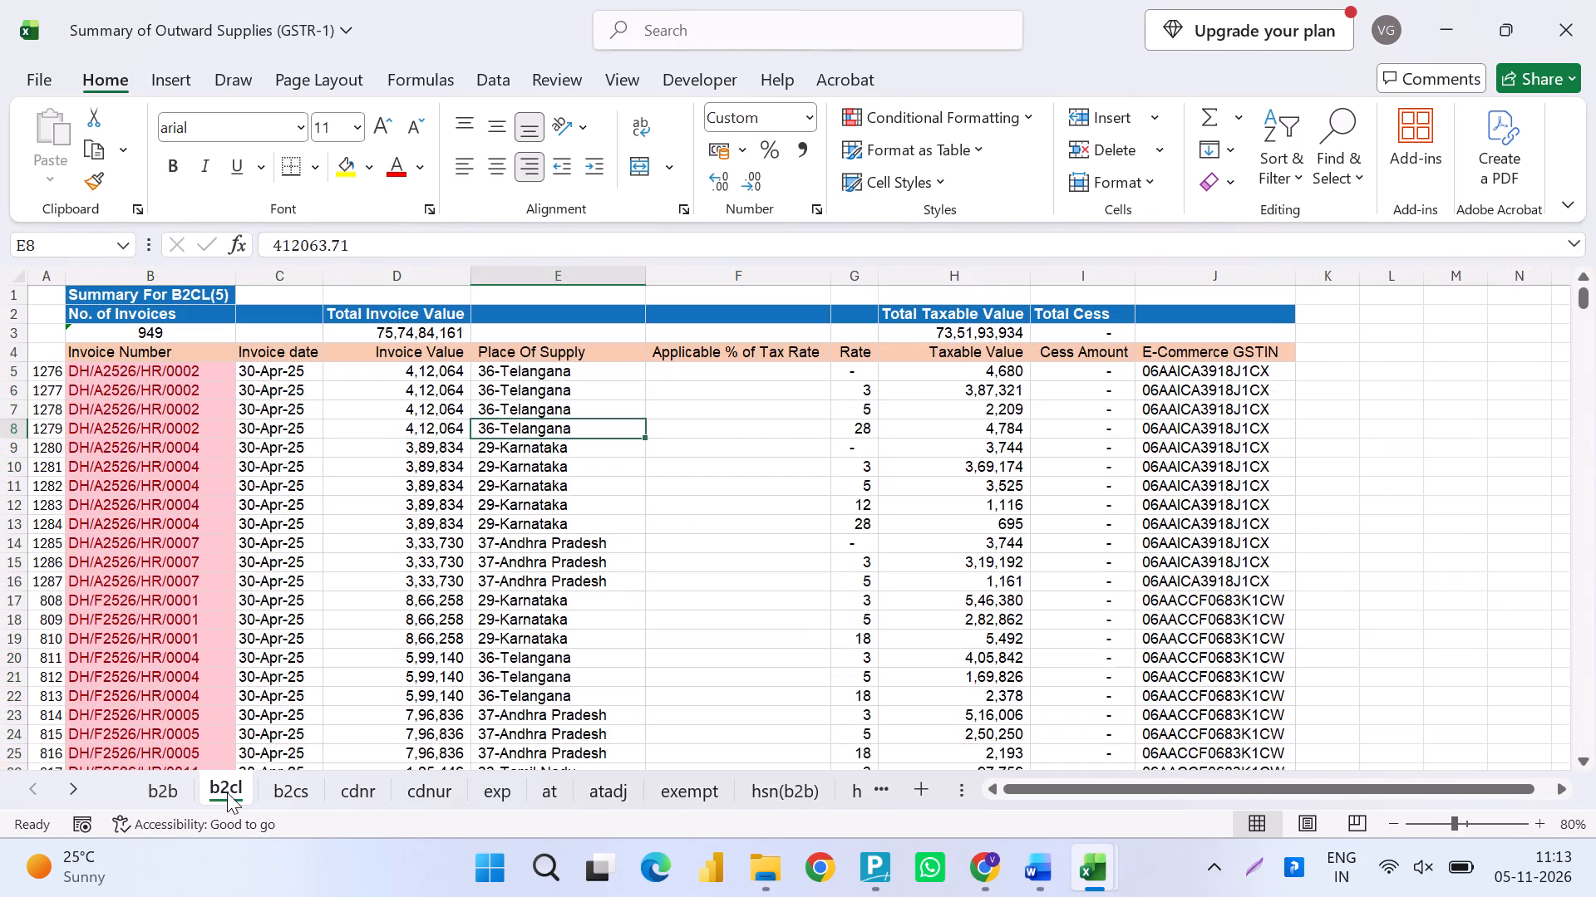
key("Right")
key("Right")
key("Up")
key("Right")
key("Right")
key("Left")
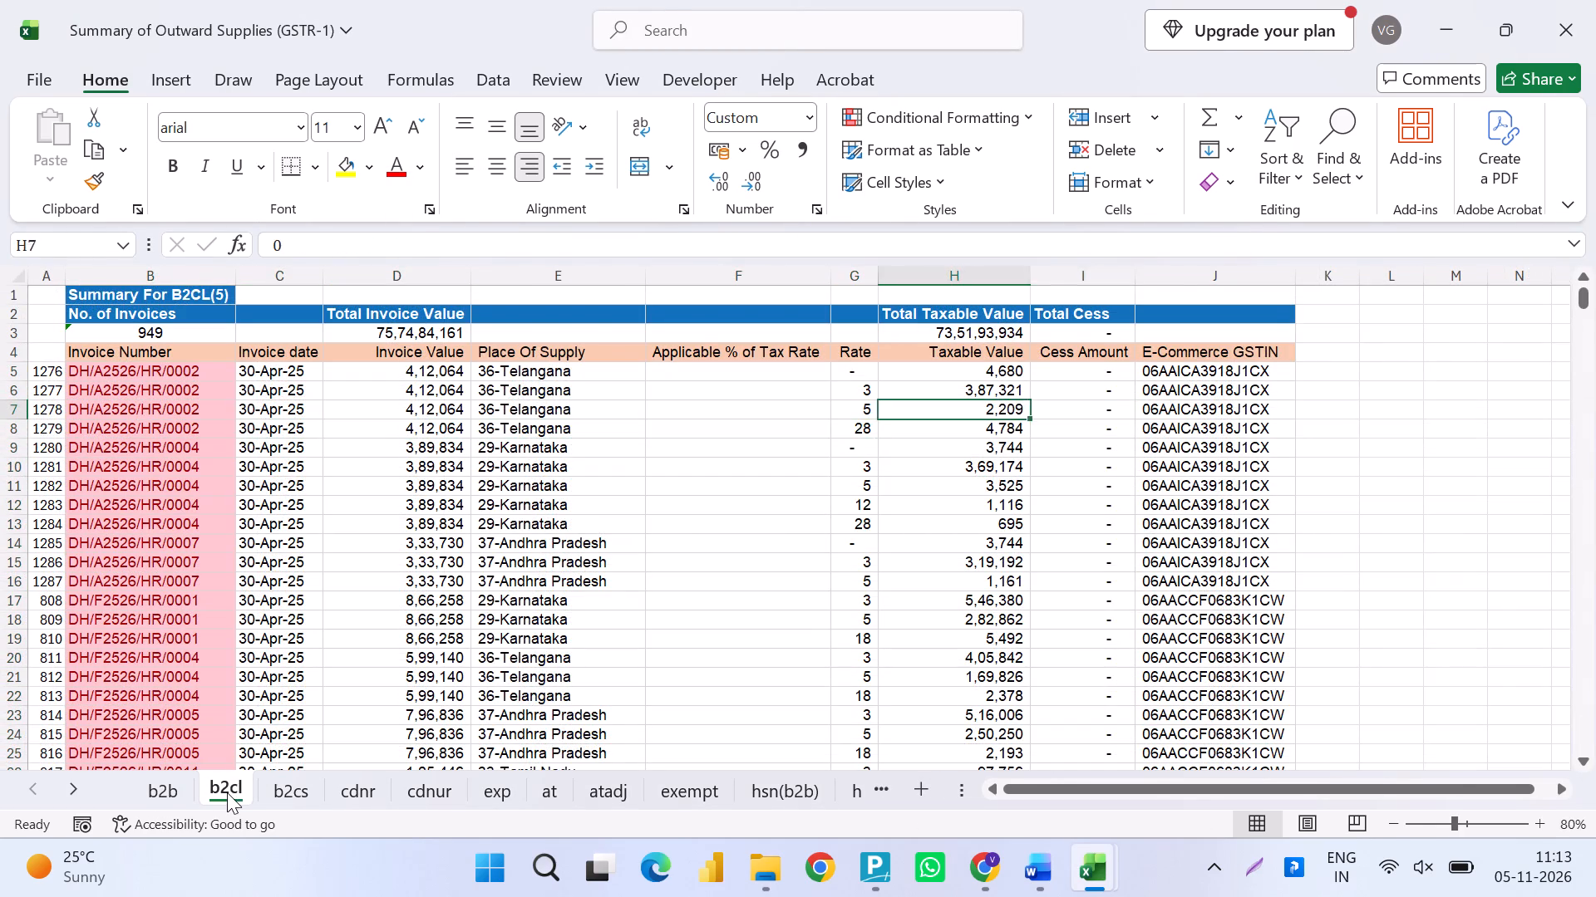
key("Up")
key("alt+Tab")
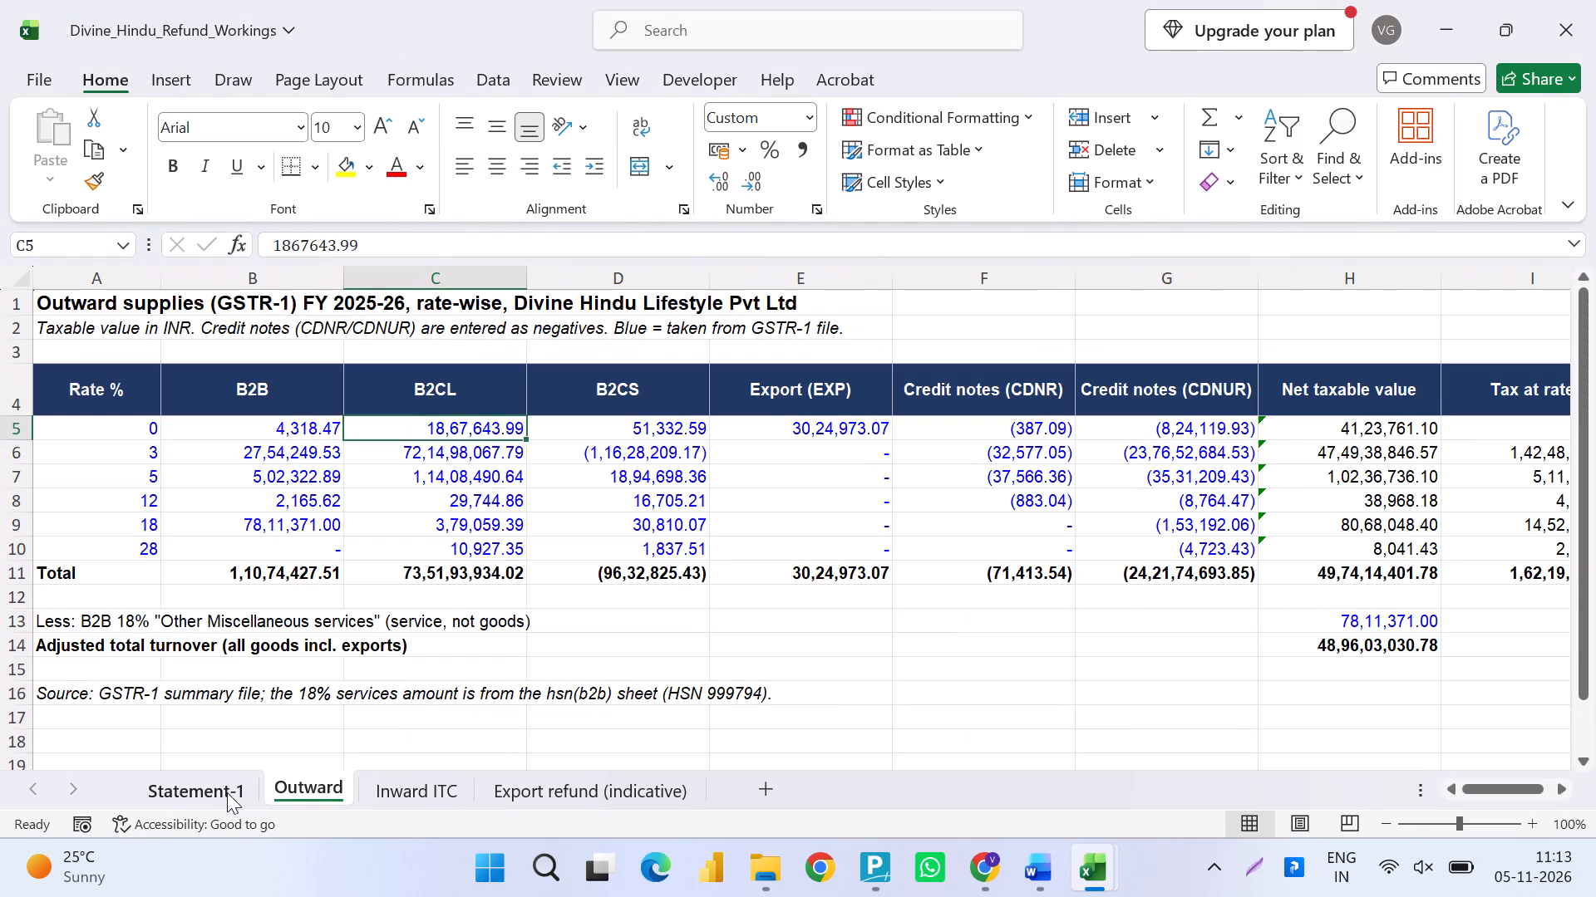
Inspect the B2CL column's total formula in C11 of the Outward sheet.
key("ctrl+Down")
key("F2")
key("Return")
key("Up")
Cross-check the b2cs sheet's taxable values and total against the Outward sheet's B2CS total, and save the GSTR-1 summary workbook.
key("Right")
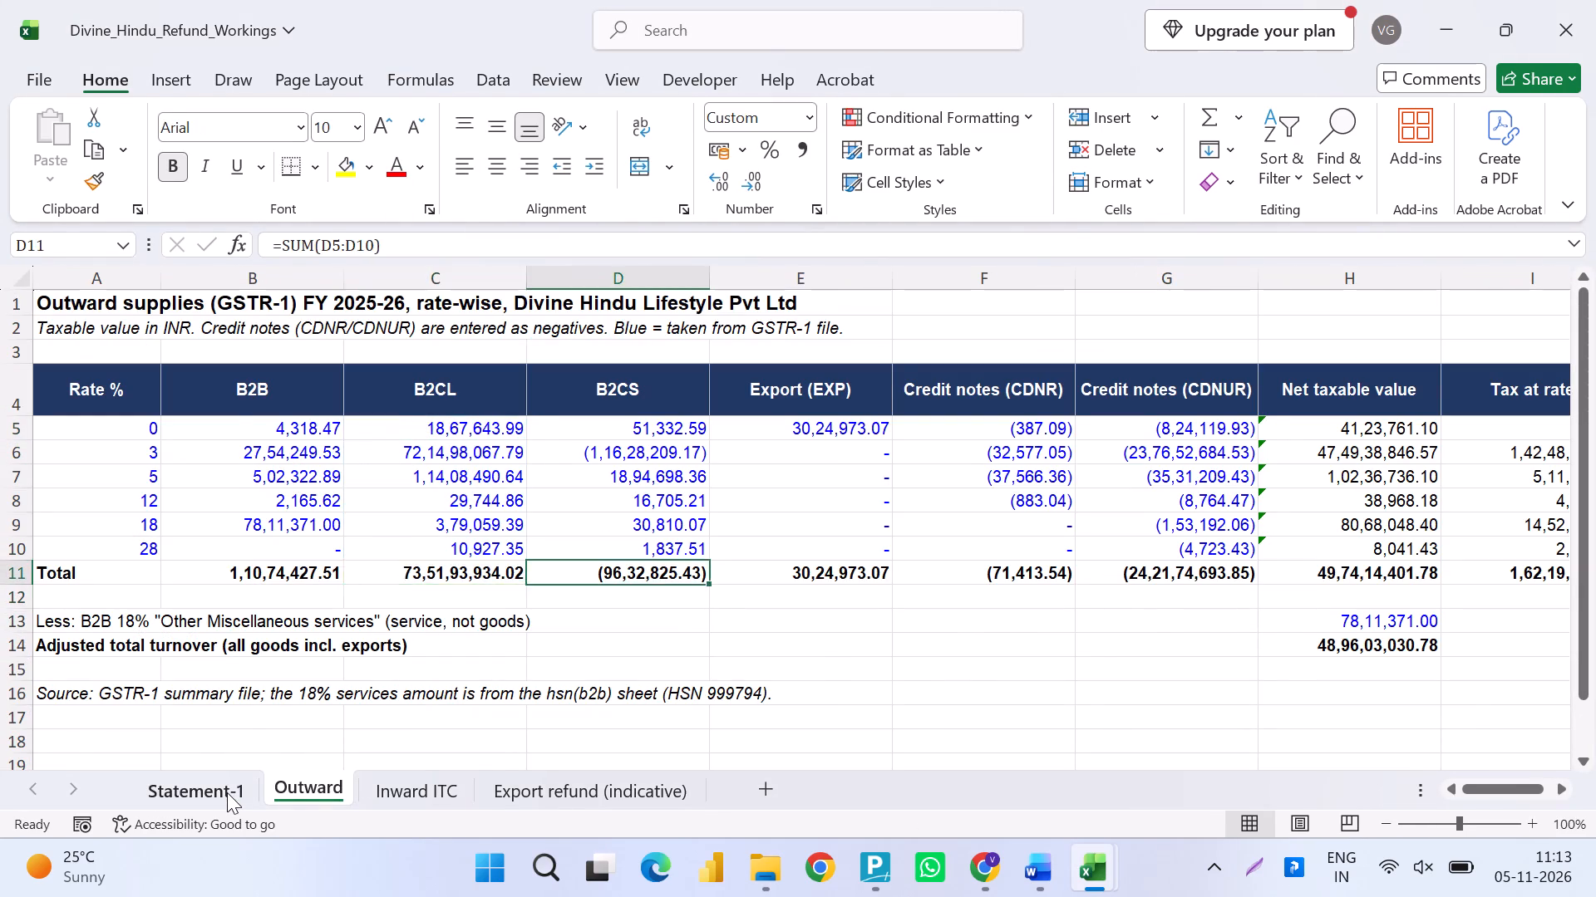
key("alt+Tab")
left_click(265, 792)
key("ctrl+Up")
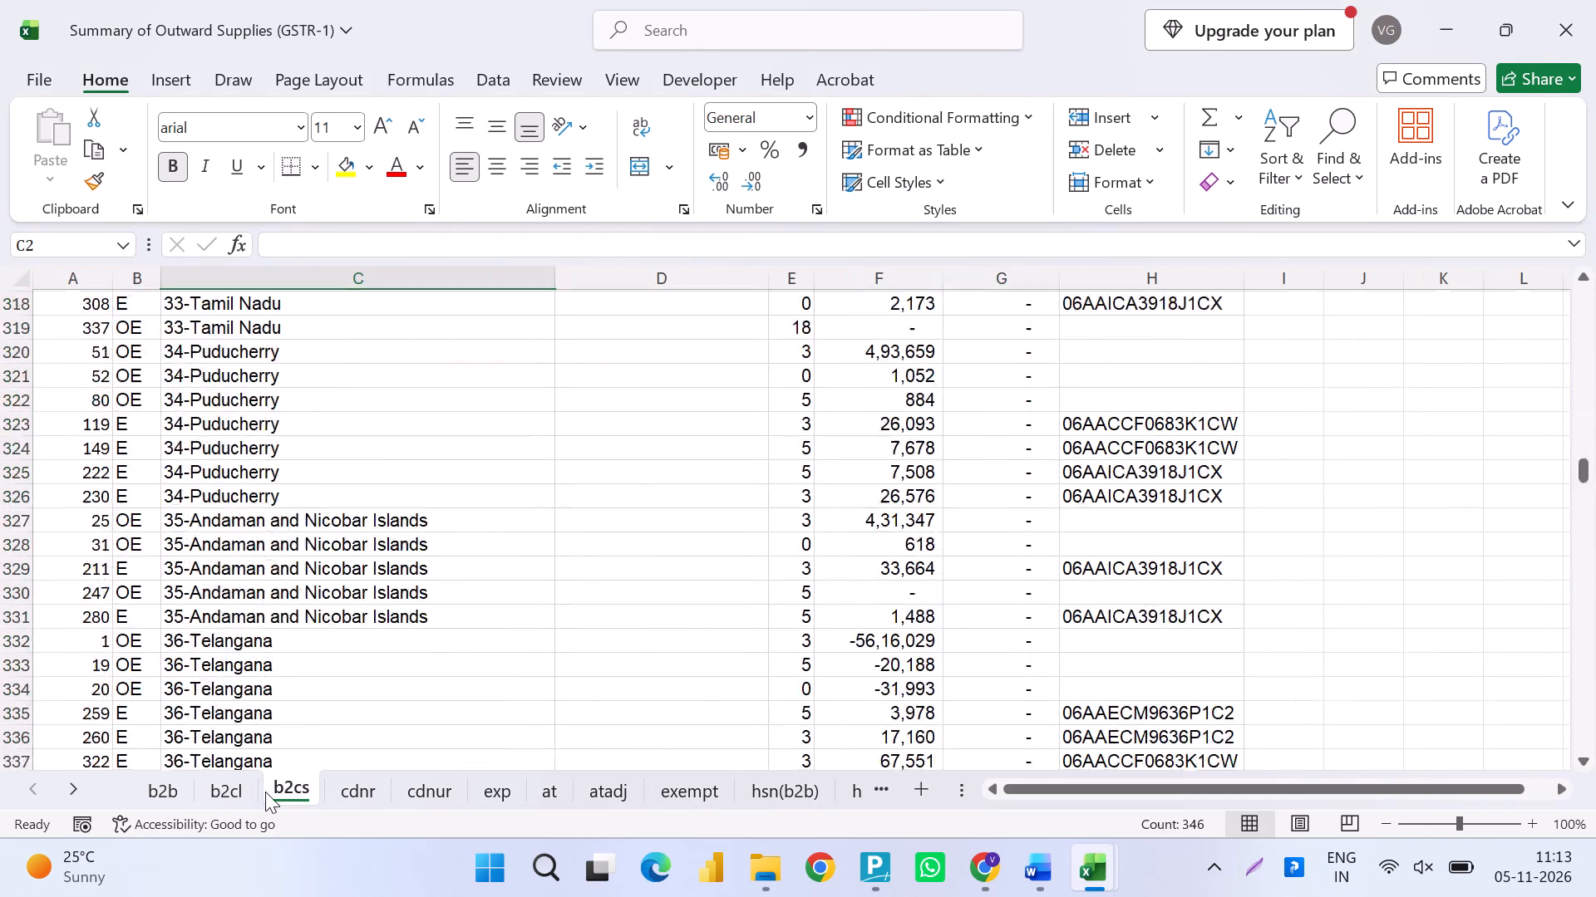
key("Right")
key("Right")
key("Right")
key("Down")
key("alt+Tab")
key("alt+Tab")
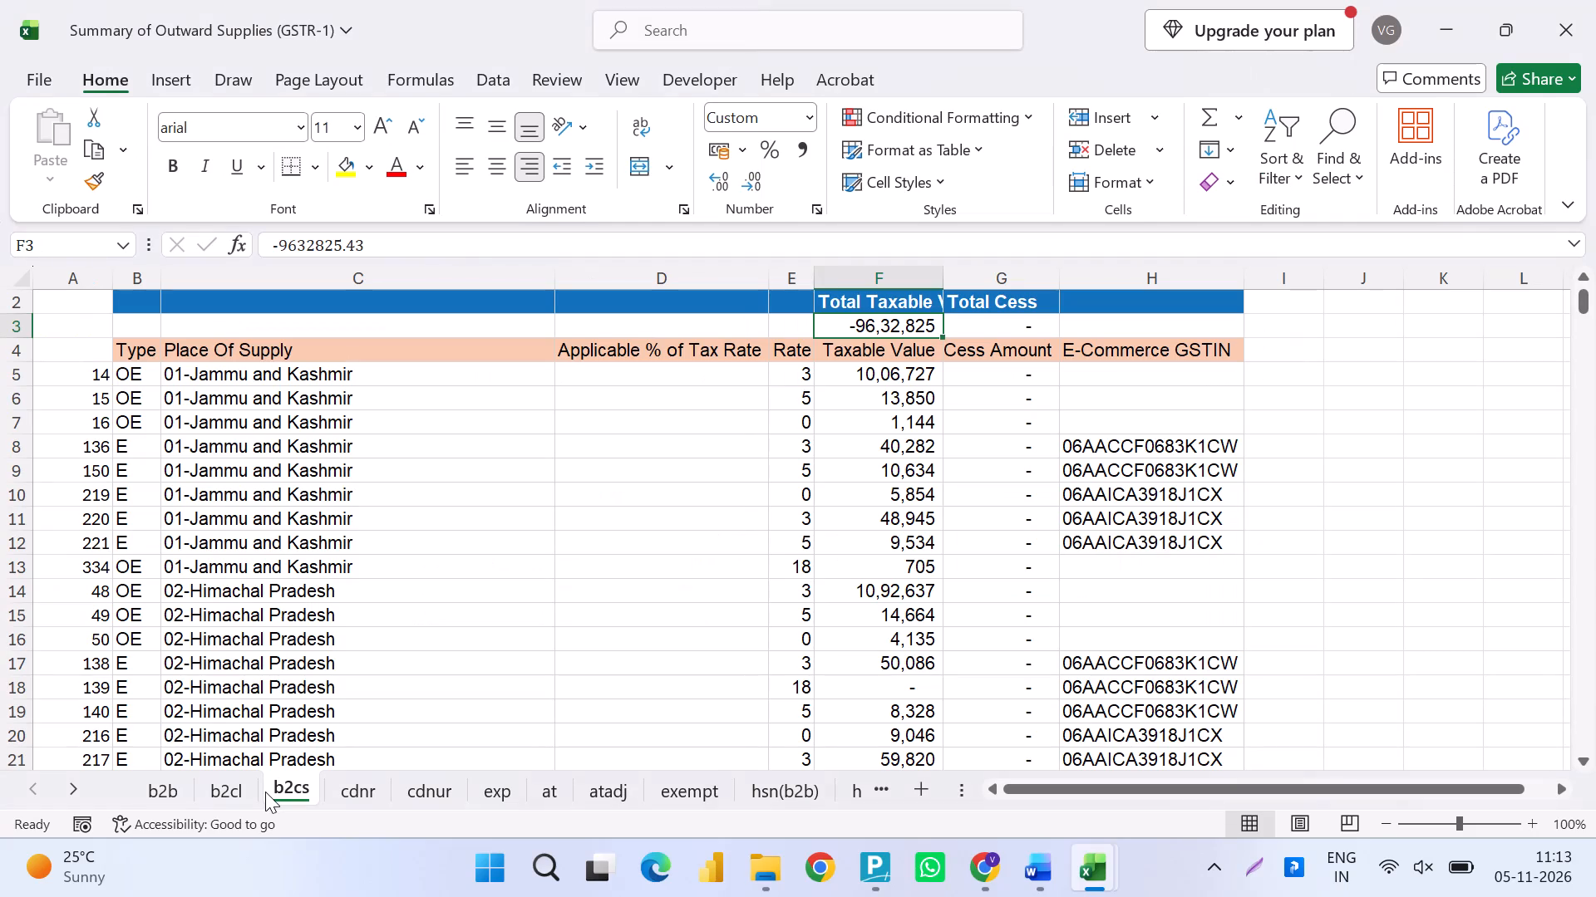
key("F2")
key("Return")
key("alt+Tab")
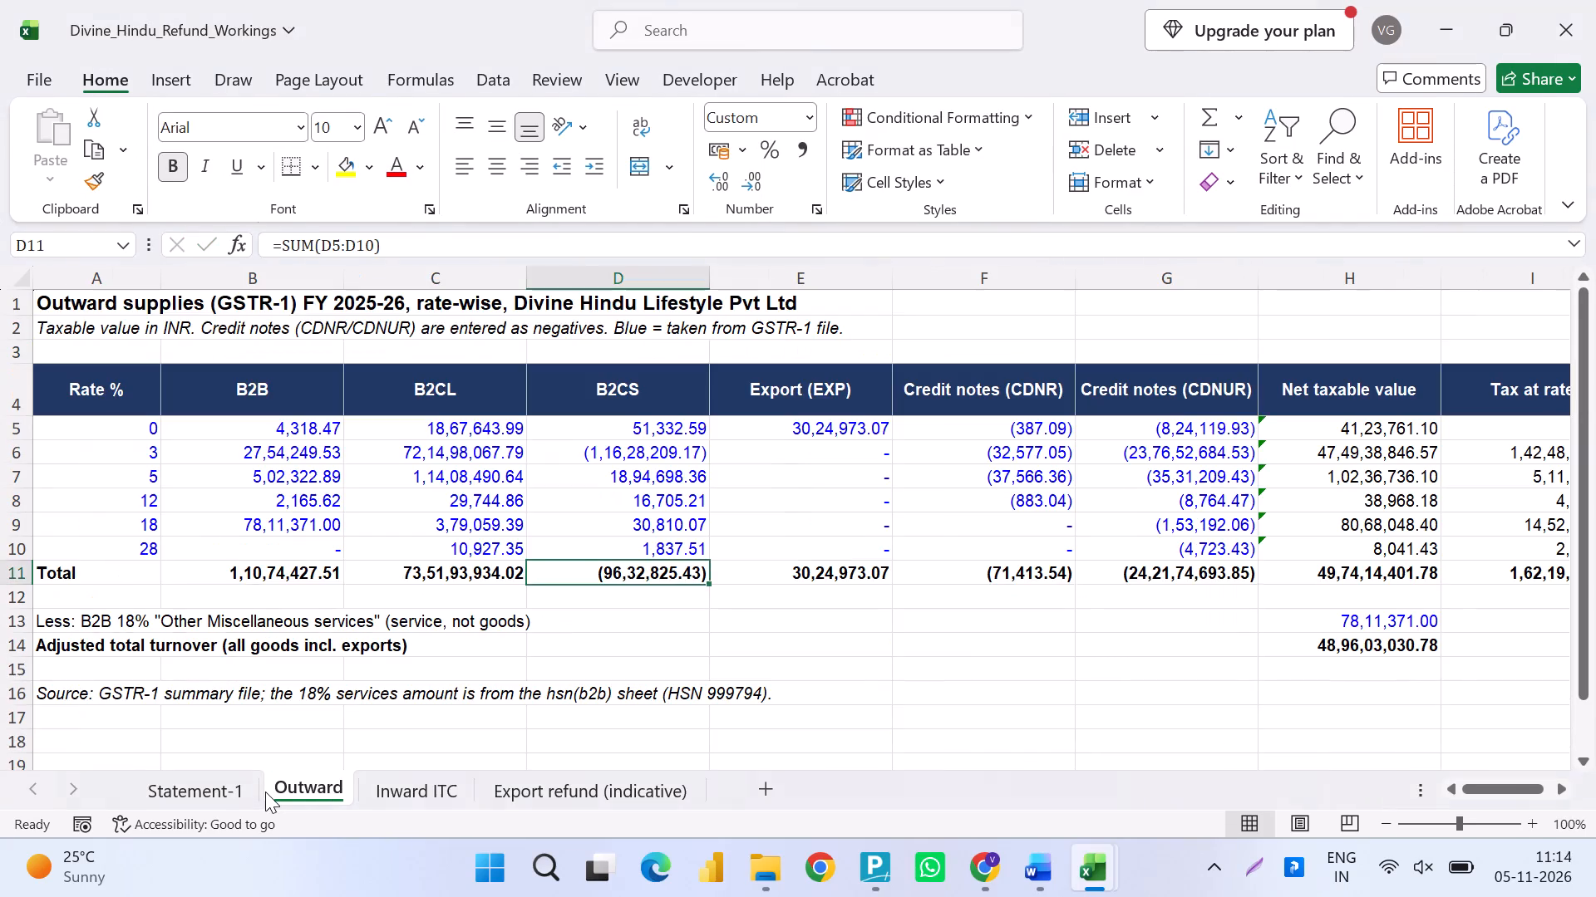
key("alt+Tab")
key("Down")
key("ctrl+shift+Down")
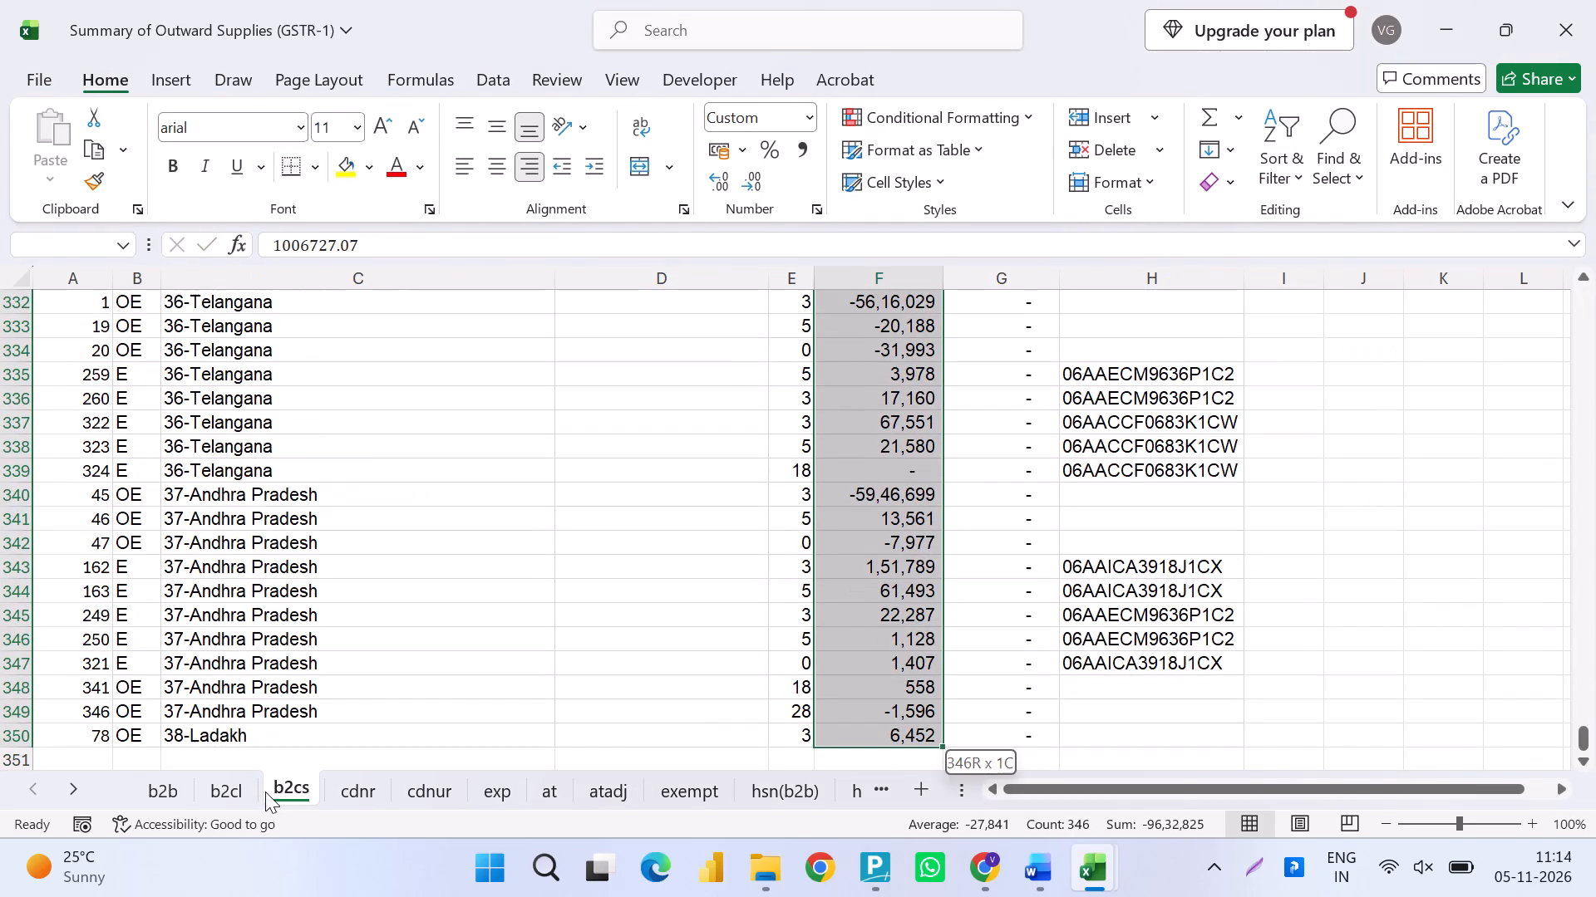
key("ctrl+s")
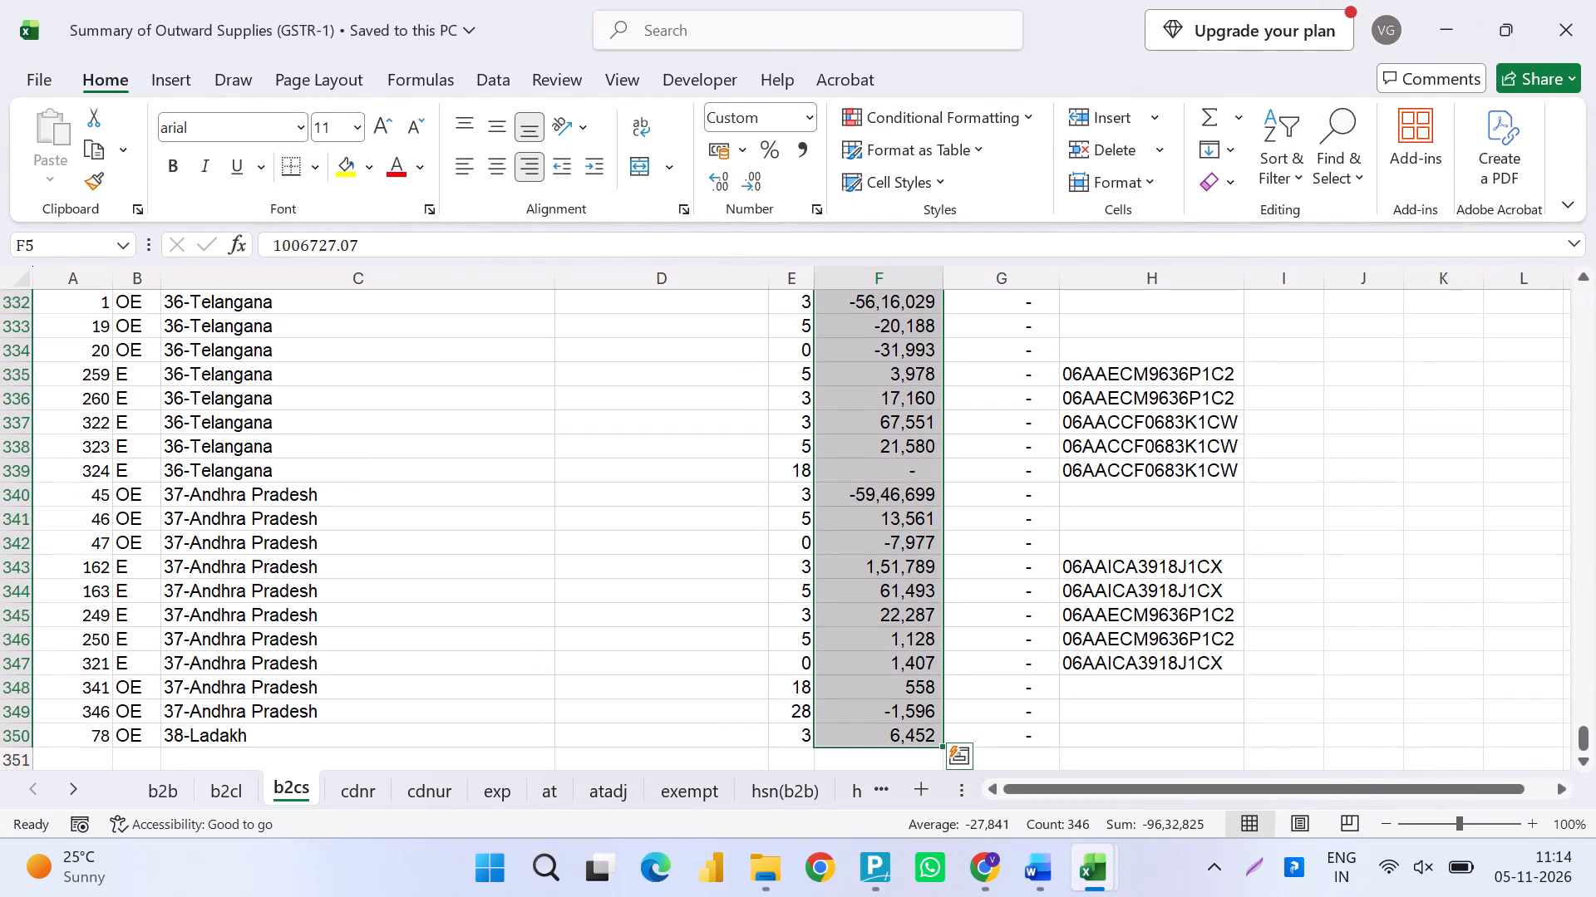
key("alt+Tab")
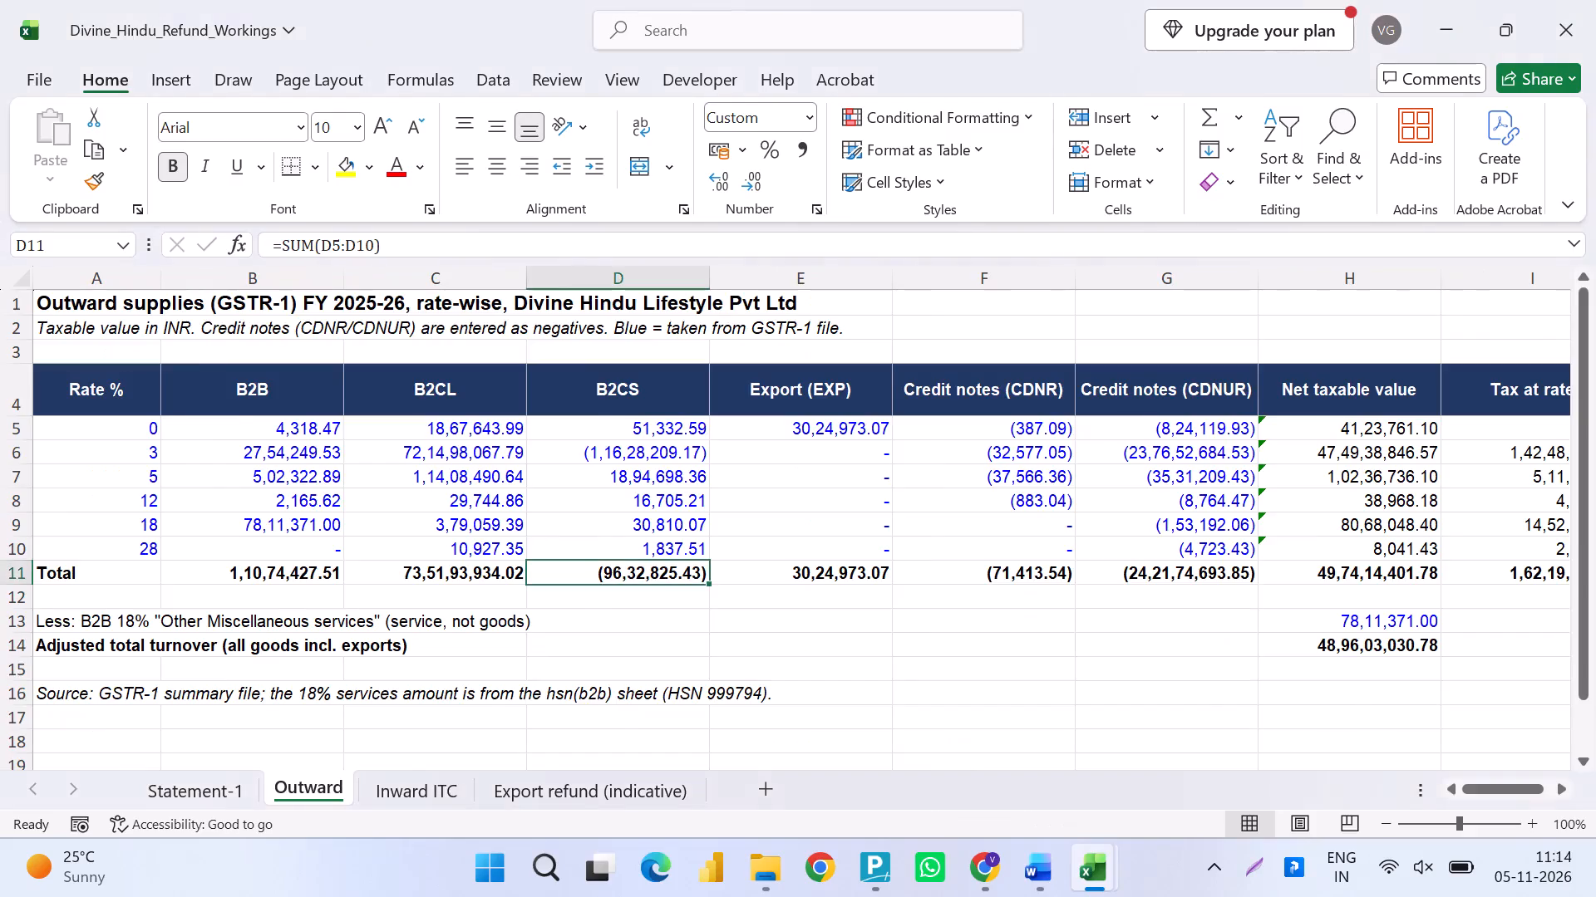
key("alt+Tab")
key("alt+Tab")
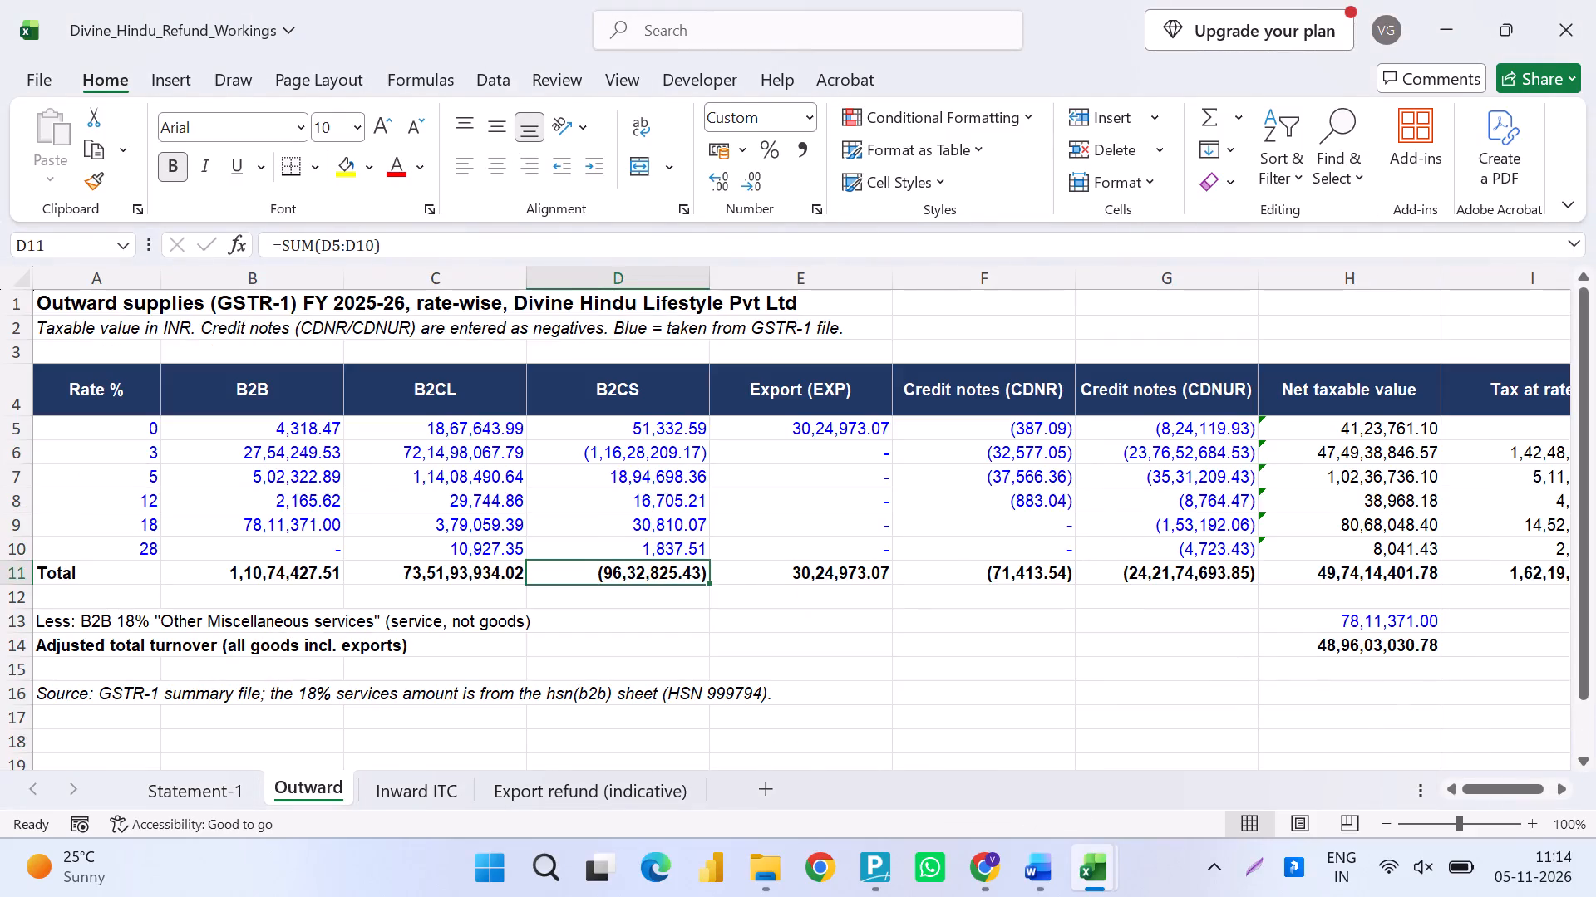
Compare the total taxable value on the GSTR-1 summary's cdnr sheet with the Outward sheet's Credit notes (CDNR) total.
key("alt+Tab")
left_click(357, 787)
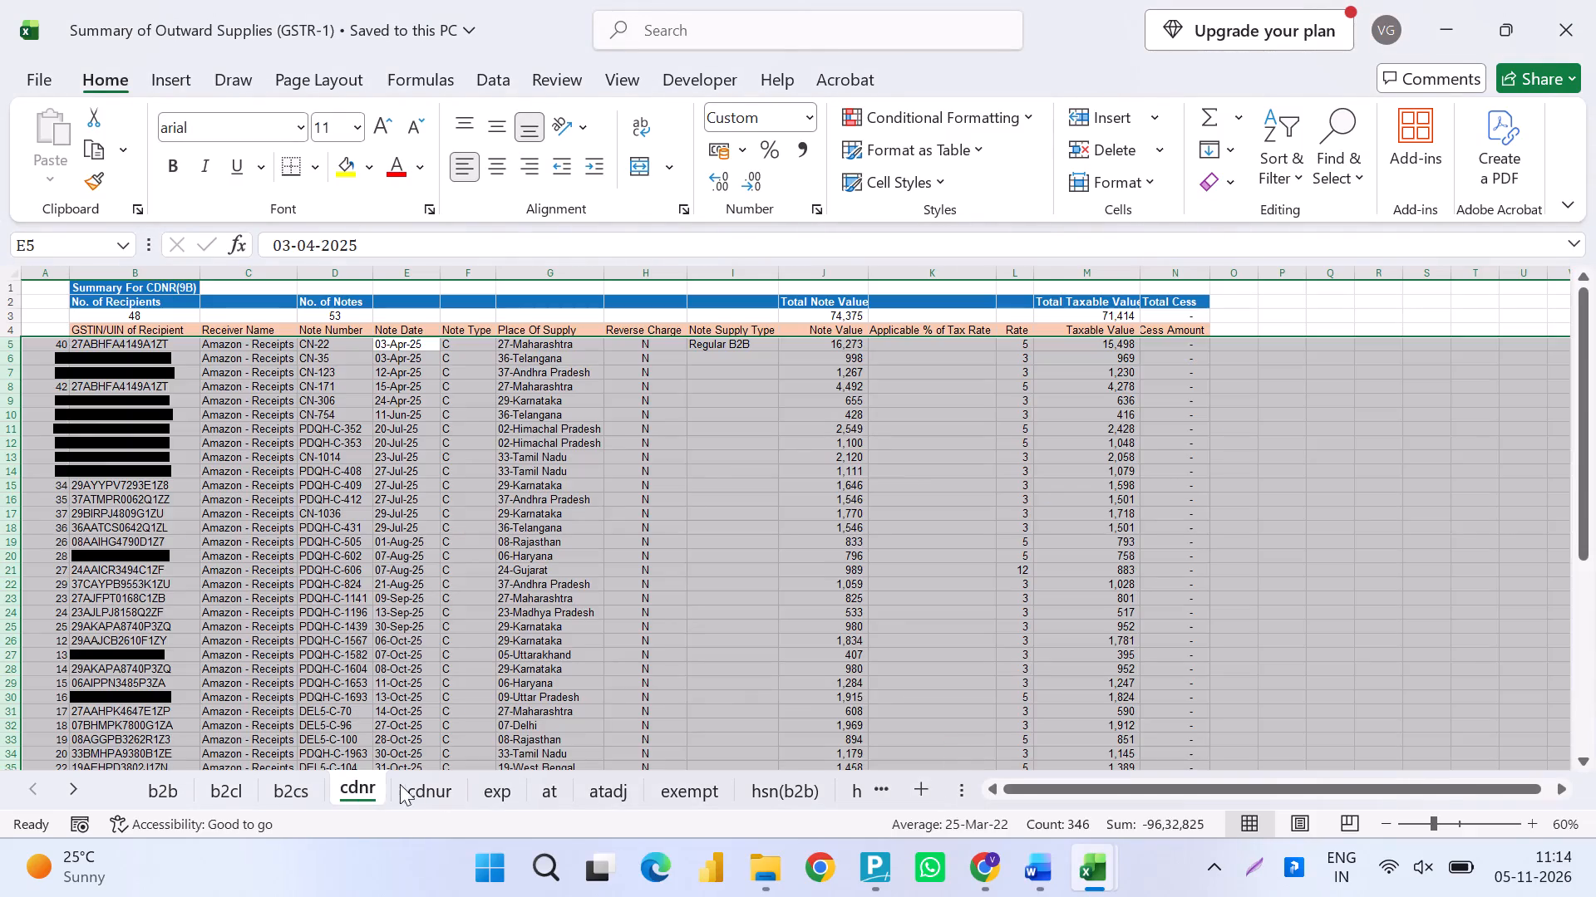
key("alt+Tab")
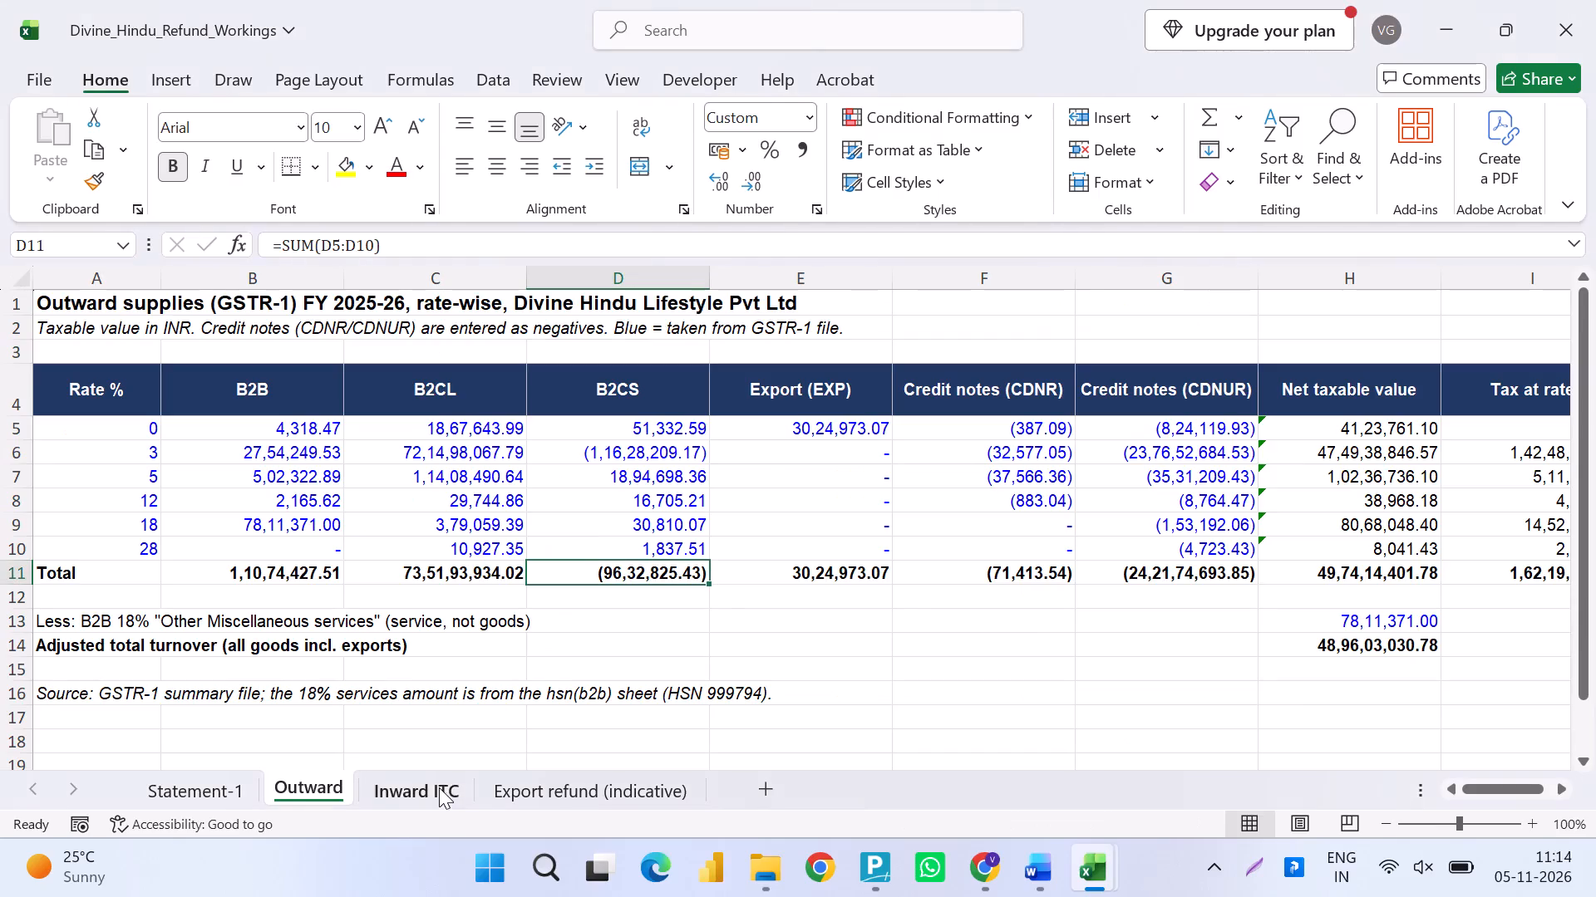
key("alt+Tab")
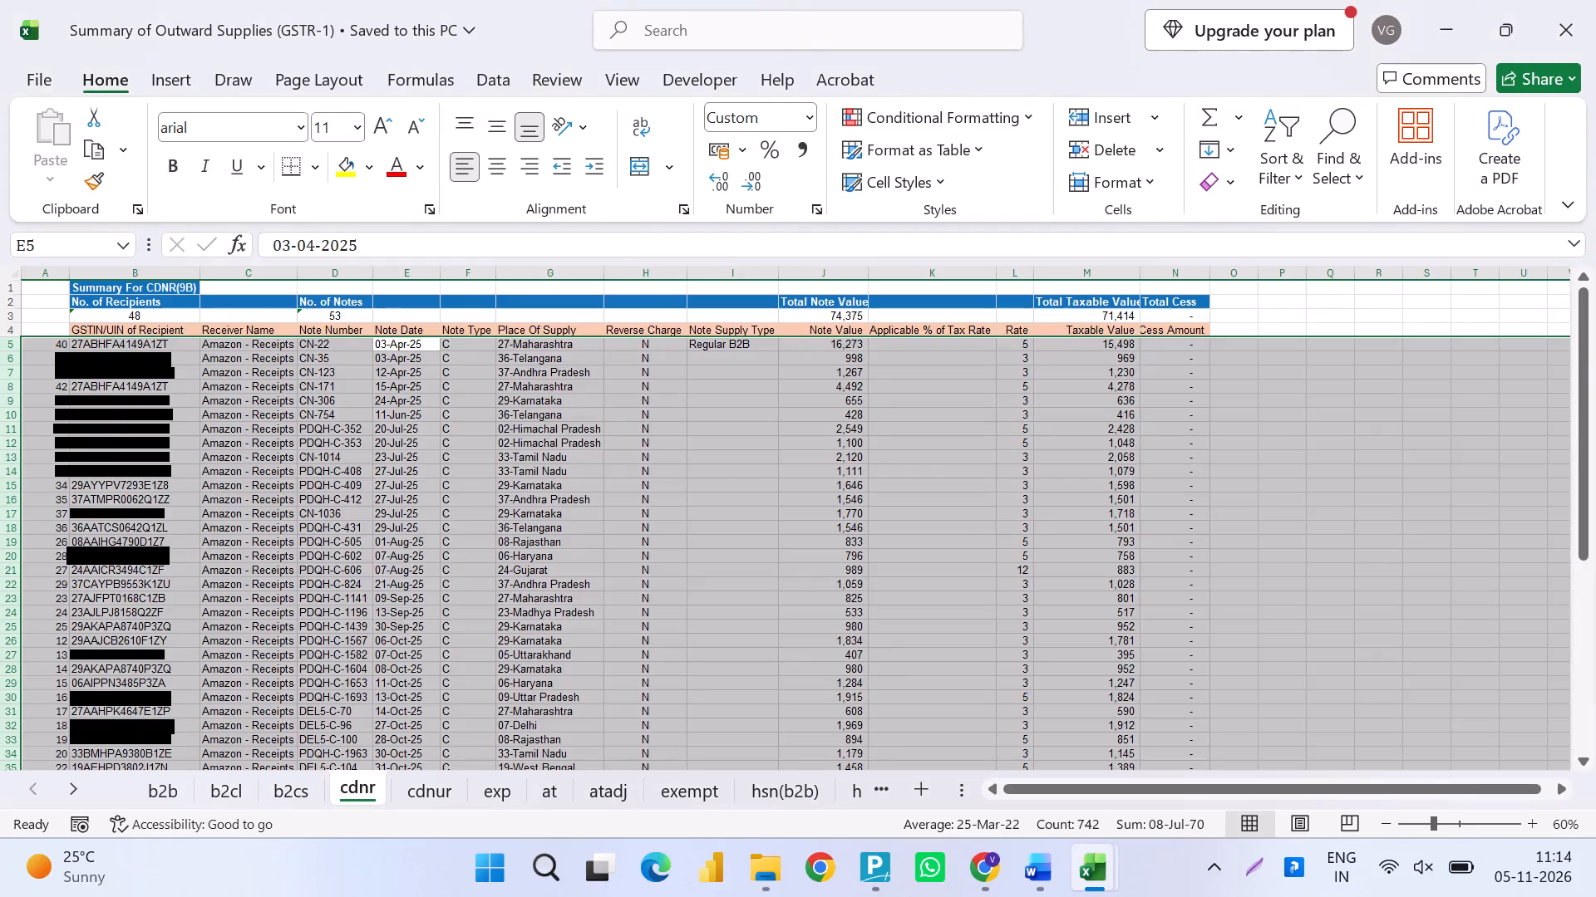
Inspect the first taxable value entries on the cdnr sheet and the total taxable value in M3.
left_click(1116, 358)
key("Up")
key("Down")
key("F2")
key("Return")
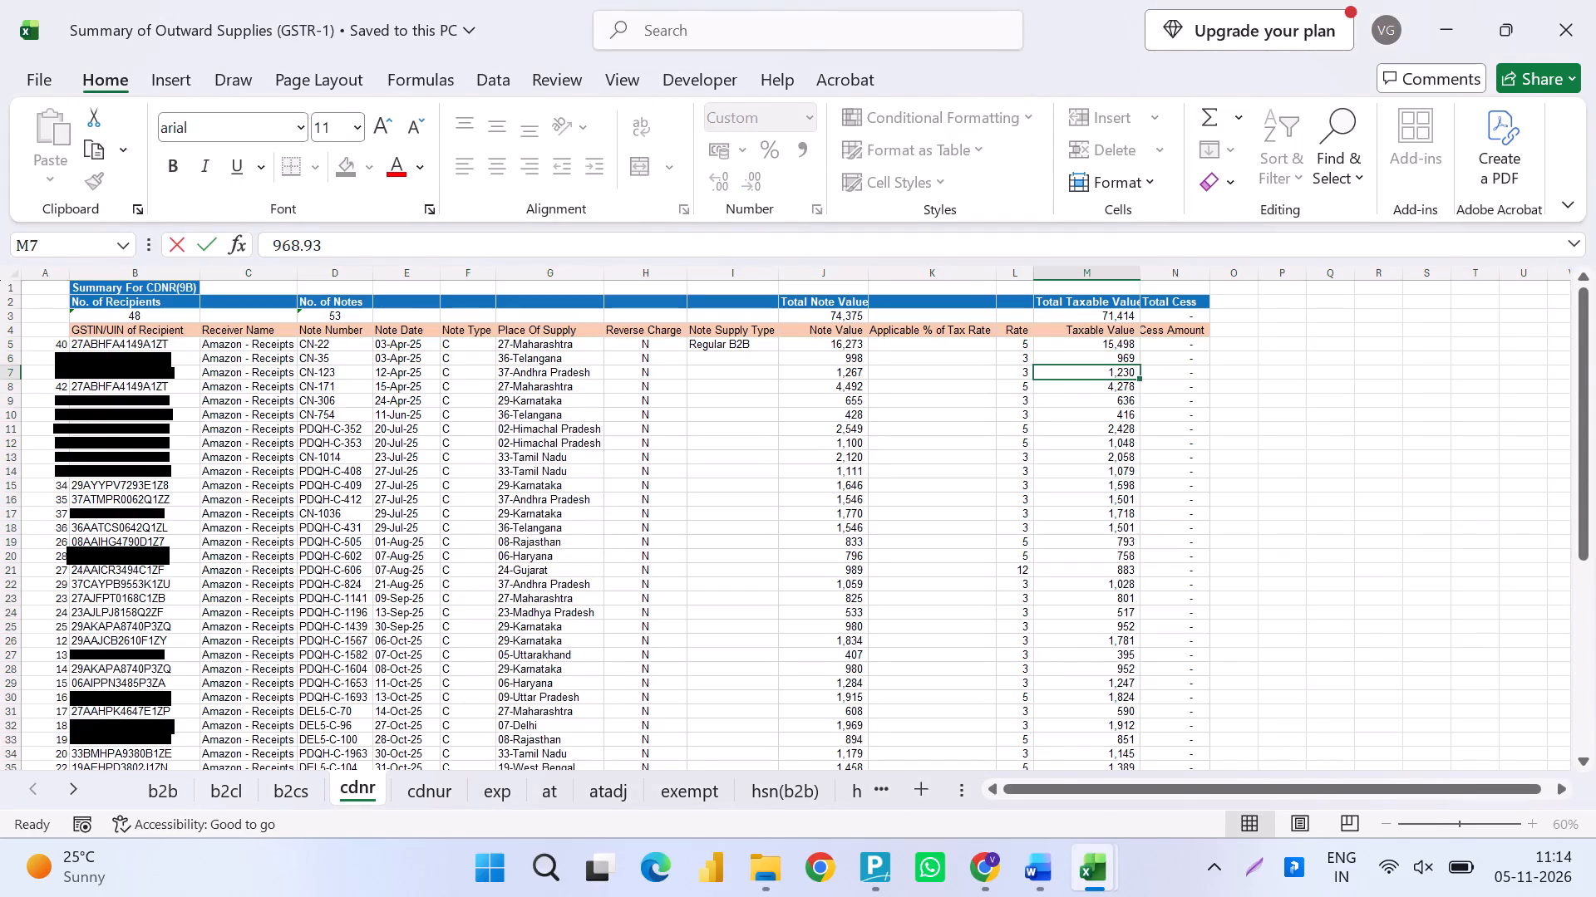
key("Escape")
key("Up")
key("Up")
key("F2")
key("Return")
key("Escape")
key("Up")
key("Up")
key("Up")
key("F2")
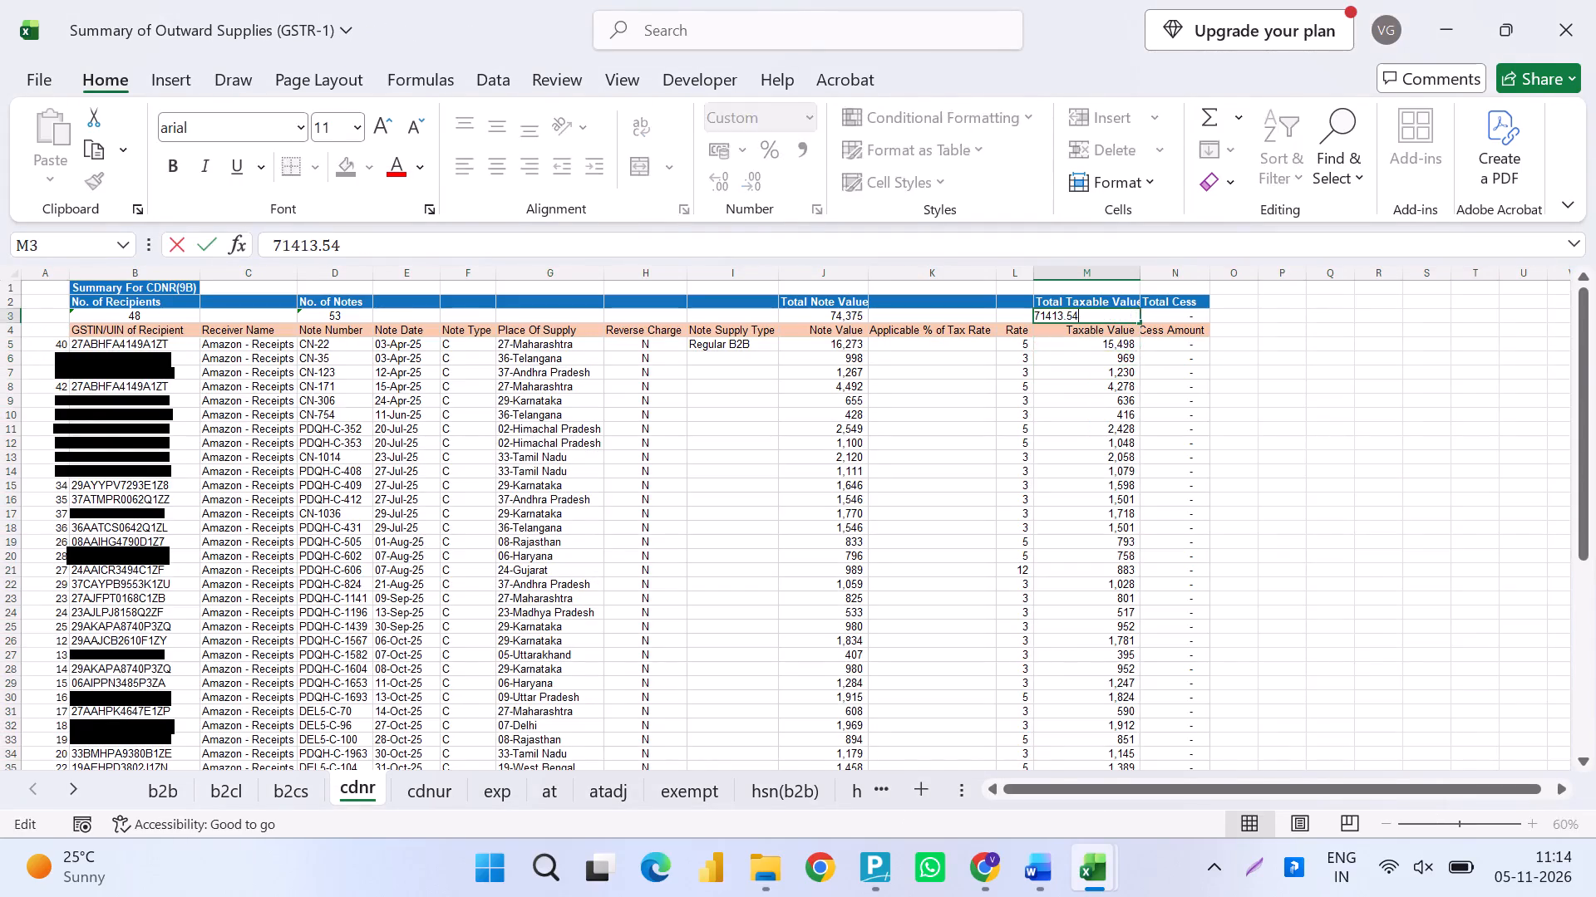
key("Escape")
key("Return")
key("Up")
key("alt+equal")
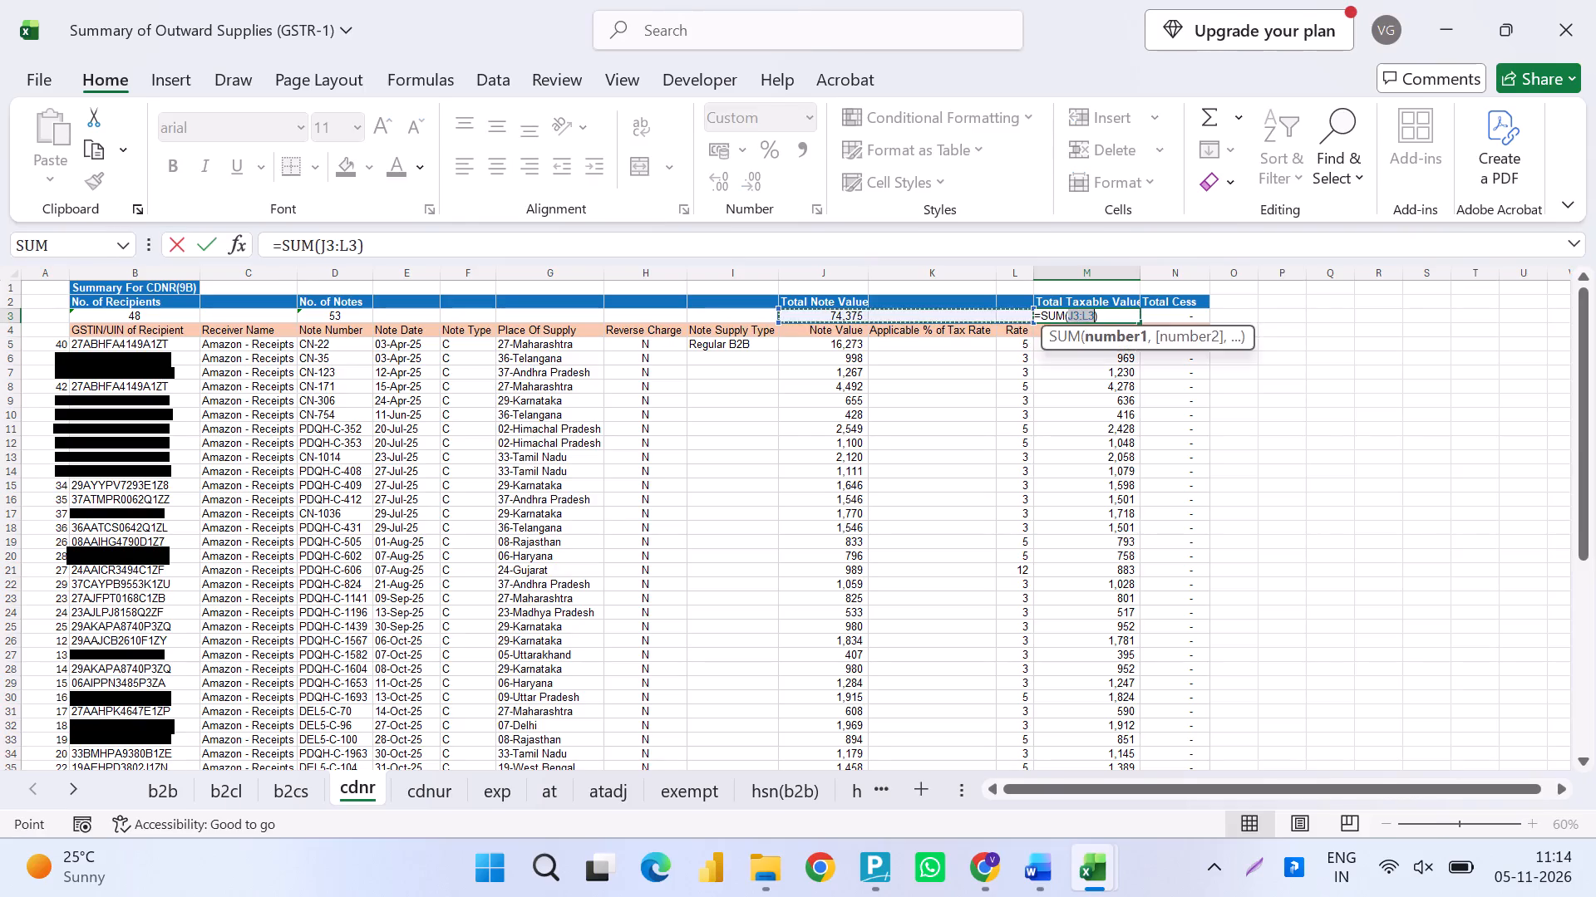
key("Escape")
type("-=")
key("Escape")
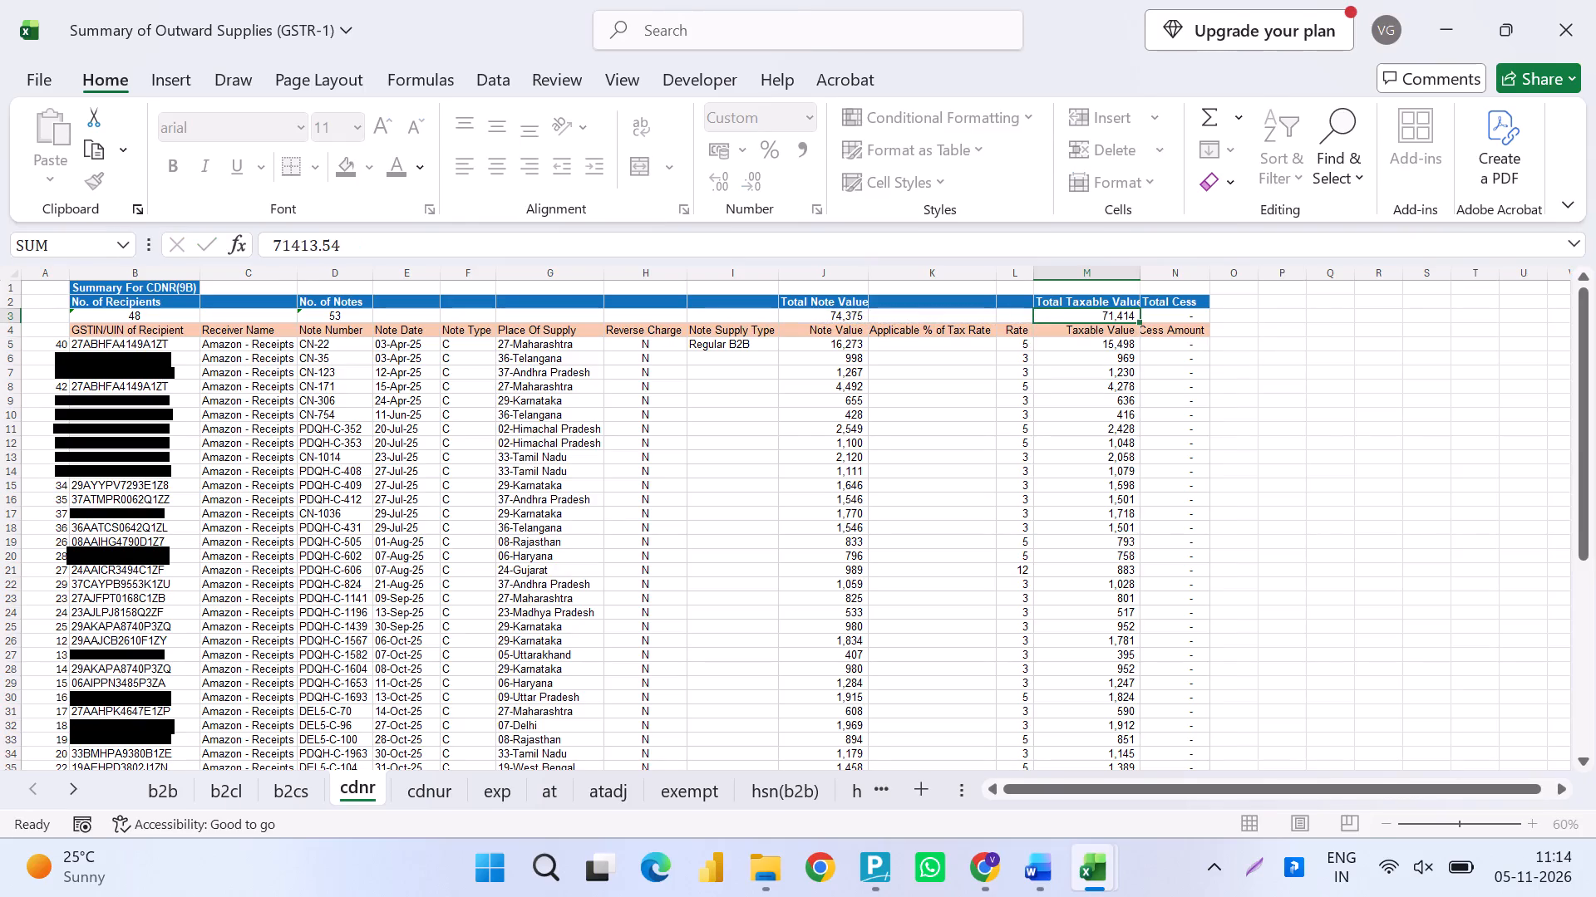
Select all cdnr taxable values from M5 down and check them against the Outward sheet's Credit notes (CDNR) total.
key("Down")
key("Down")
key("ctrl+shift+Down")
key("alt+Tab")
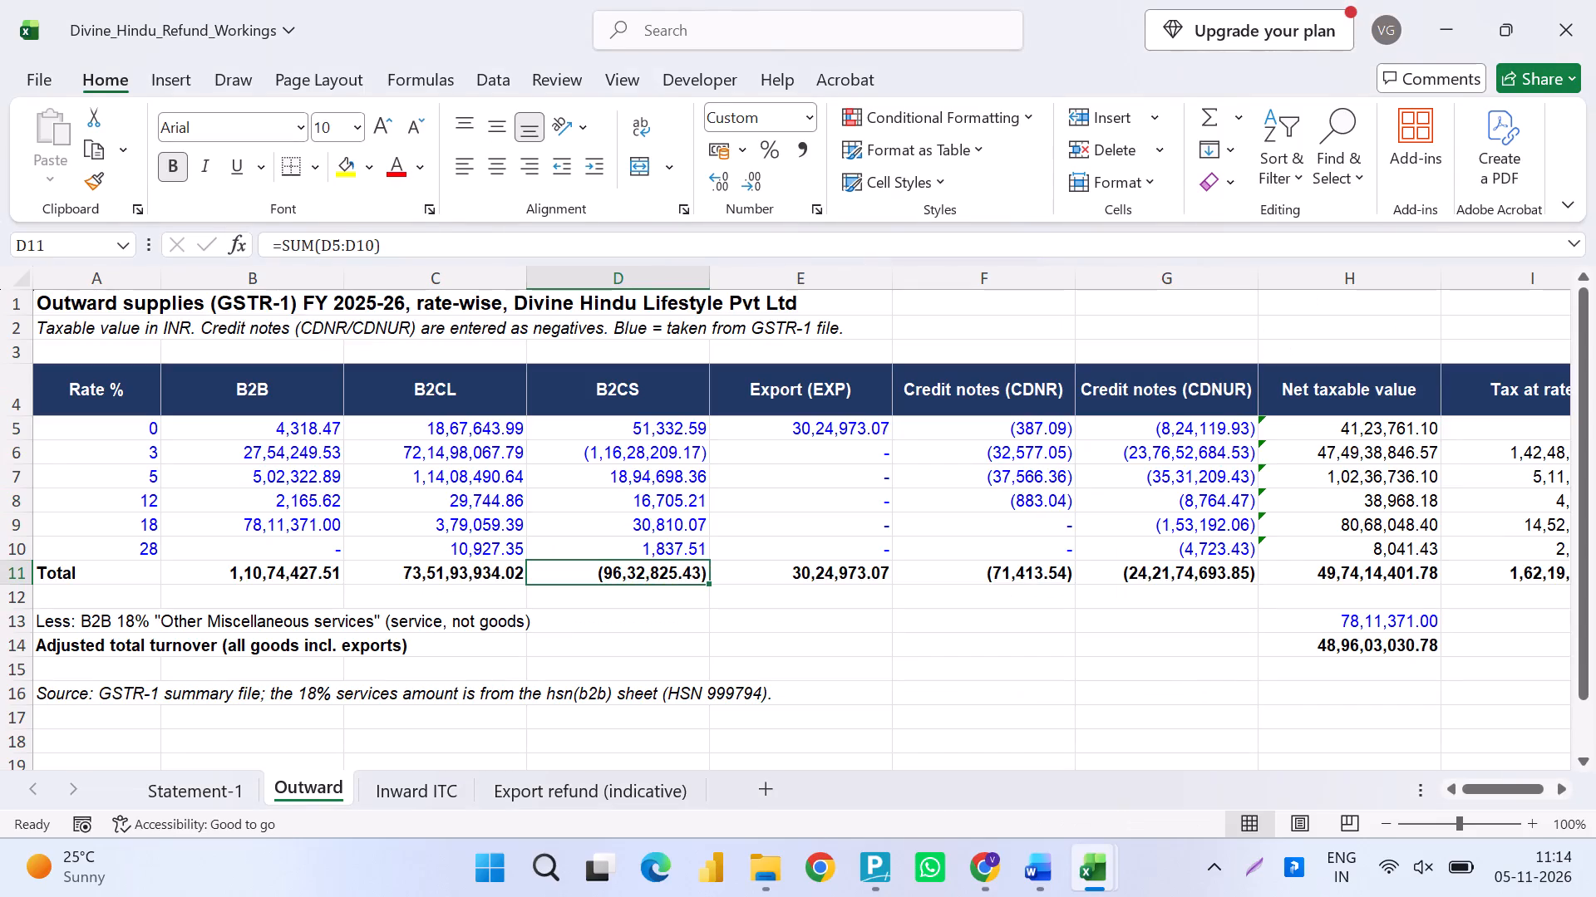
key("alt+Tab")
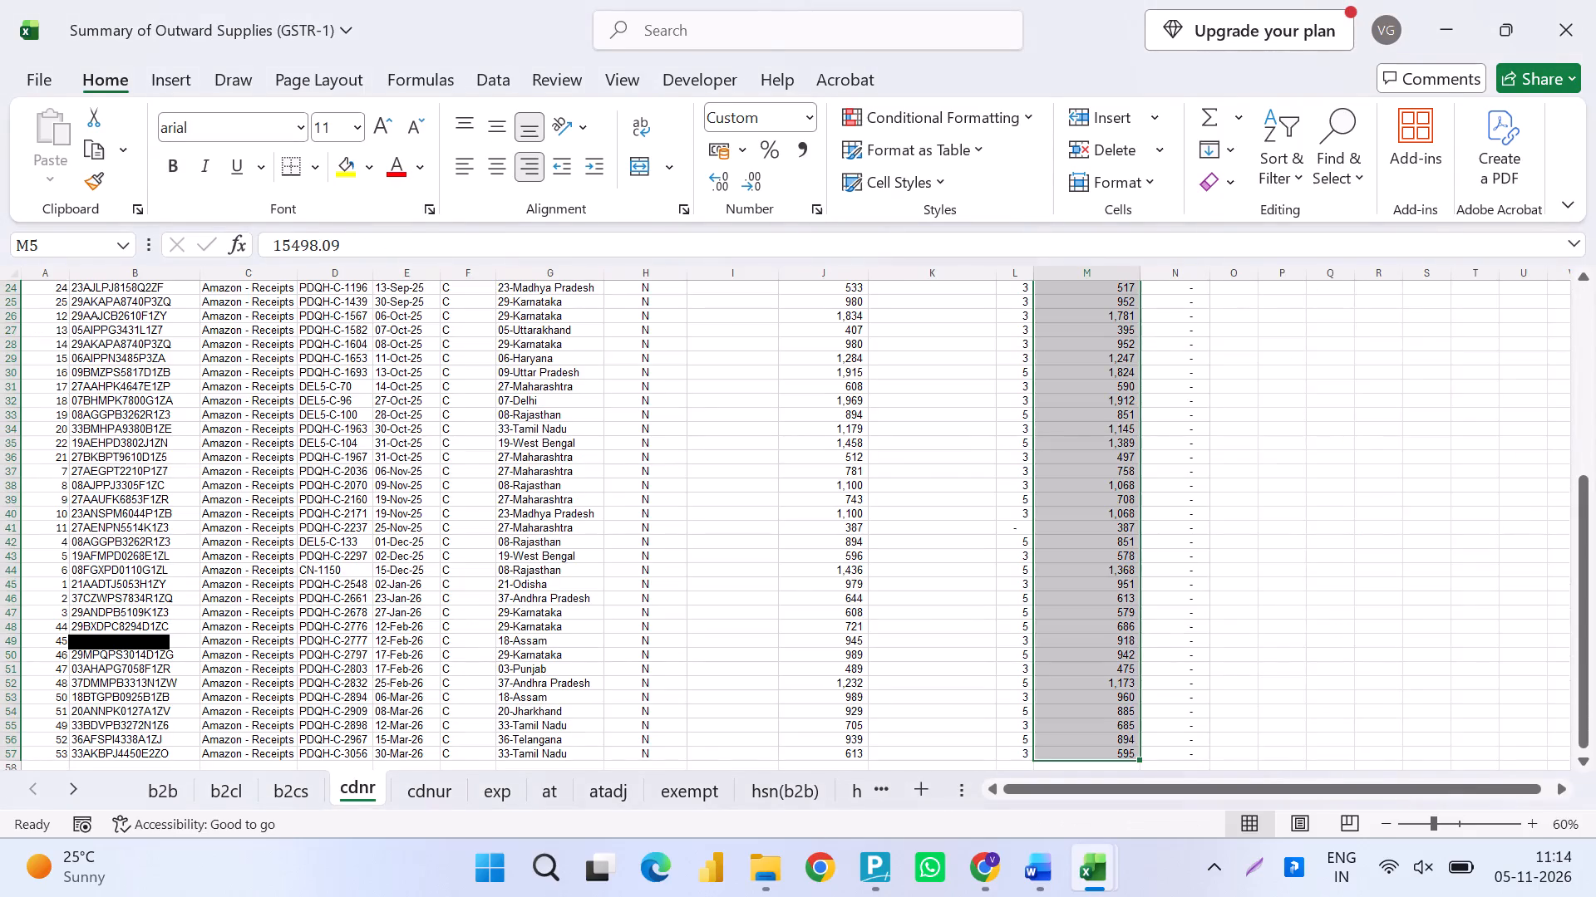
Compare the total taxable value on the GSTR-1 summary's cdnur sheet with the Outward sheet's Credit notes (CDNUR) total.
left_click(431, 801)
key("ctrl+Up")
key("alt+Tab")
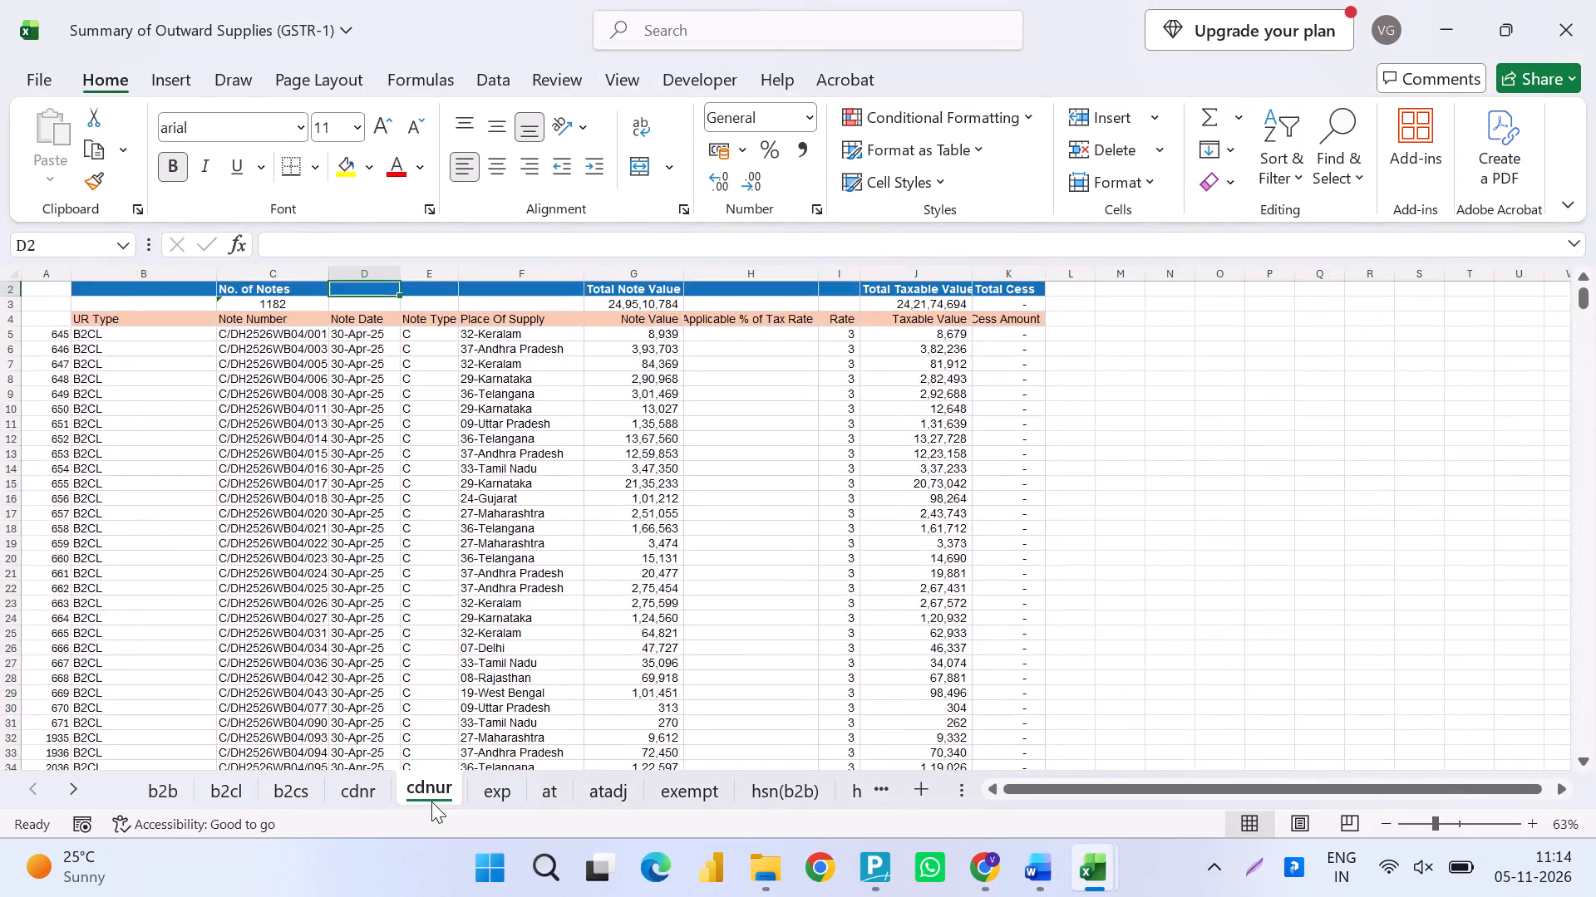
key("alt+Tab")
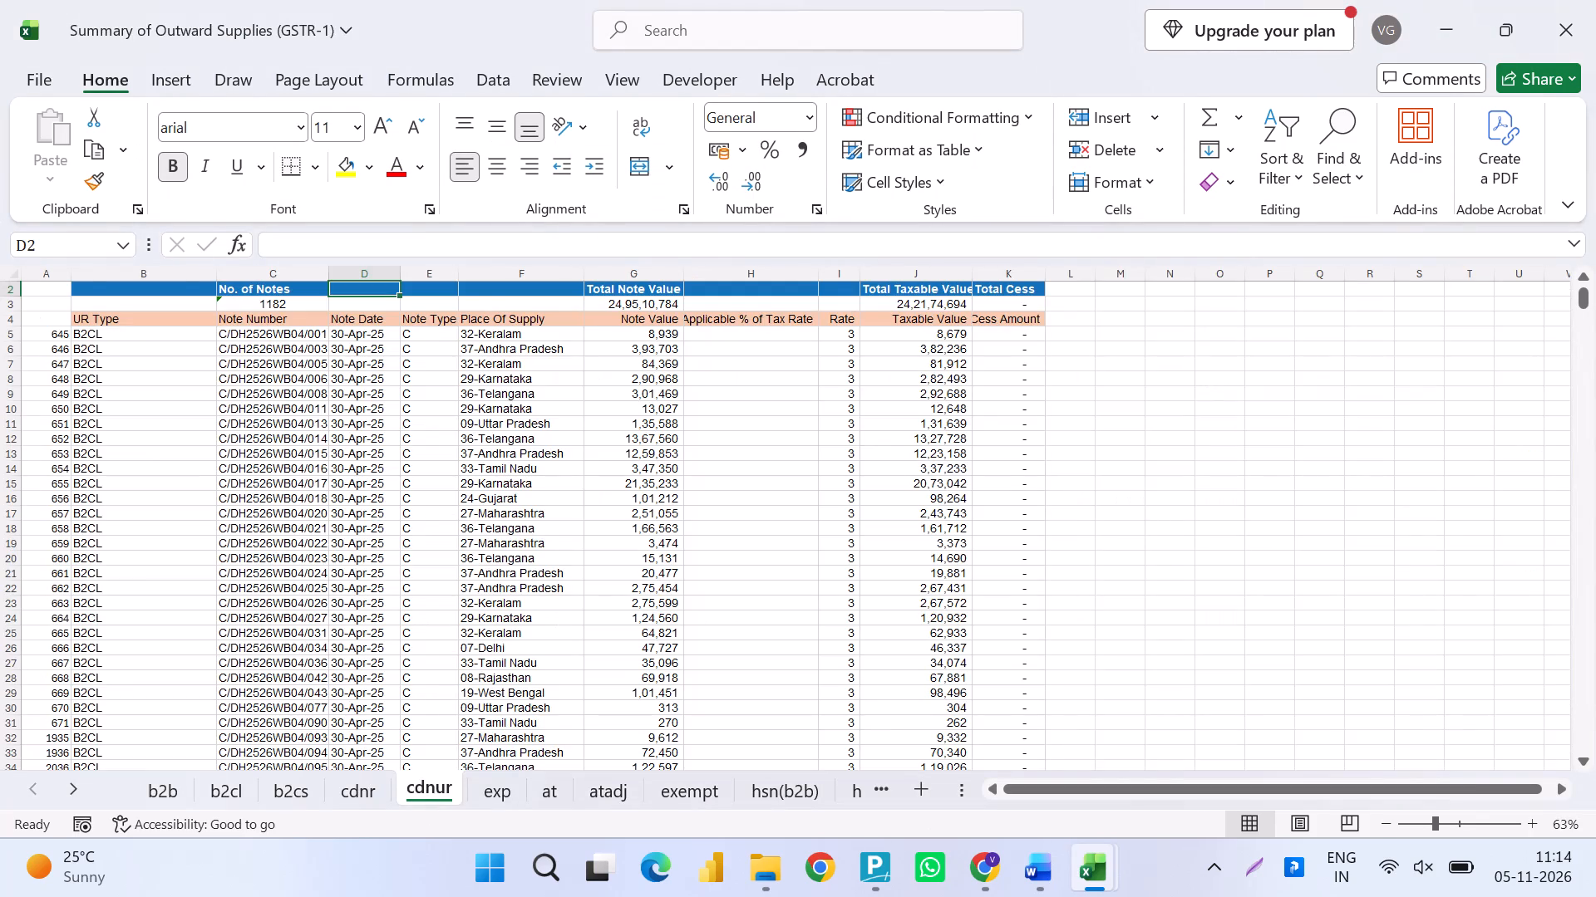
Compare the total taxable value on the GSTR-1 summary's exp sheet with the Outward sheet's Export (EXP) total.
left_click(502, 795)
key("alt+Tab")
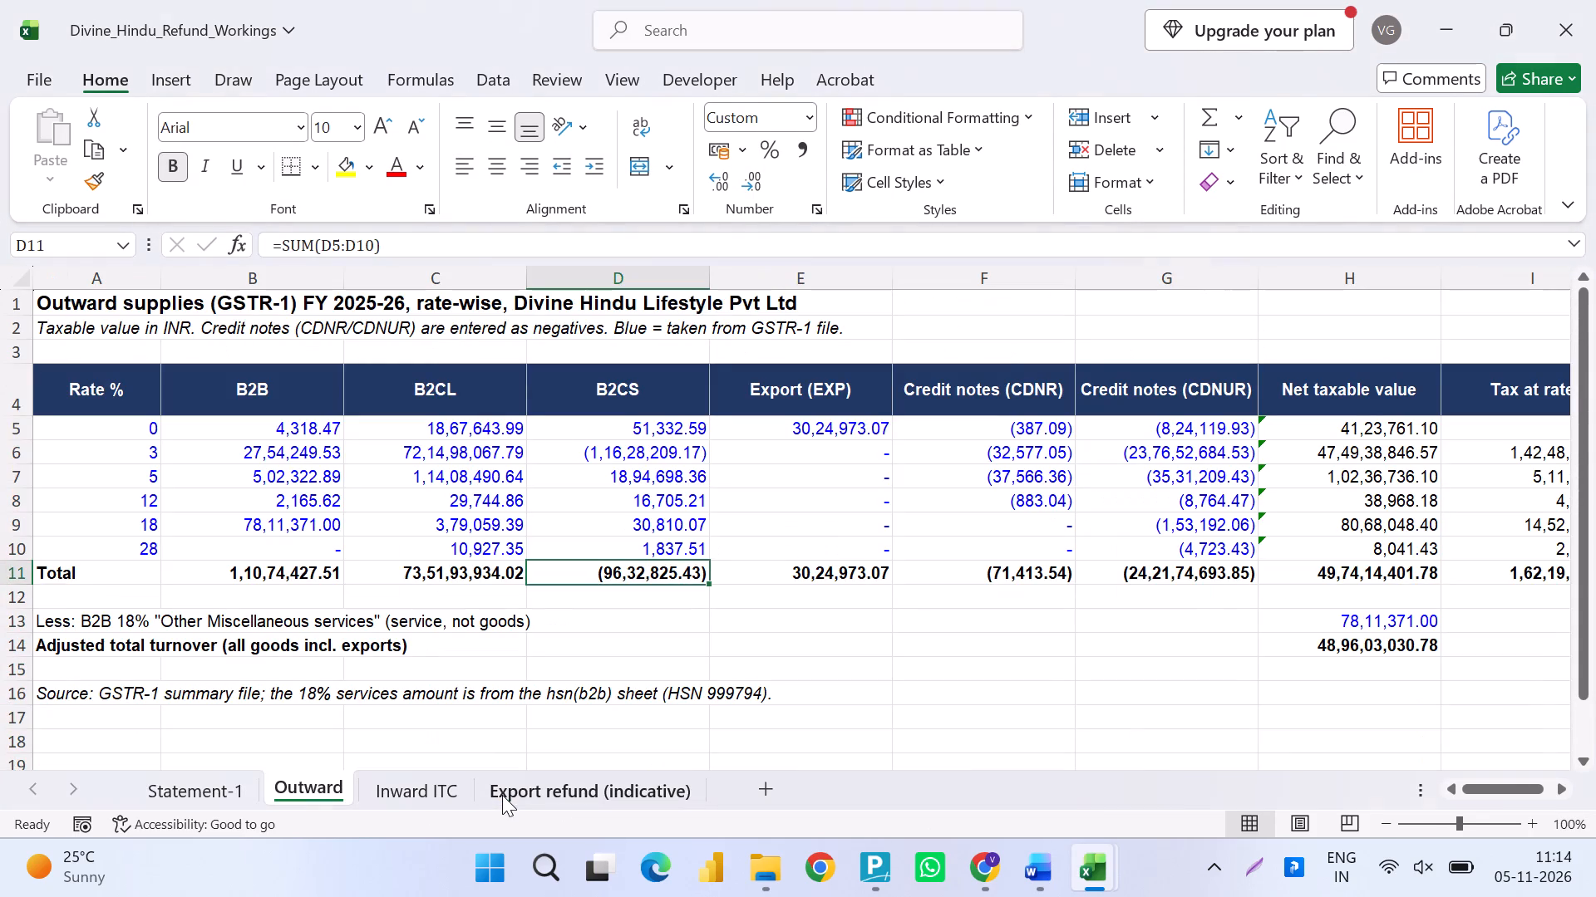
Save both the refund workings workbook and the GSTR-1 summary workbook, leaving the summary on its b2cl sheet.
key("ctrl+s")
key("alt+Tab")
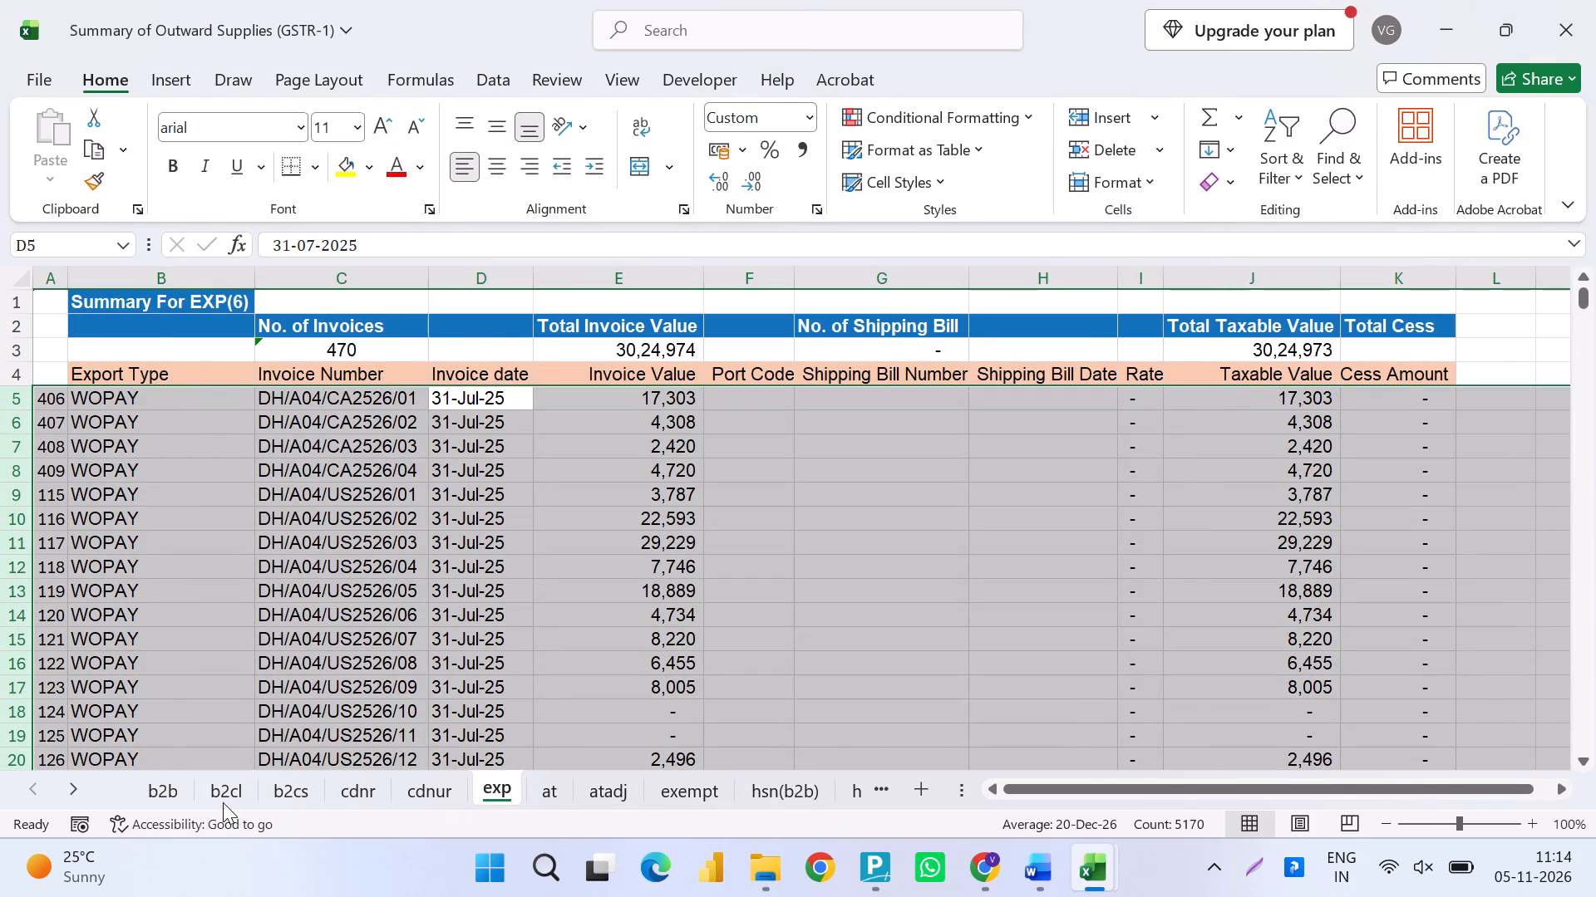
left_click(223, 802)
key("ctrl+s")
key("alt+Tab")
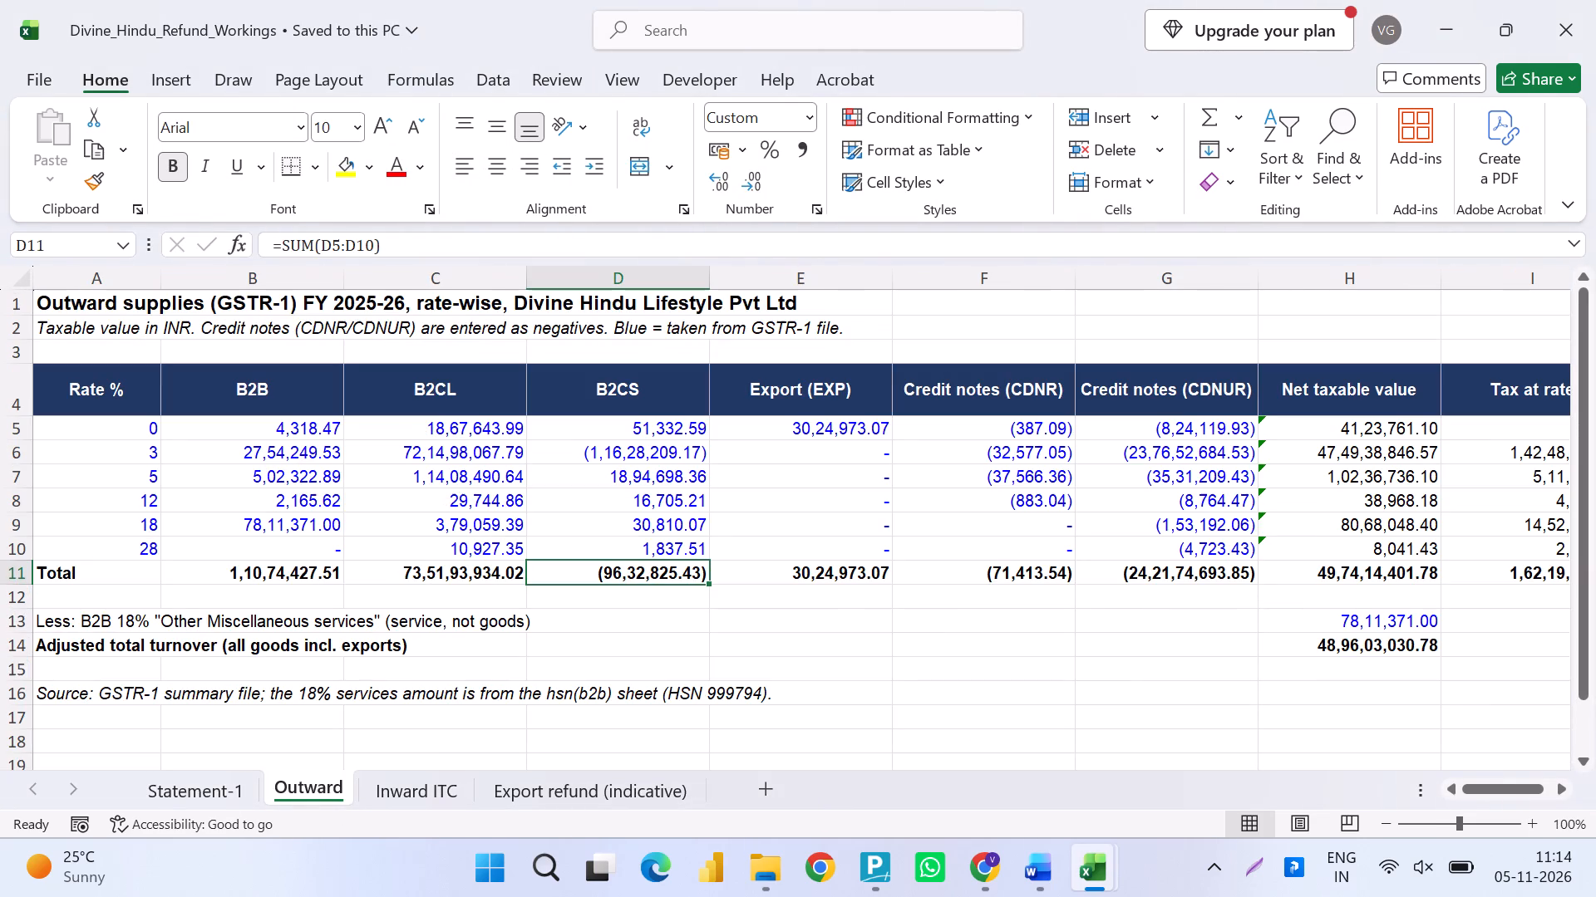
Inspect the "Other Miscellaneous services" deduction in H13 and the adjusted total turnover formula in H14 on the Outward sheet.
scroll(559, 602, "right", 1)
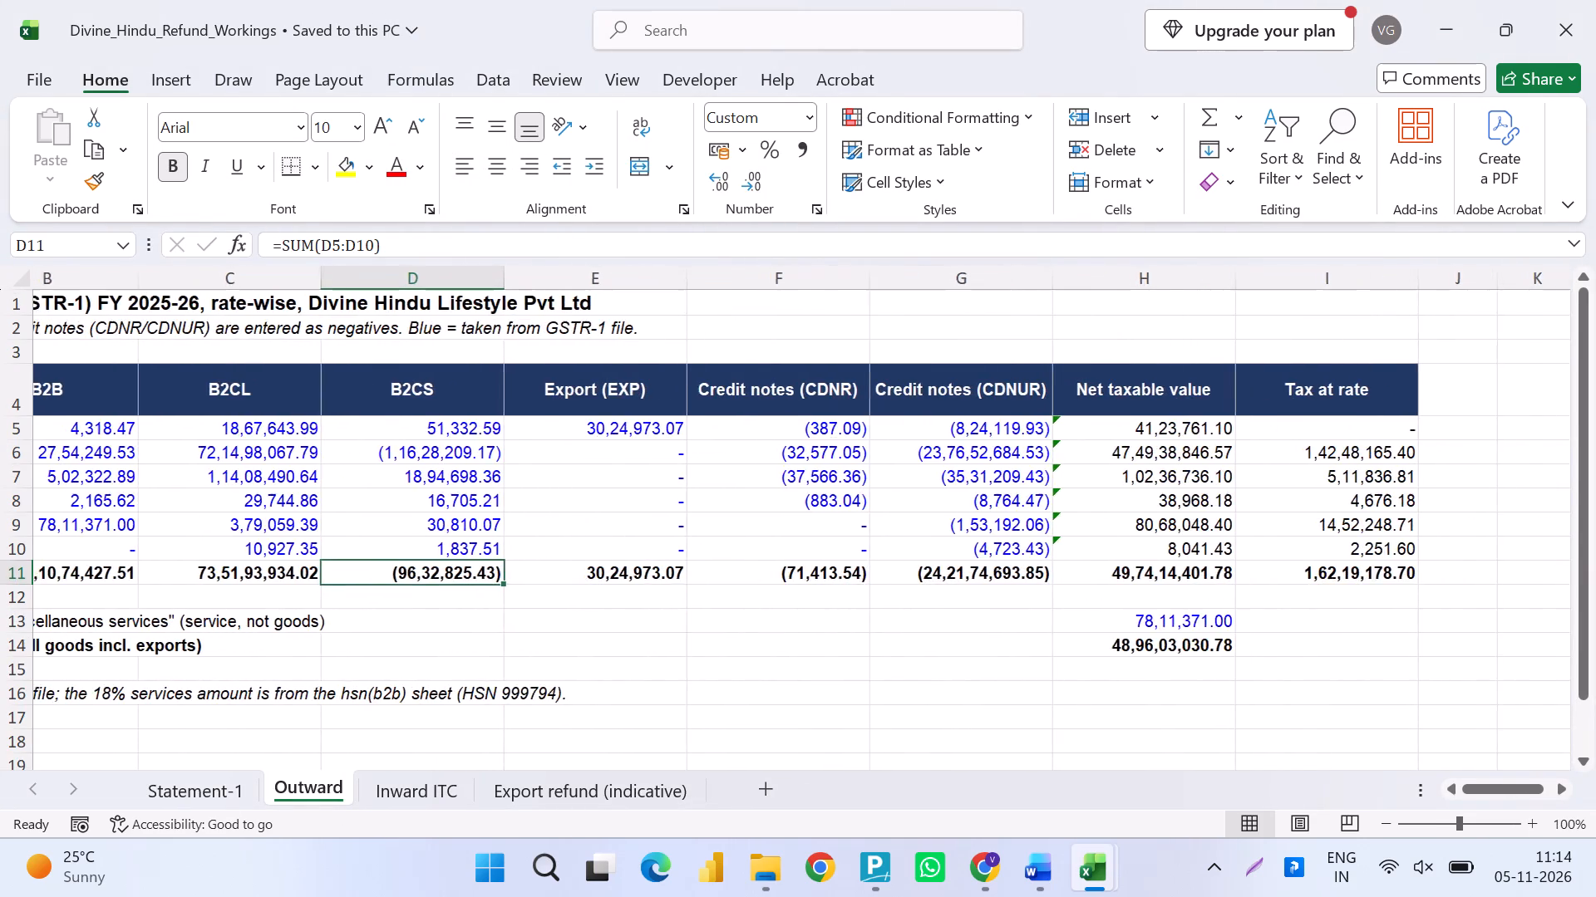
scroll(559, 602, "right", 2)
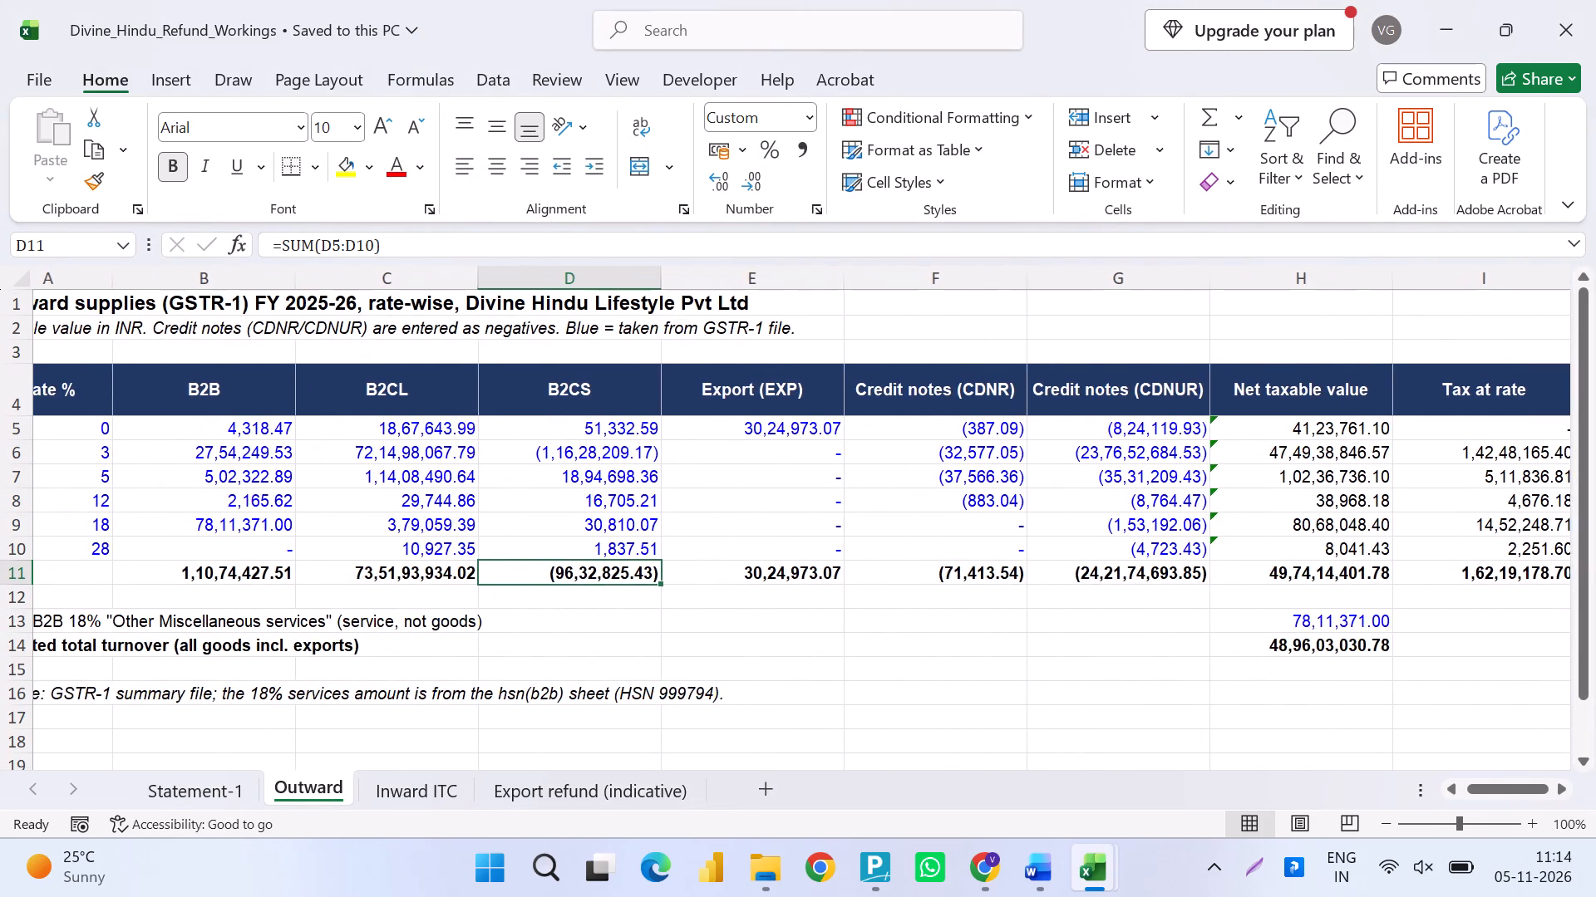
scroll(592, 602, "right", 1)
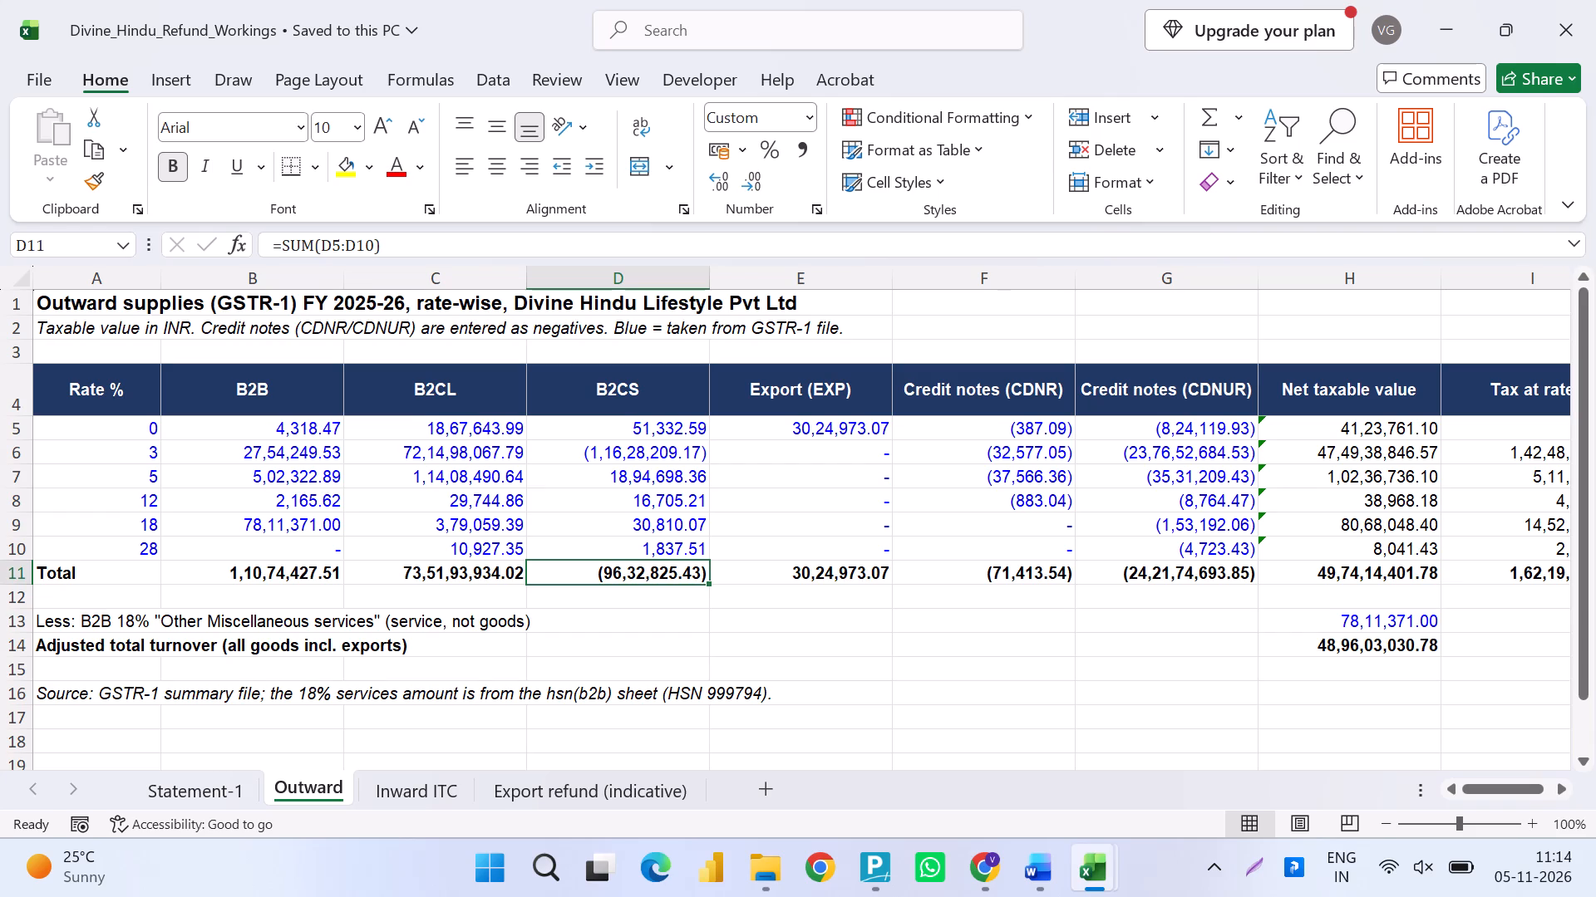
left_click(1387, 627)
key("F2")
key("Escape")
key("F2")
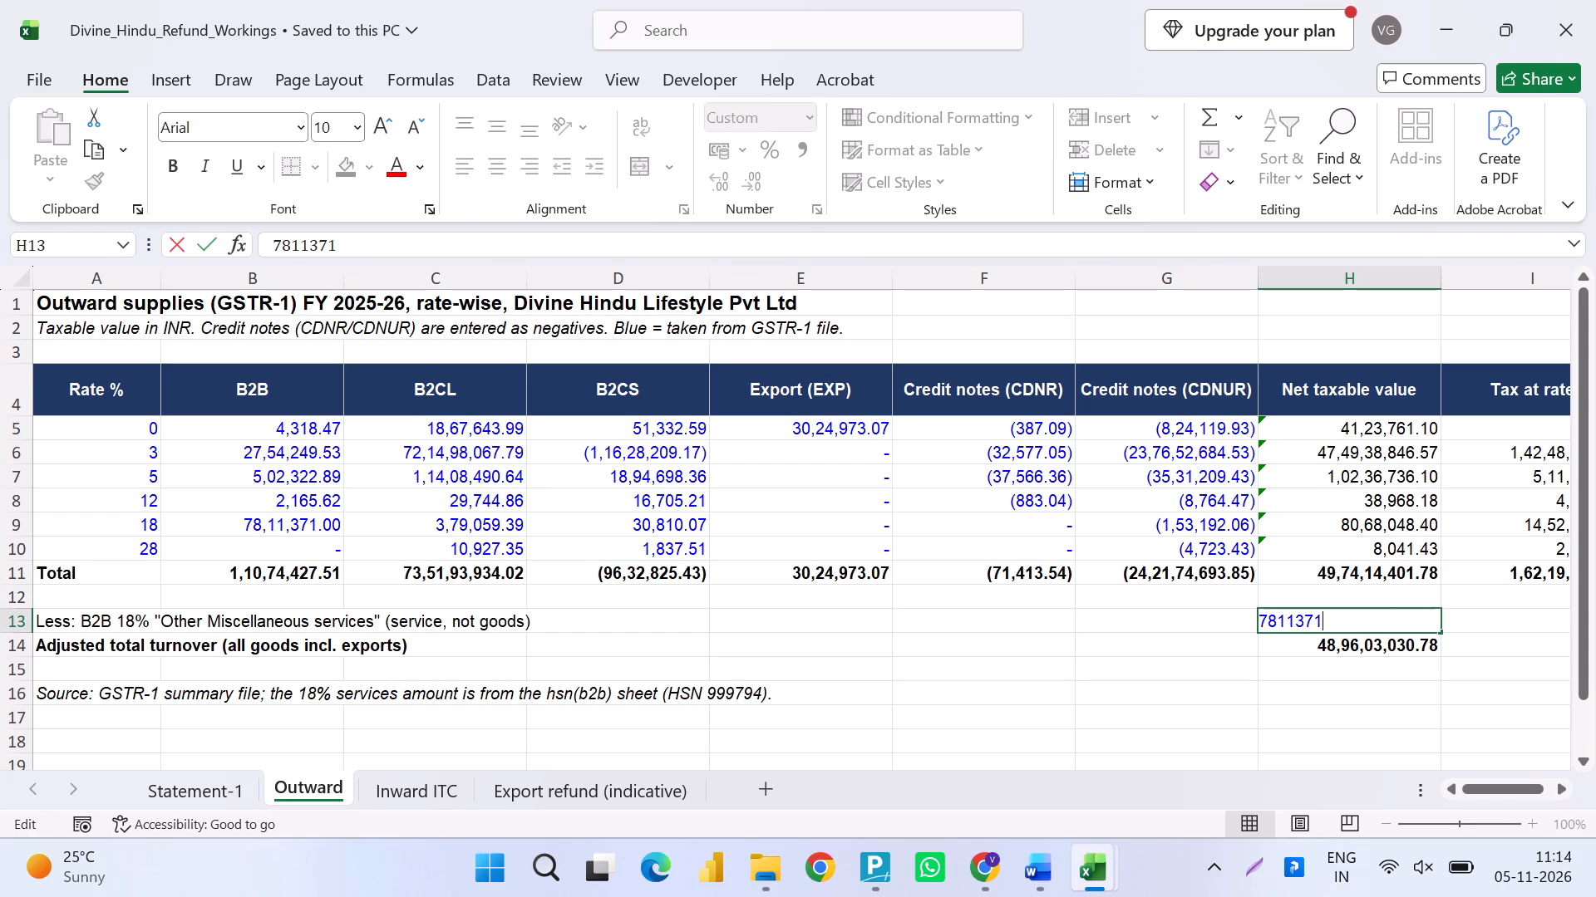
key("Escape")
key("F2")
key("Escape")
key("F2")
key("Escape")
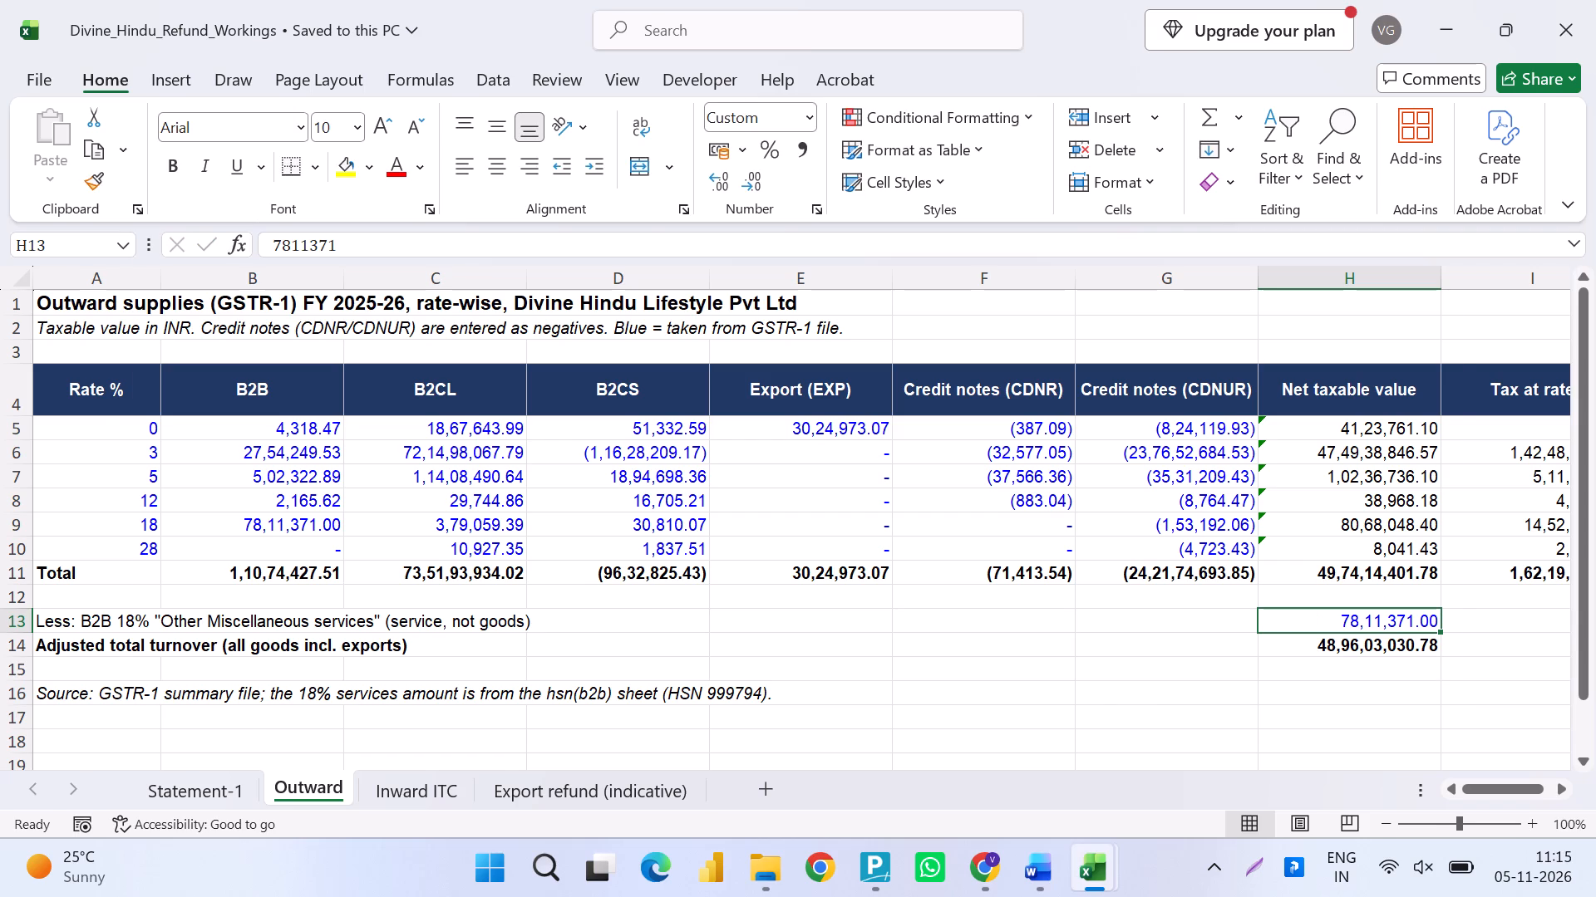
key("alt+Tab")
key("alt+Tab")
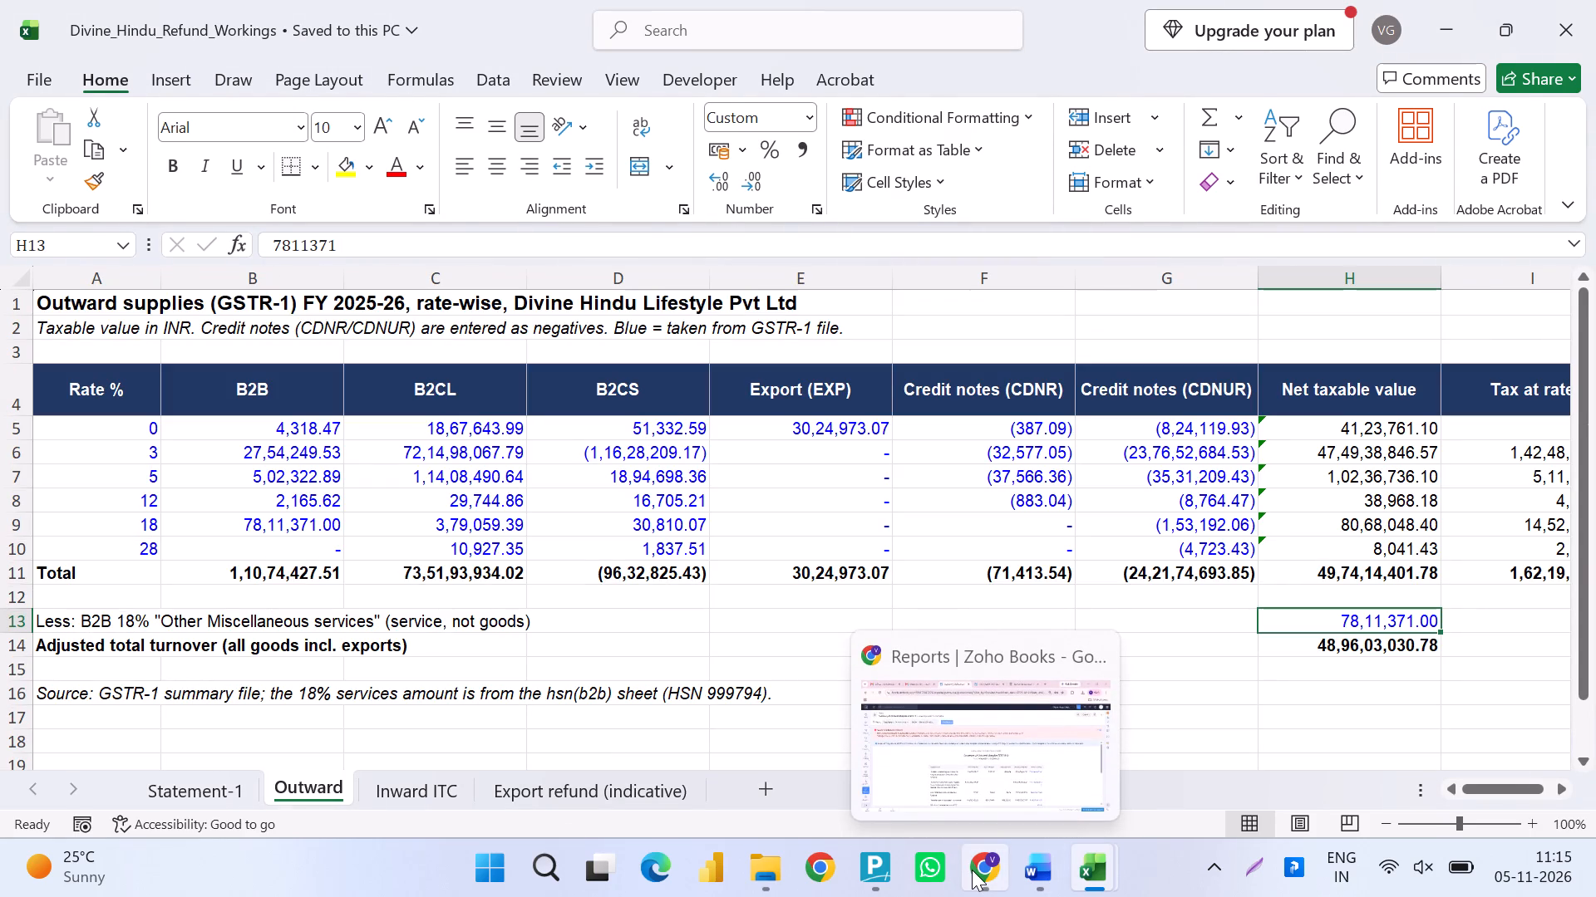
key("Down")
key("F2")
key("Escape")
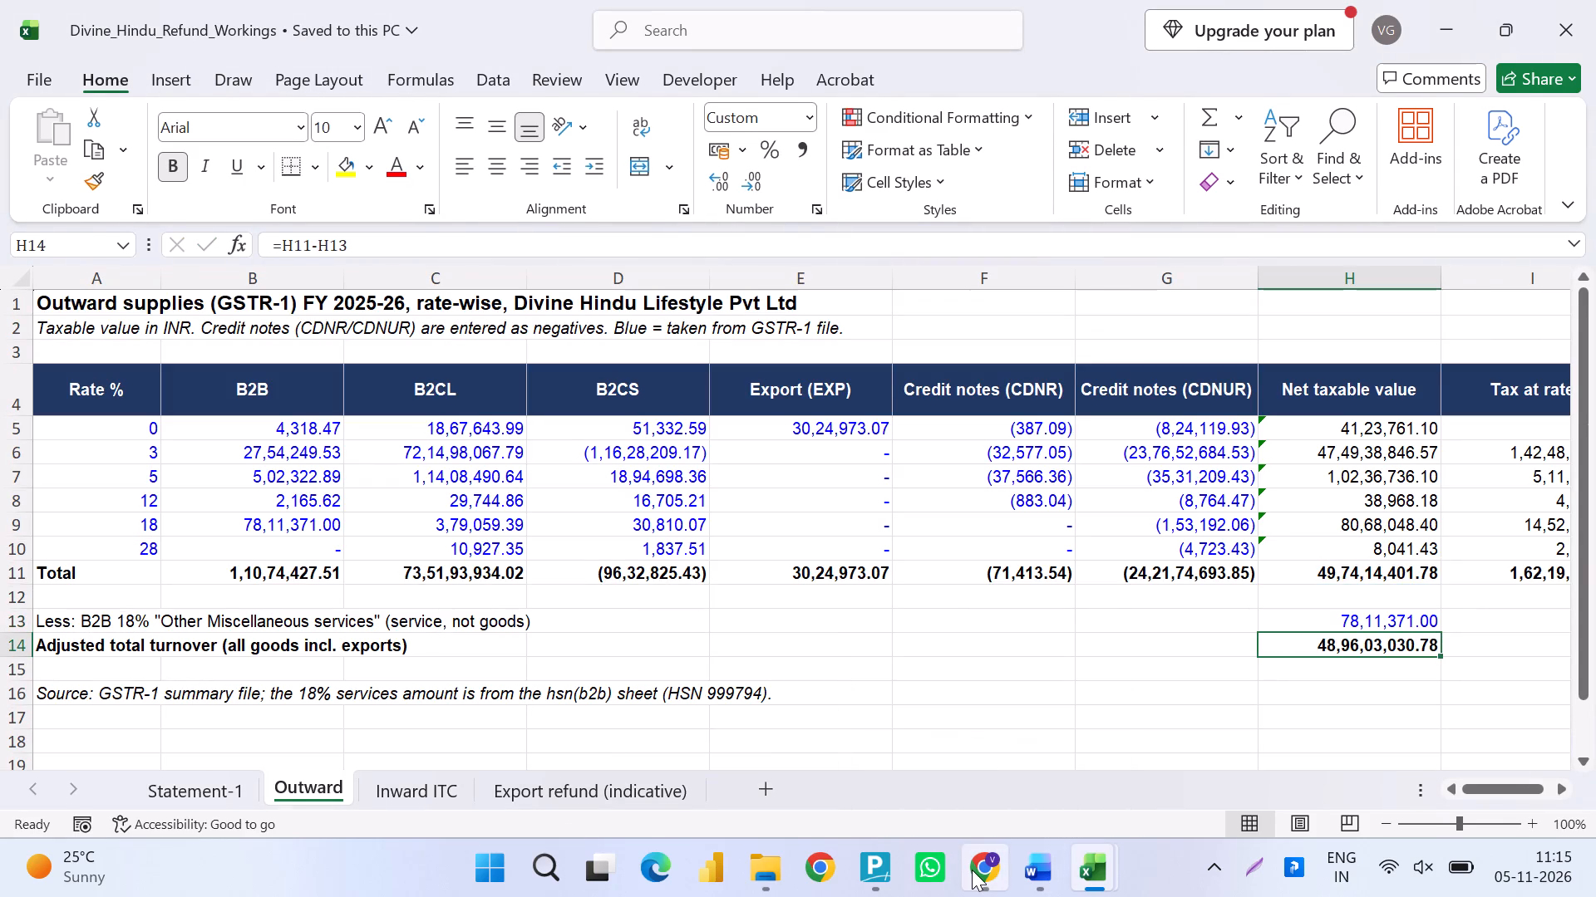
key("Down")
key("Down")
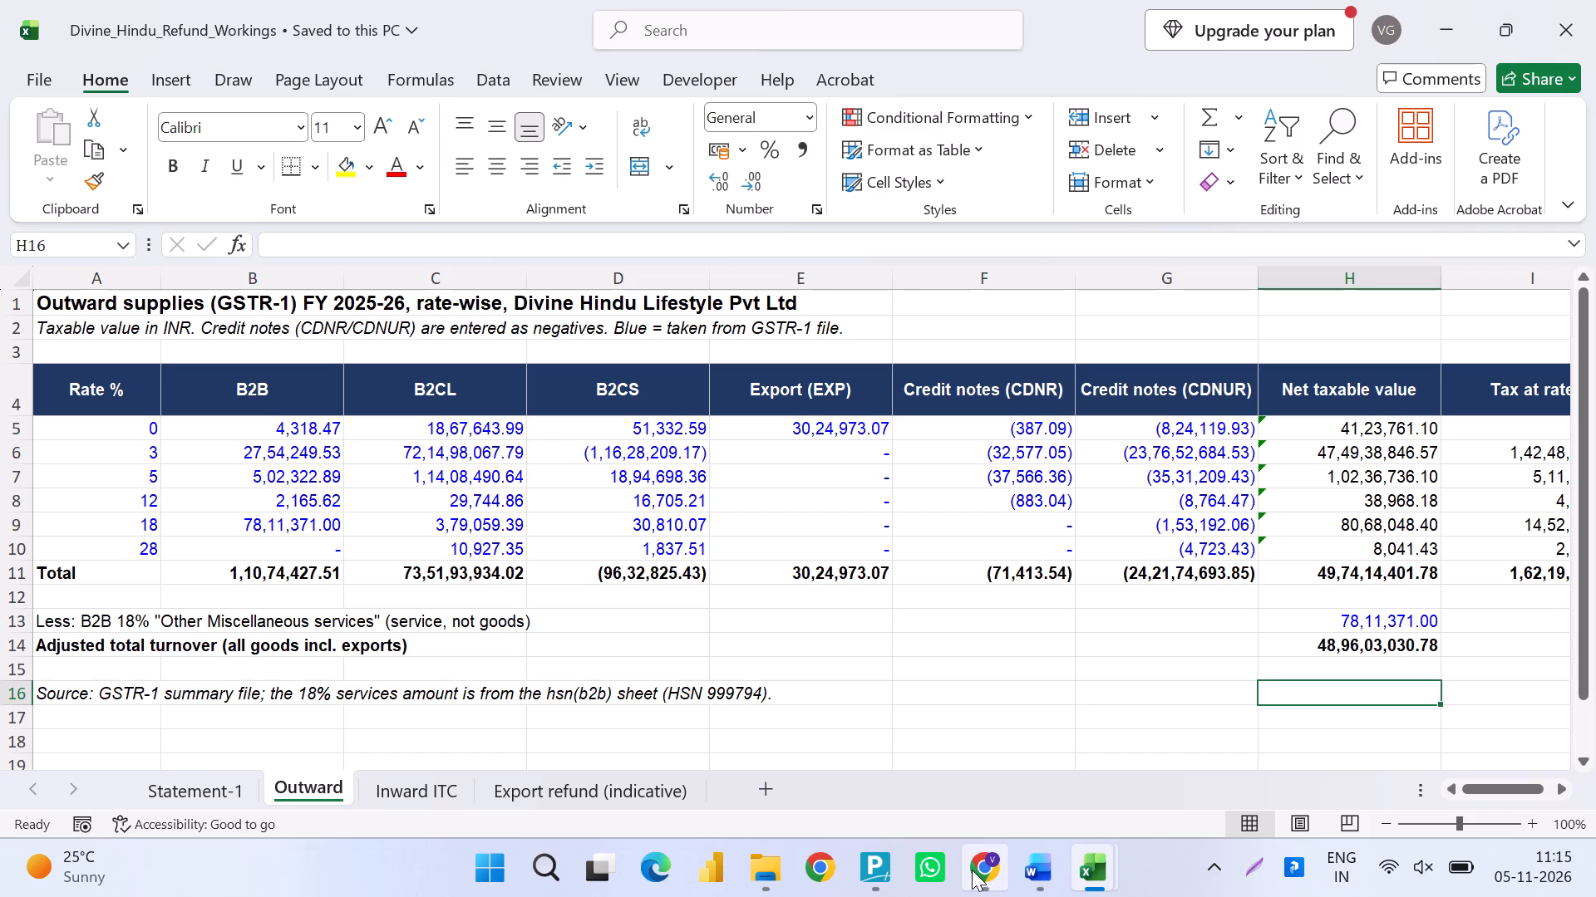
Search the GSTR-1 summary's b2b sheet for "hsn".
key("alt+Tab")
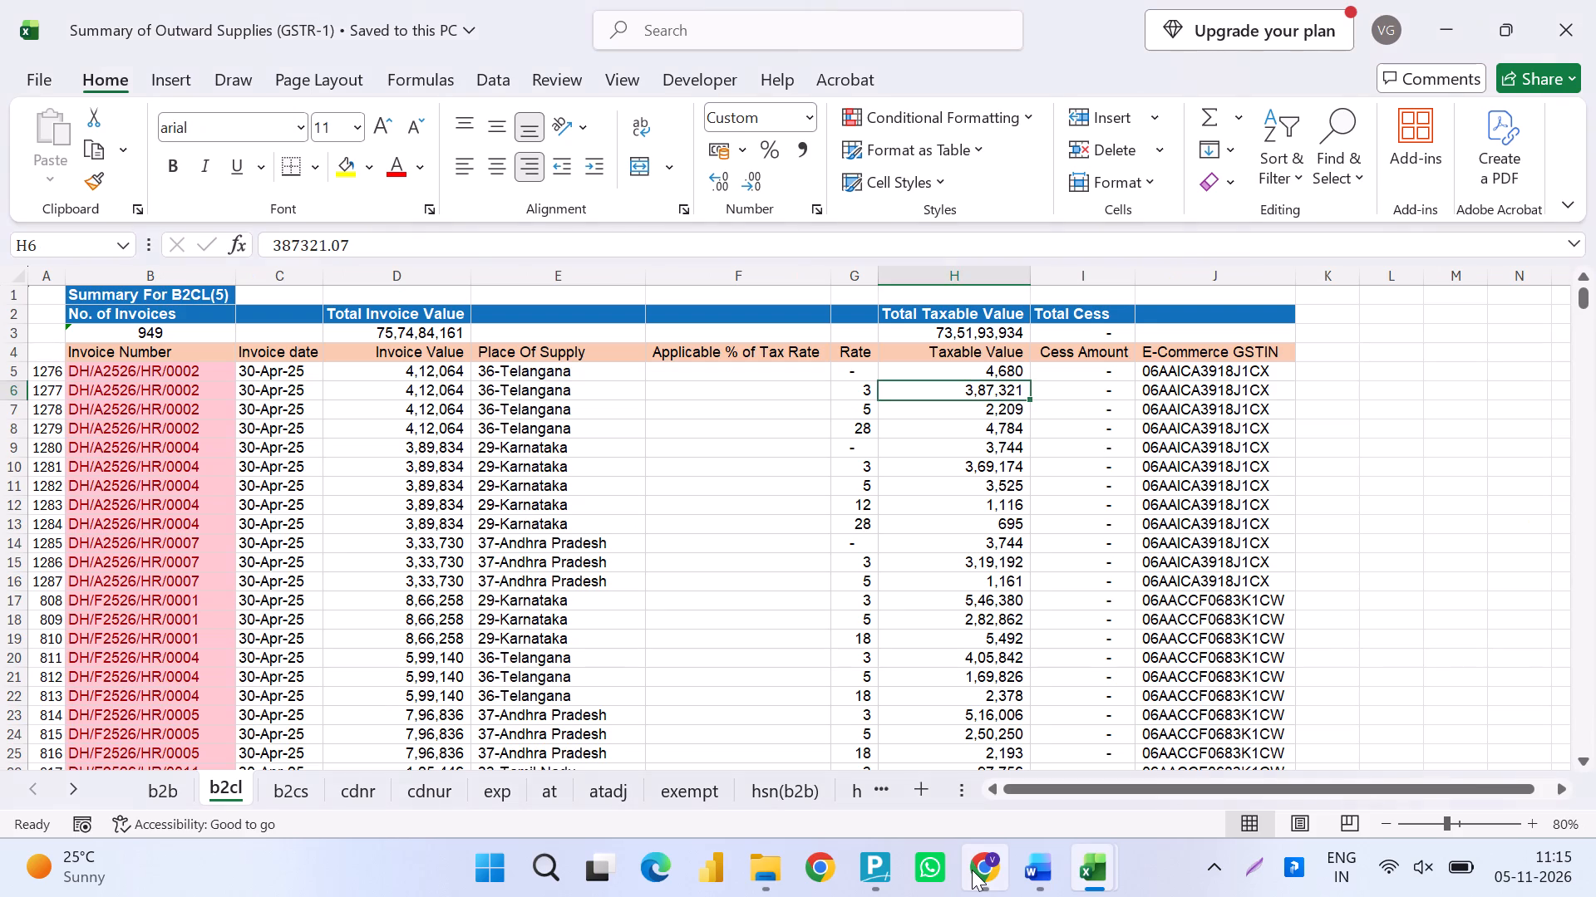
key("ctrl+Left")
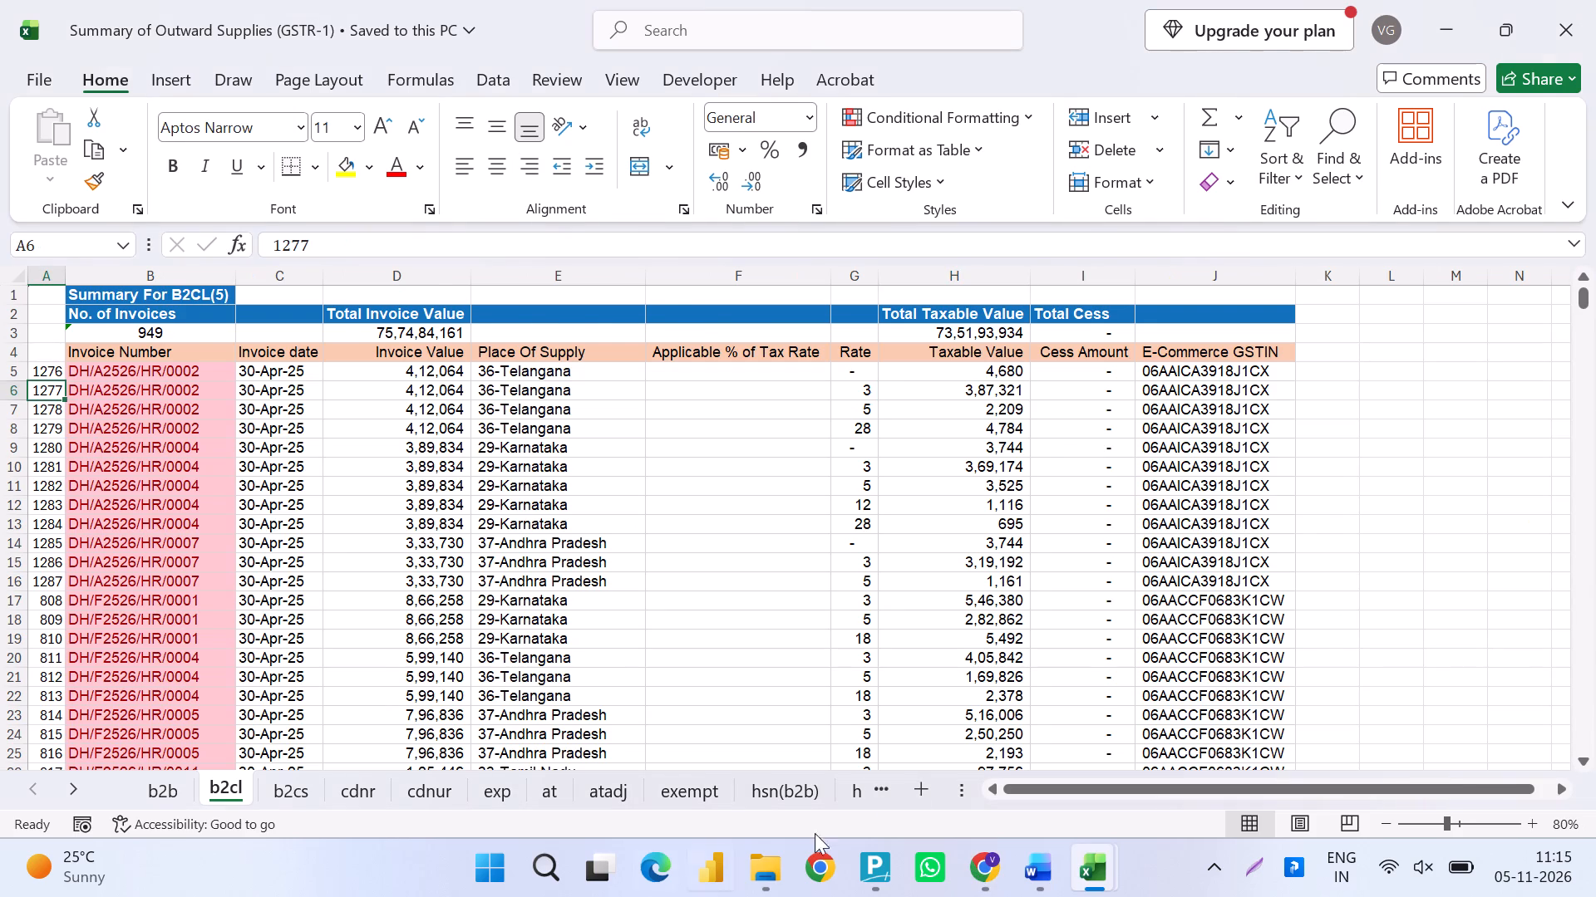
key("alt+Tab")
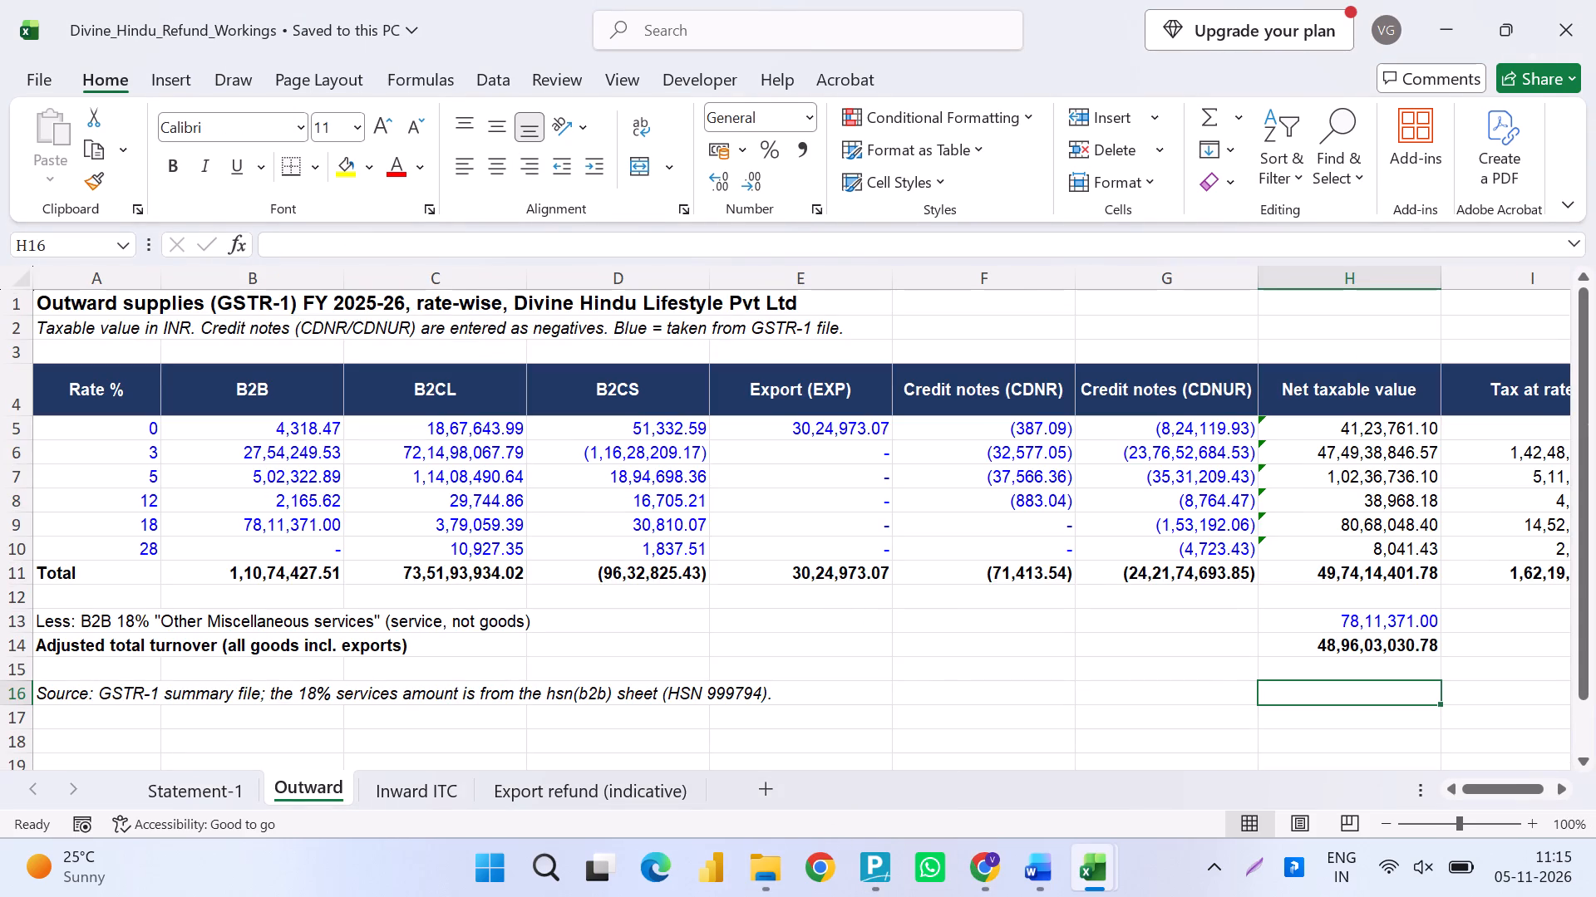
key("alt+Tab")
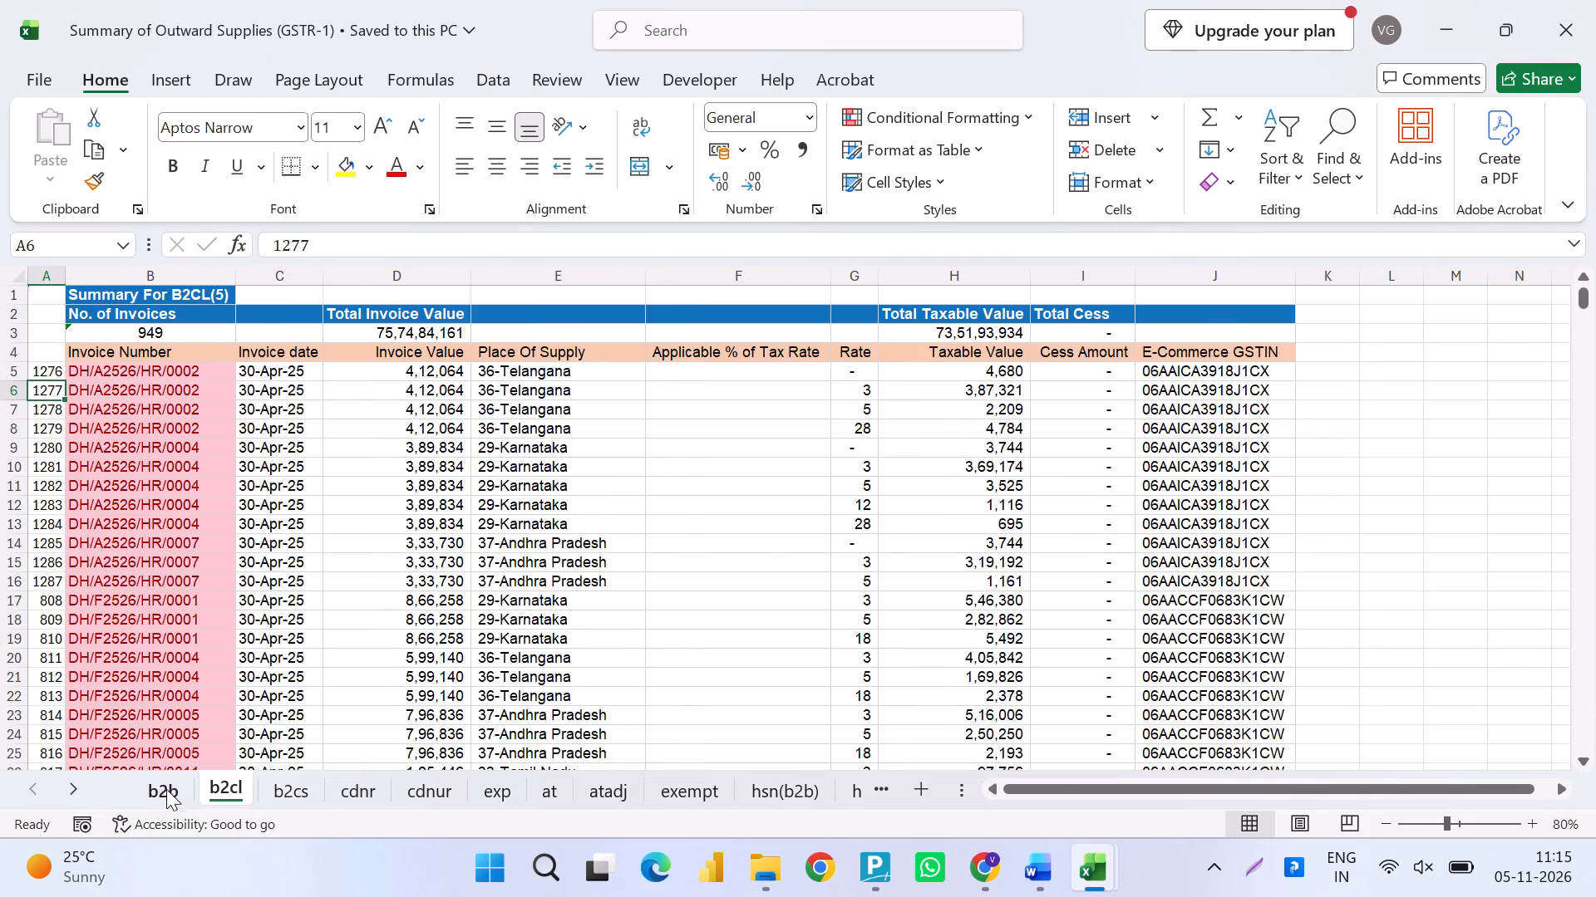
left_click(160, 786)
key("ctrl+Up")
key("Down")
key("ctrl+f")
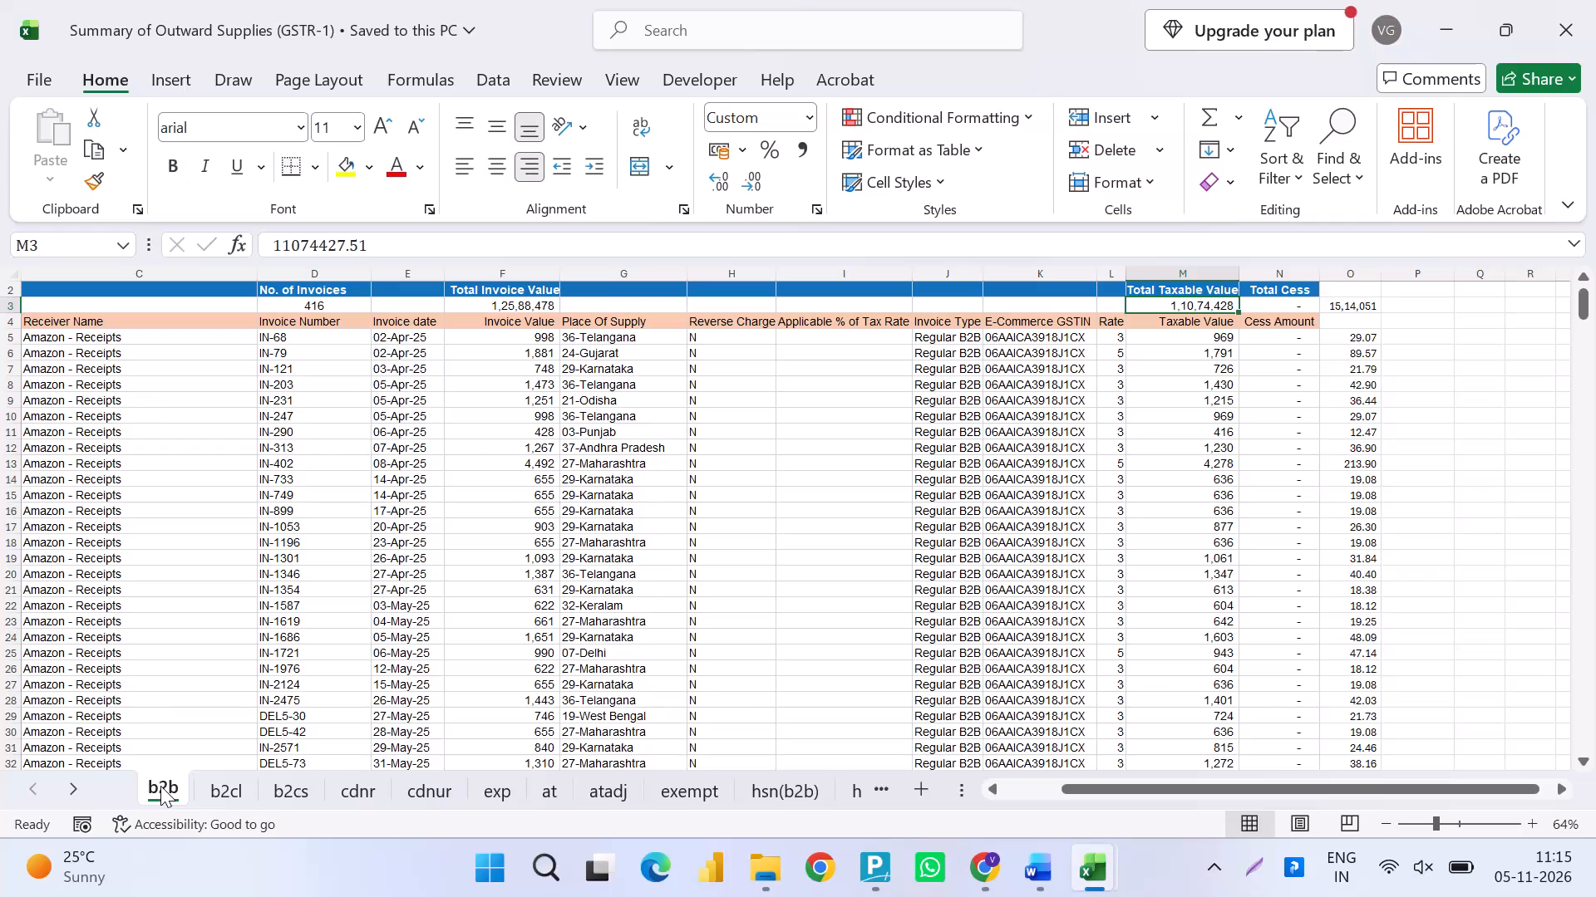
type("hsn")
key("Return")
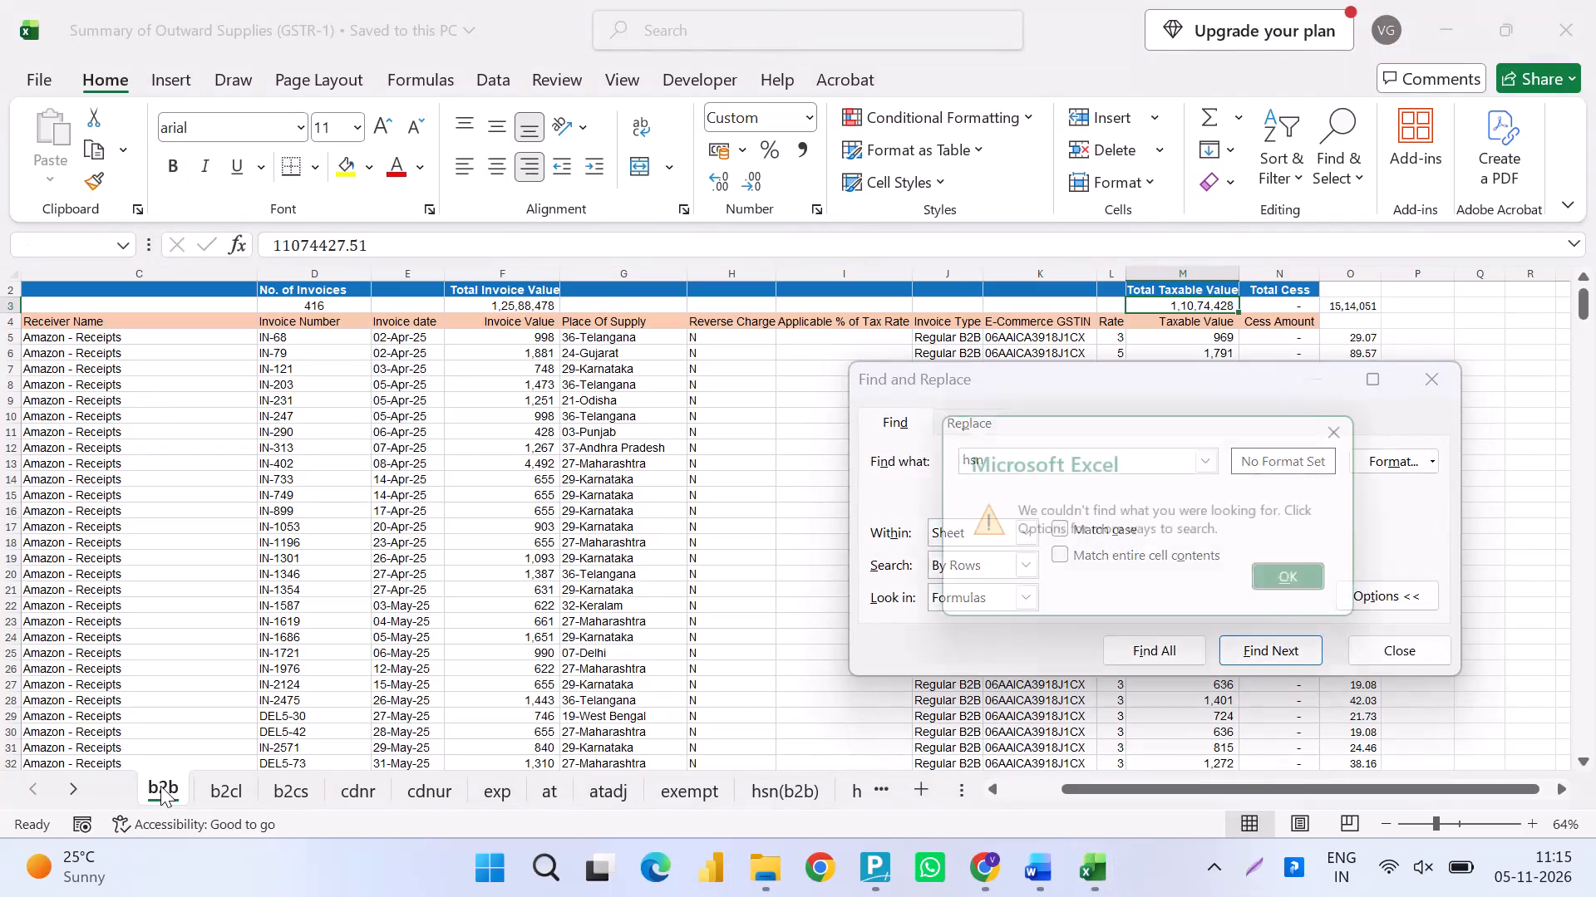
key("Return")
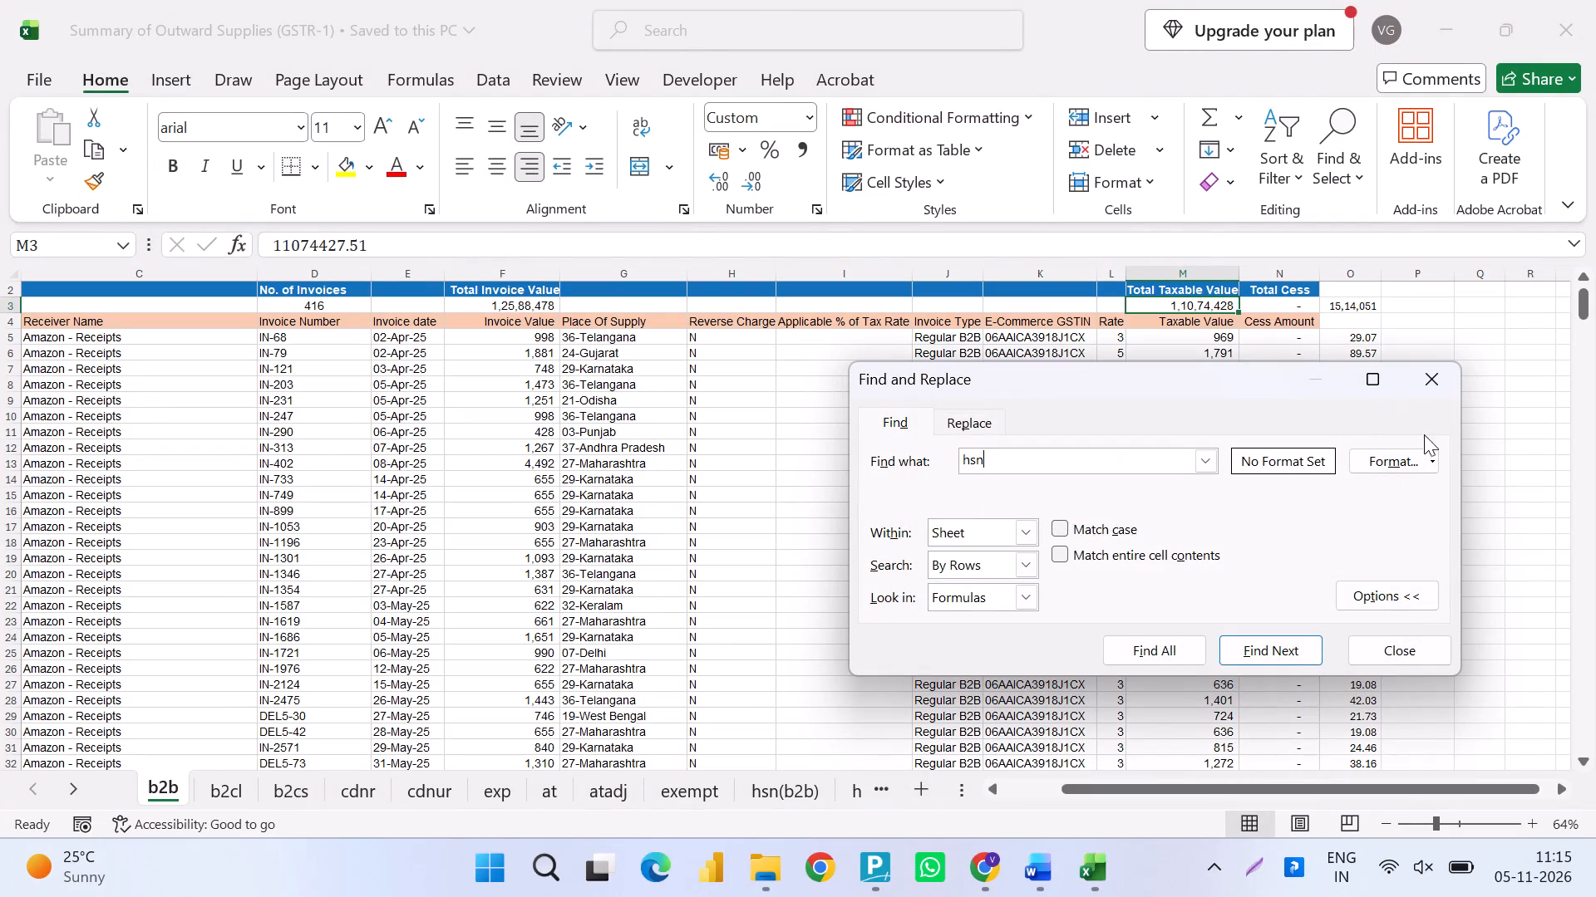
key("Escape")
On the GSTR-1 summary's hsn(b2c) sheet, autofit the columns from header row 4 down and add filters to that row.
left_click(856, 789)
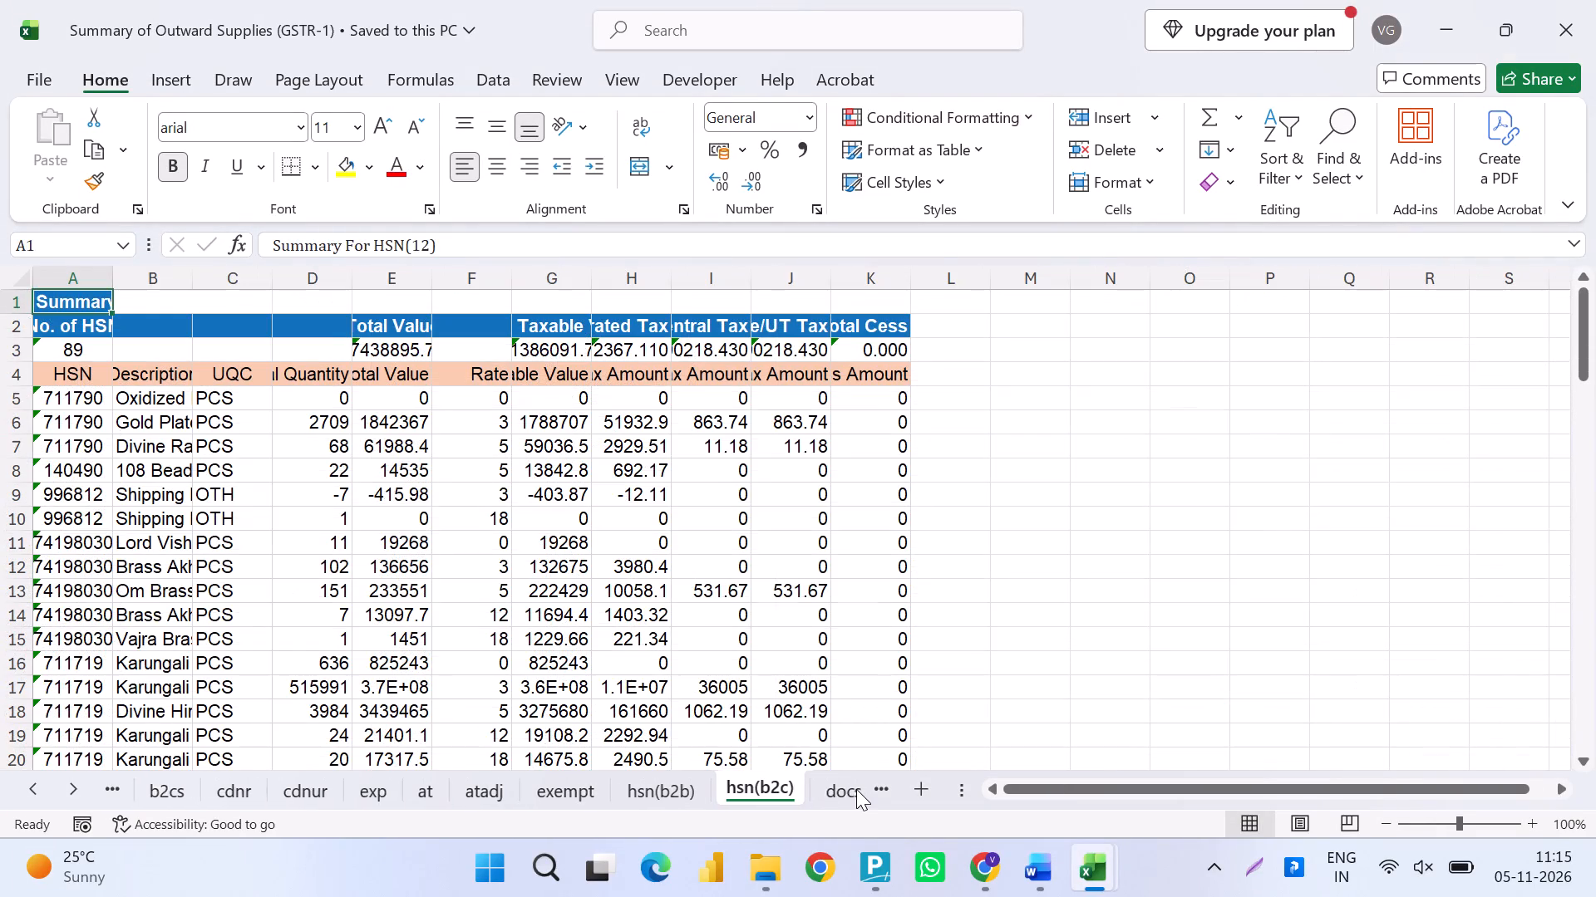
key("Down")
key("Down")
key("Down")
key("Down")
key("alt+Tab")
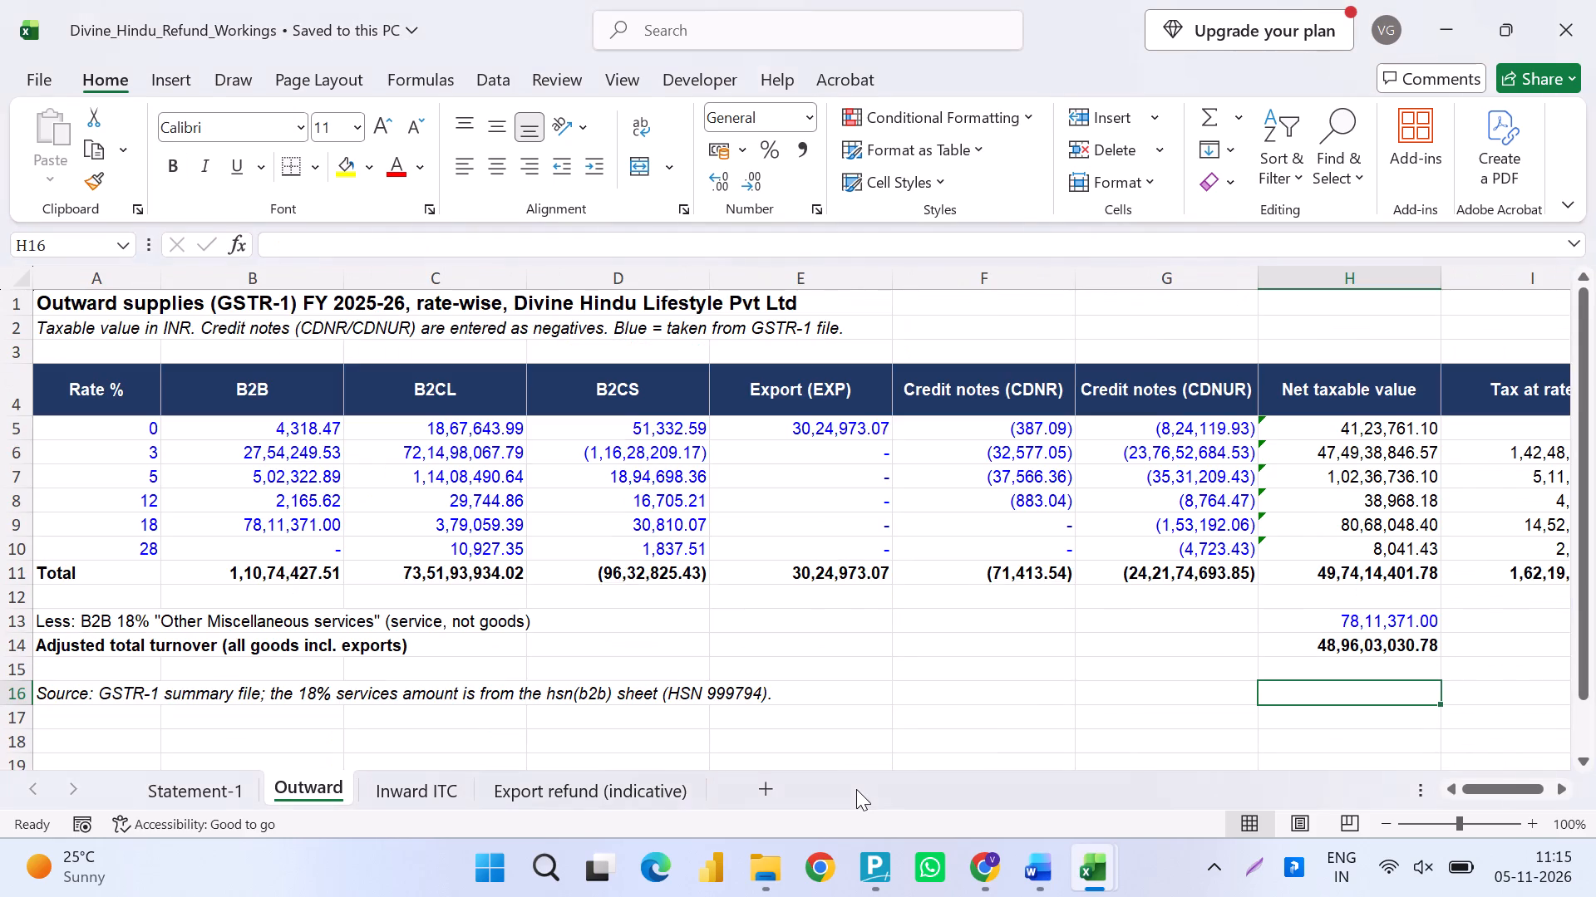
key("alt+Tab")
key("Up")
key("shift+space")
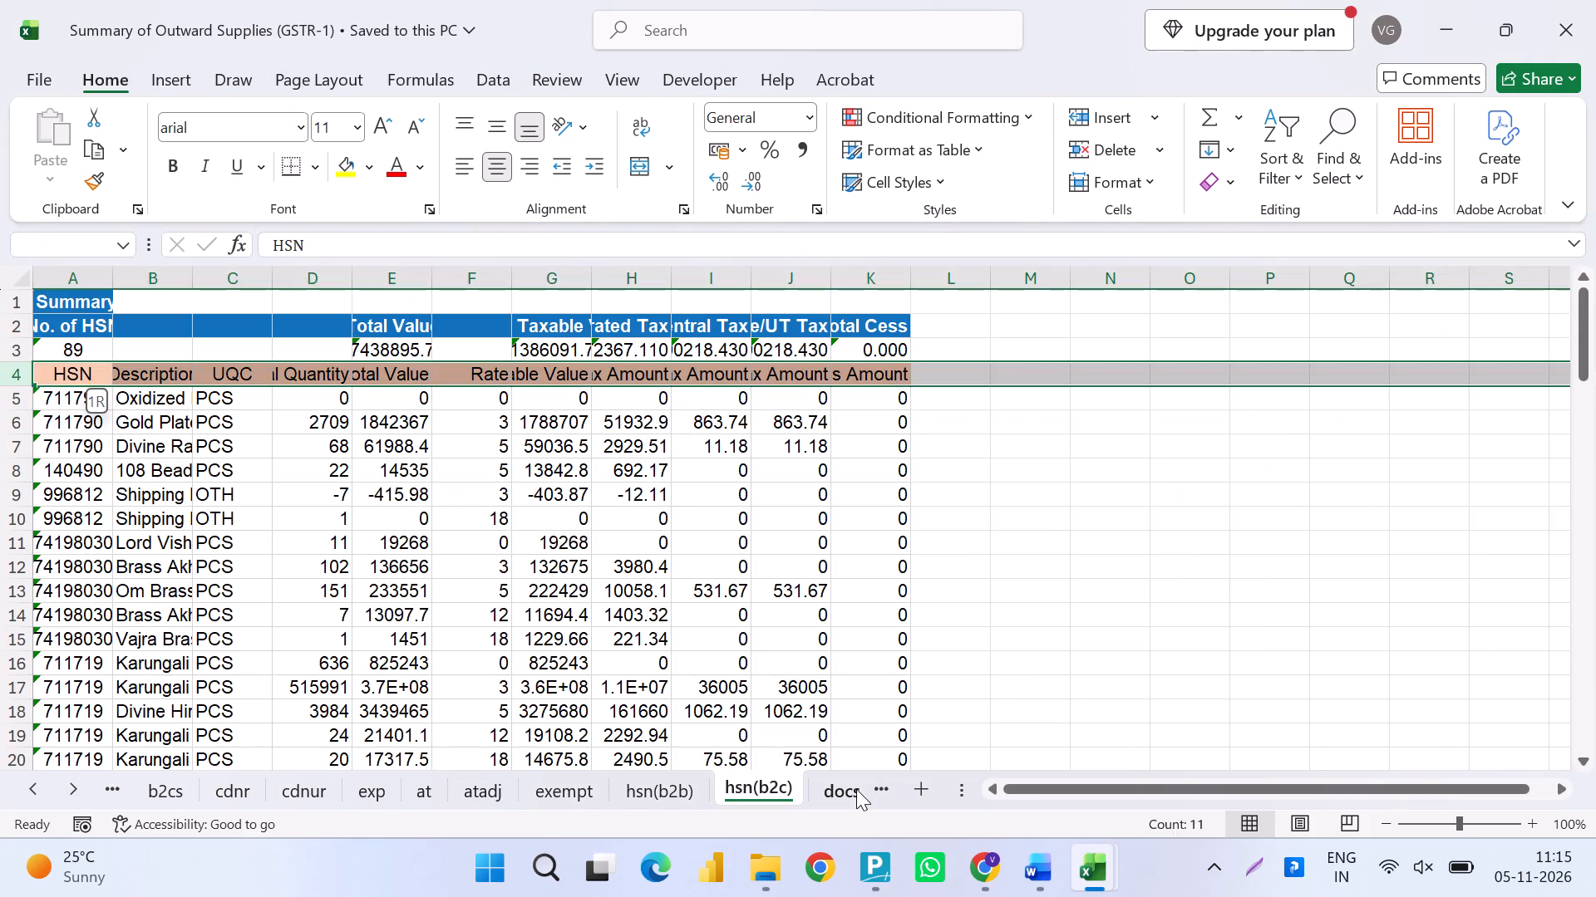
key("ctrl+shift+Down")
key("alt+h")
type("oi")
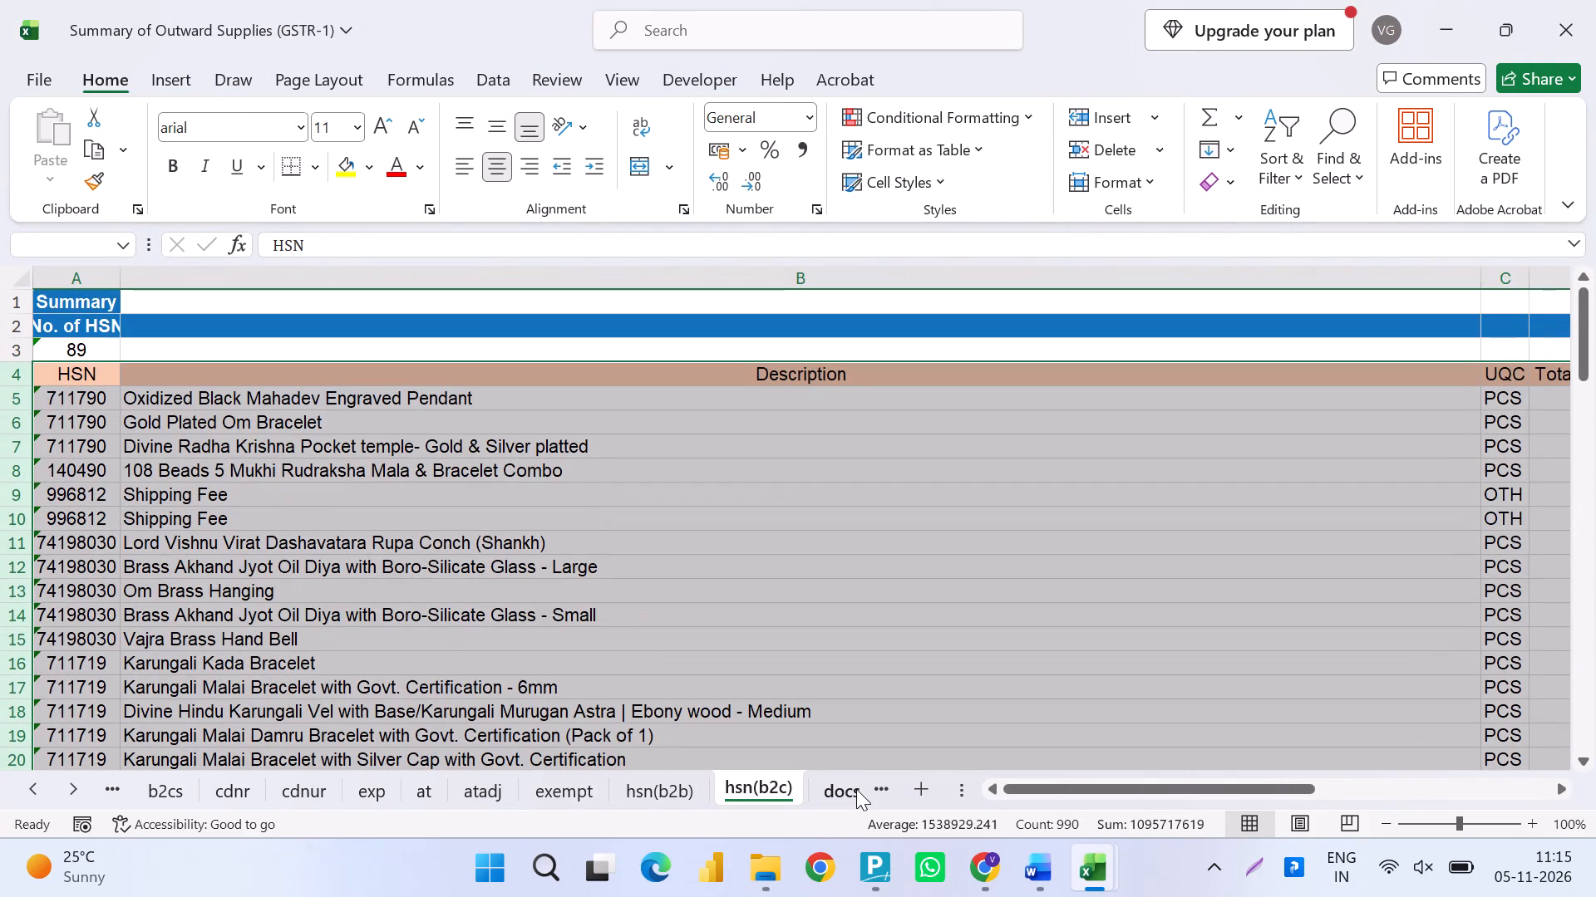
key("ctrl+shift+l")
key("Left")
Take the services HSN code from the Outward sheet's source note and search the hsn(b2c) HSN filter for 999794.
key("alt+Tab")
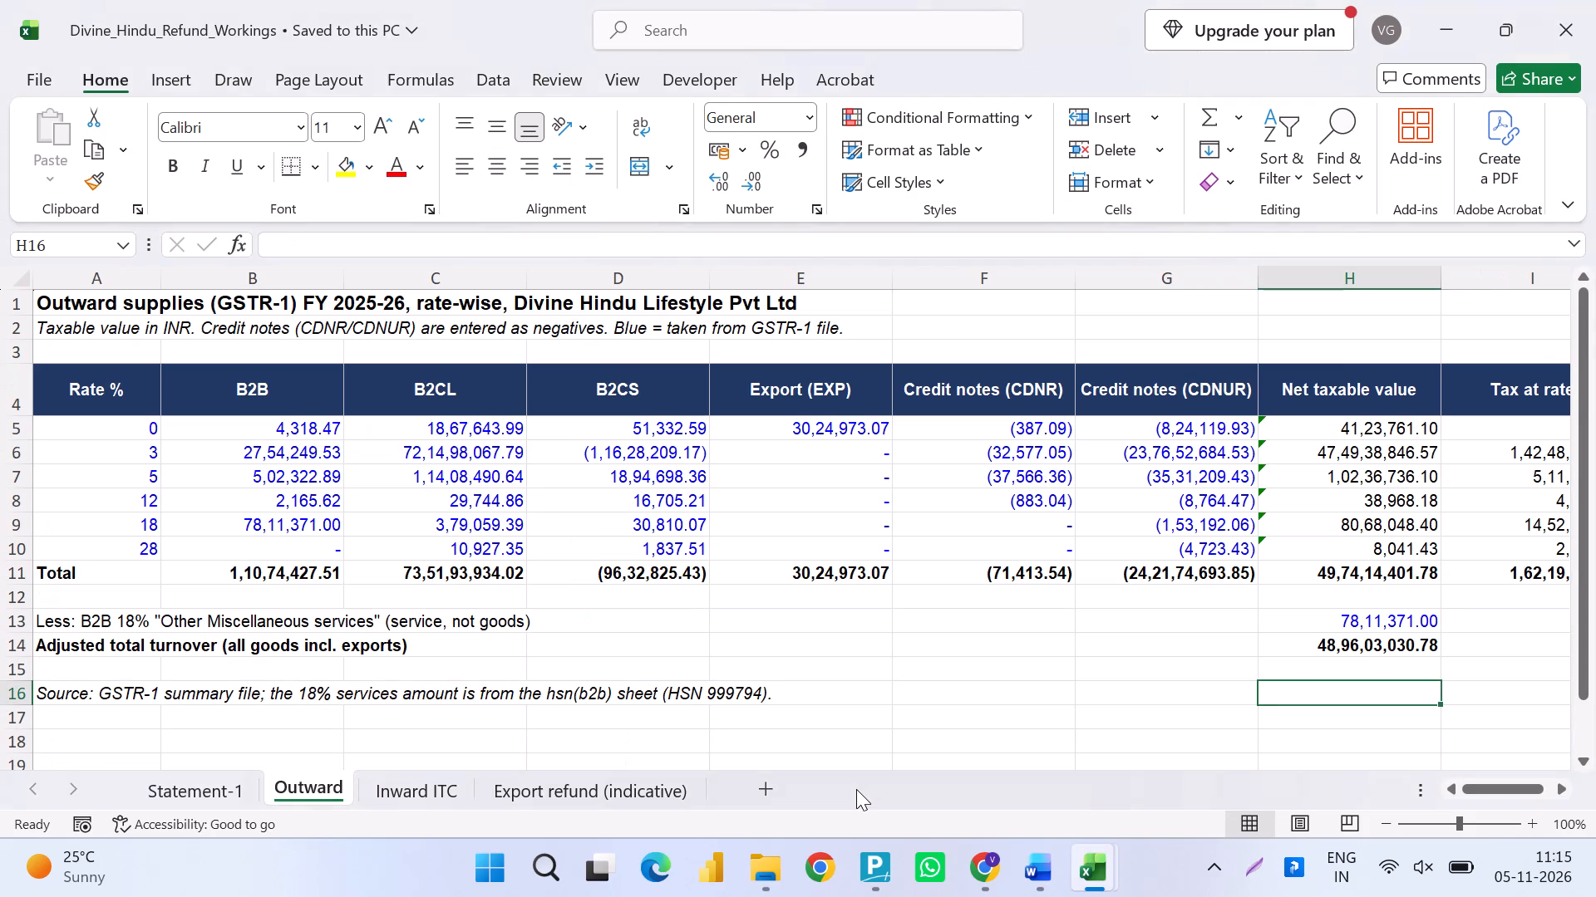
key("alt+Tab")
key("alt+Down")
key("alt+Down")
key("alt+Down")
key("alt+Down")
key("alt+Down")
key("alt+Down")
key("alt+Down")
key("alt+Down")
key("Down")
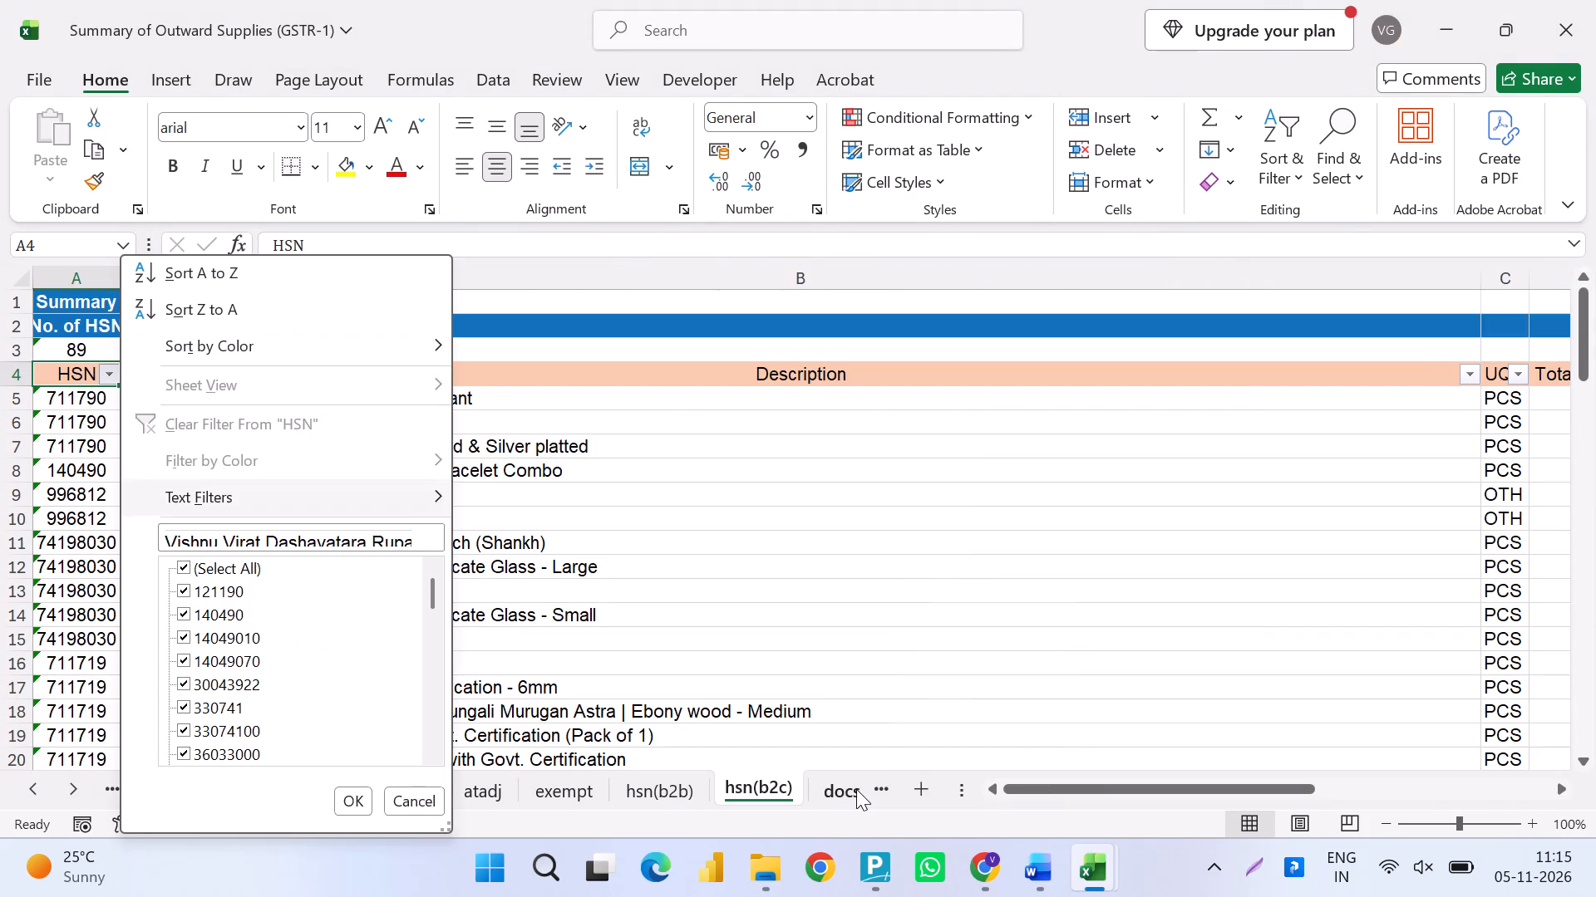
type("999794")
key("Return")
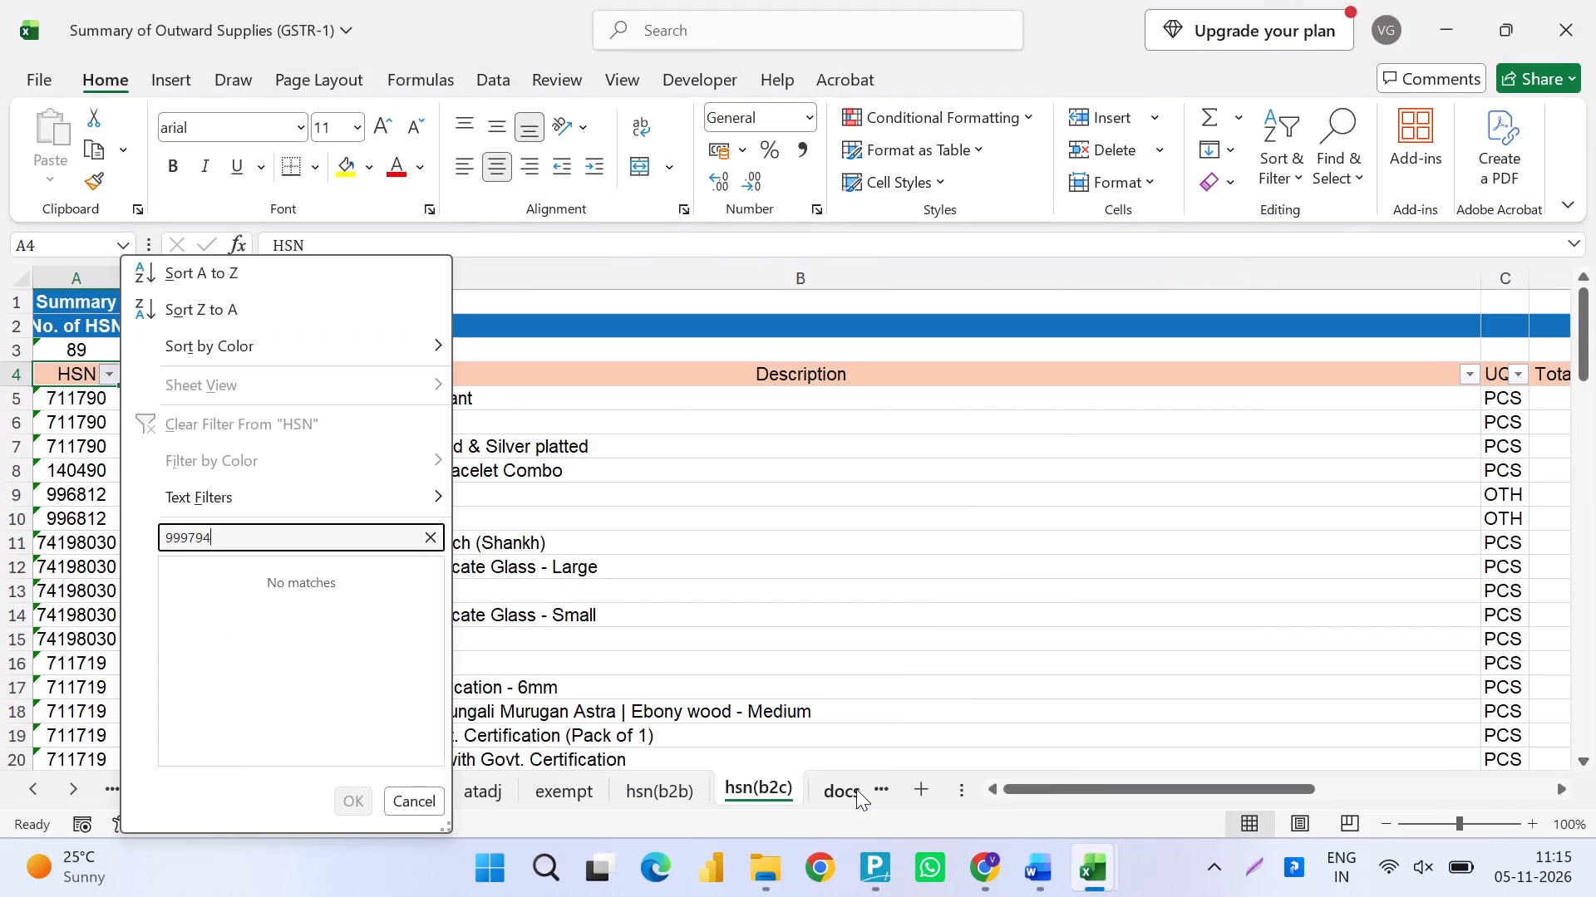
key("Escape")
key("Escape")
Re-enter the first HSN codes on the hsn(b2c) sheet, from A5 to A9, unchanged so they convert from text to numbers.
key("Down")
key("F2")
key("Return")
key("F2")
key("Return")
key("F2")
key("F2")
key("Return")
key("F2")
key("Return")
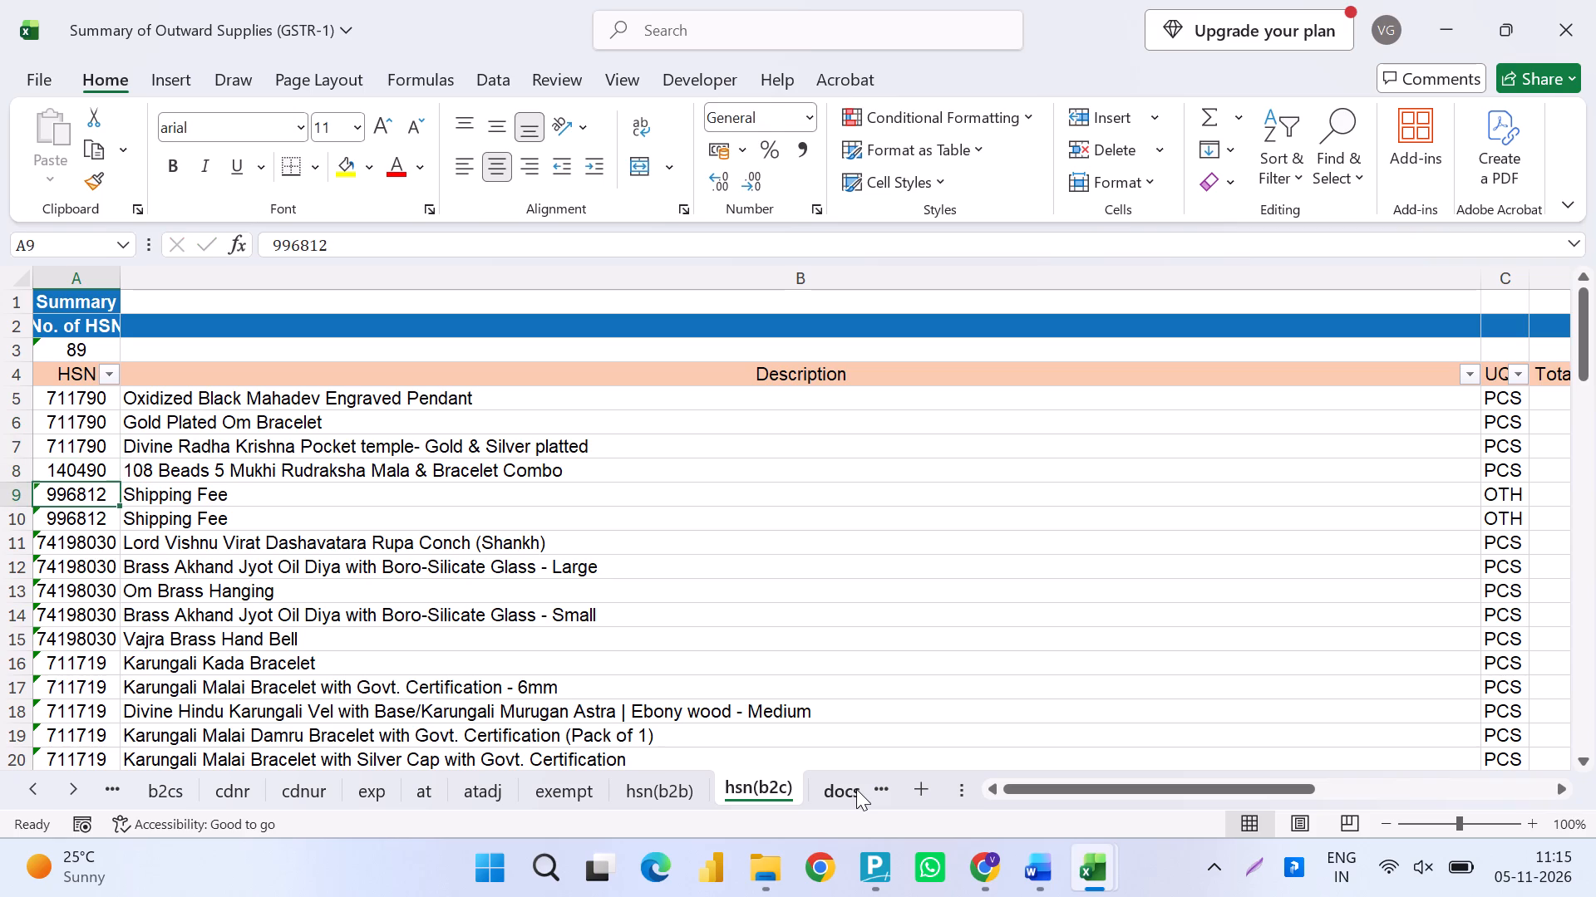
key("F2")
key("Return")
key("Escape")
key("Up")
Look through the HSN filter's full list of codes on the hsn(b2c) sheet for 999794, without applying a filter.
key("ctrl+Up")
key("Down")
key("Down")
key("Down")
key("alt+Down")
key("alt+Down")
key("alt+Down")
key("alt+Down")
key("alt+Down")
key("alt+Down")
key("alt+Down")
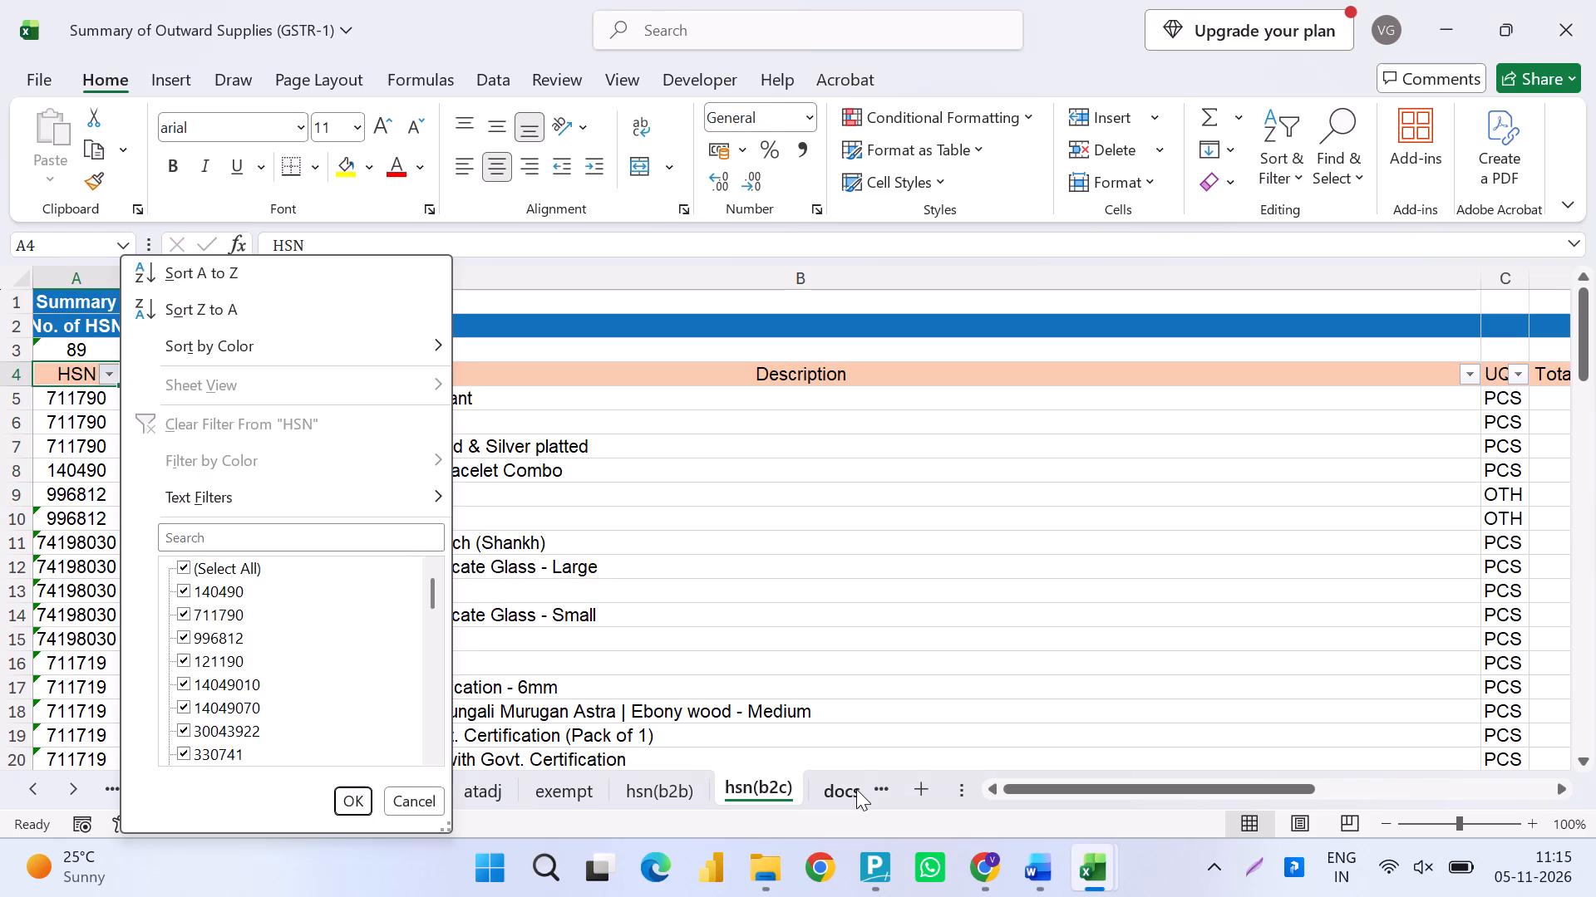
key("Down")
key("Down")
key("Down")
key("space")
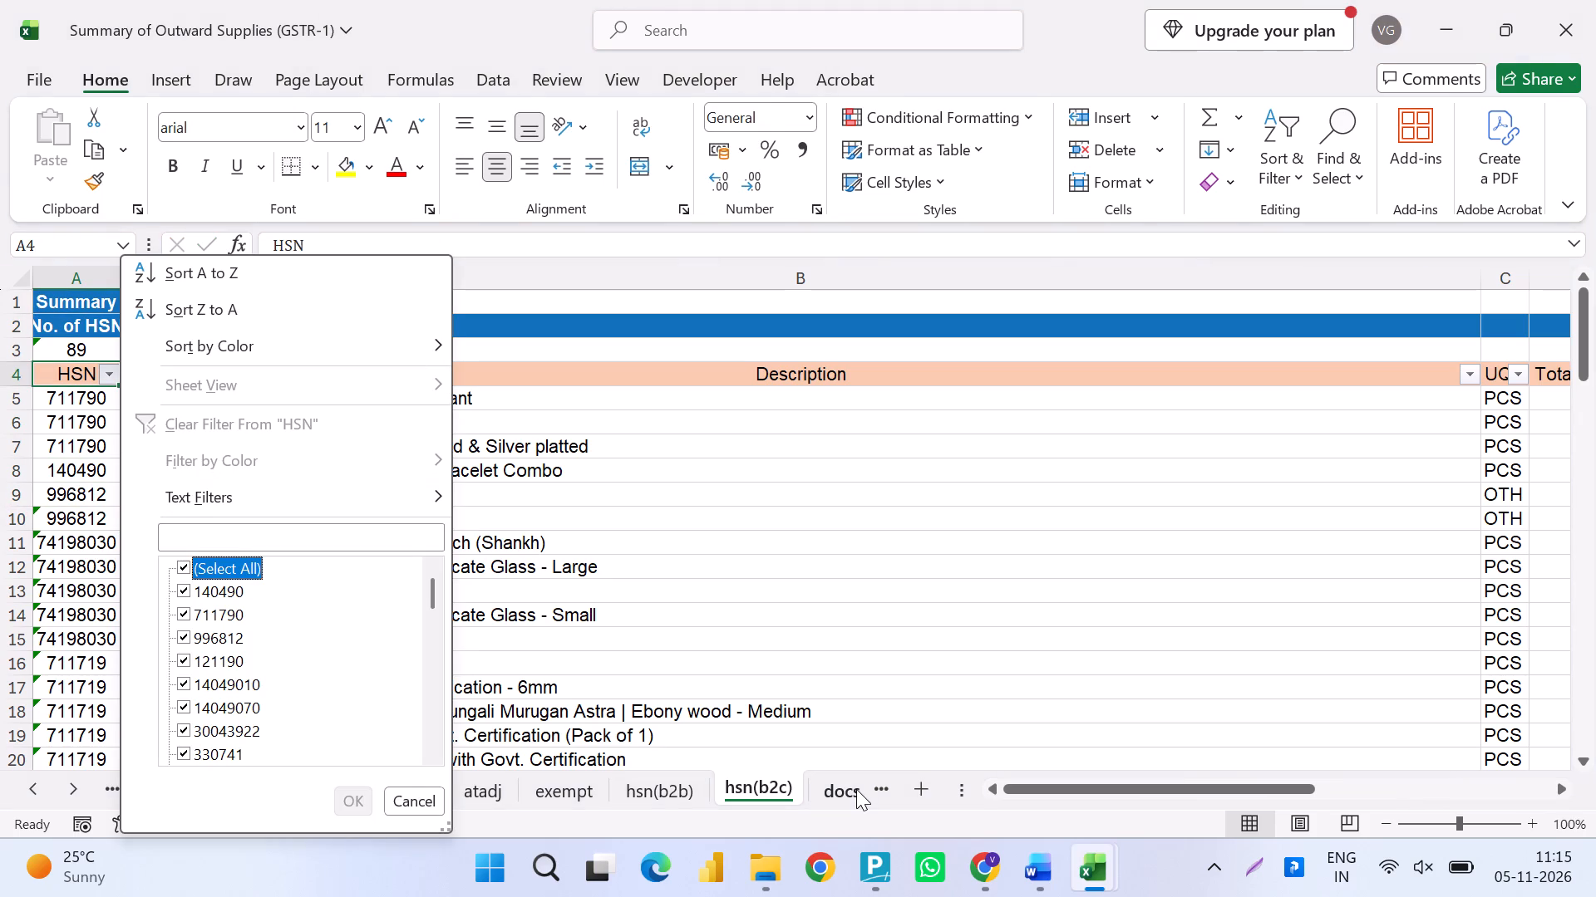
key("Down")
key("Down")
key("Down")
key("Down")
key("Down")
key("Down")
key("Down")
key("Down")
key("Down")
key("Down")
key("Down")
key("Down")
key("Down")
key("Down")
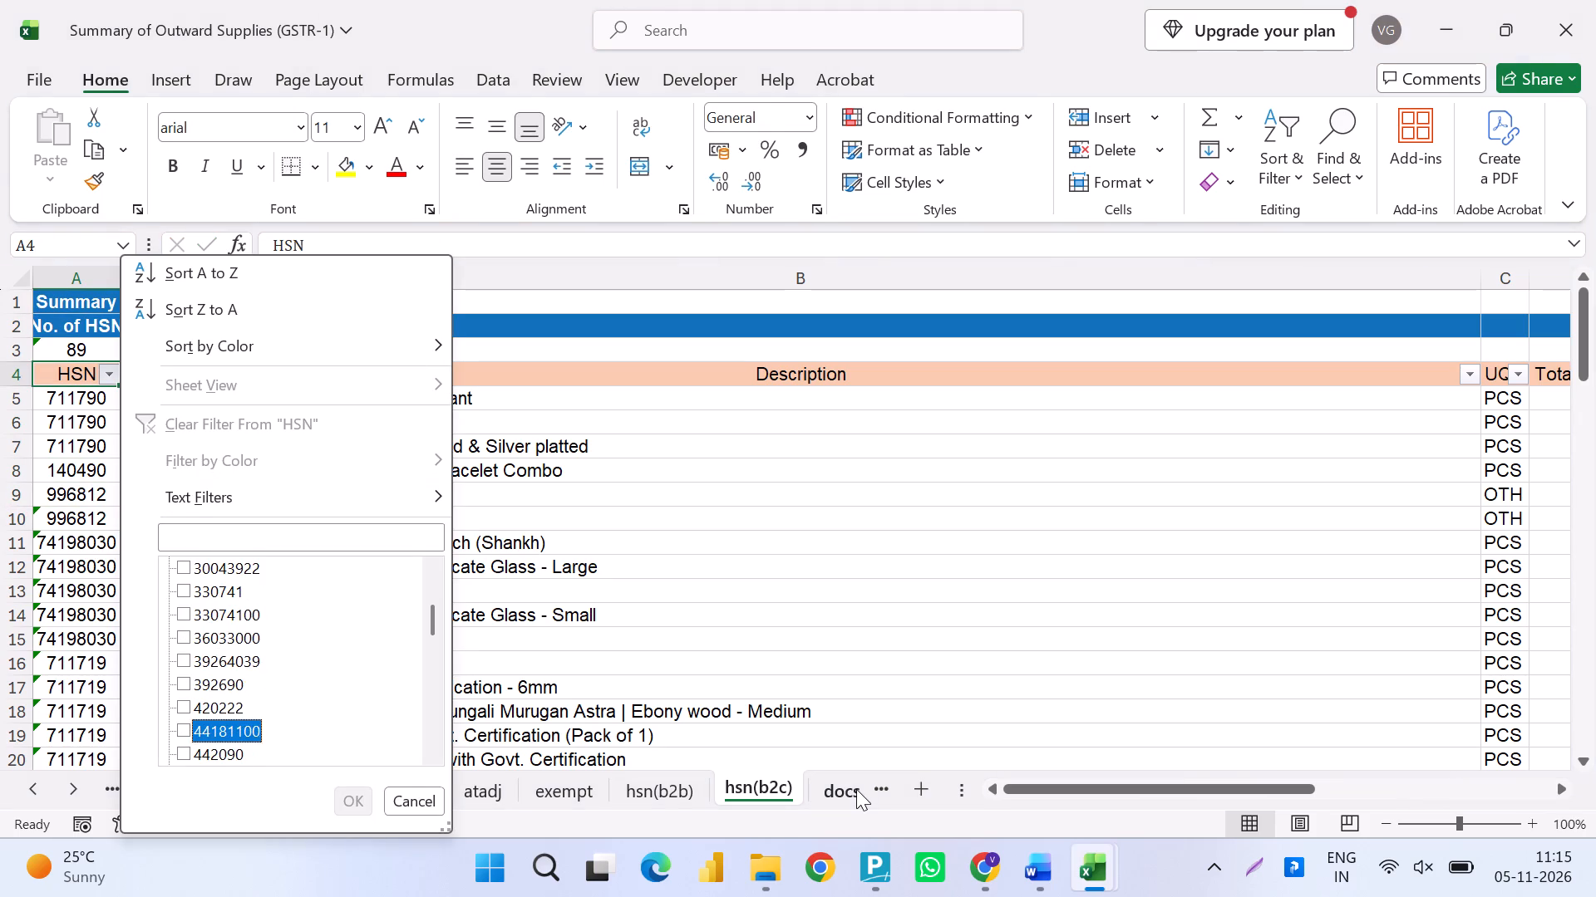
key("Down")
key("Down")
key("Down")
key("Down")
key("Down")
key("Down")
key("Down")
key("Down")
key("Down")
key("Down")
key("Down")
key("Down")
key("Down")
key("Down")
key("Down")
key("Down")
key("Down")
key("Down")
key("Down")
key("Down")
key("Down")
key("Down")
key("Down")
key("Down")
key("Down")
key("Down")
key("Down")
key("Down")
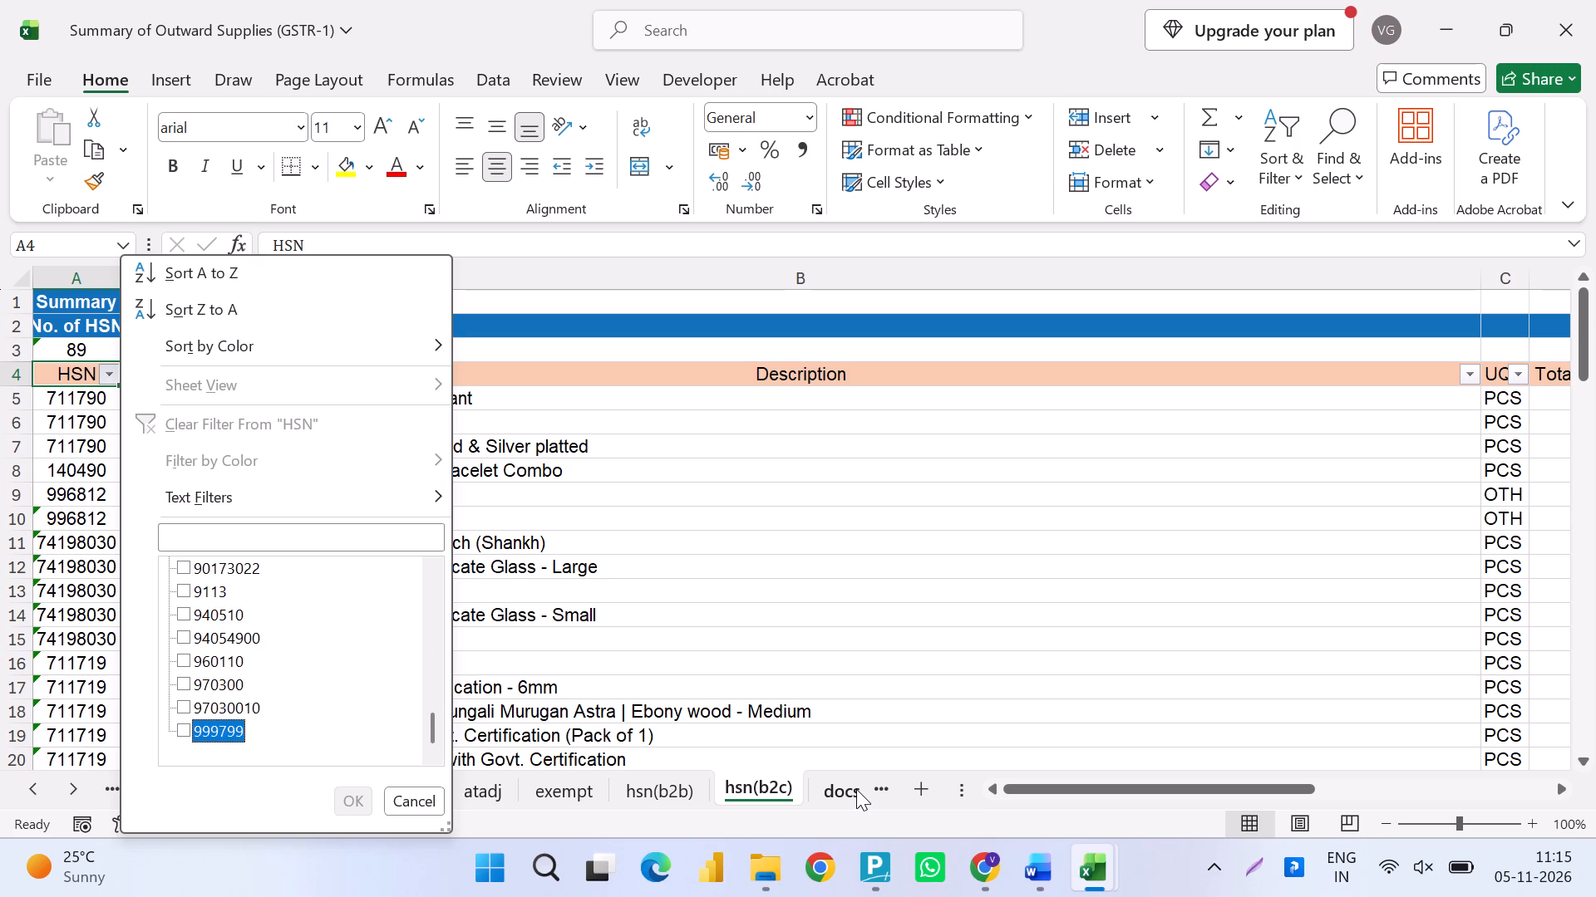
key("Escape")
Widen the GSTR-1 summary workbook's sheet-tab area to fit all the sheet names and open the b2b sheet.
key("alt+Tab")
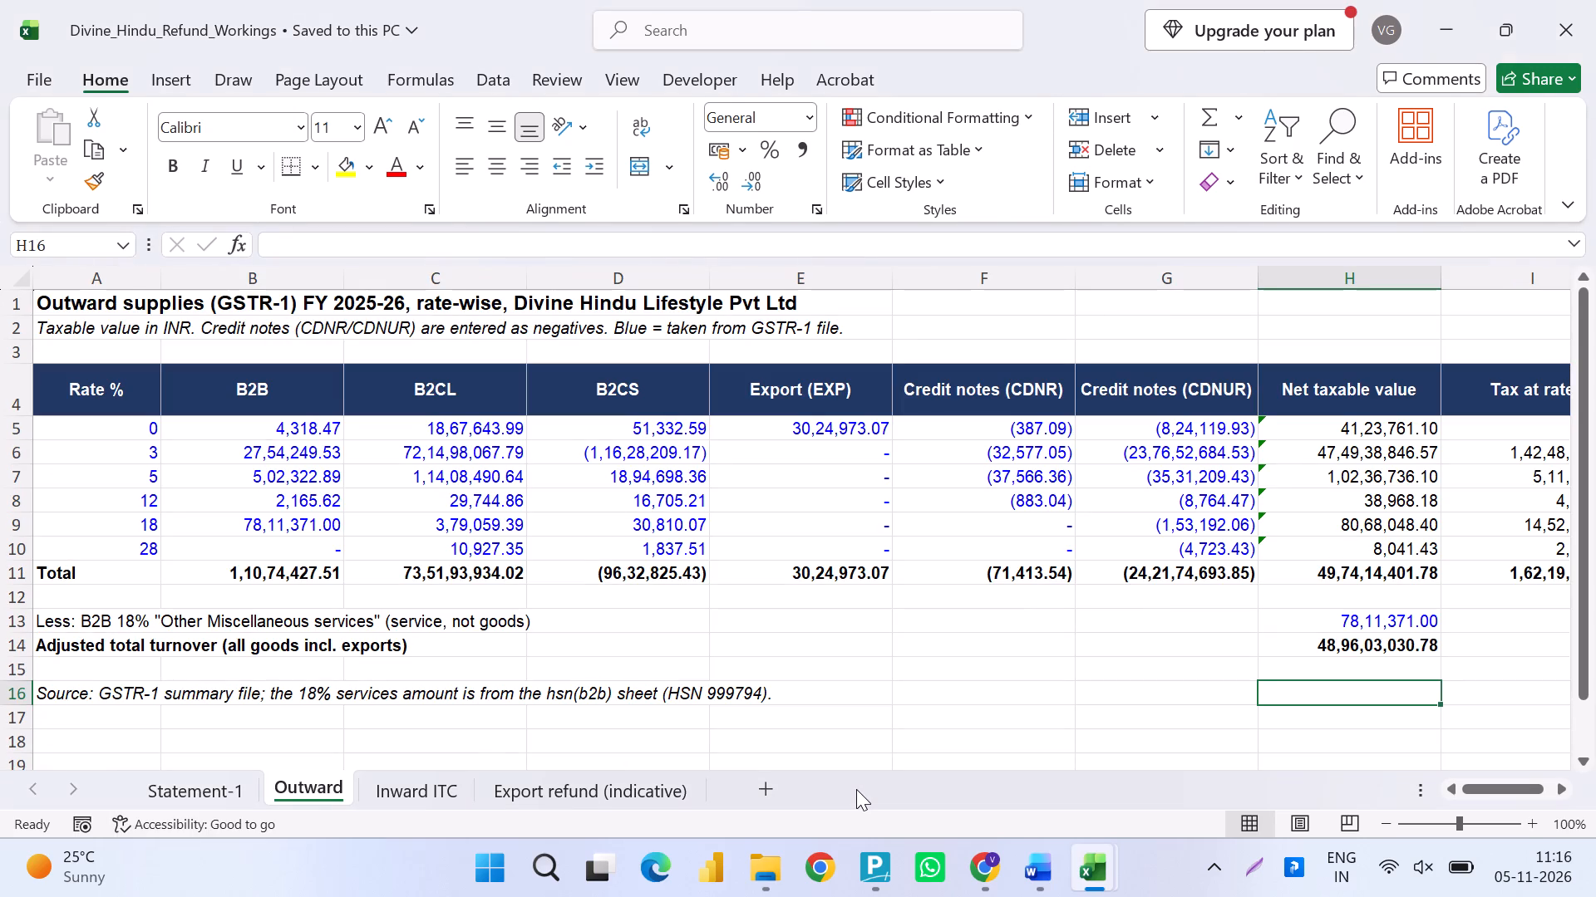
key("alt+Tab")
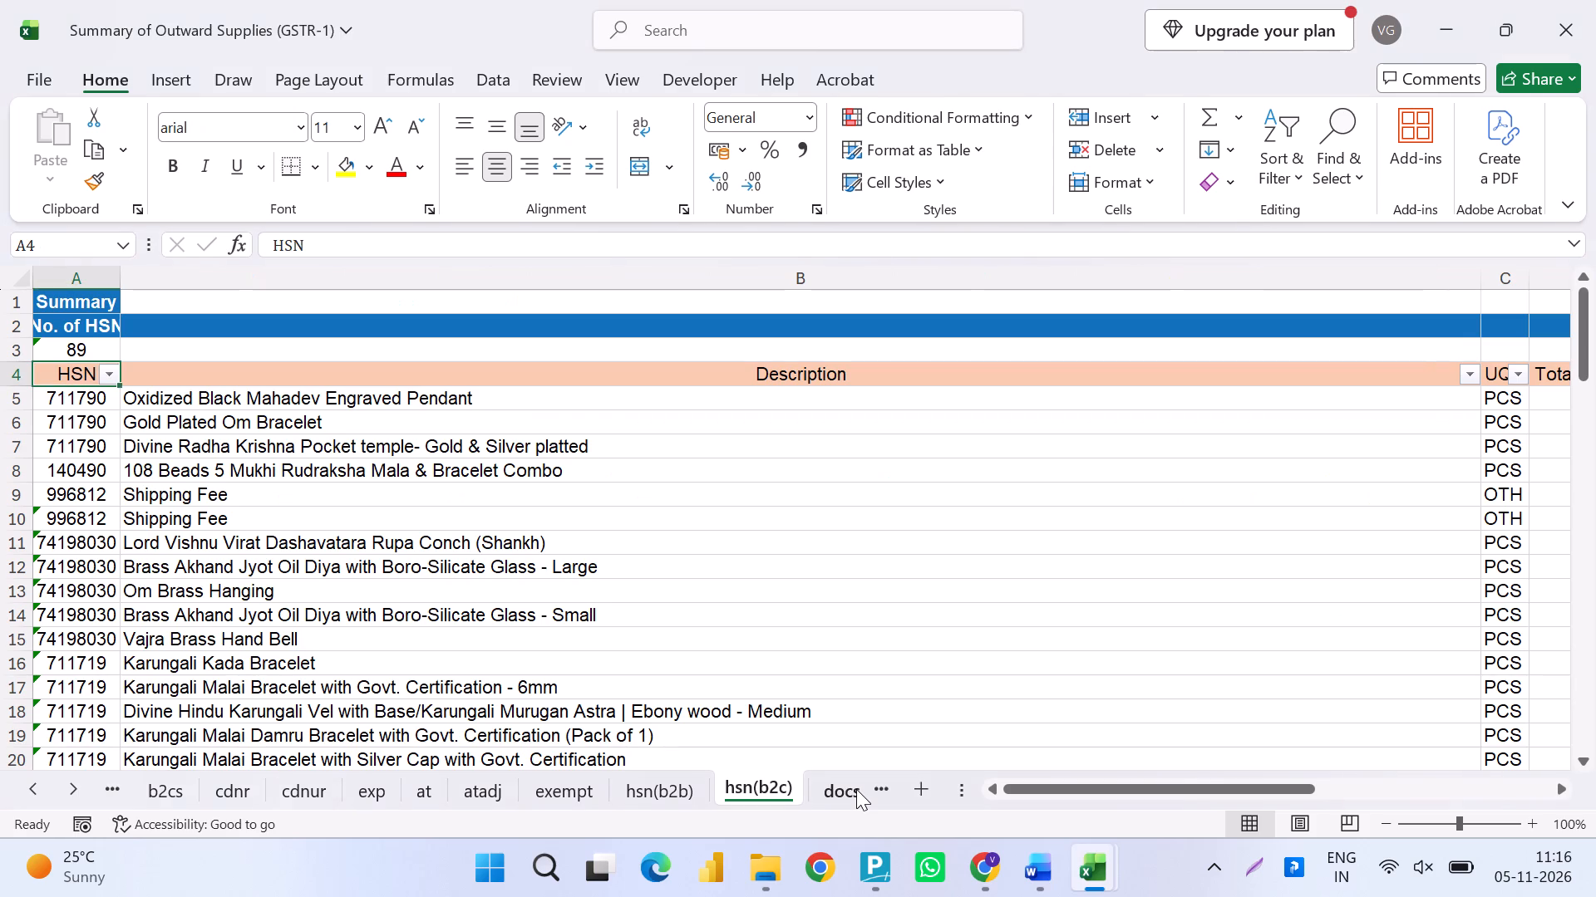
left_click(830, 800)
left_click(830, 800)
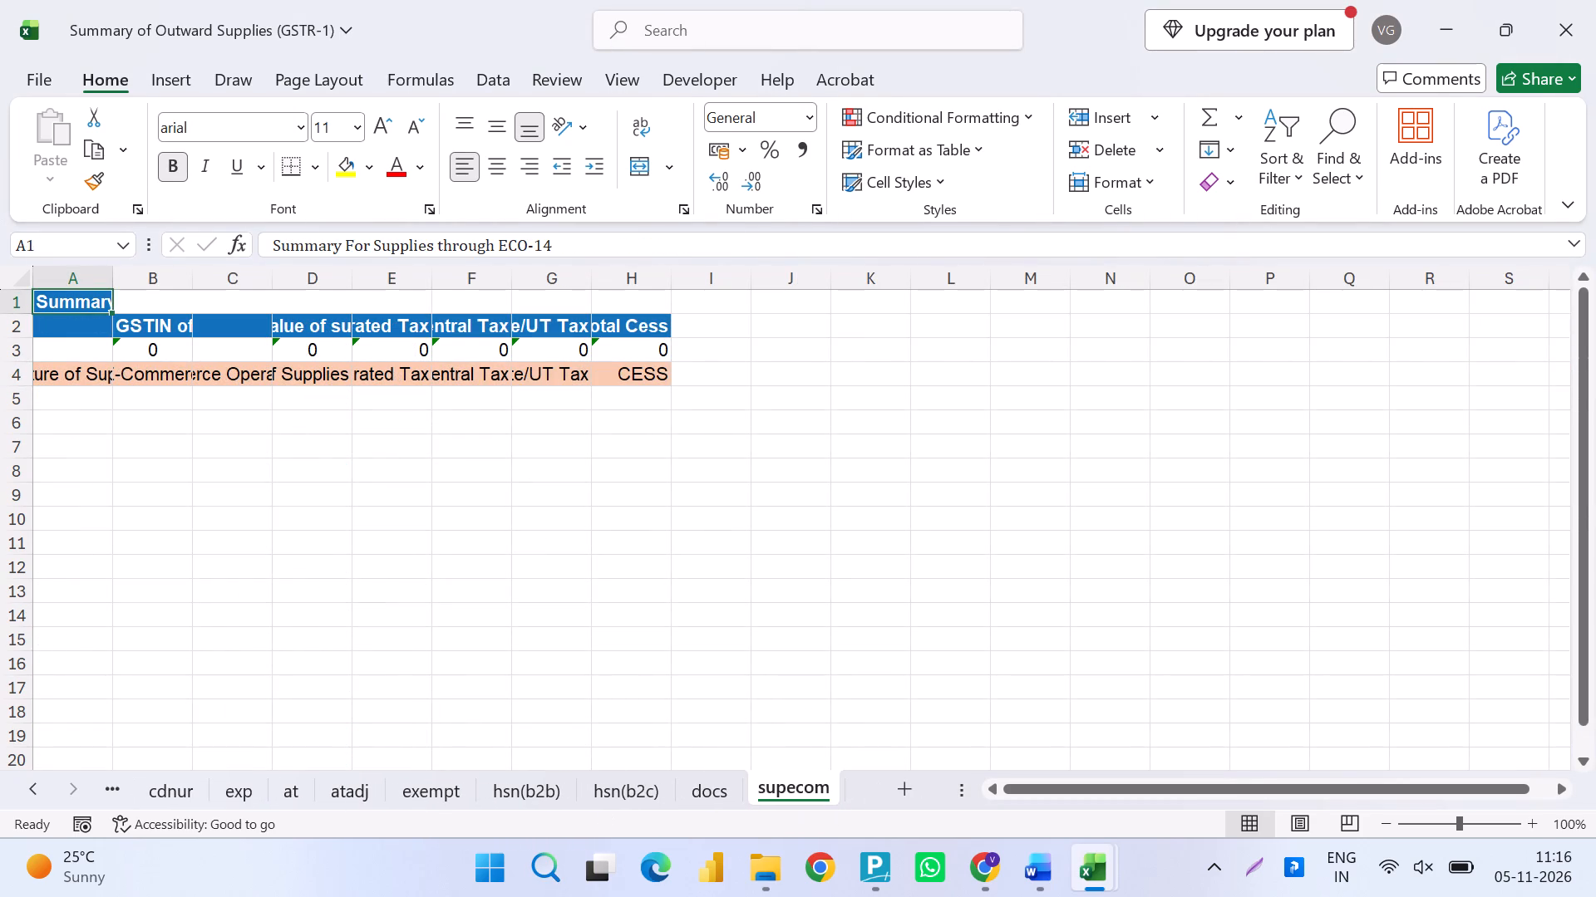
left_click_drag(958, 790, 1417, 738)
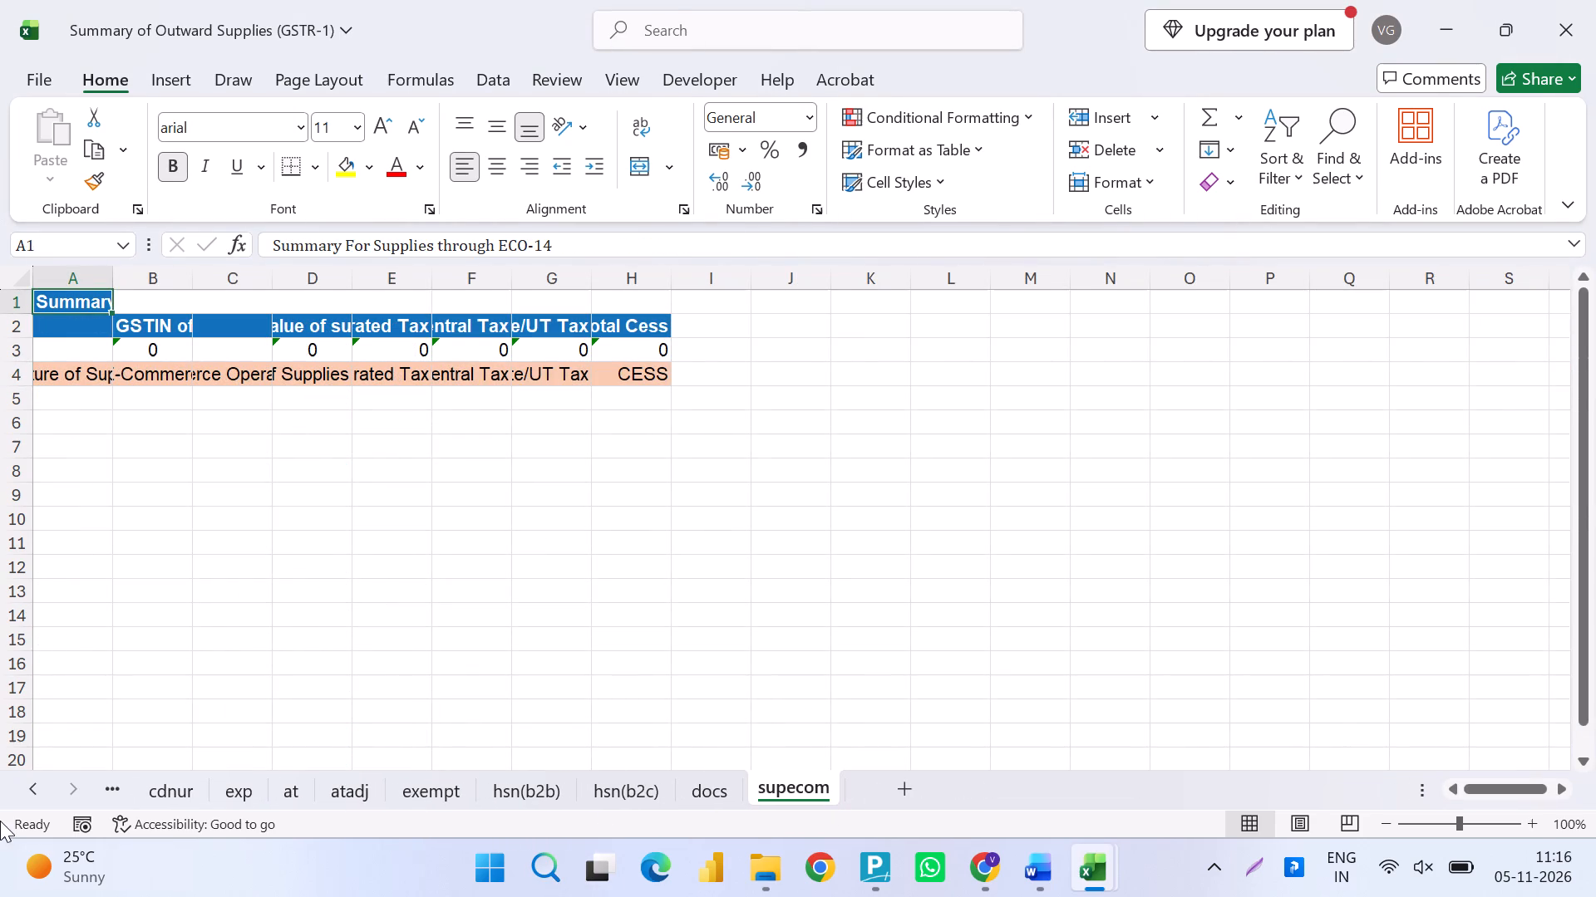
triple_click(36, 794)
triple_click(36, 794)
left_click(36, 794)
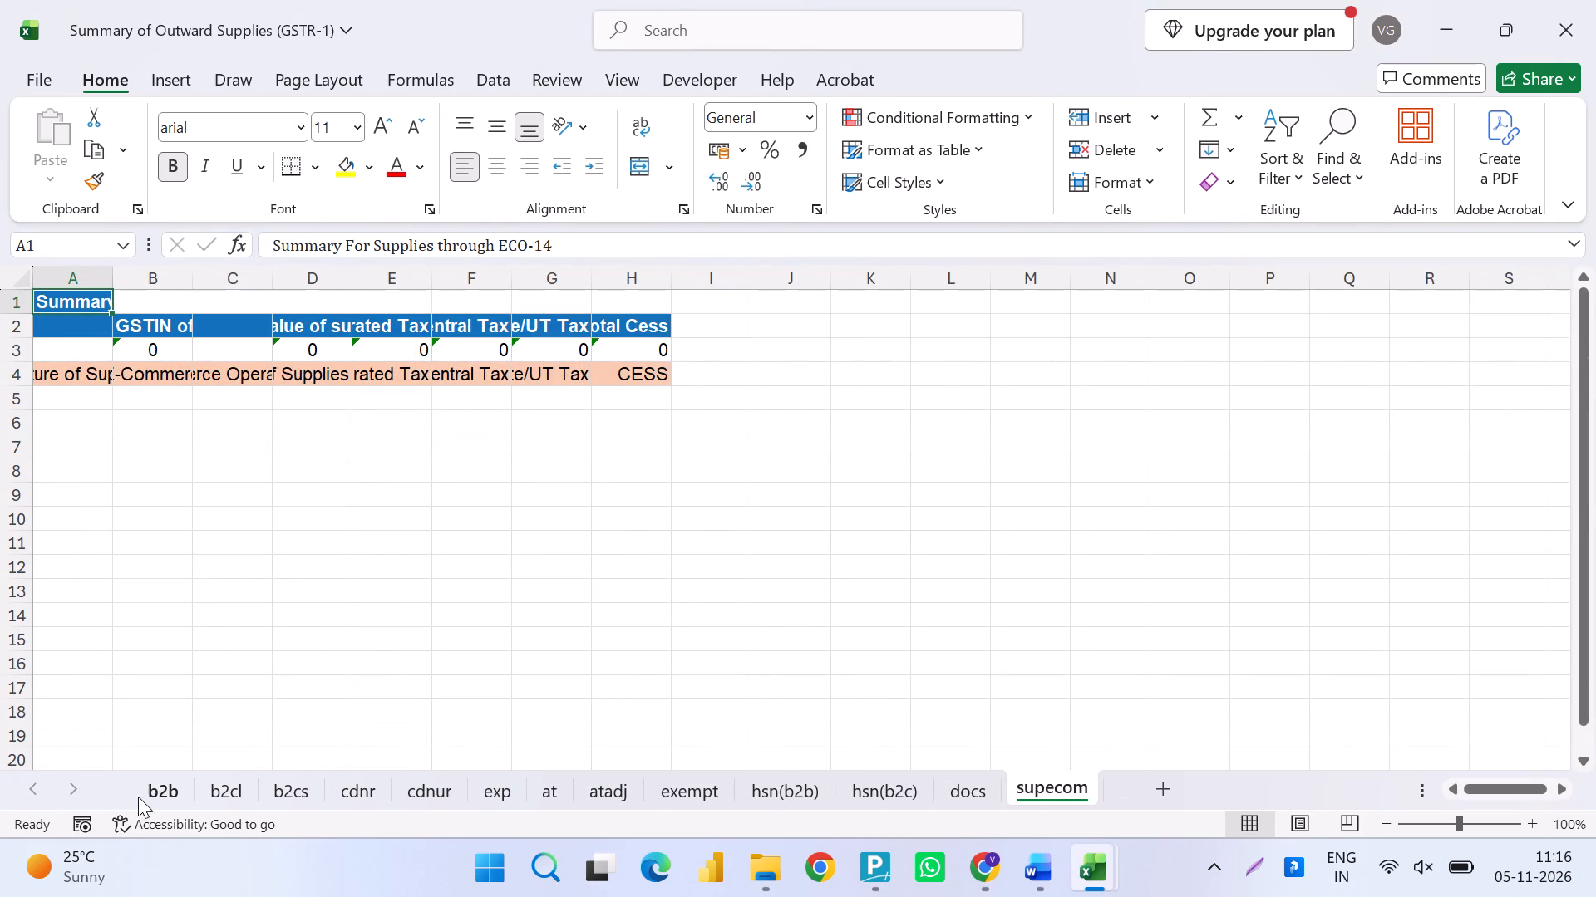
left_click(170, 792)
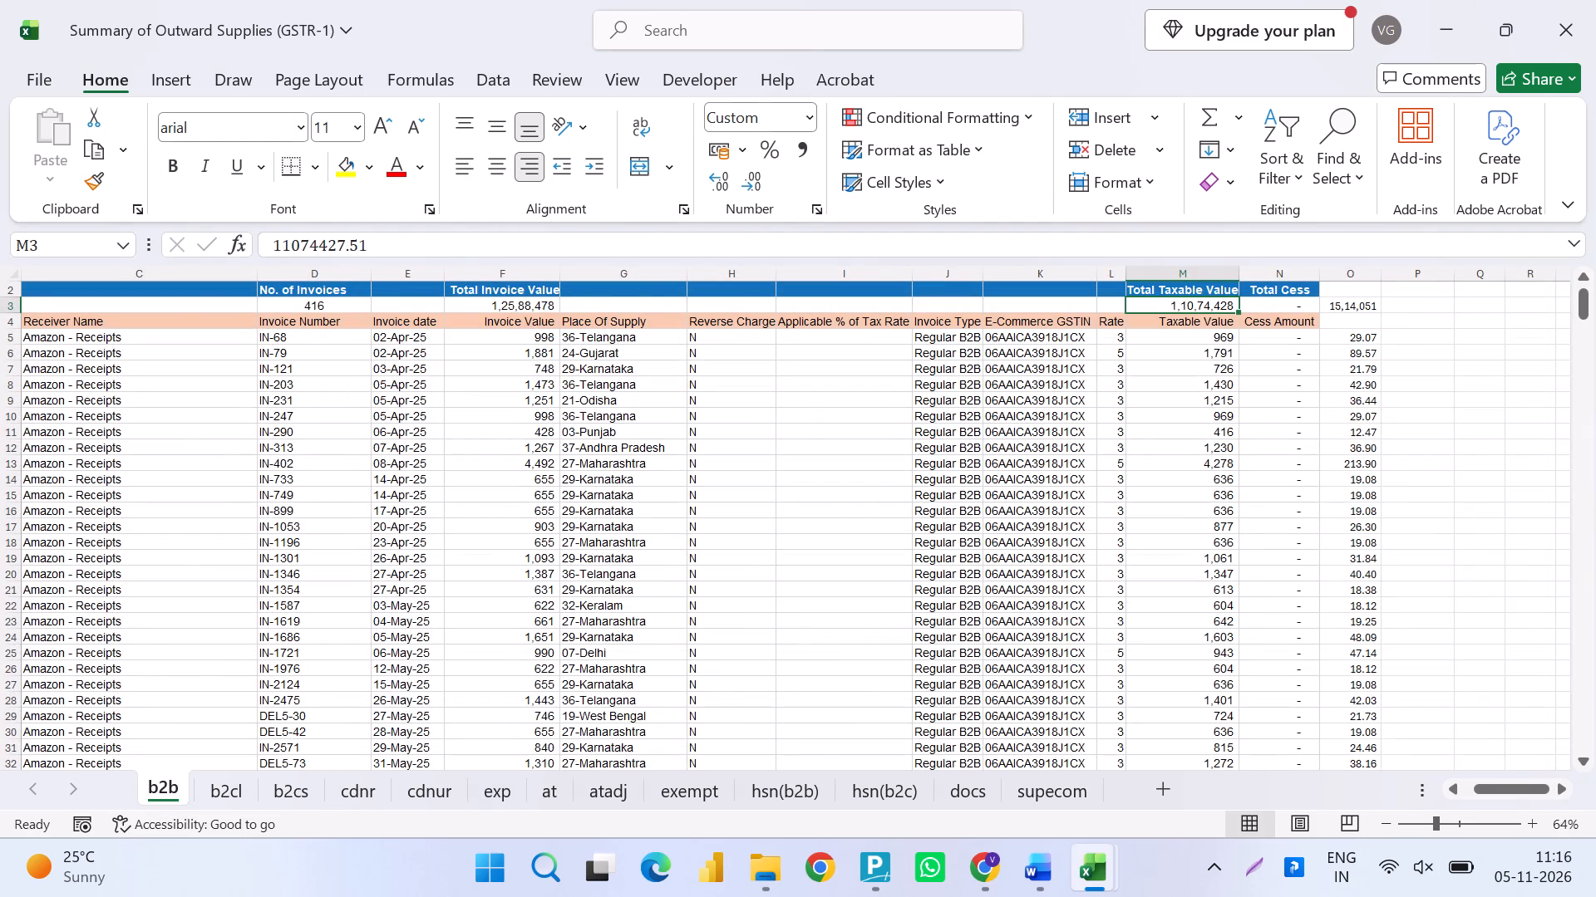
Review the services deduction, the adjusted total turnover and the source note on the Outward sheet again.
key("alt+Tab")
key("Up")
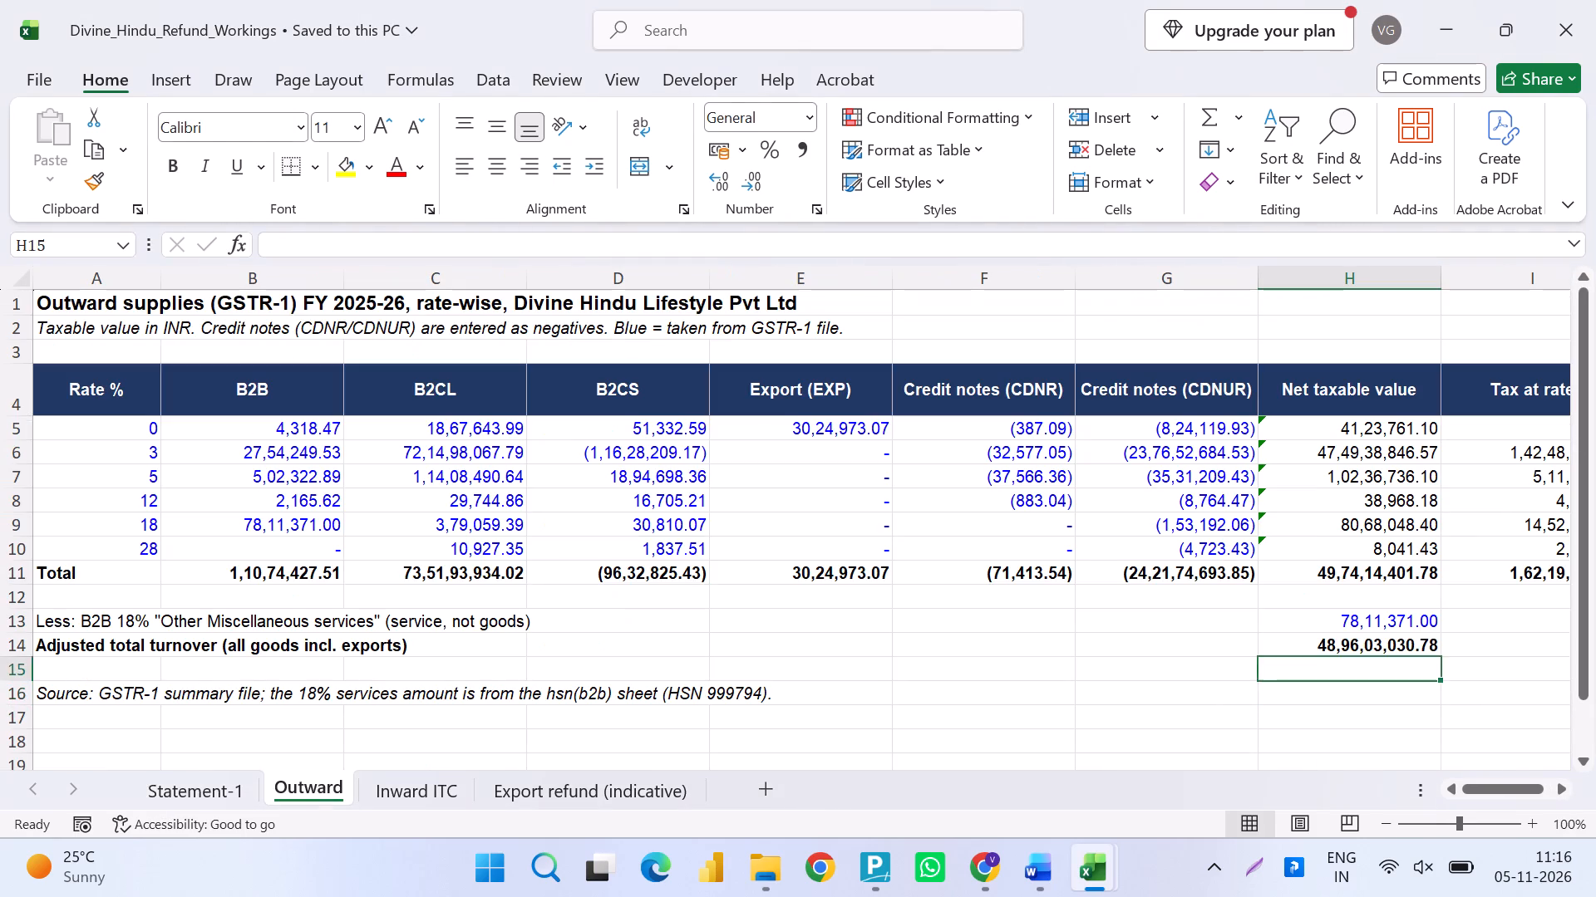
key("Up")
key("shift+Up")
key("shift+Left")
key("shift+Up")
key("shift+Left")
key("Down")
key("Down")
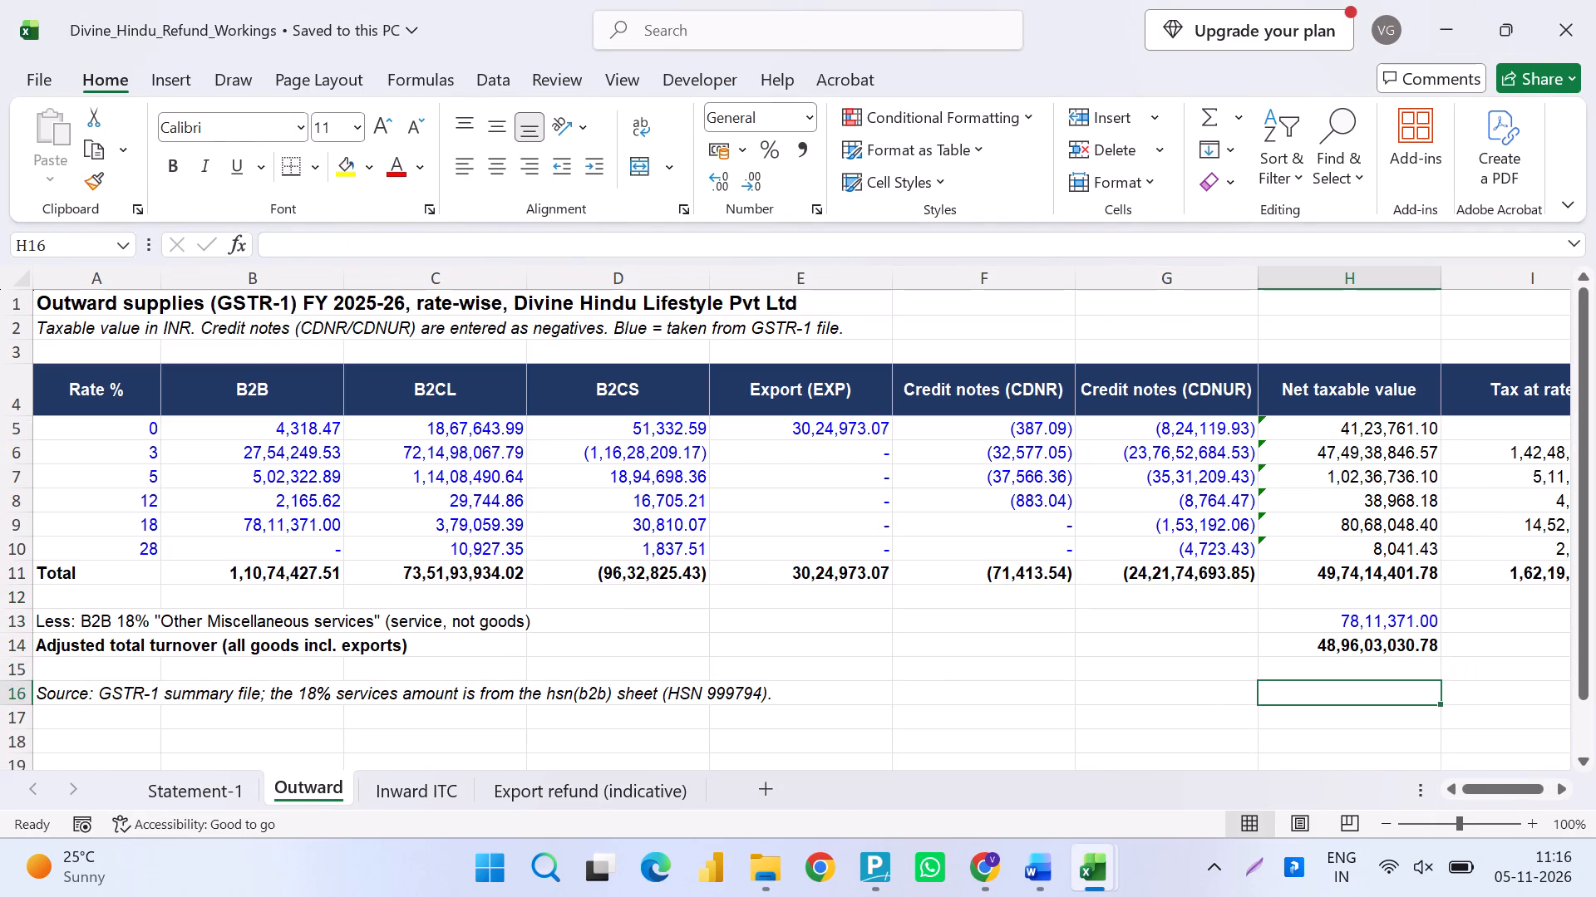
Select A12:H16 on the Outward sheet, covering the services deduction, the adjusted total turnover and the source note.
key("shift+Up")
key("shift+Left")
key("shift+Up")
key("shift+Left")
key("shift+Up")
key("shift+Left")
key("shift+Up")
key("shift+Left")
key("shift+Left")
key("shift+Left")
key("shift+Left")
key("shift+Left")
key("shift+Left")
key("shift+Left")
key("shift+Left")
key("shift+Left")
key("shift+Left")
key("shift+Left")
key("shift+Left")
key("shift+Left")
key("shift+Left")
key("shift+Left")
key("shift+Left")
key("shift+Left")
key("shift+Left")
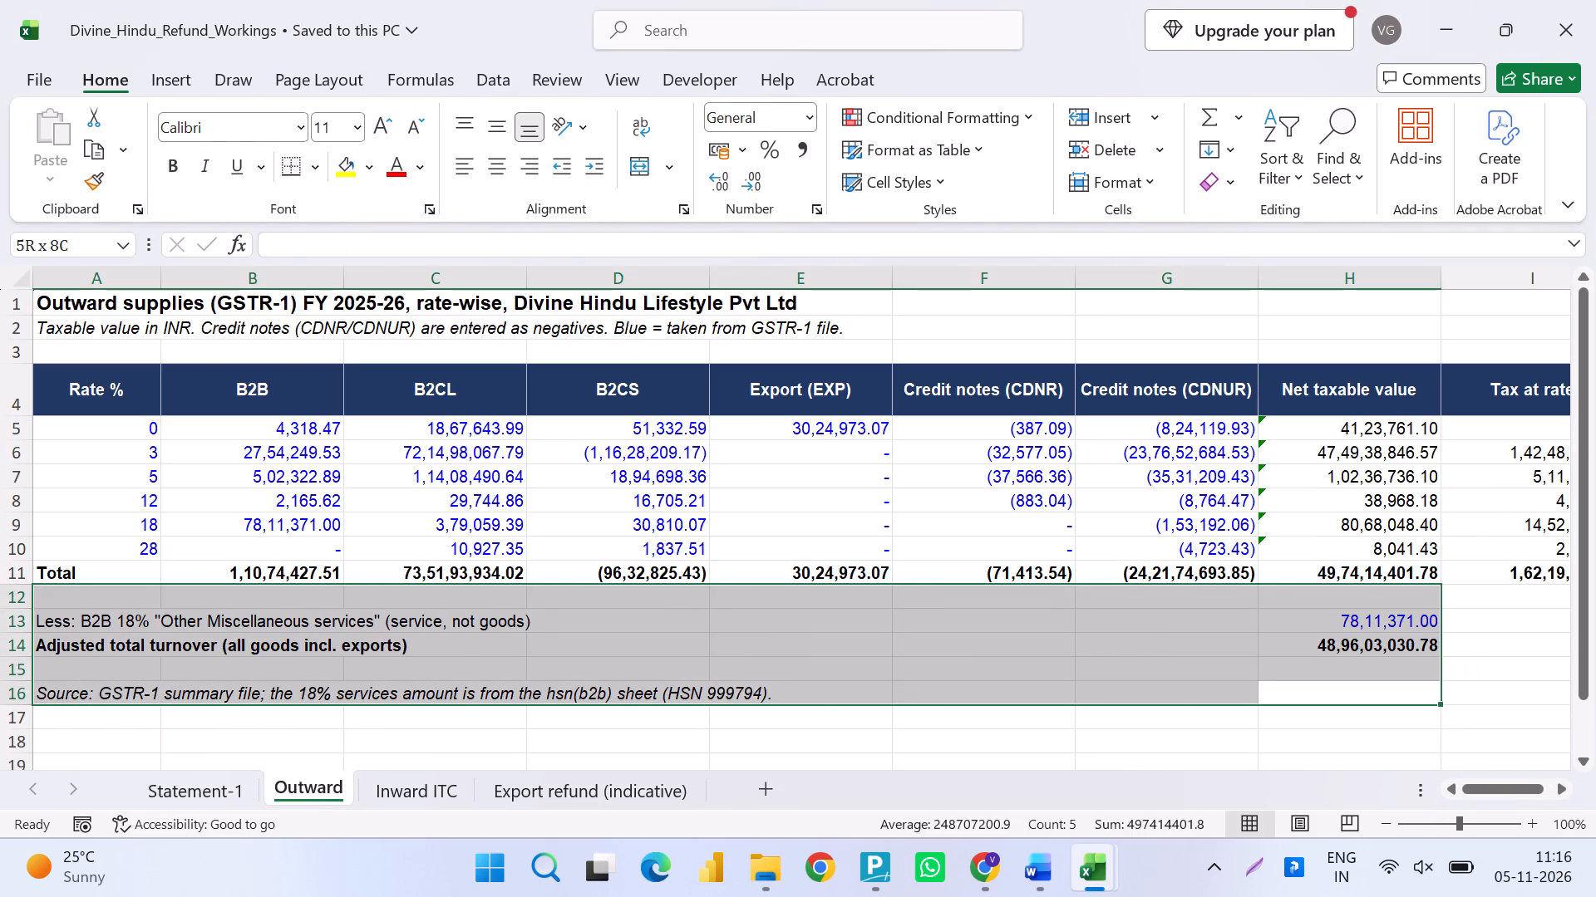
Copy the selected range A12:H16 from the Outward sheet and switch to the 1.ANNEXURE document in Word.
key("ctrl+c")
key("alt+Tab")
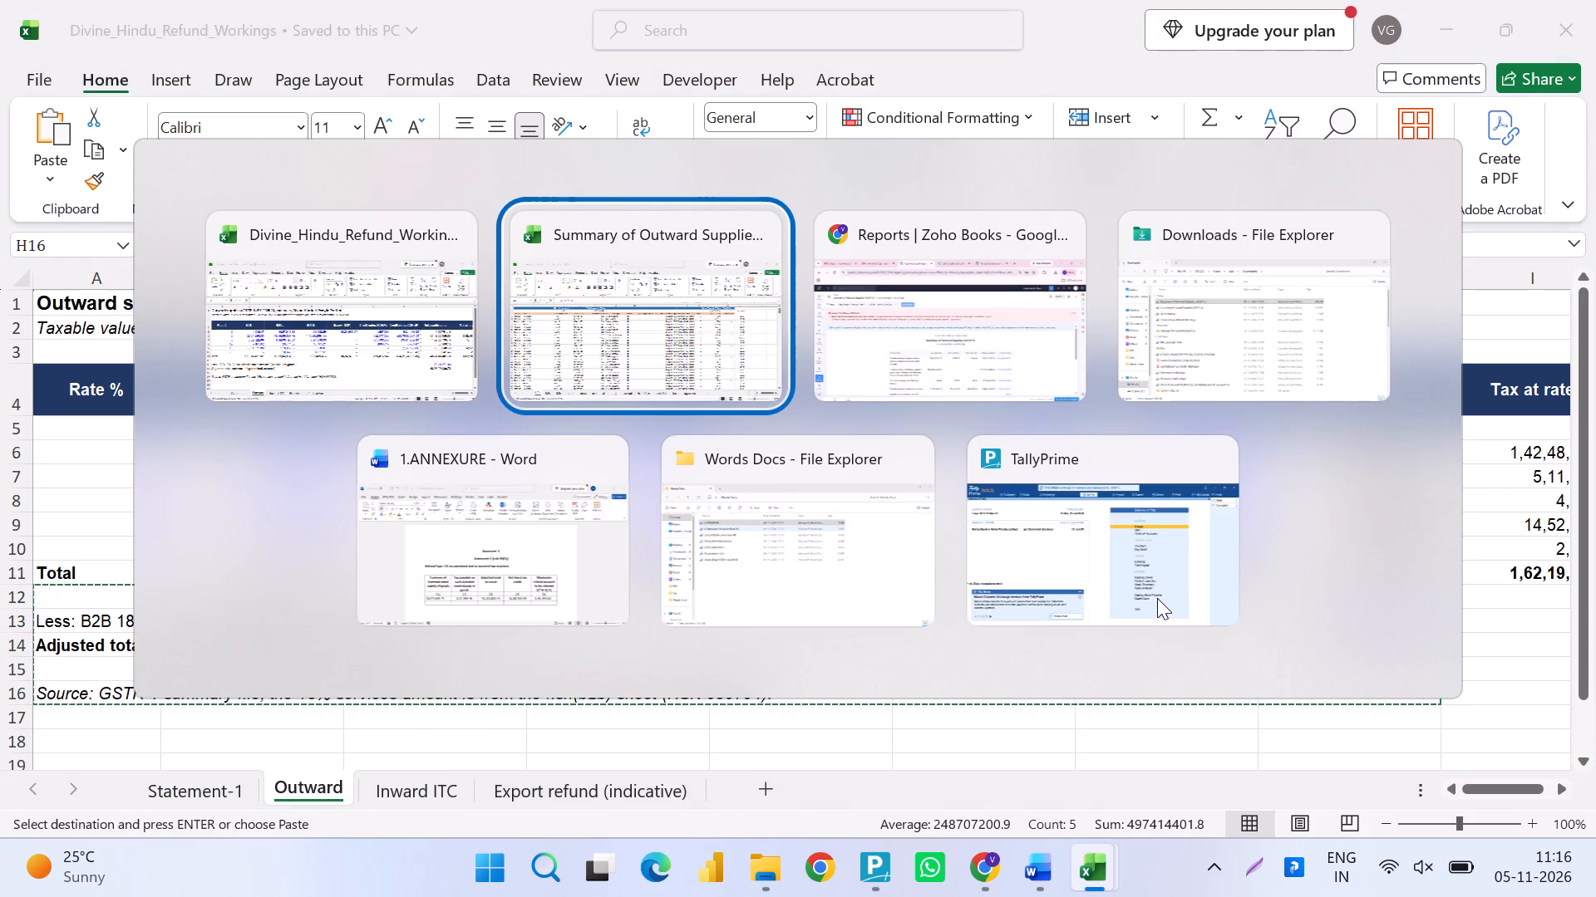
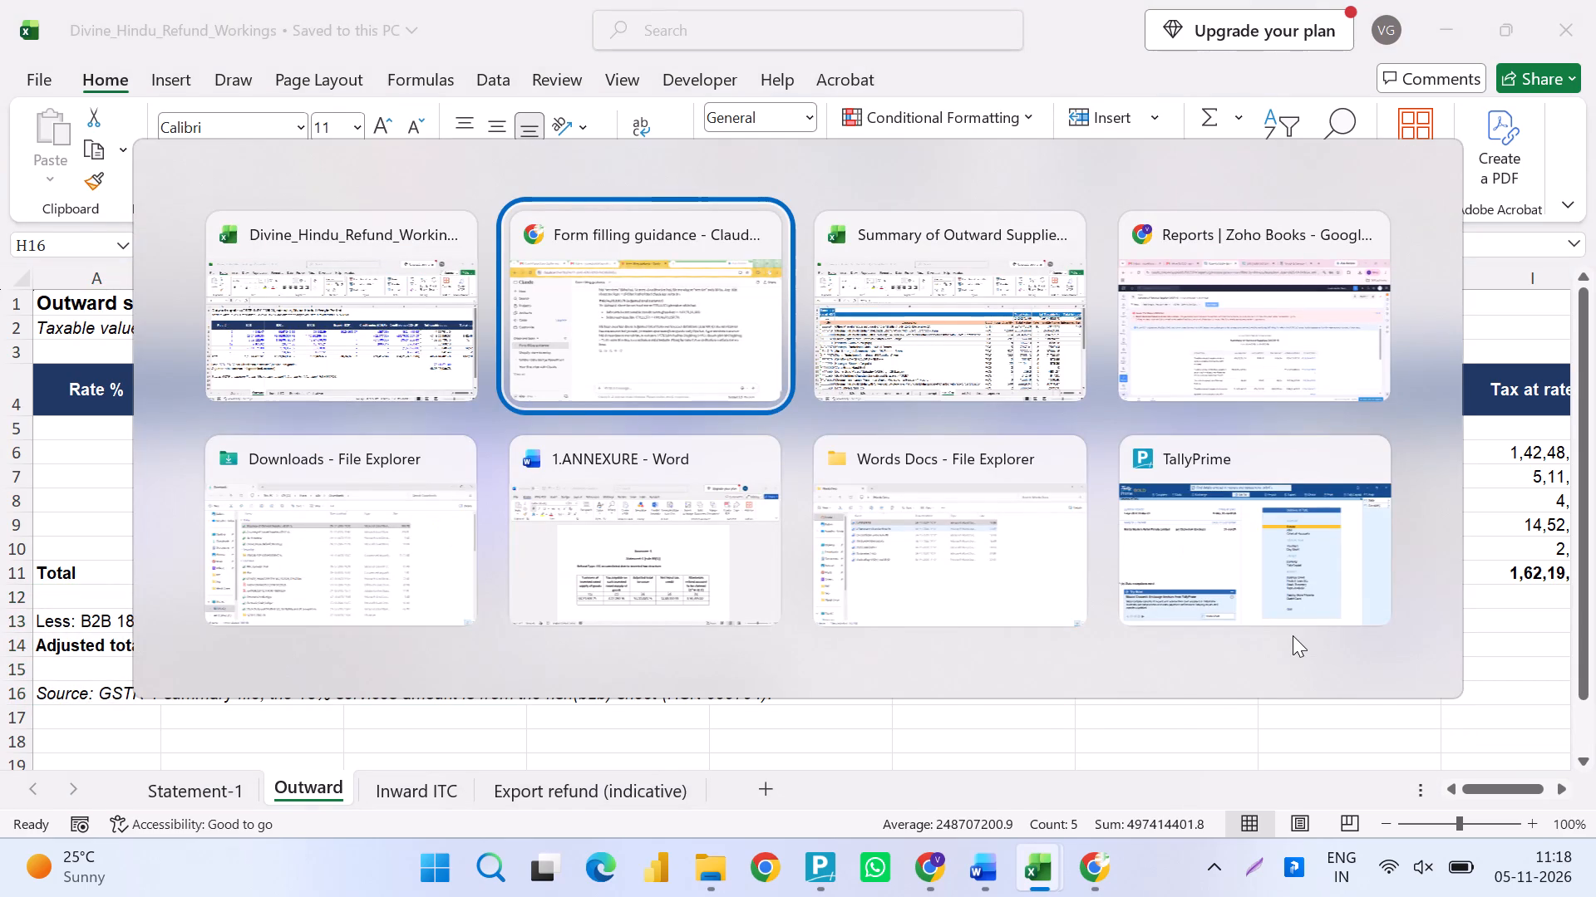
left_click(1595, 0)
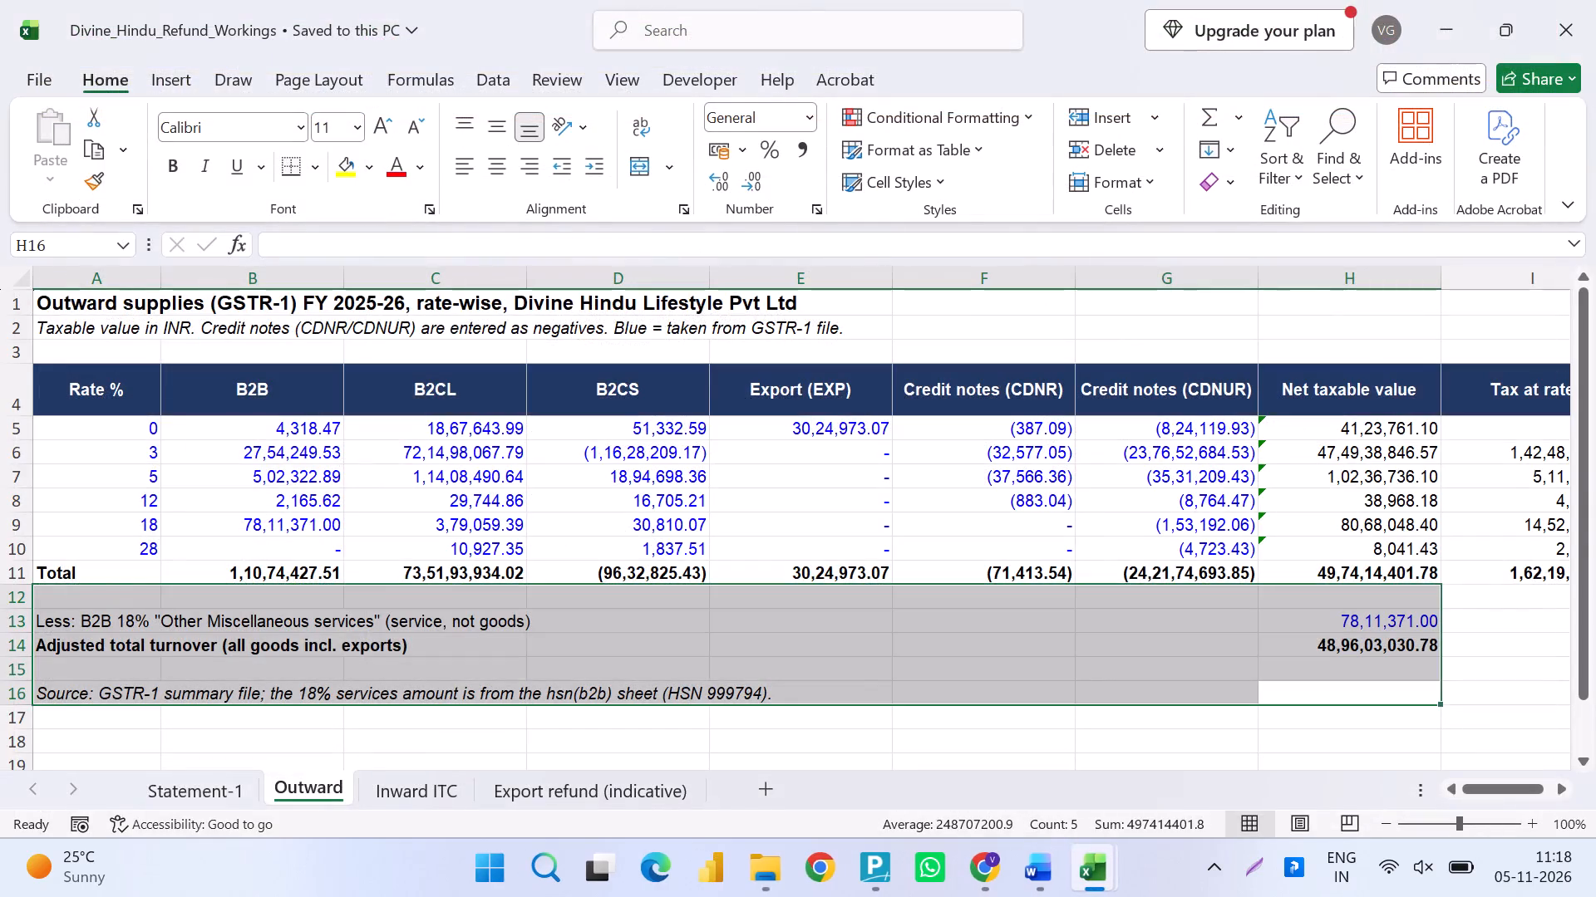
Examine the Inward ITC sheet's top goods lines, totalling their taxable values and ITC, and check the Taxable value total's formula.
left_click(405, 797)
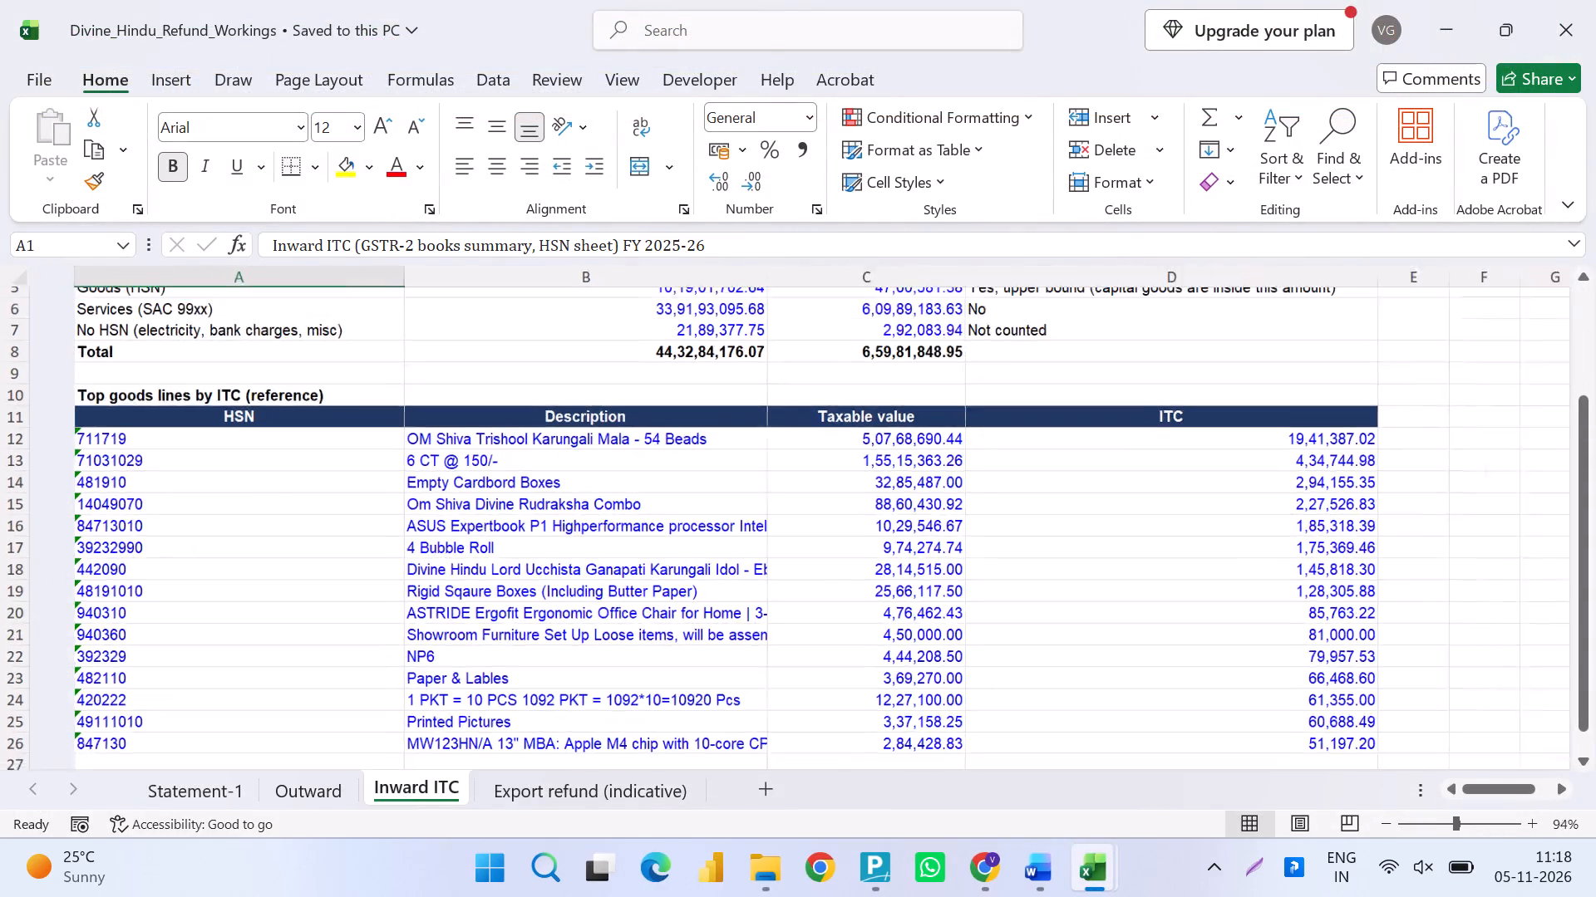
scroll(491, 615, "right", 1)
scroll(491, 615, "up", 1)
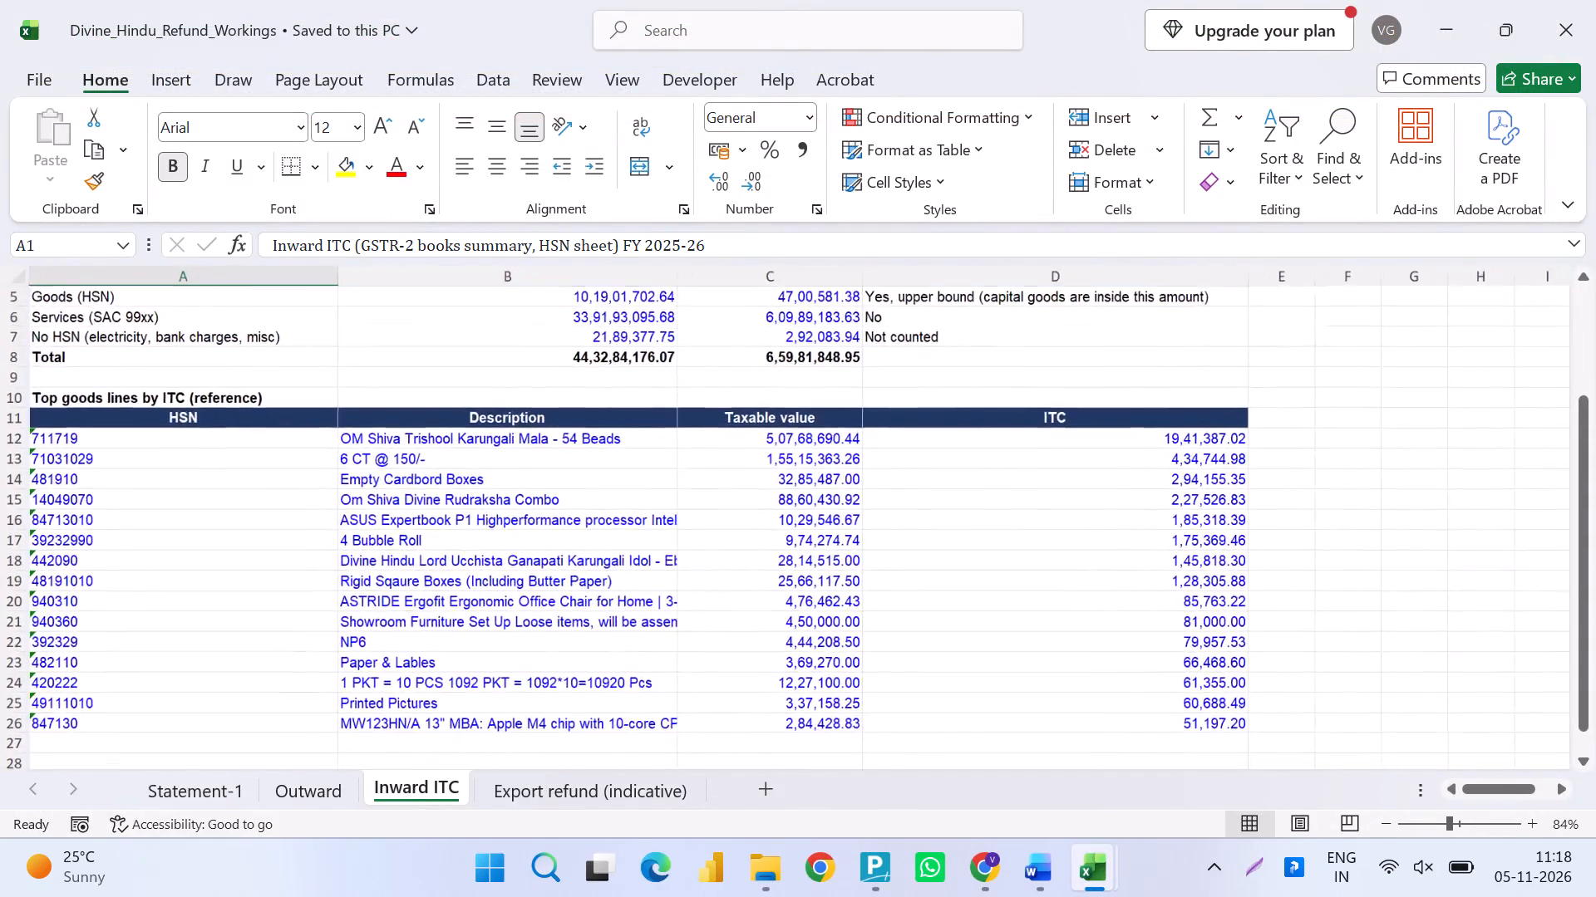
scroll(491, 615, "right", 1)
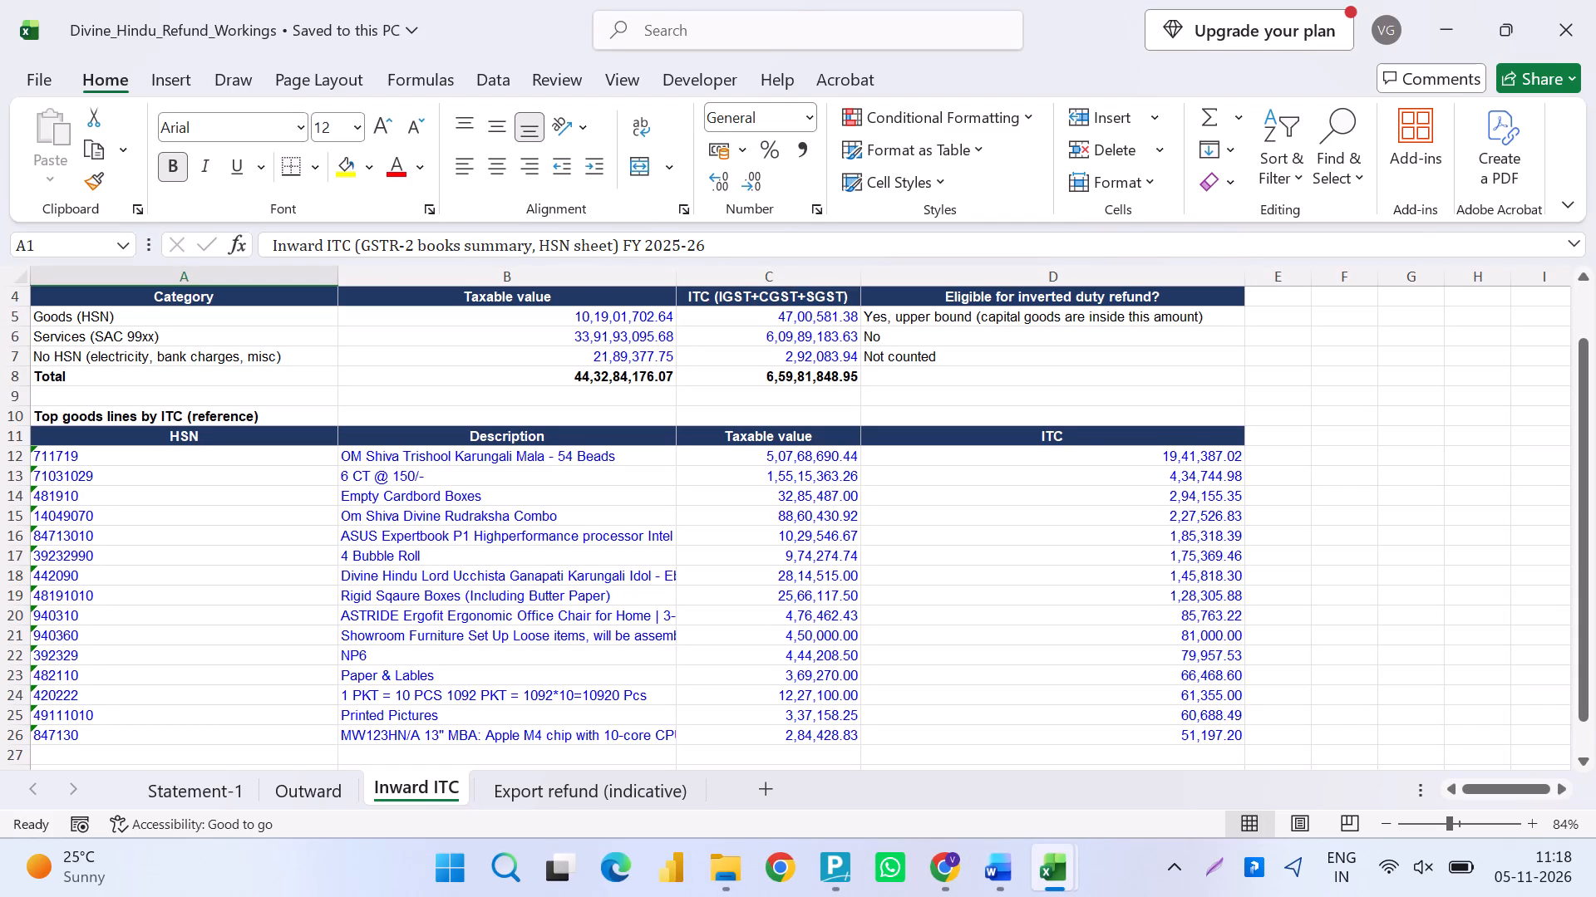
left_click(818, 461)
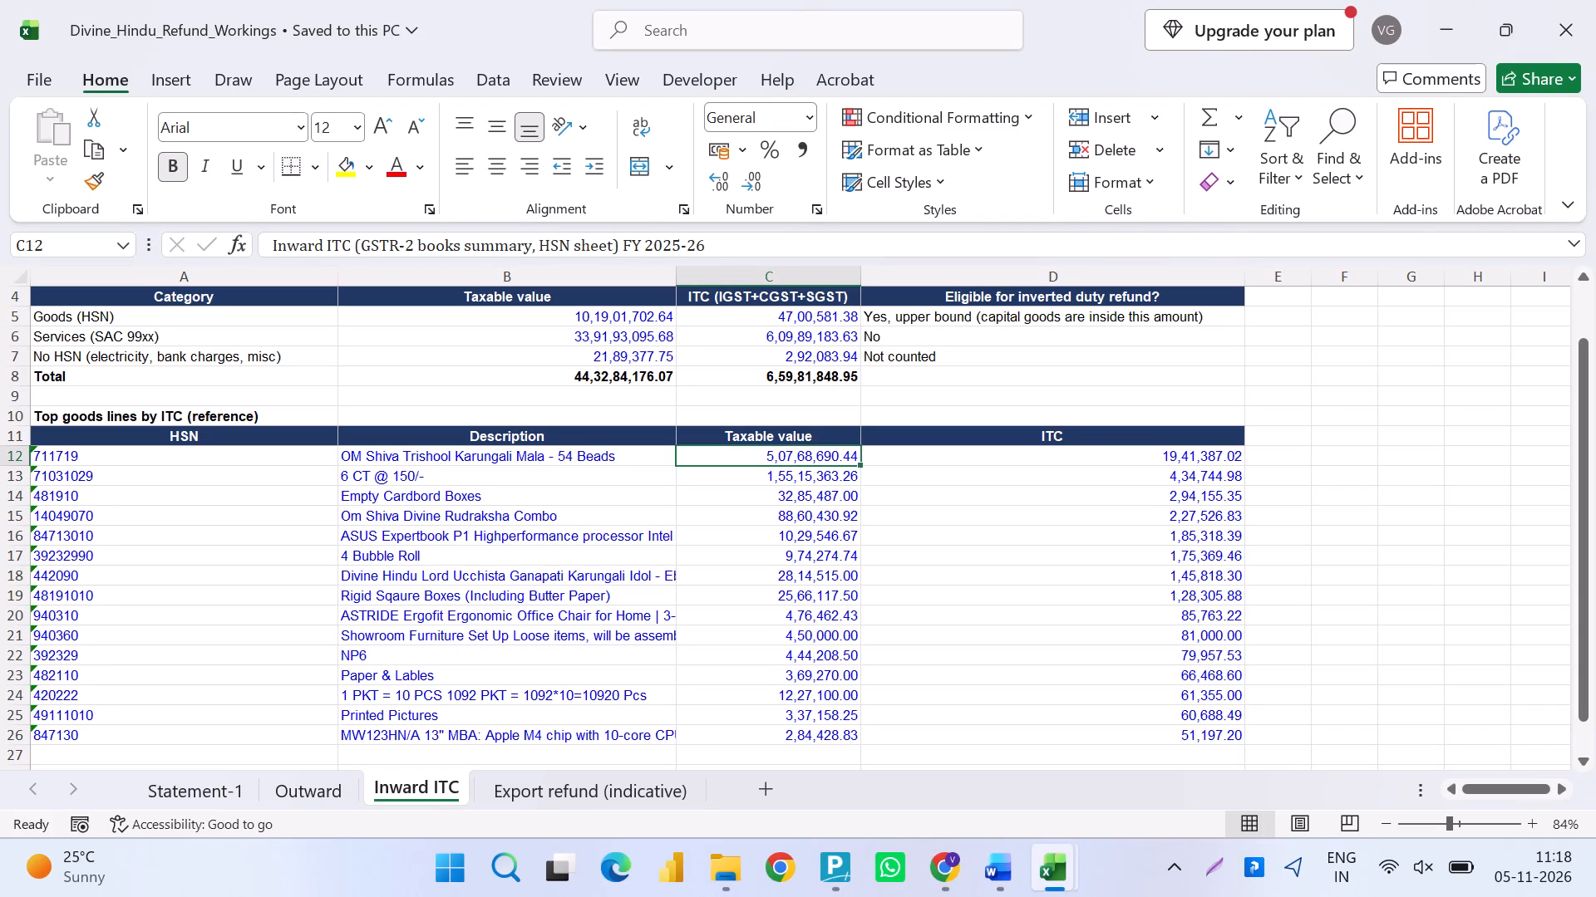
key("ctrl+shift+Down")
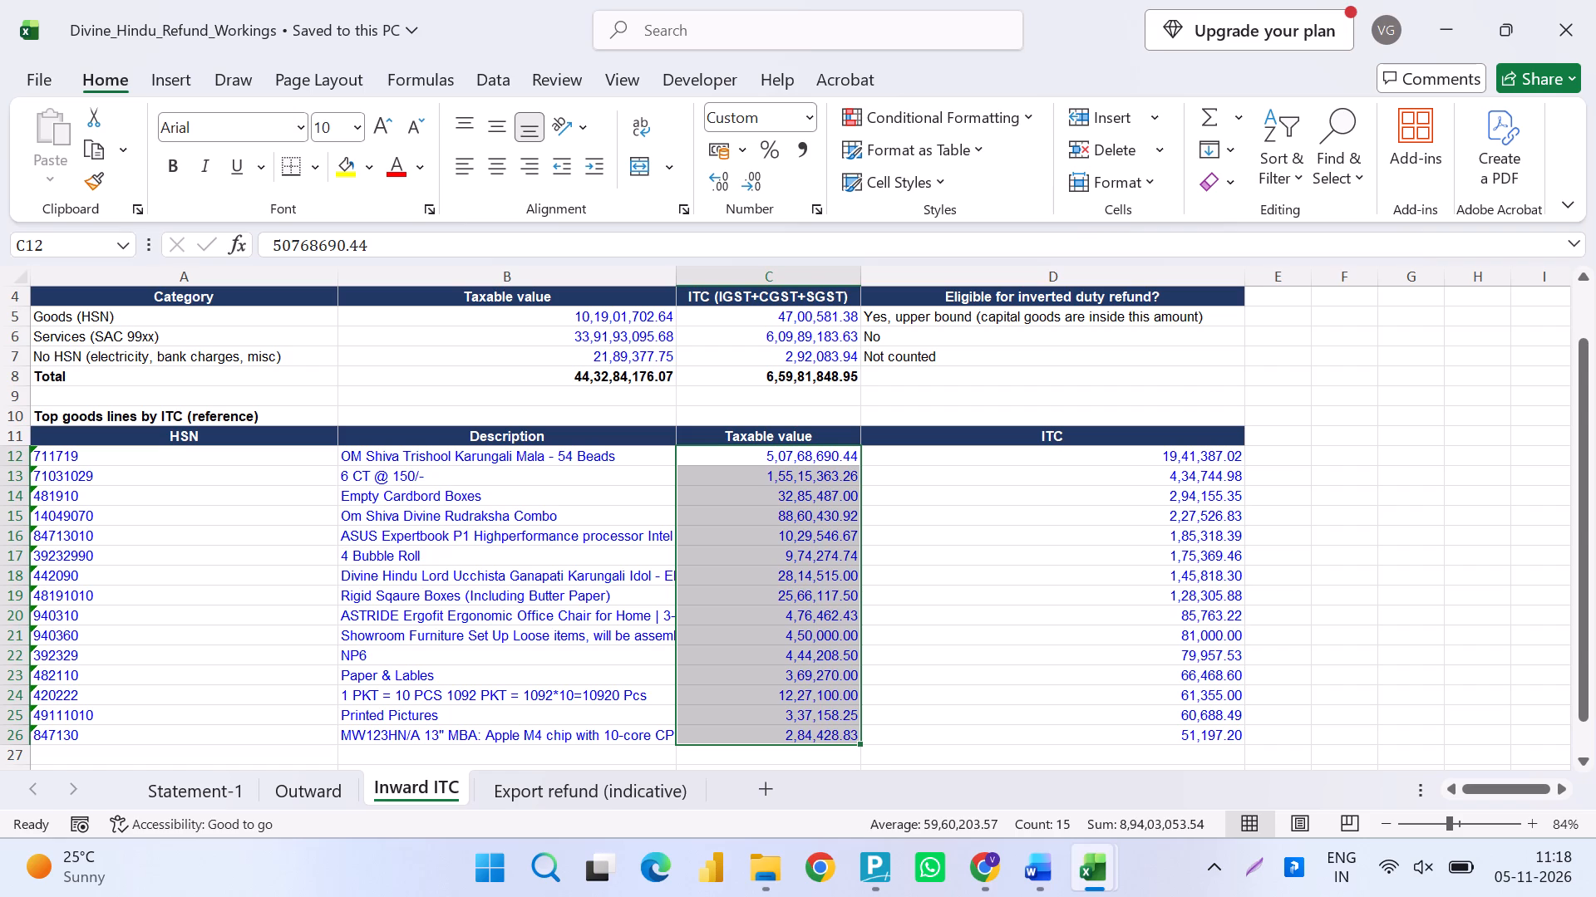
left_click(597, 381)
key("F2")
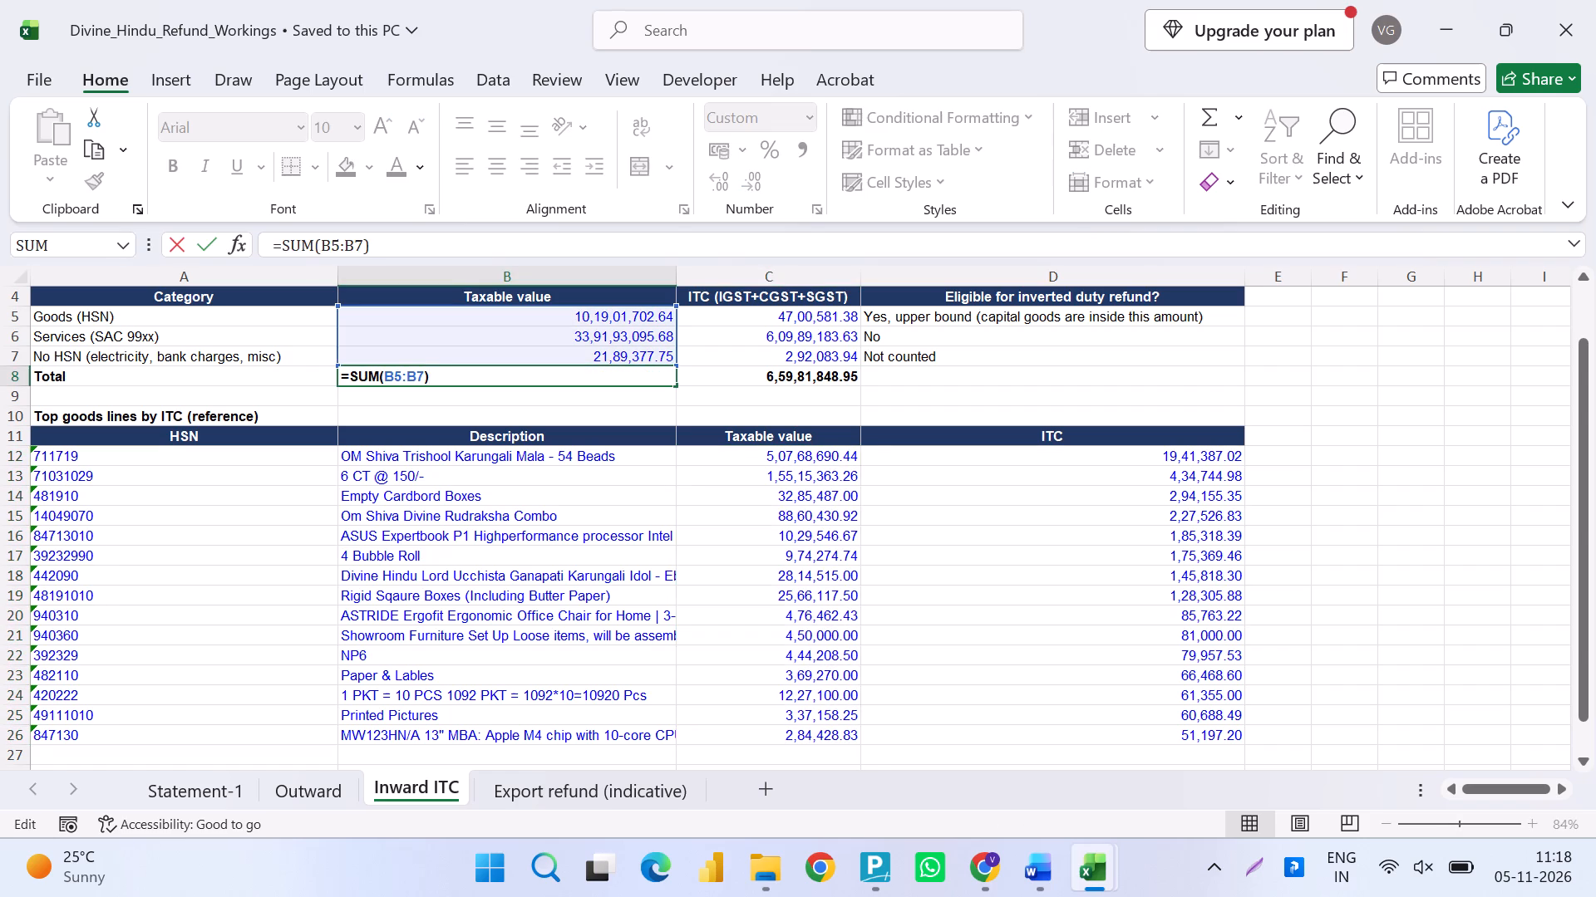
key("Escape")
left_click(1120, 460)
key("ctrl+shift+Down")
key("ctrl+shift+Up")
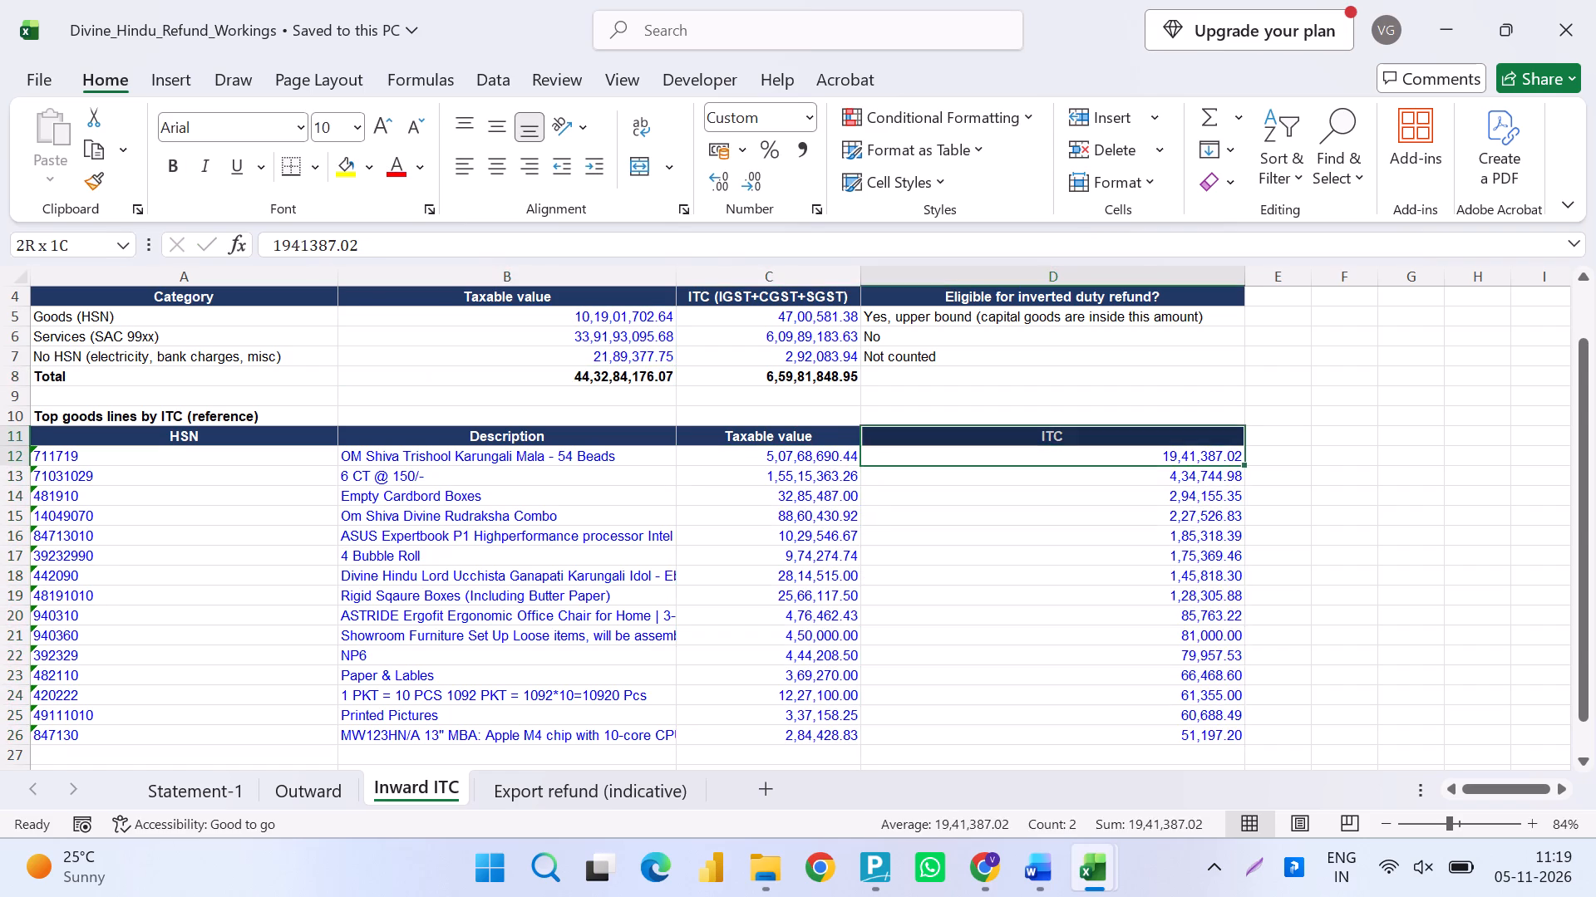
key("ctrl+shift+Down")
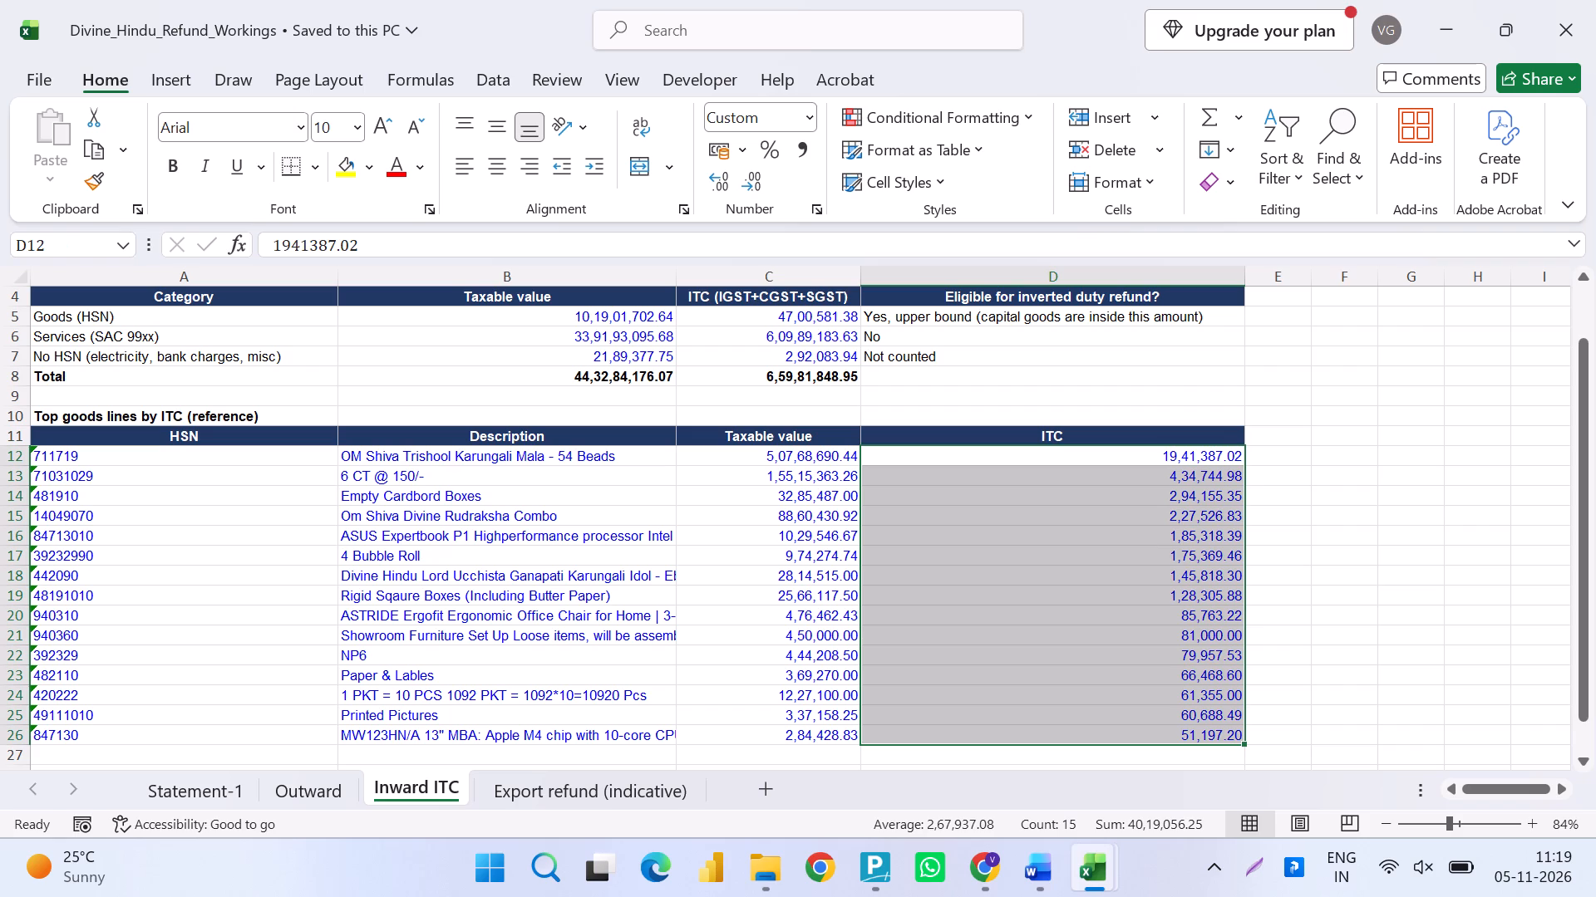
scroll(648, 635, "right", 1)
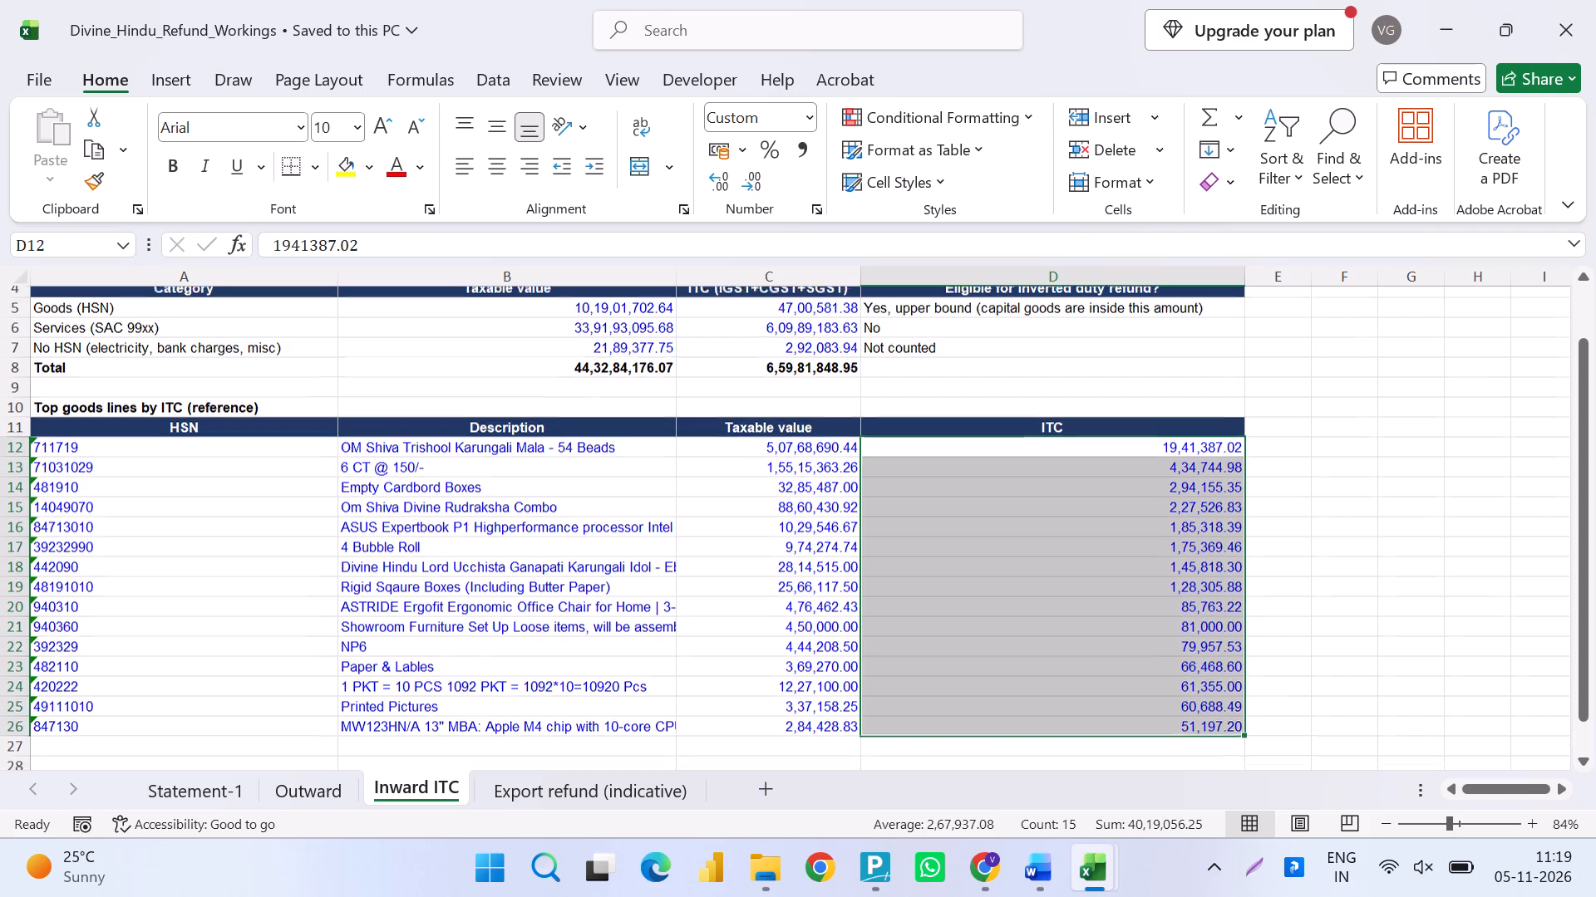
scroll(648, 635, "right", 1)
Compare the Export refund (indicative) sheet's figures and basis notes with the Inward ITC sheet.
left_click(605, 792)
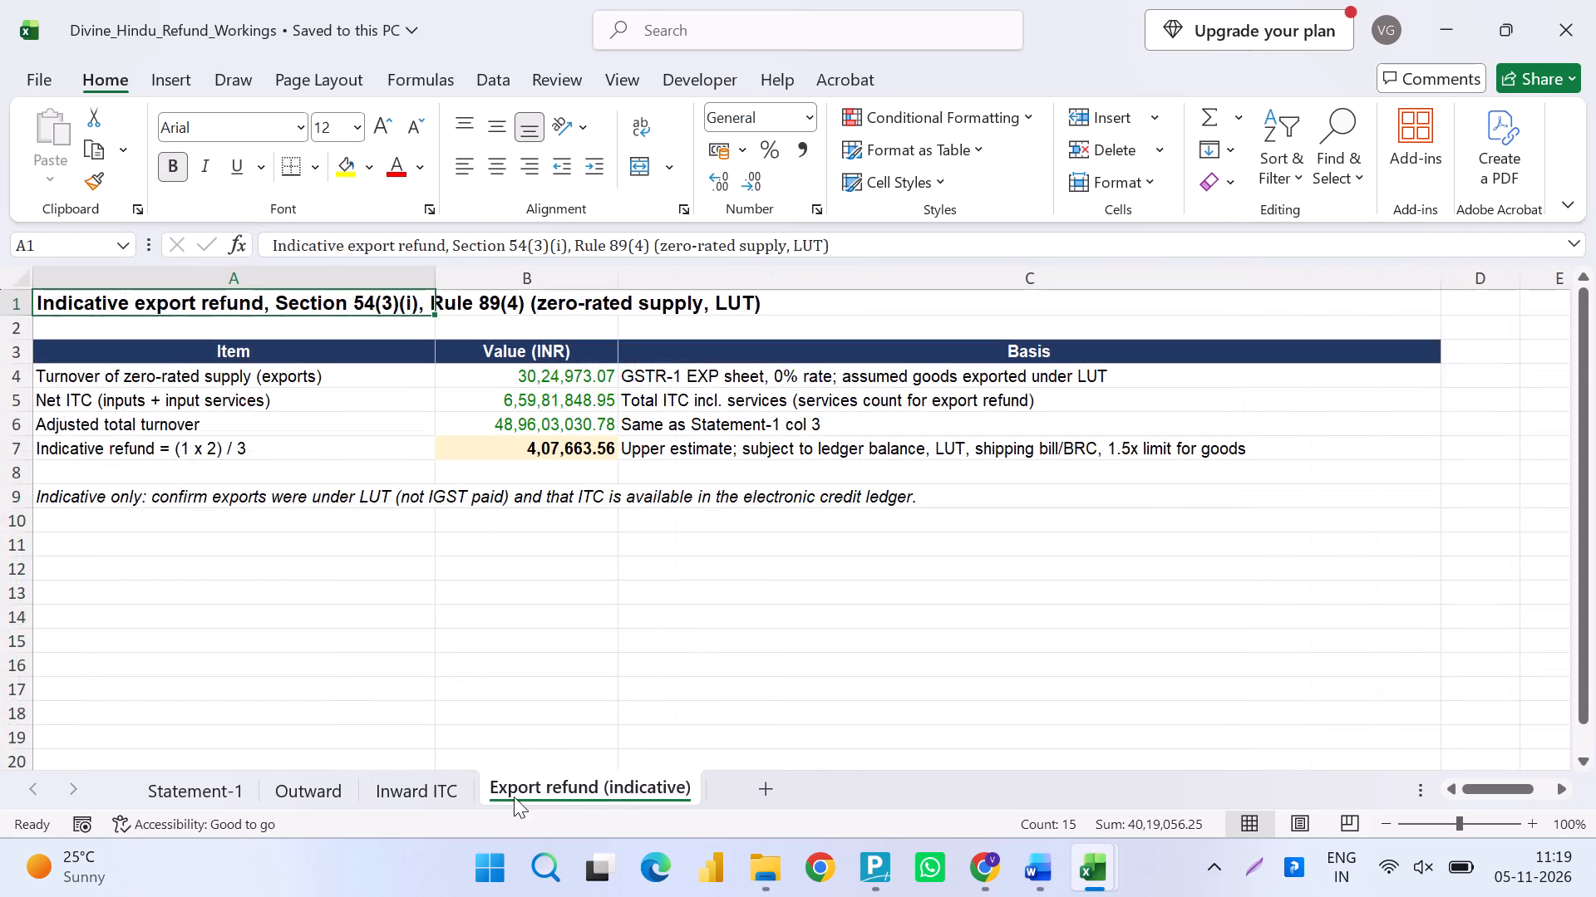
left_click(437, 793)
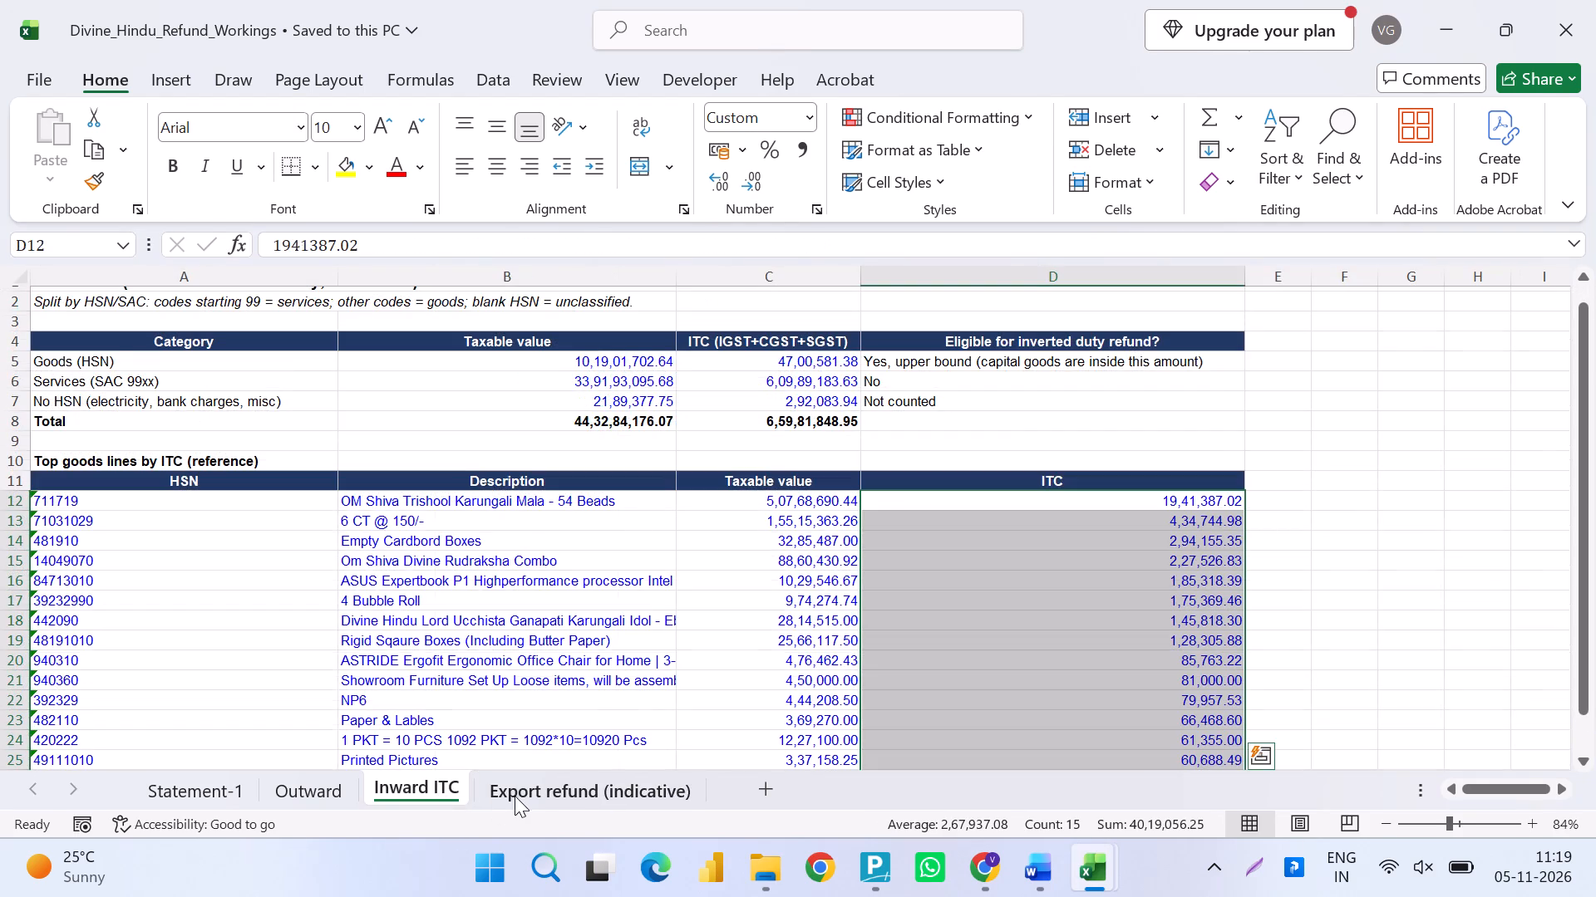
left_click(518, 795)
left_click(448, 796)
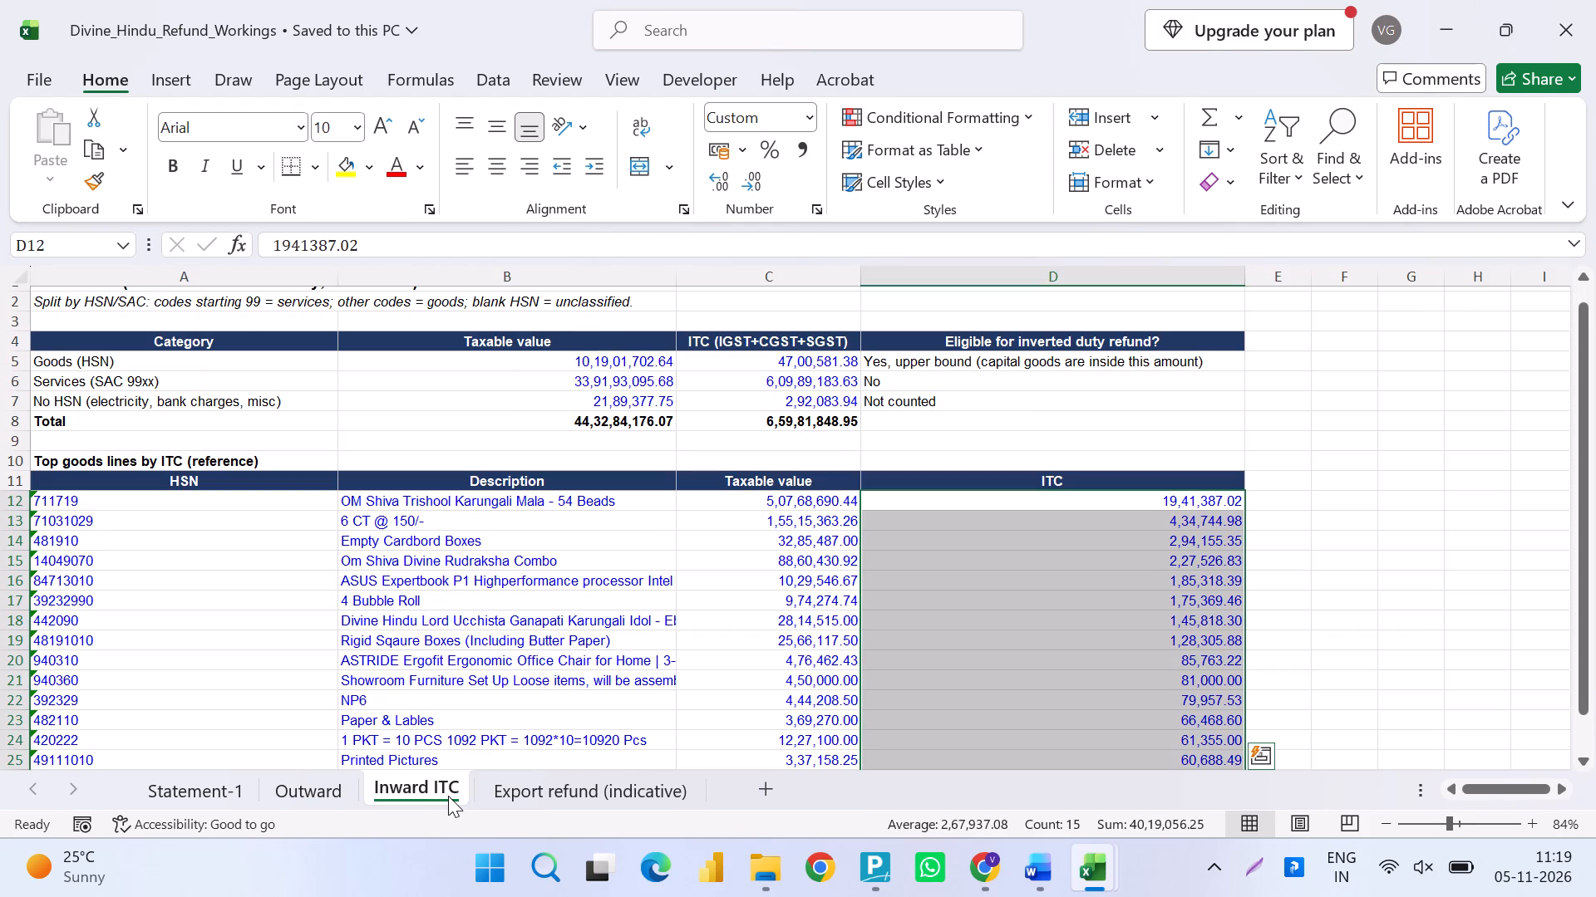
left_click(530, 781)
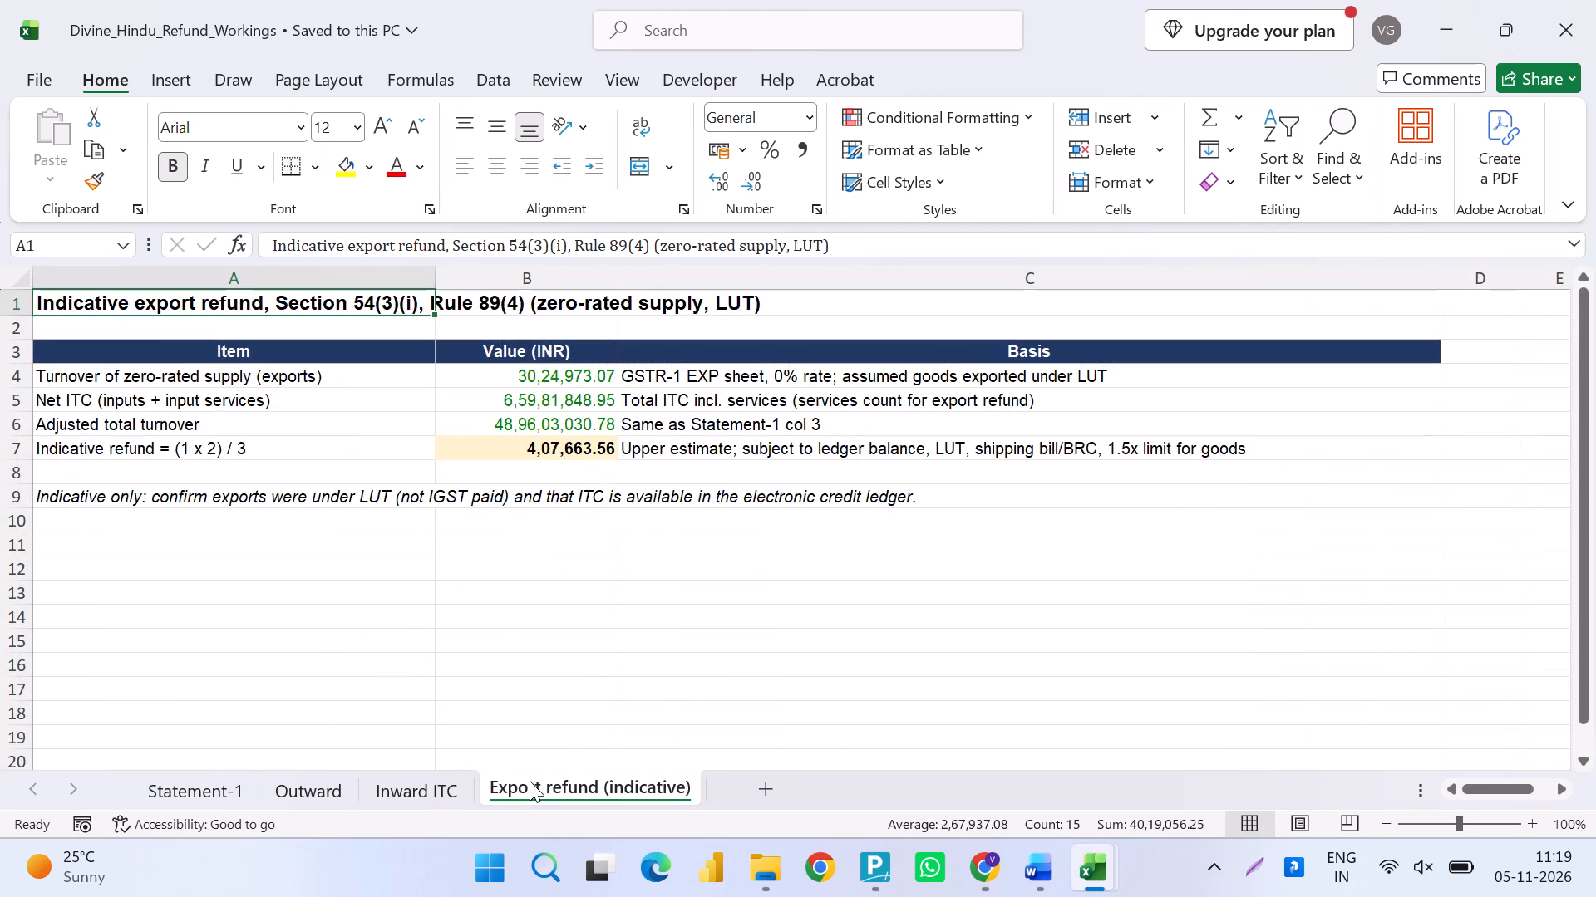
Review the category split, totals and top goods lines on the Inward ITC sheet again.
left_click(410, 777)
scroll(387, 591, "down", 1)
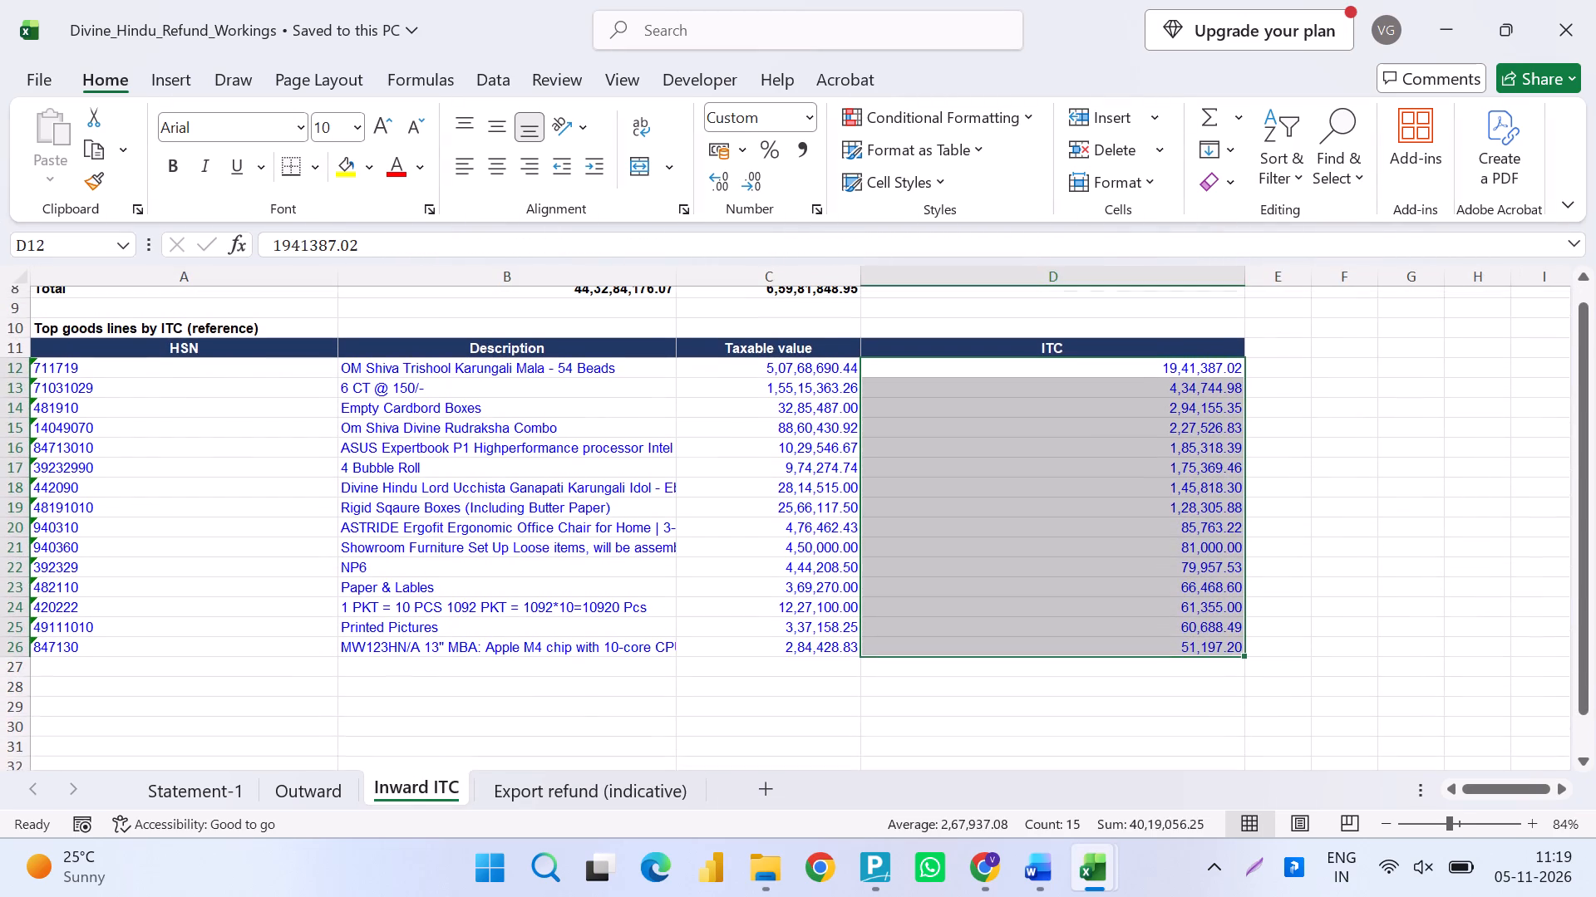
scroll(387, 591, "down", 1)
scroll(387, 591, "up", 1)
left_click(788, 476)
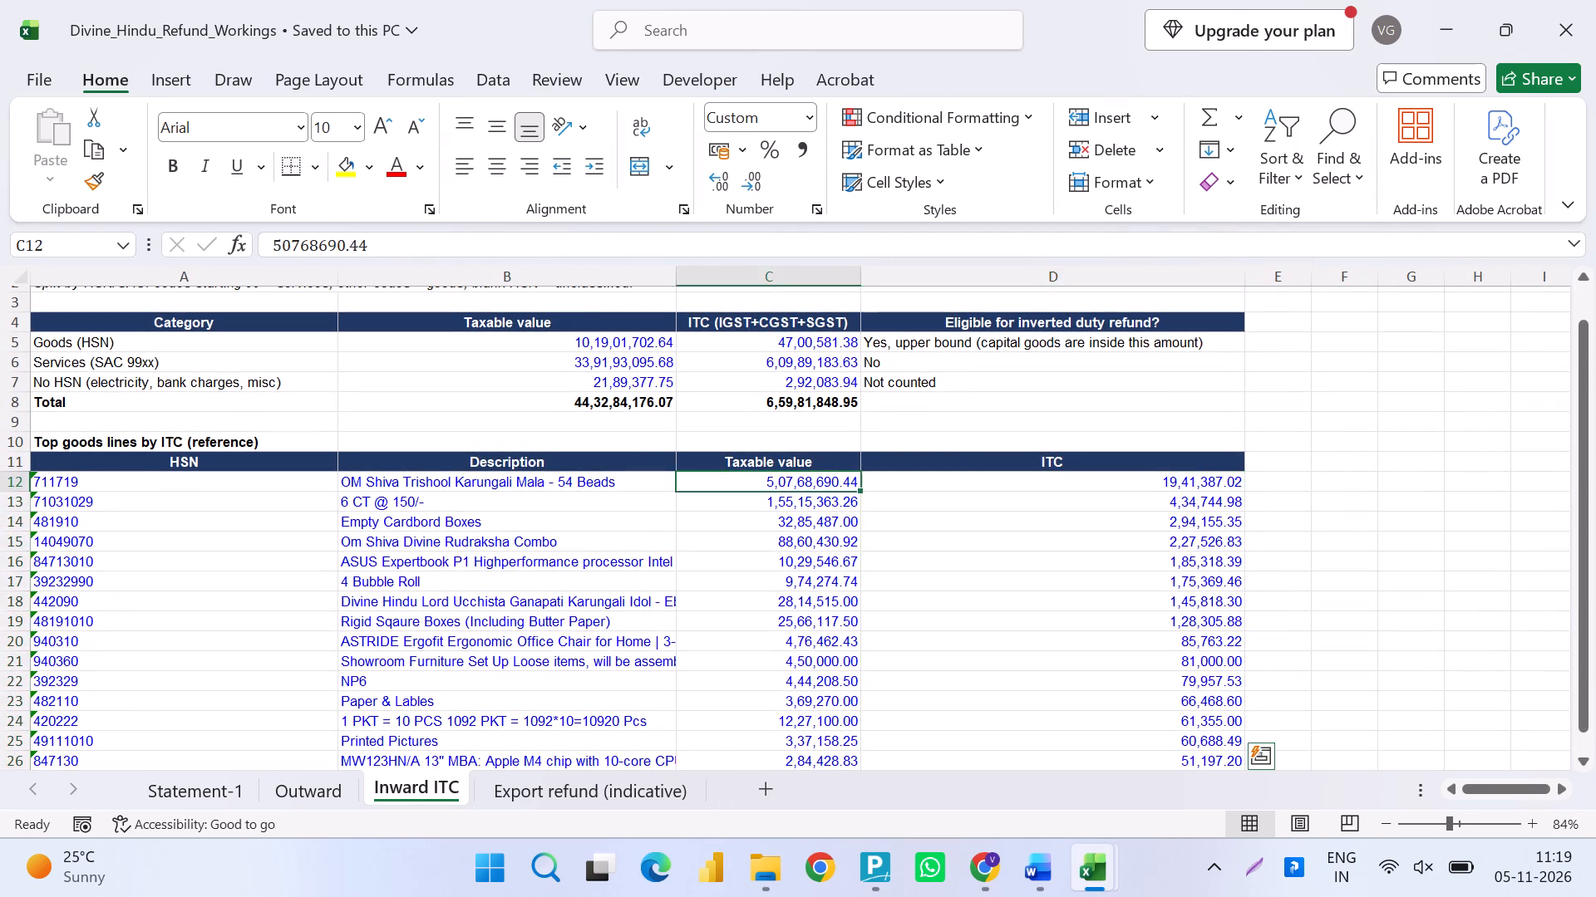
key("Return")
key("Up")
key("Up")
key("Up")
key("Up")
key("Up")
key("Up")
key("Up")
key("Up")
key("Up")
key("Up")
key("Up")
key("Up")
key("Up")
key("Up")
key("Up")
key("Up")
key("Up")
key("Up")
key("Up")
key("Up")
key("Up")
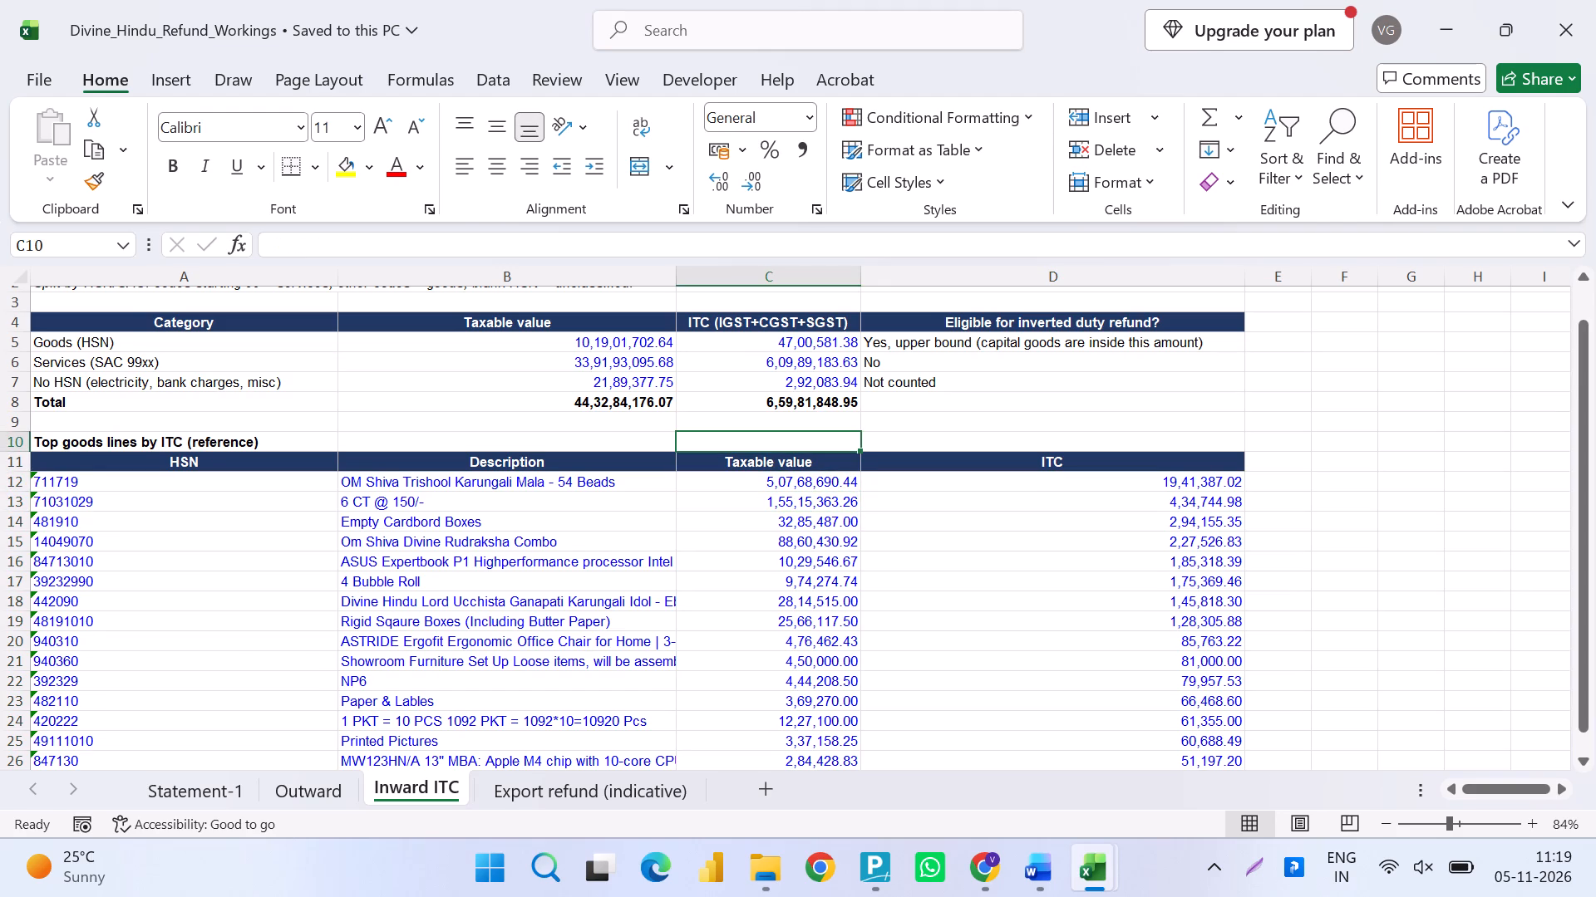
key("Down")
key("Down")
key("Down")
key("Down")
key("Down")
key("Down")
key("Down")
key("Down")
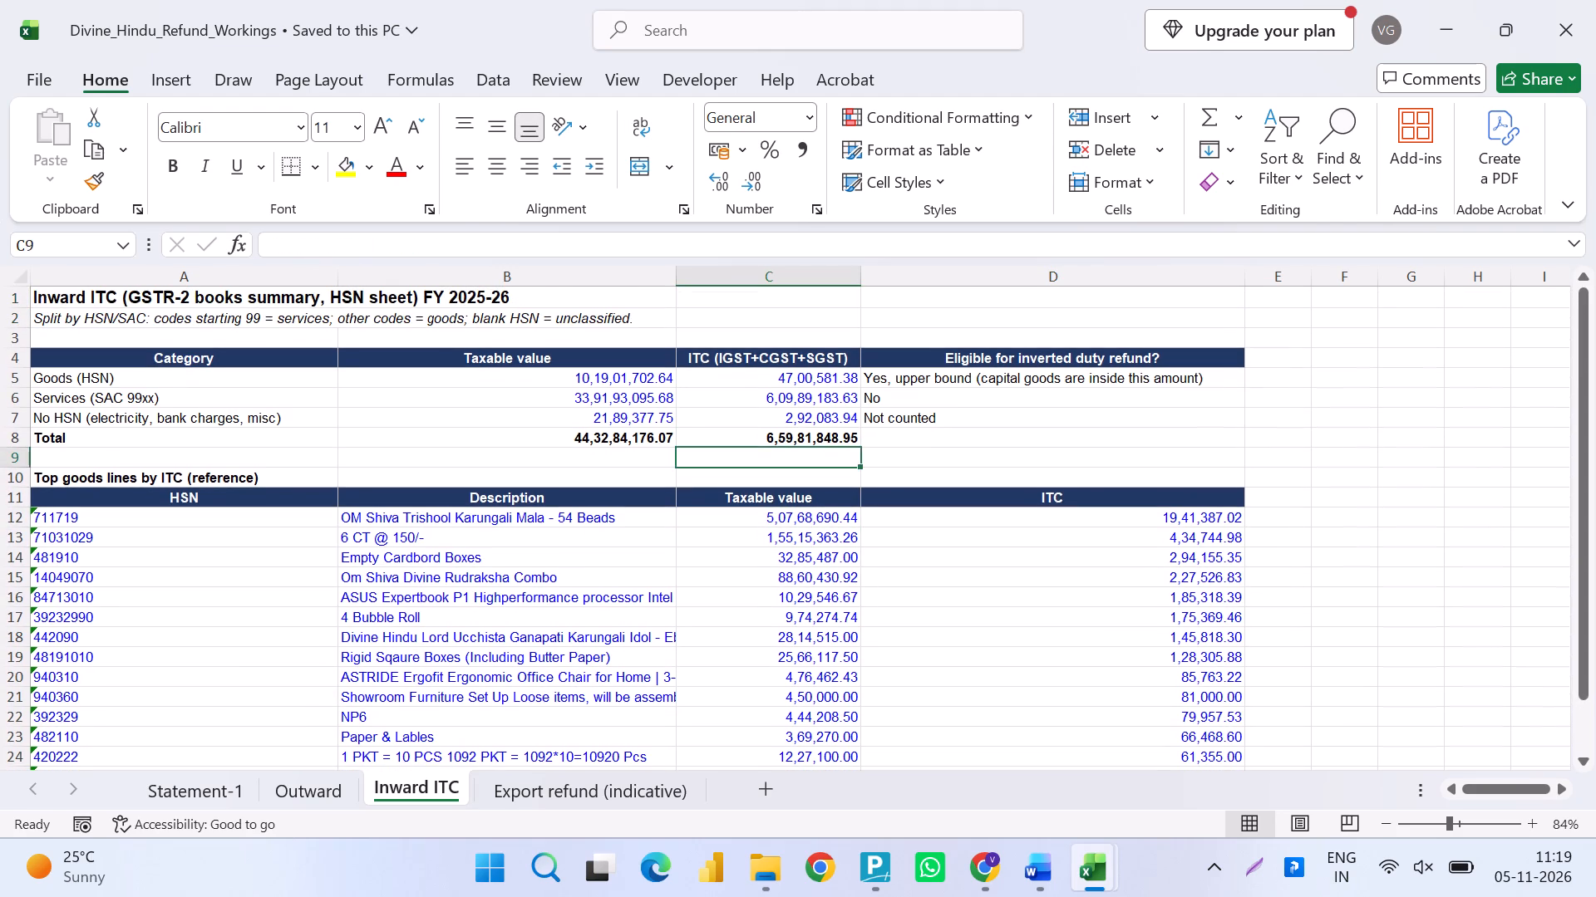
Total the Taxable value figures of the top goods lines on the Inward ITC sheet.
key("Down")
key("Down")
key("Down")
key("ctrl+shift+Down")
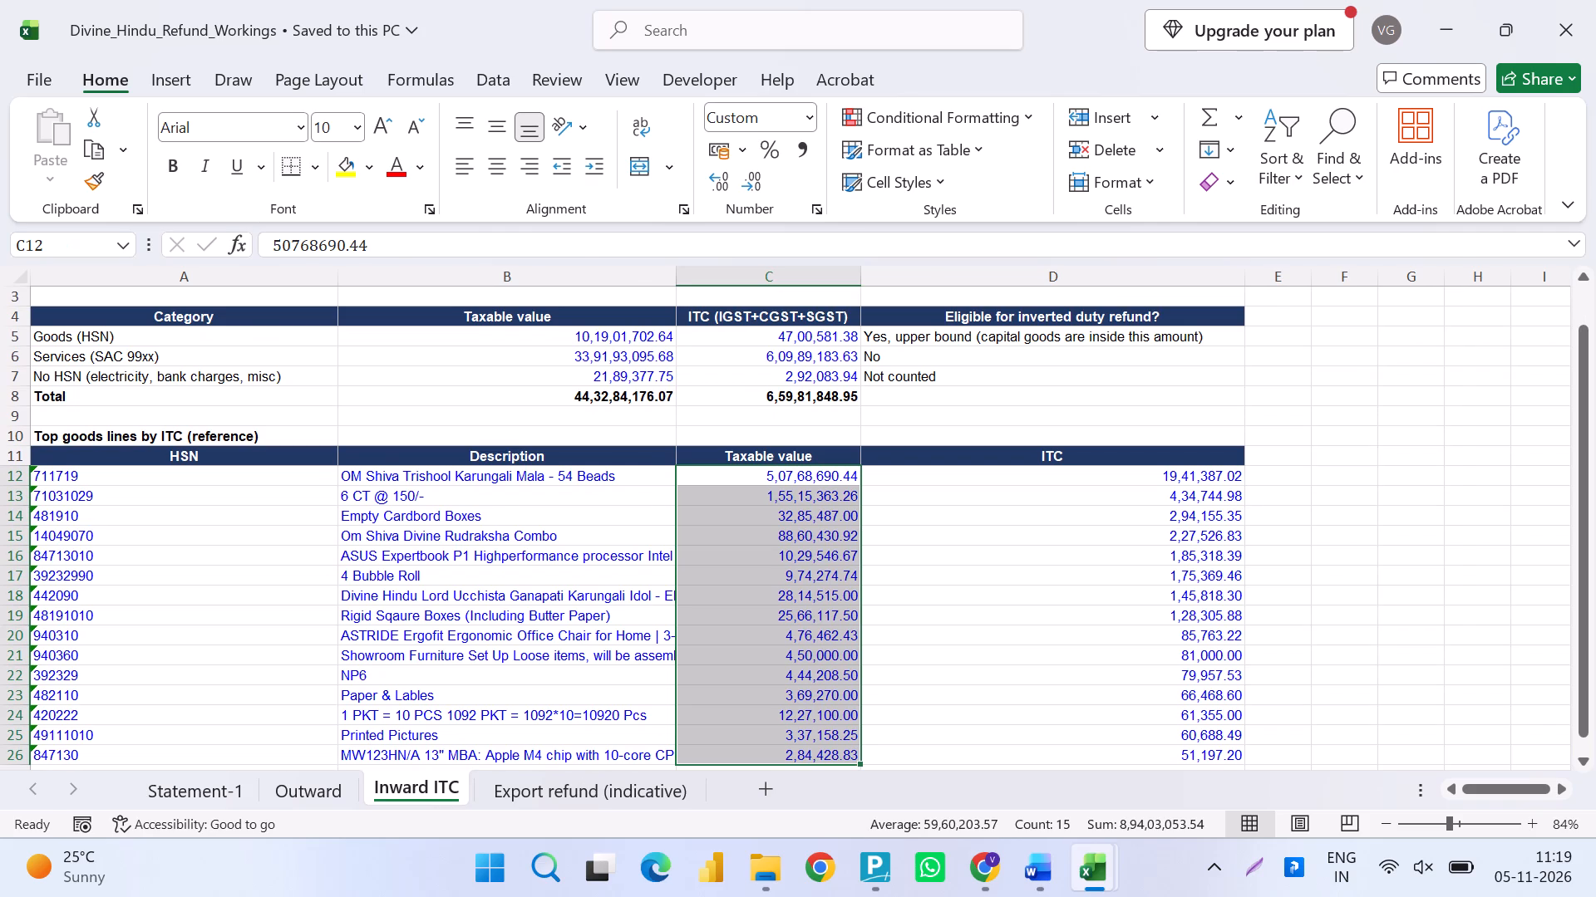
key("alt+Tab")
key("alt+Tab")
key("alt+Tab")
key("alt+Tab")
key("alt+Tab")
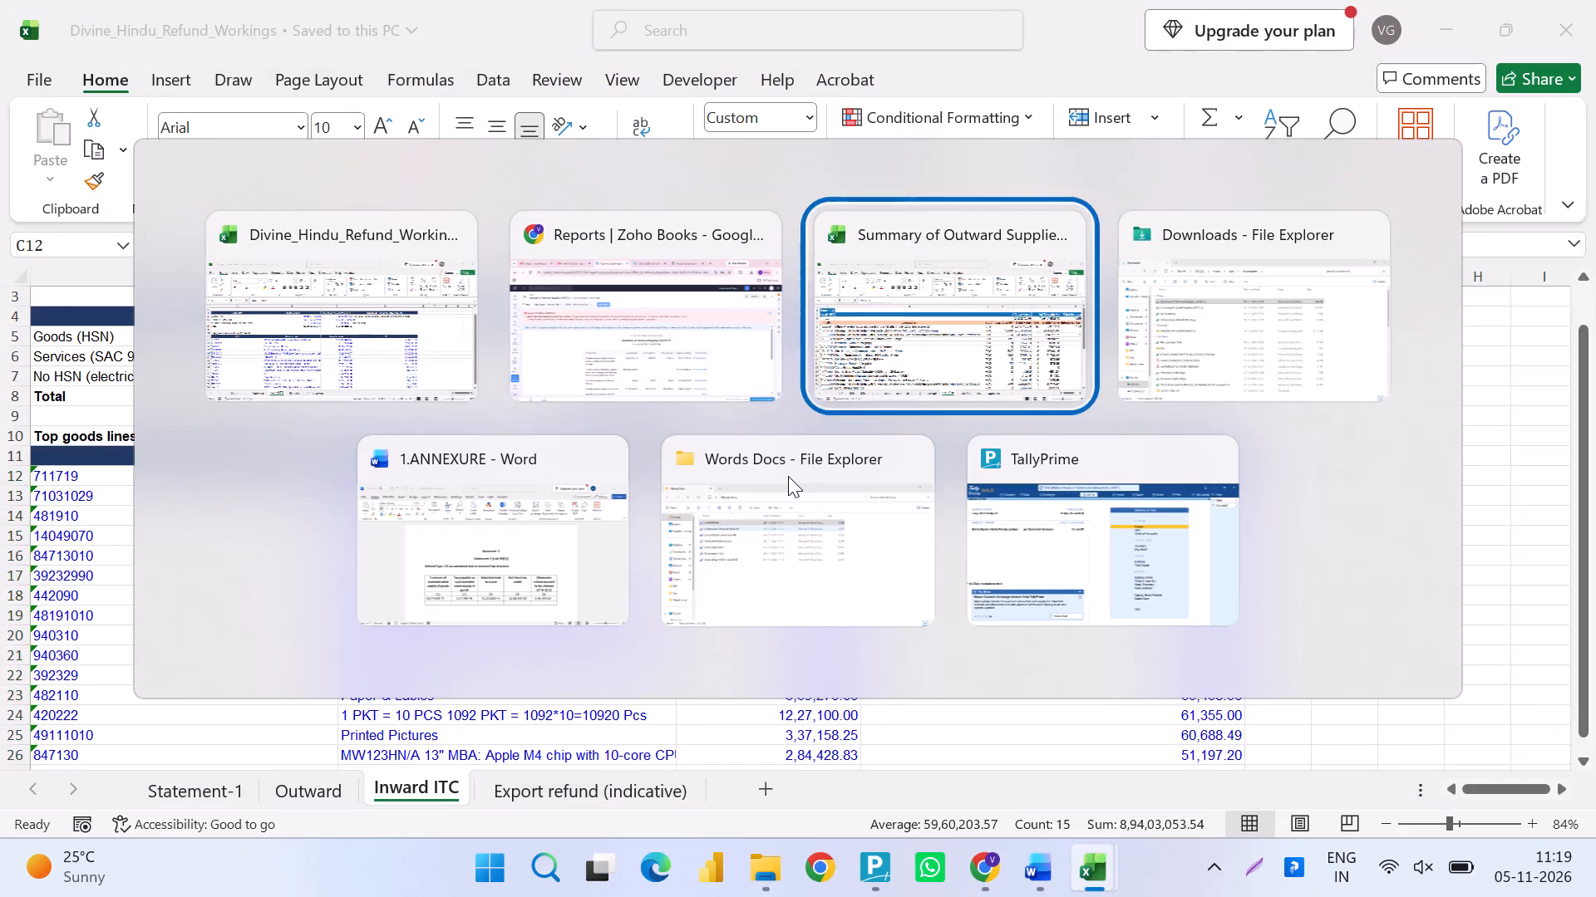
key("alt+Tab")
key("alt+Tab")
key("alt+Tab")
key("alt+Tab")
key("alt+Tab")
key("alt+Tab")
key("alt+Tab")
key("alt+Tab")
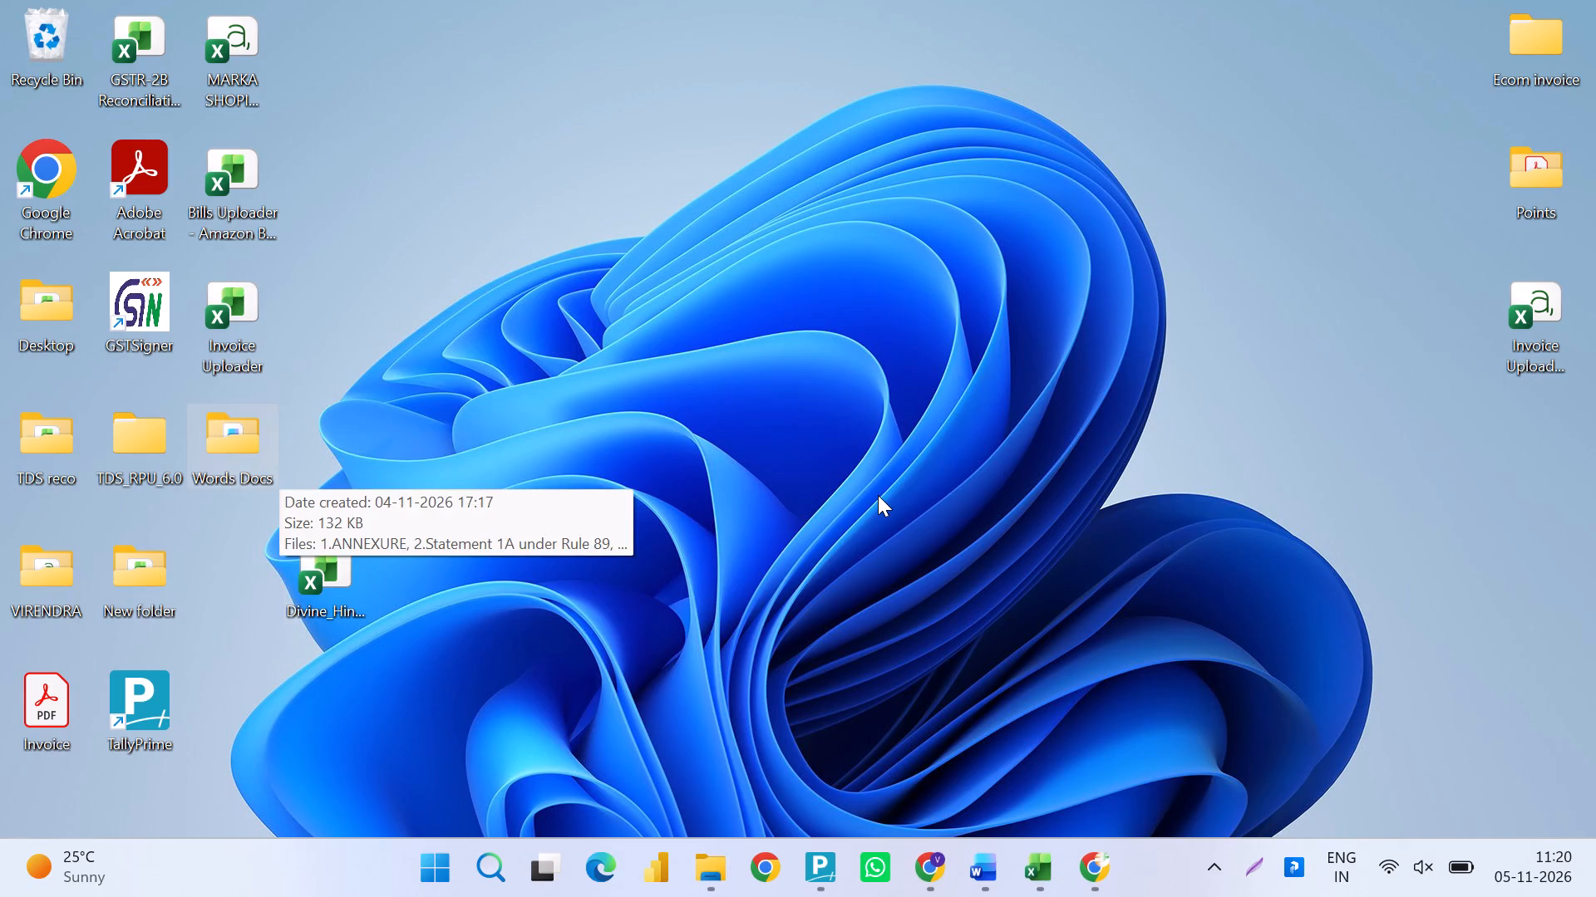
key("Down")
key("alt+Tab")
key("alt+Down")
key("alt+Right")
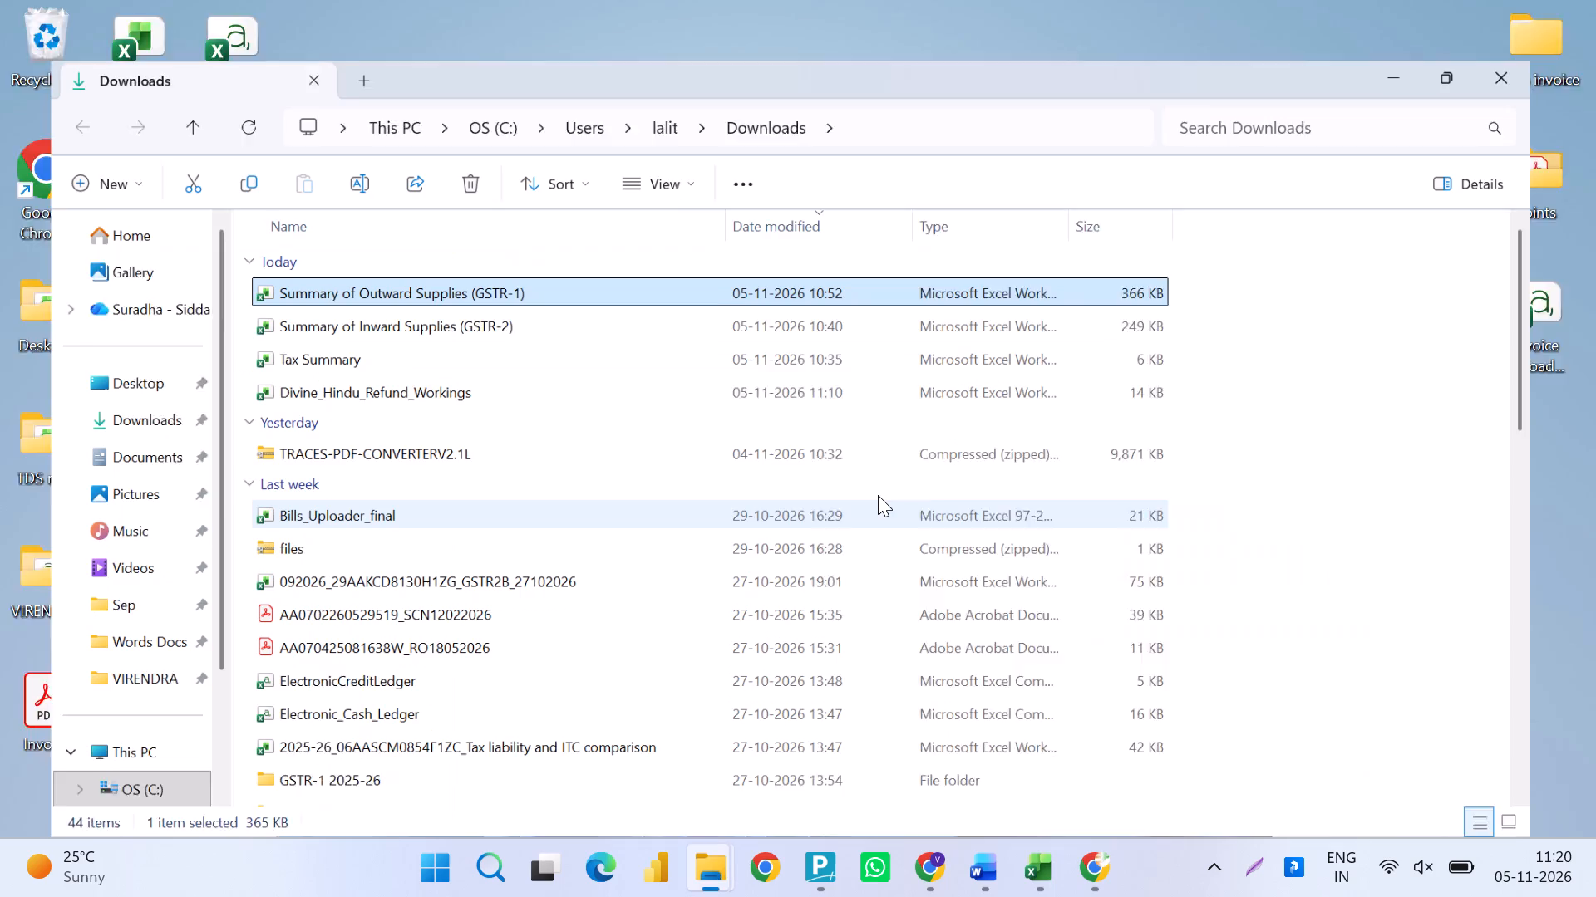
key("Down")
key("Return")
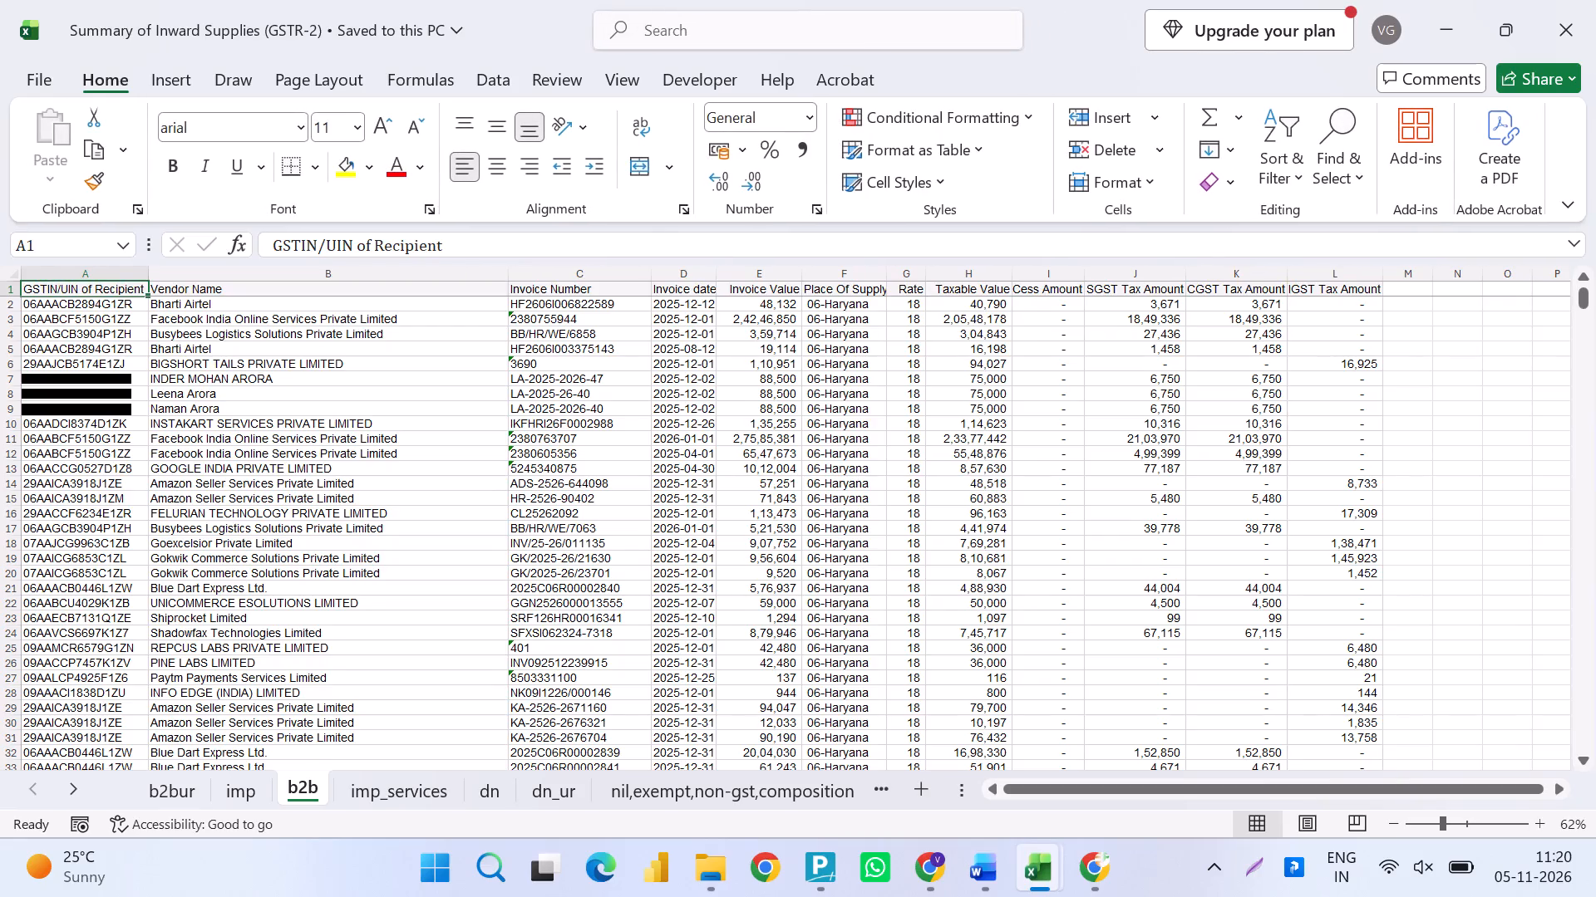
Total the Taxable Value column on the b2b sheet, from its first invoice row down.
key("ctrl+Up")
key("ctrl+Left")
key("Right")
key("Right")
key("Right")
key("Right")
key("Right")
key("Down")
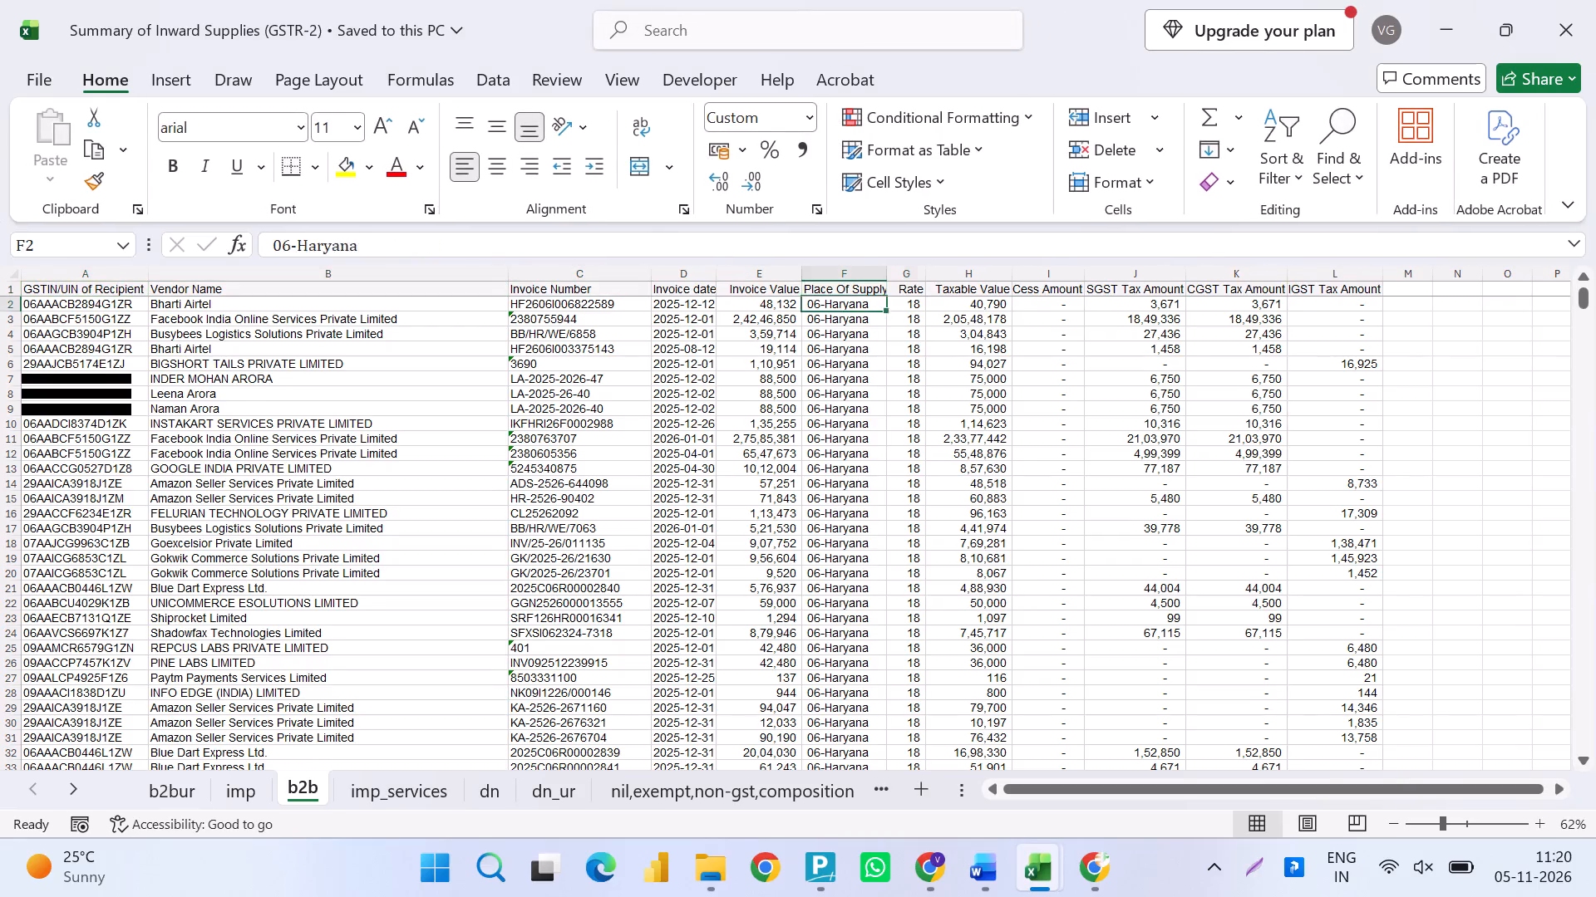
key("Right")
key("Right")
key("ctrl+shift+Down")
Compare the b2b sheet's Taxable Value total with the Inward ITC sheet of the Divine_Hindu_Refund_Workings workbook.
key("alt+Tab")
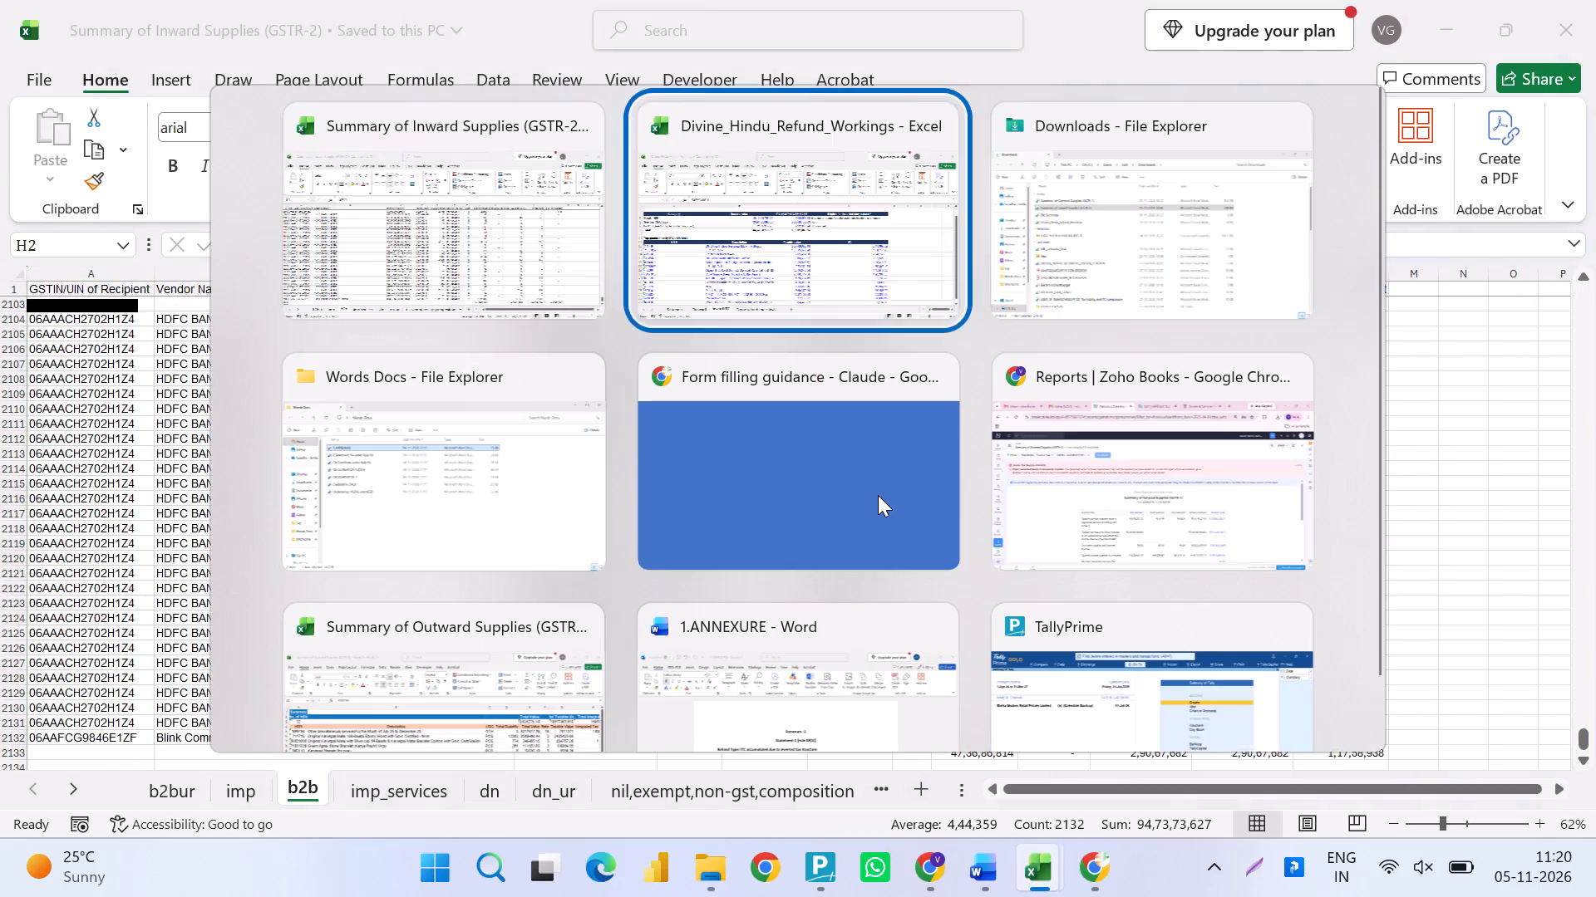
key("alt+Tab")
key("alt+Tab")
key("alt+Left")
key("alt+Right")
key("alt+Up")
key("alt+Left")
key("alt+Right")
key("alt+Up")
key("alt+Right")
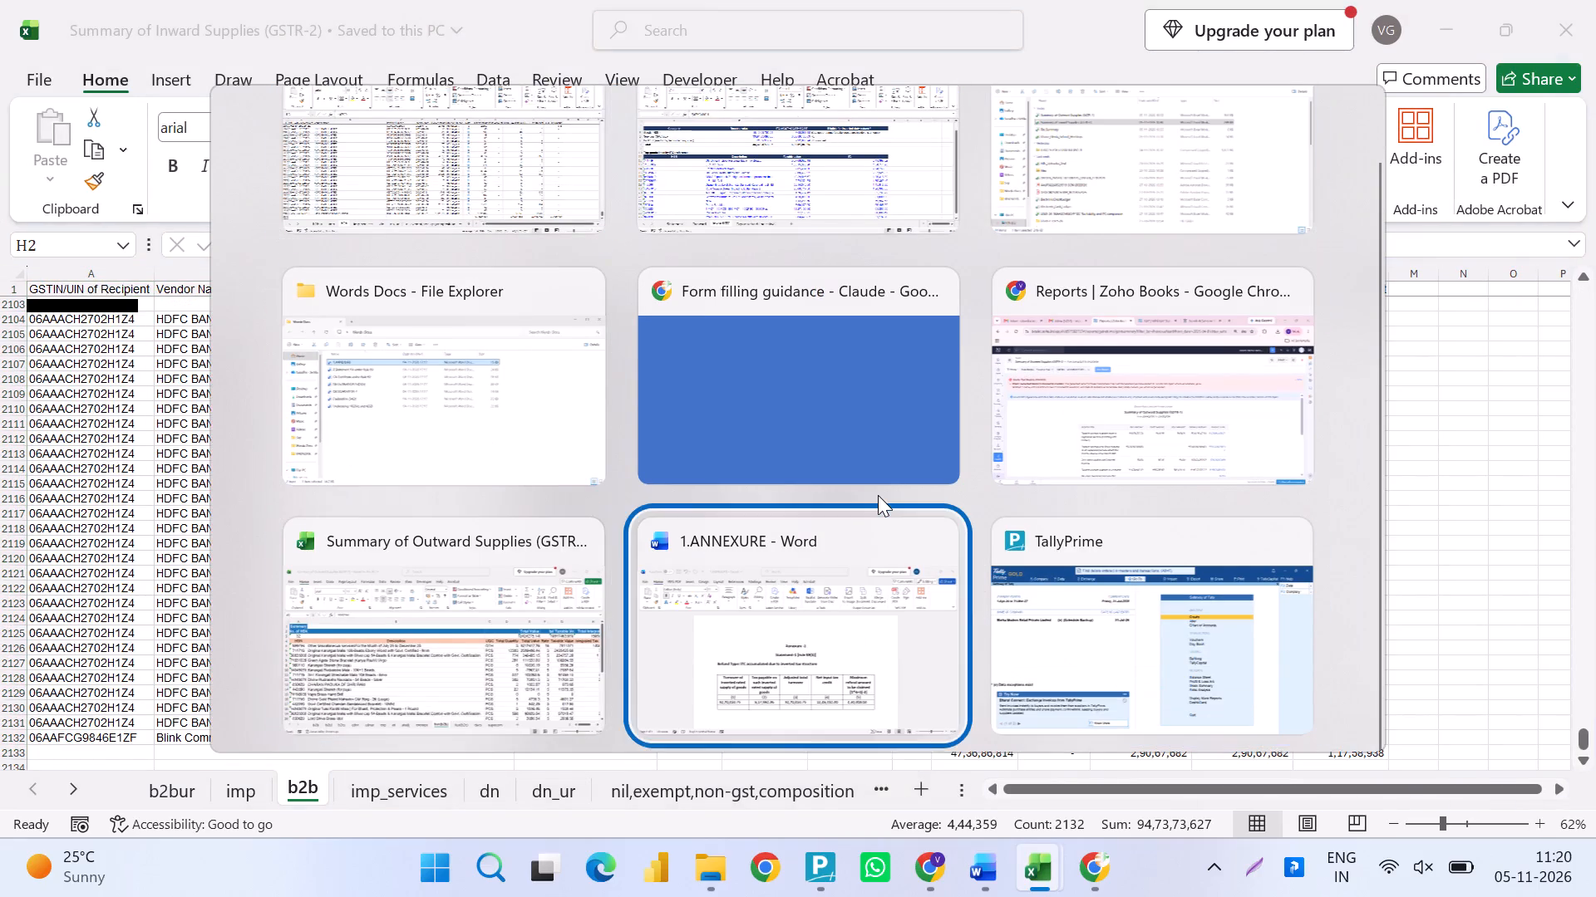
key("alt+Up")
key("alt+Up")
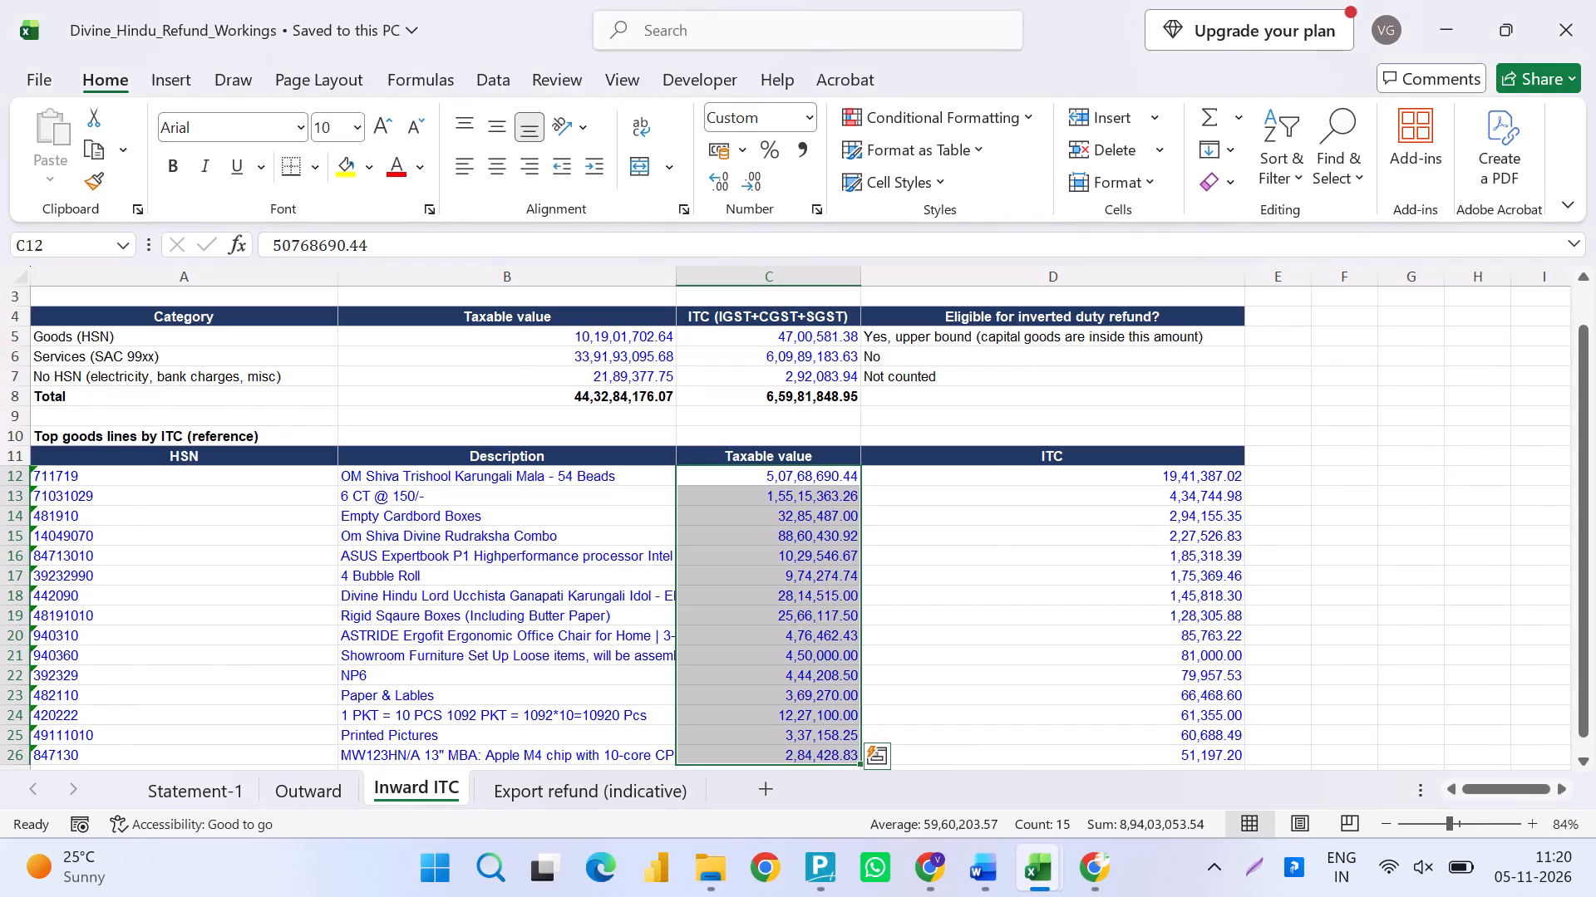
key("alt+Tab")
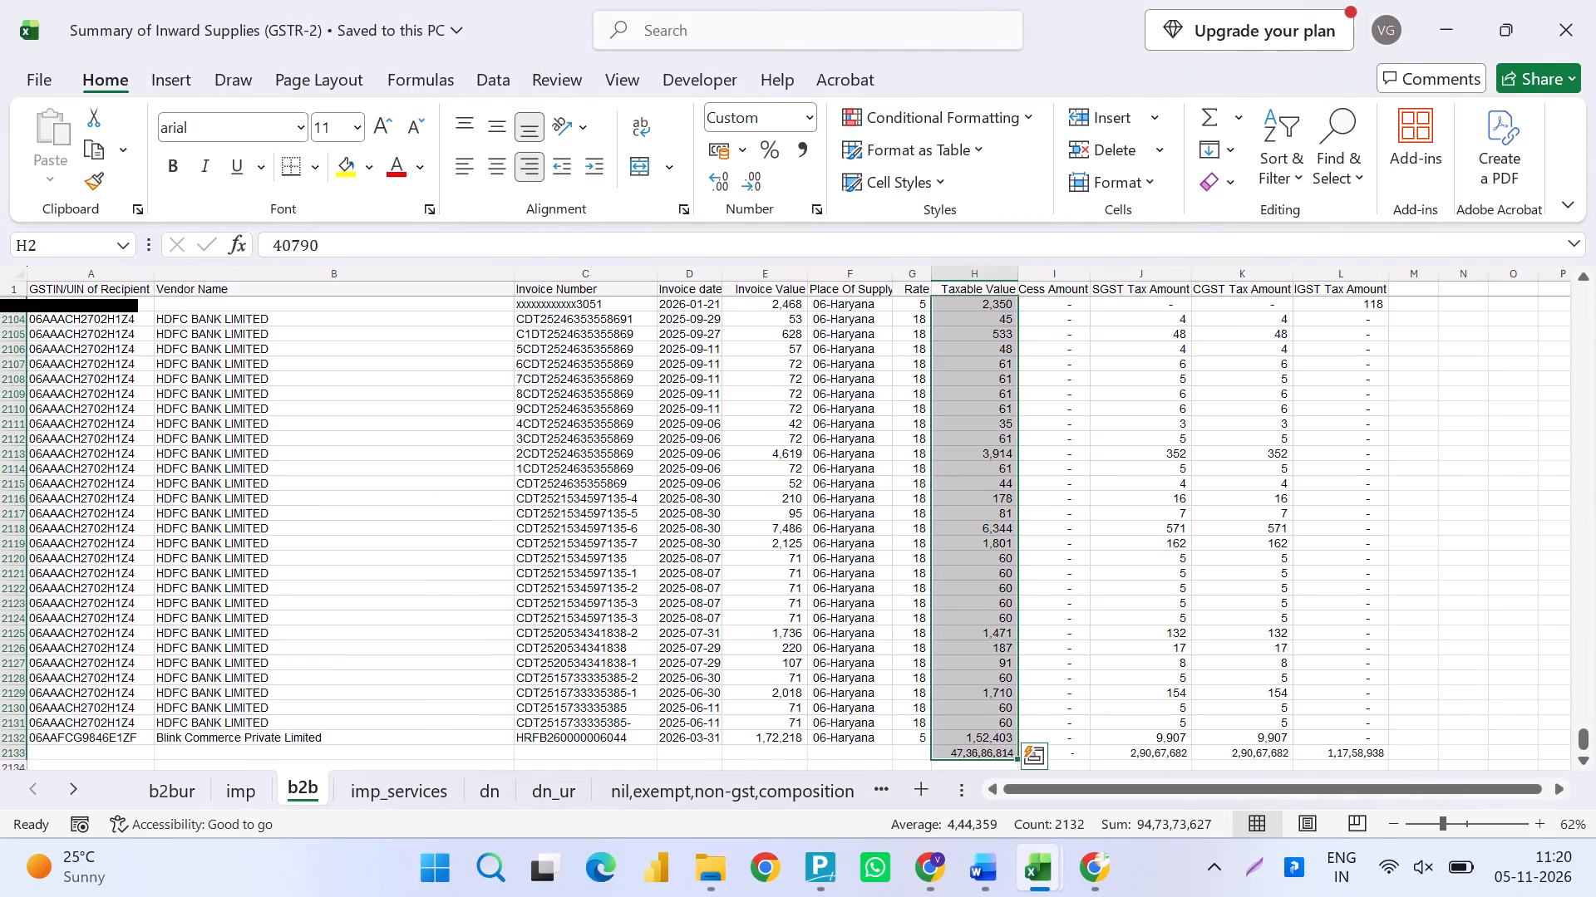
key("alt+Tab")
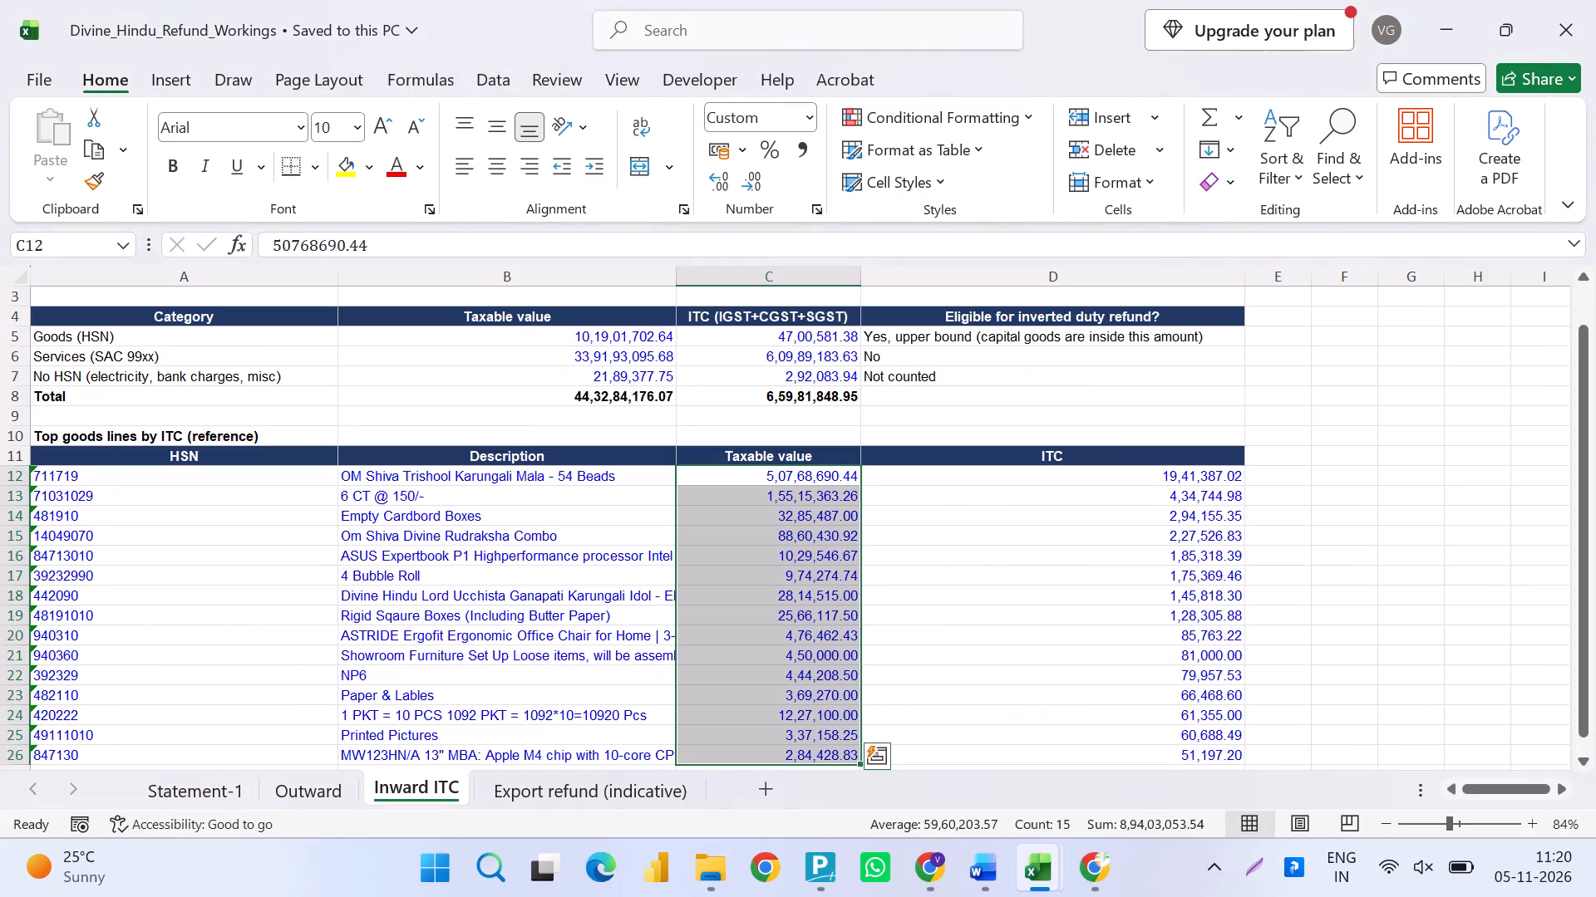
Total the b2b sheet's Taxable Value column again, leaving out the total row at its bottom.
key("alt+Tab")
key("shift+Up")
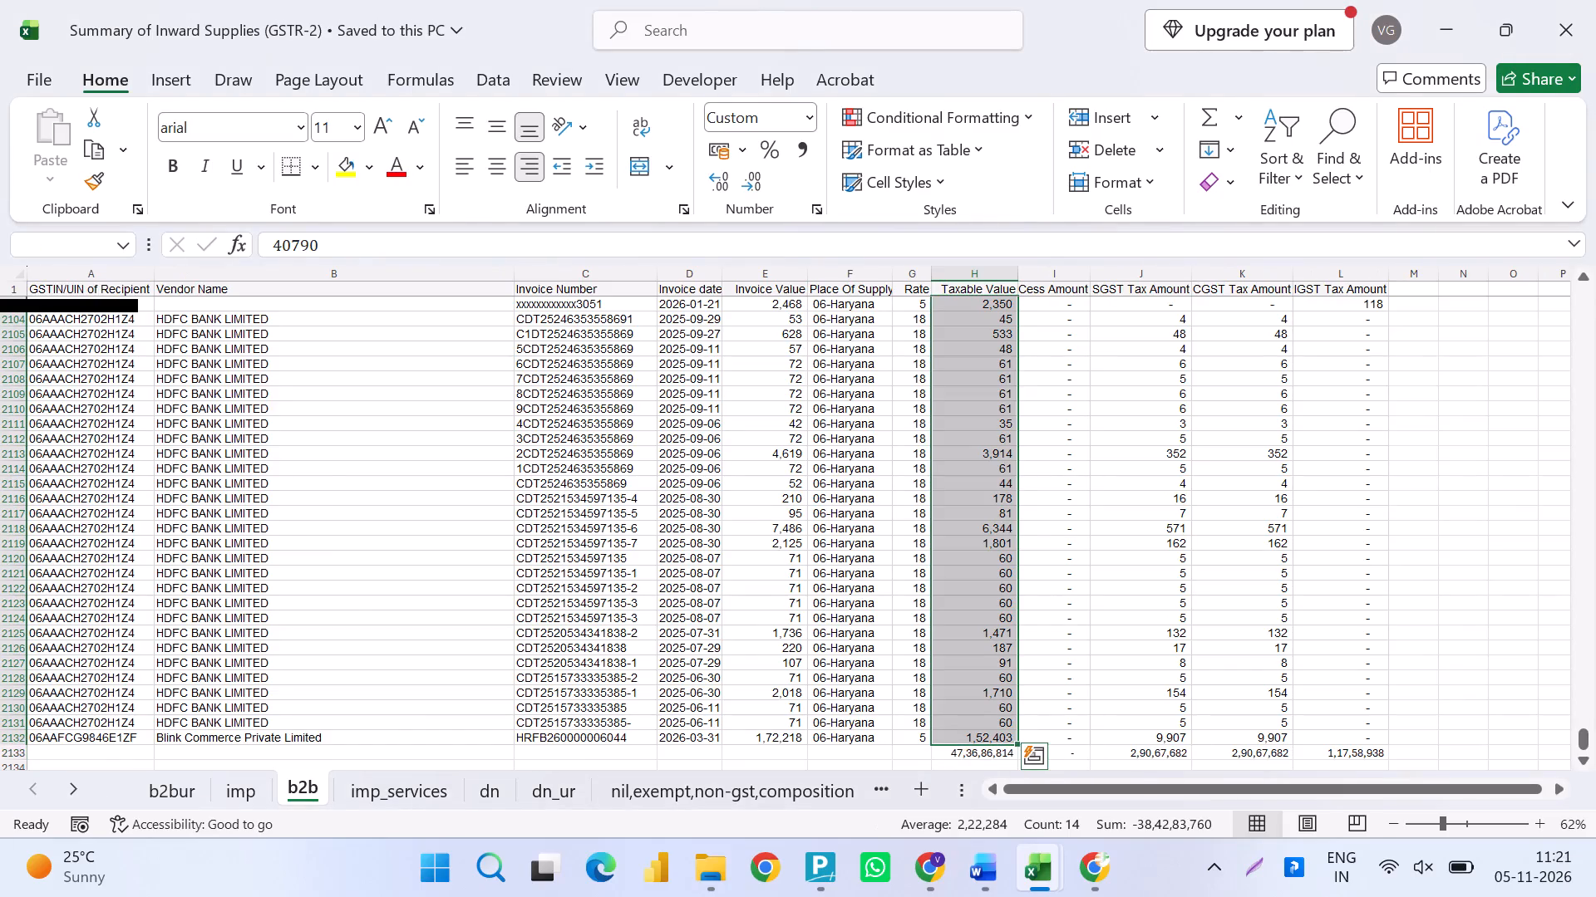
key("ctrl+Up")
key("Down")
key("ctrl+shift+Down")
key("shift+Up")
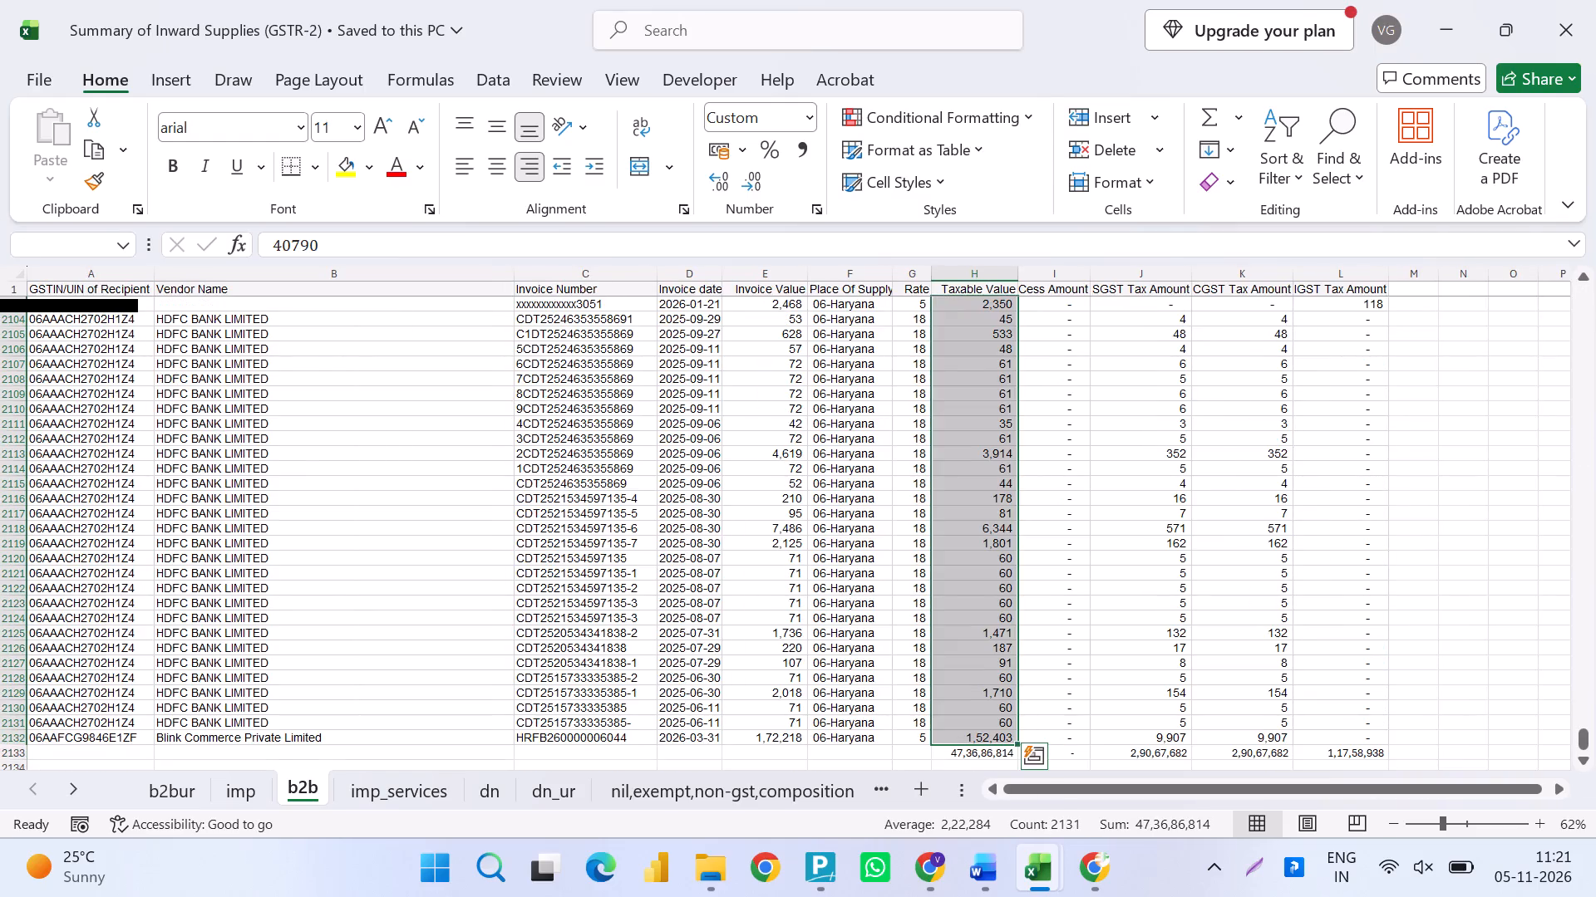
Compare the b2b invoice rows and their Taxable Value sum with the Inward ITC sheet's category totals.
key("alt+Tab")
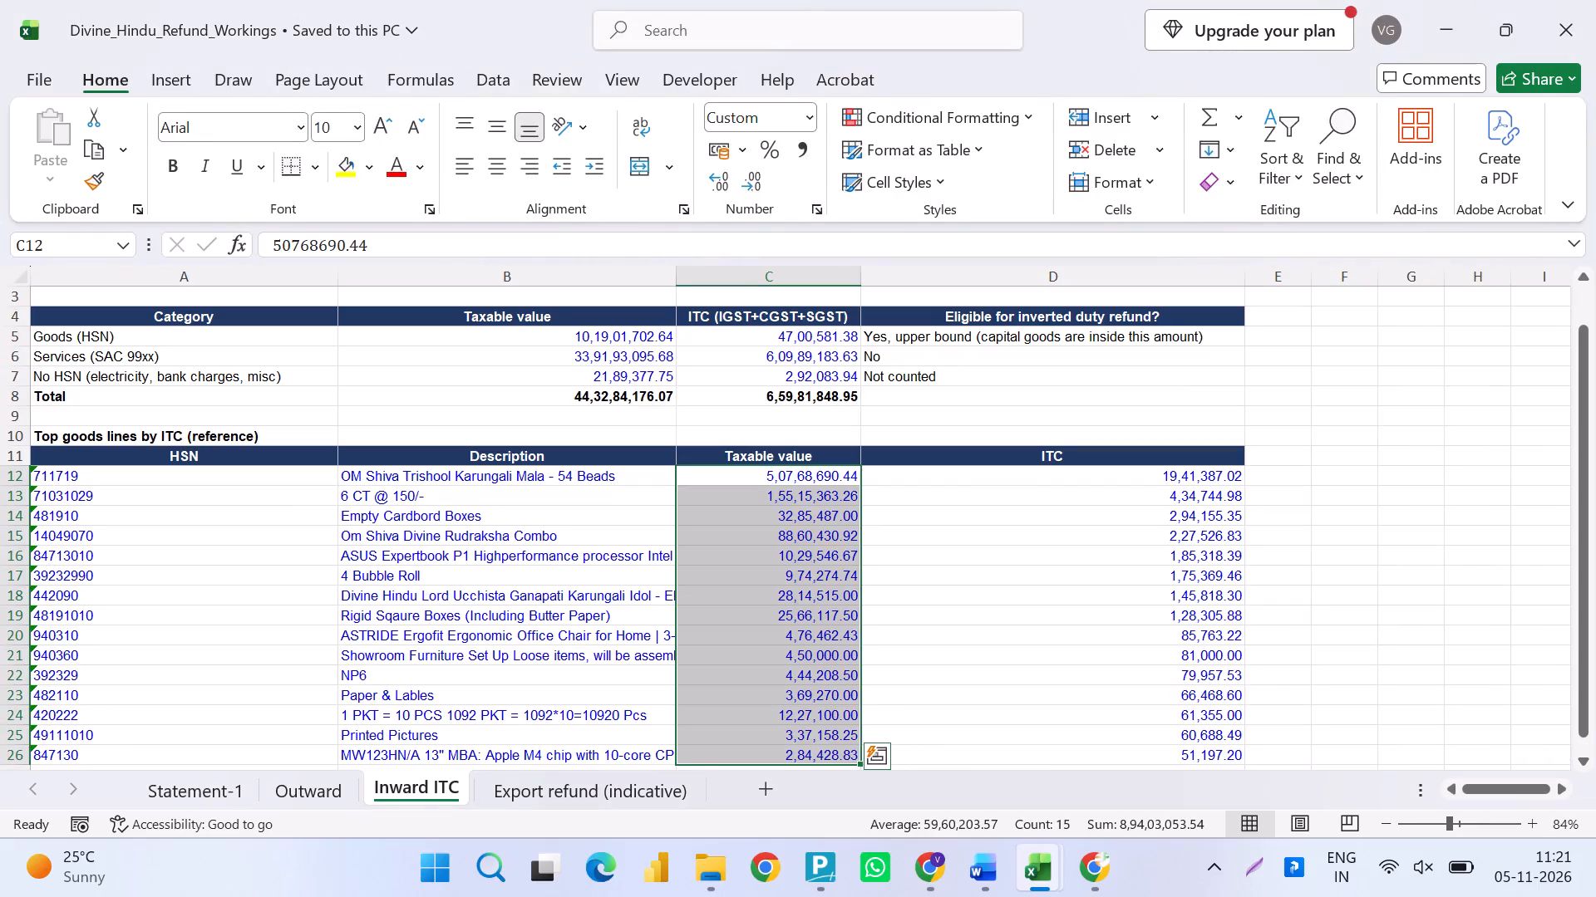
key("alt+Tab")
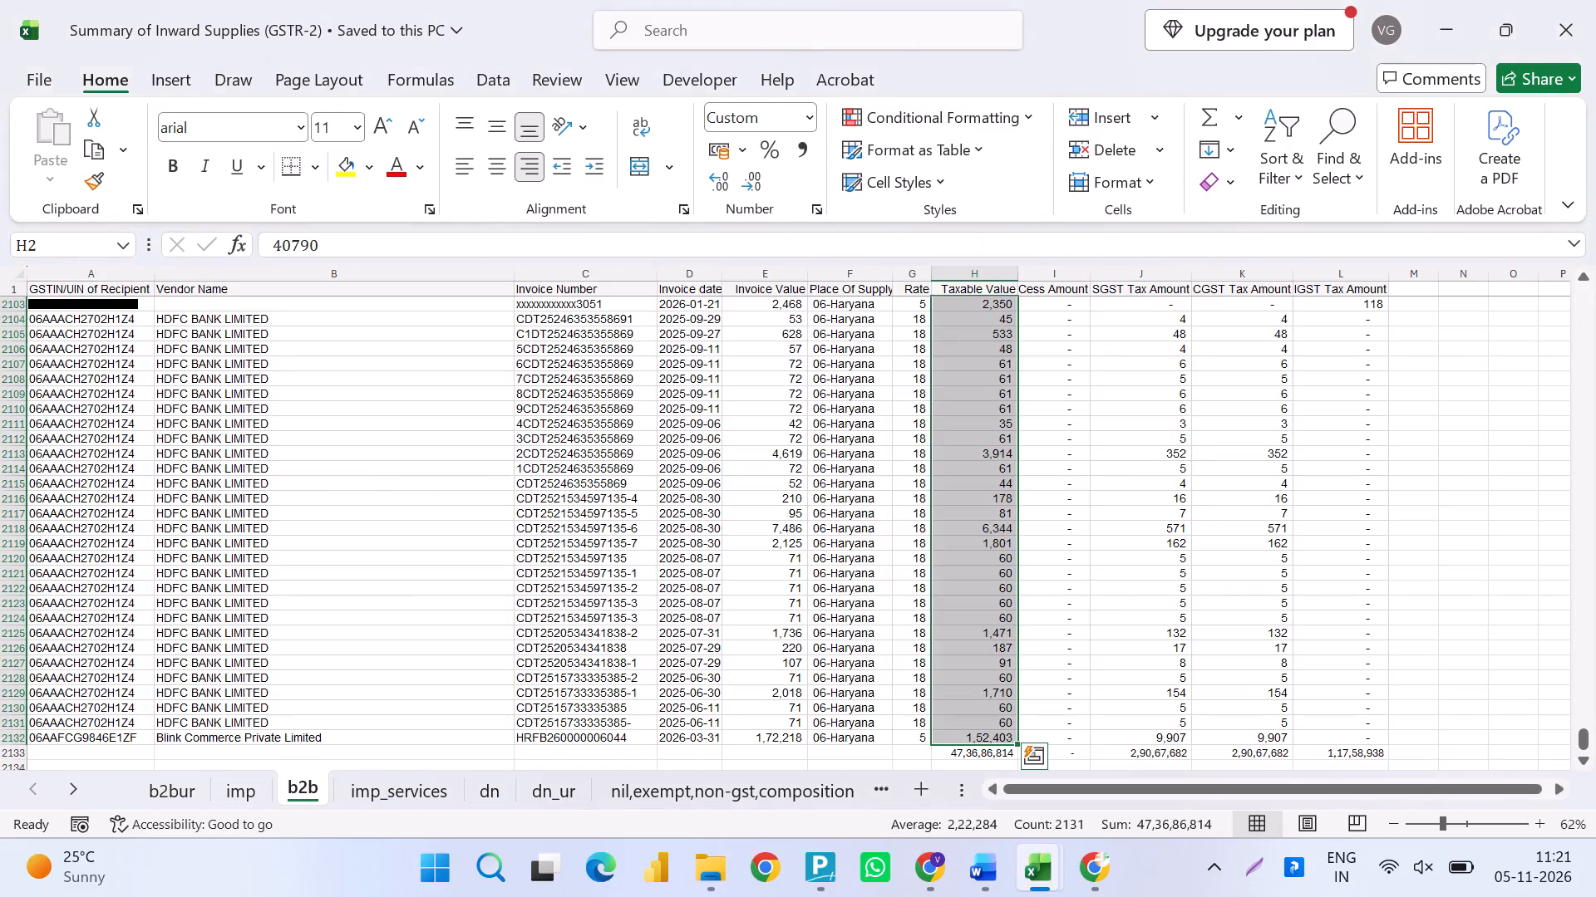
key("alt+Tab")
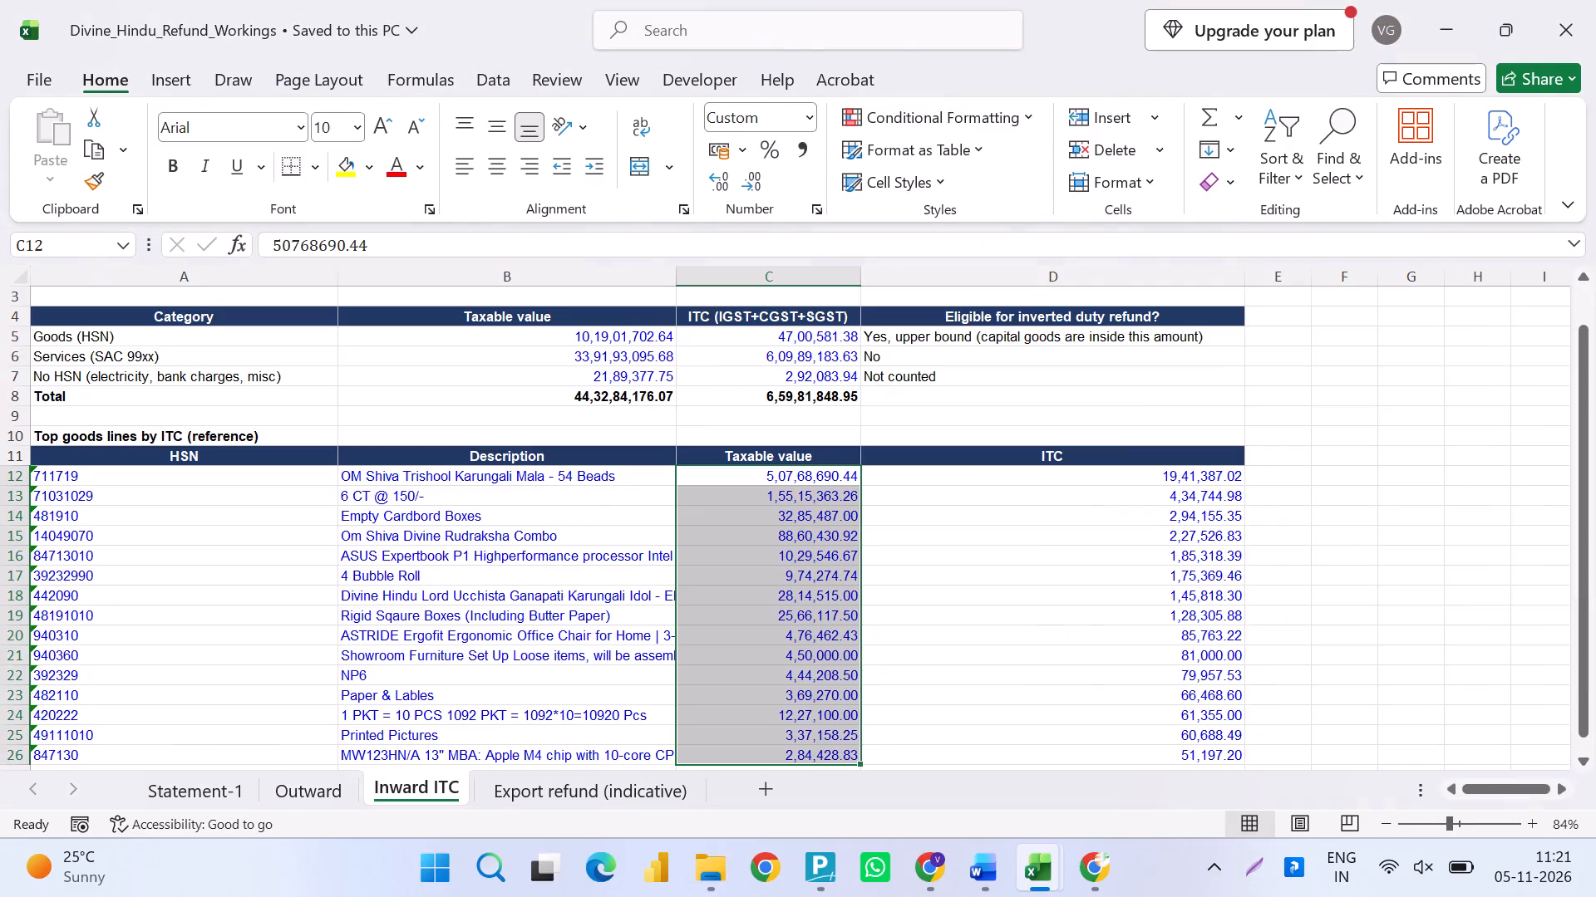
key("alt+Tab")
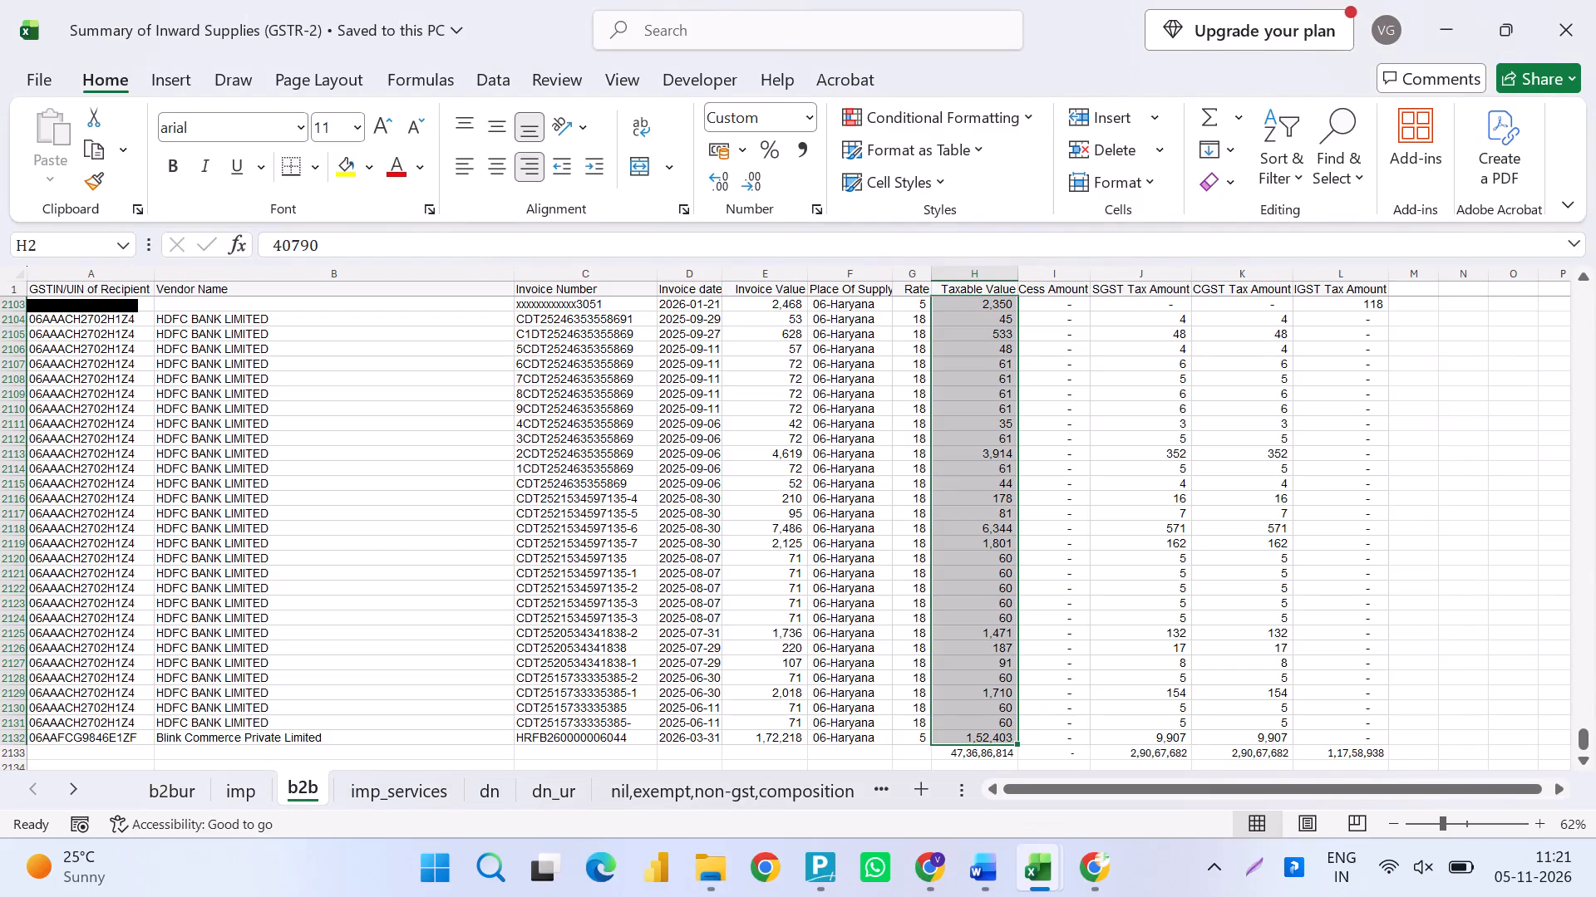
scroll(878, 495, "up", 6)
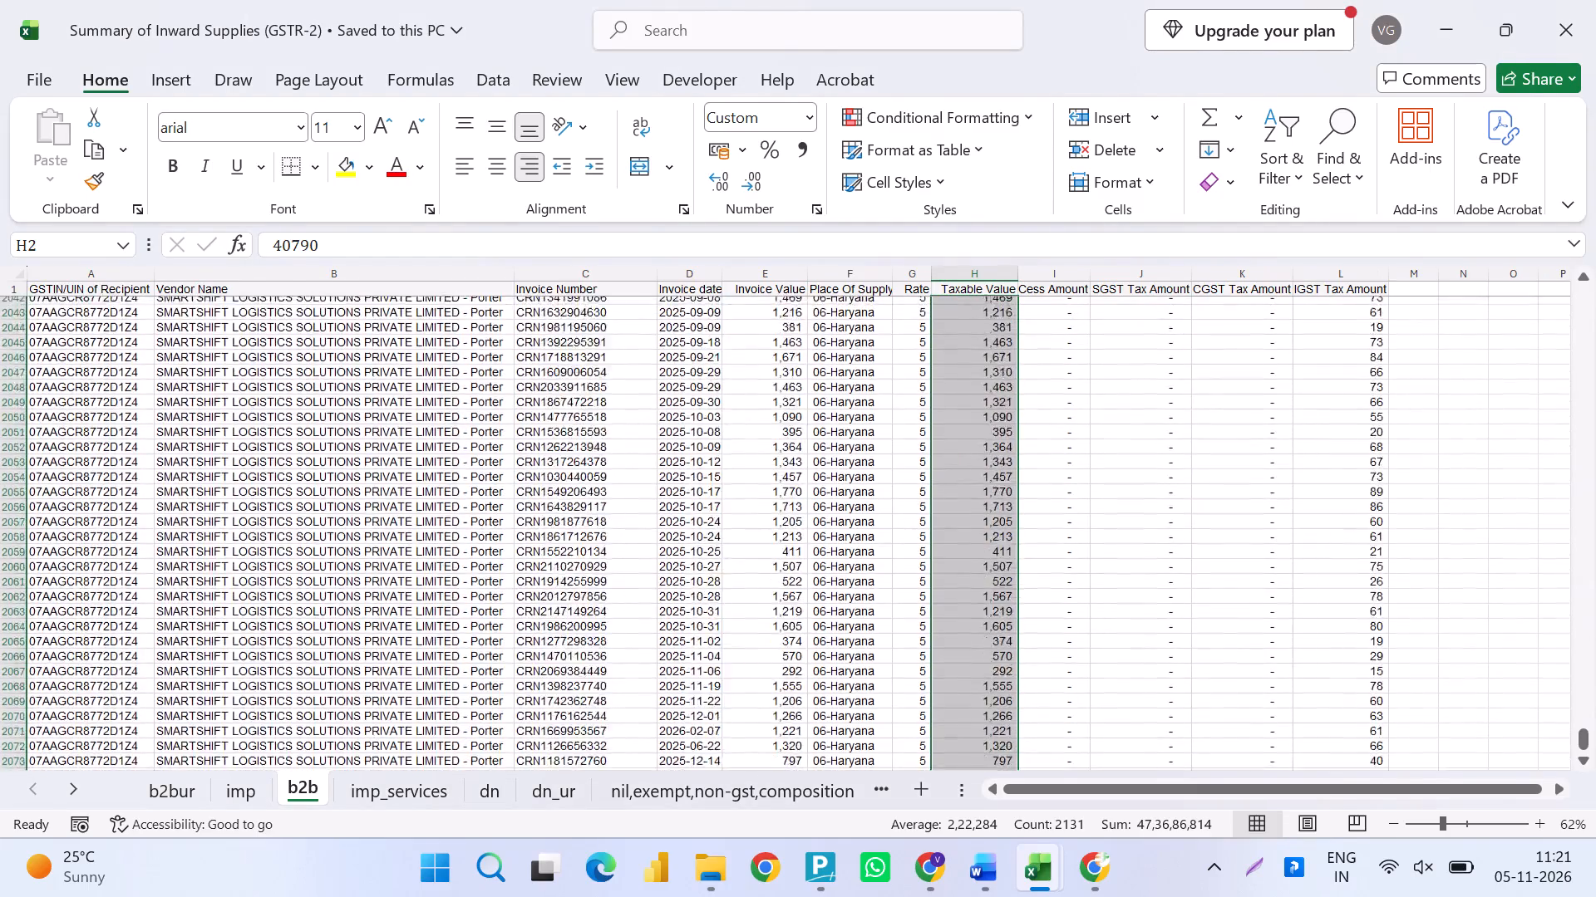
scroll(878, 495, "up", 17)
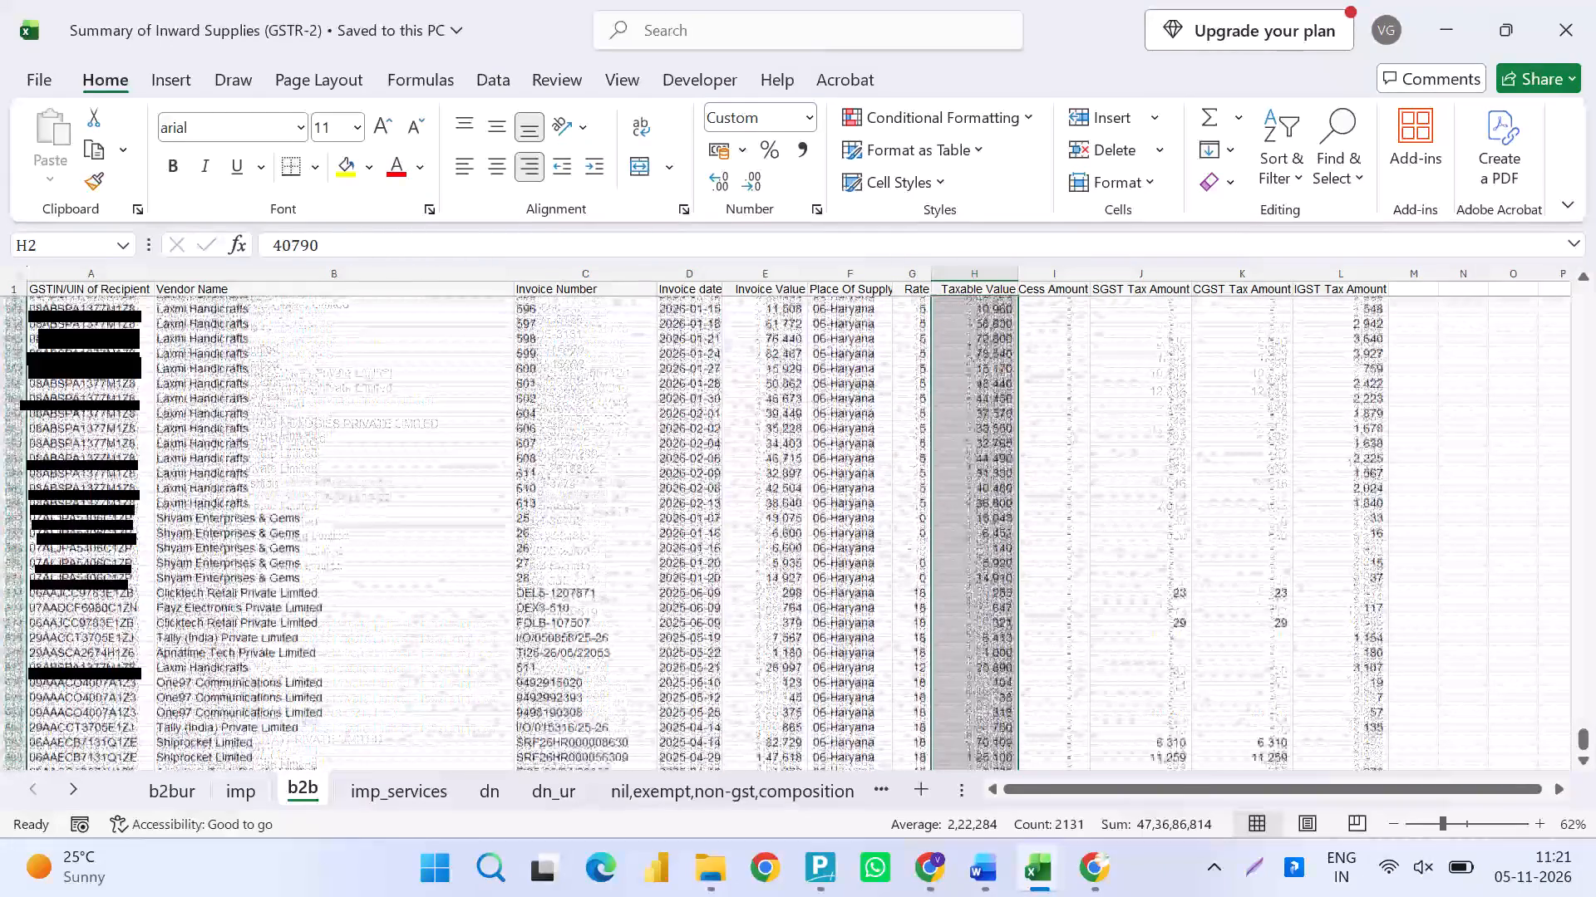
scroll(878, 495, "up", 9)
key("alt+Tab")
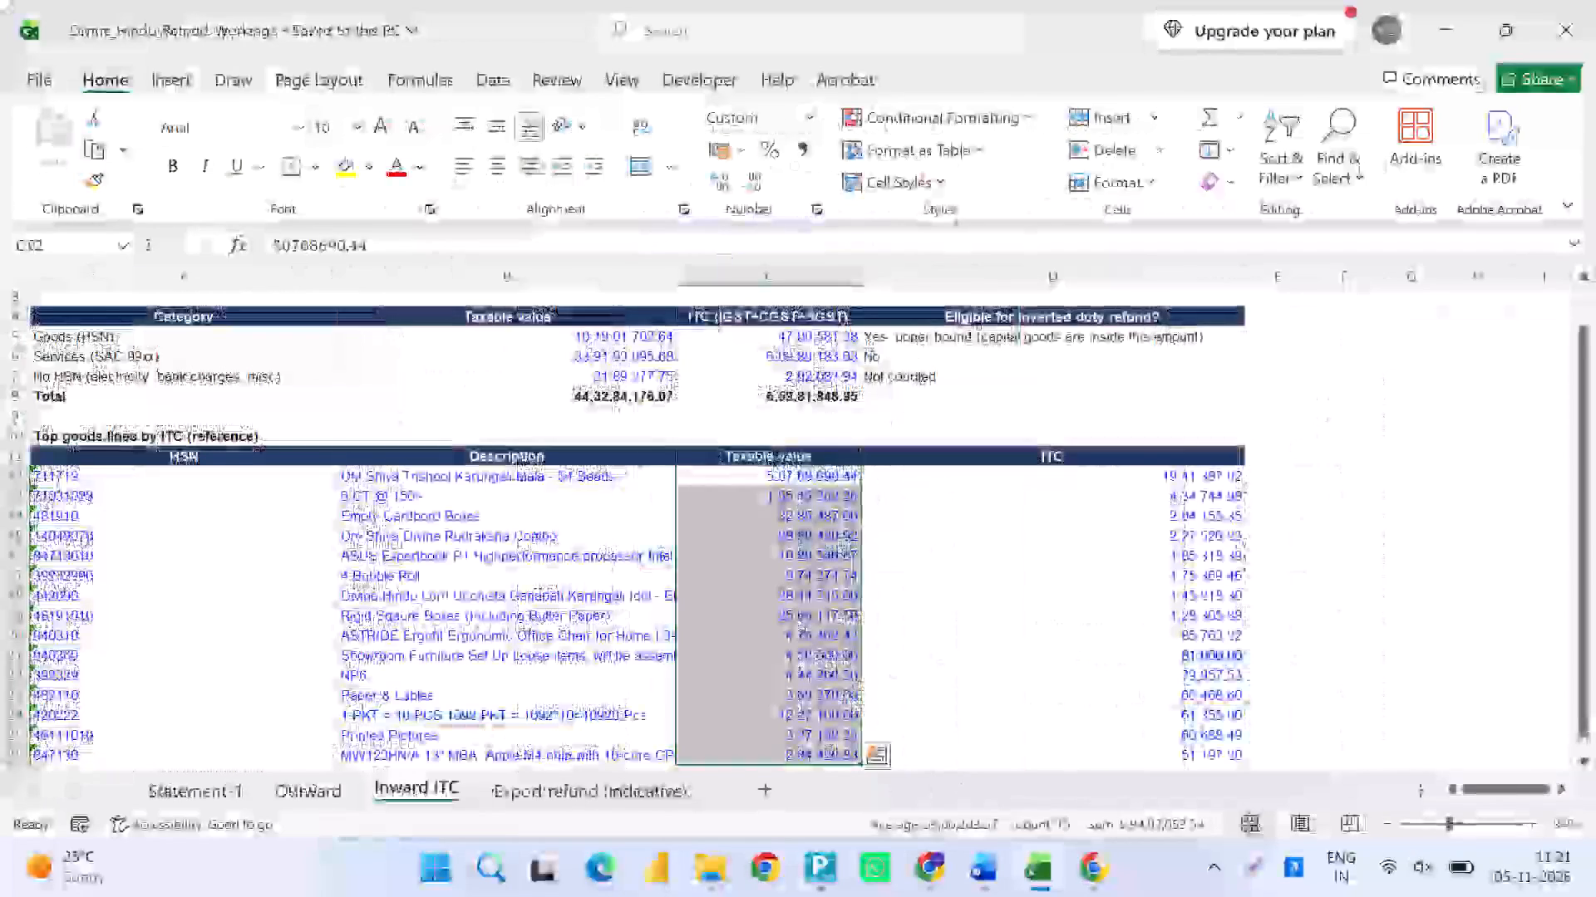
key("alt+Tab")
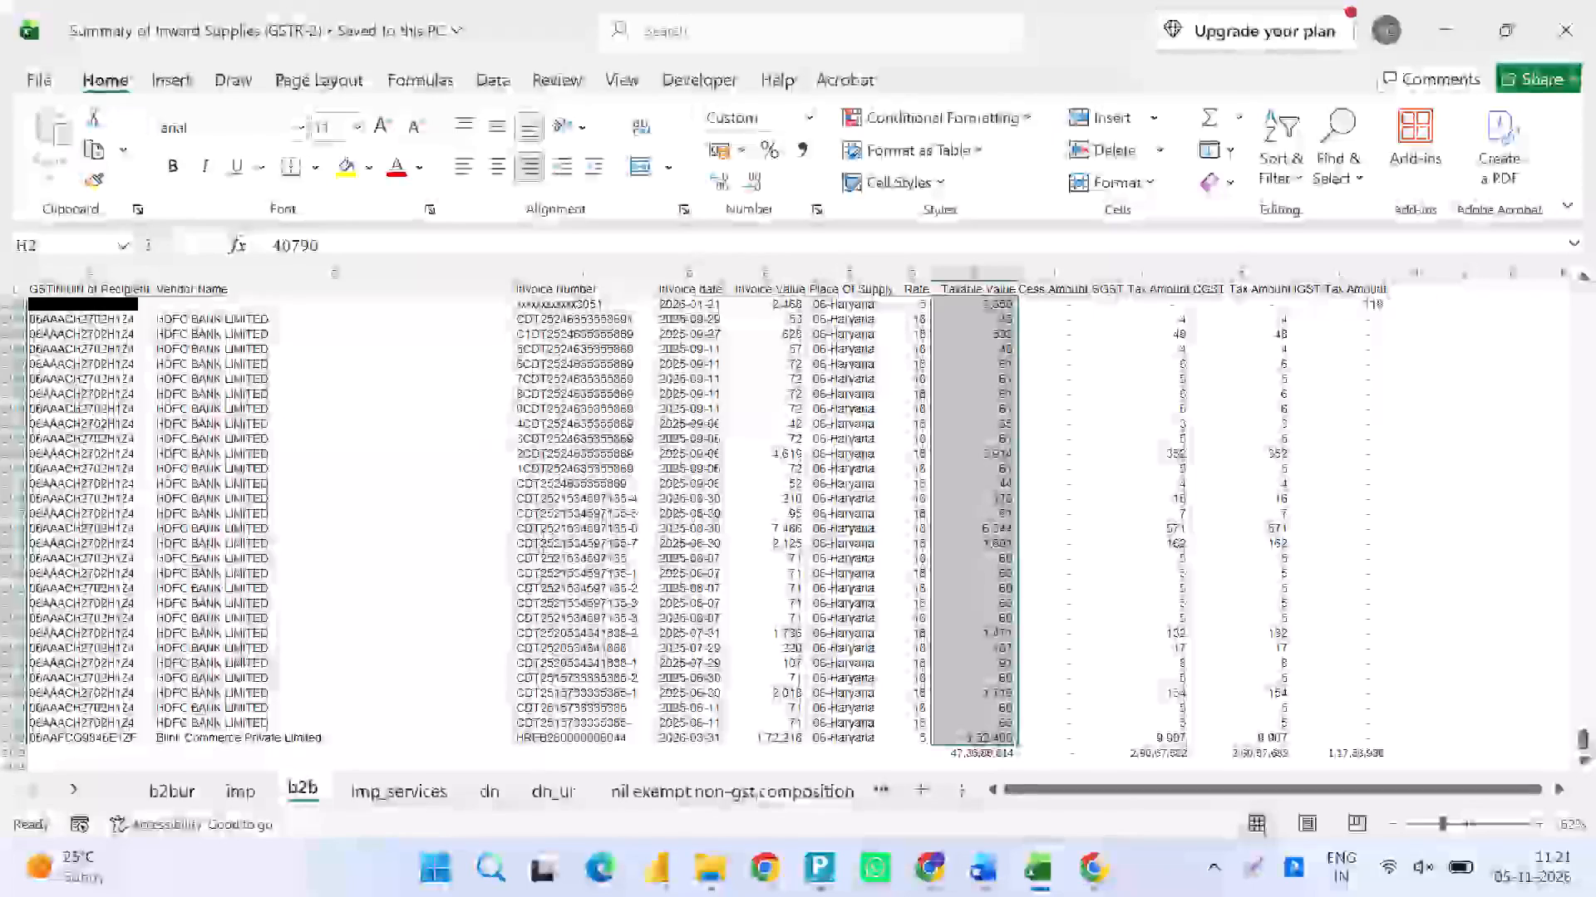
Go back to the Taxable Value header on the b2b sheet and save the GSTR-2 workbook.
key("ctrl+Up")
key("ctrl+s")
Look over the b2bur and imp sheets of the GSTR-2 workbook.
left_click(165, 797)
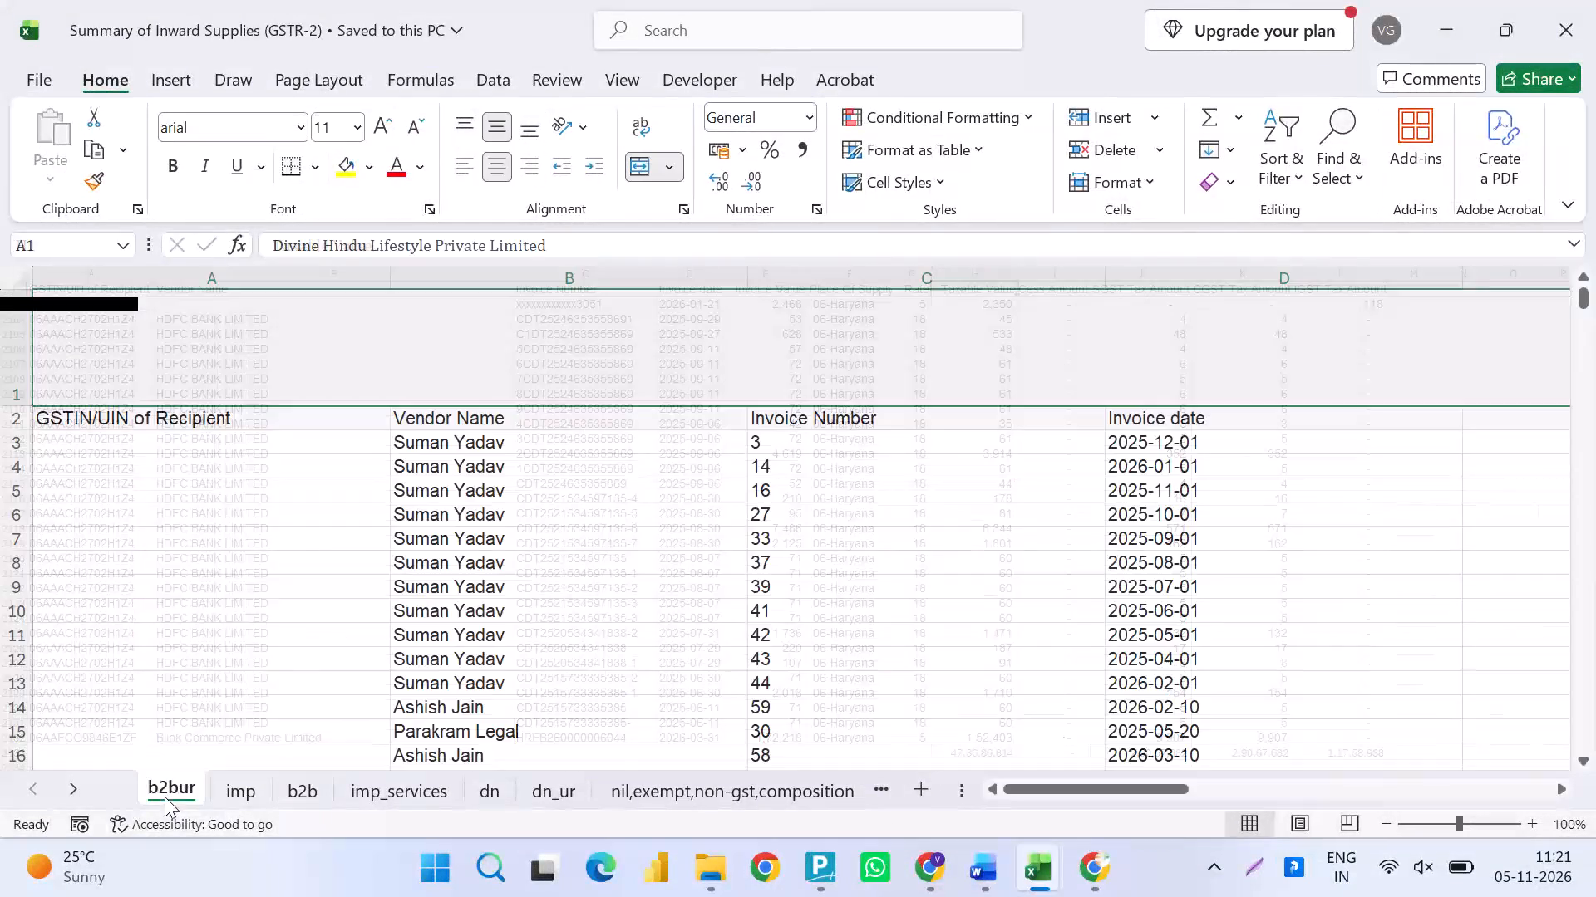
left_click(229, 797)
left_click(167, 794)
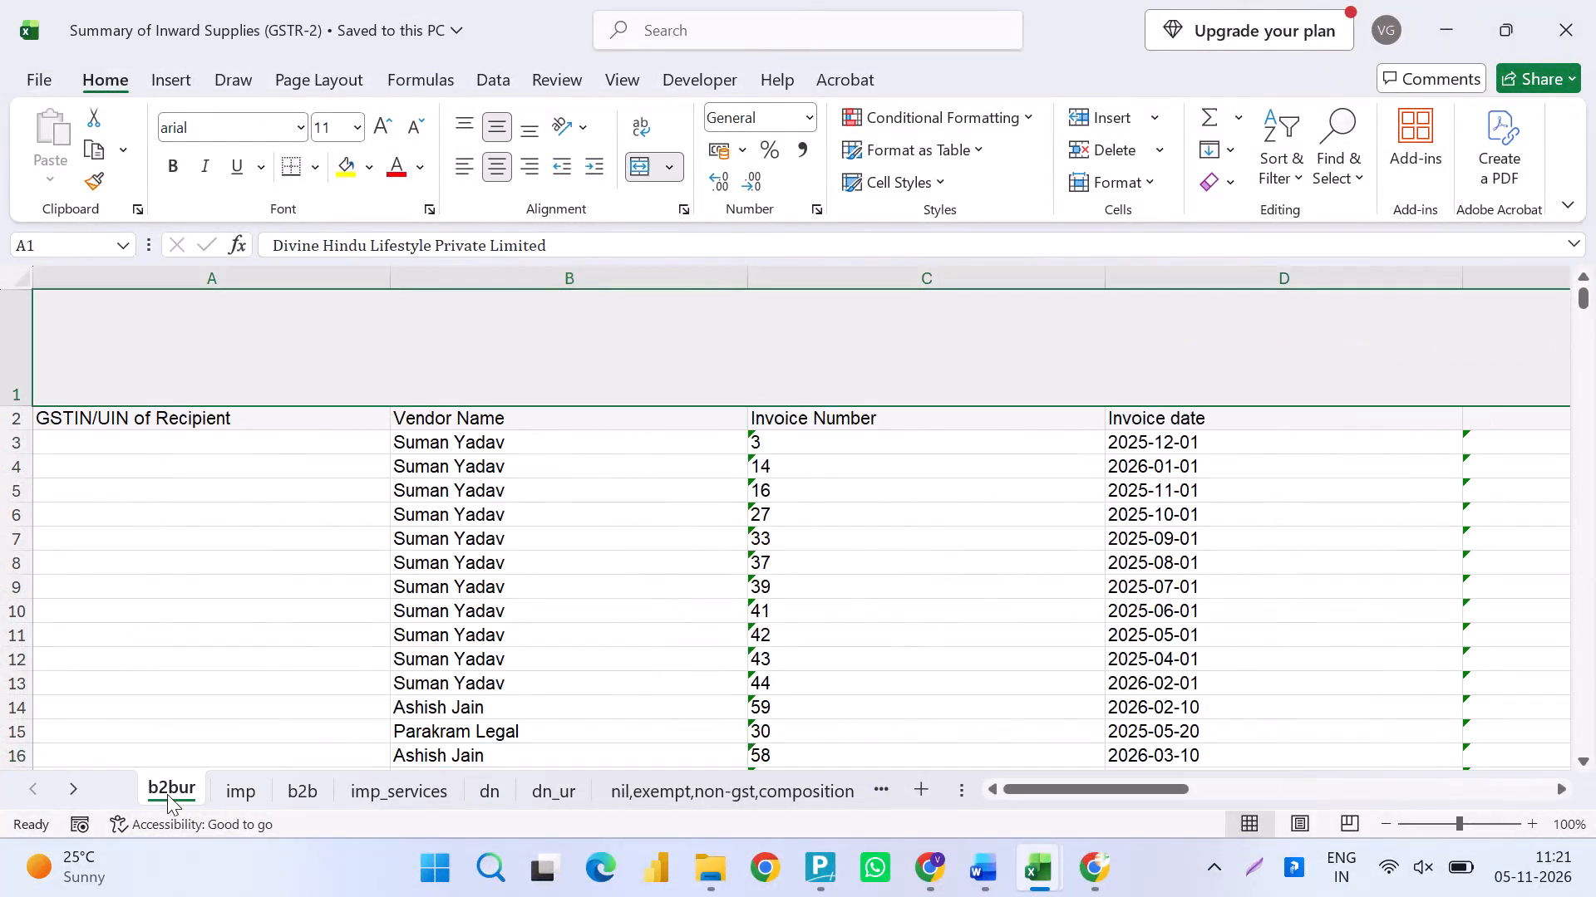
scroll(282, 713, "right", 1)
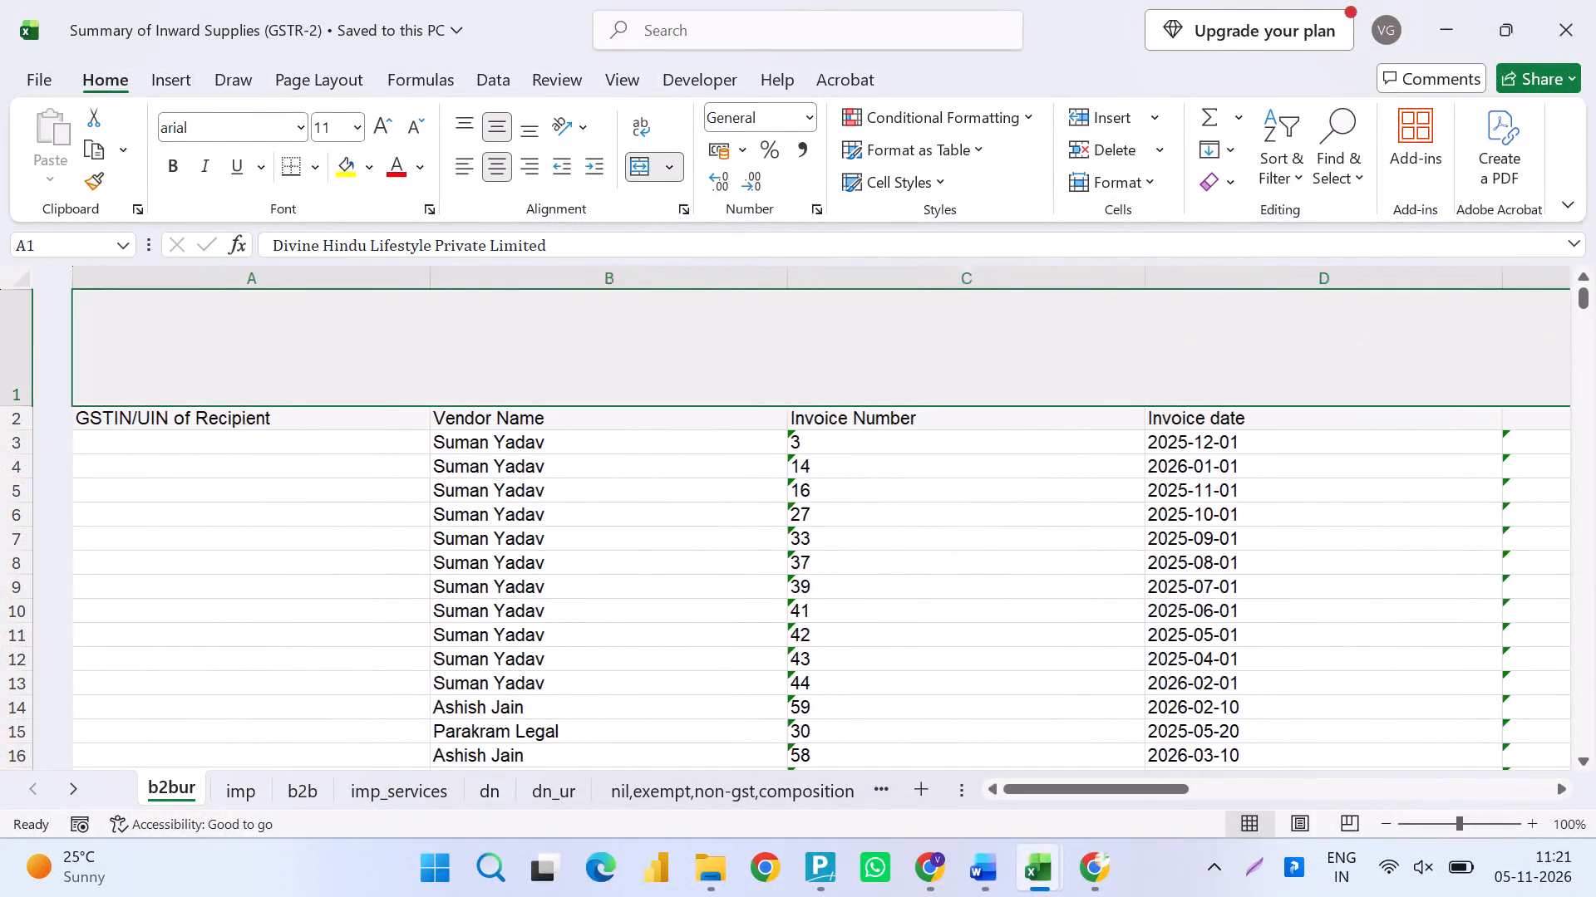
Move the b2b sheet ahead of b2bur, making it the first sheet in the GSTR-2 workbook.
left_click_drag(303, 794, 118, 796)
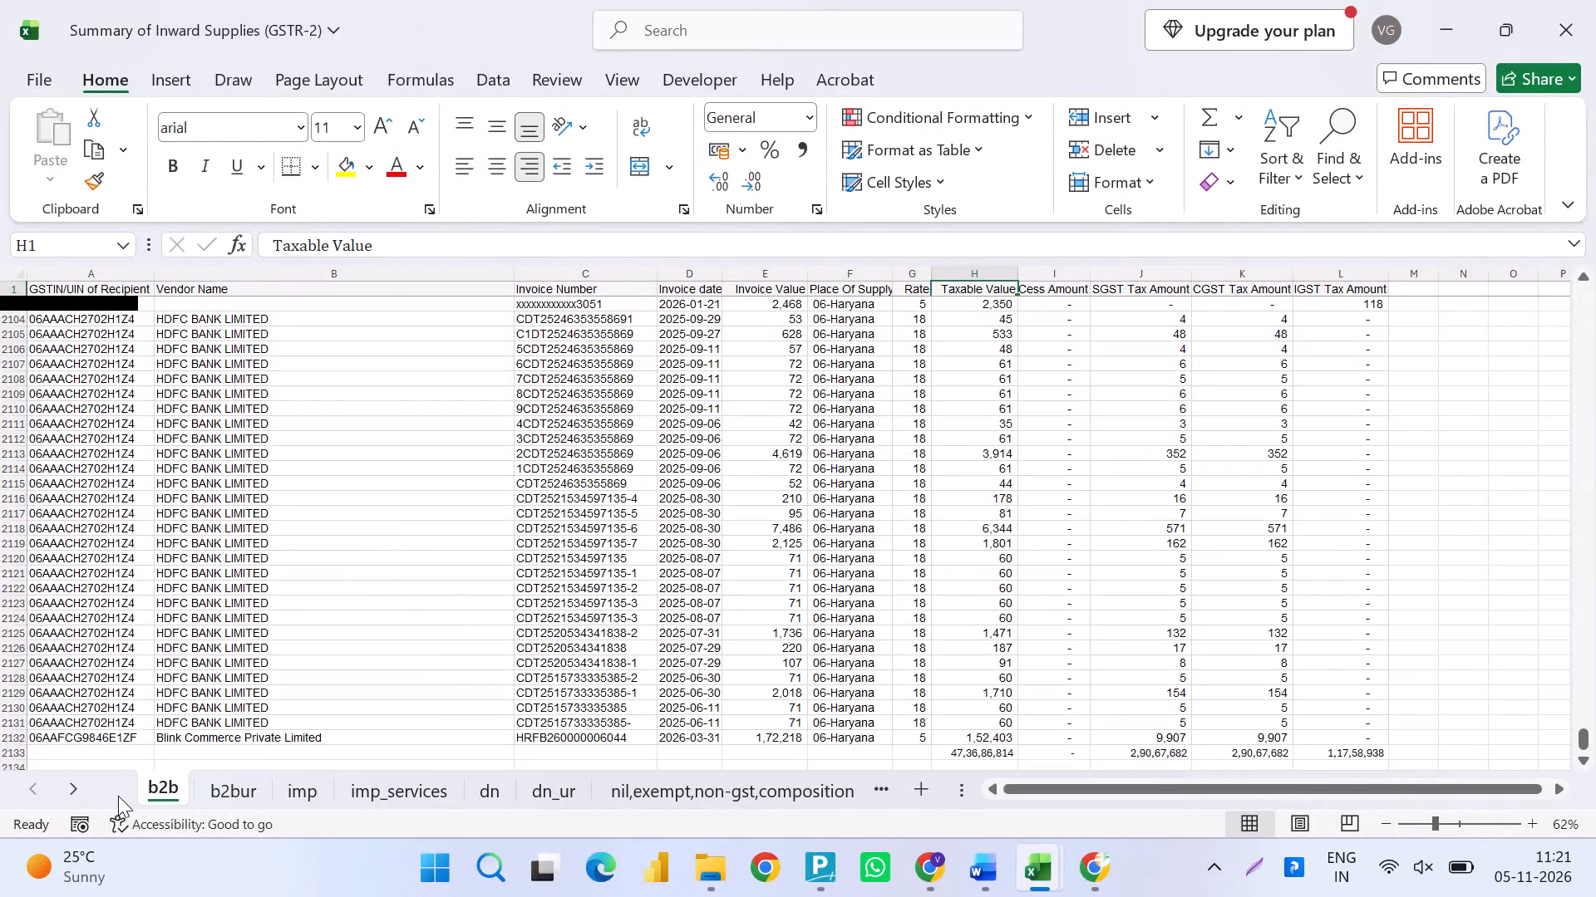
Sum the Taxable Value column on the GSTR-2 workbook's hsn sheet and compare it with the Inward ITC sheet's category total.
left_click_drag(958, 791, 1498, 797)
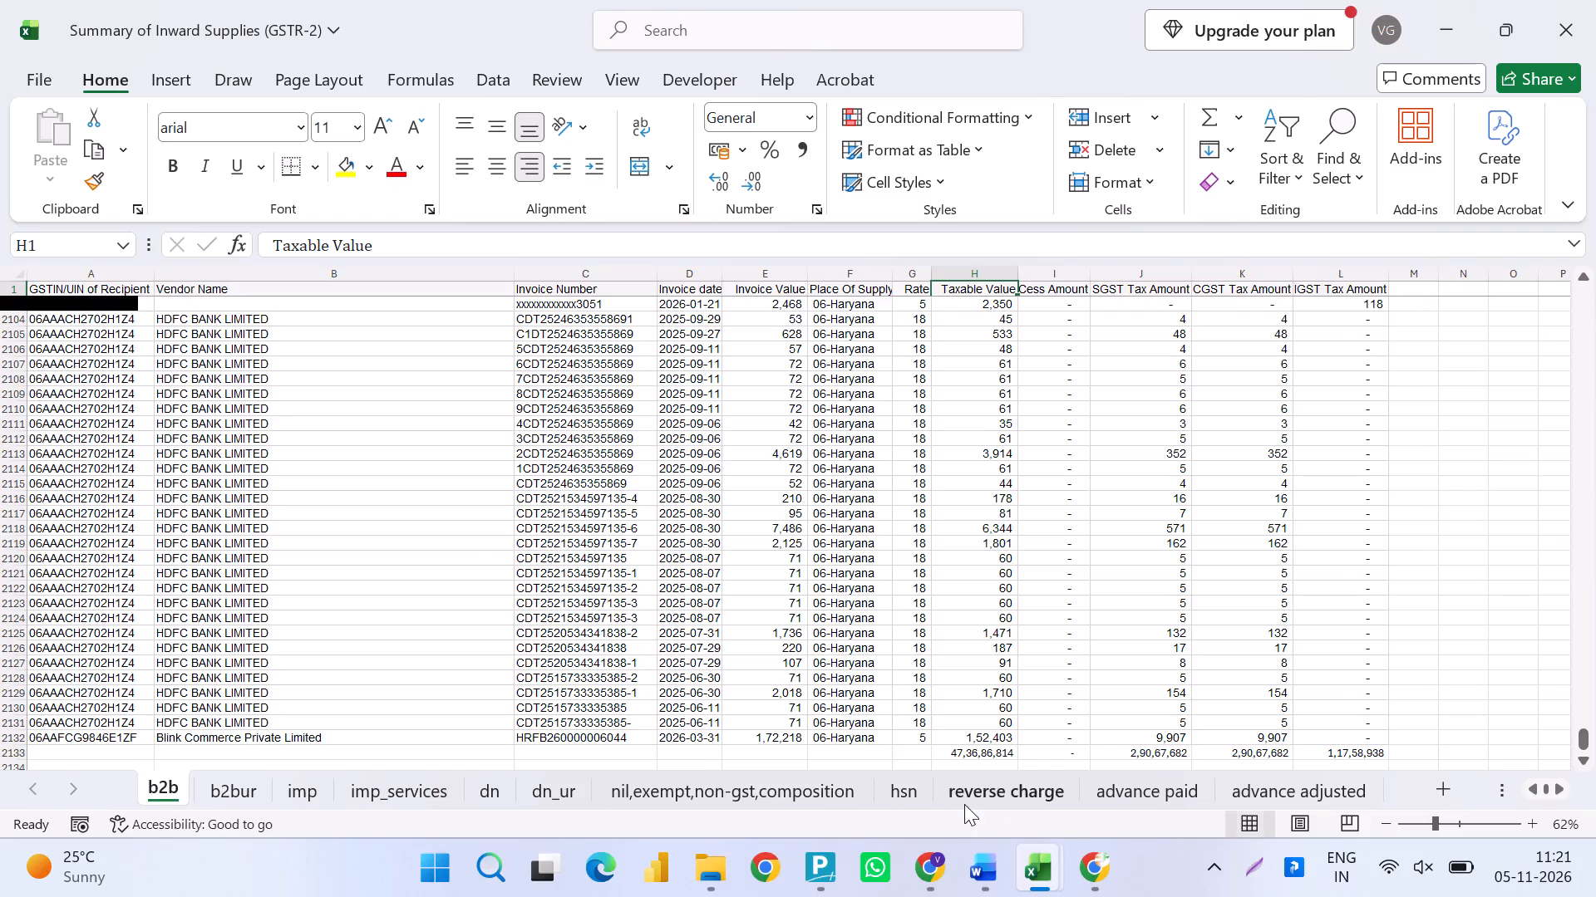
left_click(910, 785)
scroll(1081, 658, "left", 5)
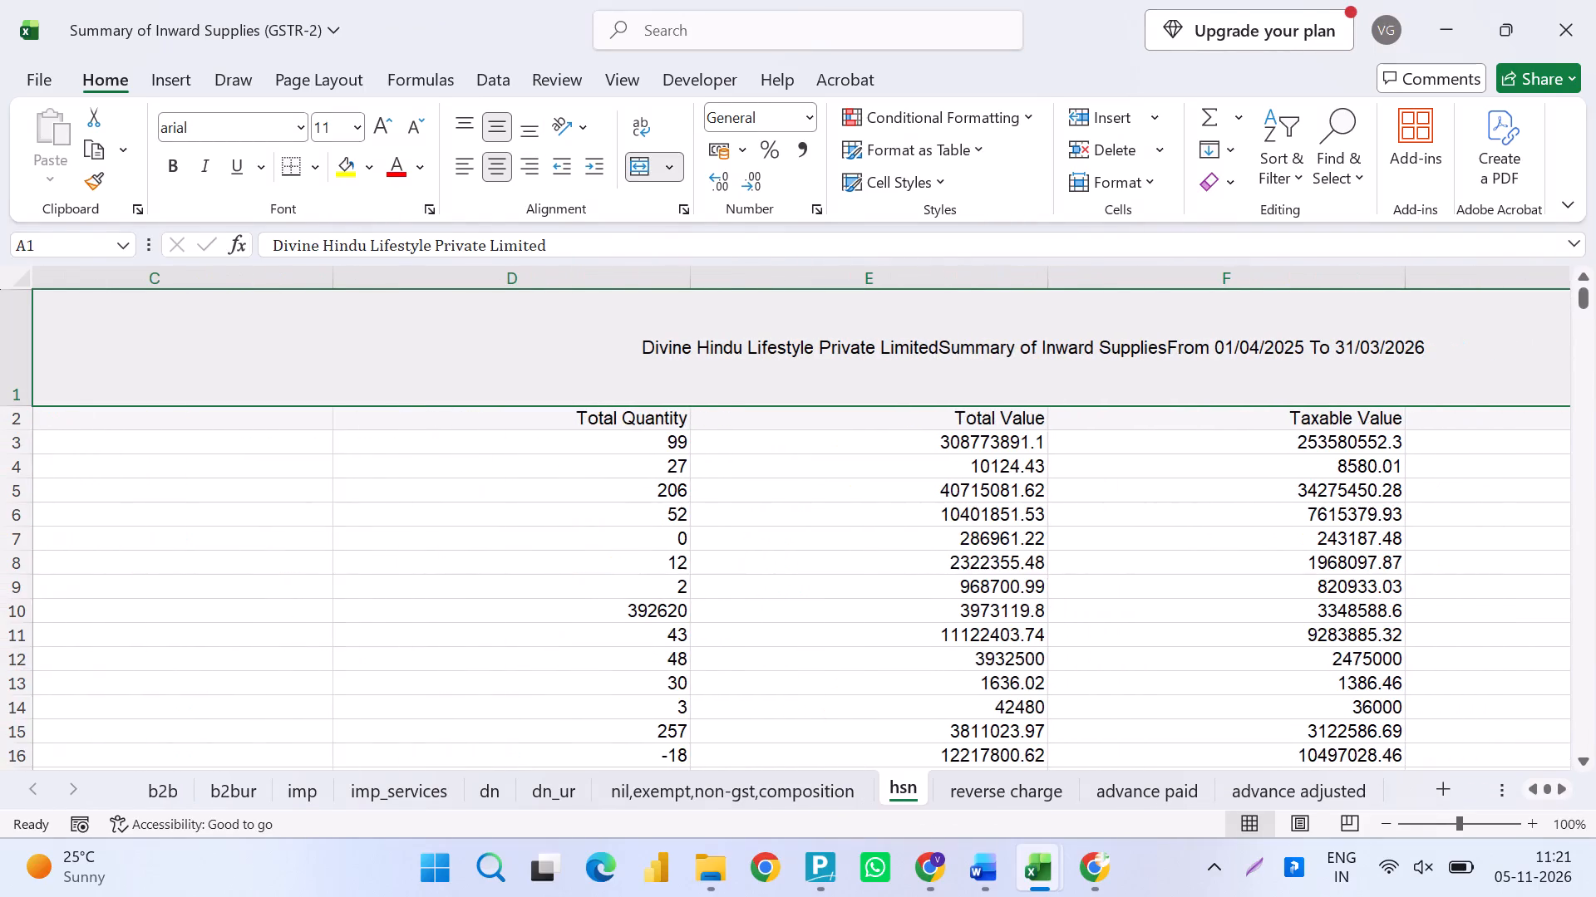
left_click(988, 447)
key("Right")
key("Right")
key("Left")
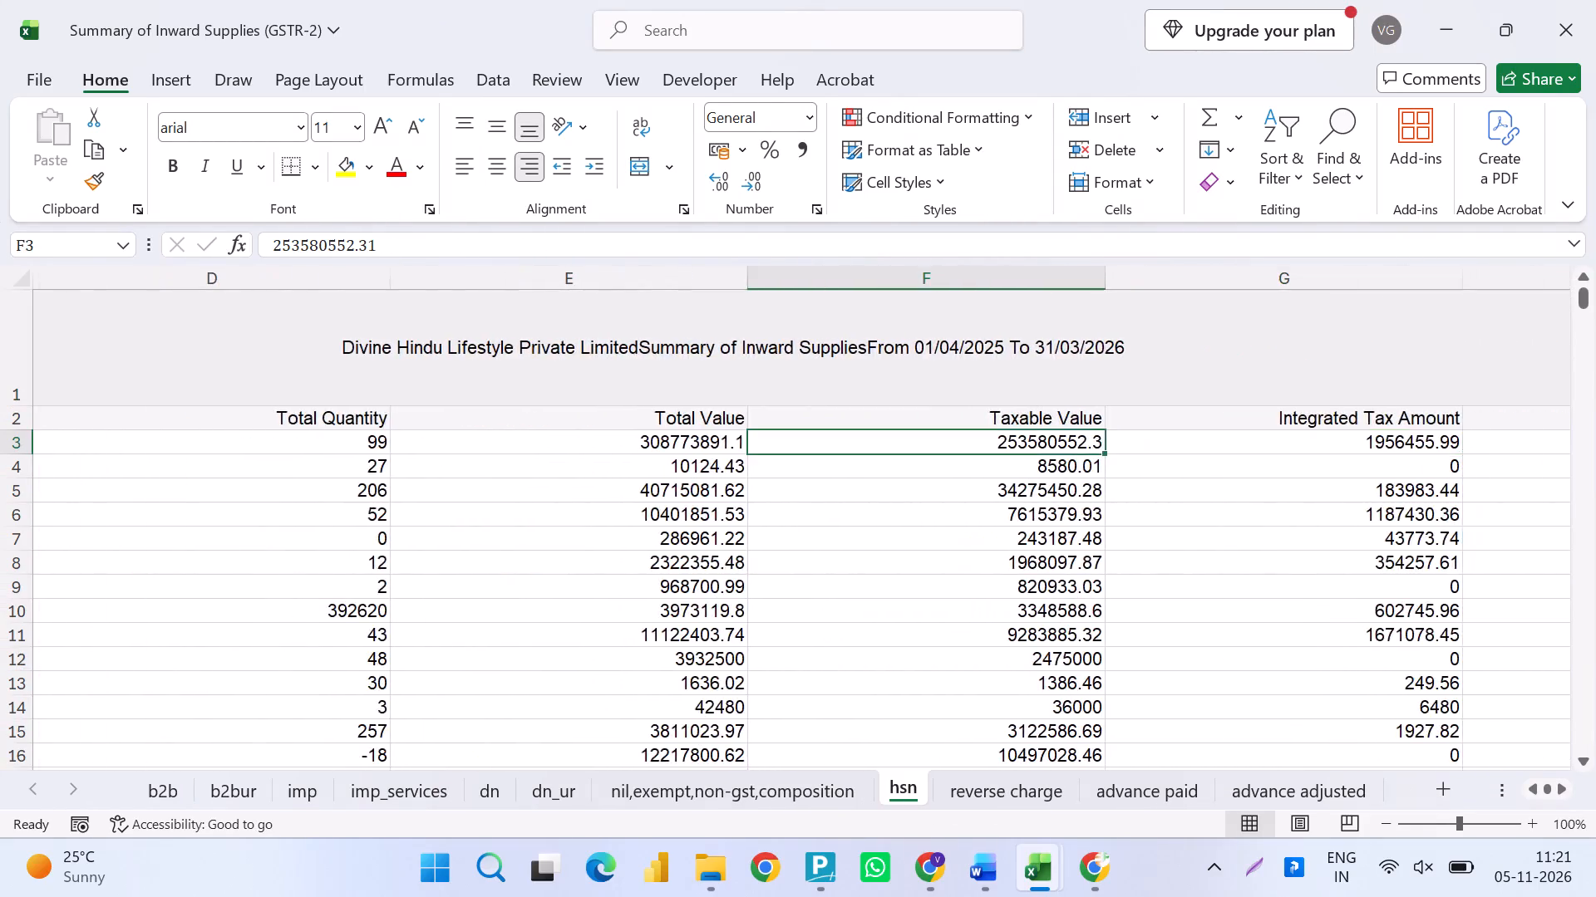
key("ctrl+shift+Down")
key("alt+Tab")
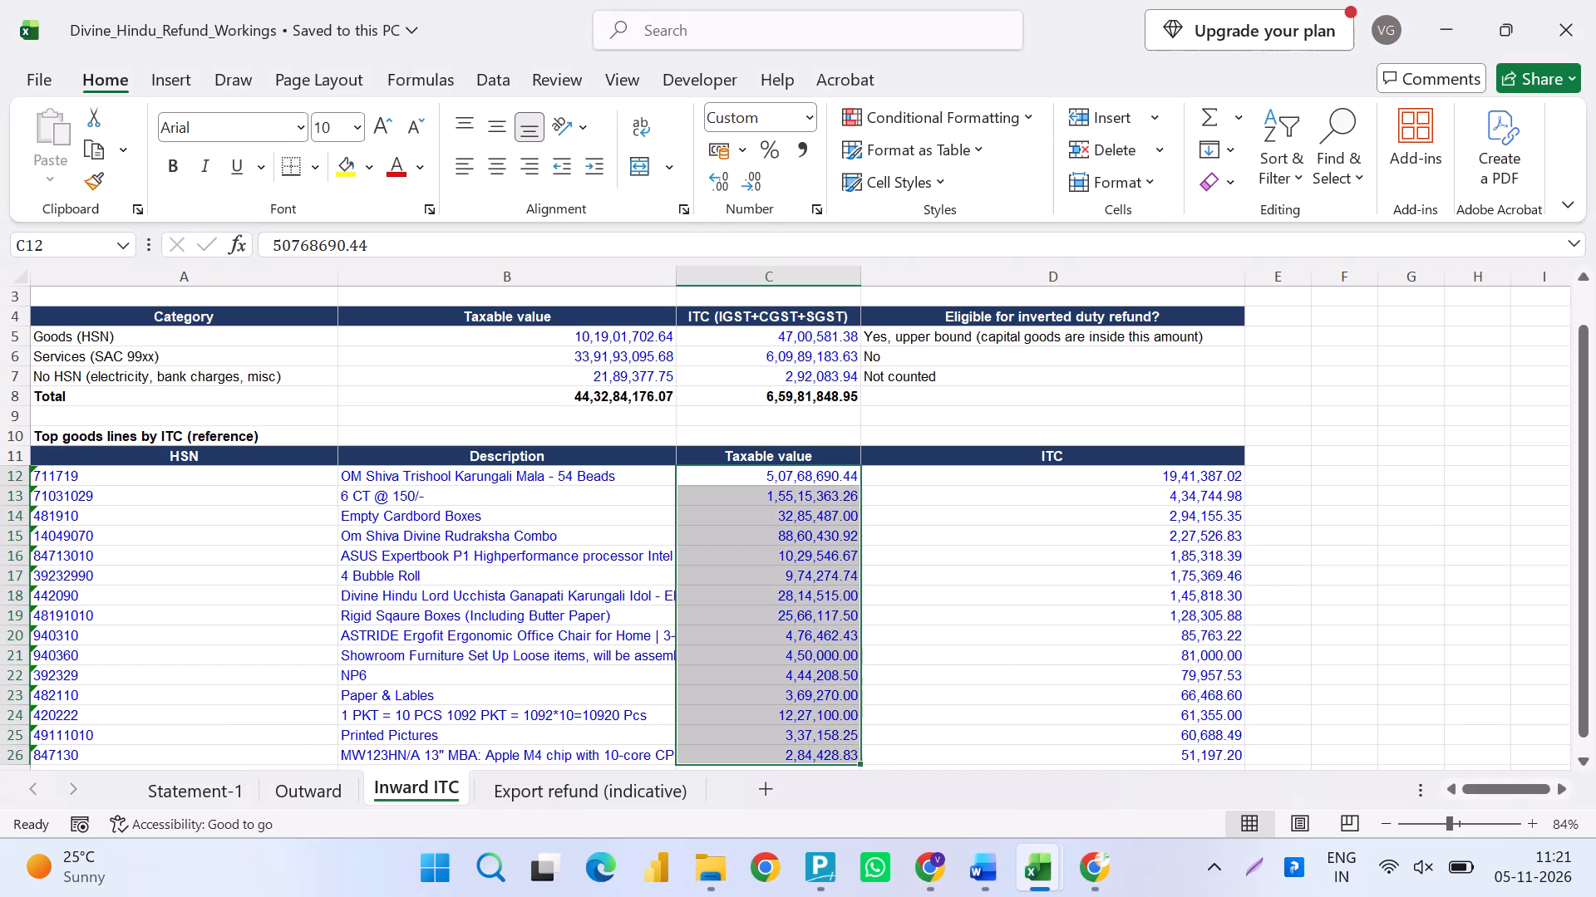
key("alt+Tab")
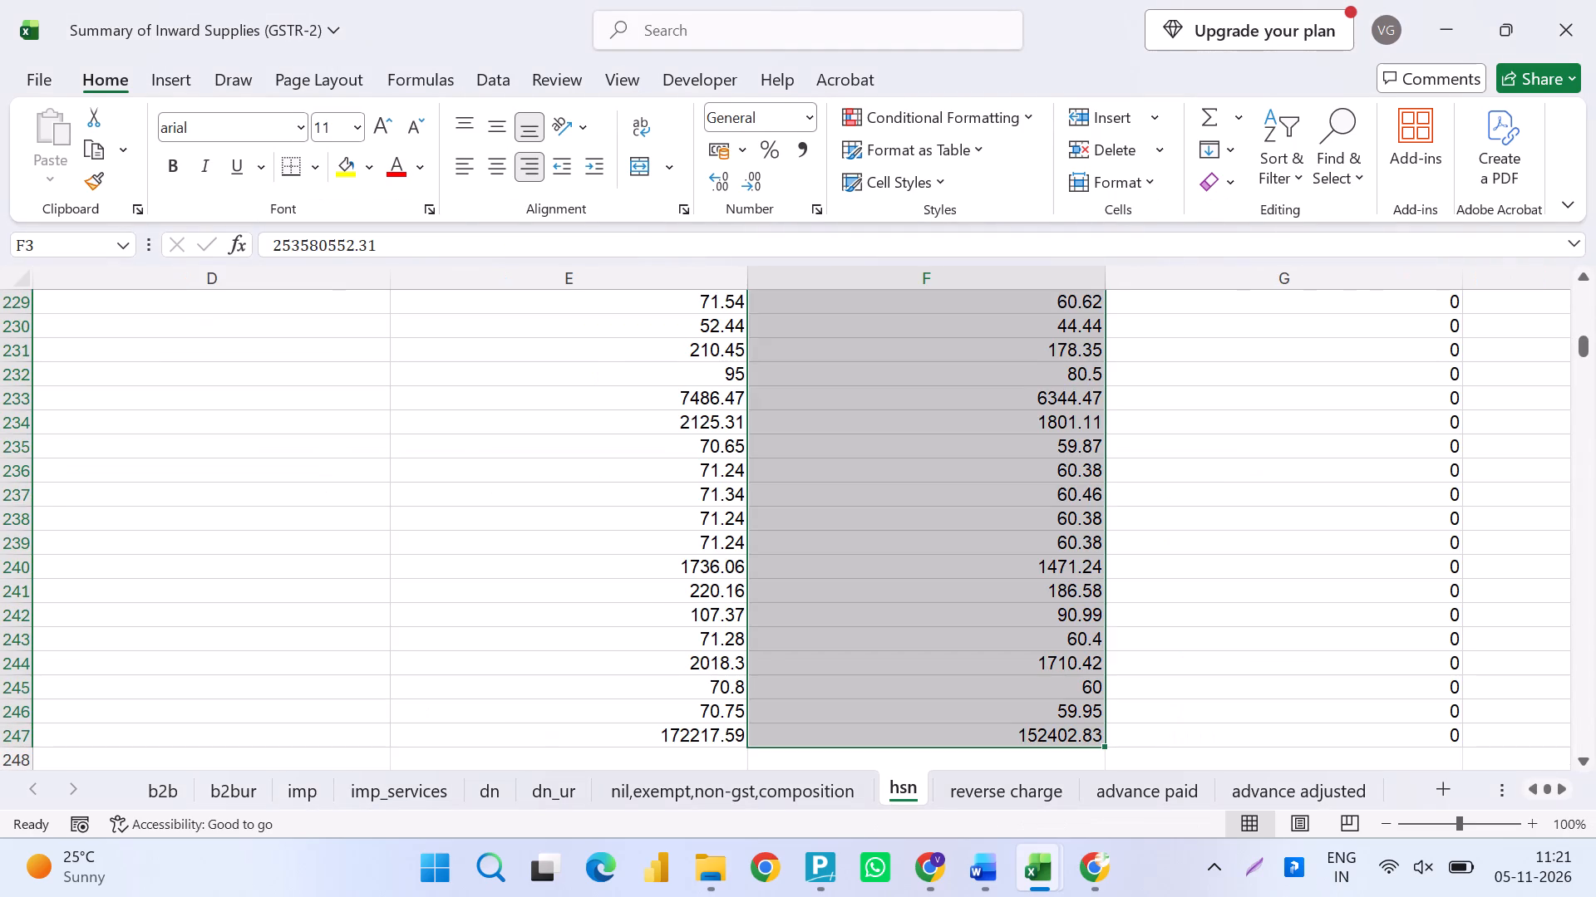
key("alt+Tab")
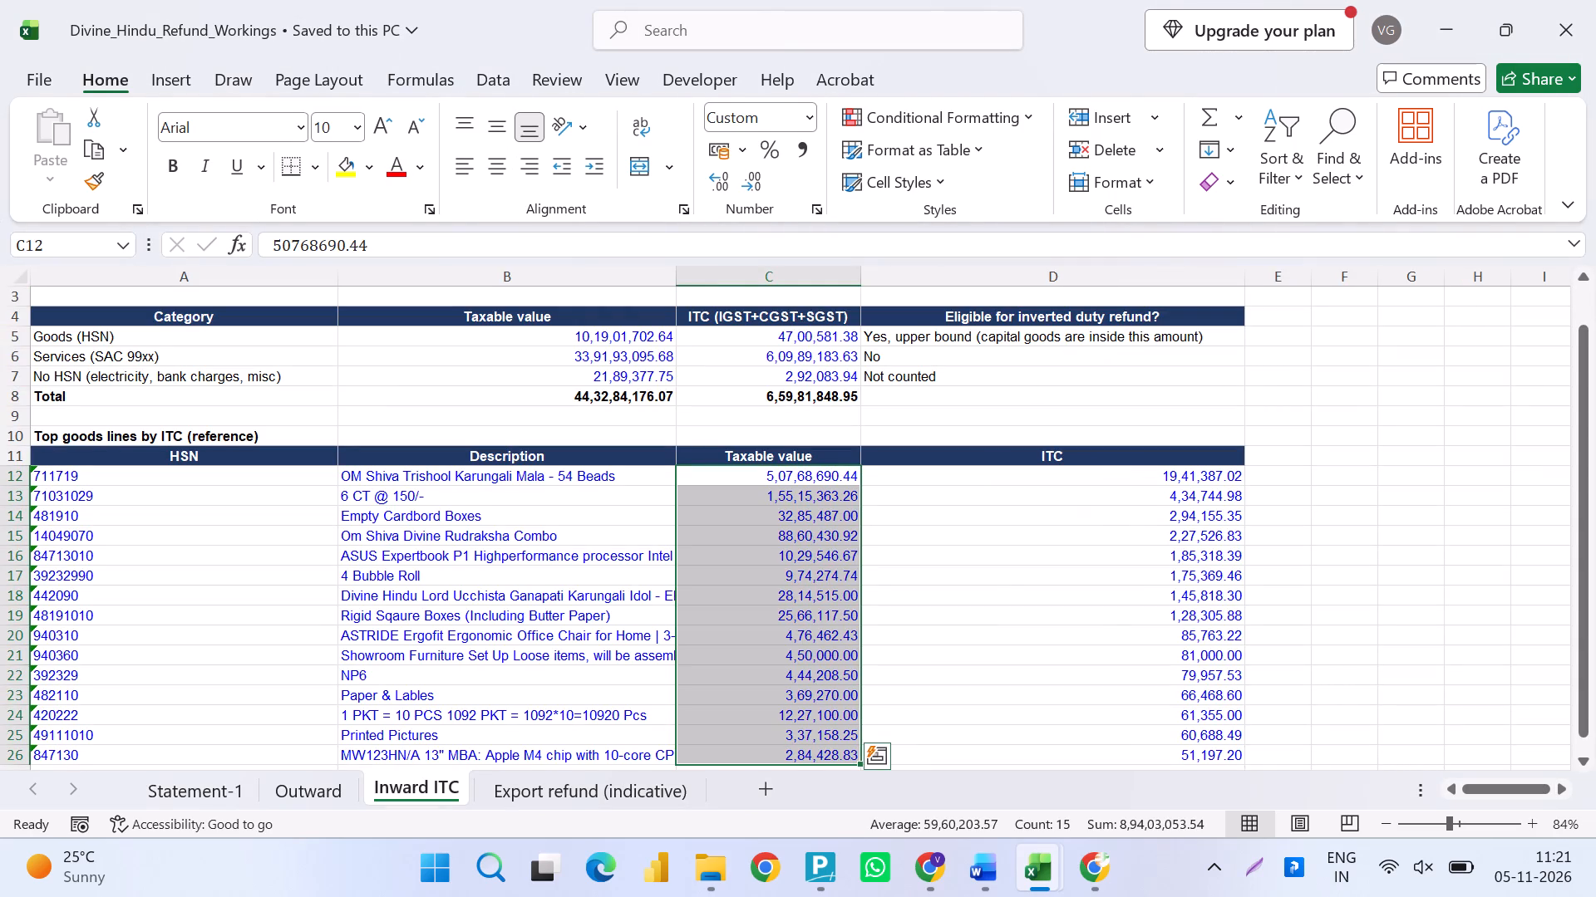
key("alt+Tab")
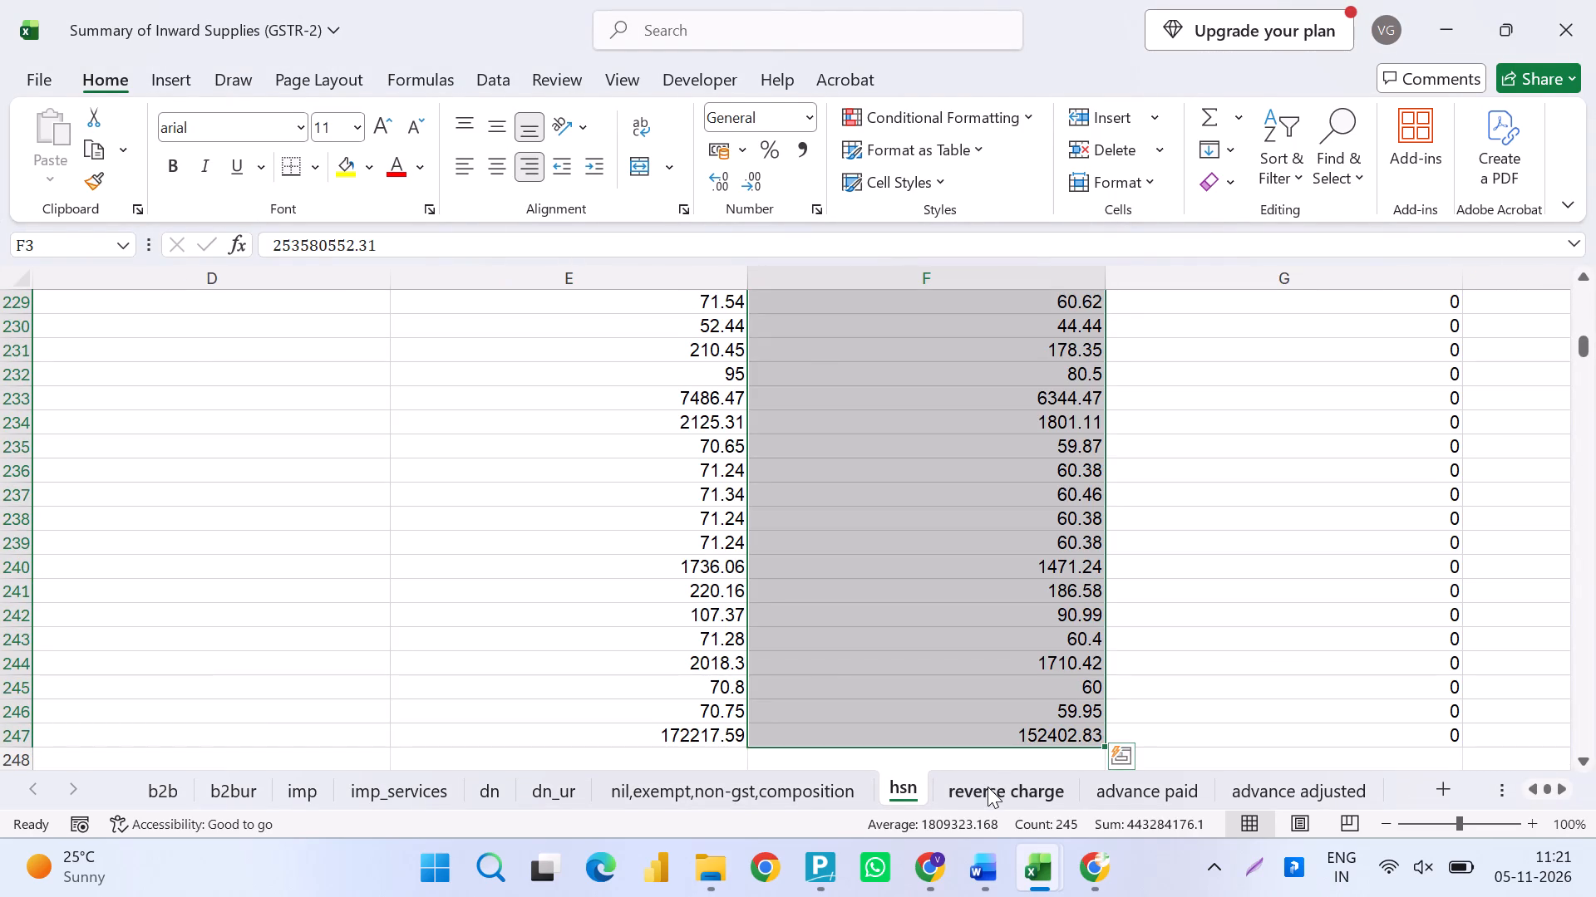
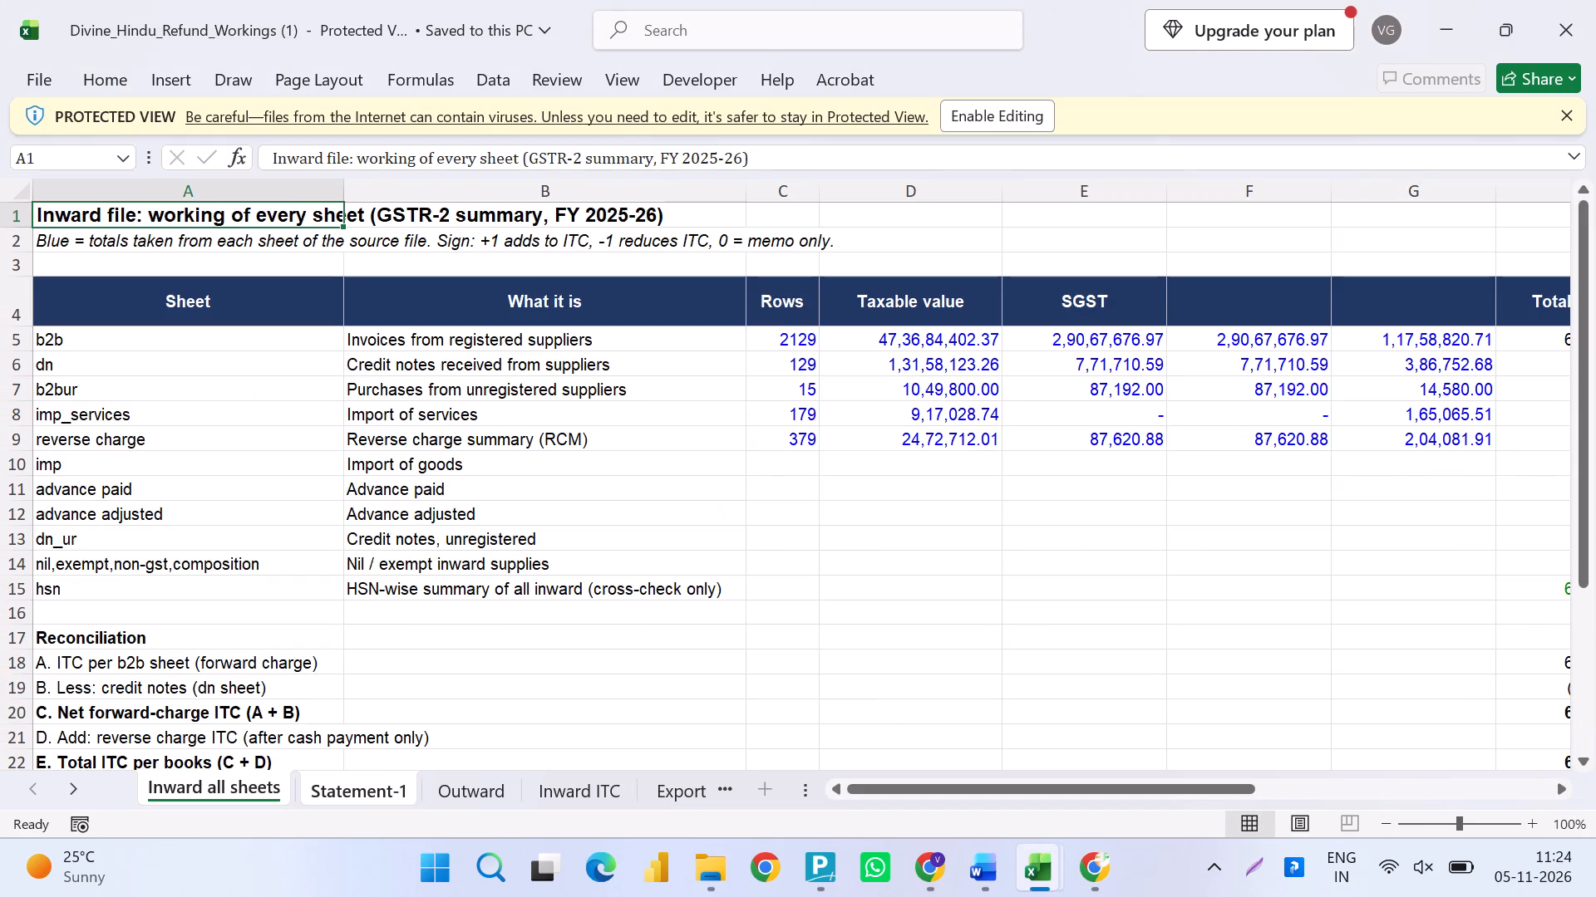
key("F2")
key("Left")
key("Return")
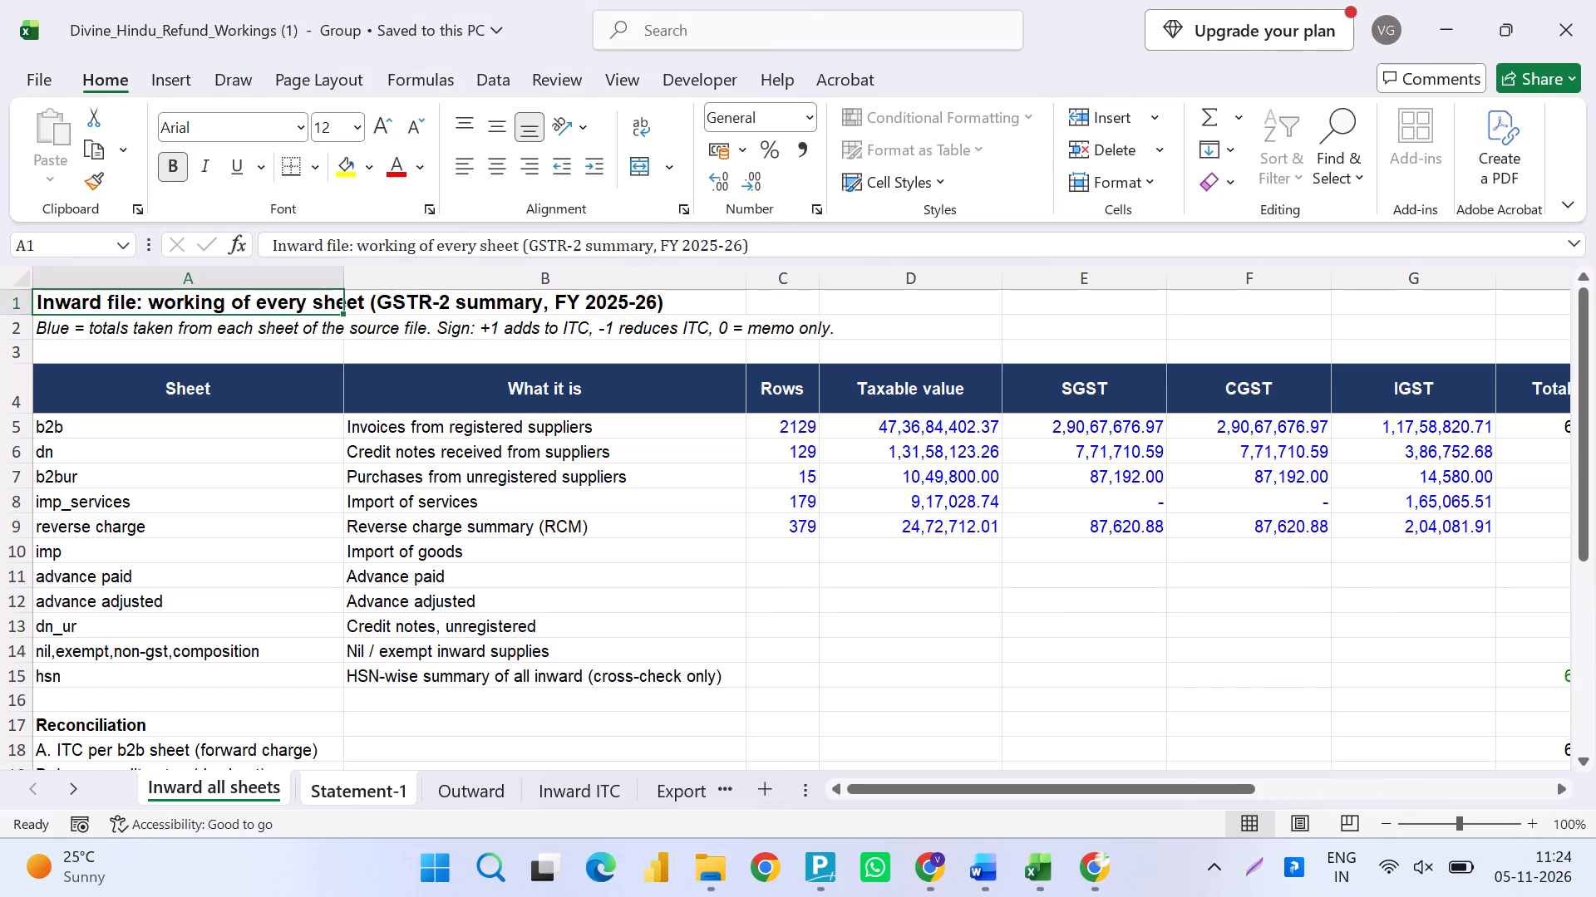
Select the Taxable value figures from b2b to reverse charge on Inward all sheets and compare them with the earlier workbook's Inward ITC totals.
key("alt+Tab")
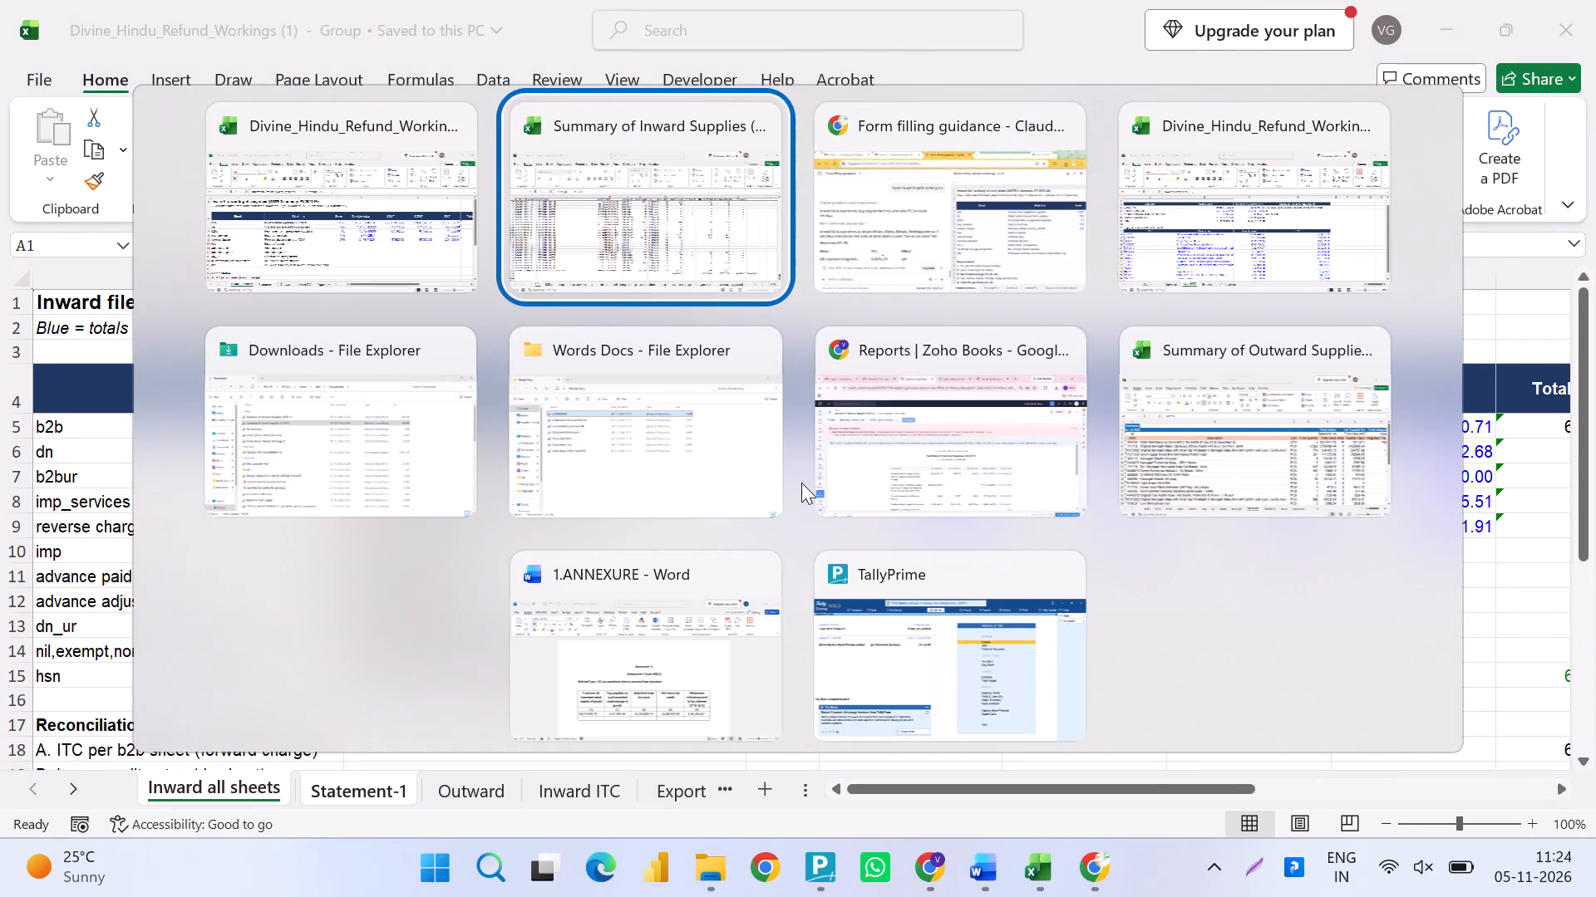
key("alt+Tab")
key("alt+Tab")
key("alt+Tab")
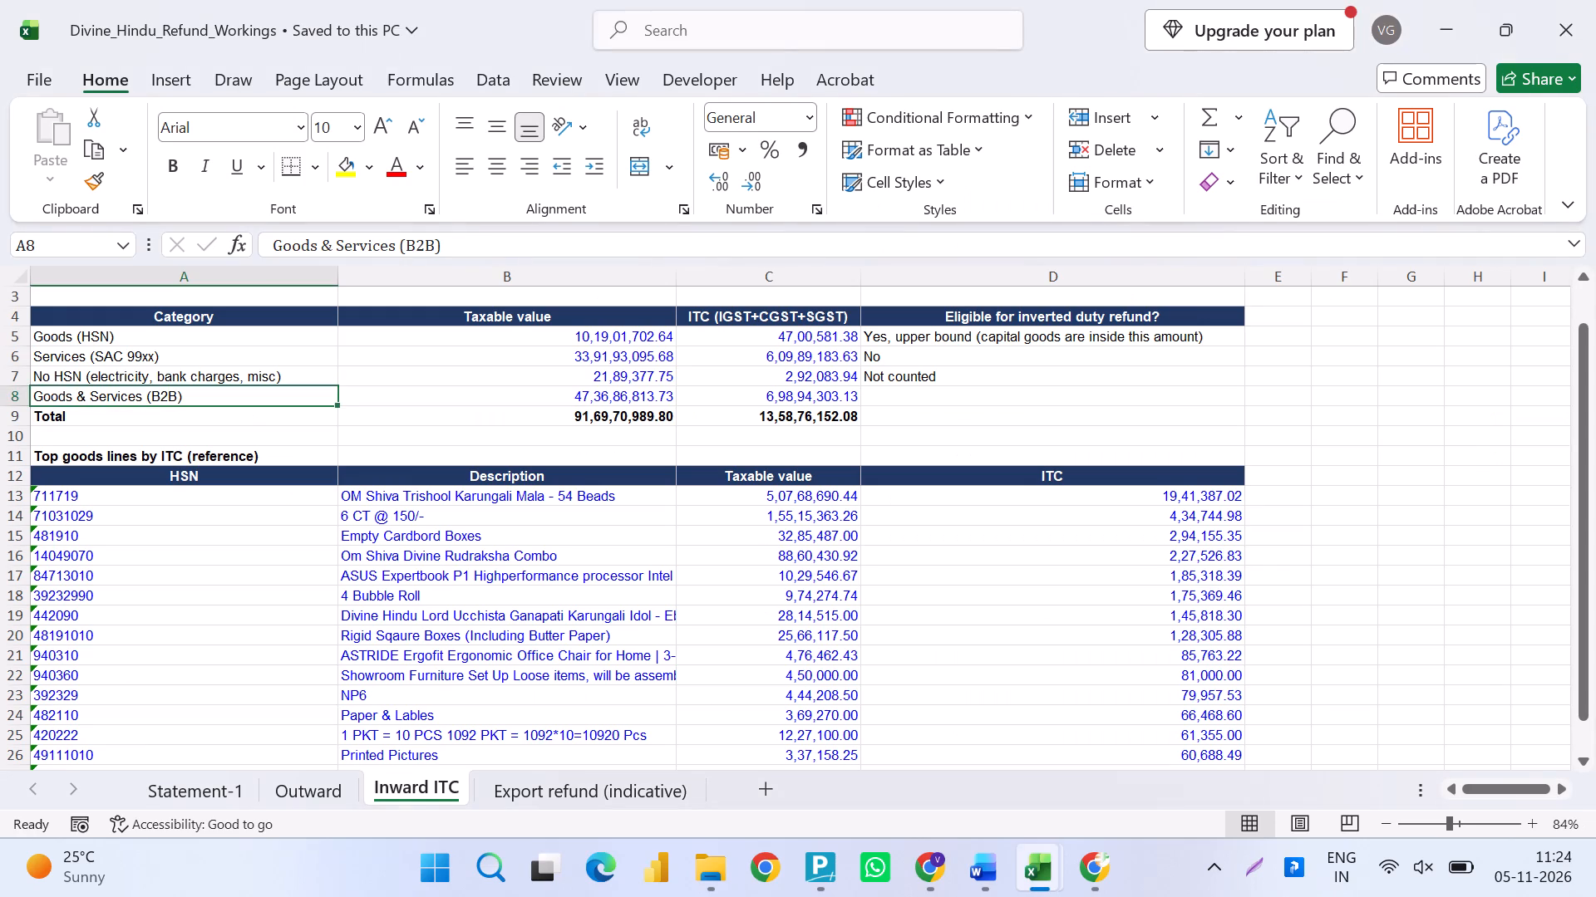
key("Tab")
key("Tab")
key("Tab")
key("Tab")
key("Left")
key("Down")
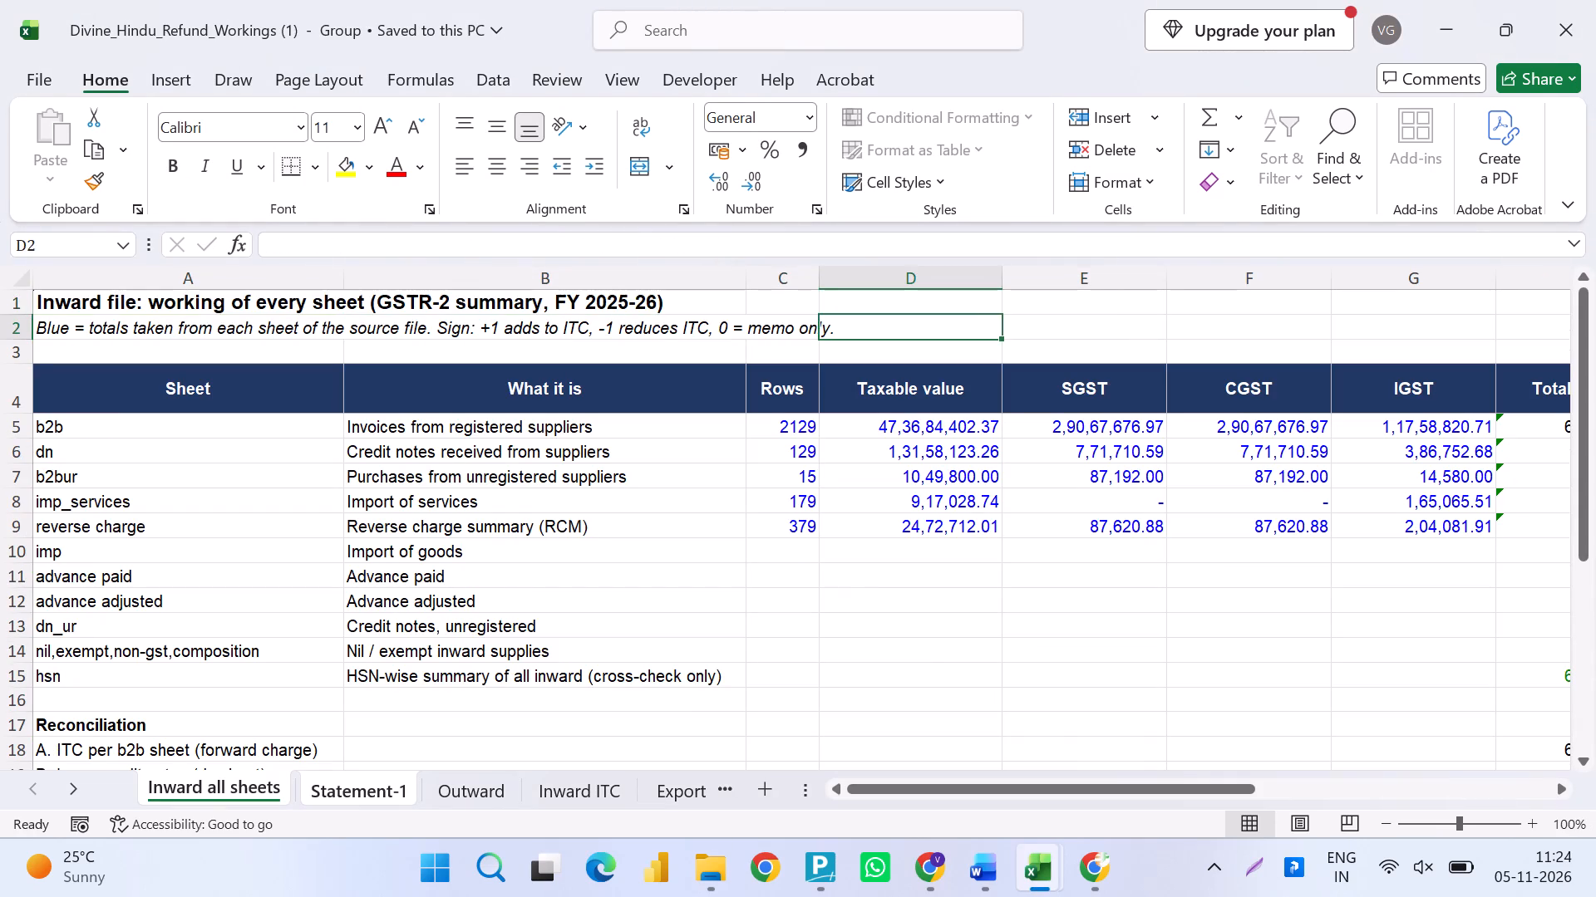
key("Down")
key("Down")
key("Down")
key("Left")
key("Down")
key("Right")
key("Up")
key("ctrl+shift+Down")
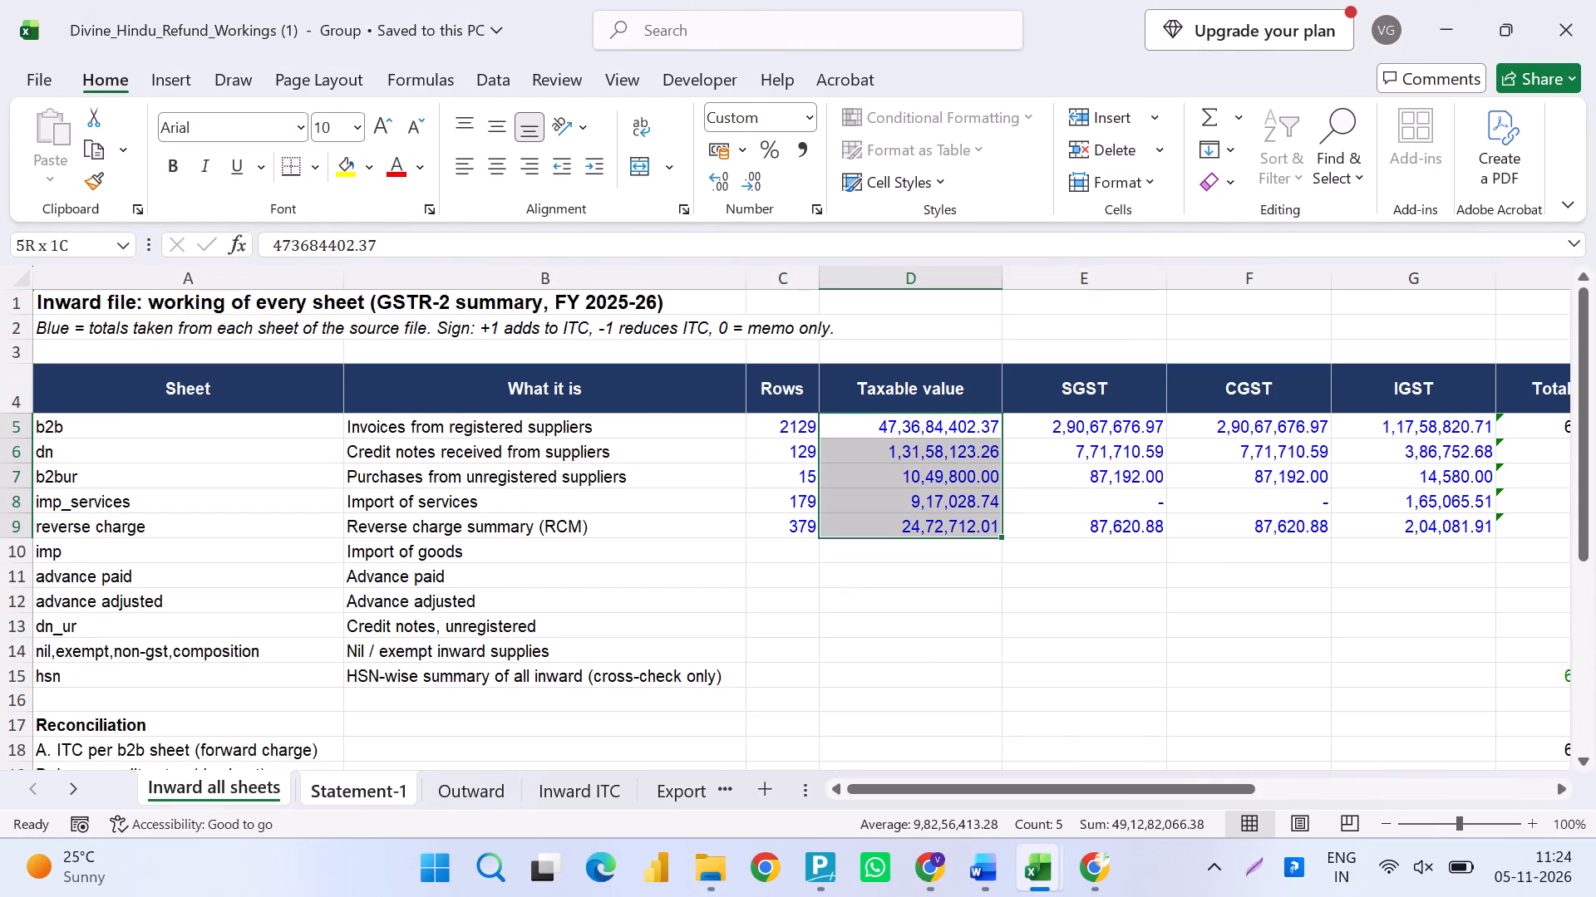
key("alt+Tab")
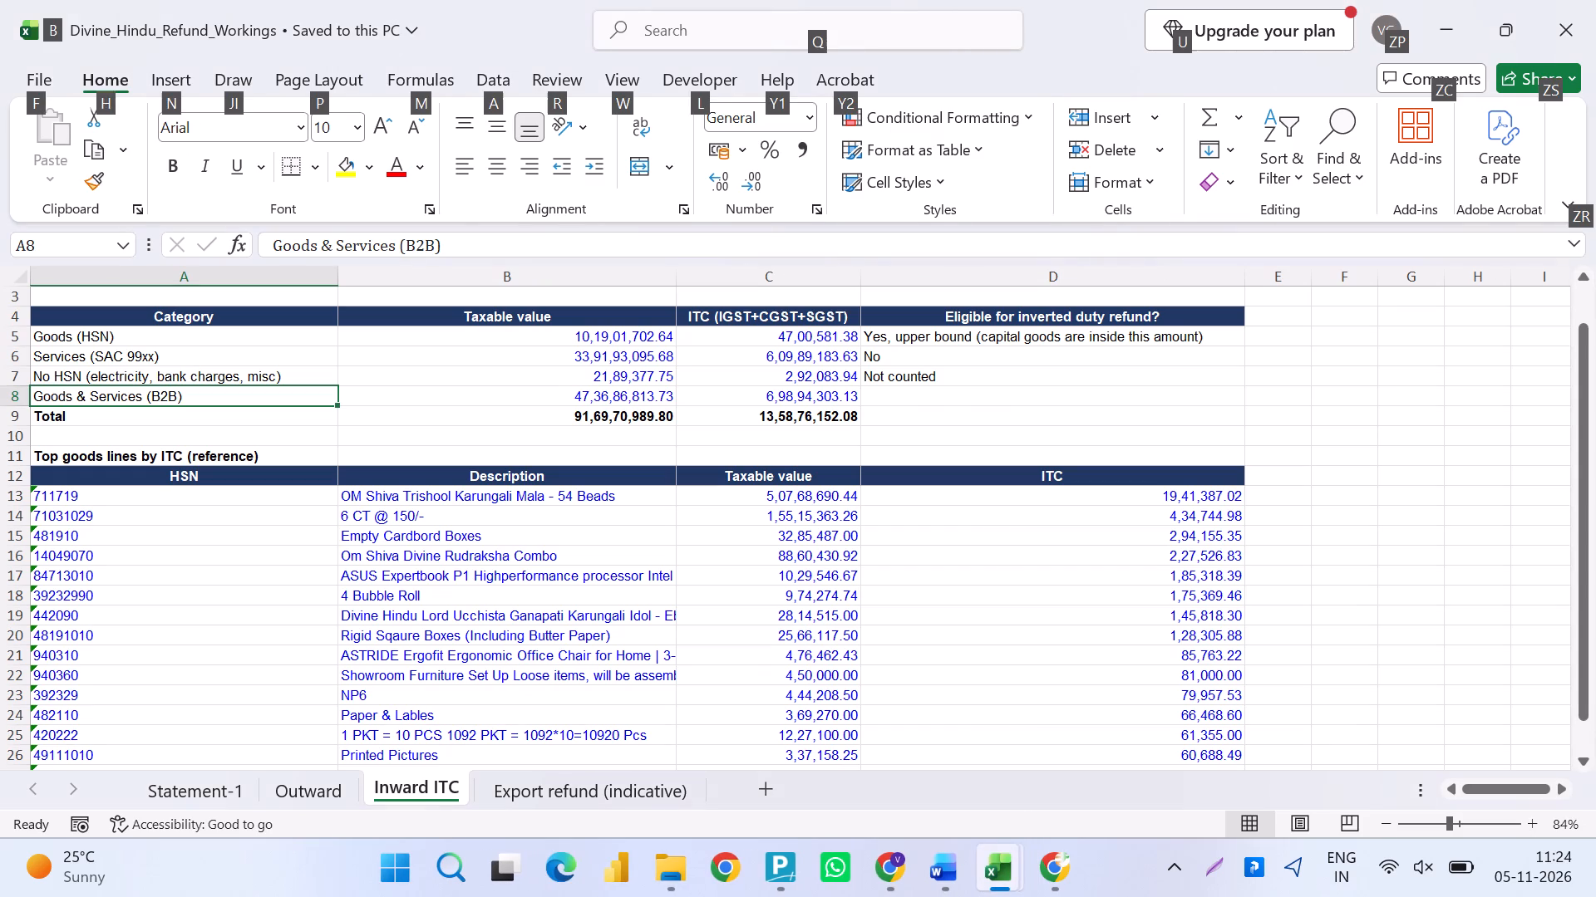
key("alt+Tab")
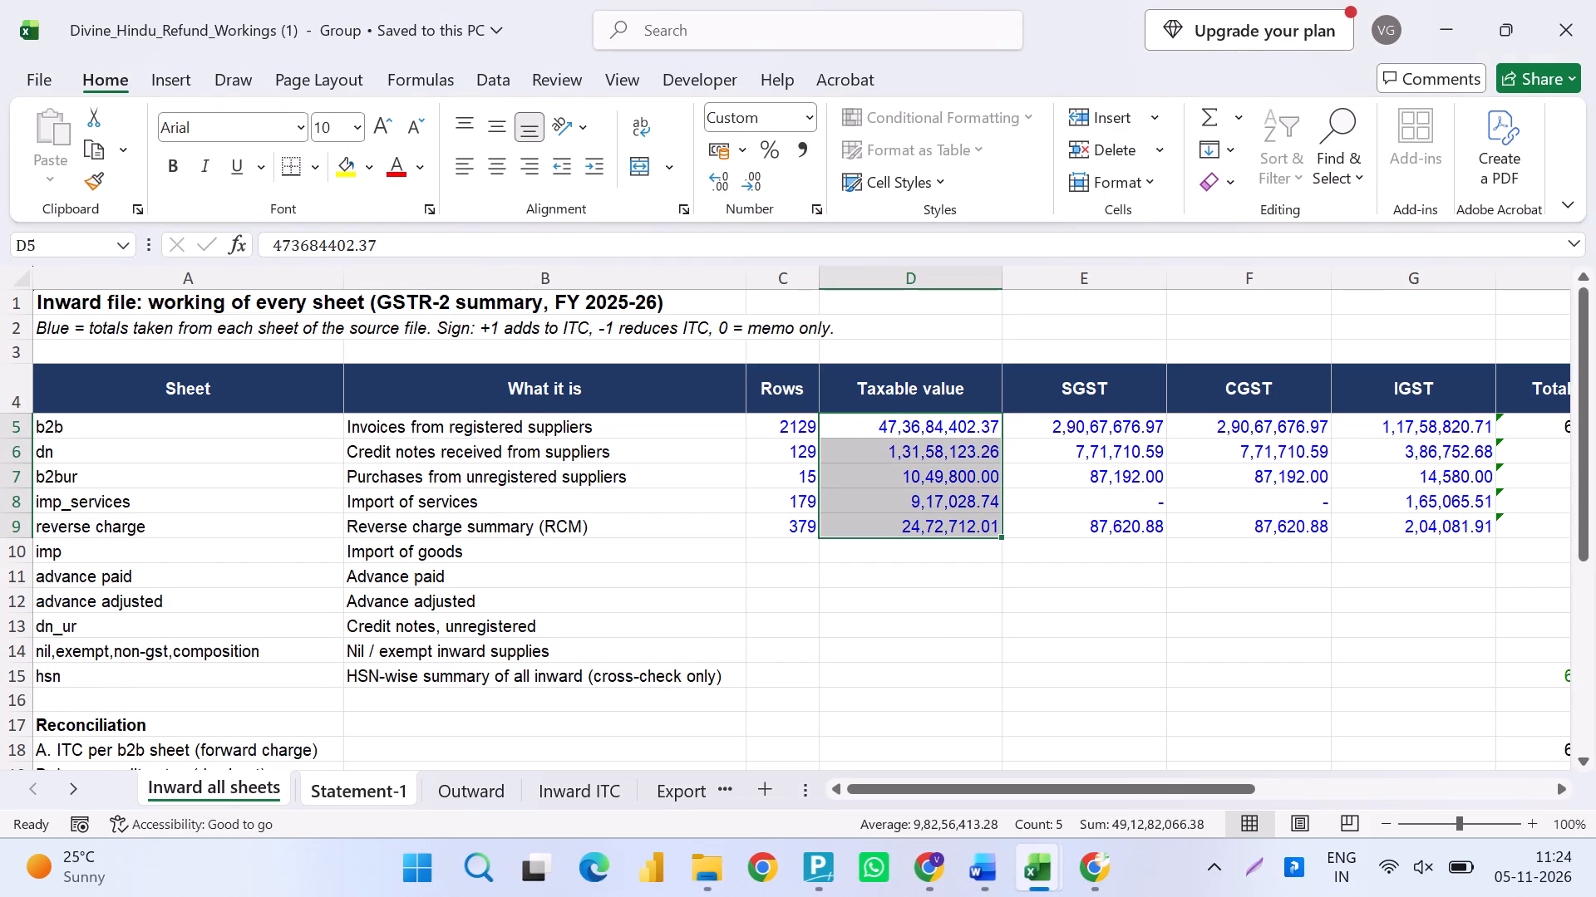
Check the individual taxable values on Inward all sheets, plus the Total tax, Sign, Effect on ITC and Treatment columns.
key("Down")
key("Down")
key("Down")
key("Down")
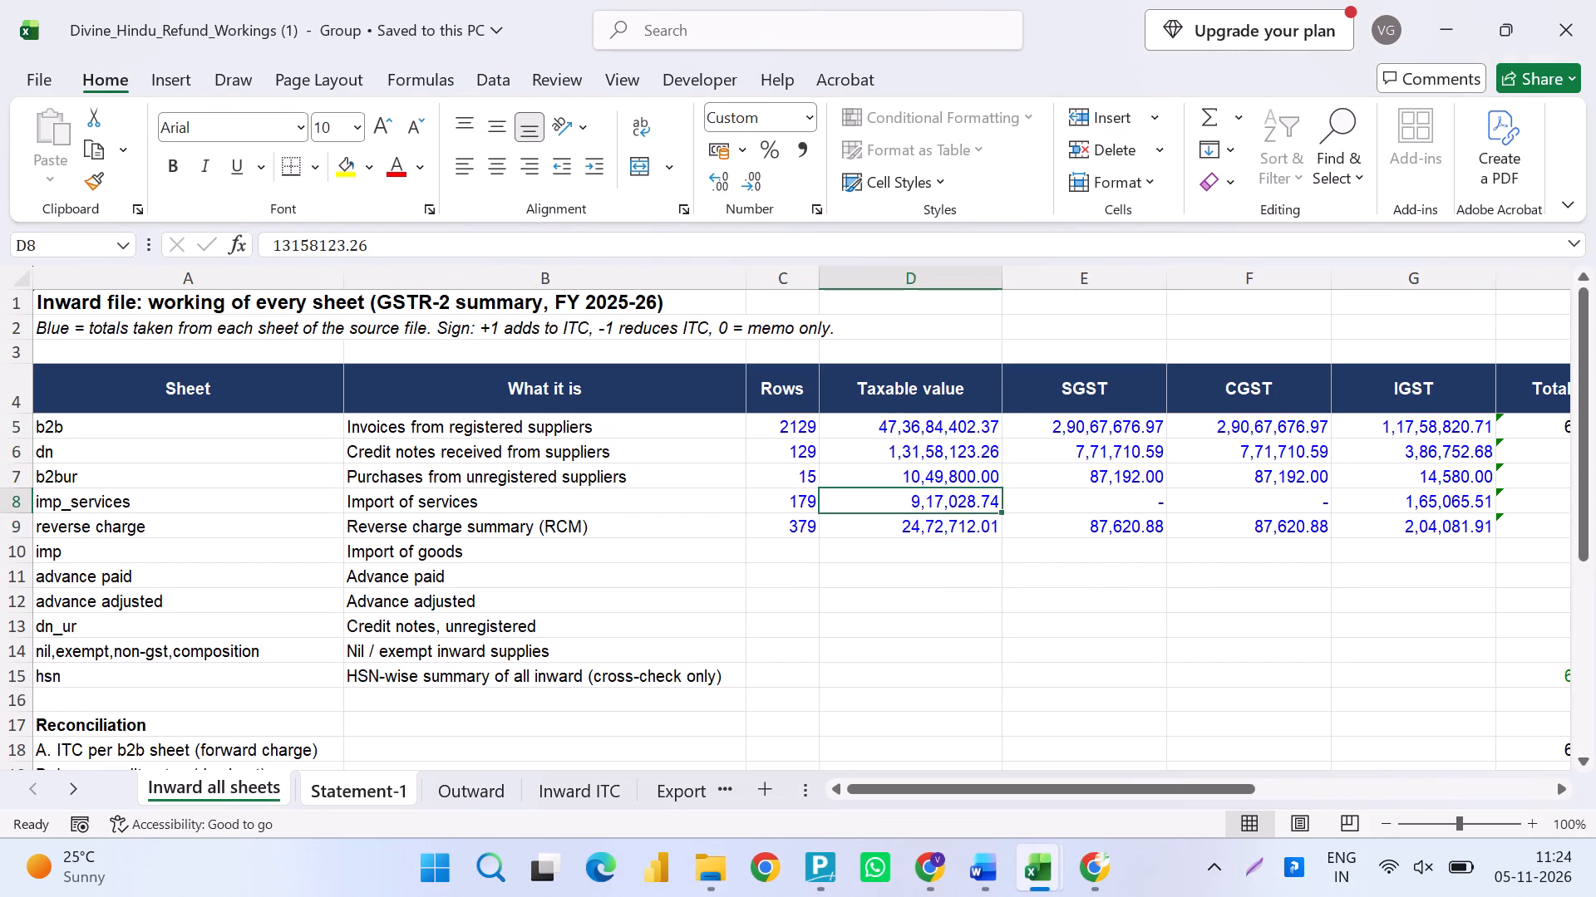
key("F2")
key("Escape")
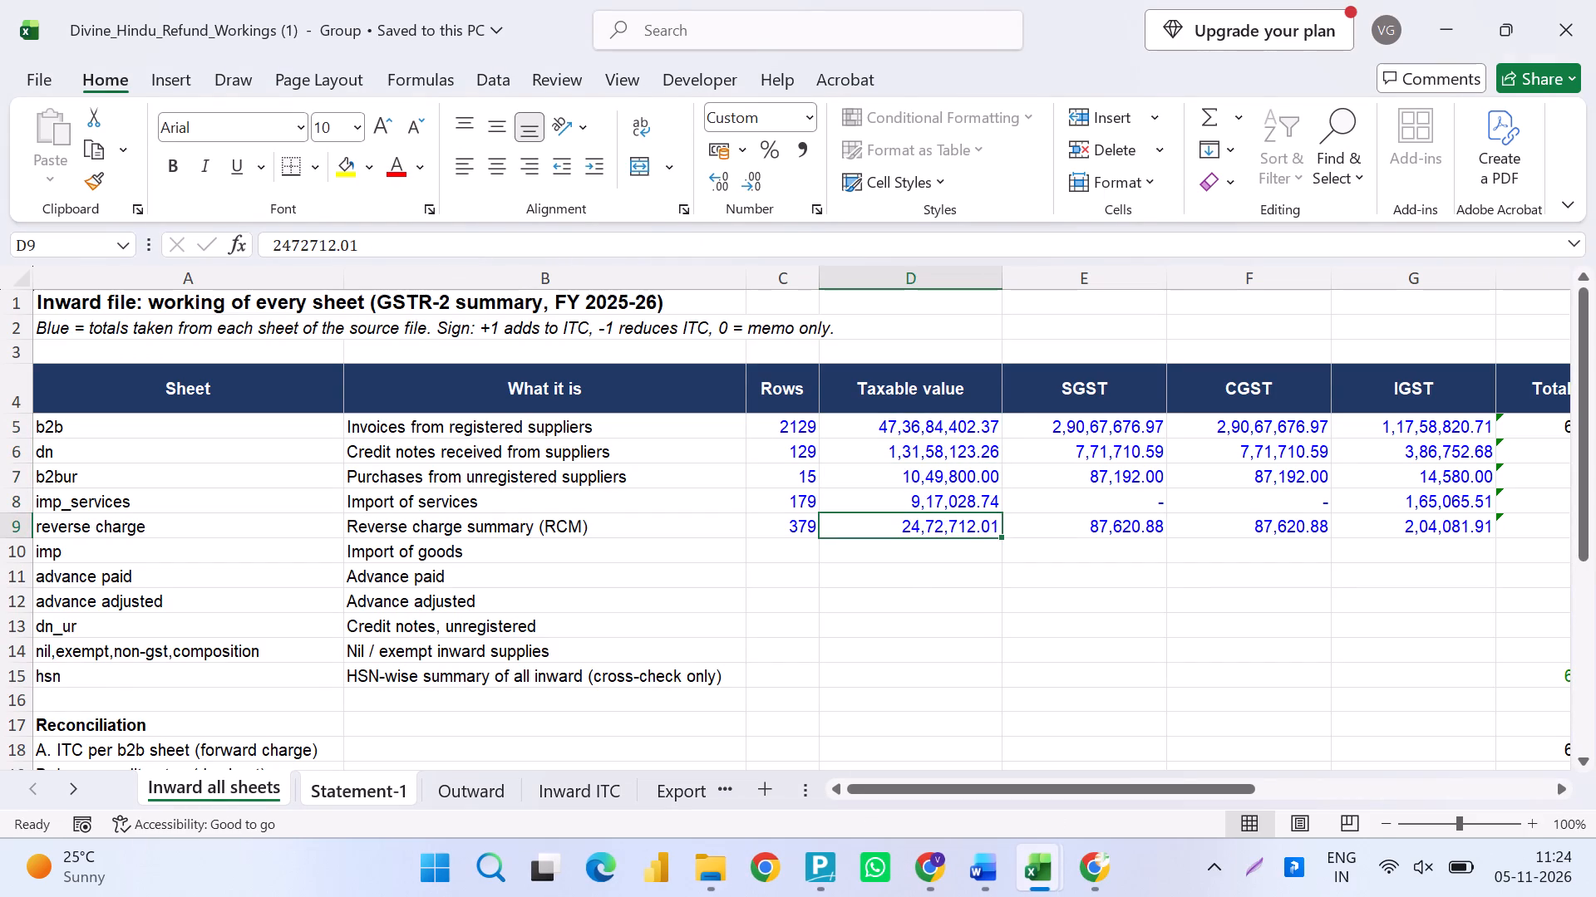
scroll(559, 641, "left", 6)
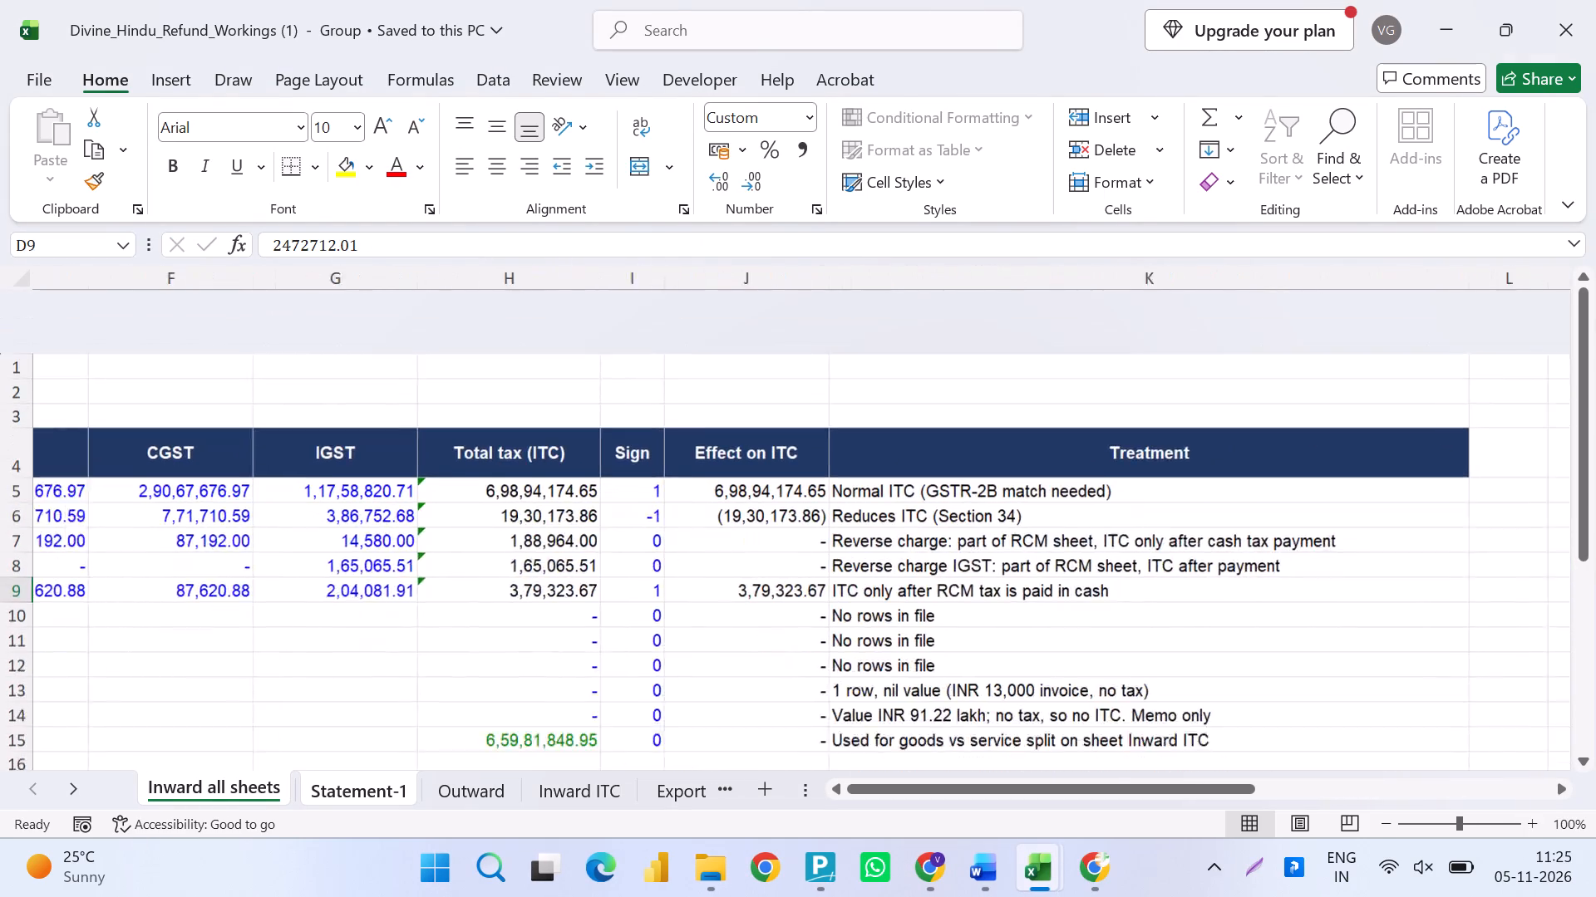
scroll(559, 641, "down", 3)
scroll(559, 641, "up", 1)
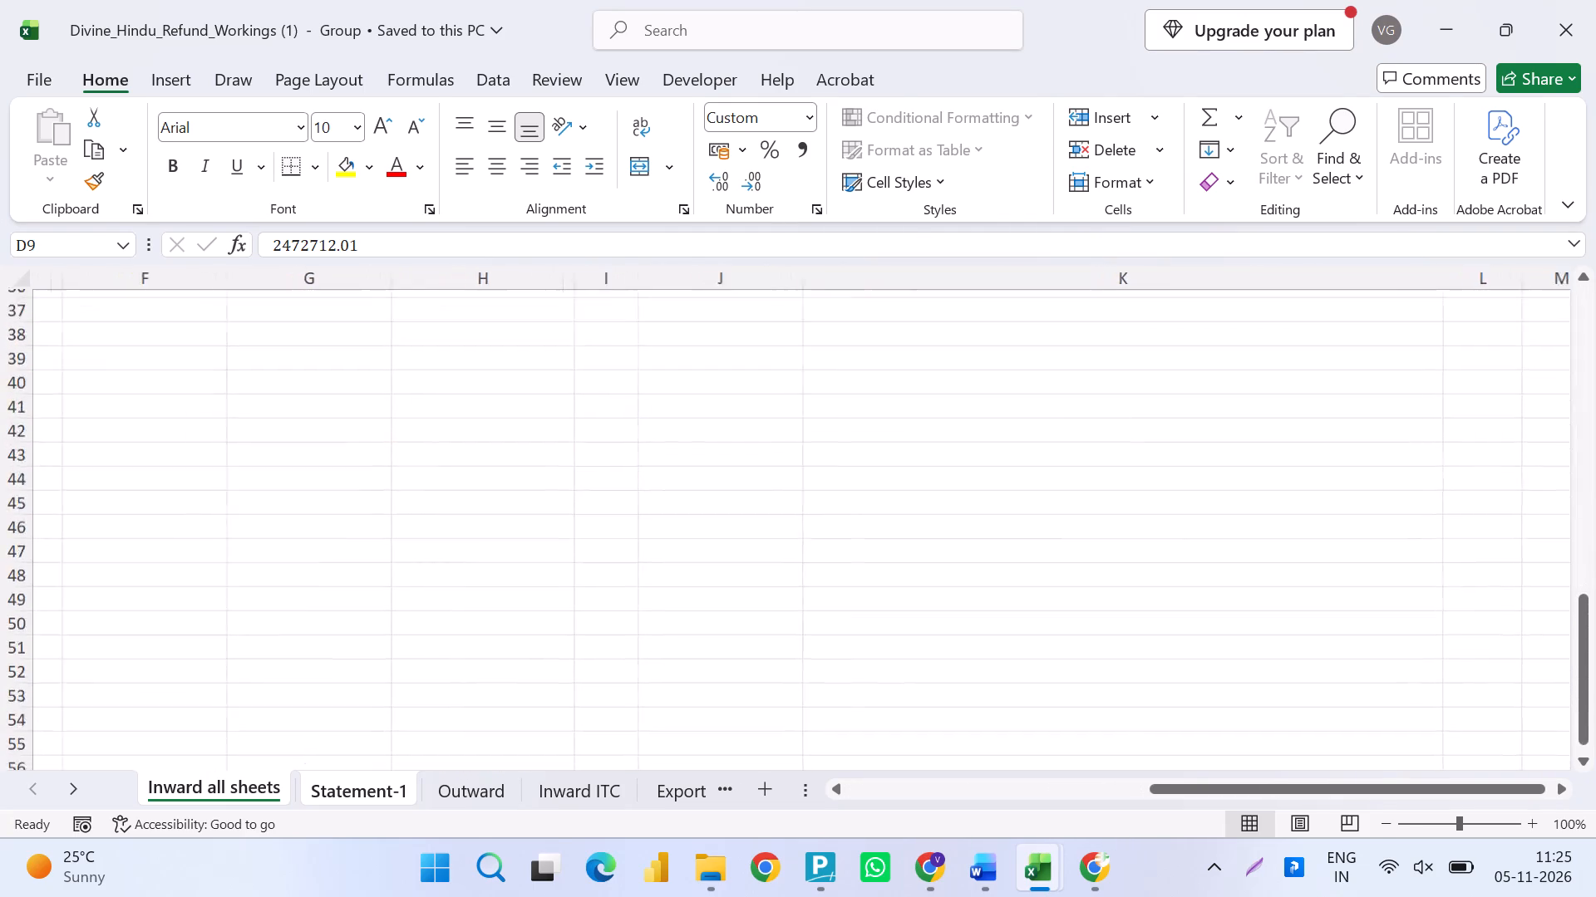
Inspect the Reconciliation section on Inward all sheets, including the formulas behind the credit notes line and the hsn total tax.
scroll(559, 641, "up", 2)
scroll(559, 641, "right", 2)
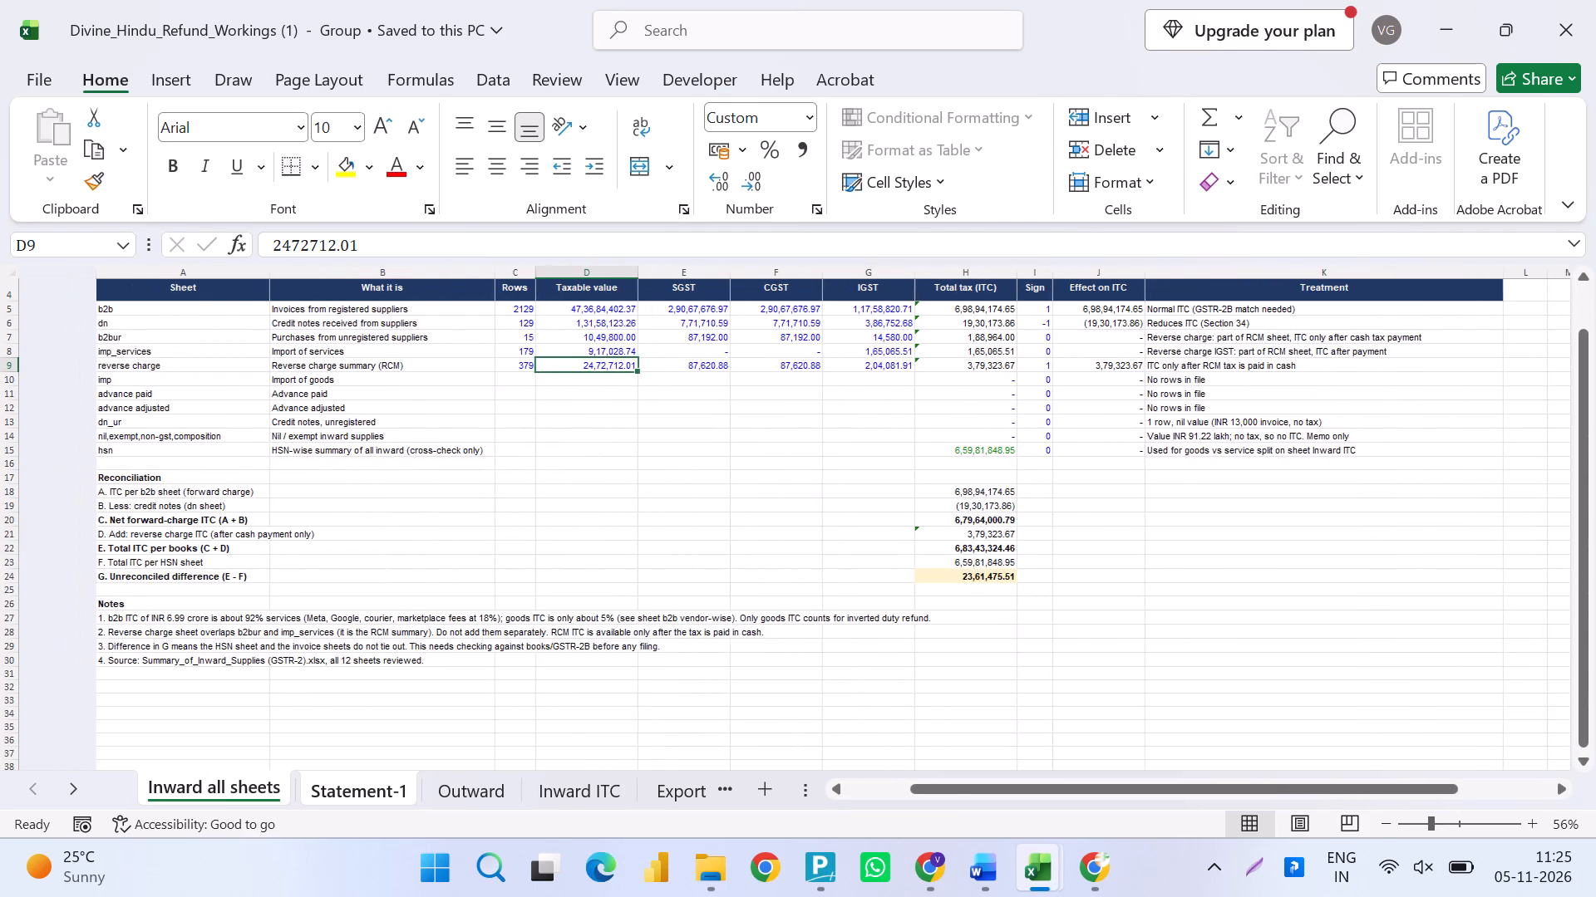
scroll(559, 641, "right", 1)
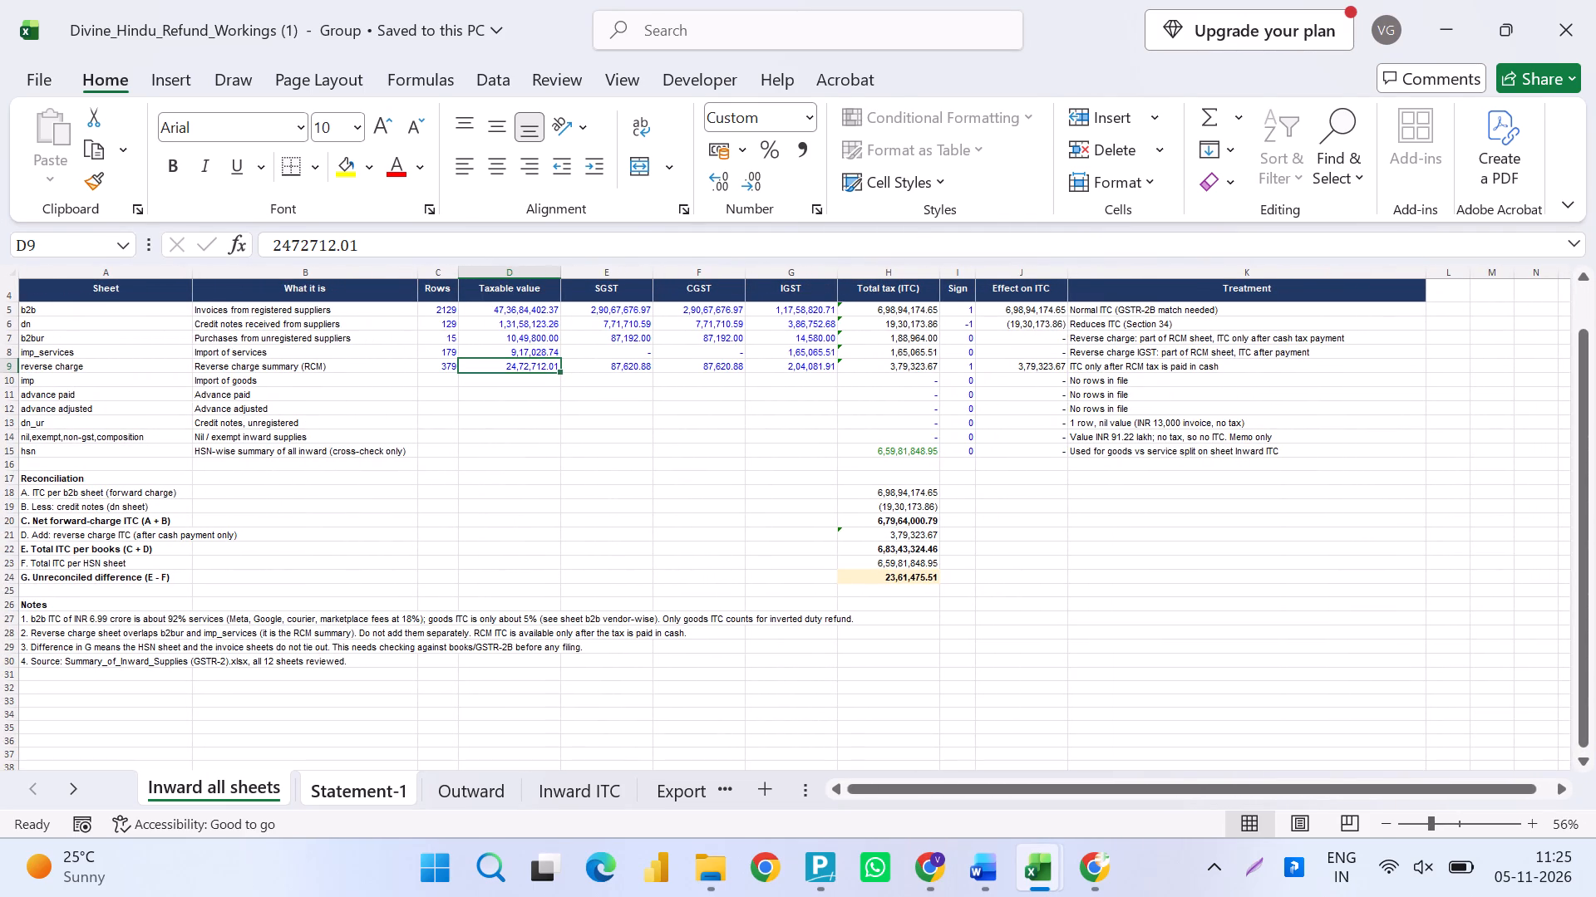
left_click(920, 504)
key("F2")
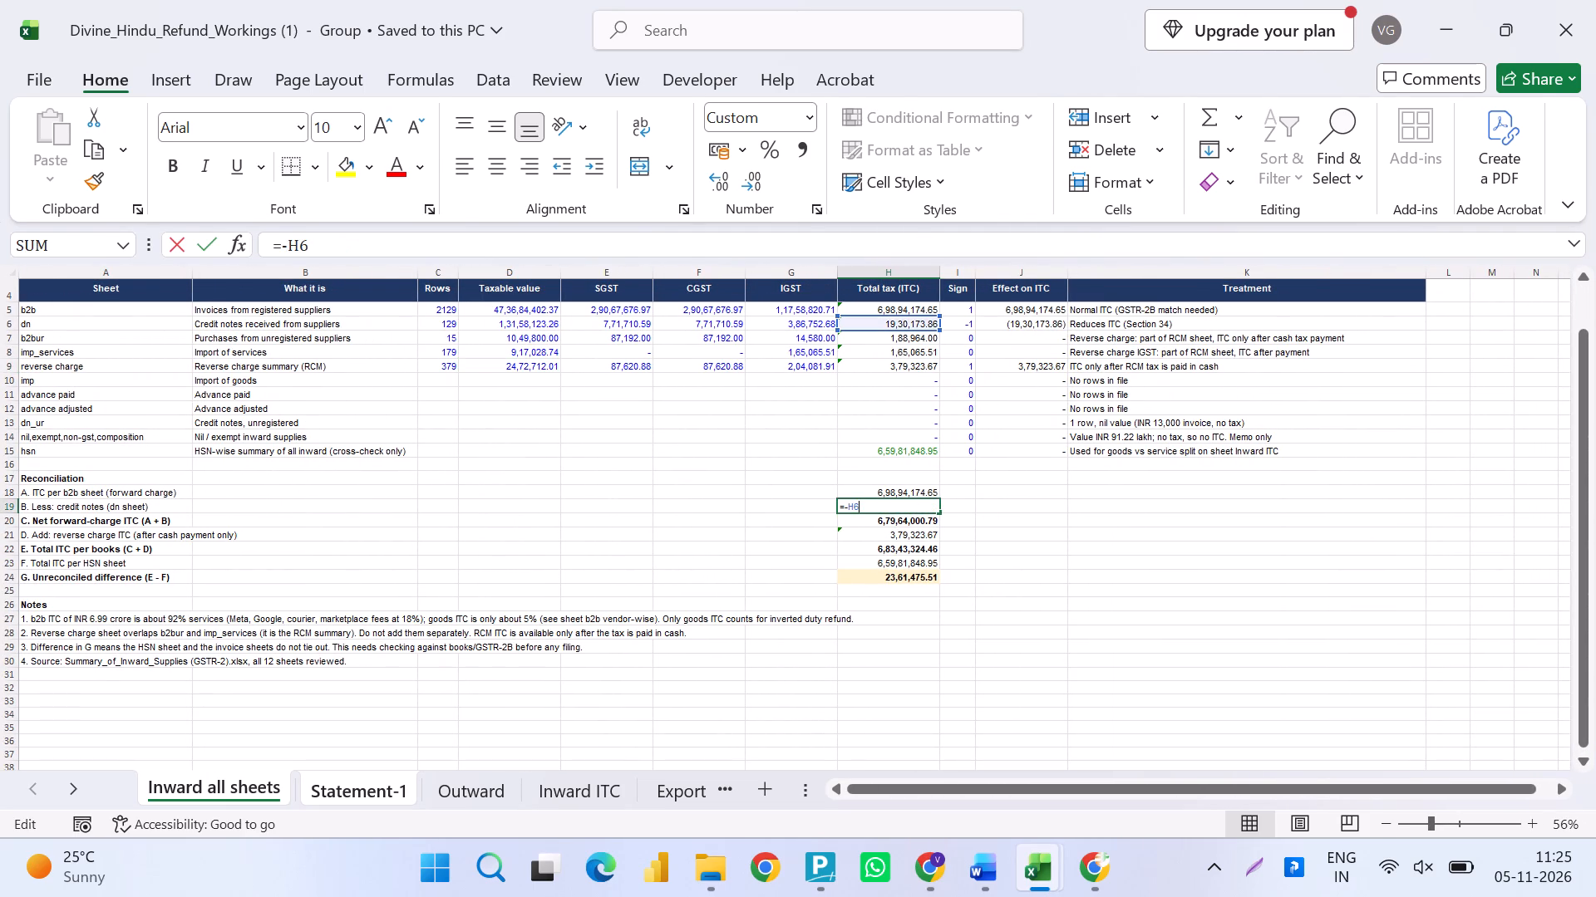
key("Escape")
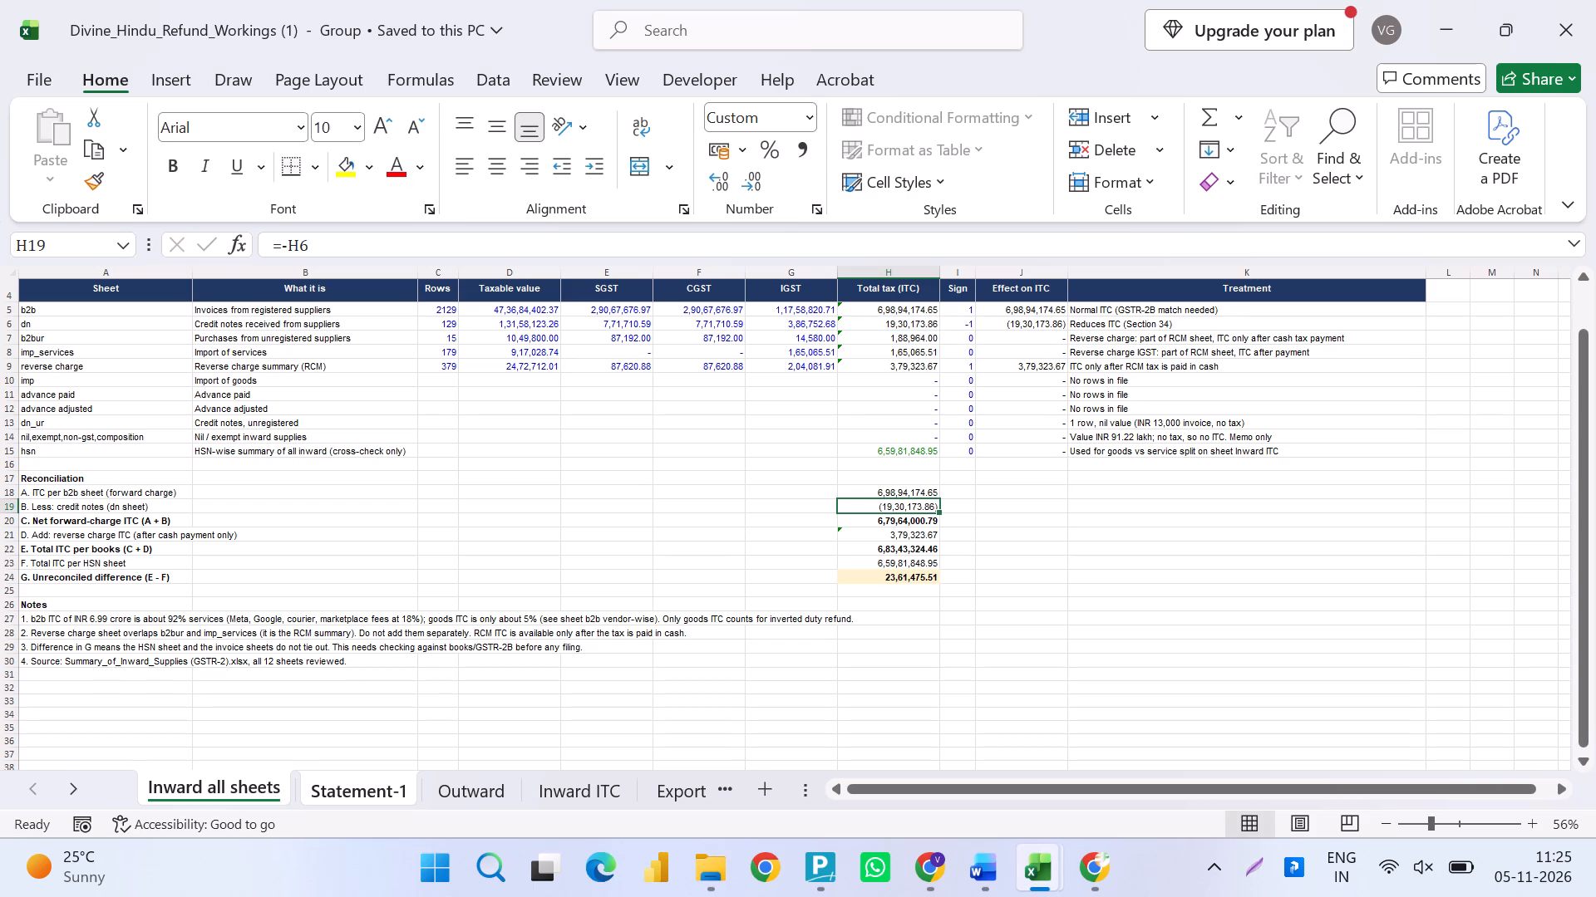
key("Up")
key("Up")
key("Up")
key("Up")
key("F2")
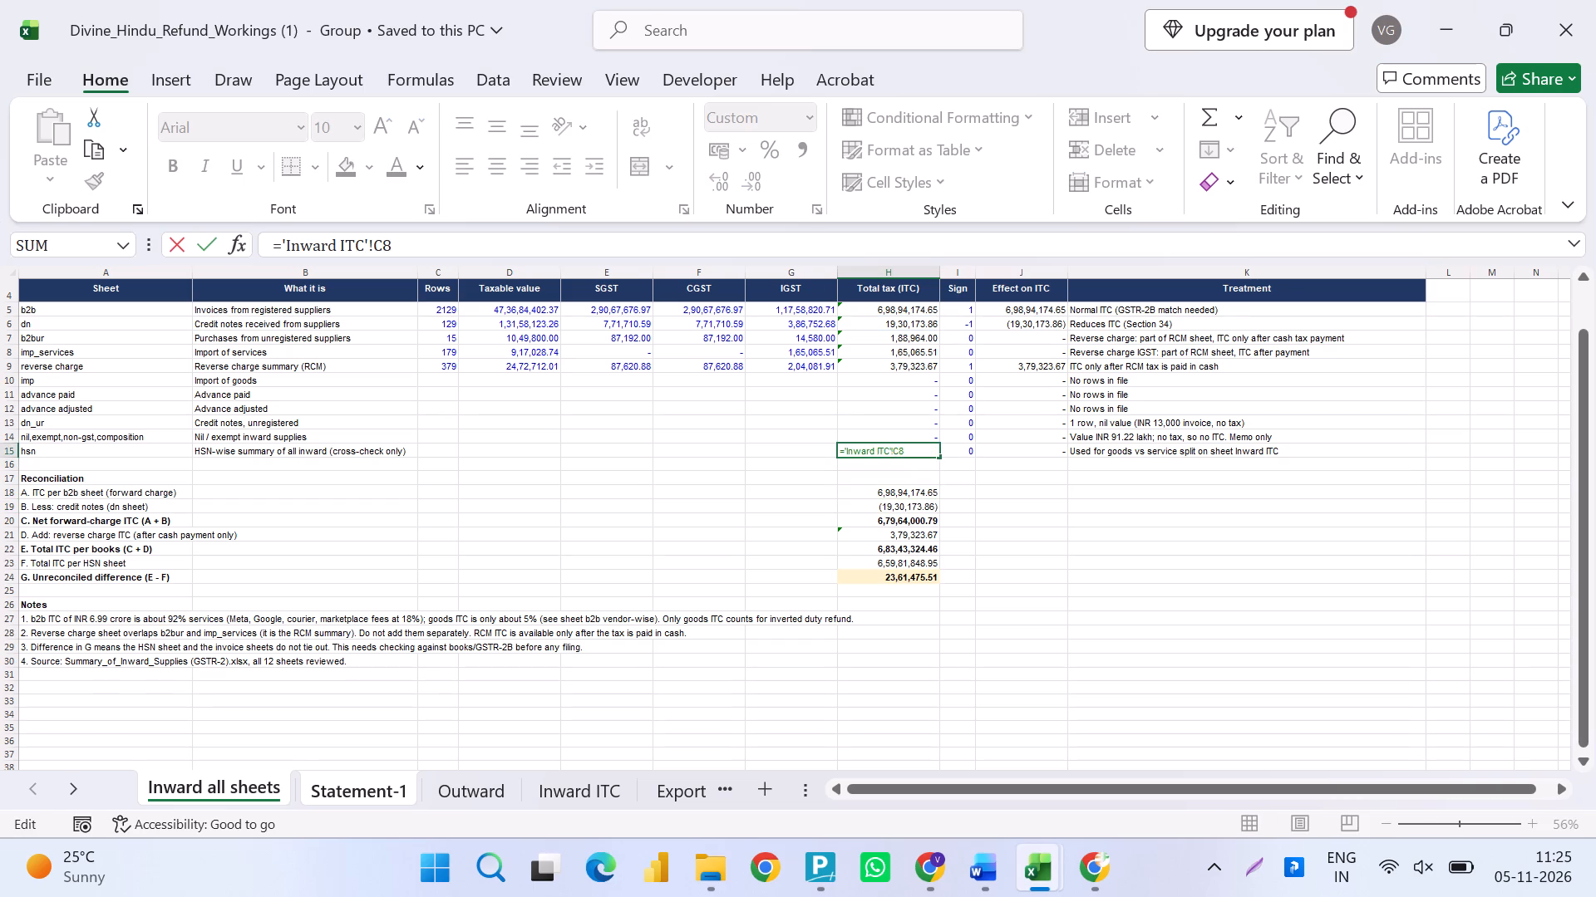
key("Escape")
Review the Statement-1, Inward ITC, Export refund (indicative), b2b by rate and b2b vendor-wise sheets, glancing back at the earlier workbook's Inward ITC.
left_click(618, 793)
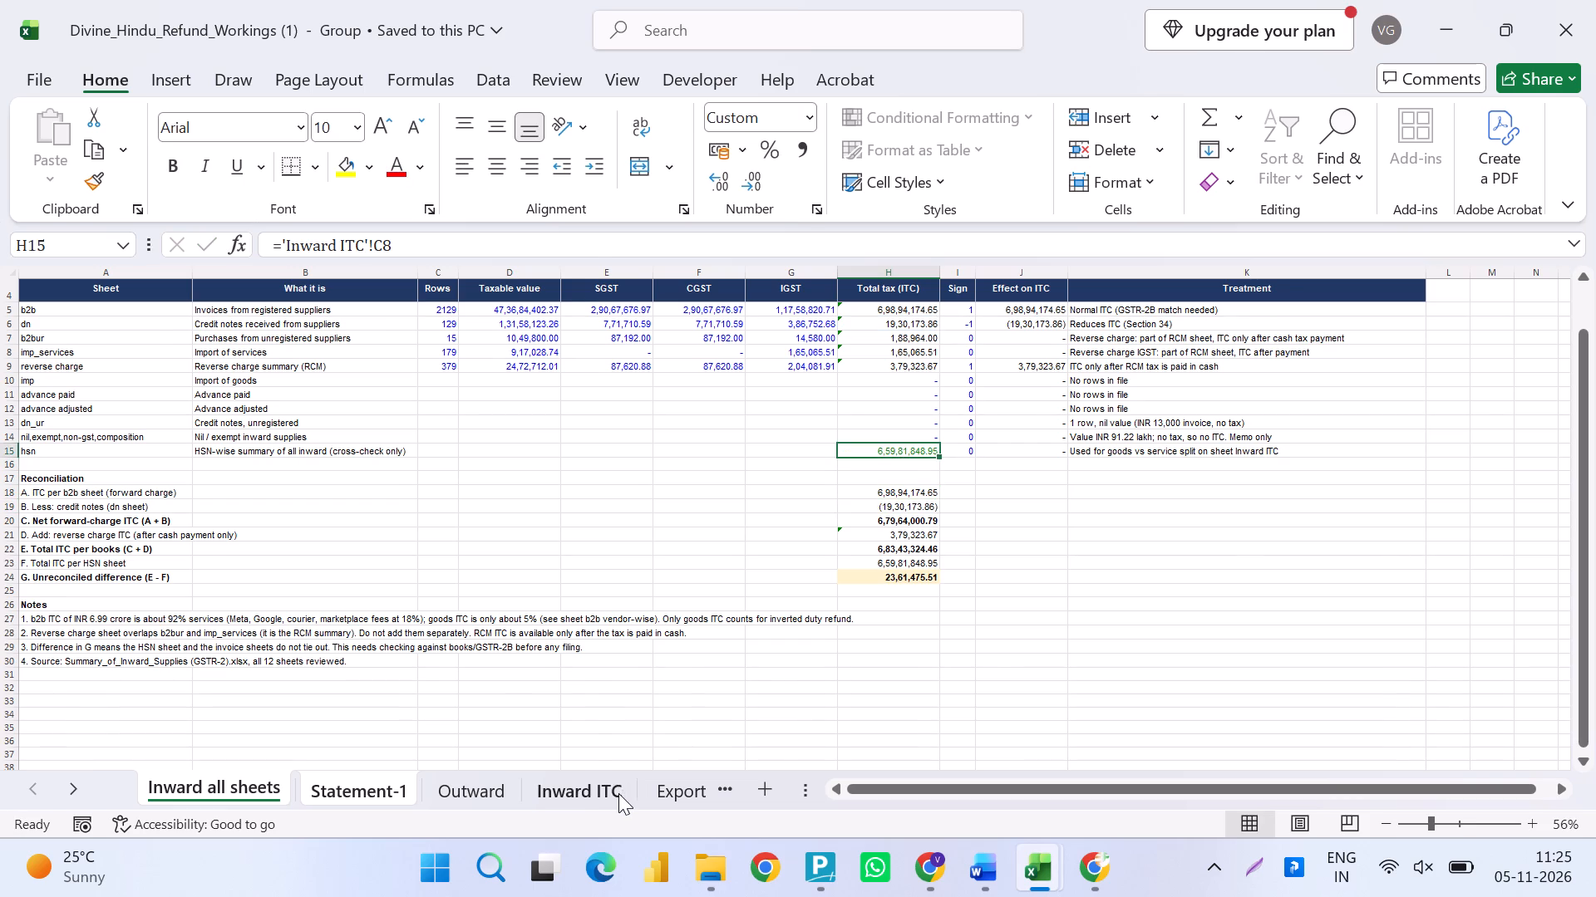
left_click(374, 815)
left_click(388, 791)
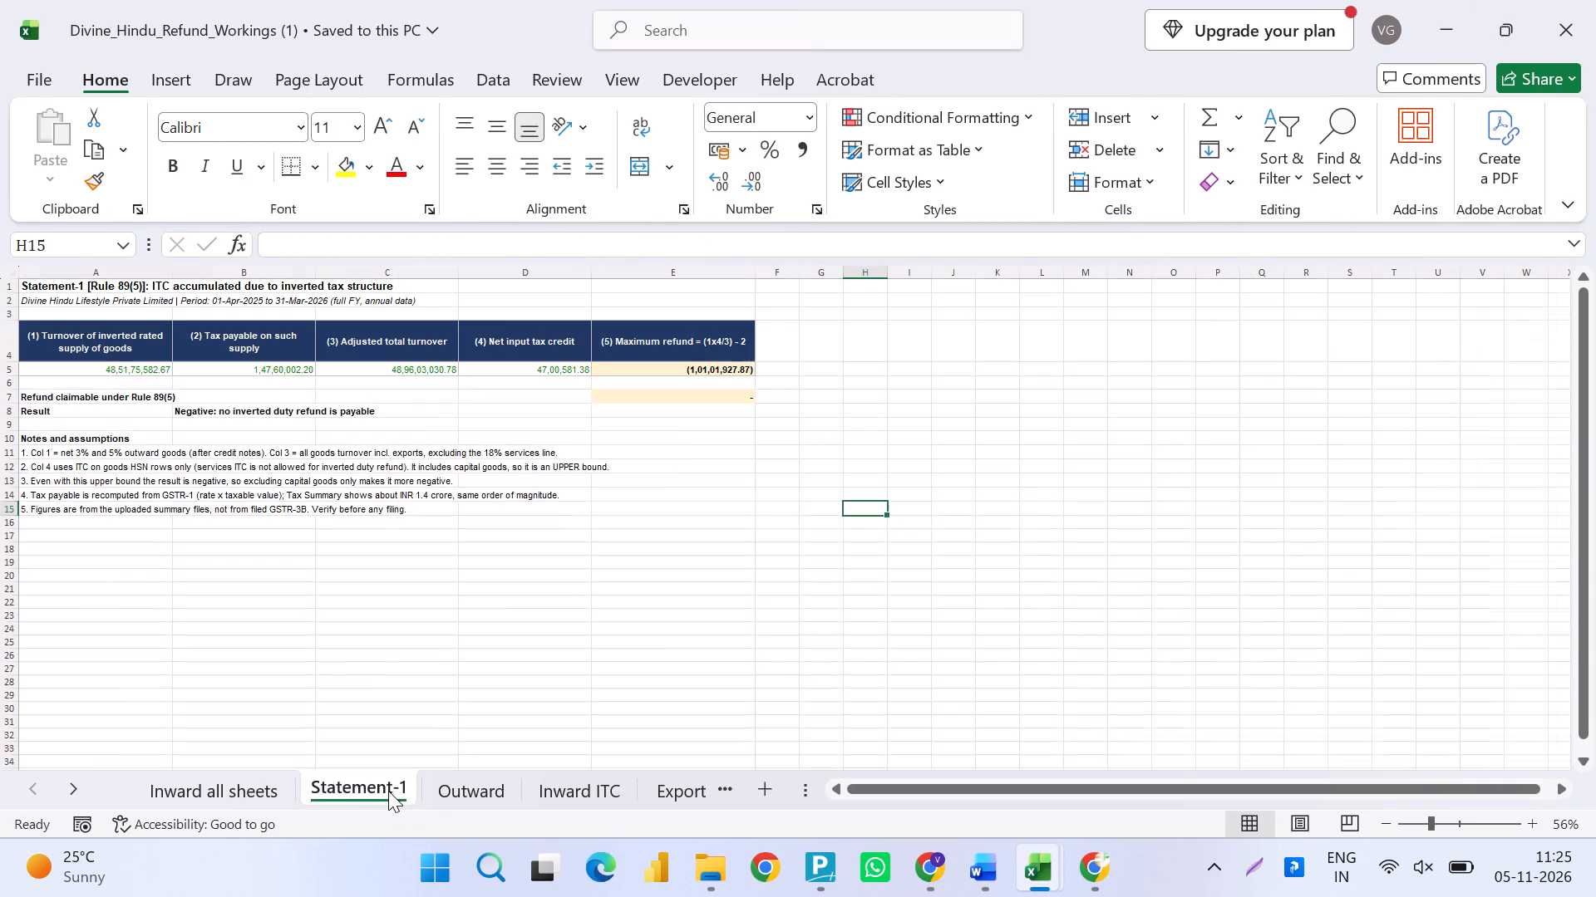
left_click(594, 786)
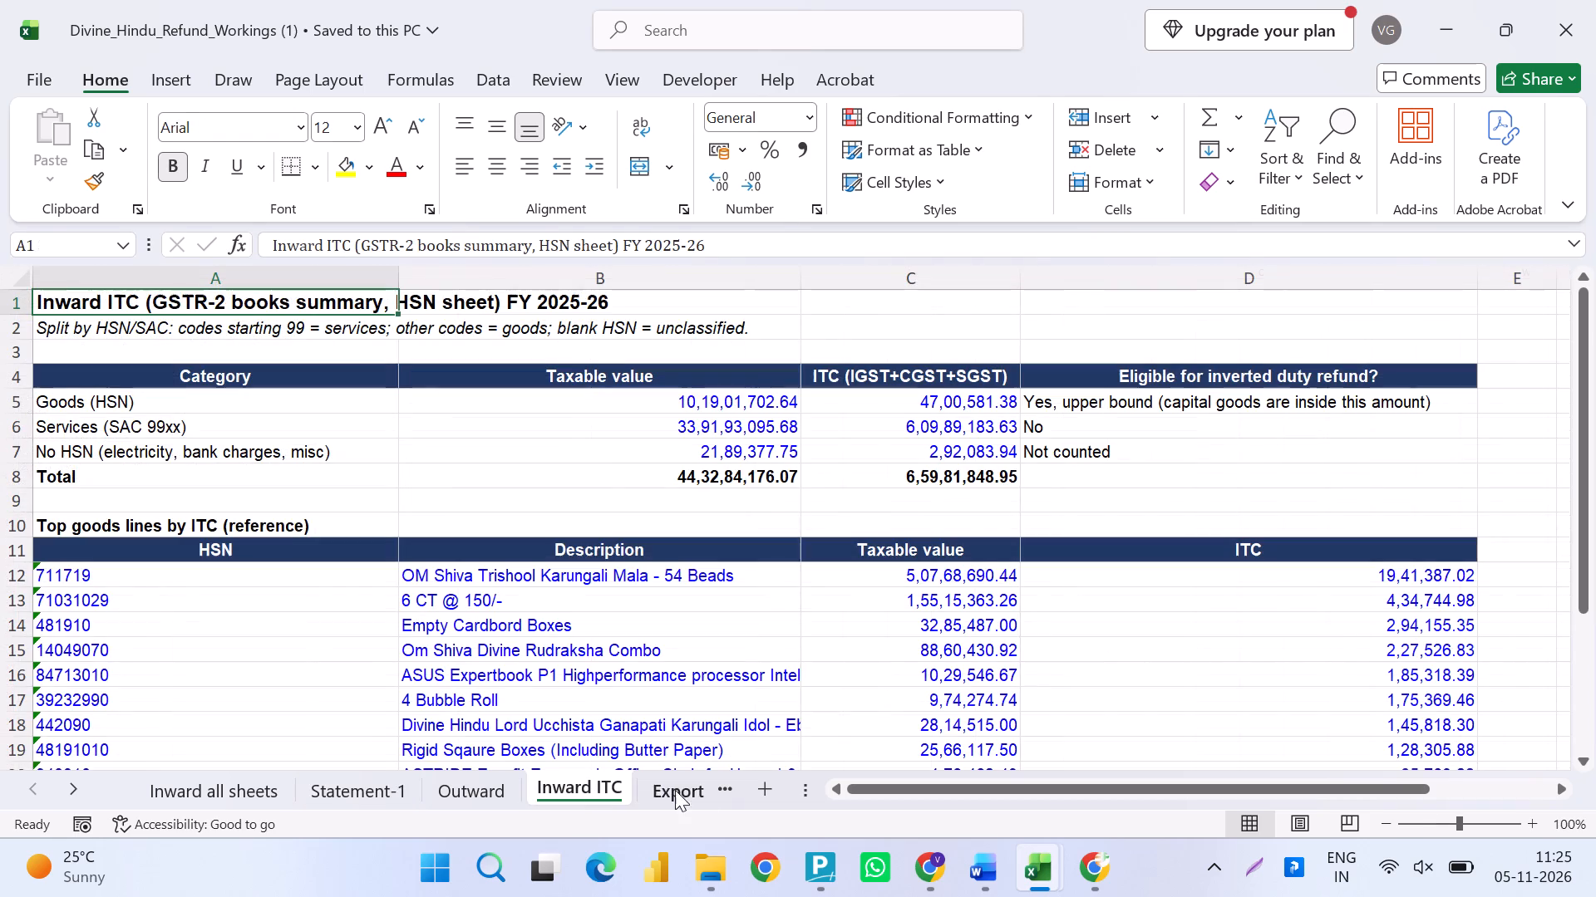
left_click_drag(804, 788, 1257, 815)
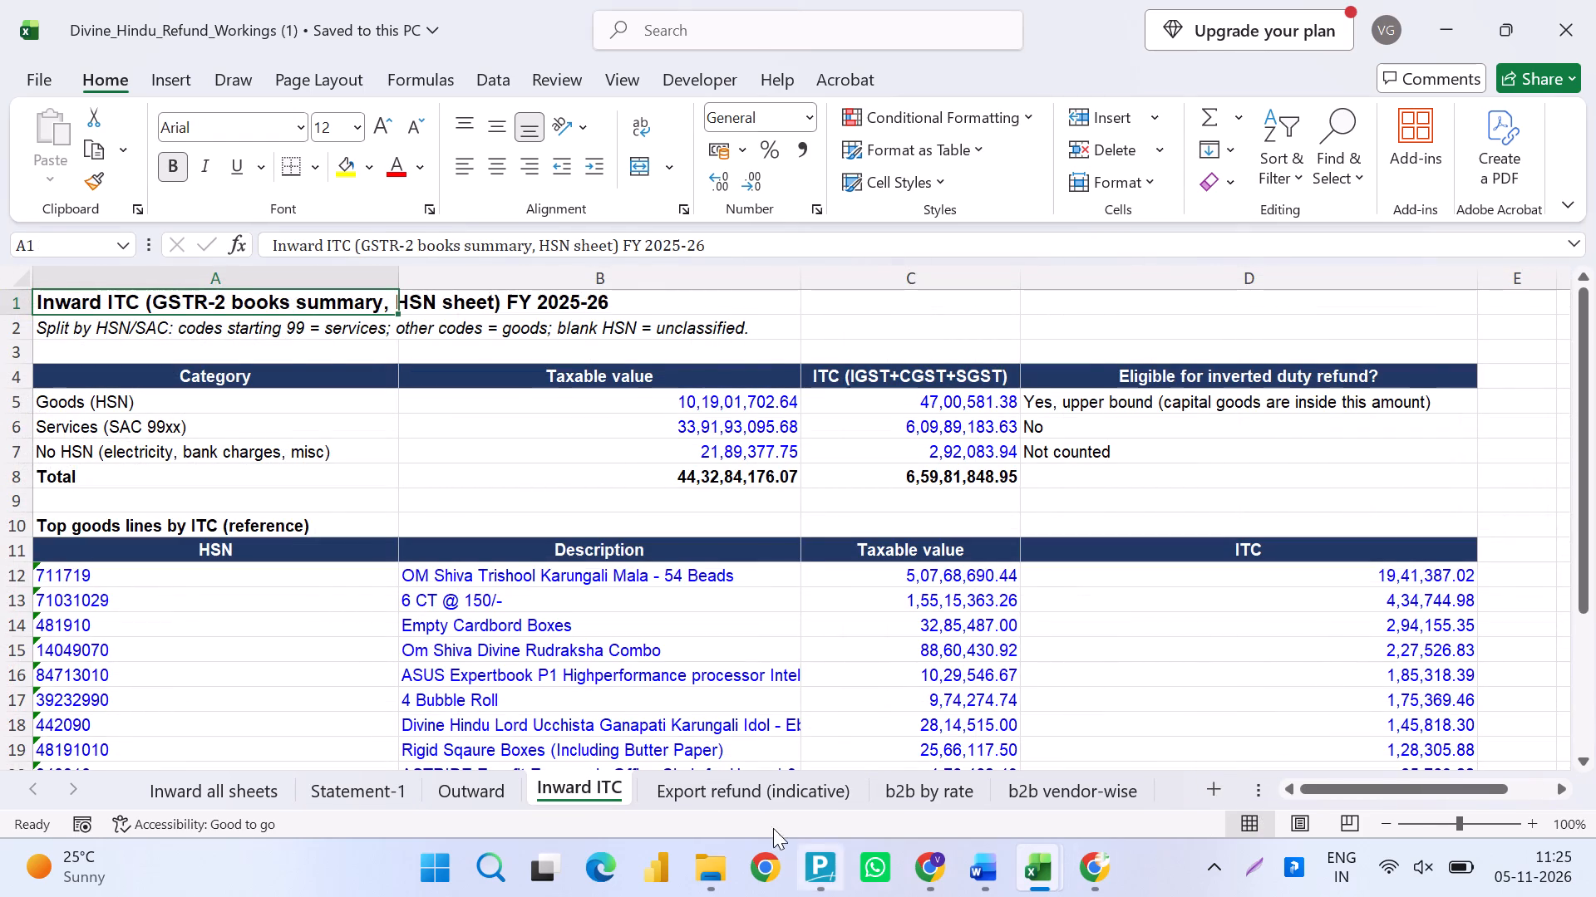
left_click(760, 793)
left_click(914, 793)
left_click(1047, 796)
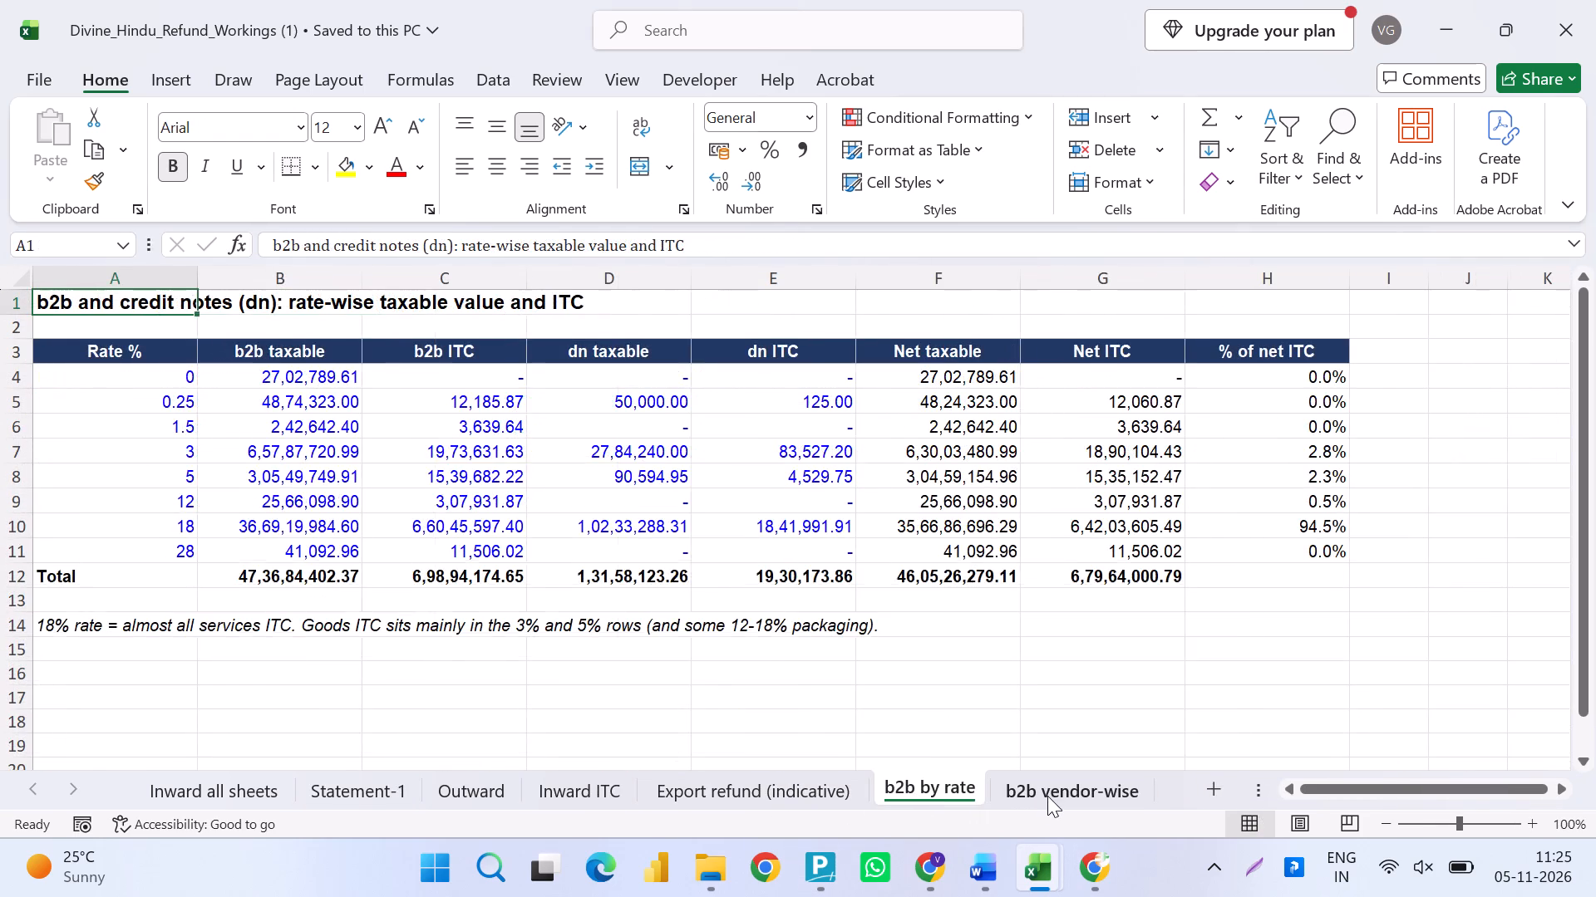
left_click(929, 812)
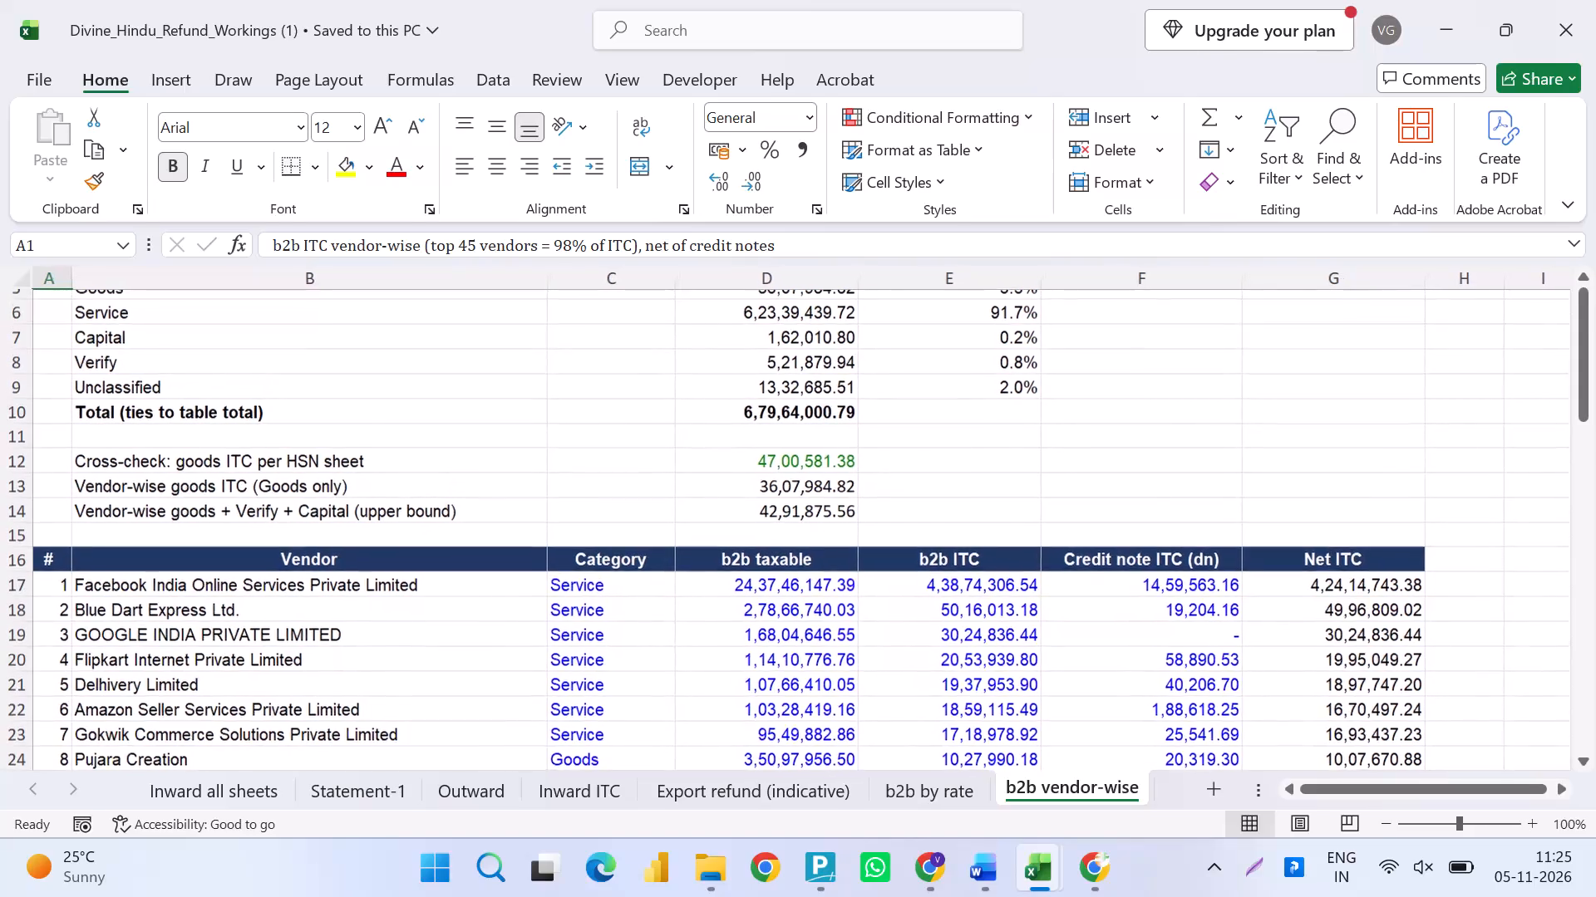
scroll(849, 757, "up", 1)
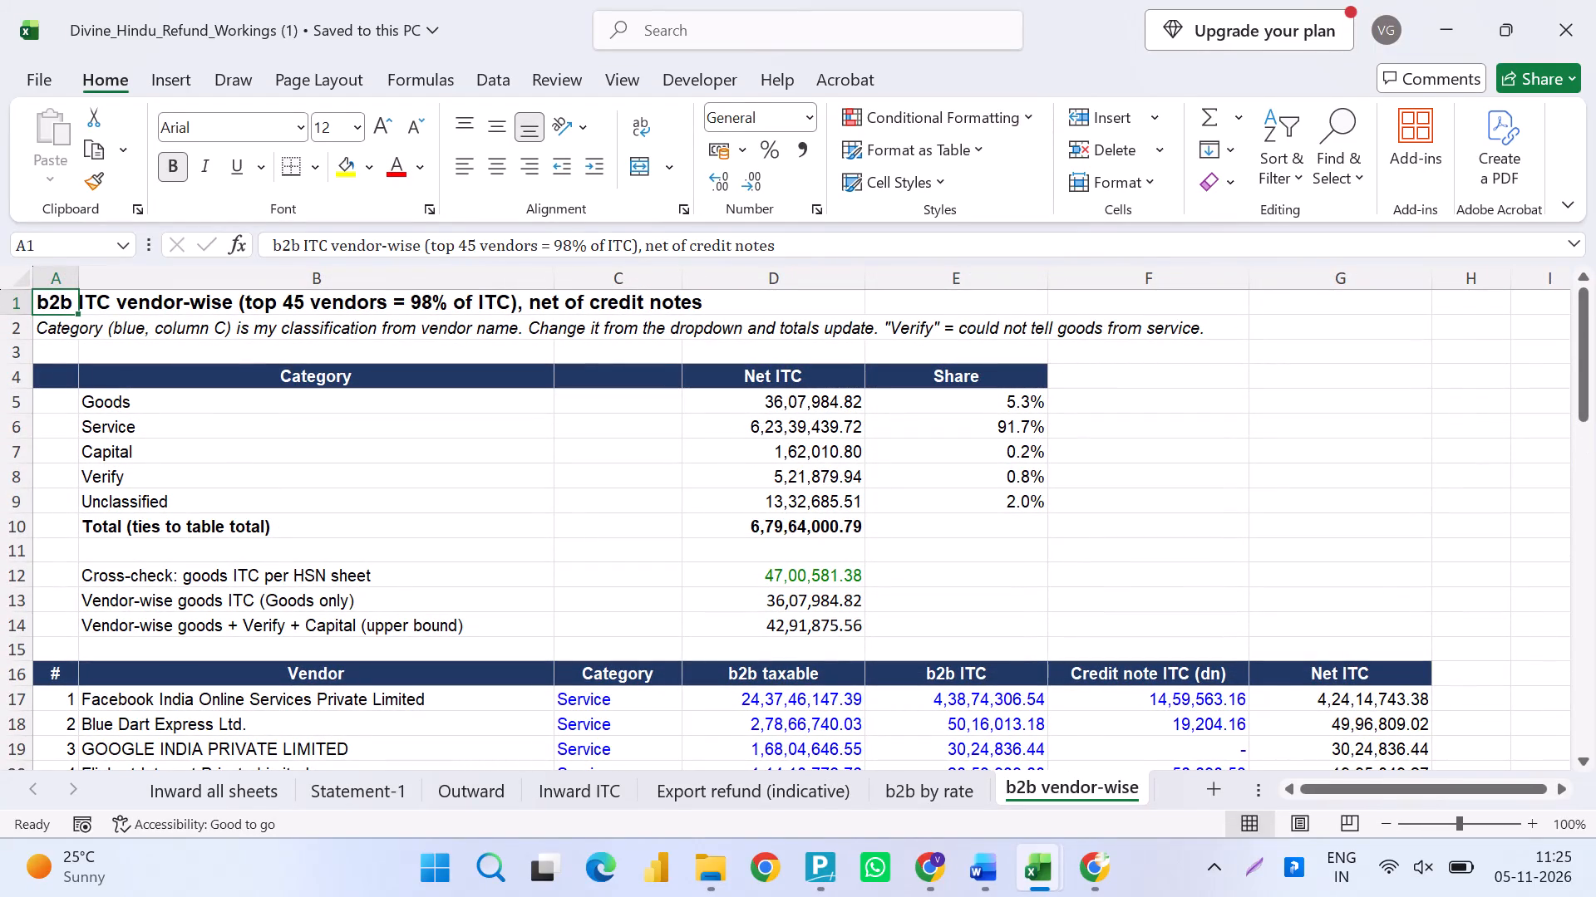
key("alt+Tab")
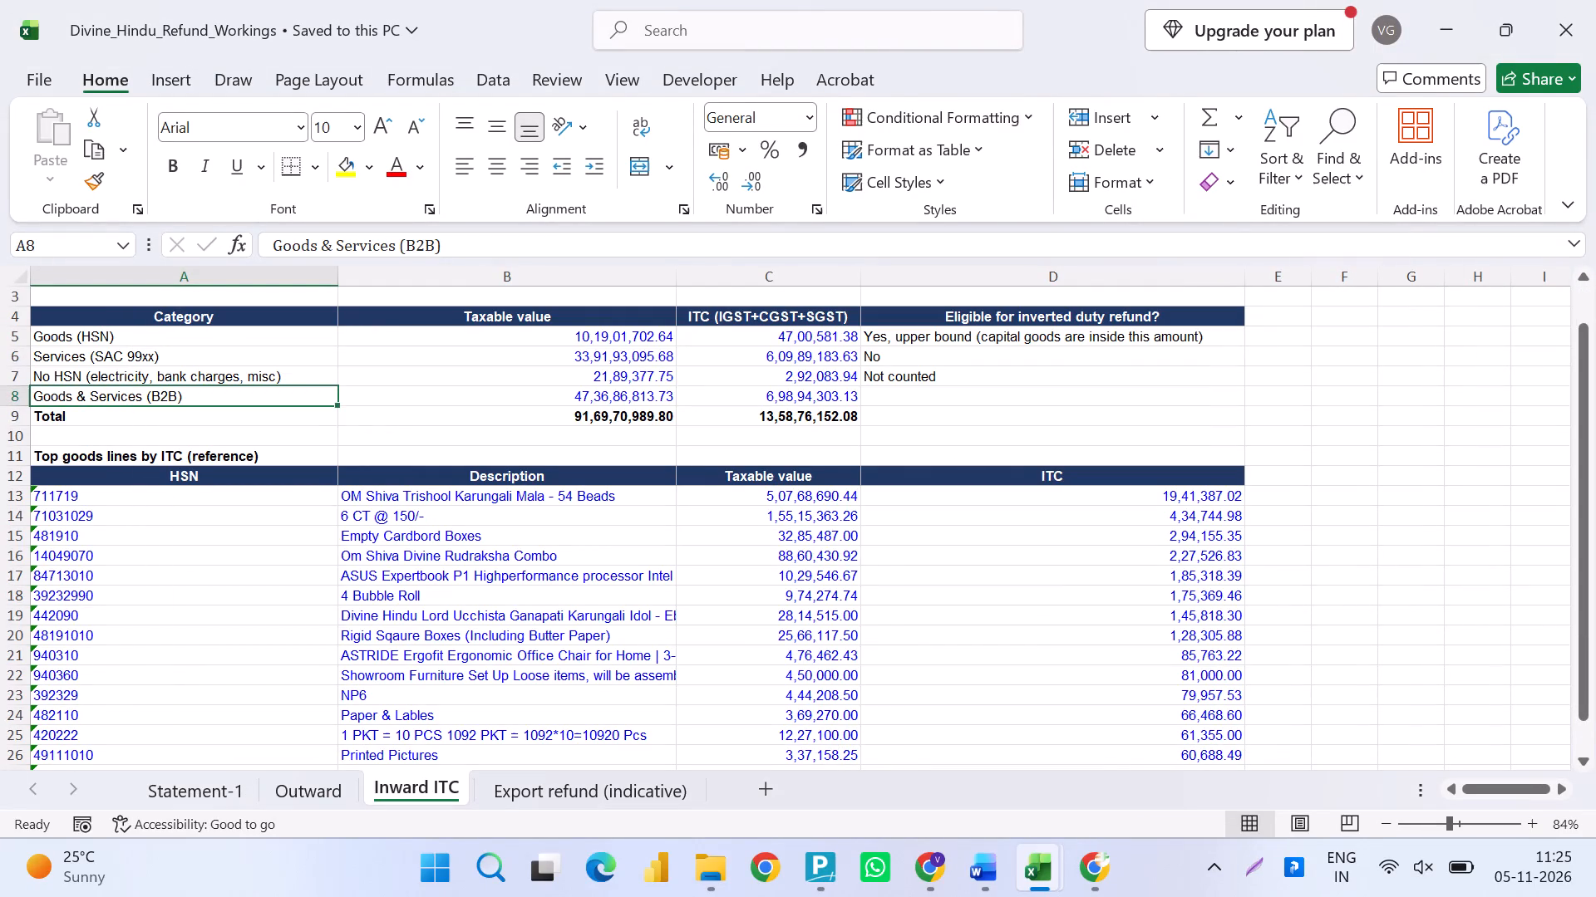
key("alt+Tab")
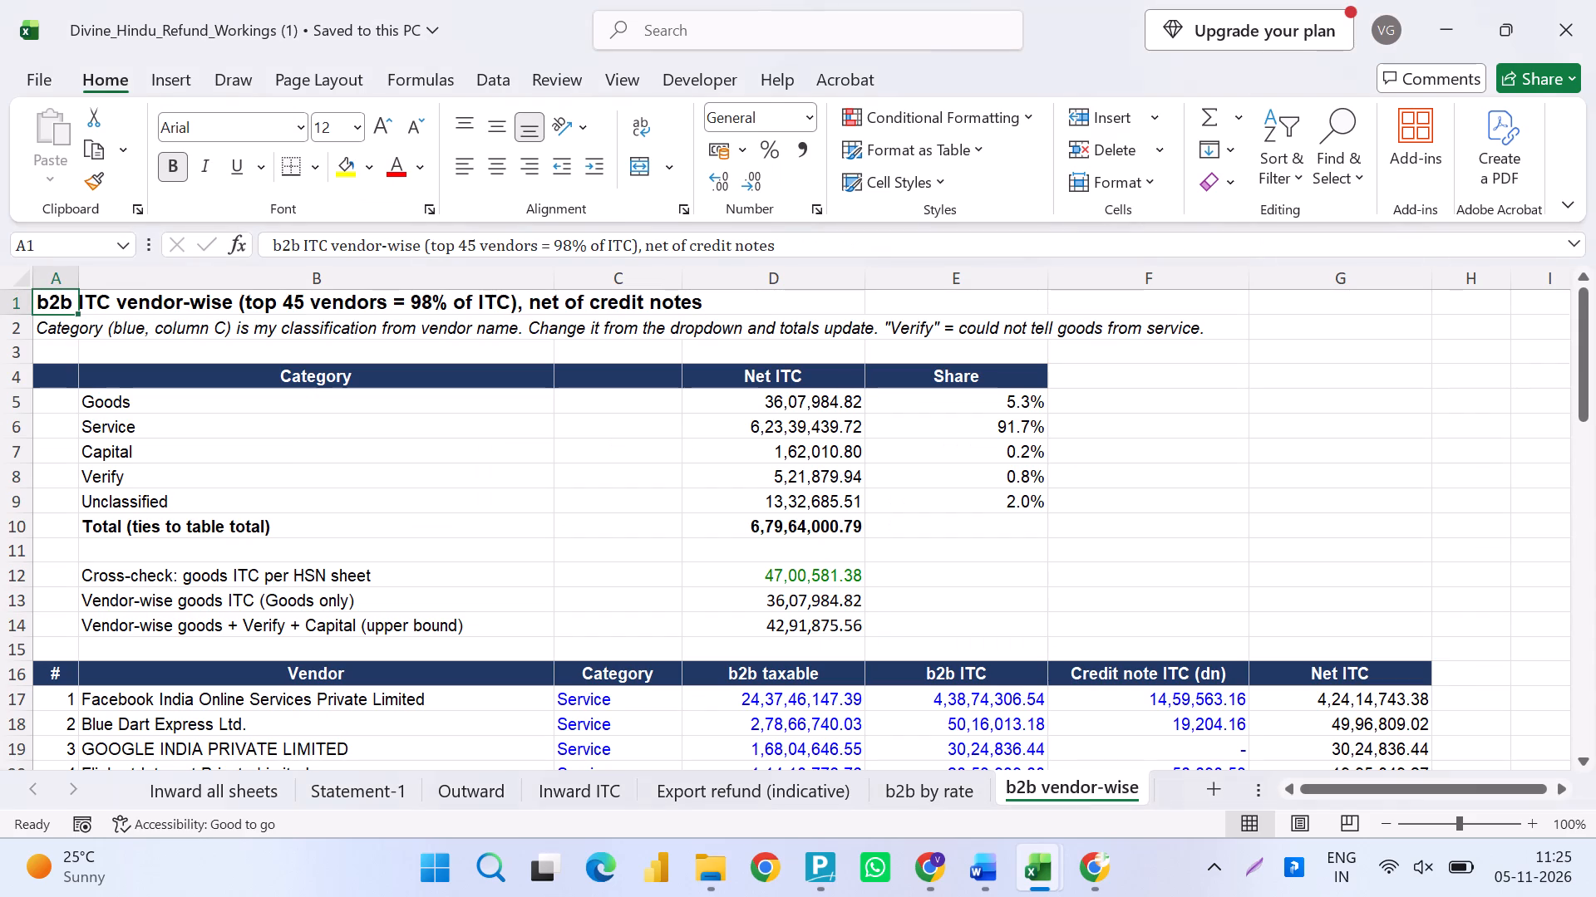
scroll(779, 743, "down", 5)
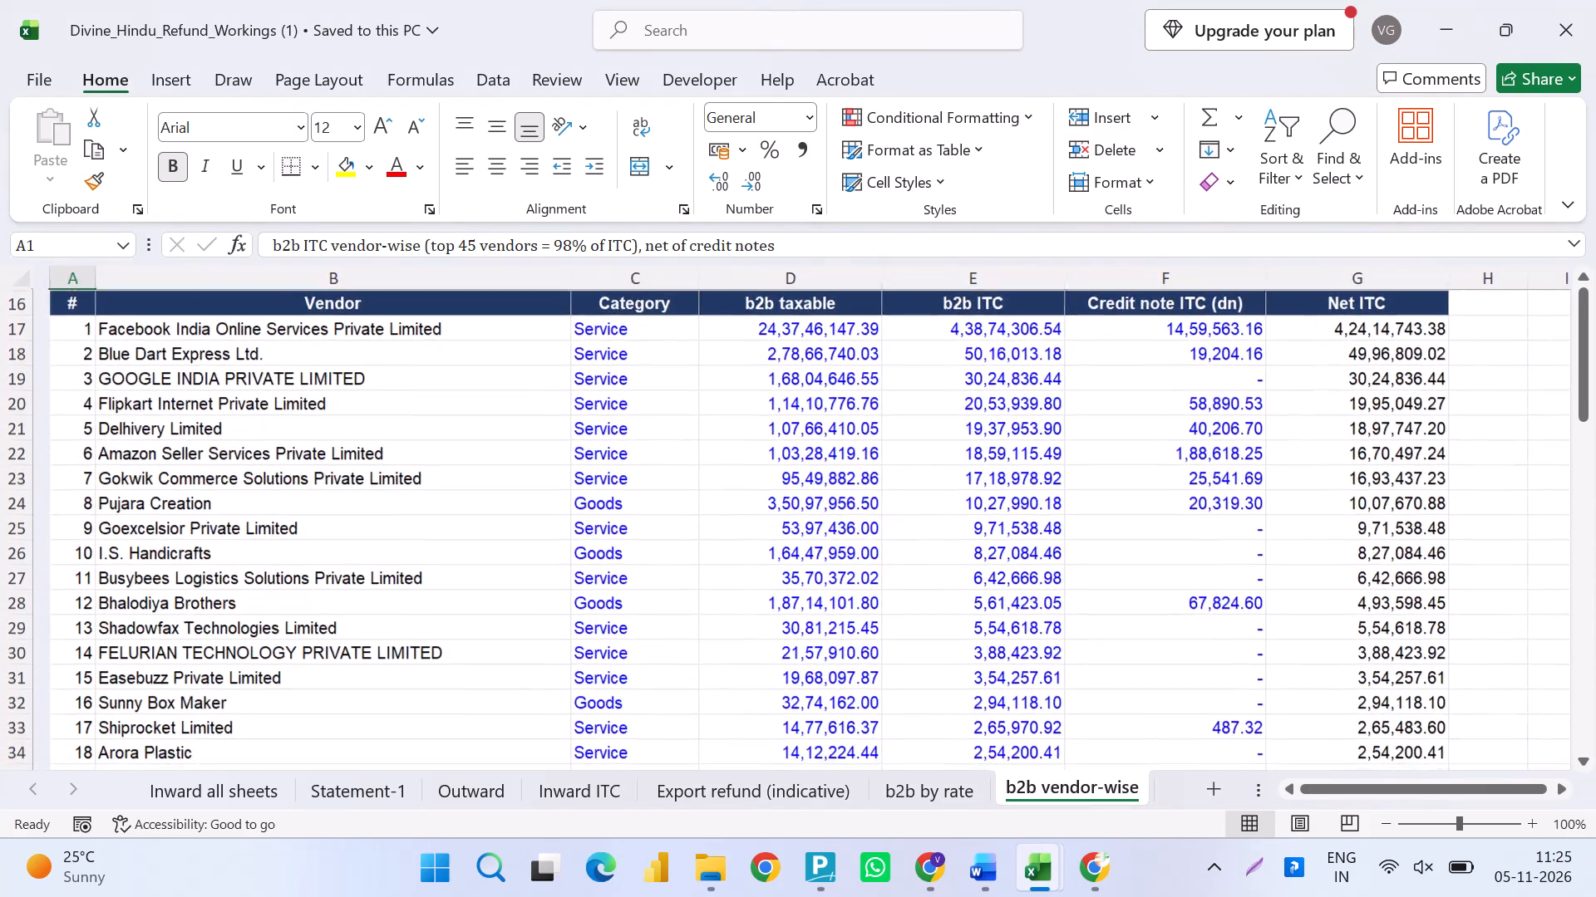
Save and close the earlier Divine_Hindu_Refund_Workings workbook.
key("alt+Tab")
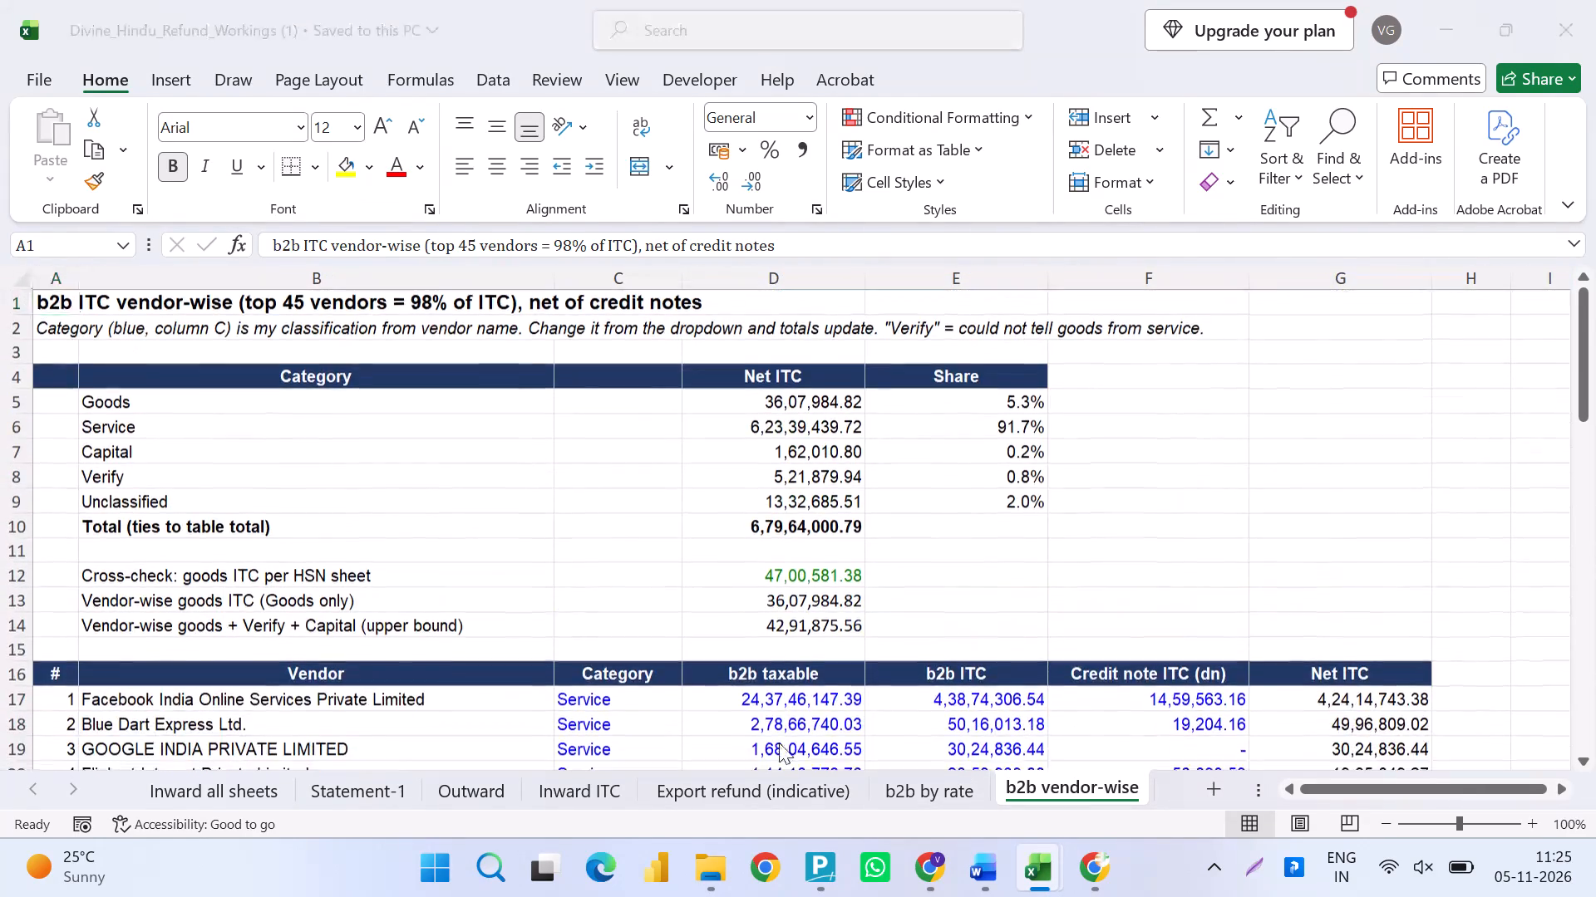
key("ctrl+s")
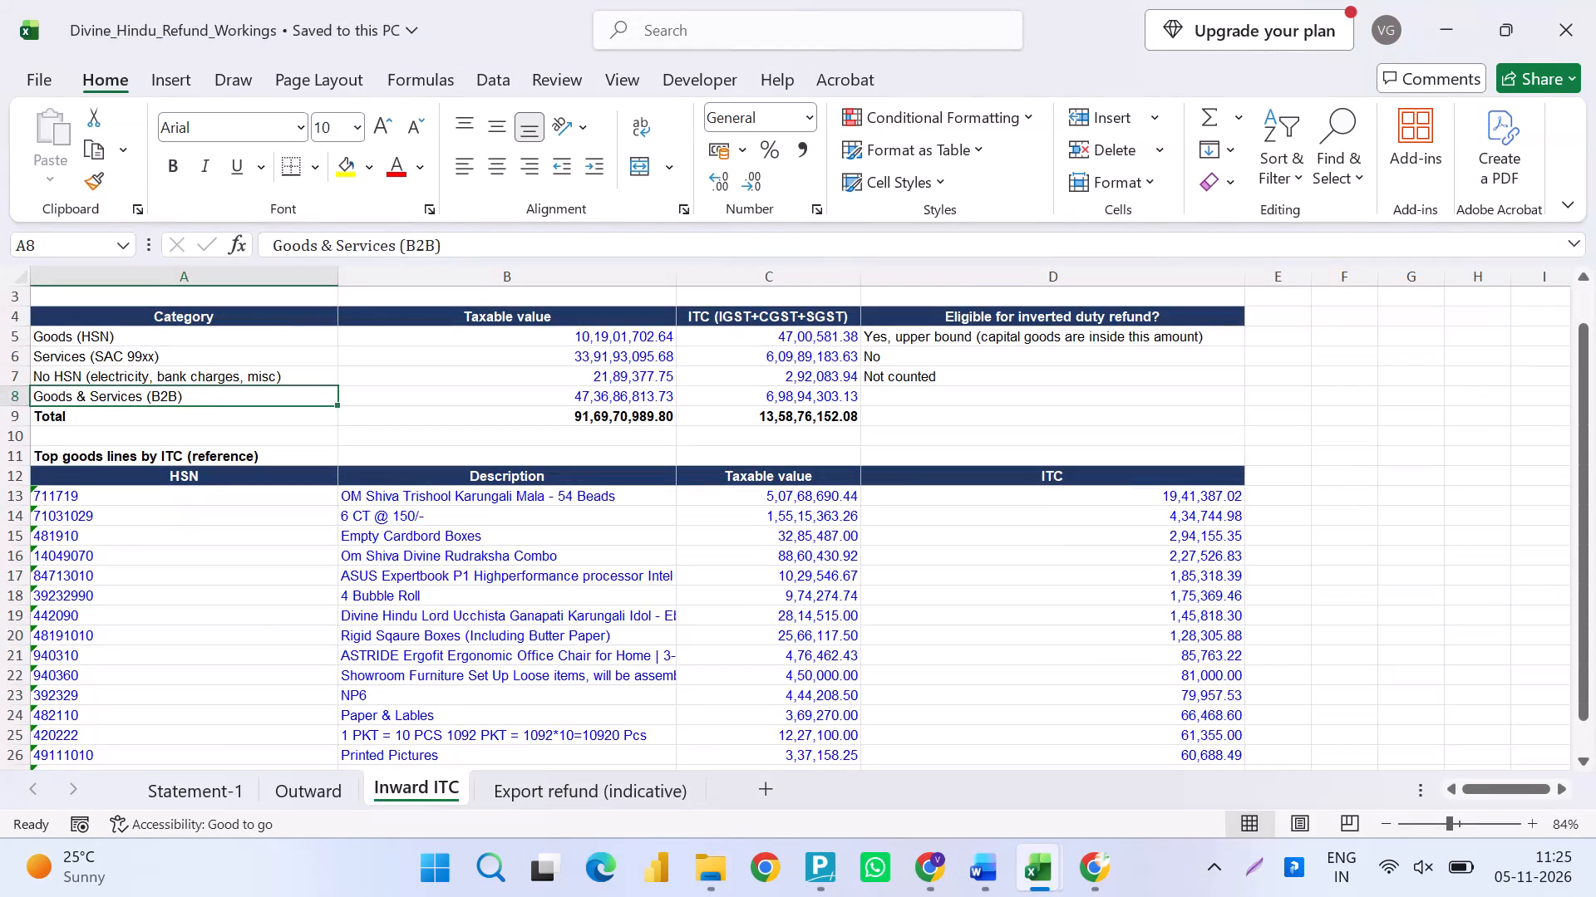
key("alt+F4")
key("ctrl+s")
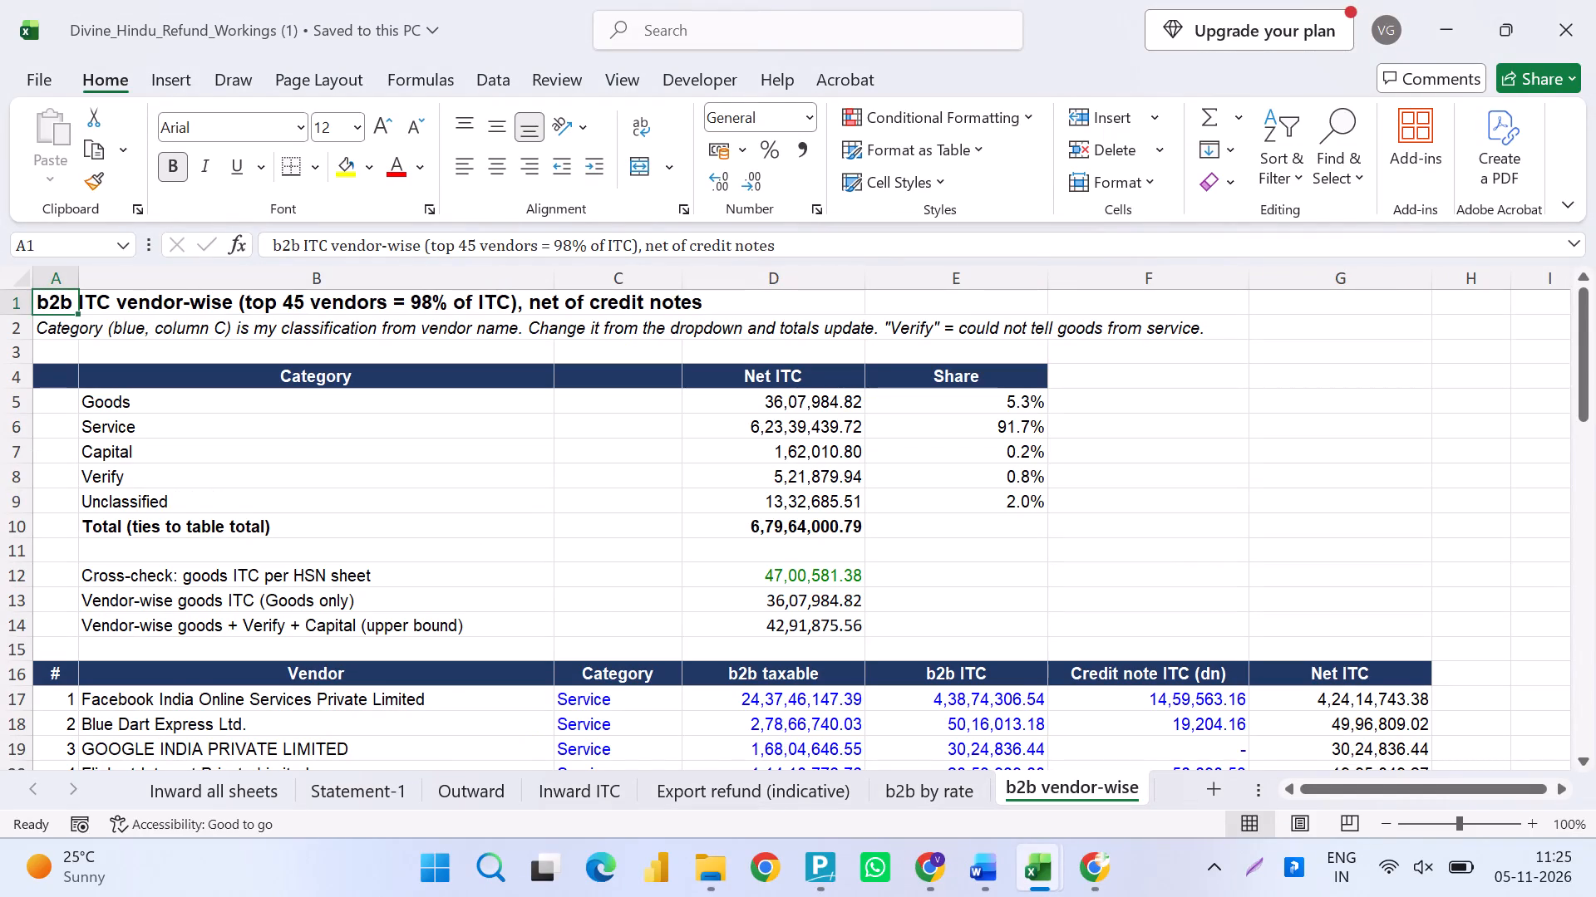
left_click(490, 784)
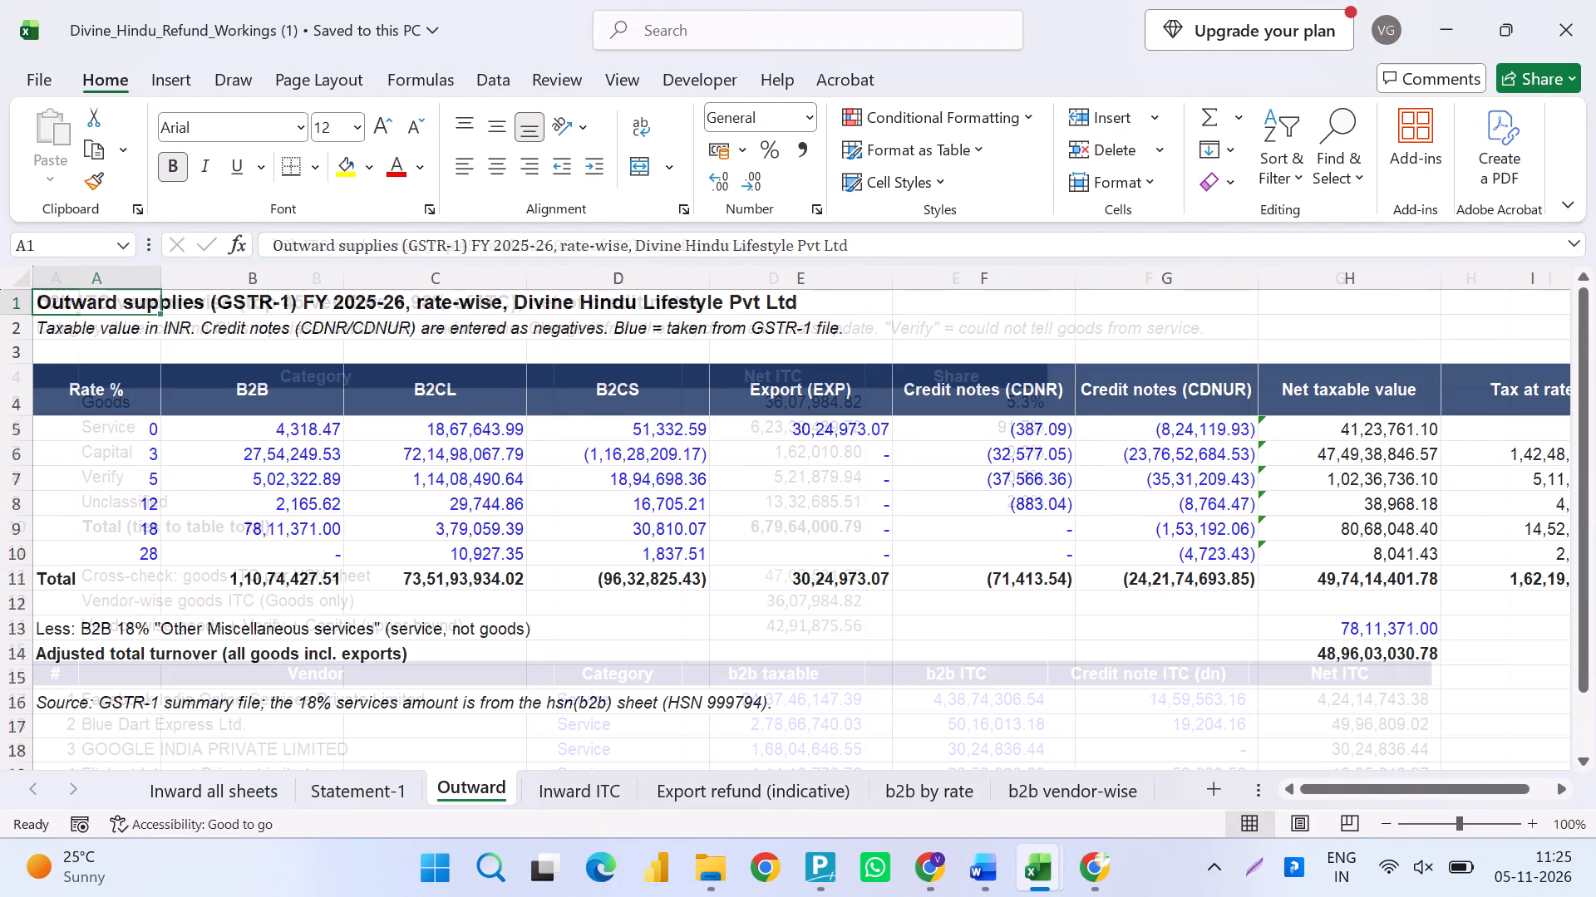
scroll(712, 646, "up", 1)
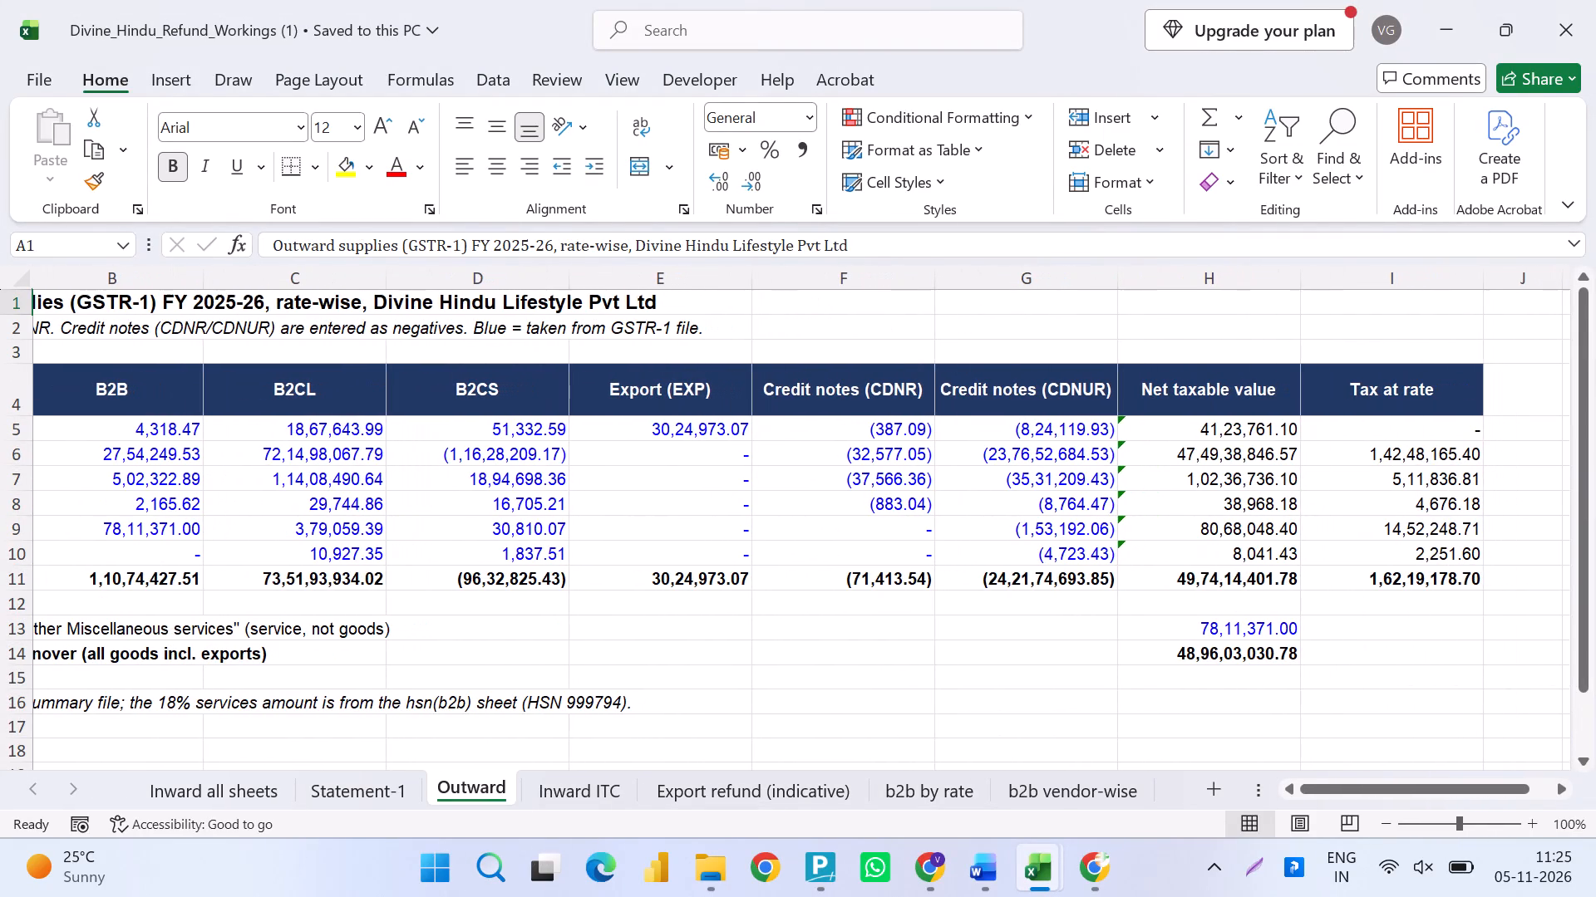
key("ctrl+s")
left_click(613, 778)
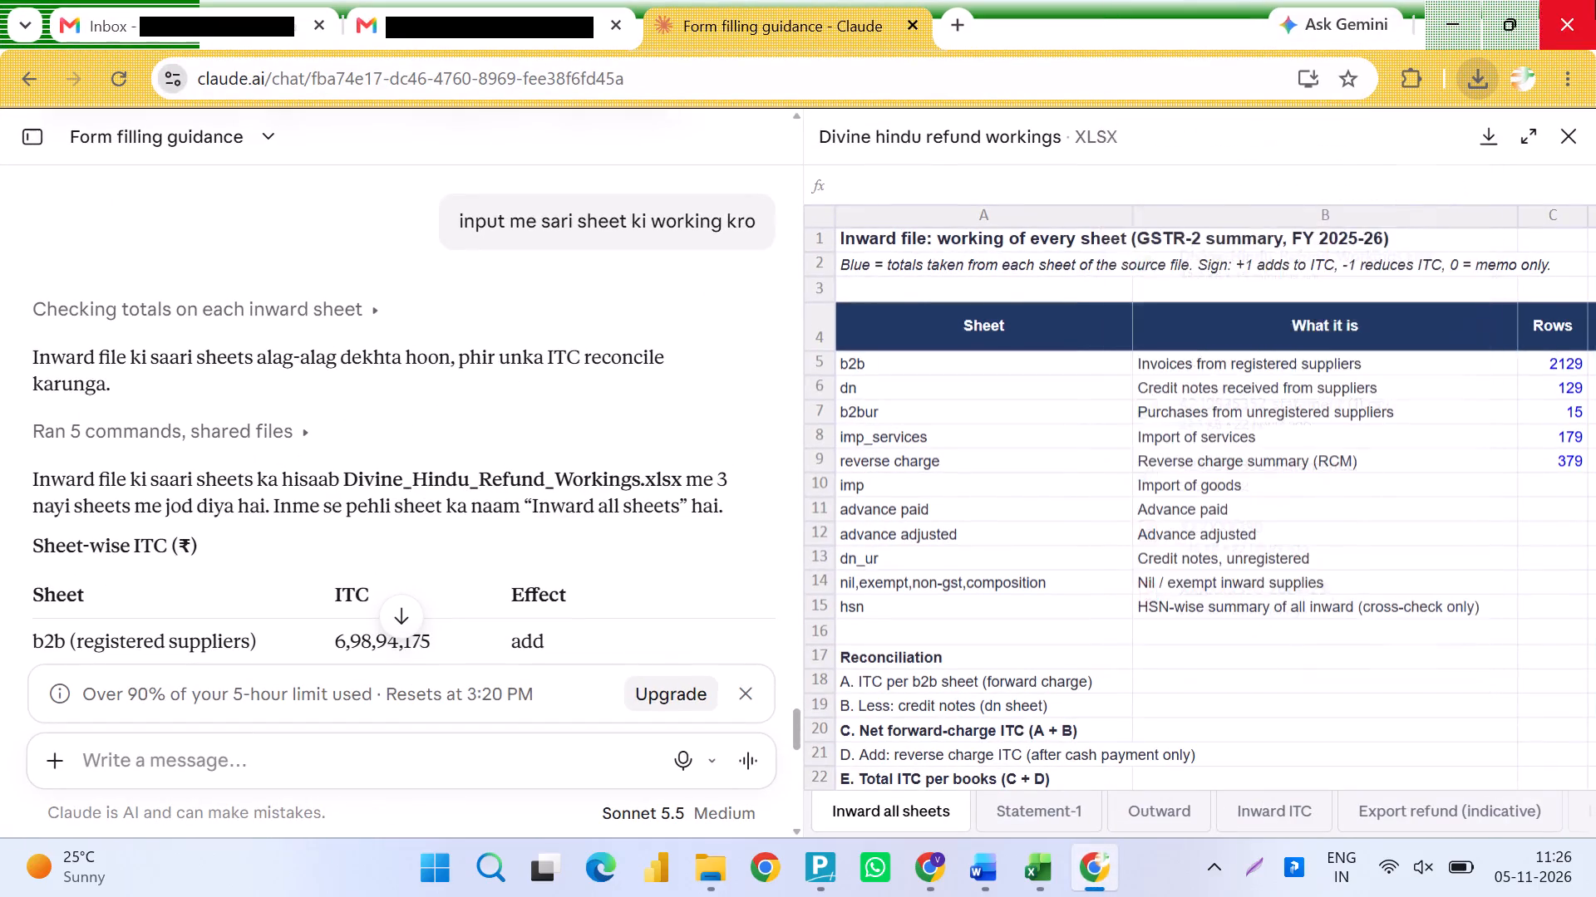
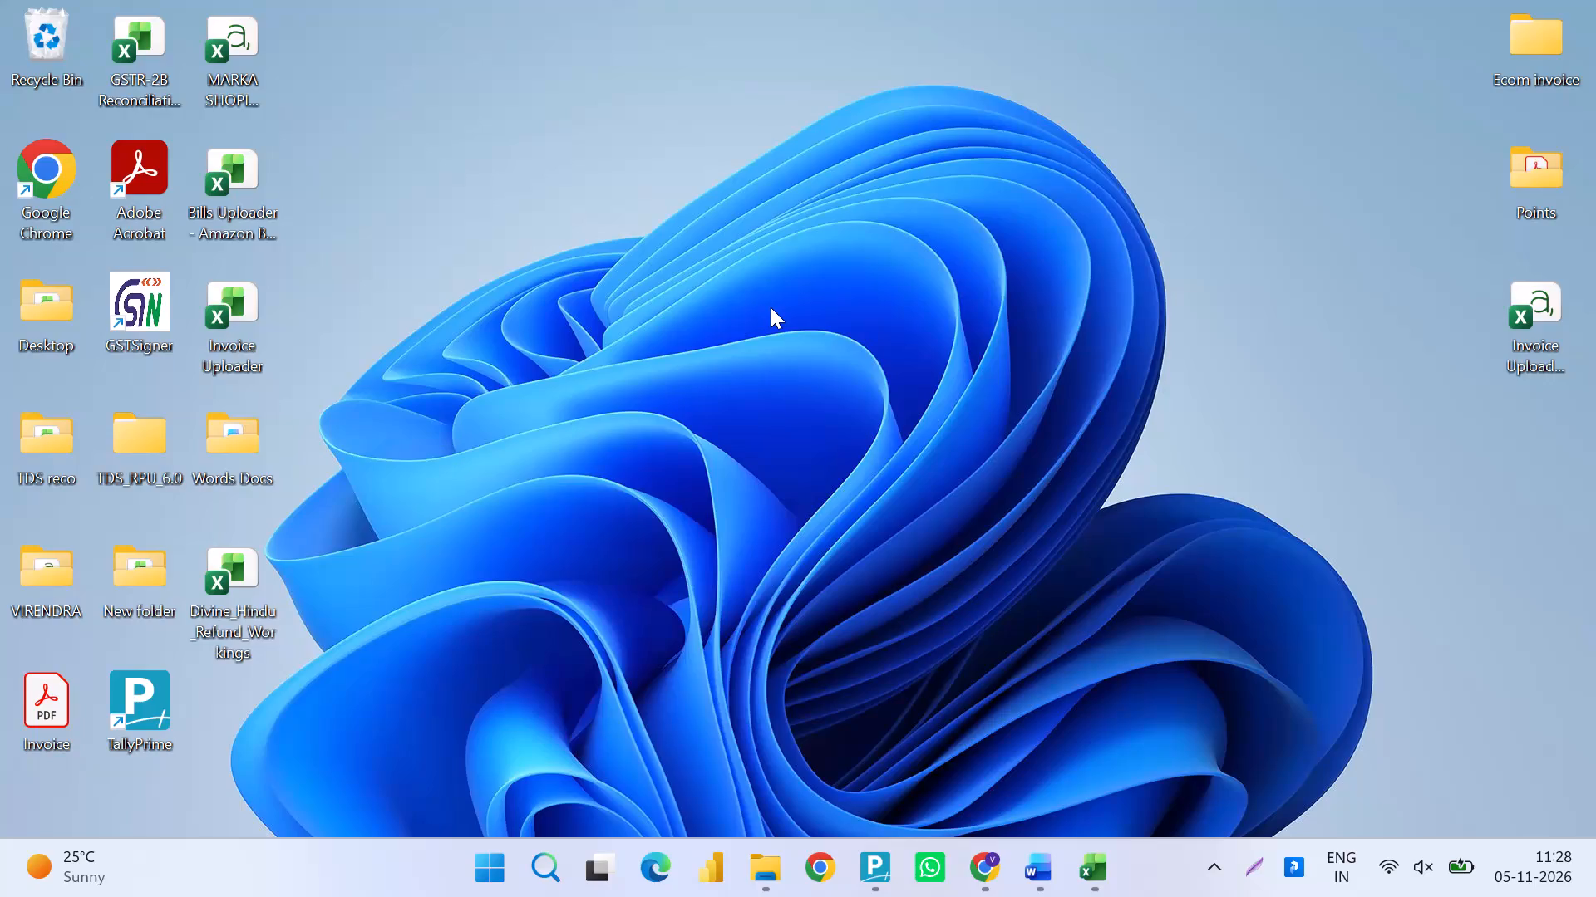
Switch to the Chrome window showing the Zoho Books Summary of Outward Supplies report.
key("alt+Tab")
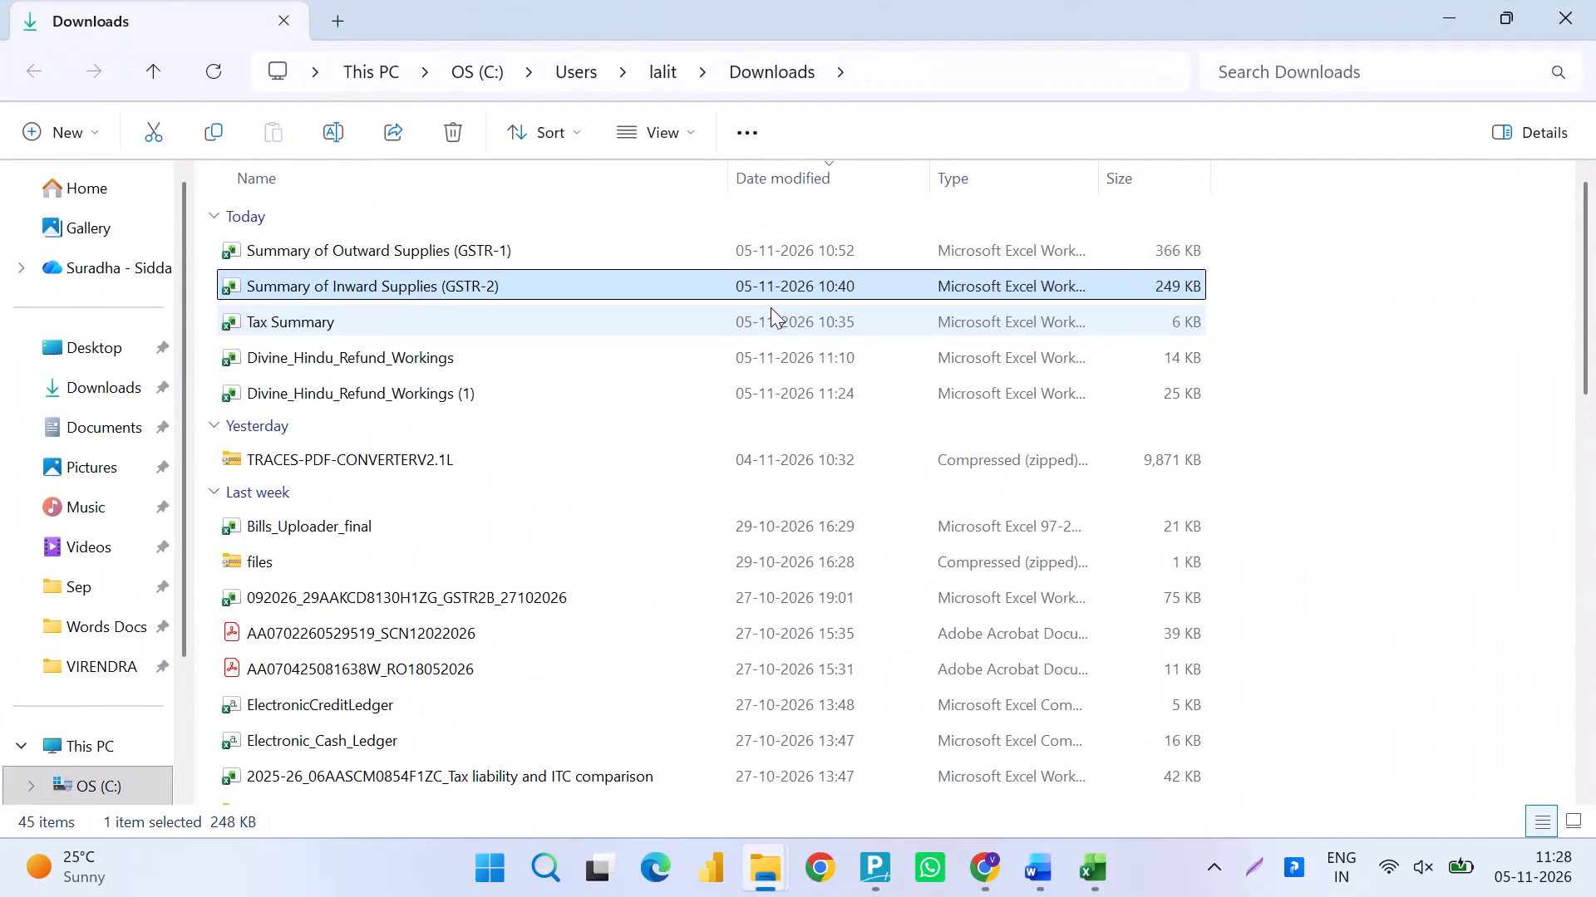
key("alt+Tab")
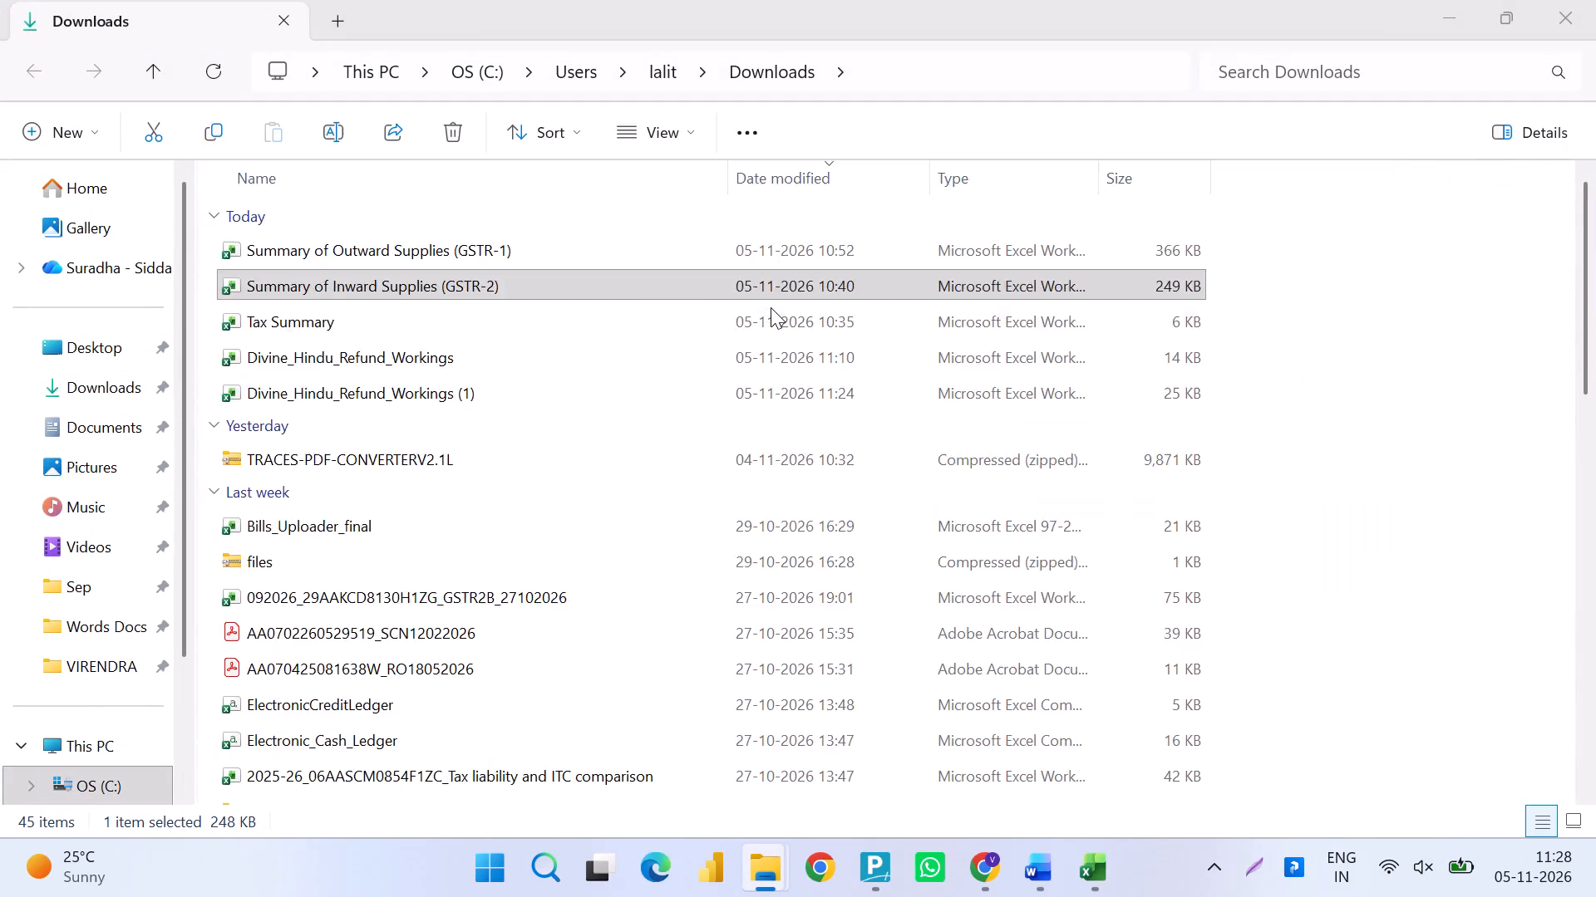
key("alt+Tab")
key("alt+Tab")
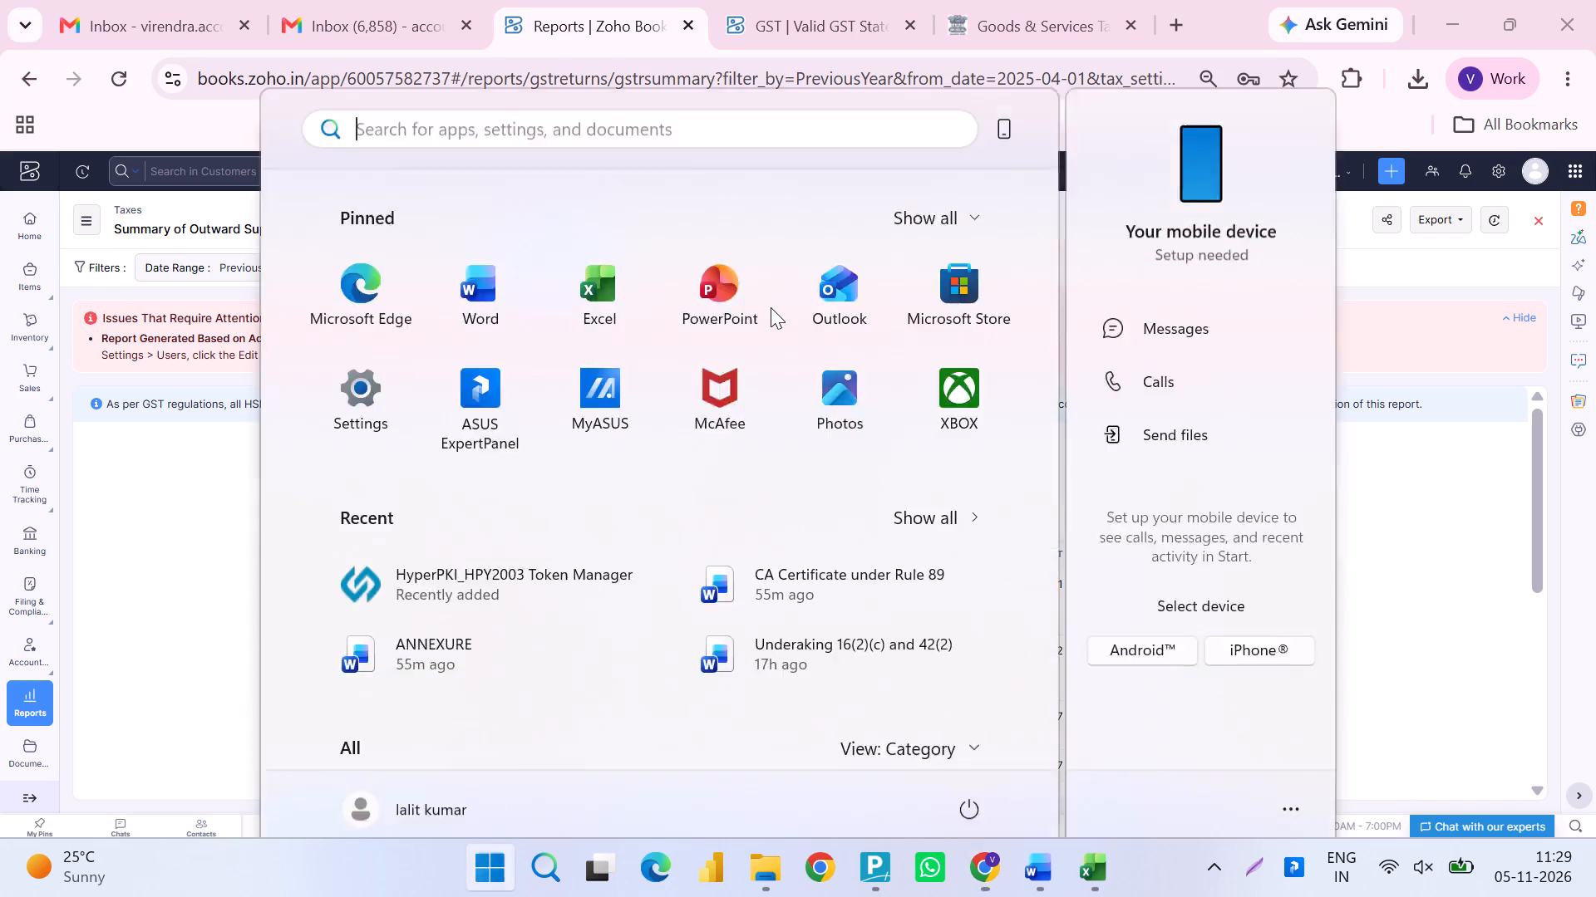
Search for Calculator from the Start search and open it.
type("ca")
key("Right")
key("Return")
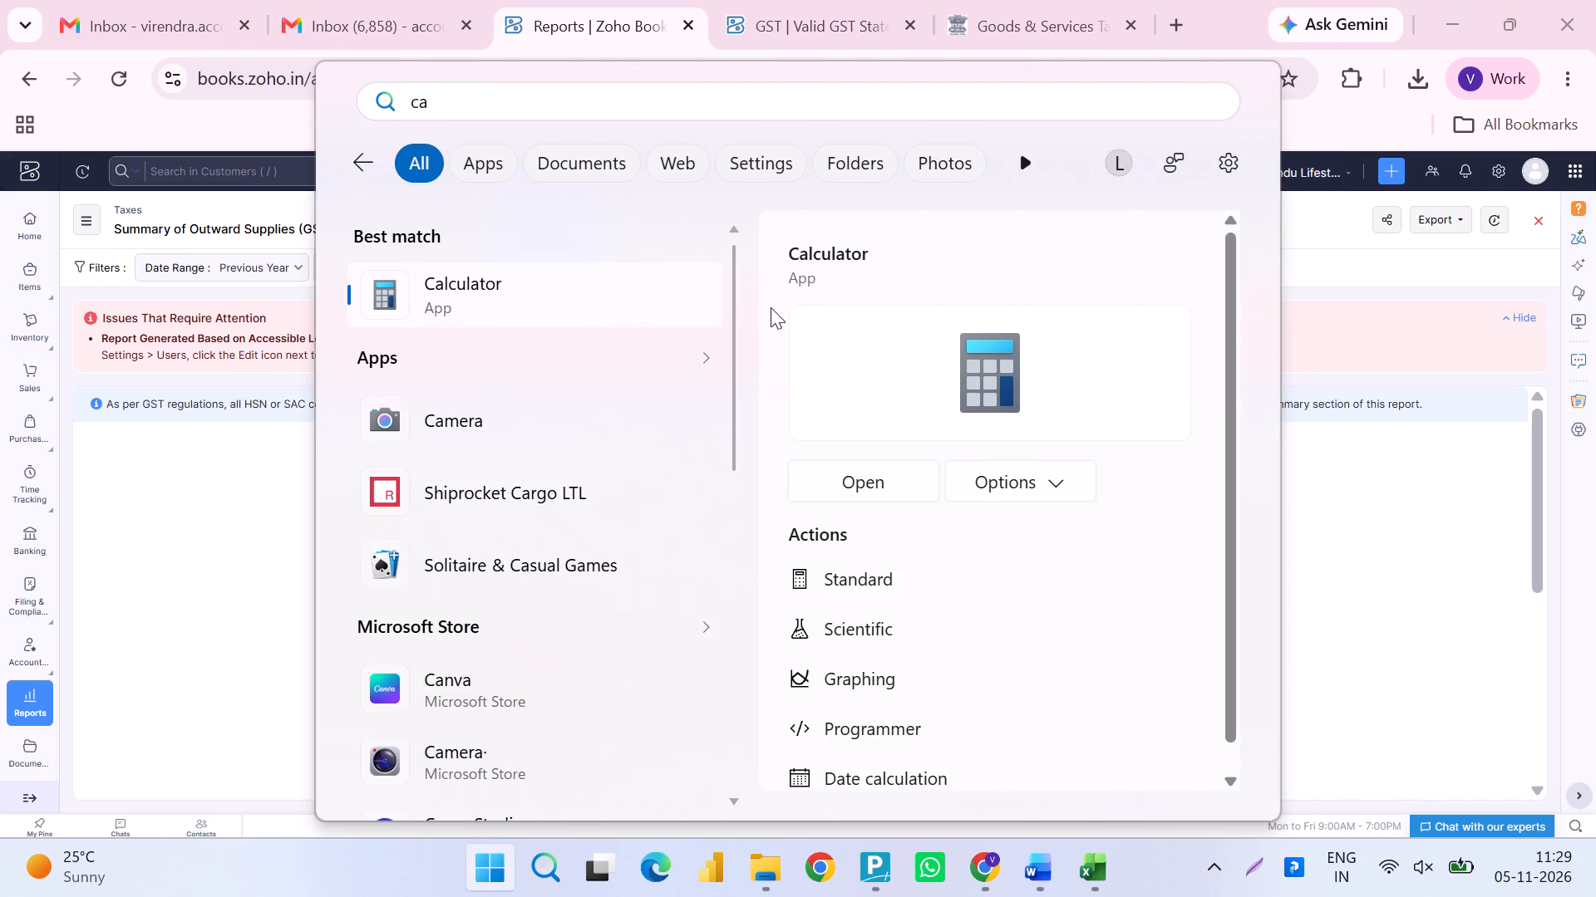
Open Calculator, subtract 73 from 184, and close it to return to the Zoho Books report.
left_click(876, 468)
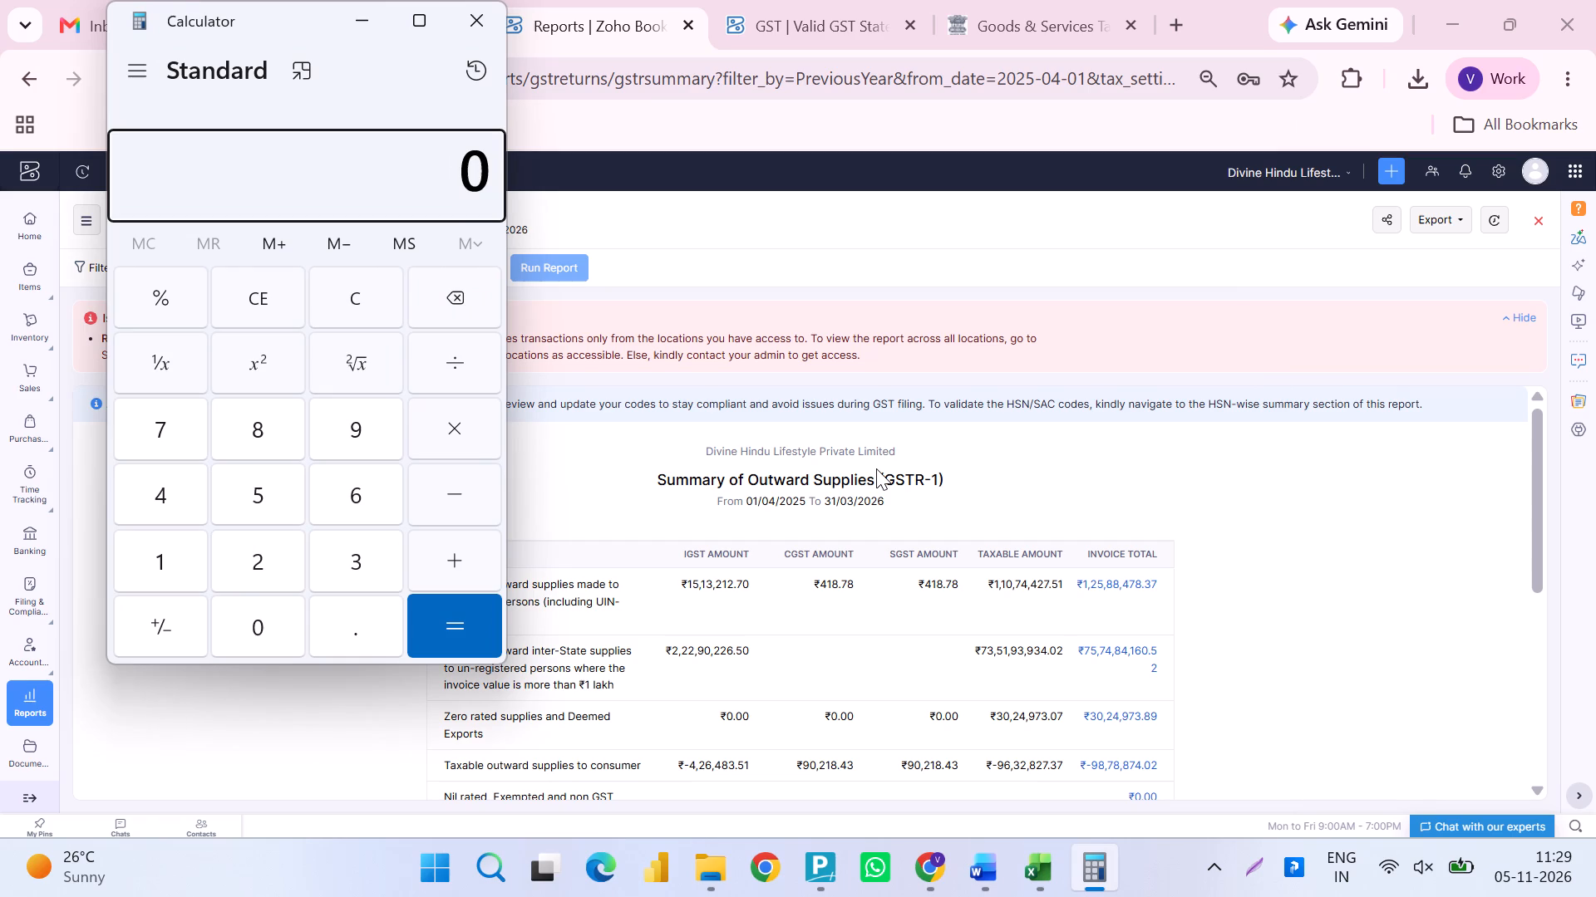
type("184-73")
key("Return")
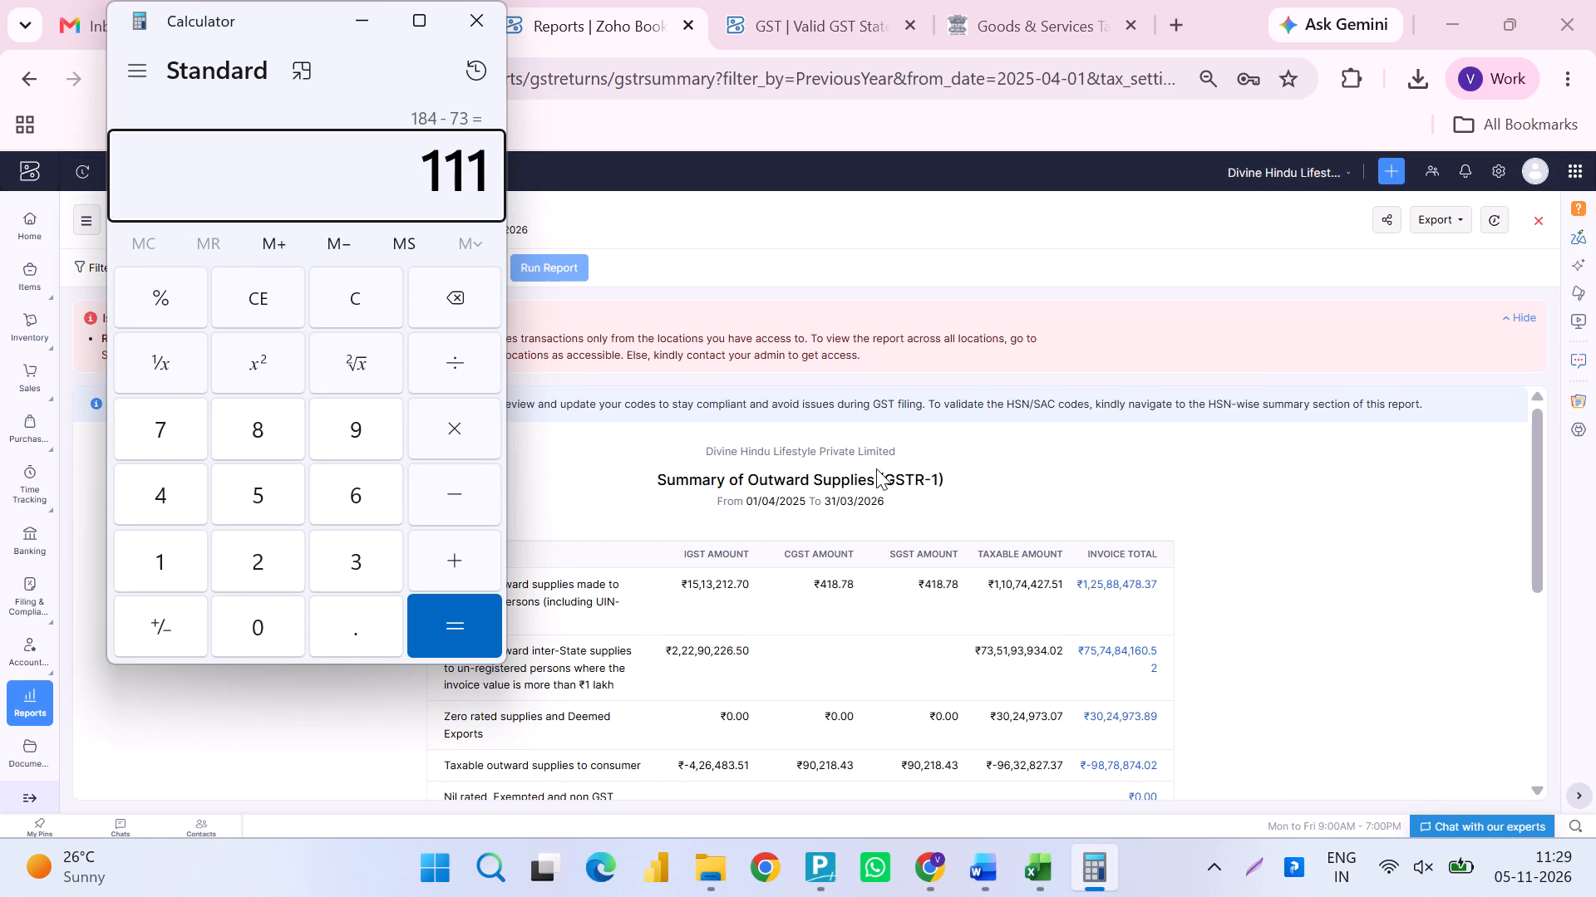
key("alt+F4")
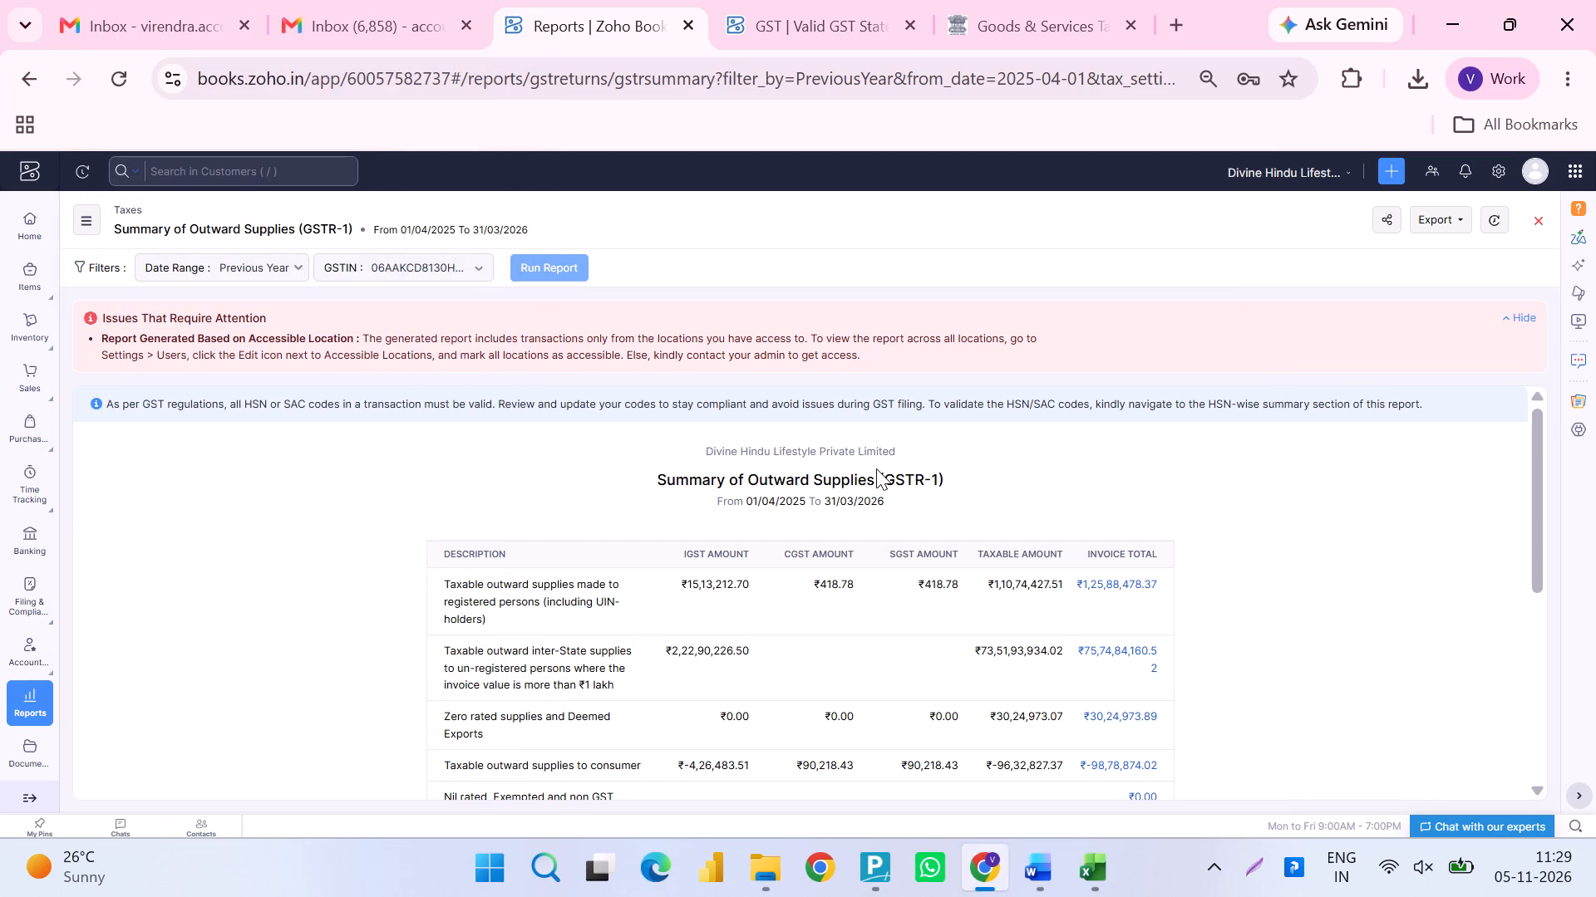
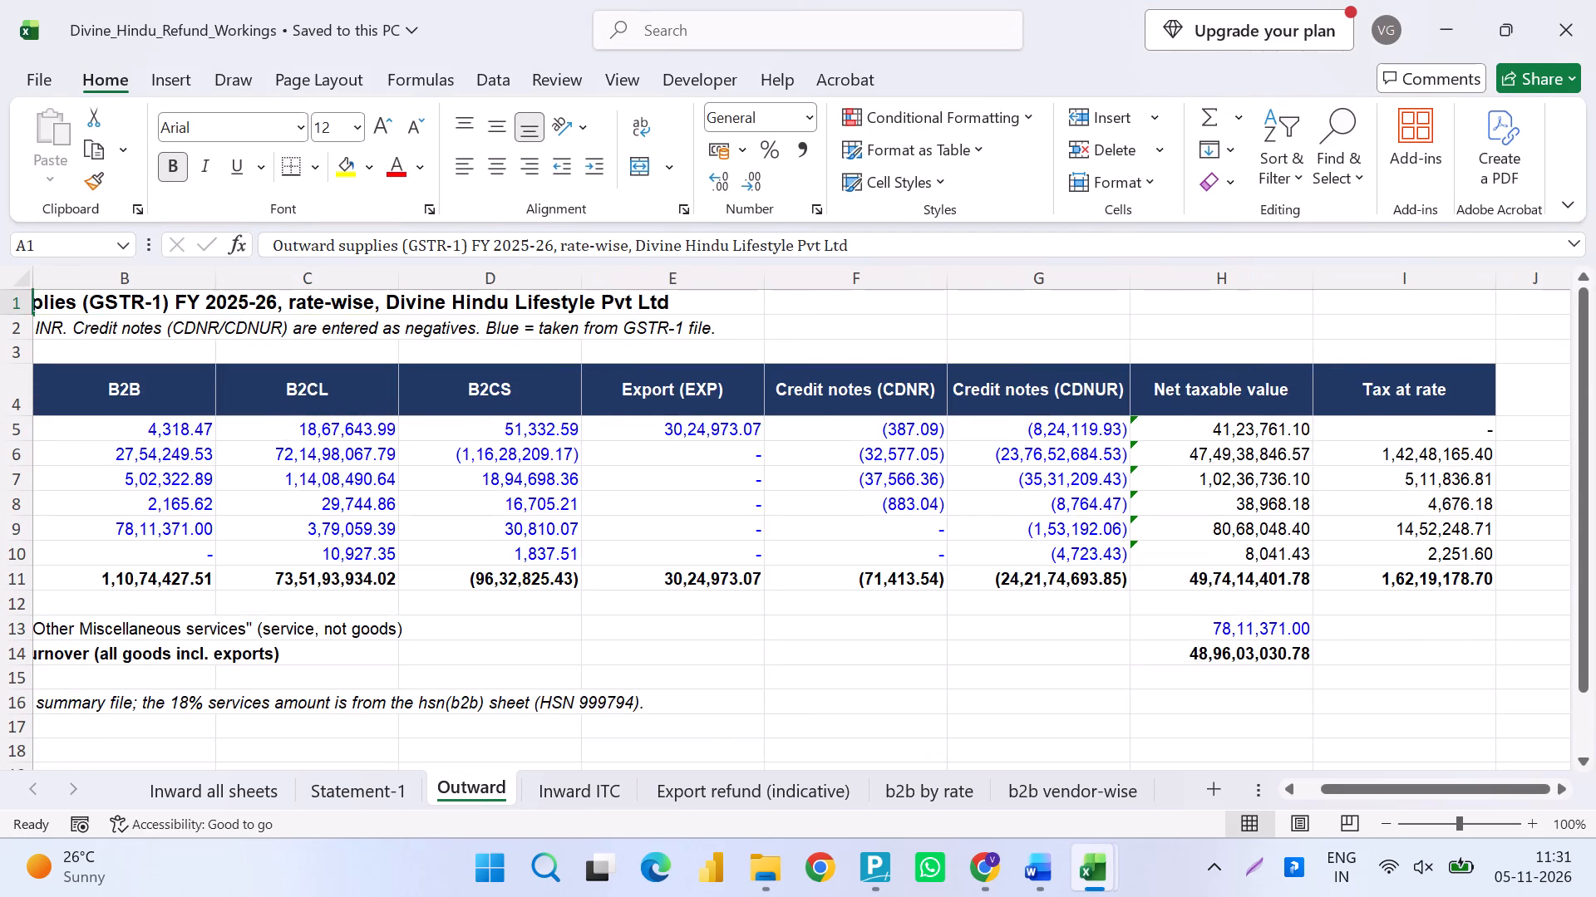
Copy the entire Outward sheet of the refund workings and switch to the Summary of Outward Supplies (GSTR-1) workbook.
scroll(426, 628, "right", 3)
scroll(426, 628, "left", 2)
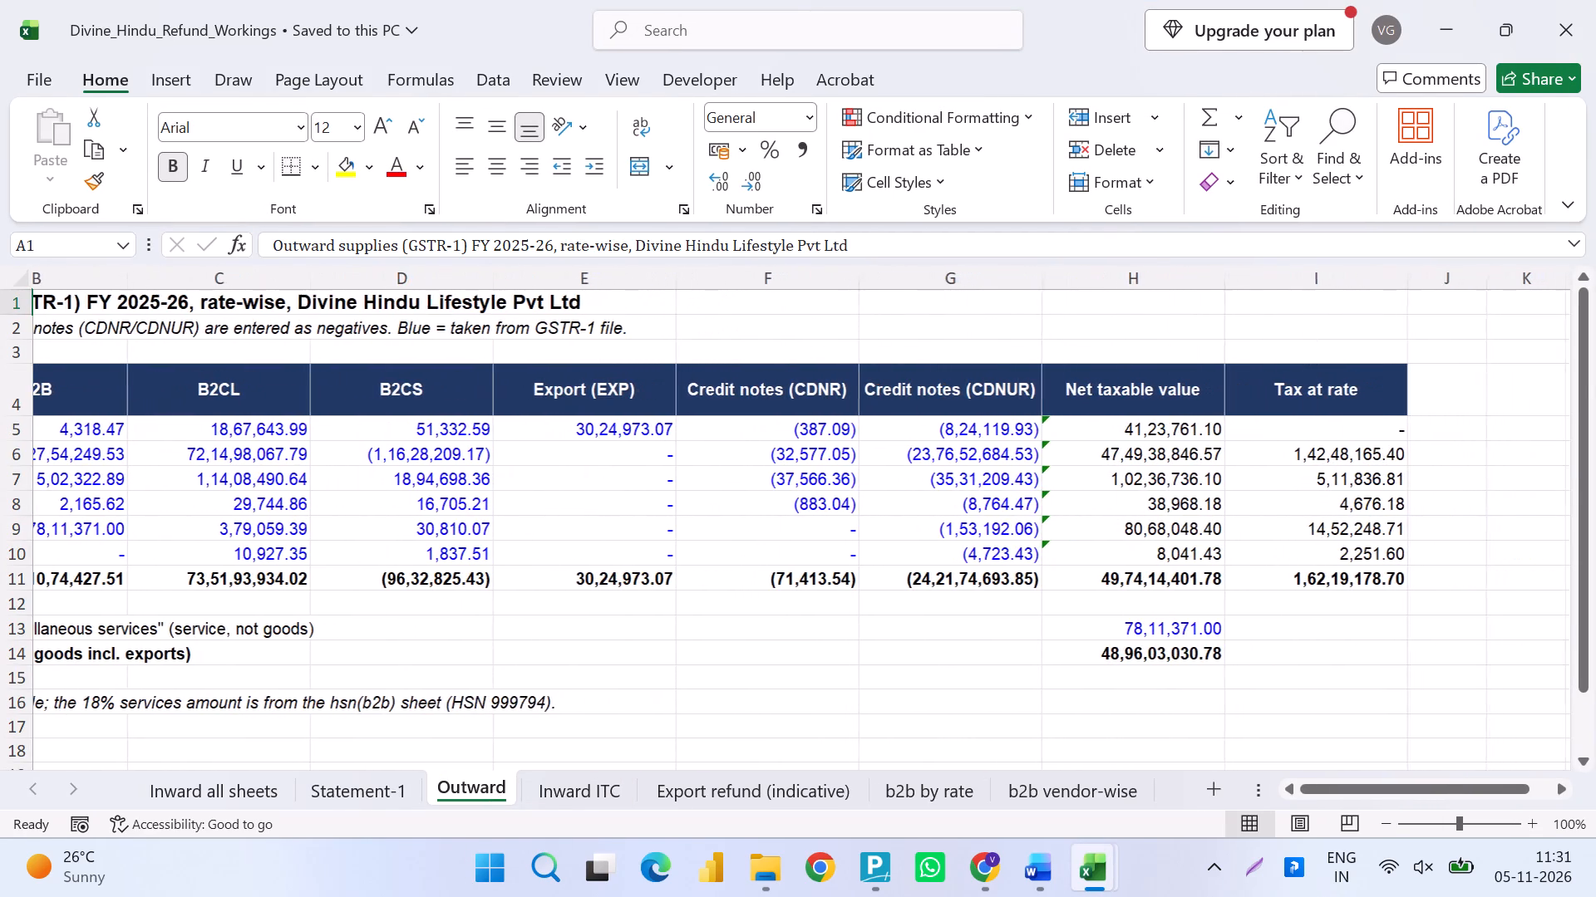
scroll(426, 628, "right", 1)
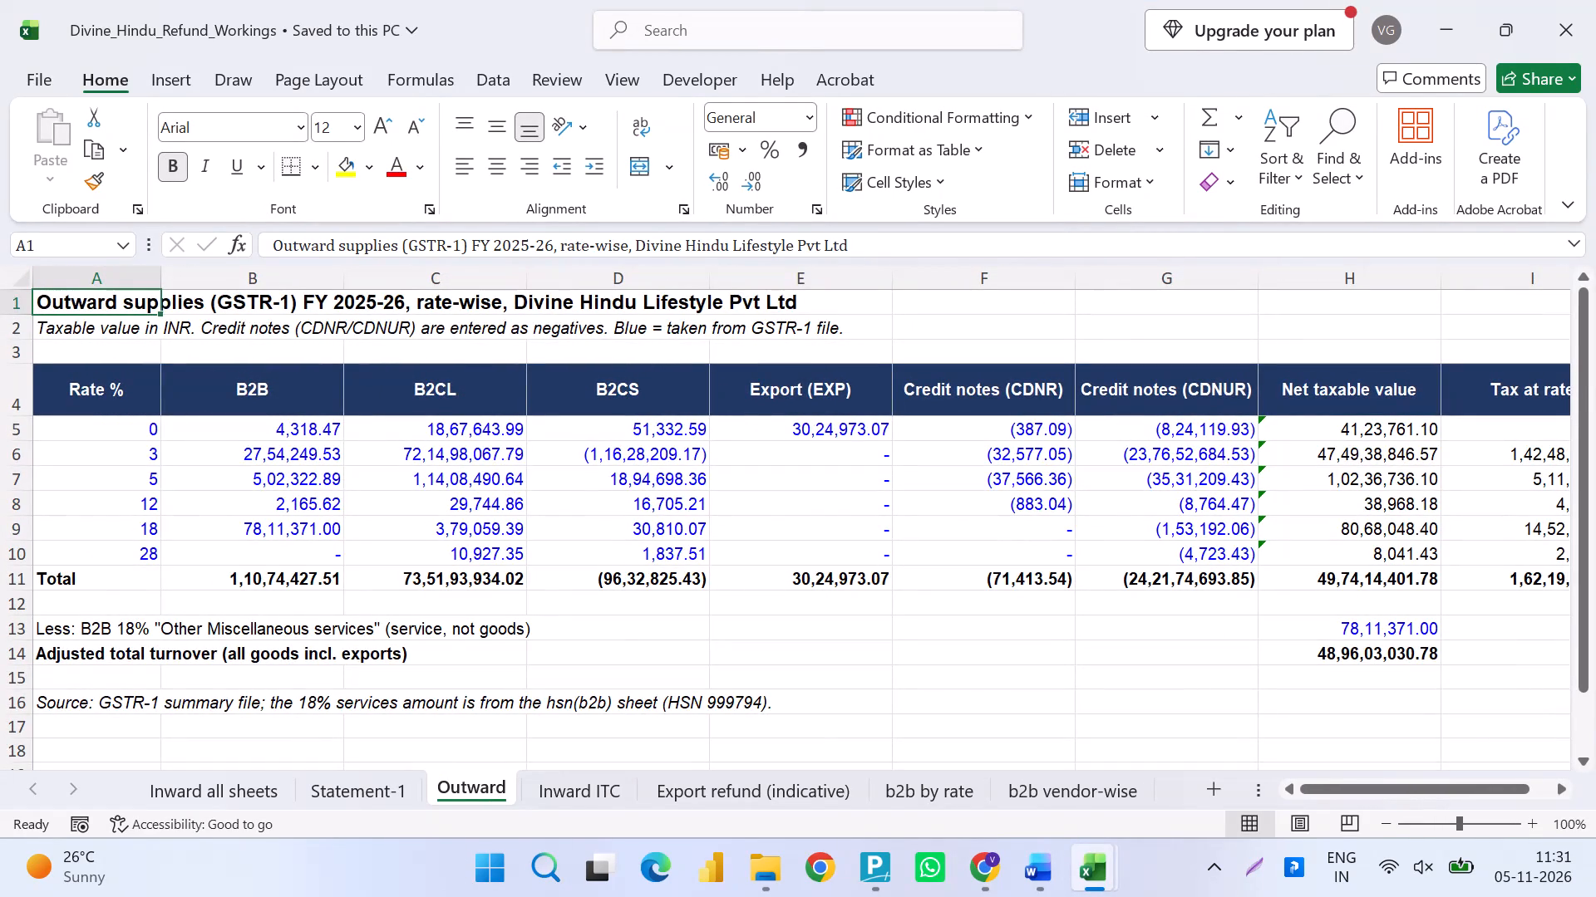
key("ctrl+a")
key("ctrl+a")
key("ctrl+a")
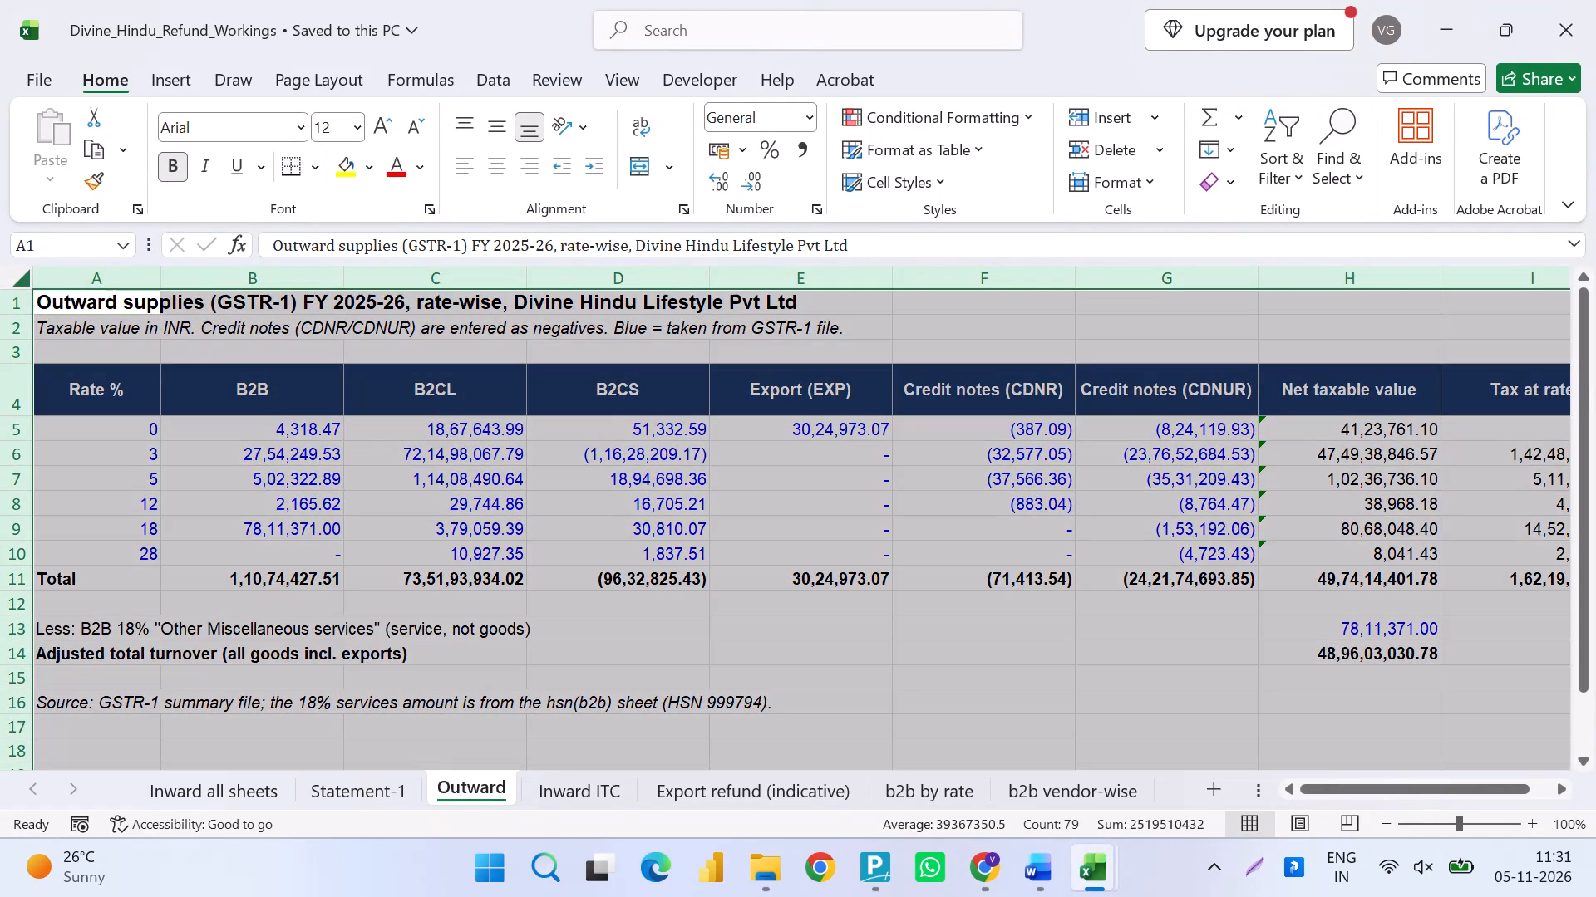
key("ctrl+c")
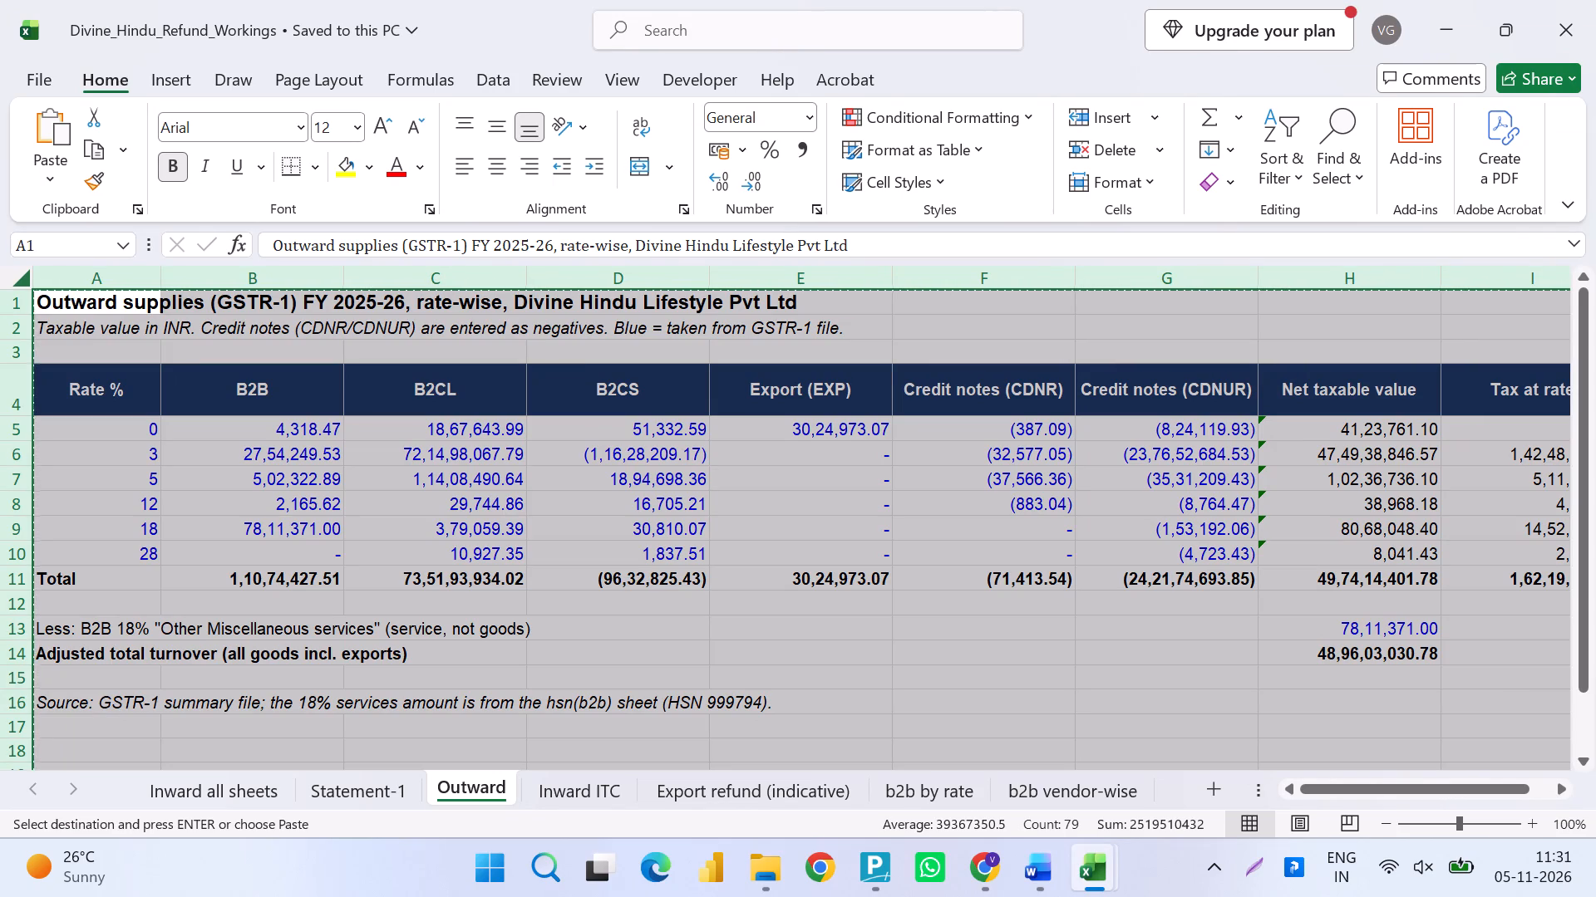
key("alt+Tab")
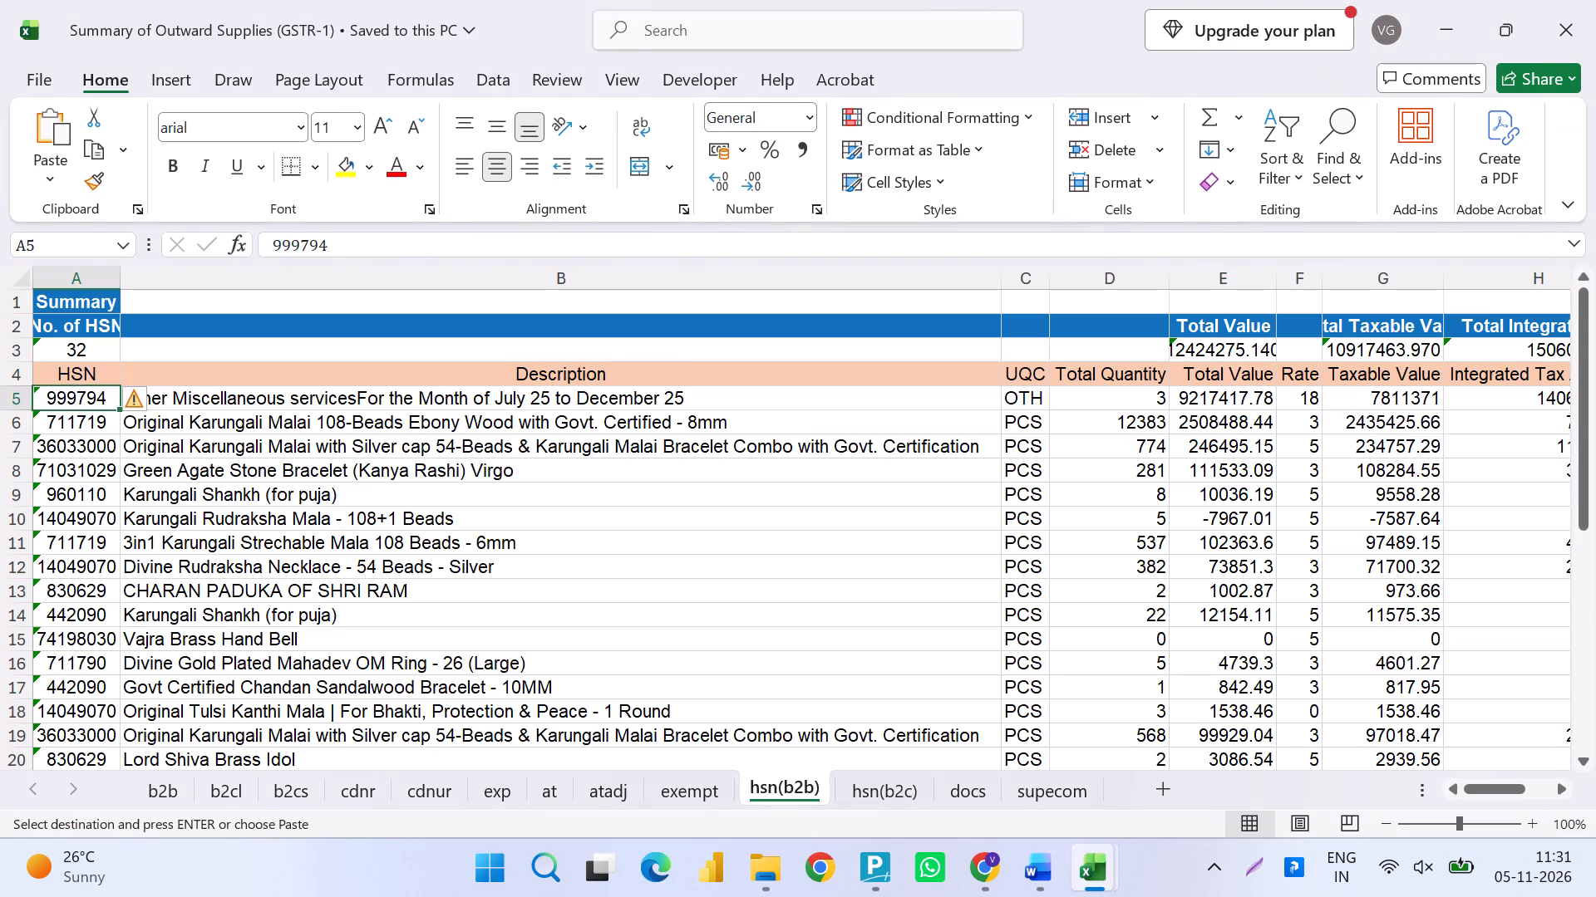
Add a blank sheet to the GSTR-1 workbook and place it ahead of the b2b sheet.
left_click(175, 799)
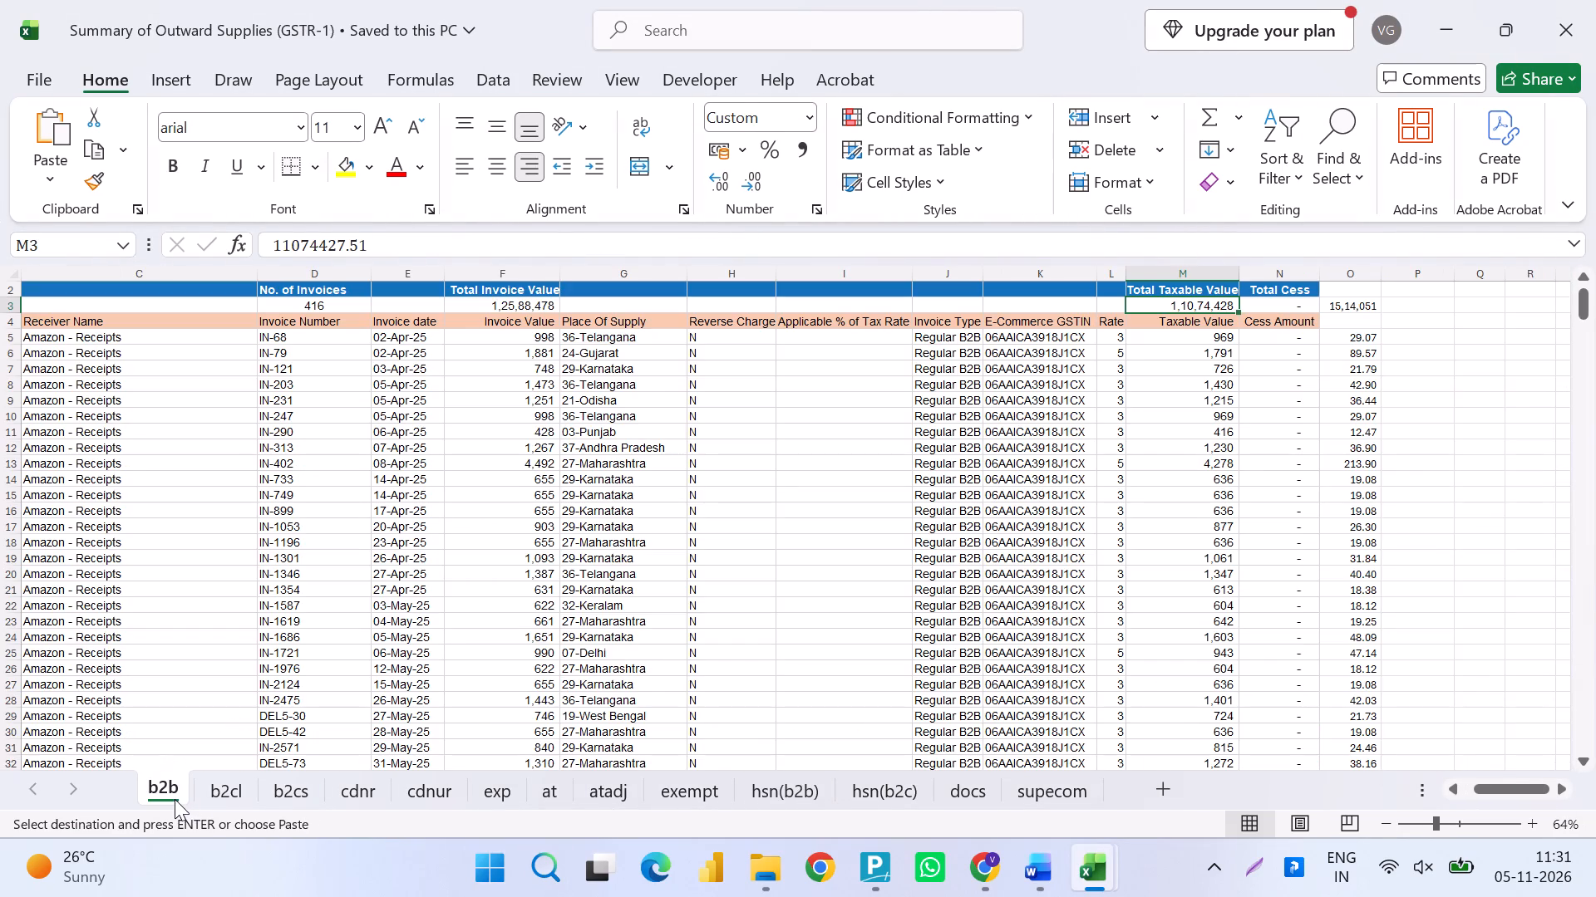
left_click(1153, 789)
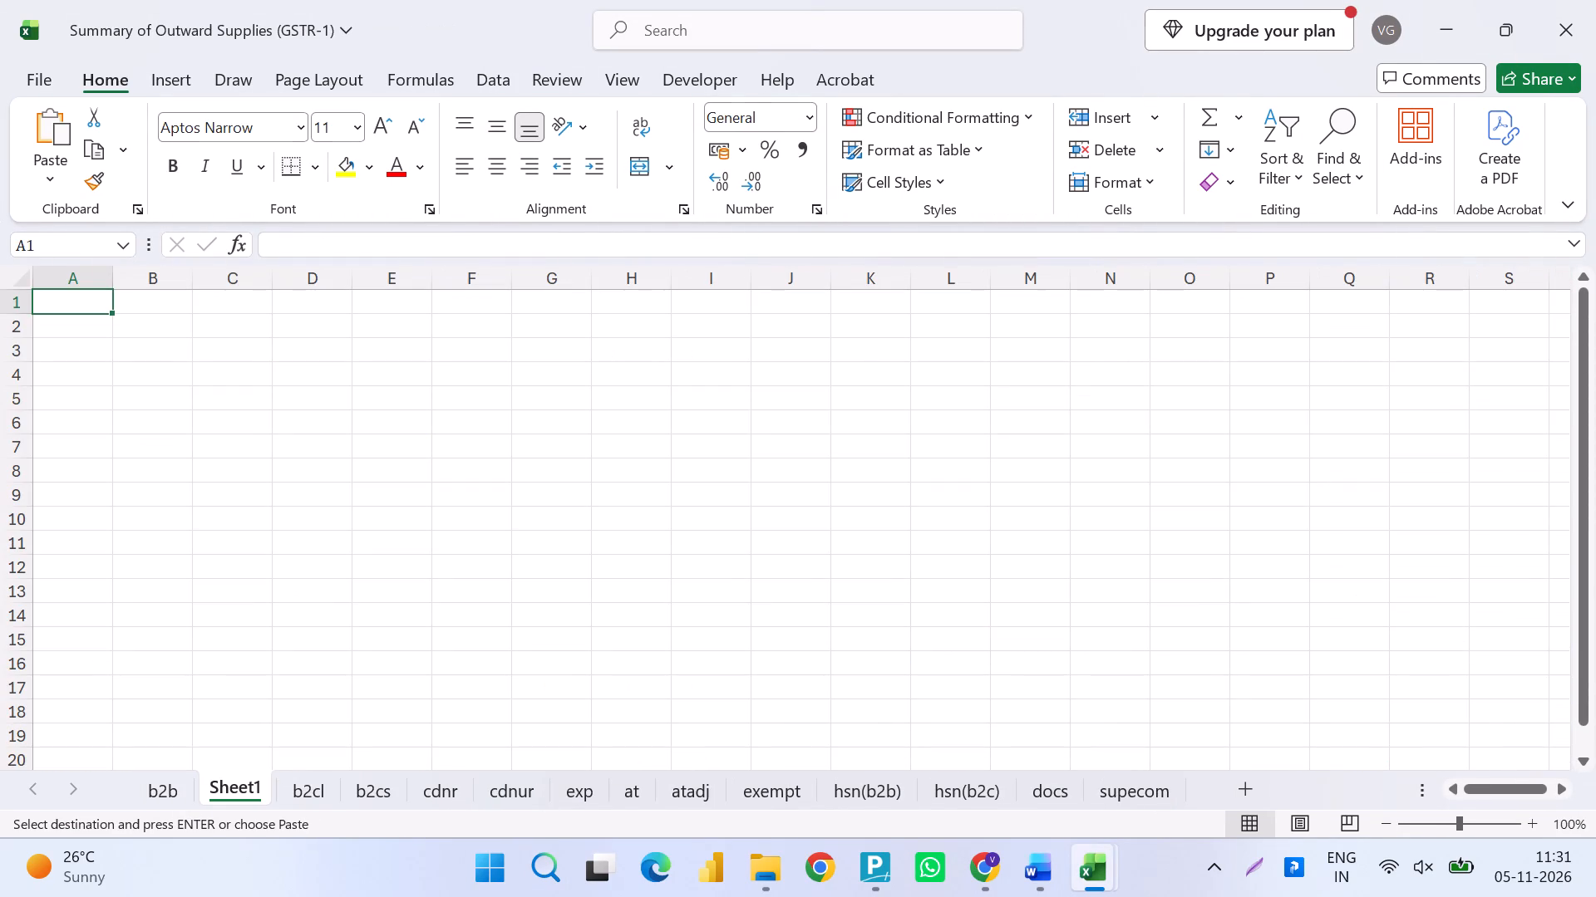
left_click_drag(261, 784, 140, 792)
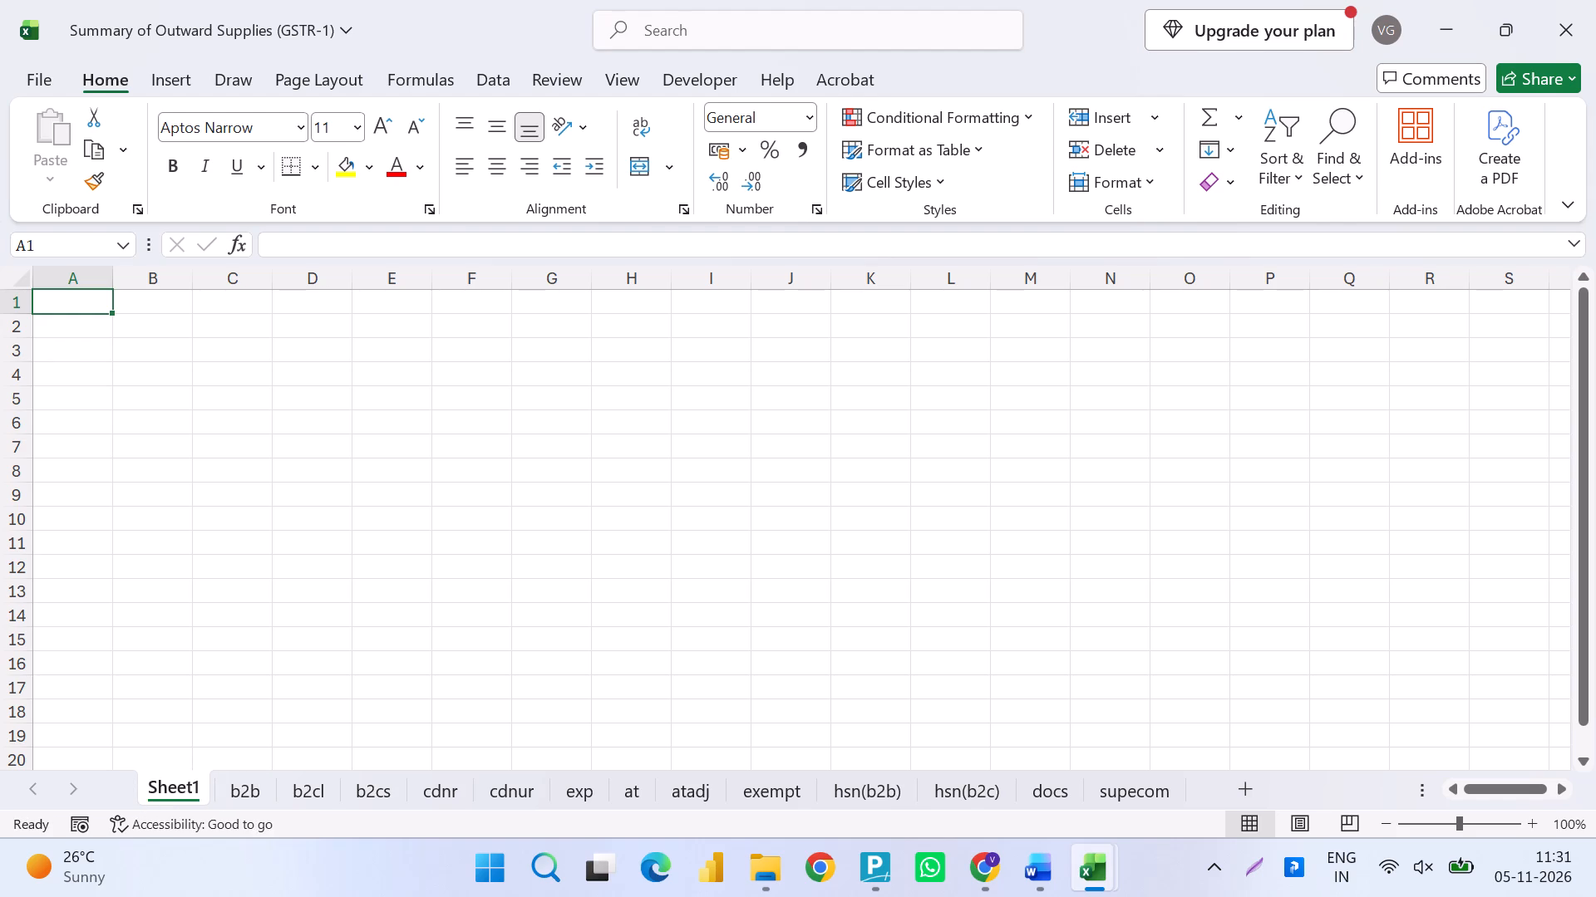
Copy the whole Outward sheet from the refund workings again and paste it into the new blank sheet.
key("ctrl+v")
key("ctrl+v")
key("alt+Tab")
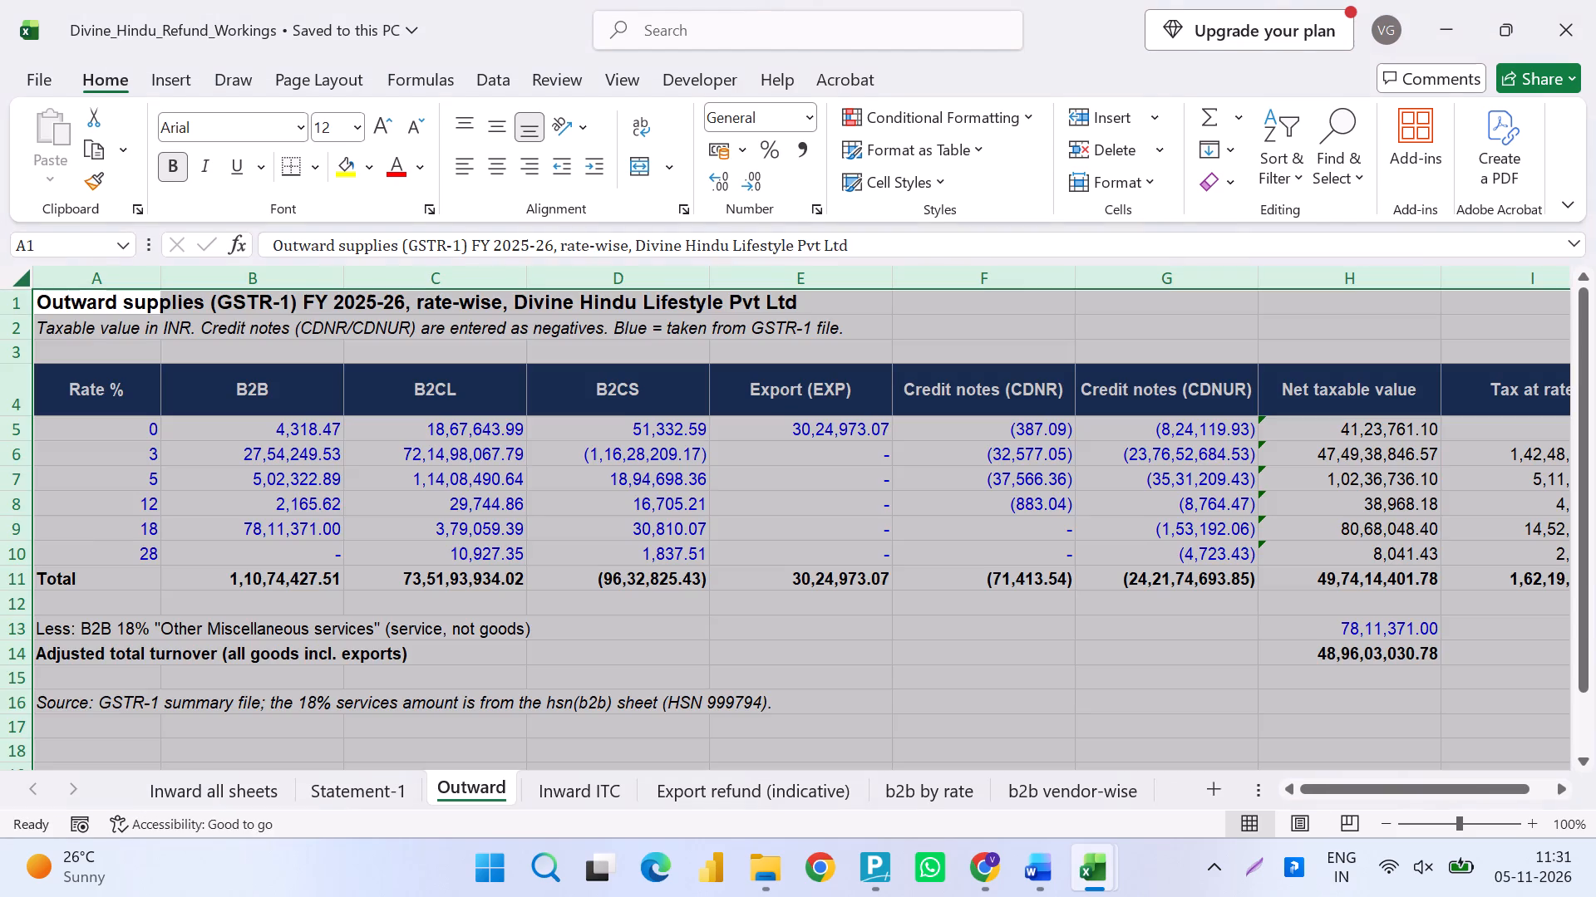
key("ctrl+c")
key("alt+Tab")
key("ctrl+v")
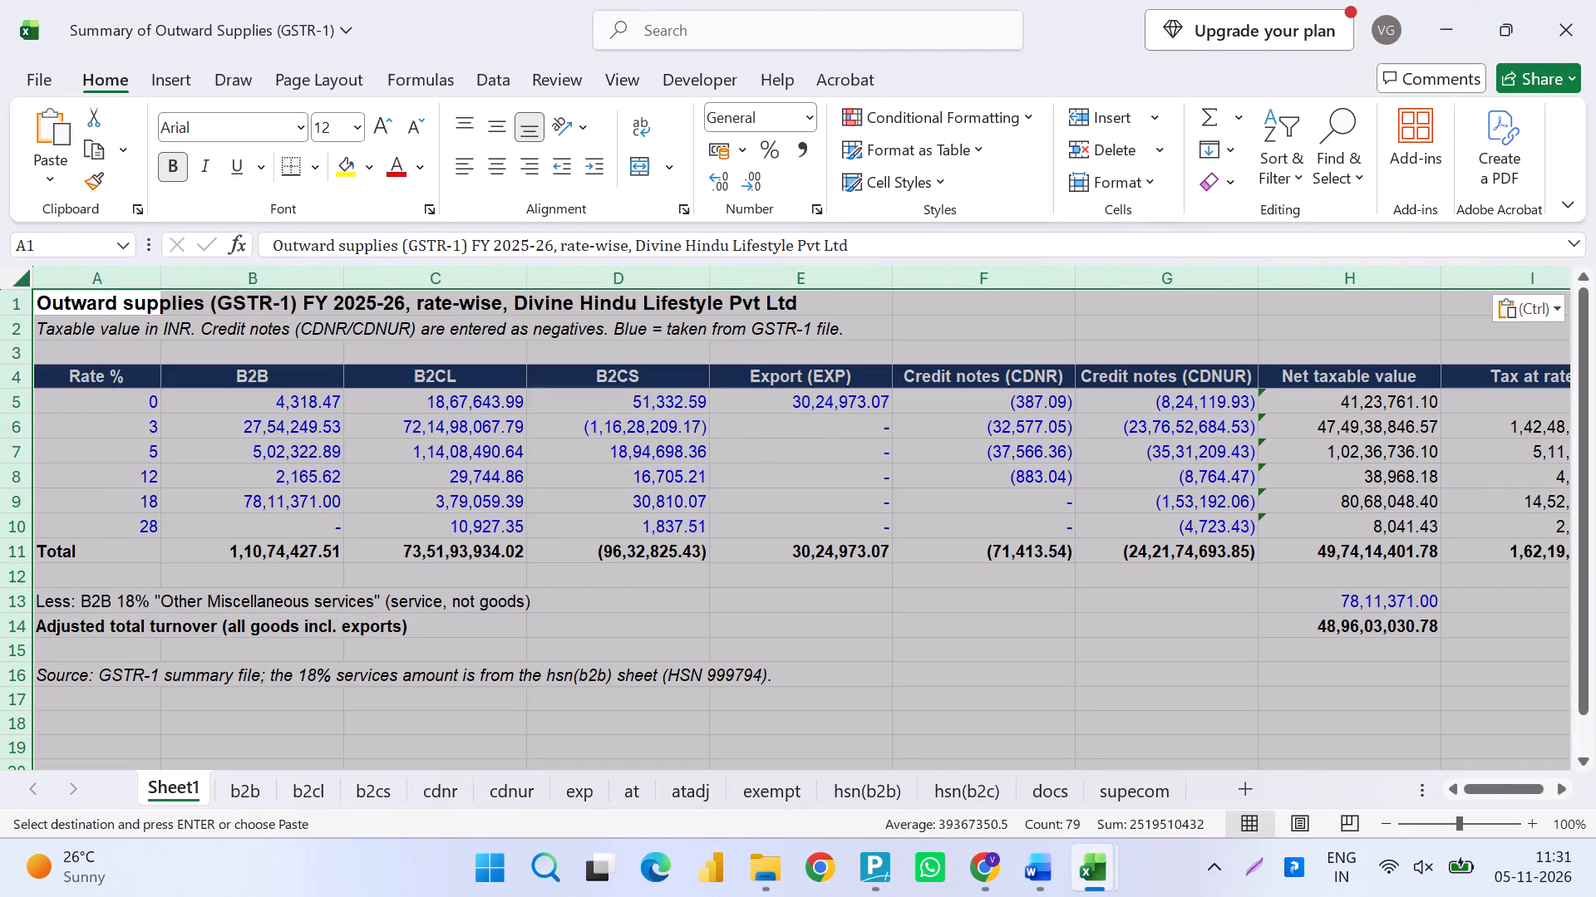
Delete the title, note and blank rows above the Rate % header row in the pasted sheet.
key("ctrl+Up")
key("Down")
key("Down")
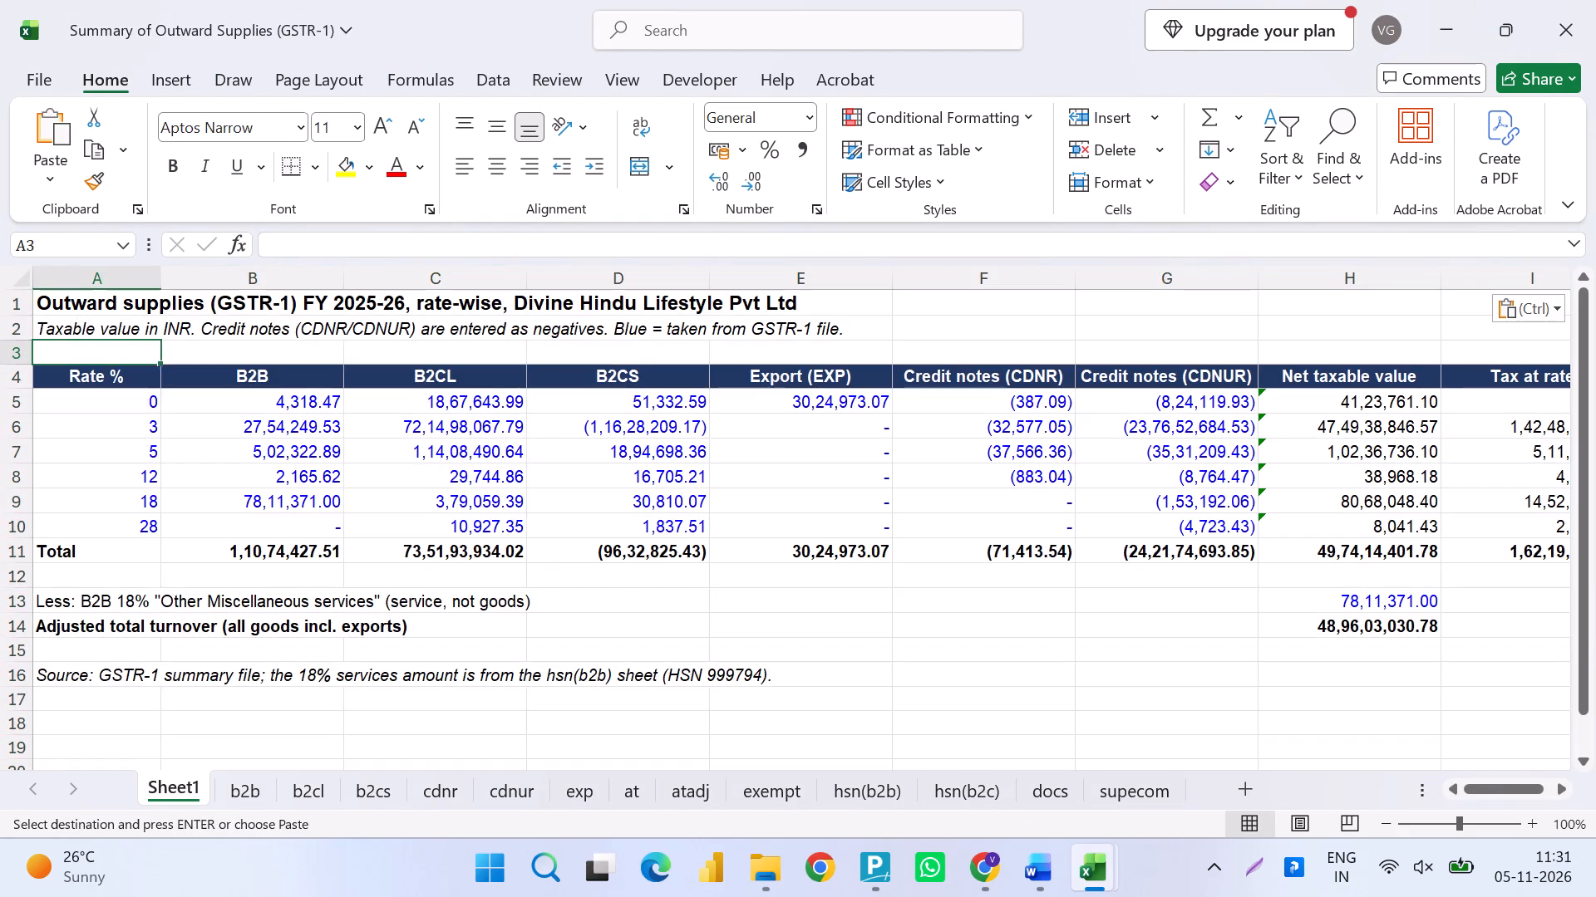
key("shift+space")
key("shift+Up")
key("ctrl+shift+Up")
key("shift+Up")
key("ctrl+minus")
Examine the pasted rate-wise table and the formula behind the 3% rate's Tax at rate value.
key("ctrl+Down")
key("Down")
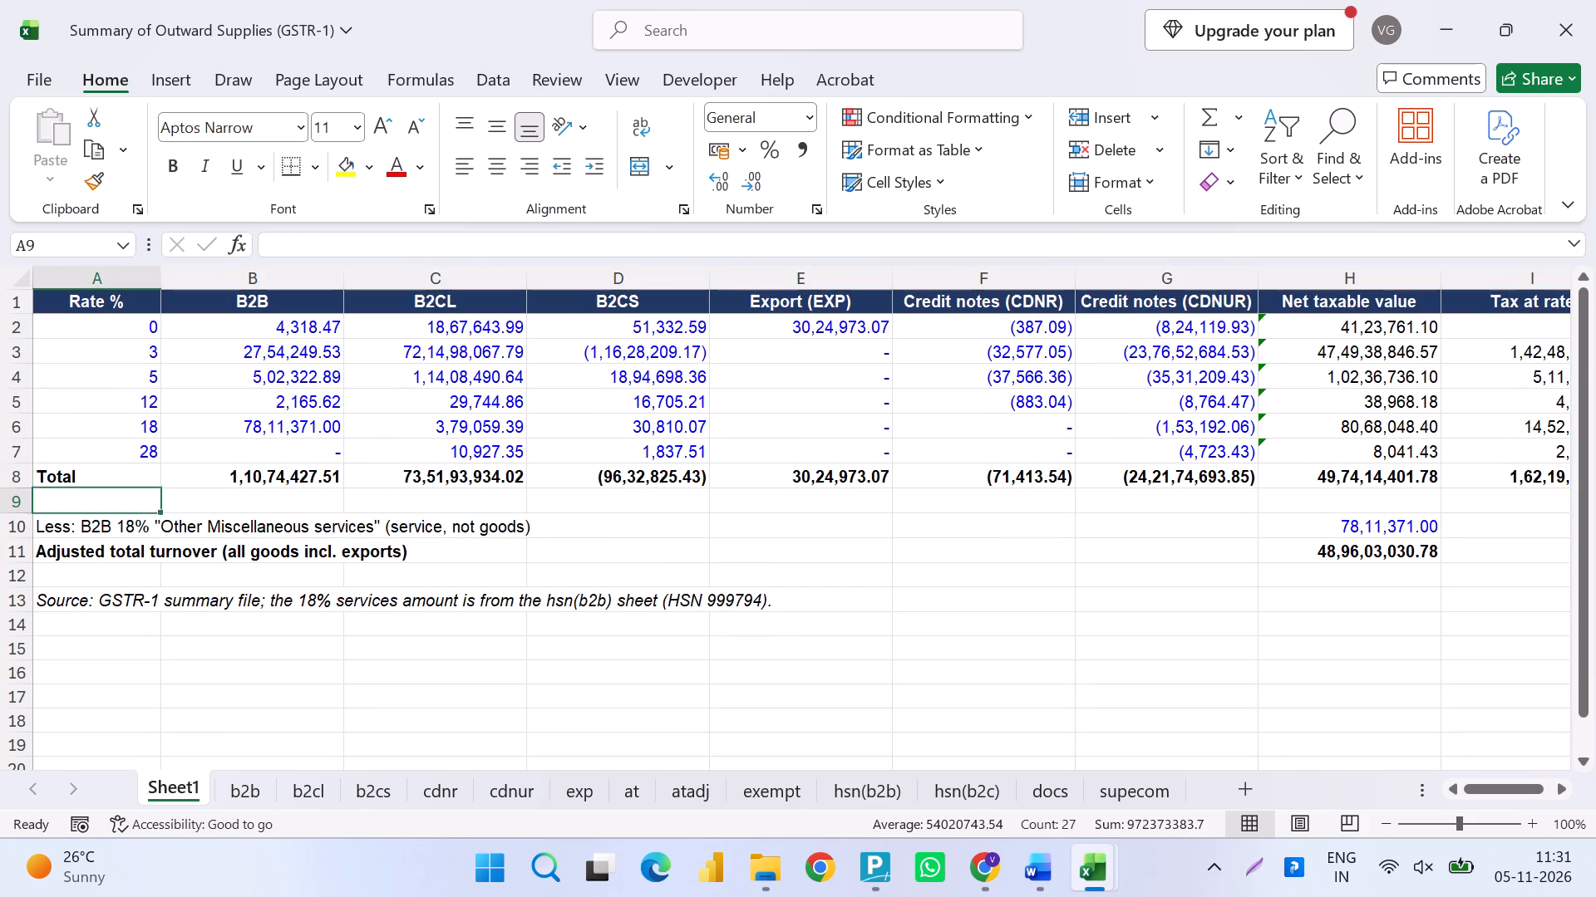
key("Down")
key("Right")
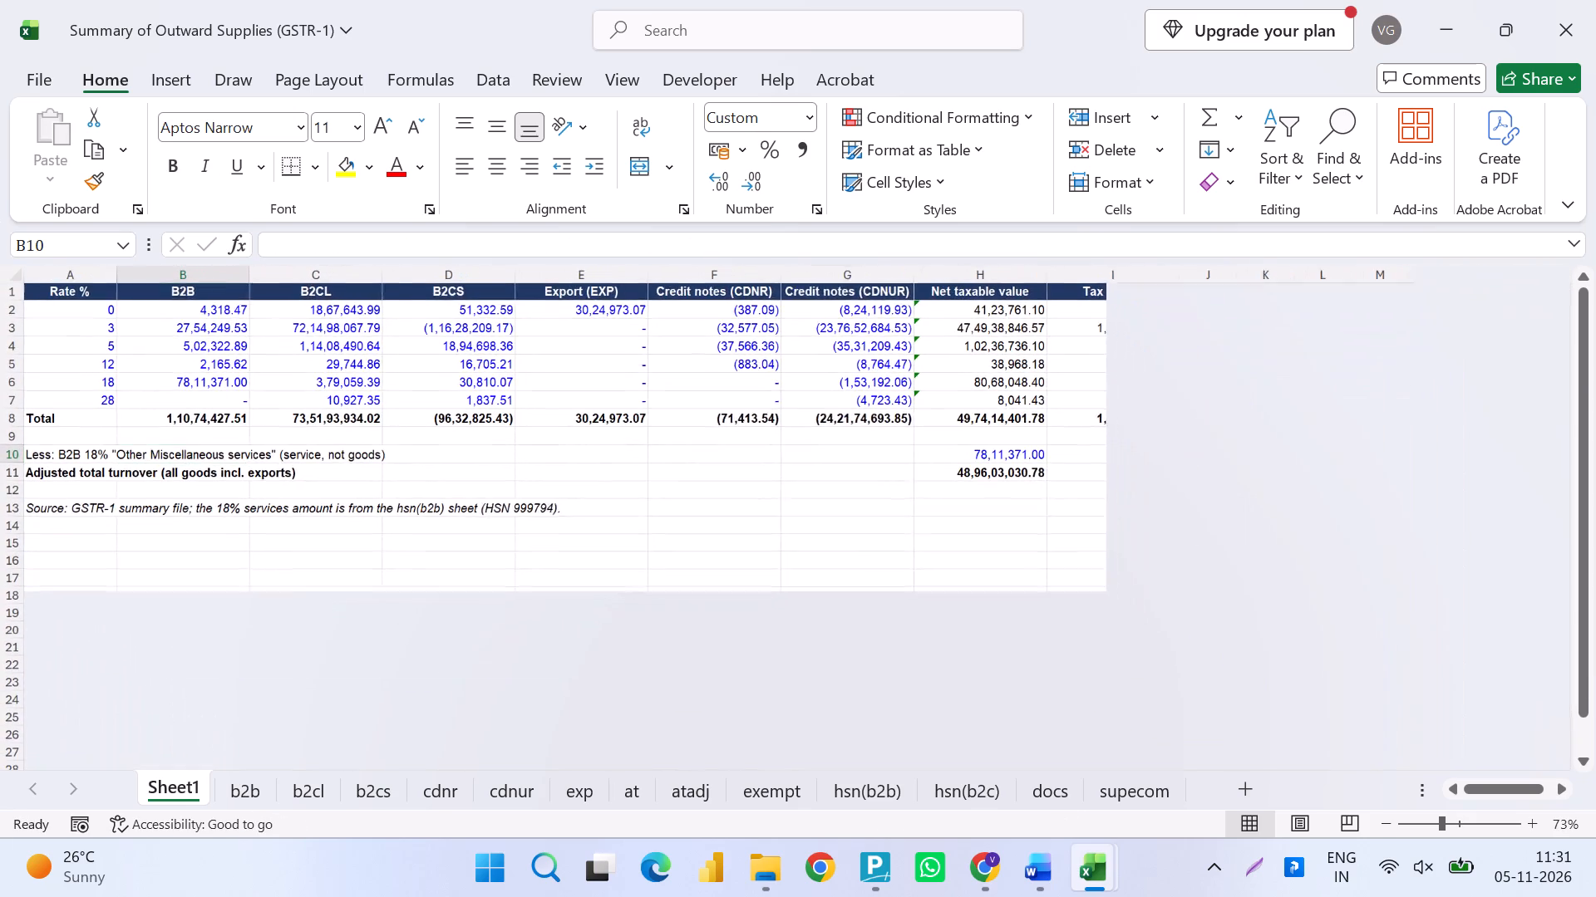
key("Right")
key("Right")
key("Right")
key("Right")
key("Up")
key("Right")
key("Up")
key("Right")
key("Up")
key("Right")
key("Up")
key("Up")
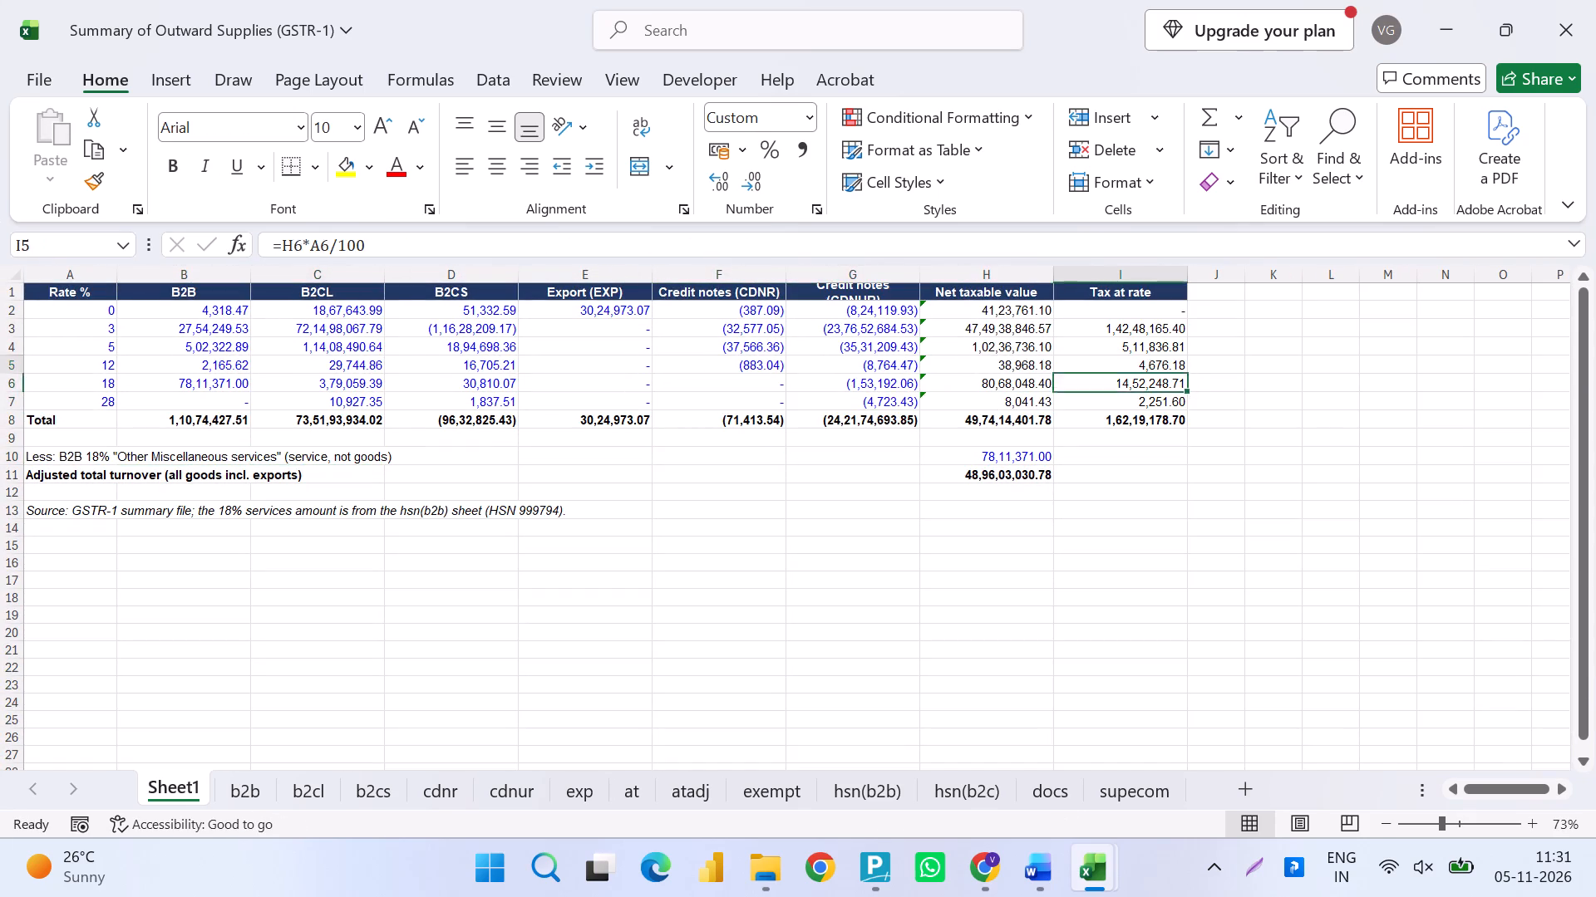
key("Up")
key("Up")
key("F2")
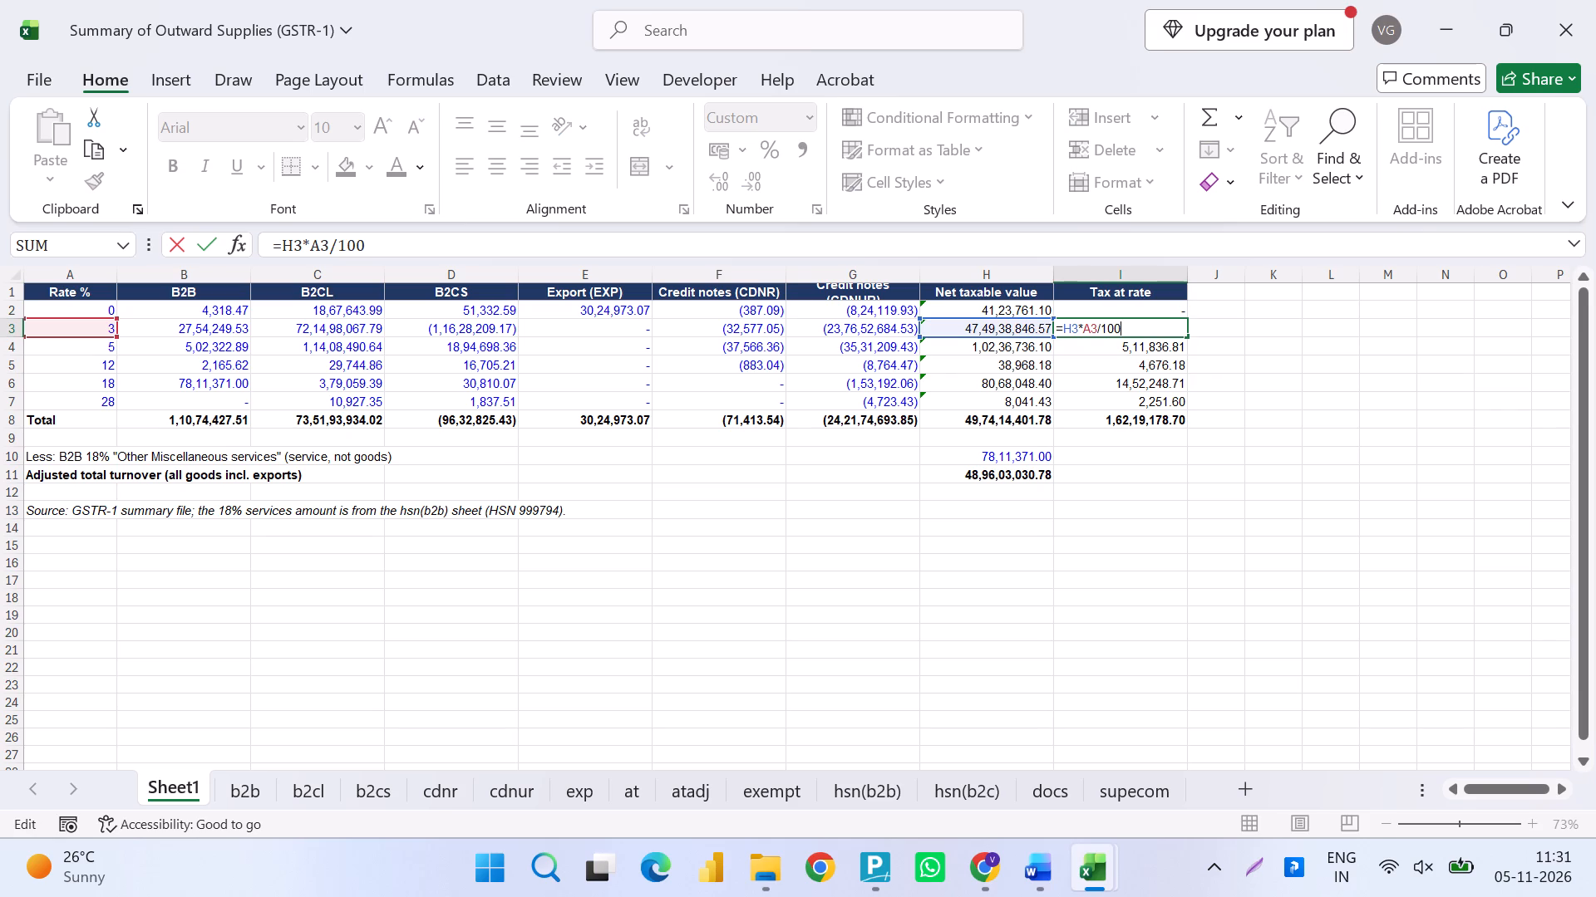
key("BackSpace")
key("BackSpace")
key("BackSpace")
key("Escape")
key("Right")
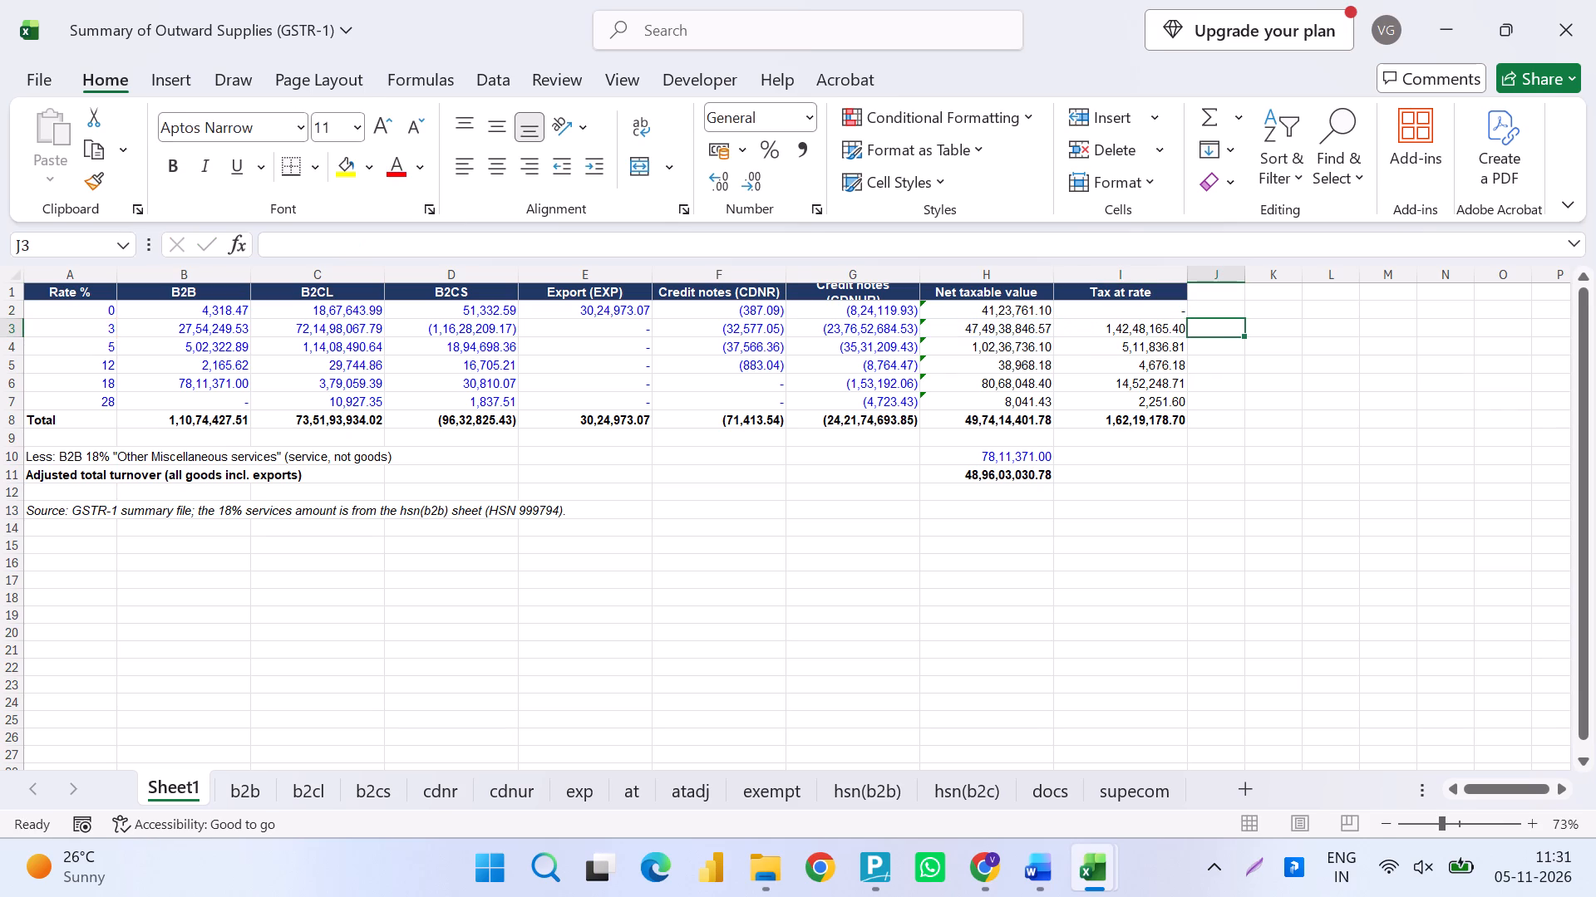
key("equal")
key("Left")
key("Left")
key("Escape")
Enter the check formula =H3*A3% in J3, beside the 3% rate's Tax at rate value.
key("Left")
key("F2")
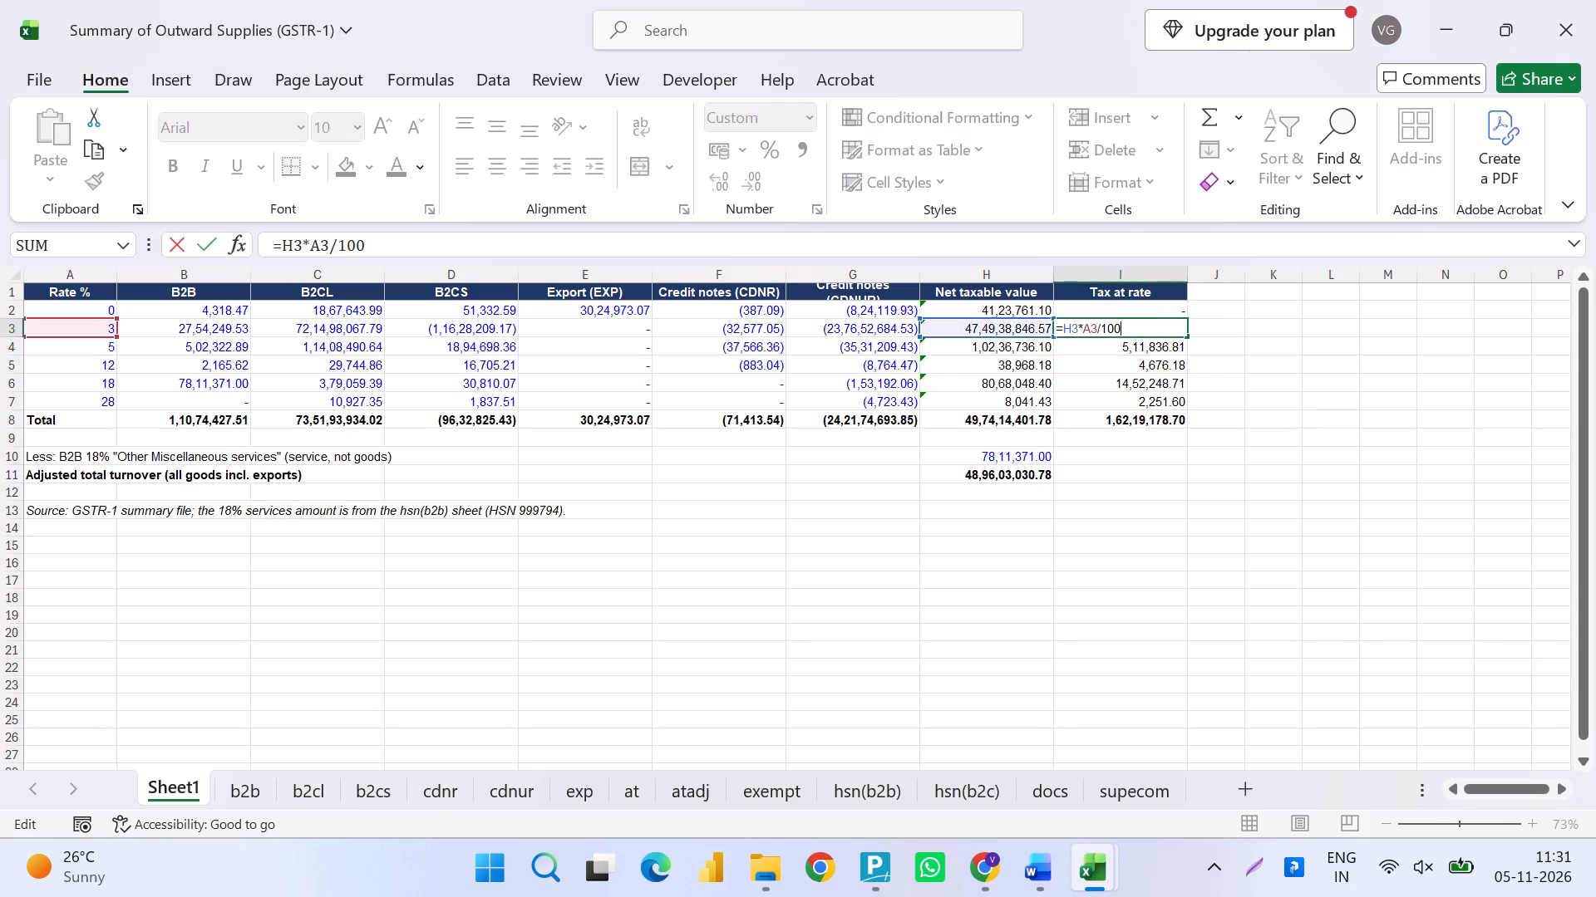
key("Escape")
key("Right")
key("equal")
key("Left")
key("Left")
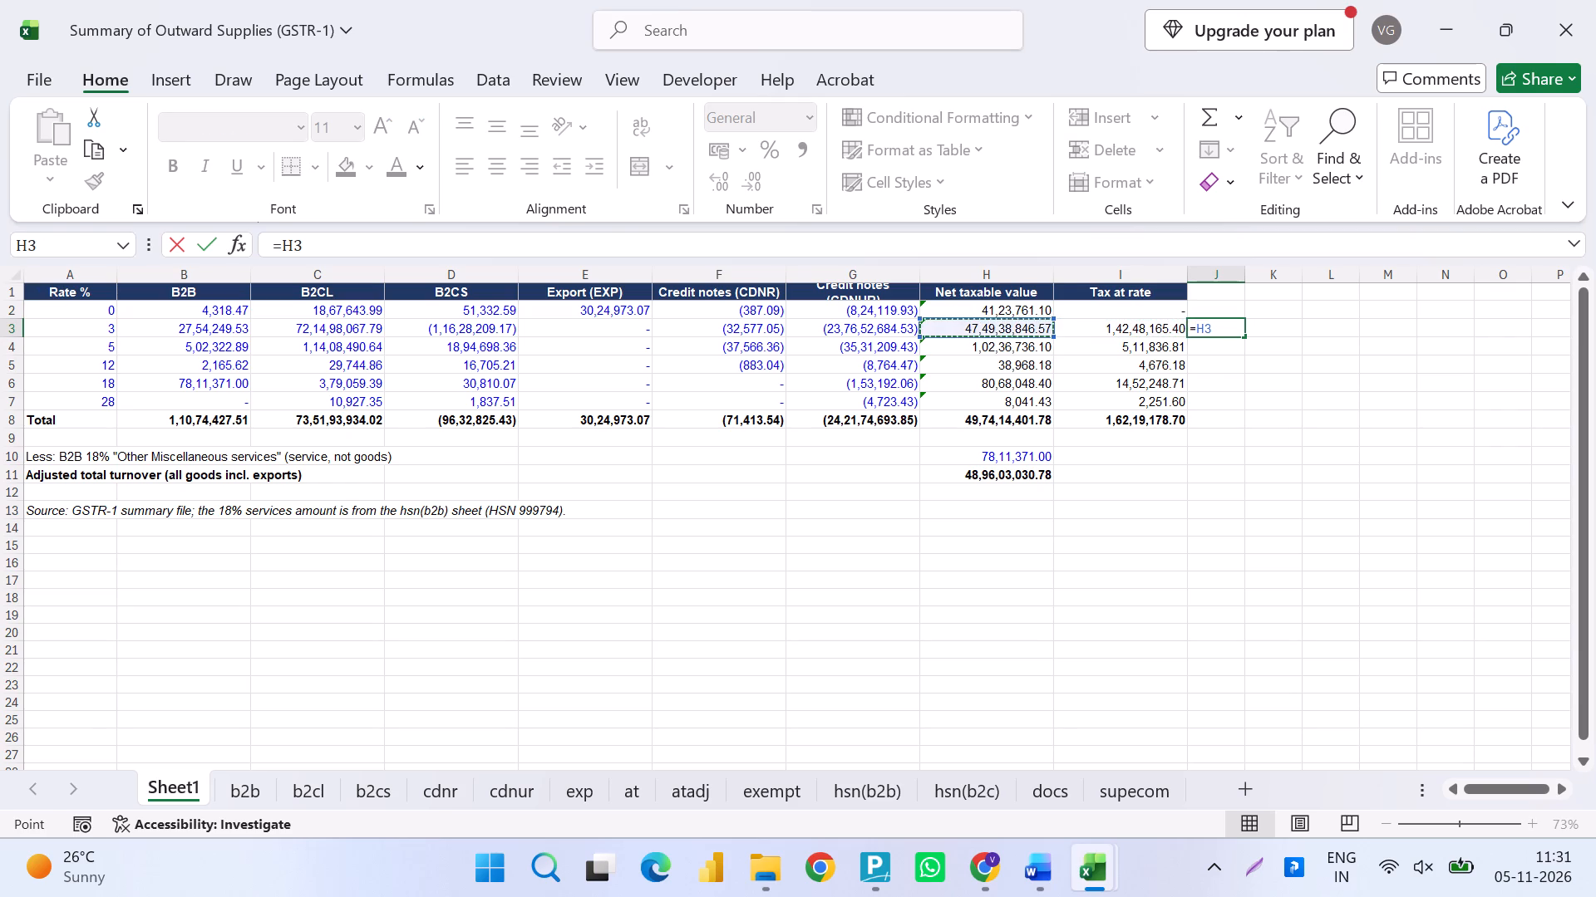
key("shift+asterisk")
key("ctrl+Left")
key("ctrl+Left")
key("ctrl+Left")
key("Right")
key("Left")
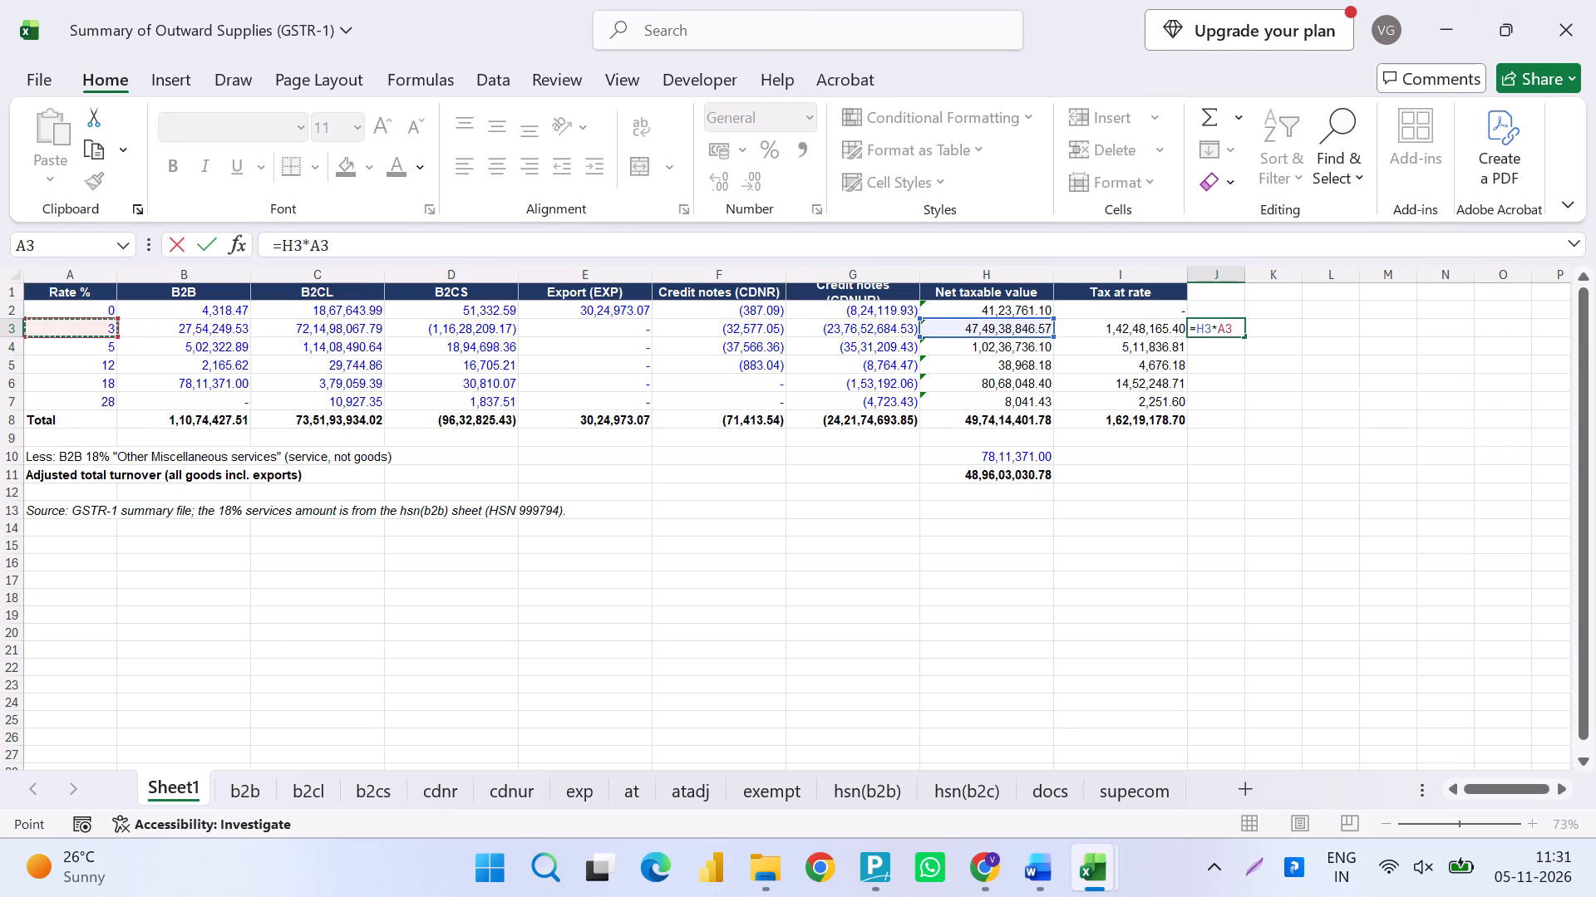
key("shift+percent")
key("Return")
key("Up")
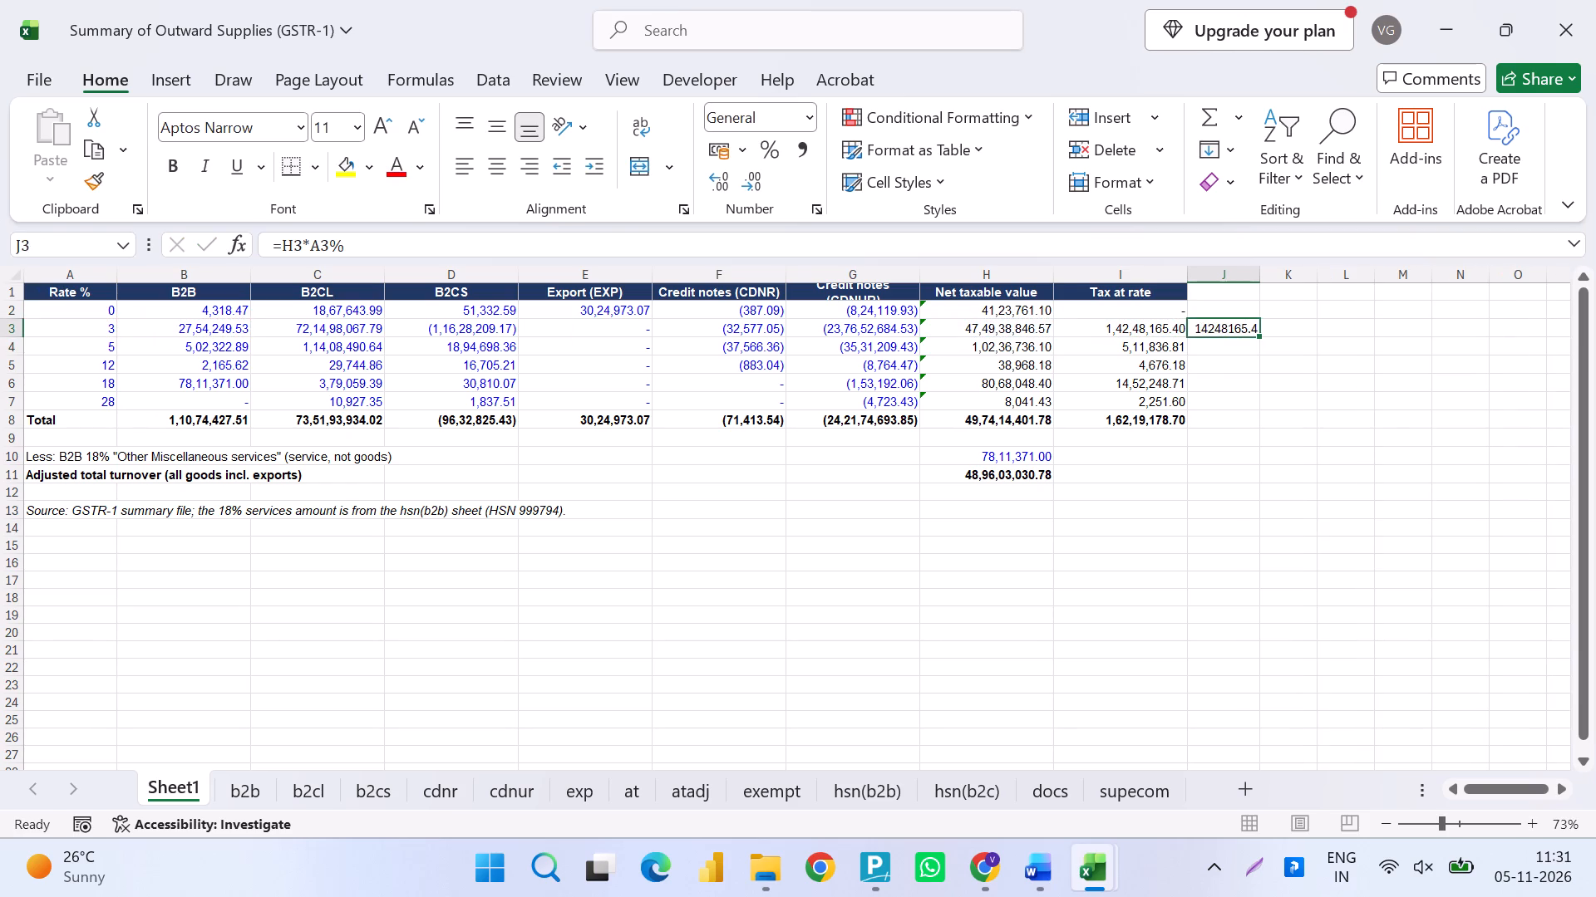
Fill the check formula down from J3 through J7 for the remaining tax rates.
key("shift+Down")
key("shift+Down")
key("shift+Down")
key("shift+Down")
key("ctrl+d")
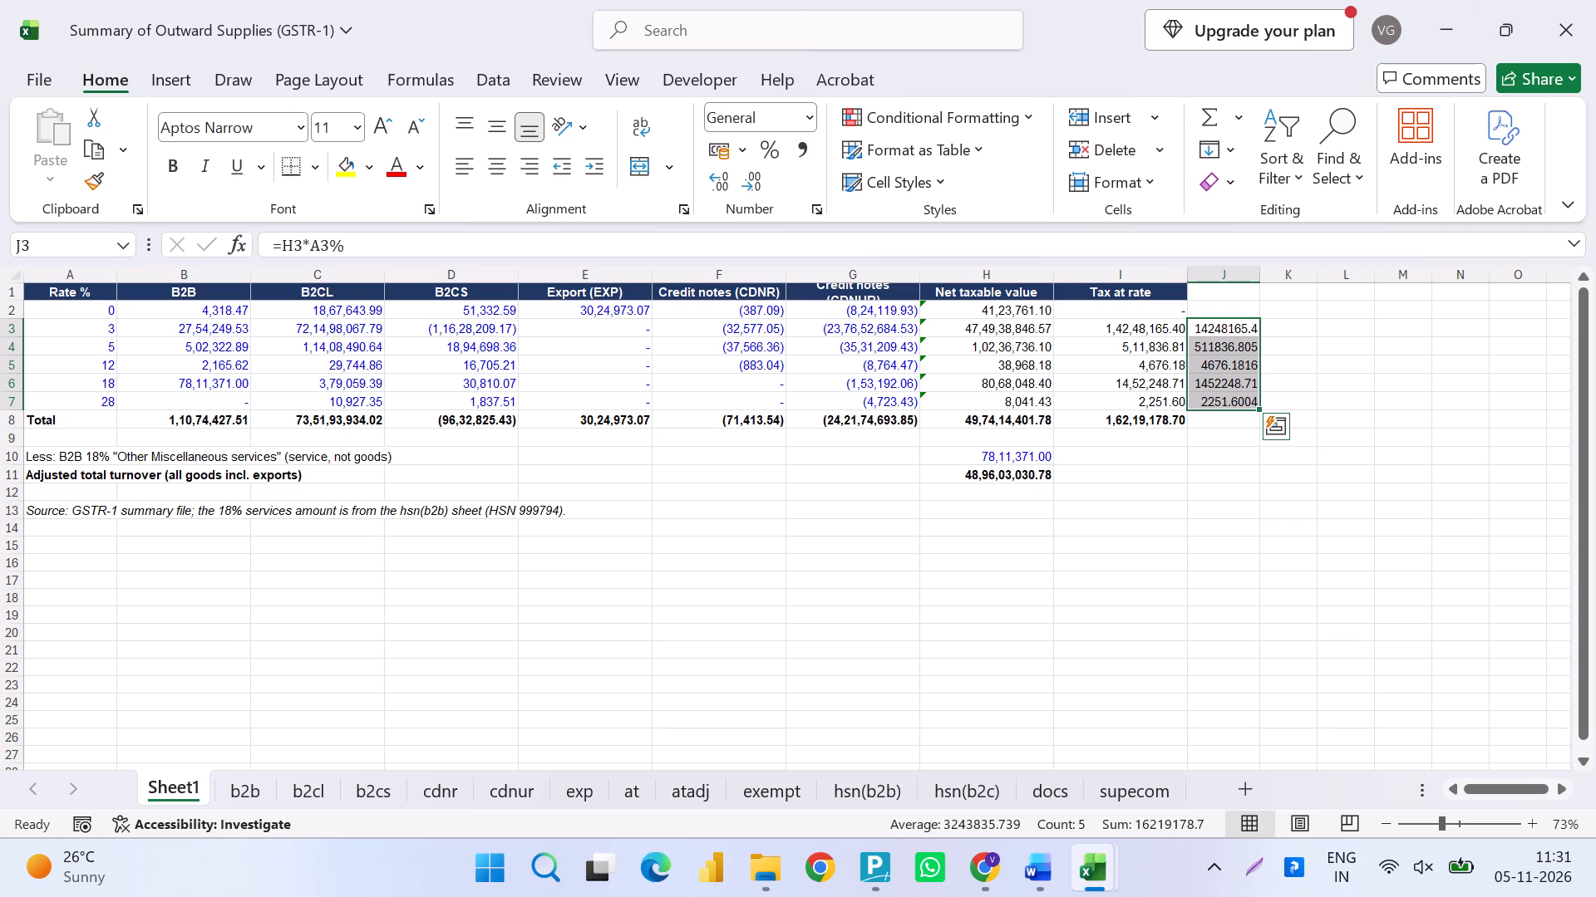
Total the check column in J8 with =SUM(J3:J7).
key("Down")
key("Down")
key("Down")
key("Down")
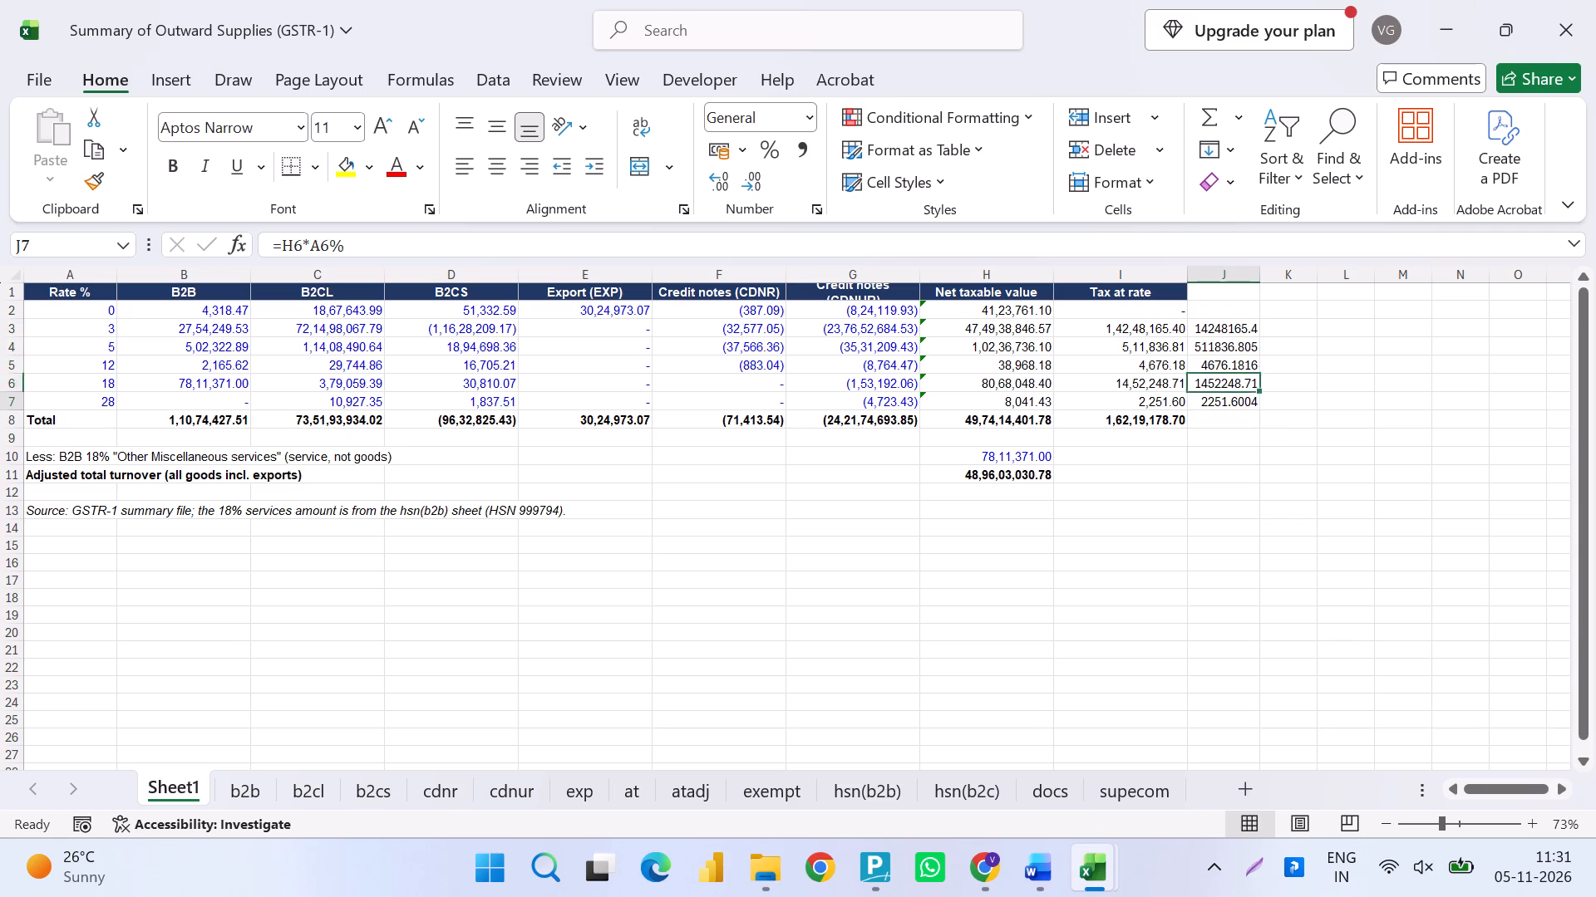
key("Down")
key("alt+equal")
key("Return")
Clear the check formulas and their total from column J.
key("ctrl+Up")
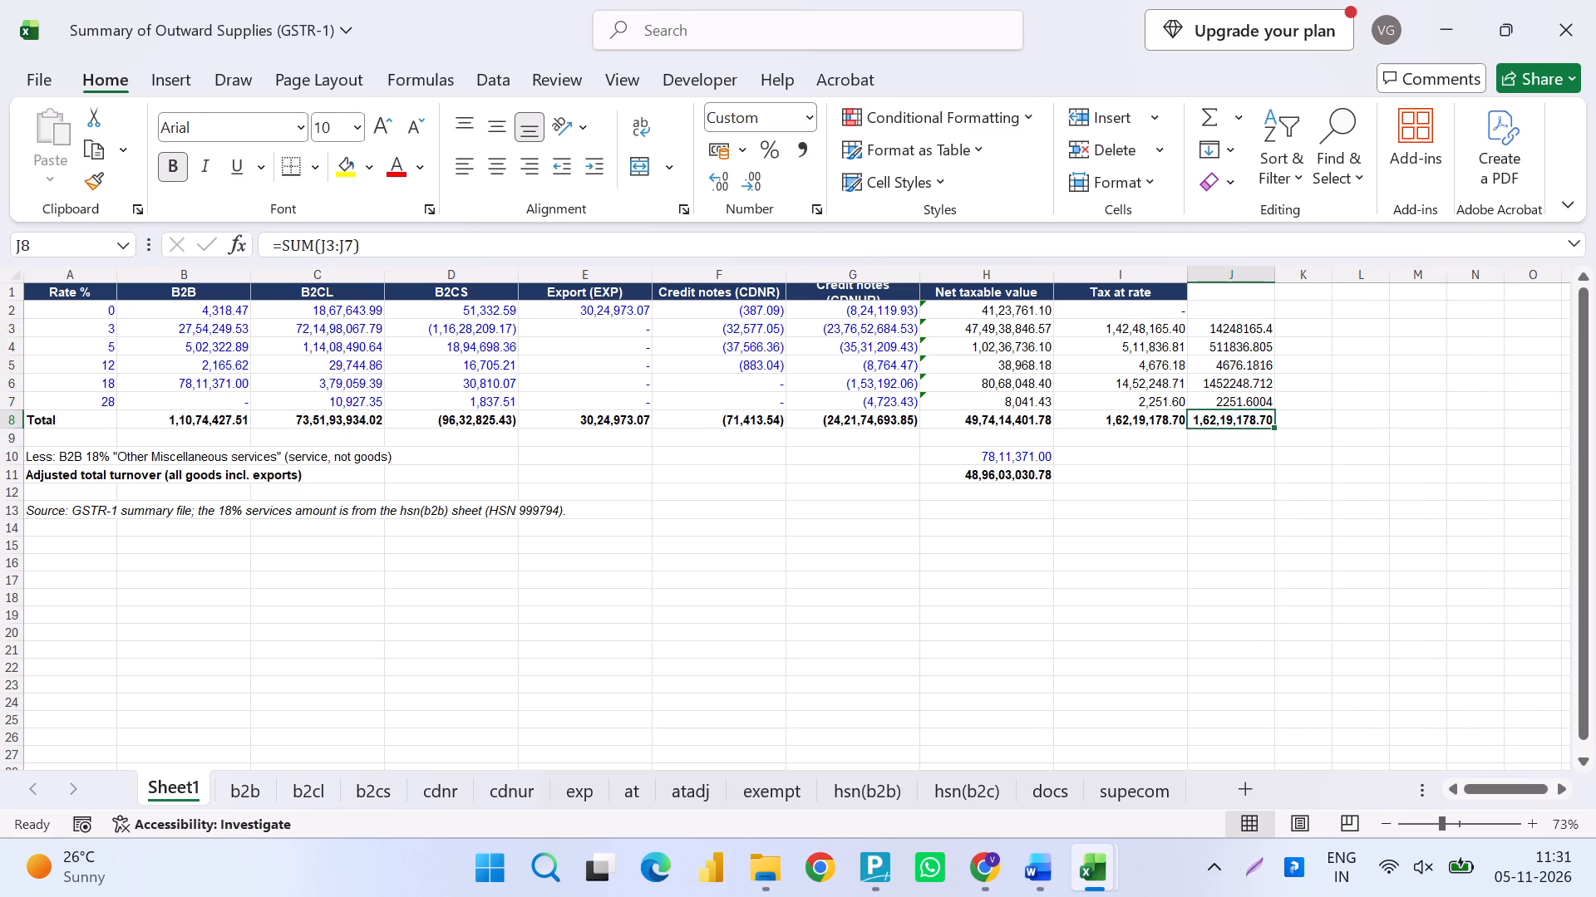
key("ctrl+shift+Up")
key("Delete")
Save the Summary of Outward Supplies (GSTR-1) workbook, and save the Divine_Hindu_Refund_Workings workbook too.
key("ctrl+s")
key("Left")
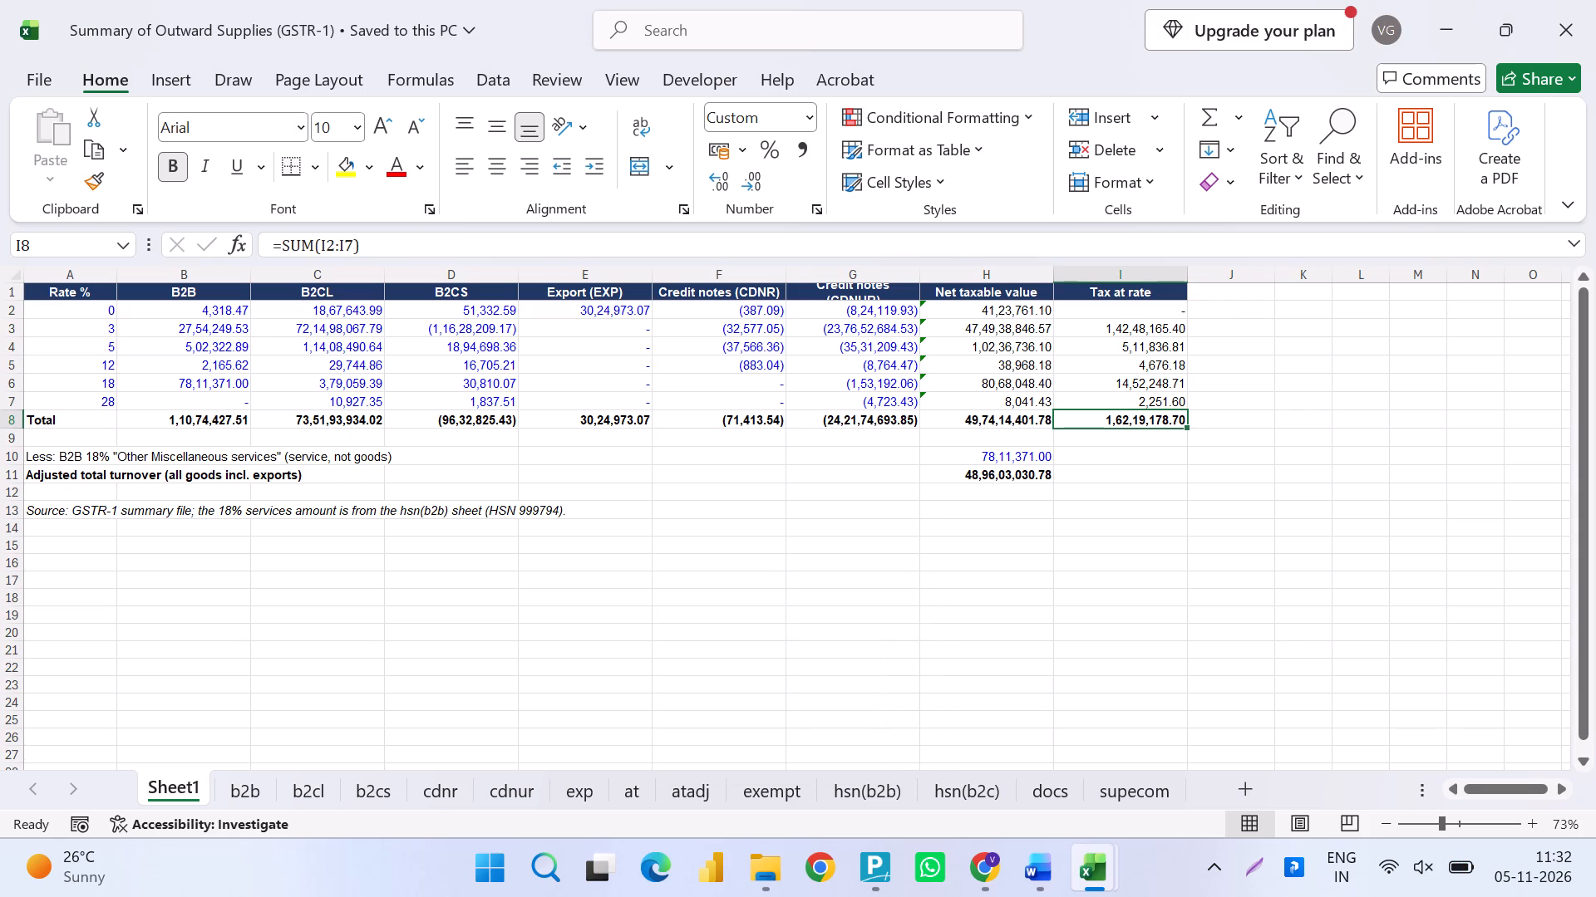
key("alt+Tab")
key("ctrl+s")
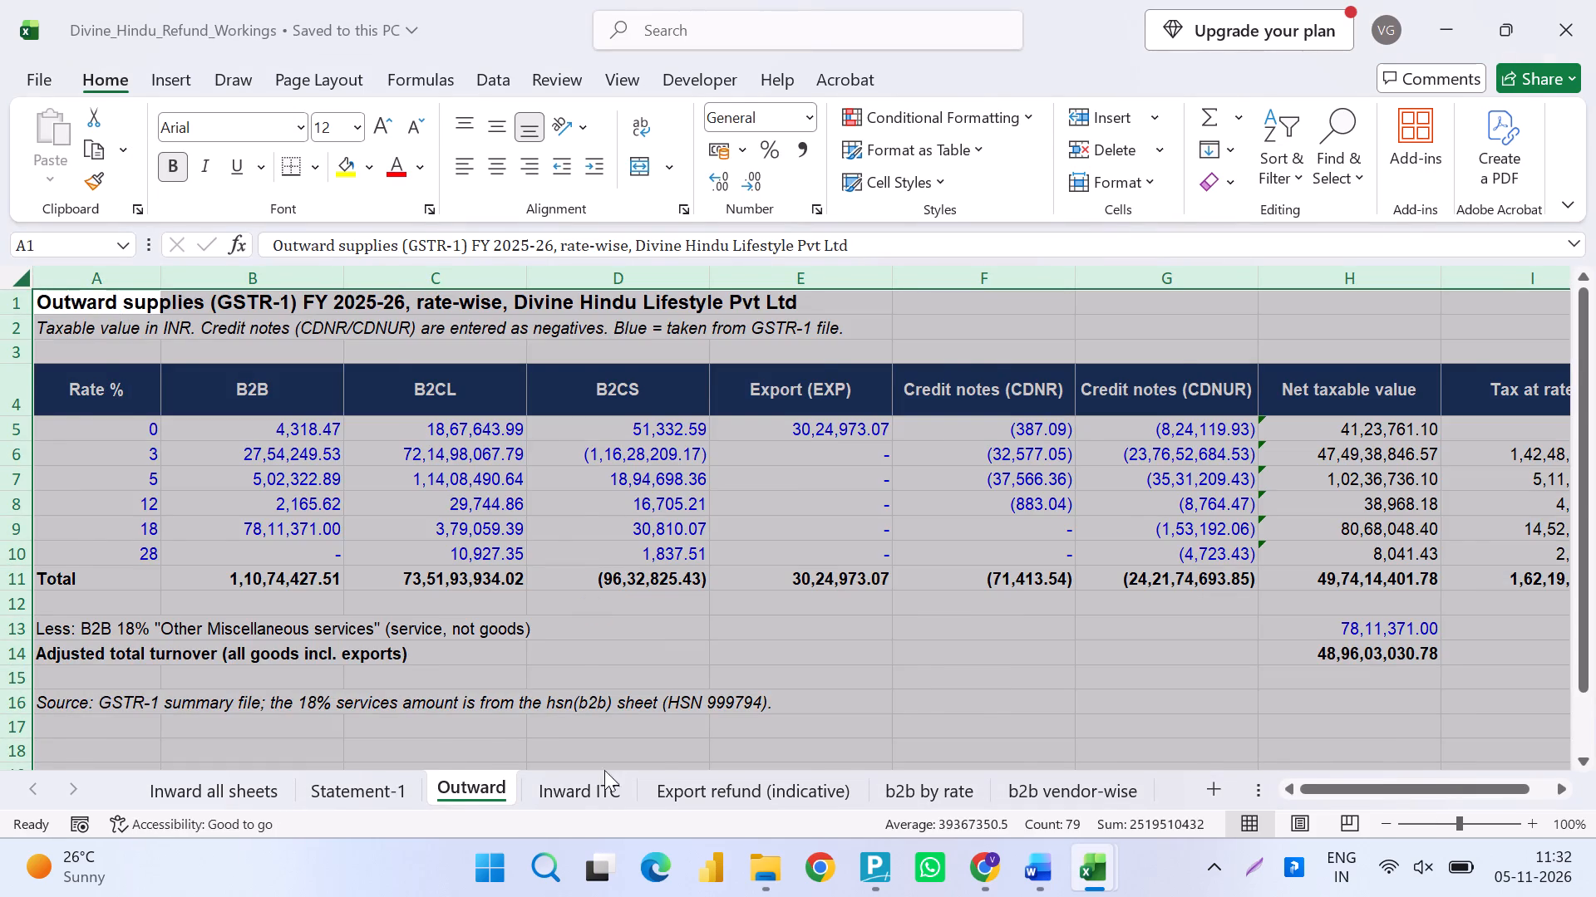
Review the Inward ITC sheet and trace the hsn row's total tax on Inward all sheets to its source formula.
left_click(590, 803)
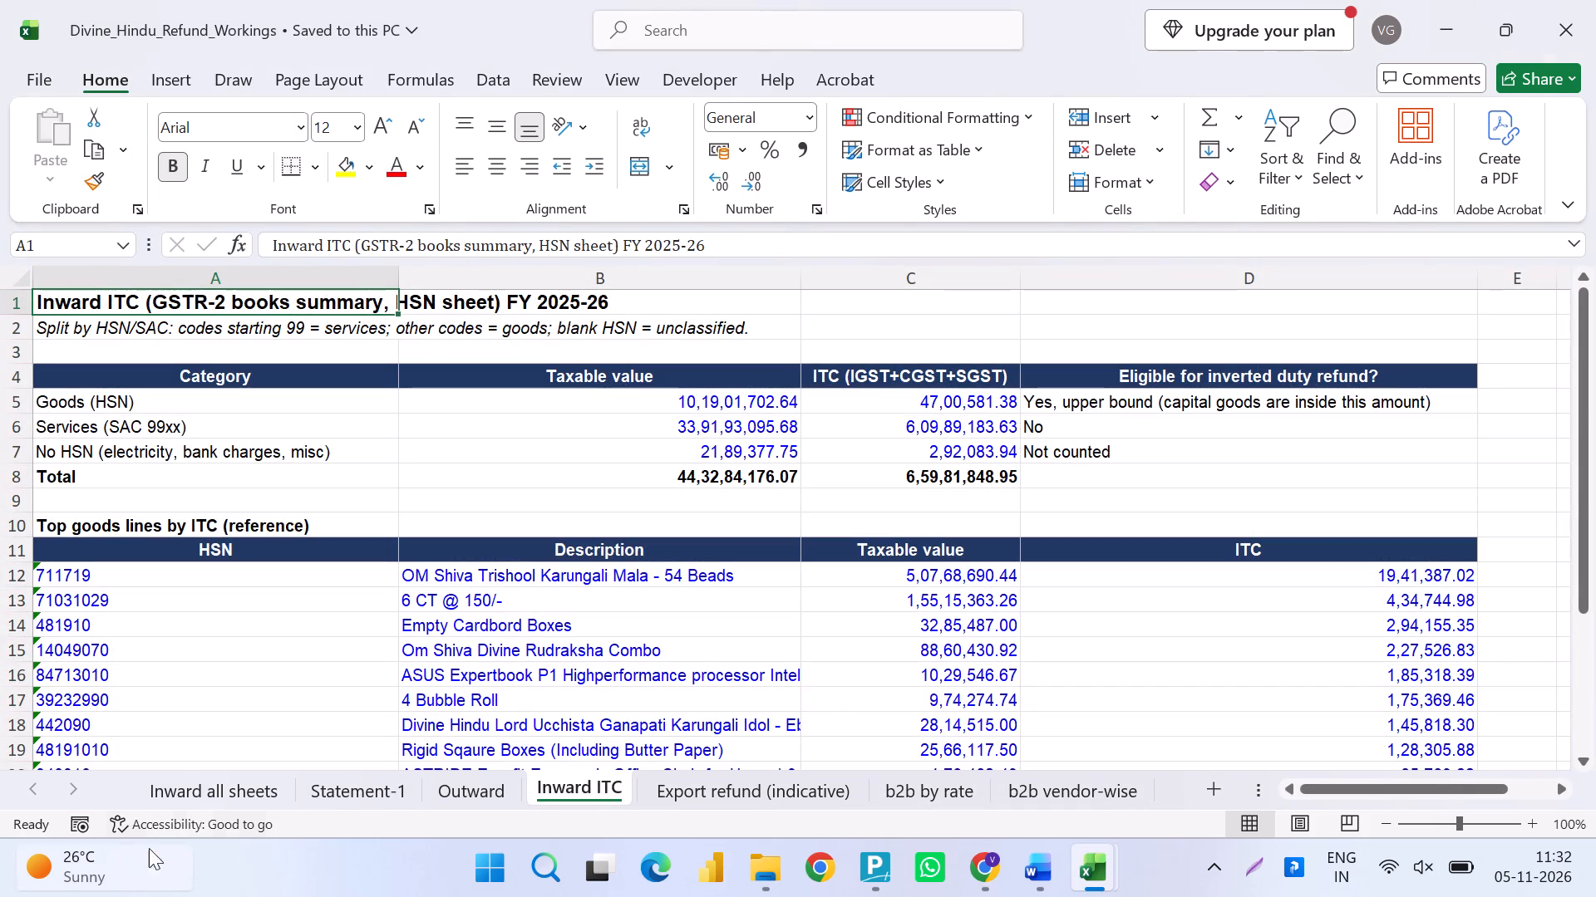
left_click(211, 792)
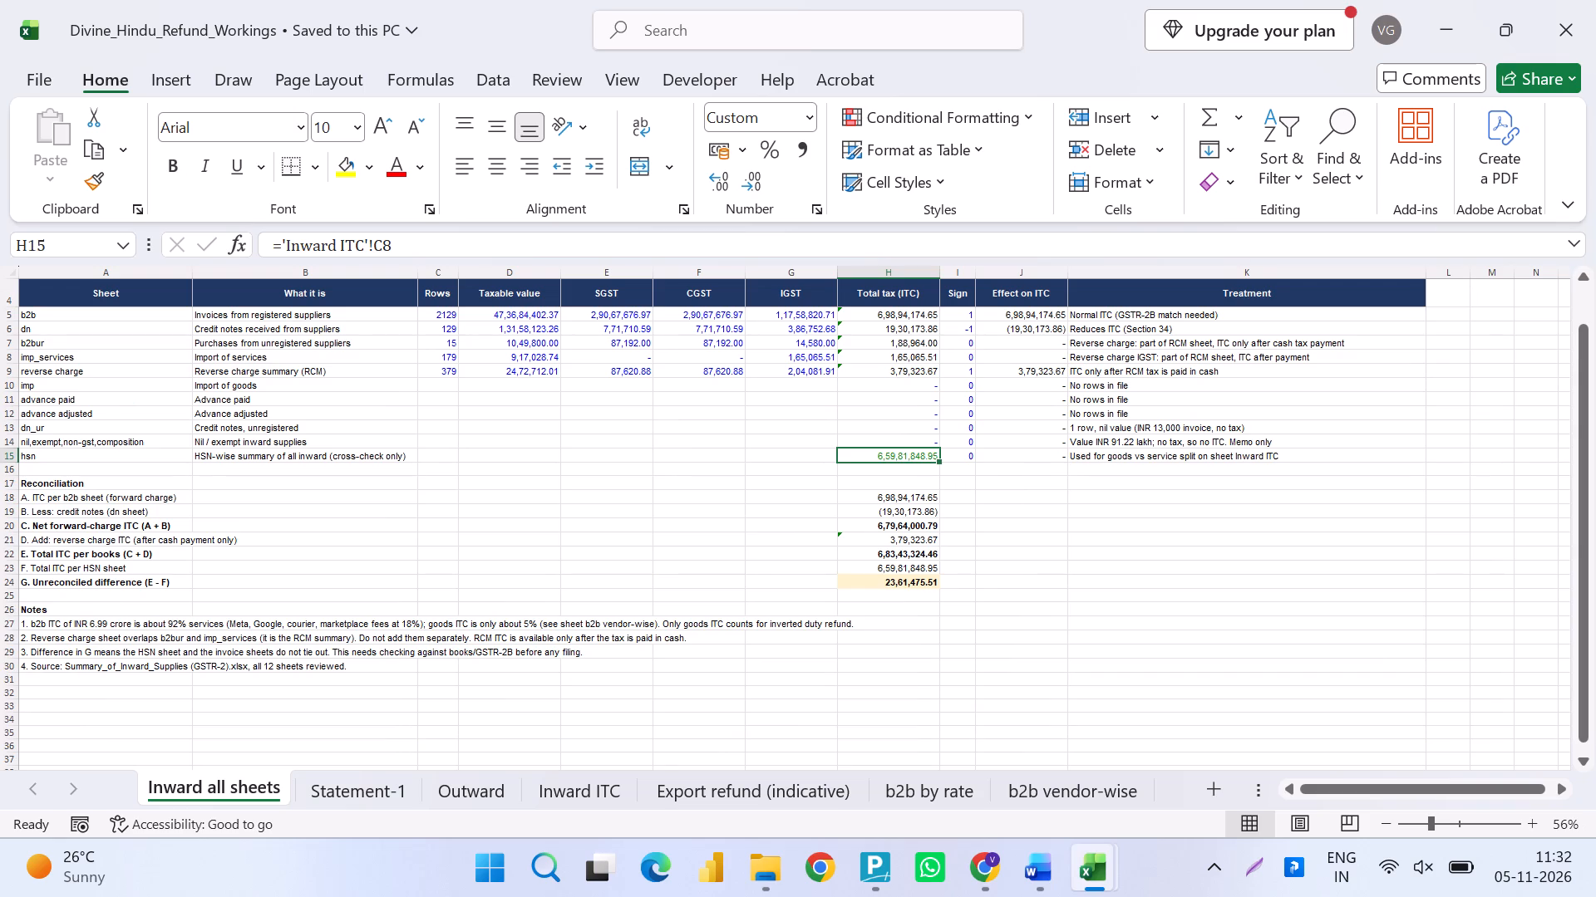
key("F2")
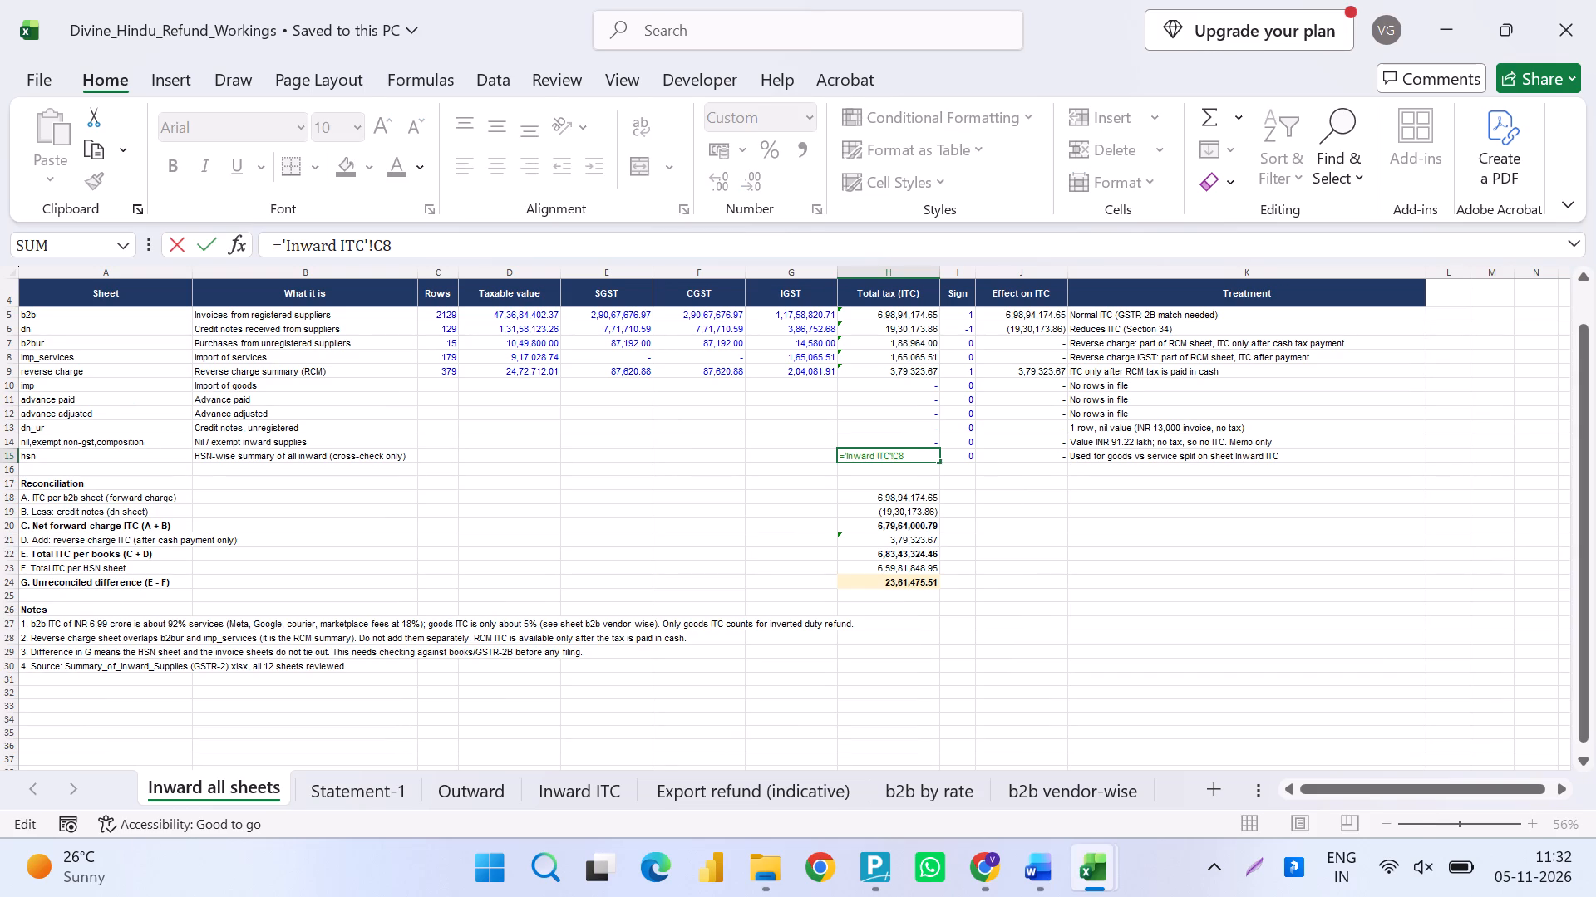
key("Escape")
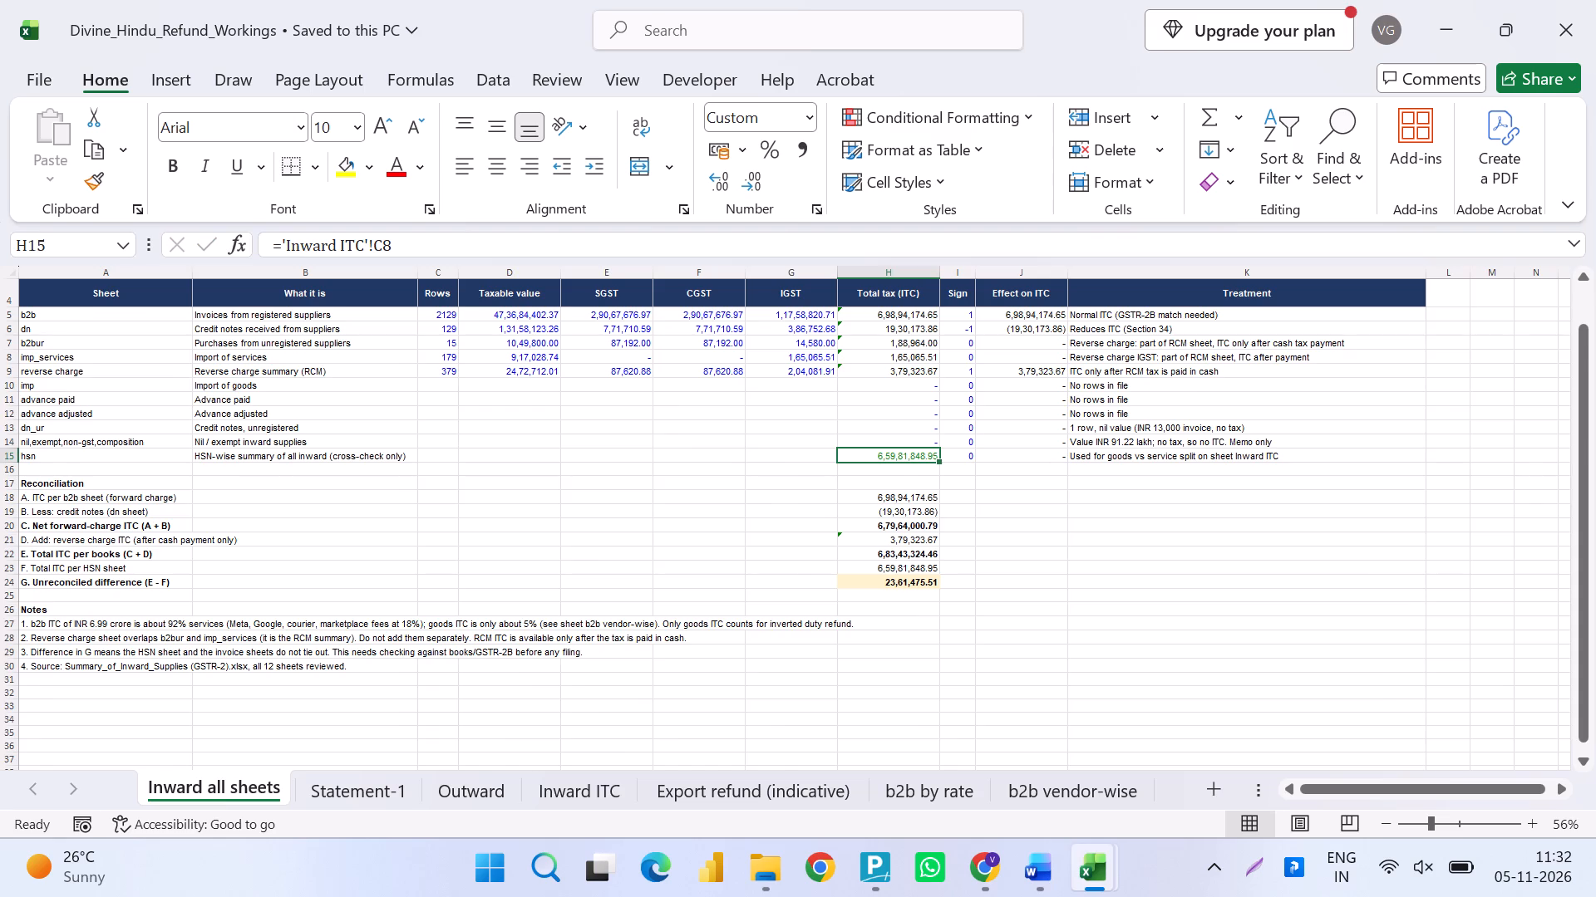
key("ctrl+bracketleft")
key("F2")
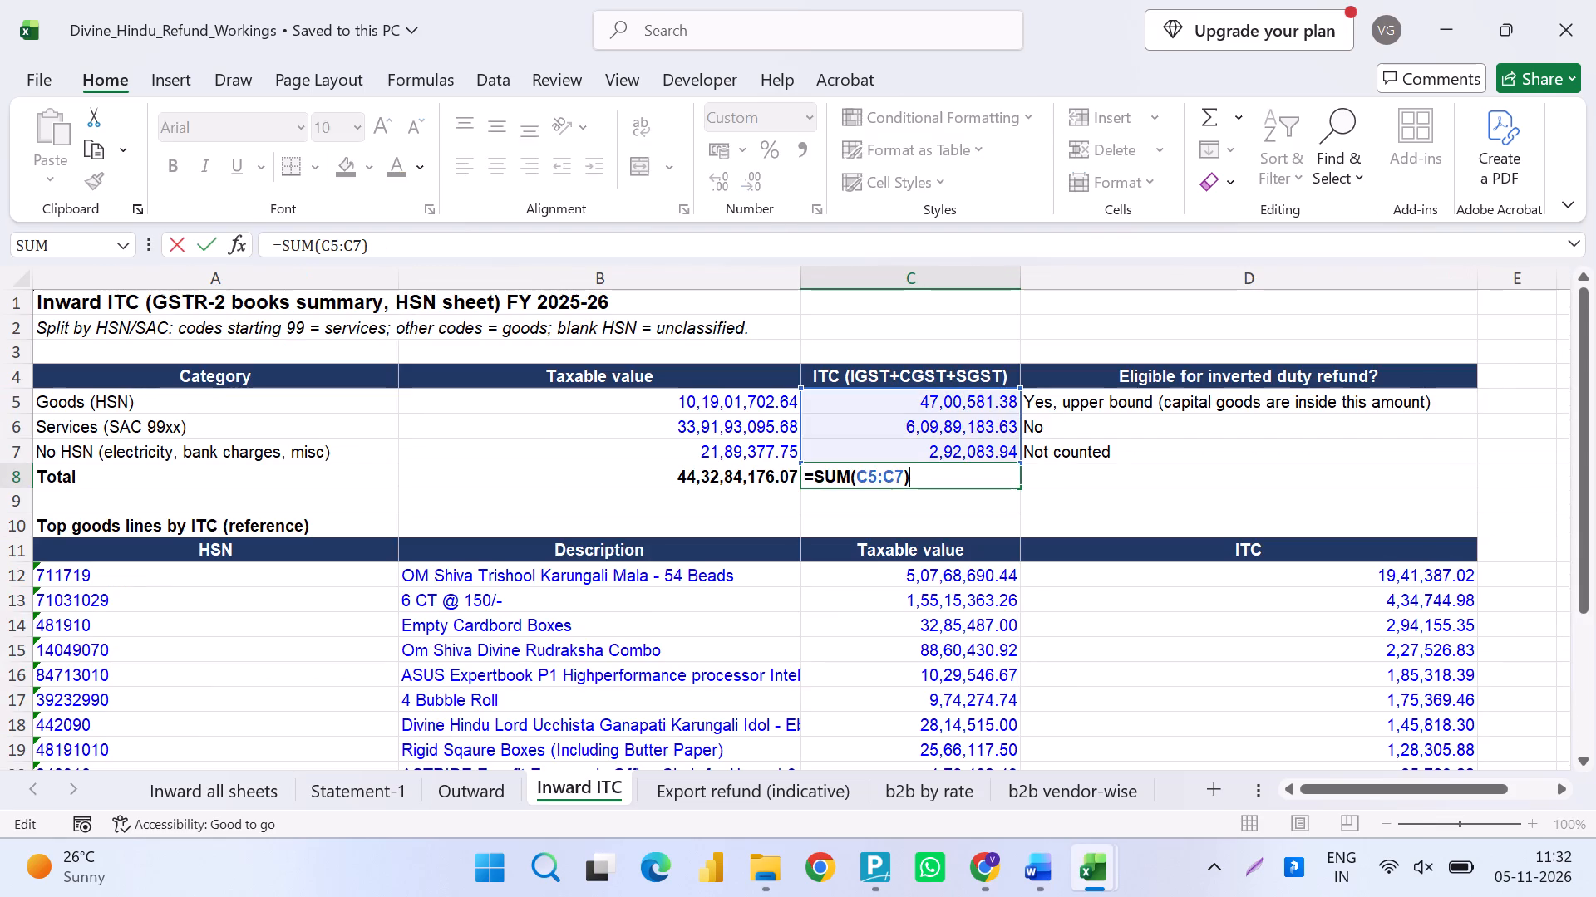
key("Return")
Check the source formulas of reconciliation lines A to E in the Total tax column of Inward all sheets.
left_click(219, 789)
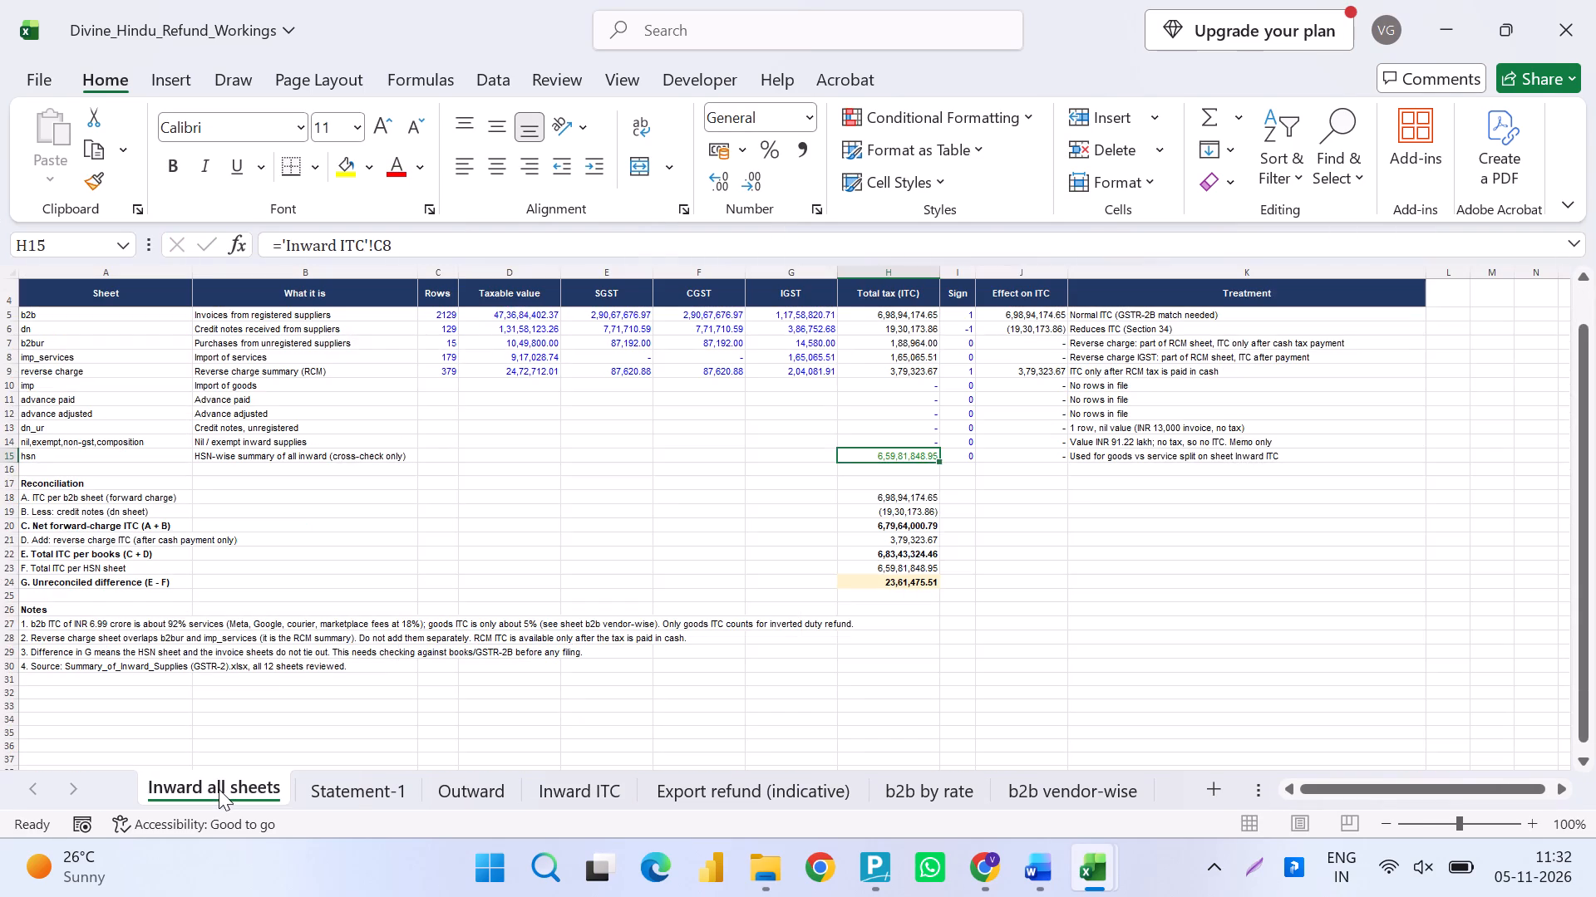
key("Down")
key("Down")
key("Down")
key("F2")
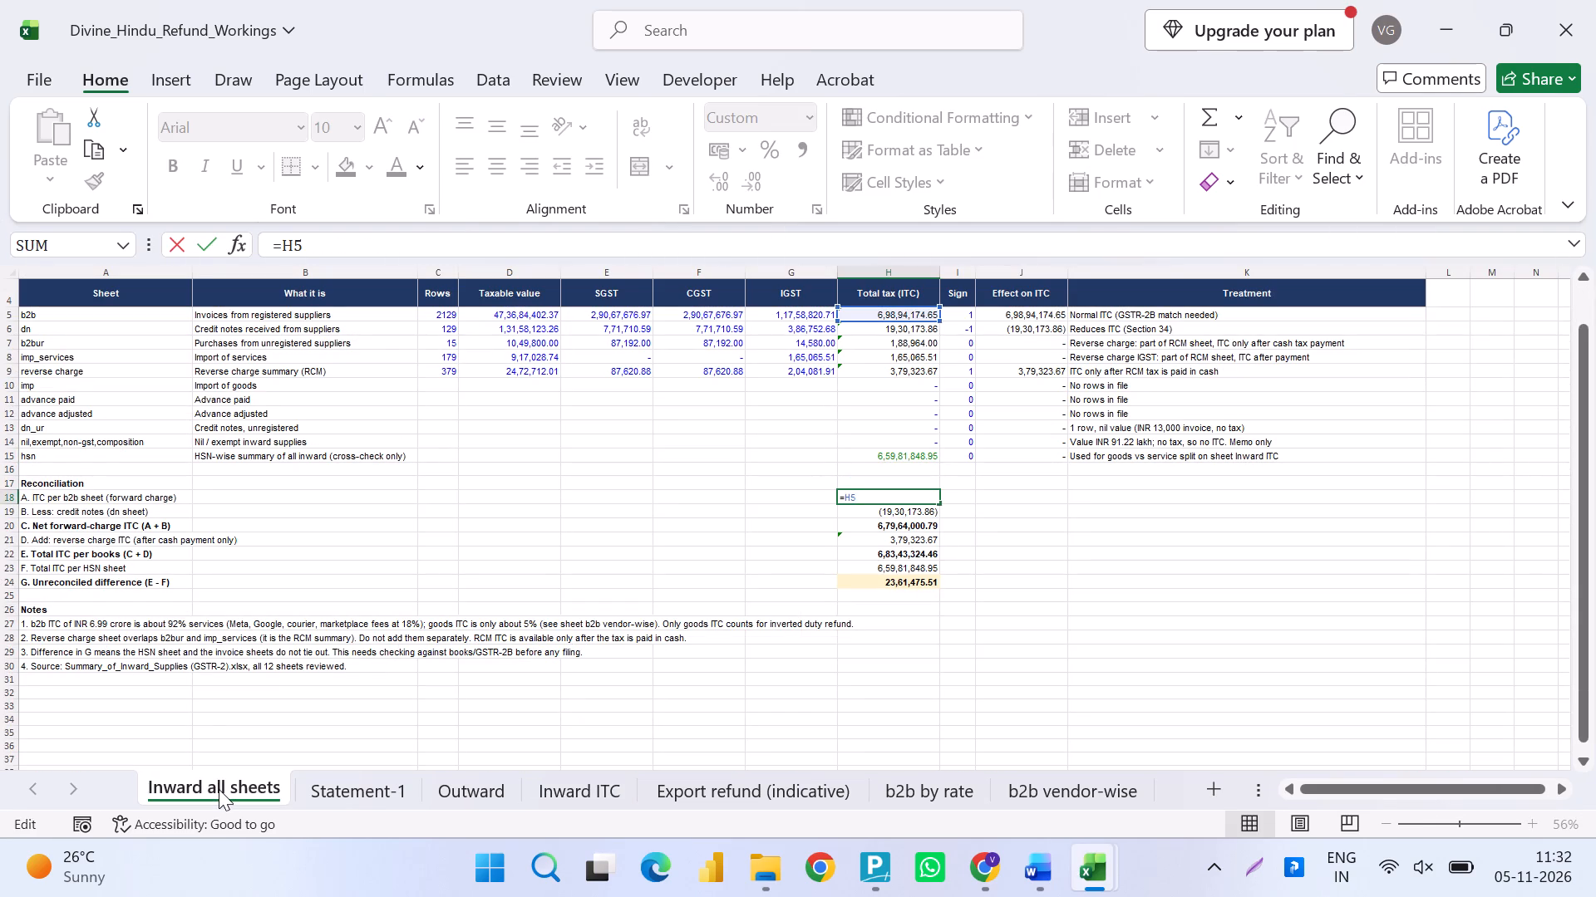
key("Return")
key("F2")
key("Return")
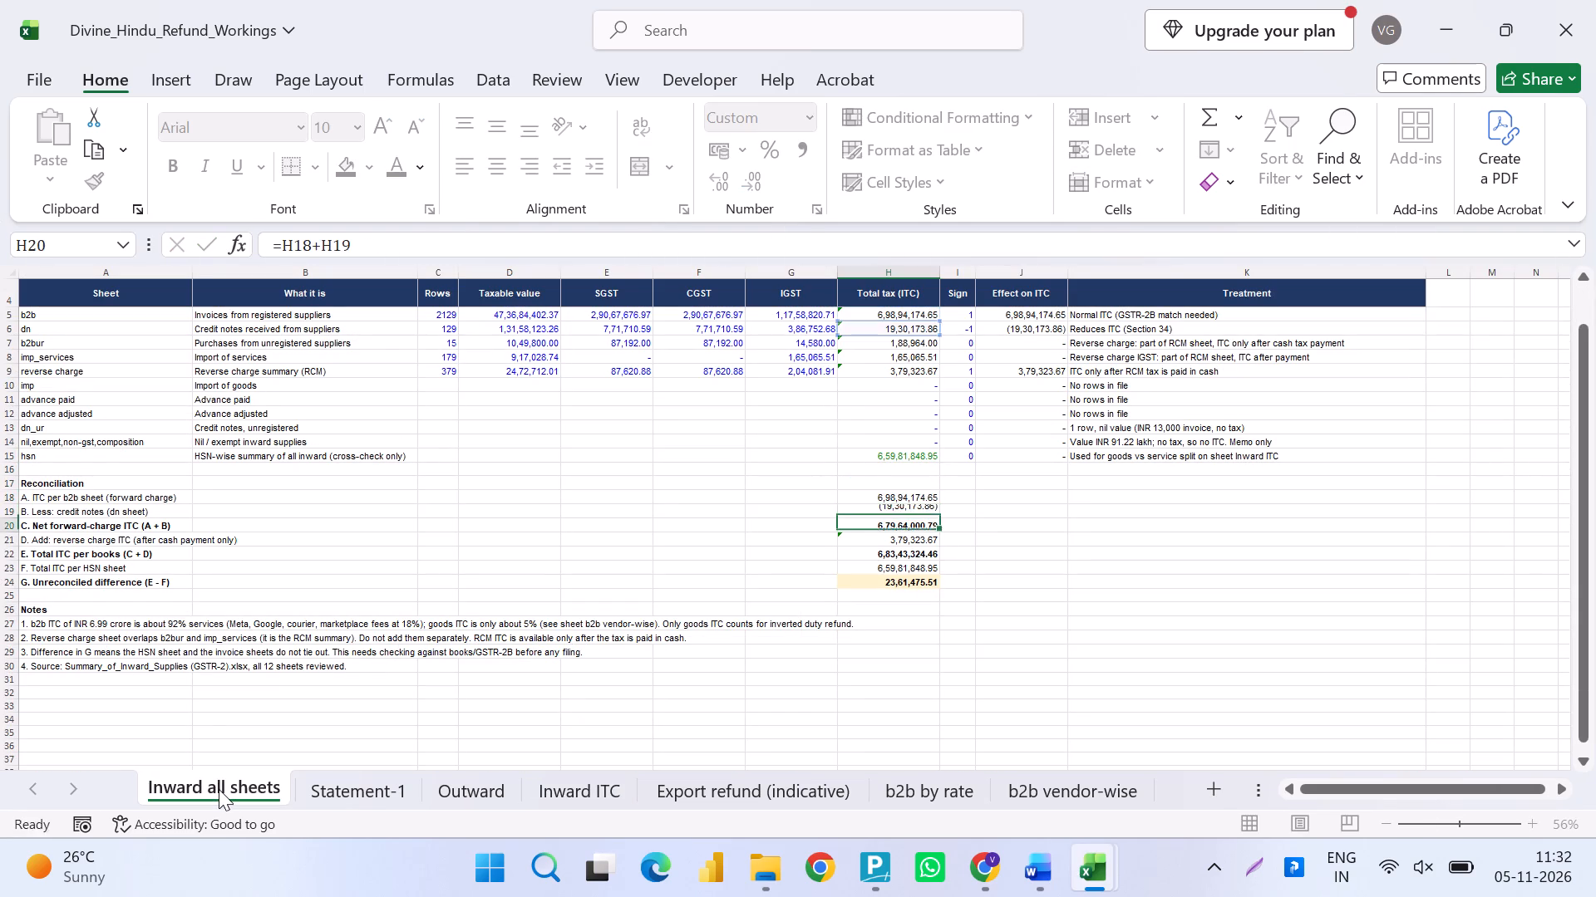
key("F2")
key("Return")
key("F2")
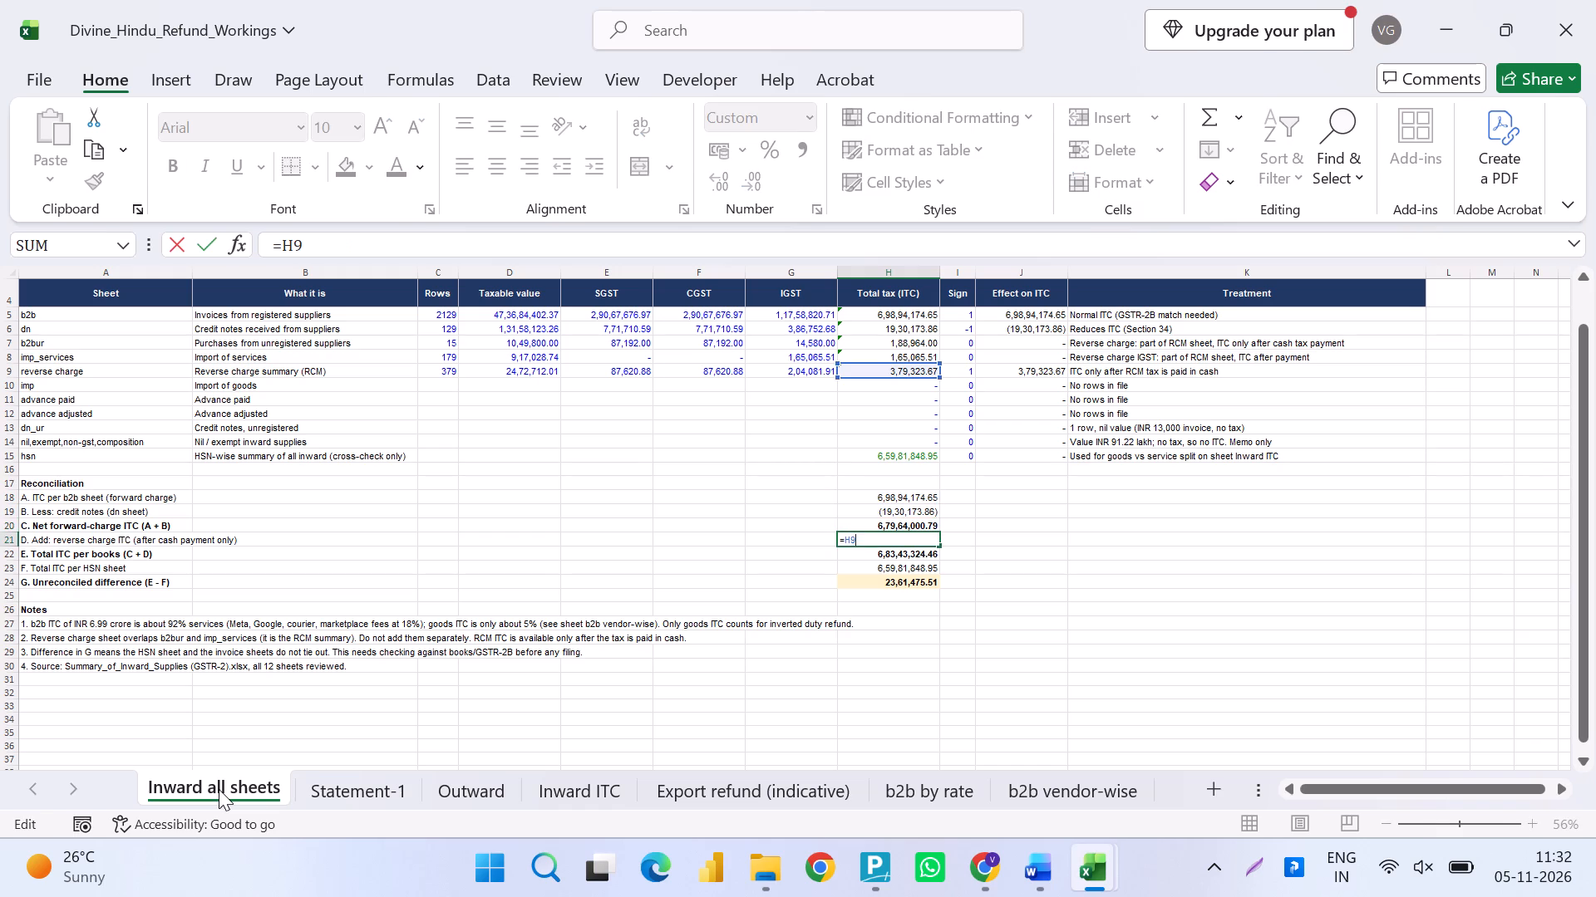
key("Return")
key("F2")
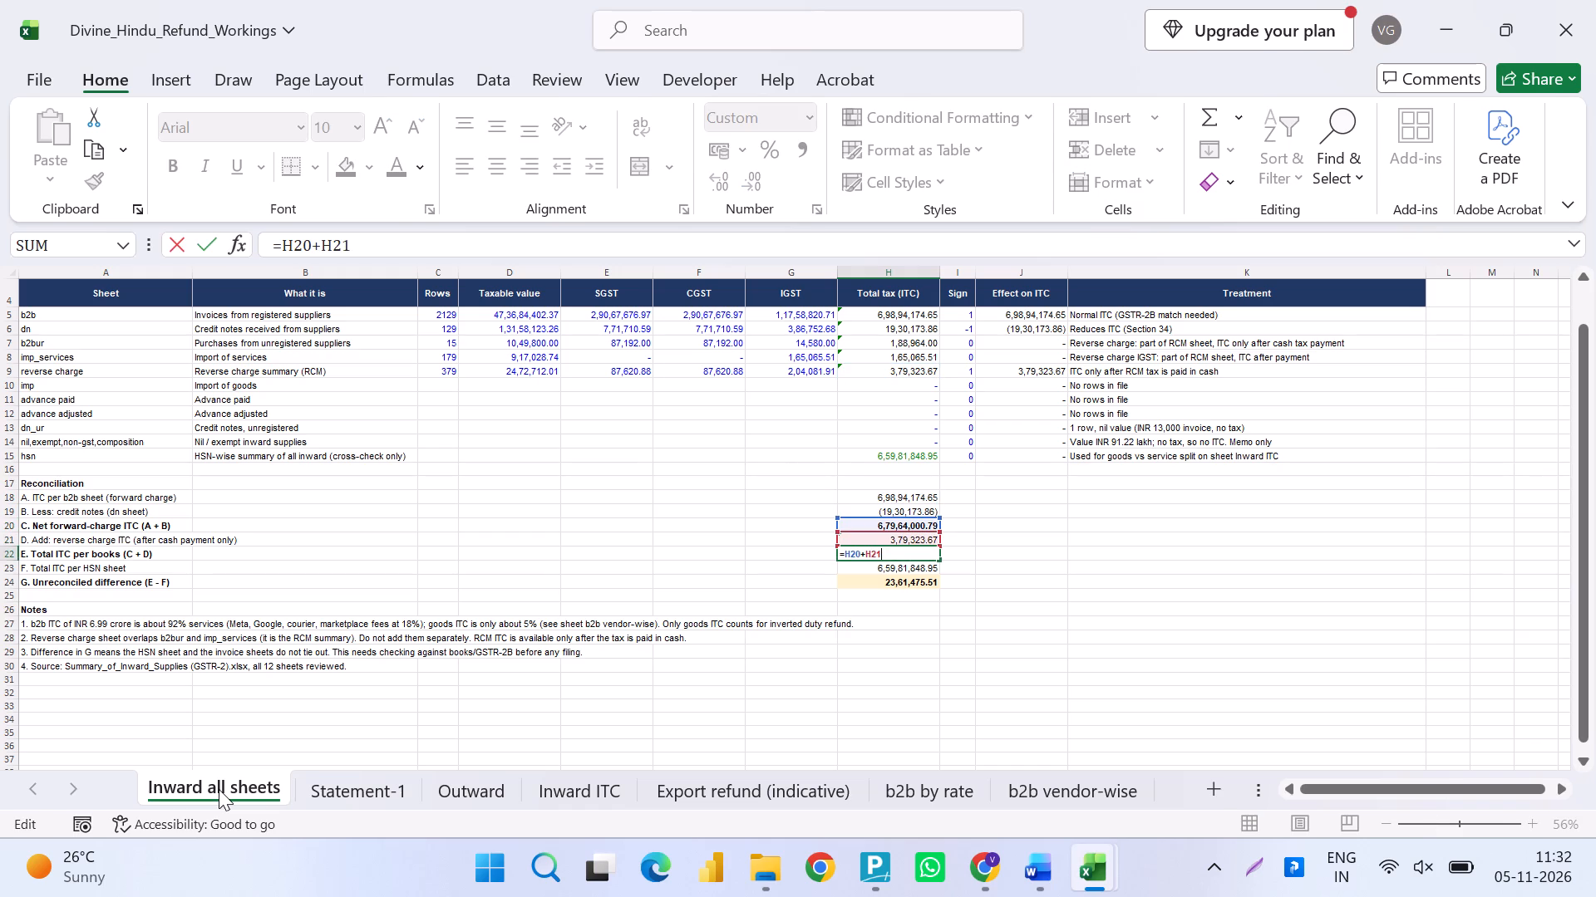
key("Escape")
Examine the Inward all sheets table and check the formulas behind reconciliation lines E, F and G.
scroll(219, 789, "up", 3, "ctrl")
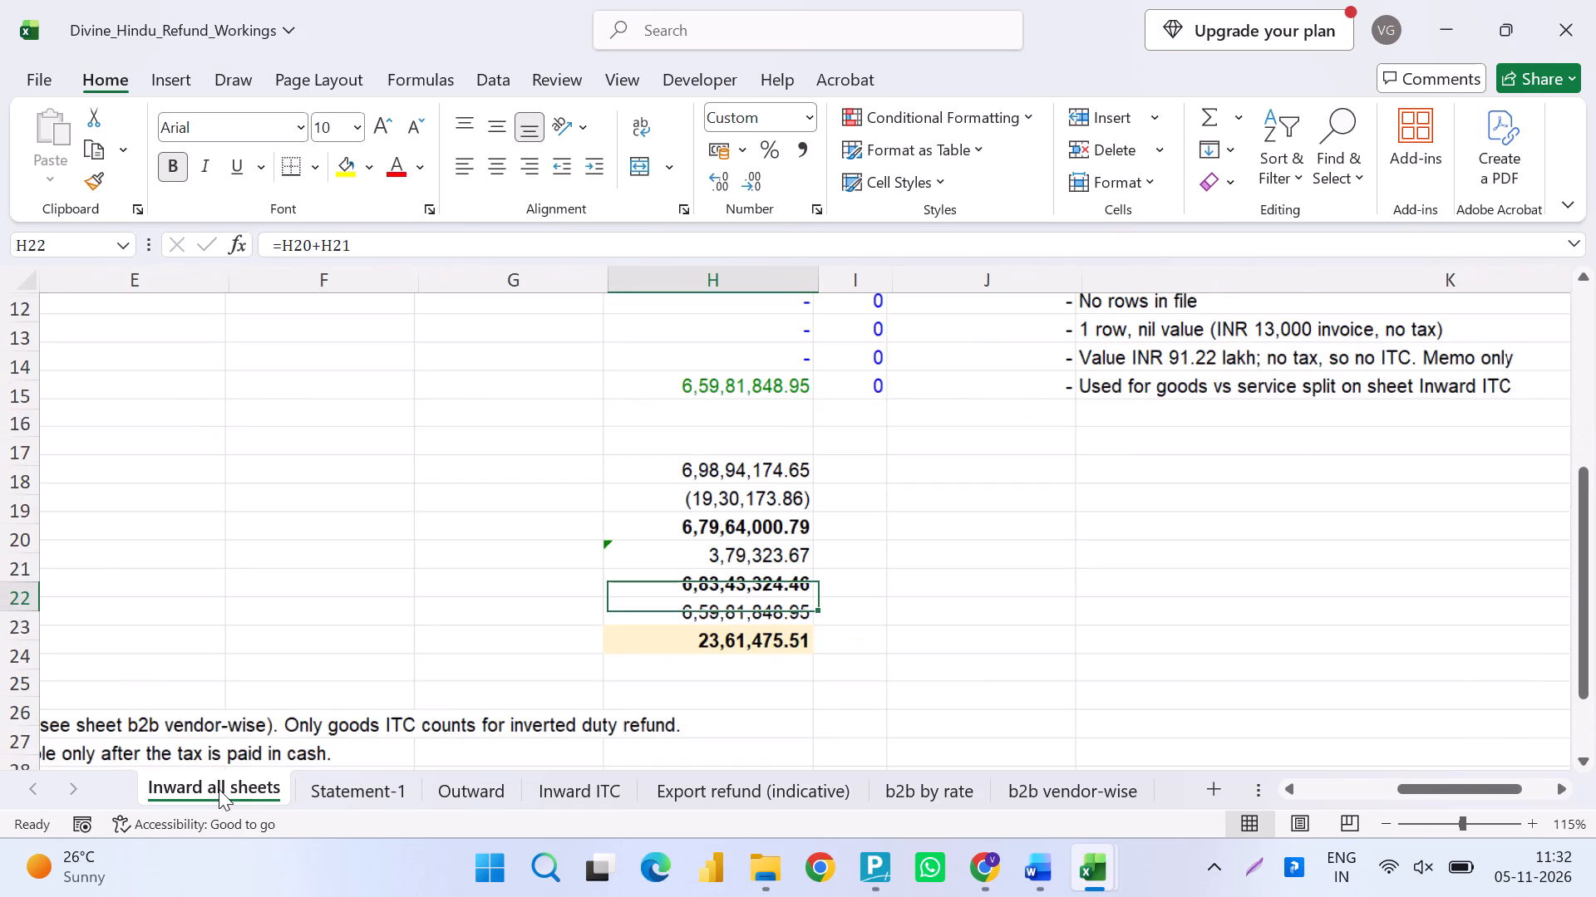
scroll(219, 789, "down", 3, "ctrl")
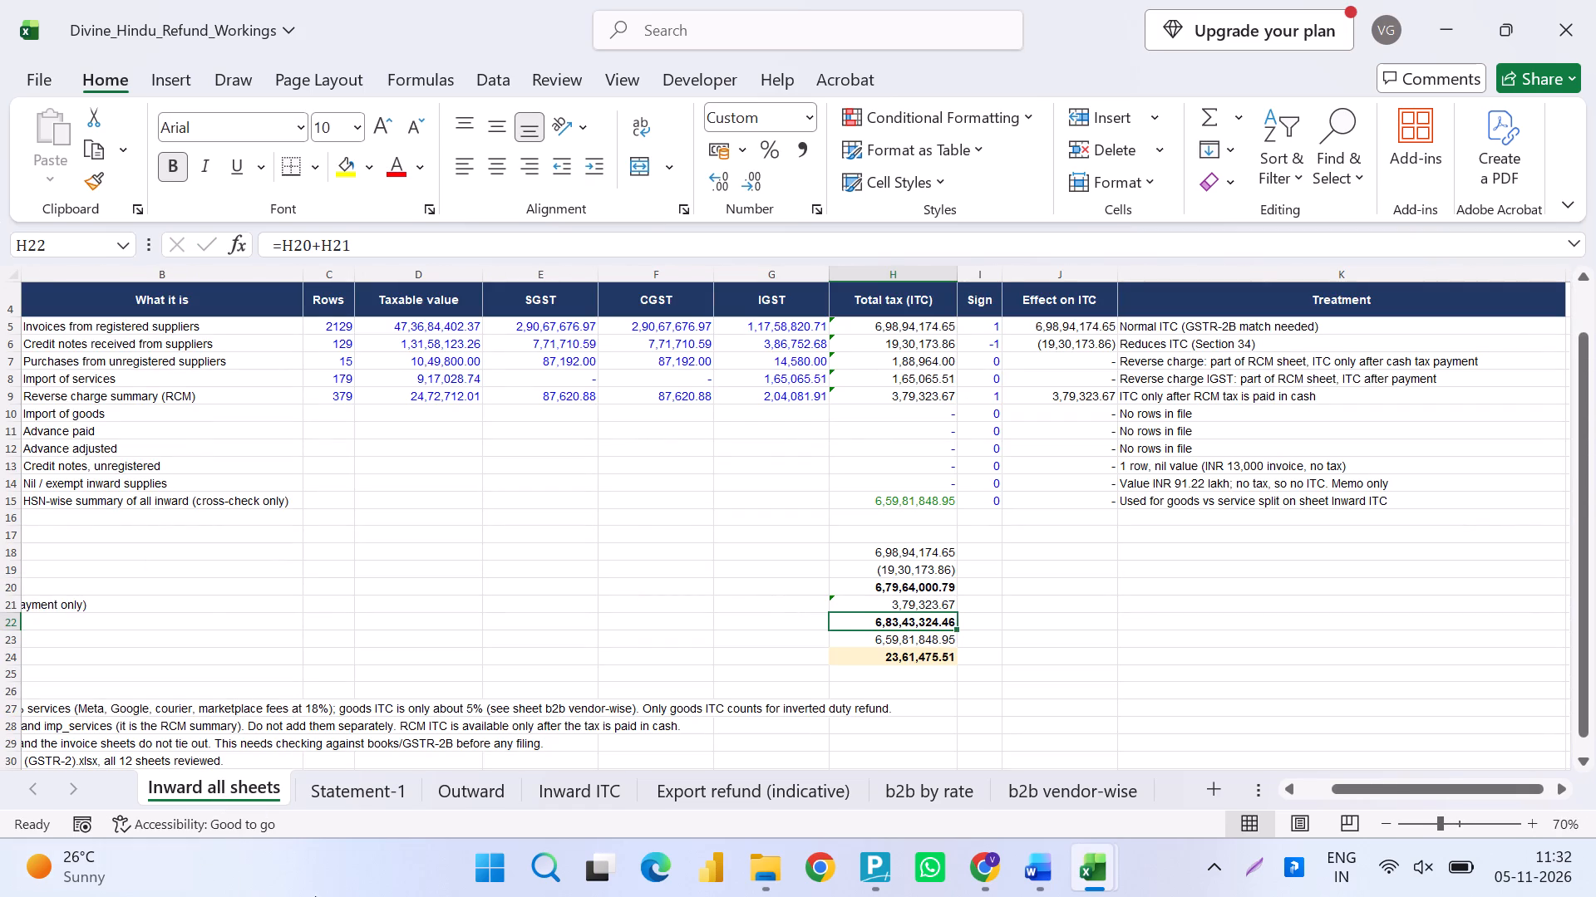
scroll(501, 866, "right", 1)
scroll(461, 552, "right", 1)
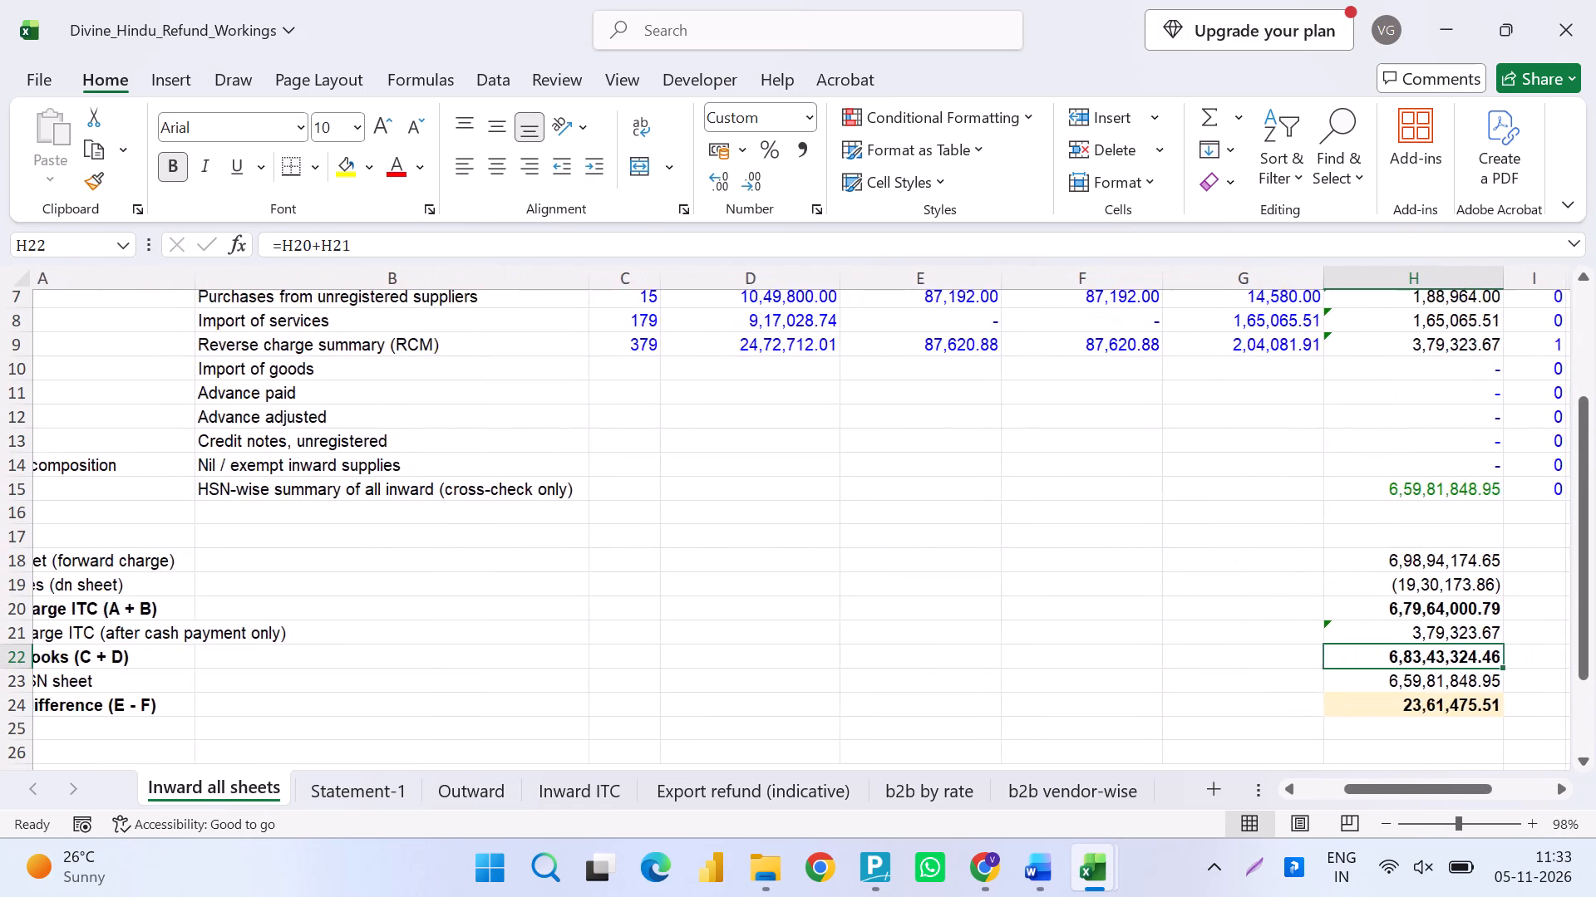
scroll(461, 552, "up", 2)
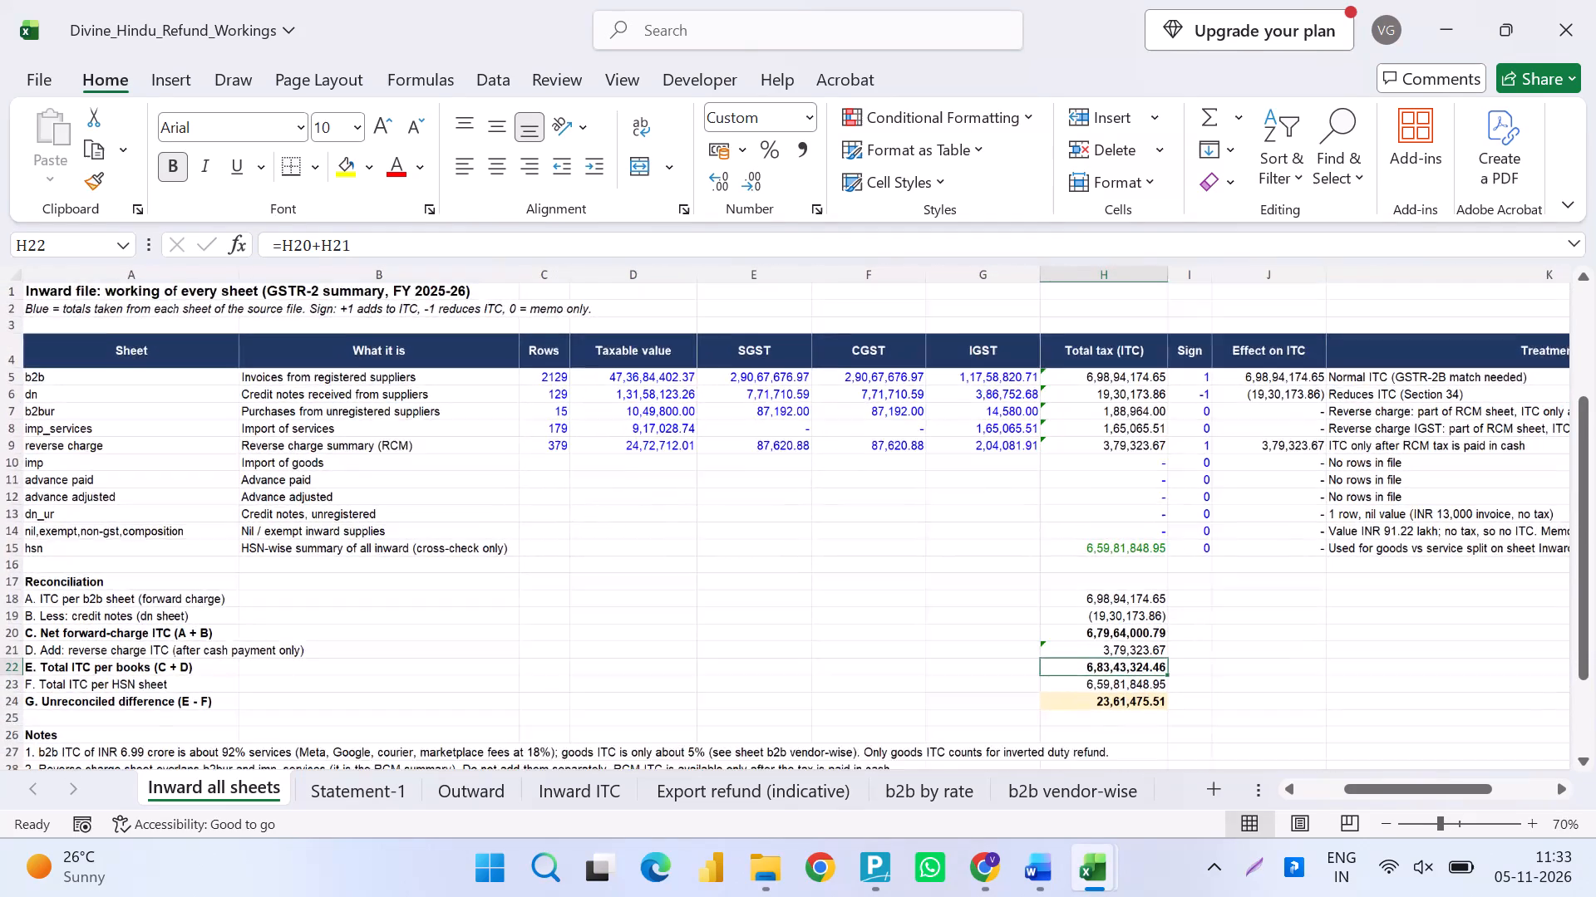
scroll(461, 552, "down", 1)
key("F2")
key("Down")
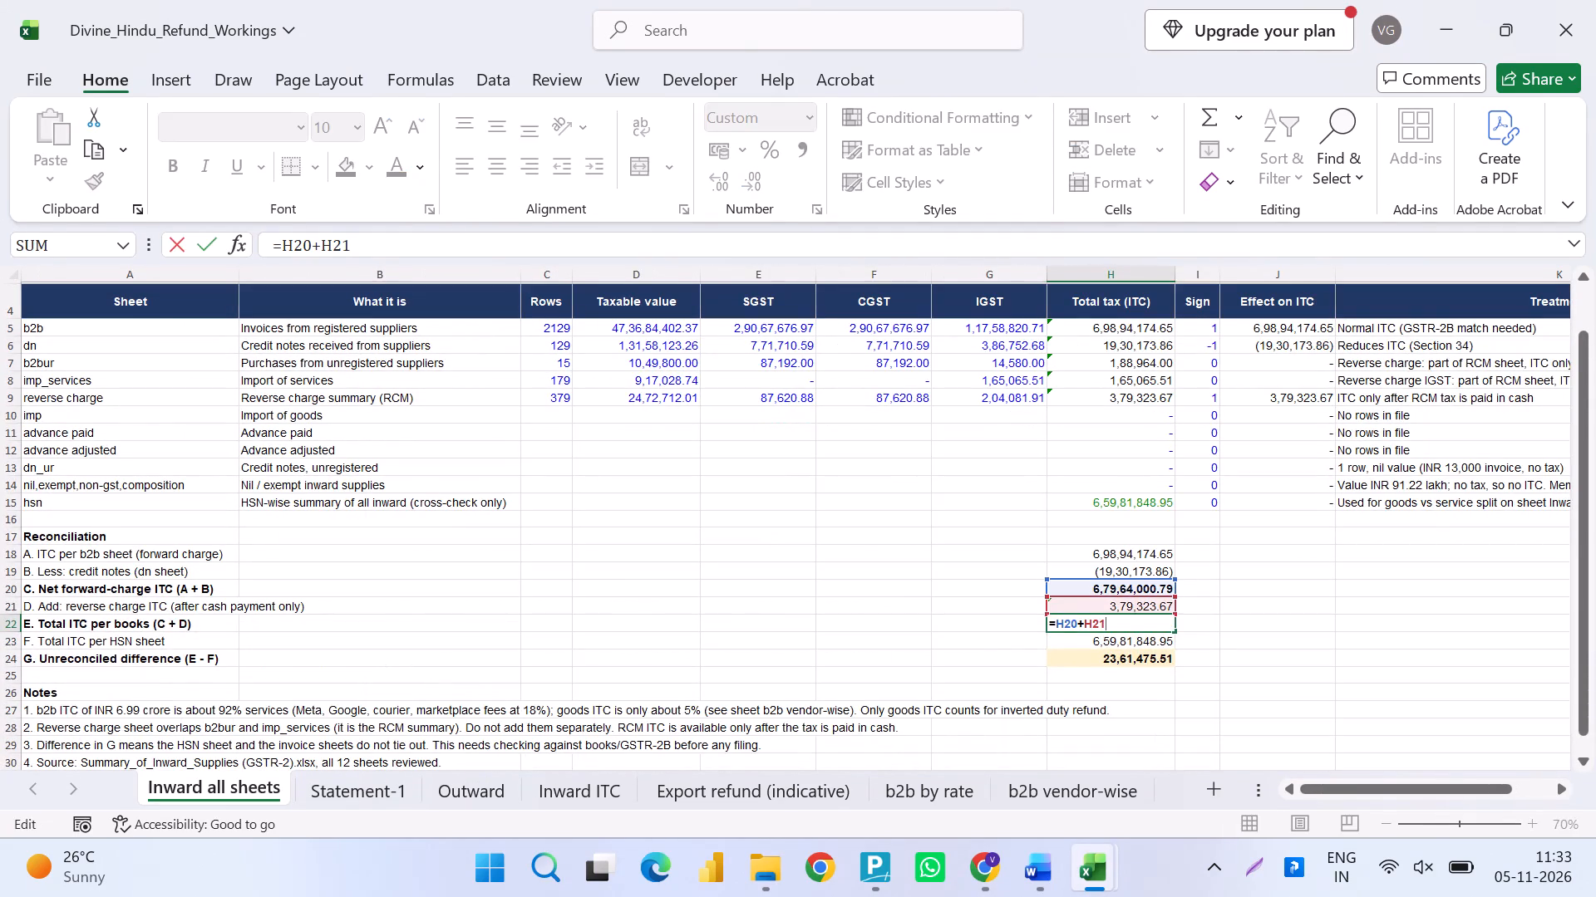
key("Escape")
key("Down")
key("F2")
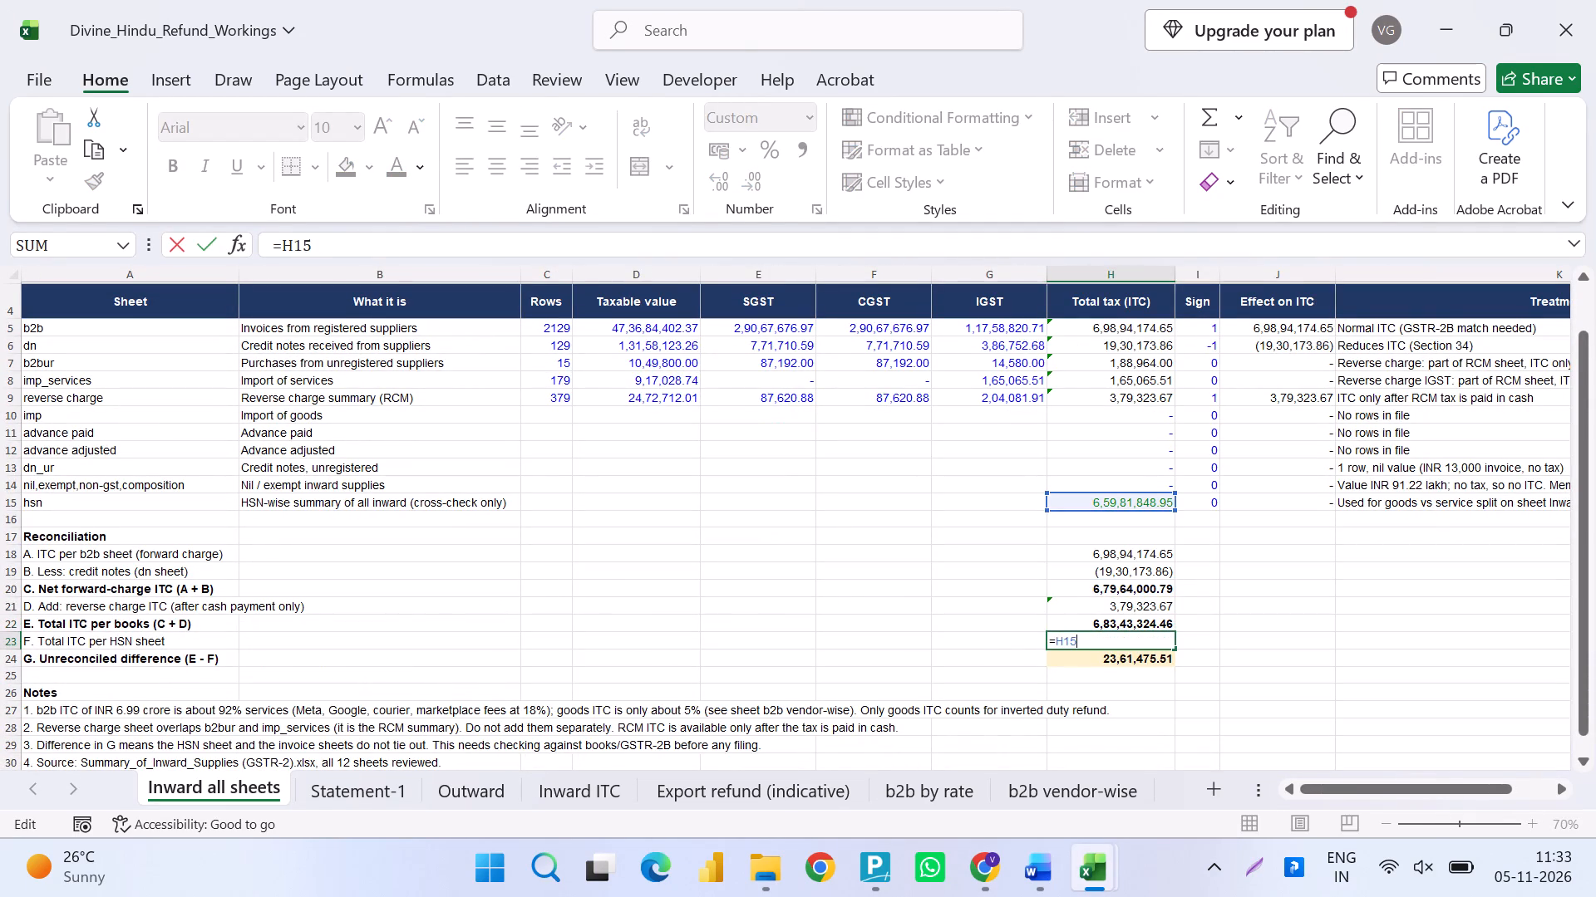
key("Escape")
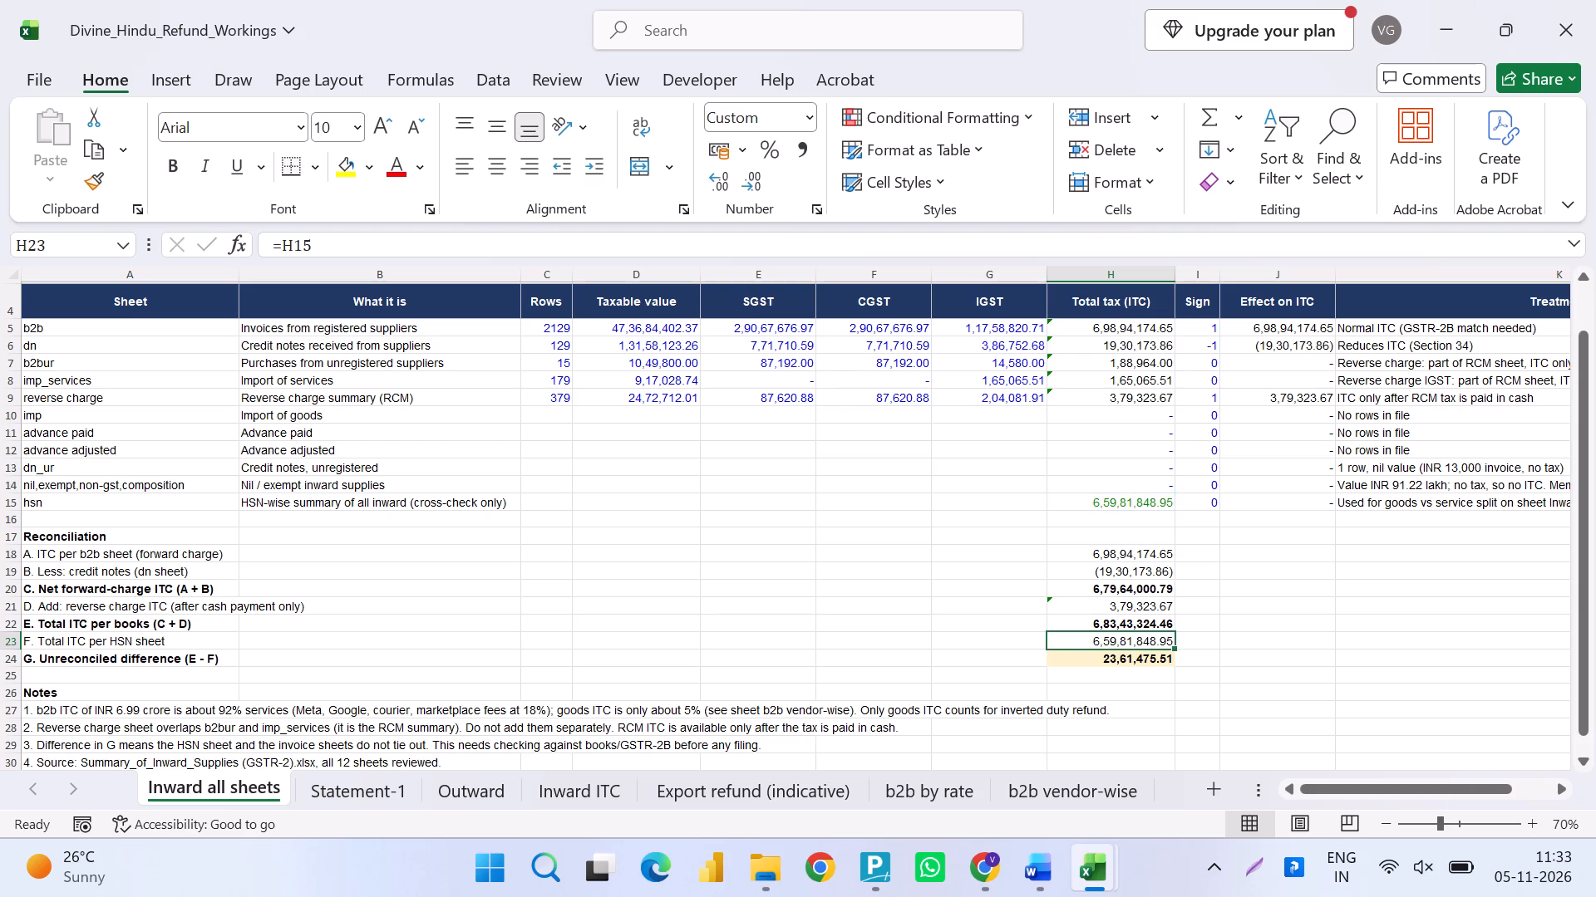
key("Down")
key("F2")
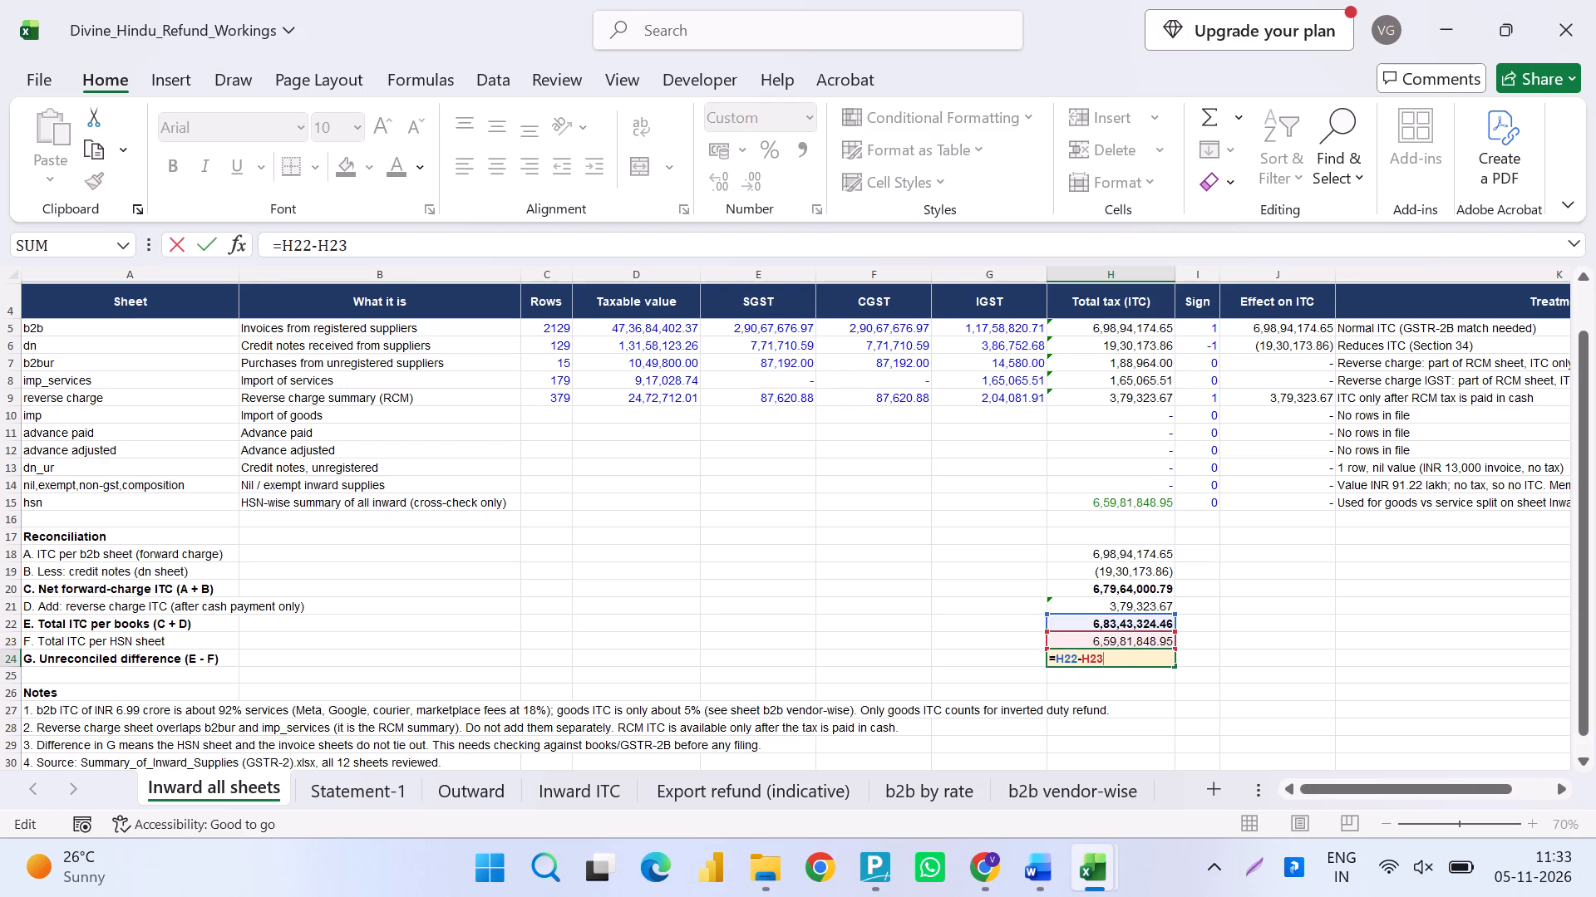
key("Escape")
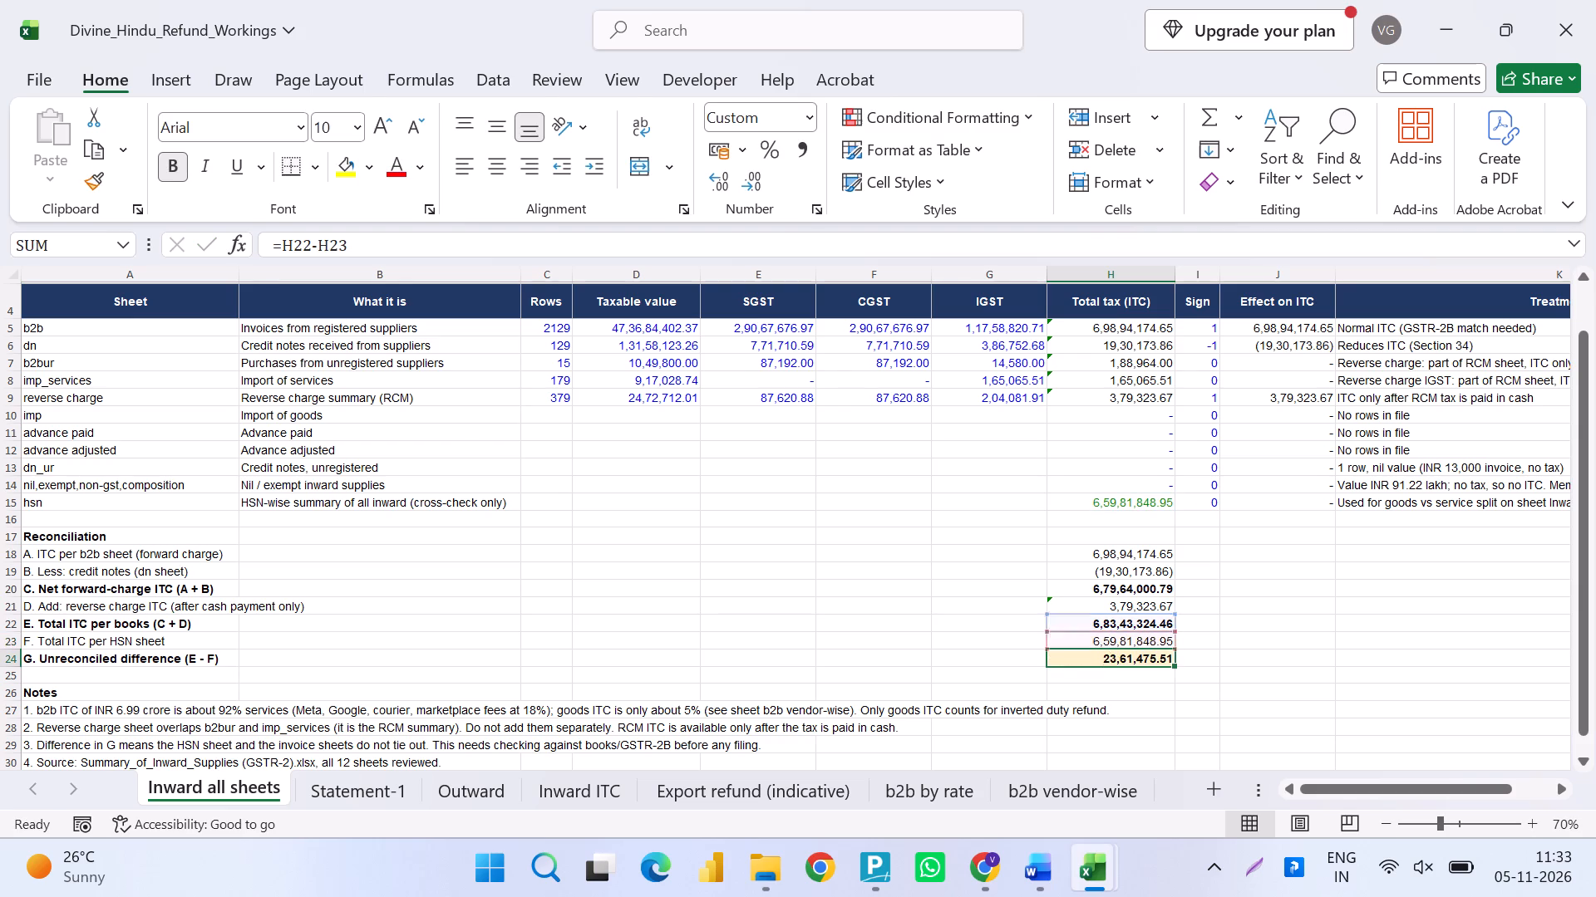
key("Escape")
Review reconciliation lines A to F row by row on Inward all sheets, checking the formulas for A, E and F.
key("Up")
key("Up")
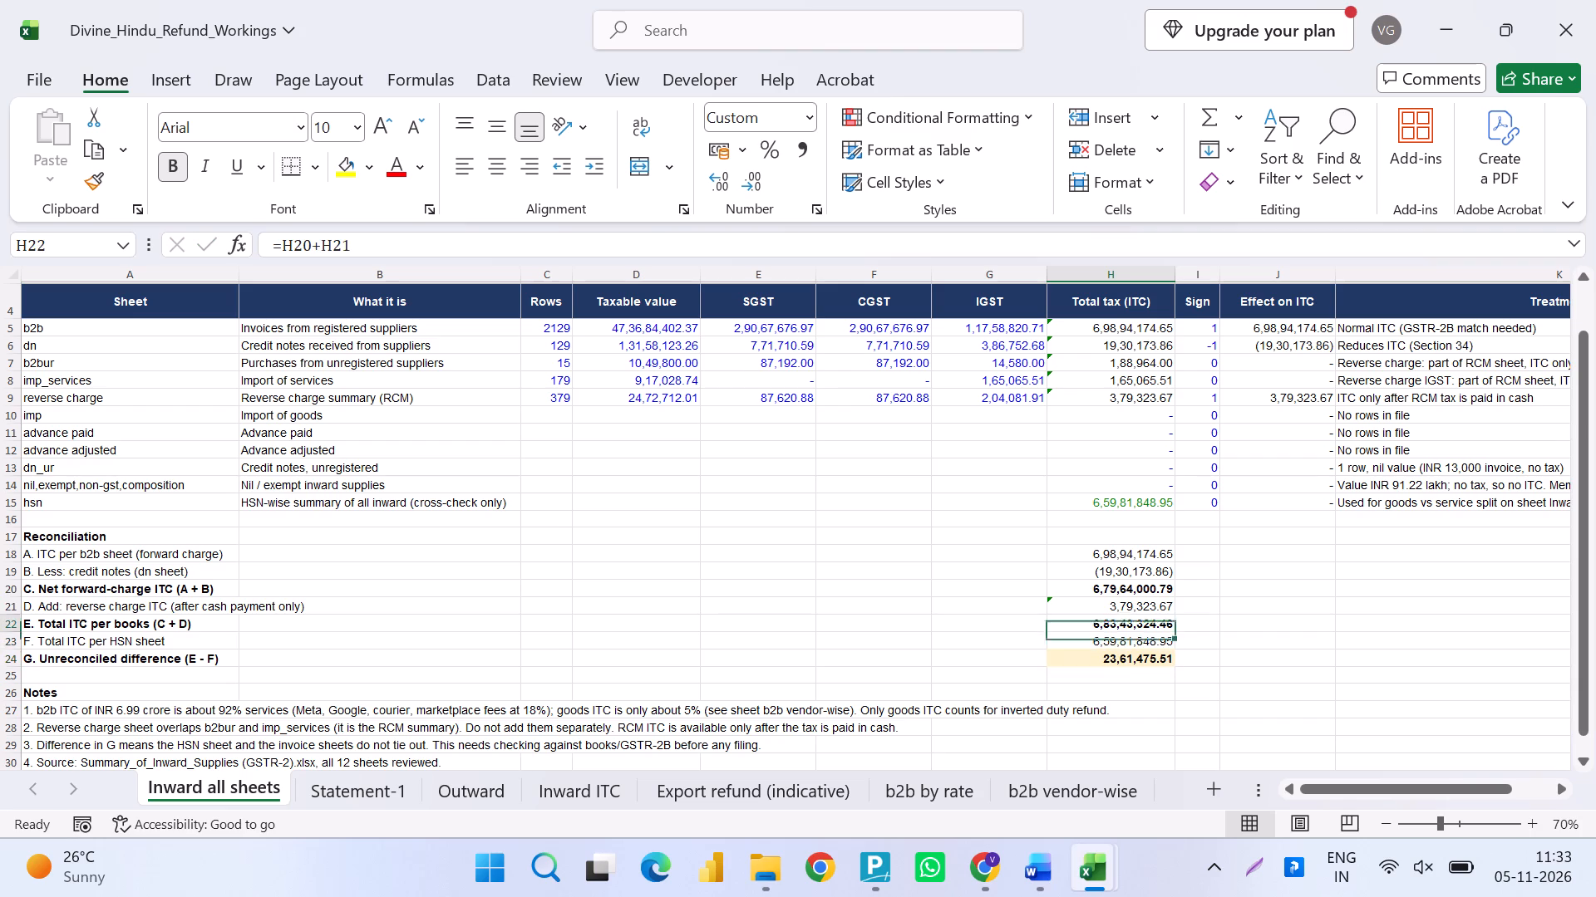
key("Up")
key("Up")
key("Up")
key("Up")
key("F2")
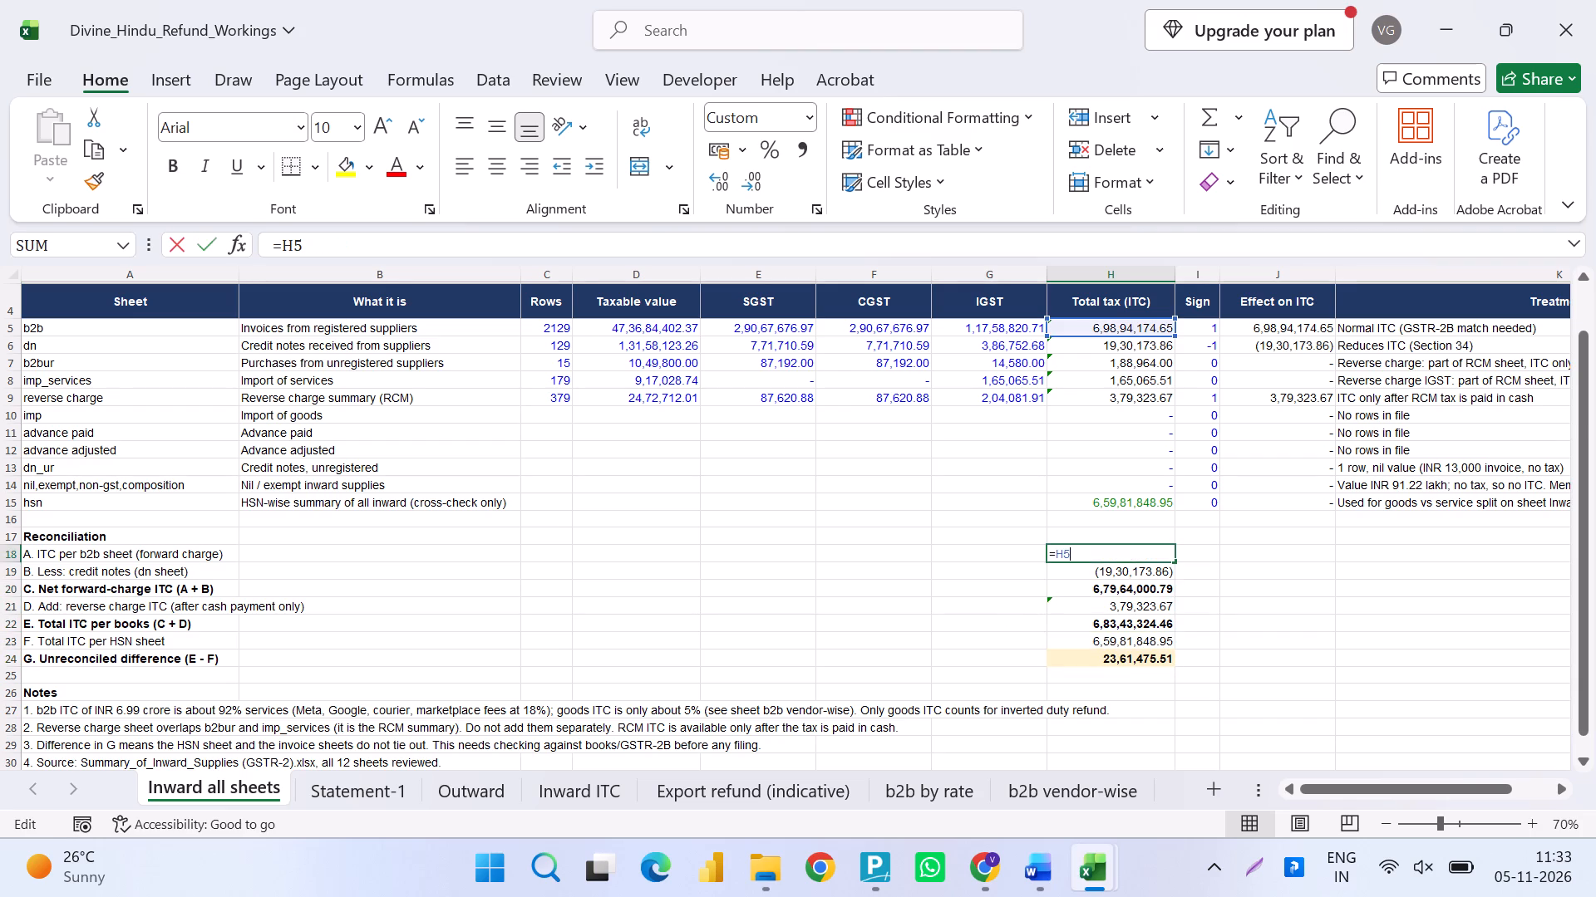
key("Escape")
key("shift+space")
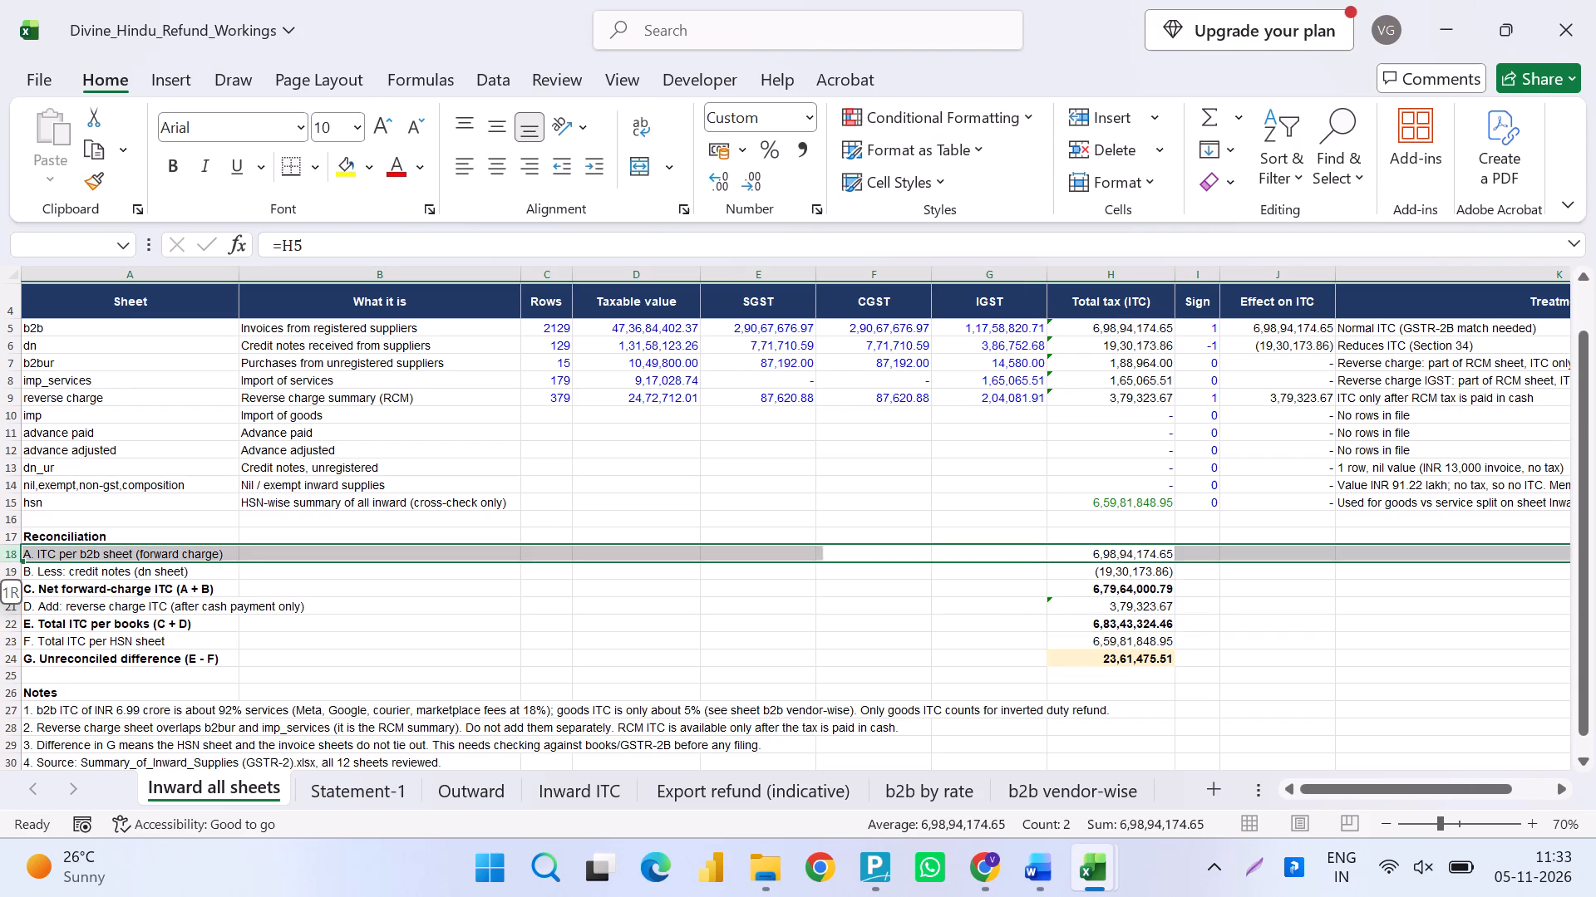
key("Down")
key("shift+space")
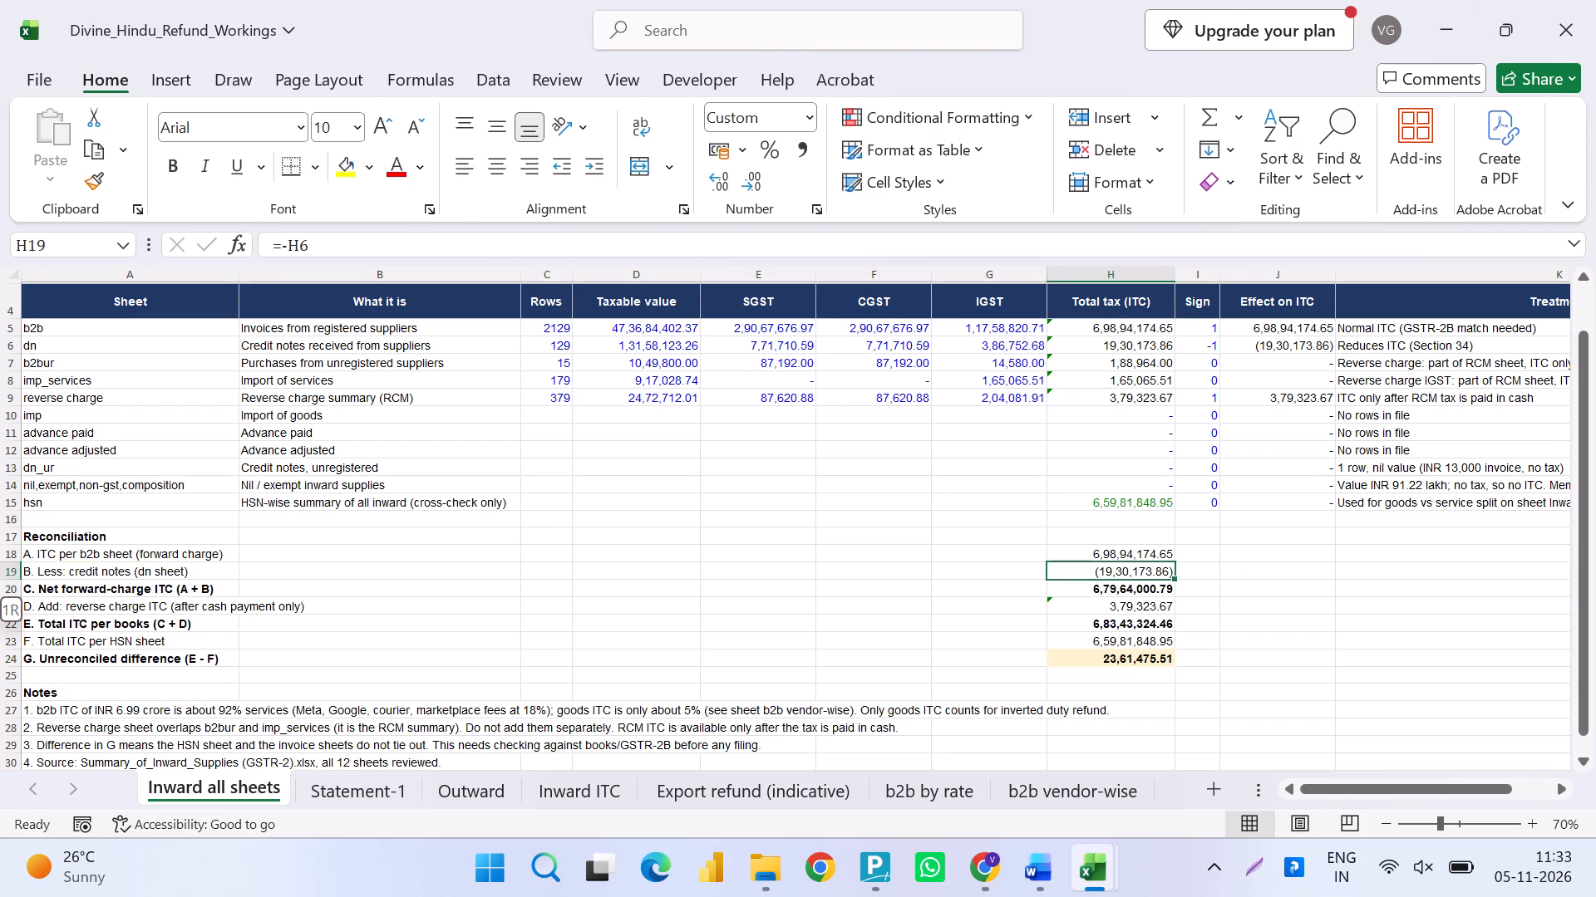
key("Down")
key("shift+space")
key("Down")
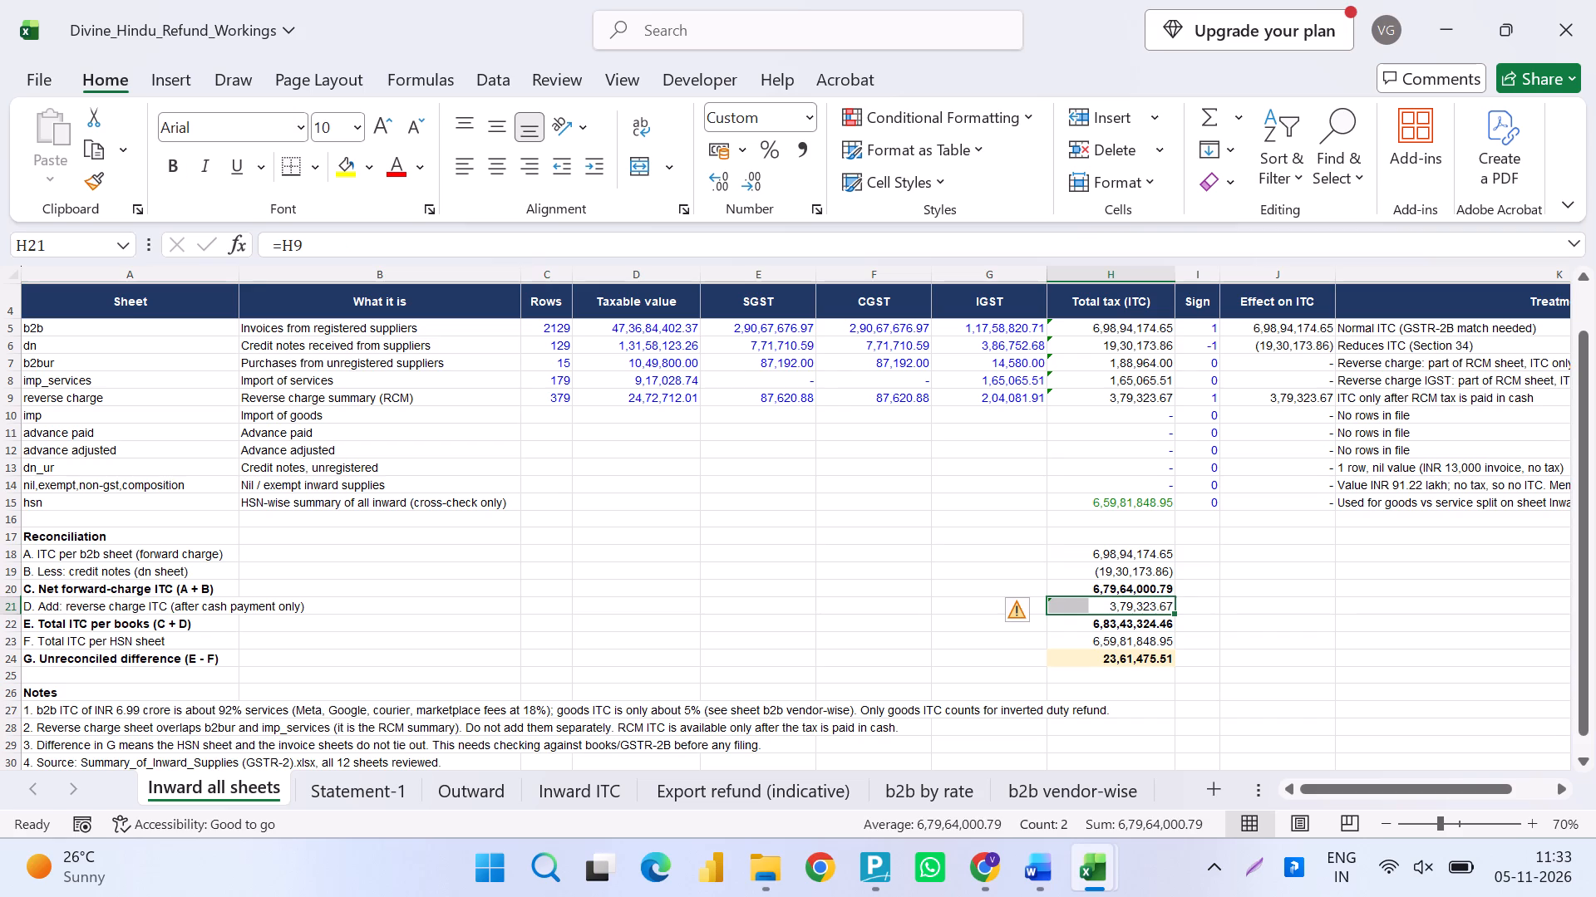
key("shift+space")
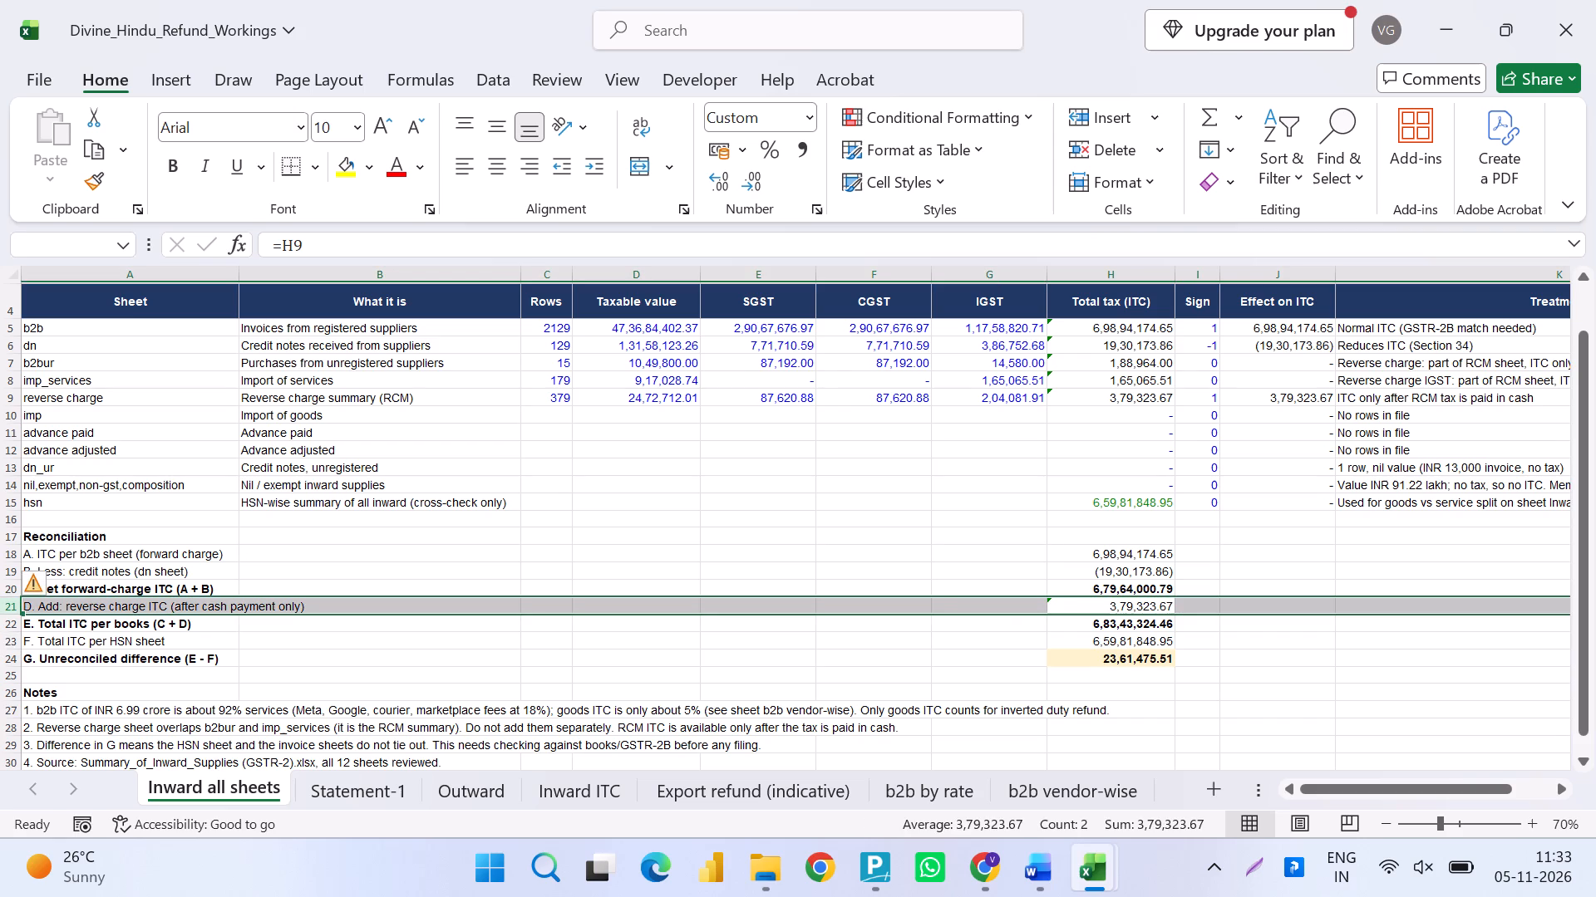
key("Down")
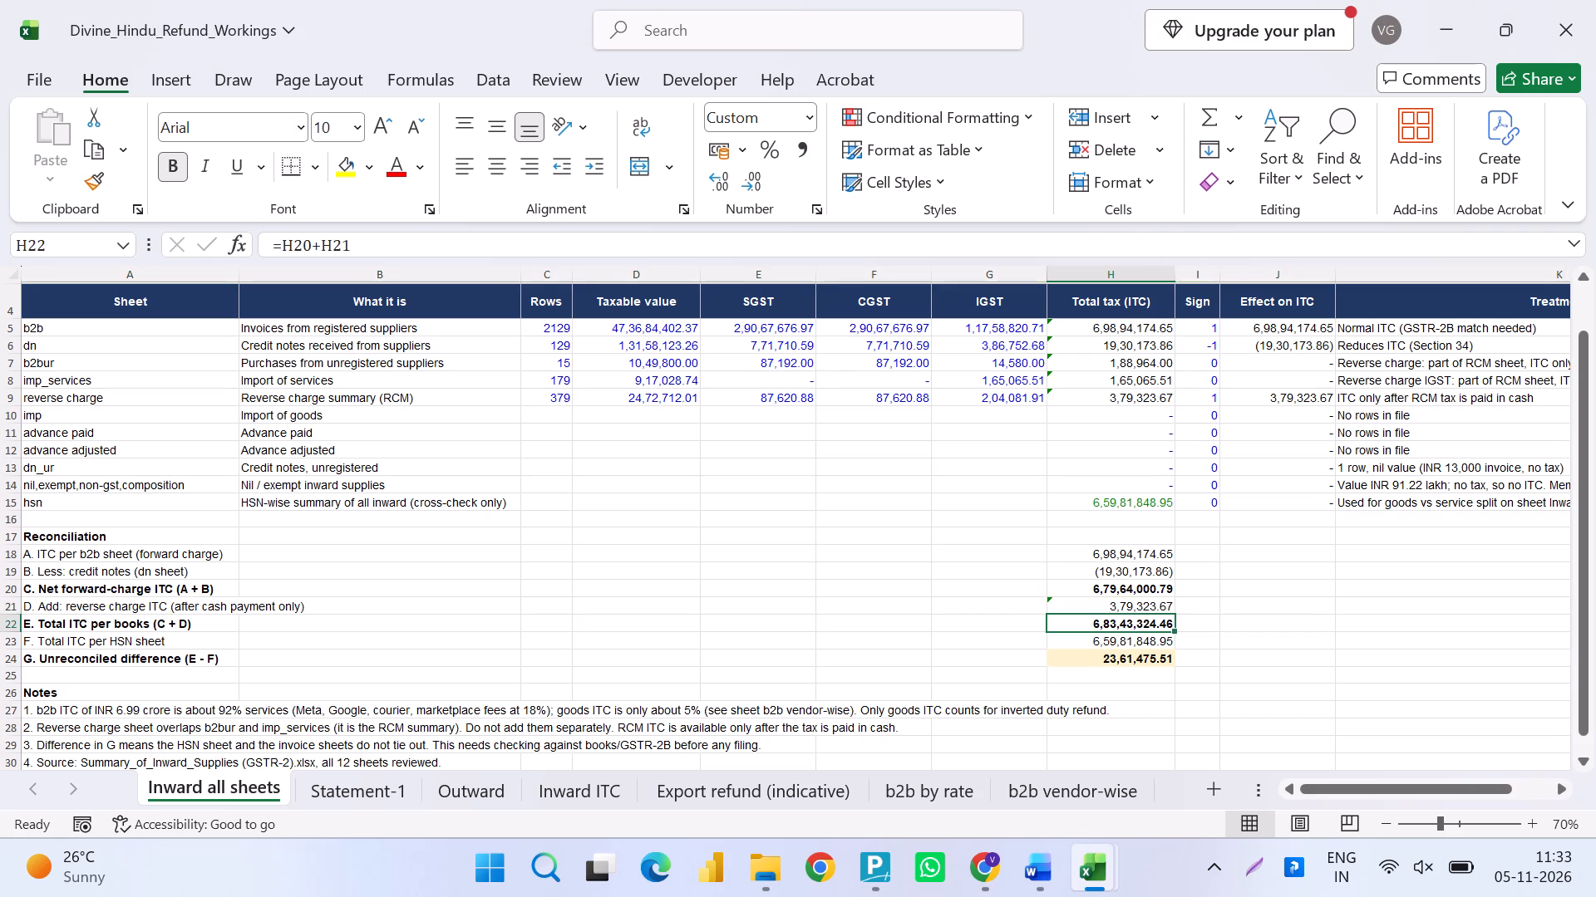
key("shift+space")
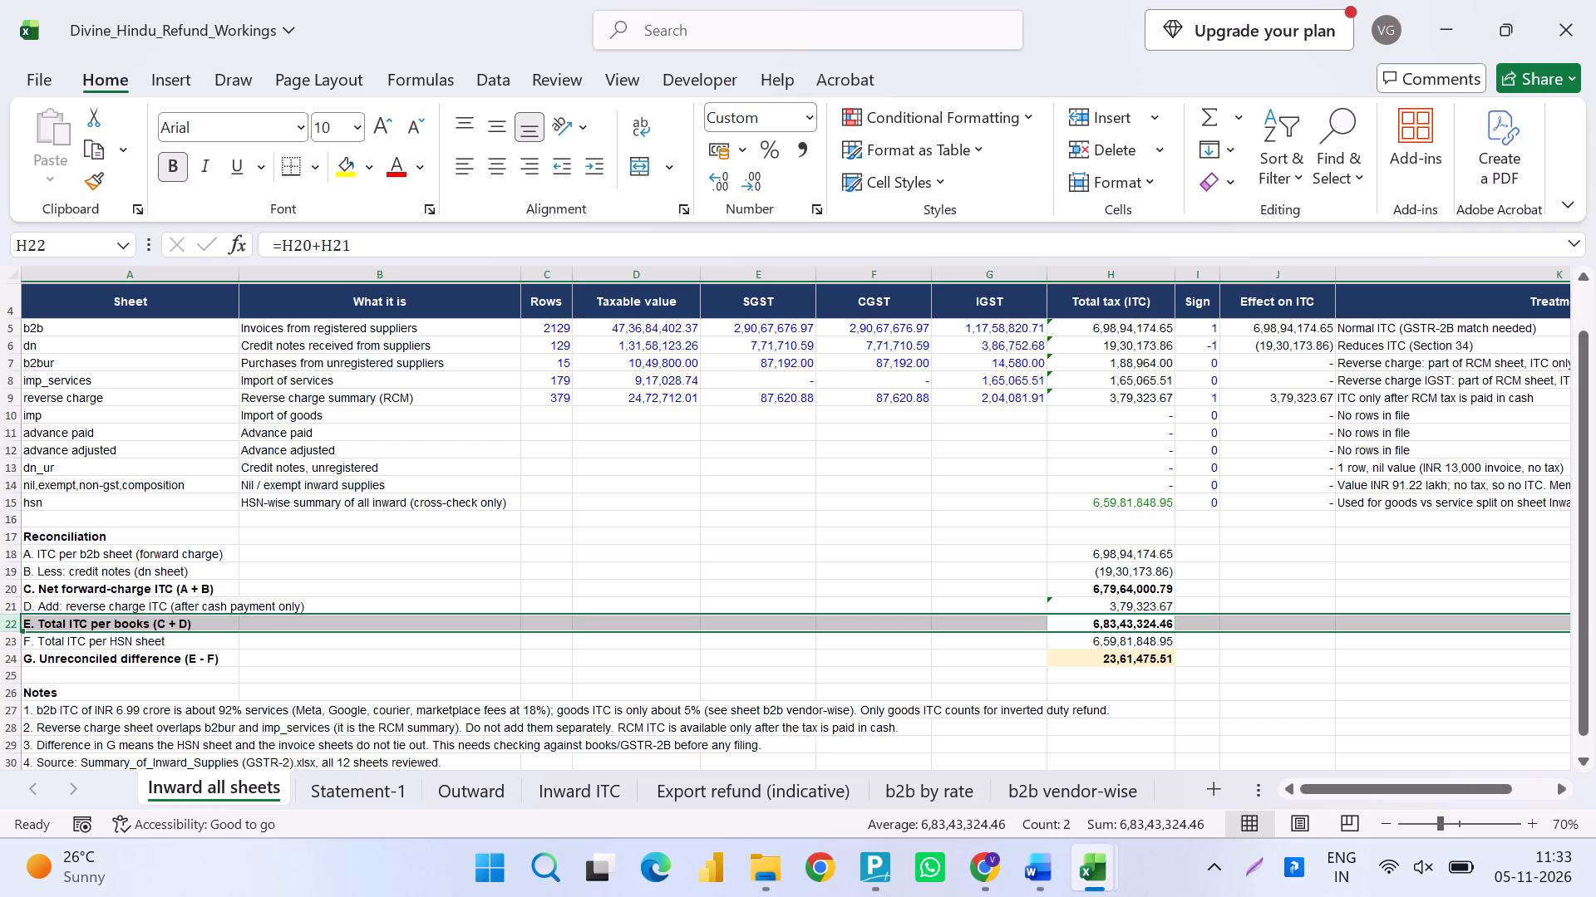
key("F2")
key("Return")
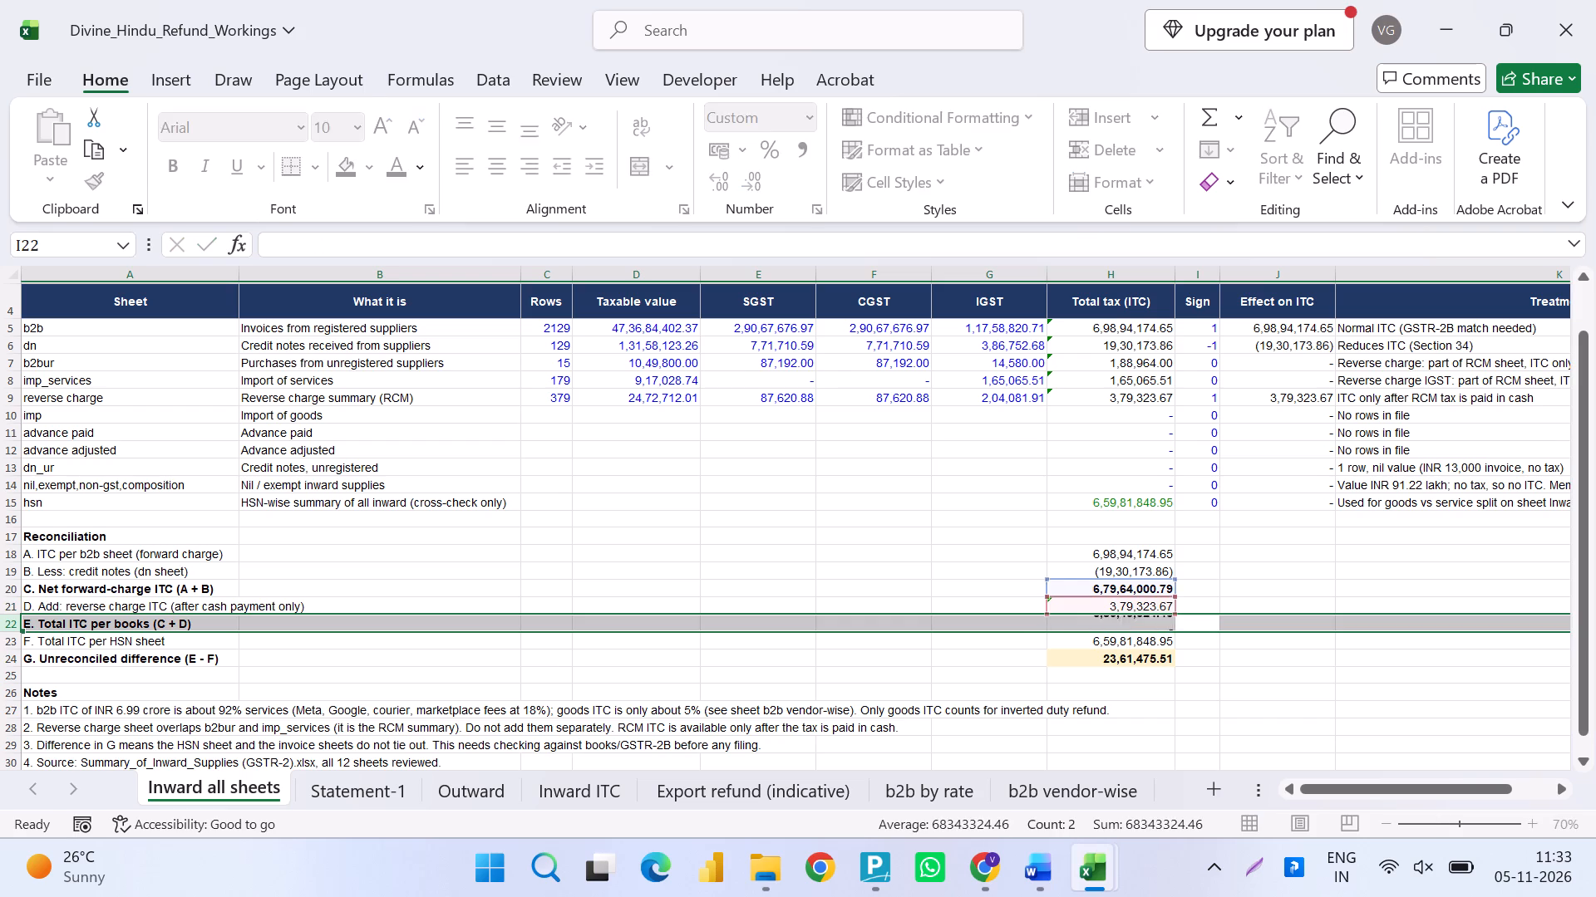
key("Down")
key("Left")
key("shift+space")
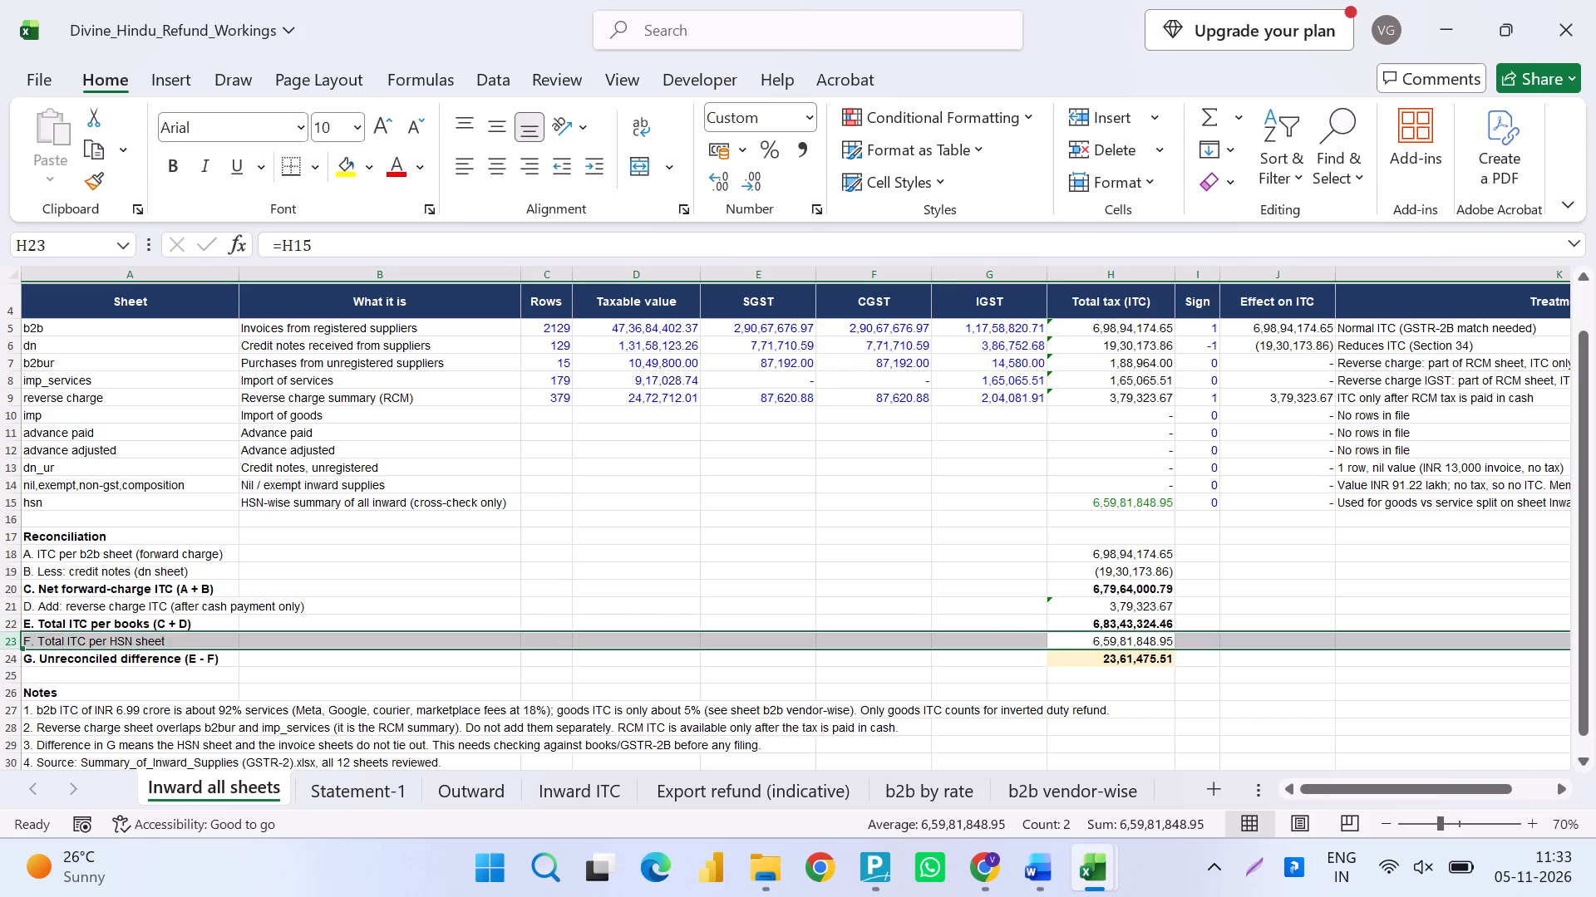
key("Up")
key("Down")
key("F2")
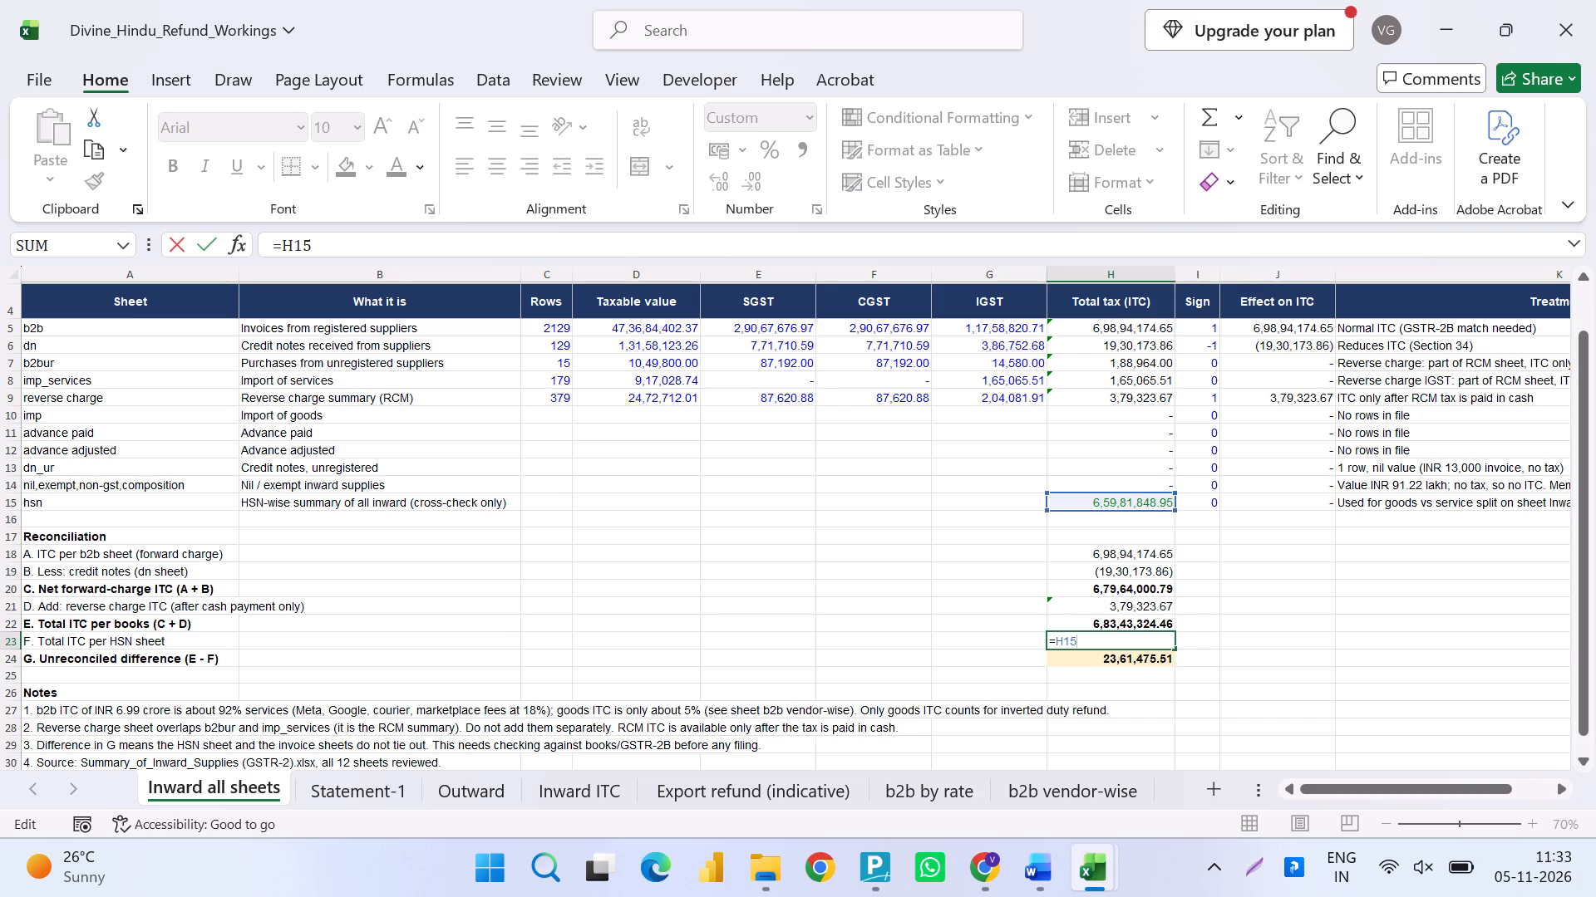
Recheck the reconciliation formulas in column H through line G, then the Total ITC per books formula once more.
key("Escape")
key("Up")
key("Up")
key("Up")
key("Up")
key("Up")
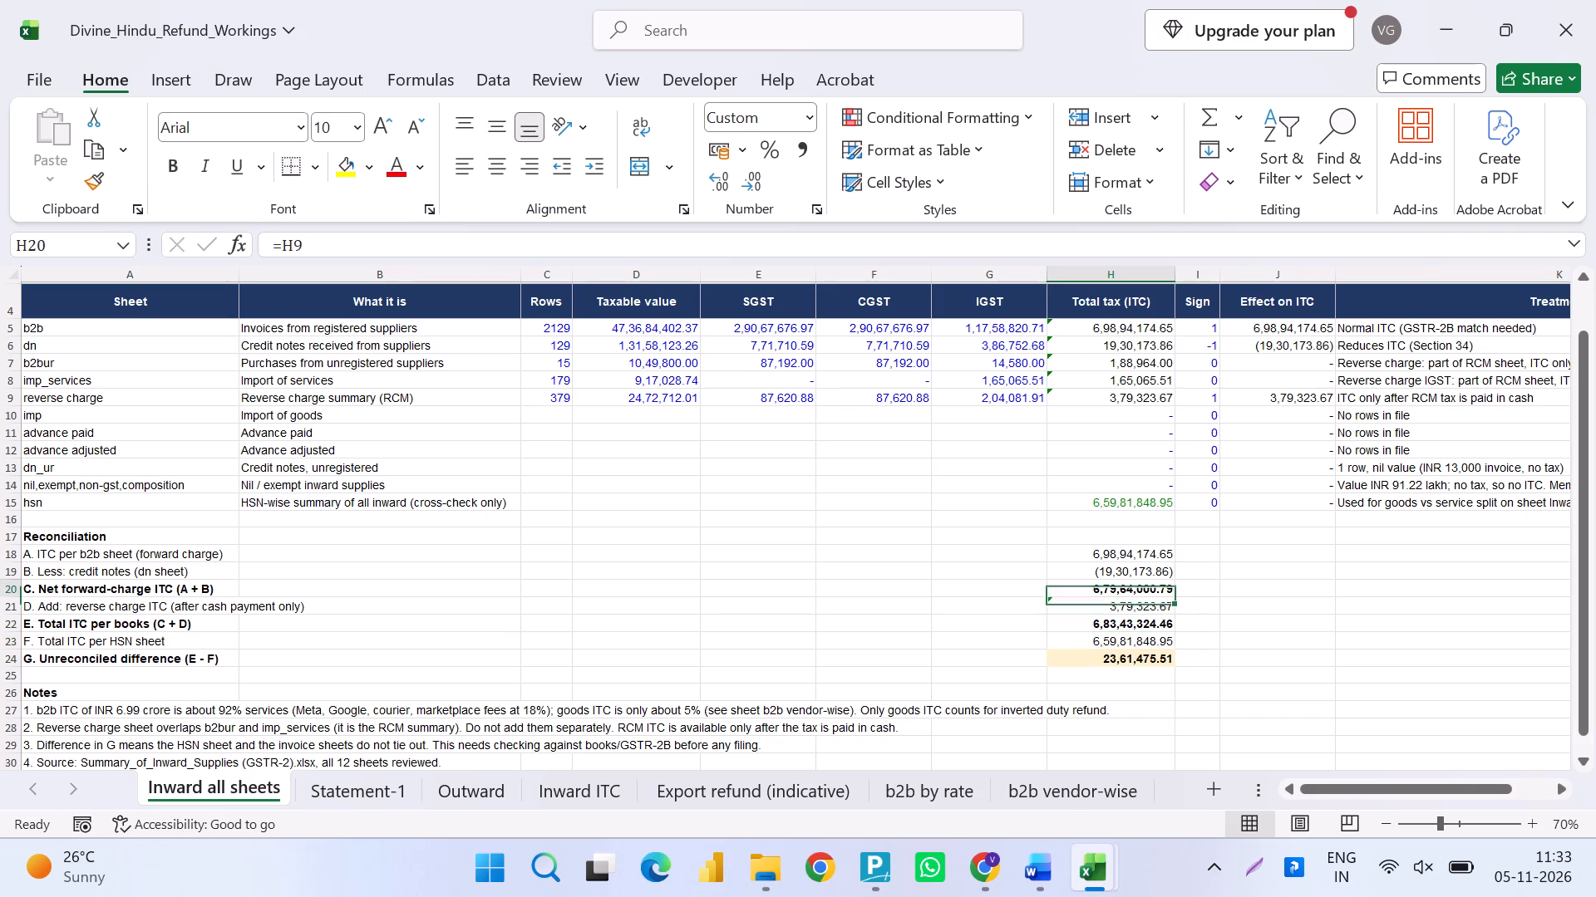
key("F2")
key("Return")
key("F2")
key("Return")
key("F2")
key("Return")
key("F2")
key("Return")
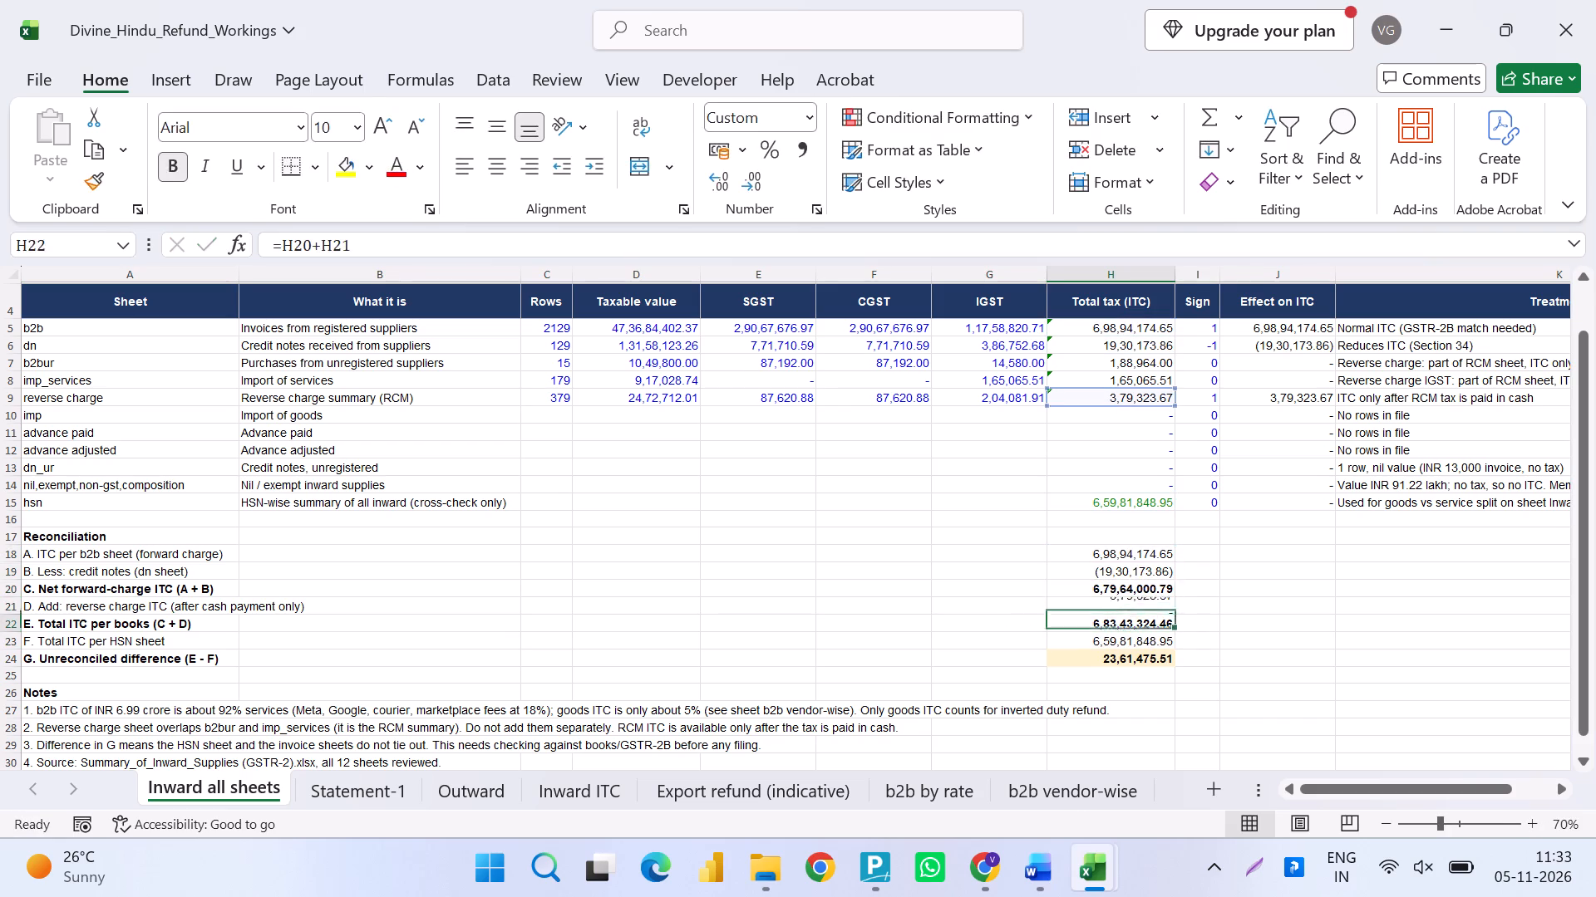
key("F2")
key("Return")
key("F2")
key("Return")
key("F2")
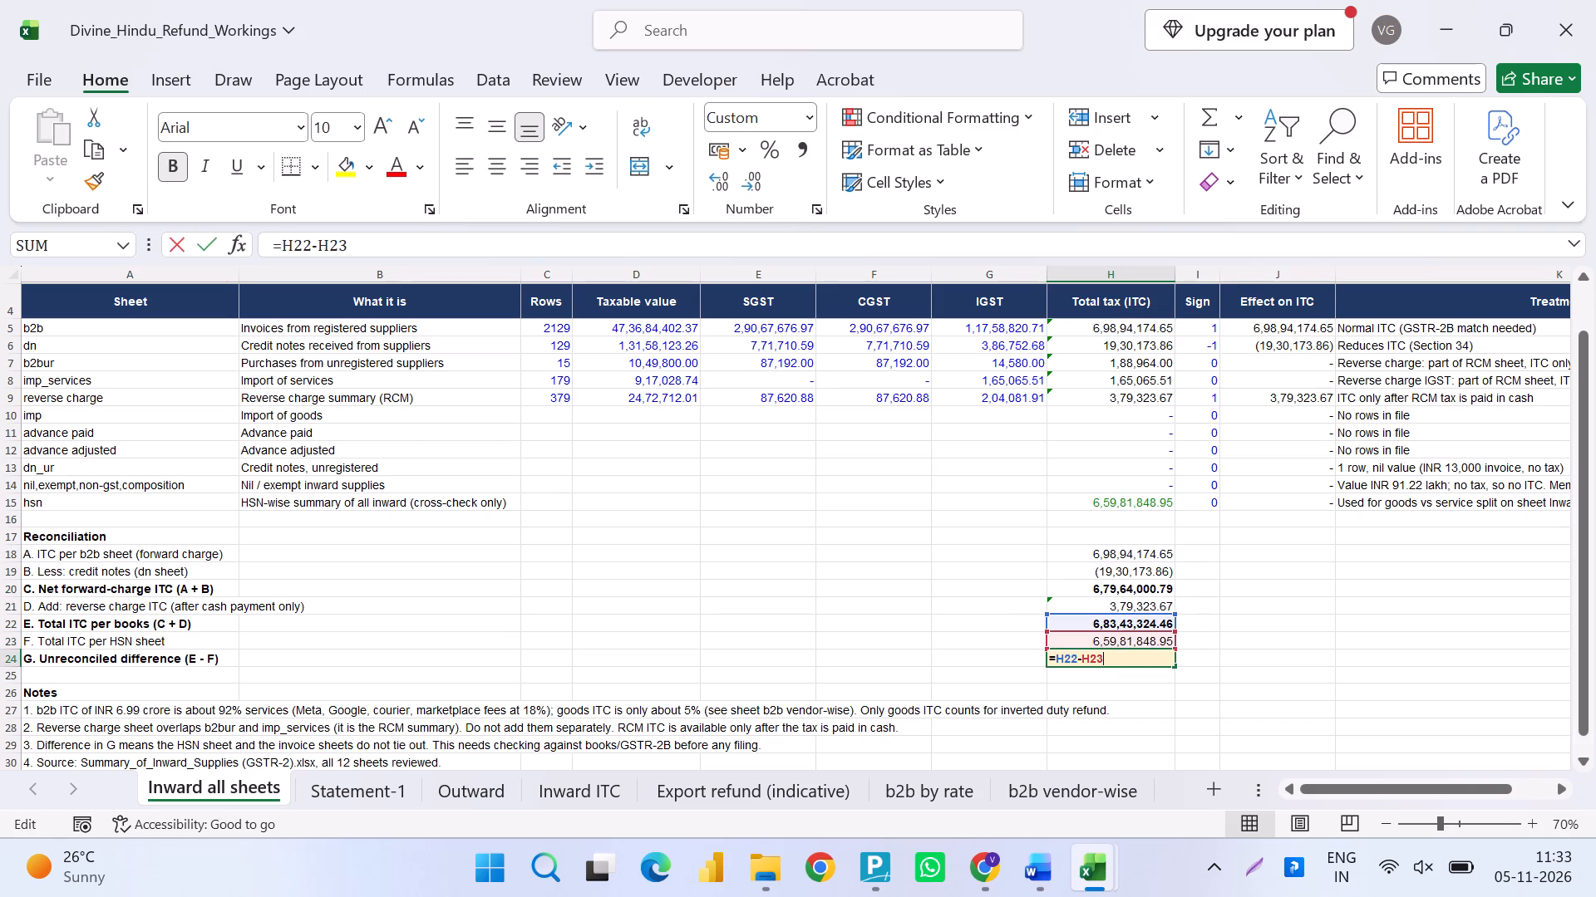
key("Return")
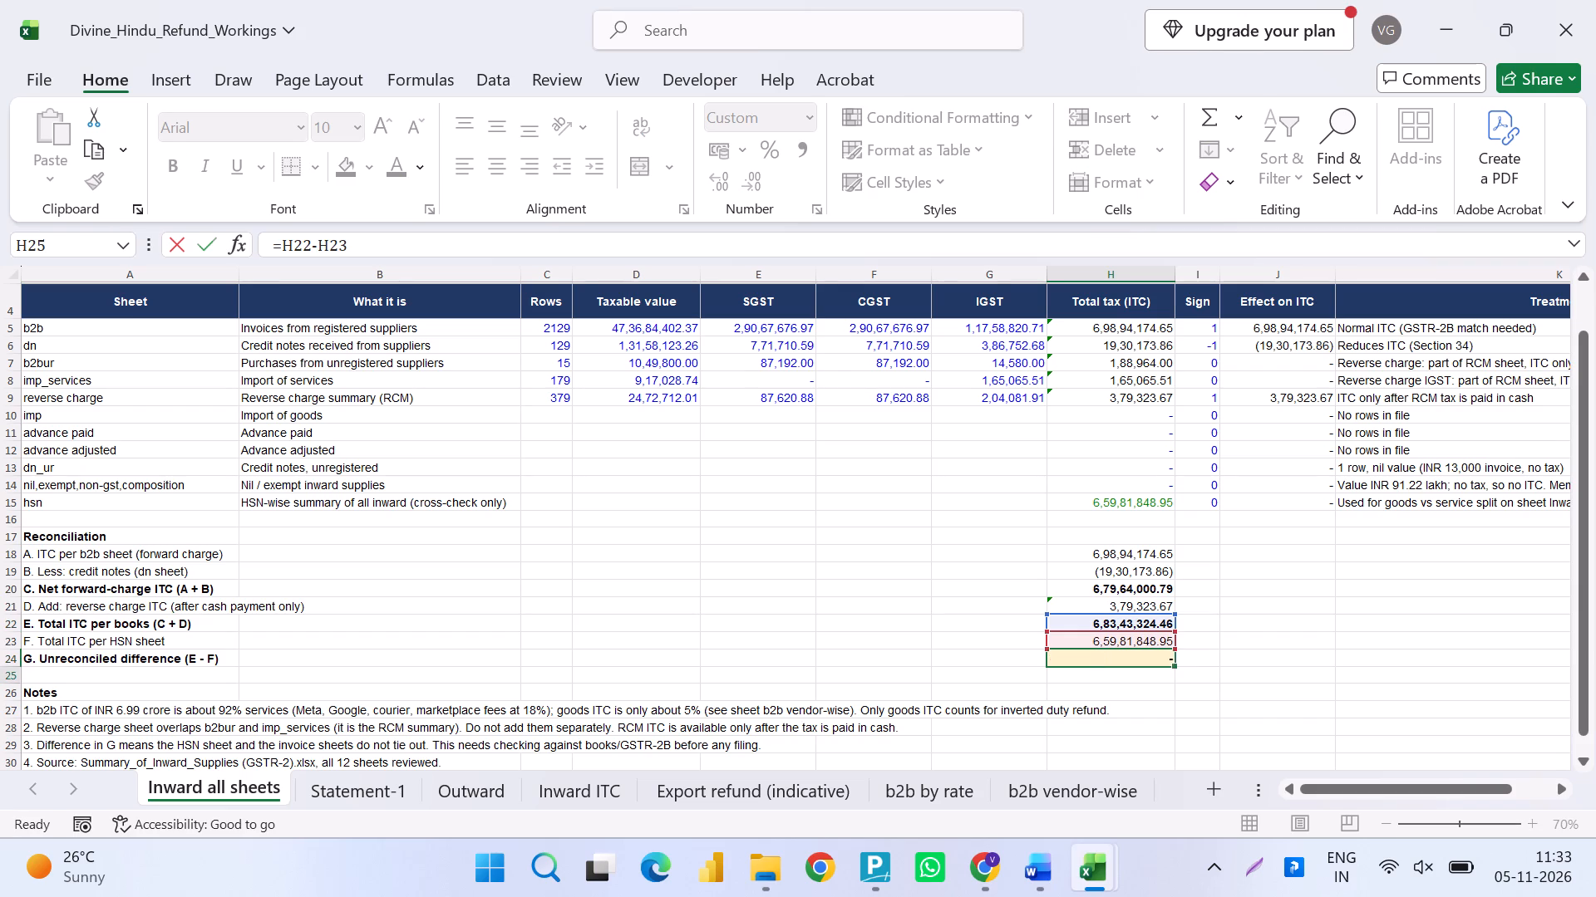
key("Up")
key("Up")
key("Up")
key("F2")
key("Return")
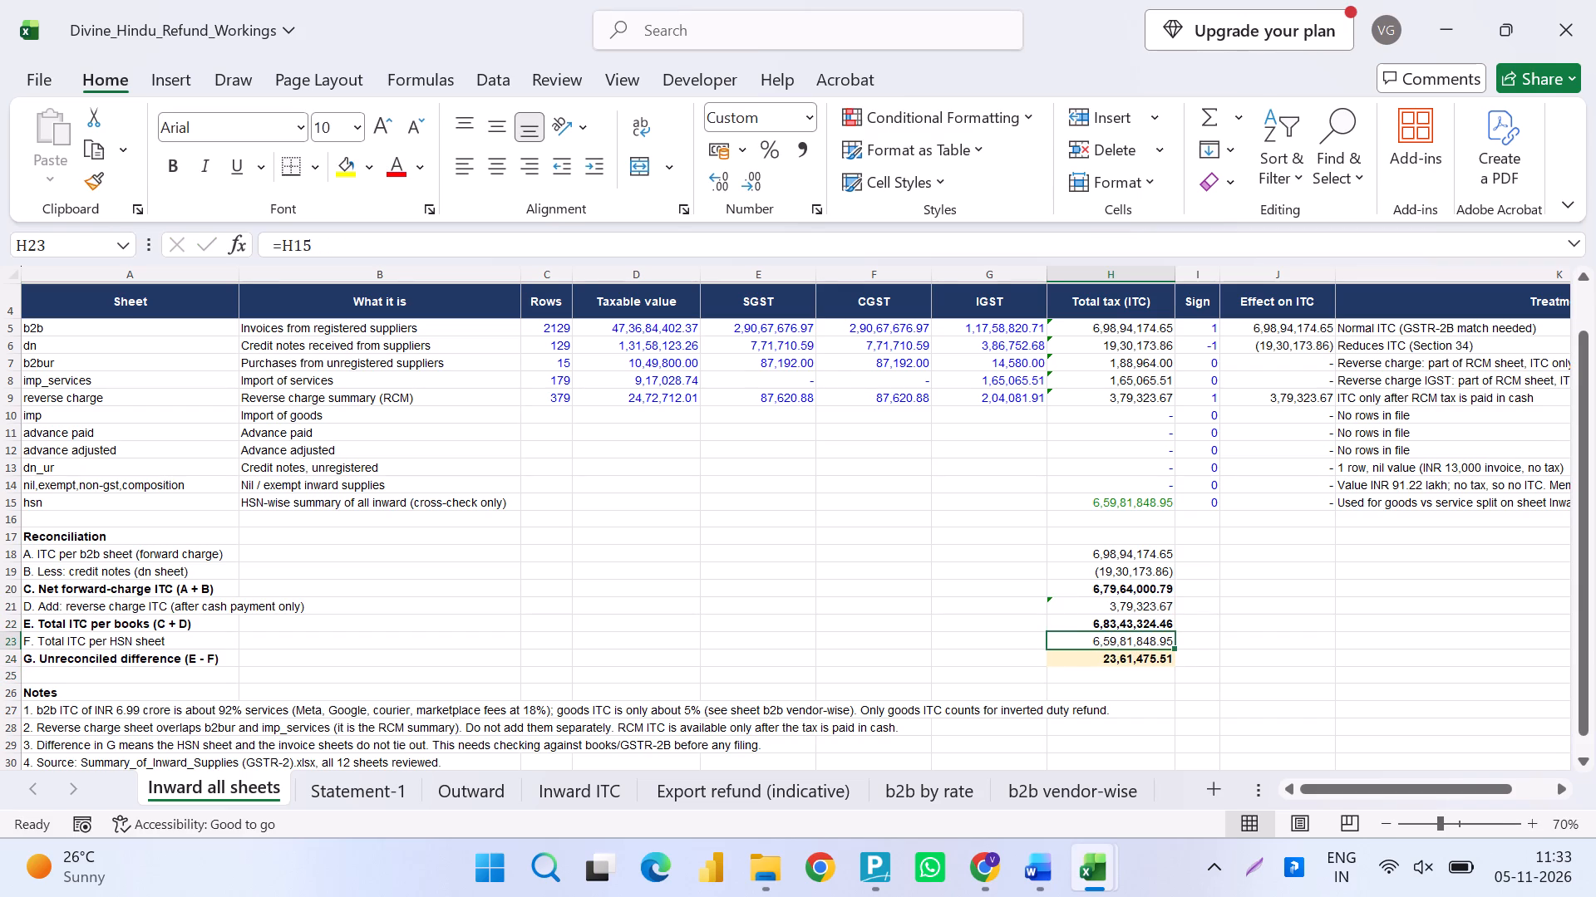
Save the Divine_Hindu_Refund_Workings workbook, and switch to the Summary of Outward Supplies workbook and save it too.
key("ctrl+s")
key("alt+Tab")
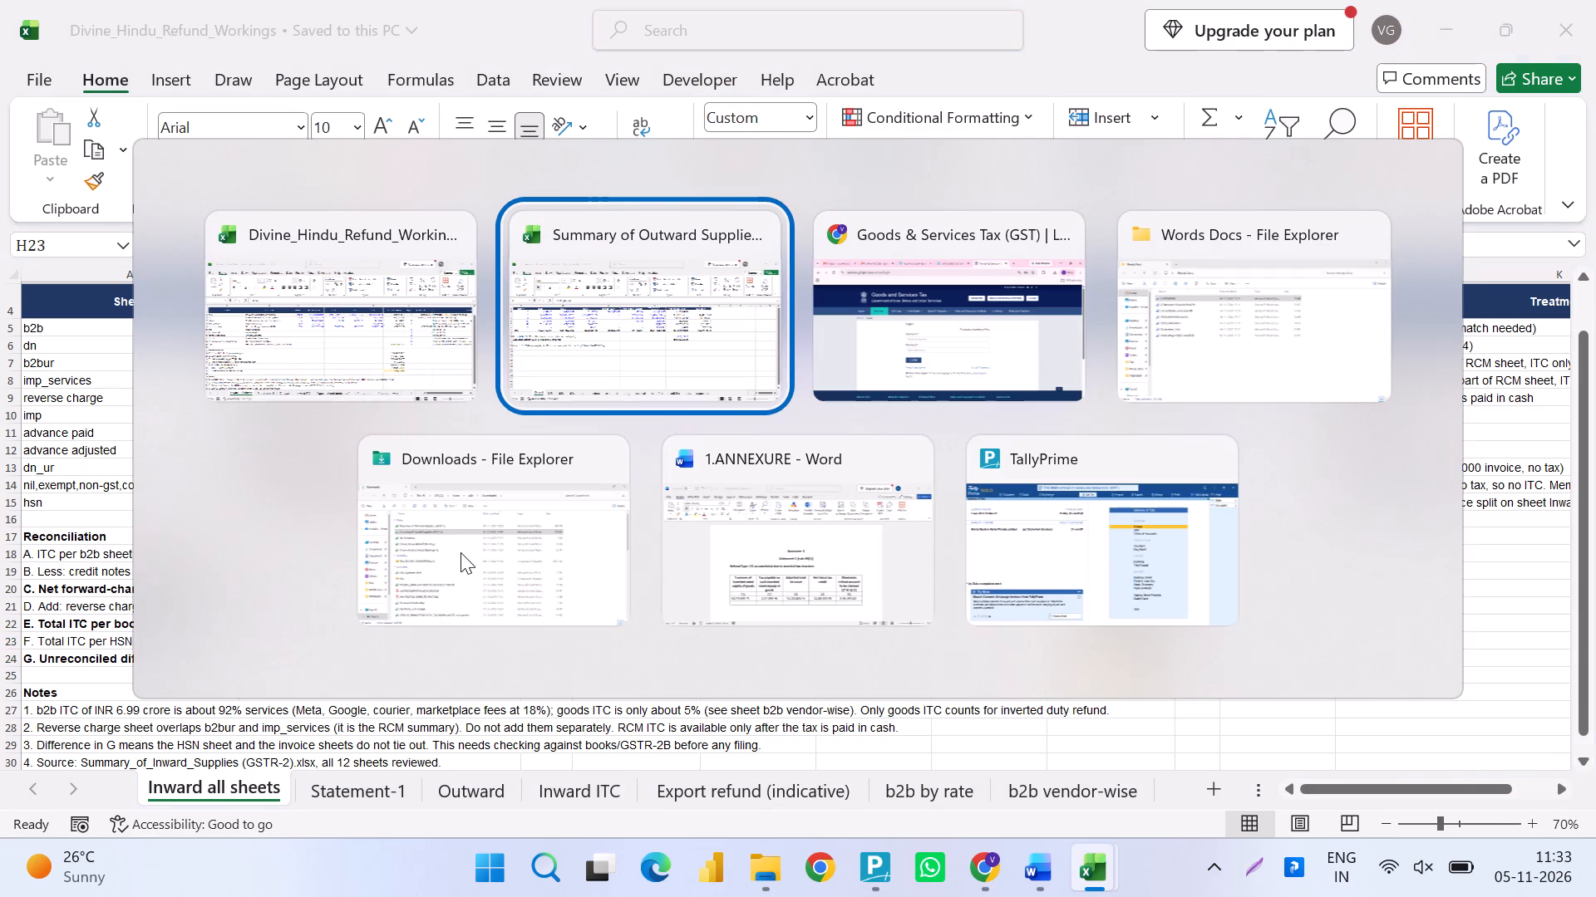
key("ctrl+s")
key("ctrl+s")
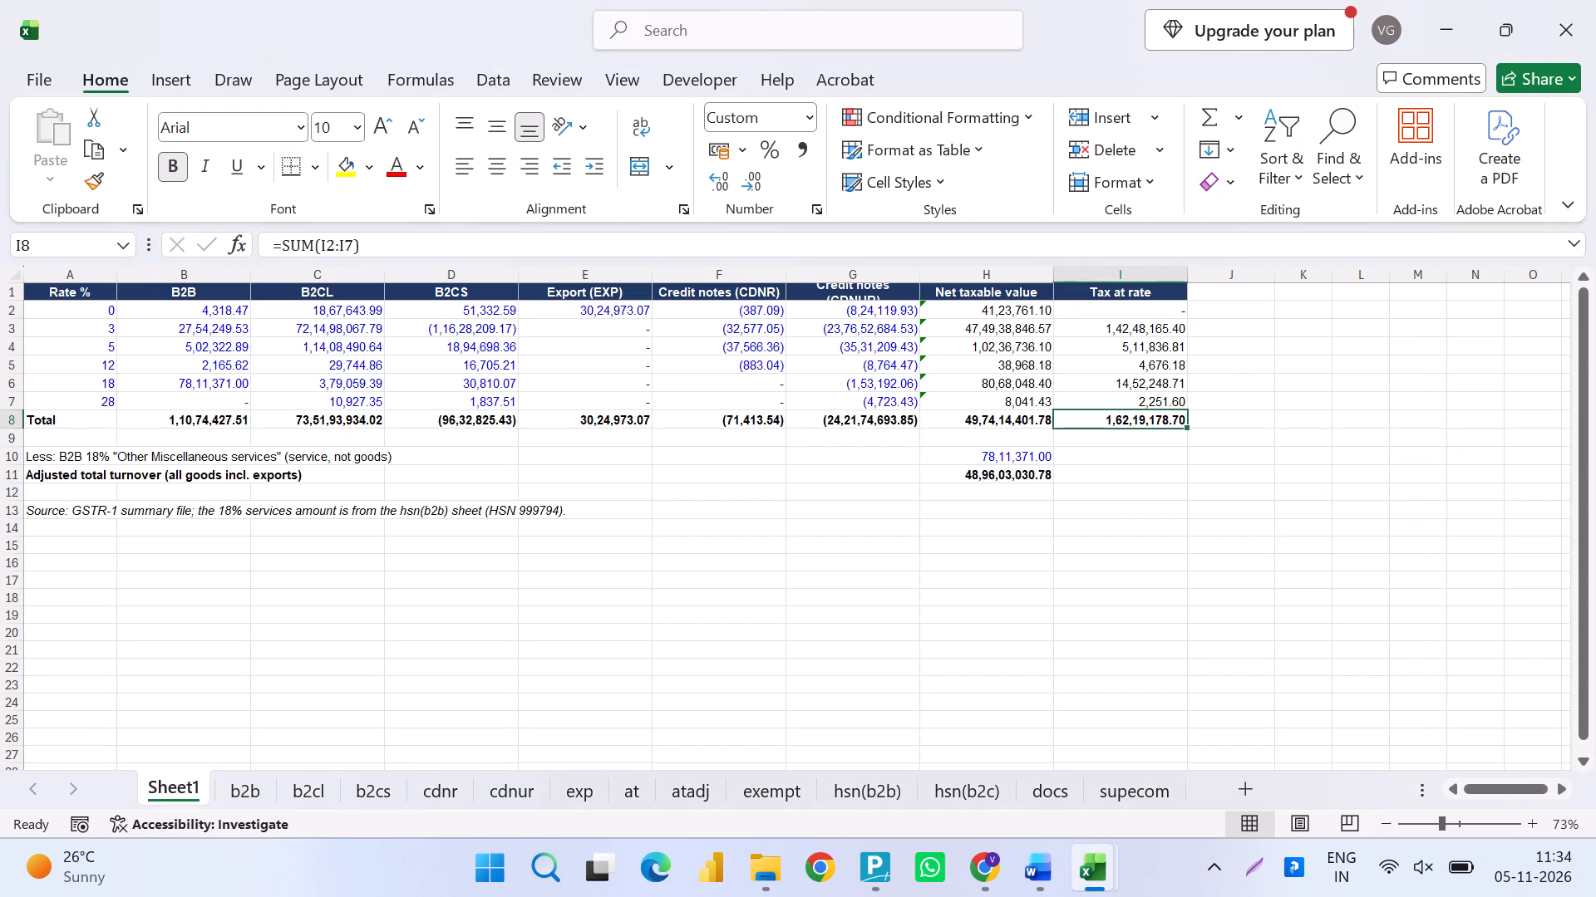
Close the Summary of Outward Supplies workbook.
left_click(1595, 0)
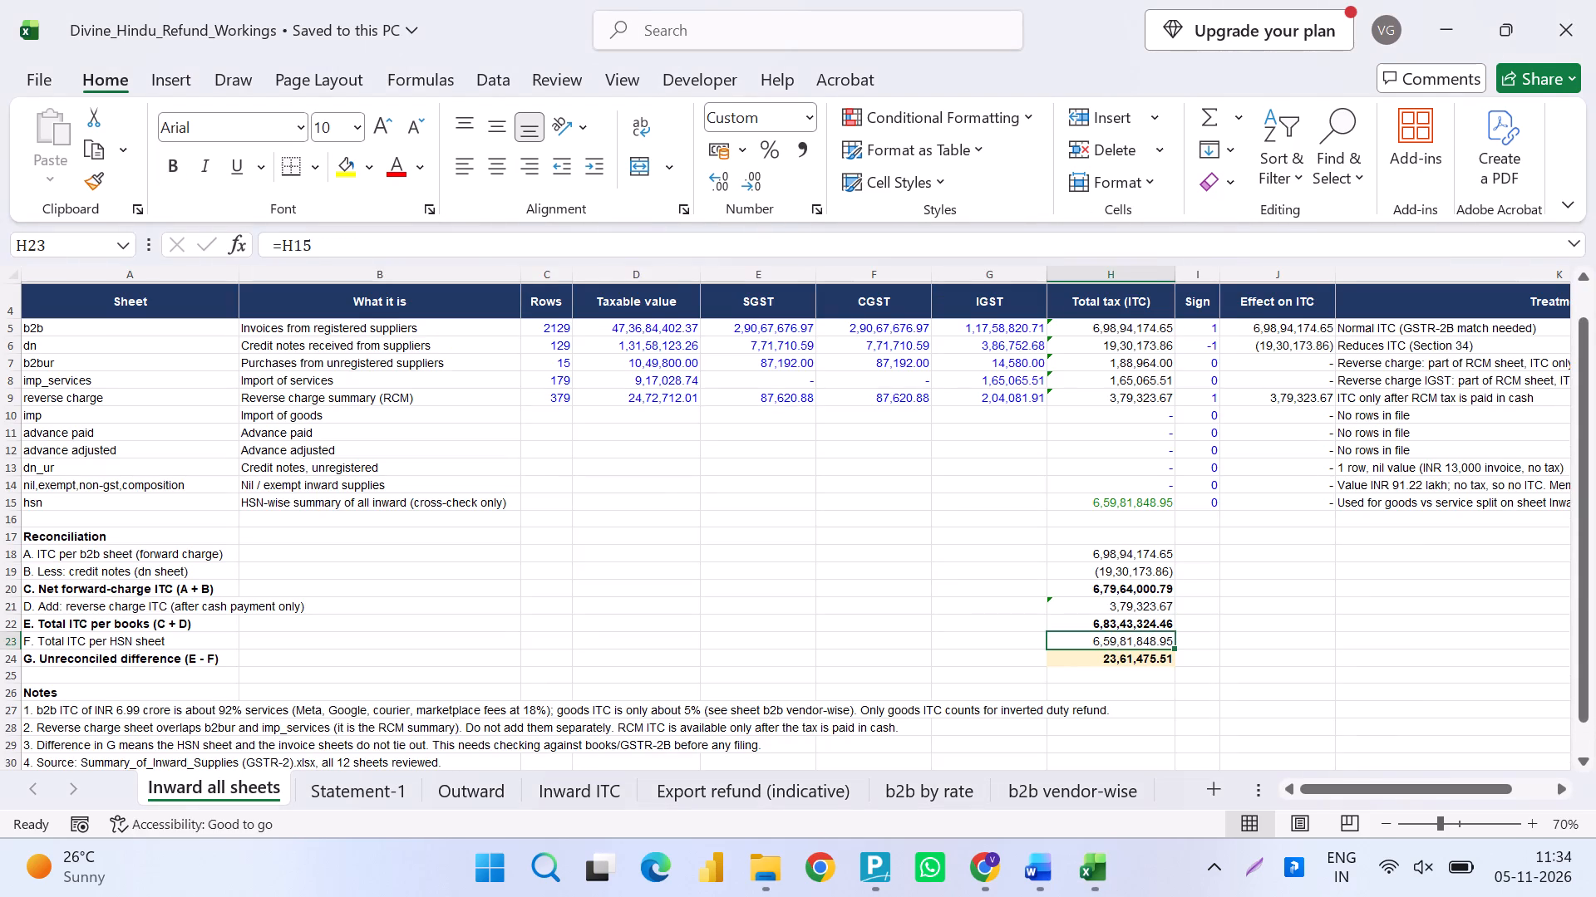
Show the Windows desktop.
key("super+d")
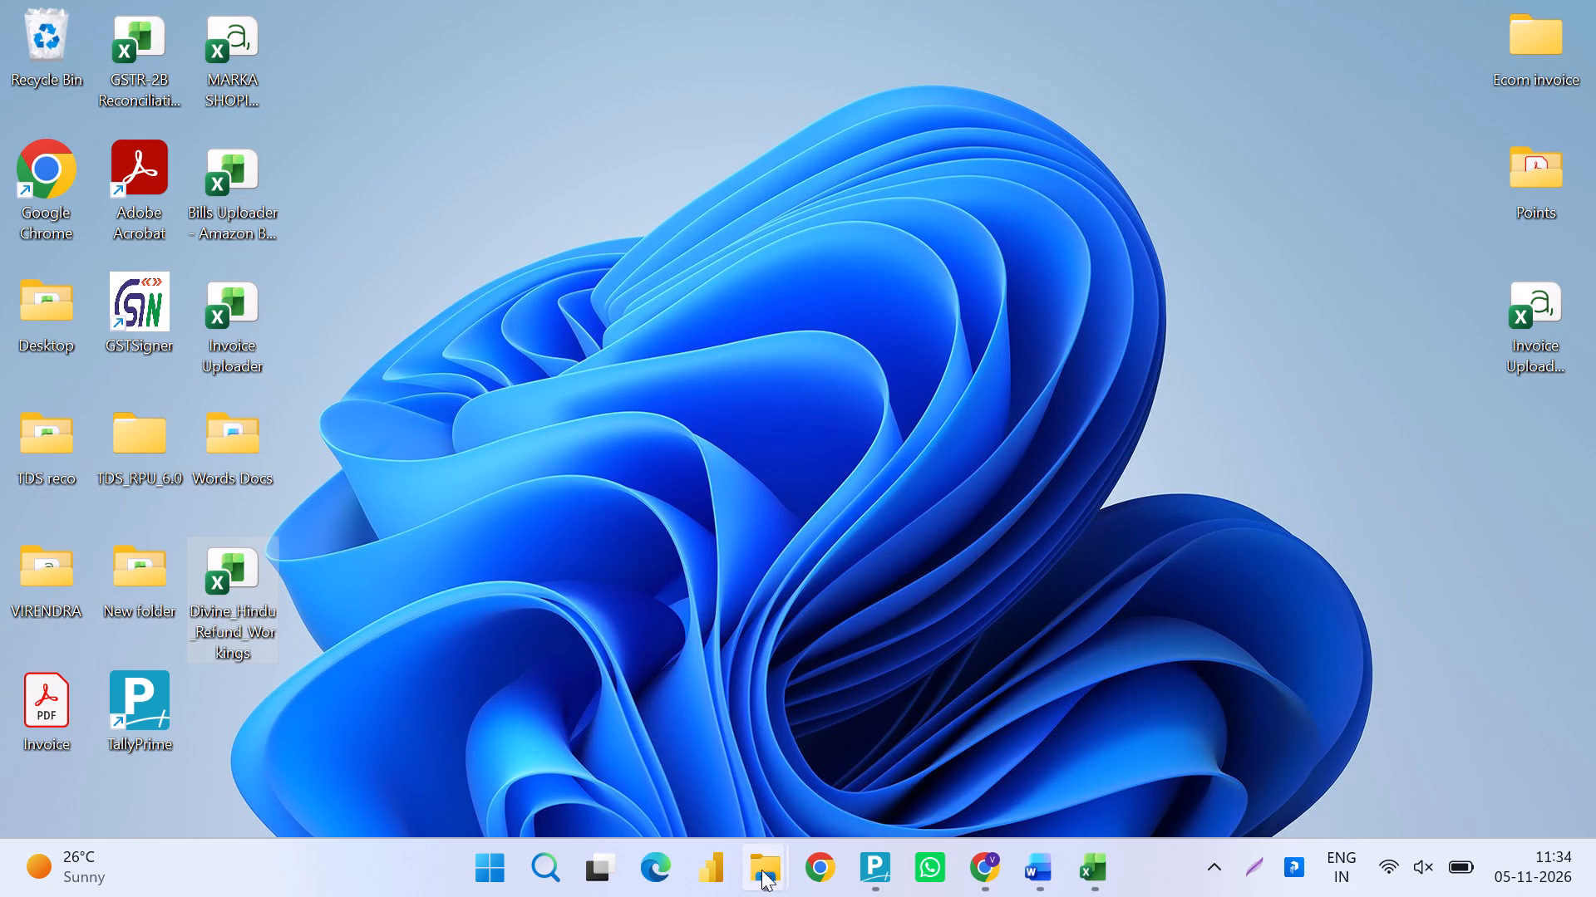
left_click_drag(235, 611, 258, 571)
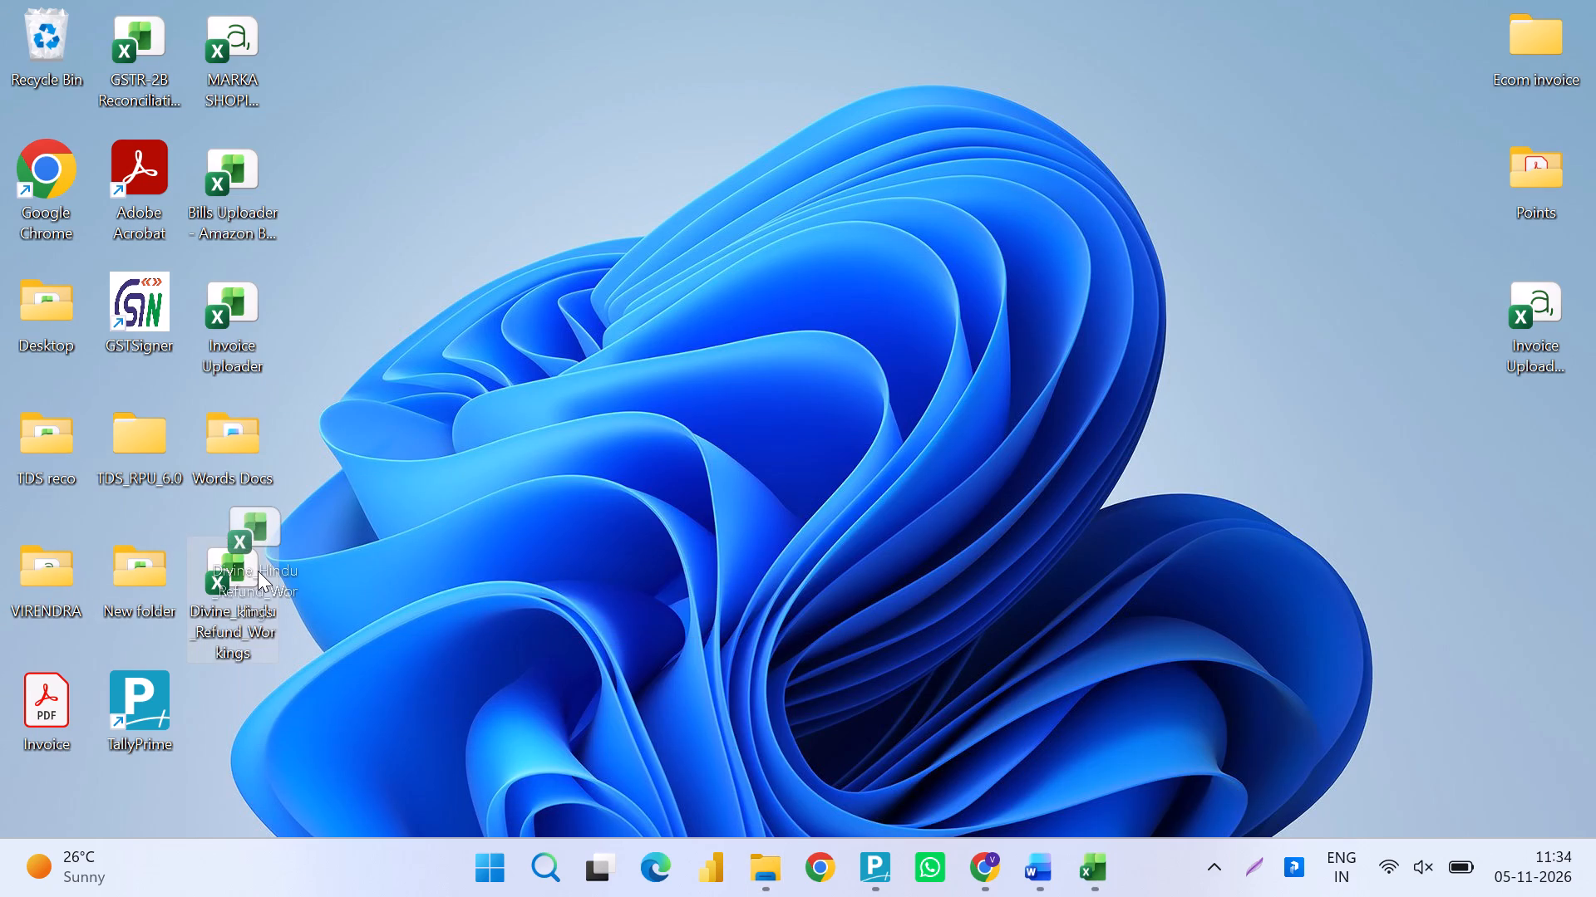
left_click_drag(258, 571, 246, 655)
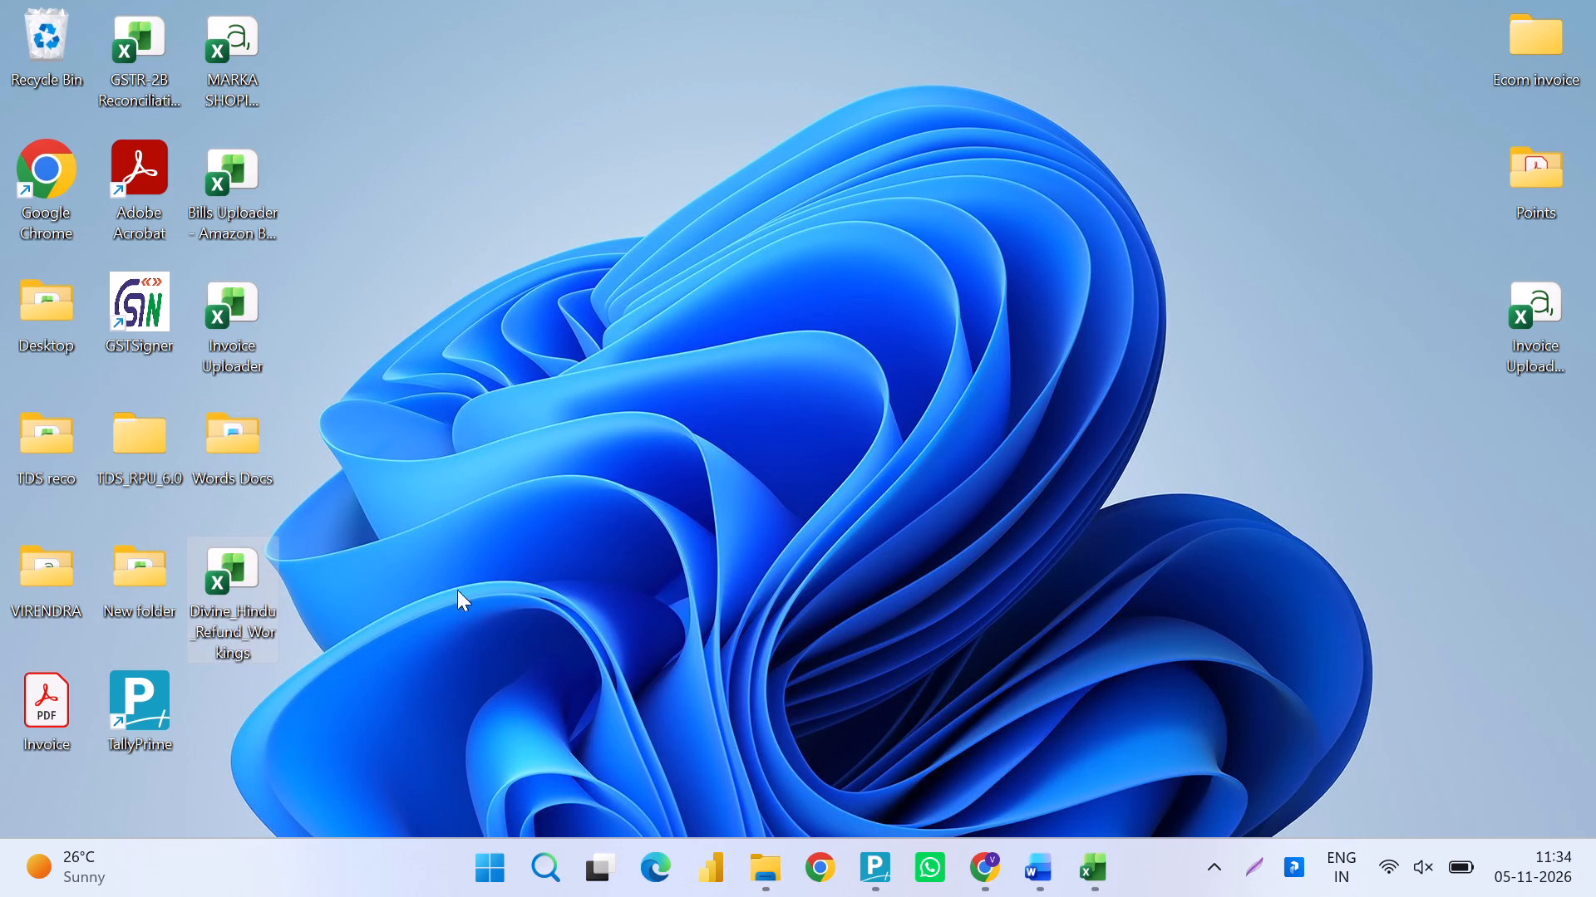
Copy the five workbooks listed under Today in the Downloads folder into the Words Docs folder.
left_click(775, 883)
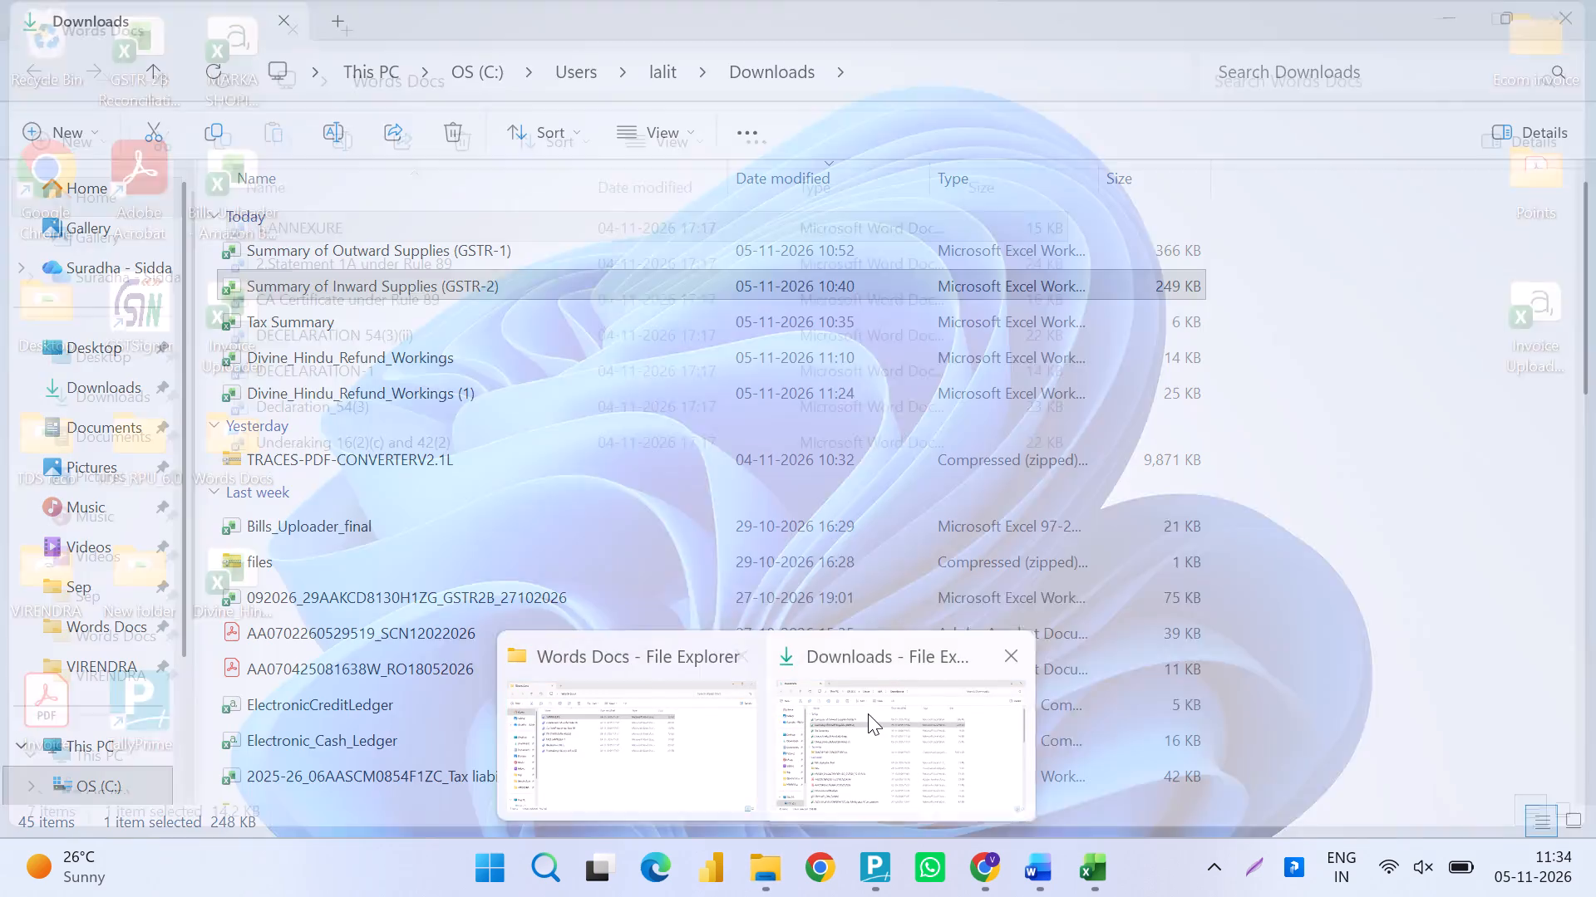
left_click(868, 713)
key("Up")
key("Down")
key("Down")
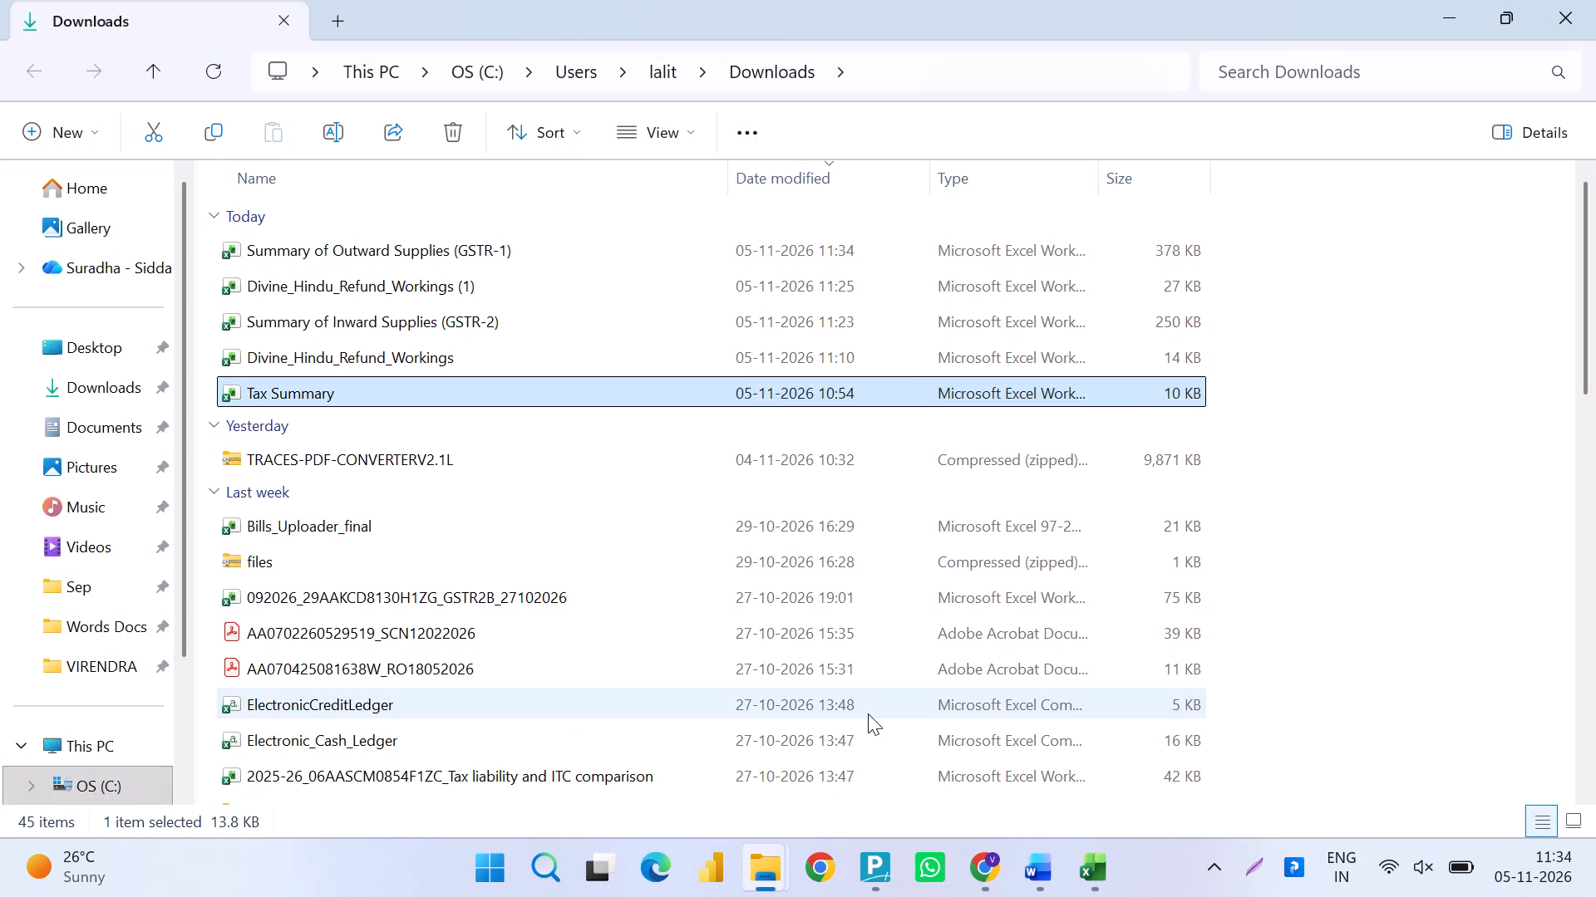
key("shift+Up")
key("shift+Up")
key("shift+Up")
key("shift+Up")
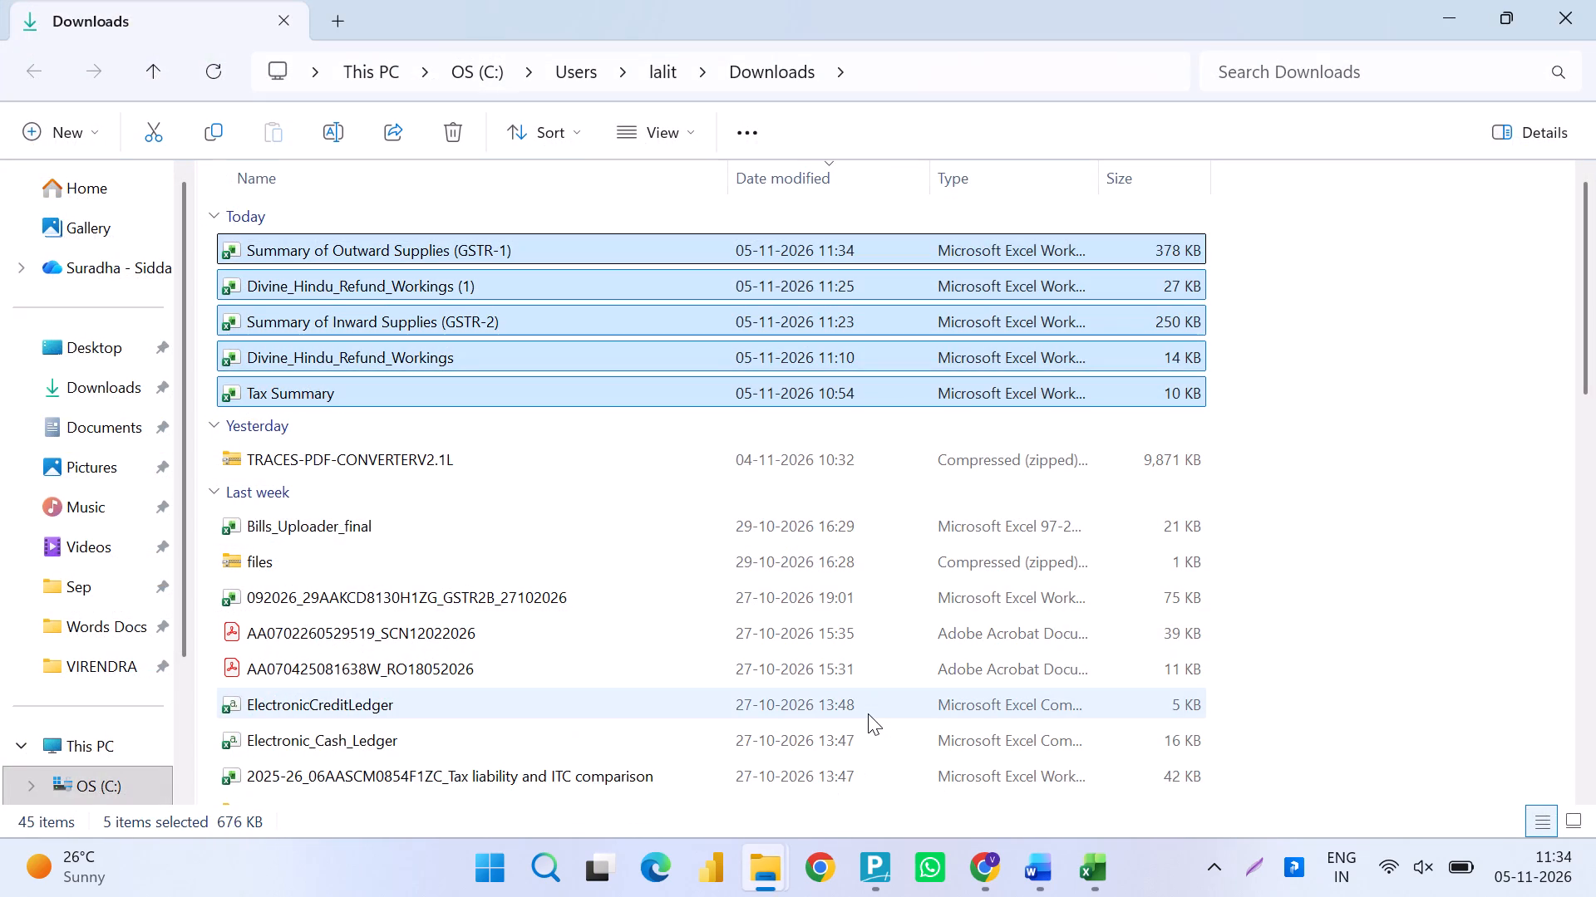
key("ctrl+c")
key("super+d")
key("Up")
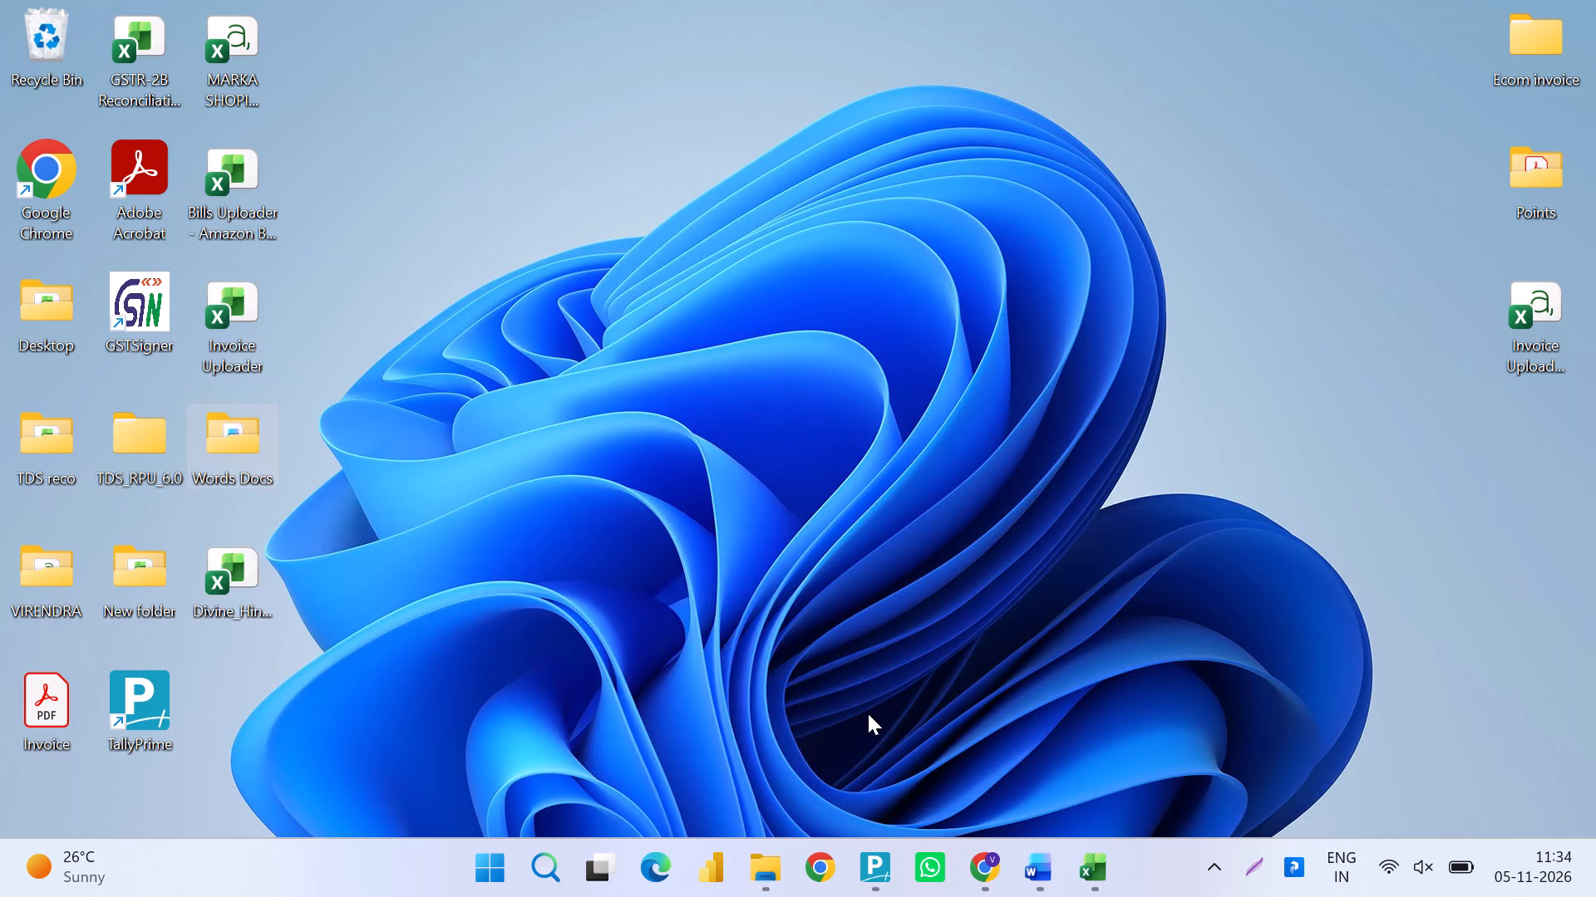
key("Return")
key("ctrl+v")
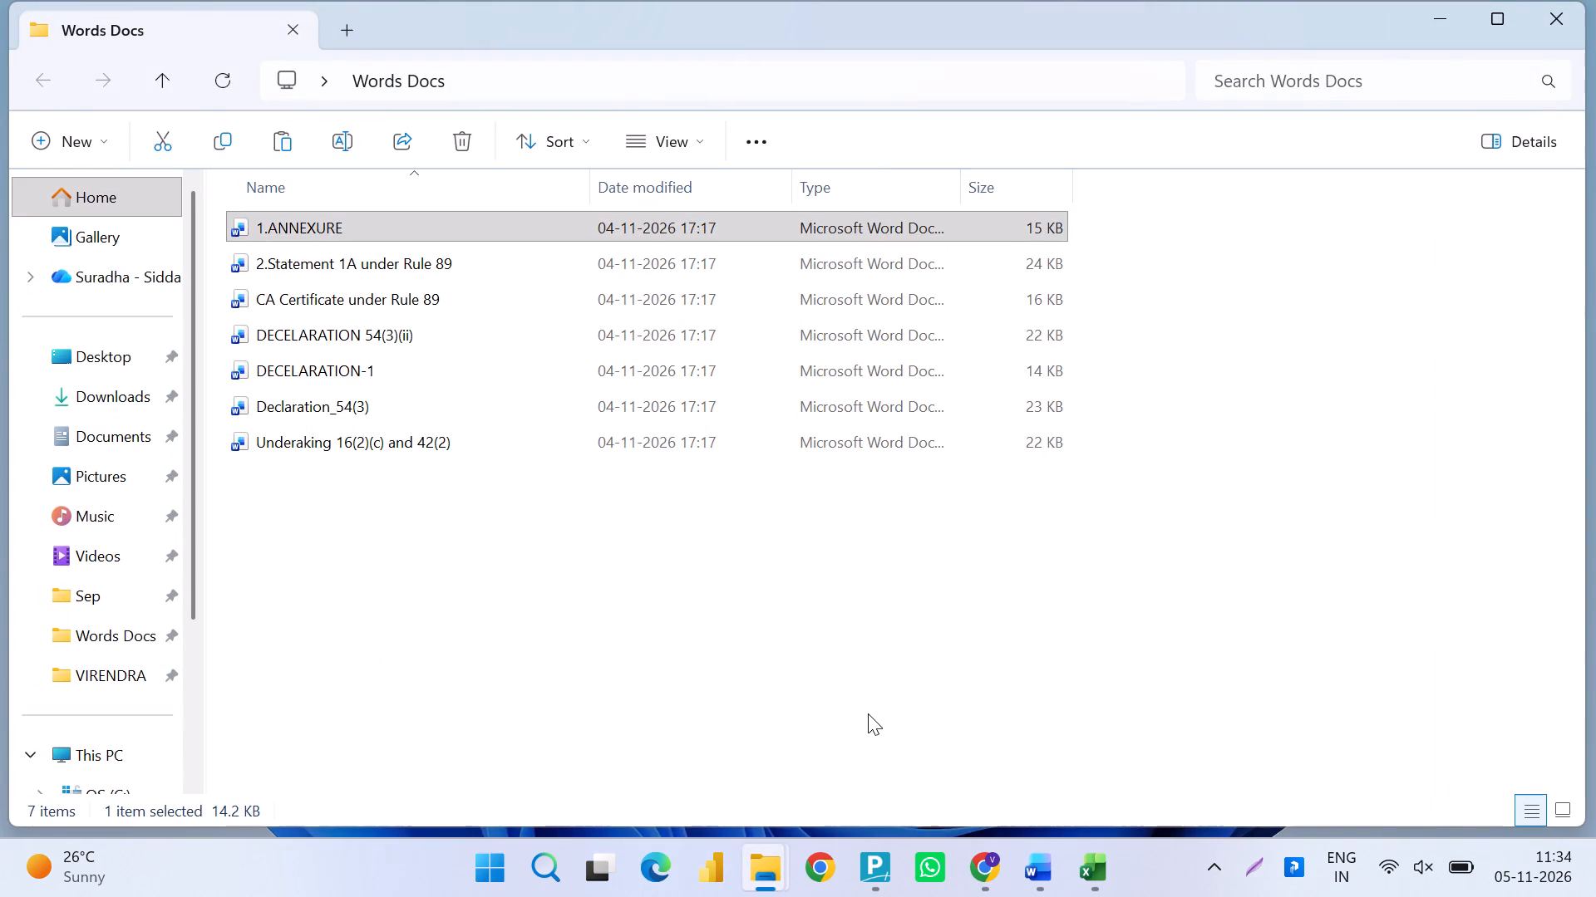
left_click(841, 646)
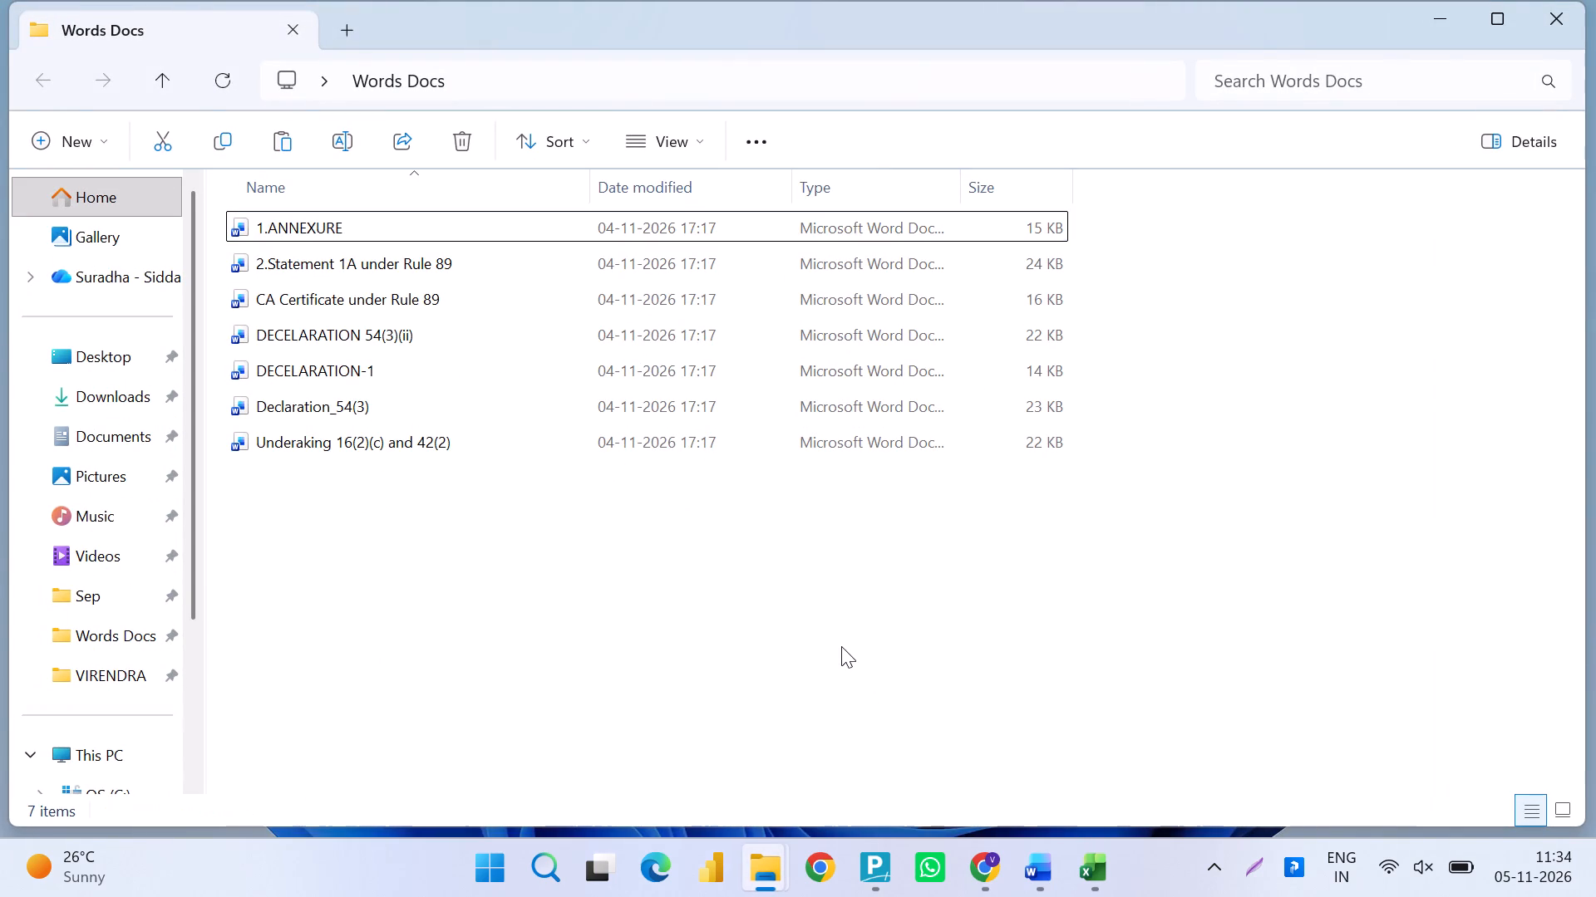
key("ctrl+v")
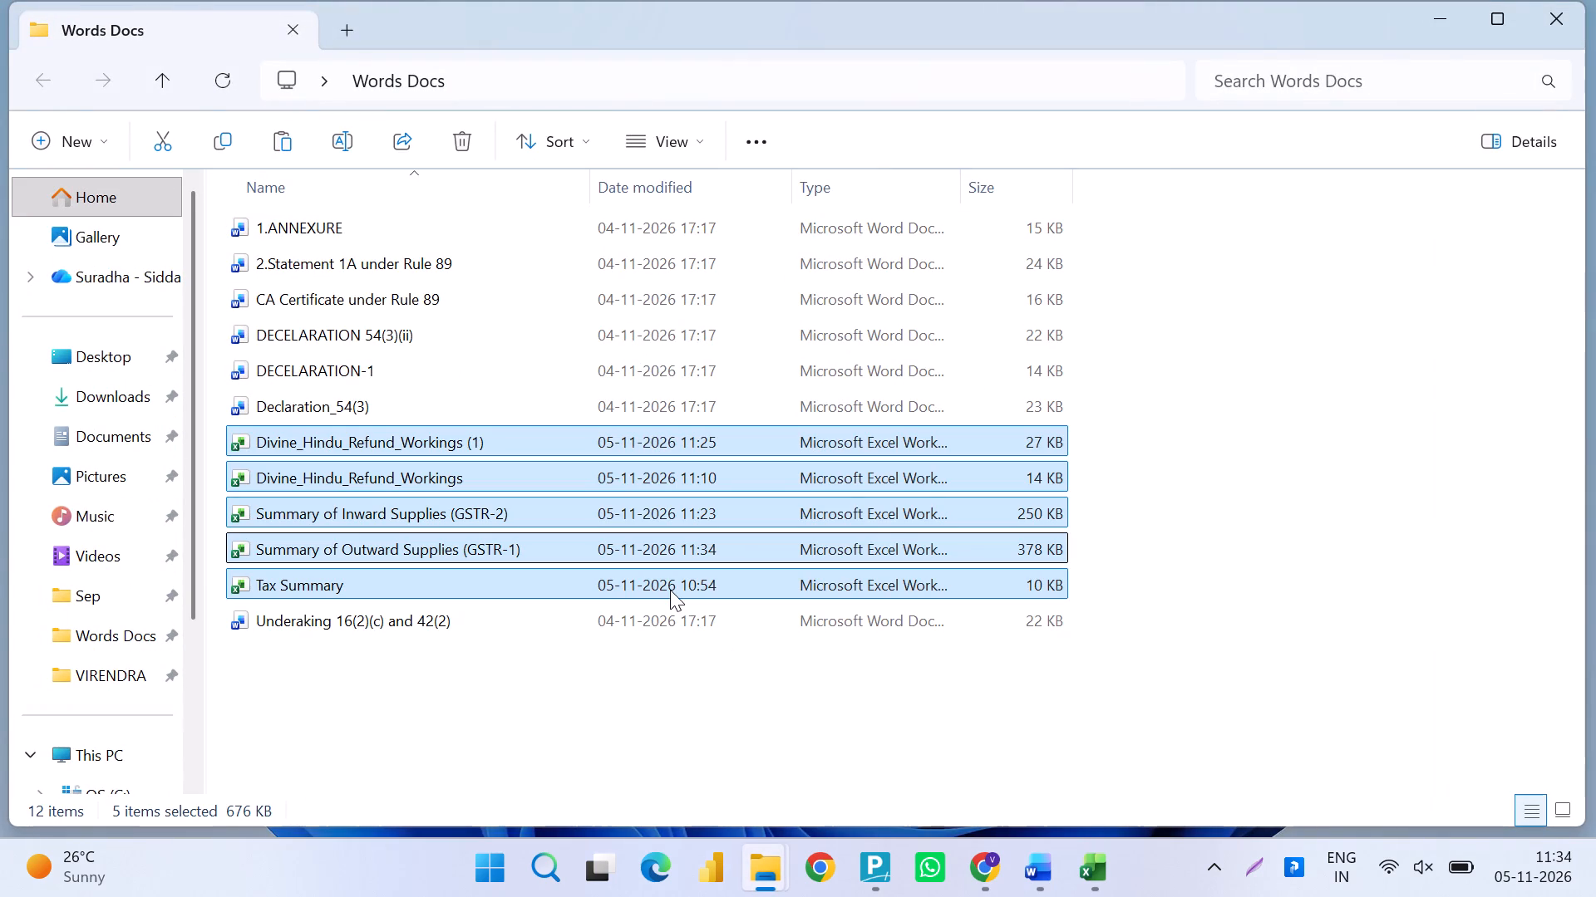
Sort the Words Docs folder by date modified and delete Divine_Hindu_Refund_Workings (1) from it.
left_click(657, 188)
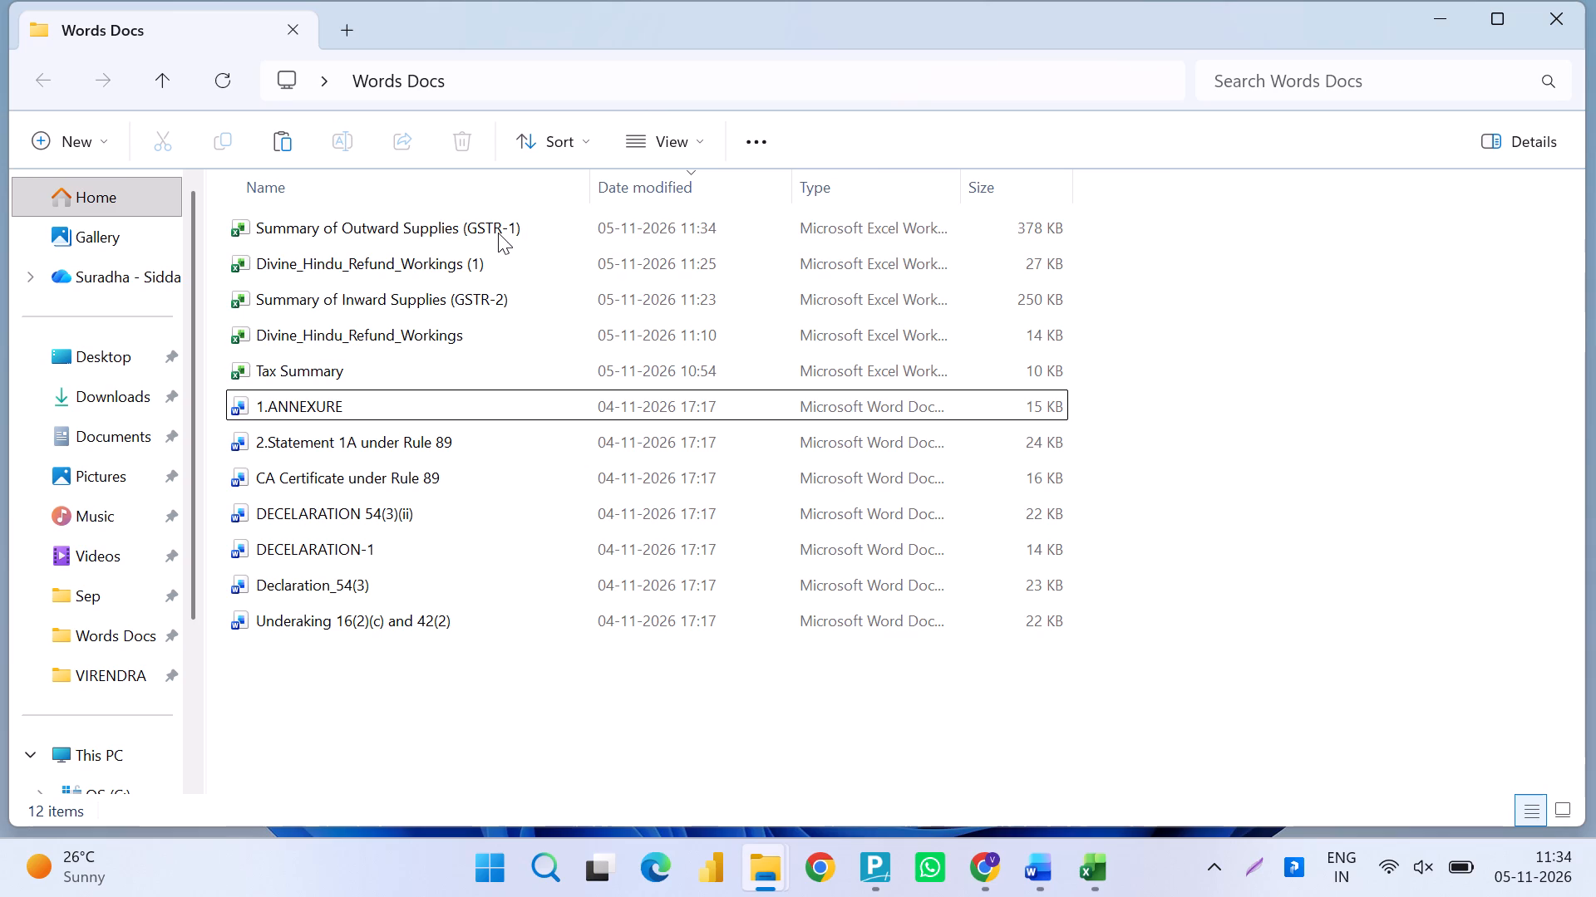
left_click(498, 233)
key("Down")
key("Down")
key("Up")
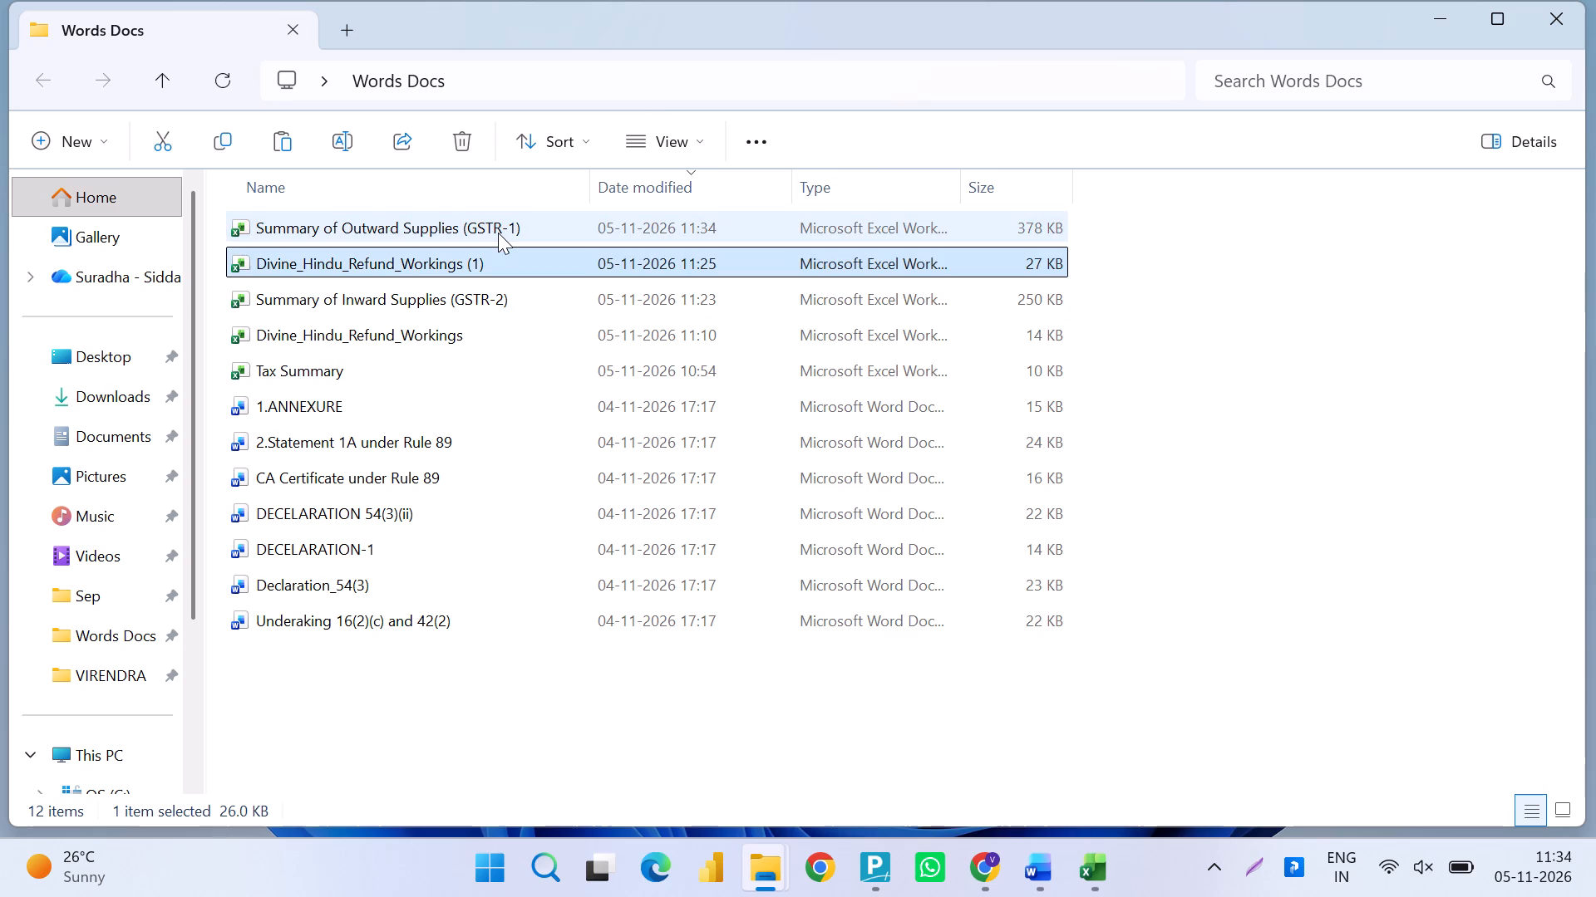
key("Delete")
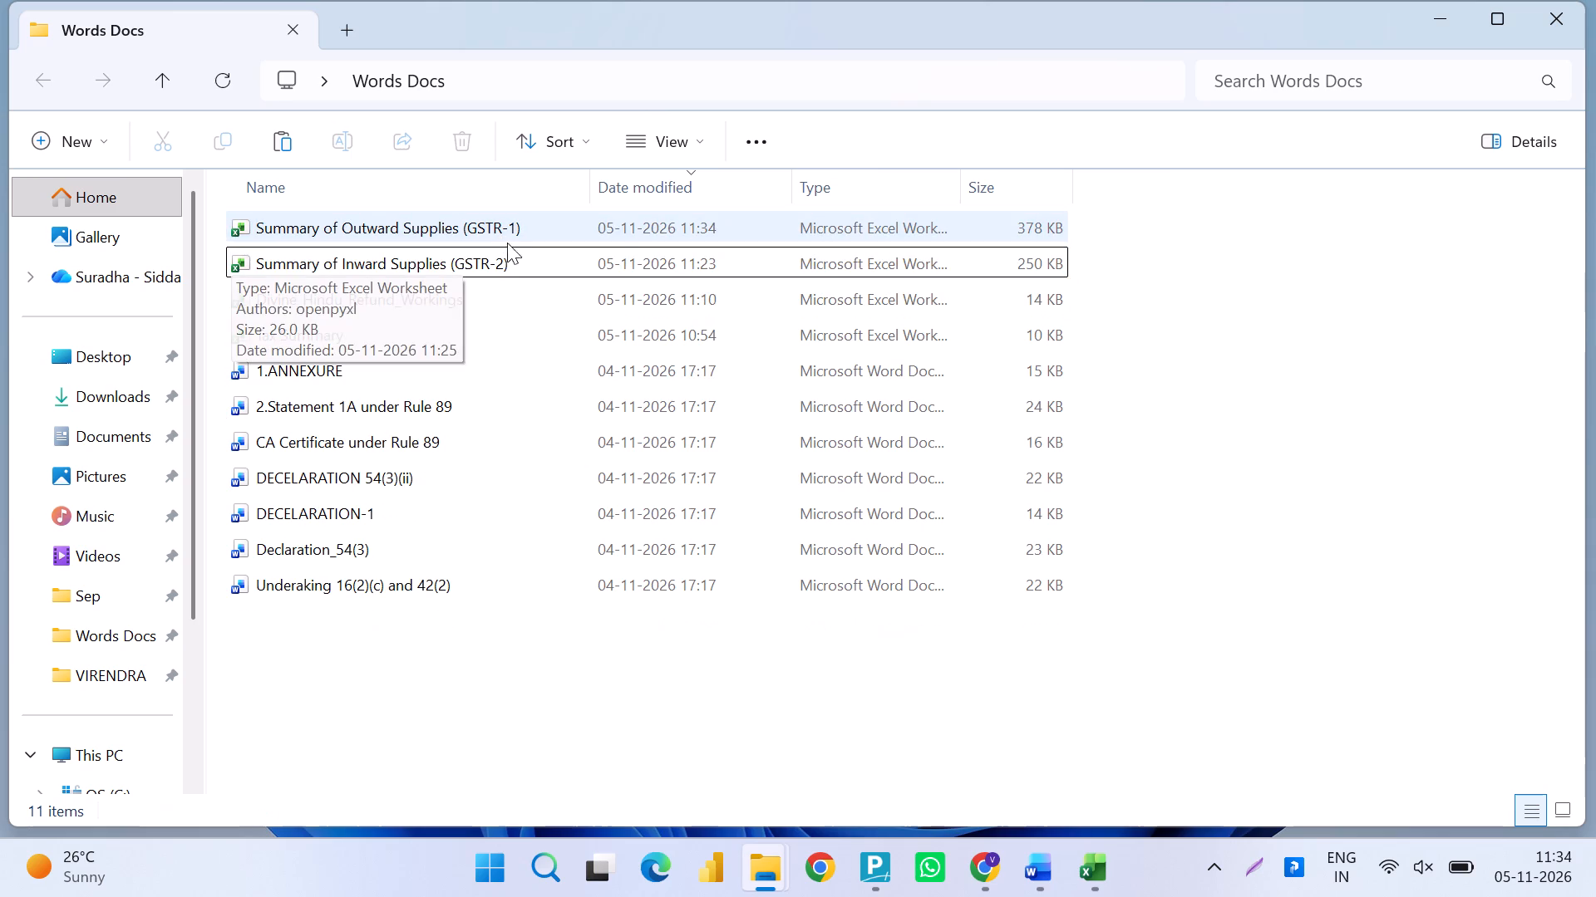
Open the Words Docs copy of Summary of Inward Supplies (GSTR-2), enable editing and go to the b2b sheet's Taxable Value total.
left_click(516, 257)
key("Return")
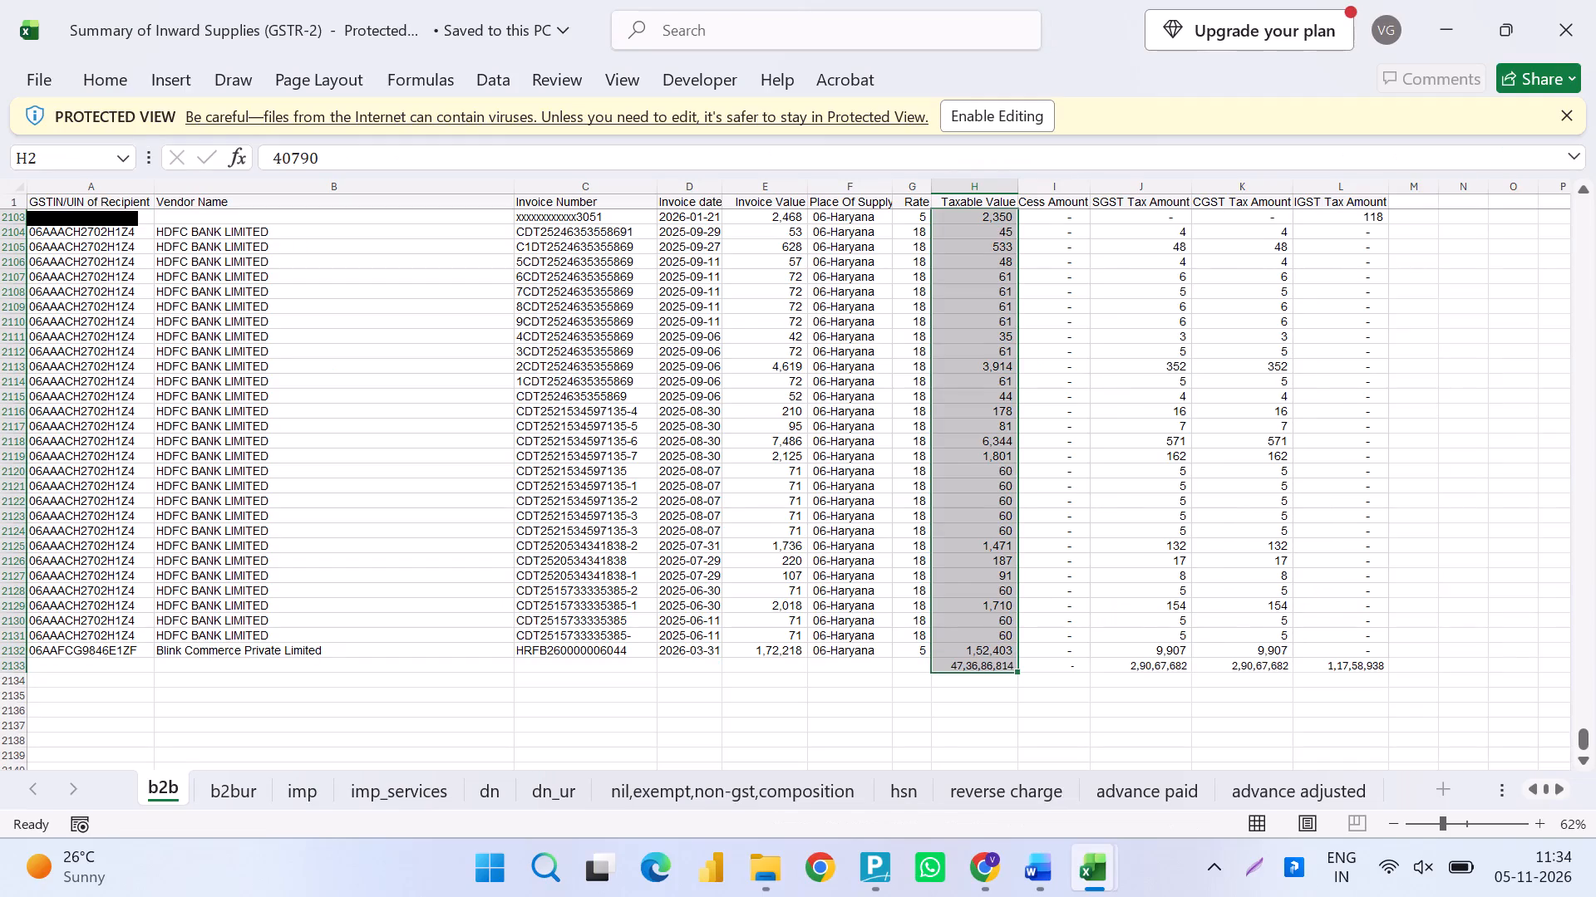
key("F2")
key("Left")
key("Return")
key("Up")
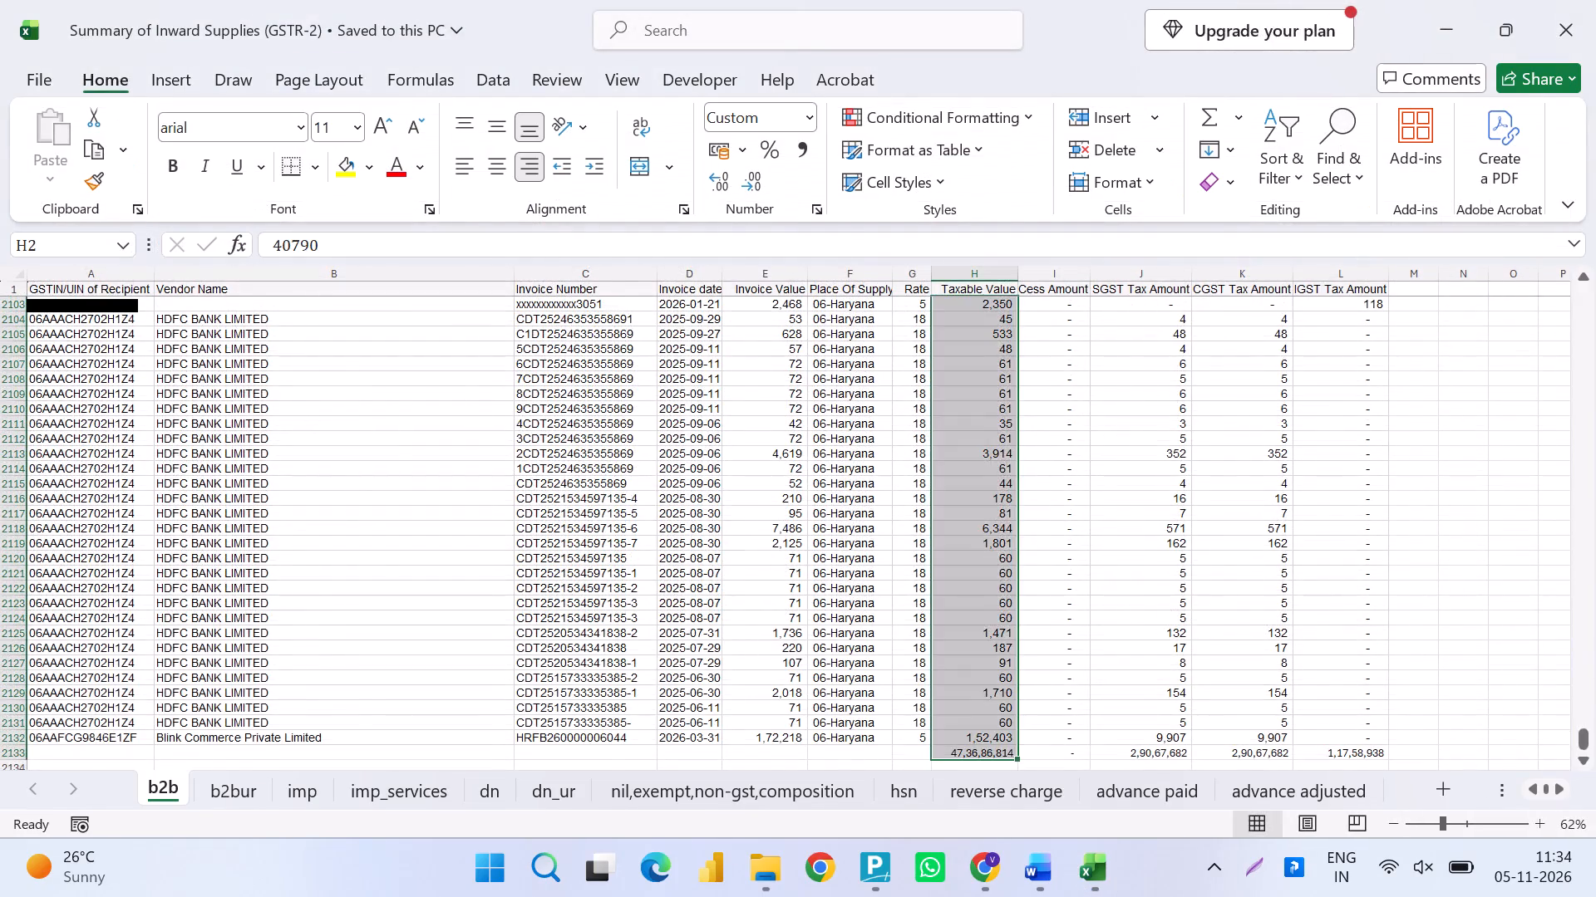
key("Down")
key("ctrl+Down")
Compare line A, ITC per b2b sheet, in Divine_Hindu_Refund_Workings with the combined SGST, CGST and IGST totals of the b2b sheet.
key("alt+Tab")
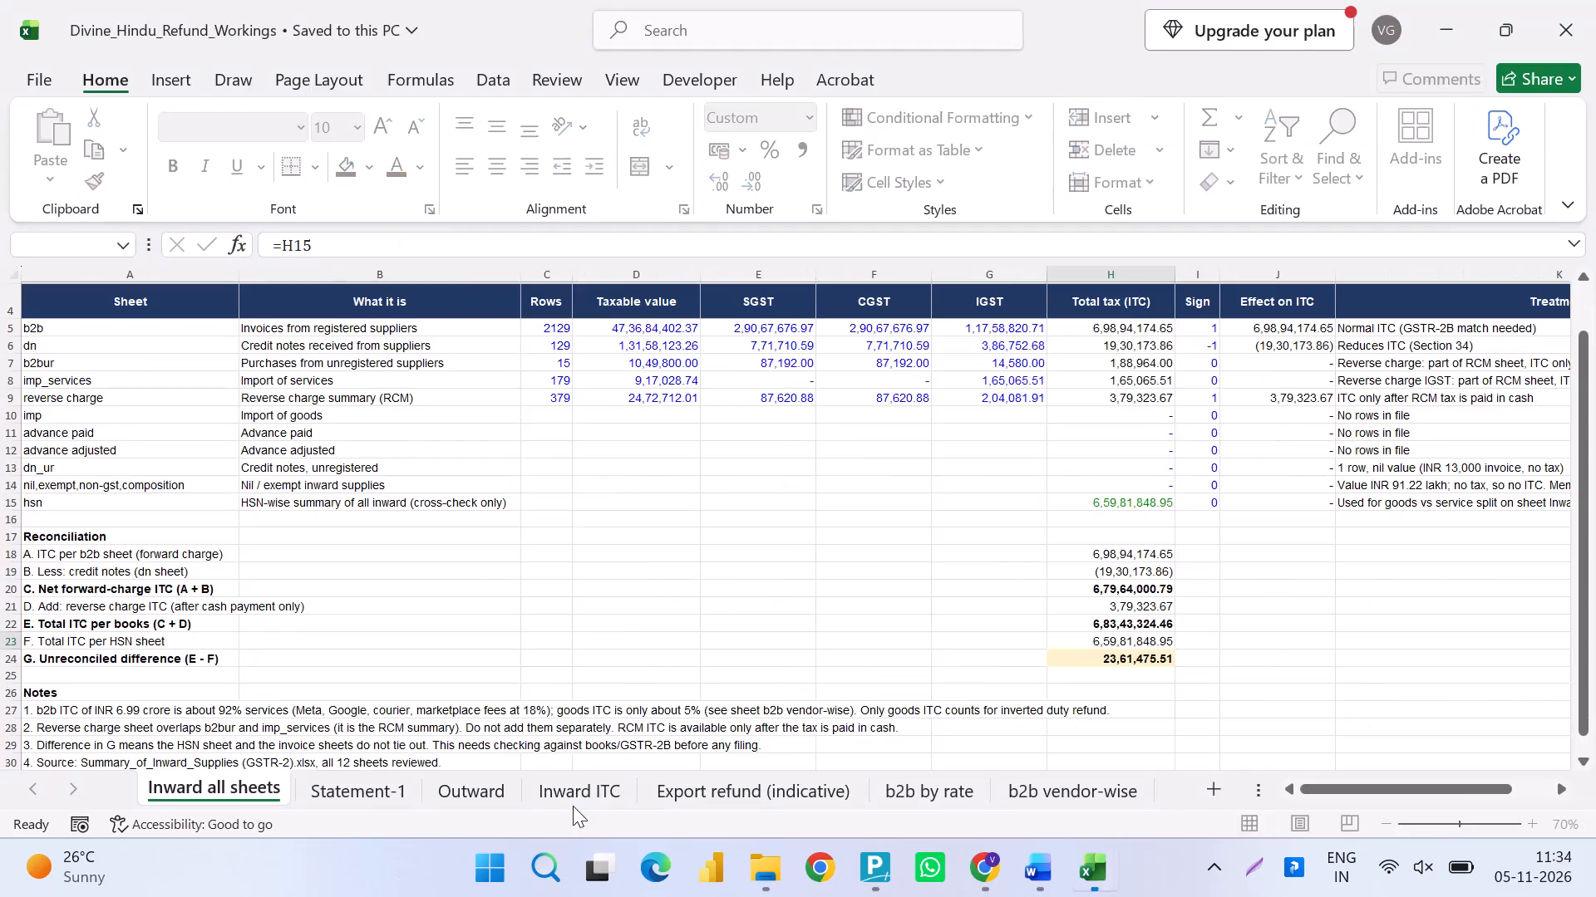
key("Up")
key("Up")
key("Up")
key("Up")
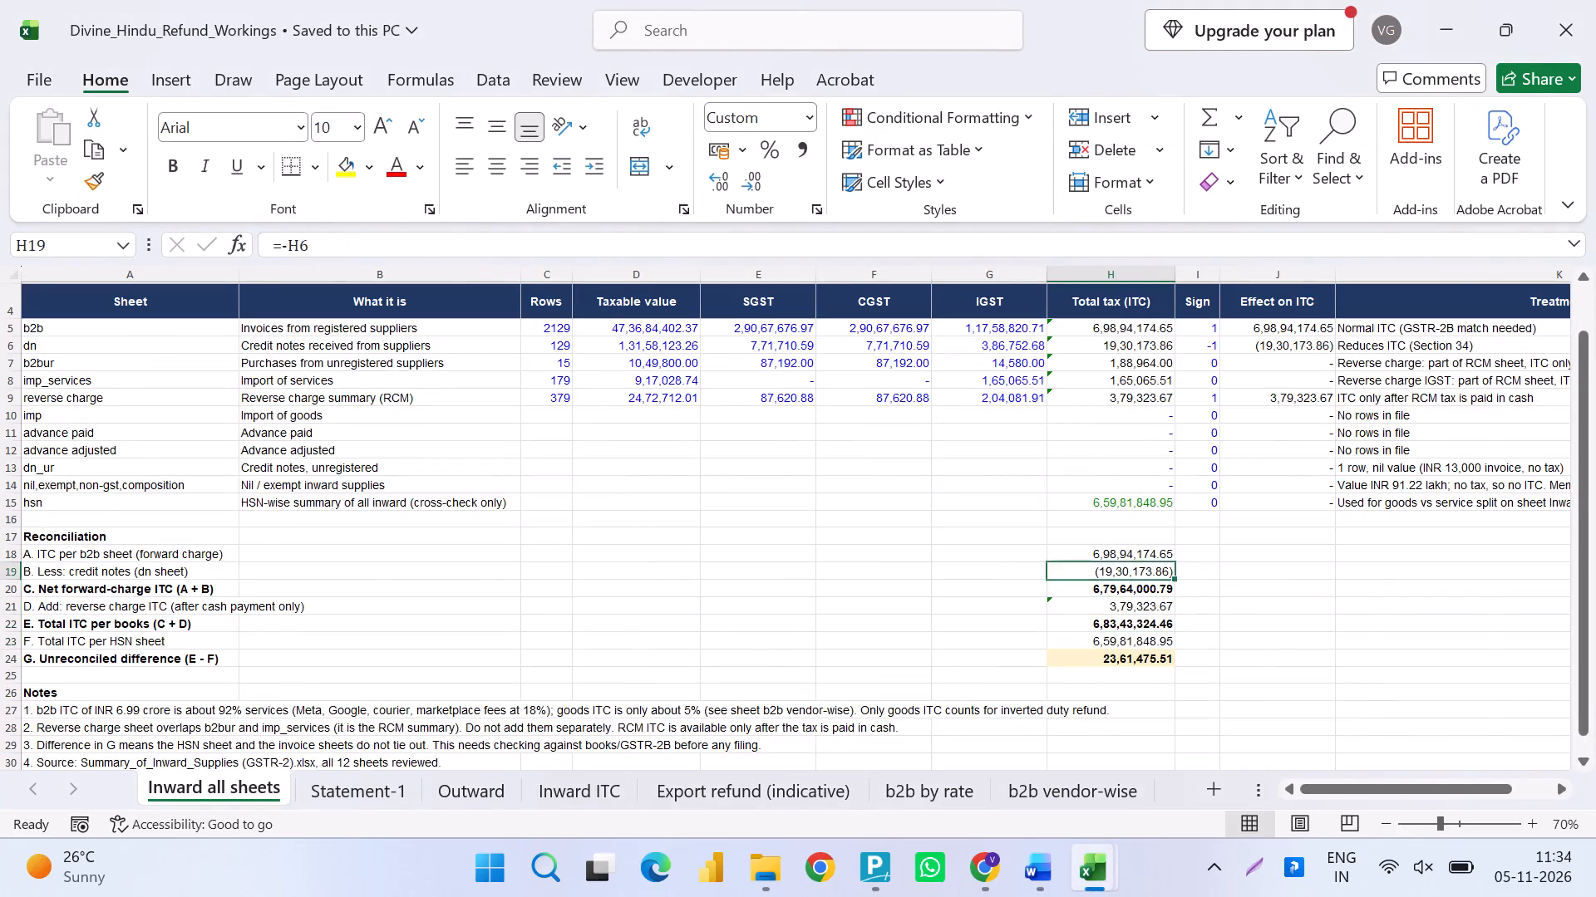
key("Up")
key("alt+Tab")
key("Right")
key("Right")
key("Right")
key("Left")
key("shift+Right")
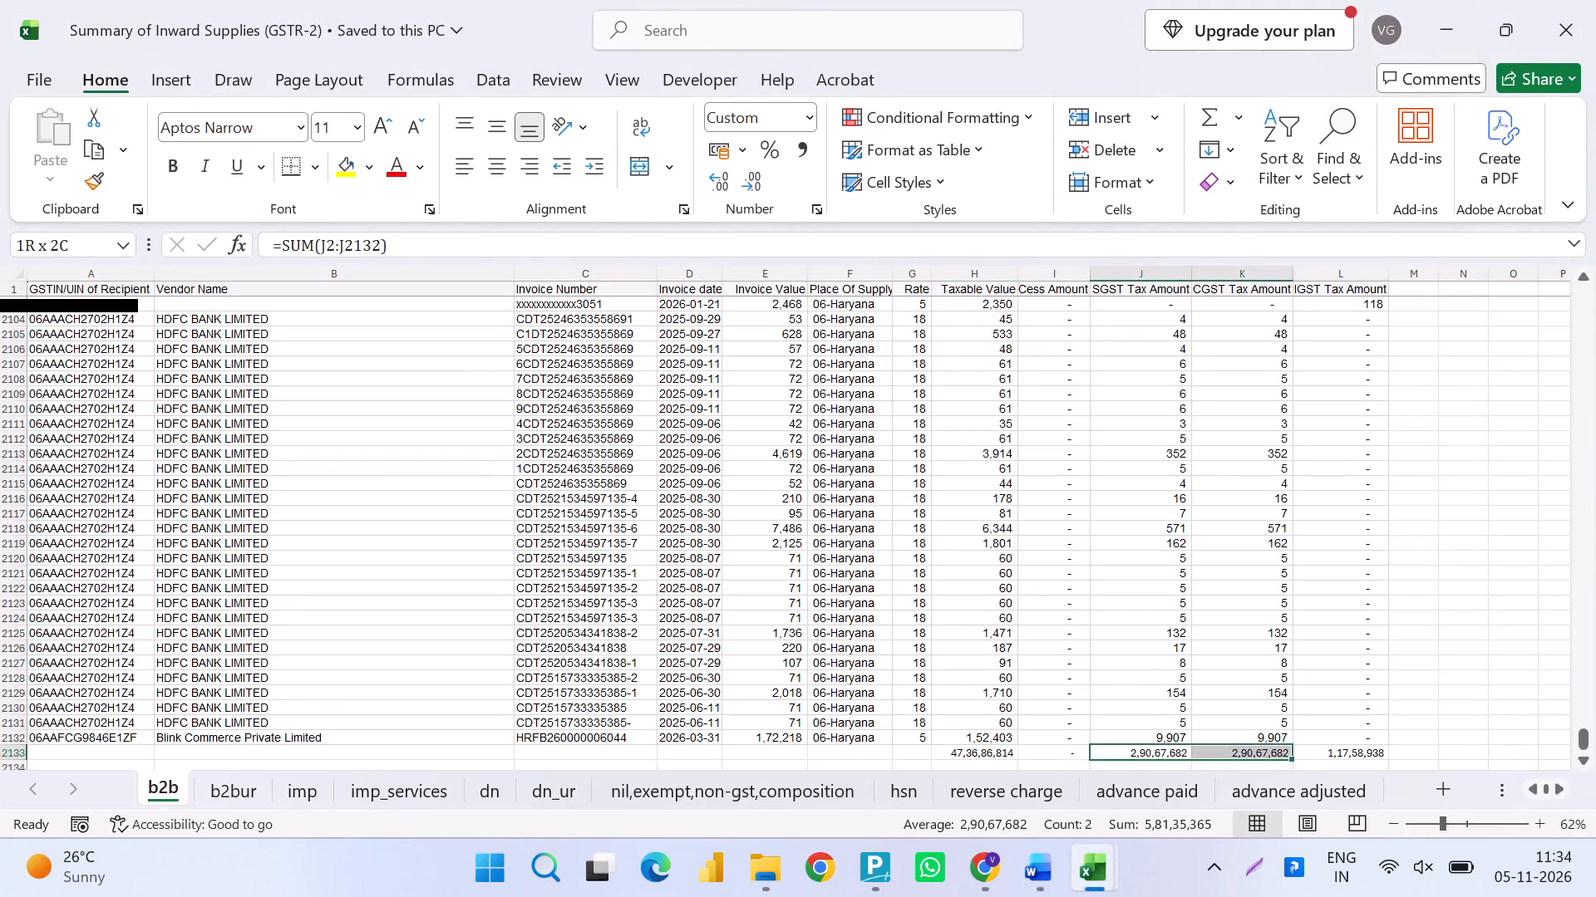
key("shift+Right")
key("shift+Right")
key("shift+Left")
Highlight line A's ITC figure in cell H18 of Inward all sheets with yellow fill.
key("alt+Tab")
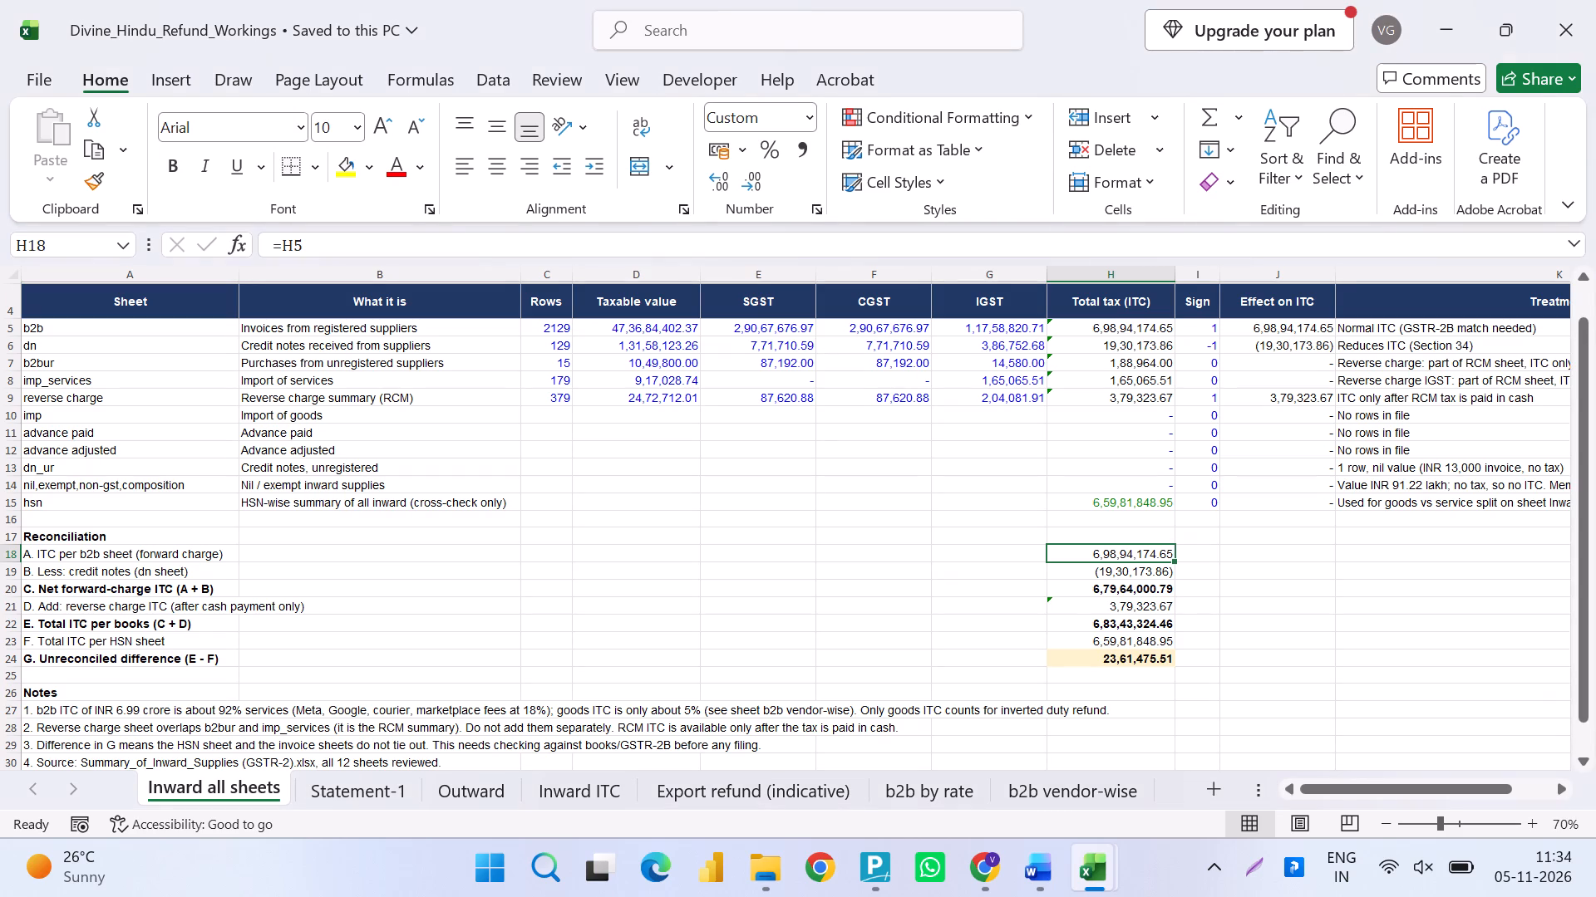
left_click(347, 174)
Recheck line A's ITC figure and its formula against the b2b sheet's tax totals.
key("alt+Tab")
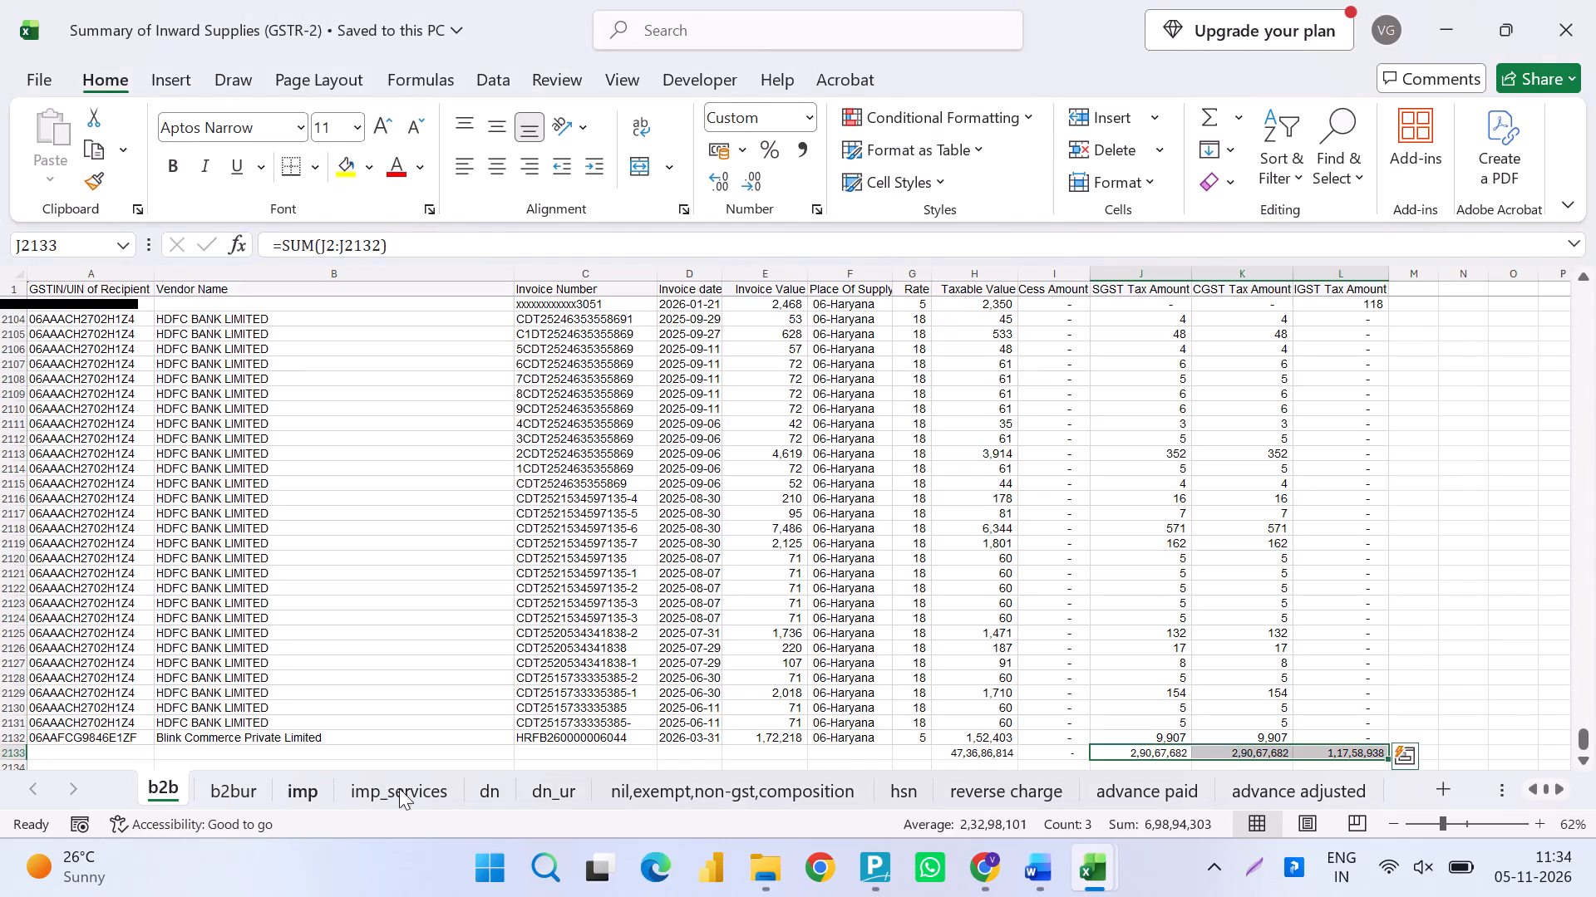
key("alt+Tab")
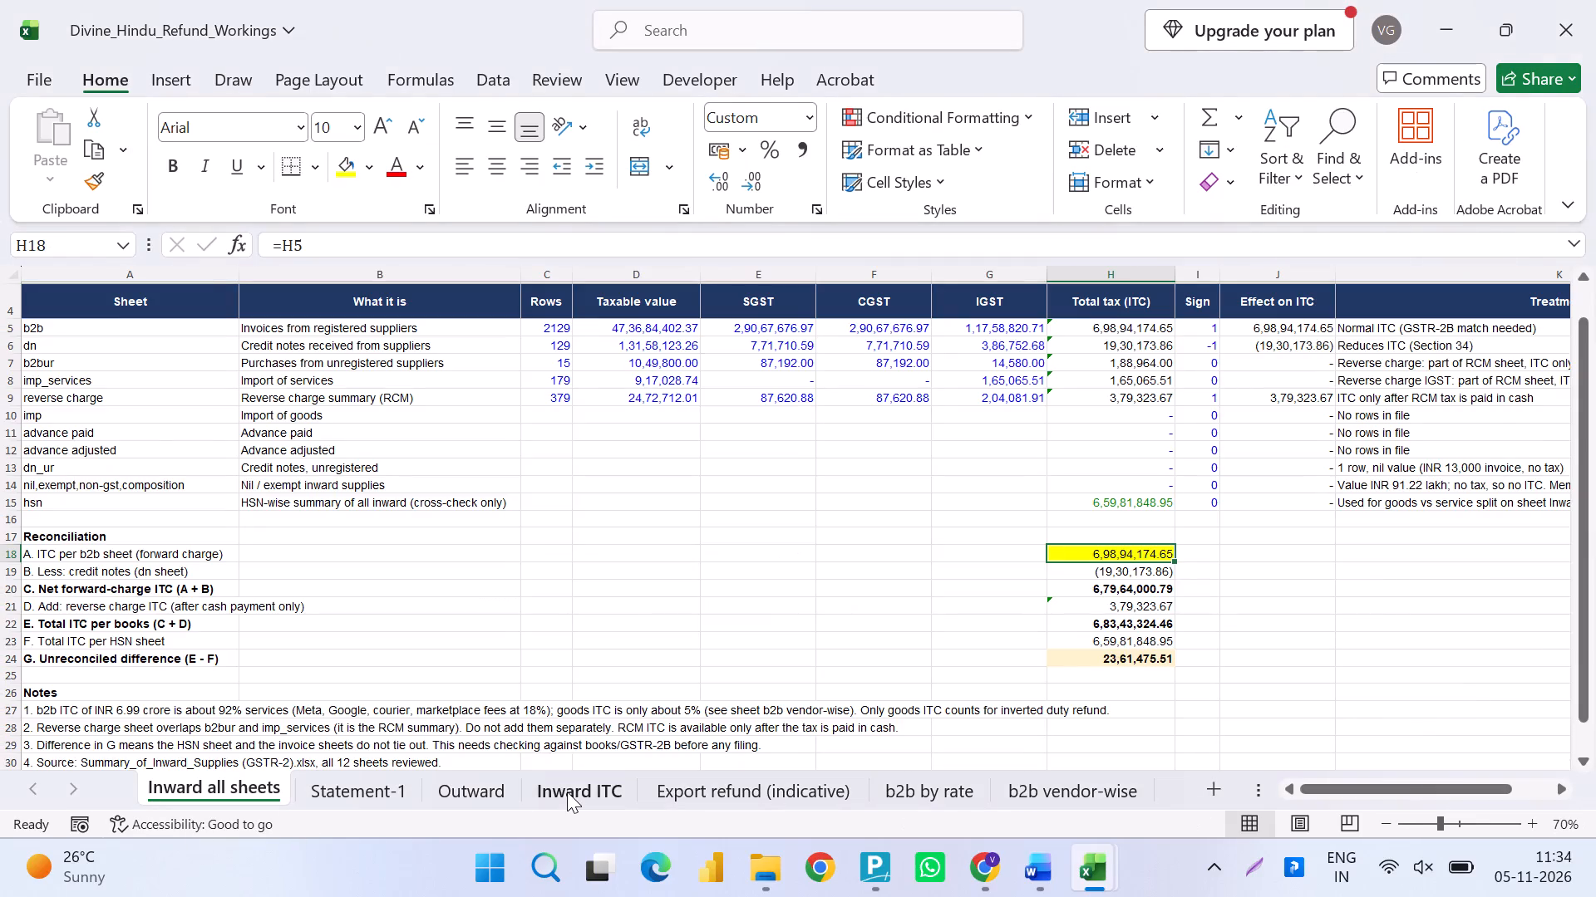
key("alt+Tab")
key("alt+Tab")
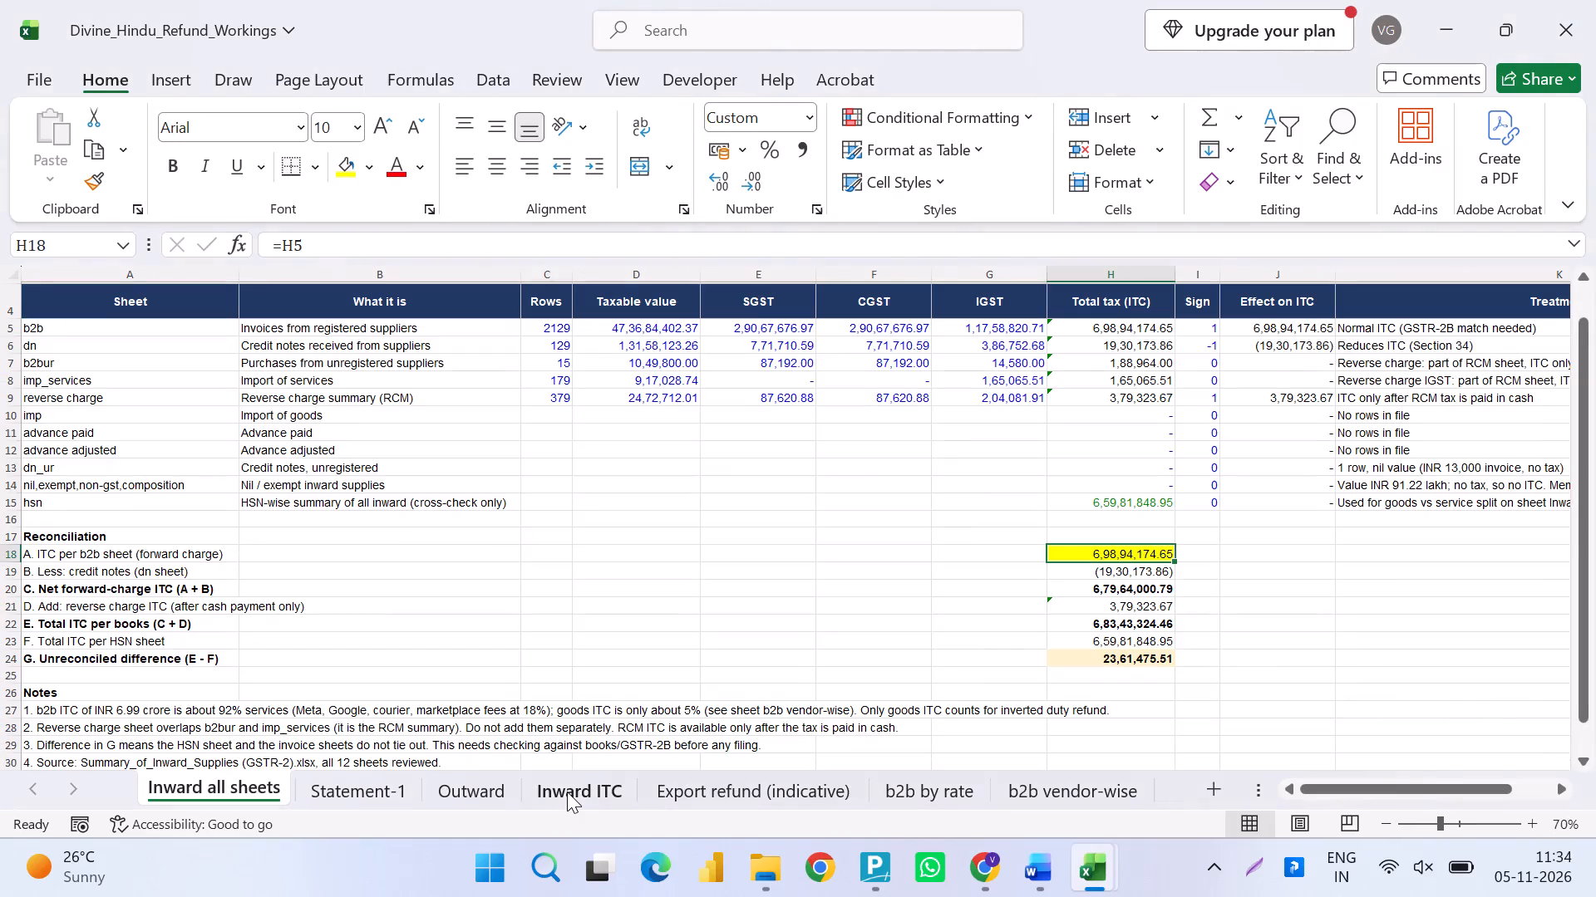
key("F2")
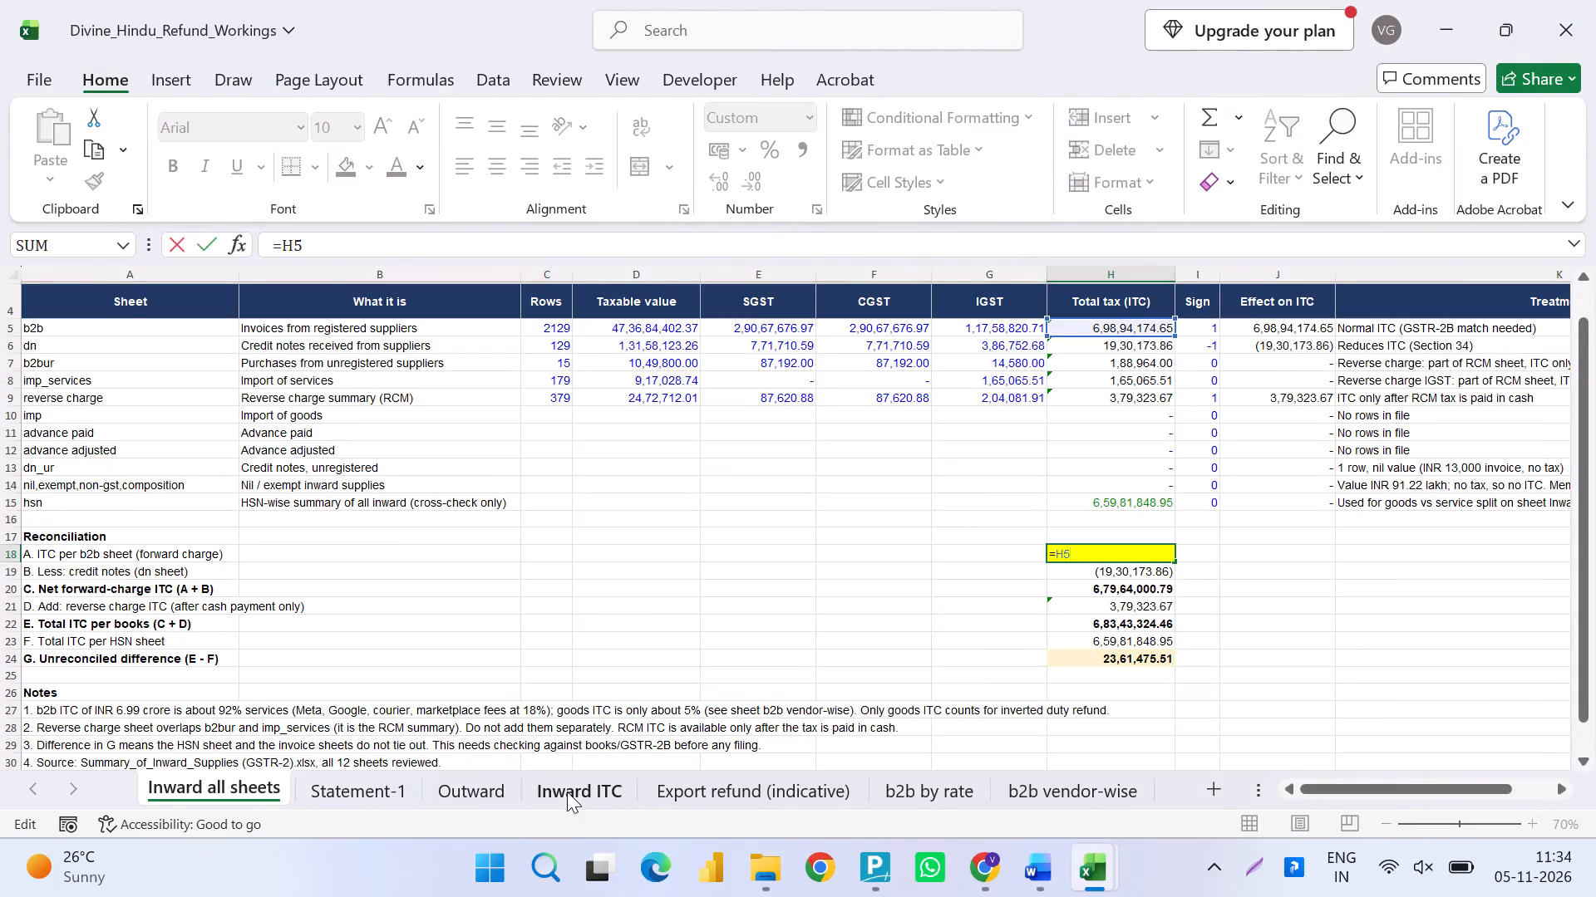
key("Escape")
key("alt+Tab")
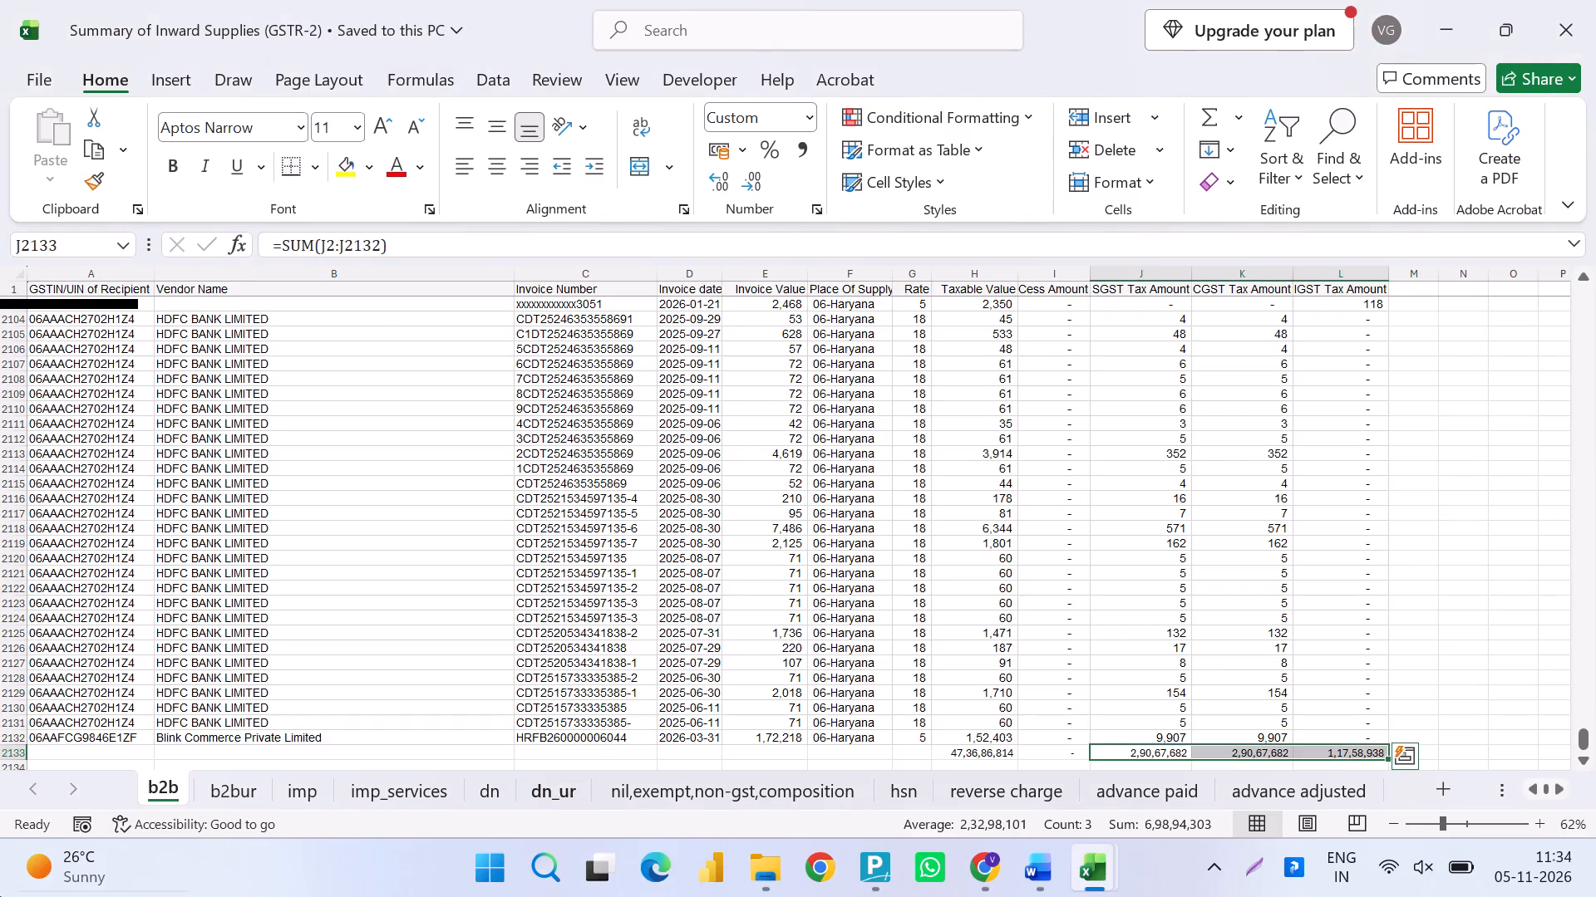
Review the IGST, CGST, SGST and taxable value figures in the Inward all sheets summary table, up to the b2b row.
key("alt+Tab")
key("alt+Tab")
key("alt+Tab")
key("ctrl+Up")
key("Left")
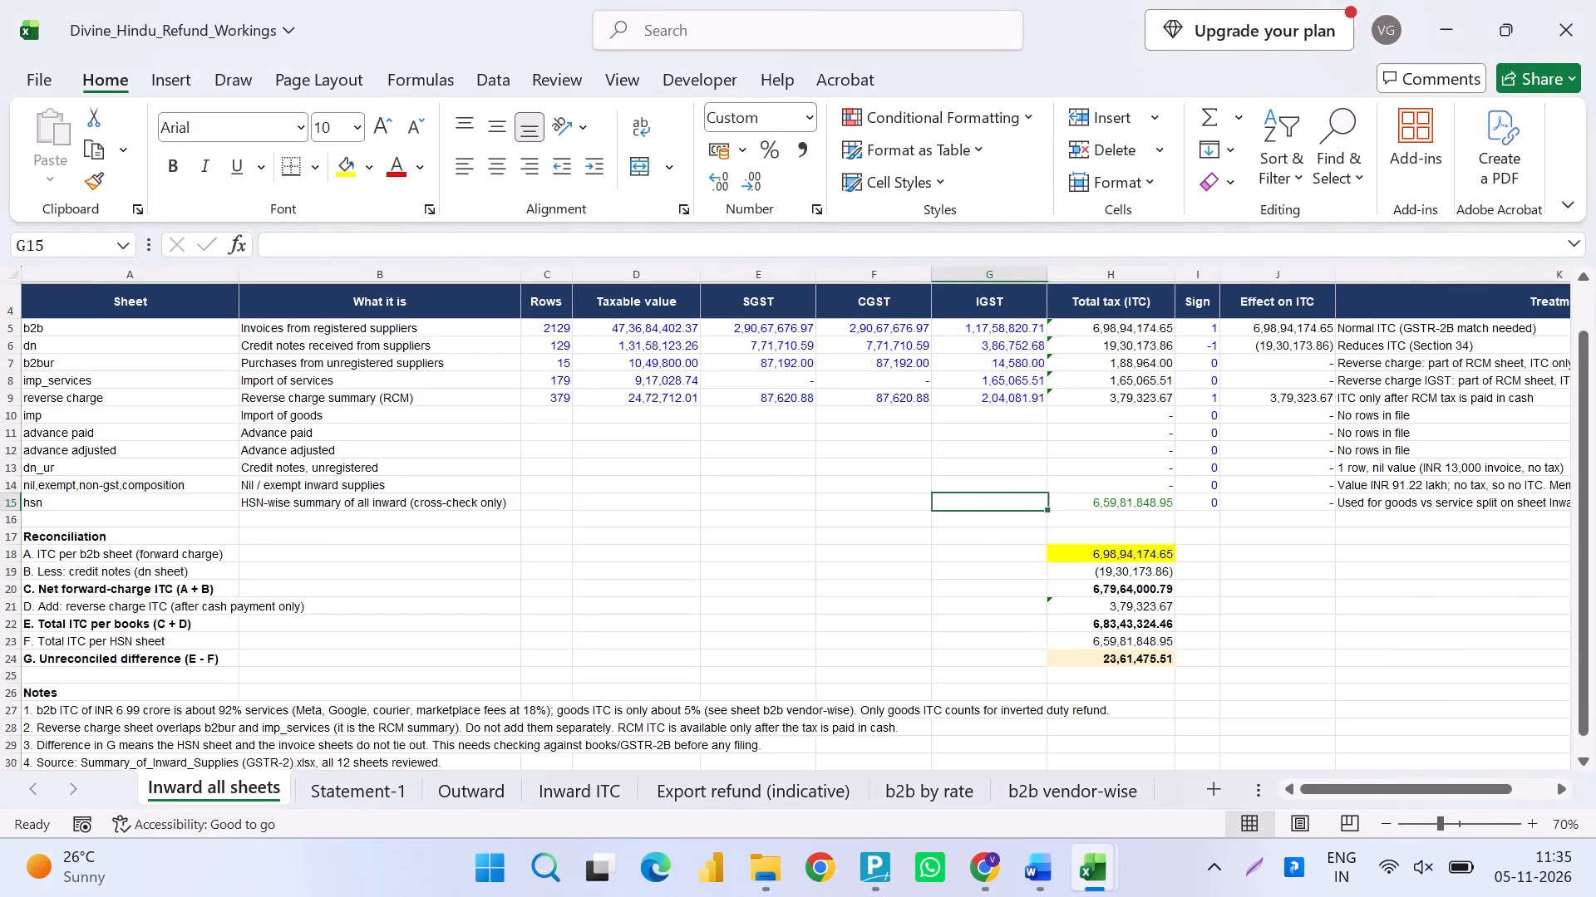
key("Up")
key("ctrl+Up")
key("alt+Tab")
key("alt+Tab")
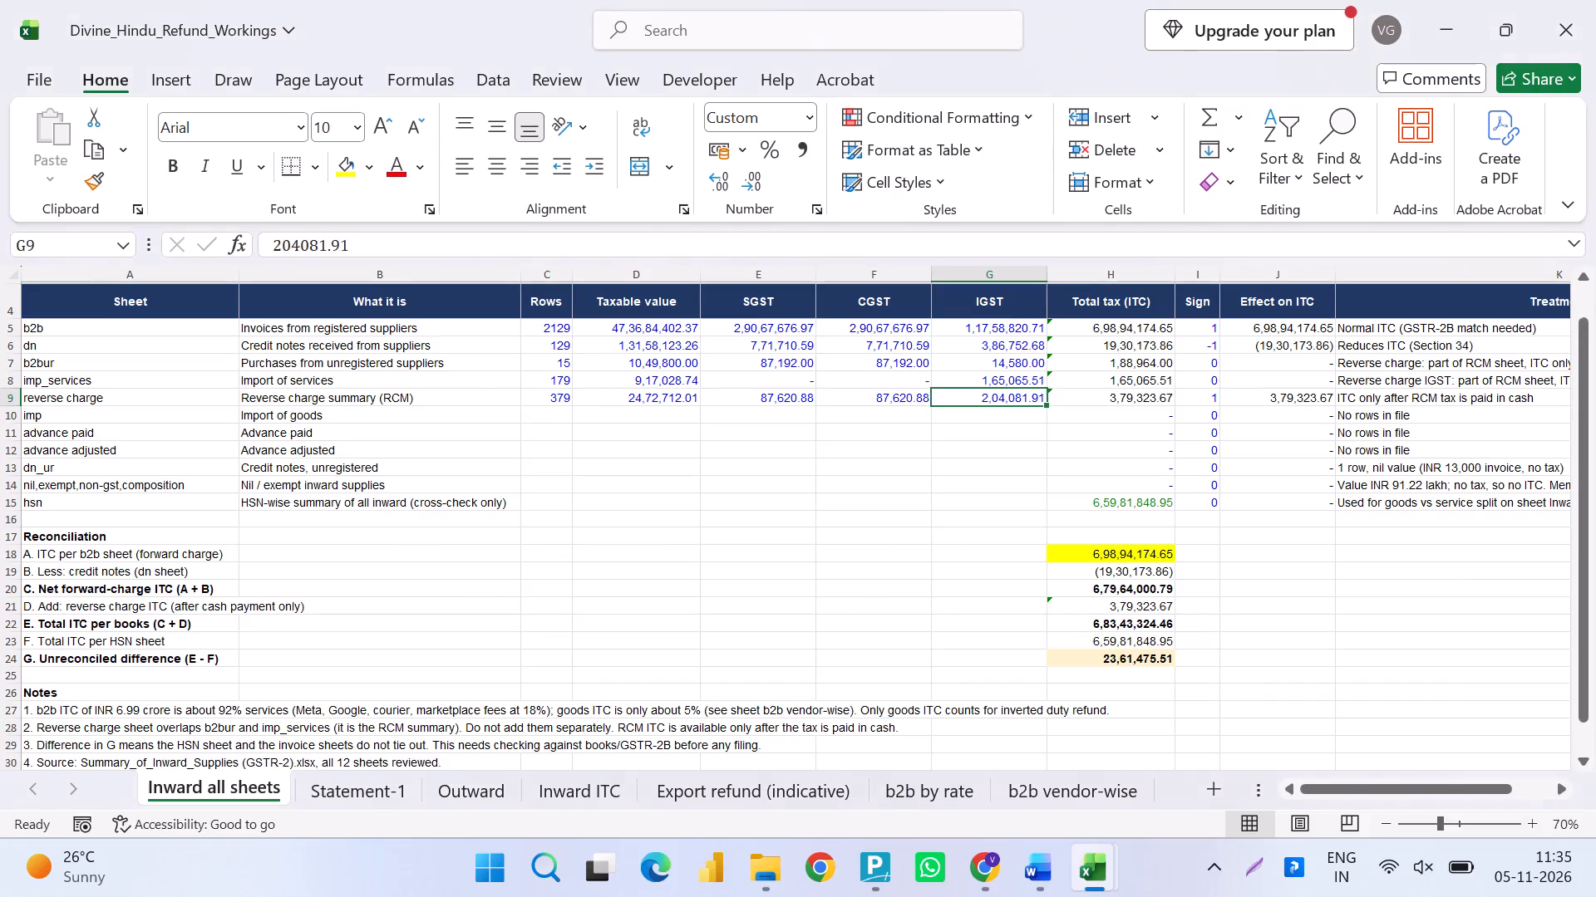
key("Up")
key("Left")
key("Up")
key("Up")
key("Left")
key("Up")
key("Left")
Compare the b2b row's taxable value with the b2b sheet's Taxable Value total and inspect the range its formula sums.
key("alt+Tab")
key("alt+Tab")
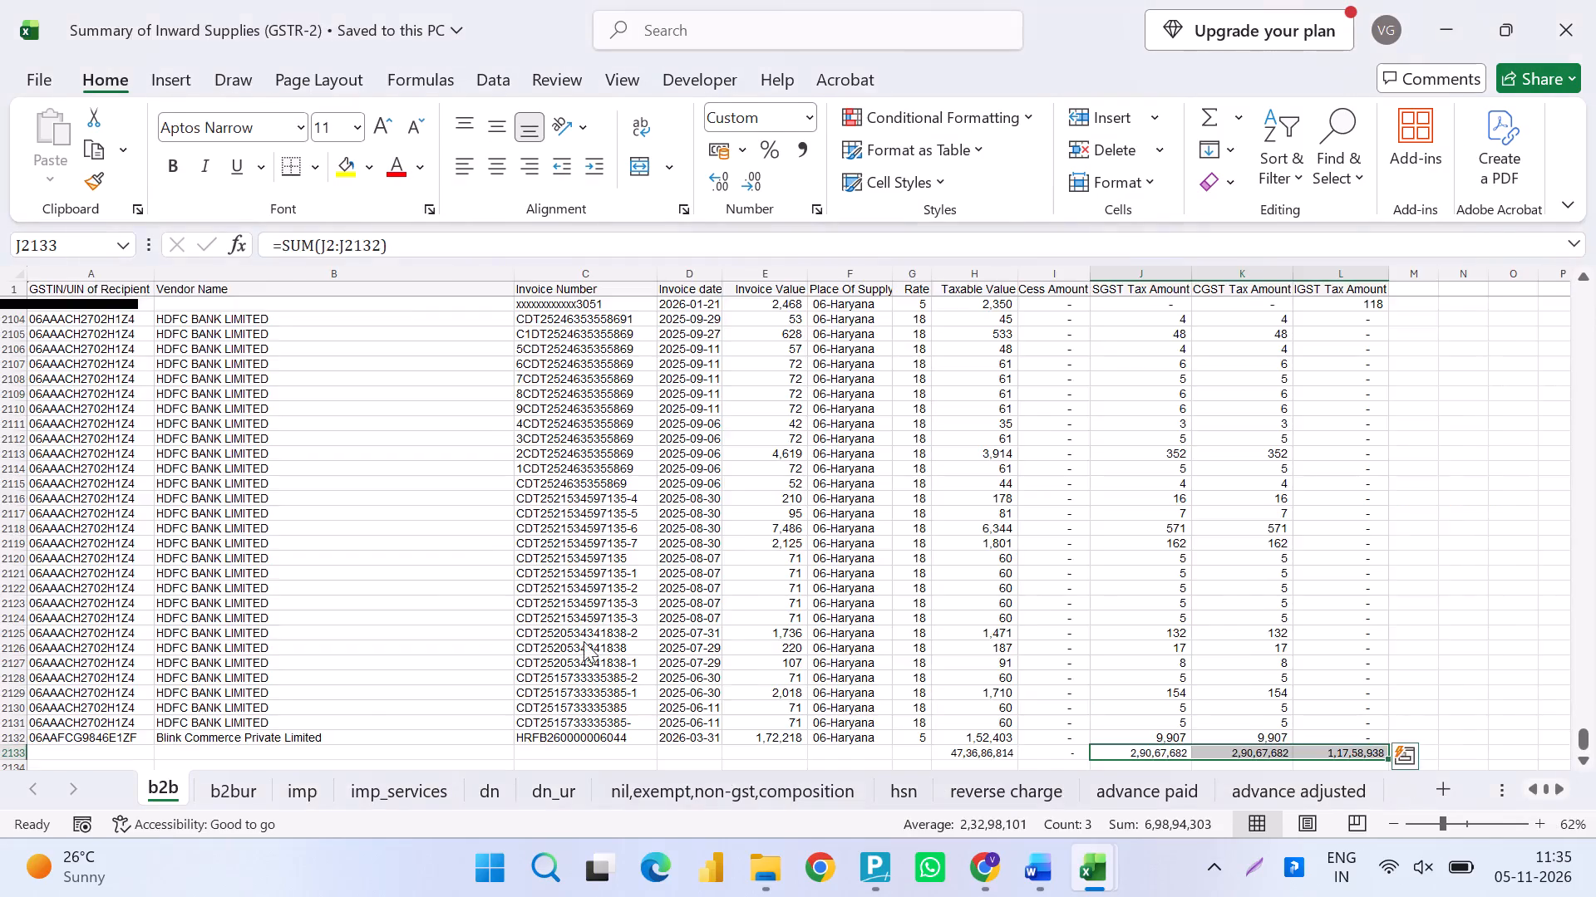
key("Right")
key("alt+Tab")
key("alt+Tab")
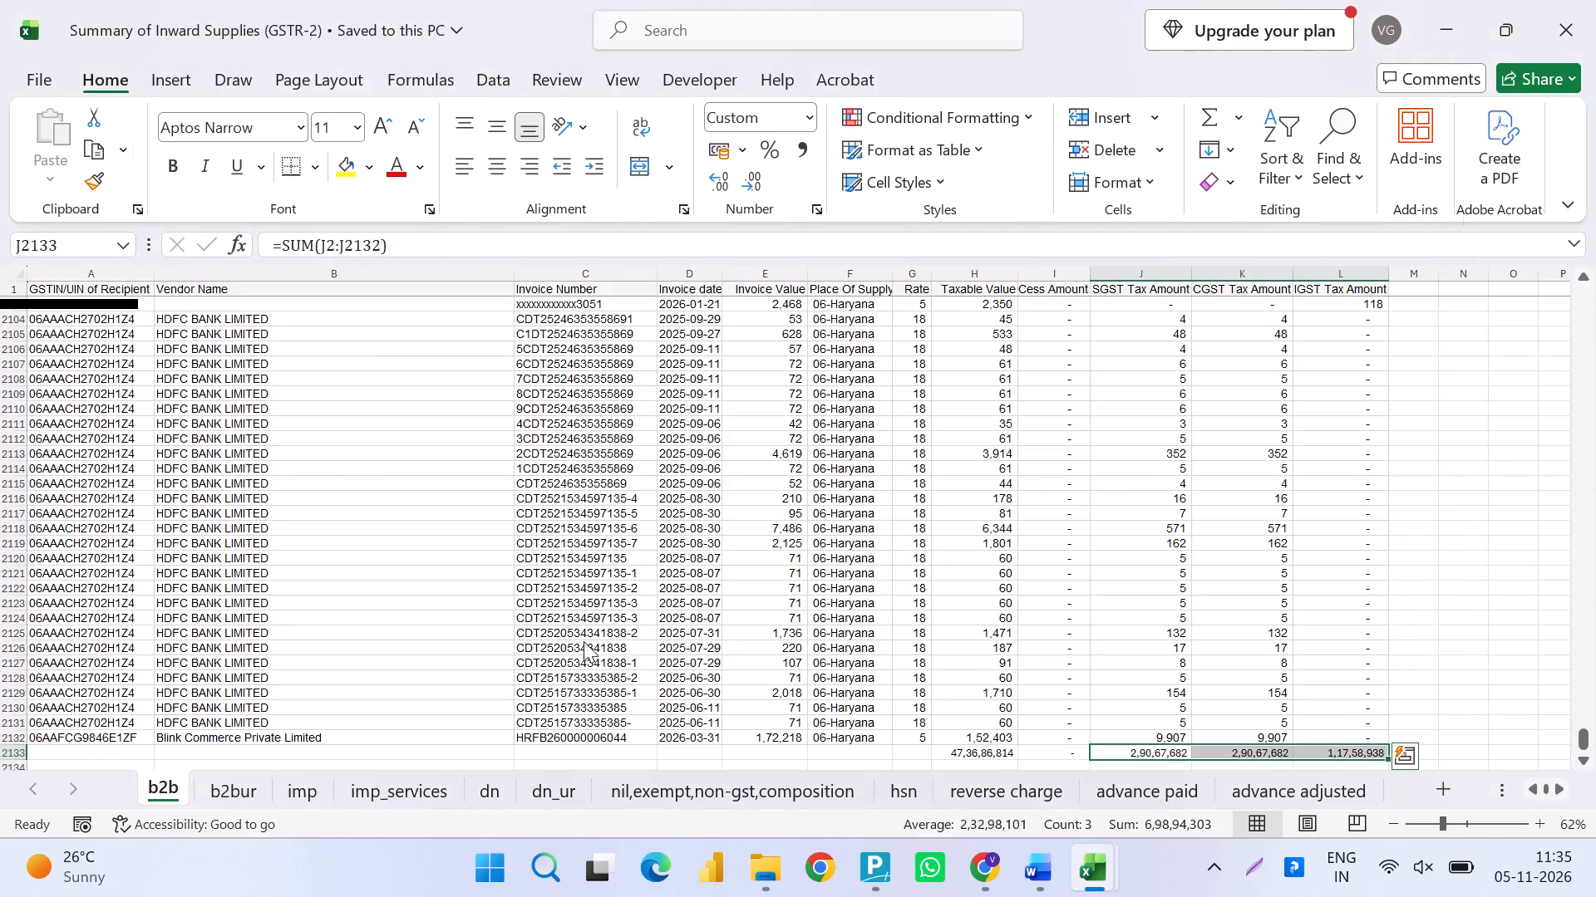
key("Left")
key("alt+Tab")
key("Left")
key("Left")
key("F2")
scroll(584, 641, "up", 20)
scroll(584, 641, "up", 2)
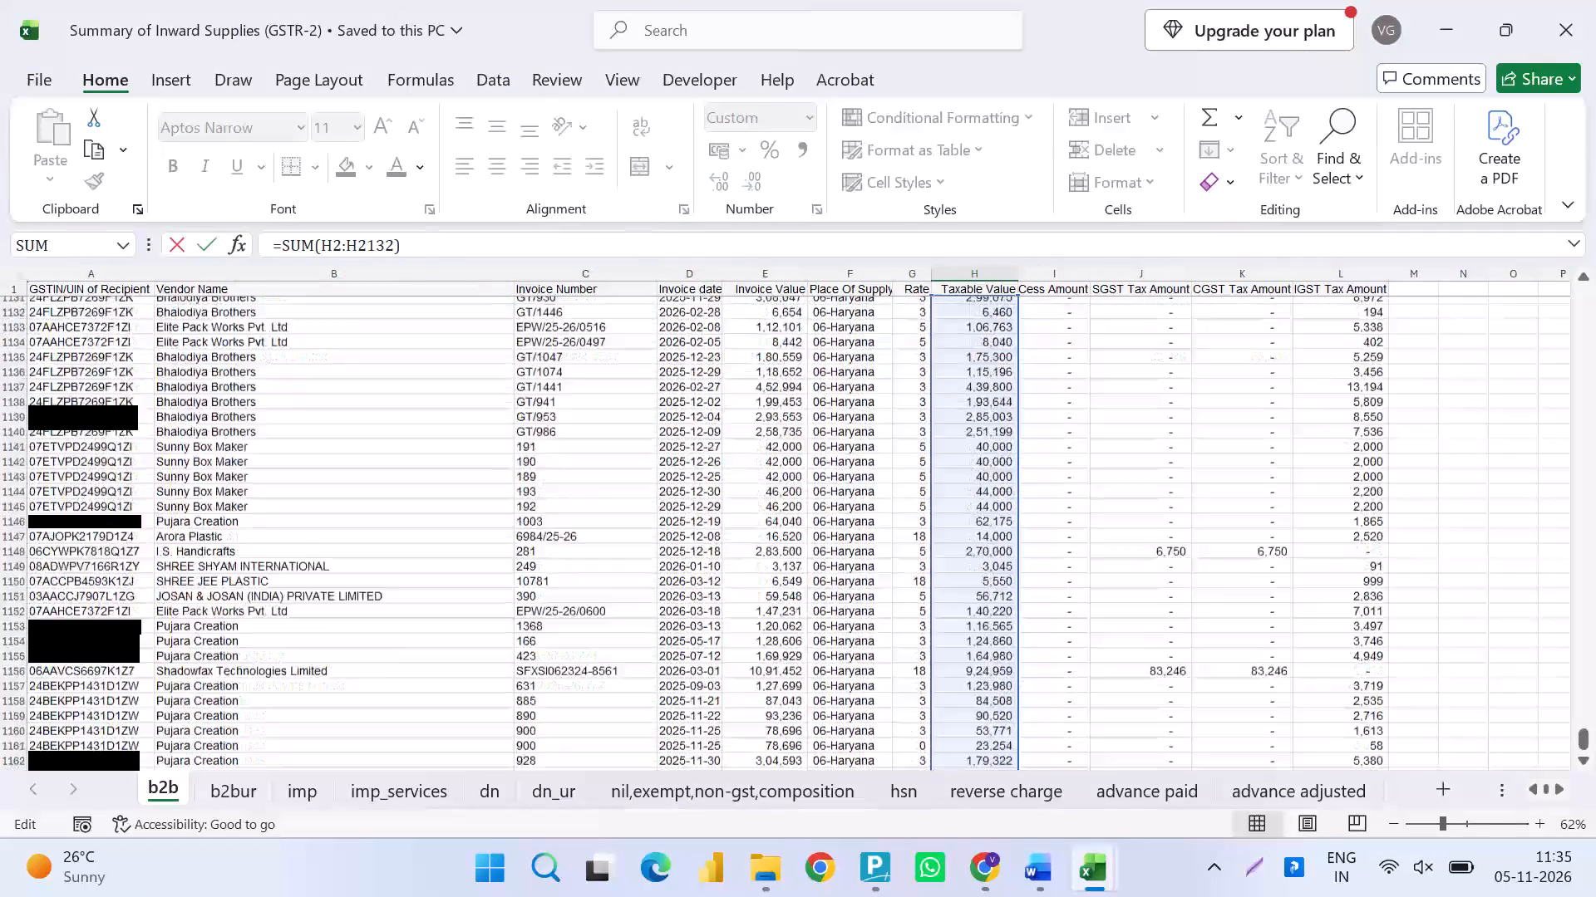
scroll(584, 641, "up", 15)
scroll(725, 456, "down", 3)
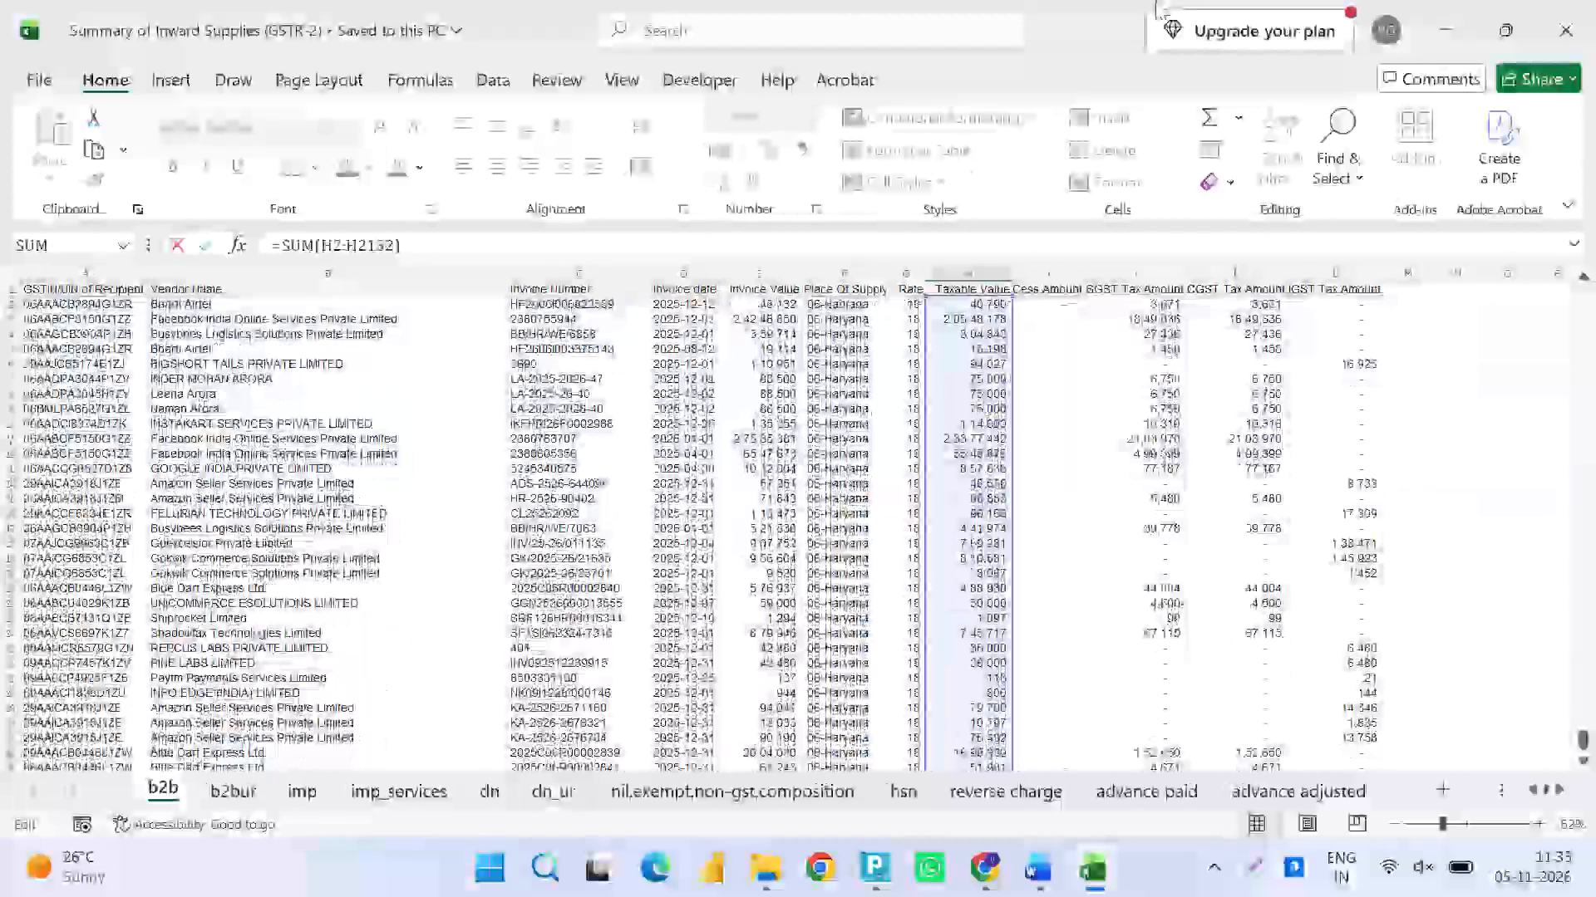
key("Escape")
Re-enter the b2b sheet's Taxable Value total as =SUM(H2:H2132) and fill it across the totals through IGST Tax Amount.
key("Down")
key("Up")
key("alt+equal")
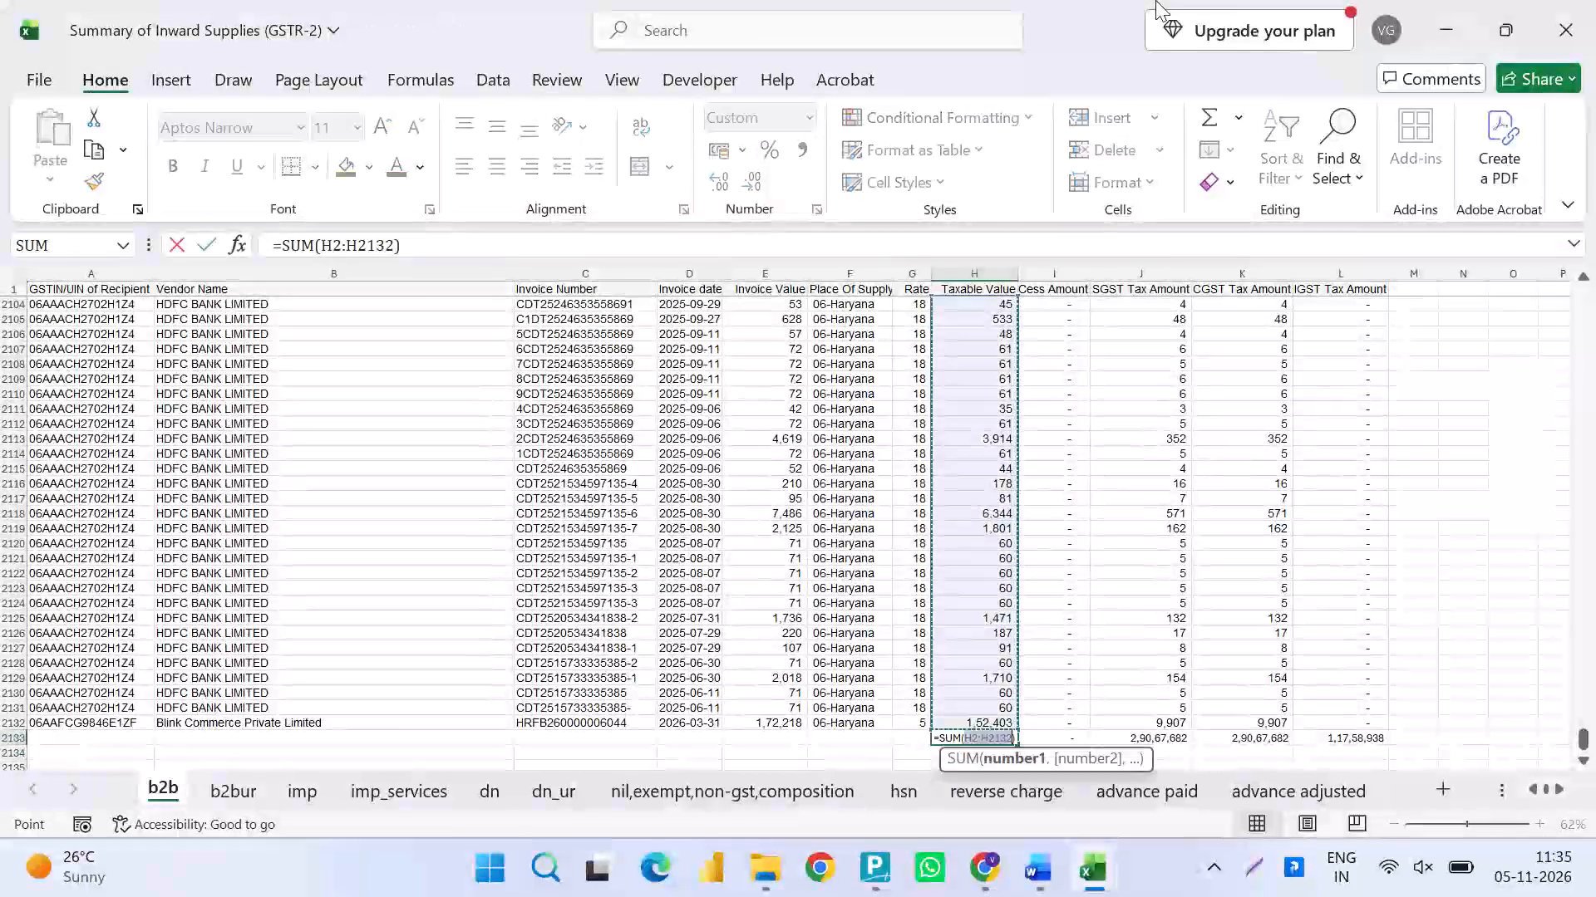
key("Return")
key("Up")
key("ctrl+shift+Right")
key("ctrl+r")
key("Right")
key("Left")
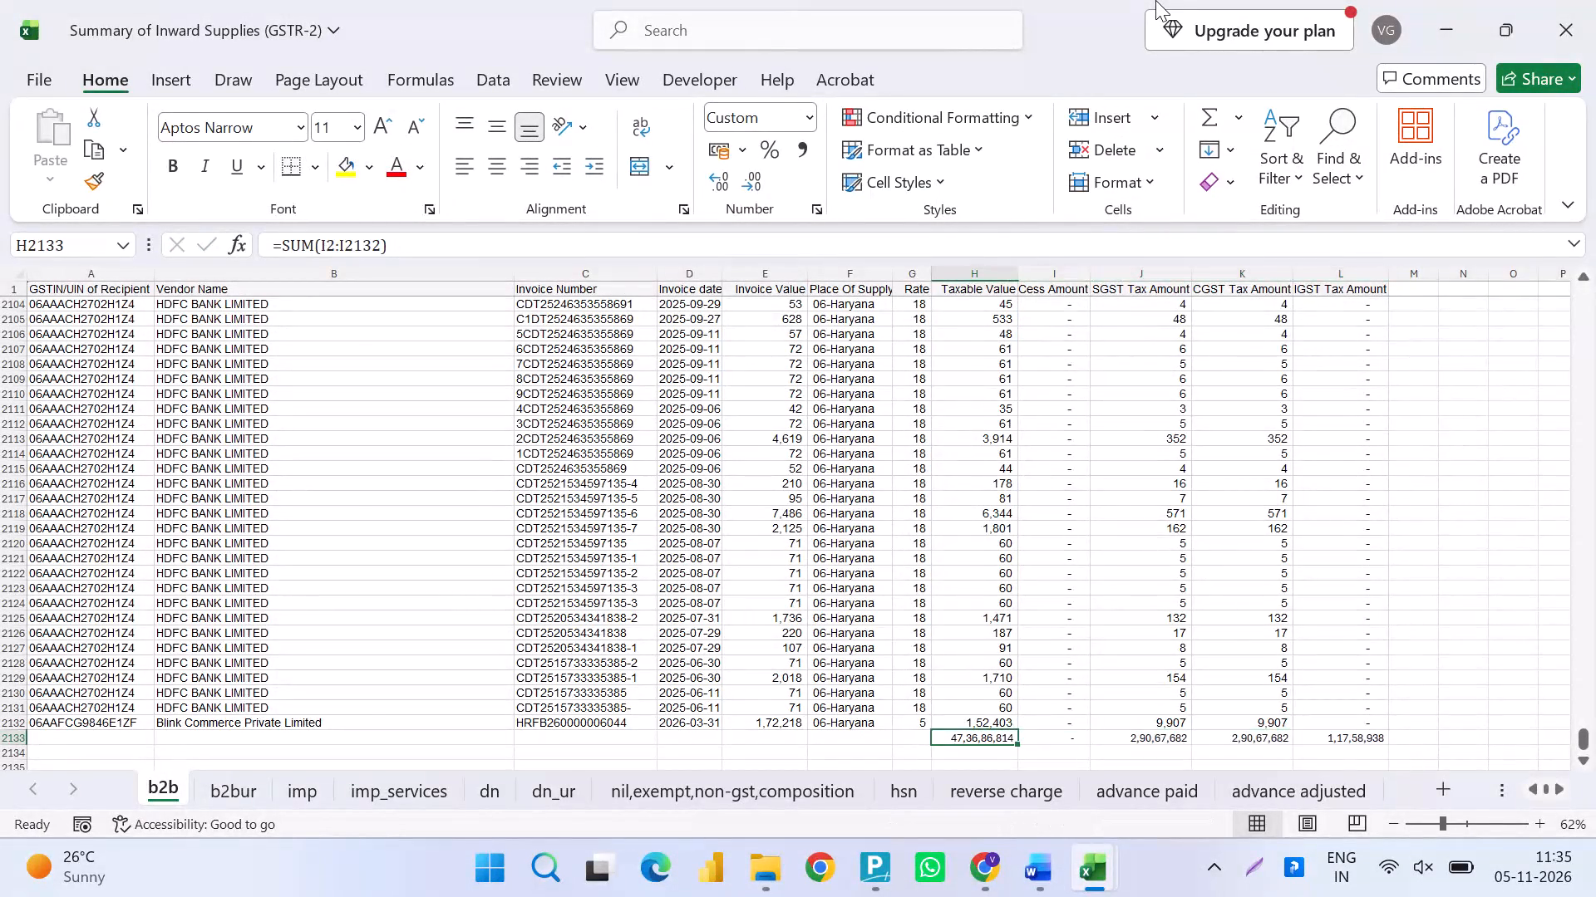
Copy the whole Inward all sheets worksheet from Divine_Hindu_Refund_Workings into a new sheet in the GSTR-2 workbook and save it.
key("alt+Tab")
key("alt+Tab")
key("ctrl+c")
key("alt+Tab")
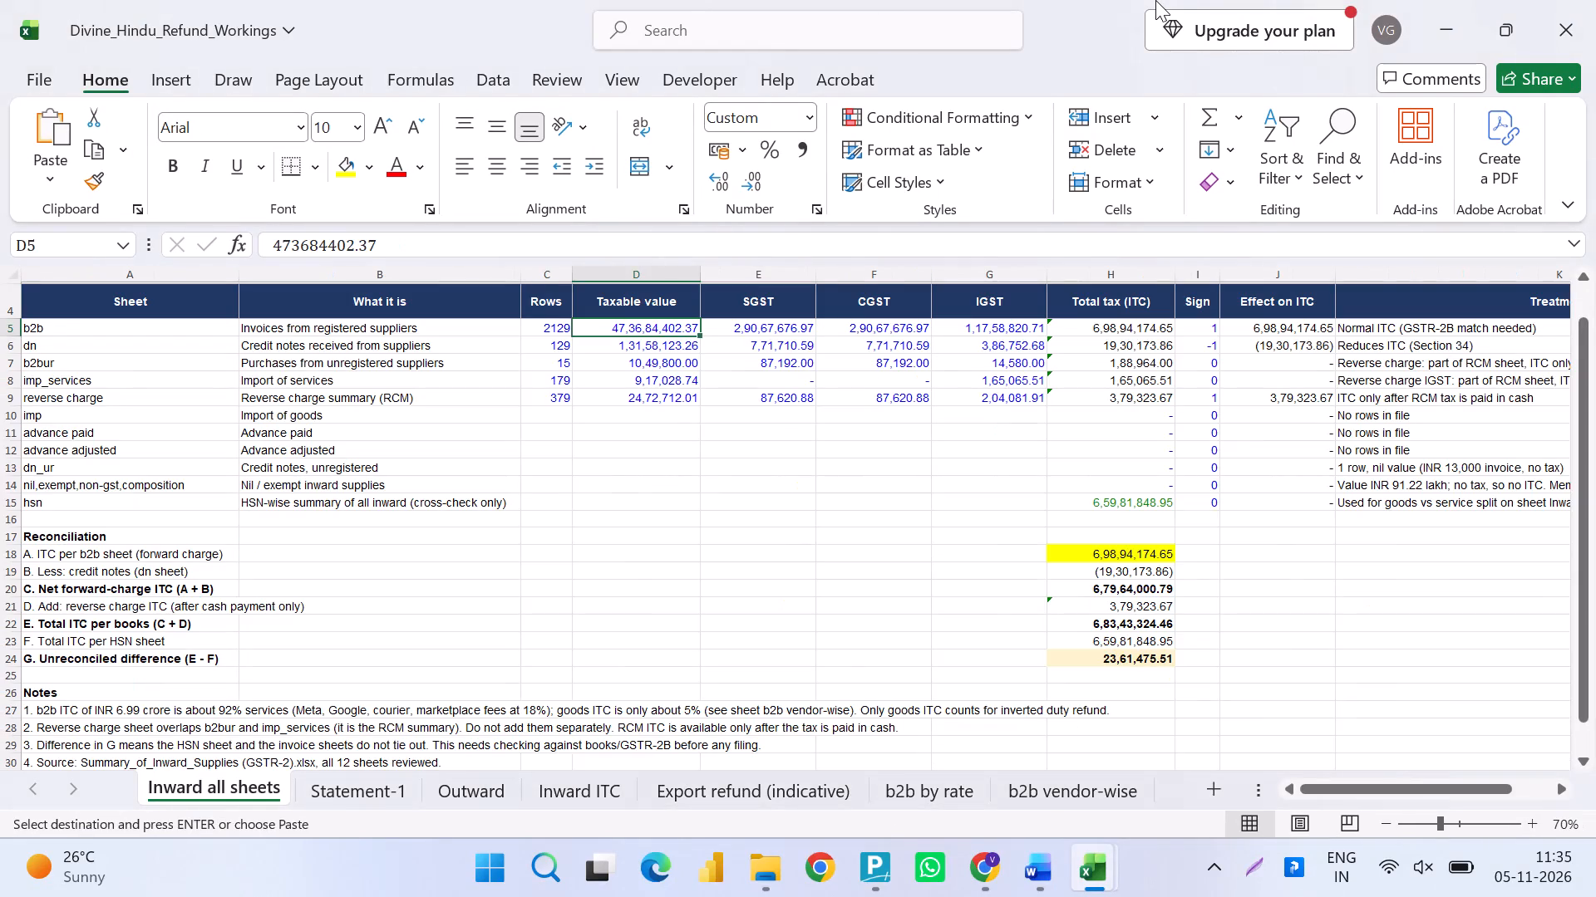
key("ctrl+a")
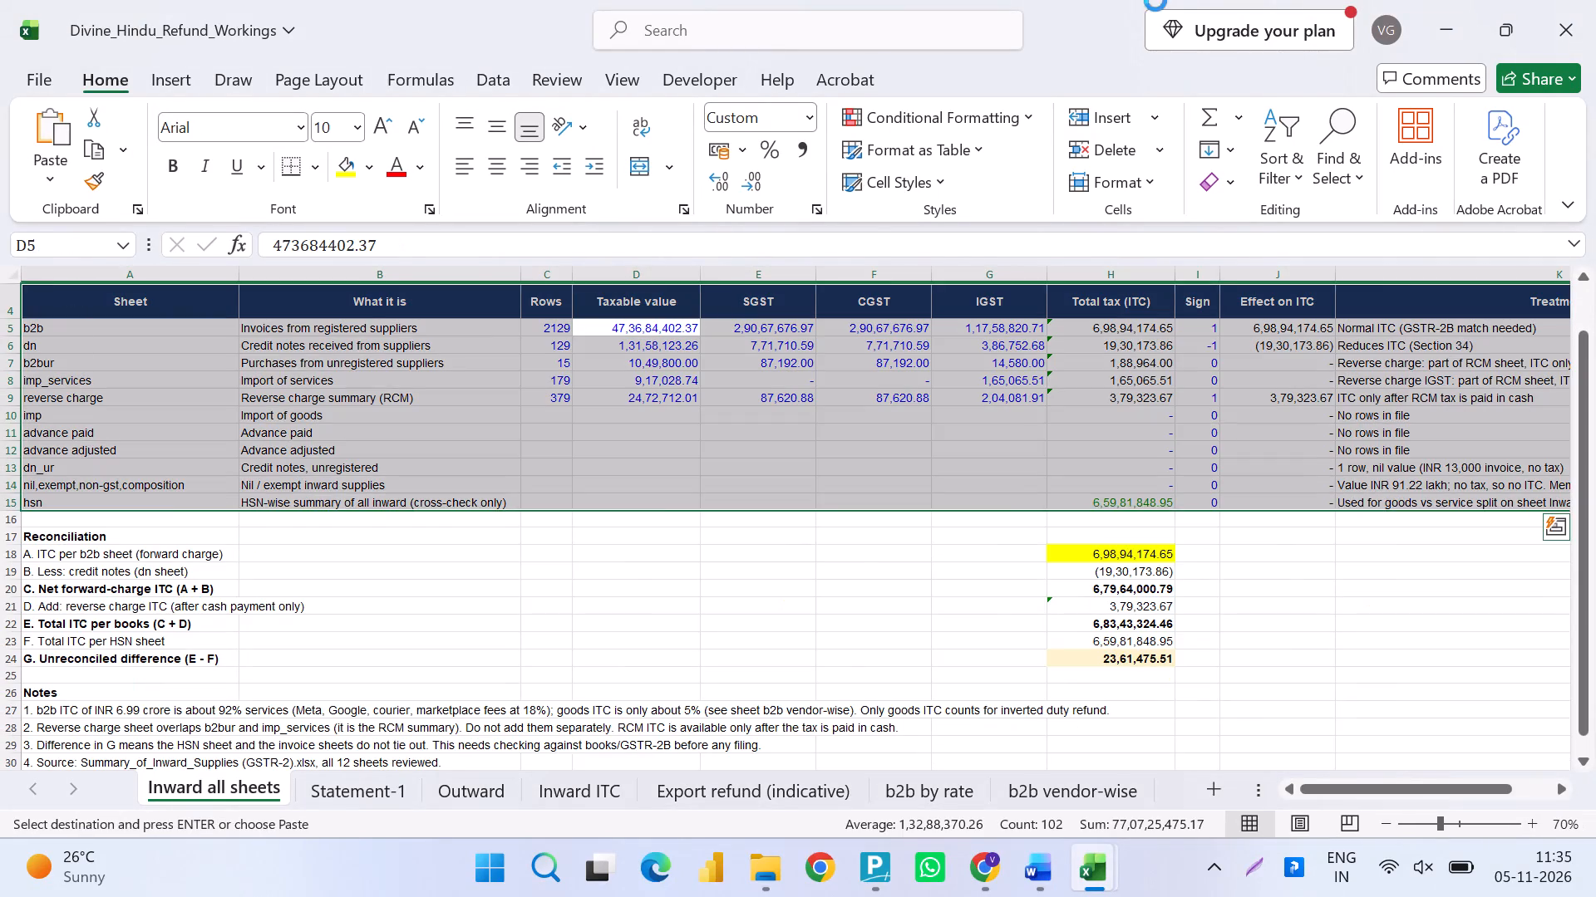
key("ctrl+c")
key("ctrl+a")
key("ctrl+a")
key("ctrl+c")
key("alt+Tab")
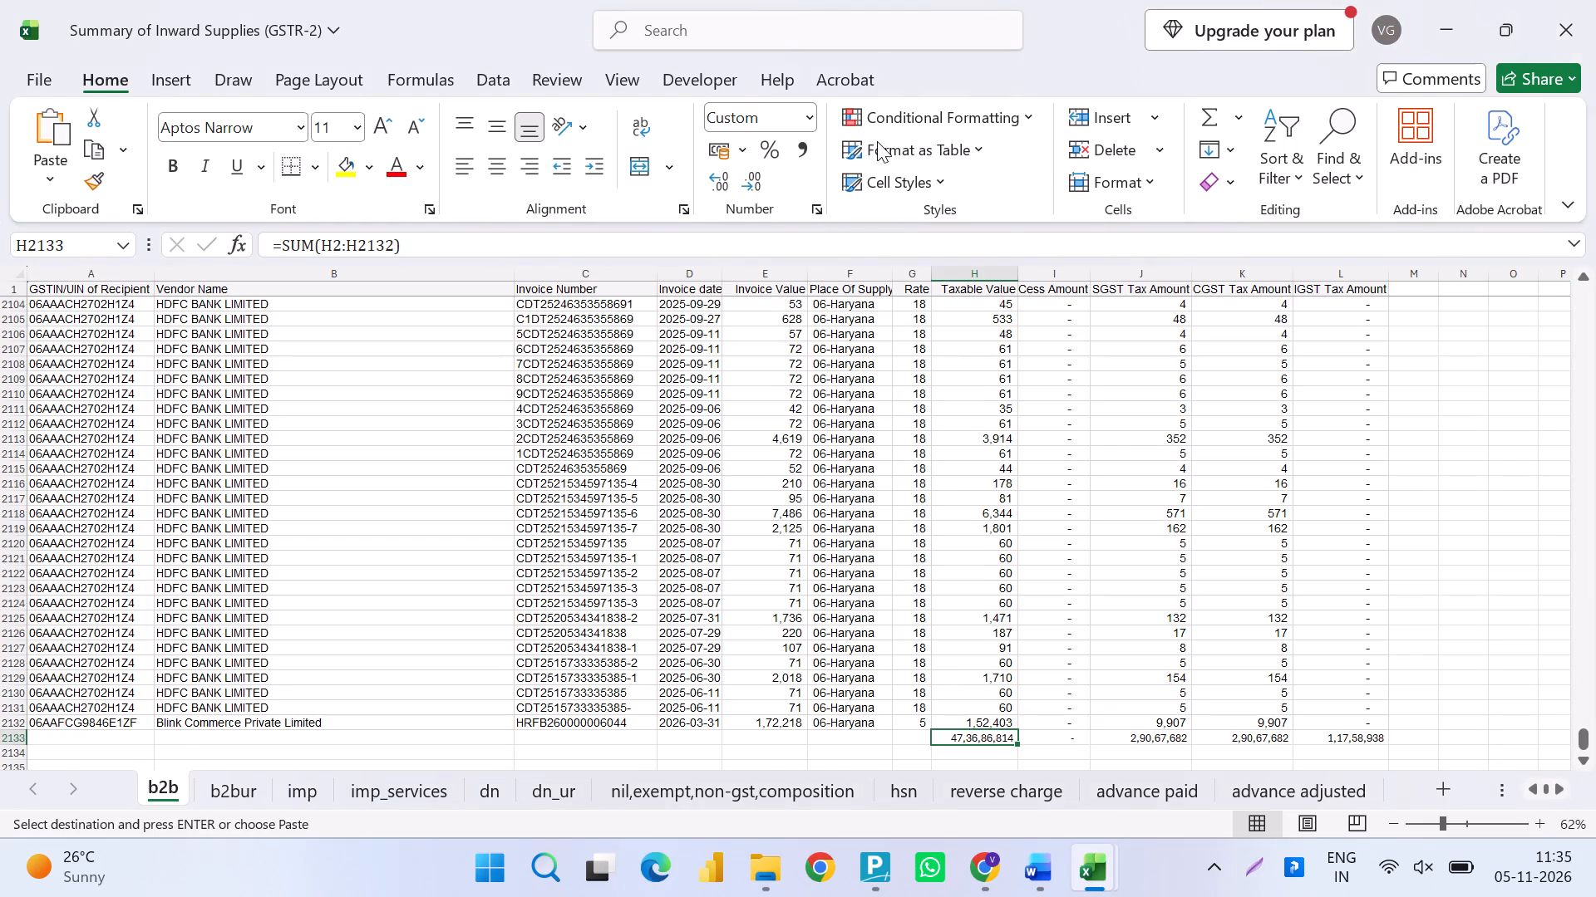
key("alt+Tab")
key("alt+Tab")
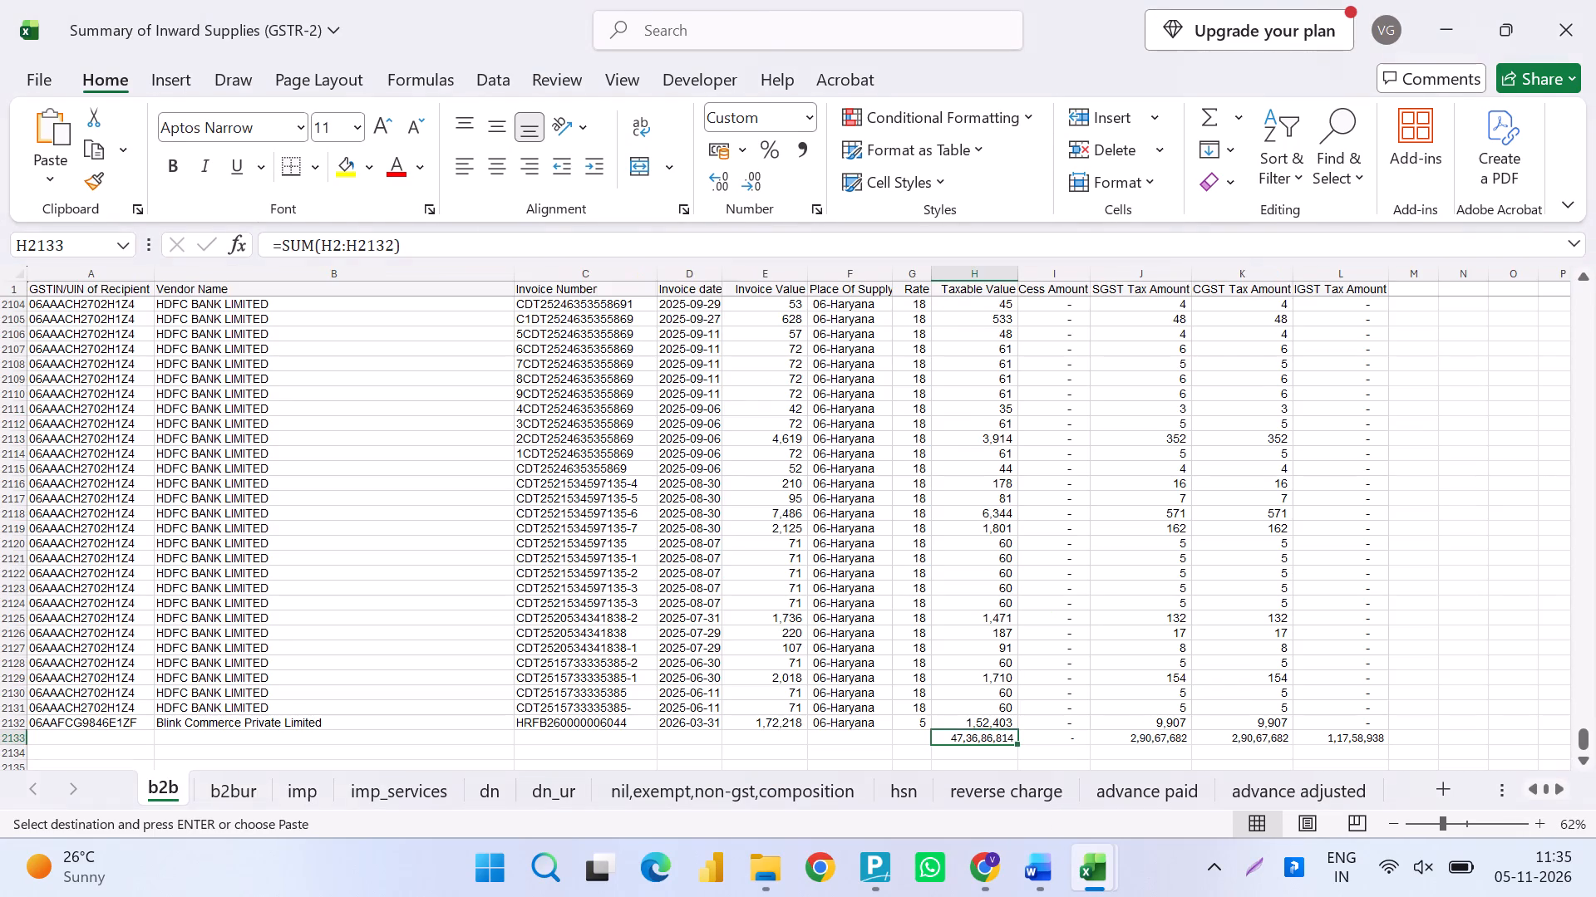
left_click(1445, 787)
key("ctrl+v")
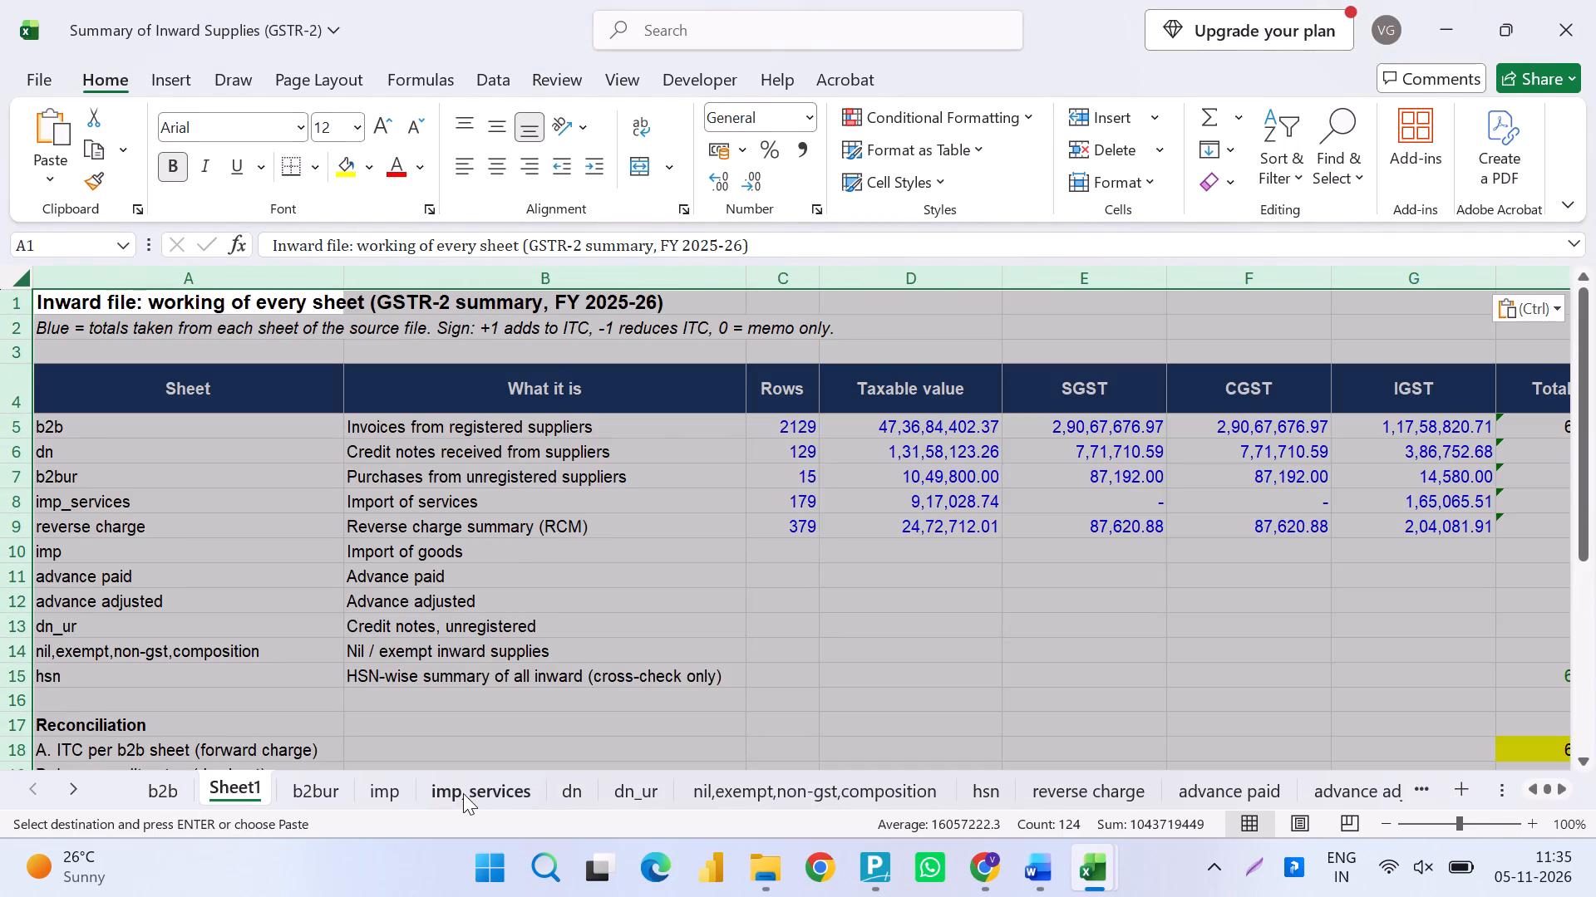
scroll(463, 793, "down", 3, "ctrl")
left_click(549, 365)
key("ctrl+s")
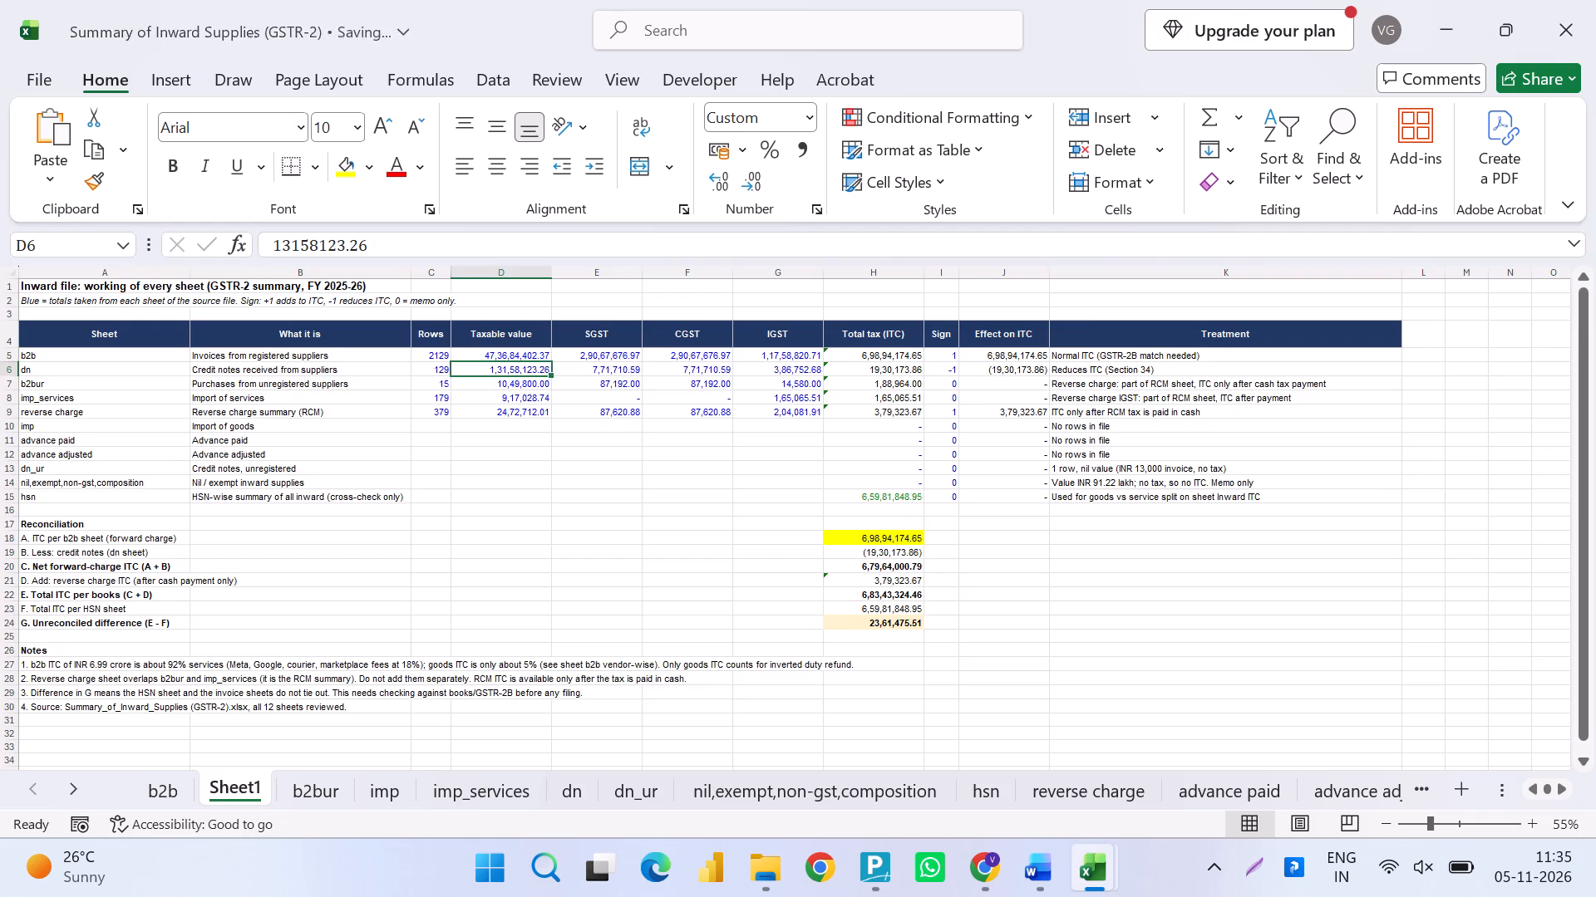
Copy the b2b sheet's Taxable Value total into Sheet1 as a value in D3, above the Taxable value heading.
key("alt+Tab")
key("alt+Tab")
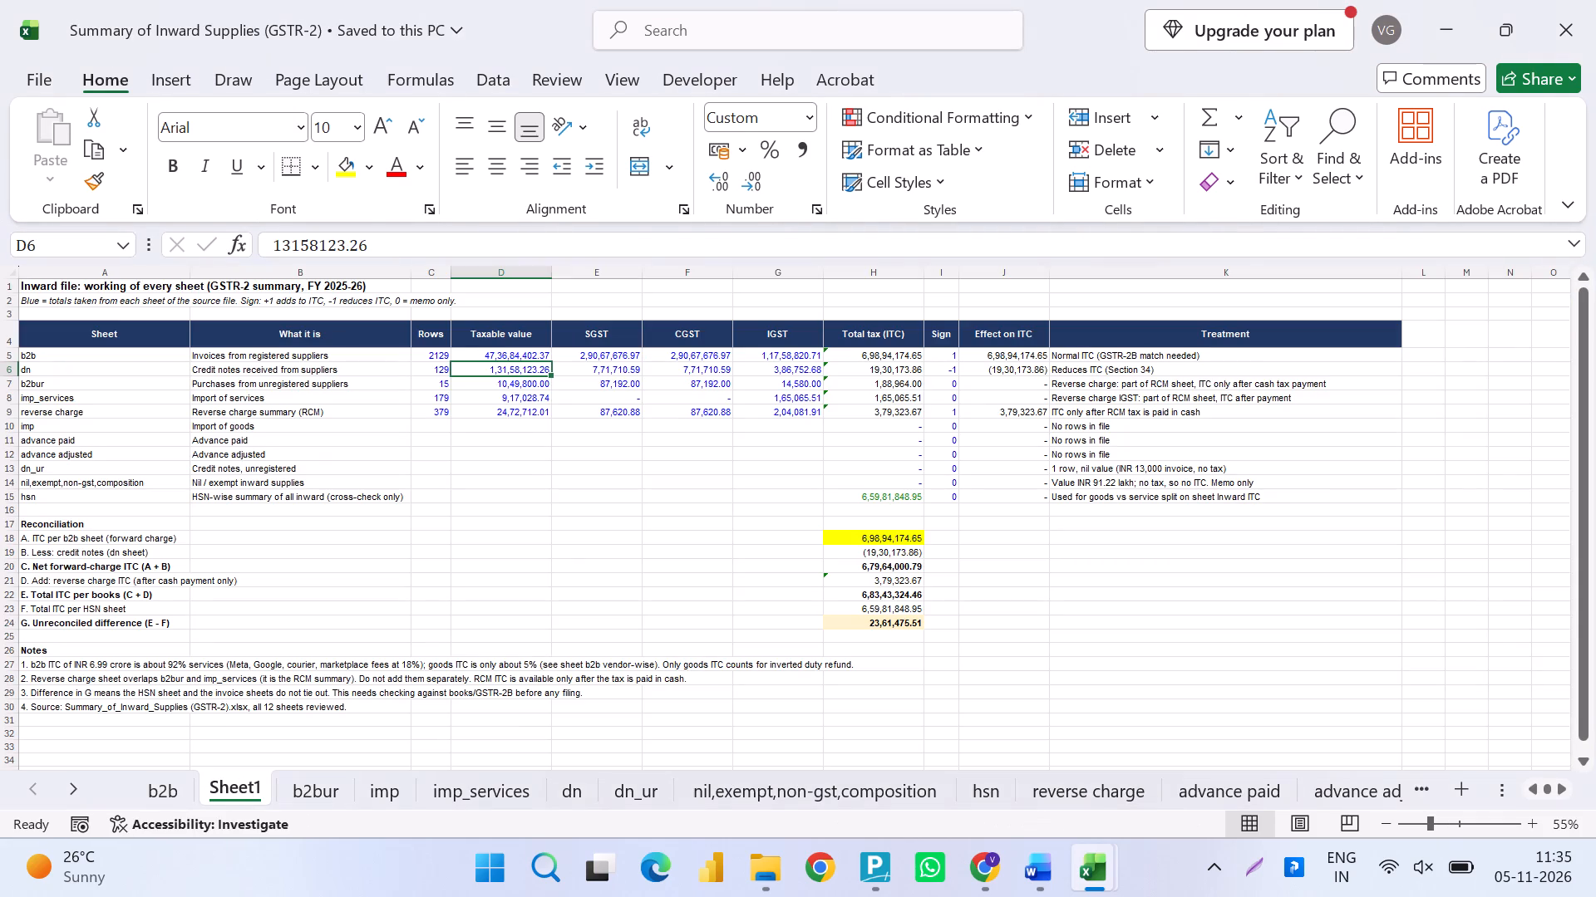
left_click(166, 795)
key("shift+Right")
key("shift+Right")
key("shift+Right")
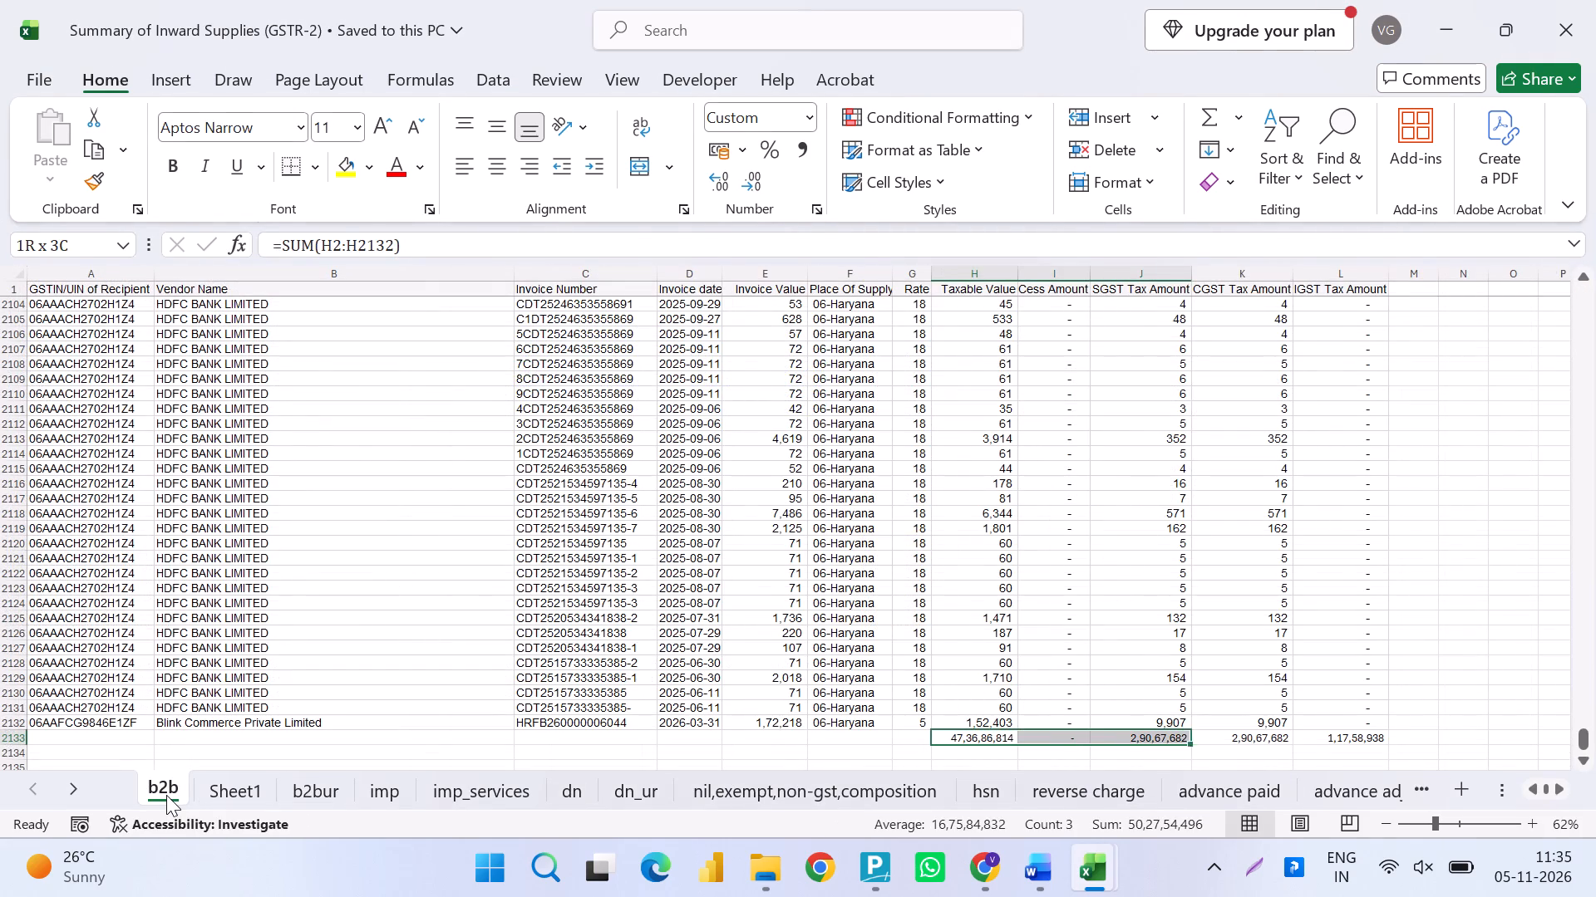
key("Left")
key("Right")
key("ctrl+c")
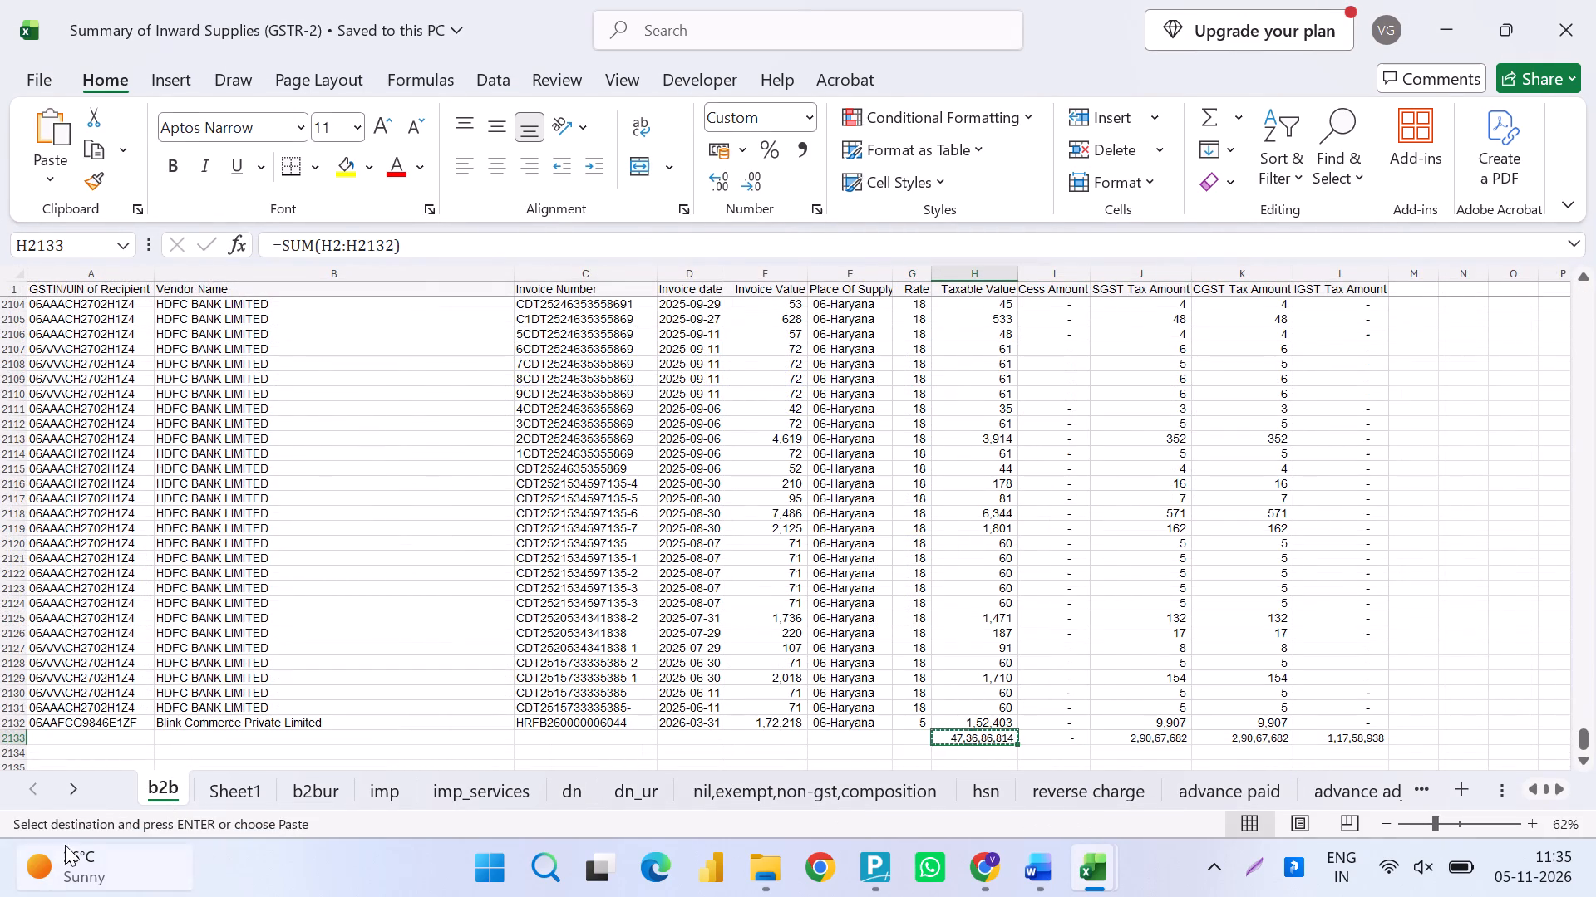
left_click(239, 793)
key("Up")
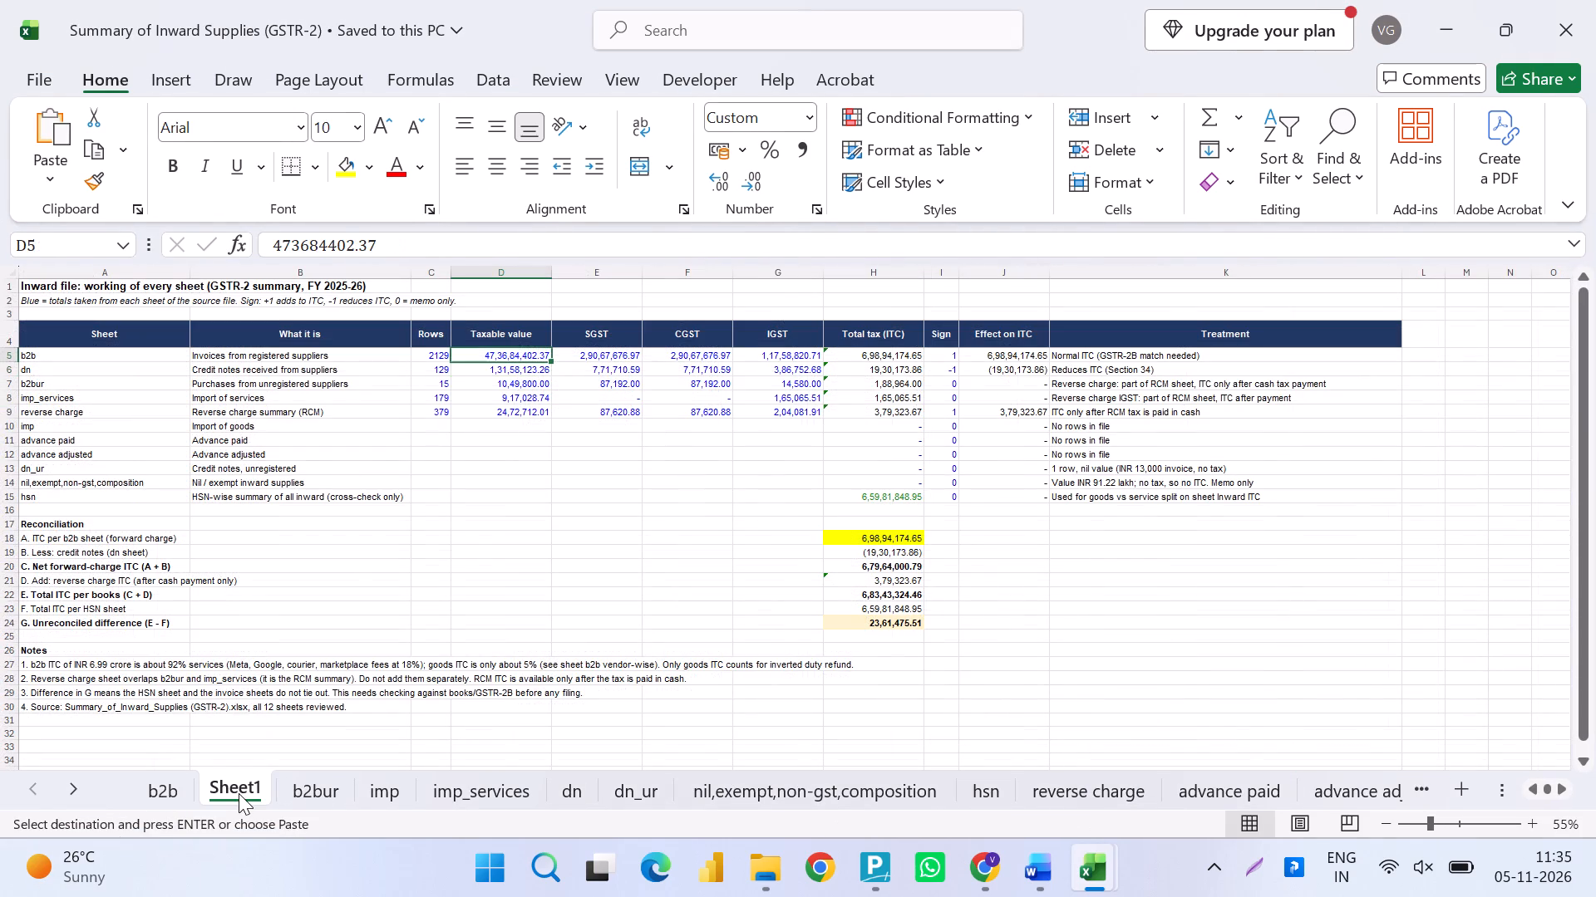
key("Up")
key("Up")
key("ctrl+alt+v")
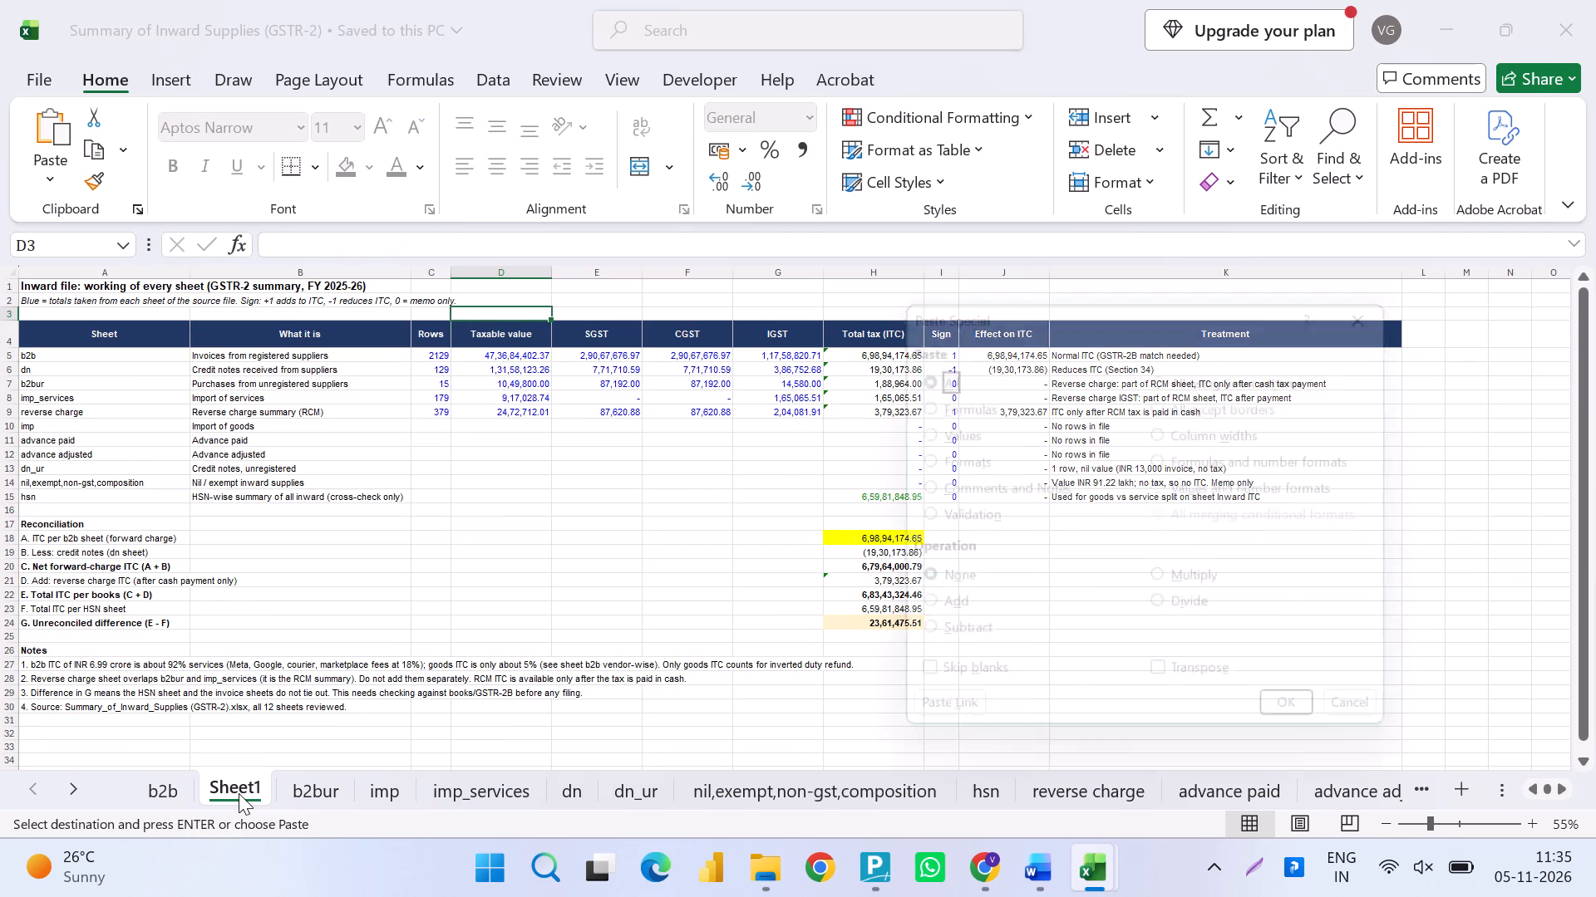
key("v")
key("Down")
key("Up")
key("Return")
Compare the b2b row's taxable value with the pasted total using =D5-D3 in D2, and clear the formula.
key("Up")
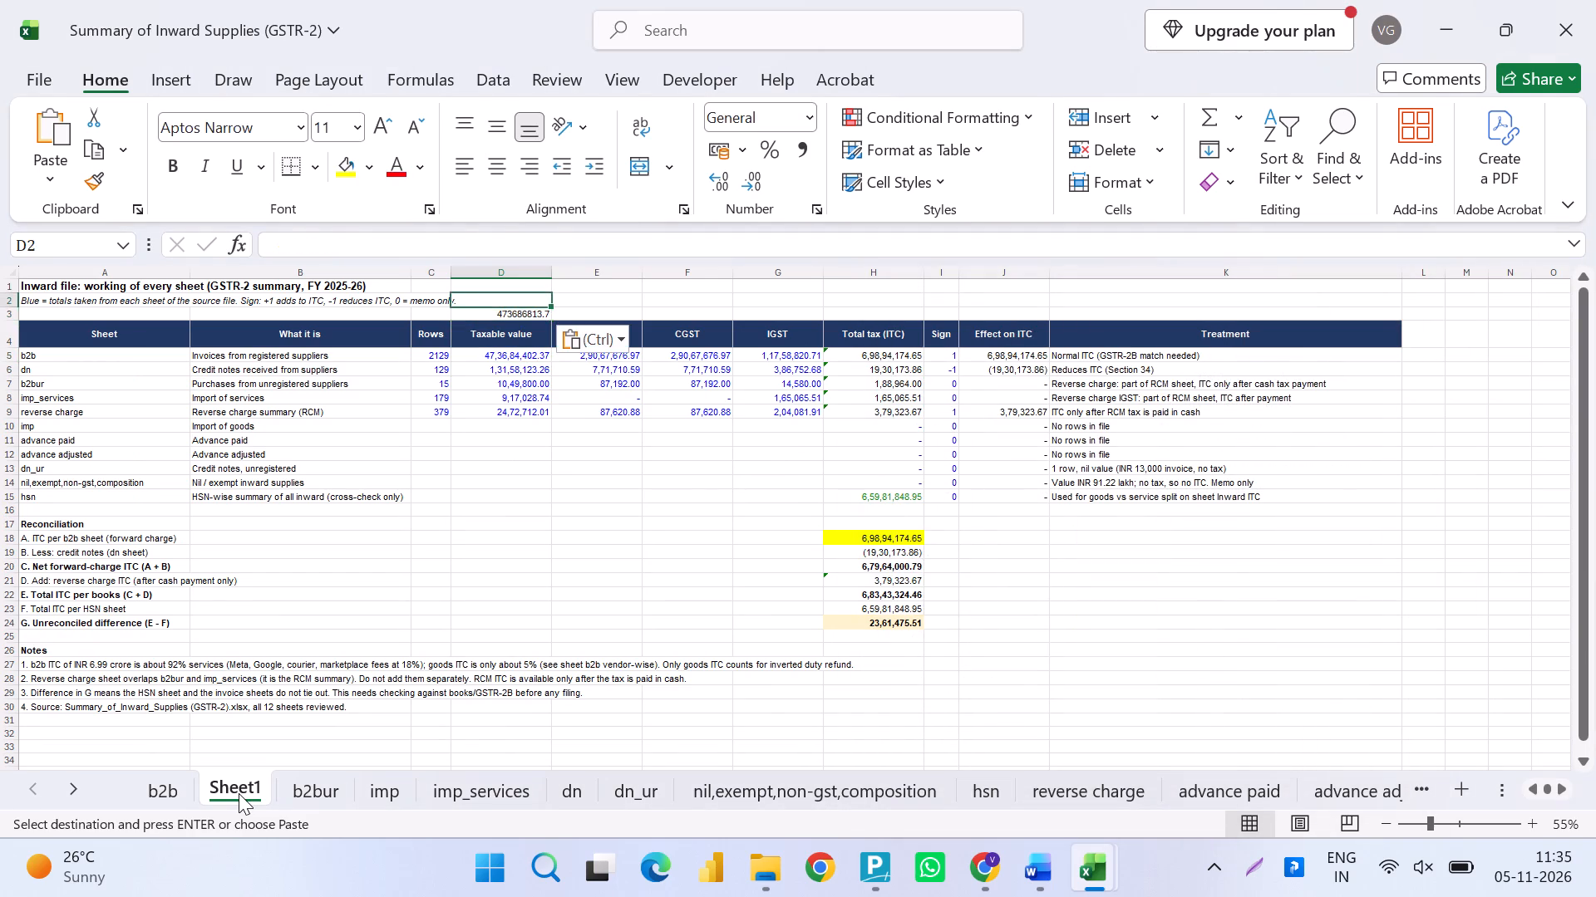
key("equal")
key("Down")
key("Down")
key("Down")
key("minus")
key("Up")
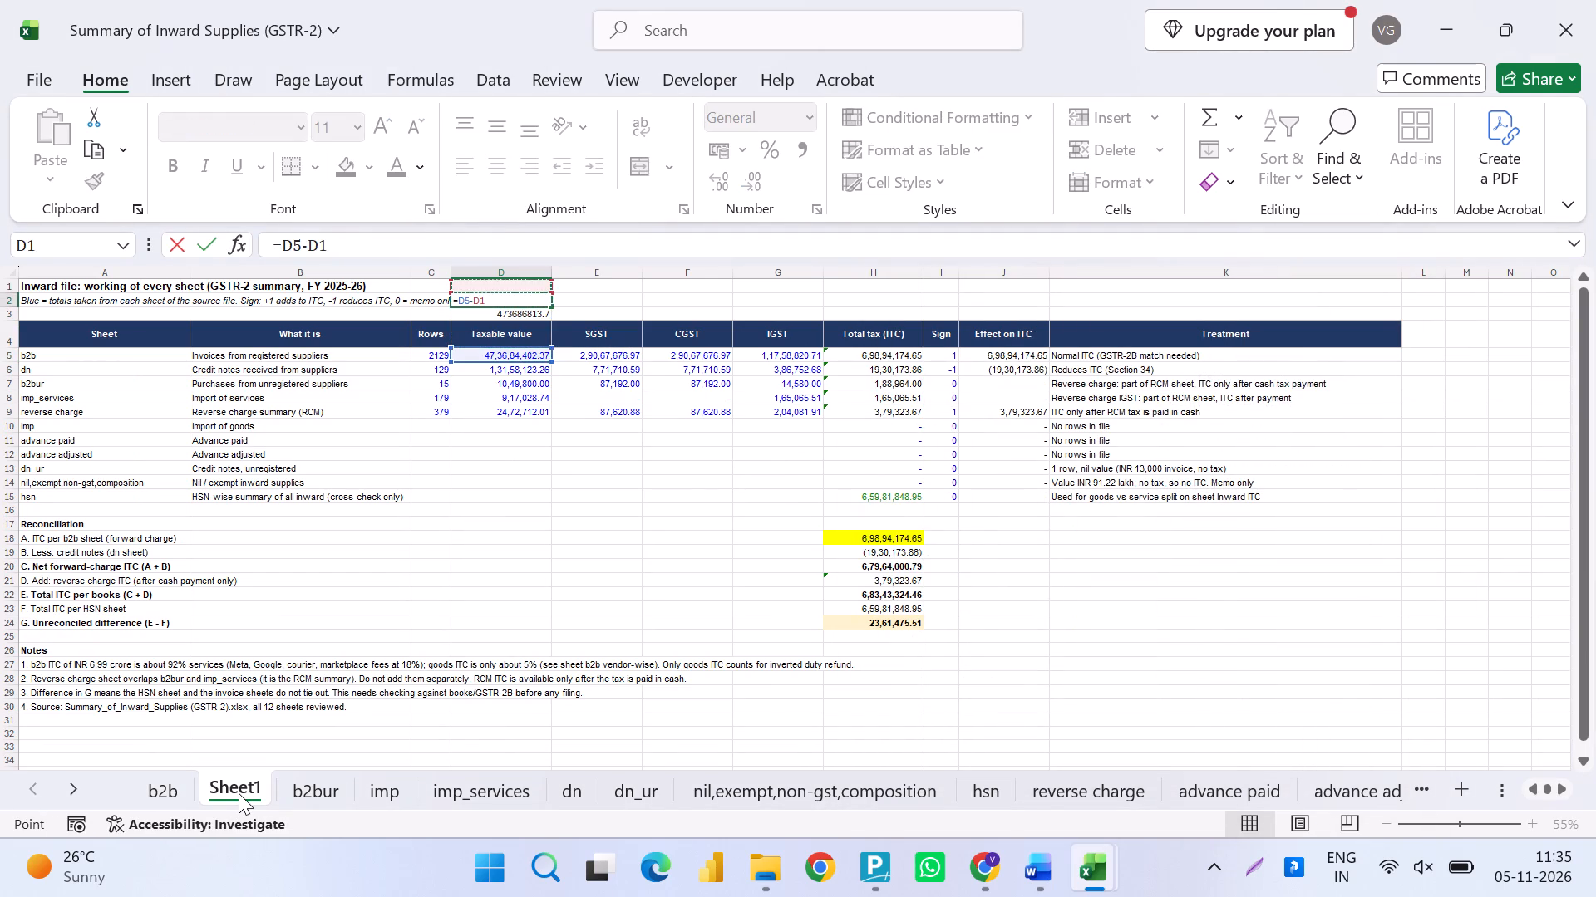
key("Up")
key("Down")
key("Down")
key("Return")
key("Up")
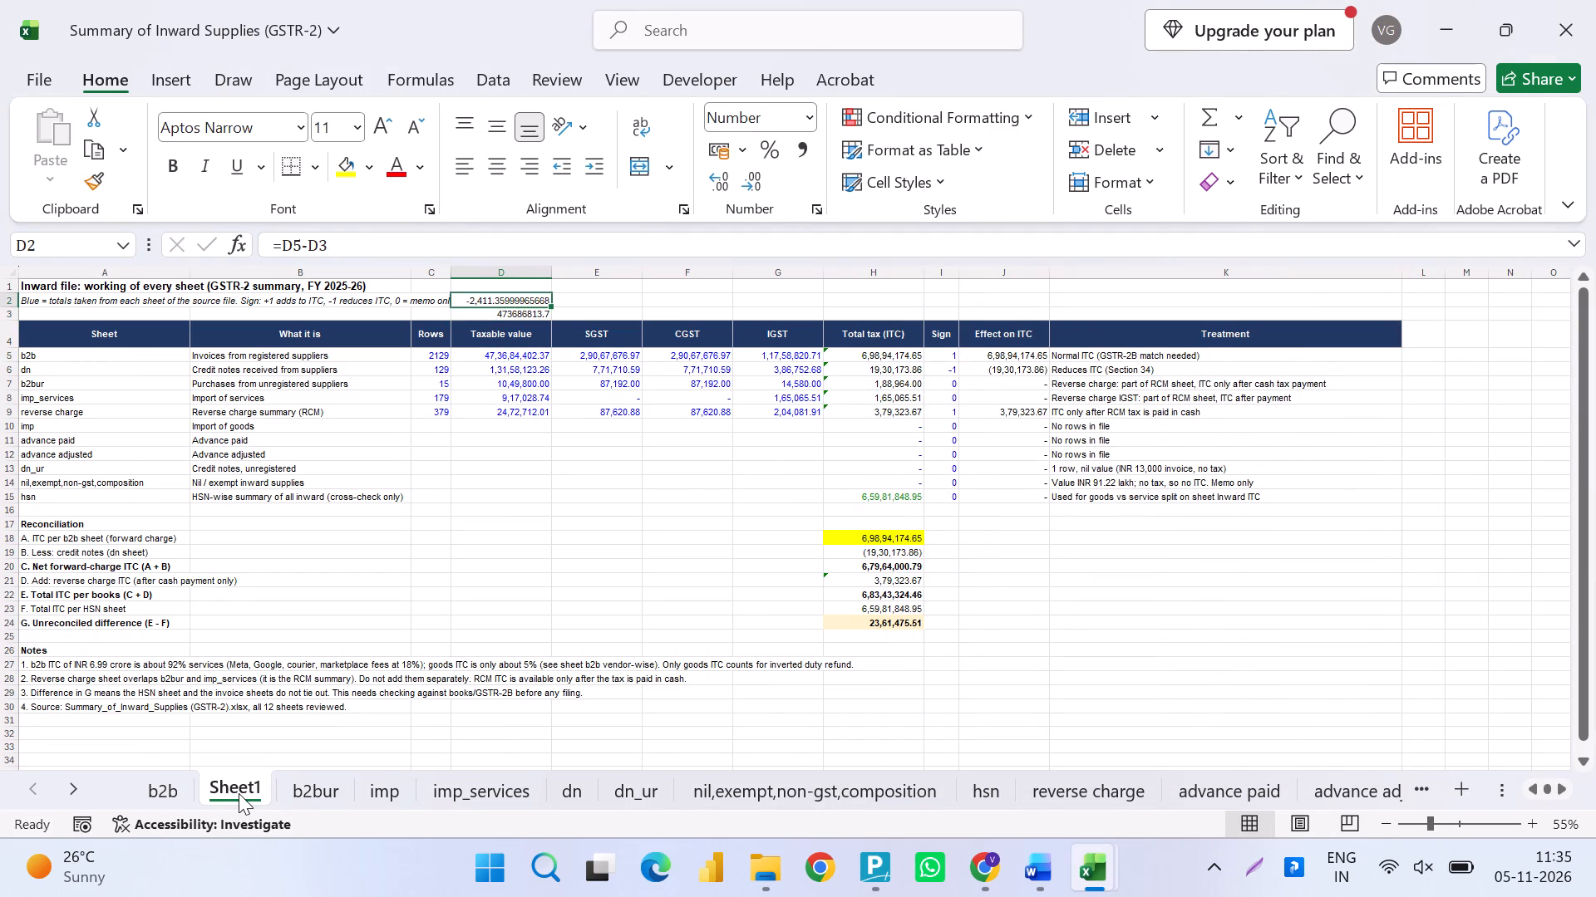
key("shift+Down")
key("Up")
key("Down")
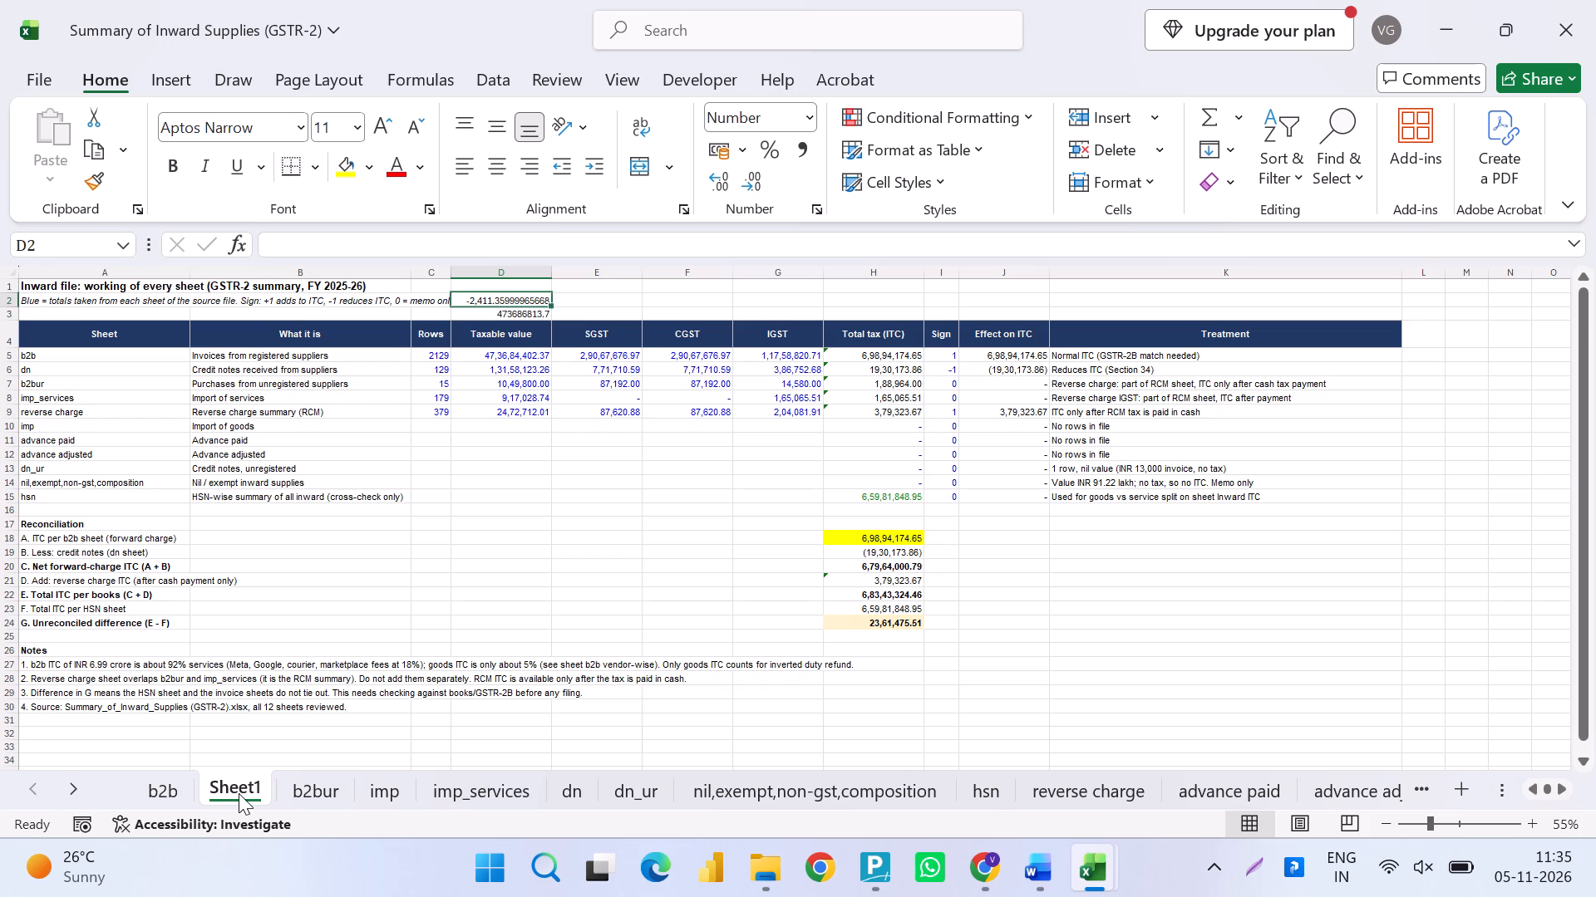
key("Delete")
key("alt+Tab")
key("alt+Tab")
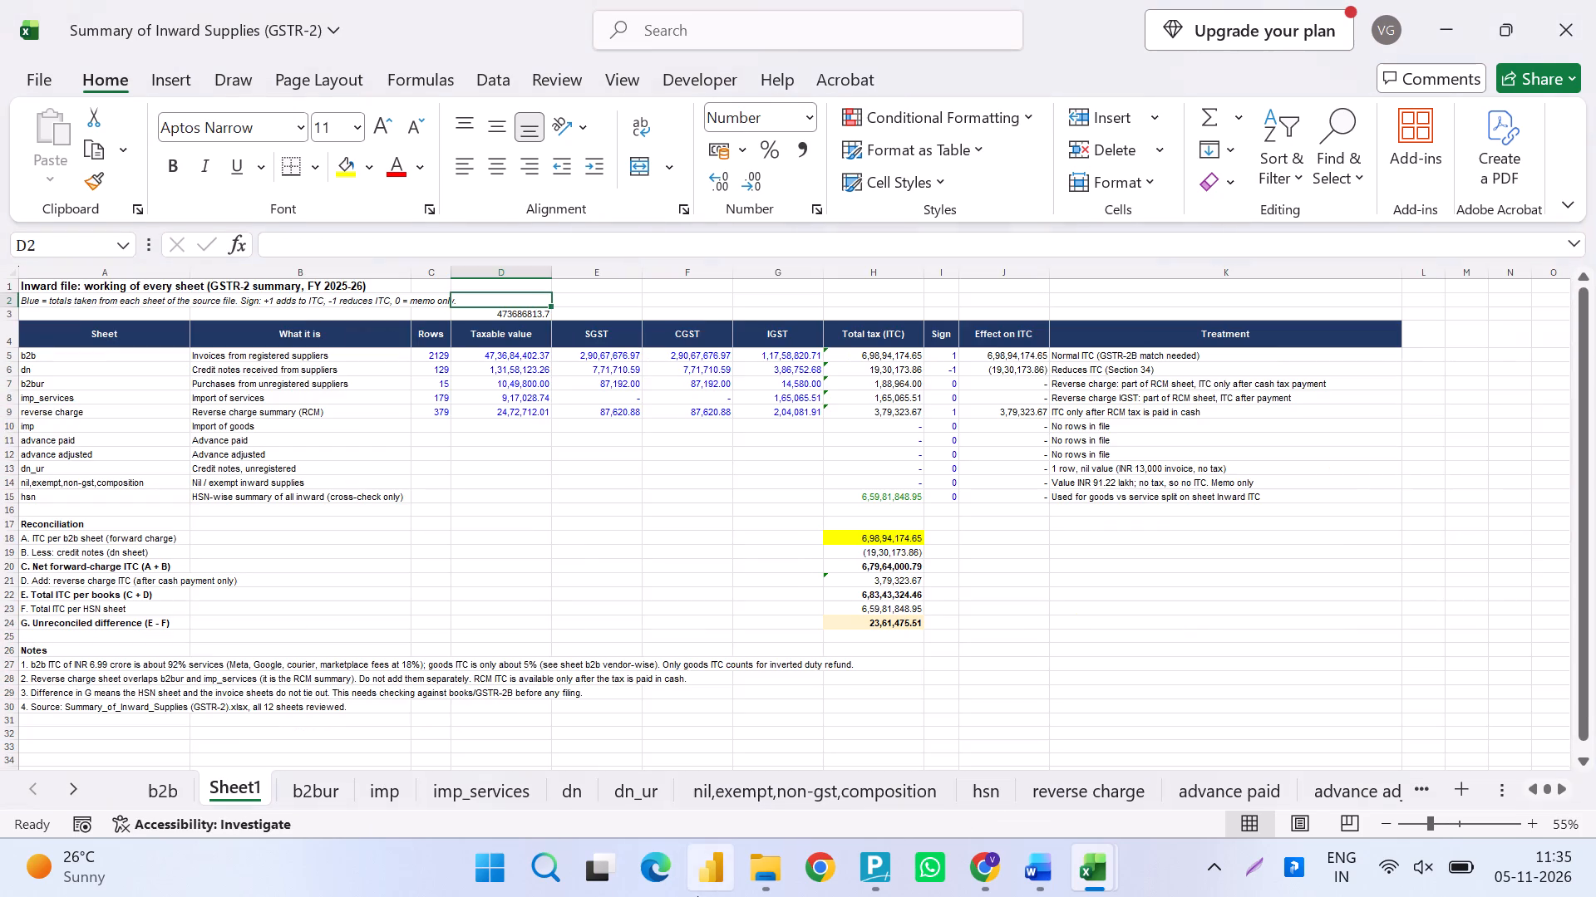
Paste the b2b sheet's Taxable Value total as a value over the b2b row's taxable value in Sheet1 cell D5, and save the workbook.
left_click(166, 788)
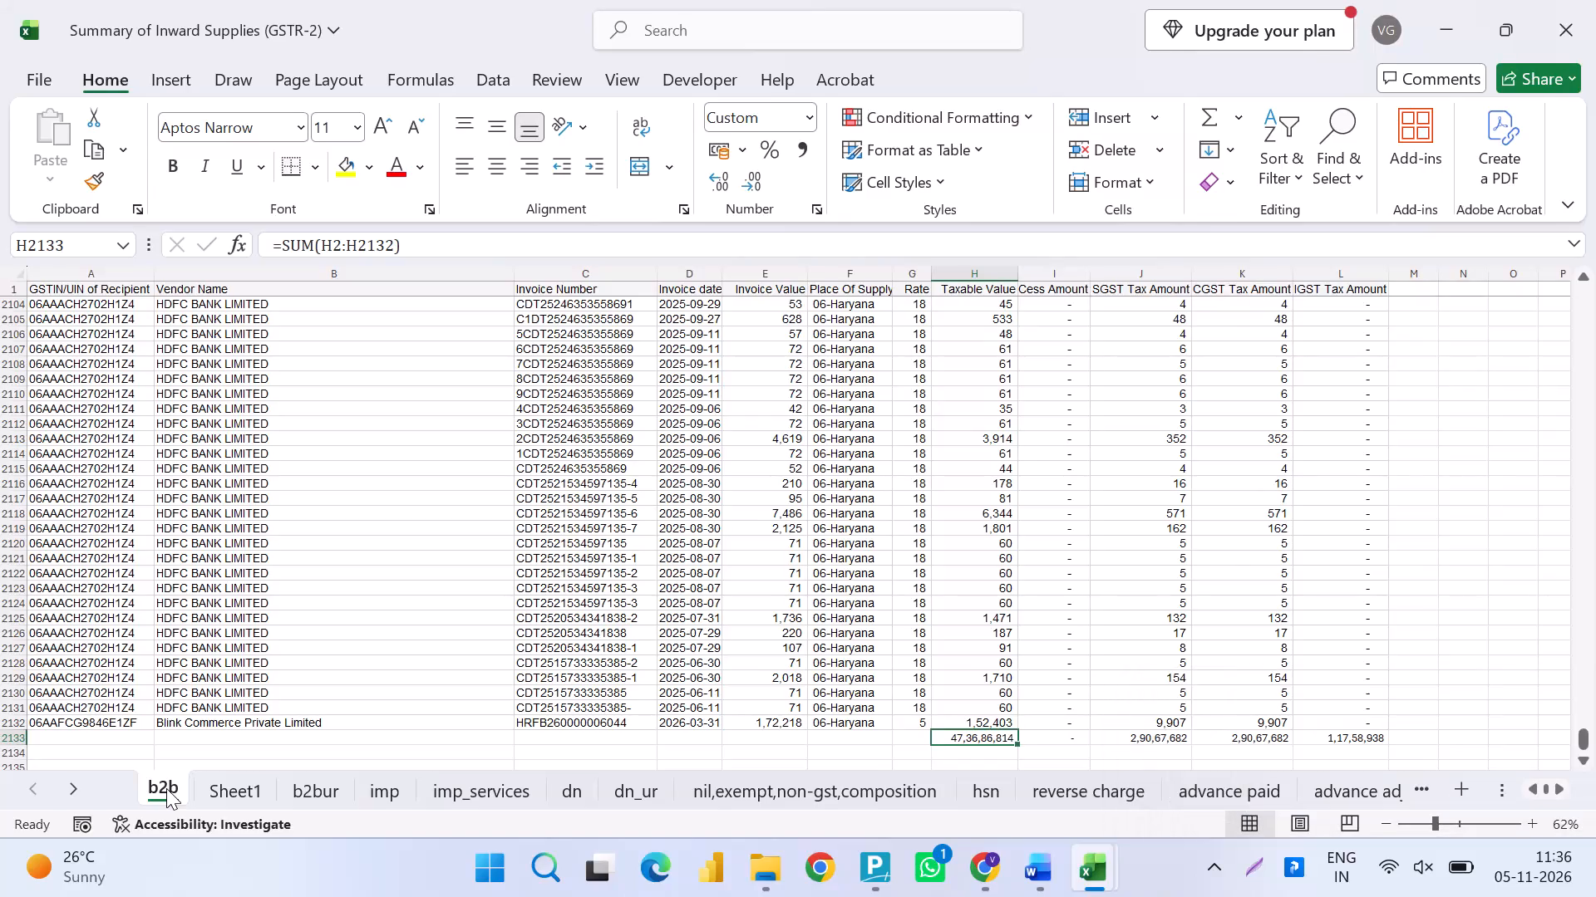
key("alt+Tab")
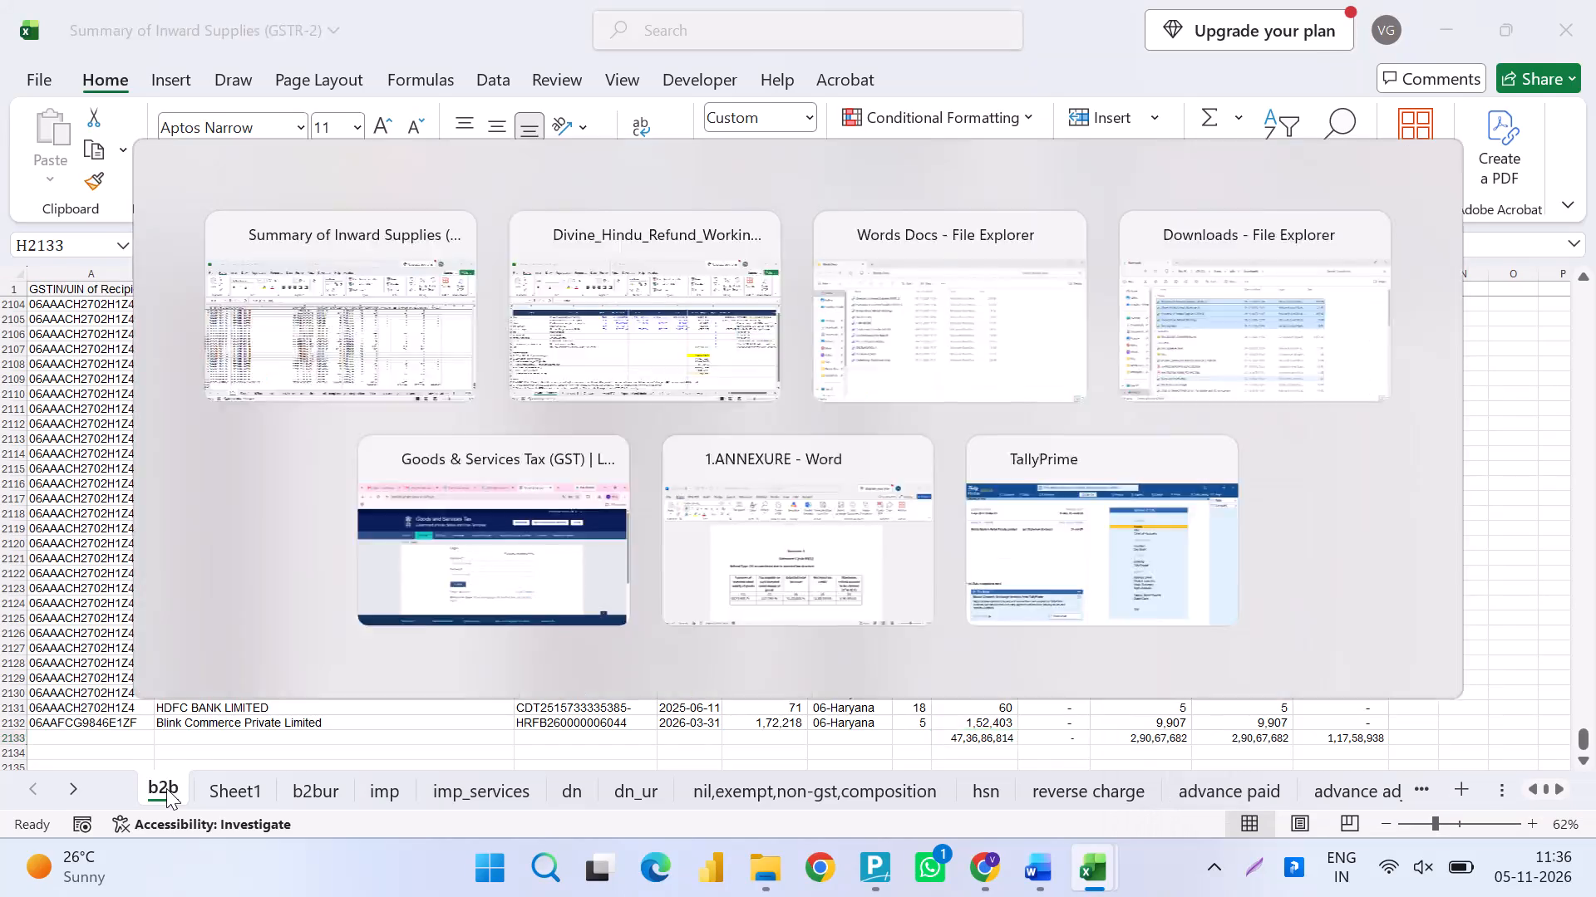
key("alt+Tab")
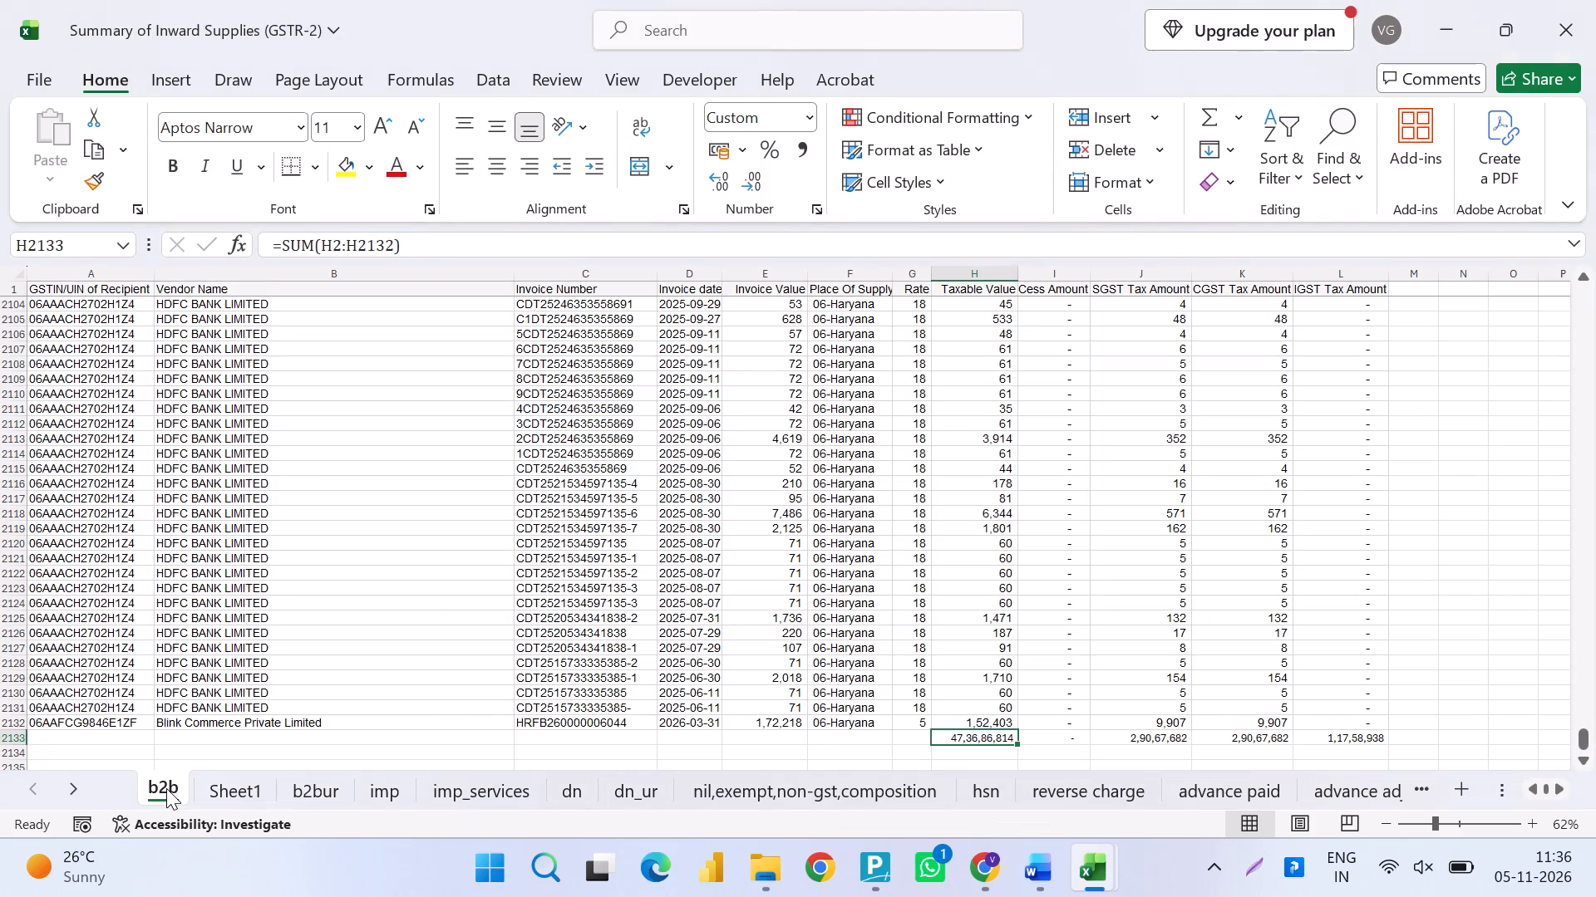
key("ctrl+c")
key("alt+Tab")
key("Up")
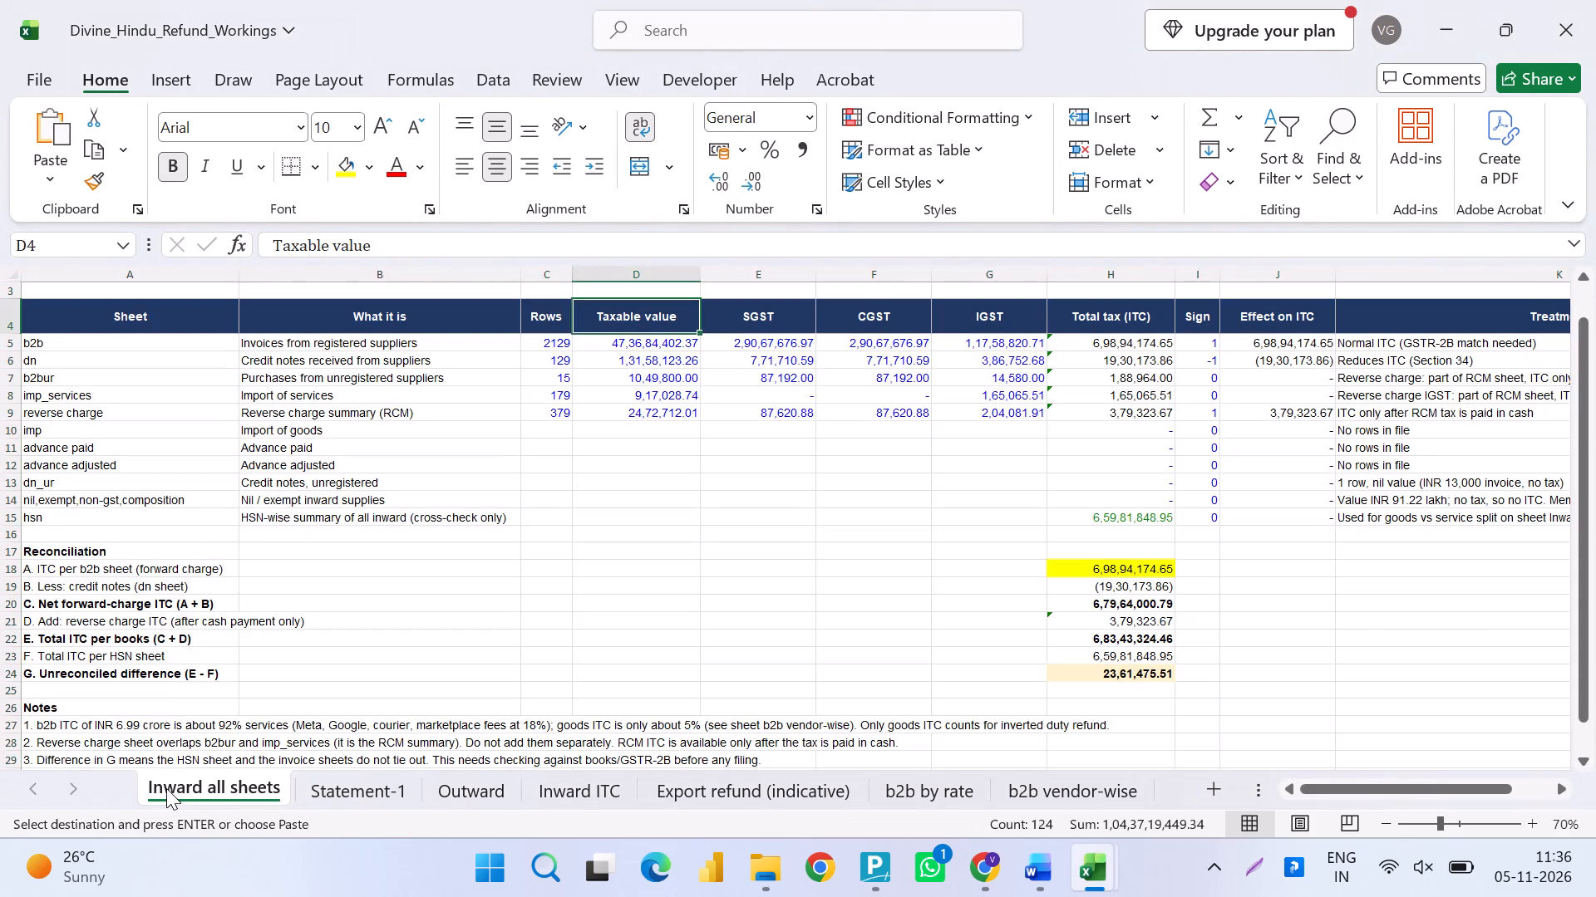
key("alt+Tab")
left_click(227, 785)
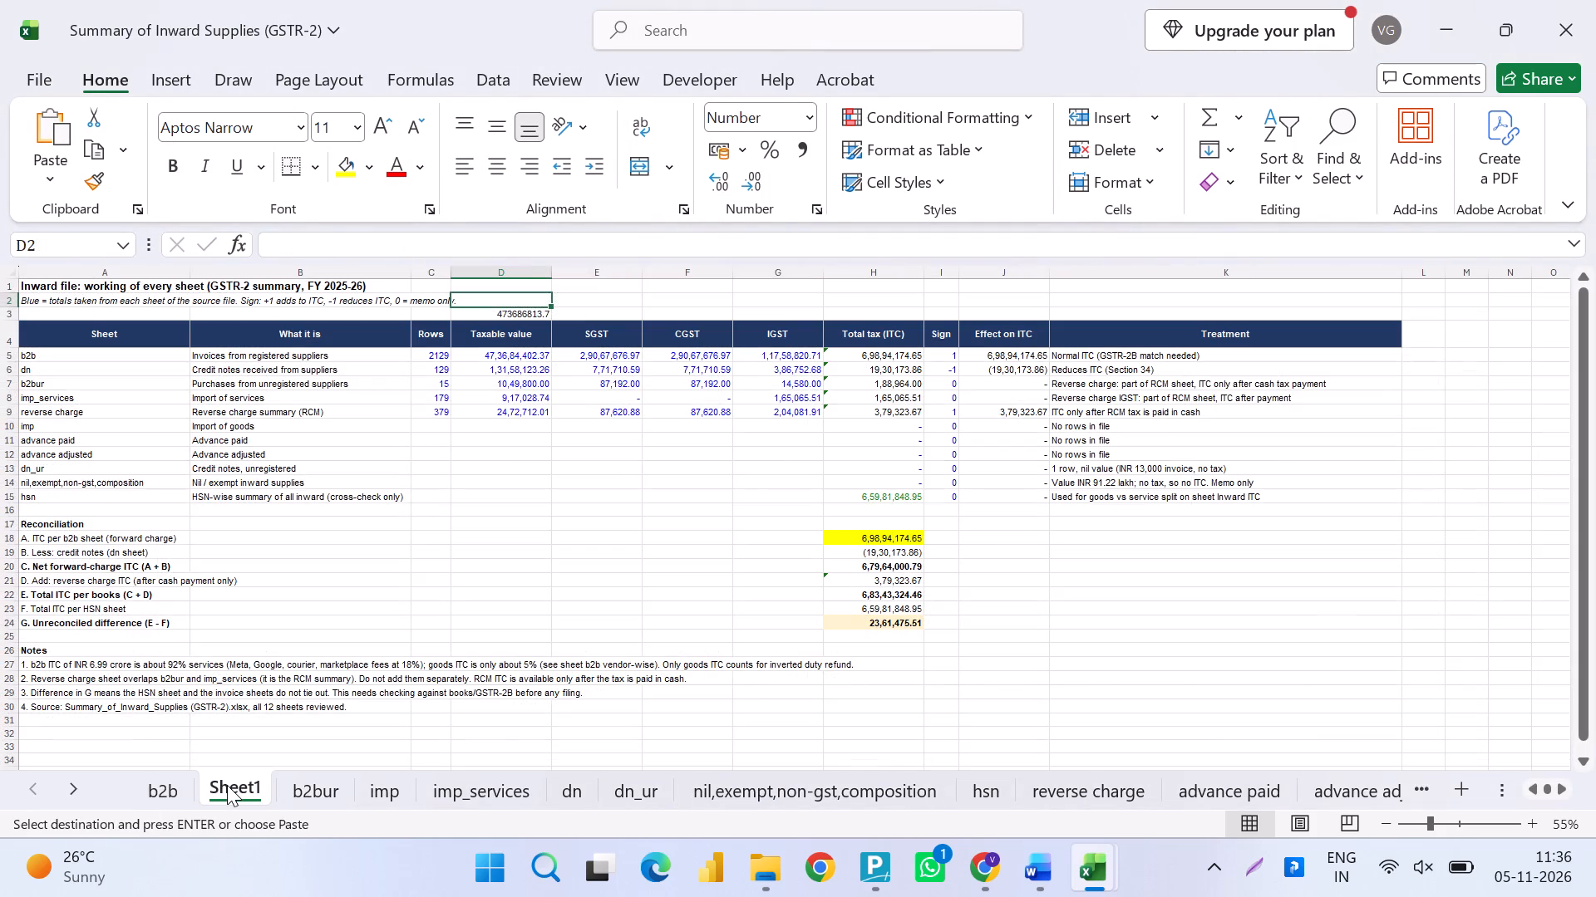
key("Right")
key("Down")
key("Down")
key("Down")
key("Left")
key("ctrl+alt+v")
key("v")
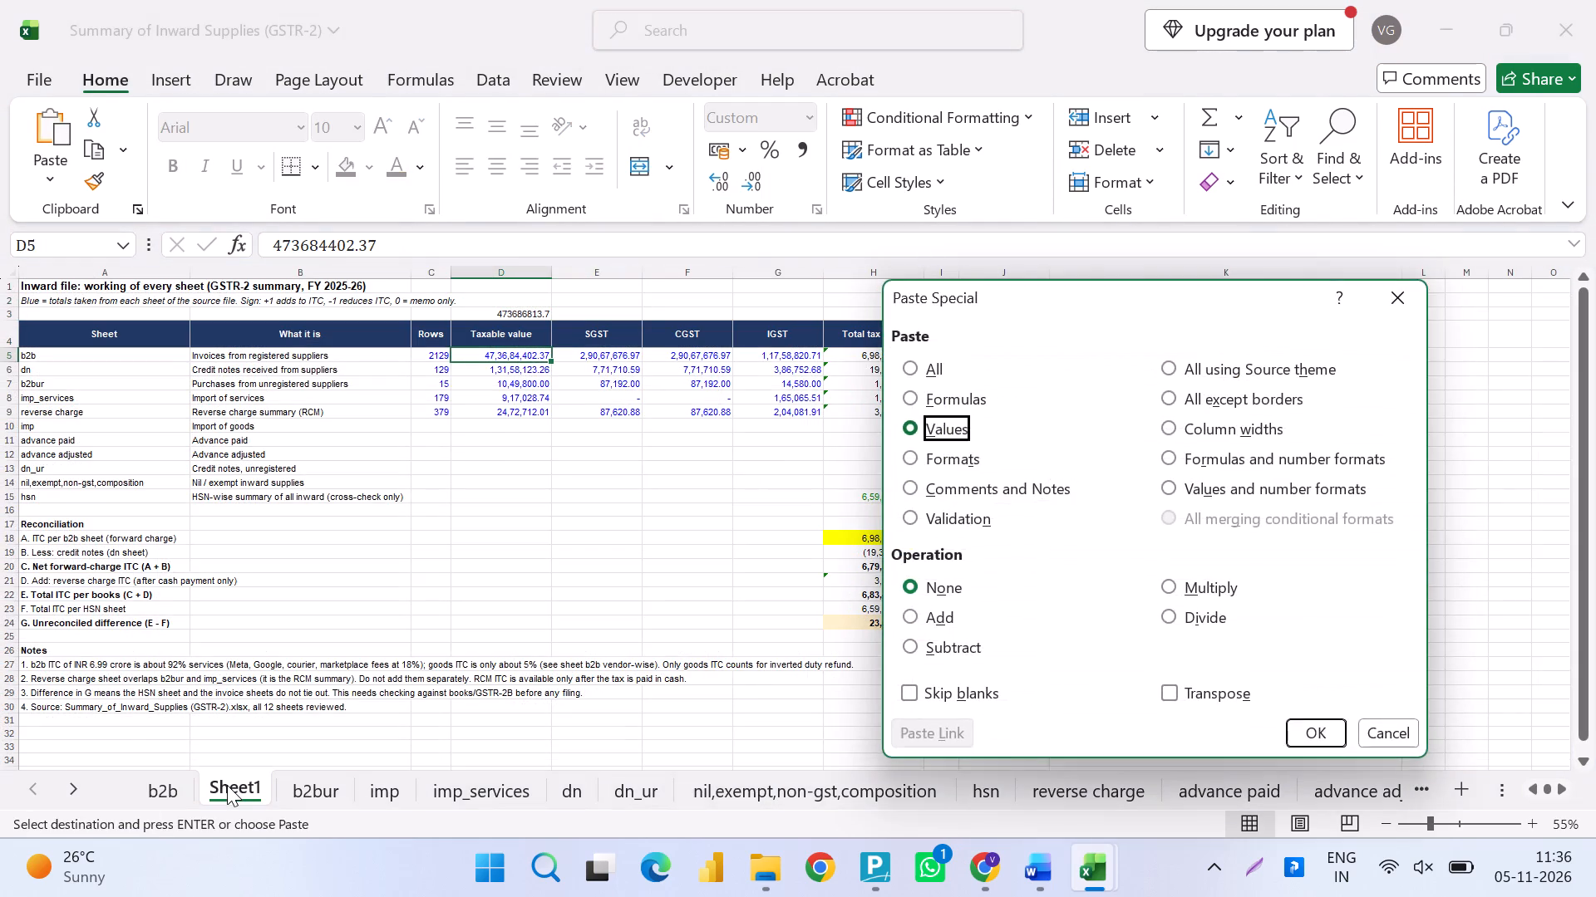
key("Return")
key("ctrl+s")
Replace Sheet1's b2b row SGST, CGST and IGST with the b2b sheet's tax totals, pasted as values, and save.
left_click(170, 789)
key("Right")
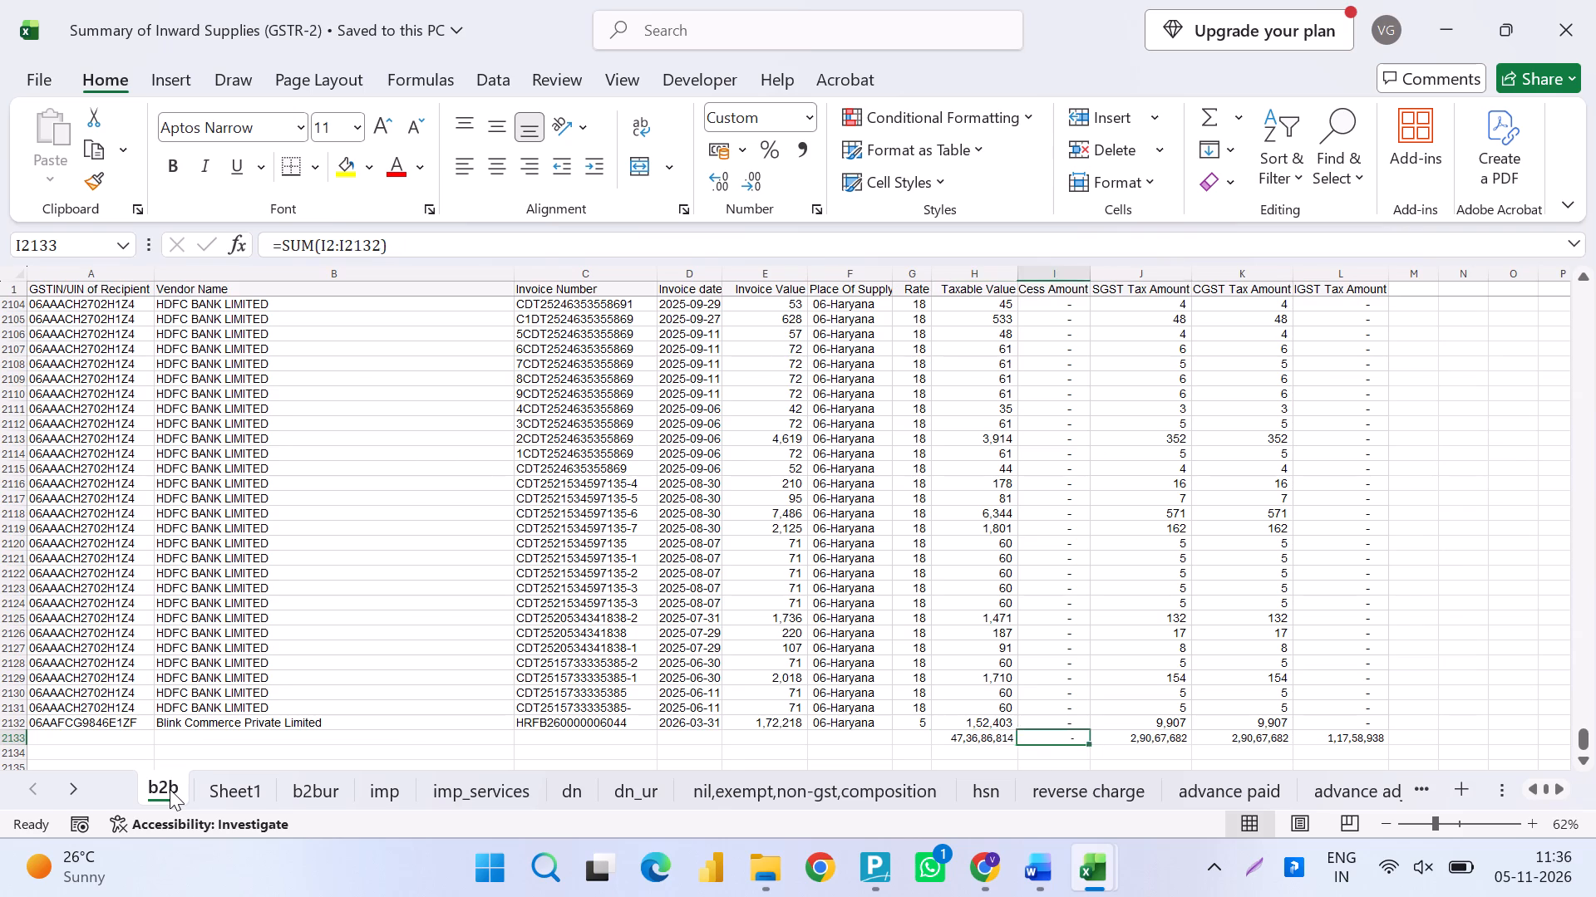
key("Right")
key("shift+Right")
key("shift+Right")
key("ctrl+c")
left_click(210, 787)
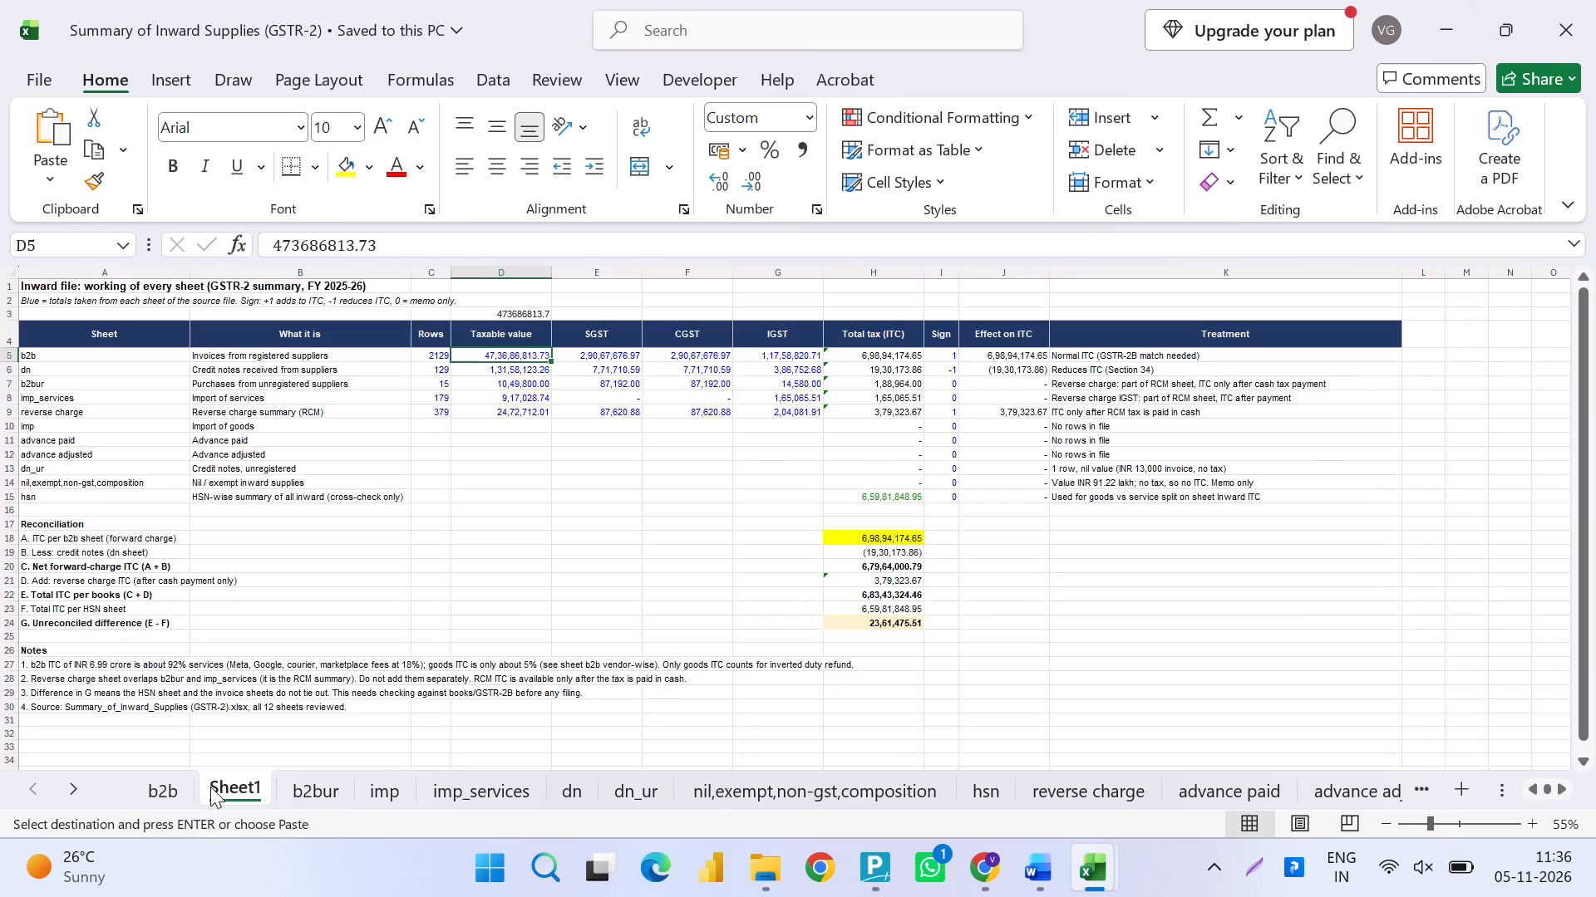
key("Right")
key("ctrl+alt+v")
key("v")
key("Return")
key("ctrl+s")
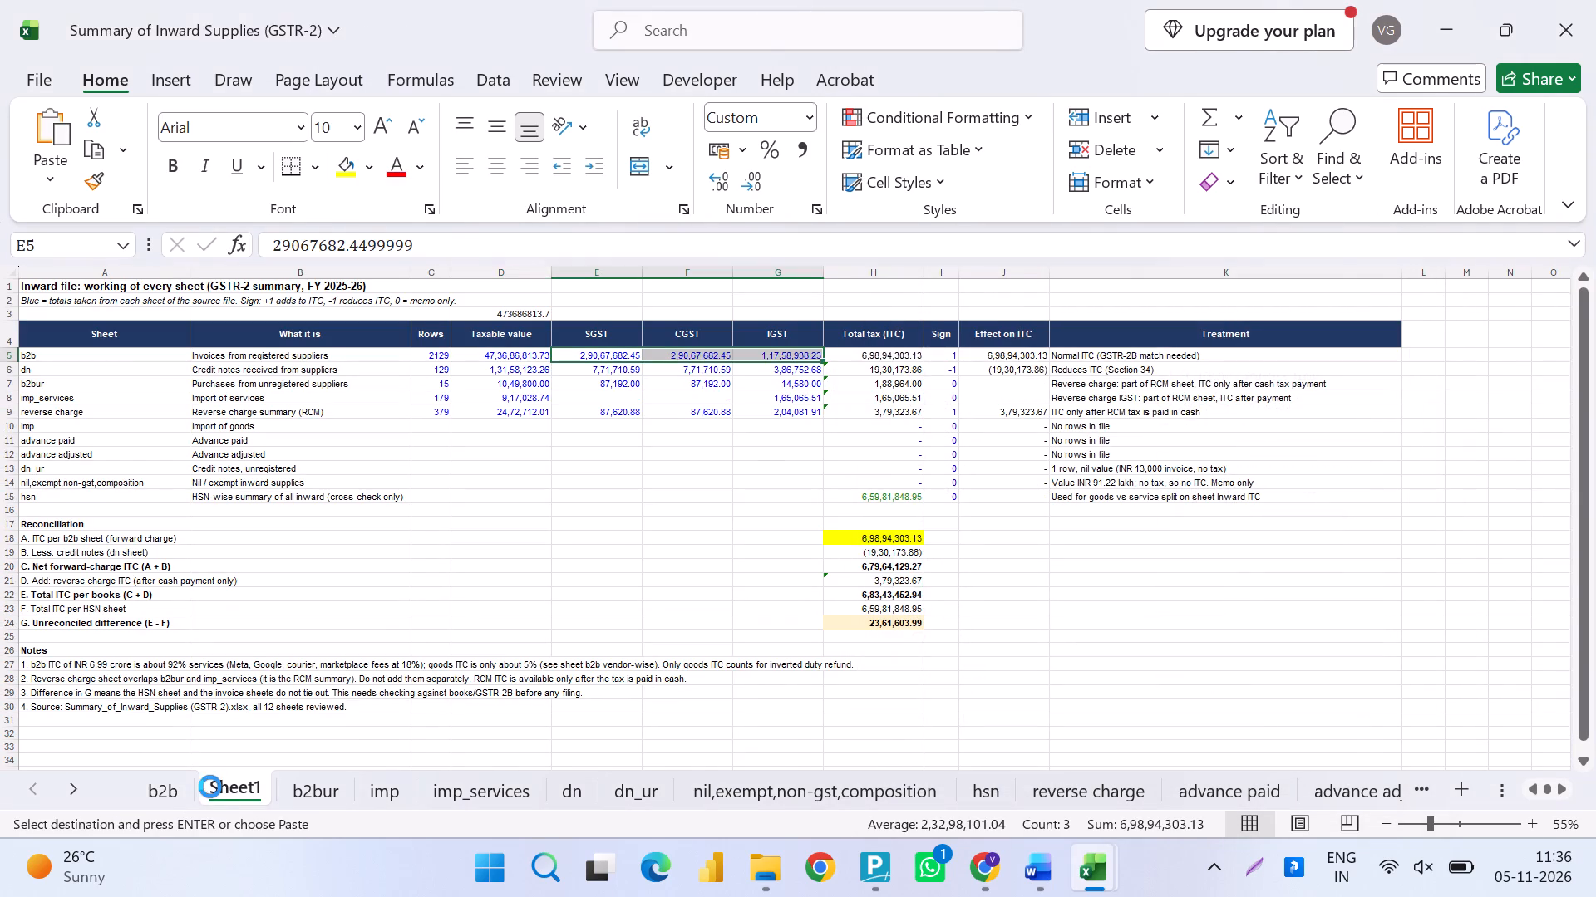
Look over the taxable value and tax figures in the rows below b2b in Sheet1's summary table, saving the workbook.
key("Right")
key("Down")
key("Down")
key("Right")
key("Down")
key("Down")
key("Down")
key("Down")
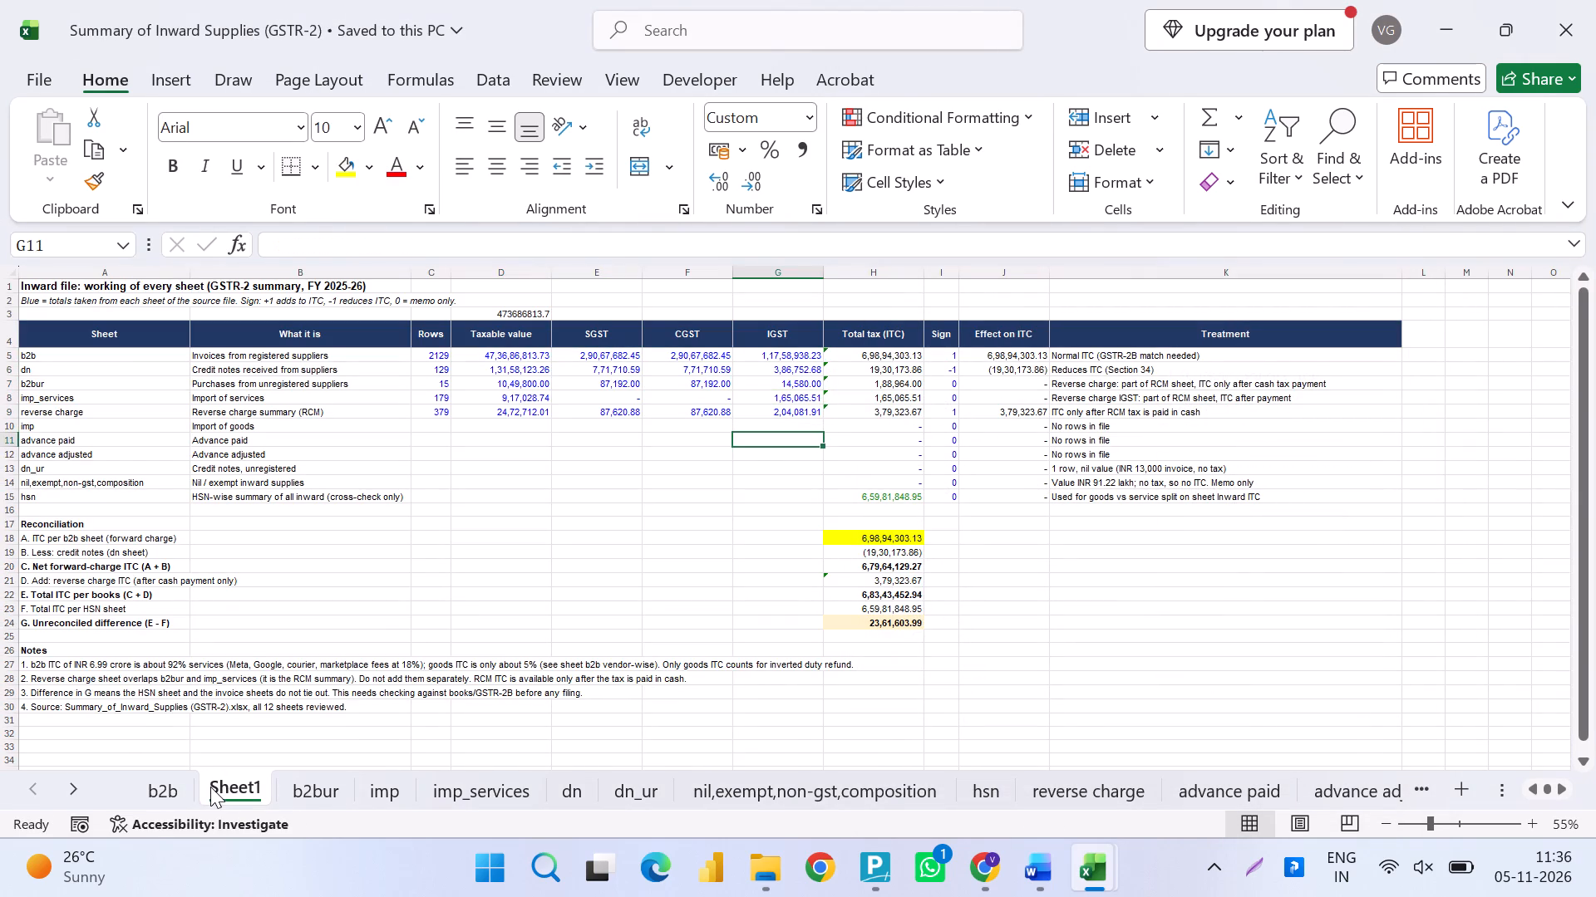
key("ctrl+s")
key("alt+Tab")
key("alt+Tab")
key("Up")
key("Left")
key("Up")
key("Left")
key("Up")
key("Left")
key("Up")
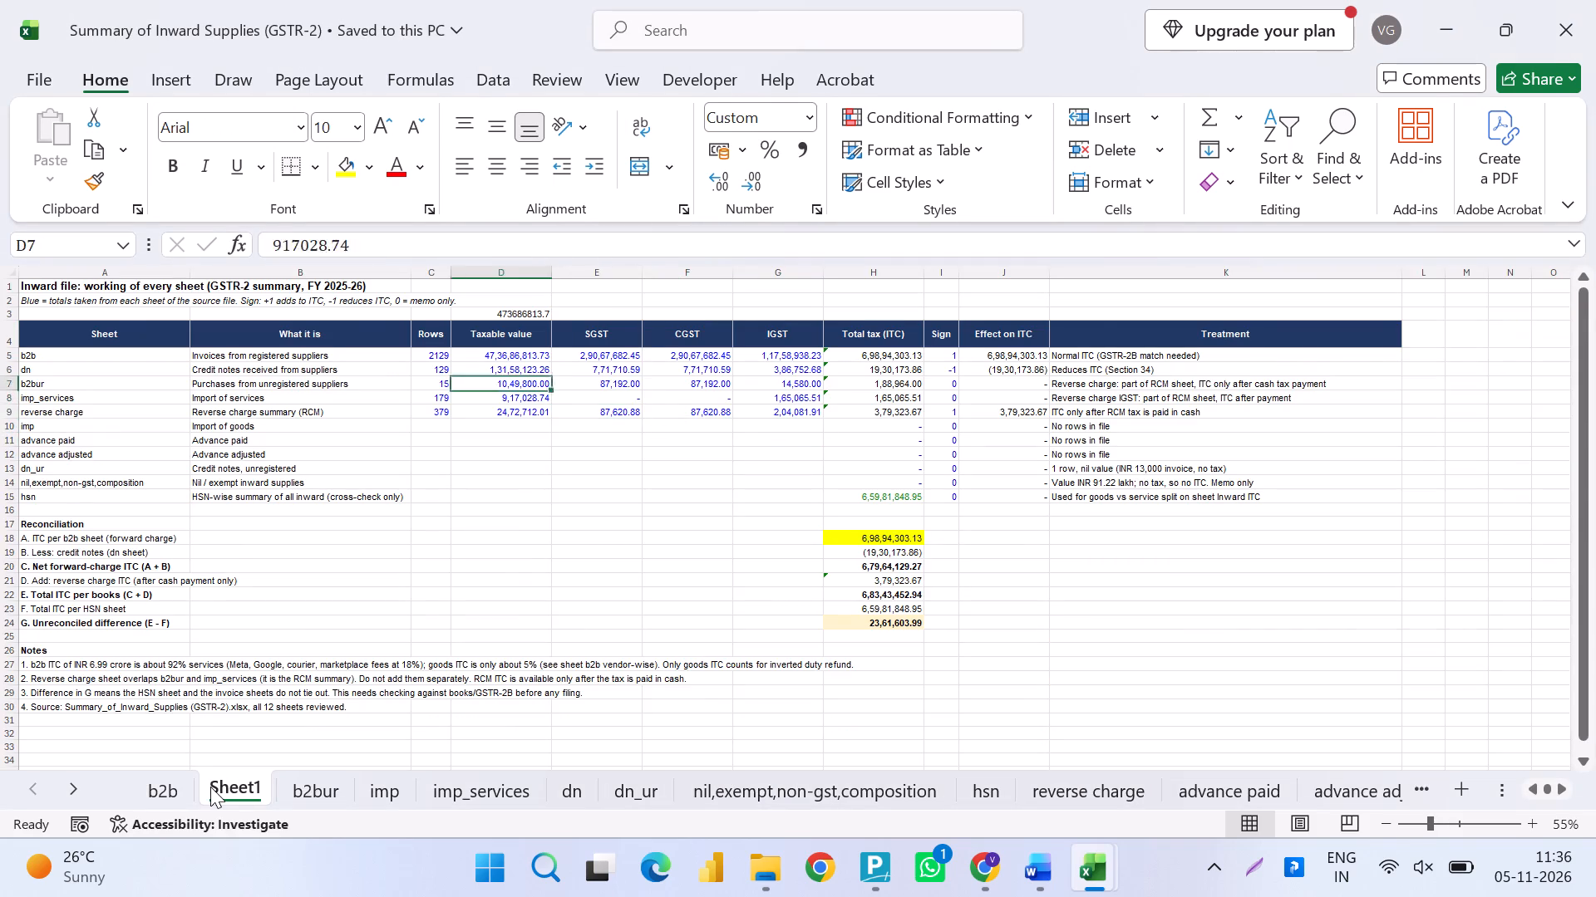
key("Left")
key("Up")
Close the Divine_Hindu_Refund_Workings workbook without saving its changes.
key("alt+Tab")
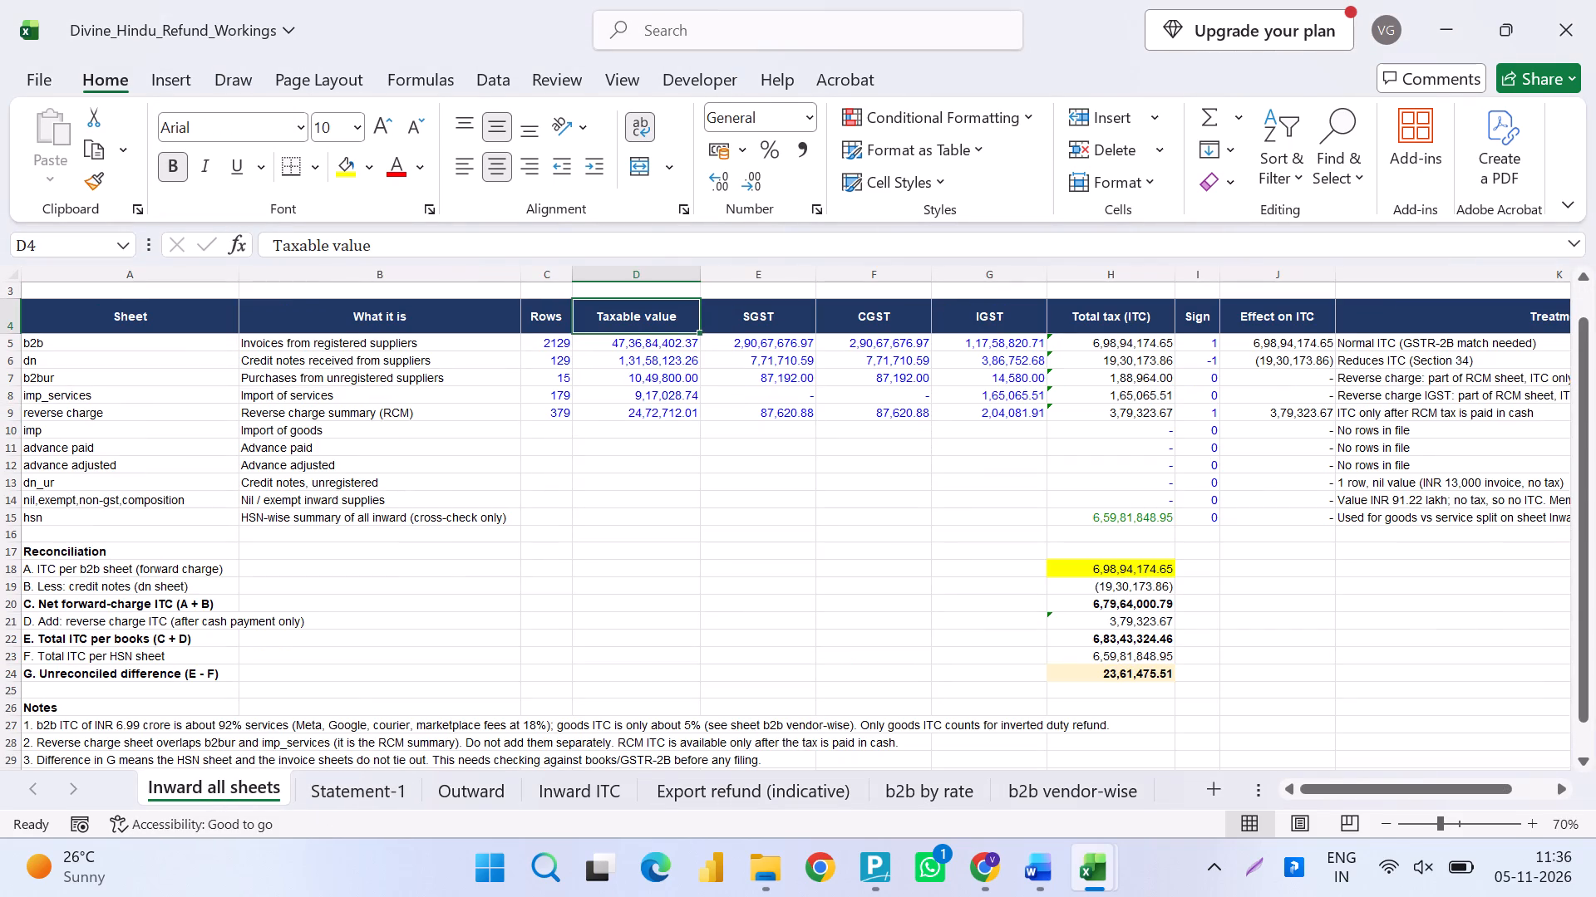
left_click(1595, 5)
key("Tab")
key("Return")
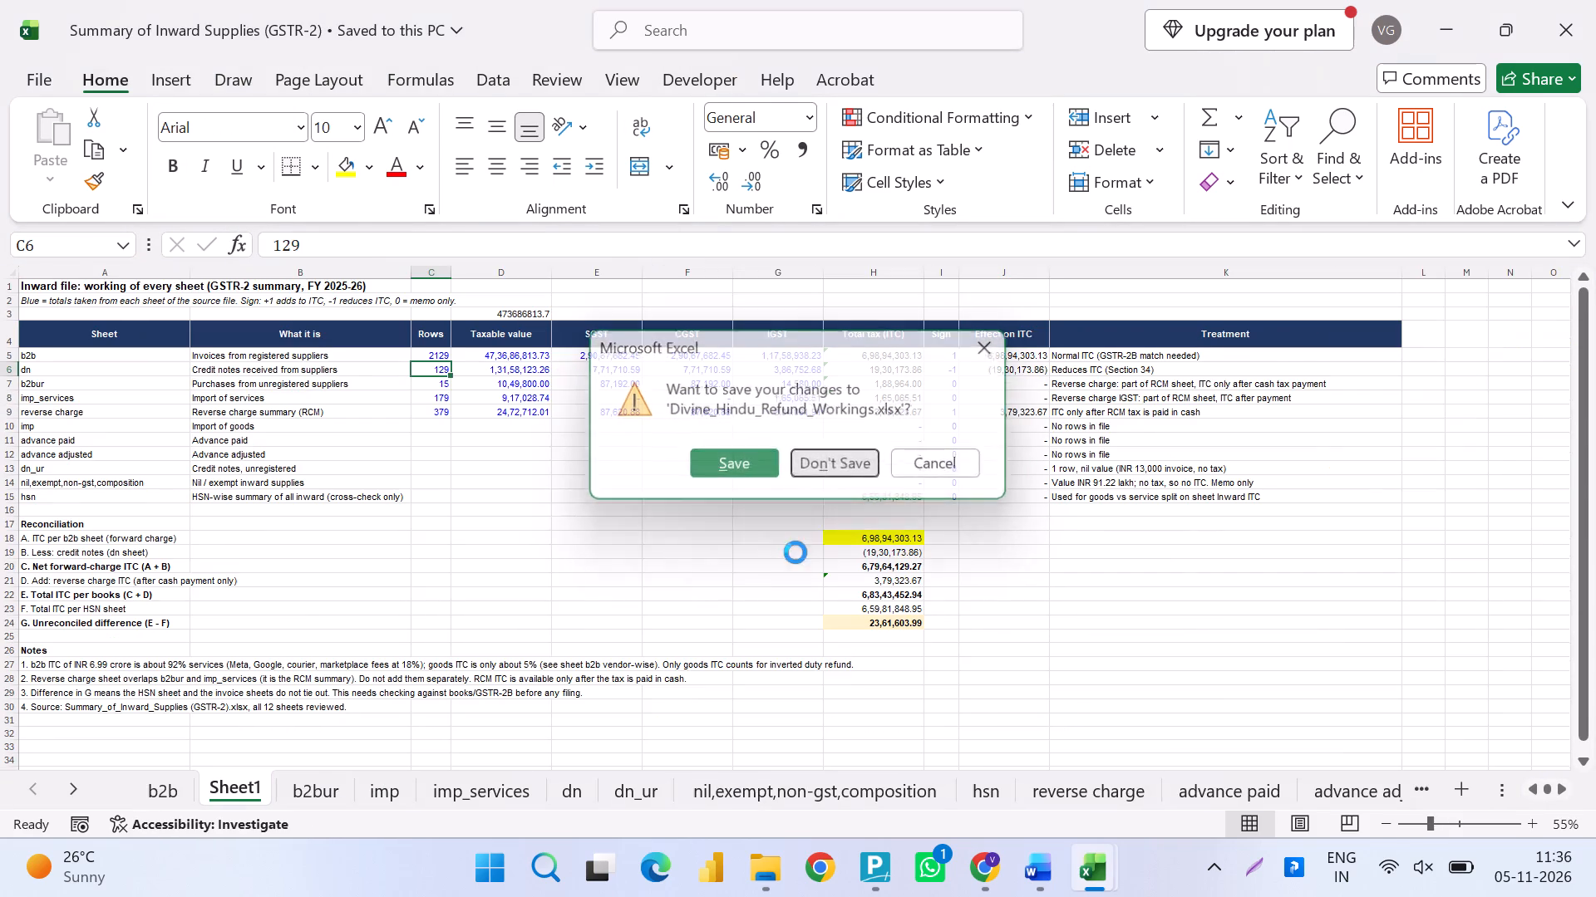
Move Sheet1 ahead of the b2b sheet in the GSTR-2 workbook.
left_click_drag(222, 781, 135, 801)
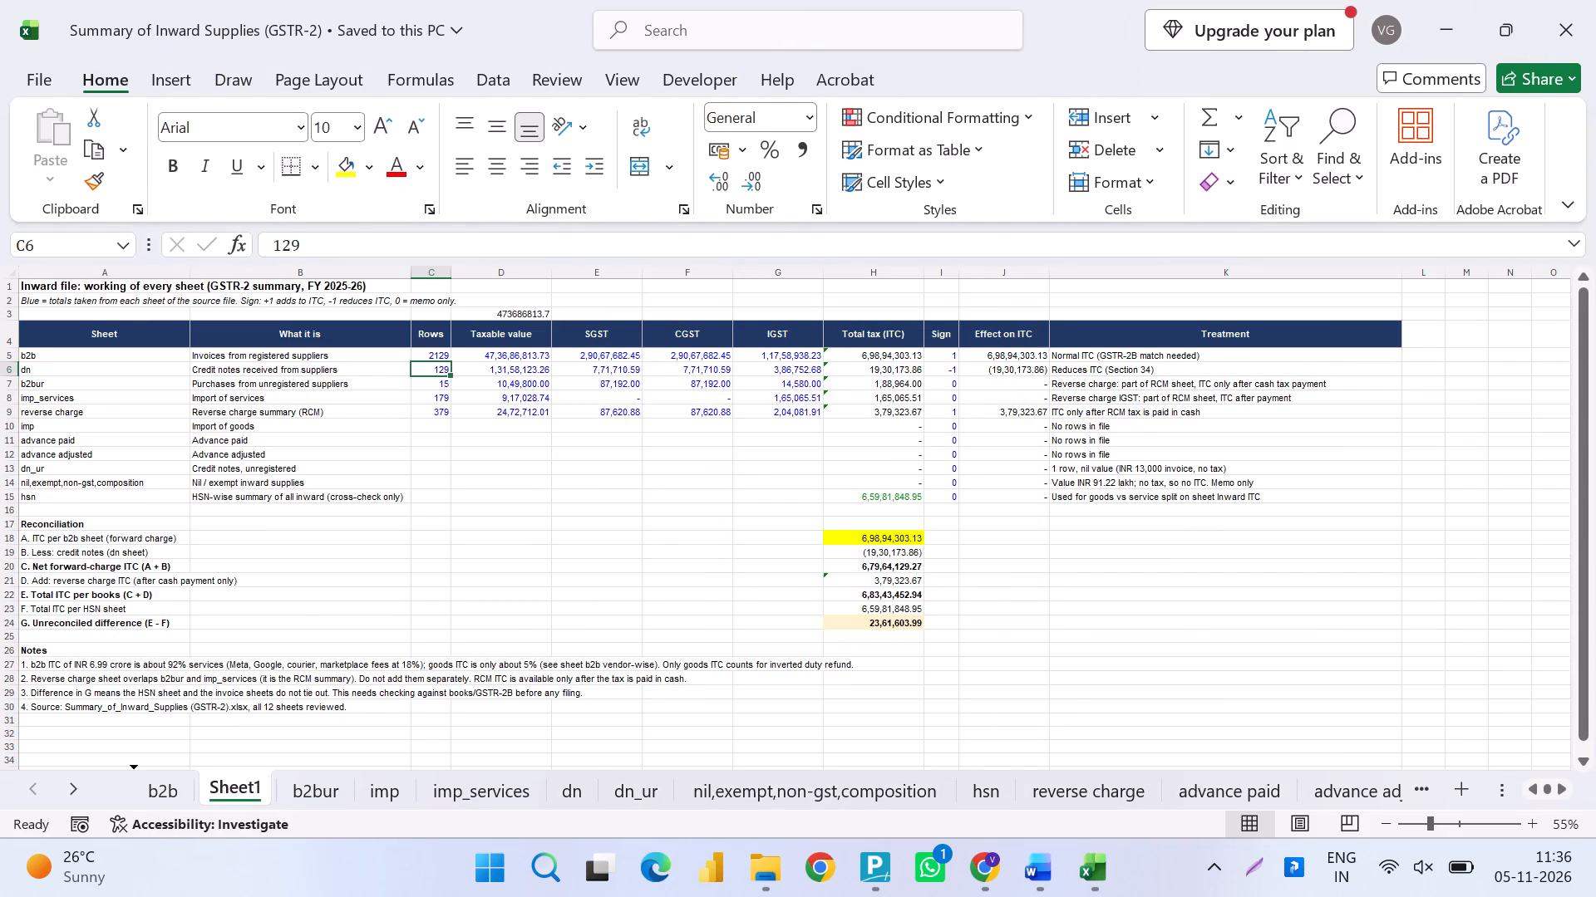
left_click_drag(135, 801, 133, 801)
left_click(237, 785)
Check Sheet1's b2bur row against the b2bur sheet by selecting its SGST Tax Amount entries to read their sum.
left_click(313, 782)
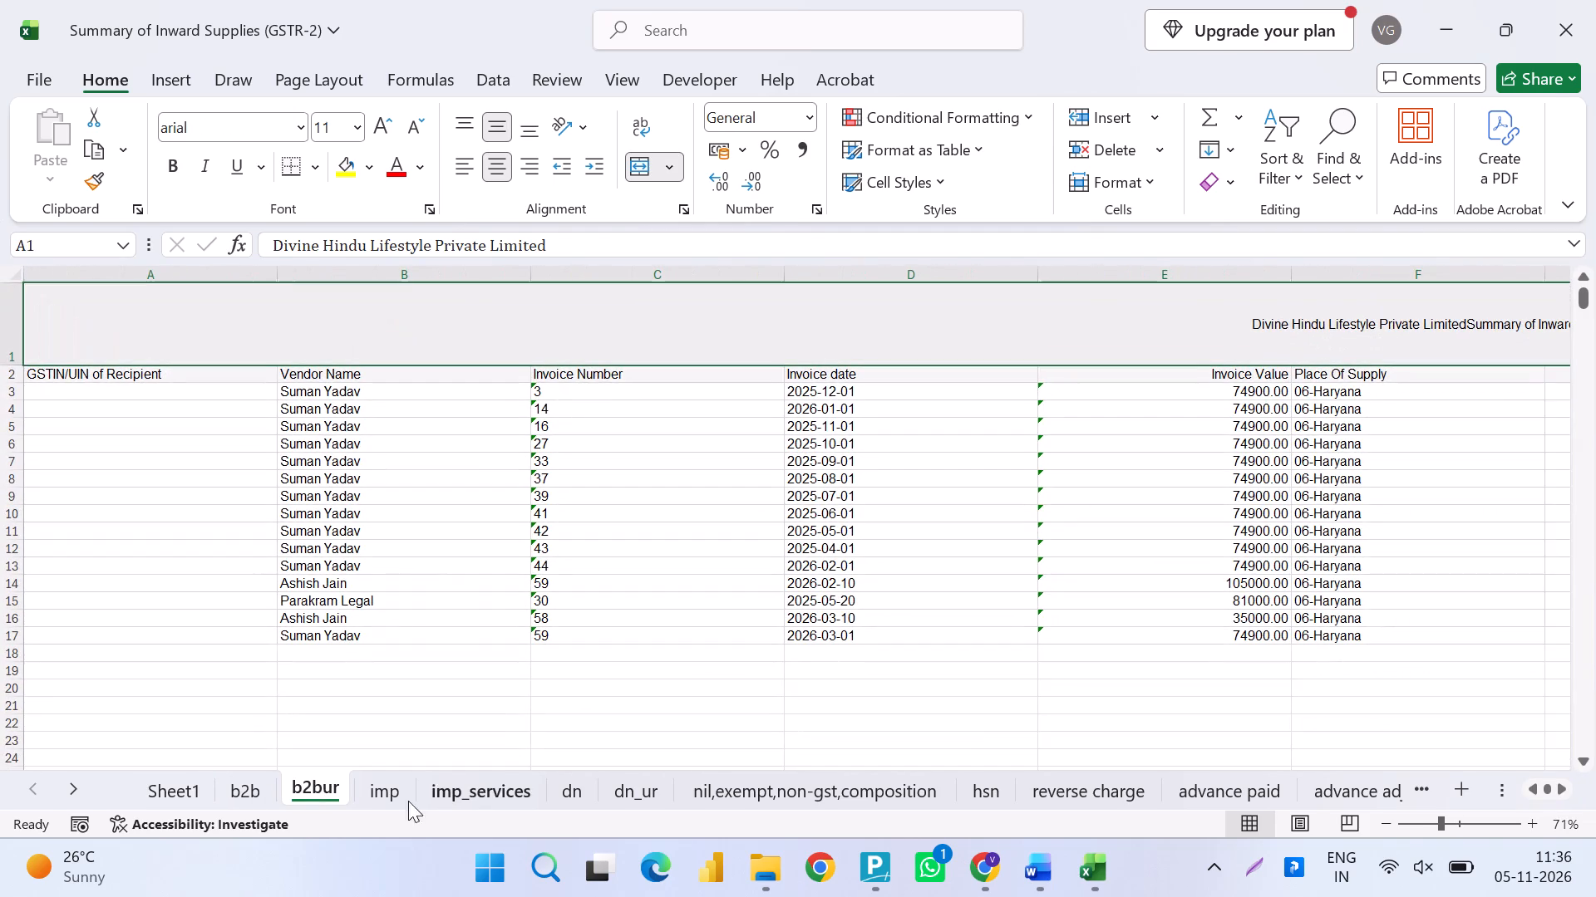
left_click(159, 792)
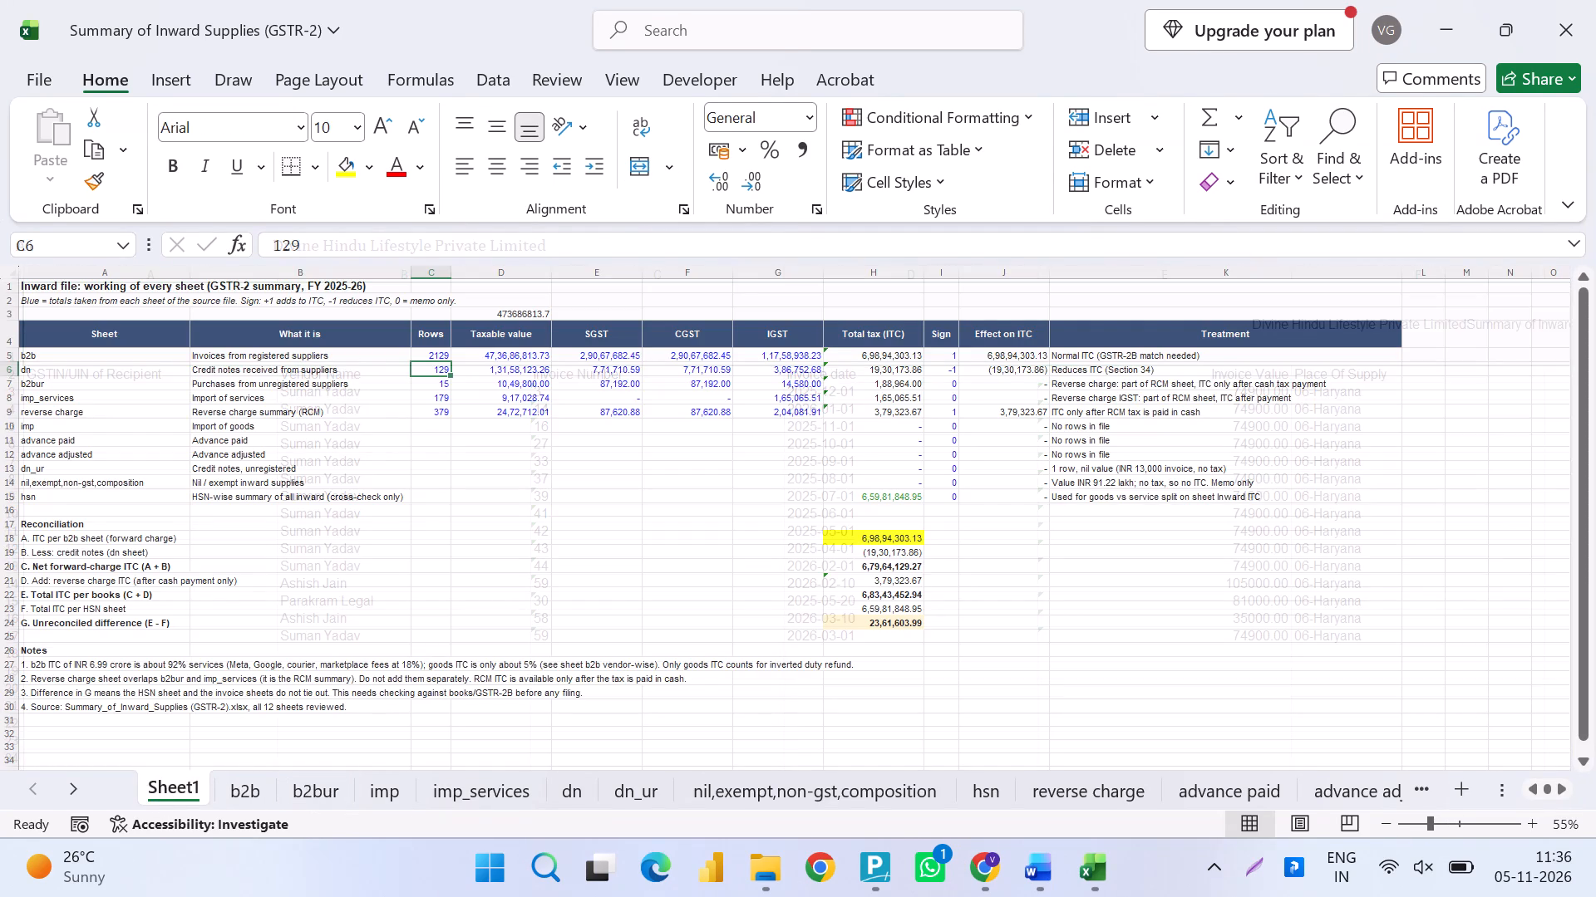
left_click(328, 787)
scroll(1200, 400, "left", 4)
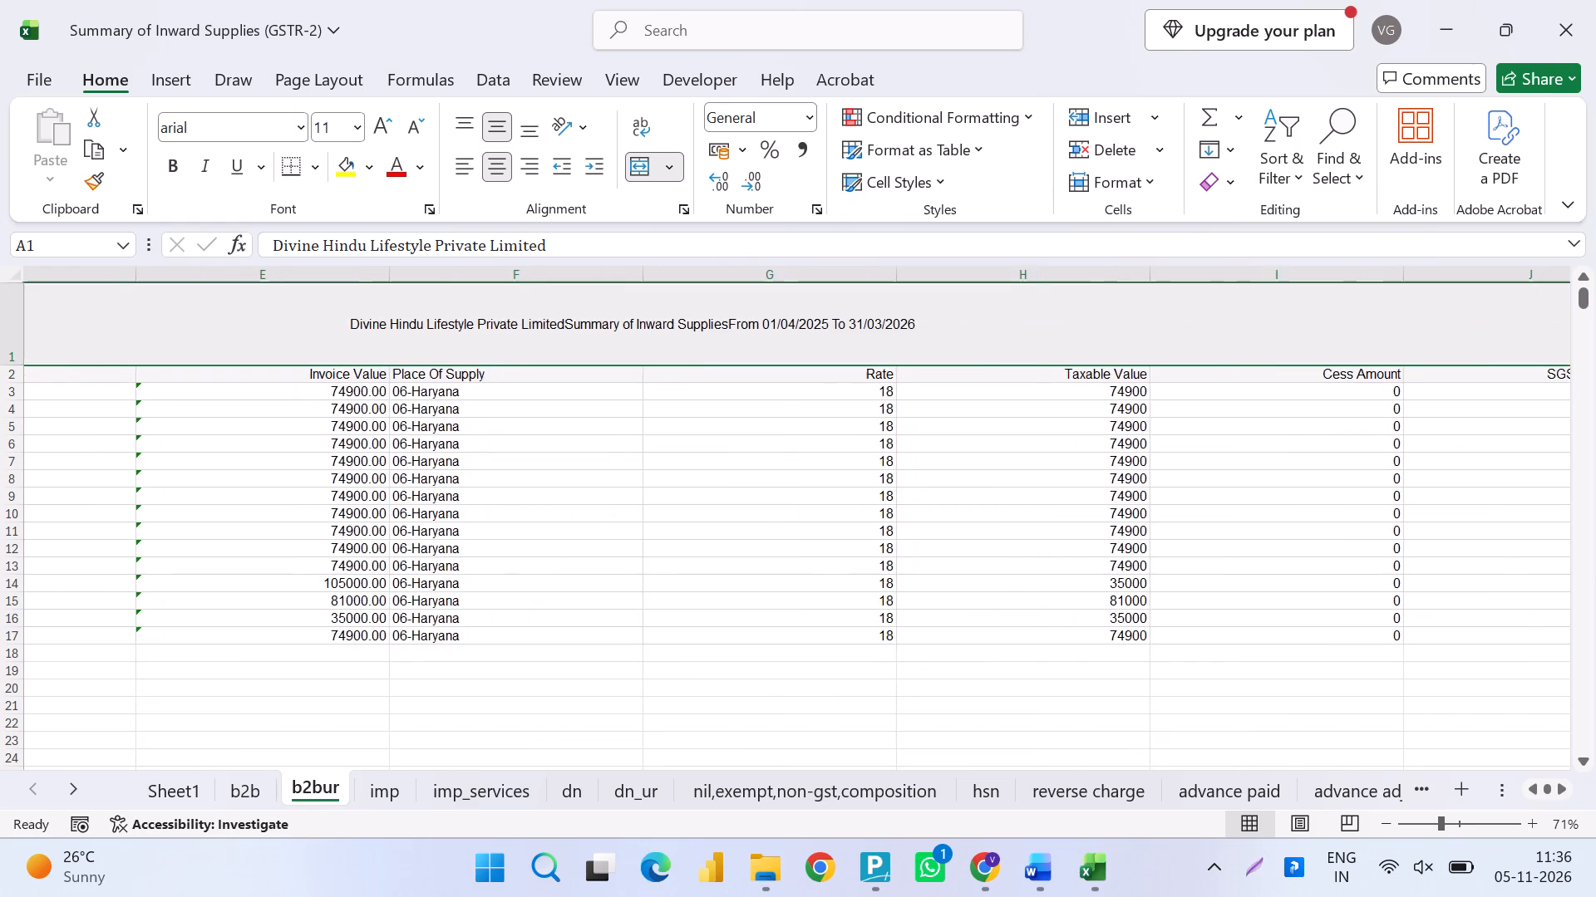
scroll(1200, 400, "left", 2)
double_click(1176, 410)
key("Up")
key("ctrl+shift+Down")
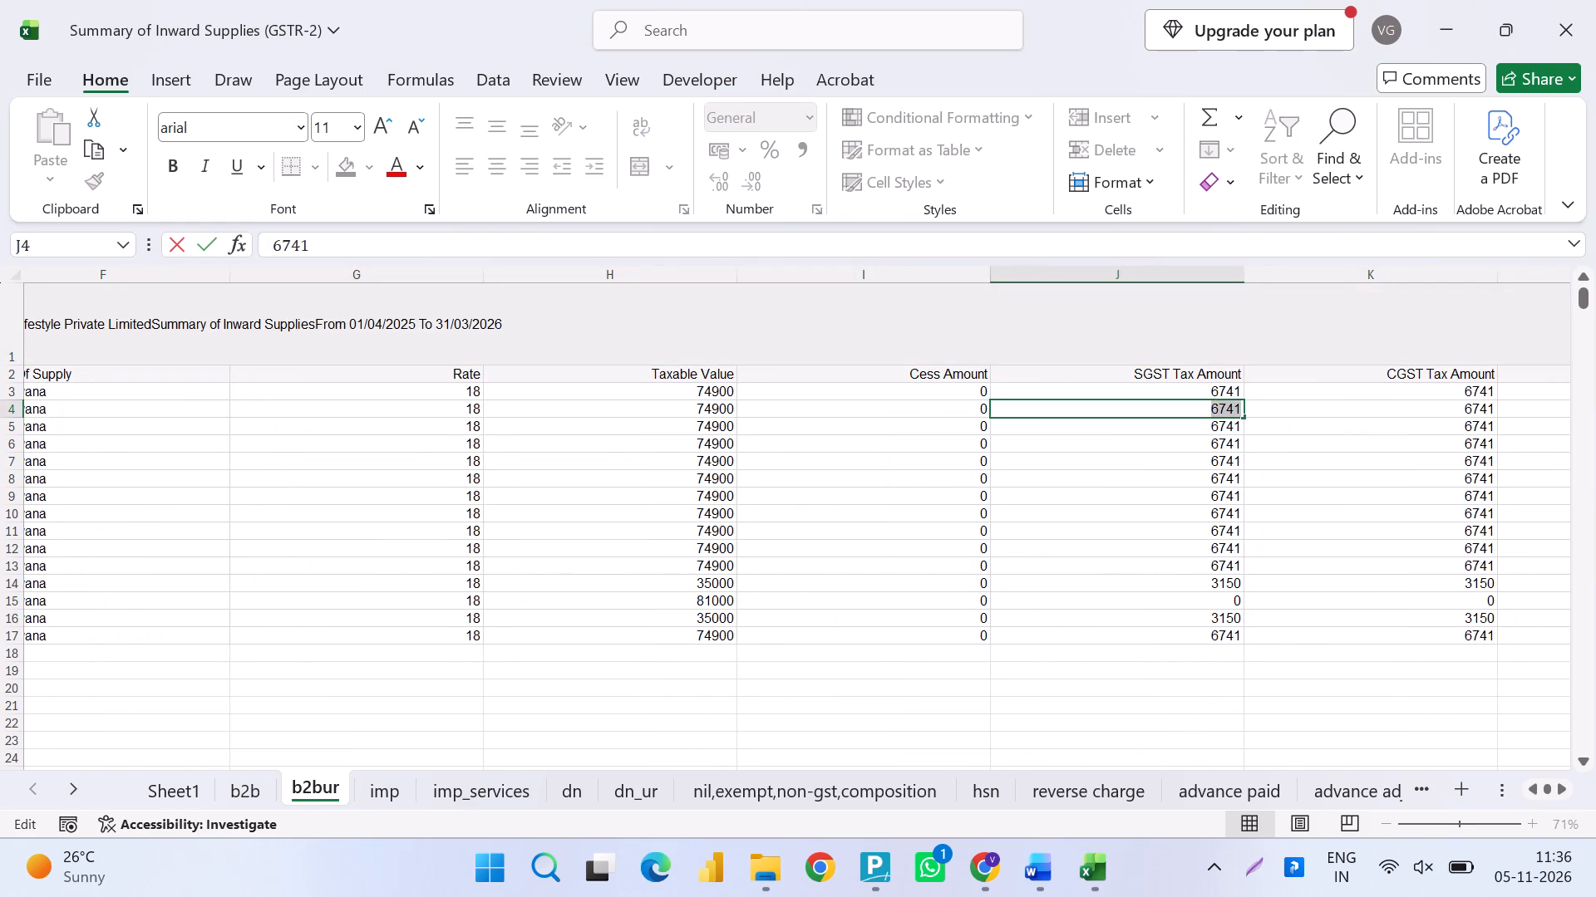
key("Up")
key("Escape")
key("Up")
key("ctrl+shift+Down")
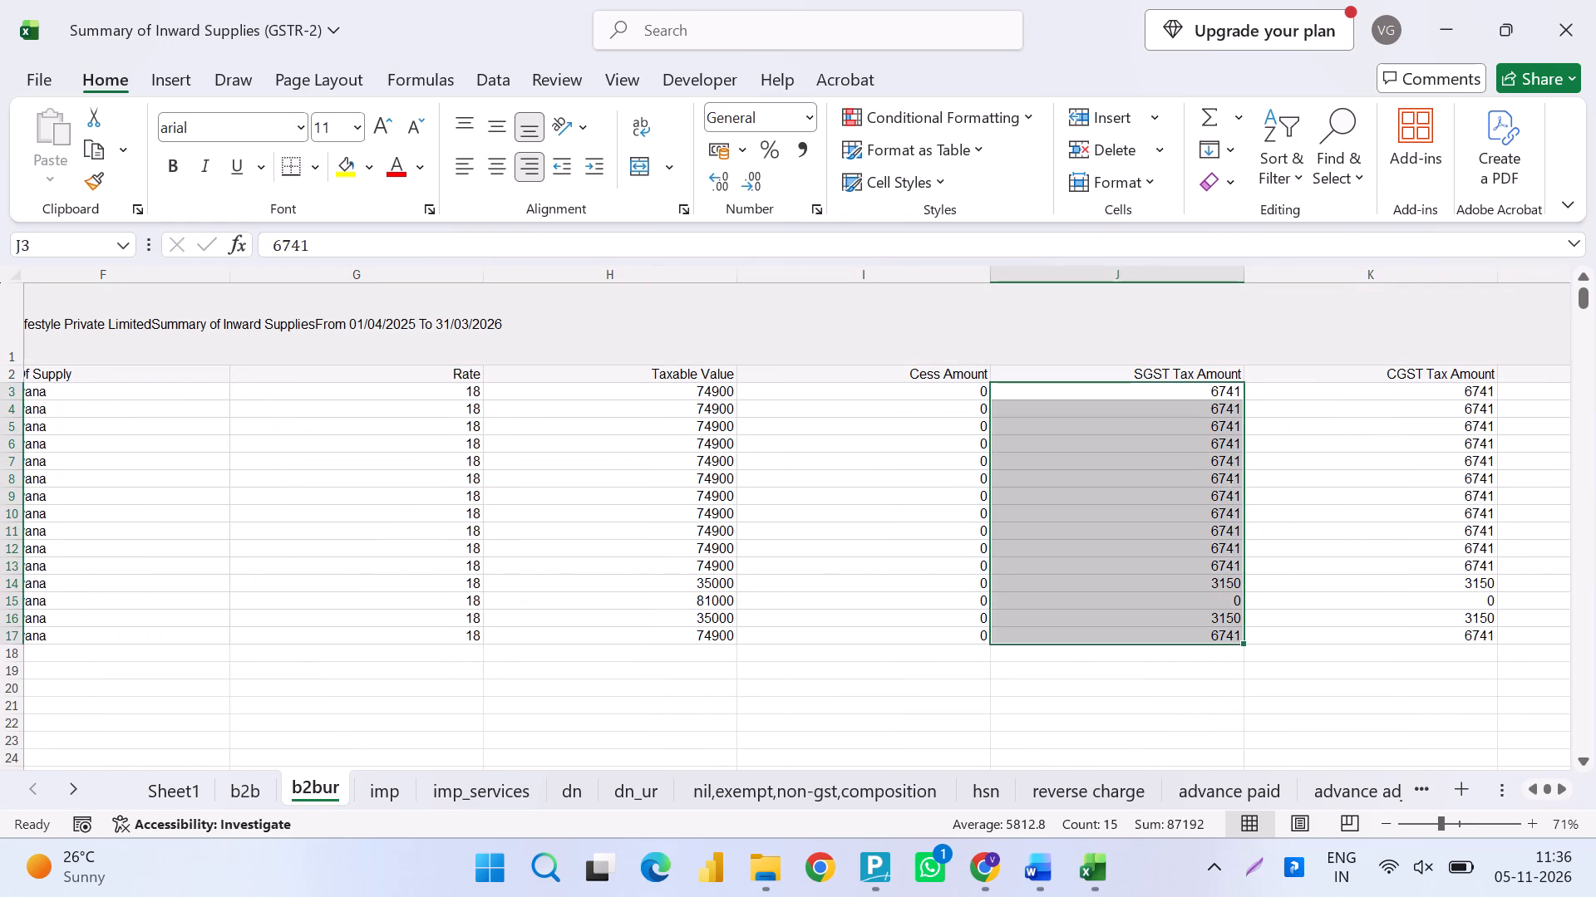
Review the Cess, SGST, CGST and IGST amount columns on the b2bur sheet.
key("Right")
key("Right")
key("Right")
key("Left")
key("Left")
key("Left")
key("Left")
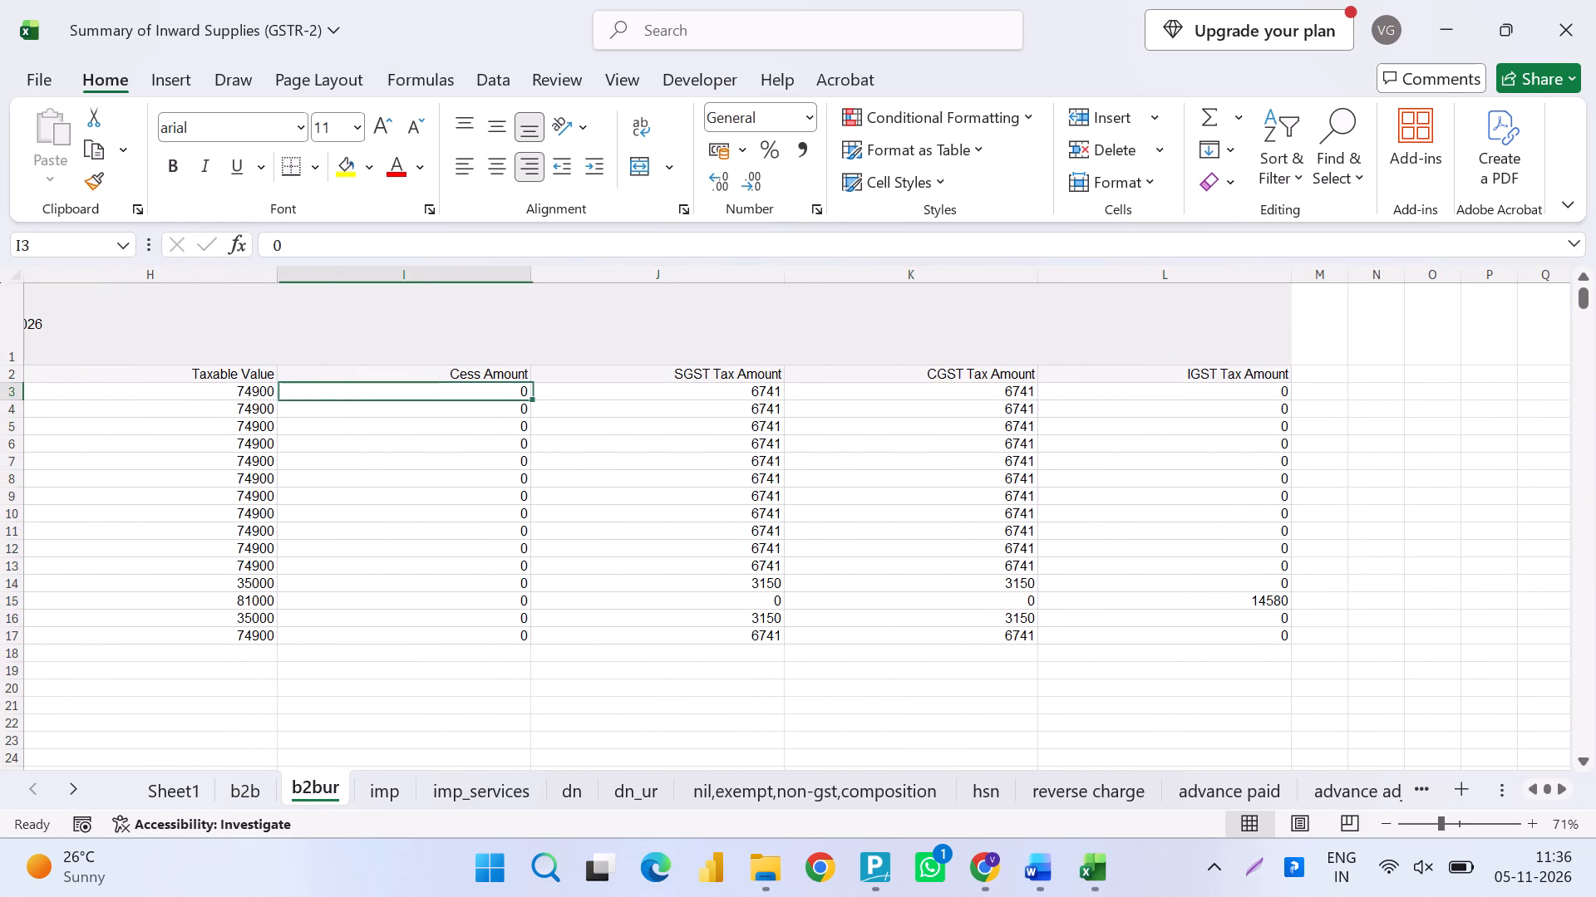
key("Right")
key("Right")
key("Right")
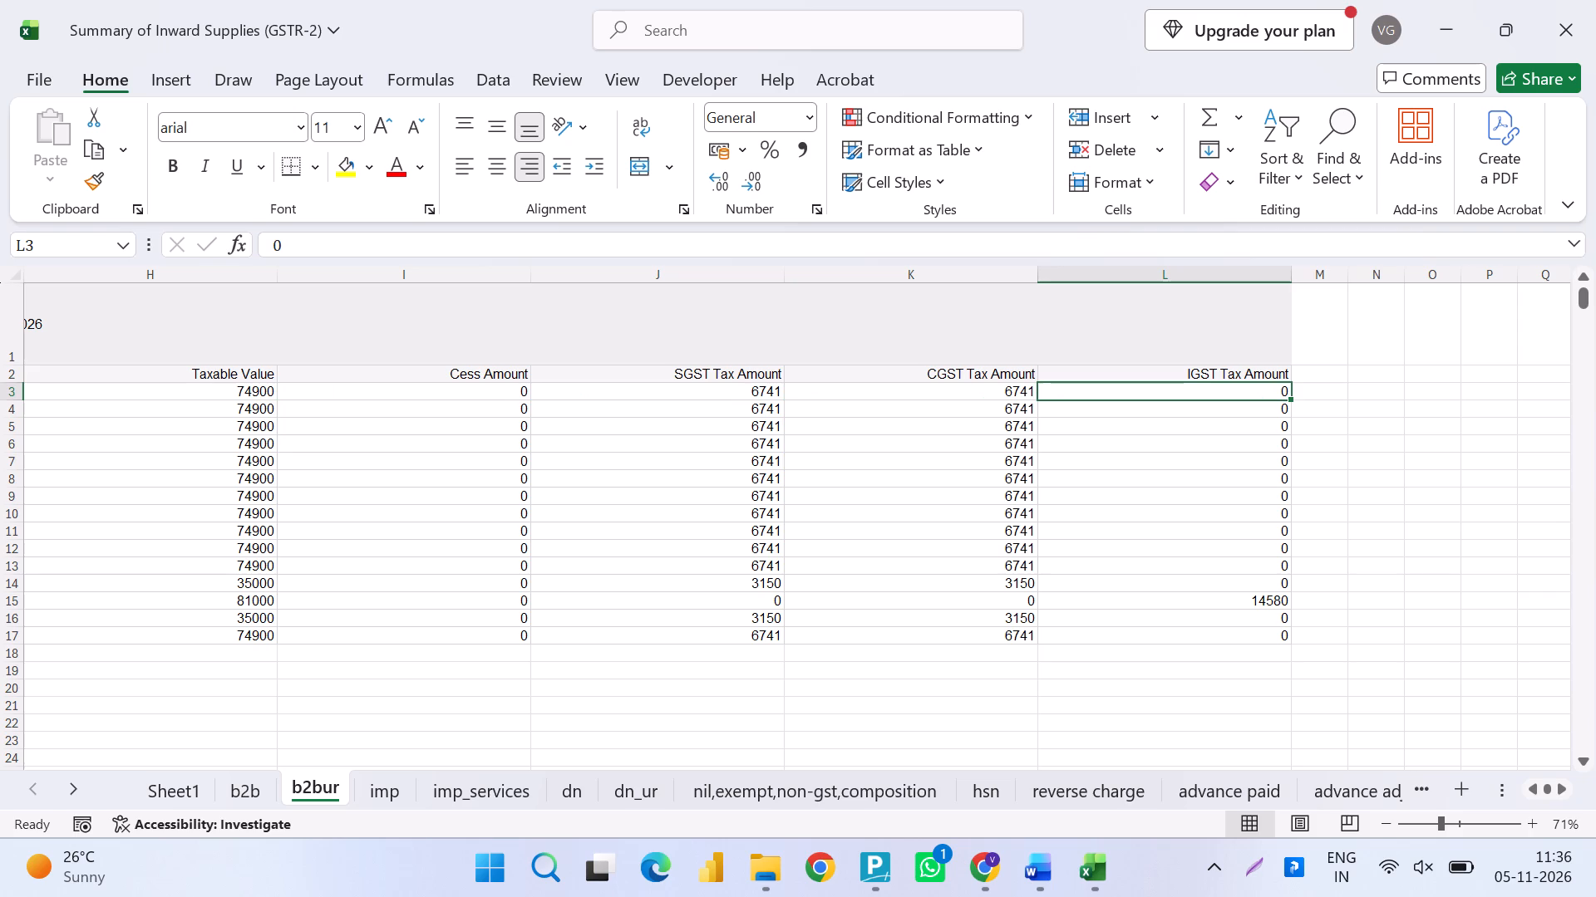
Fill the Rows through IGST cells of Sheet1's b2b, dn and b2bur rows (C5:G7) with yellow.
left_click(166, 787)
key("Left")
key("Right")
key("Down")
key("shift+Right")
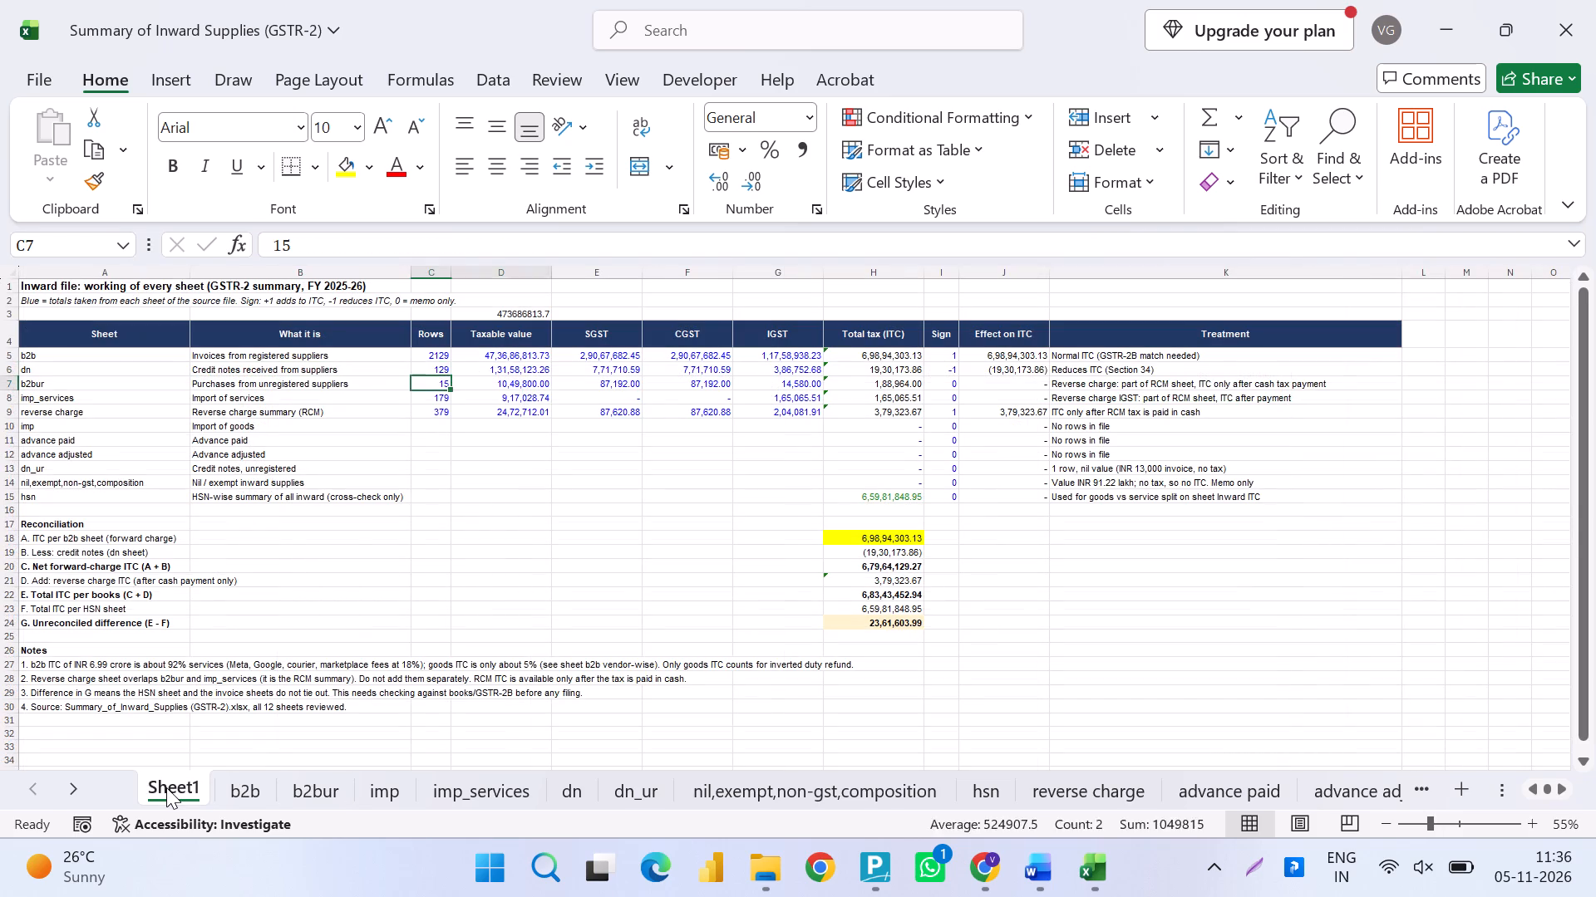
key("shift+Up")
key("shift+Right")
key("shift+Right")
key("shift+Right")
key("shift+Up")
key("shift+Up")
key("shift+Down")
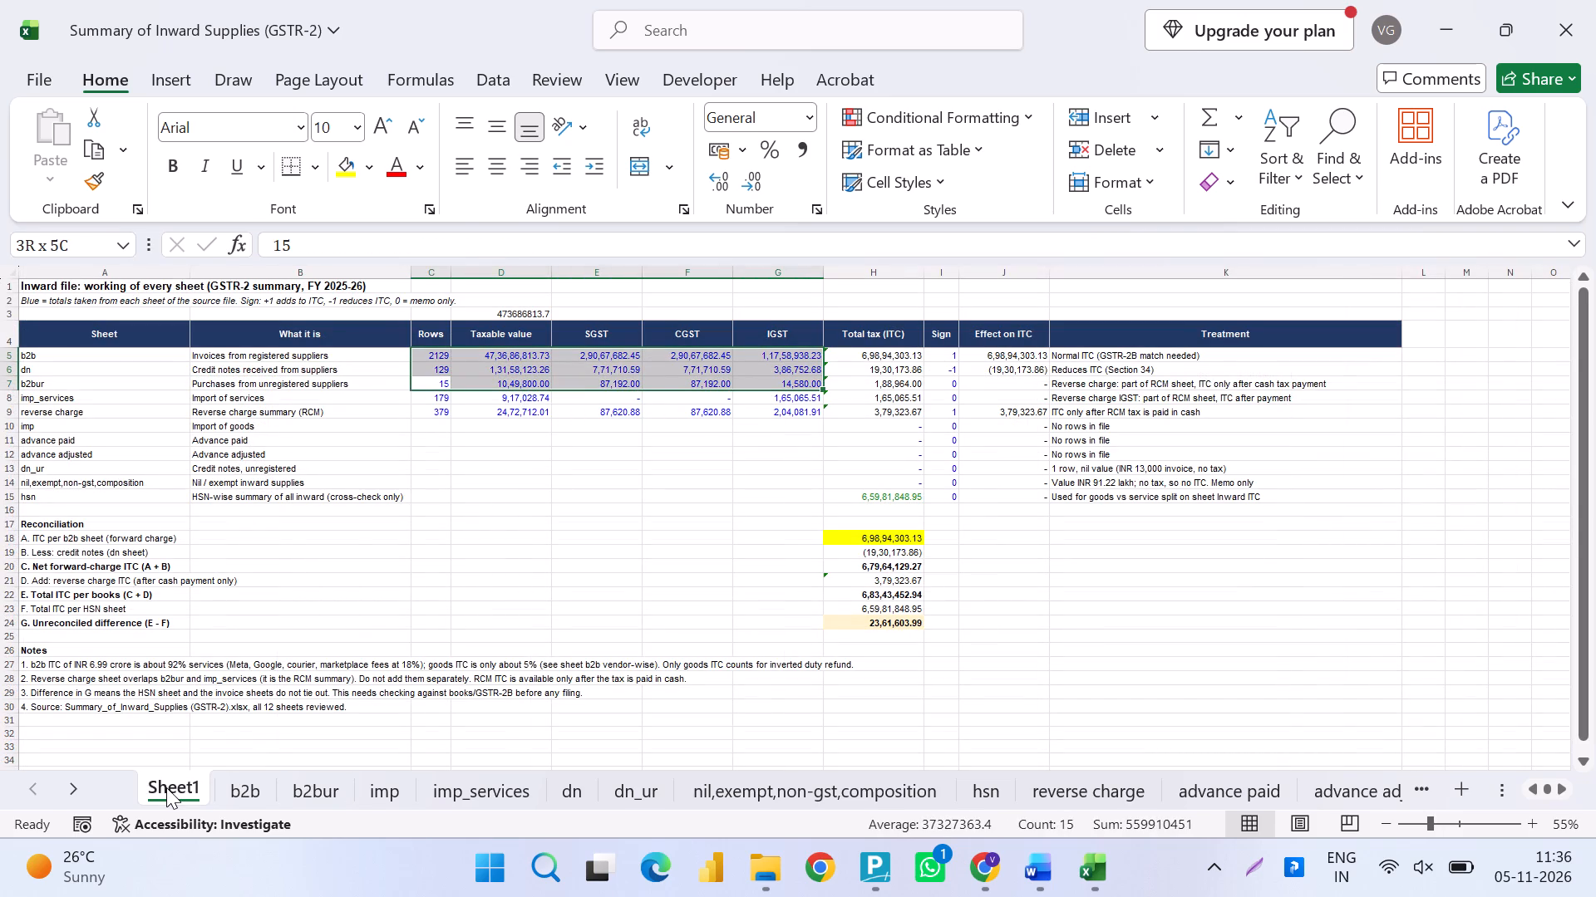
left_click(342, 167)
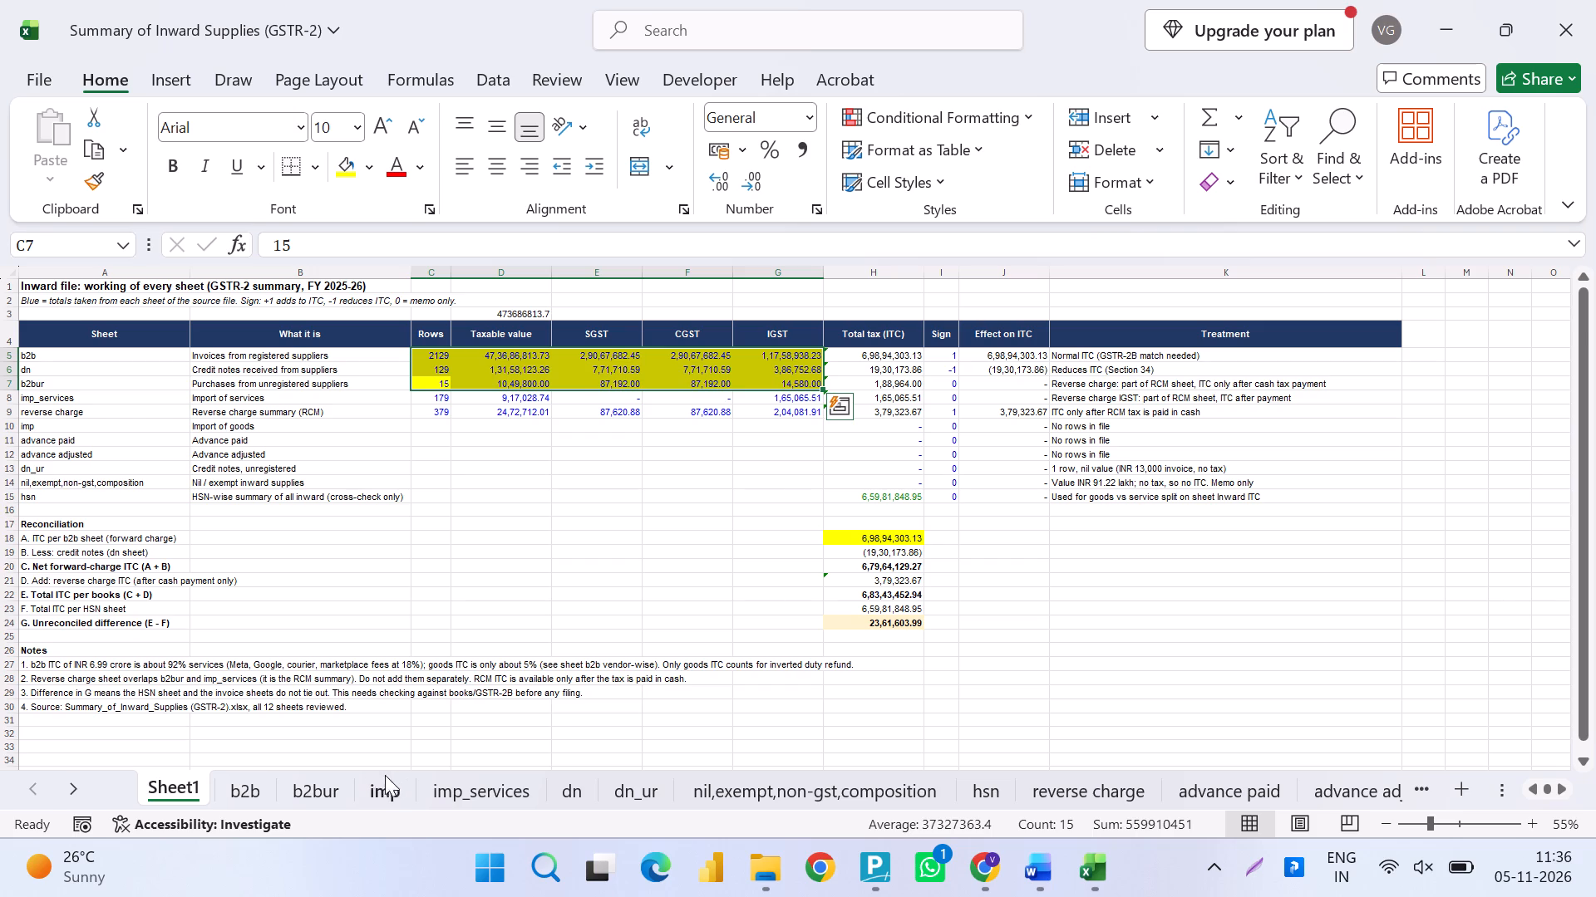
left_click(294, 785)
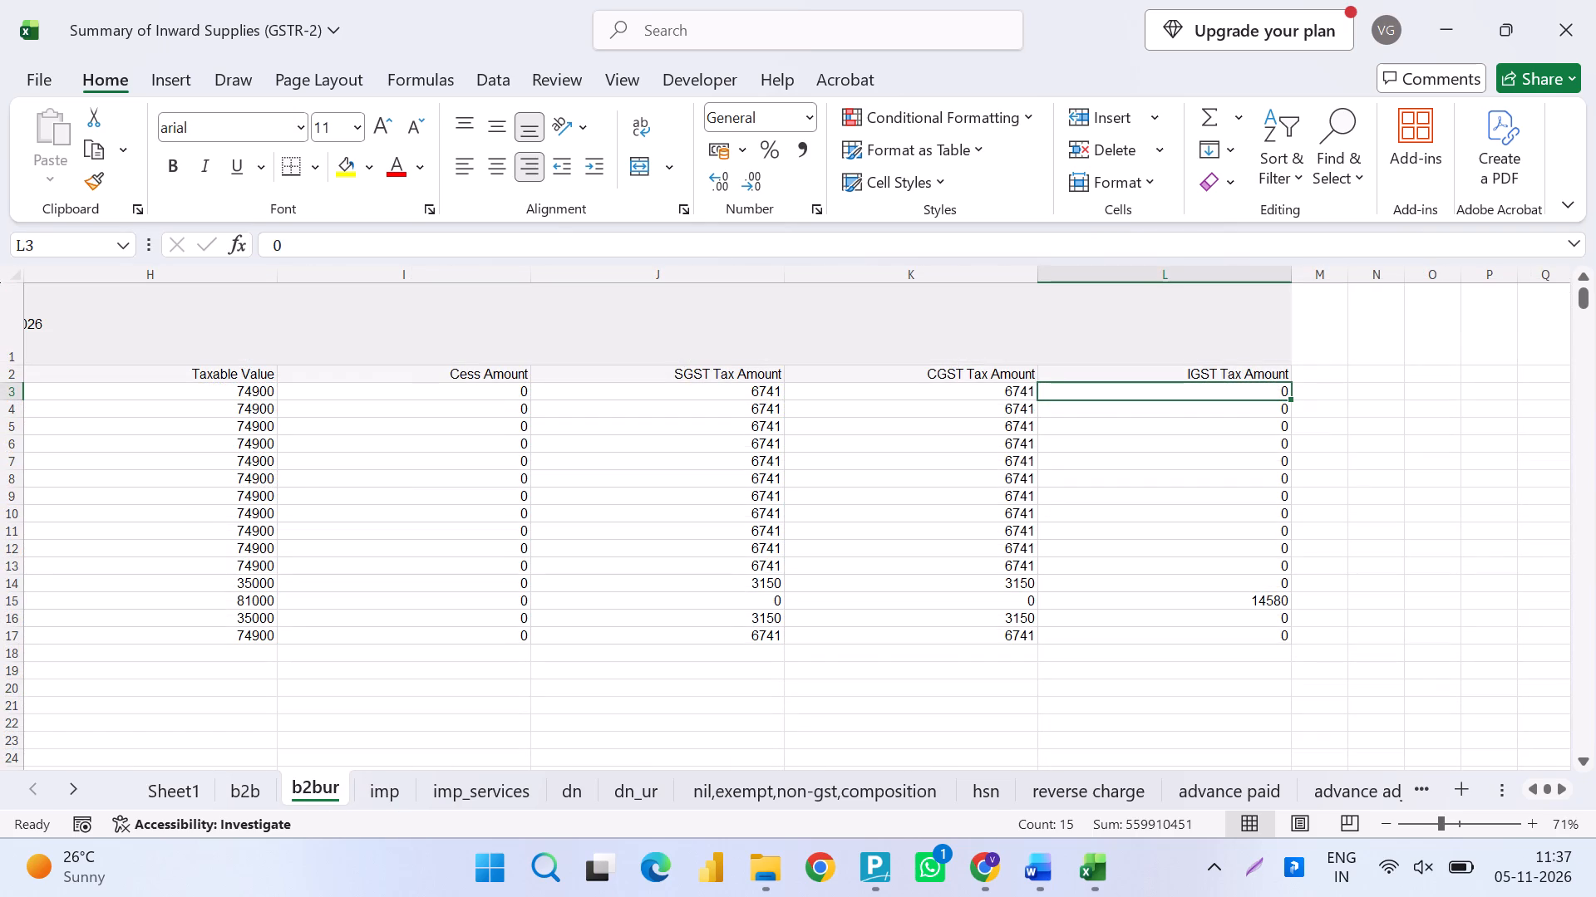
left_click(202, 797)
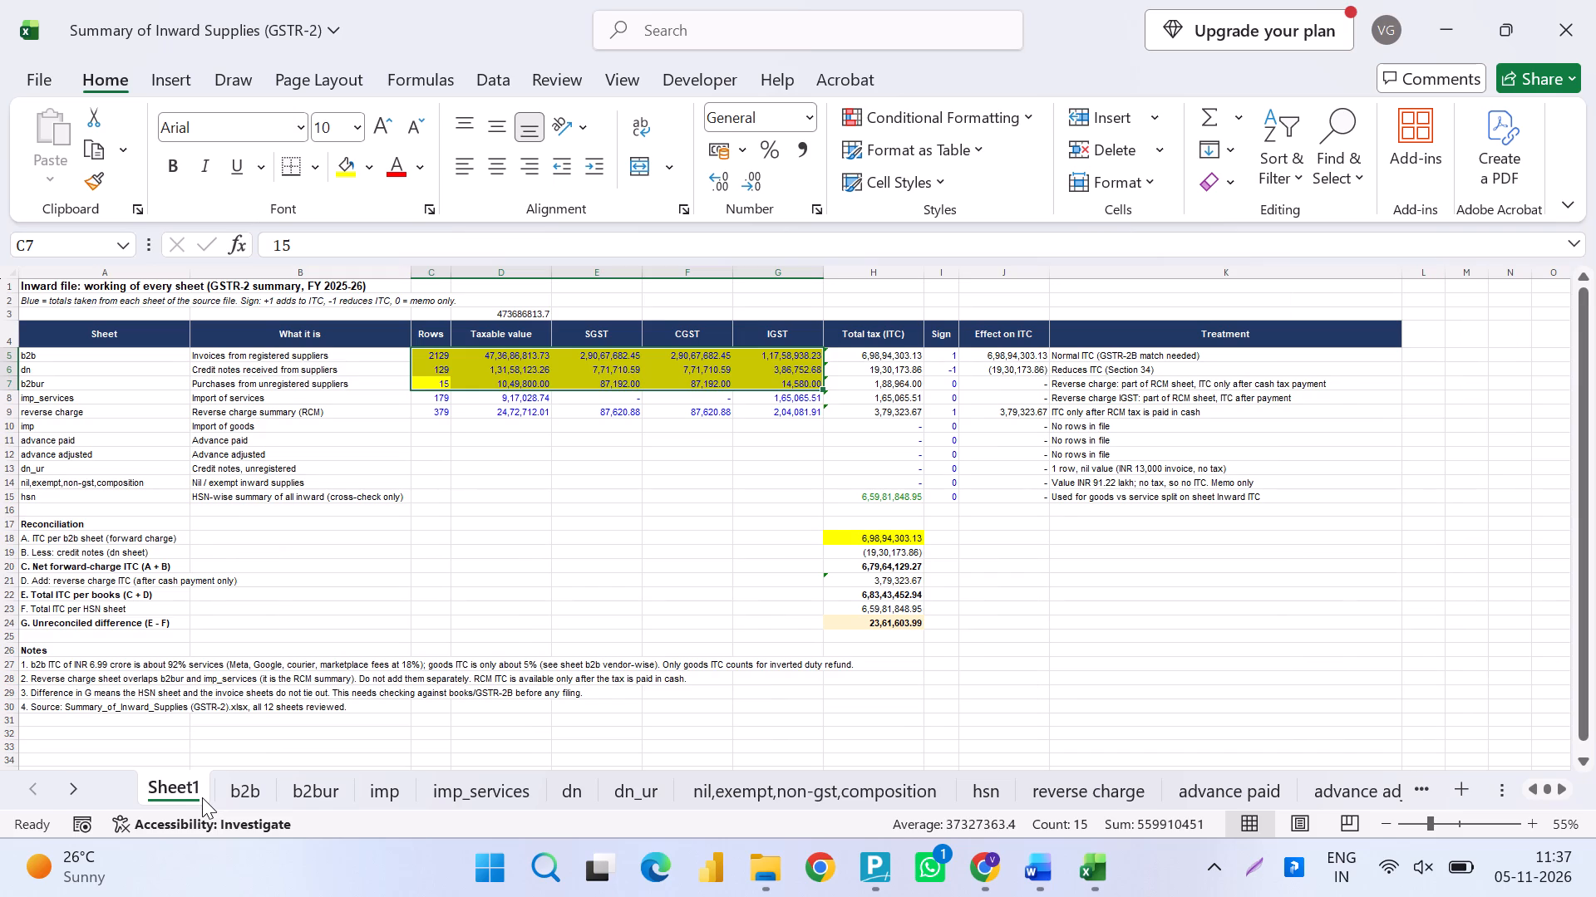
Sum the SGST Tax Amount column of the dn sheet in J133.
left_click(577, 792)
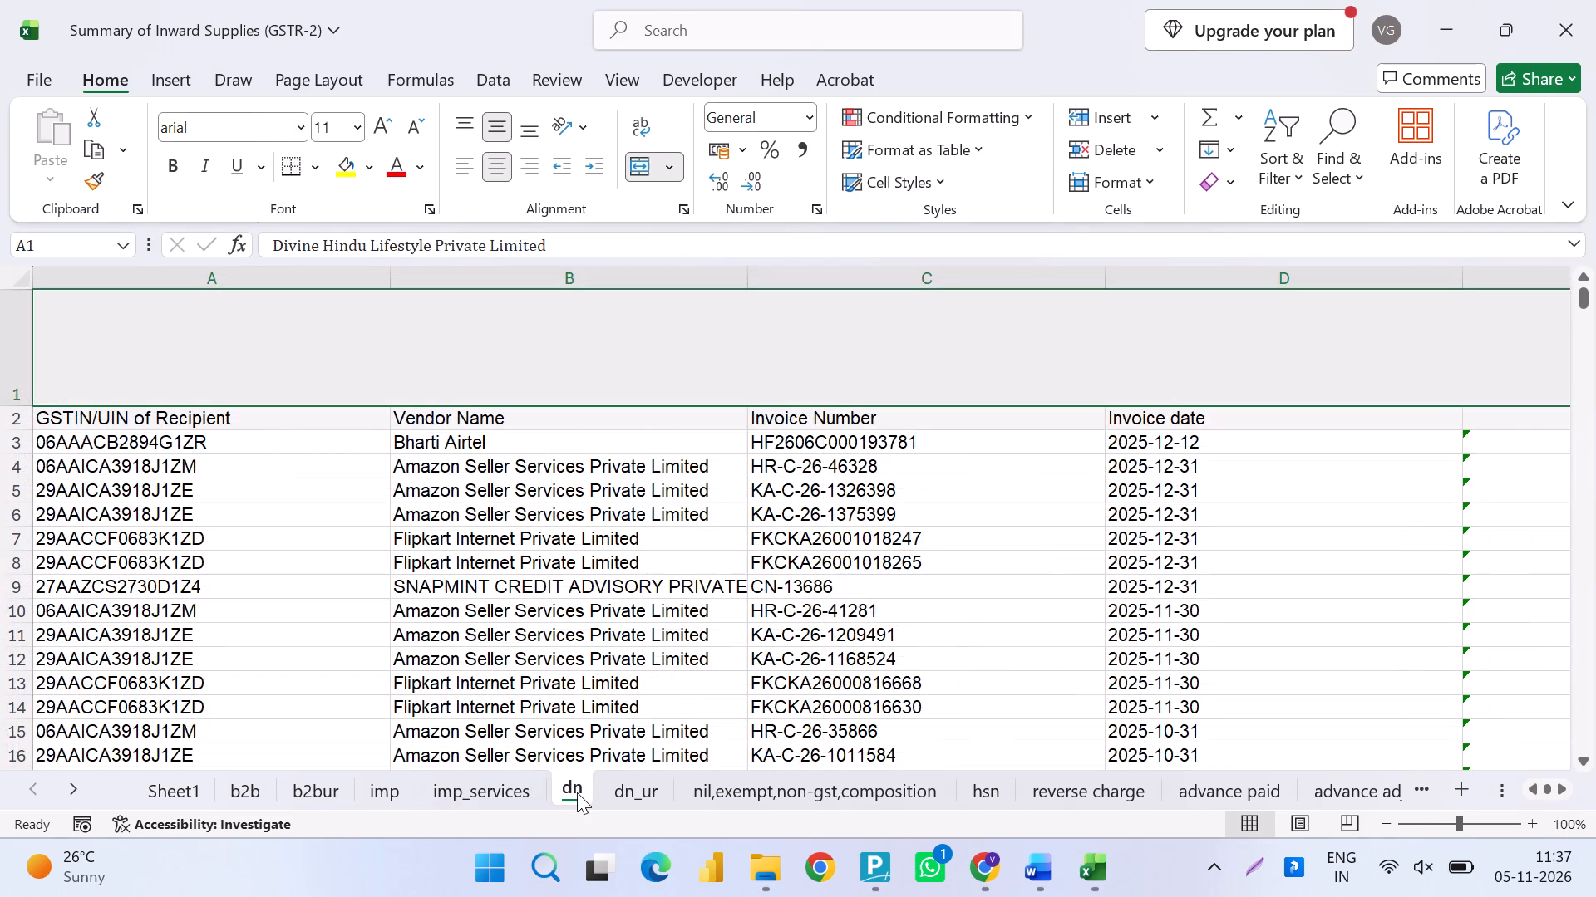
scroll(577, 792, "down", 3, "ctrl")
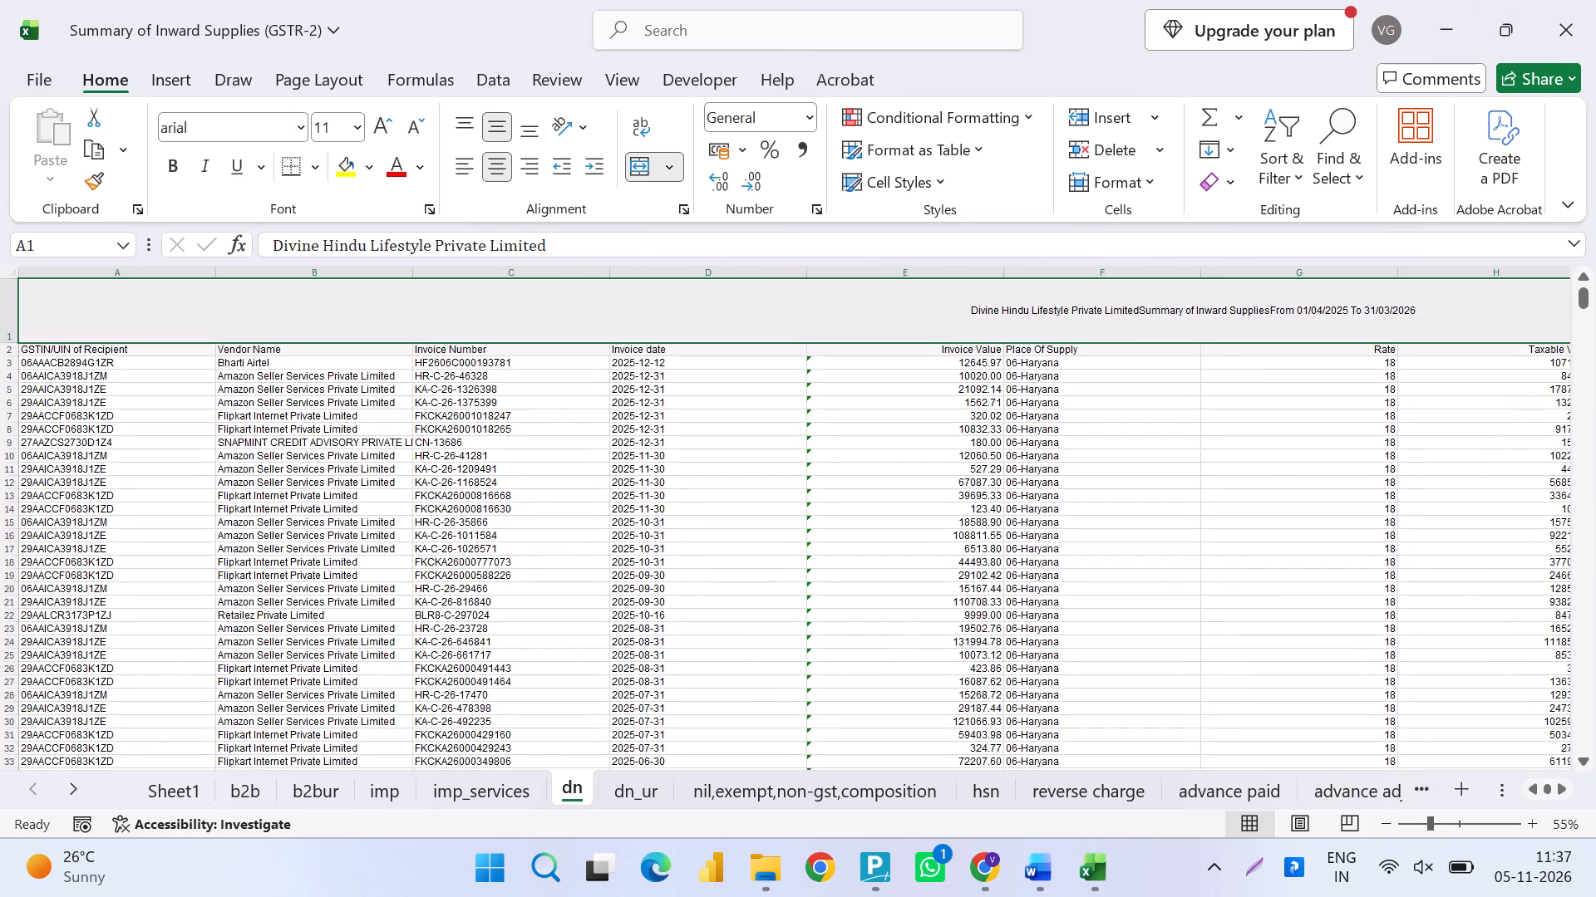
left_click(1250, 390)
key("ctrl+Right")
key("Left")
key("Left")
key("ctrl+Down")
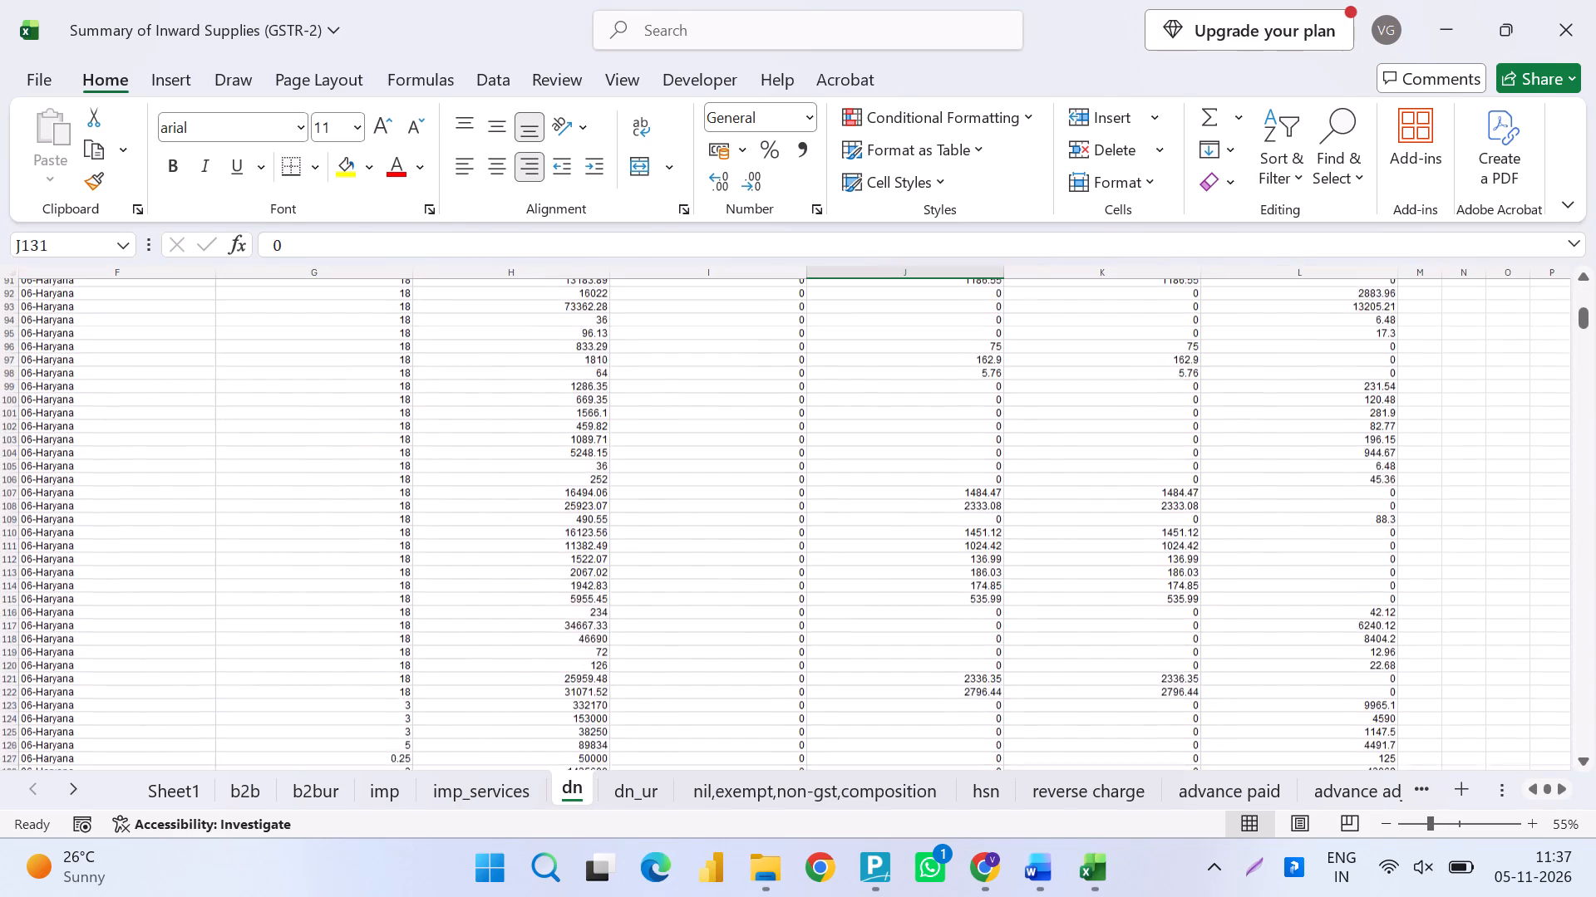
key("Up")
key("Down")
key("Down")
key("Down")
key("Down")
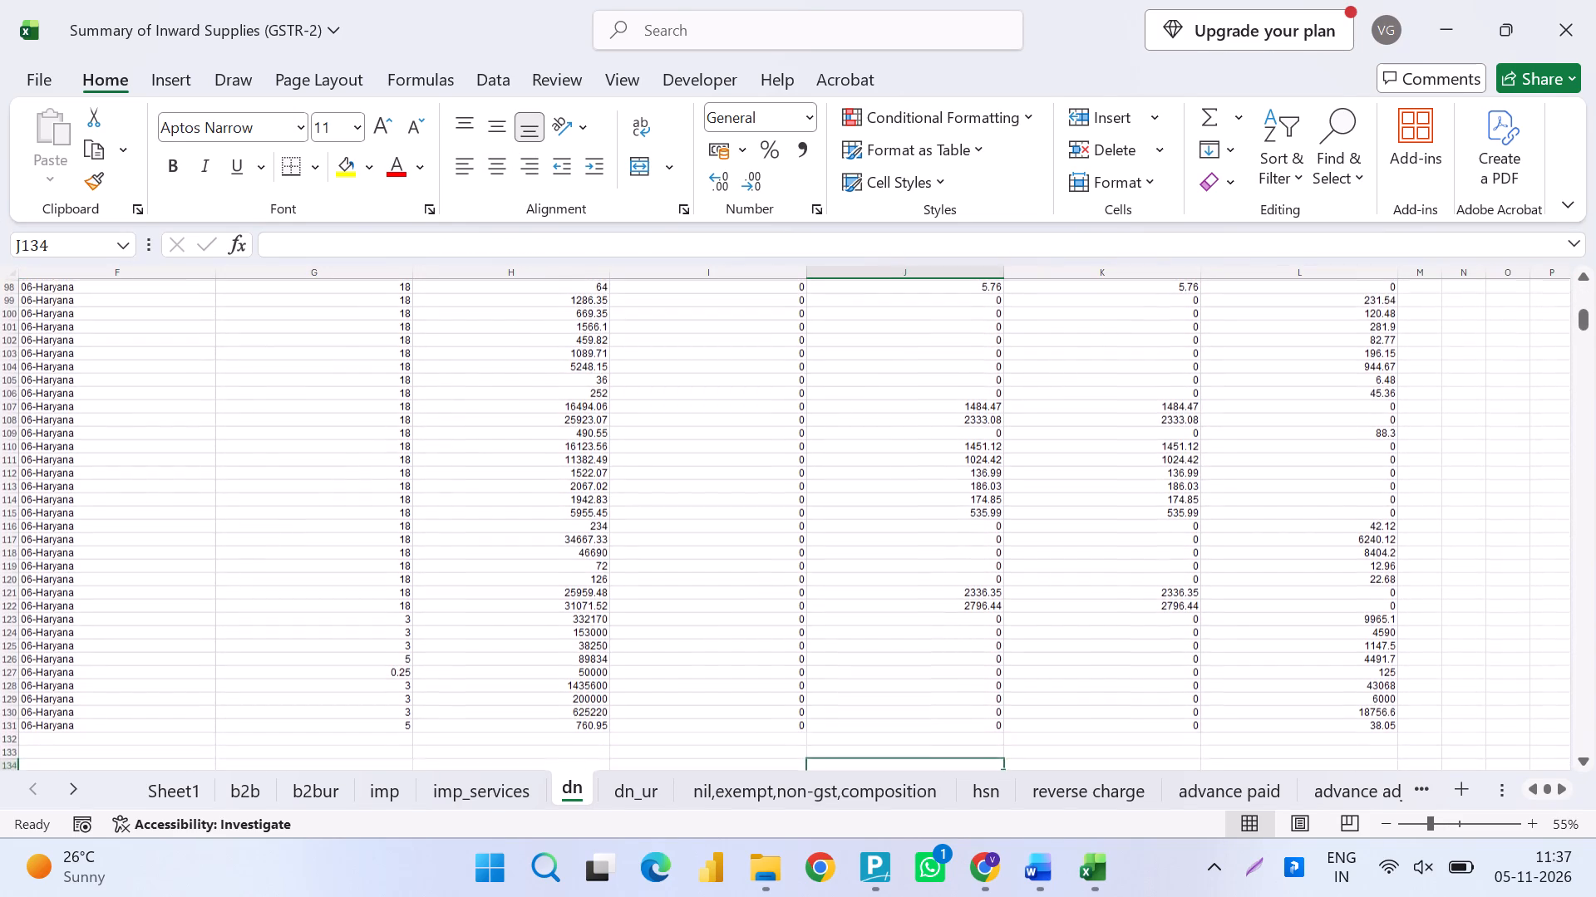
key("Down")
key("Up")
key("Up")
key("alt+equal")
key("Return")
Extend the dn sheet's SGST total formula in row 133 across the CGST and IGST columns.
key("Up")
key("shift+Right")
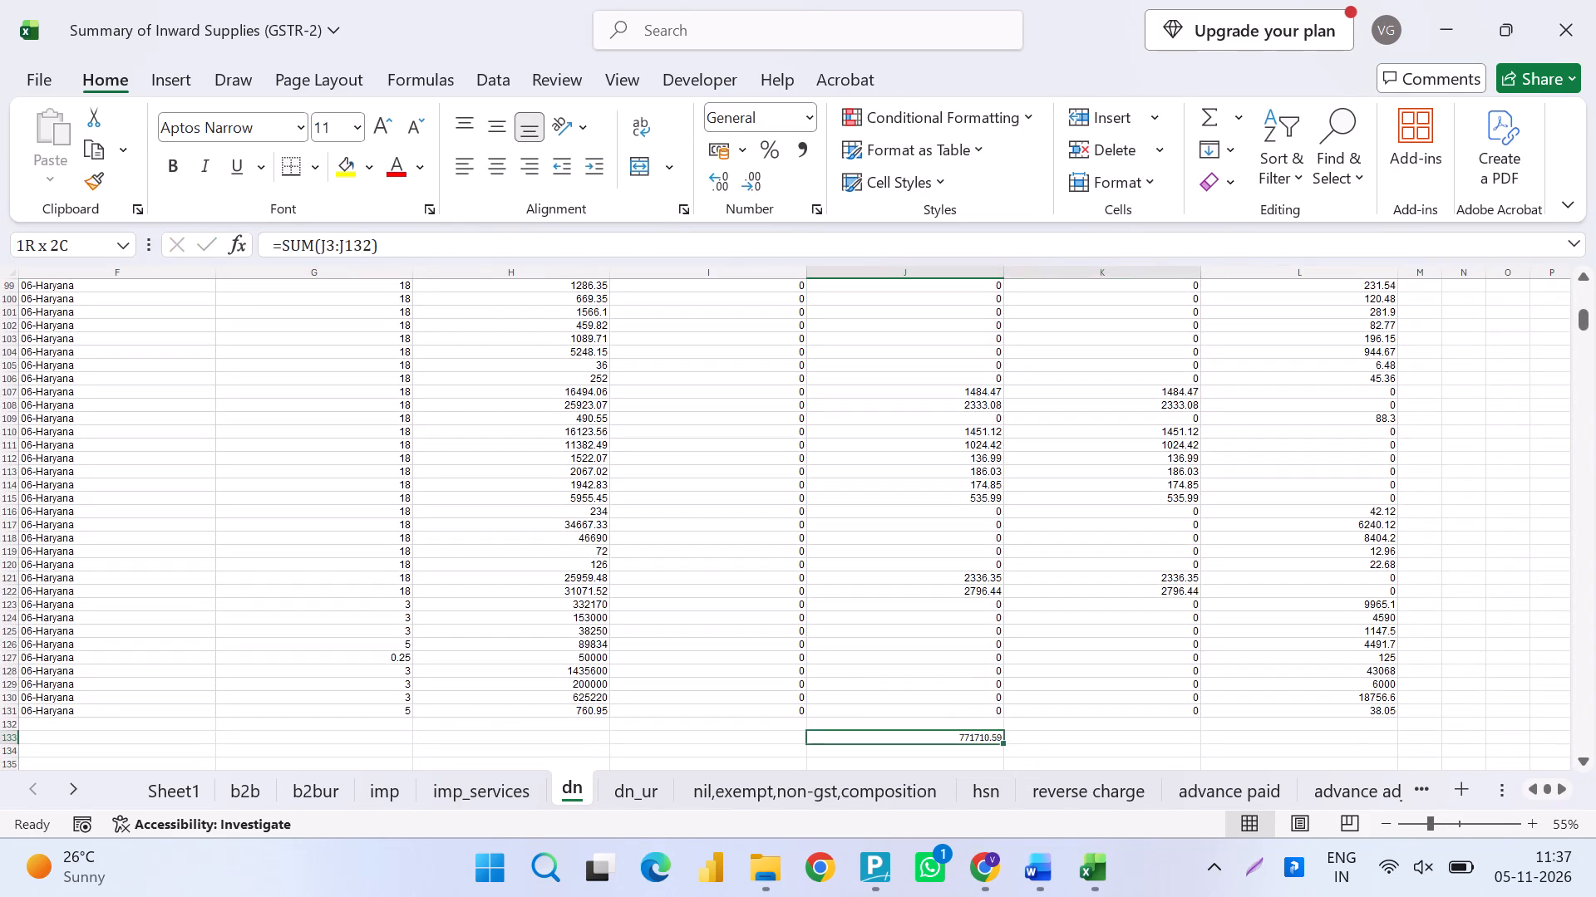
key("shift+Right")
key("shift+Right")
key("ctrl+r")
key("shift+Left")
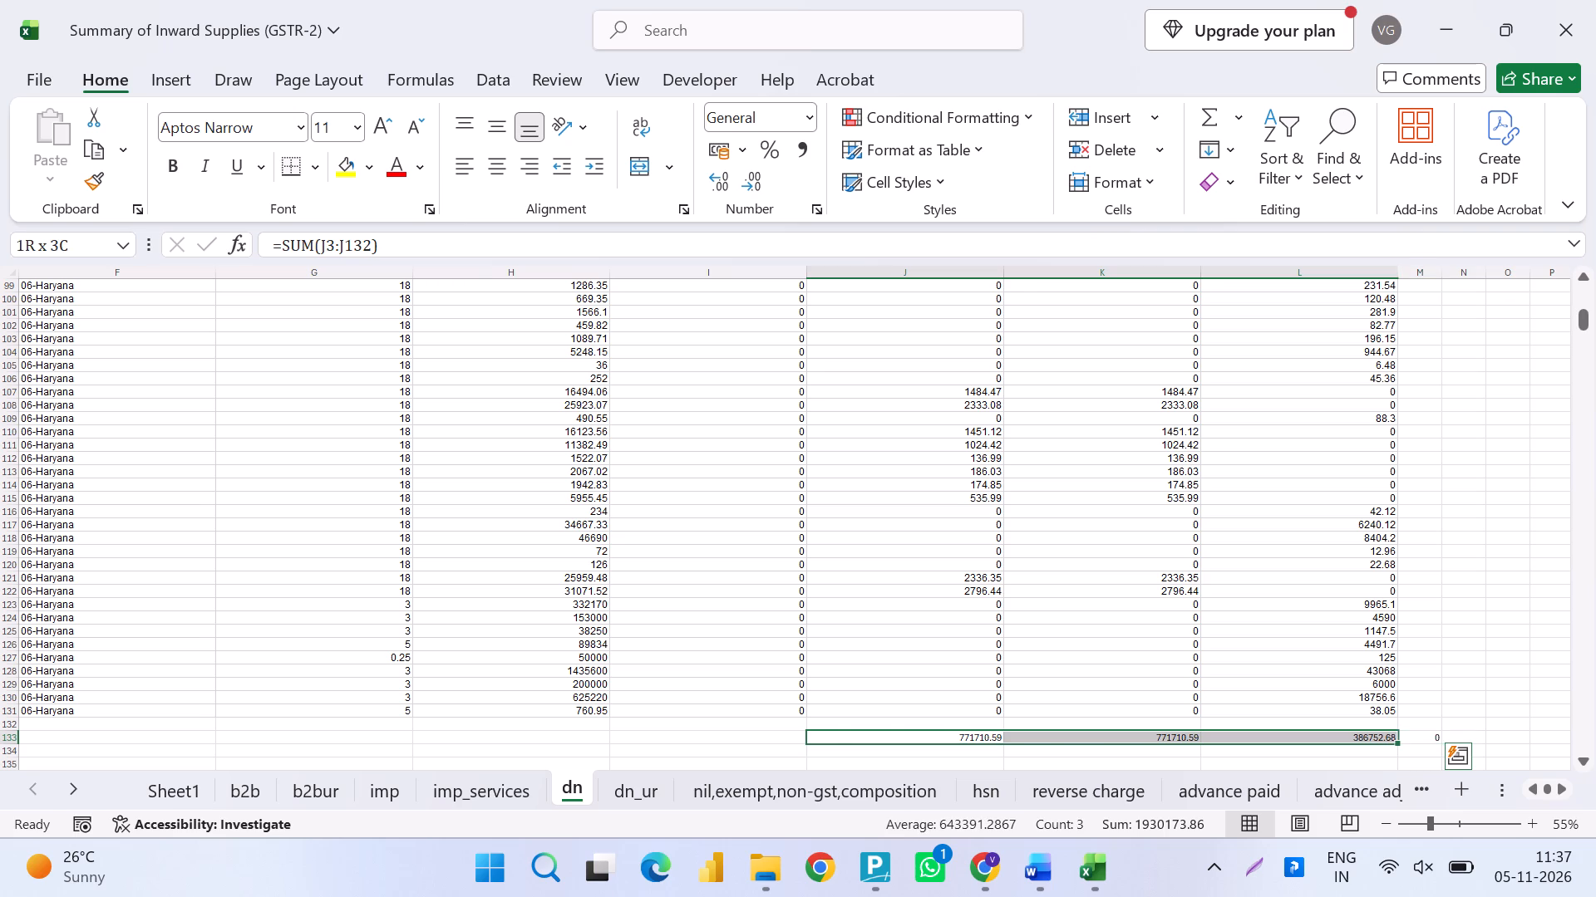
Copy the dn sheet's SGST, CGST and IGST totals as values into E6:G6 of Sheet1 and save the workbook.
key("ctrl+c")
left_click(159, 773)
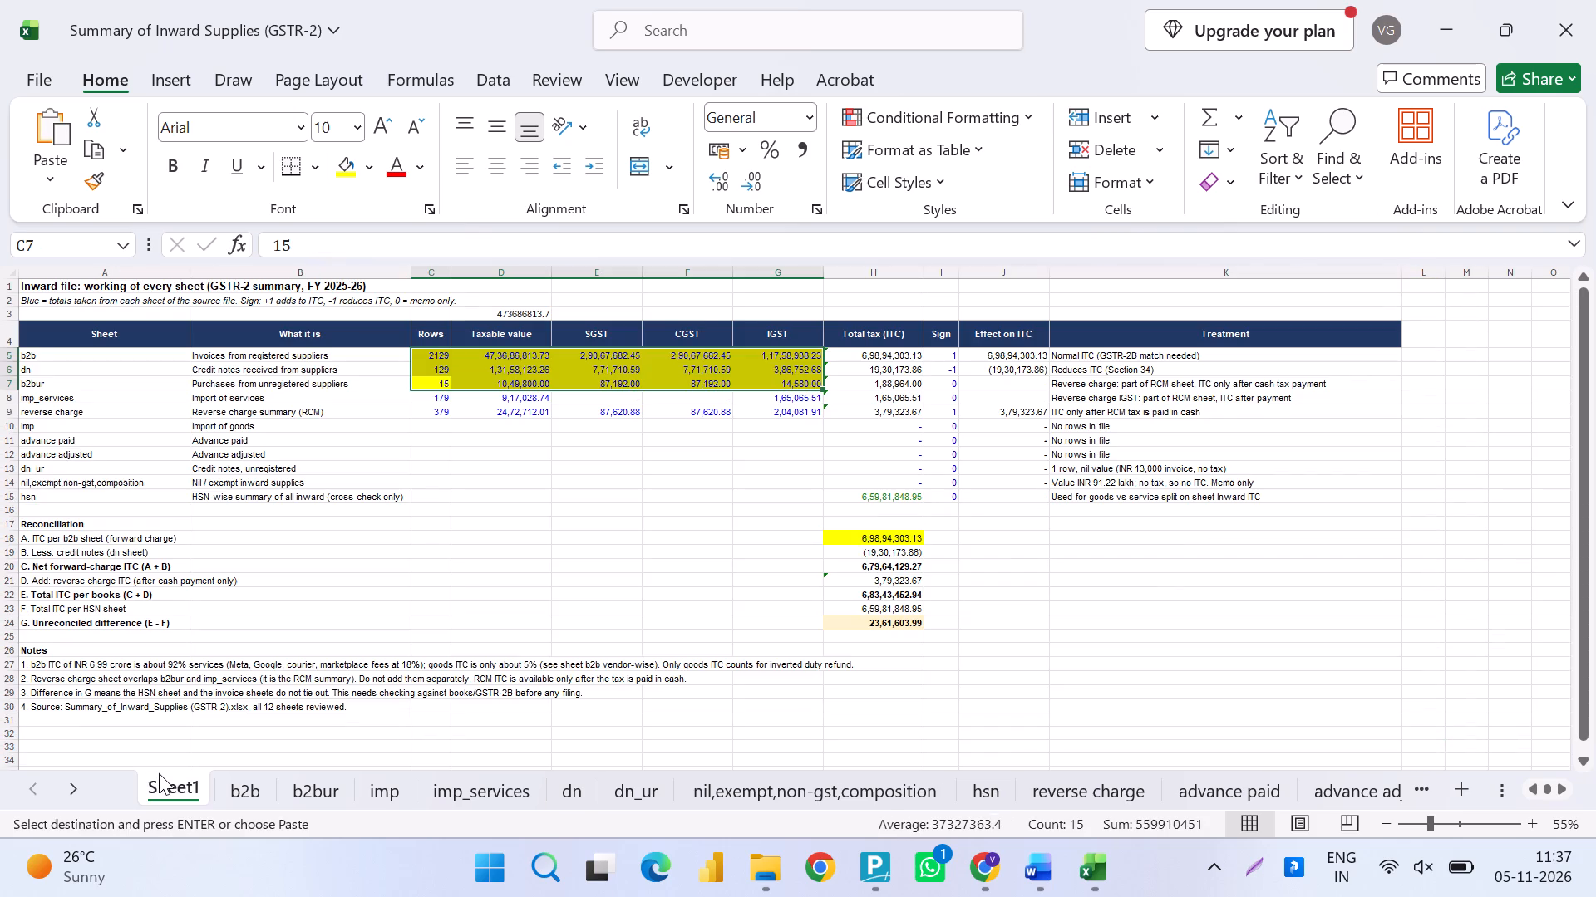
key("Down")
key("Down")
key("Up")
key("Up")
key("Up")
key("Right")
key("Up")
key("Down")
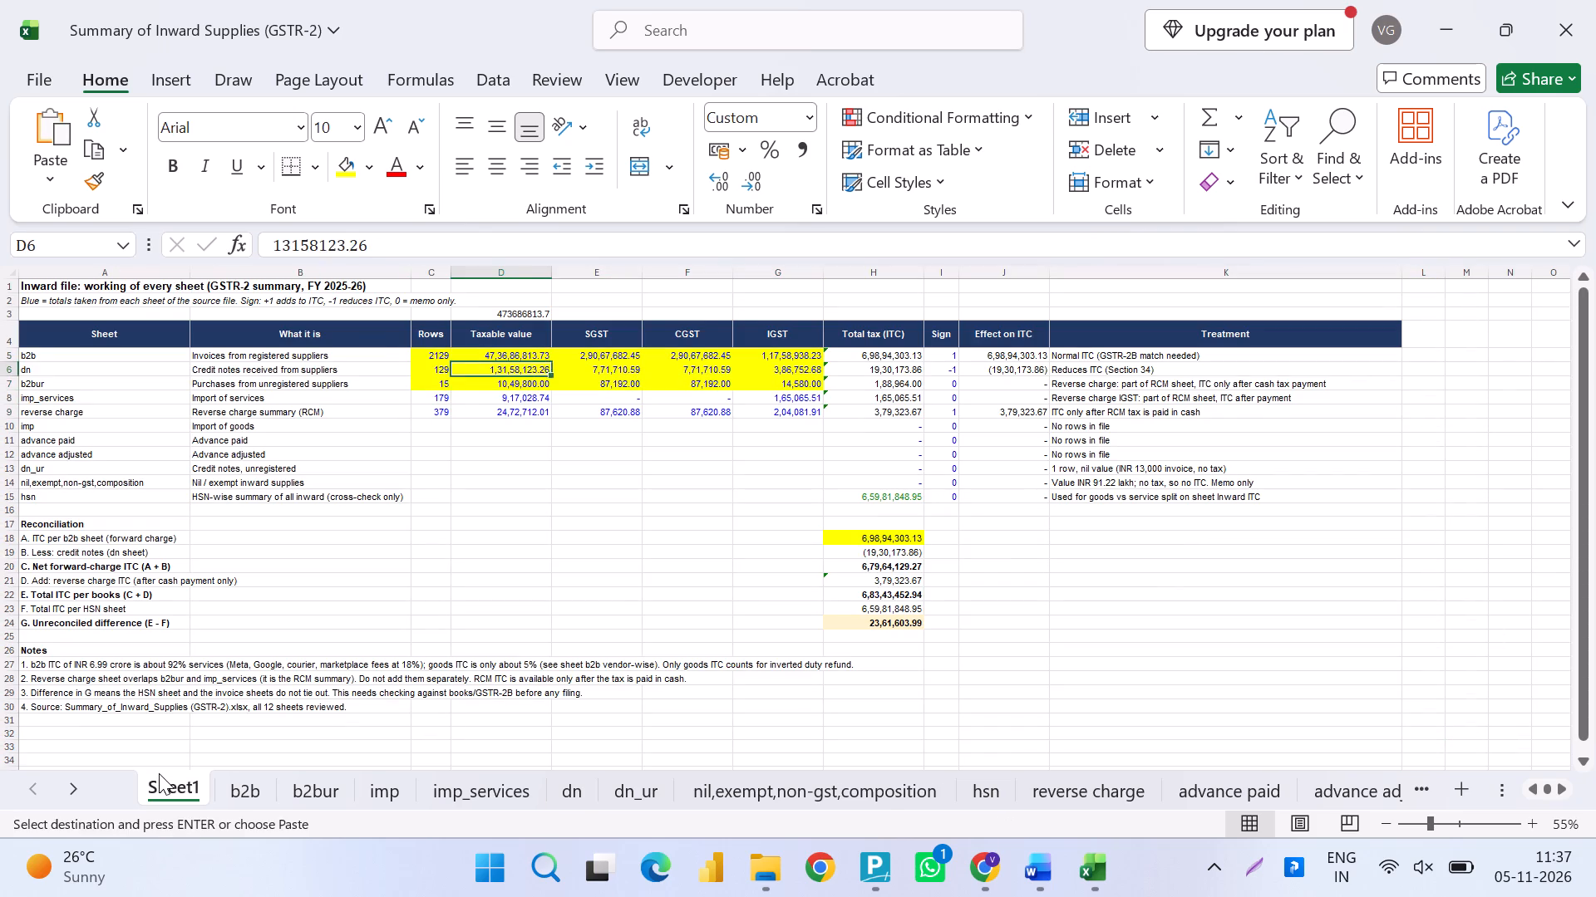
key("Right")
key("ctrl+alt+v")
key("v")
key("Return")
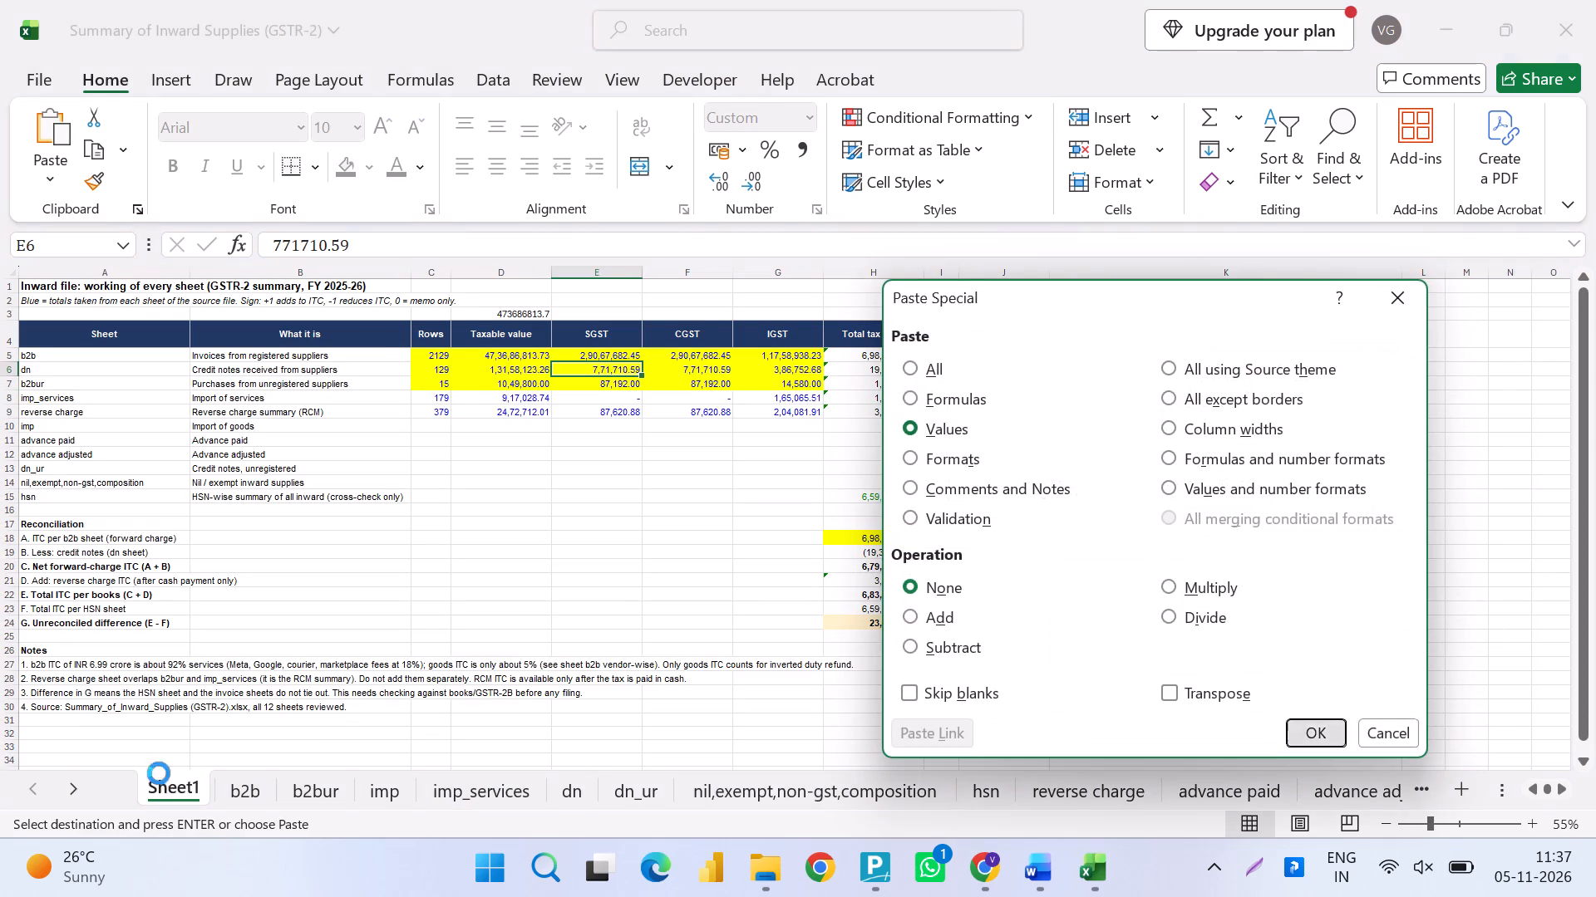
key("ctrl+s")
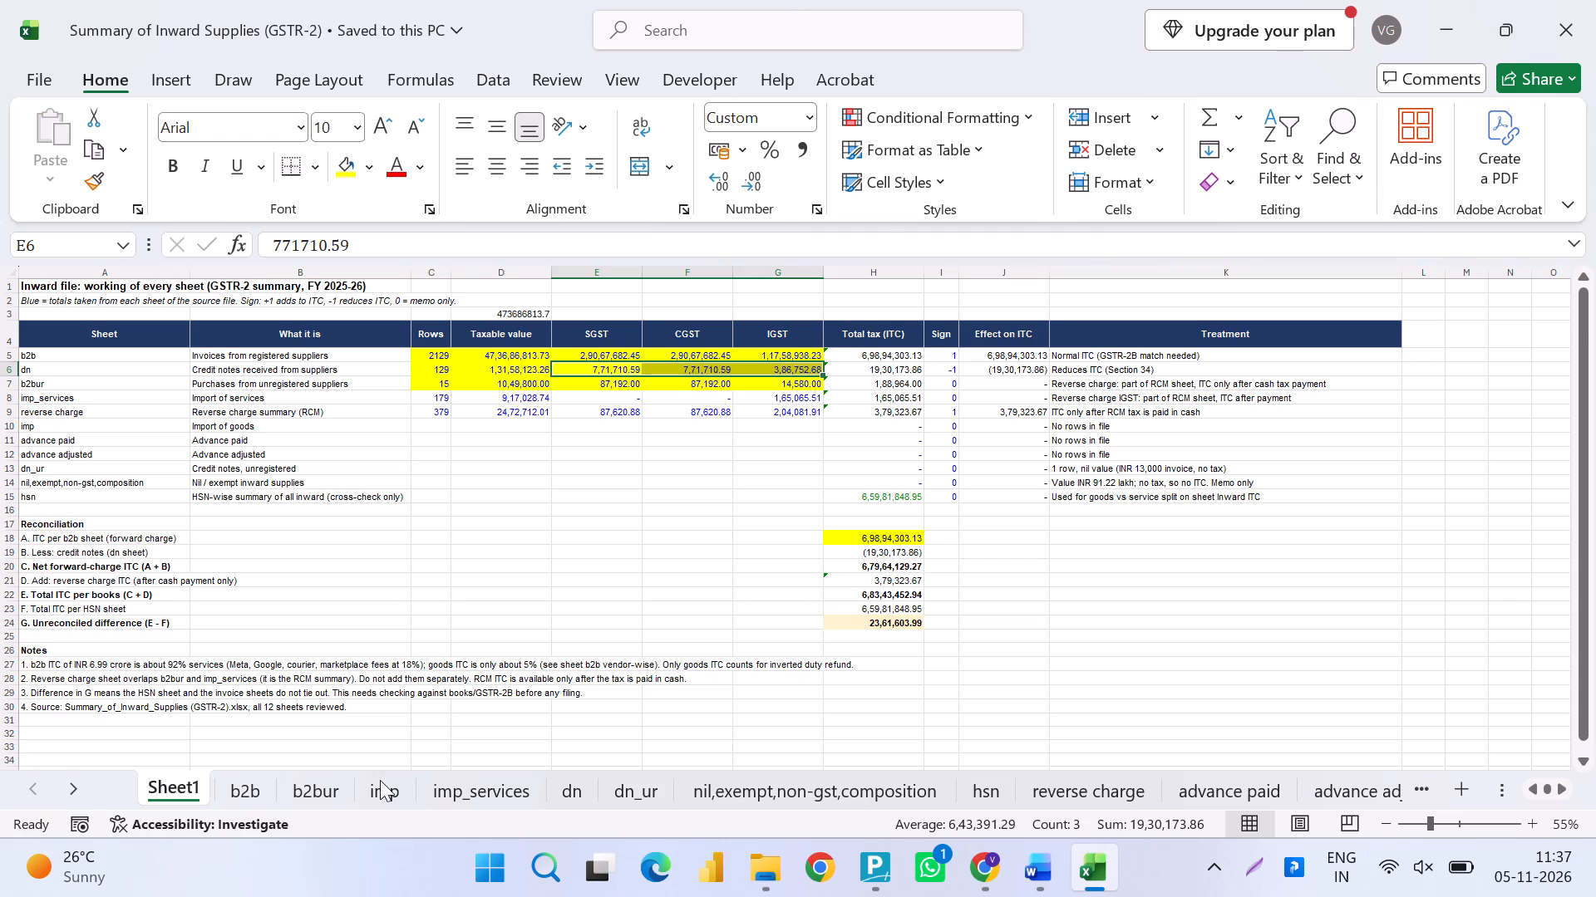
Copy the dn sheet's SGST total formula from J133 to H133 to total the Taxable Value column.
left_click(574, 782)
key("Left")
key("Left")
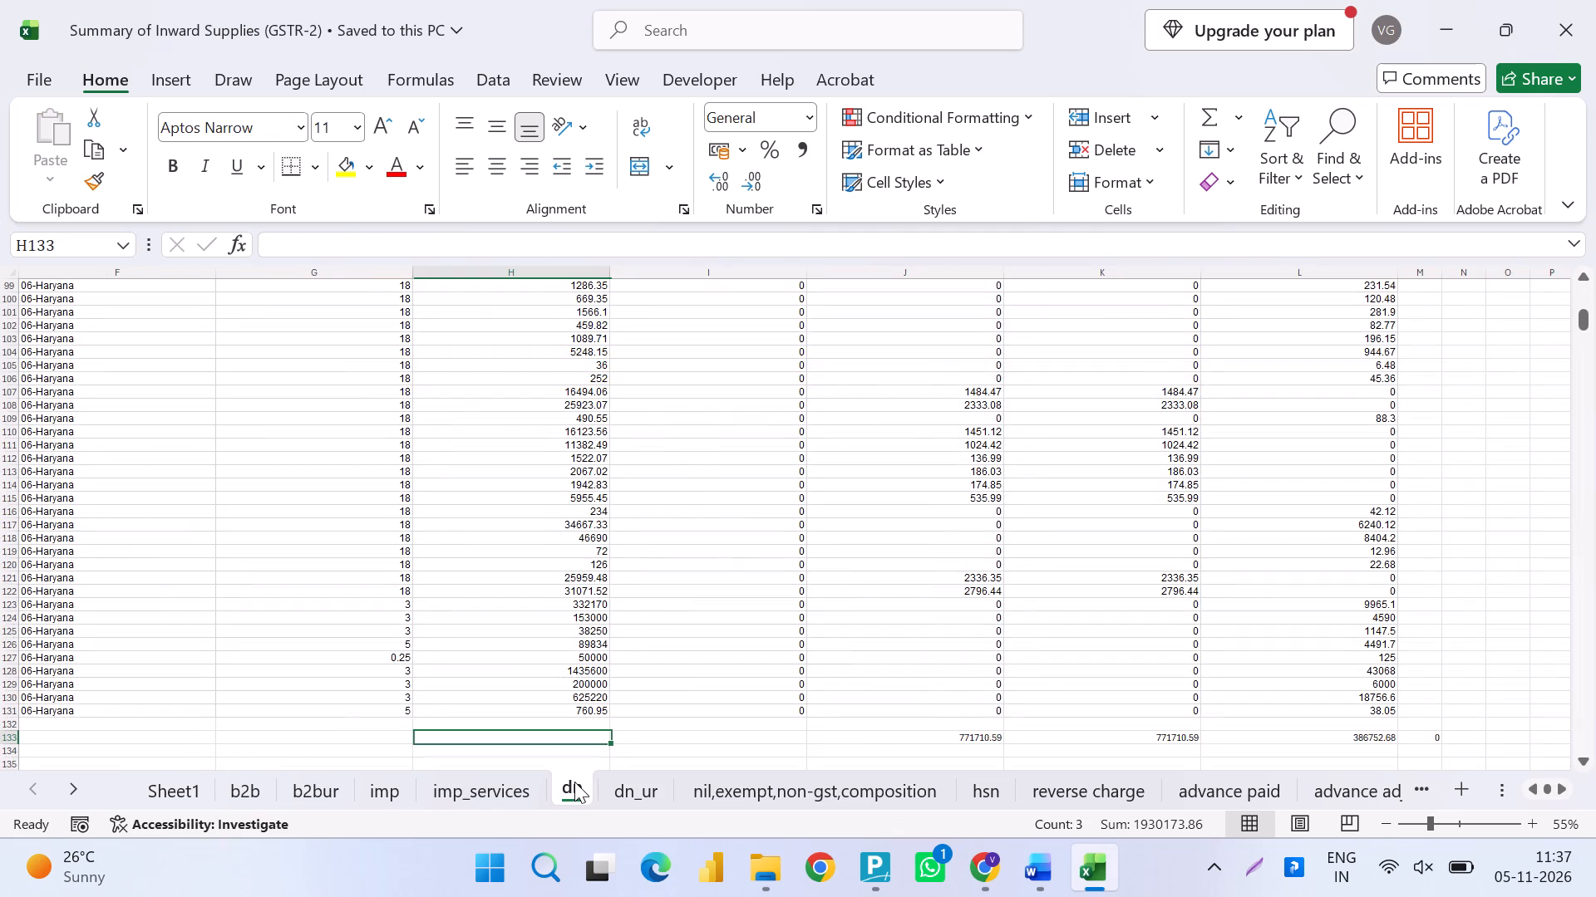
key("Right")
key("Right")
key("ctrl+c")
key("Left")
key("Left")
key("Return")
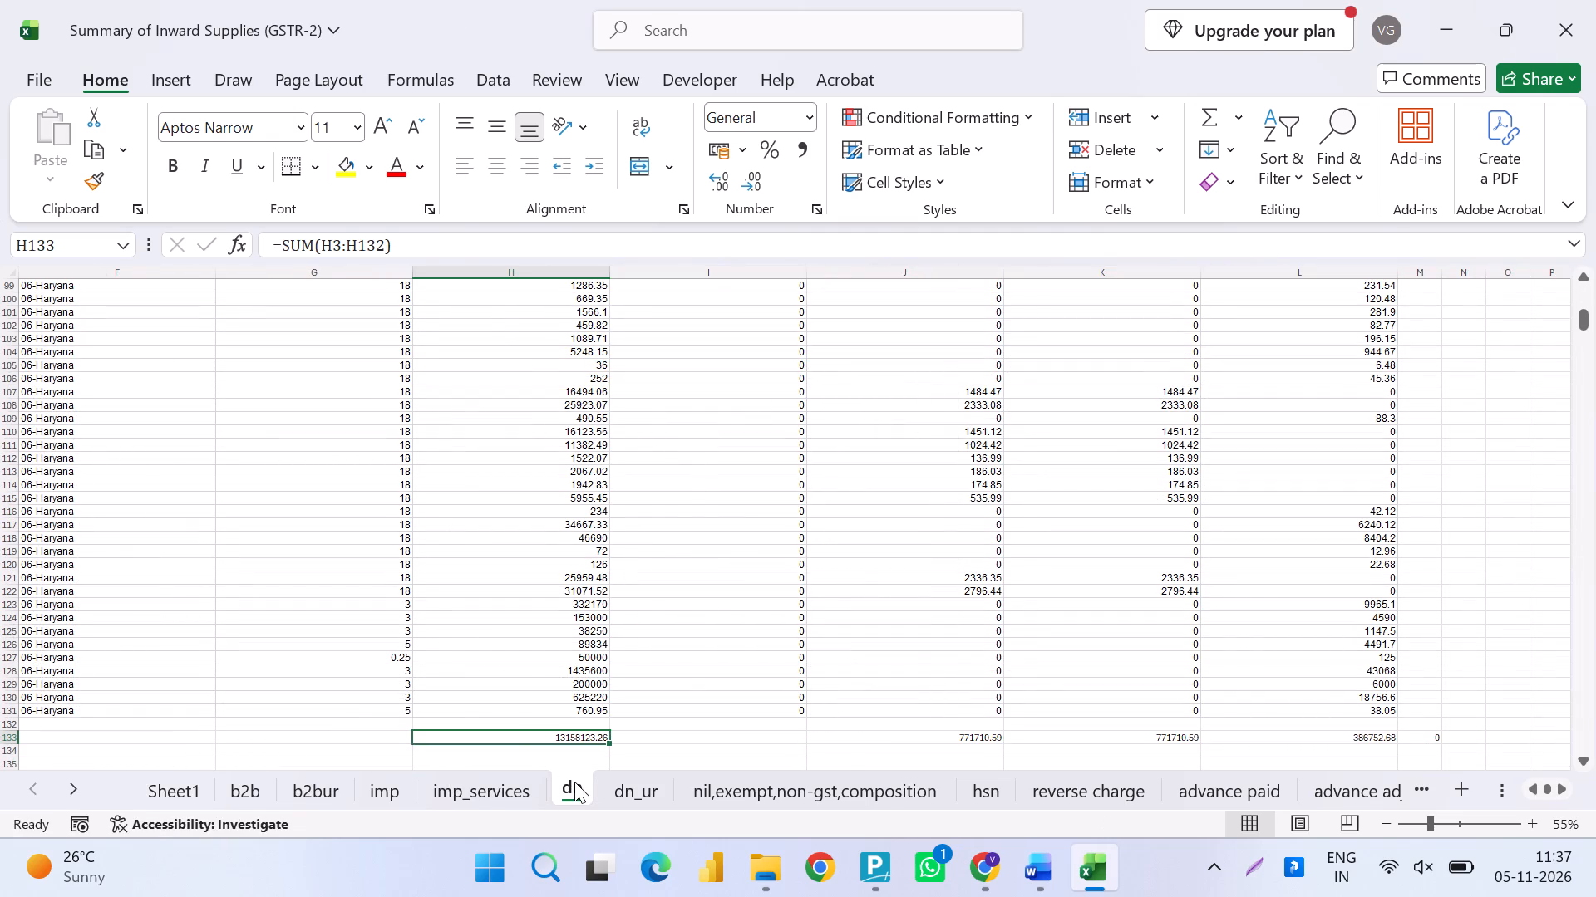
Copy the dn sheet's taxable value total as a value into D6 of Sheet1 and save the workbook.
key("ctrl+c")
left_click(185, 791)
key("Left")
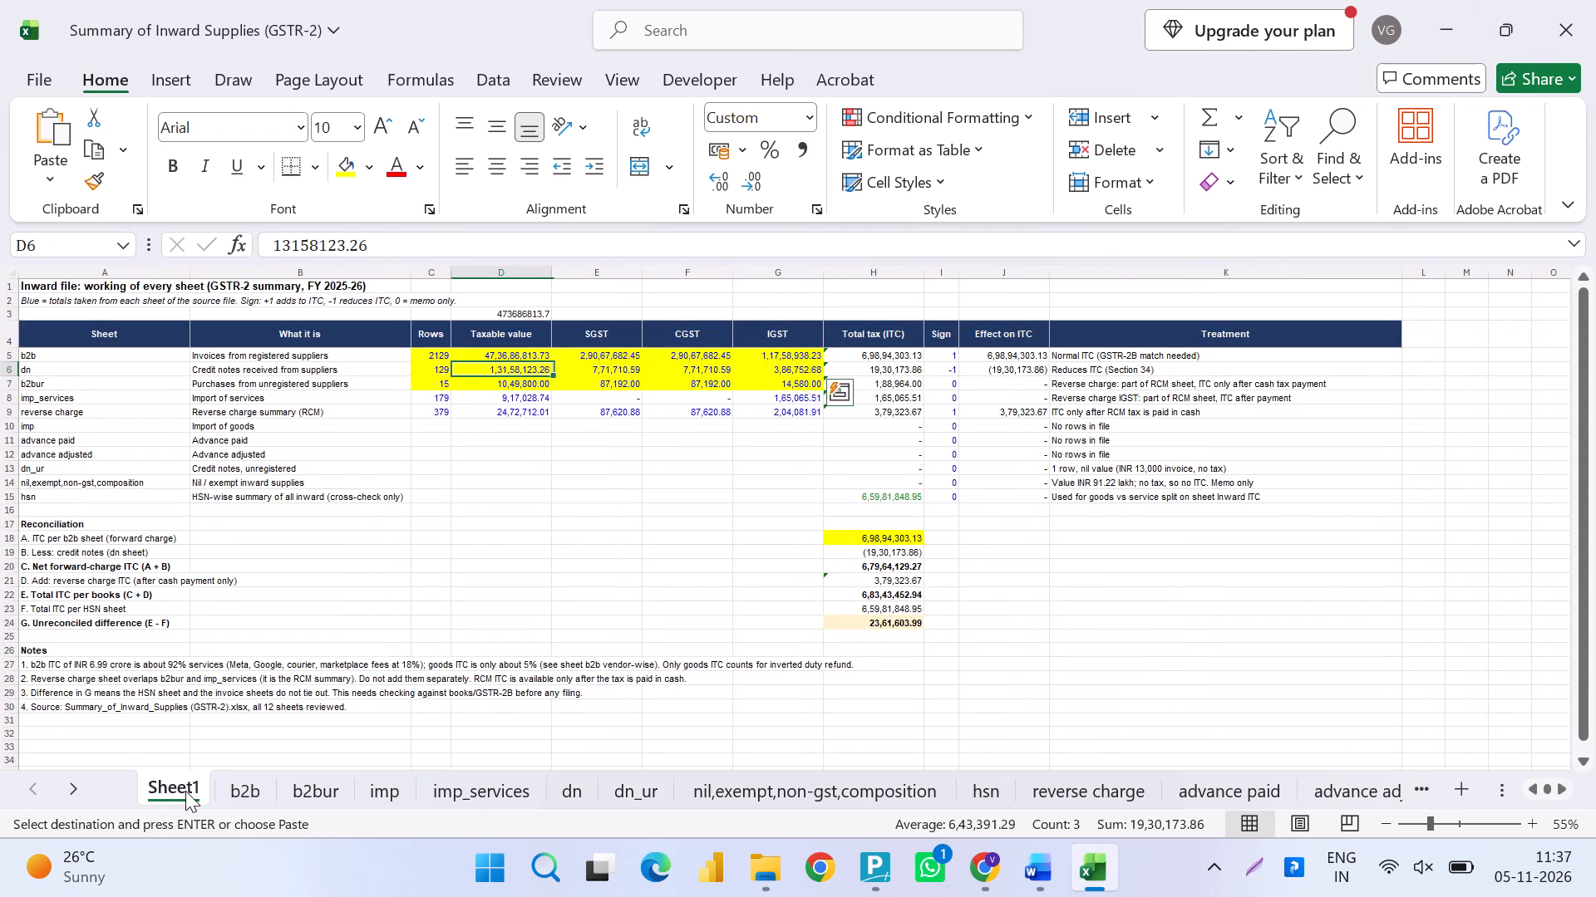
key("ctrl+alt+v")
key("ctrl+v")
key("Down")
key("Down")
key("Return")
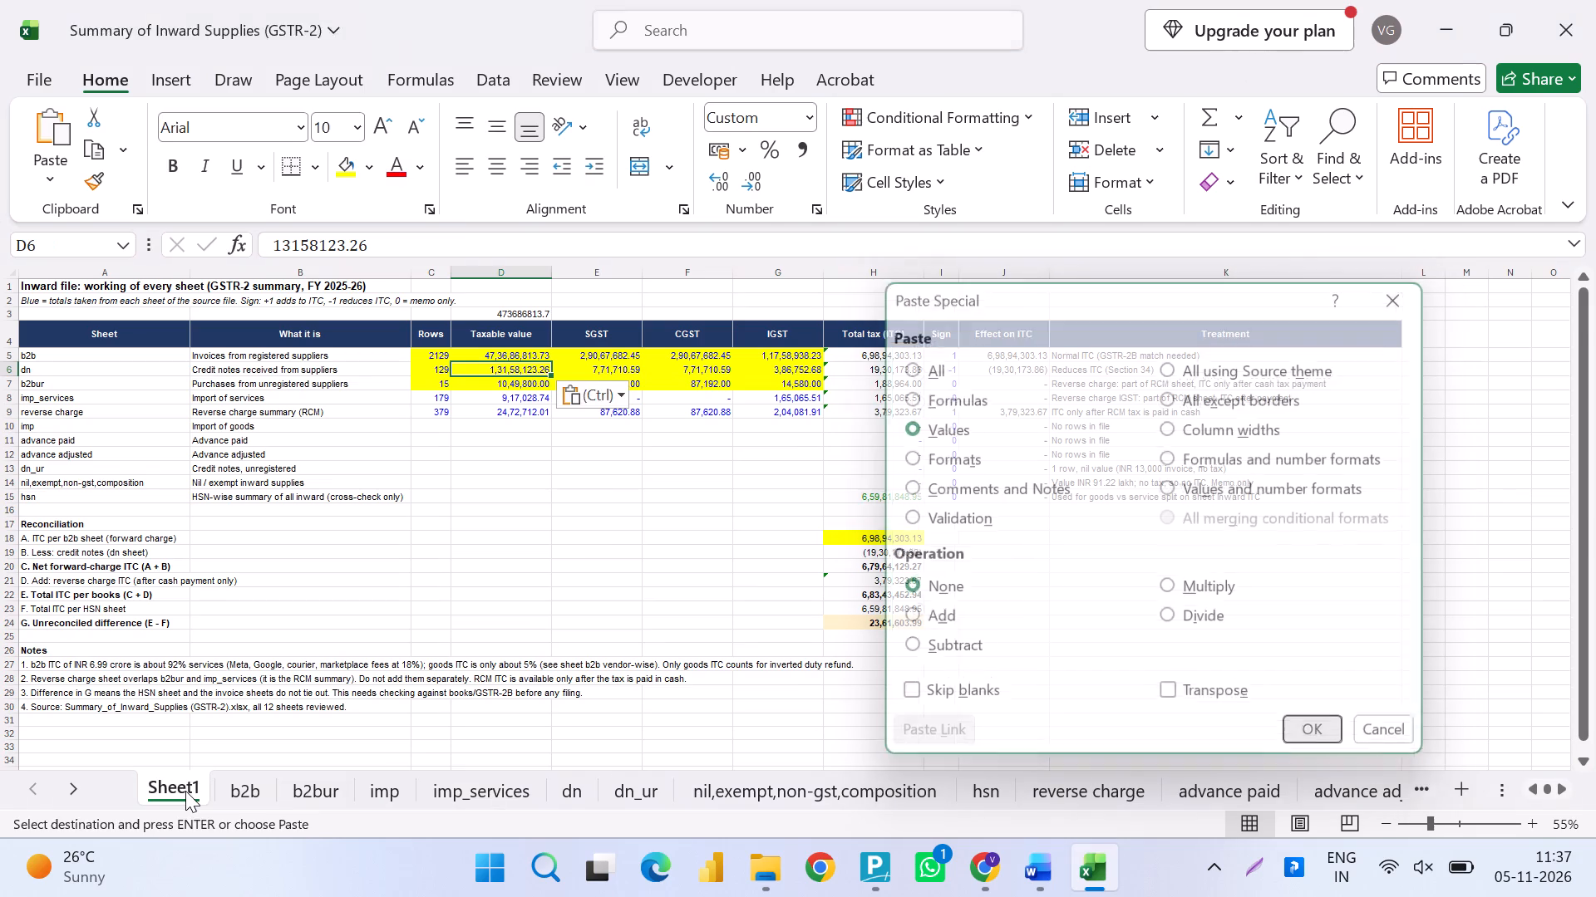
key("ctrl+s")
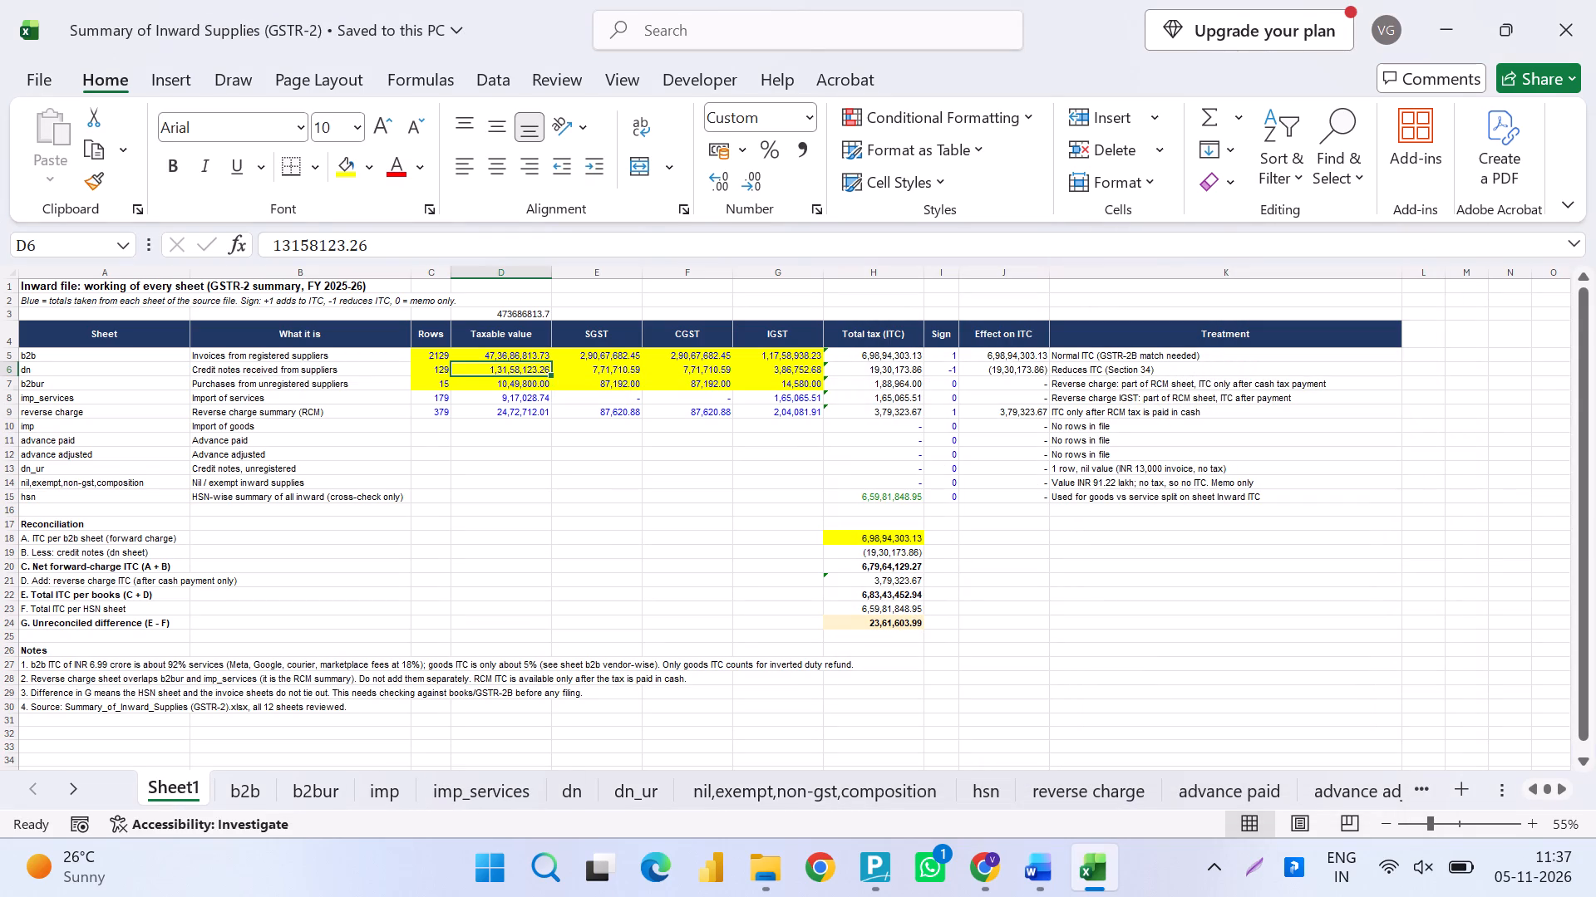
Sum the taxable value column of the imp_services sheet in F182 for comparison with Sheet1's imp_services row.
key("Down")
key("shift+space")
key("Down")
key("shift+space")
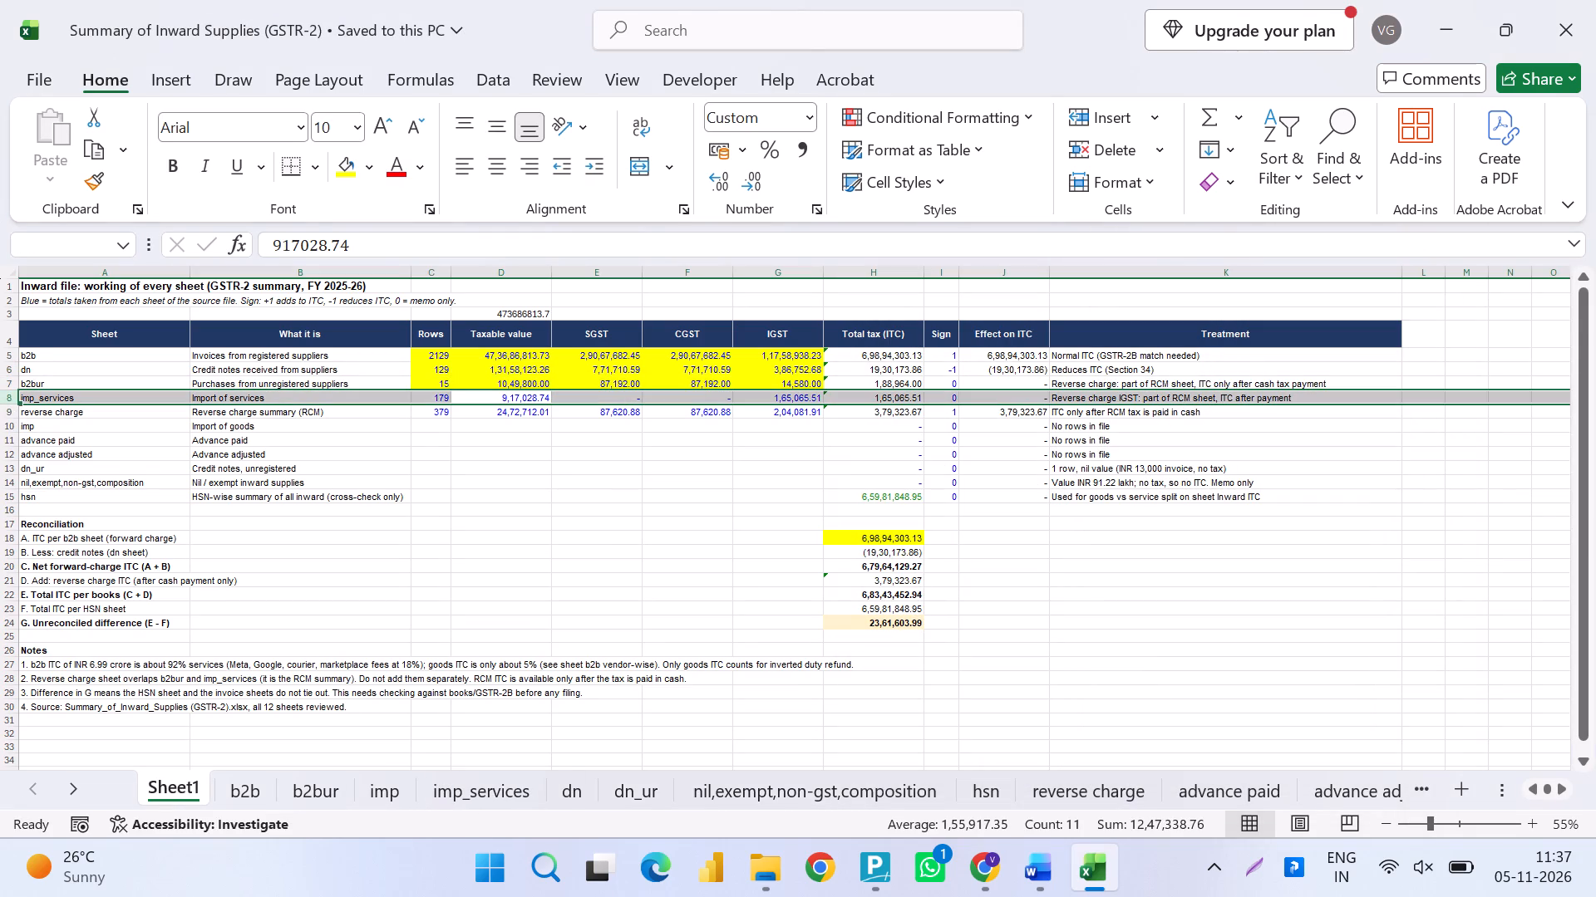
key("ctrl+s")
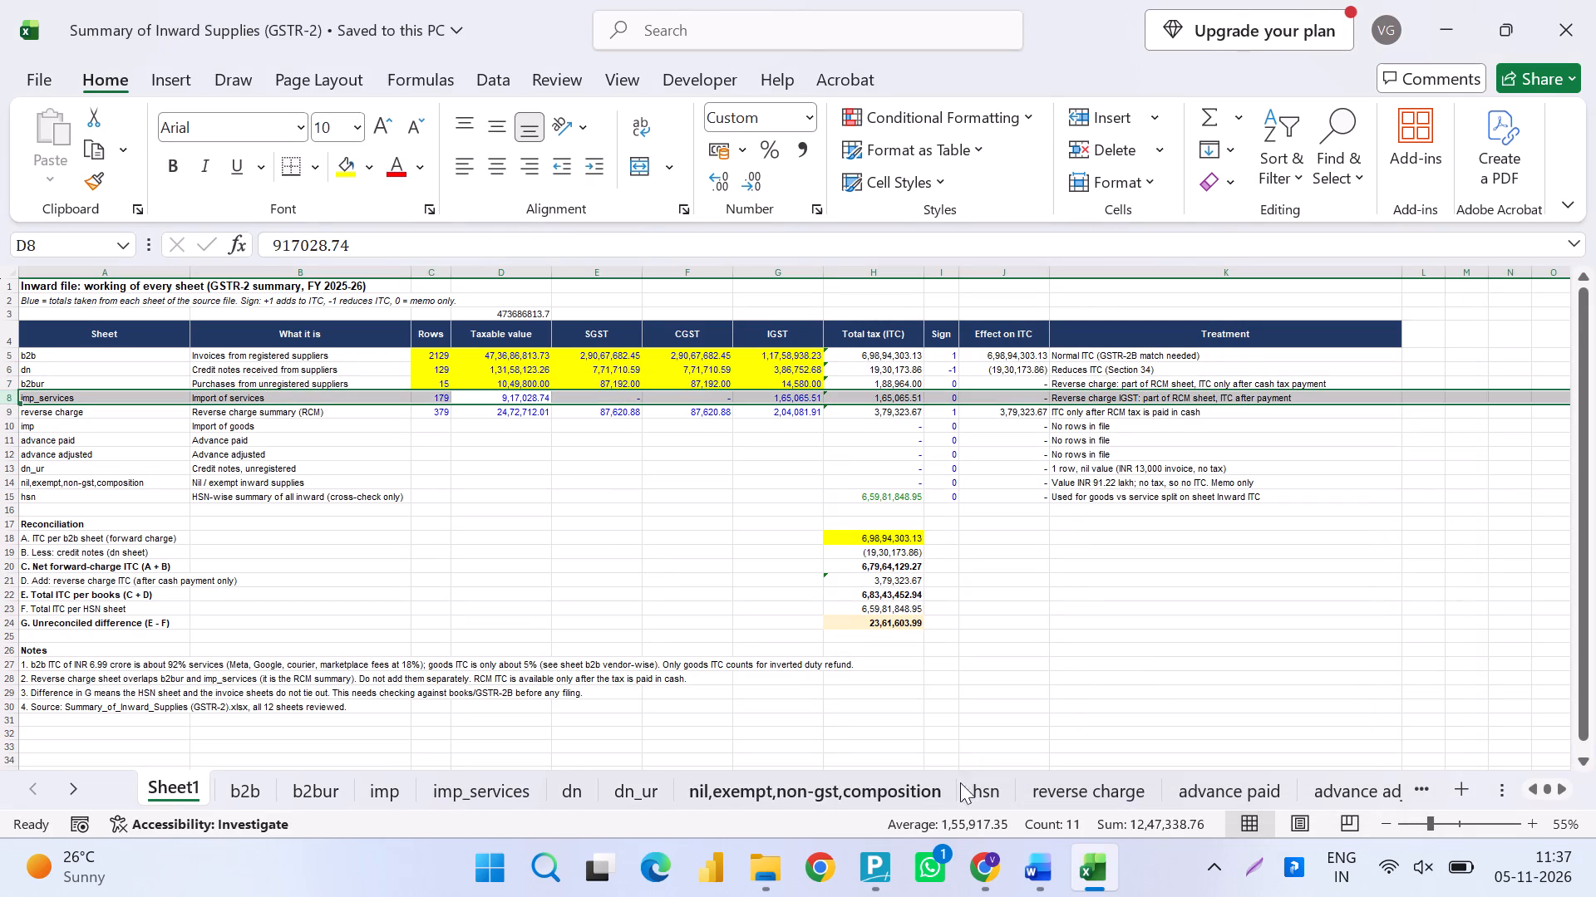
left_click(444, 788)
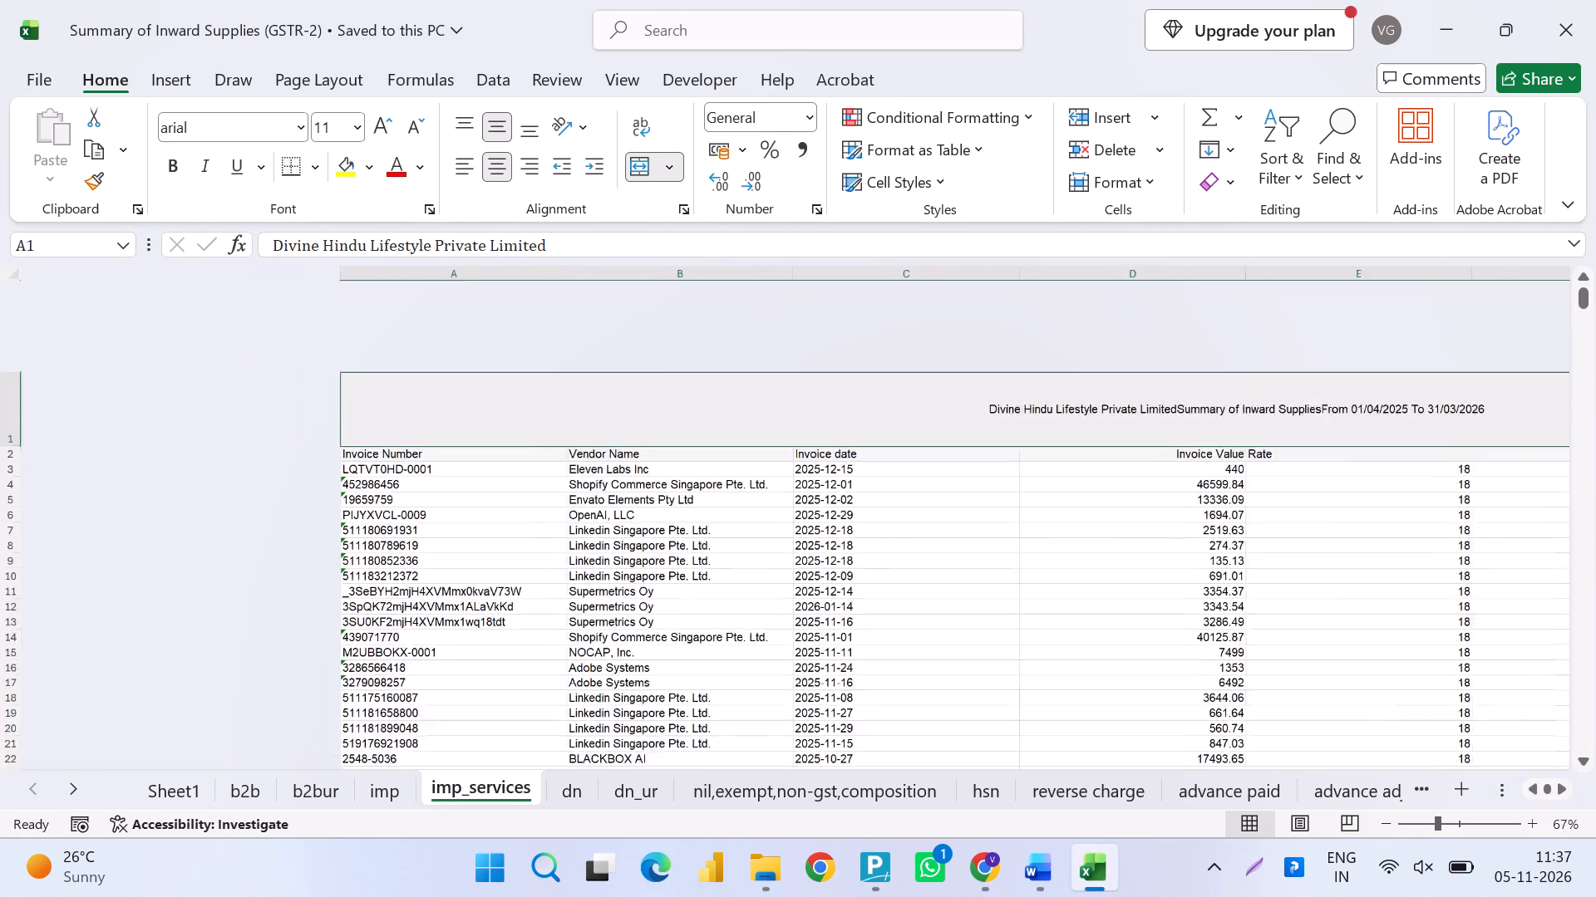
key("ctrl+Down")
key("Right")
key("Right")
key("Right")
key("Down")
key("Right")
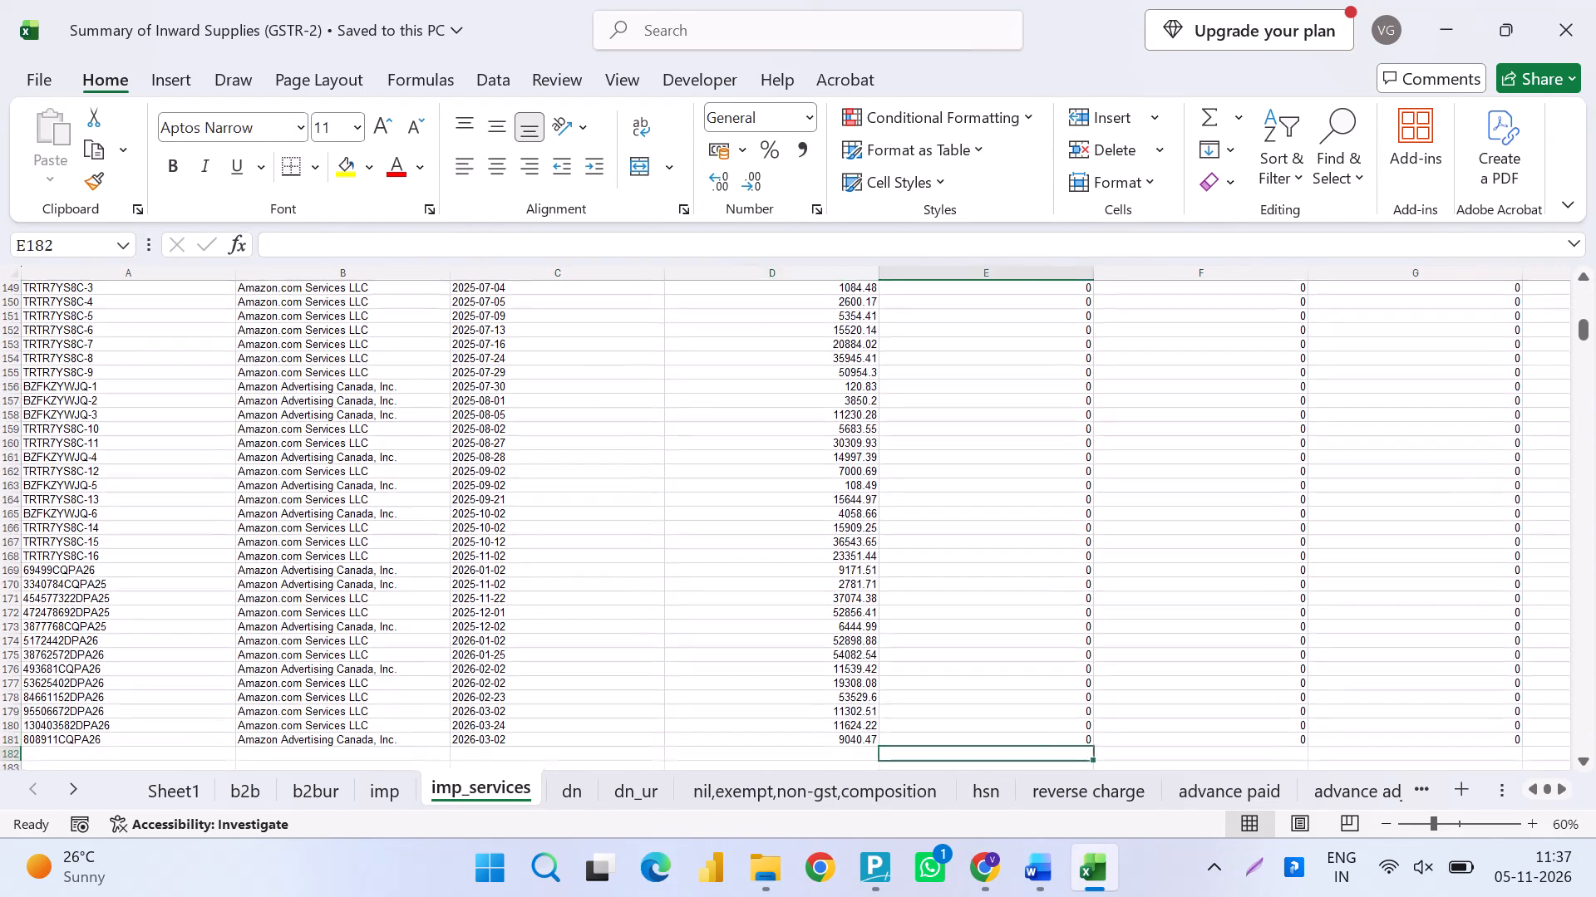
key("Right")
key("alt+equal")
key("Return")
key("Up")
Copy the imp_services total formula from F182 across G182:J182 to total the tax amount columns.
key("ctrl+c")
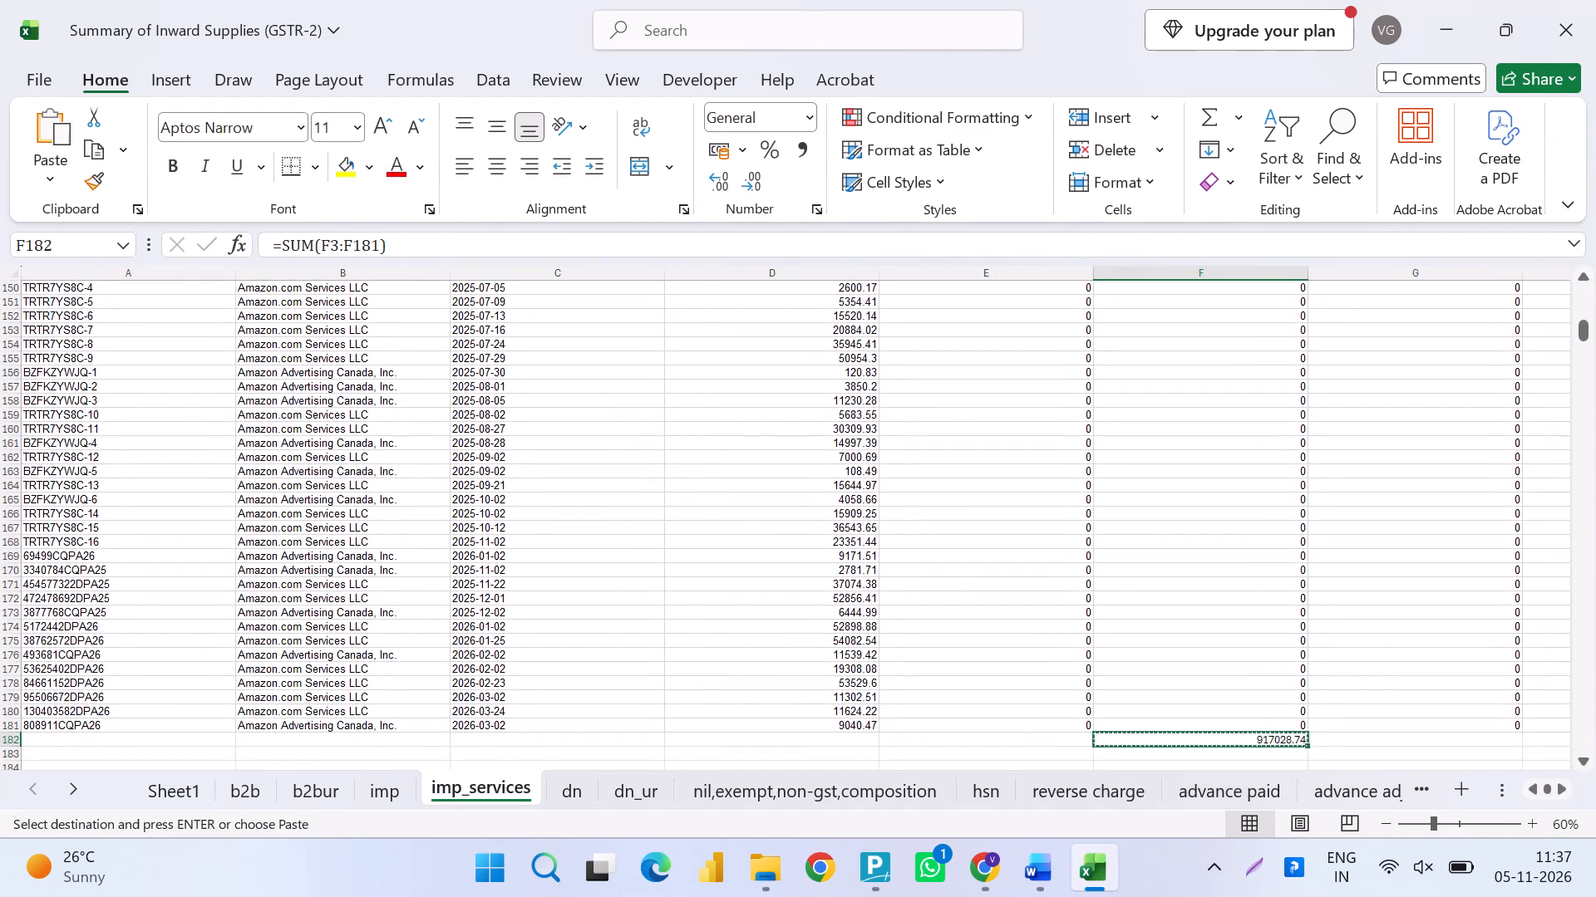
key("Right")
key("Right")
key("Right")
key("Left")
key("Left")
key("shift+Right")
key("shift+Right")
key("shift+Right")
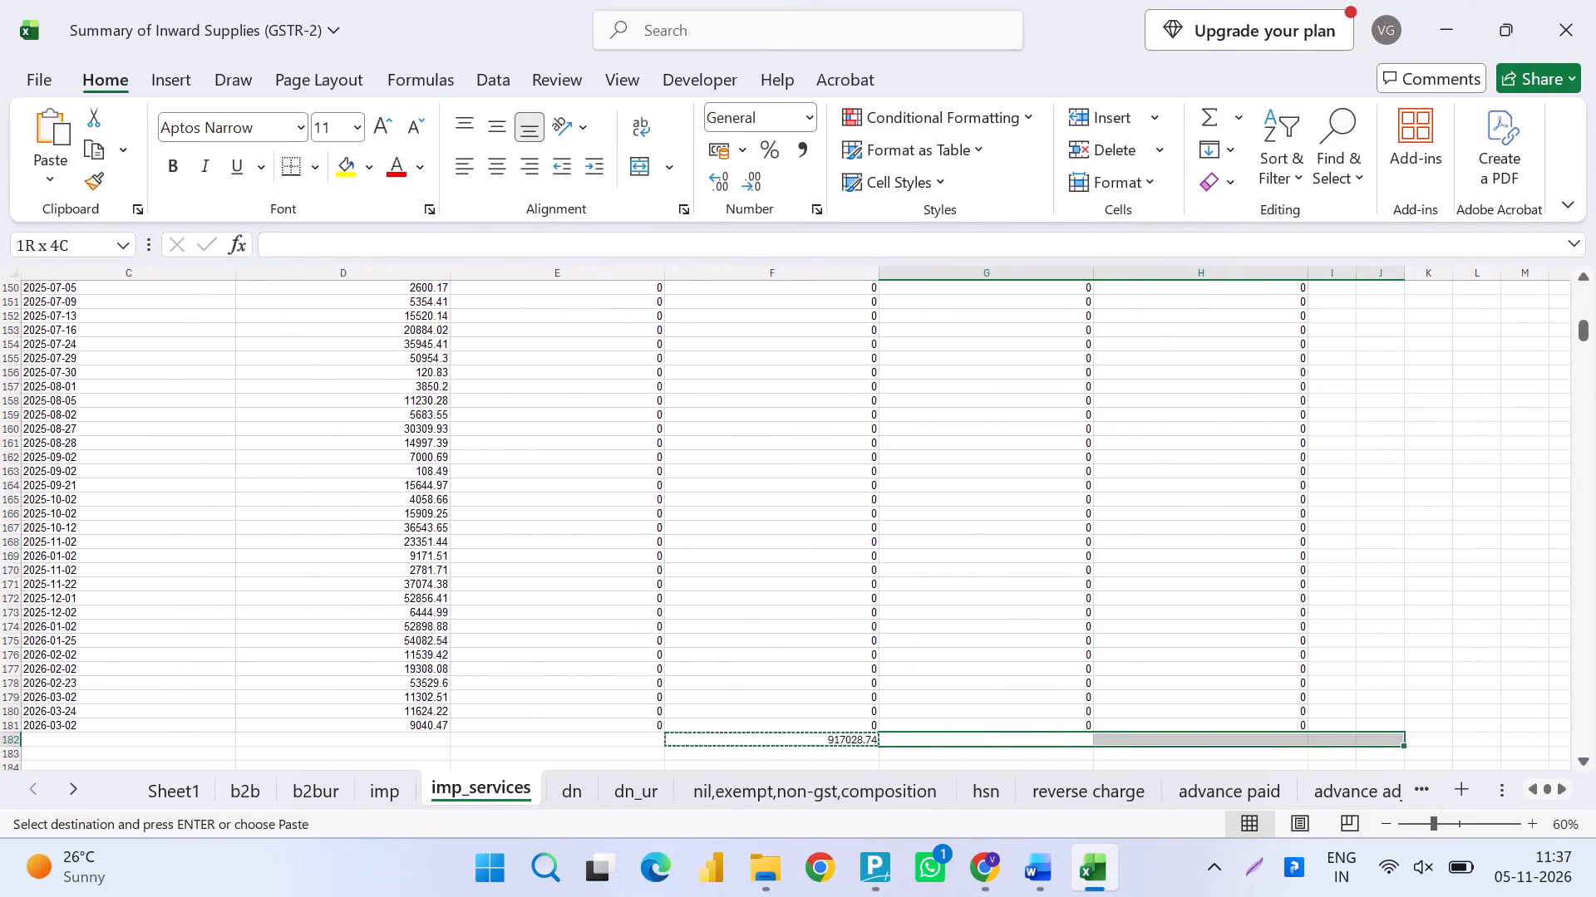
key("ctrl+v")
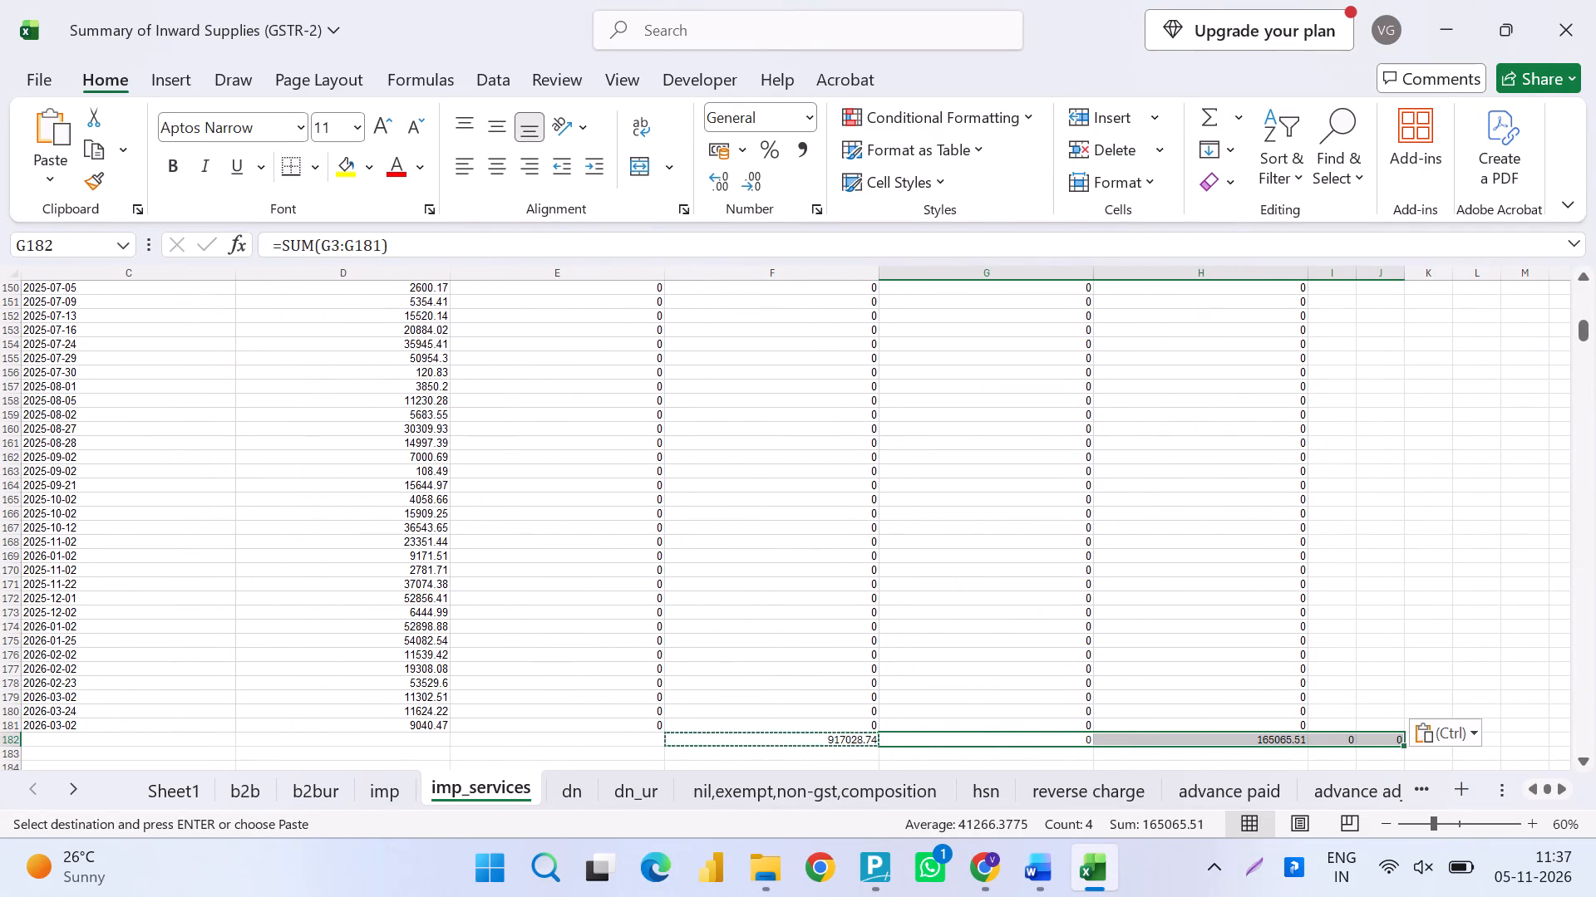
Fill the Rows through IGST cells of Sheet1's imp_services and reverse charge rows (C8:G9) with yellow and save the workbook.
left_click(189, 797)
key("Right")
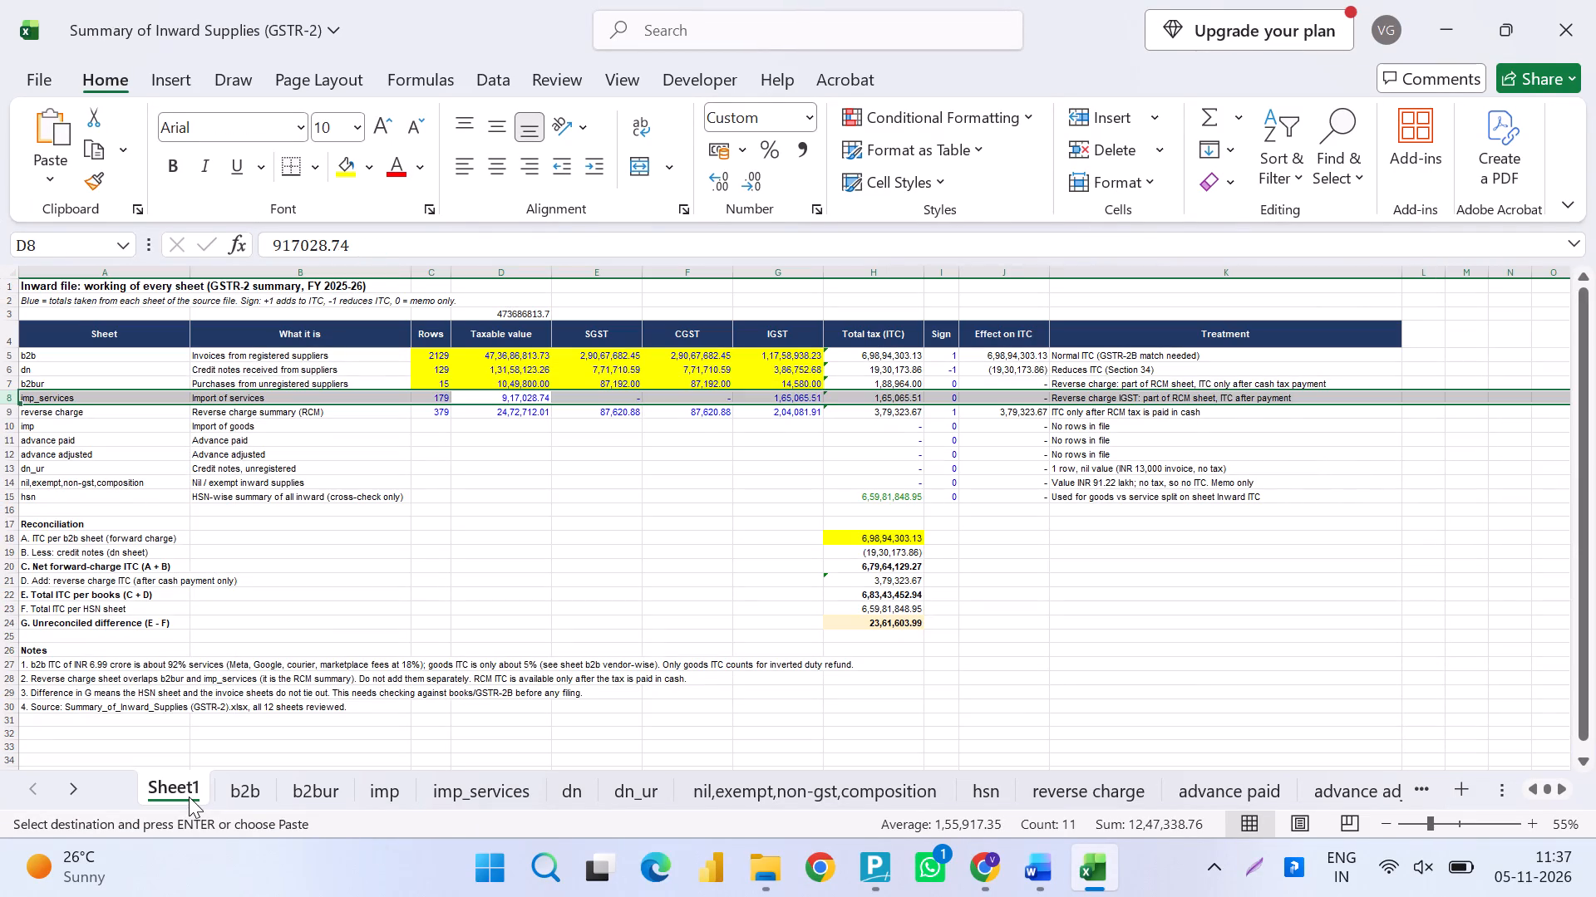
key("Left")
key("shift+Down")
key("shift+Right")
key("shift+Right")
key("shift+Right")
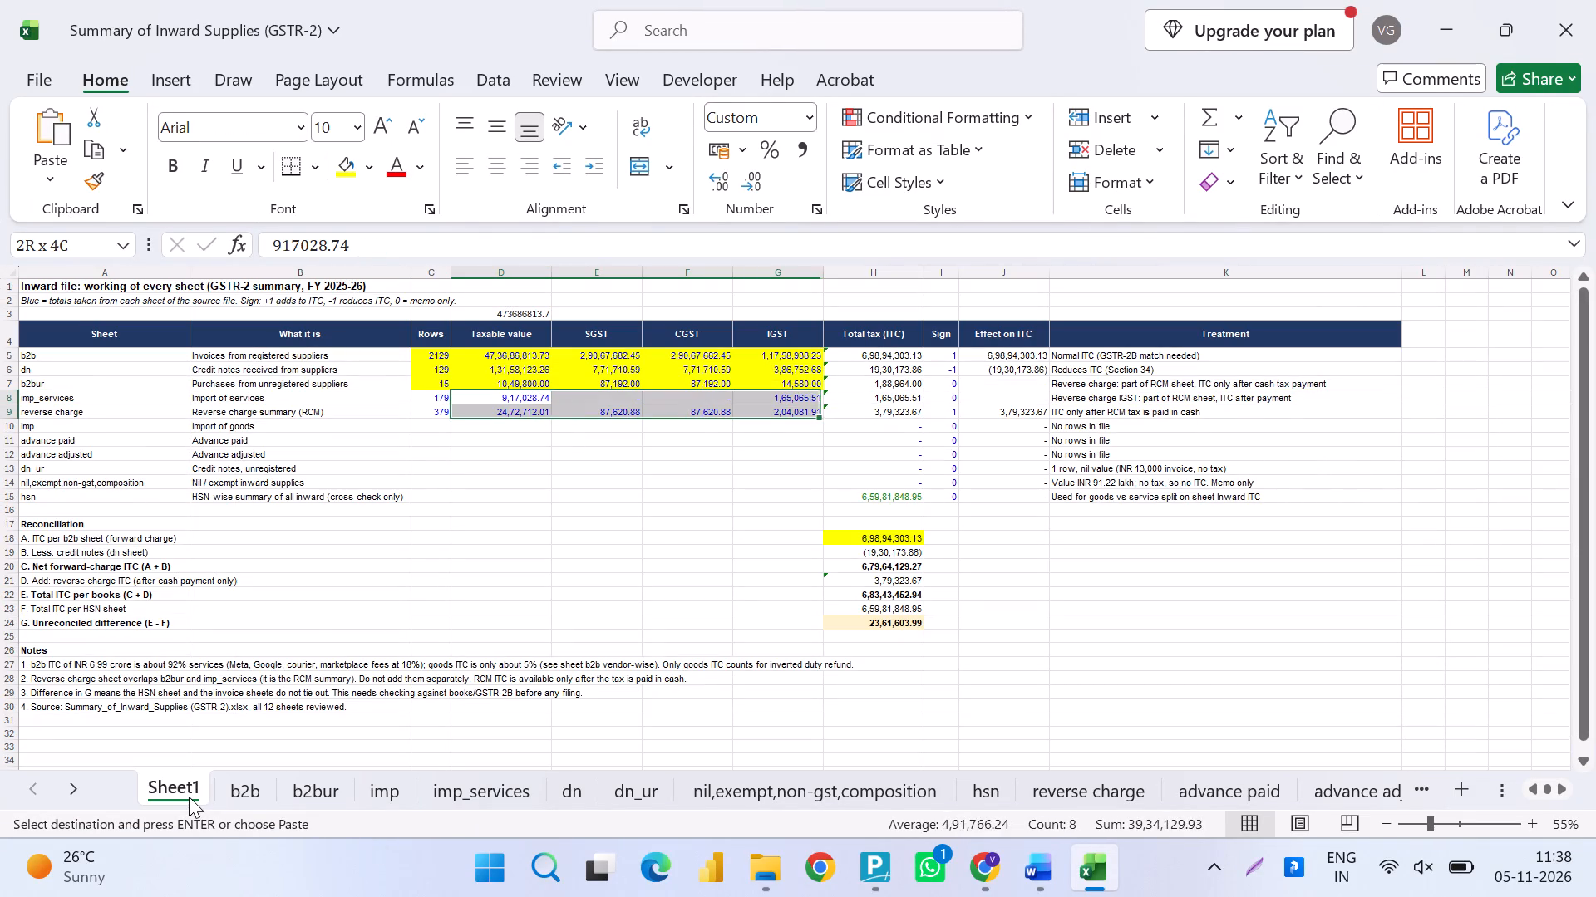
key("shift+Right")
key("Left")
key("shift+Right")
key("shift+Down")
key("shift+Right")
key("shift+Right")
key("shift+Right")
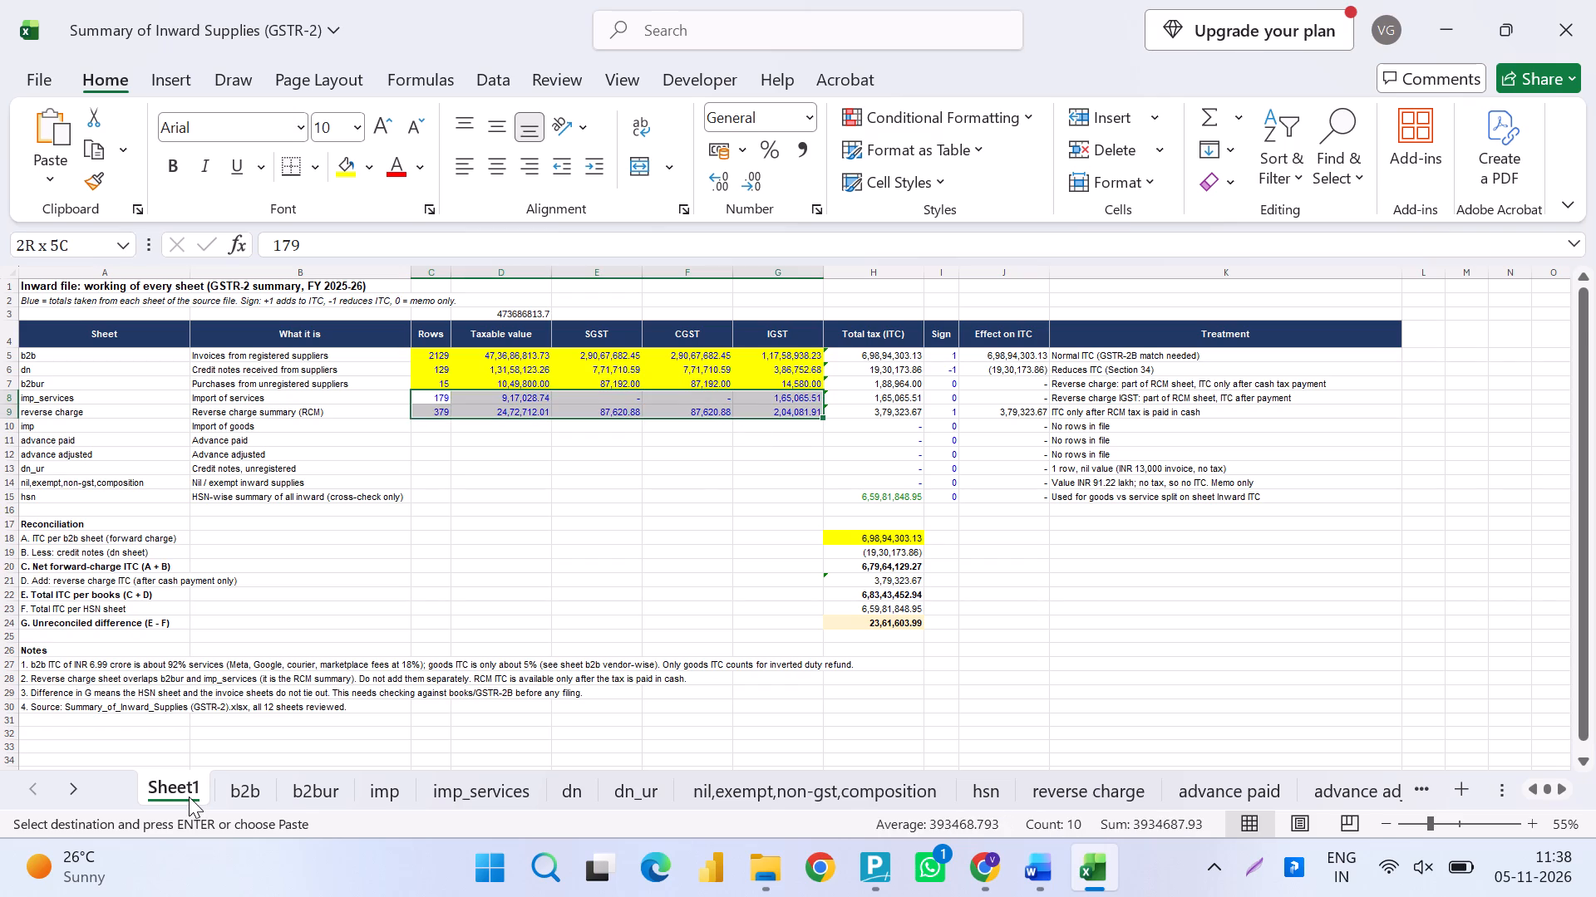
left_click(345, 172)
key("ctrl+s")
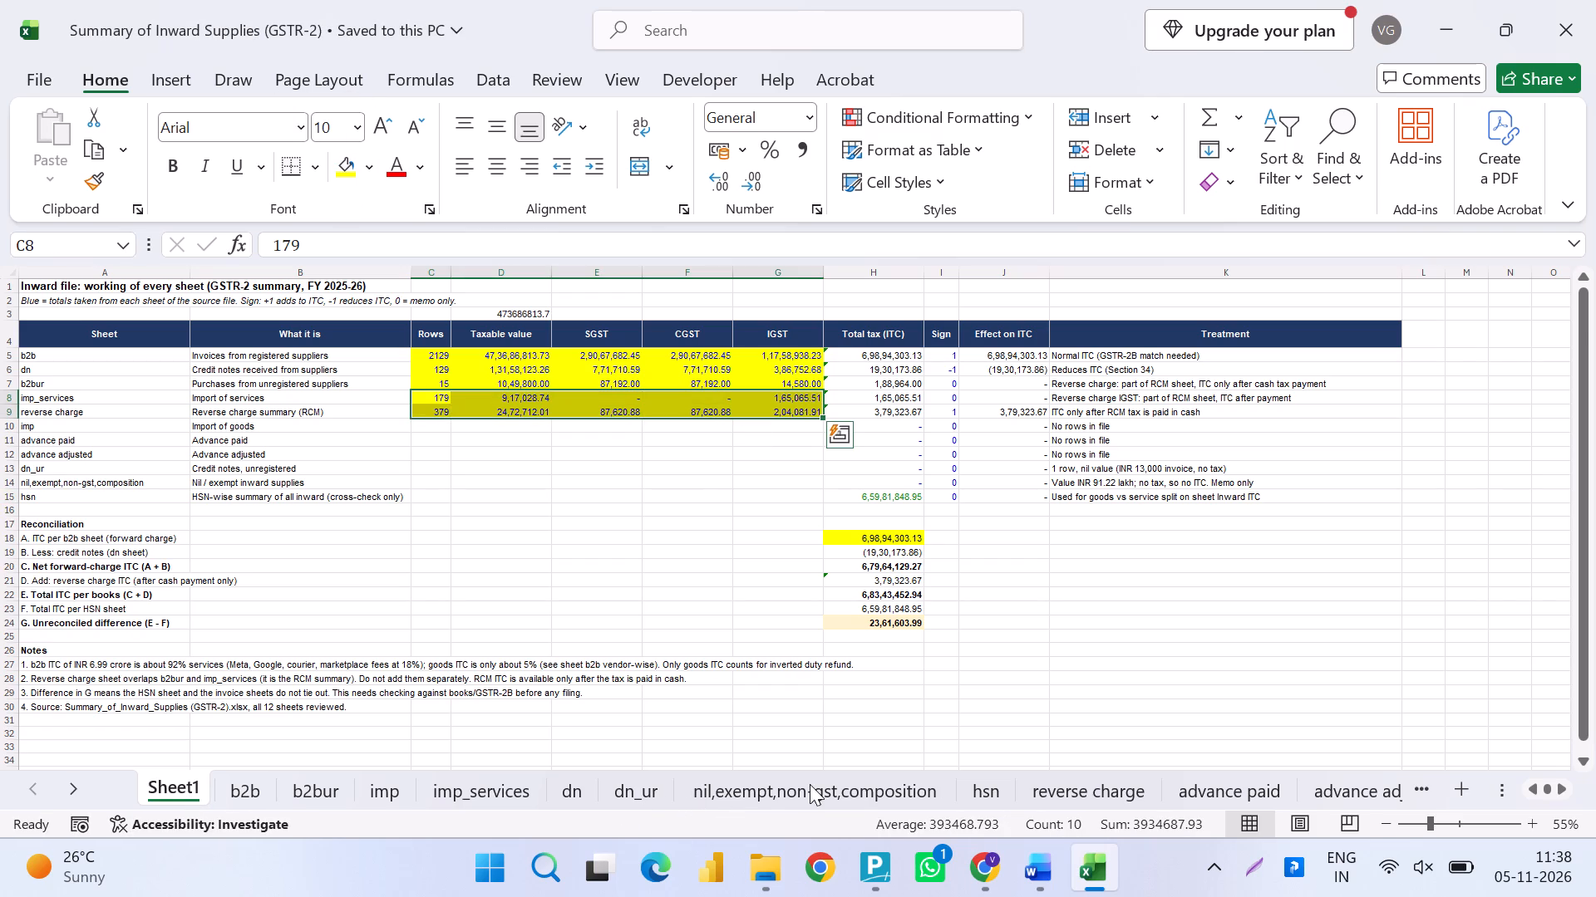
Sum the Taxable Value column of the reverse charge sheet in H382.
left_click(1046, 793)
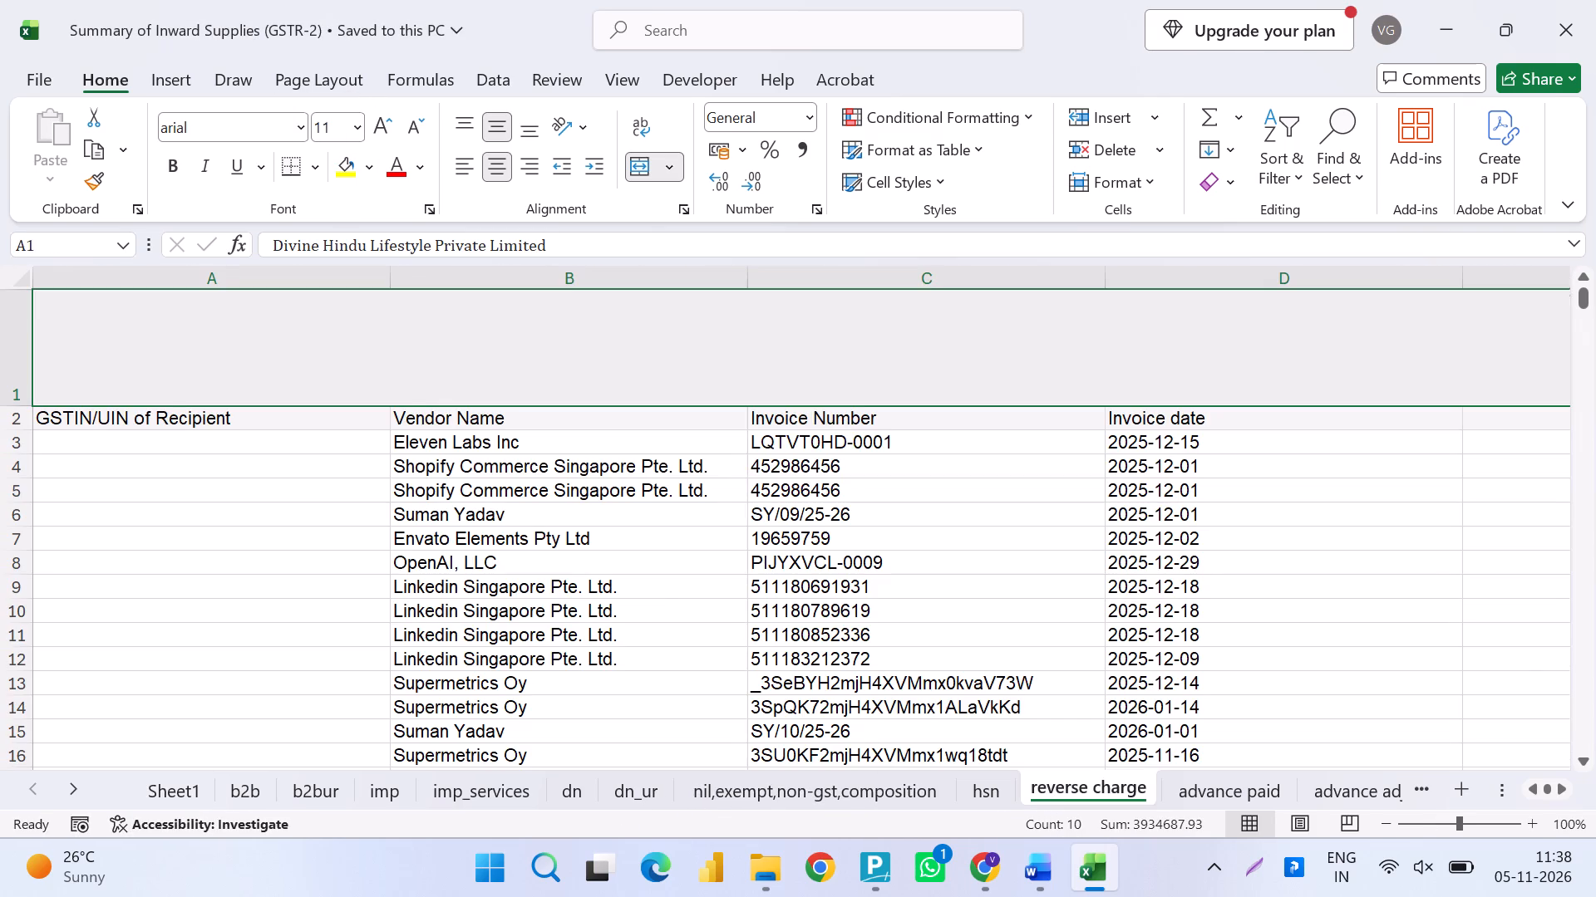
key("Down")
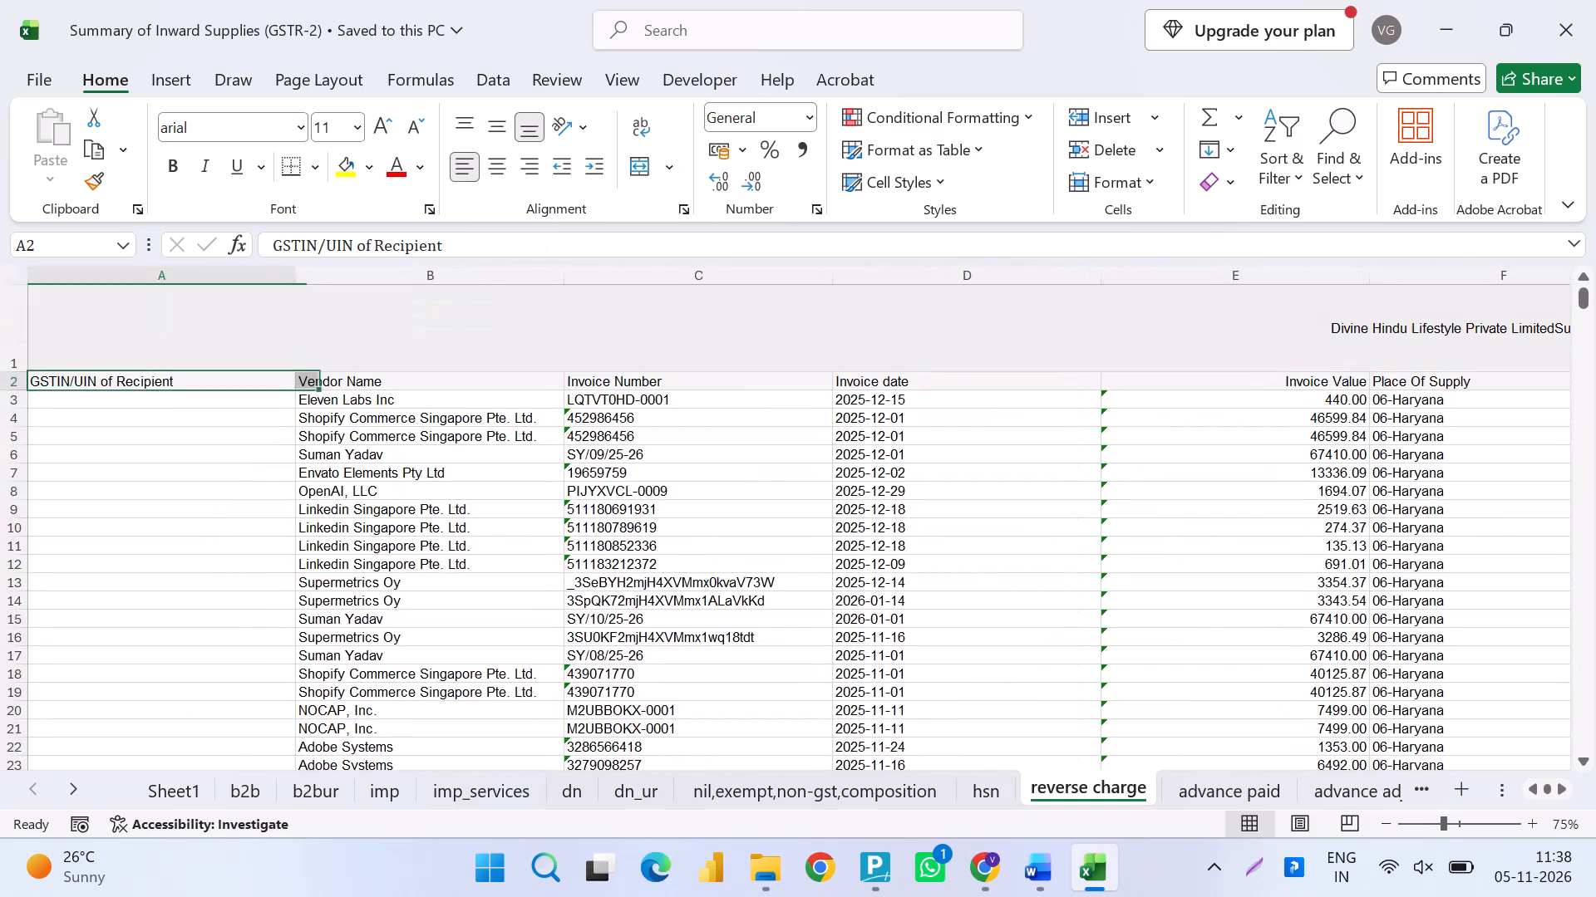
key("Down")
key("Right")
key("Right")
key("ctrl+Right")
key("Left")
key("Left")
key("Down")
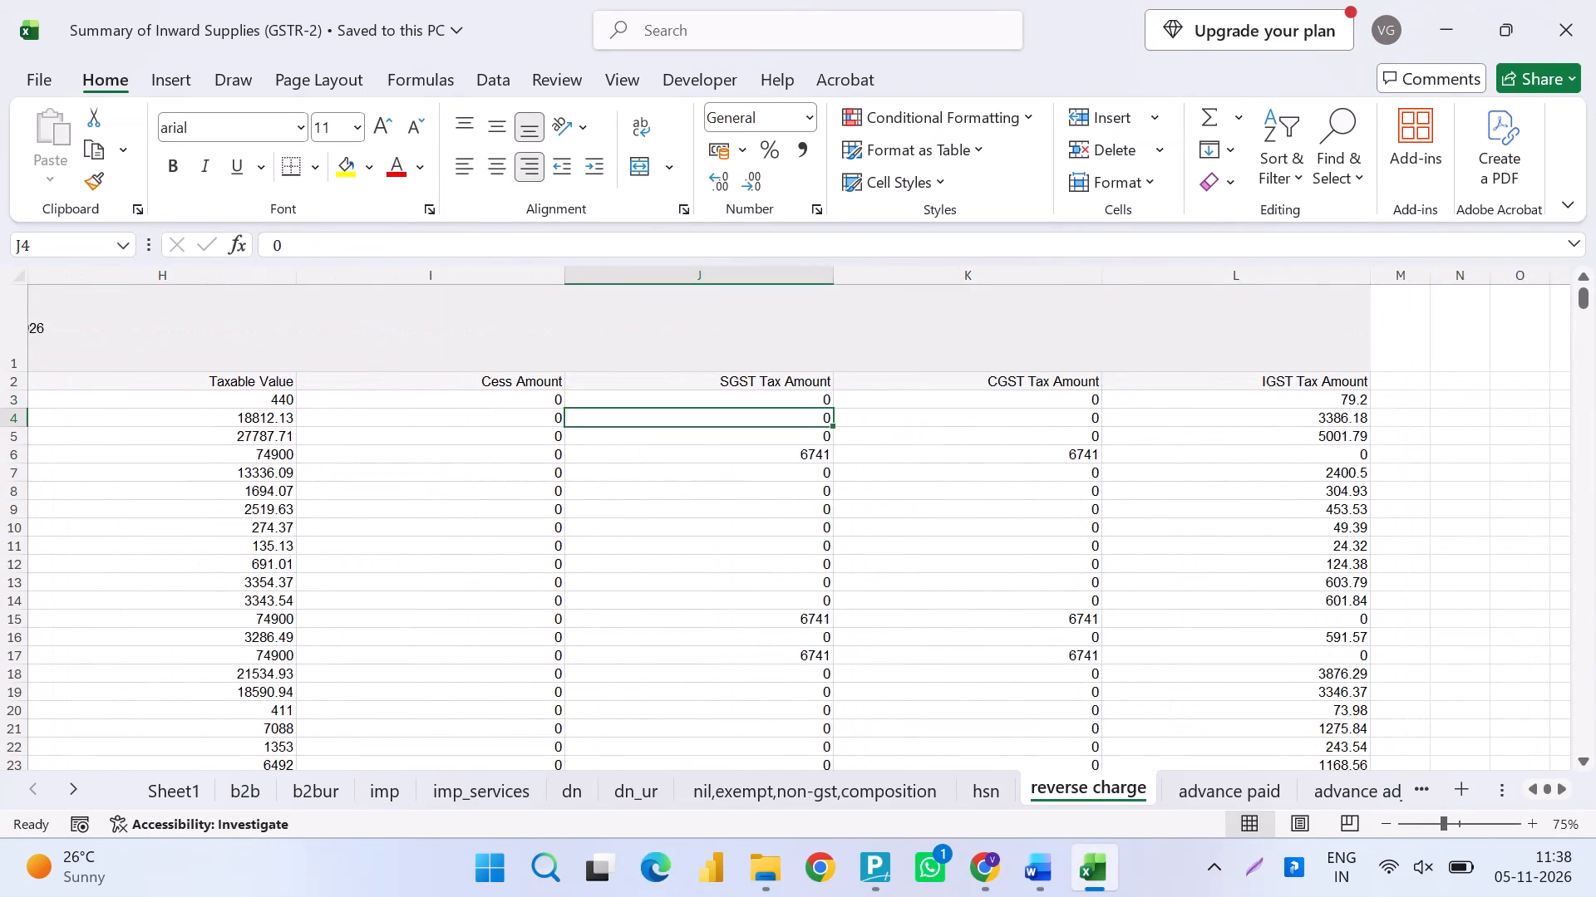
key("ctrl+Down")
key("Left")
key("Down")
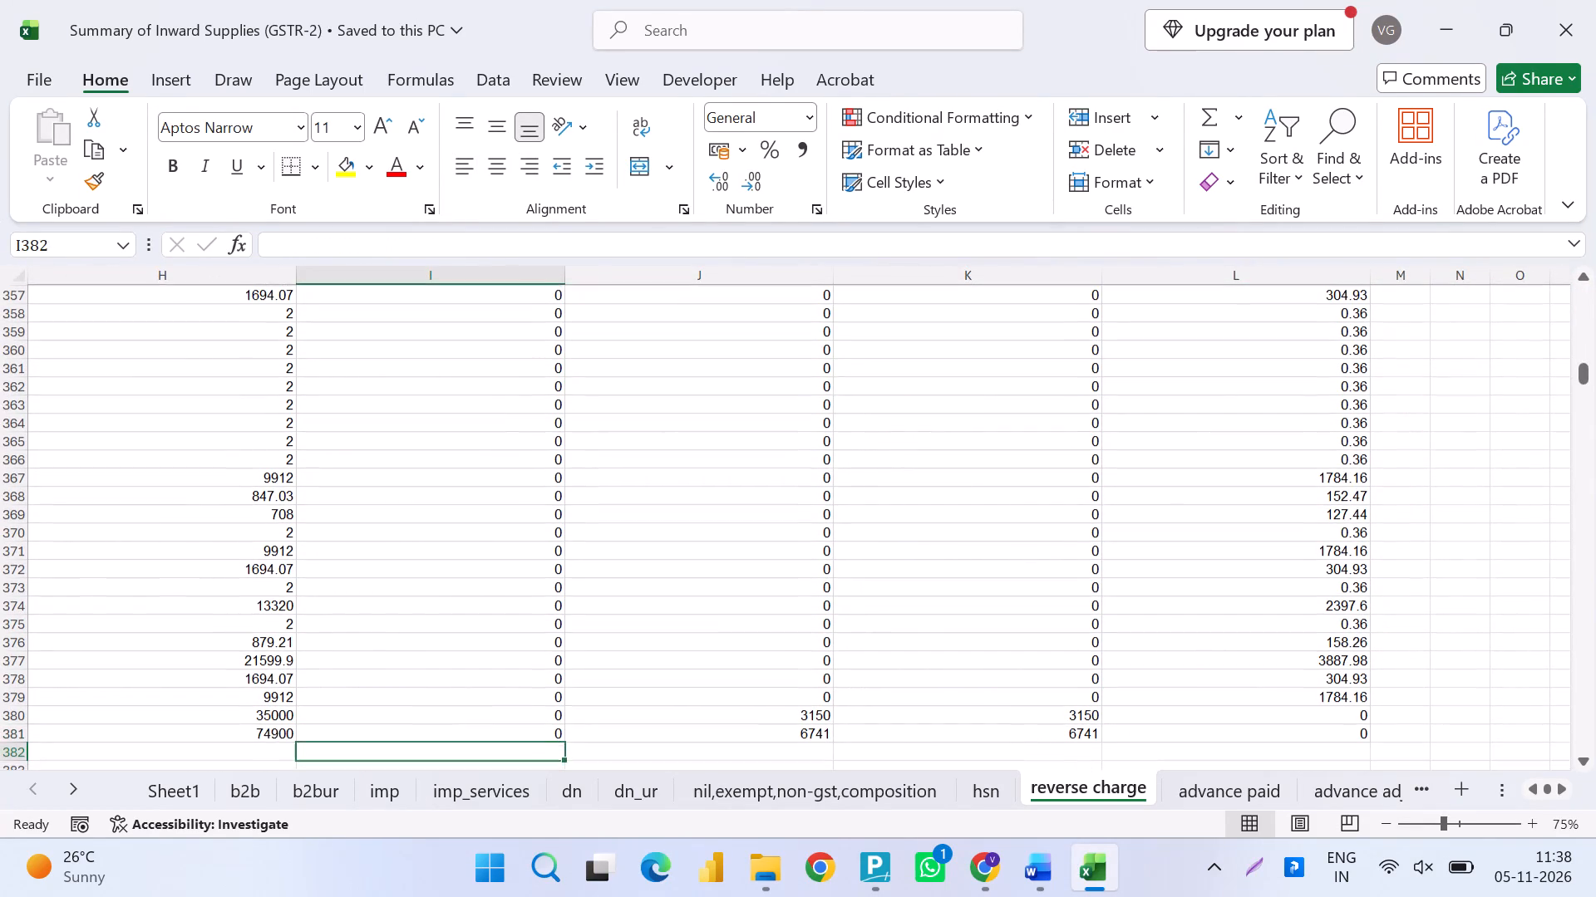
key("Left")
key("alt+equal")
key("Return")
Extend the reverse charge total across the Cess, SGST, CGST and IGST columns (I382:L382) and return to Sheet1.
key("Up")
key("shift+Right")
key("shift+Right")
key("shift+Right")
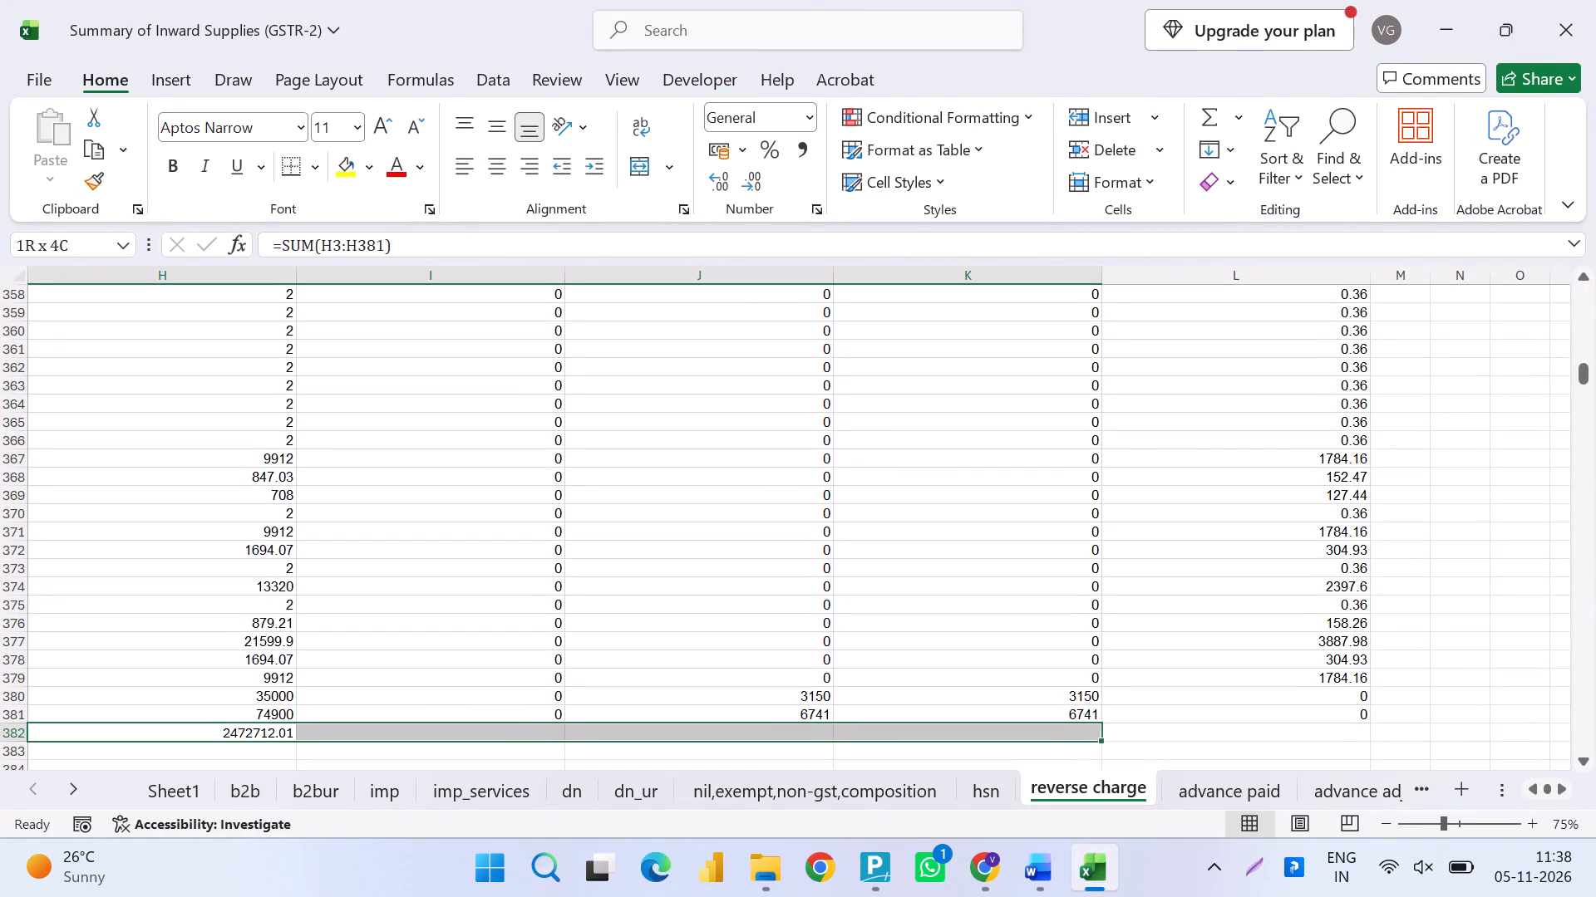
key("shift+Right")
key("shift+Right")
key("shift+Left")
key("ctrl+r")
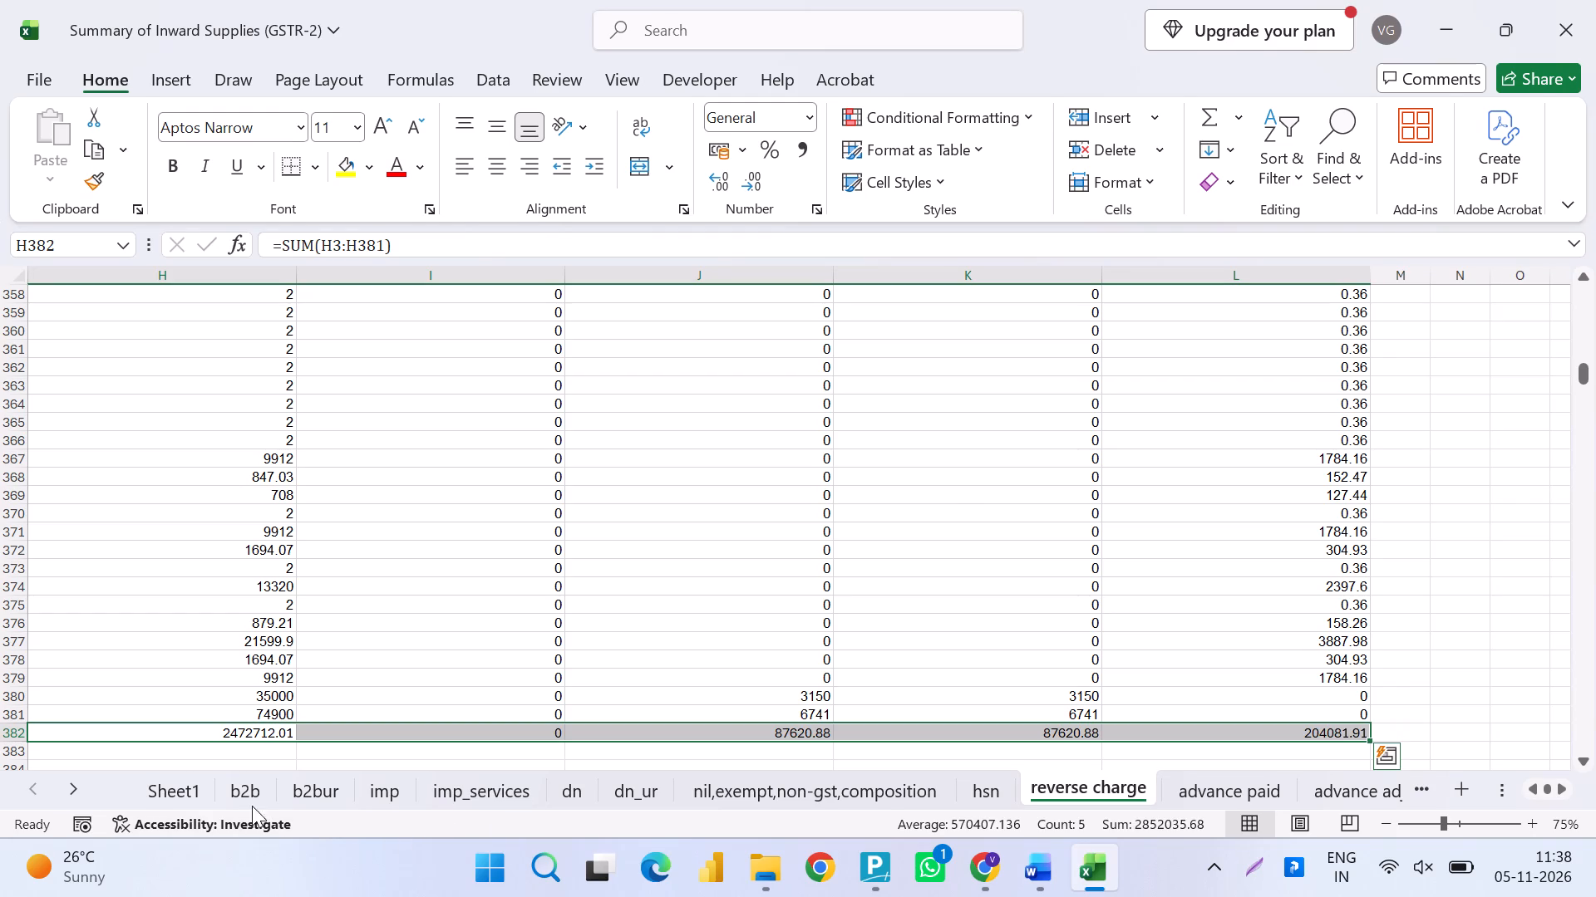
left_click(175, 795)
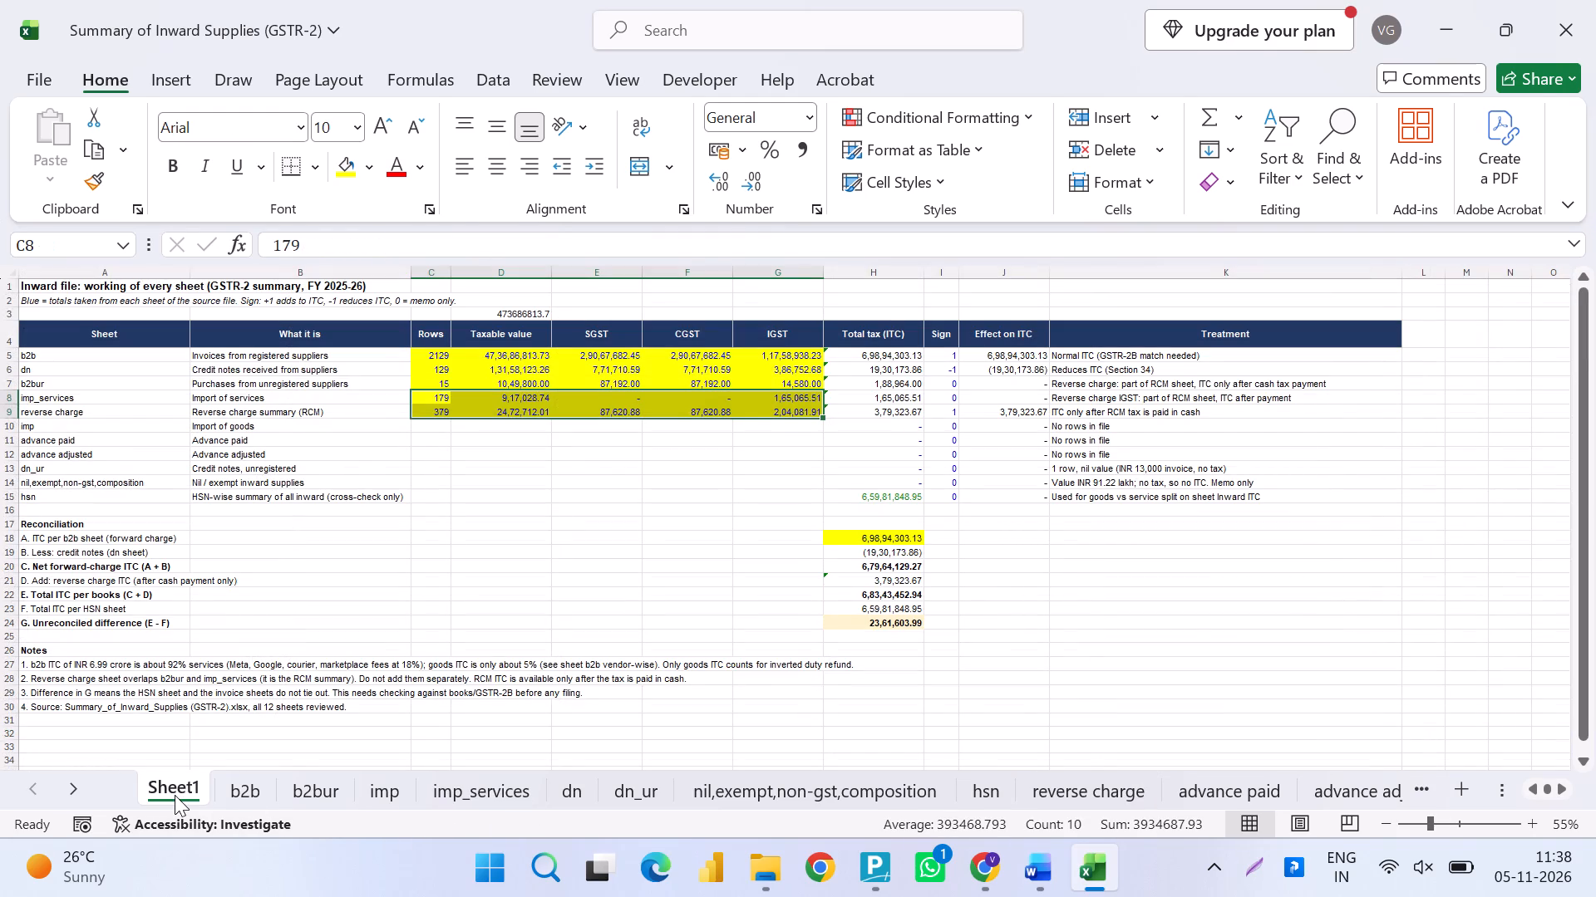
Check the formulas in Sheet1's Reconciliation block from ITC per b2b sheet to Total ITC per books (H18:H22).
key("Down")
key("Down")
key("Down")
key("Down")
key("Down")
key("Down")
key("Down")
key("Down")
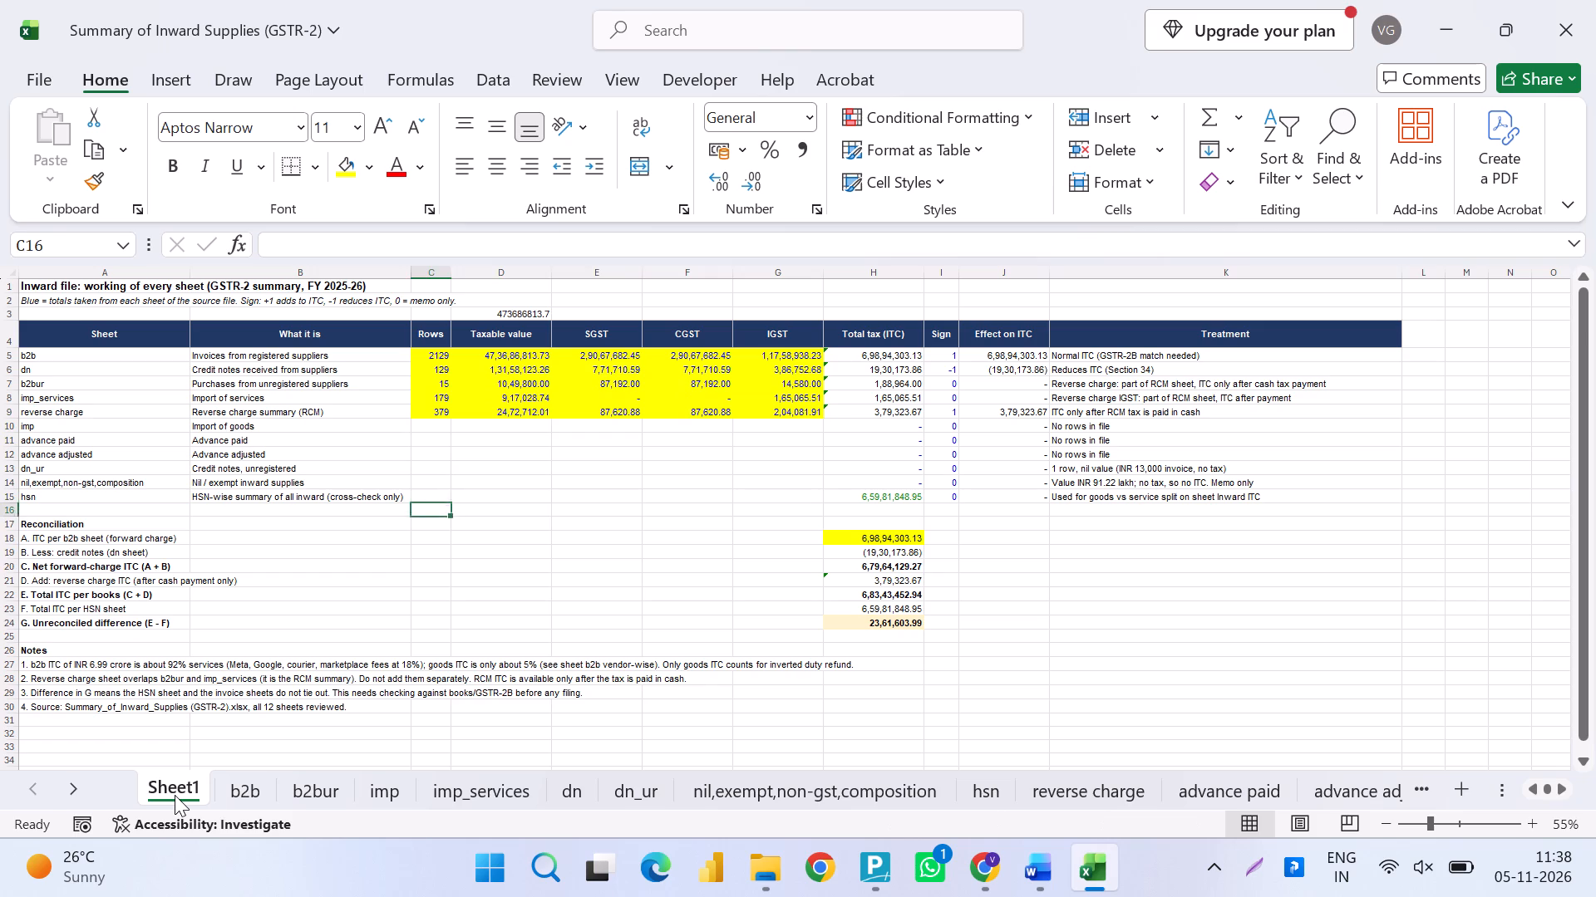
key("Down")
key("Right")
key("Right")
key("Right")
key("Right")
key("Down")
key("Right")
key("Down")
key("Down")
key("Down")
key("Right")
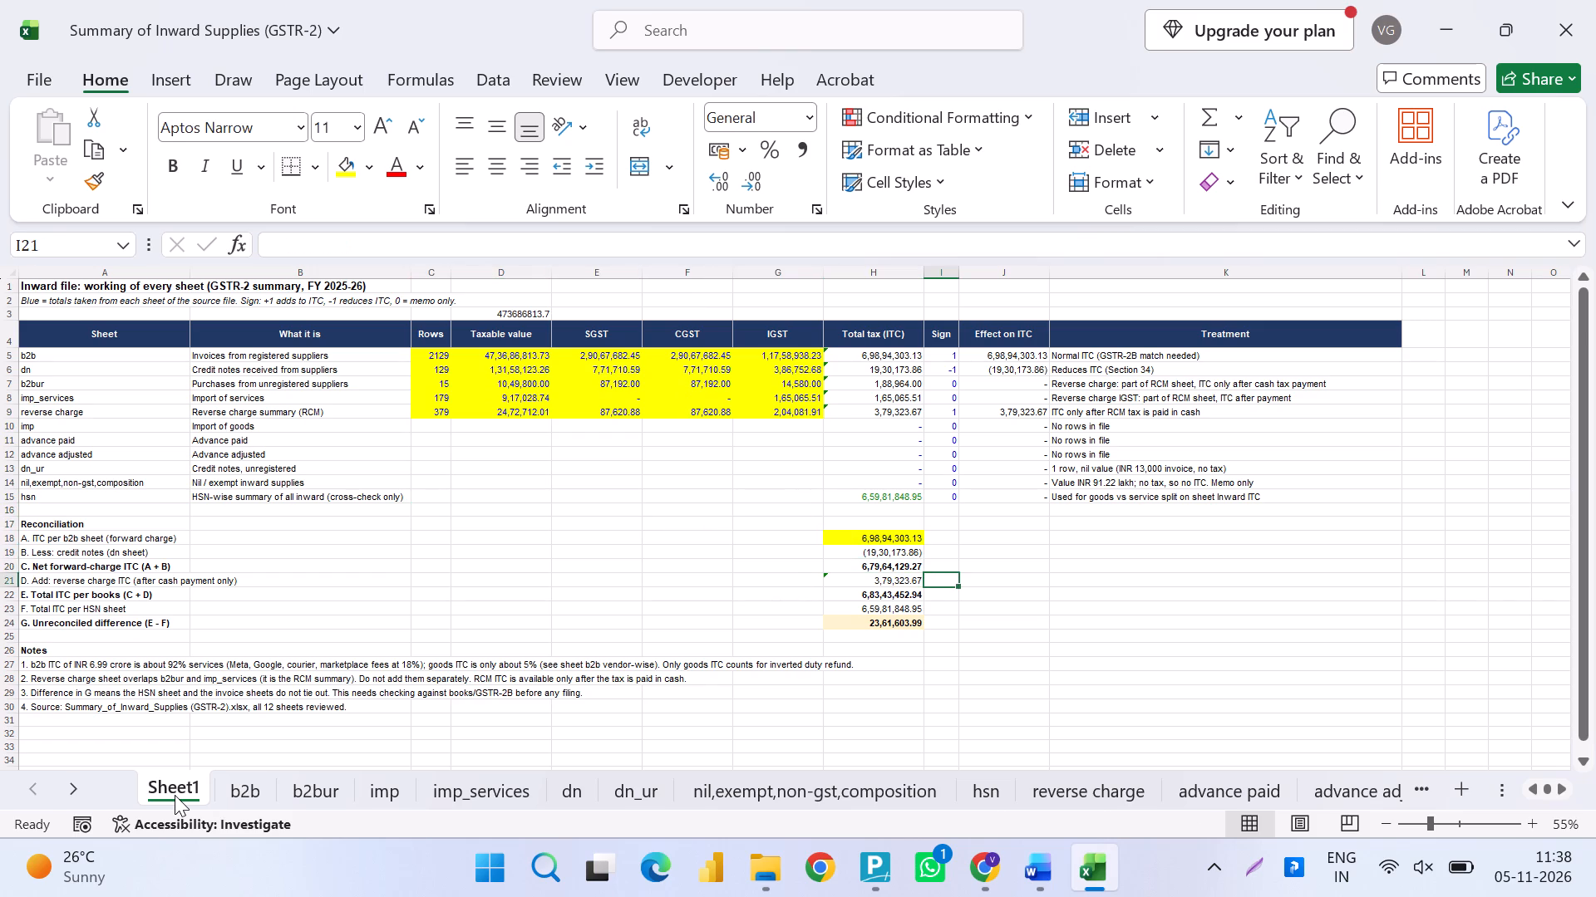
key("Up")
key("Up")
key("Left")
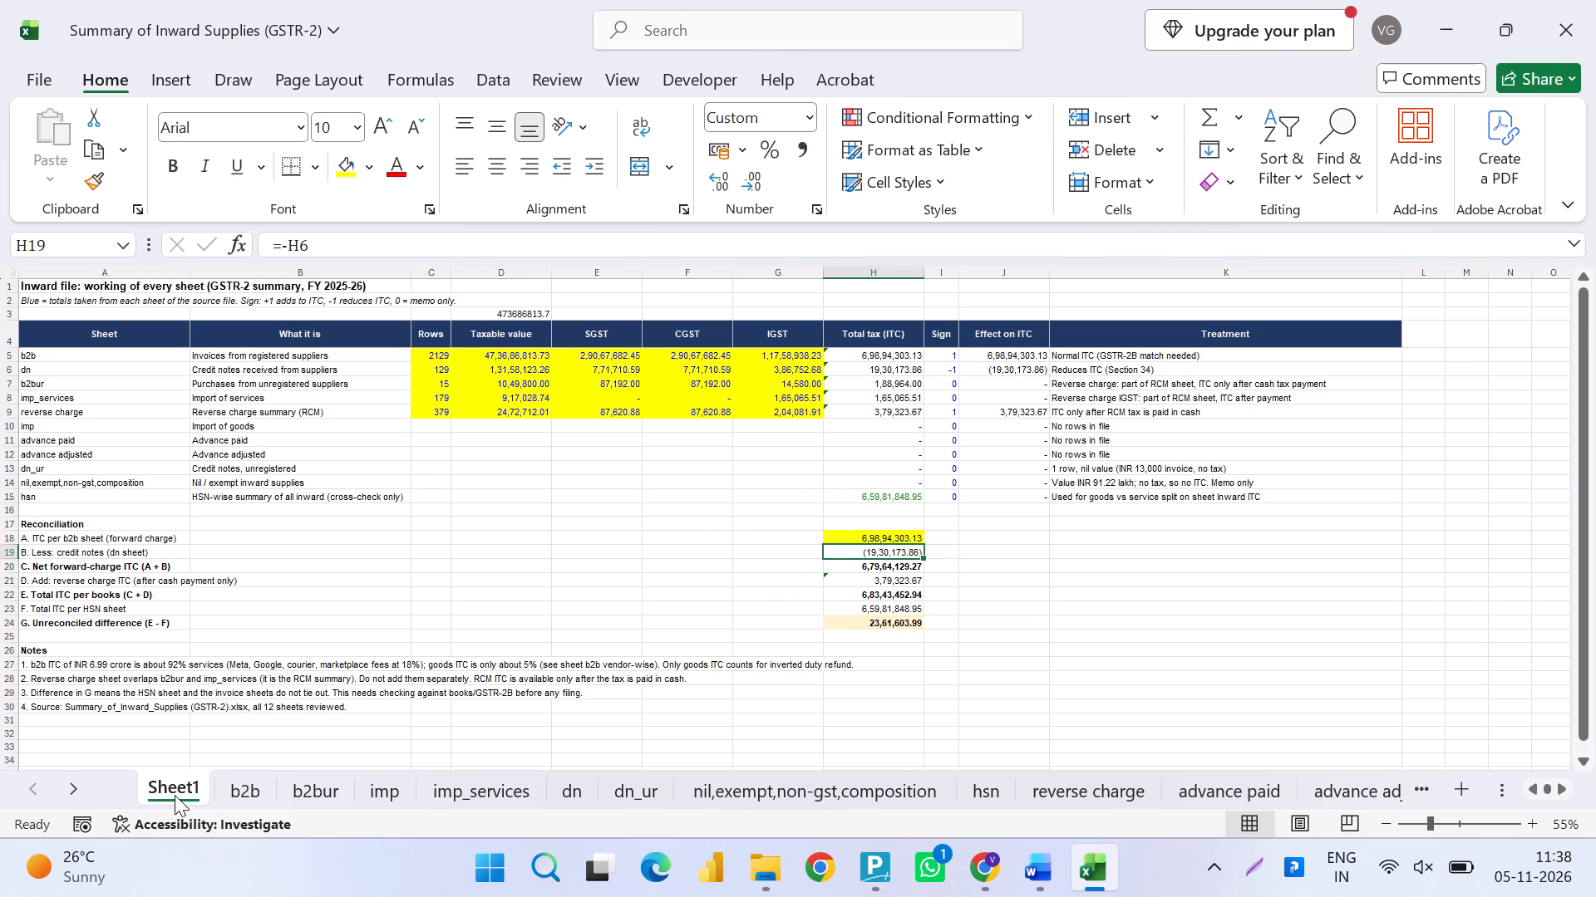
key("F2")
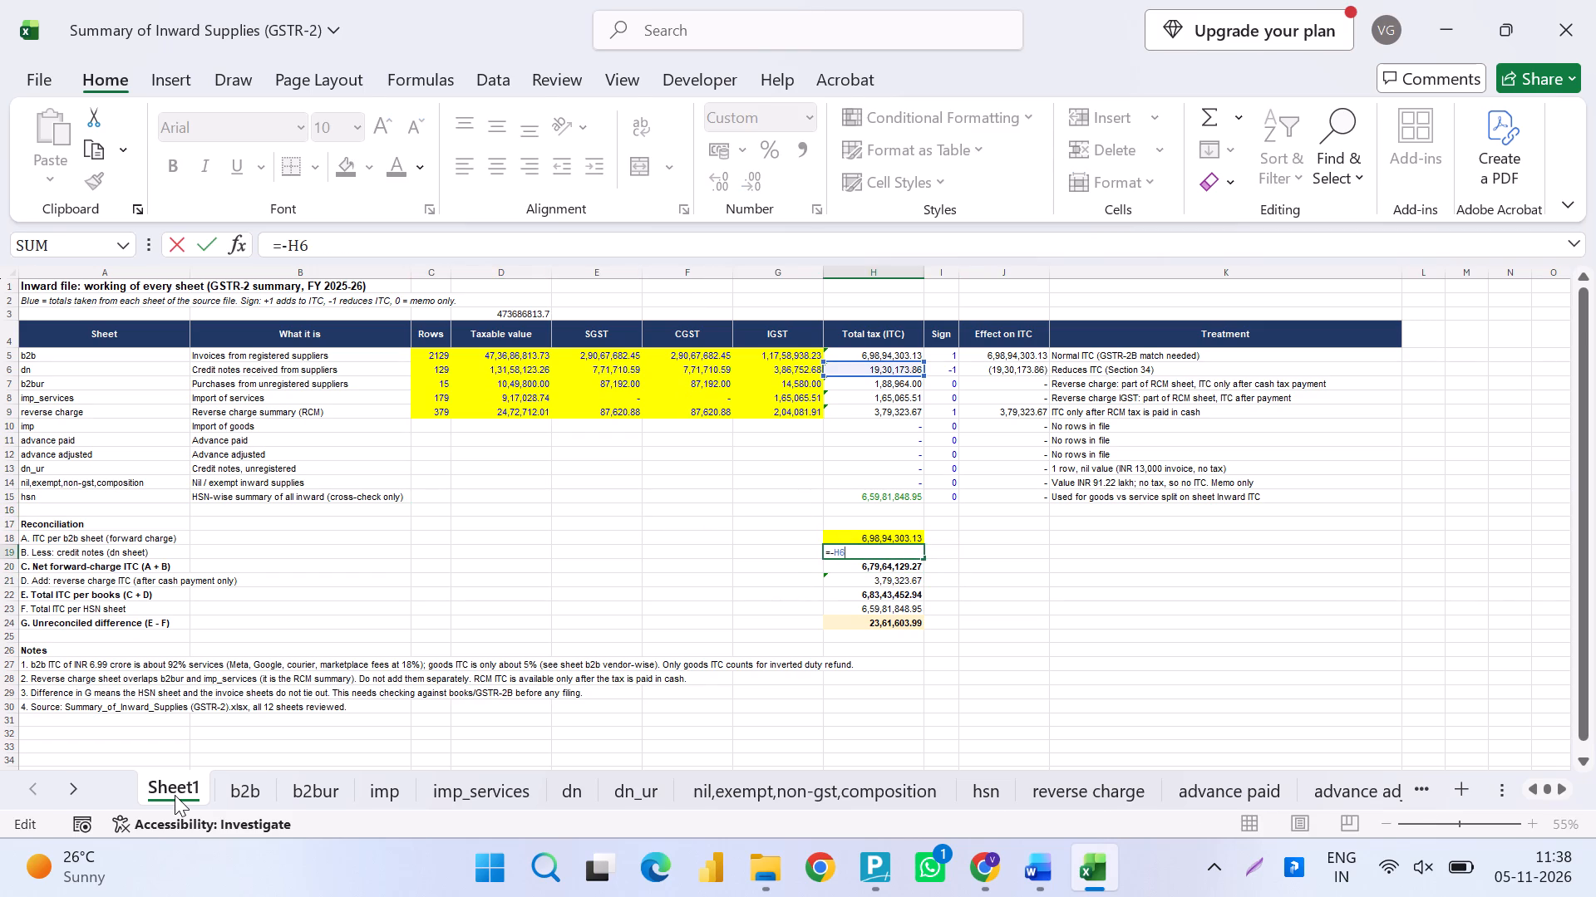
key("Escape")
key("Up")
key("F2")
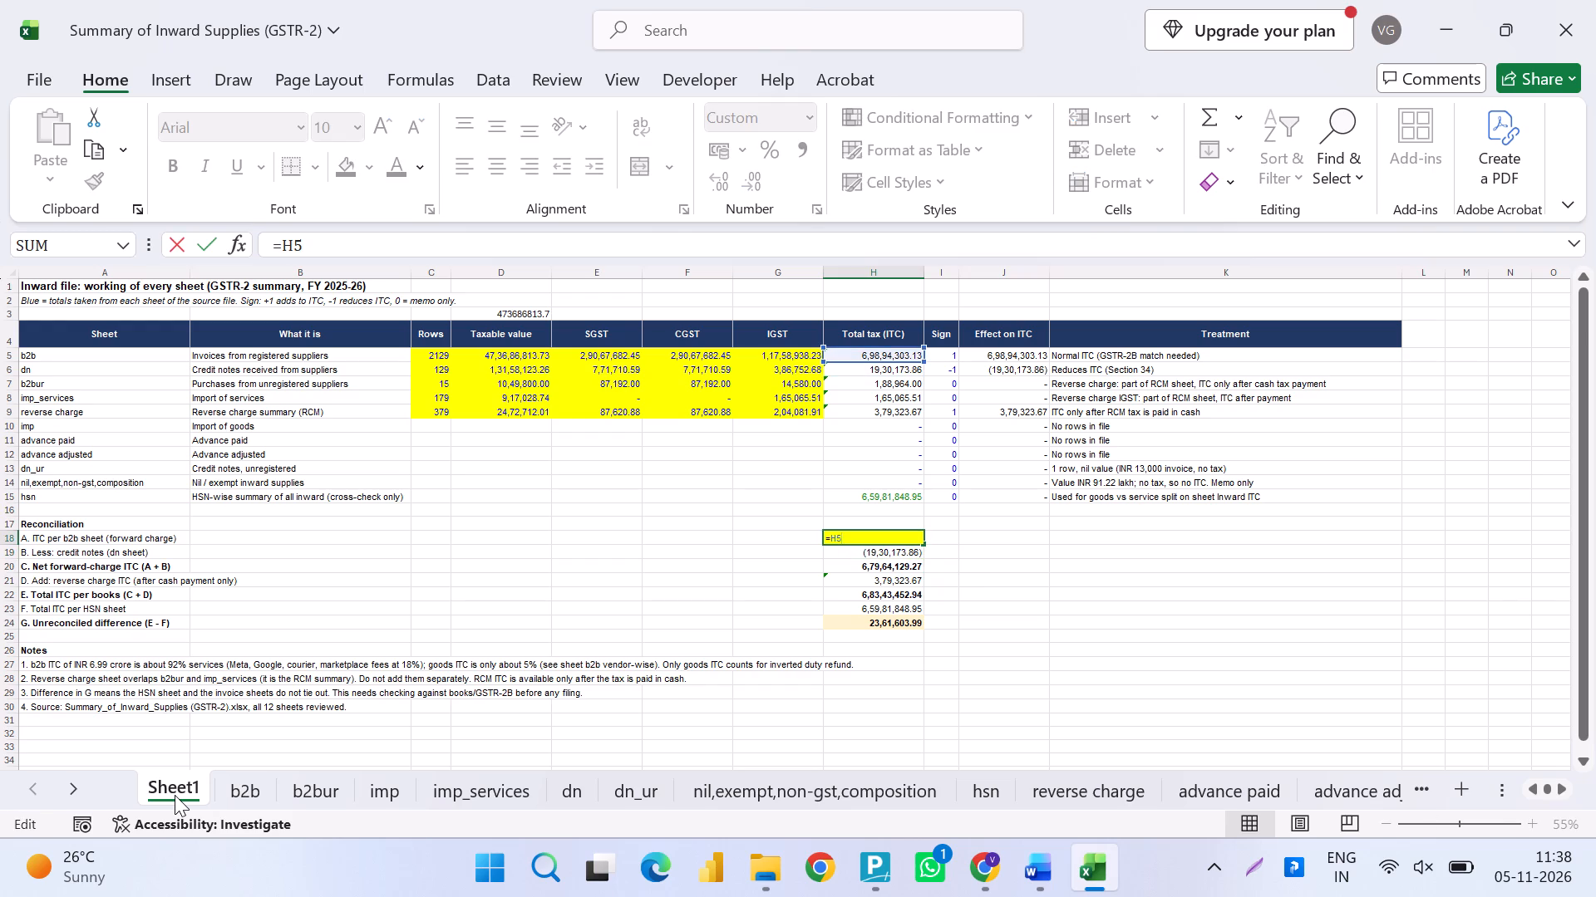
key("Escape")
key("F2")
key("Return")
key("F2")
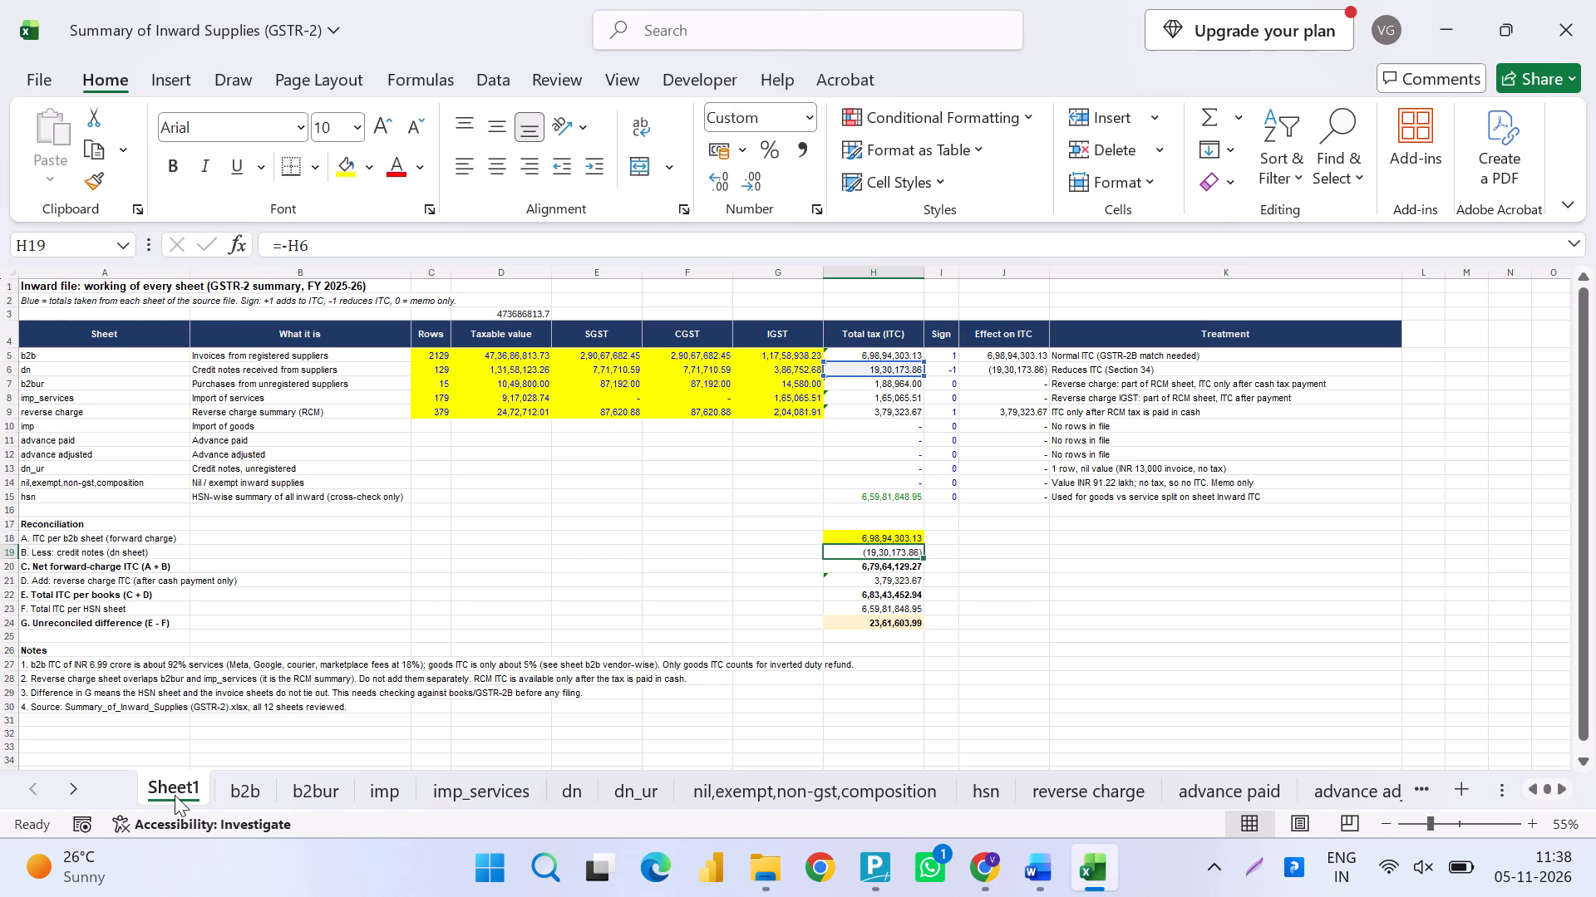
key("Return")
key("F2")
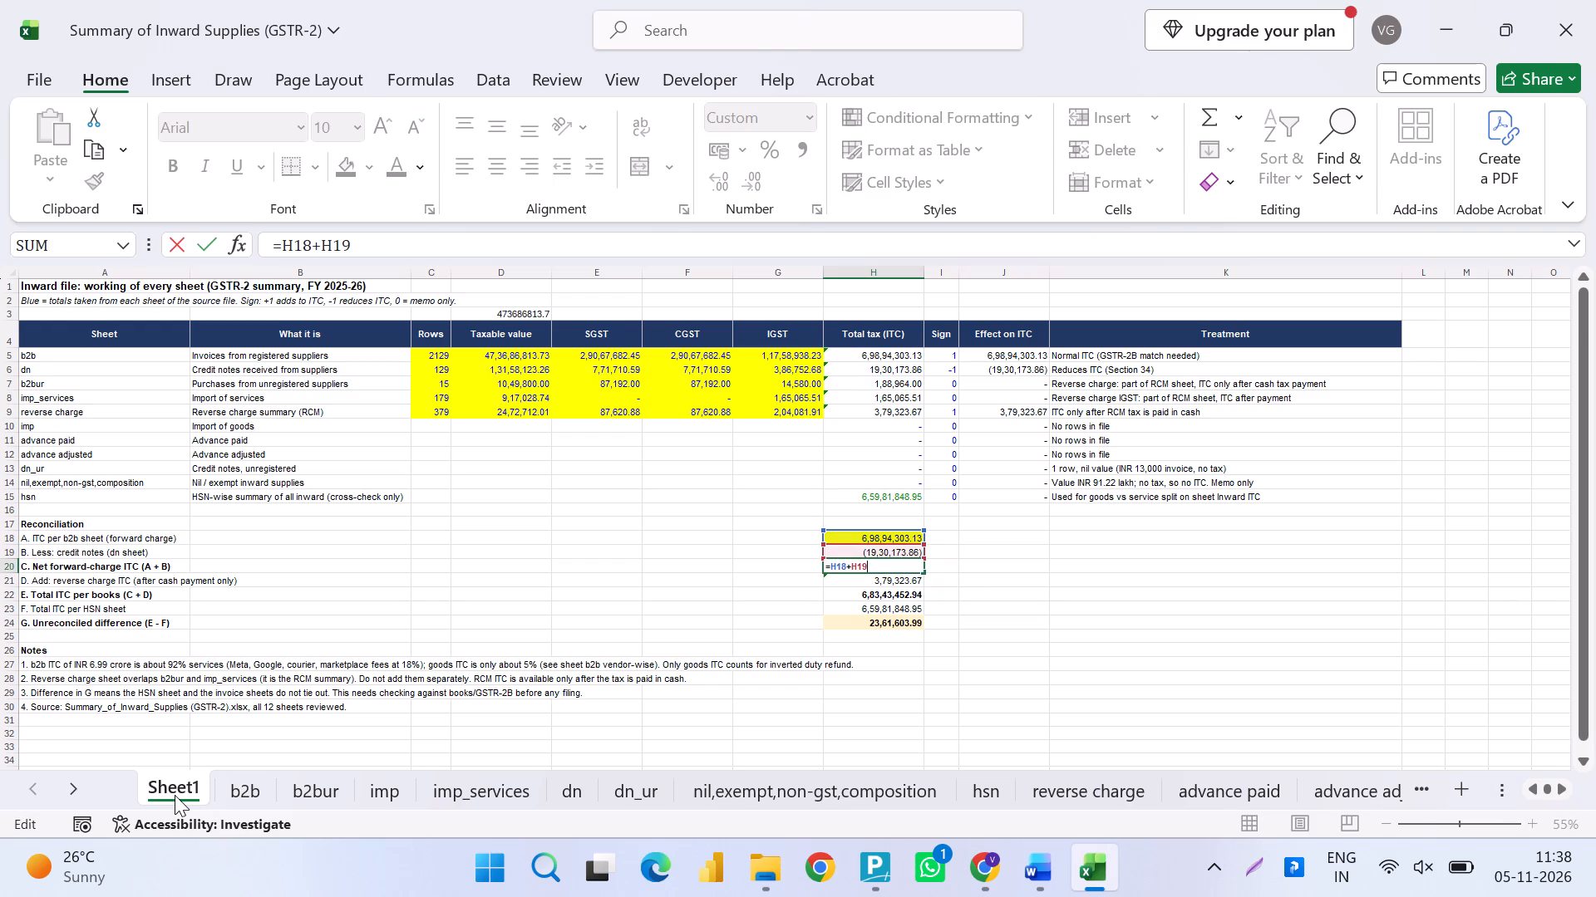
key("Return")
key("F2")
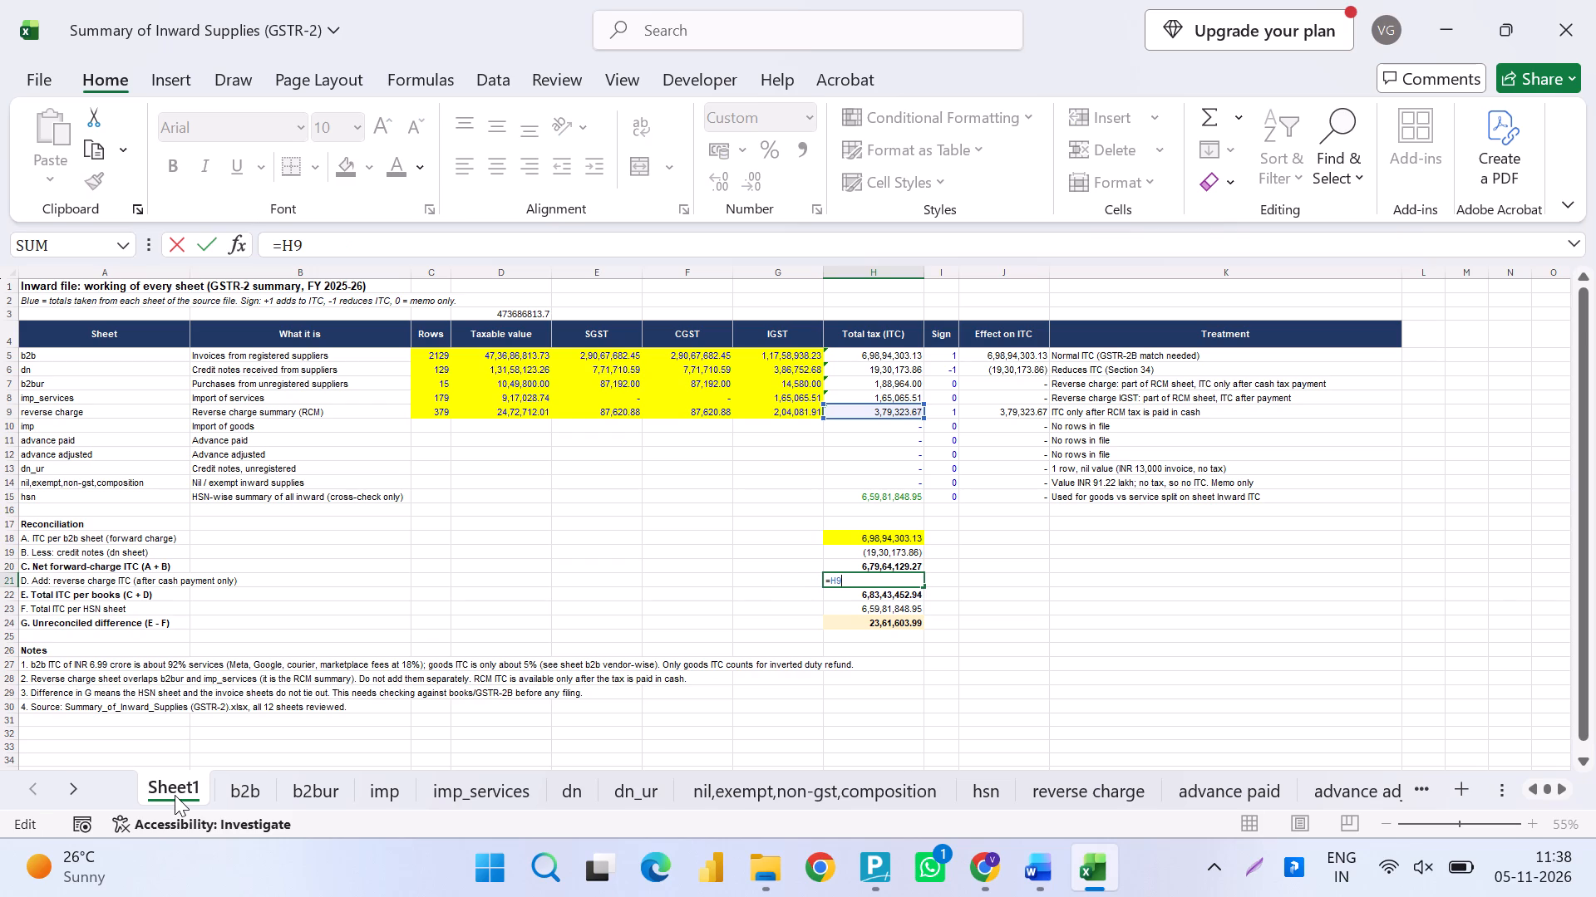
key("Return")
key("F2")
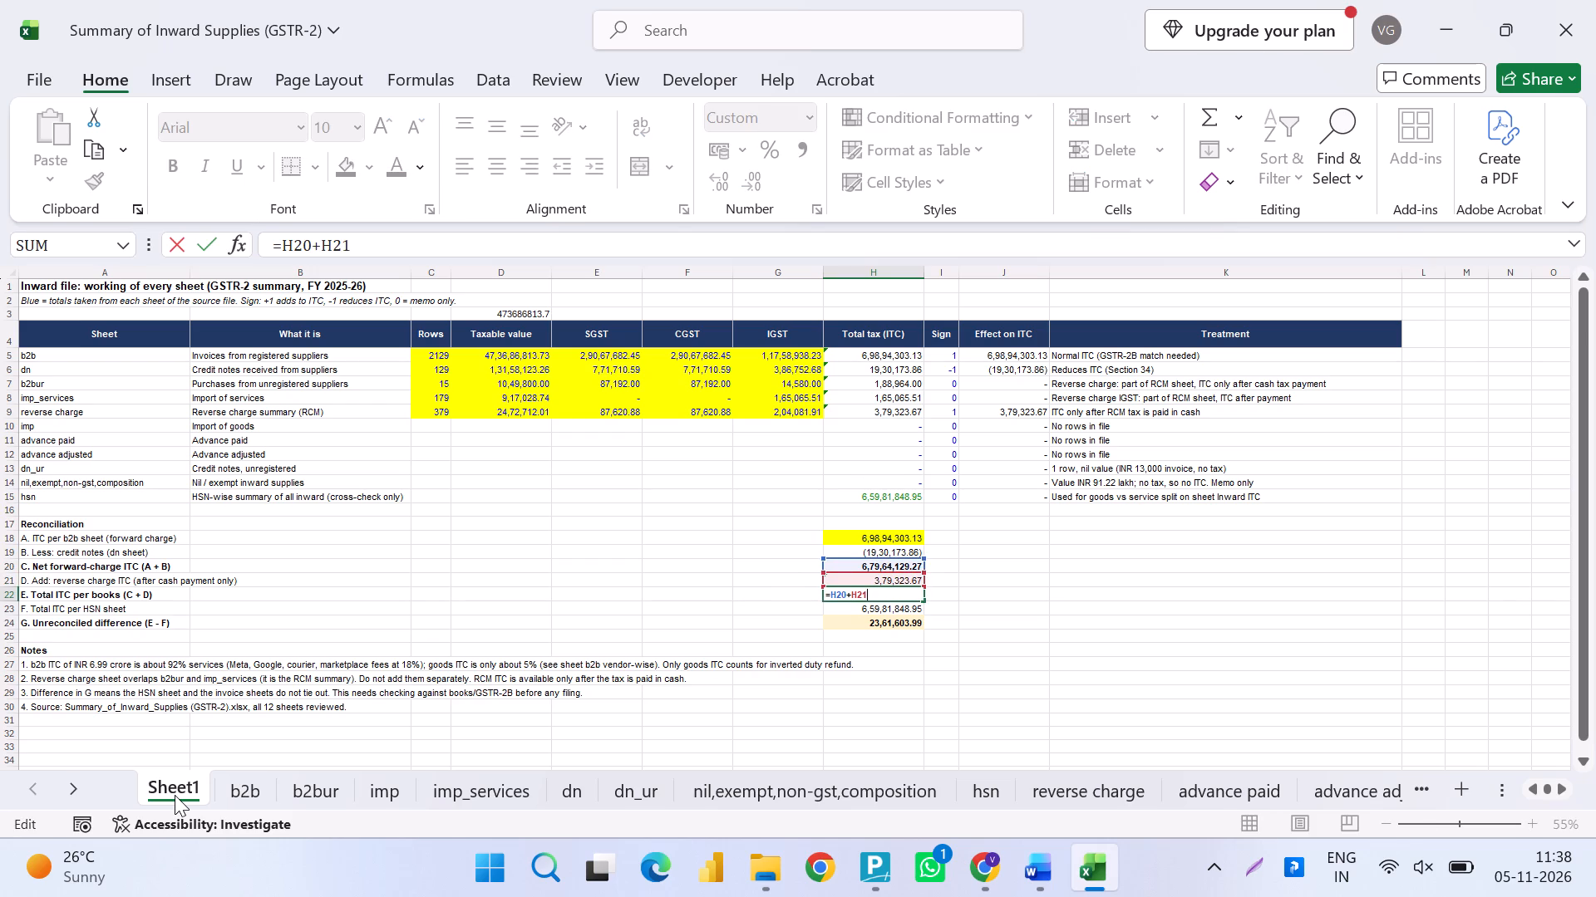
key("Return")
Save the workbook and check the formula behind Total ITC per HSN sheet in H23.
key("ctrl+s")
key("F2")
key("Return")
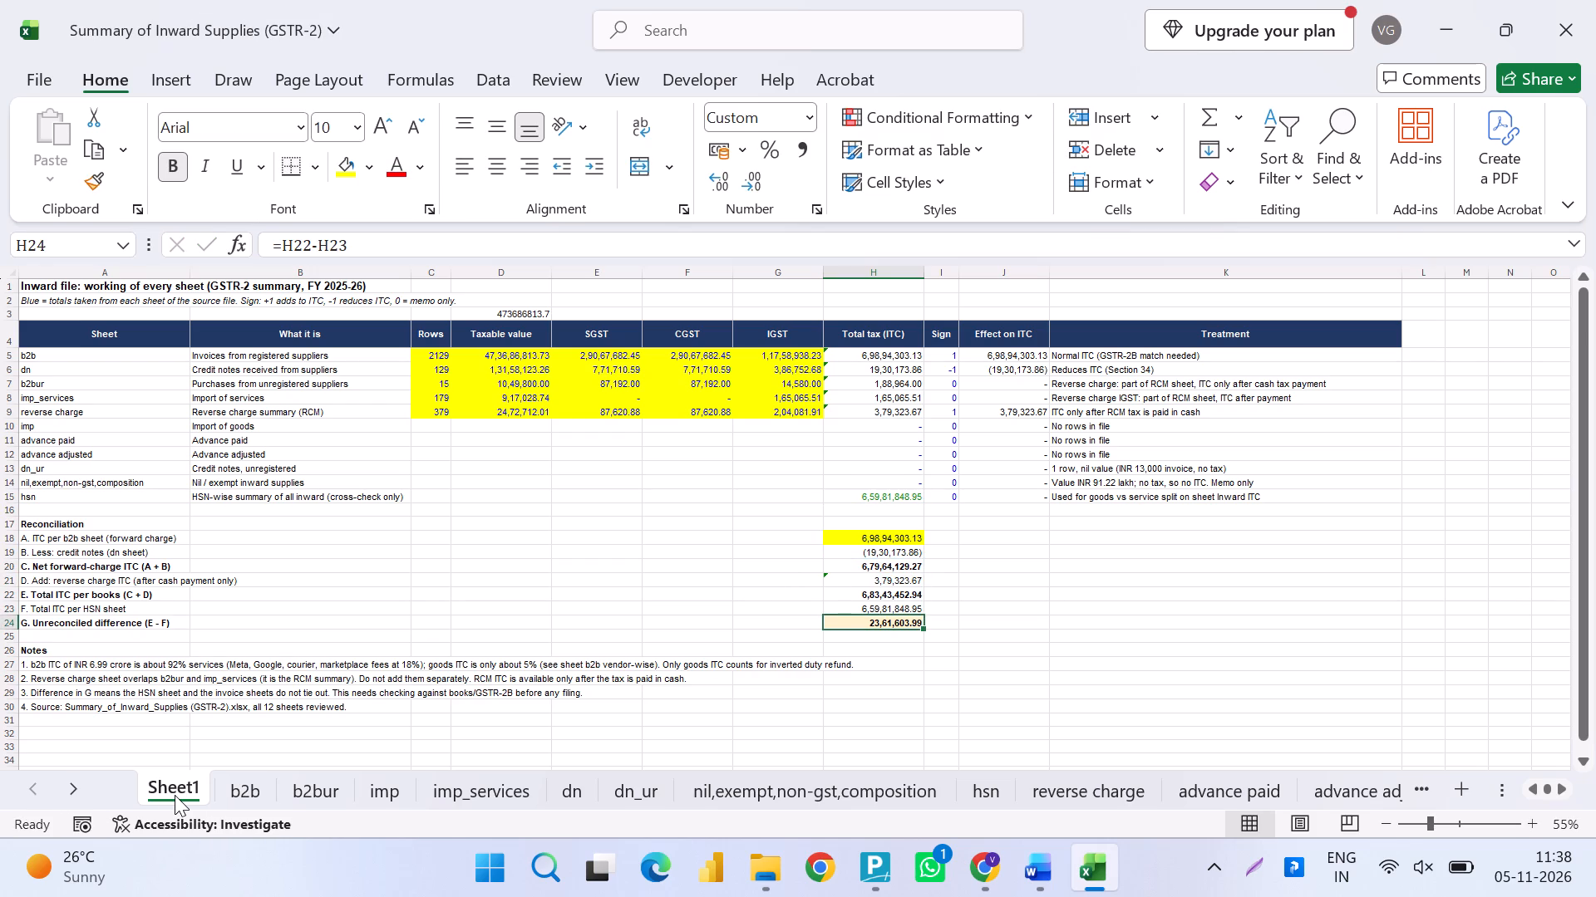
key("Up")
key("F2")
key("Return")
key("Up")
key("F2")
key("Return")
Save and close the Summary of Inward Supplies (GSTR-2) workbook.
key("ctrl+s")
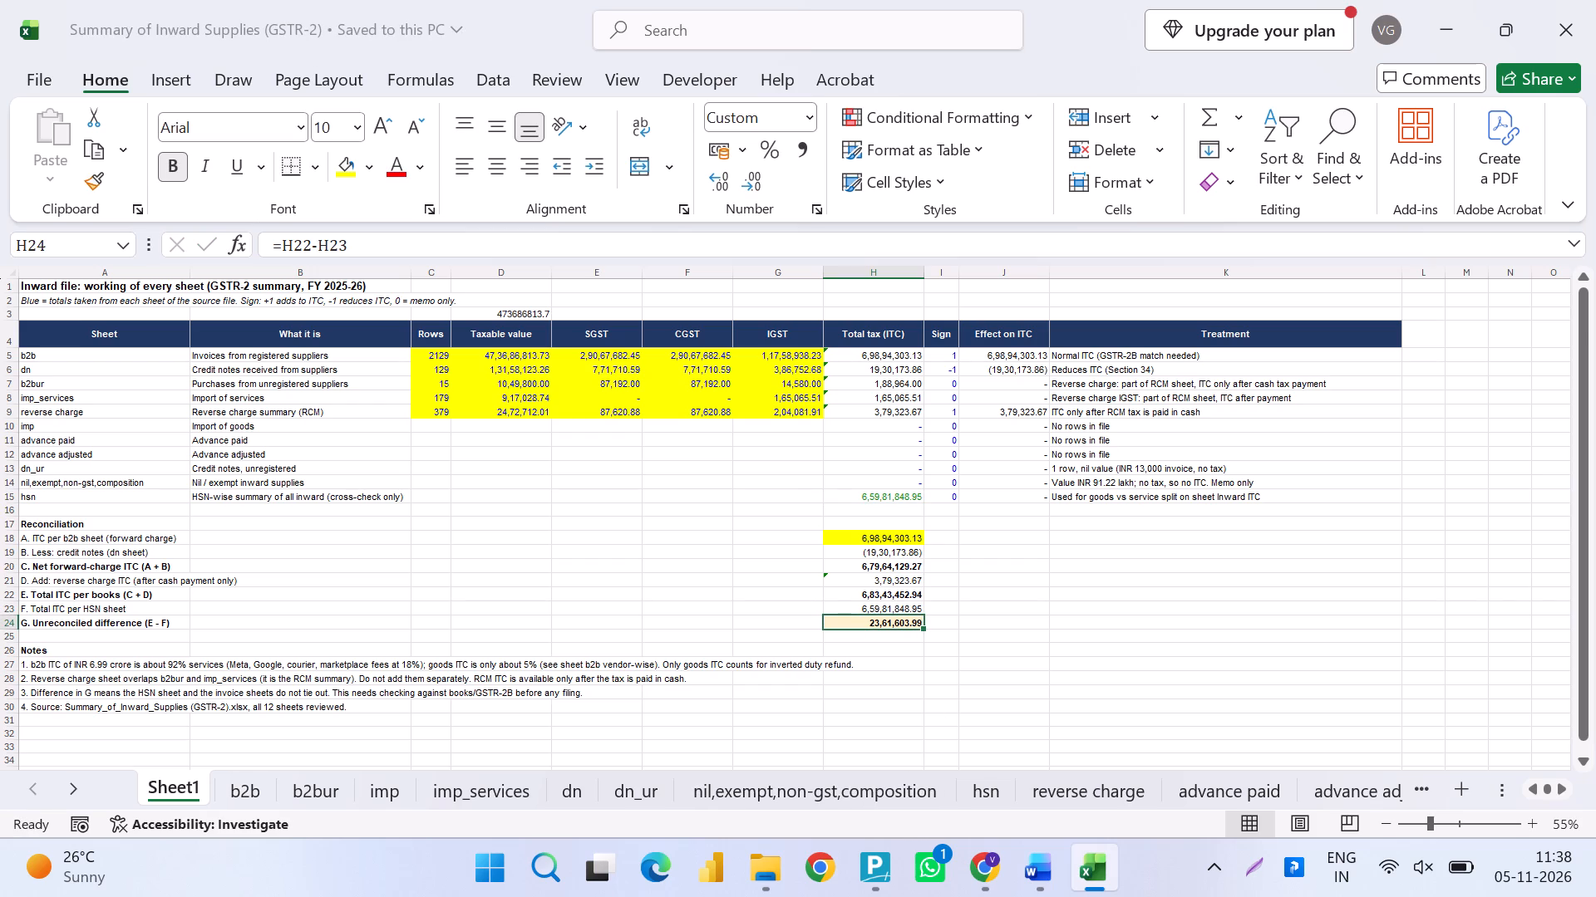
key("ctrl+s")
key("ctrl+s")
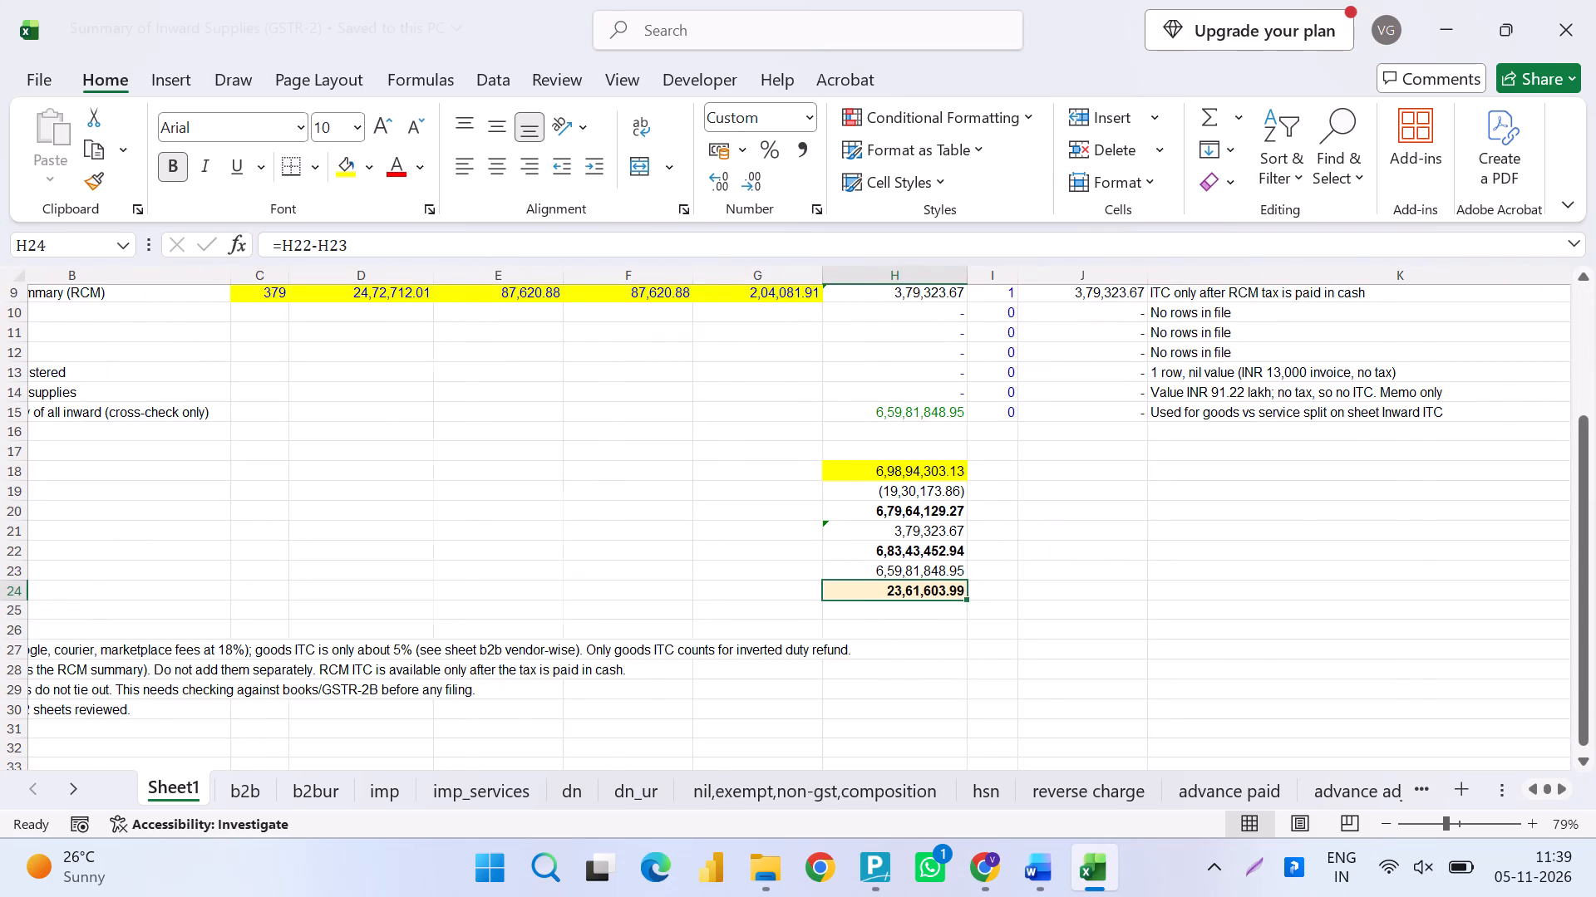
scroll(958, 698, "right", 2)
scroll(958, 698, "up", 1)
left_click(1595, 0)
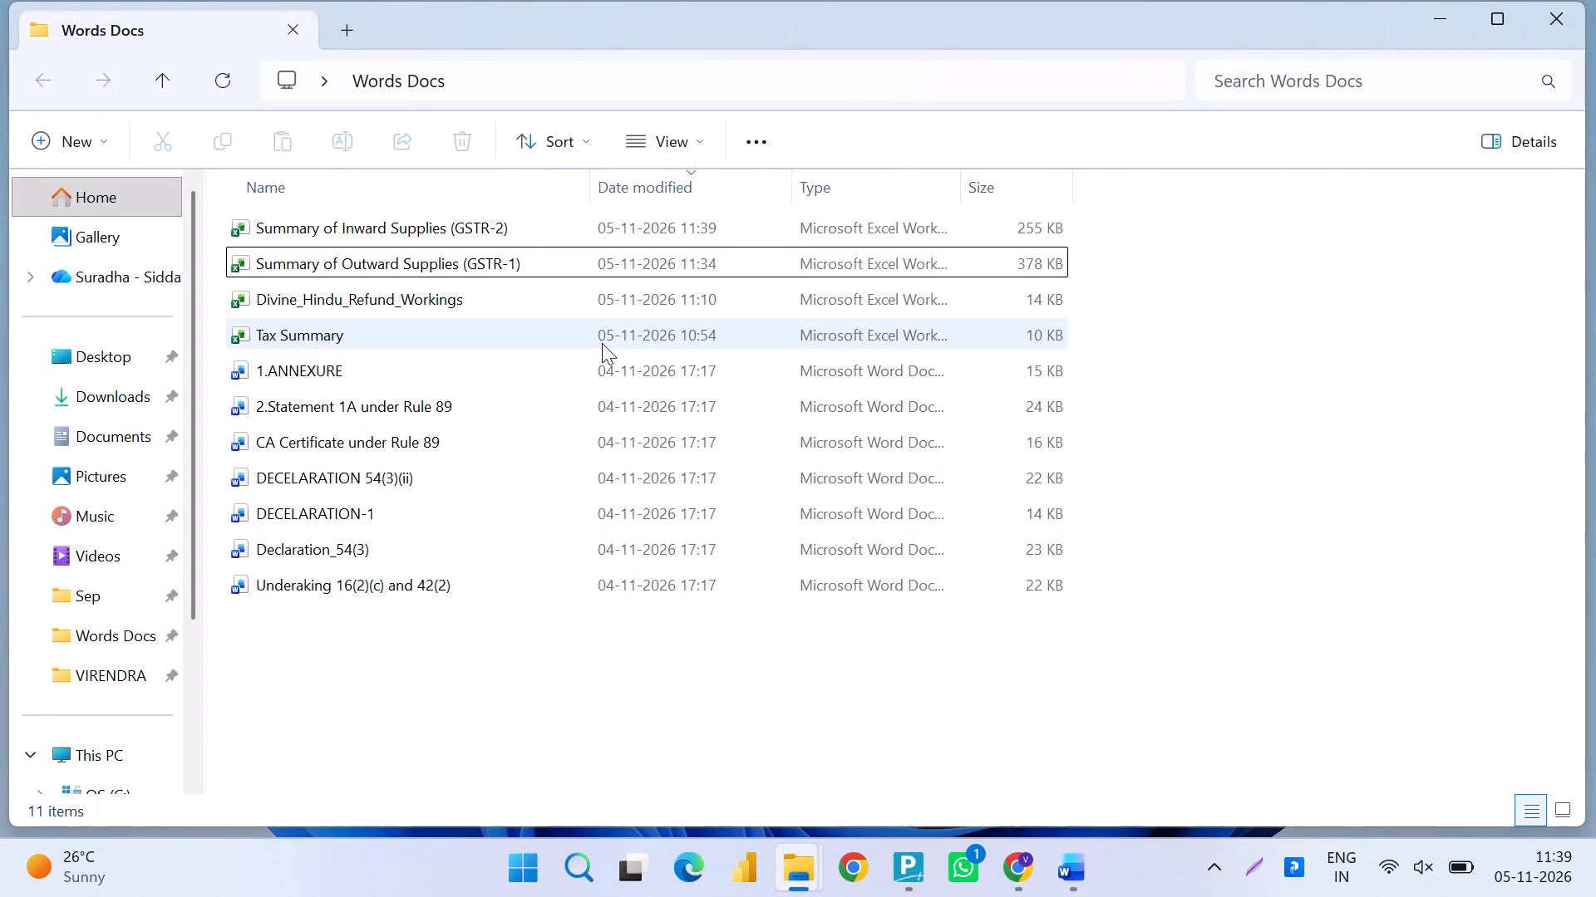
View Statement-1 in Divine_Hindu_Refund_Workings and the reopened Summary of Inward Supplies (GSTR-2), closing each workbook.
double_click(526, 306)
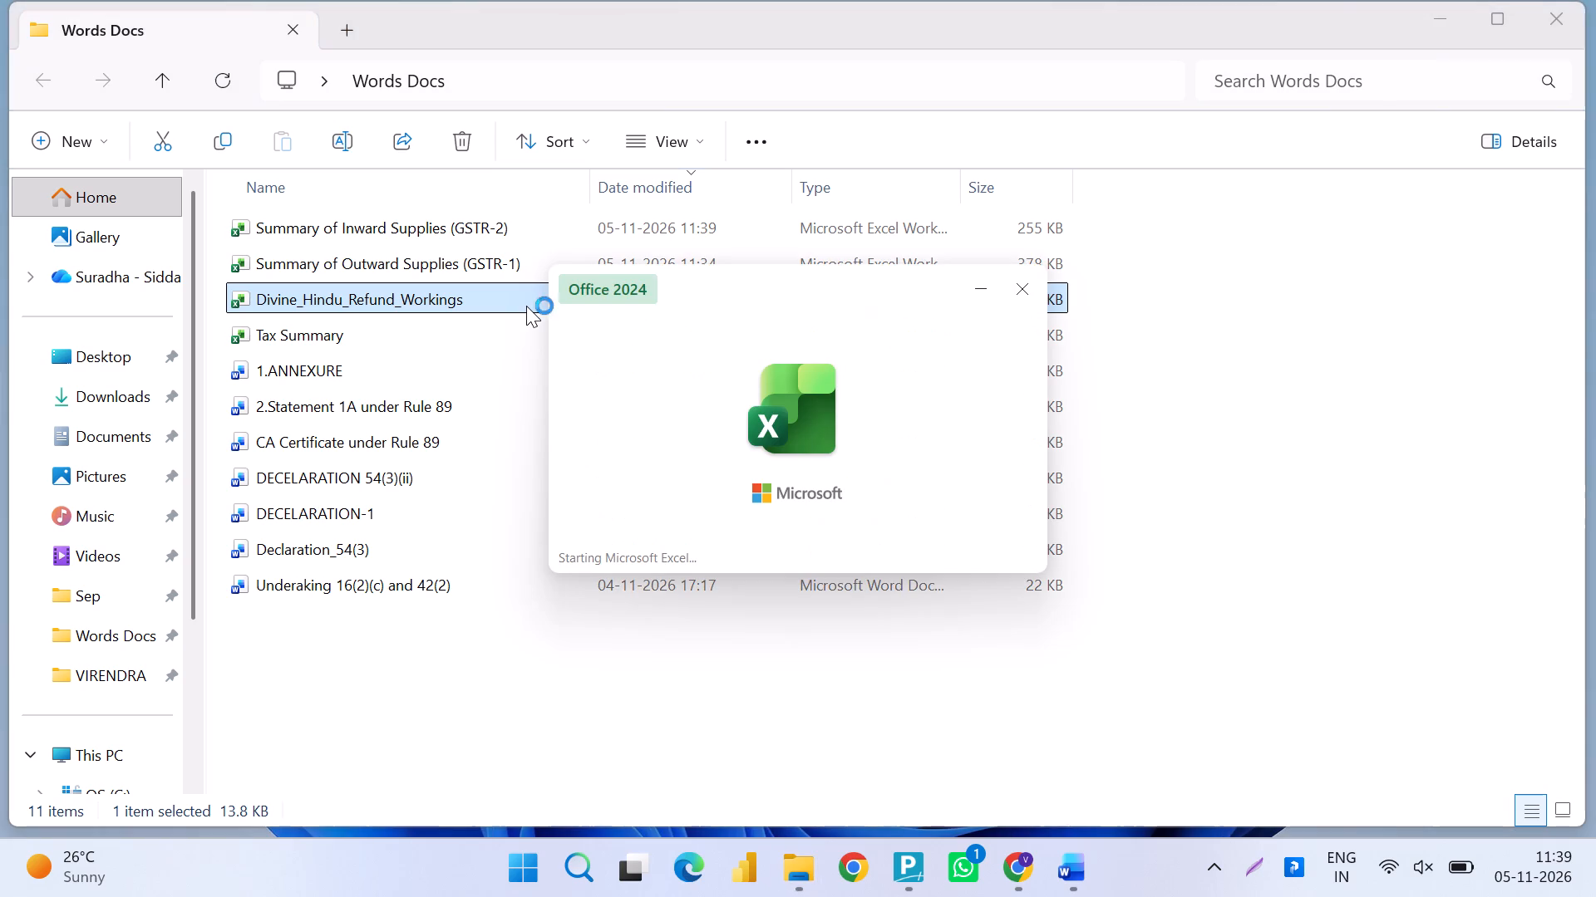
left_click(1595, 0)
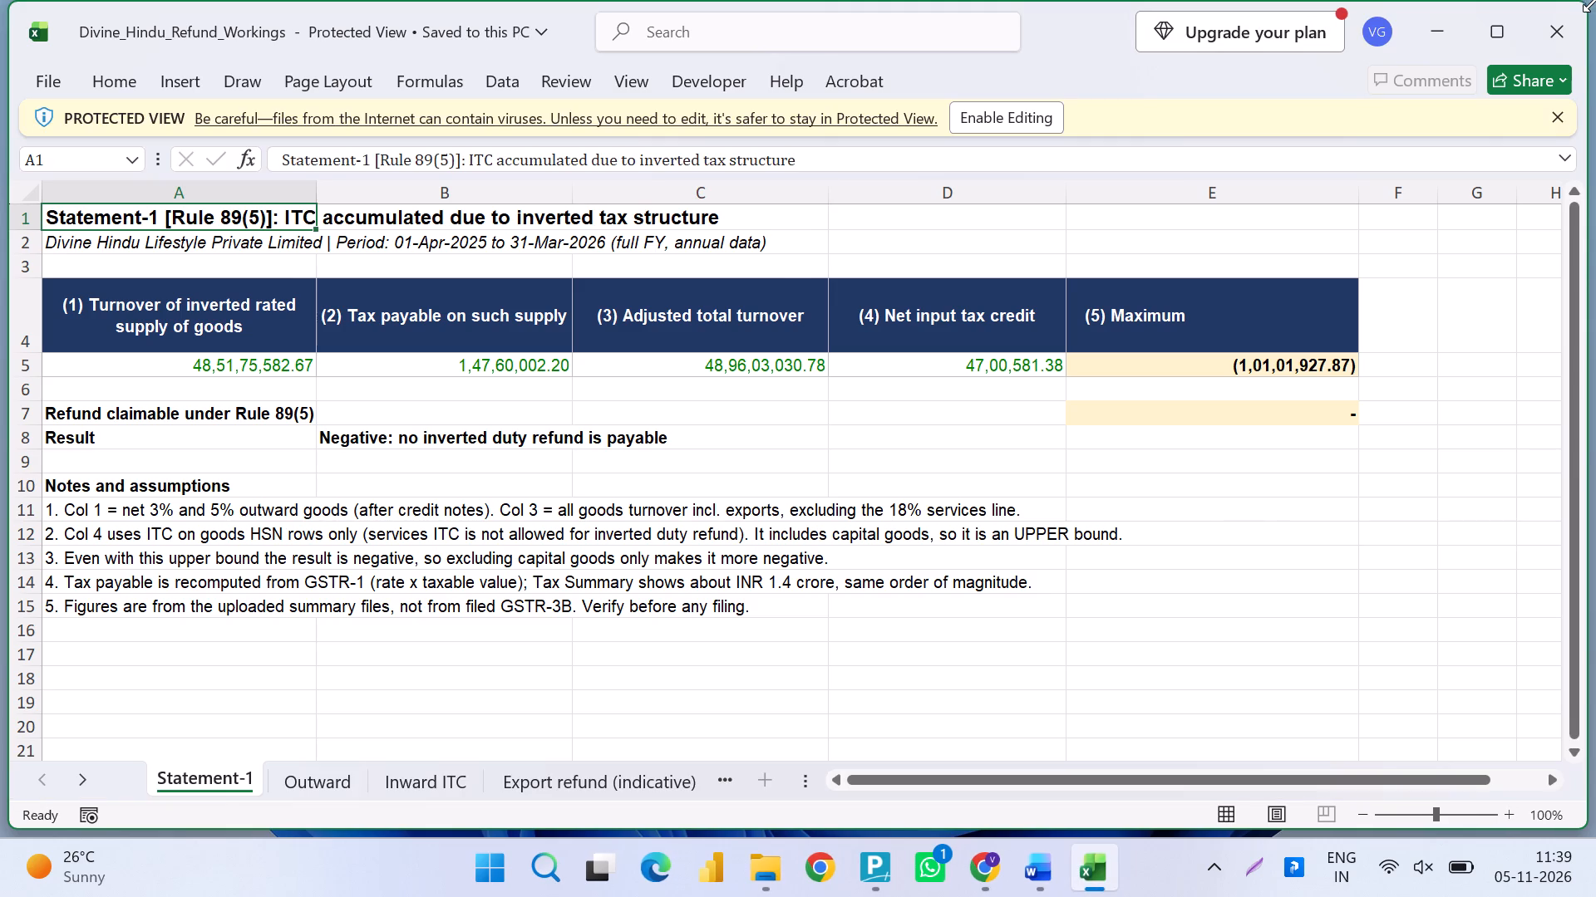
left_click(1574, 23)
double_click(535, 228)
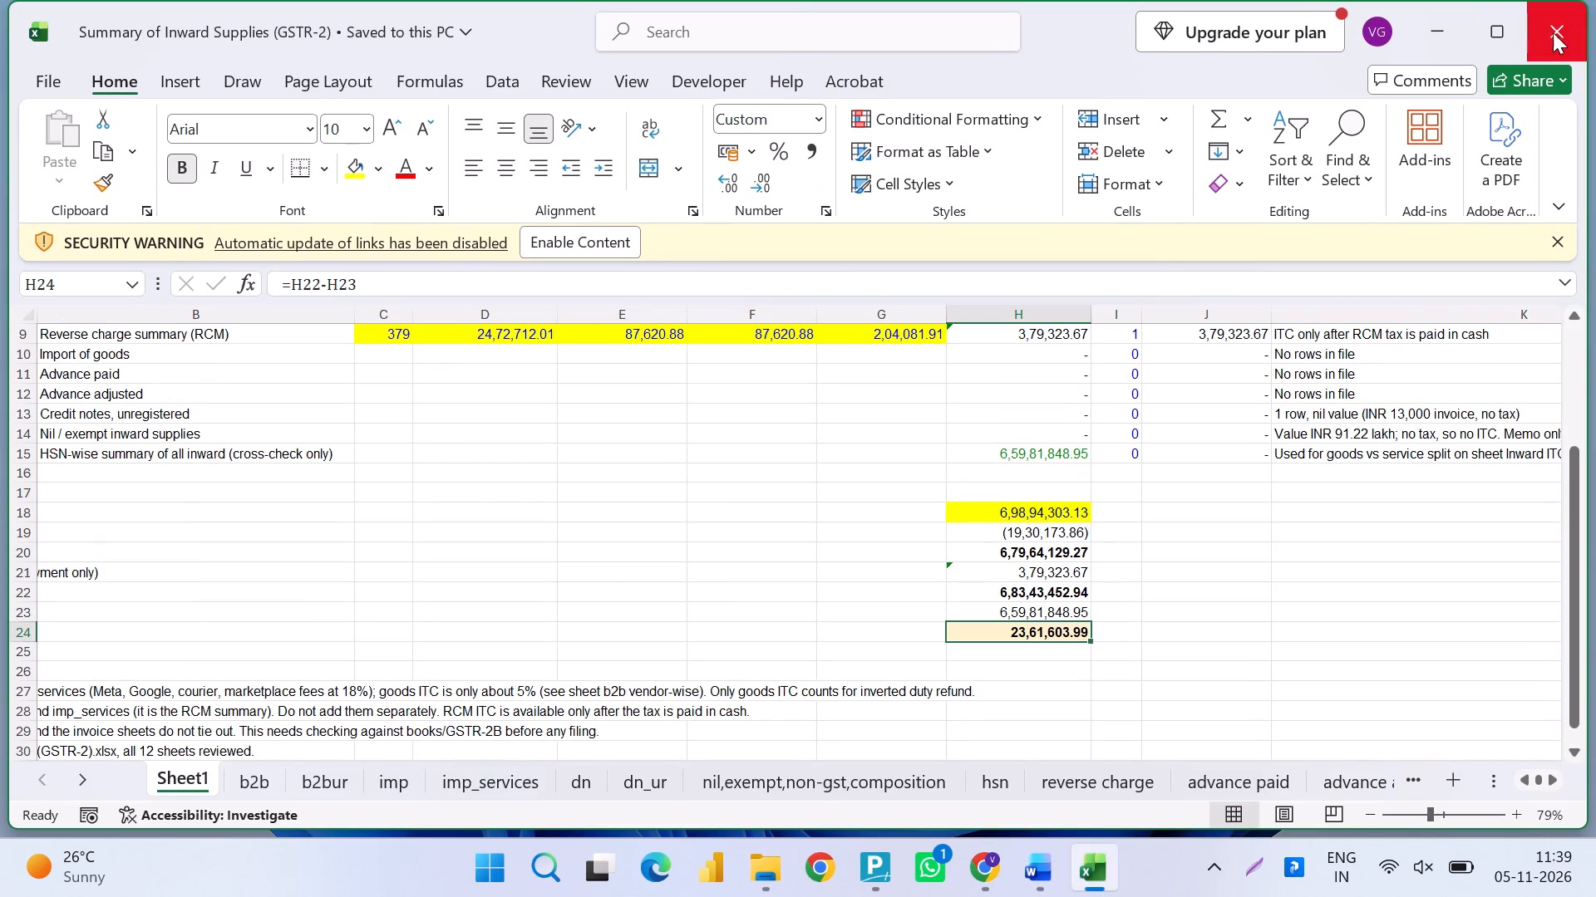
left_click(1545, 37)
double_click(447, 262)
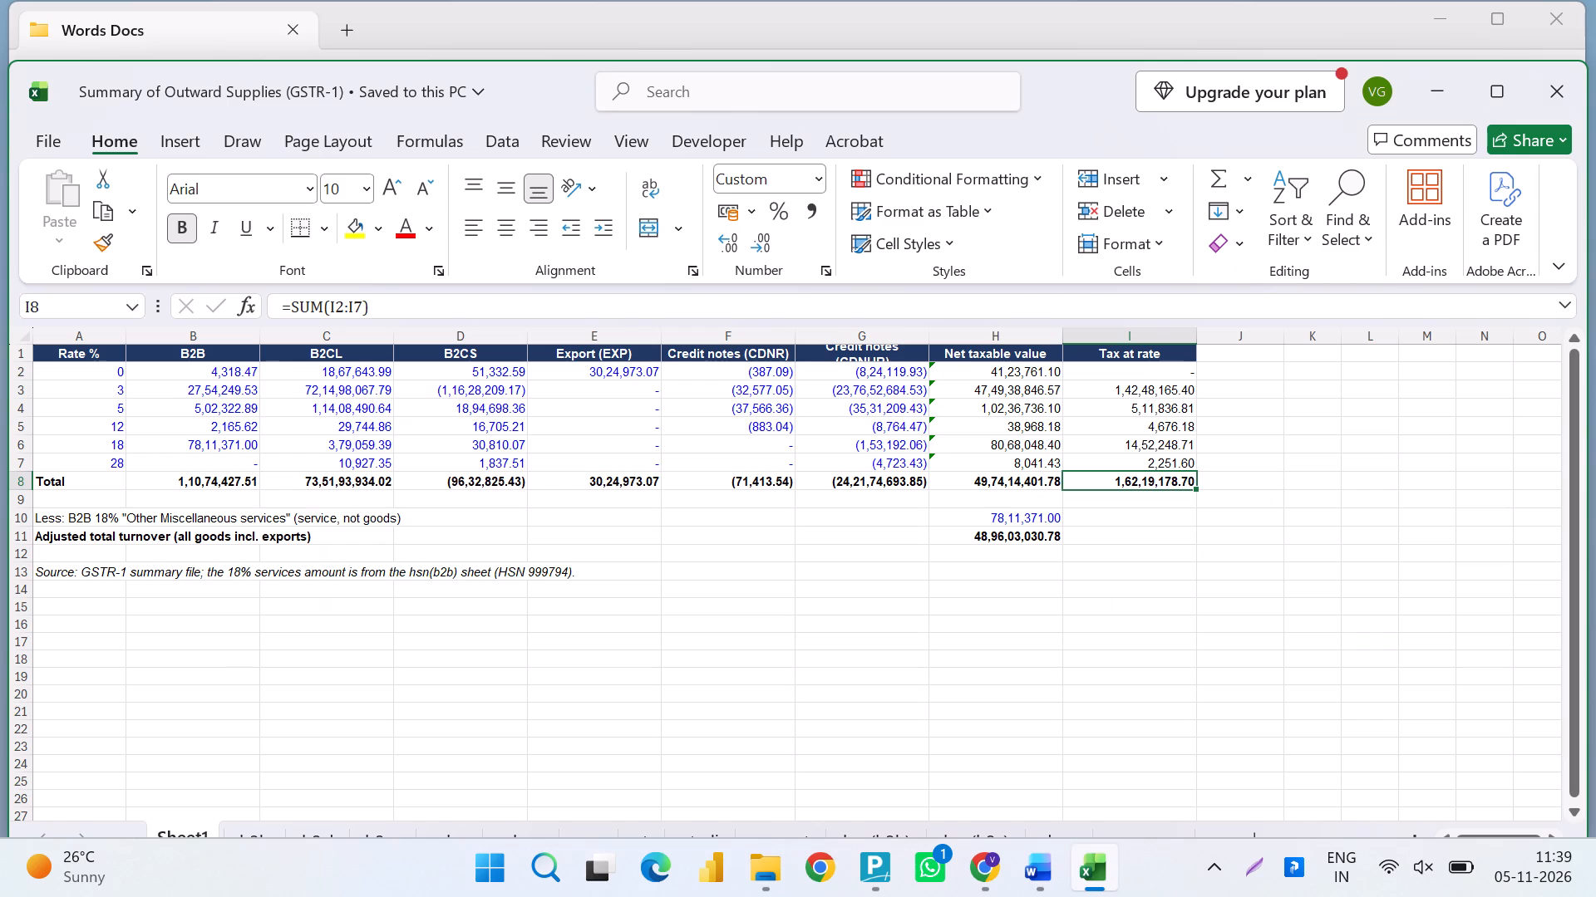
key("super+Up")
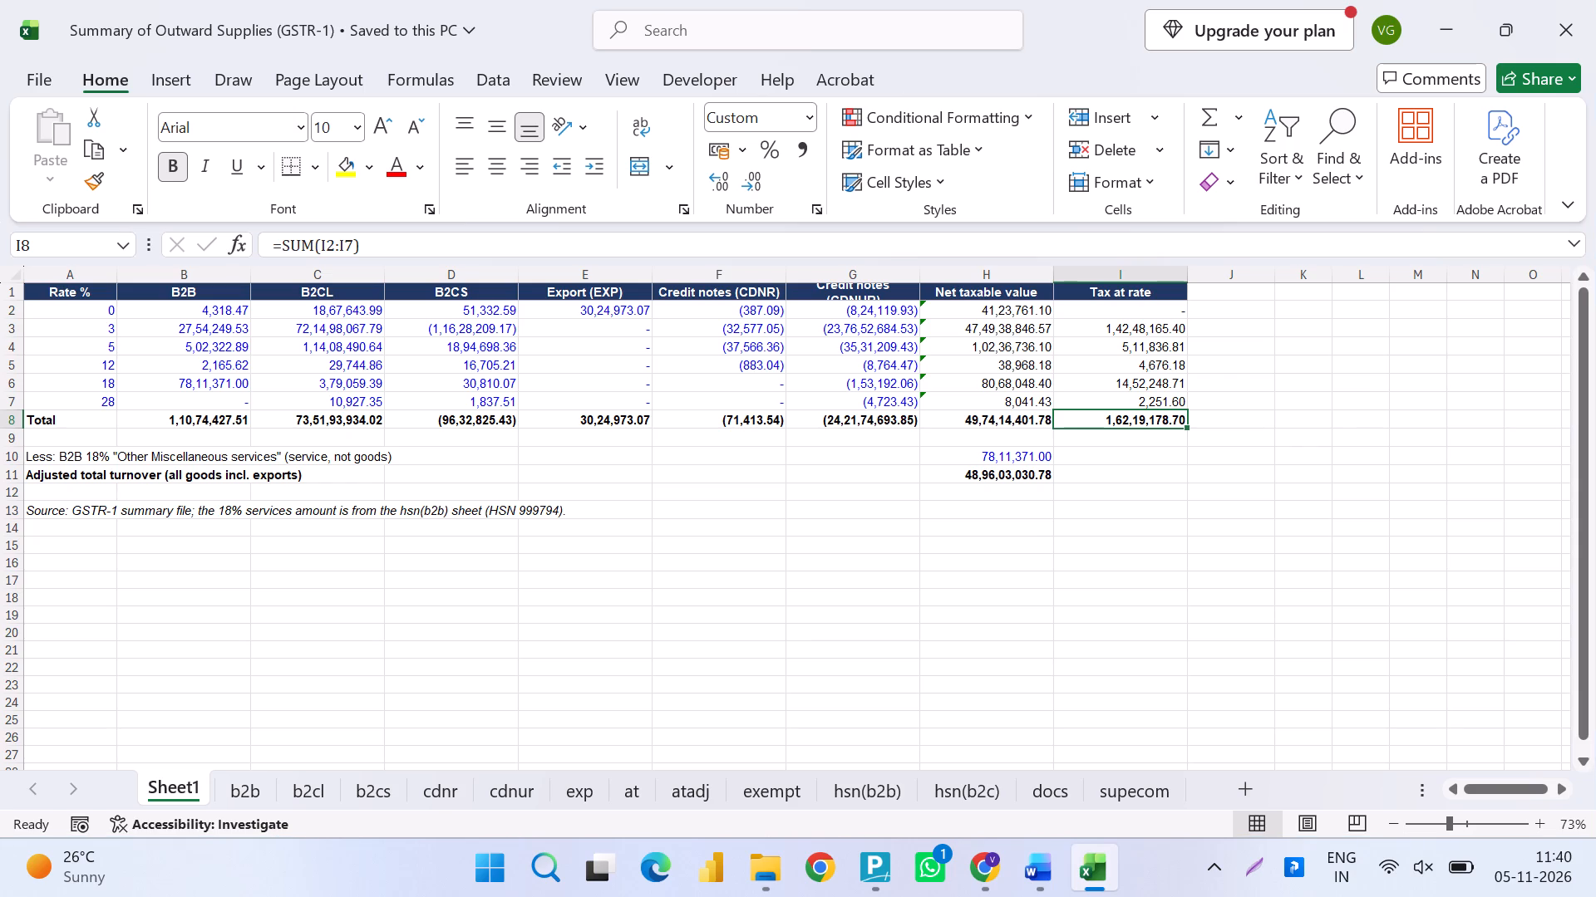
Look over Sheet1's rate-wise summary and the b2b, b2cl, b2cs and cdnr sheets of the outward supplies workbook.
scroll(564, 575, "right", 2)
scroll(564, 575, "left", 1)
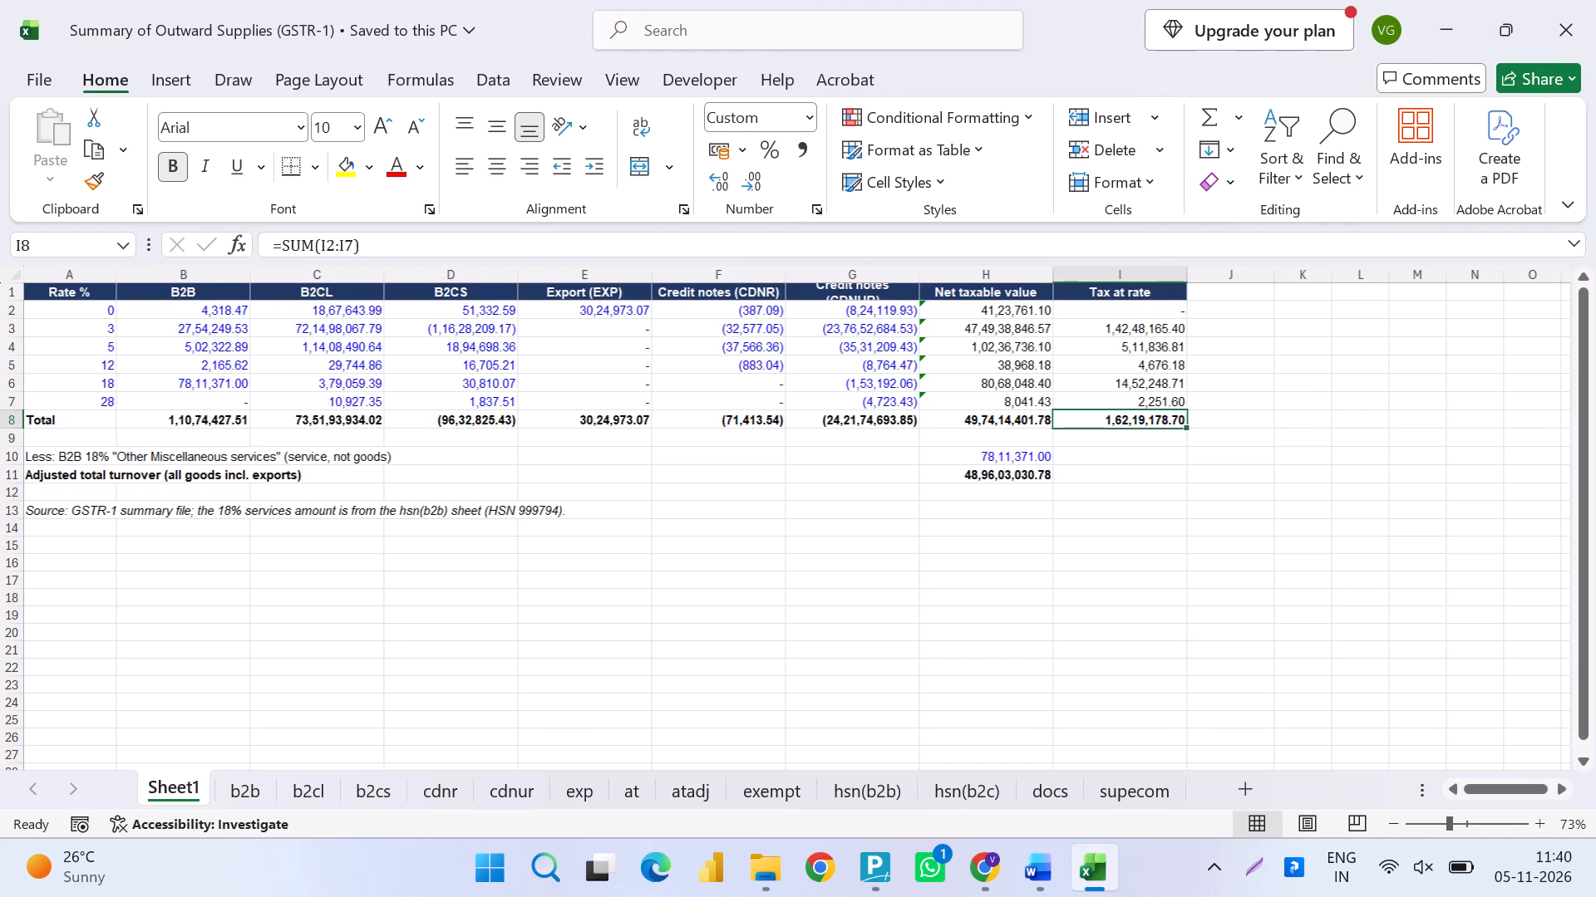
scroll(310, 742, "right", 1)
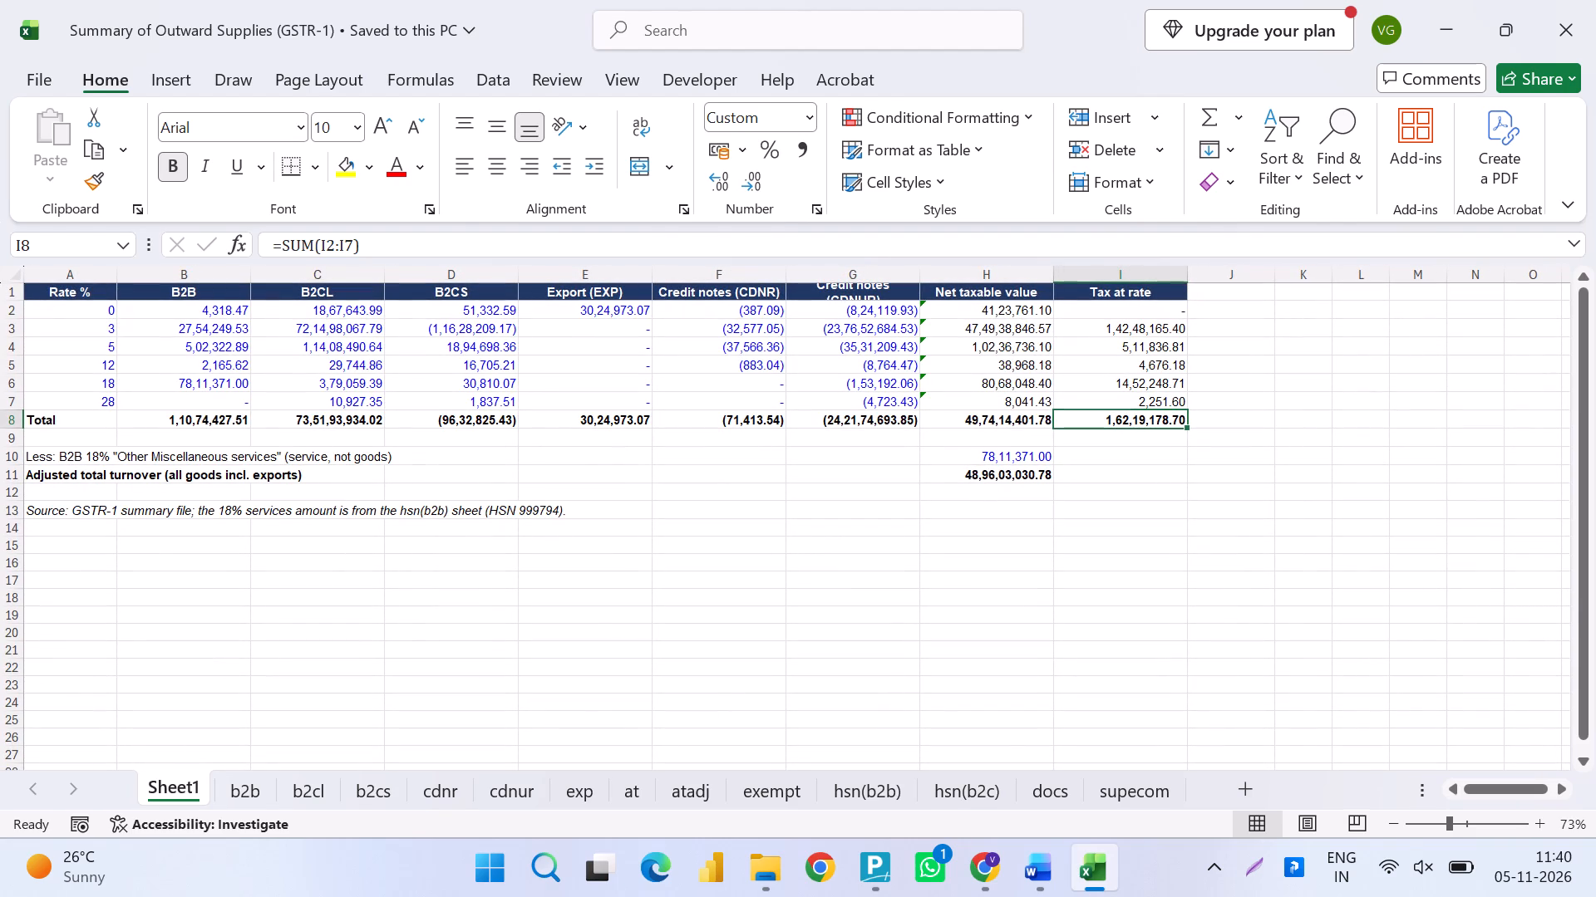
left_click(242, 791)
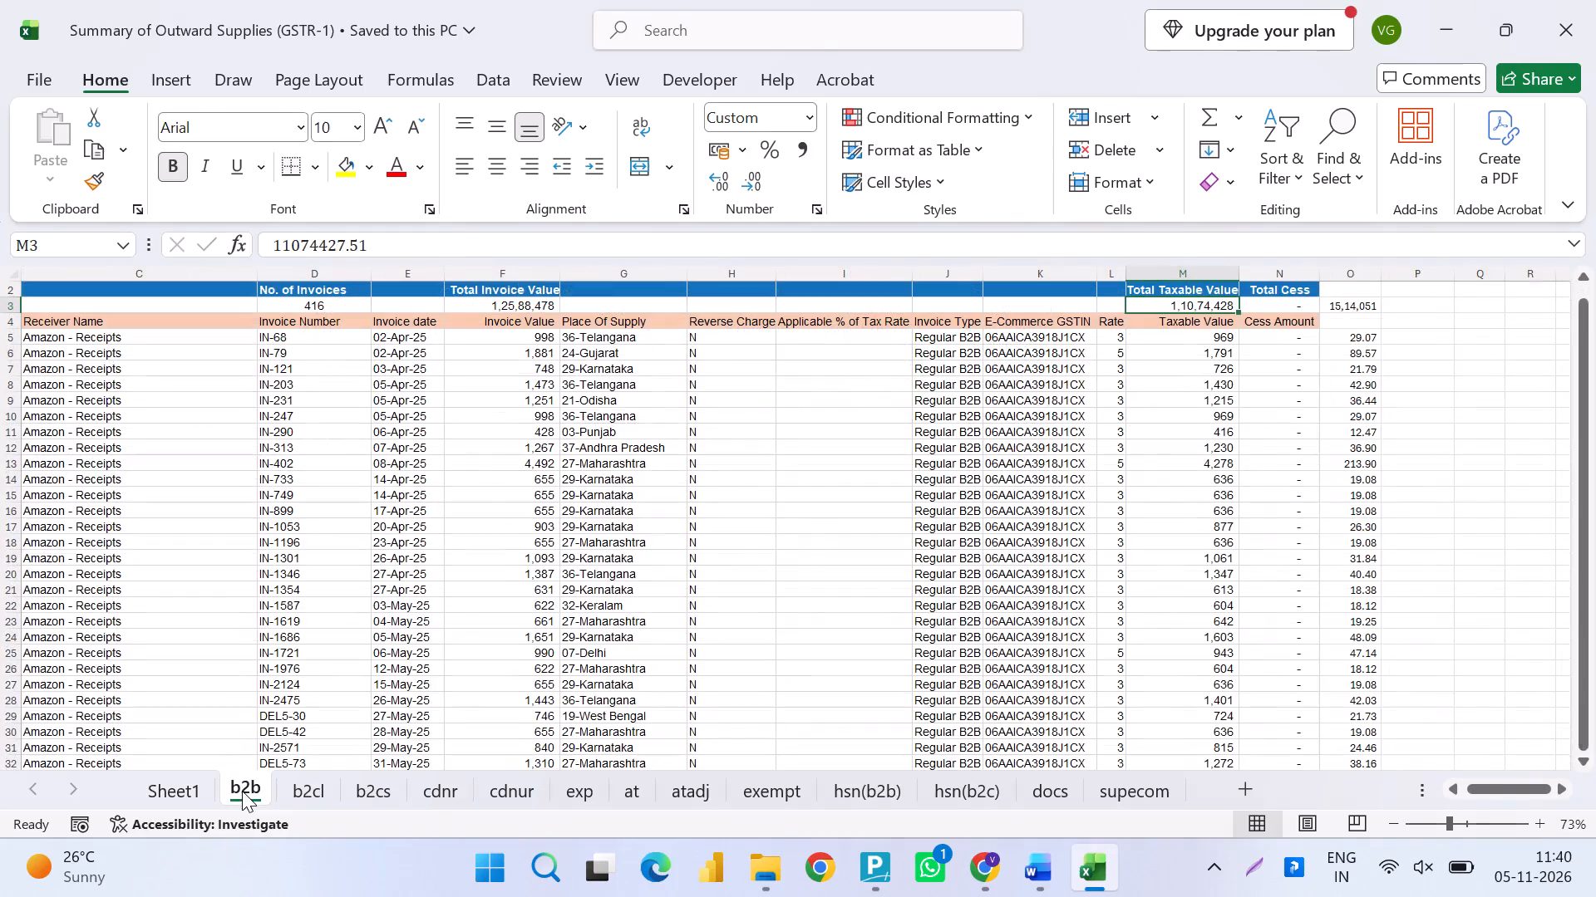
left_click(299, 790)
left_click(357, 790)
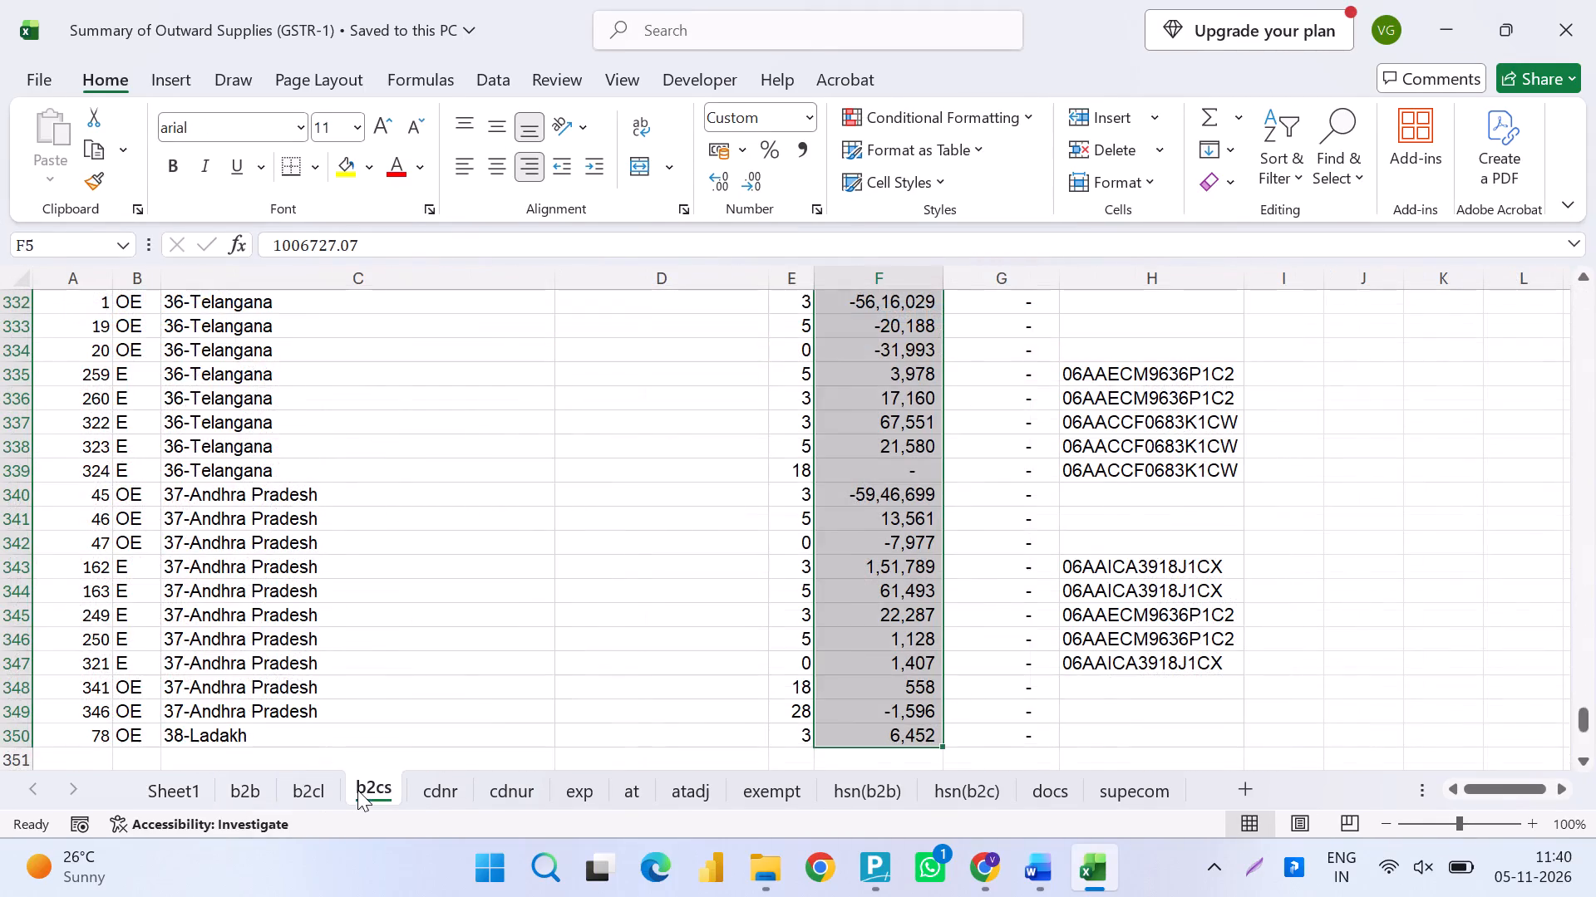
left_click(415, 801)
Open the 1.ANNEXURE document, review the column headings of the Statement-1 [rule 89(5)] table, and close it.
key("alt+Tab")
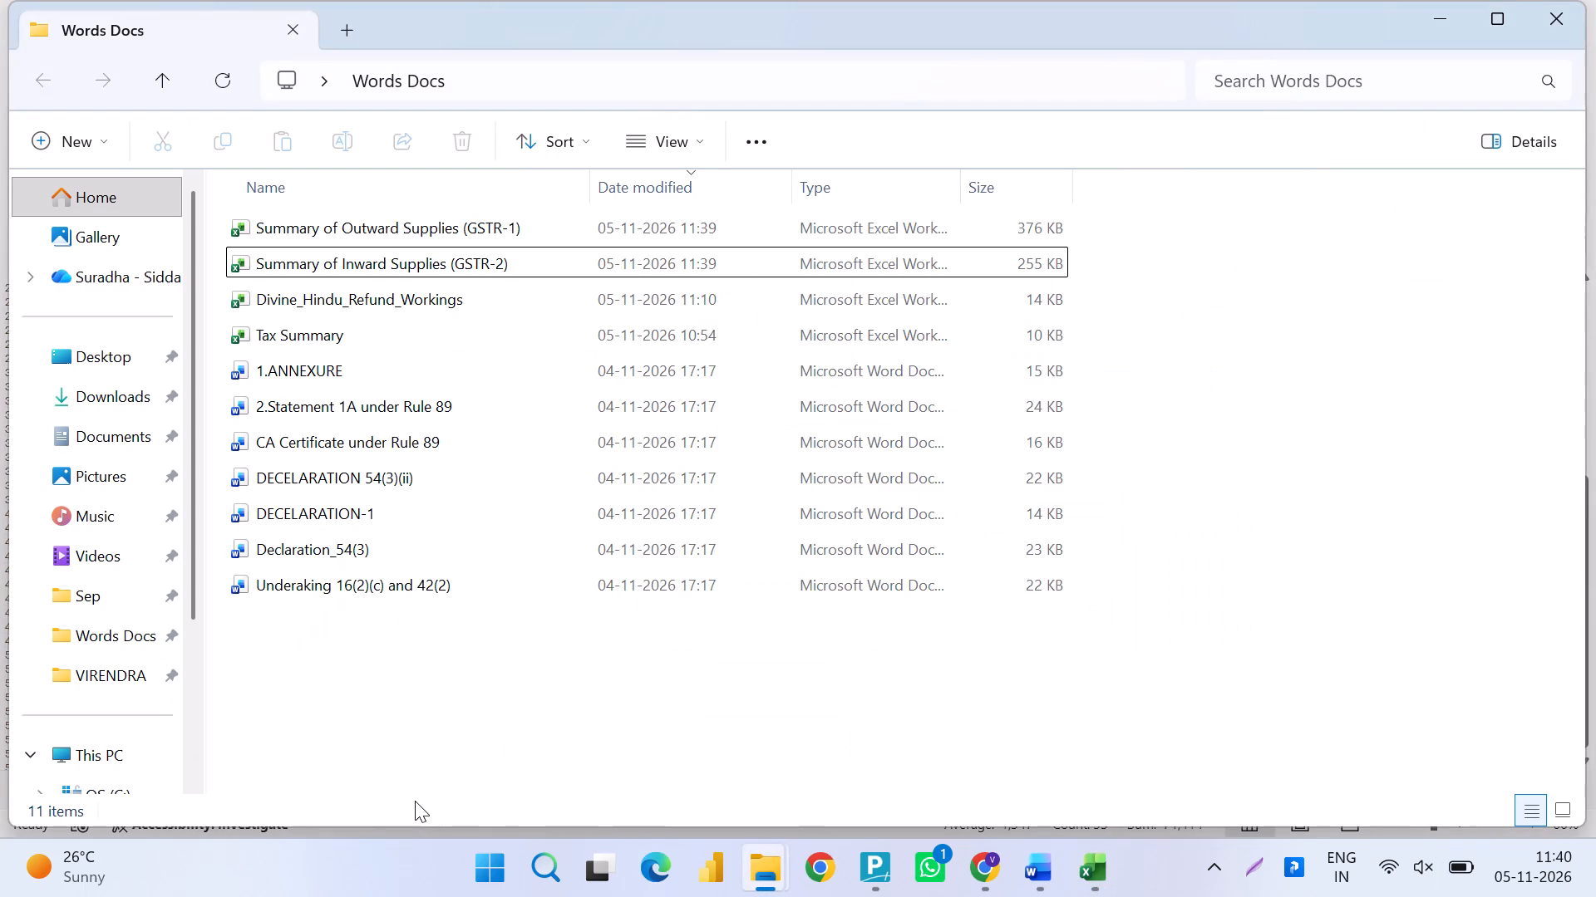
double_click(471, 367)
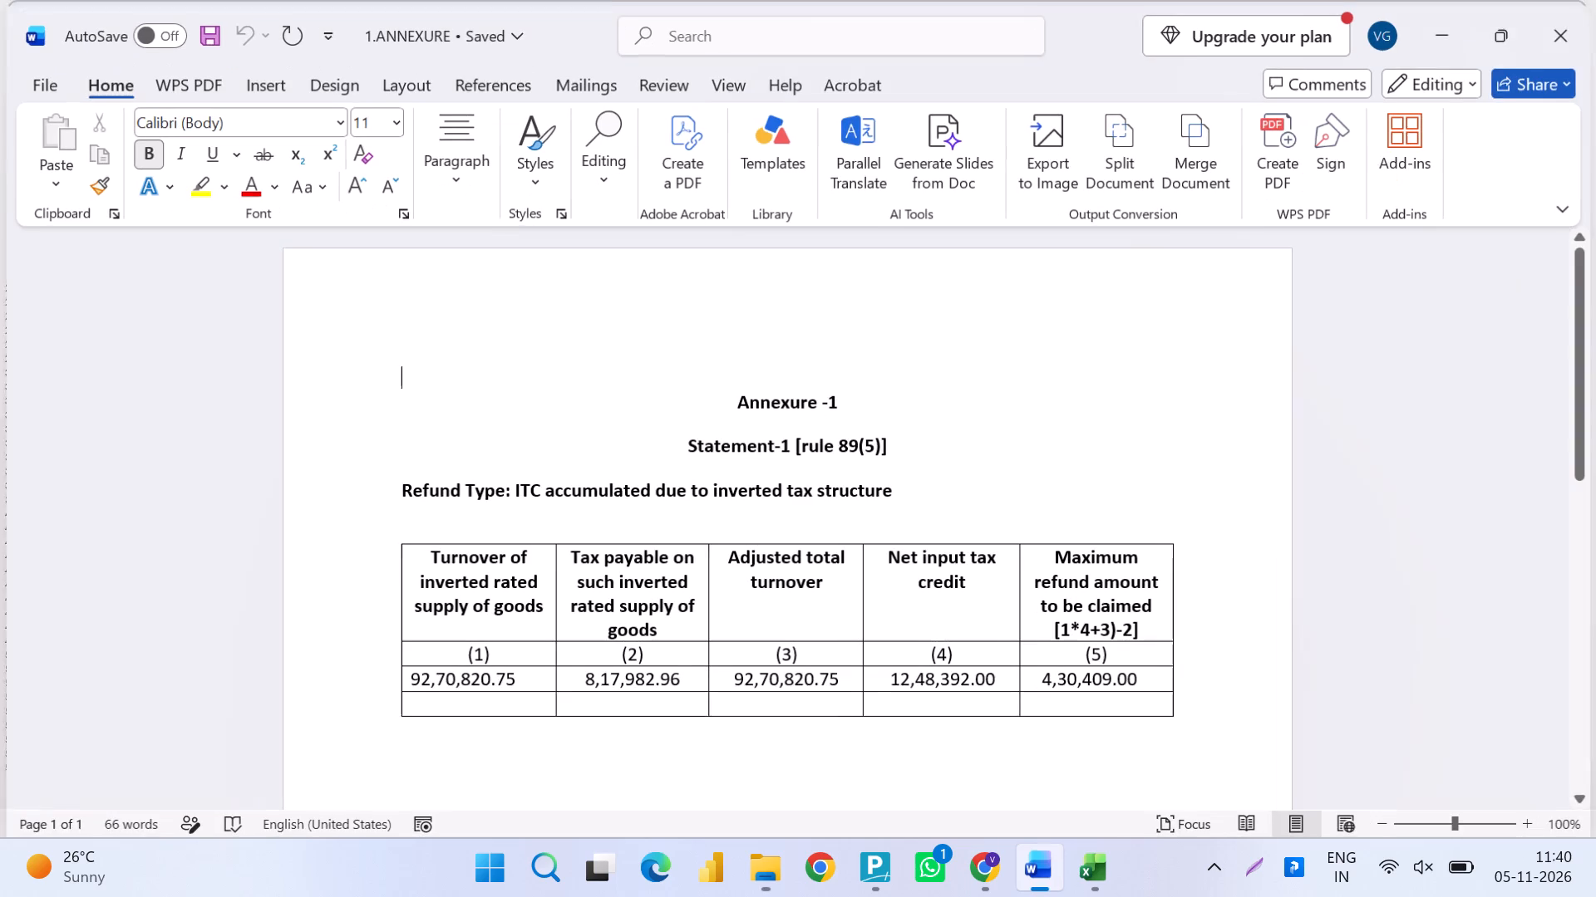
scroll(575, 575, "down", 1)
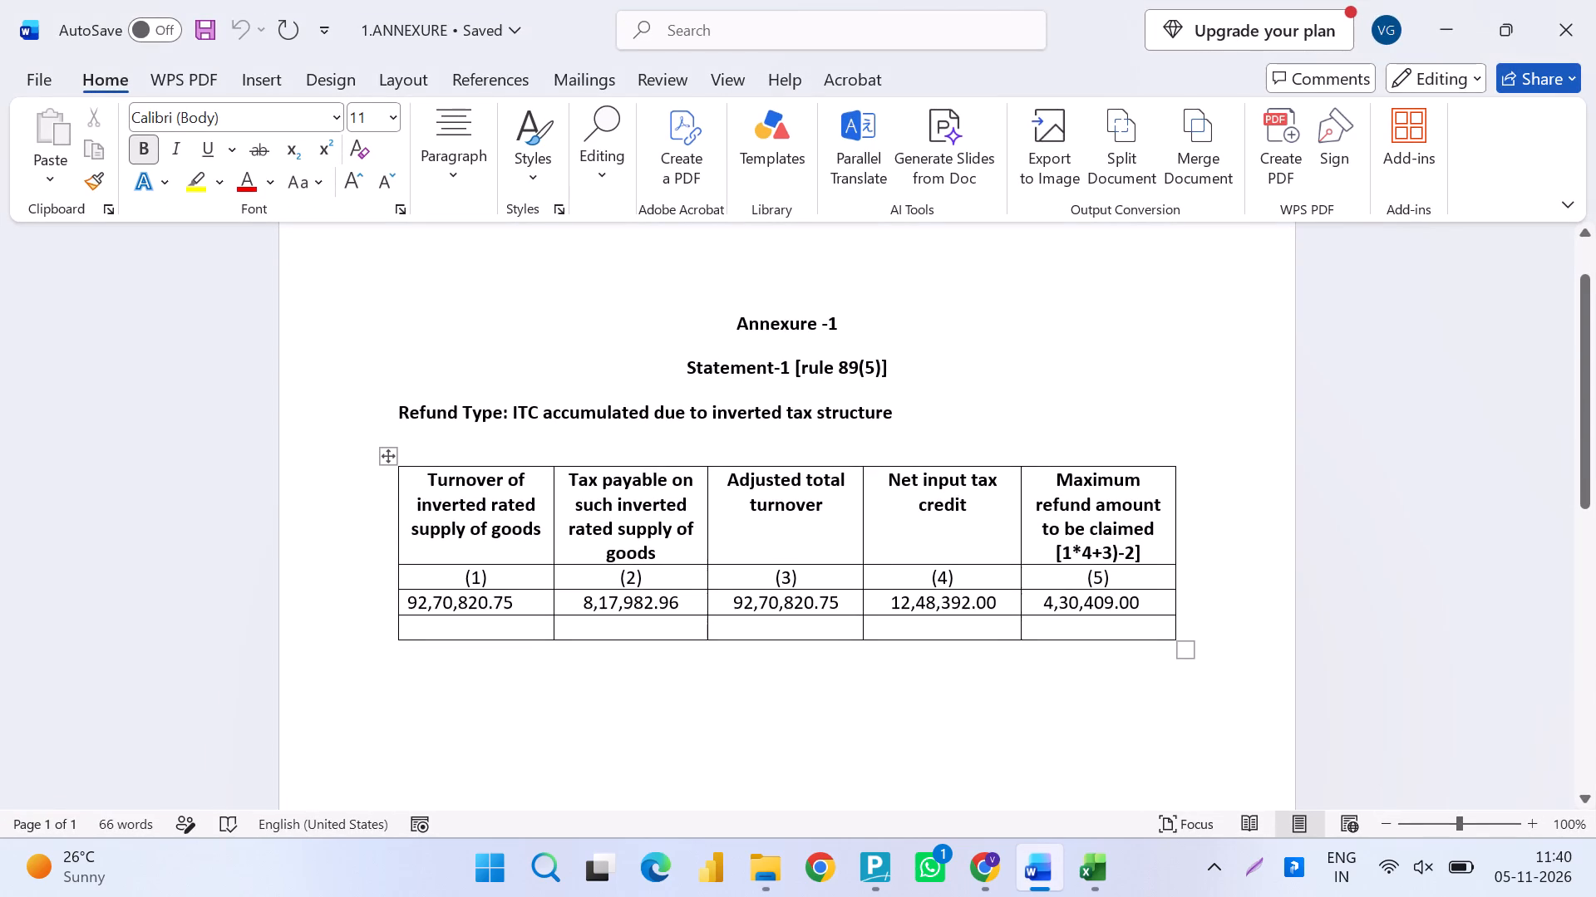
triple_click(451, 502)
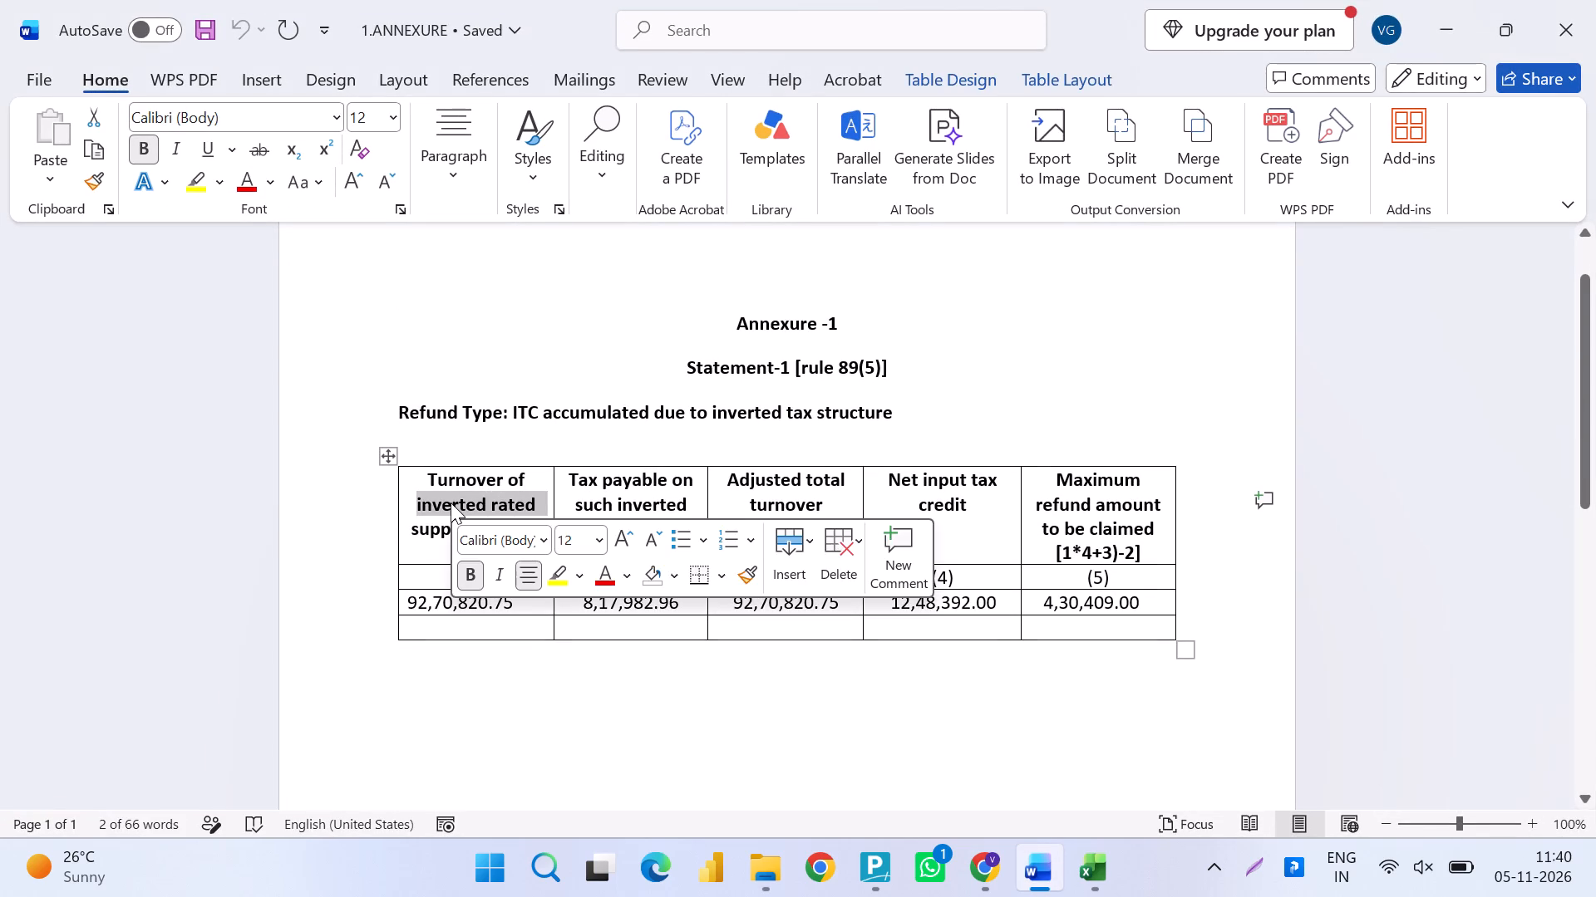
left_click(451, 502)
triple_click(451, 502)
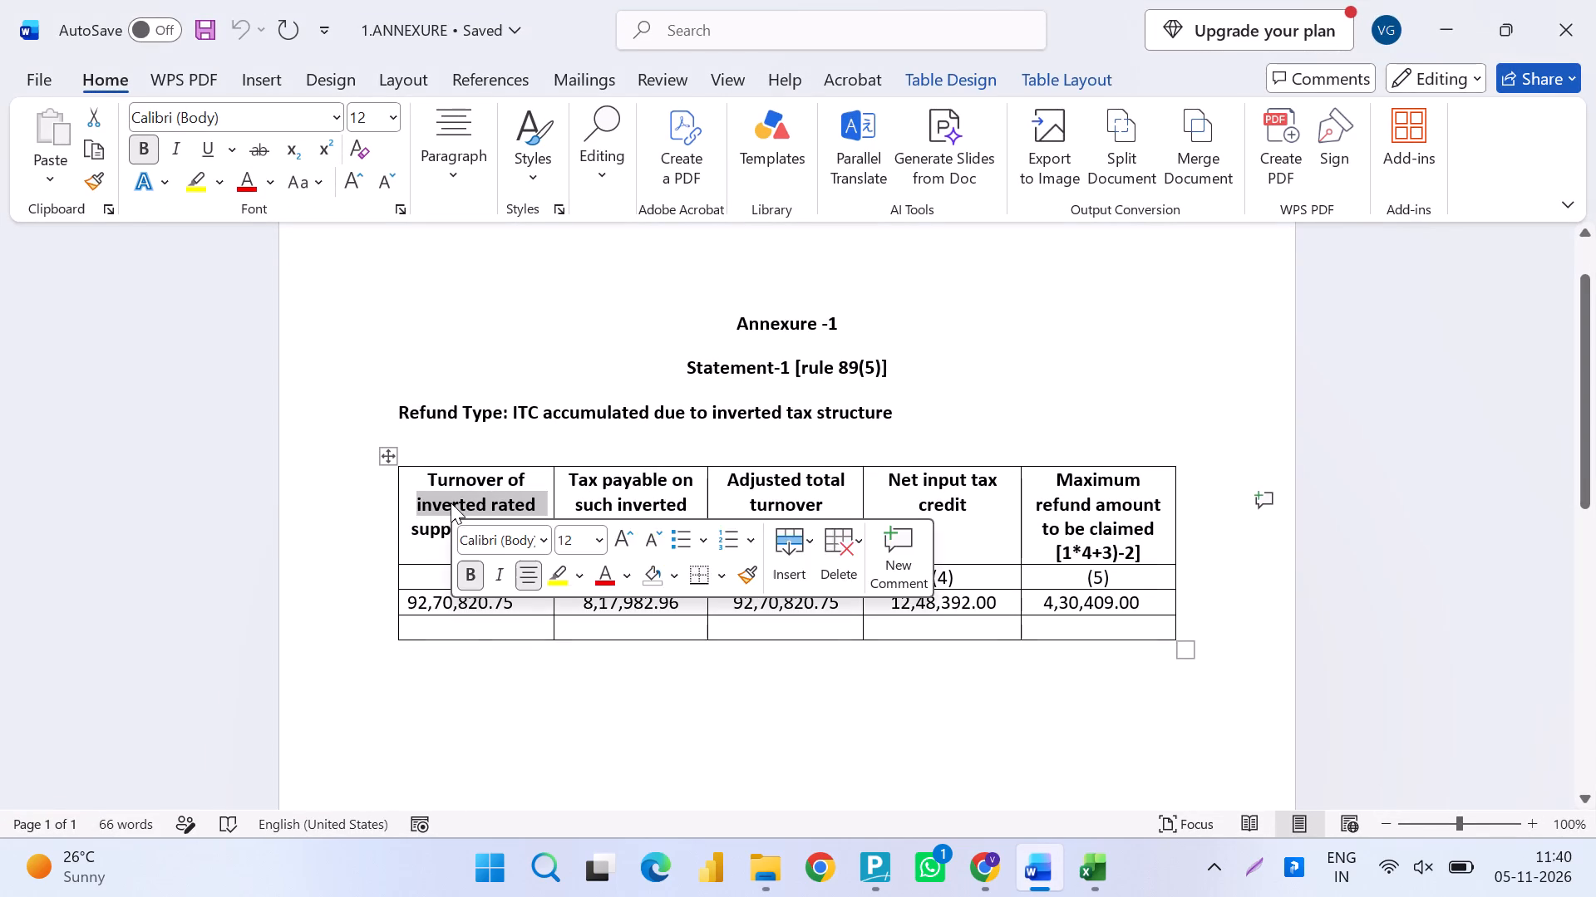
left_click(532, 477)
triple_click(725, 493)
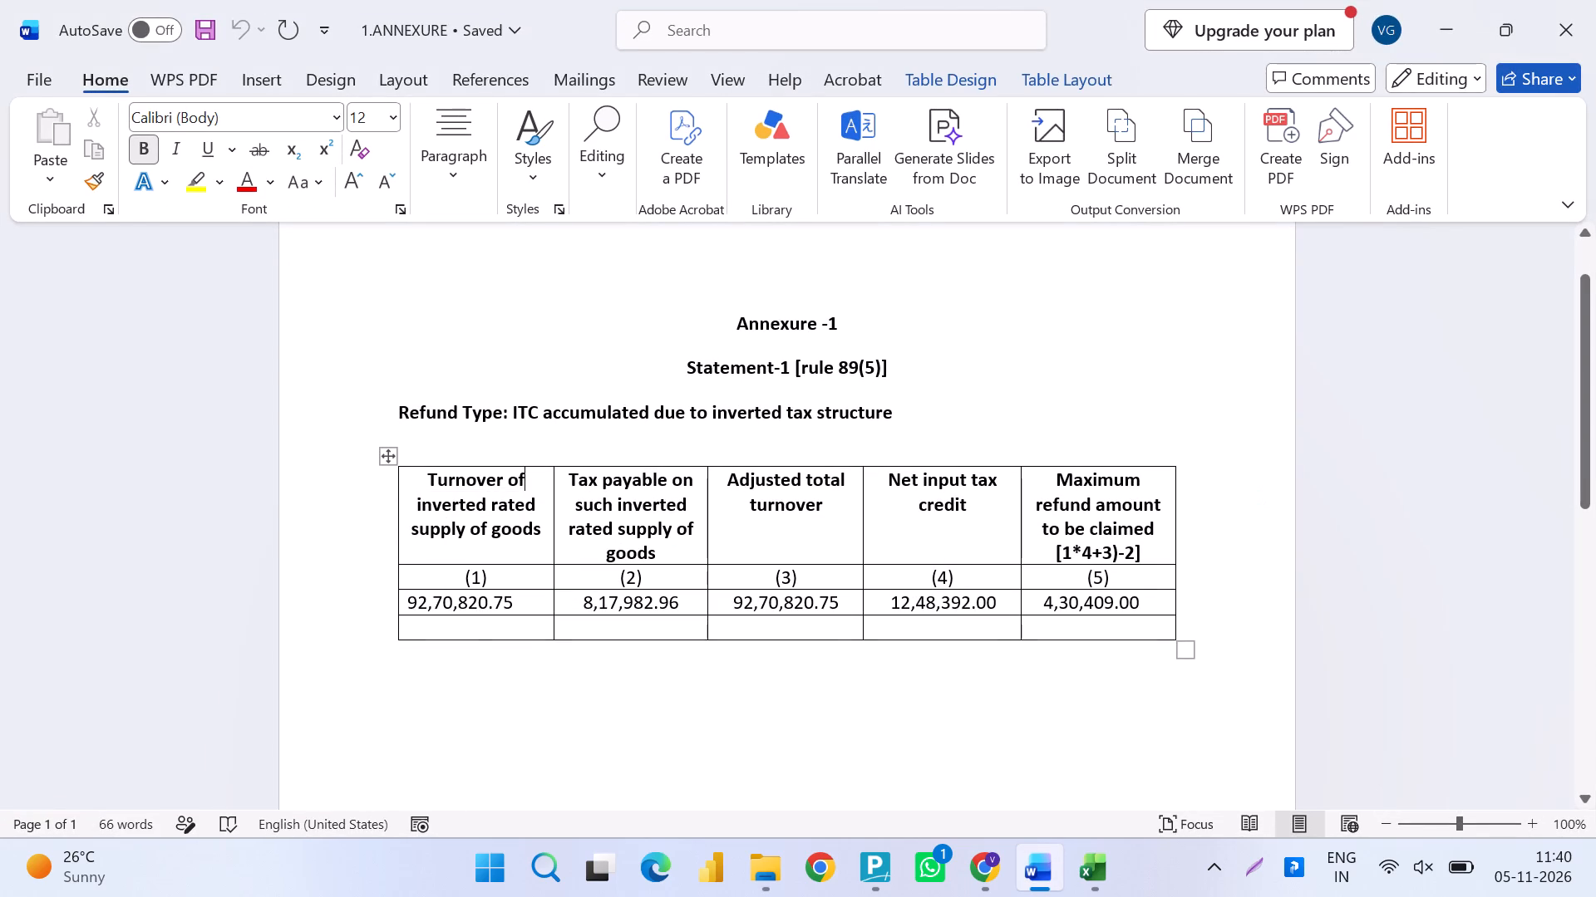
left_click(725, 493)
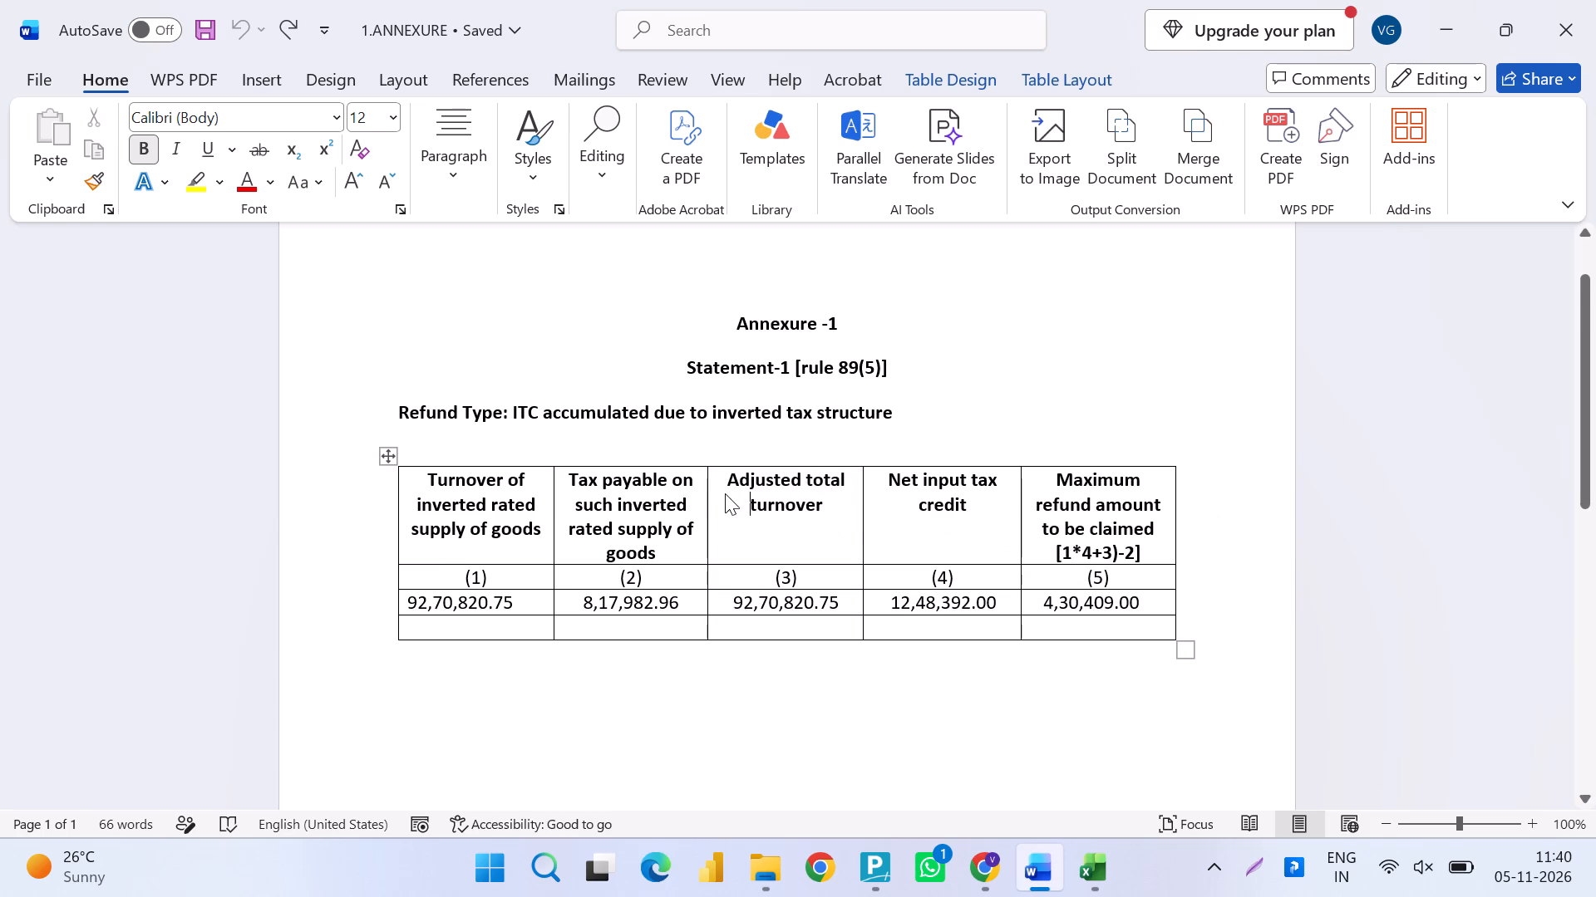
double_click(948, 494)
scroll(948, 494, "down", 1)
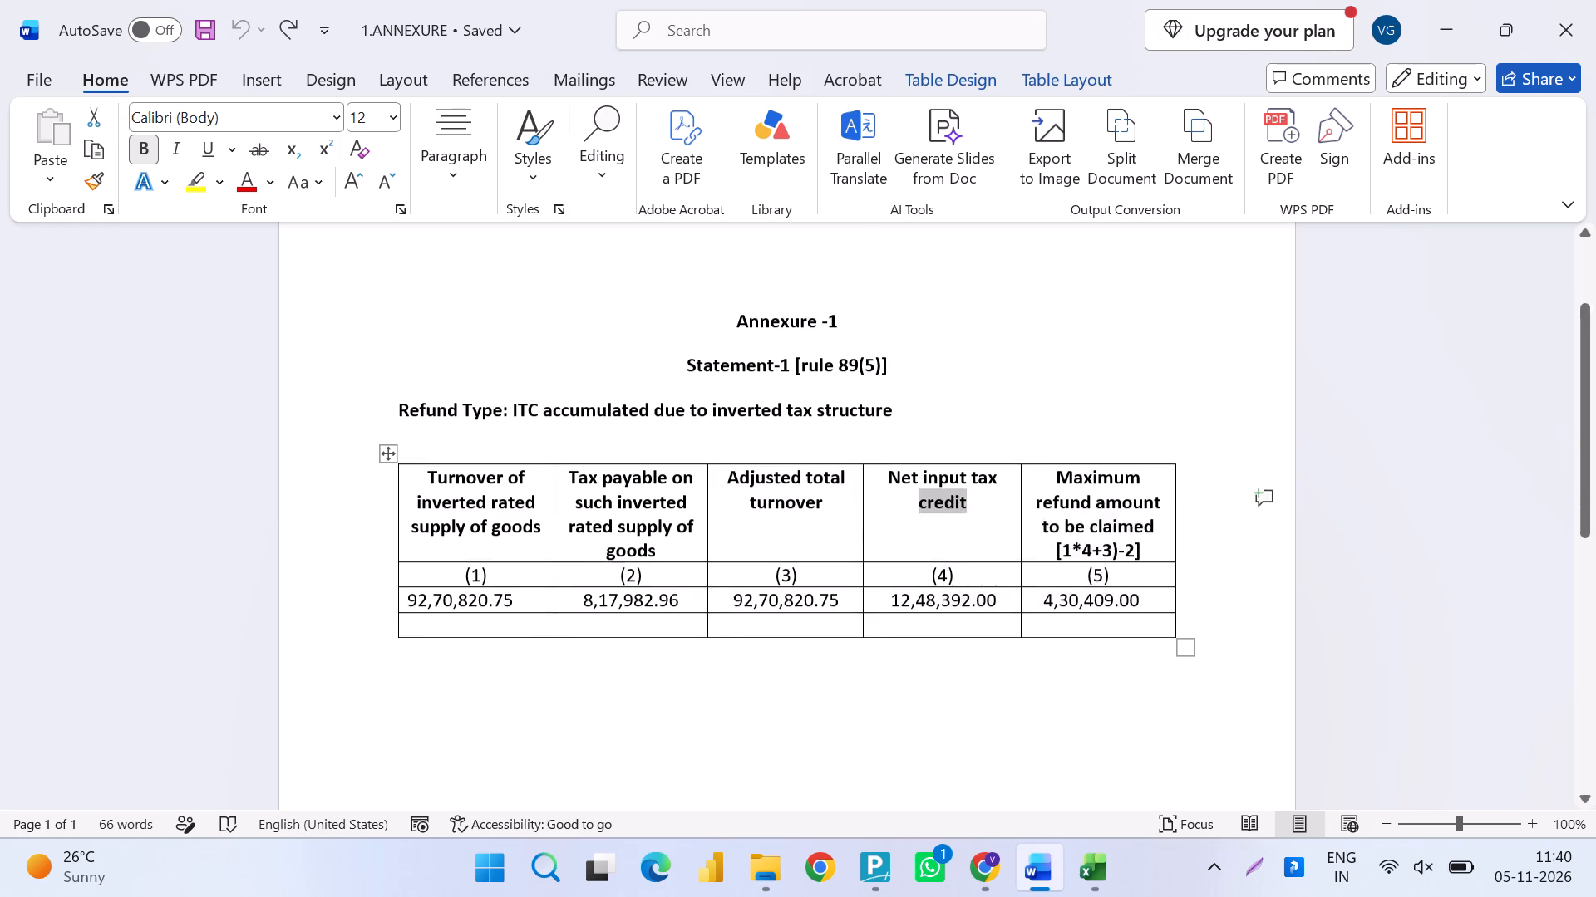
scroll(948, 494, "down", 5)
left_click(1595, 0)
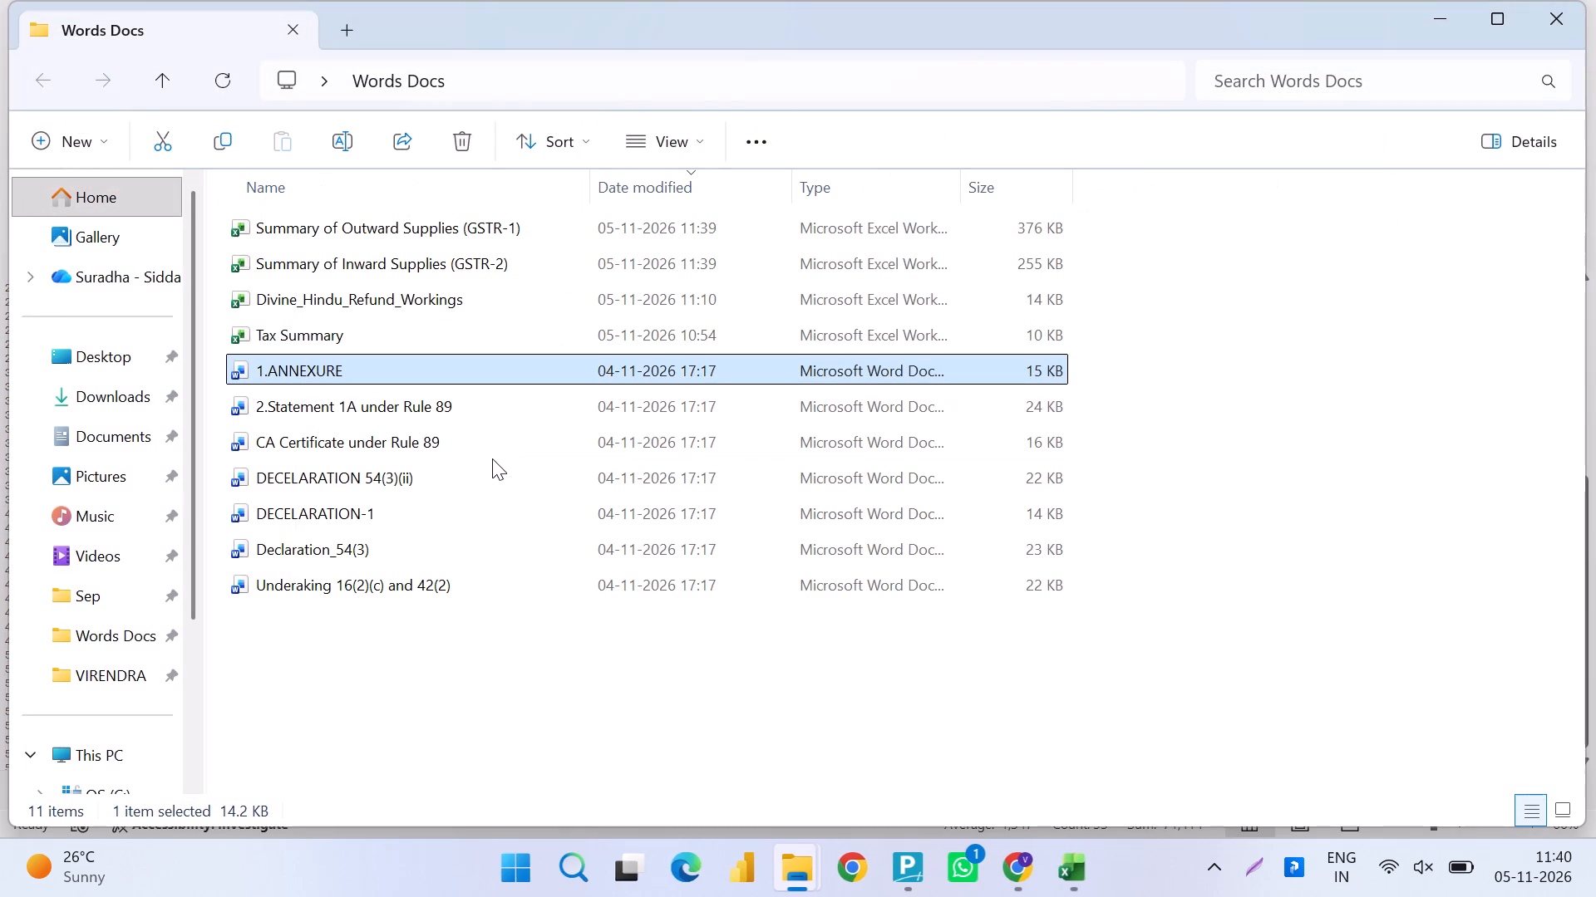
Open the 2.Statement 1A under Rule 89 document, enable editing, read through its parts, and close it.
double_click(451, 418)
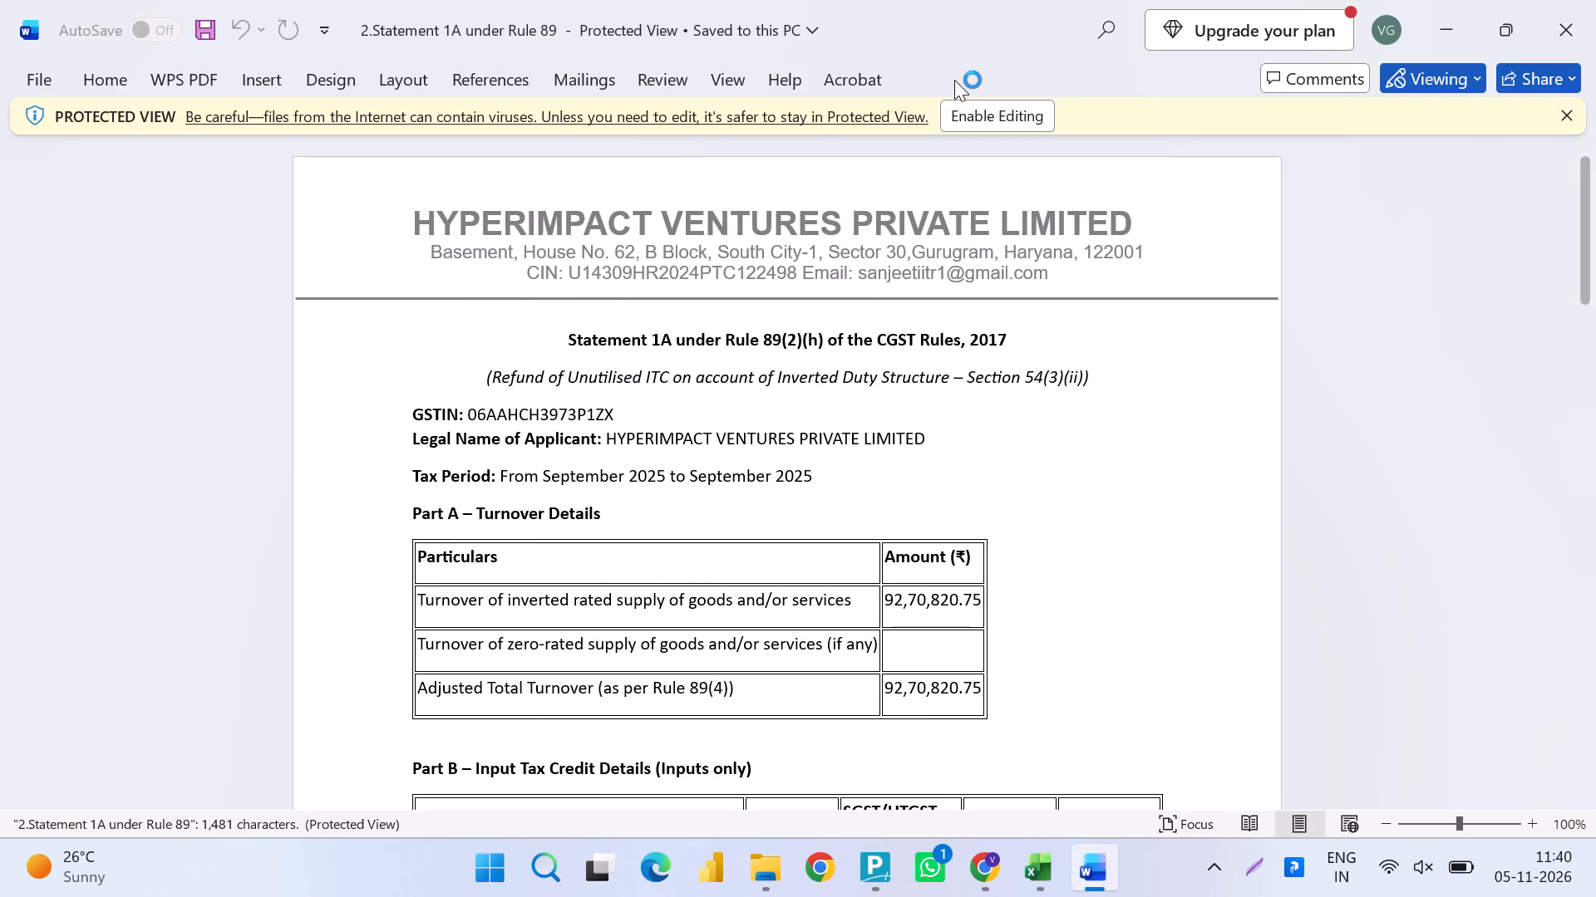
left_click(977, 110)
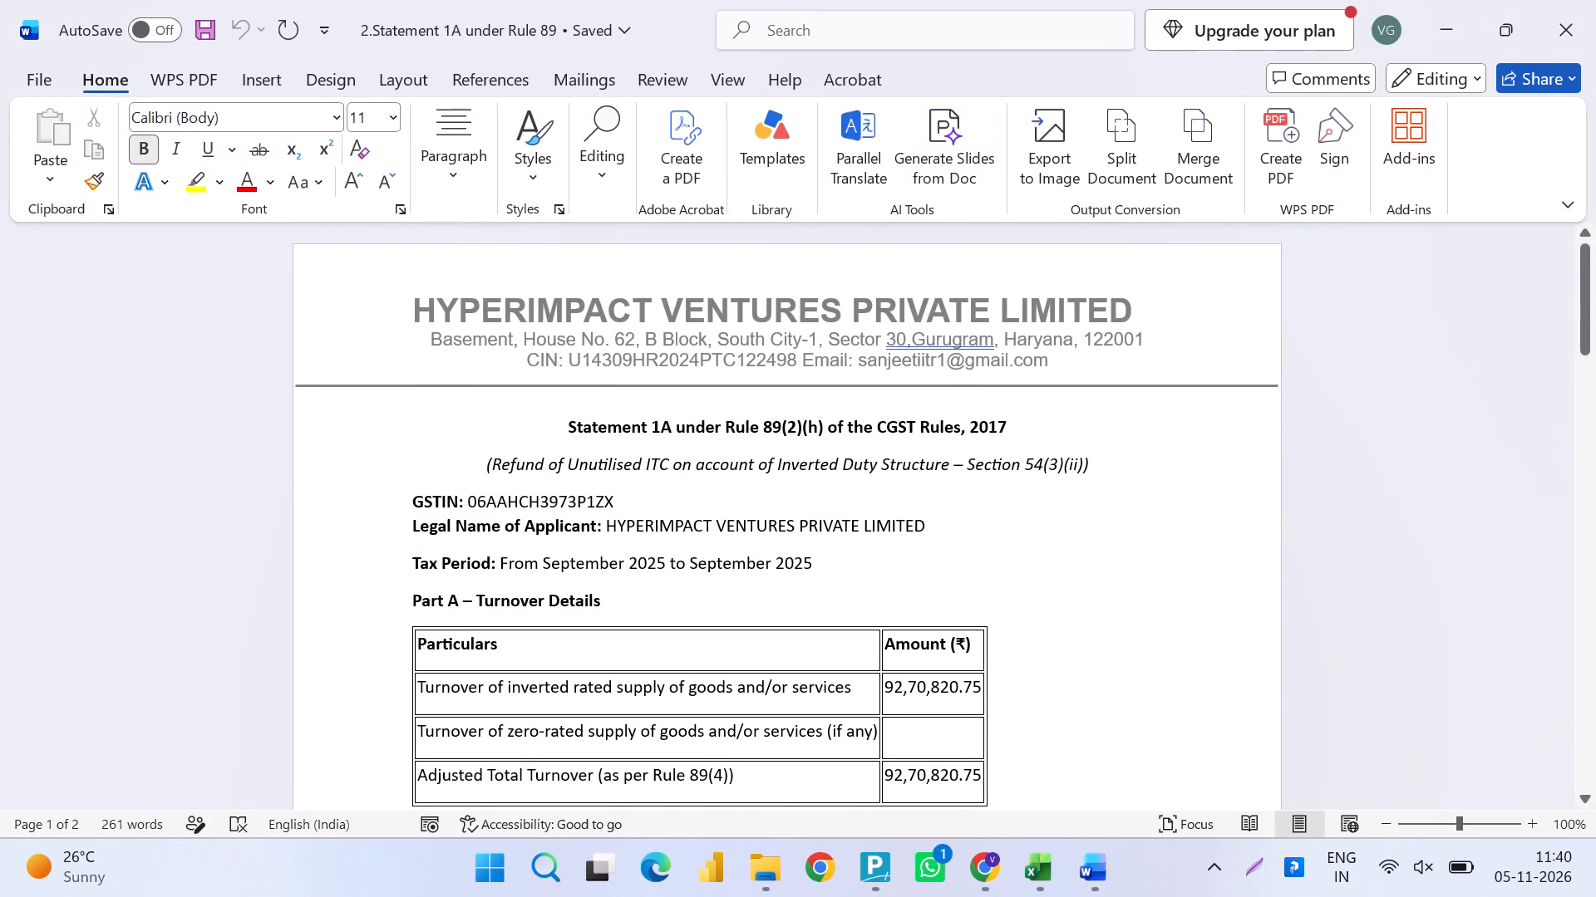
scroll(799, 523, "down", 5)
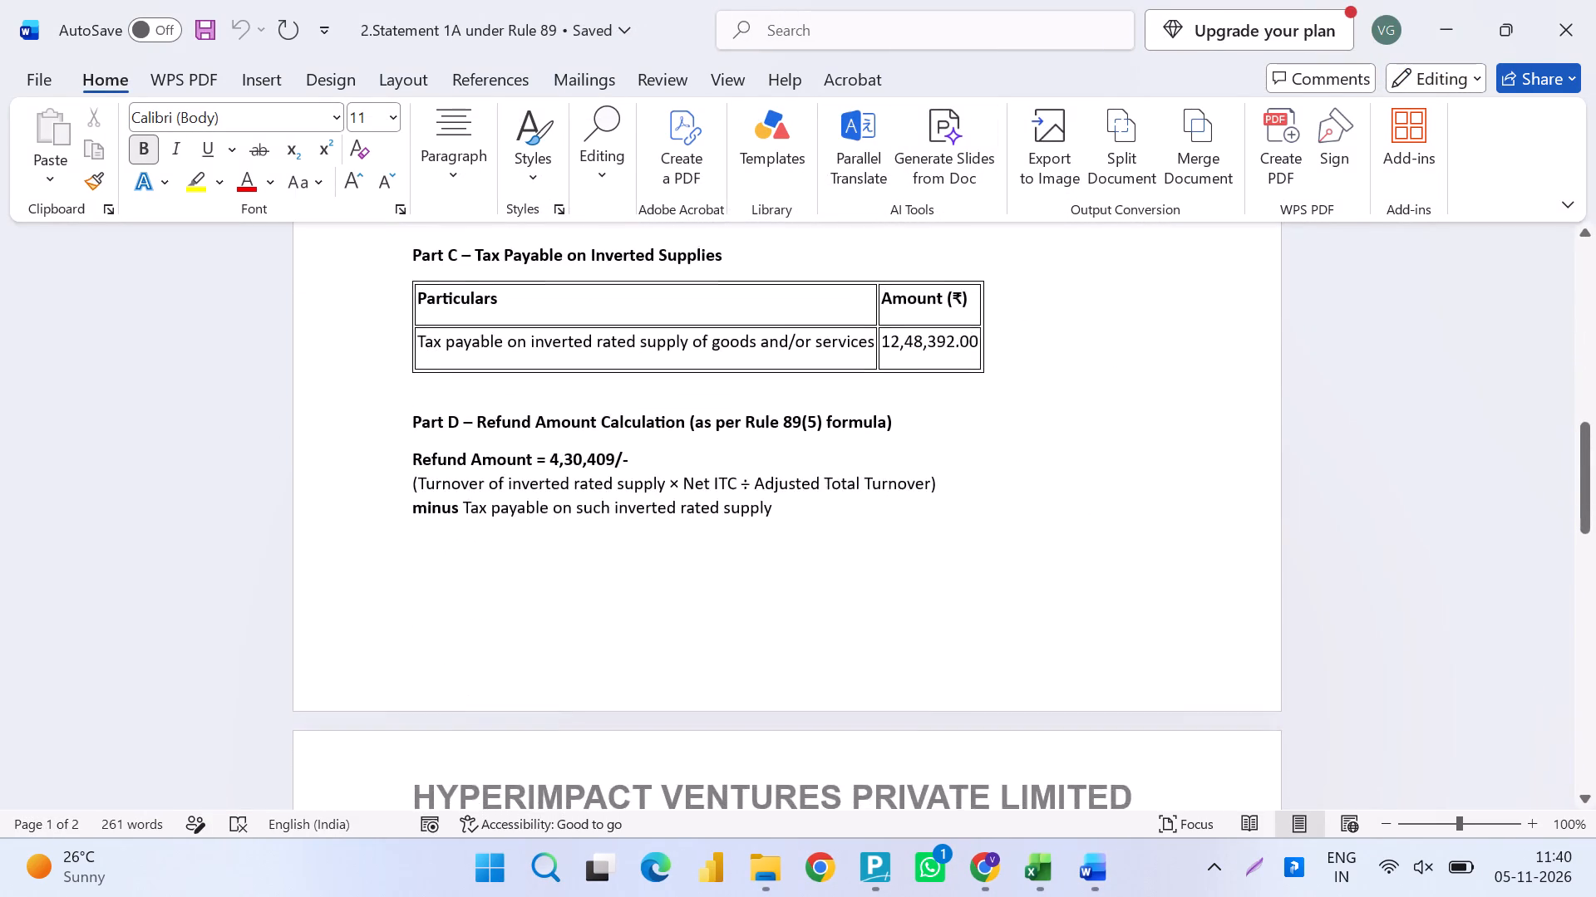
scroll(799, 523, "down", 6)
left_click(1595, 0)
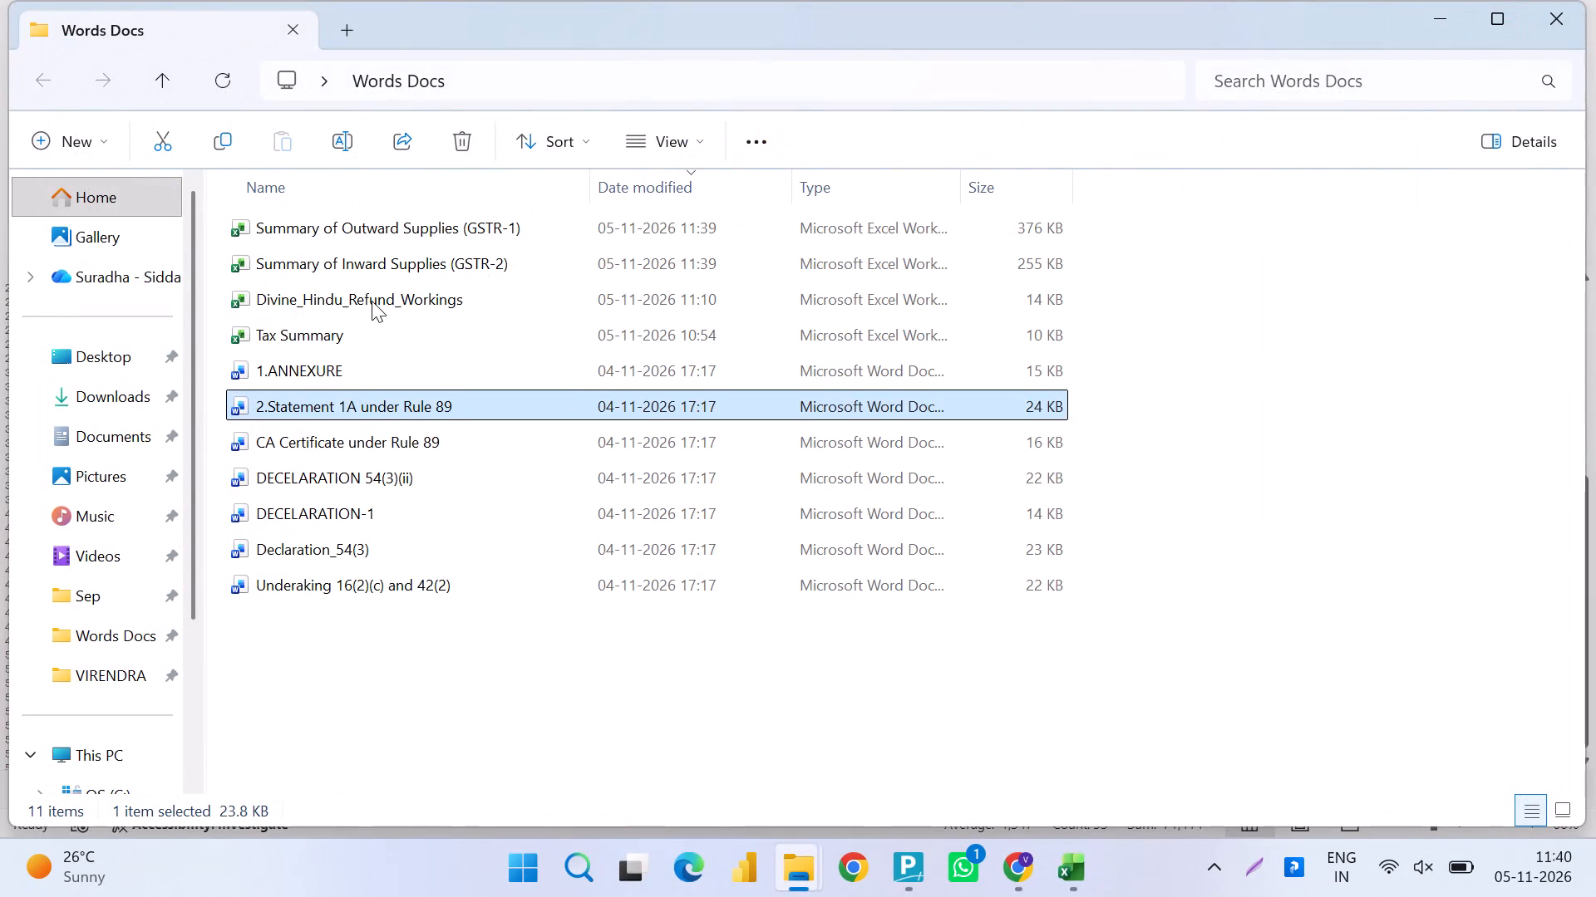
Open the Tax Summary workbook from the Words Docs folder, view its tax-wise amounts, and close it.
left_click(371, 355)
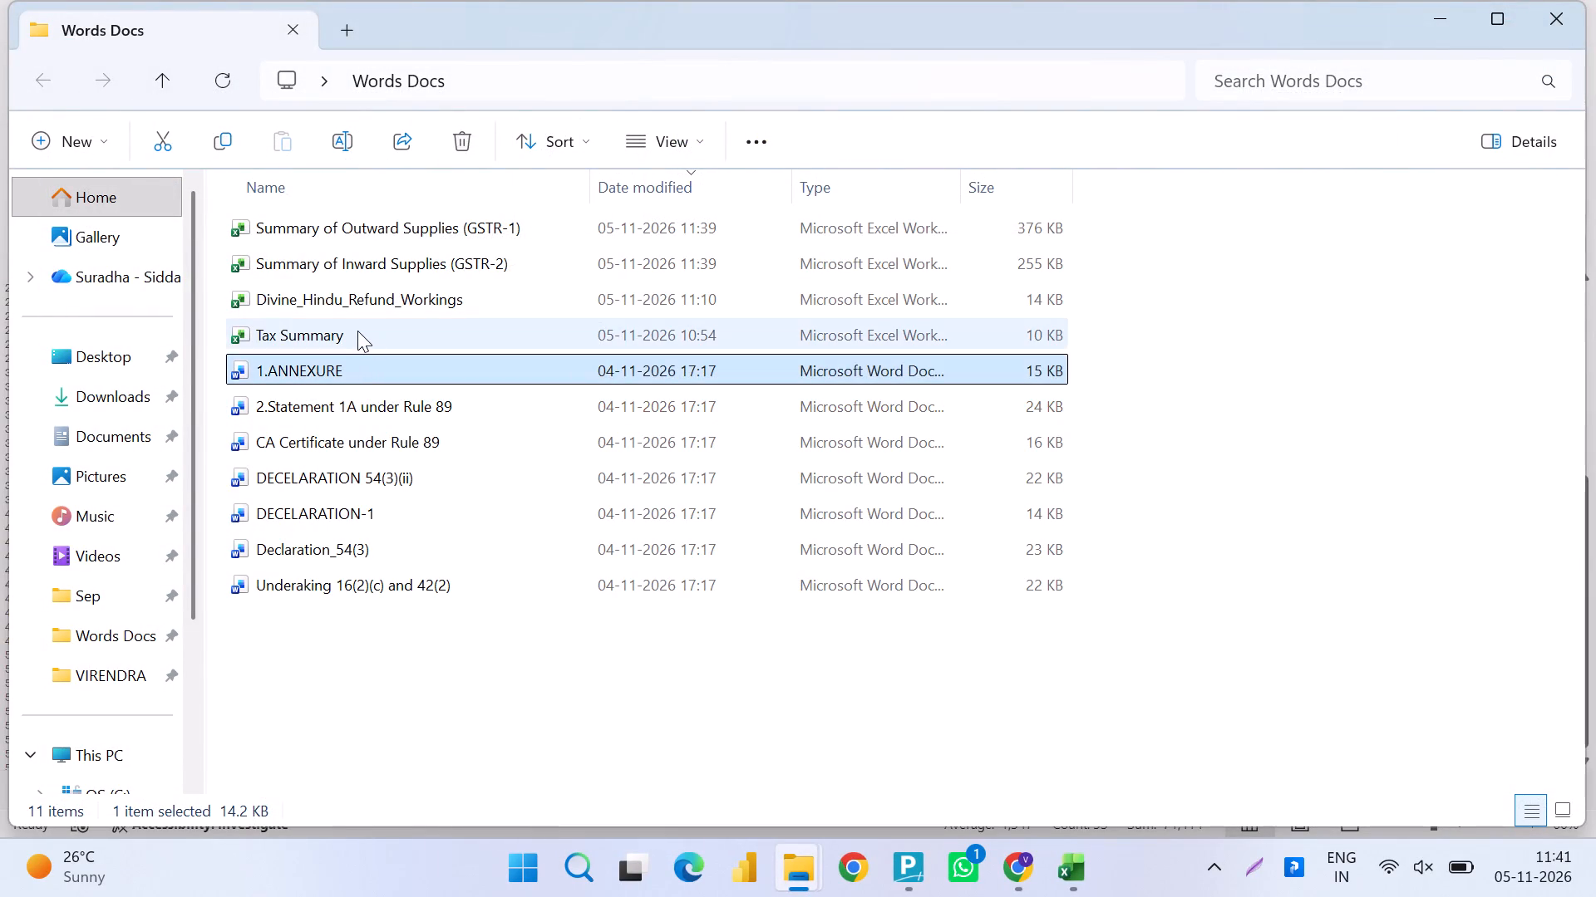
double_click(357, 331)
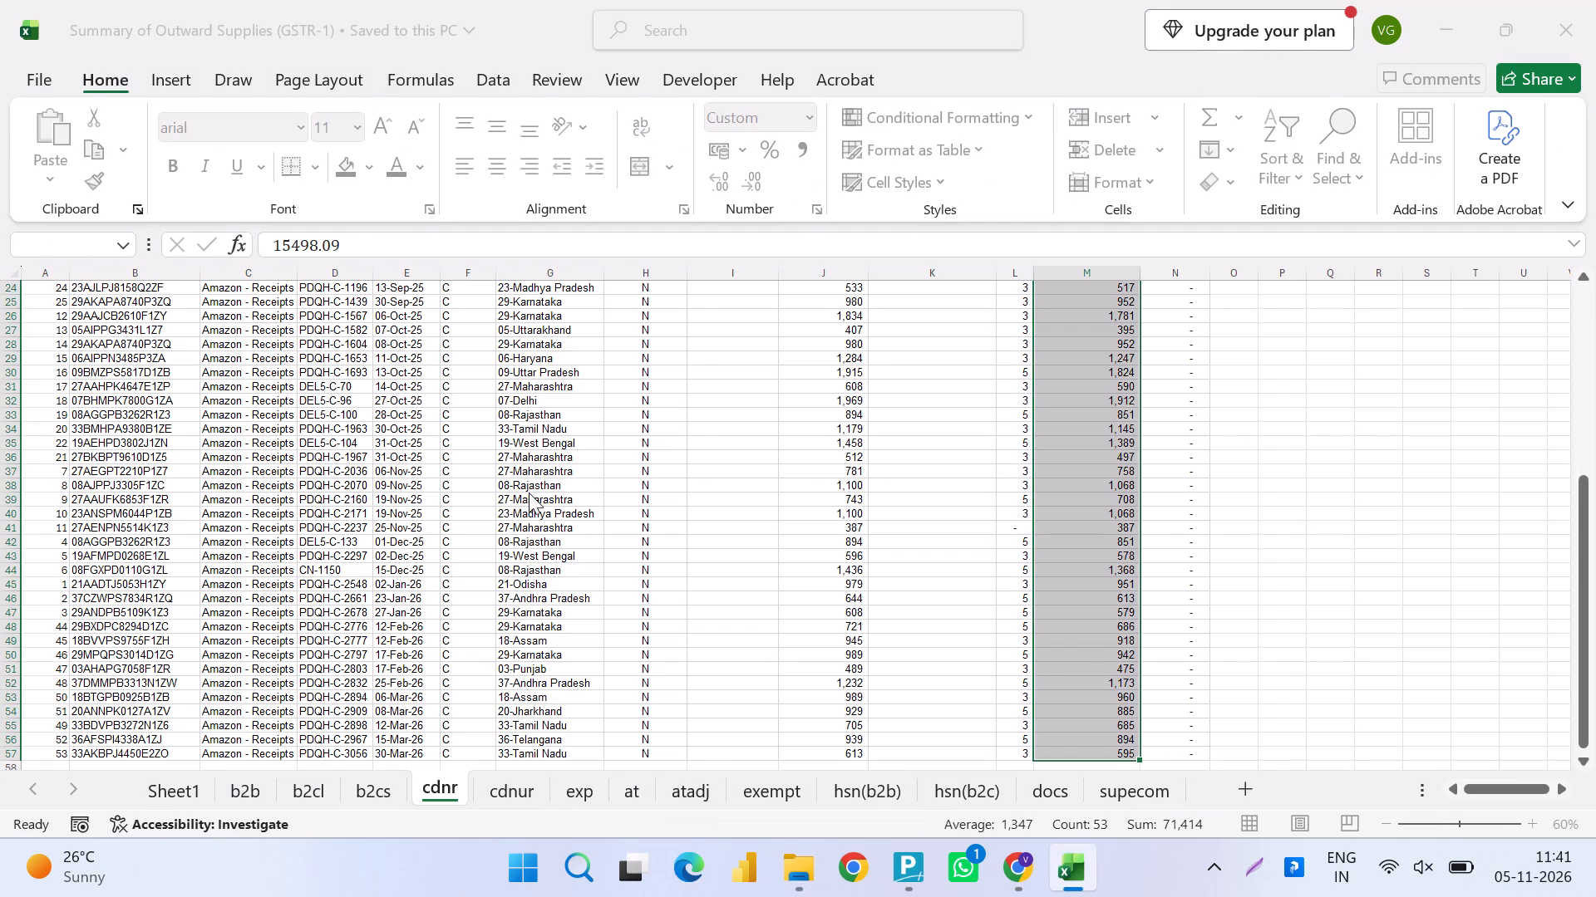
left_click(529, 493)
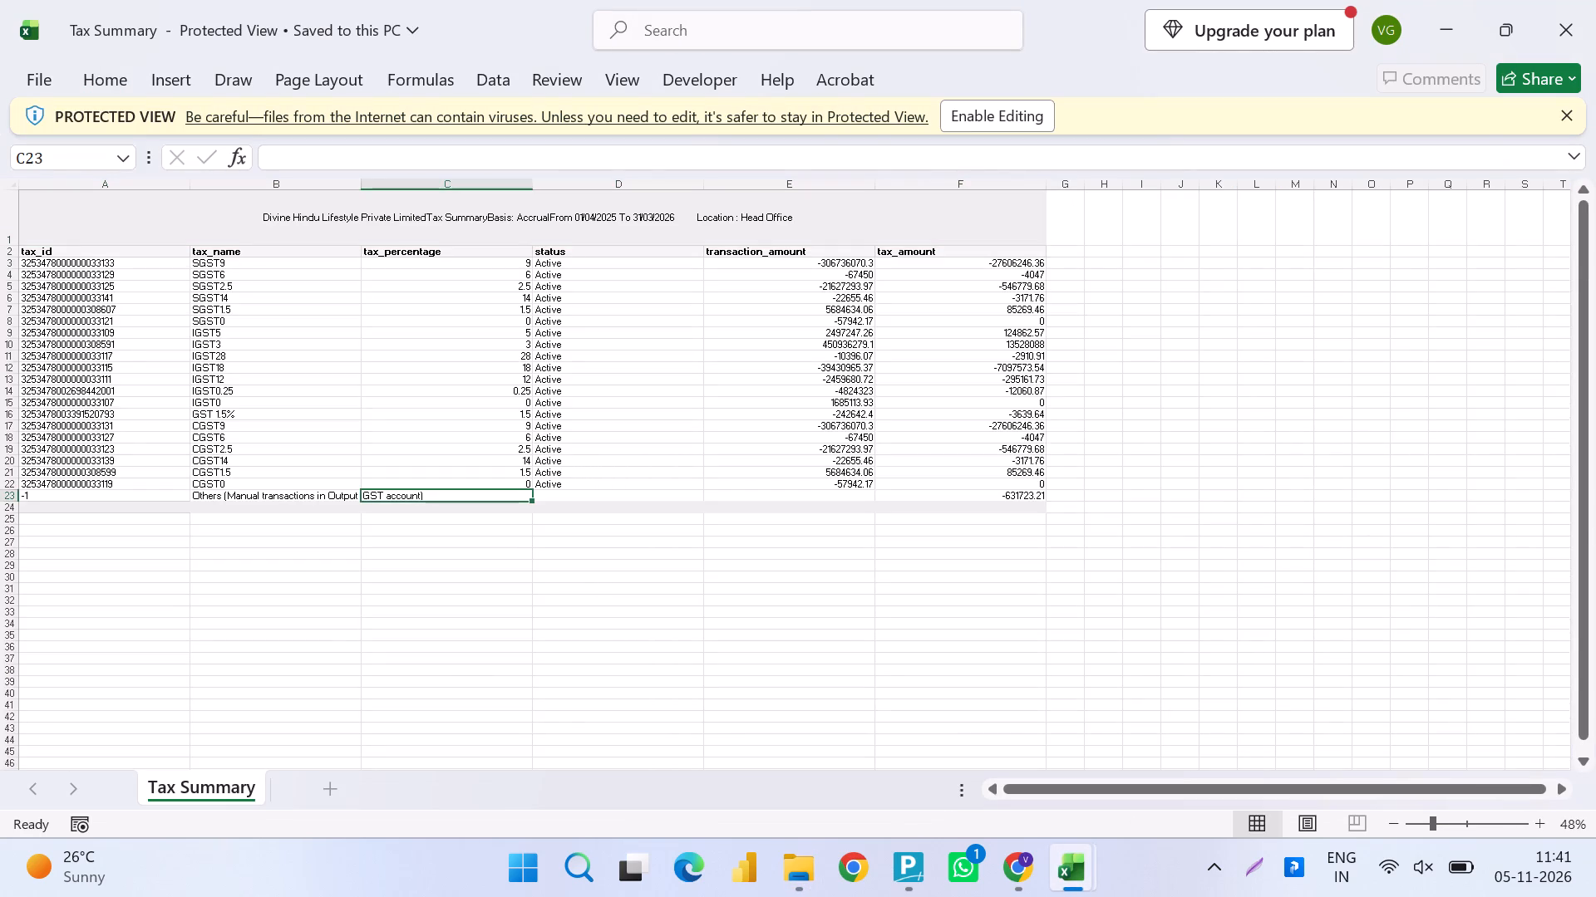
left_click(1595, 0)
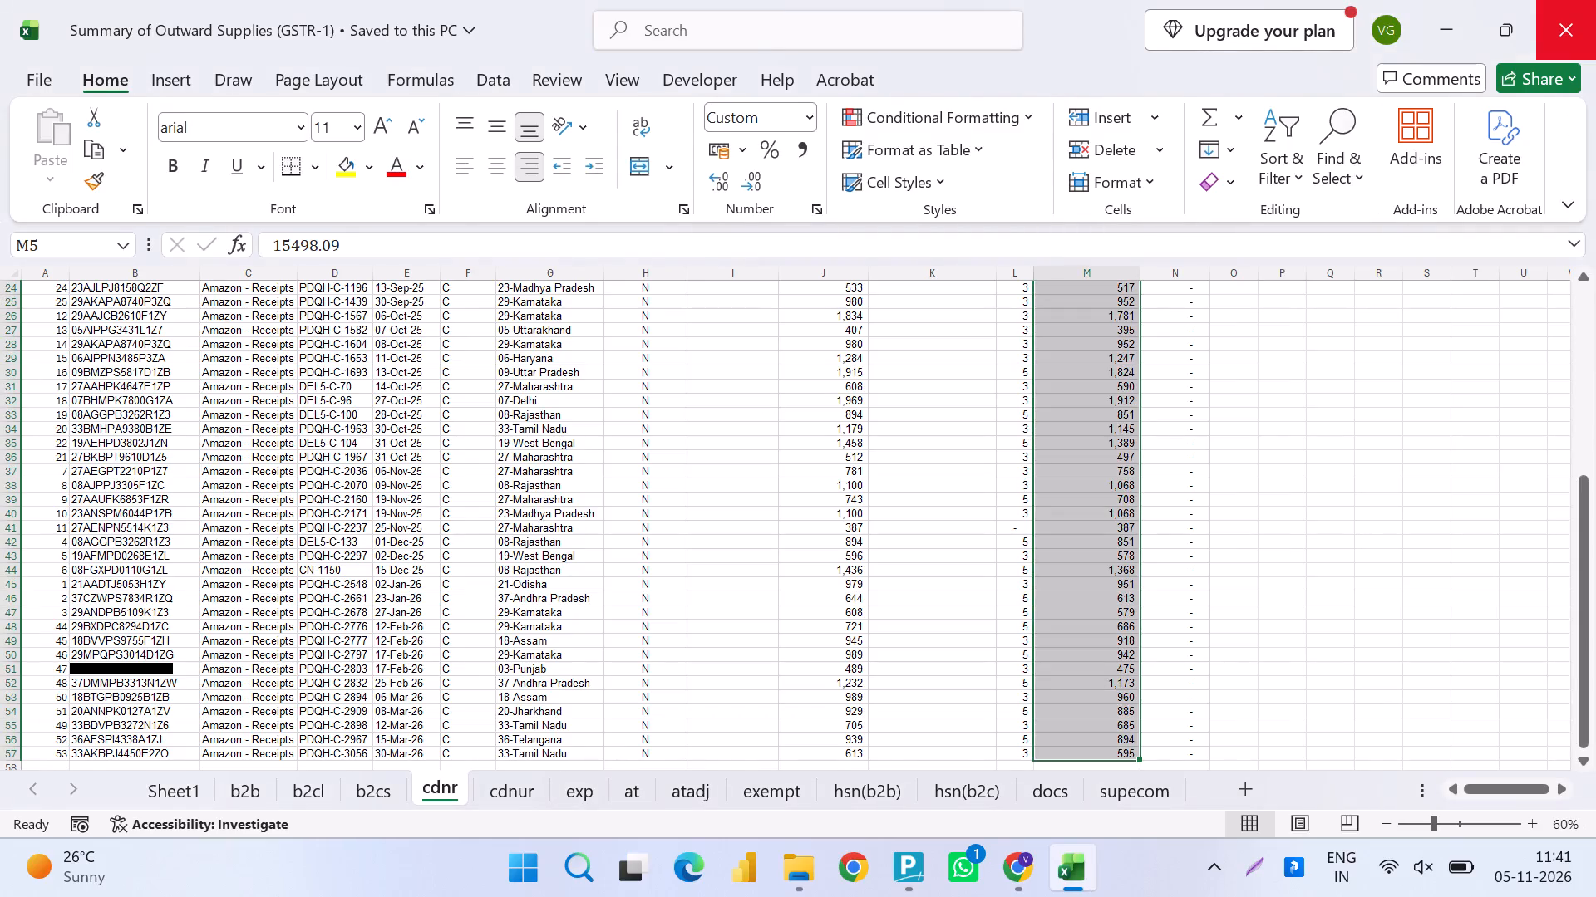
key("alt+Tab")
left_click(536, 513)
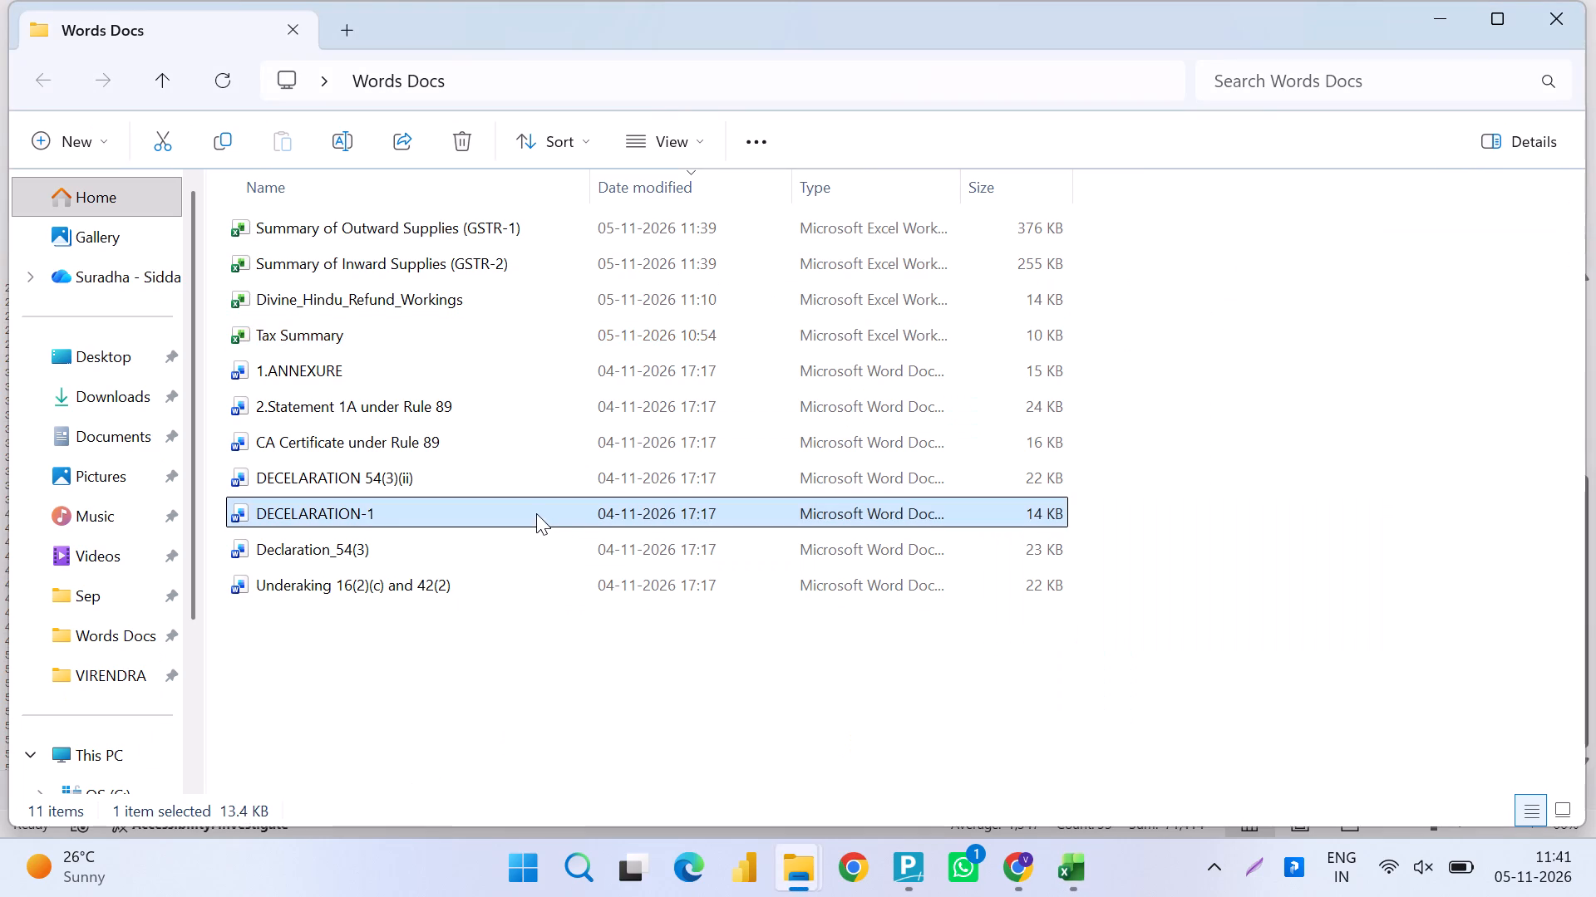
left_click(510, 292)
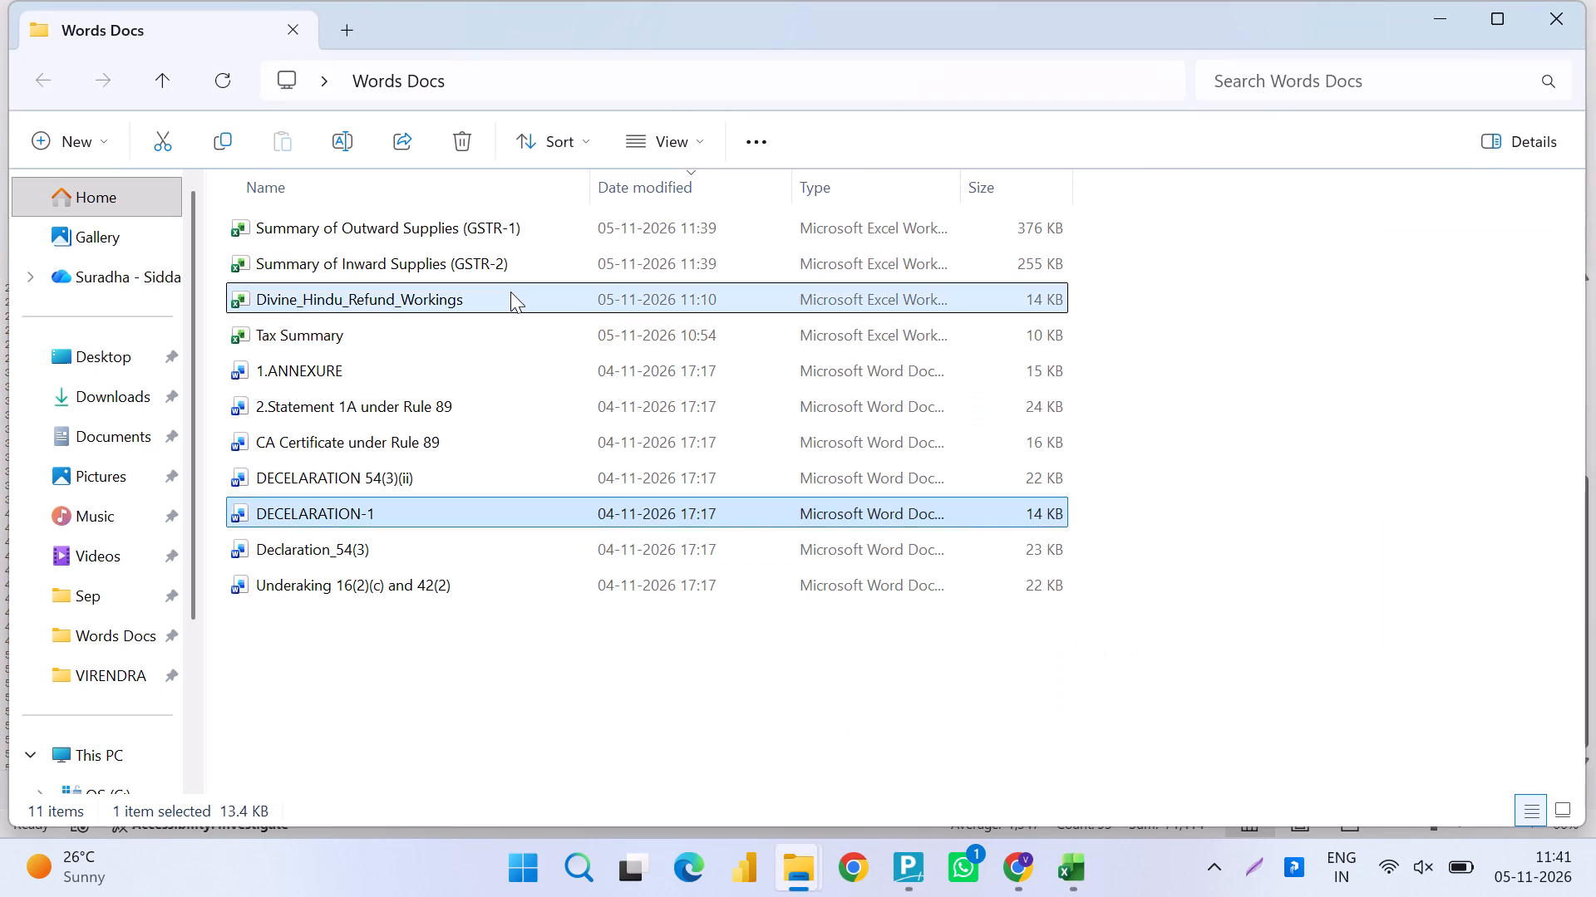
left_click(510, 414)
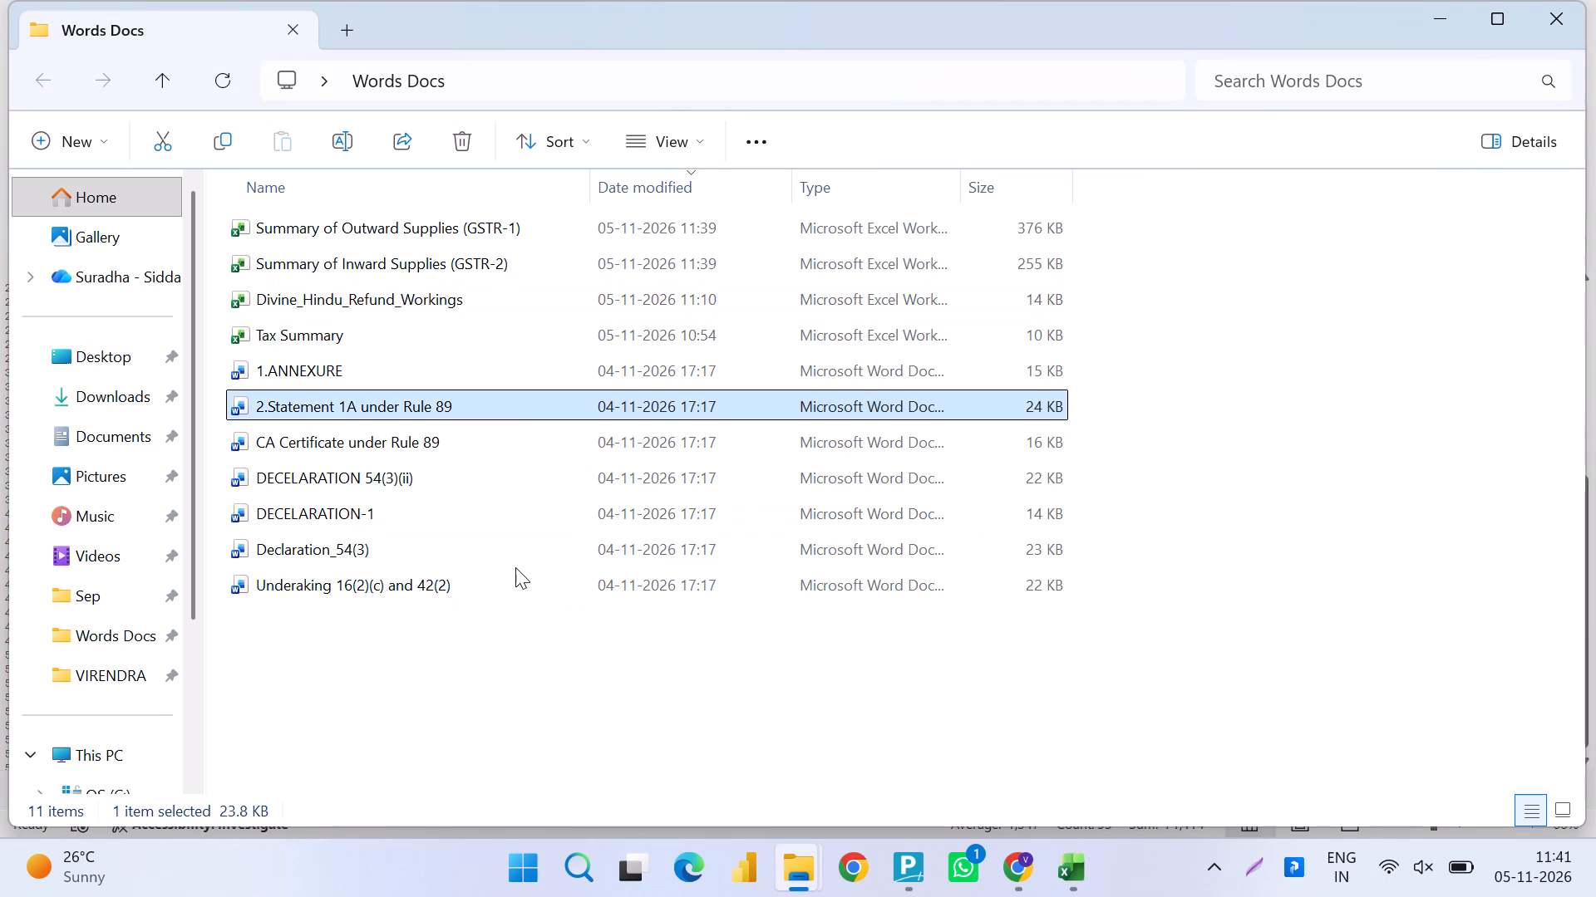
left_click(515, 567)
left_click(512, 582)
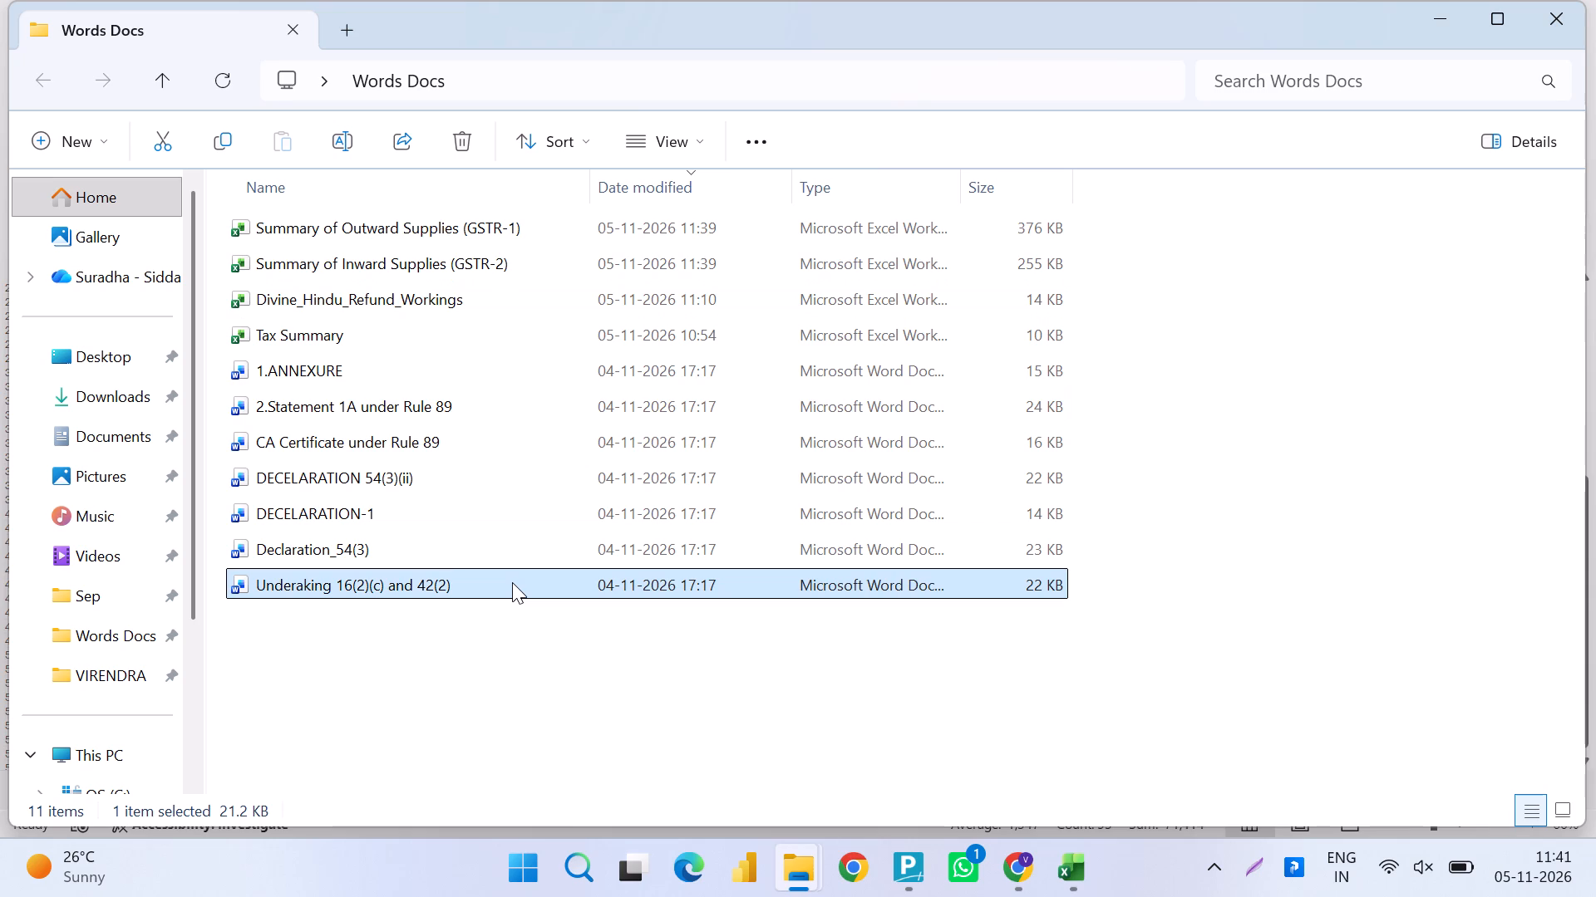
Return to the outward supplies workbook, look over the cdnr sheet from its top, and go back to Sheet1.
key("alt+Tab")
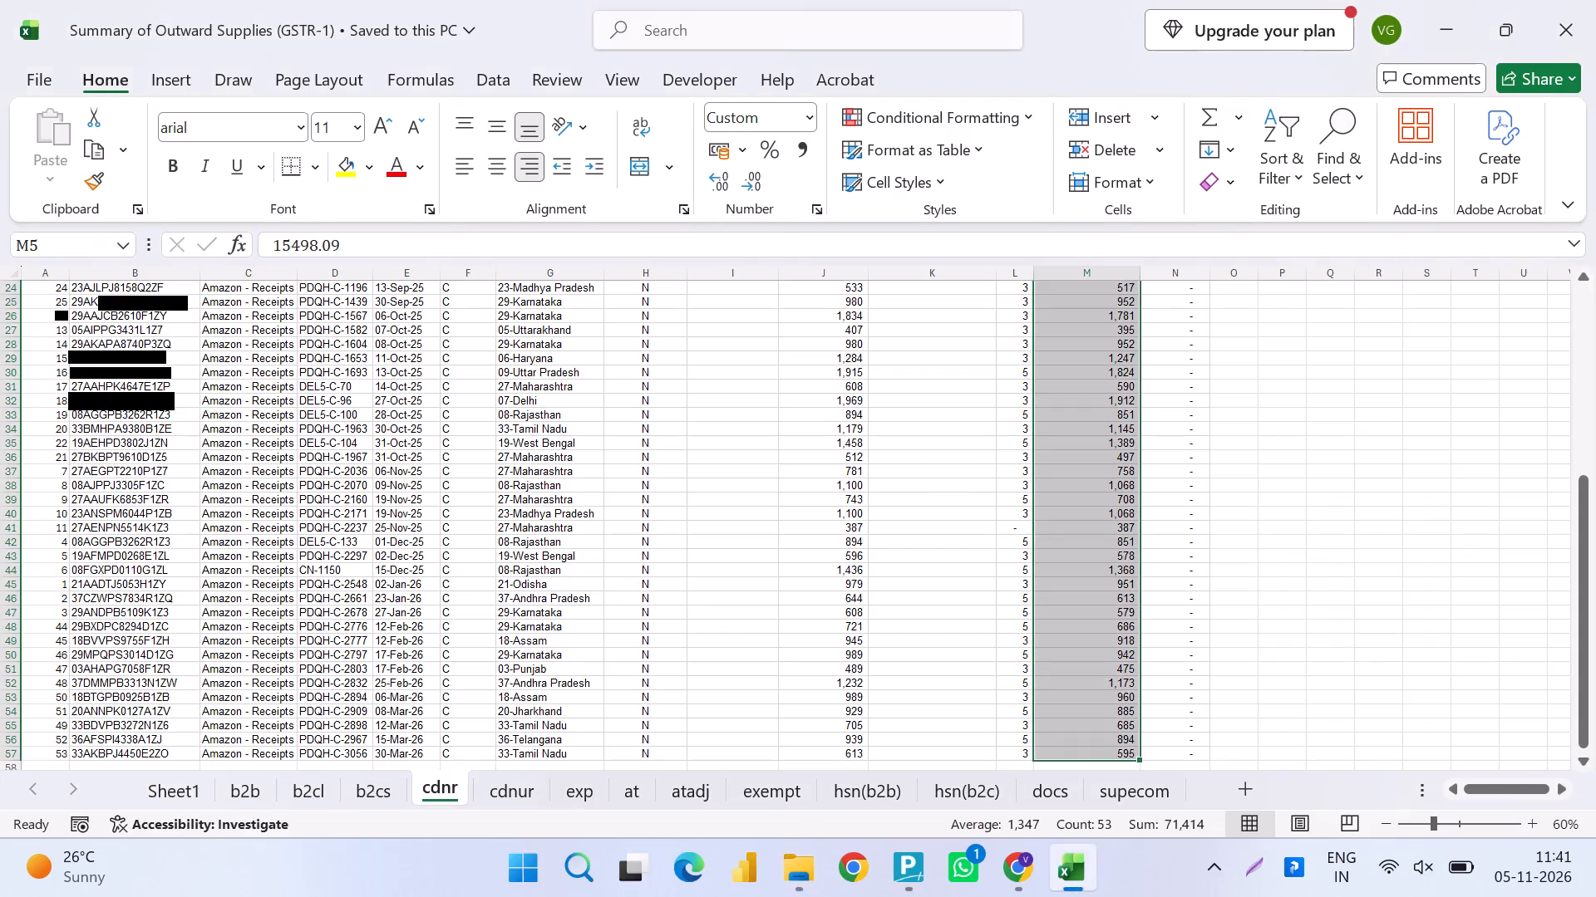
scroll(512, 582, "up", 1)
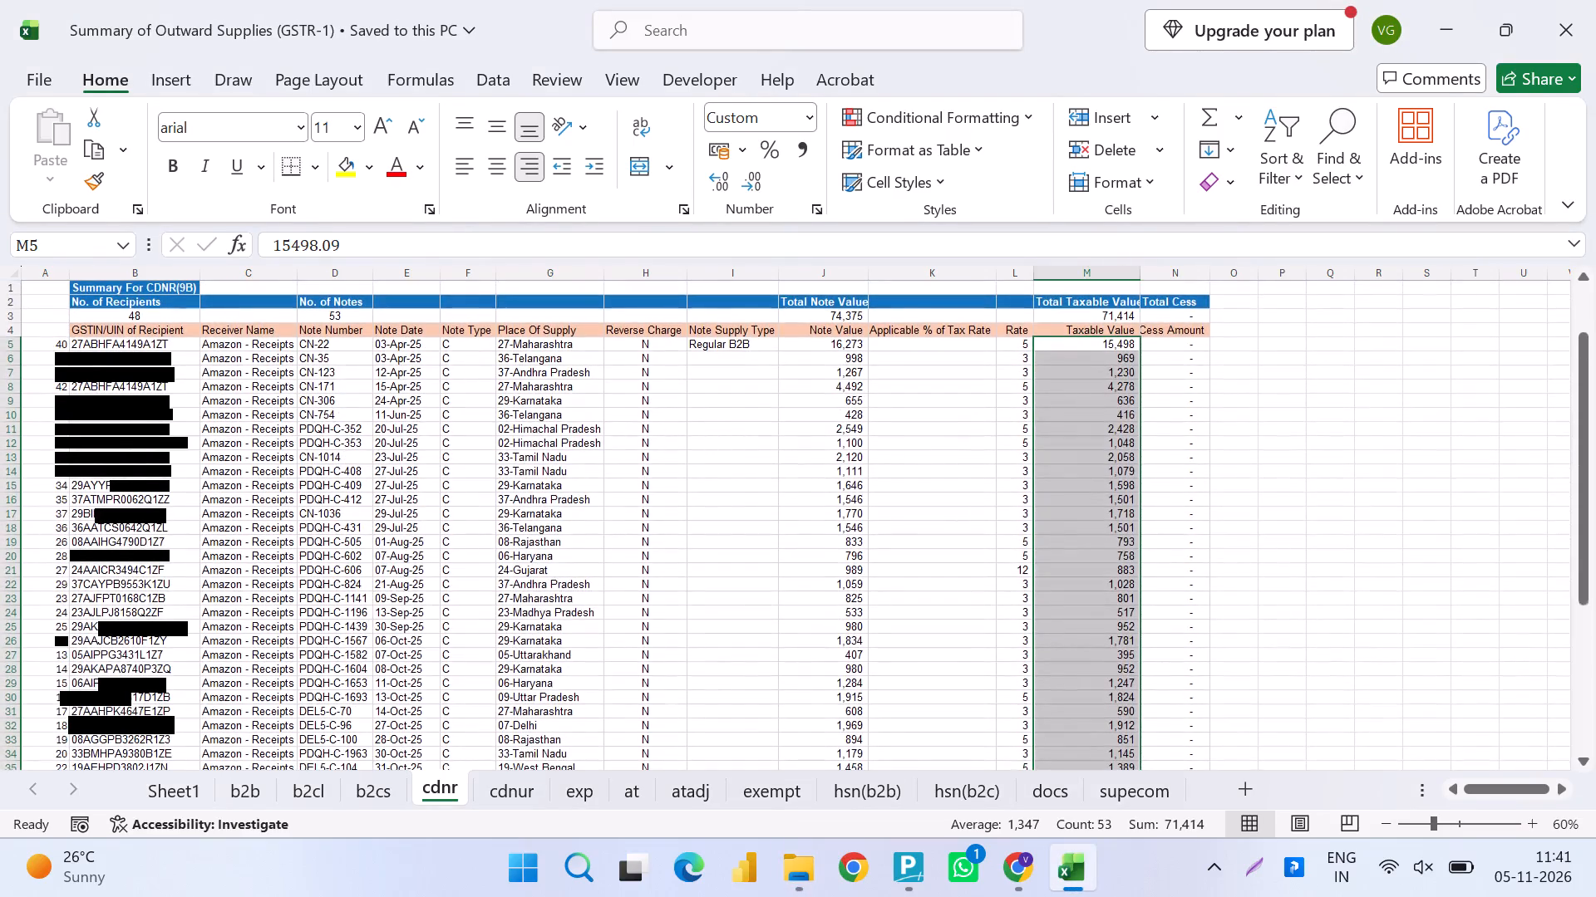
scroll(453, 535, "right", 1)
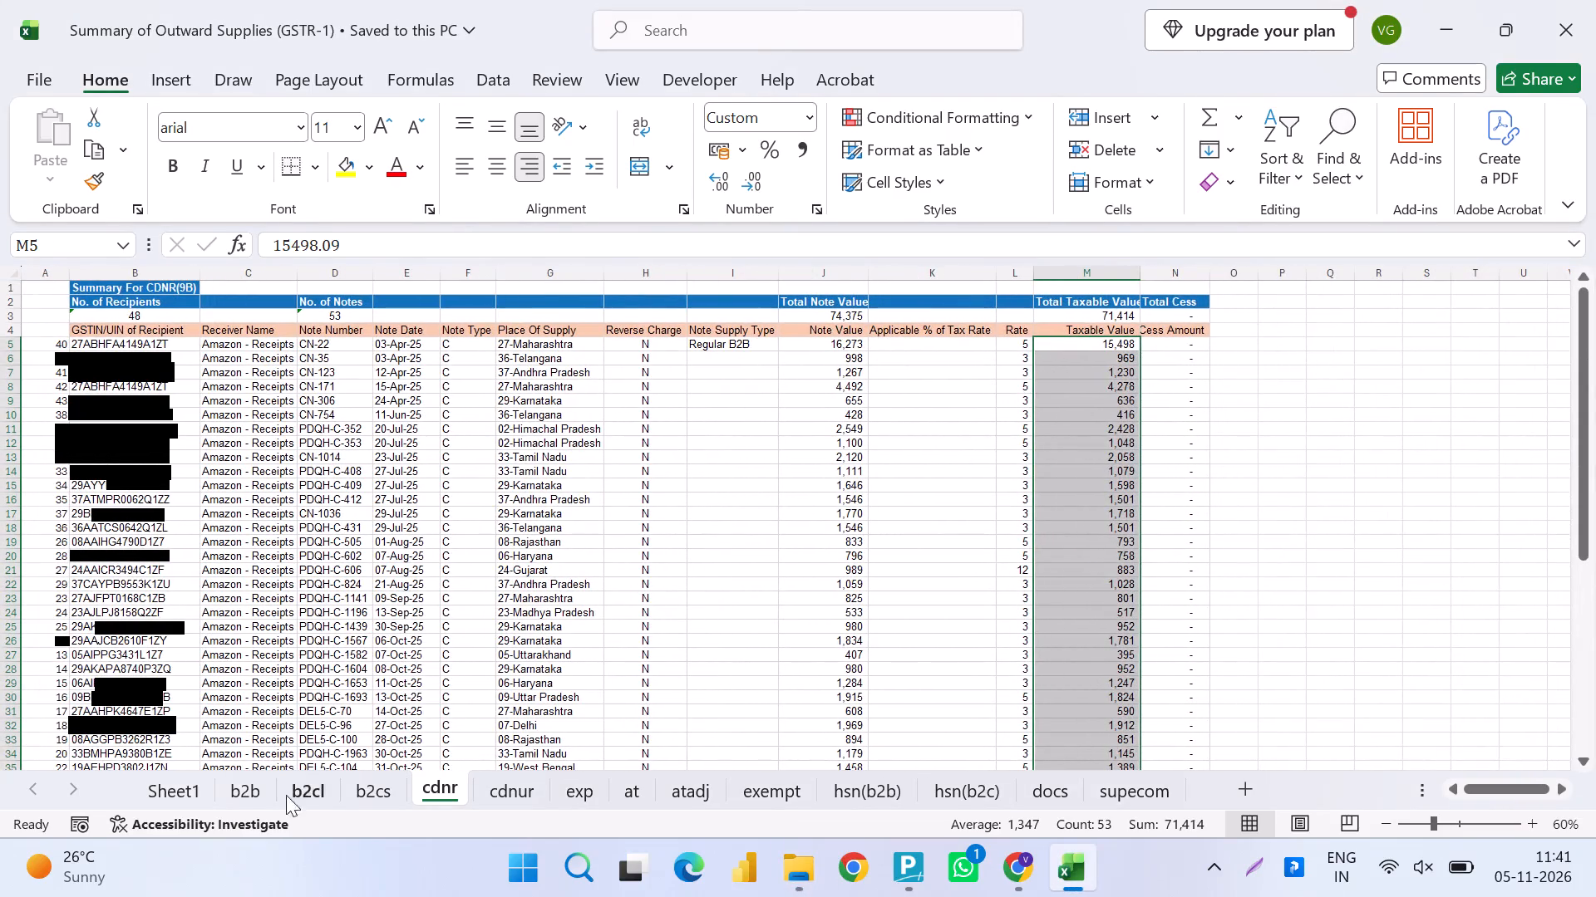
left_click(239, 806)
left_click(181, 777)
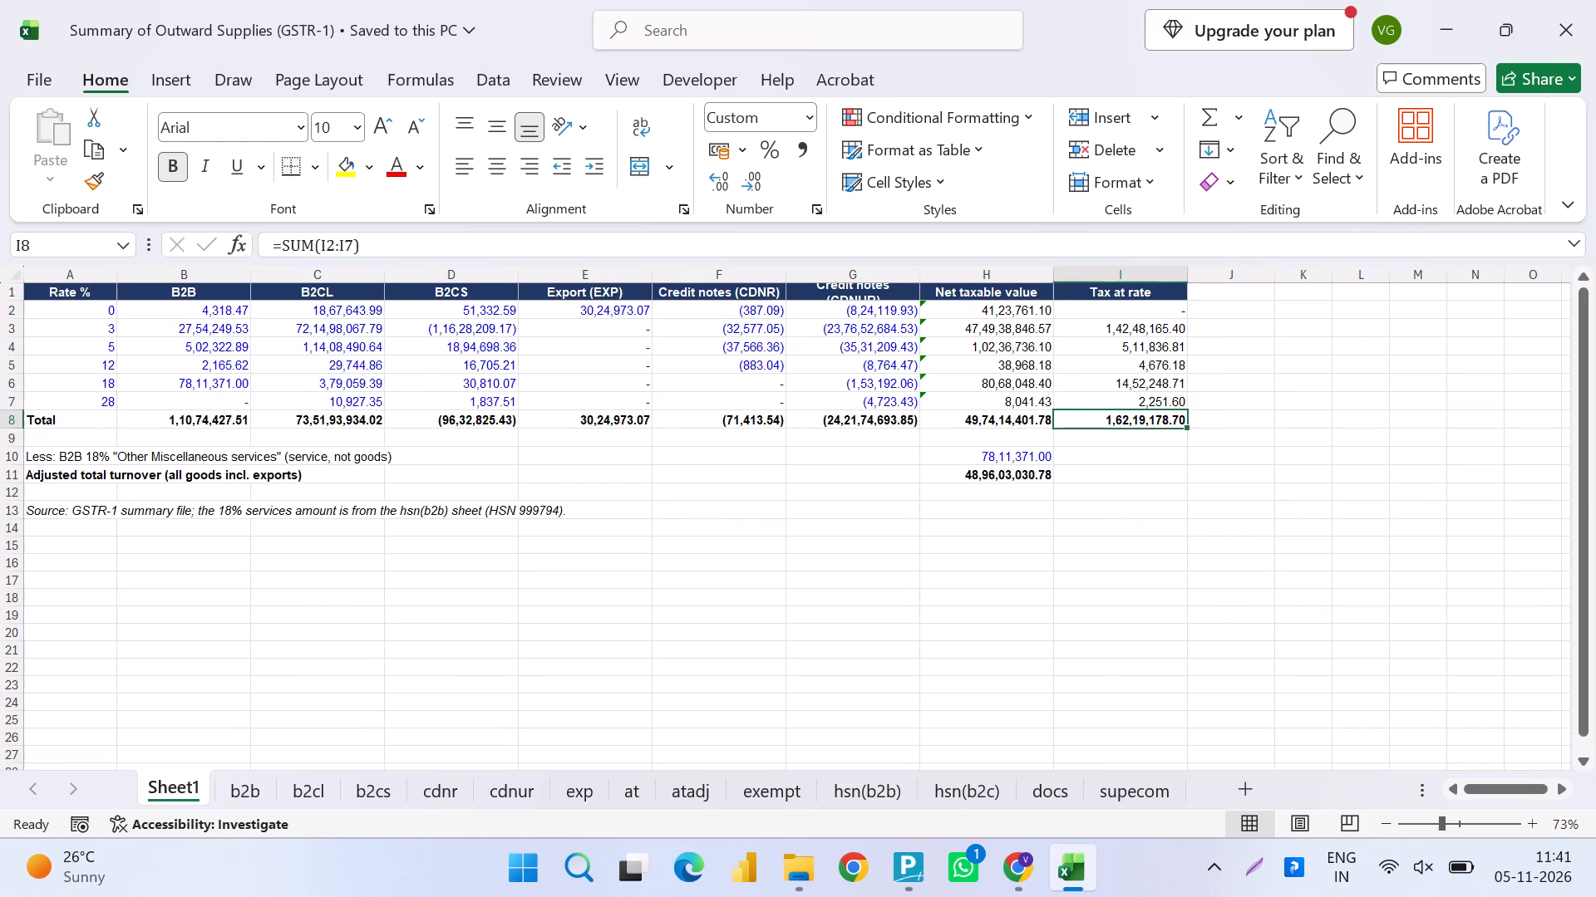
scroll(327, 517, "right", 1)
scroll(327, 517, "up", 1)
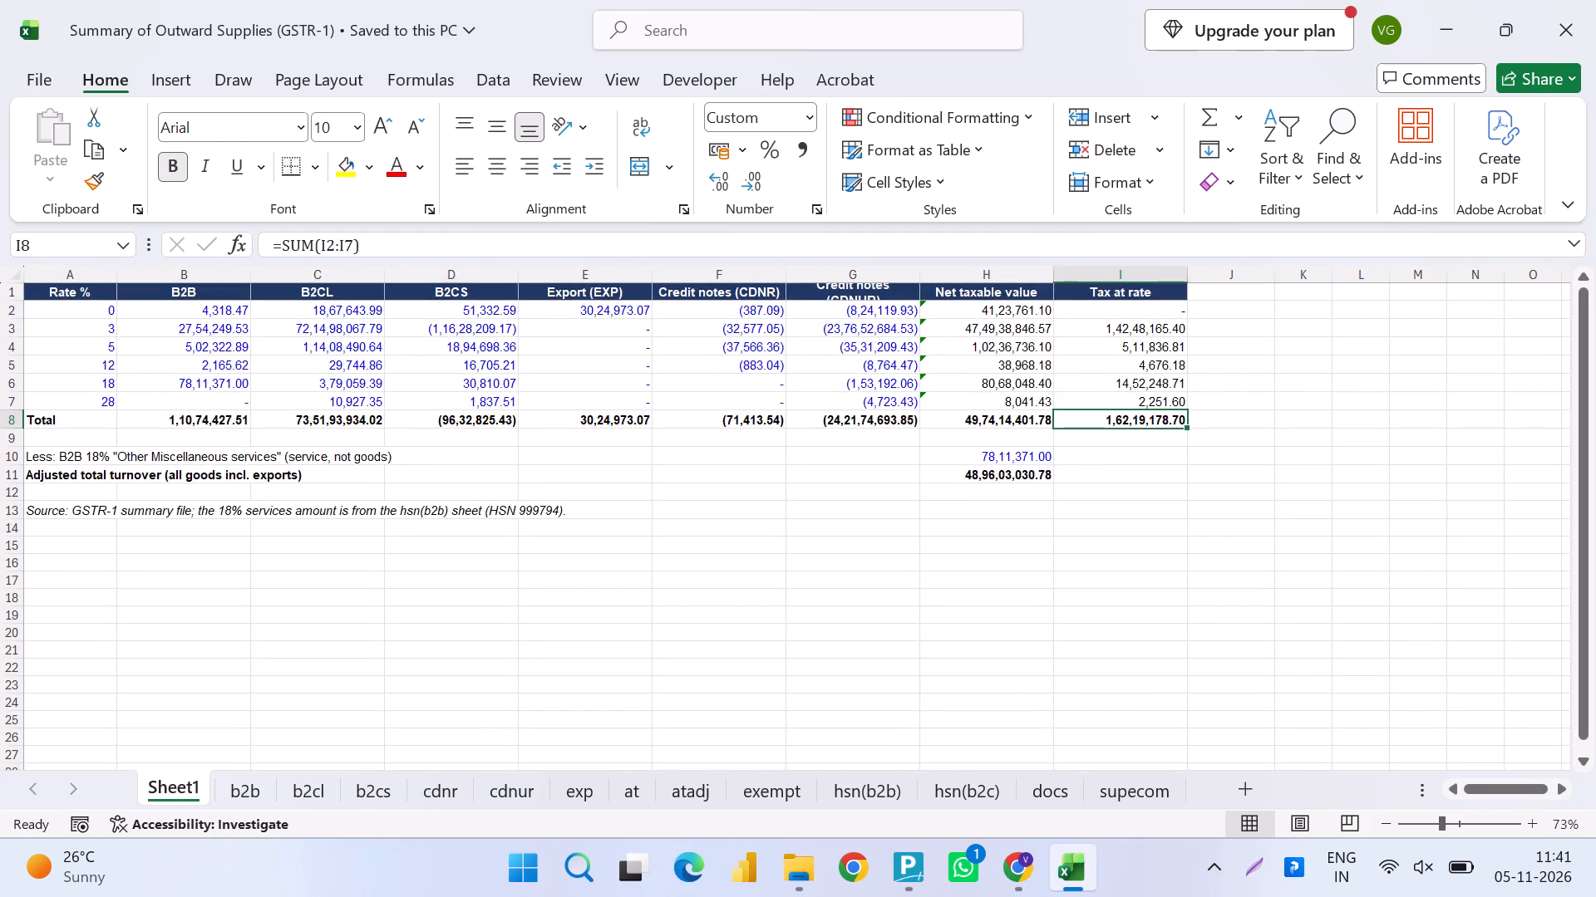
Check the B2B amounts for each tax rate on Sheet1, cell by cell down to the B2B total.
left_click(187, 301)
left_click(189, 326)
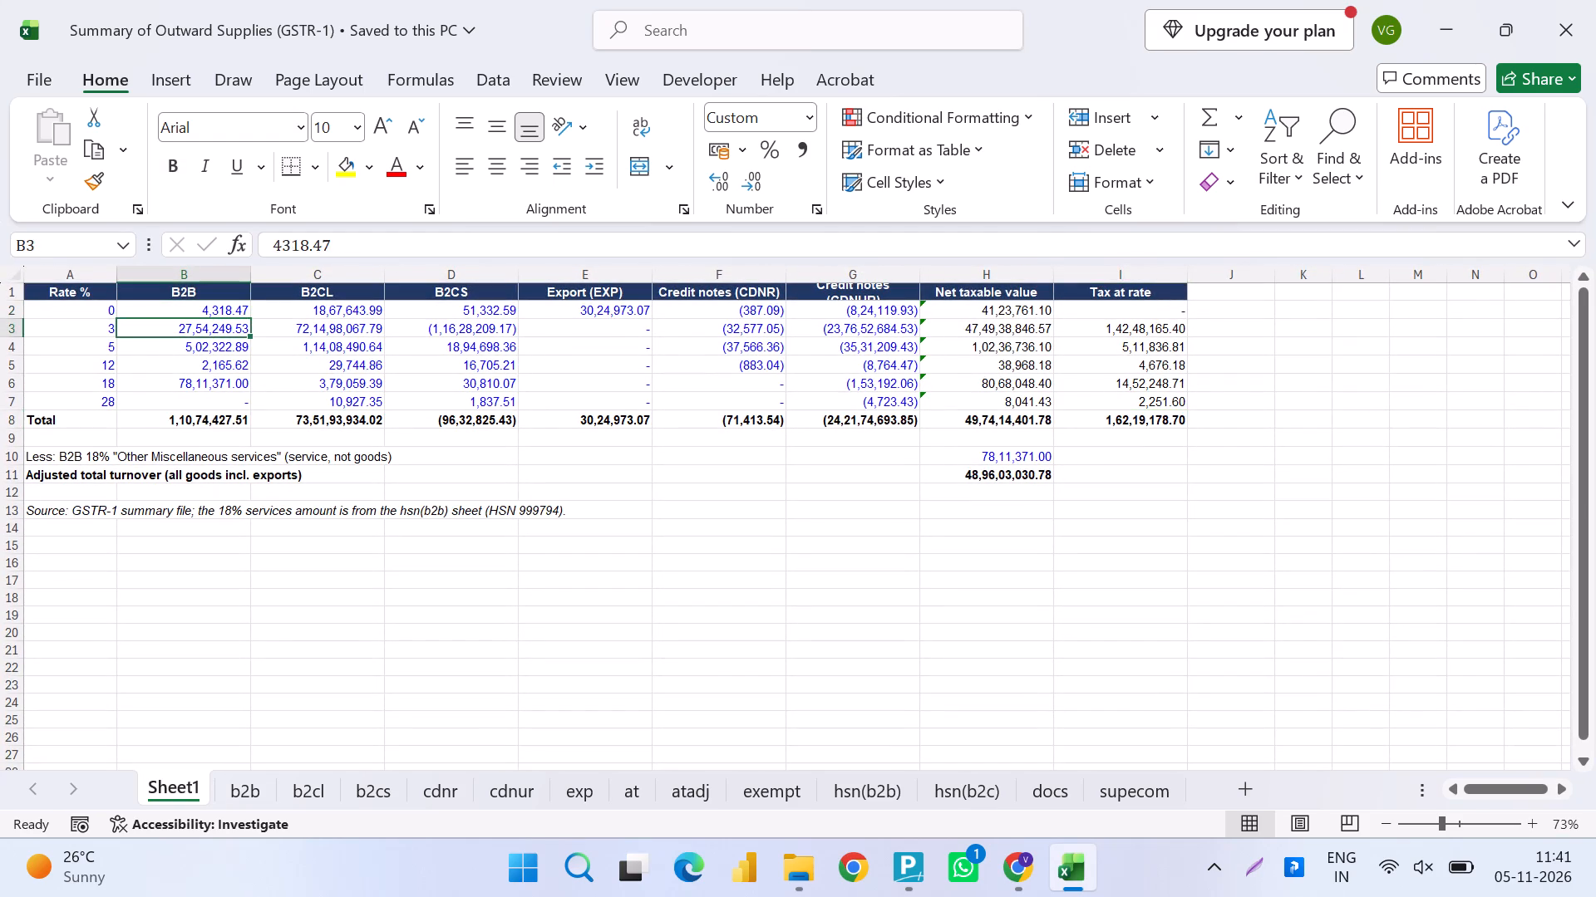
key("Down")
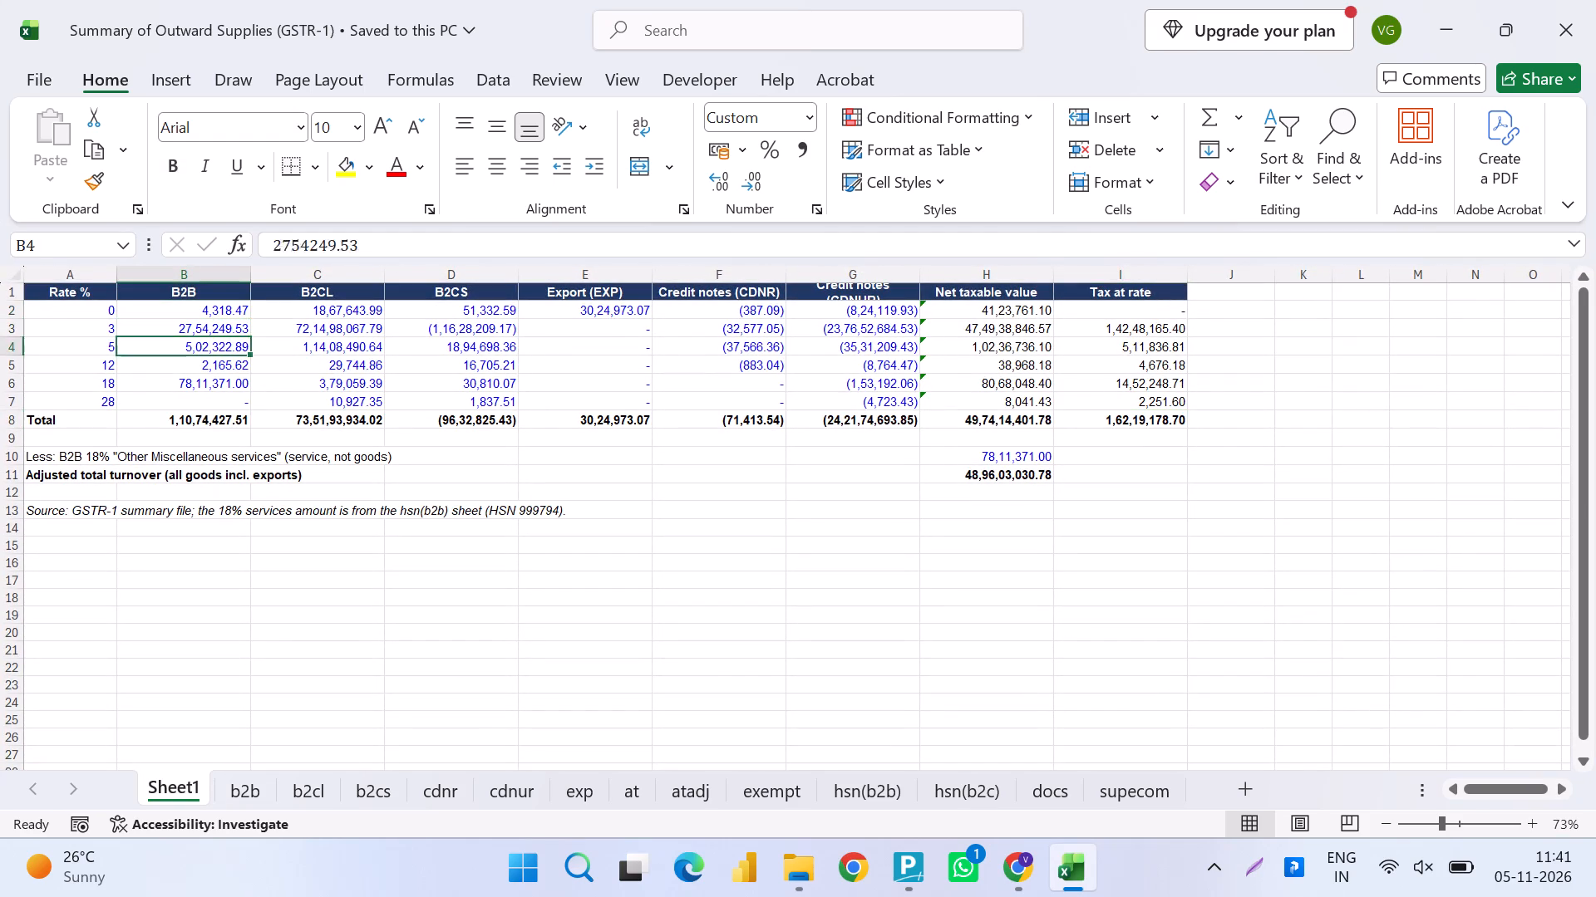
key("Down")
key("Down")
key("Down")
key("Up")
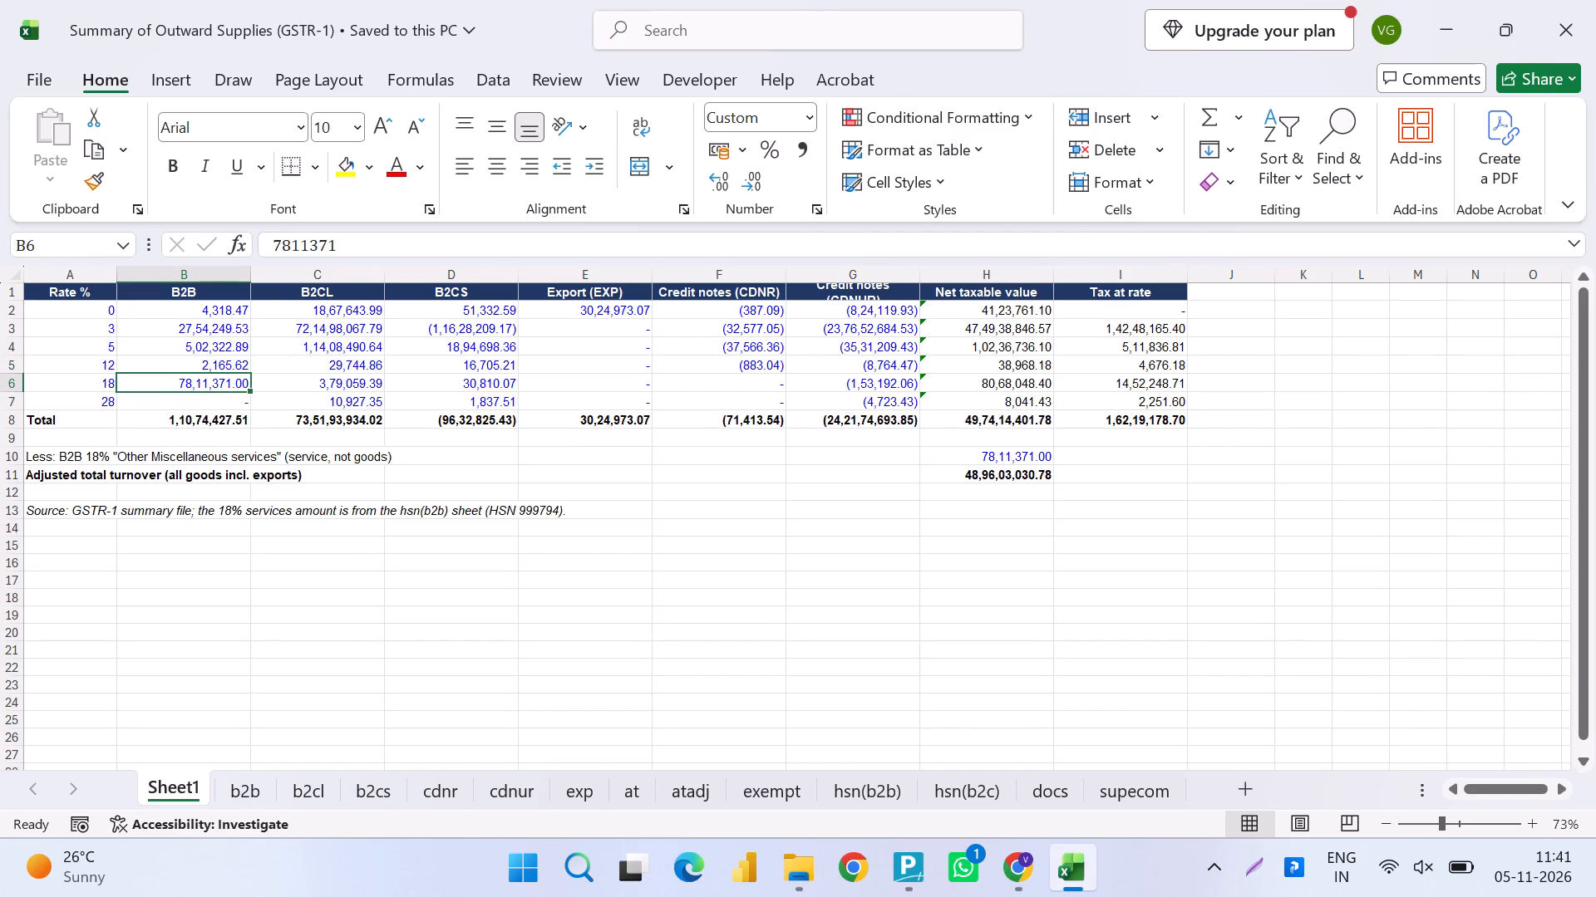
key("Left")
key("Right")
key("Up")
key("Up")
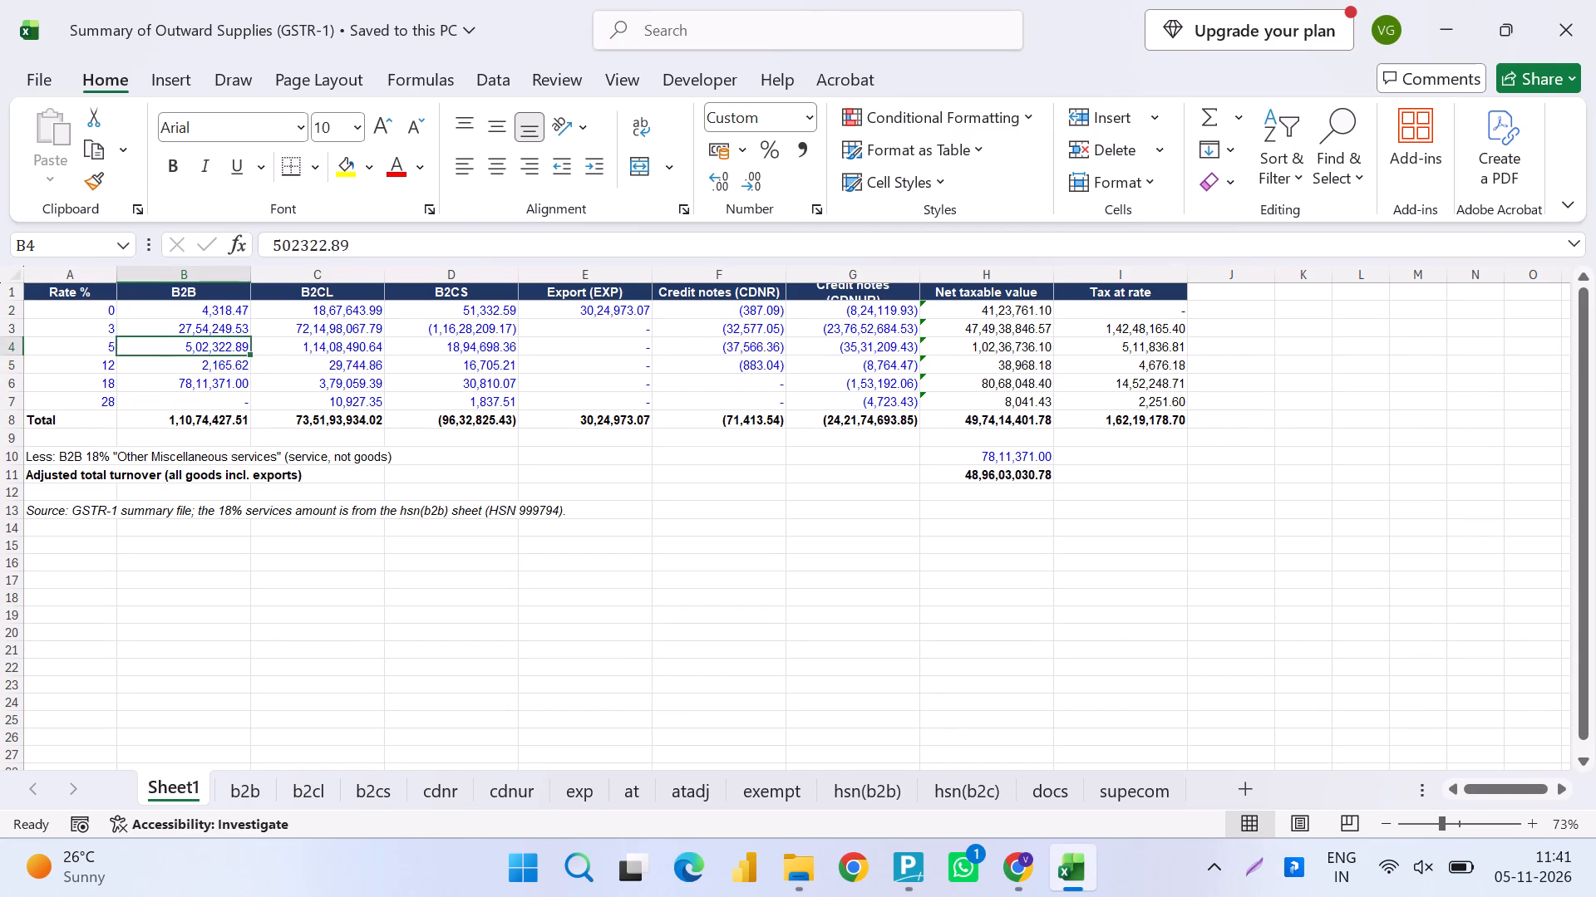
key("Up")
key("Down")
key("Down")
key("Down")
key("Down")
key("Down")
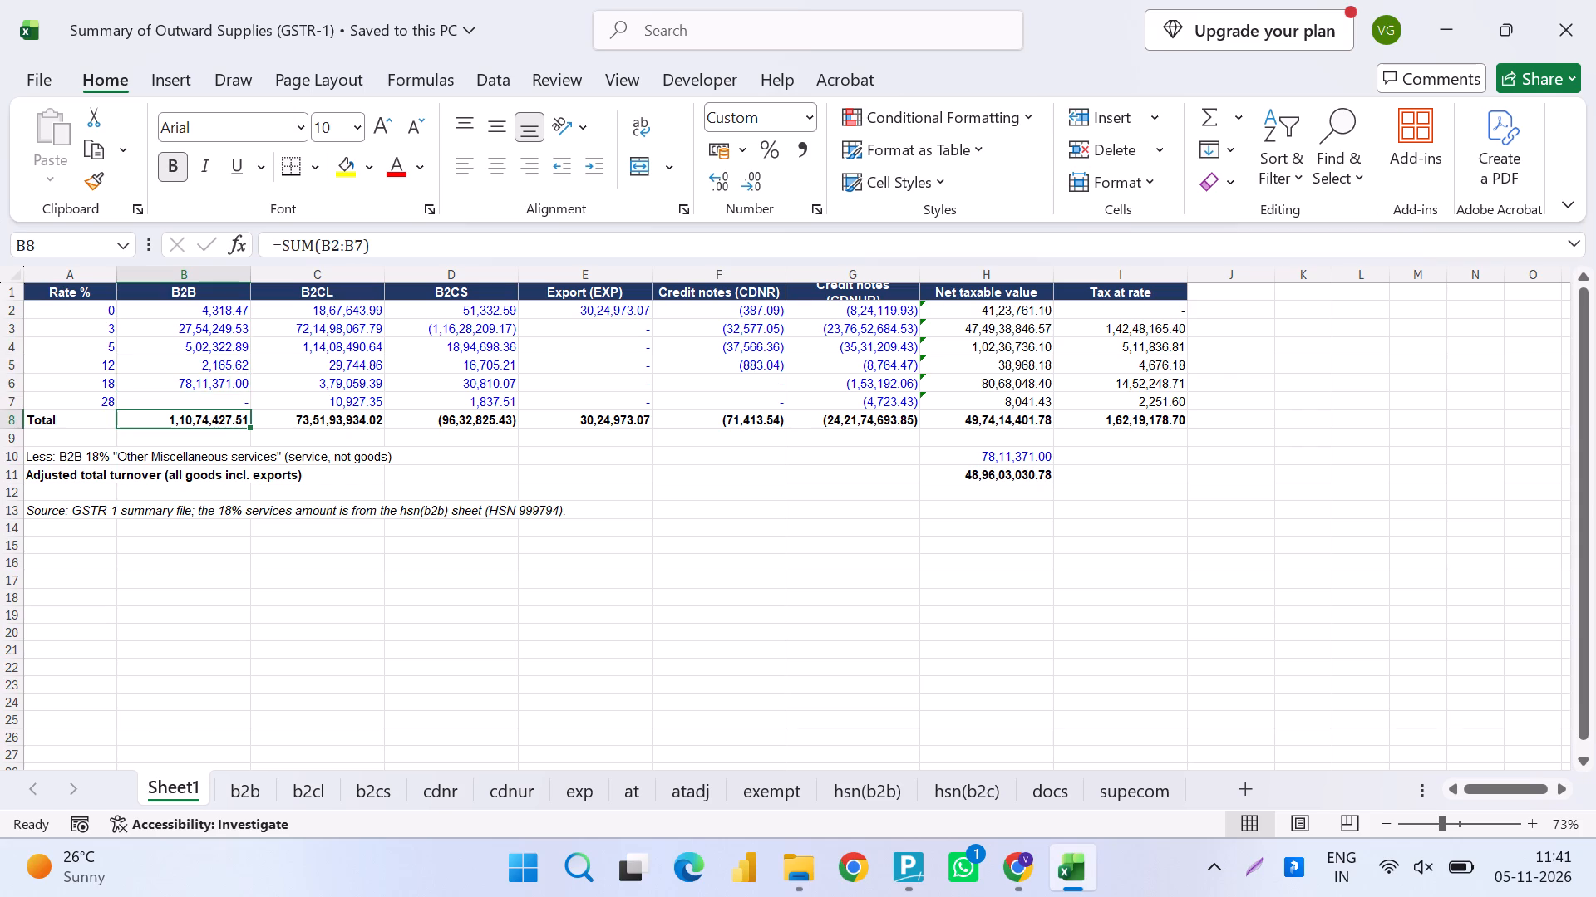
Check the totals on Sheet1, cell by cell from the B2CL total across to the net taxable value and tax totals.
key("Right")
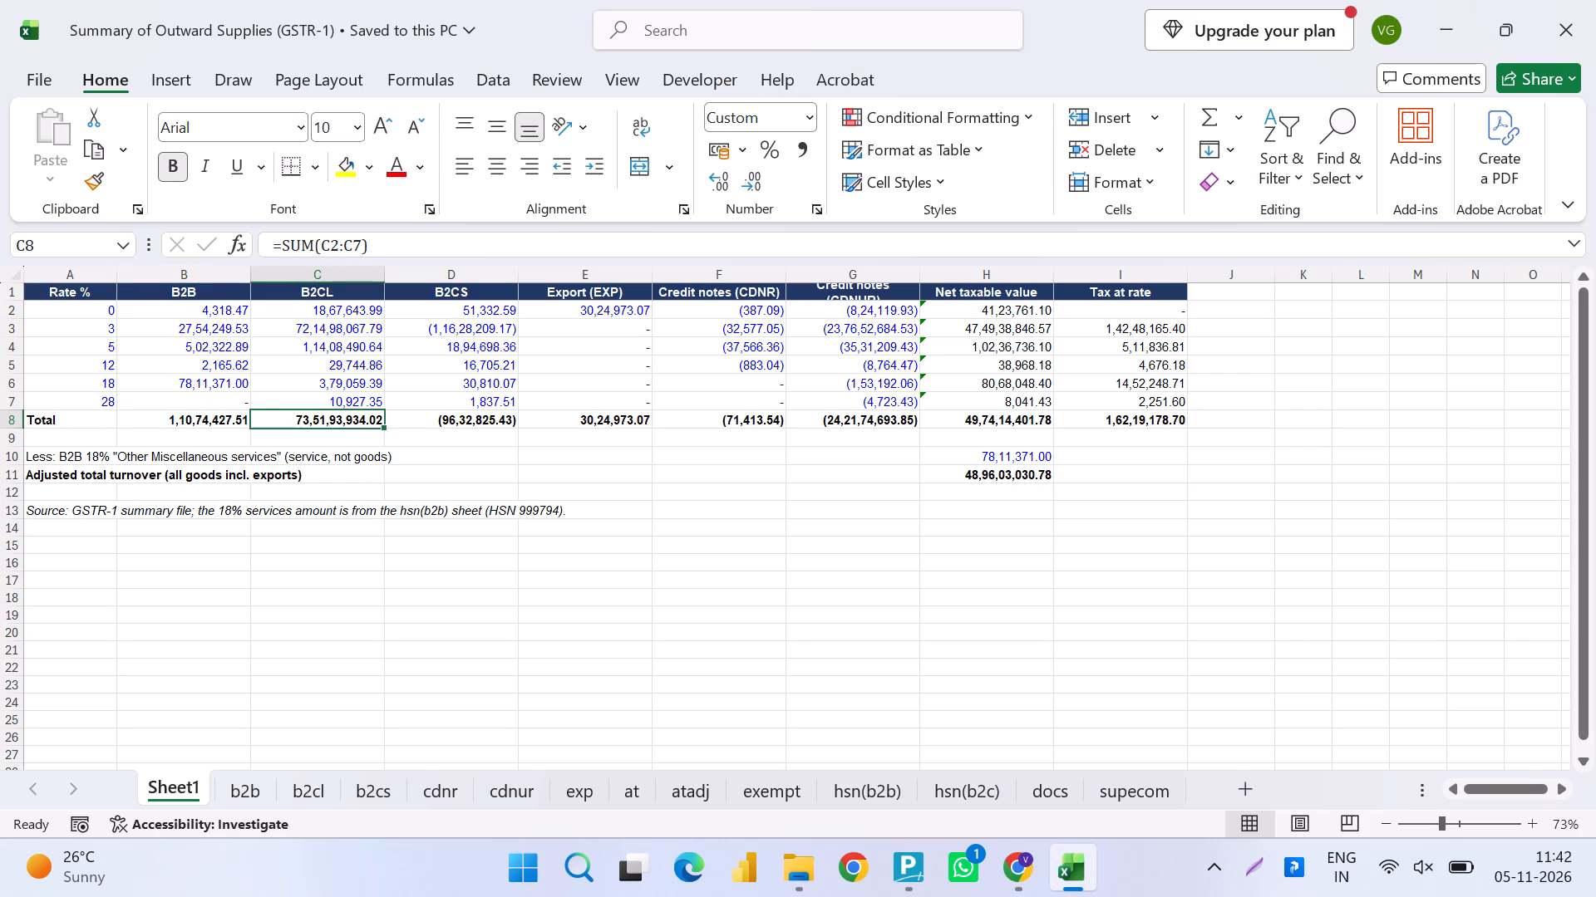
key("Right")
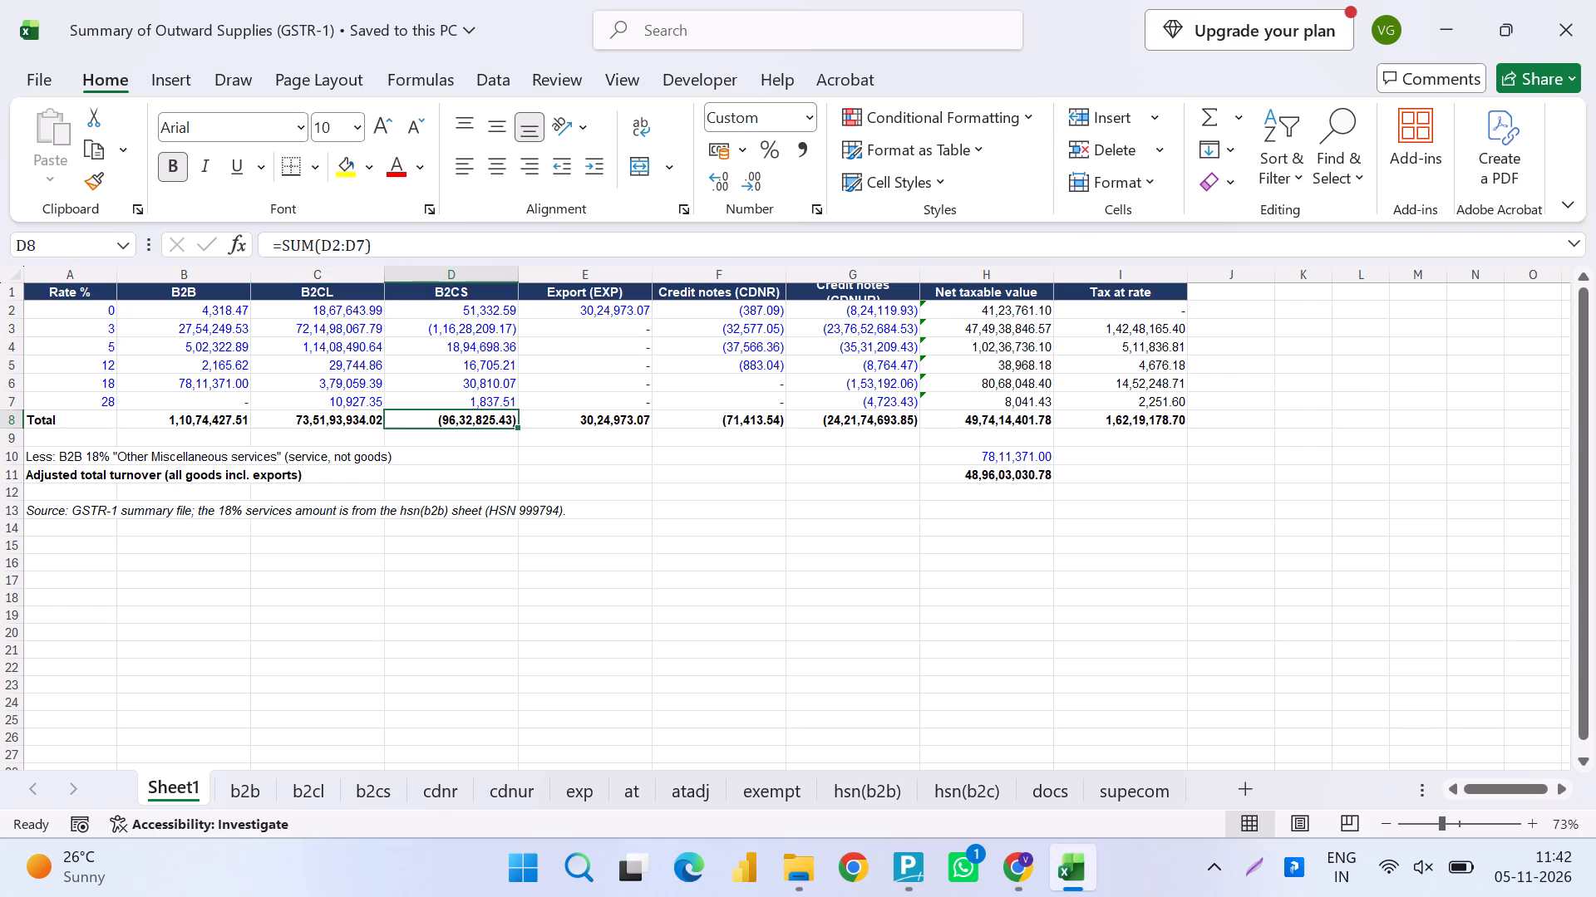
key("Right")
key("Right")
key("Right")
key("Right")
key("Right")
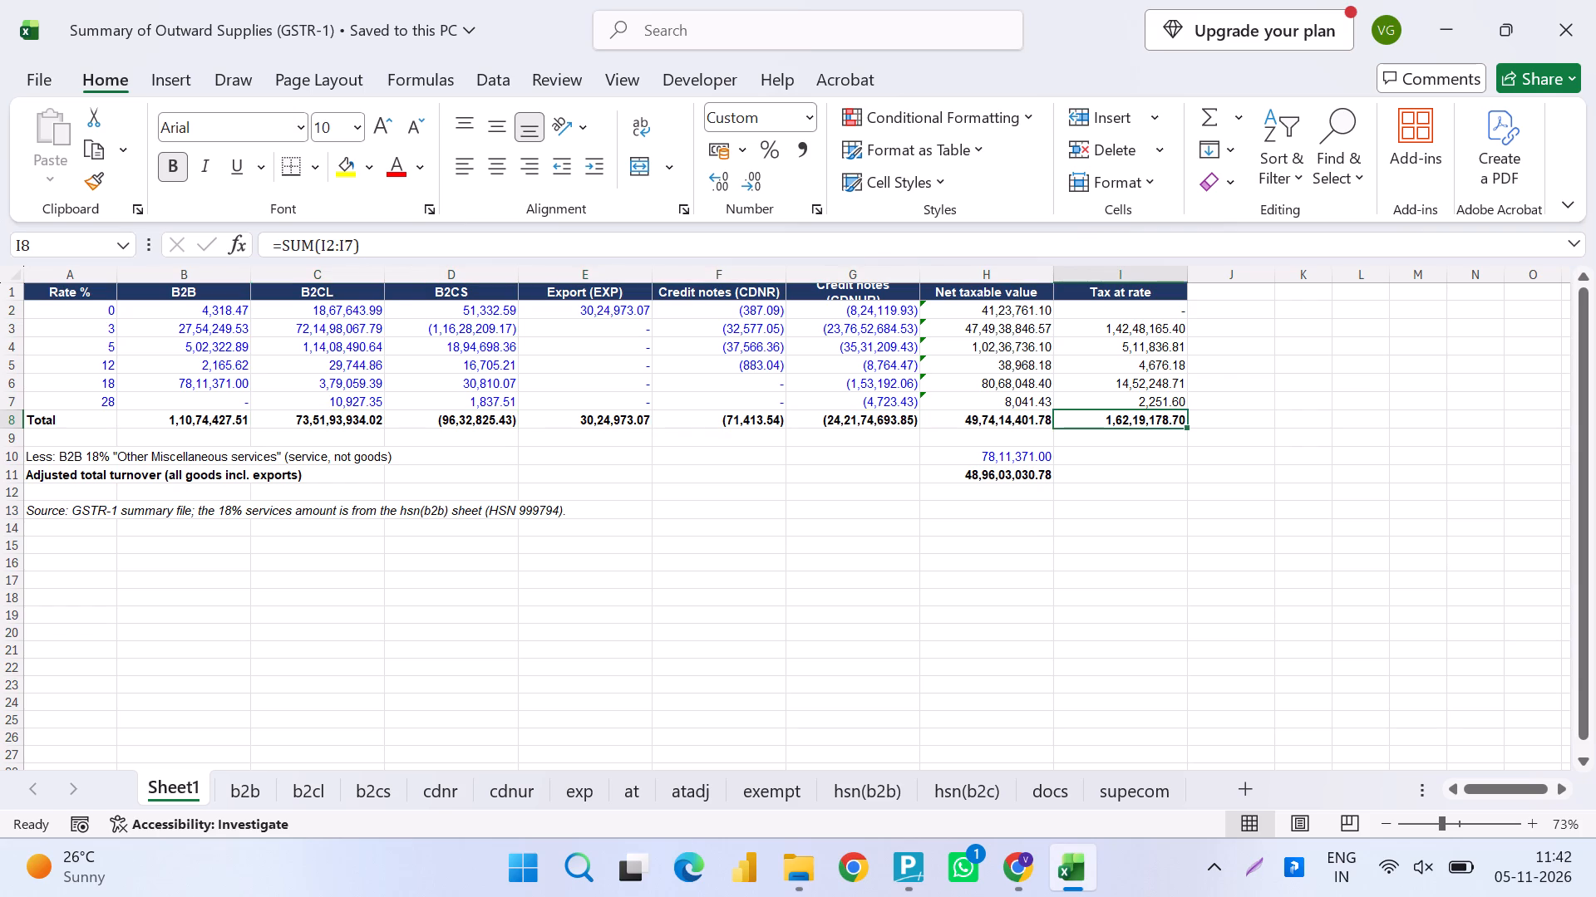
key("shift+Left")
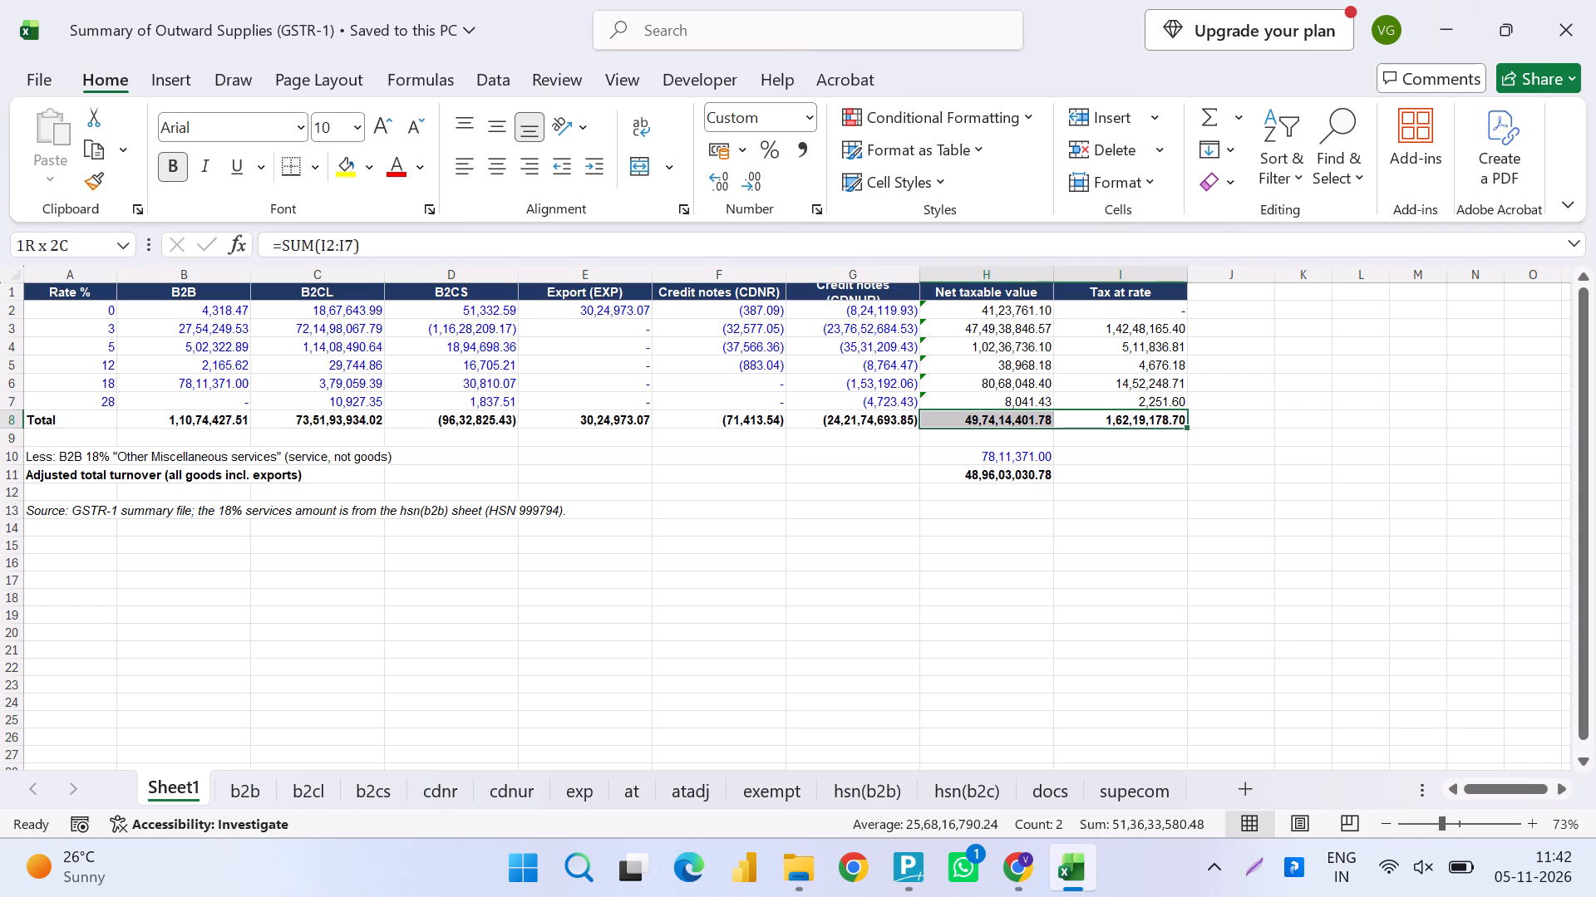
key("Left")
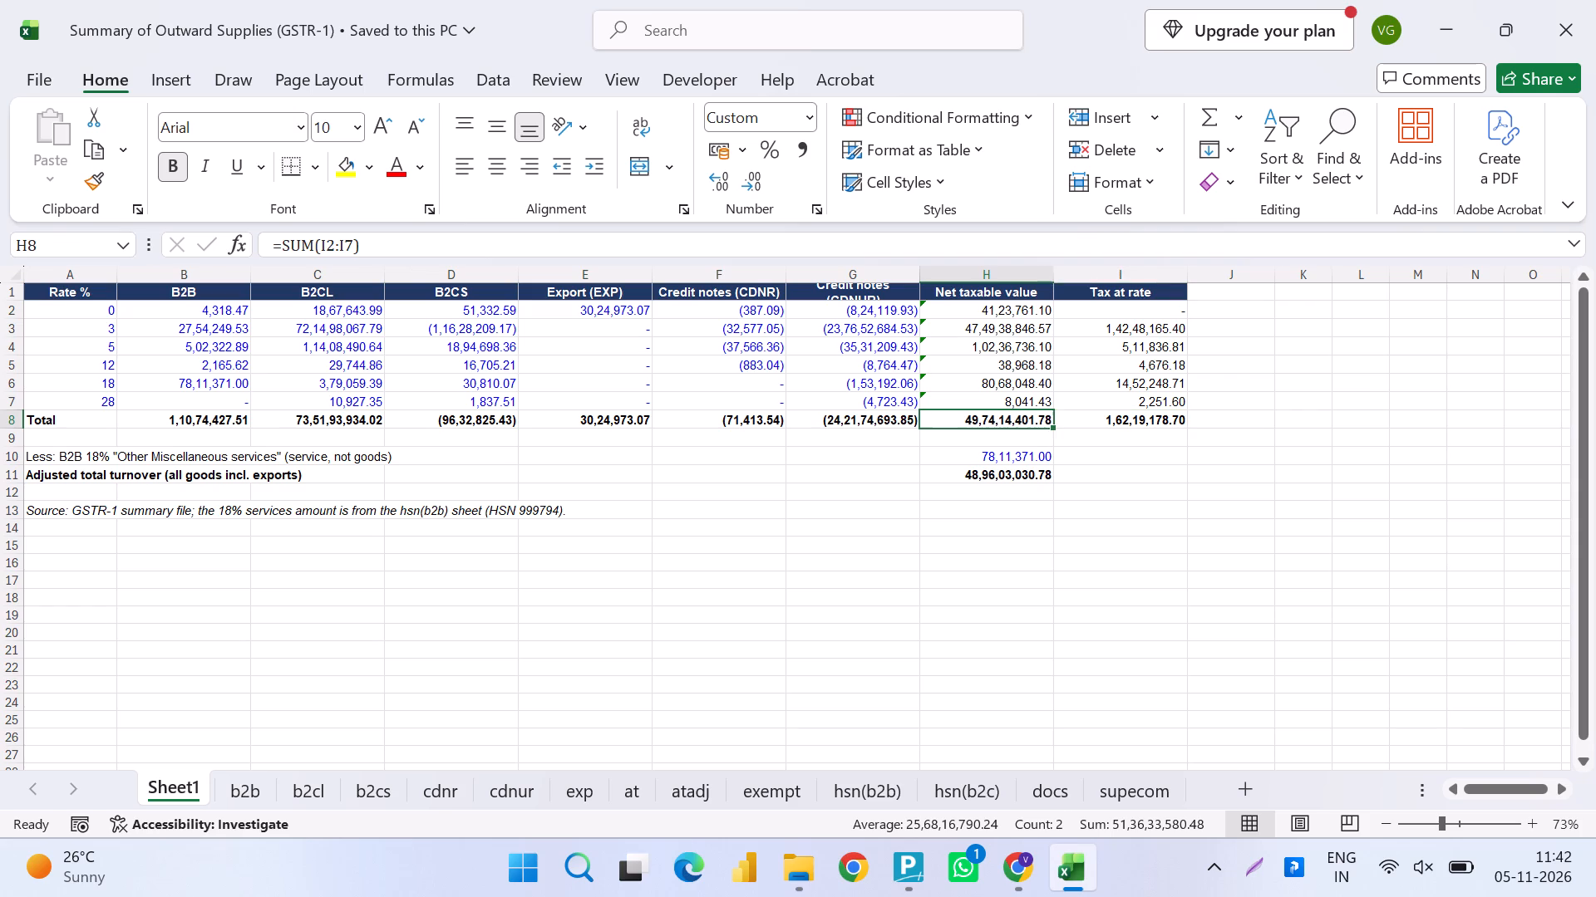
key("Left")
key("Right")
key("Right")
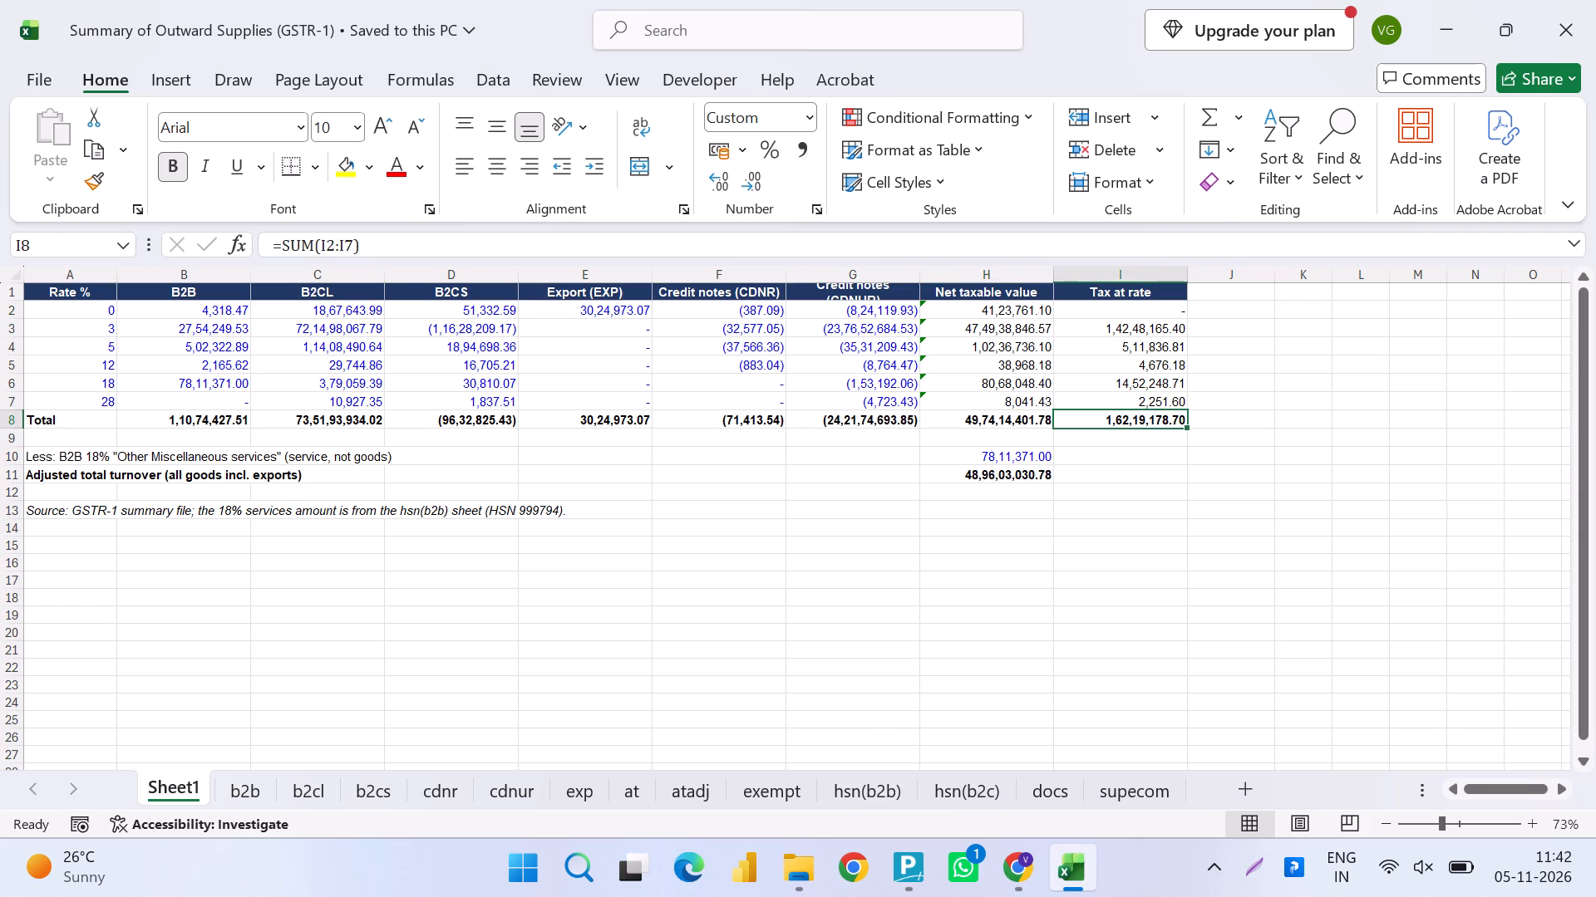
key("Left")
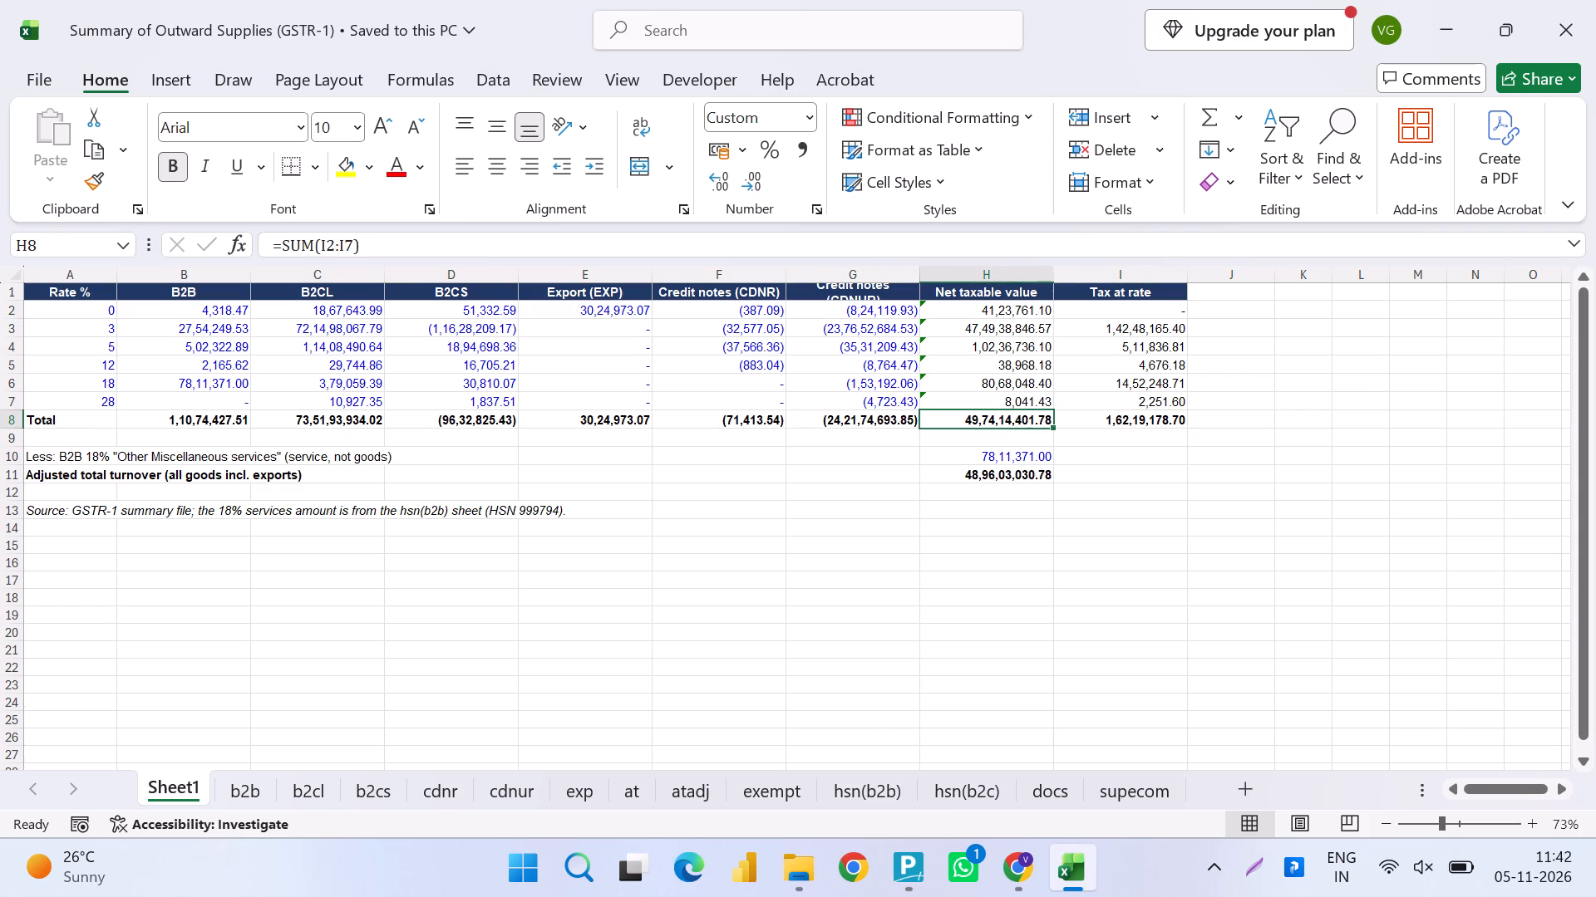
Examine the deduction row for B2B 18% miscellaneous services and the adjusted total turnover formula on Sheet1.
key("Down")
key("Left")
key("Left")
key("Left")
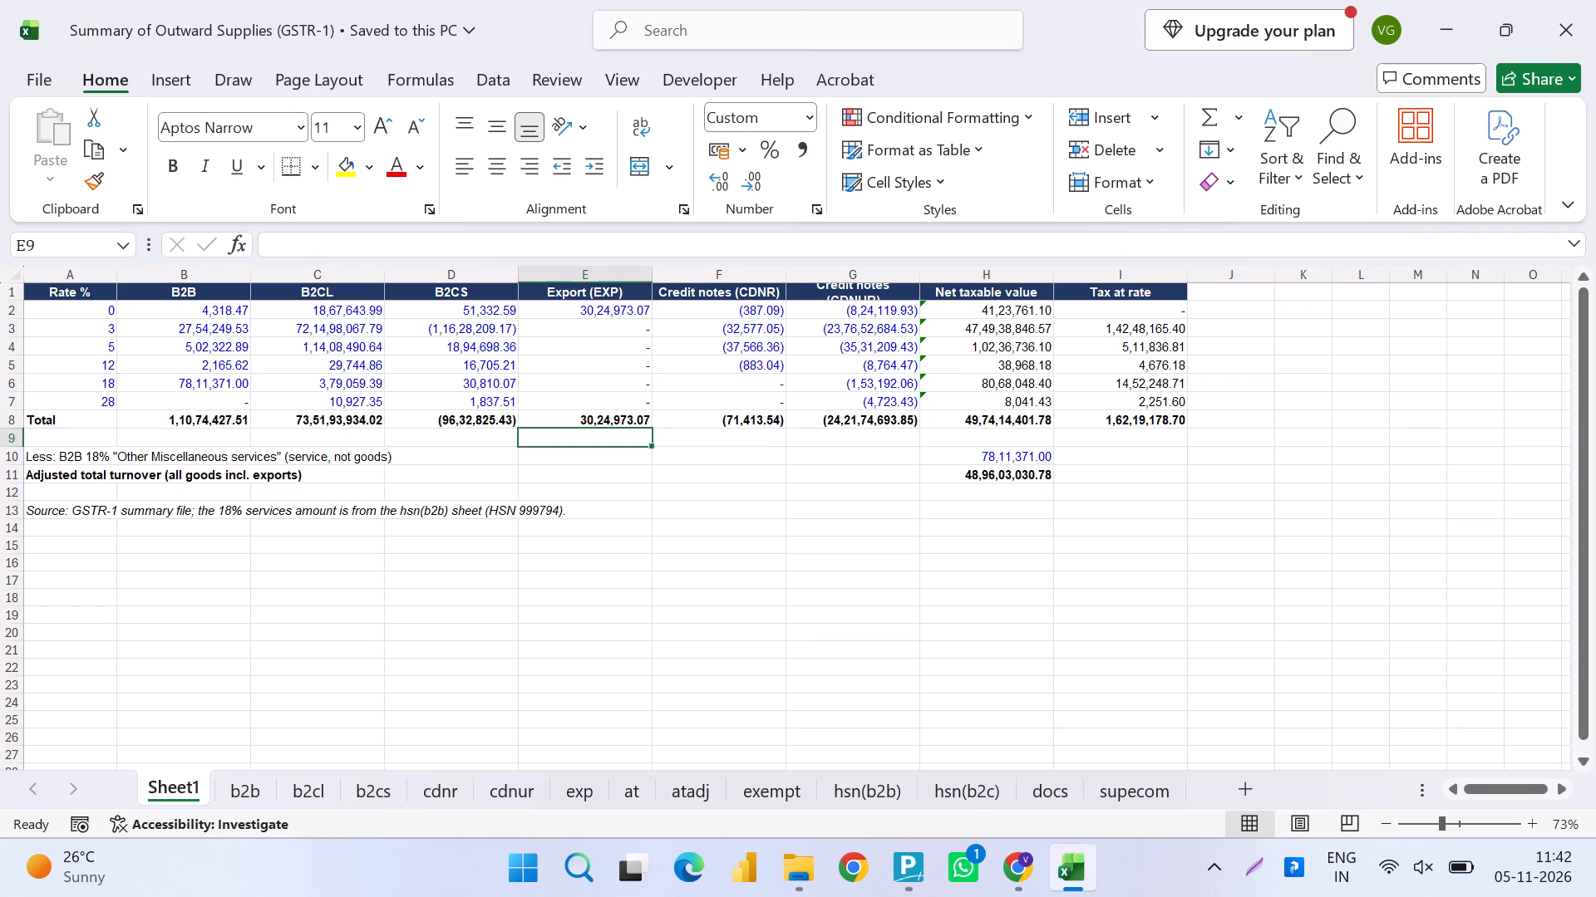
key("Left")
key("Left")
key("Down")
key("Left")
key("Left")
key("Left")
key("Right")
key("Right")
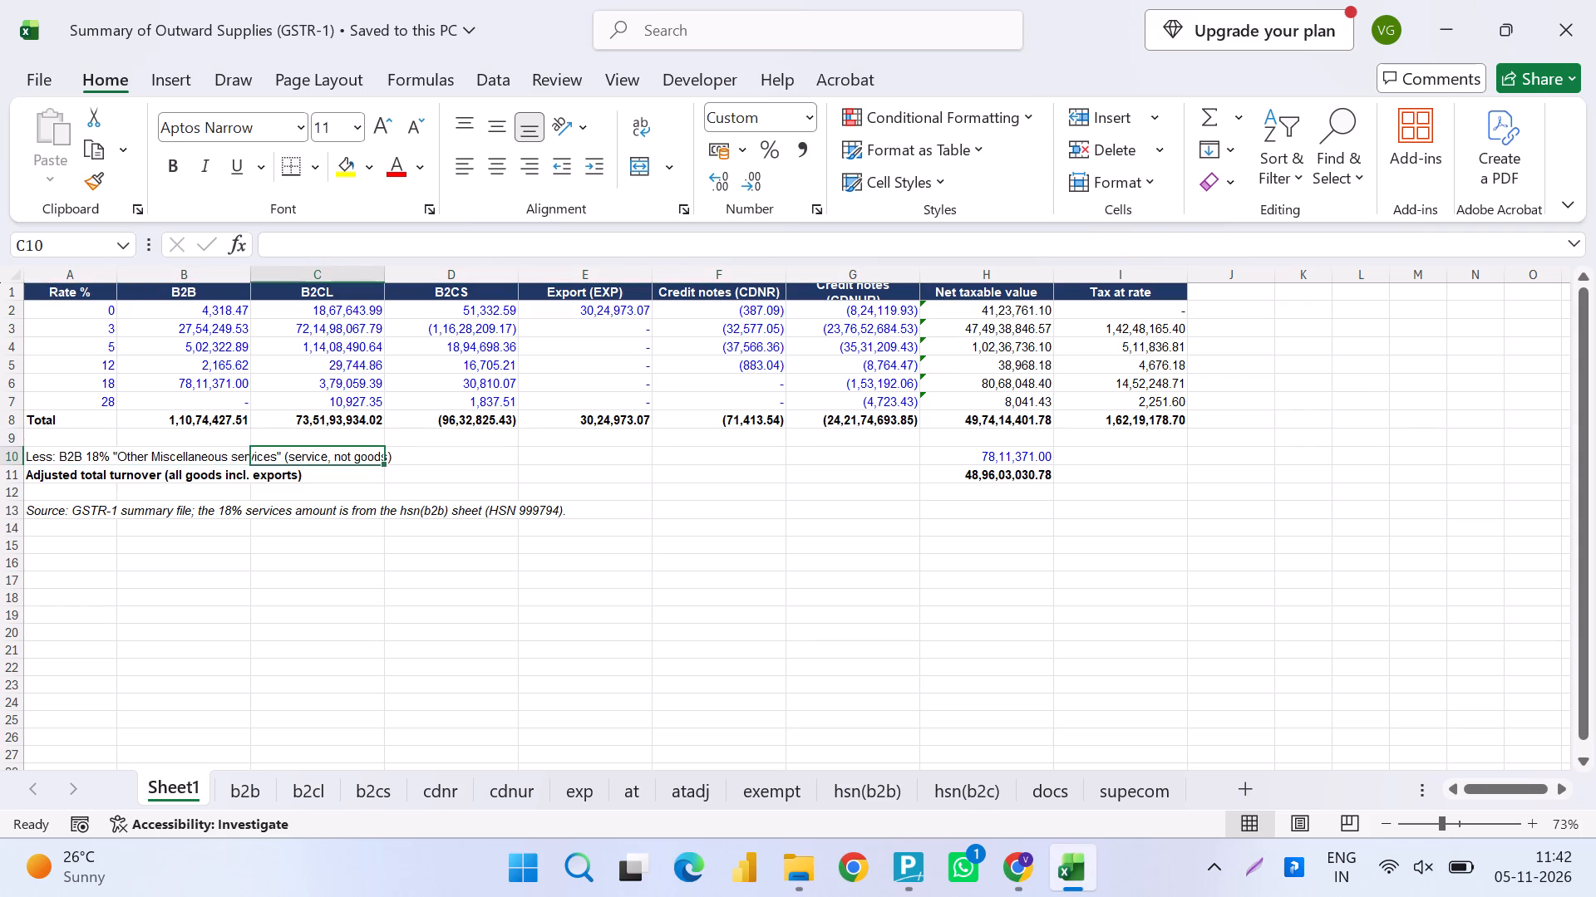
key("Right")
key("Right")
key("Right")
key("Right")
key("Right")
key("Right")
key("Left")
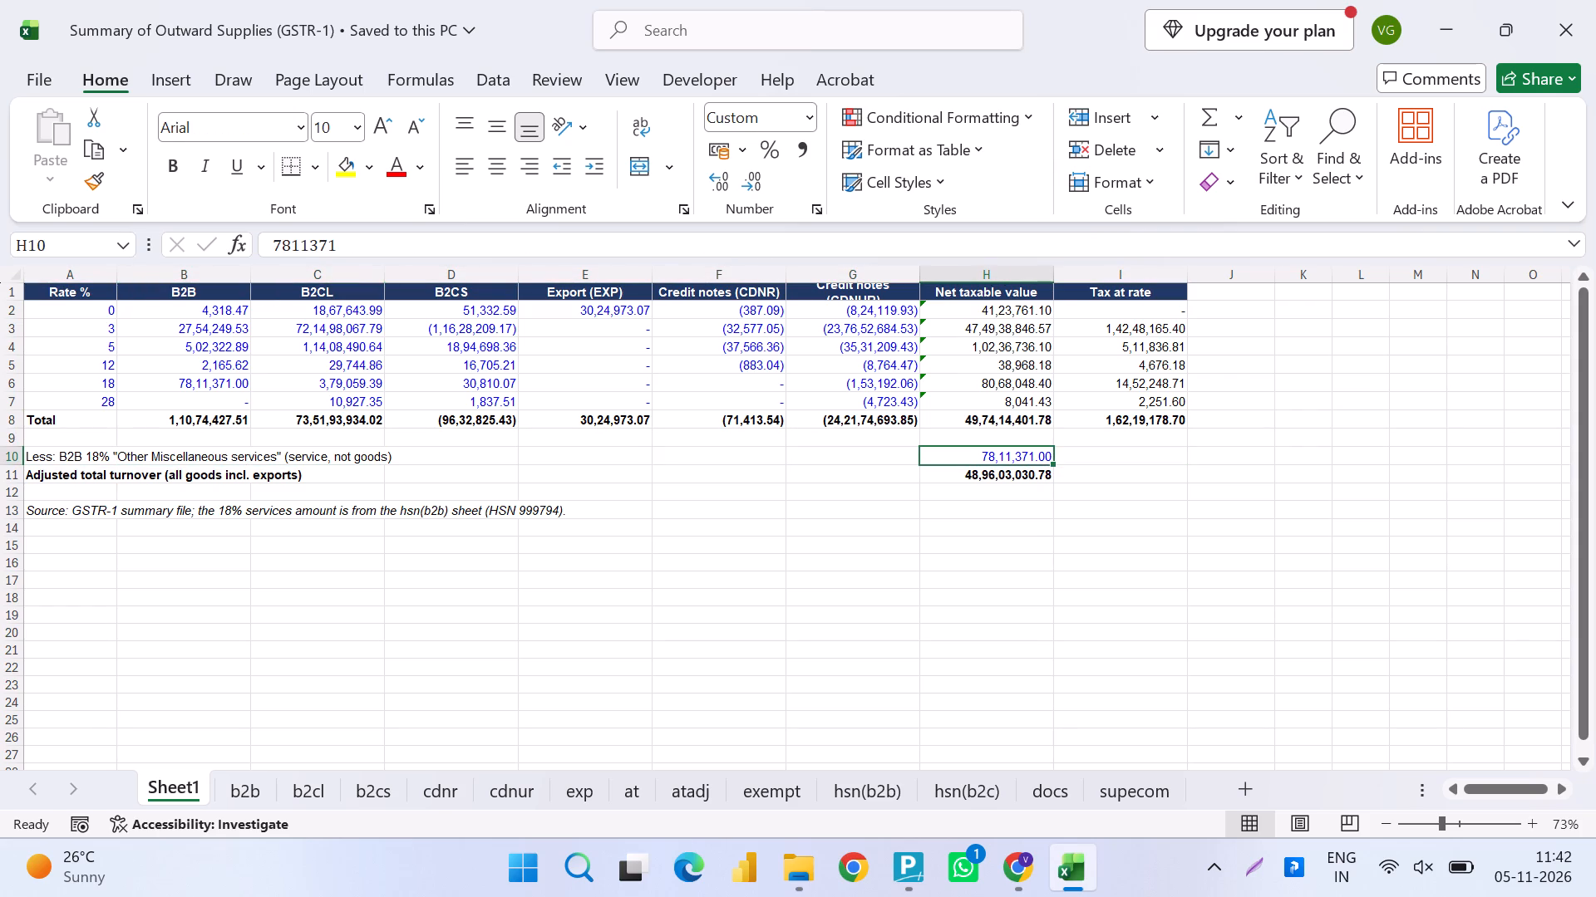
key("Down")
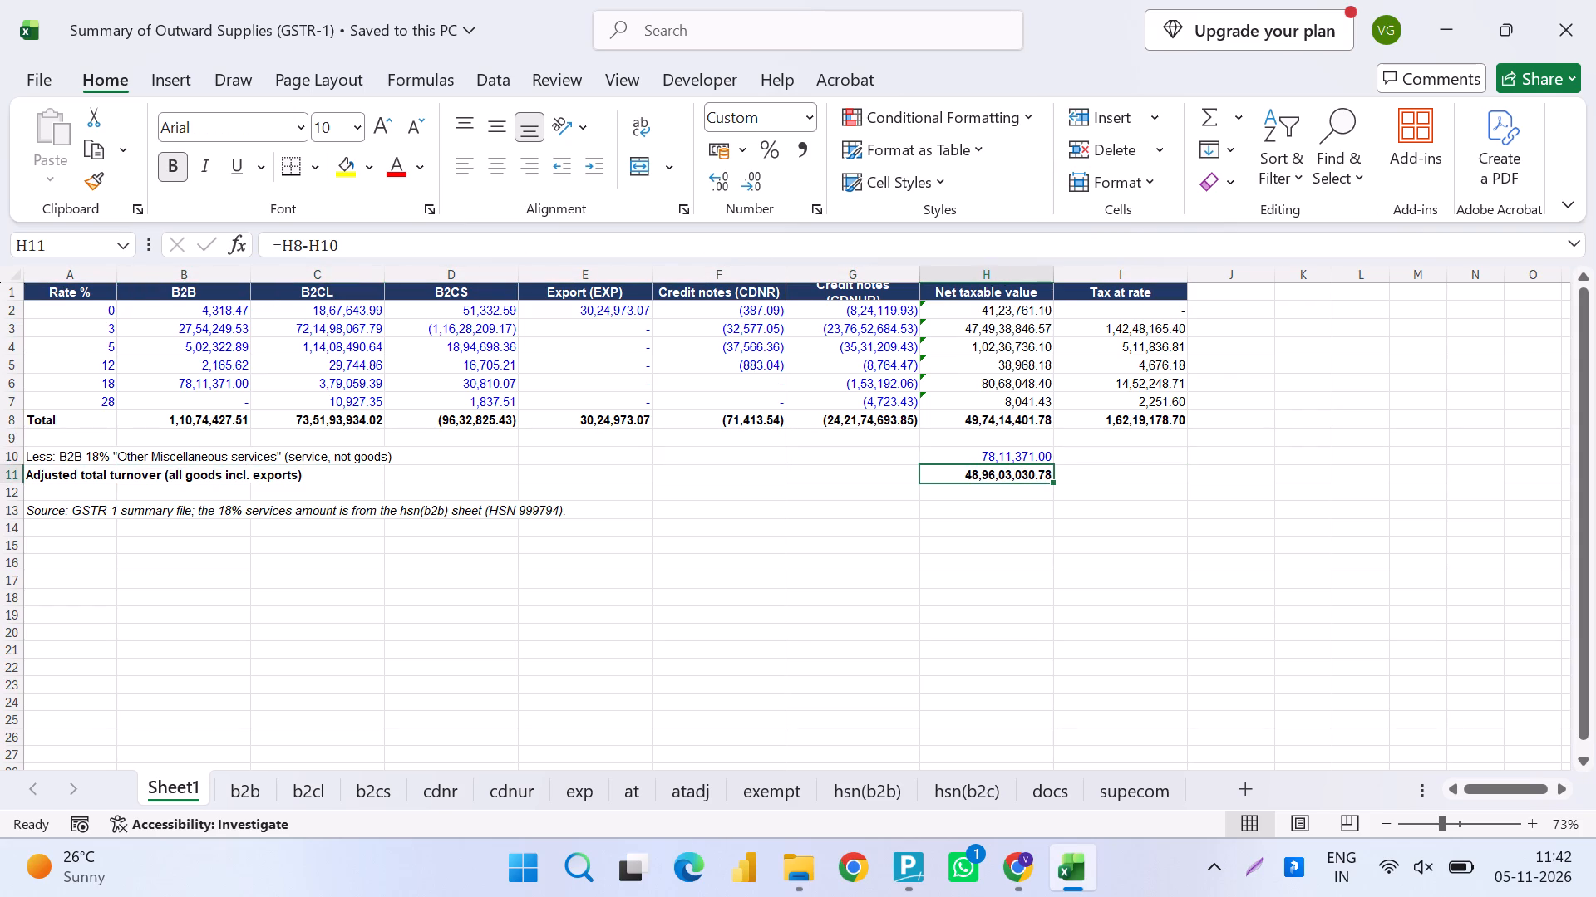
Recheck the net taxable value column around its total, then down through the services deduction and adjusted total turnover.
key("Up")
key("Up")
key("Up")
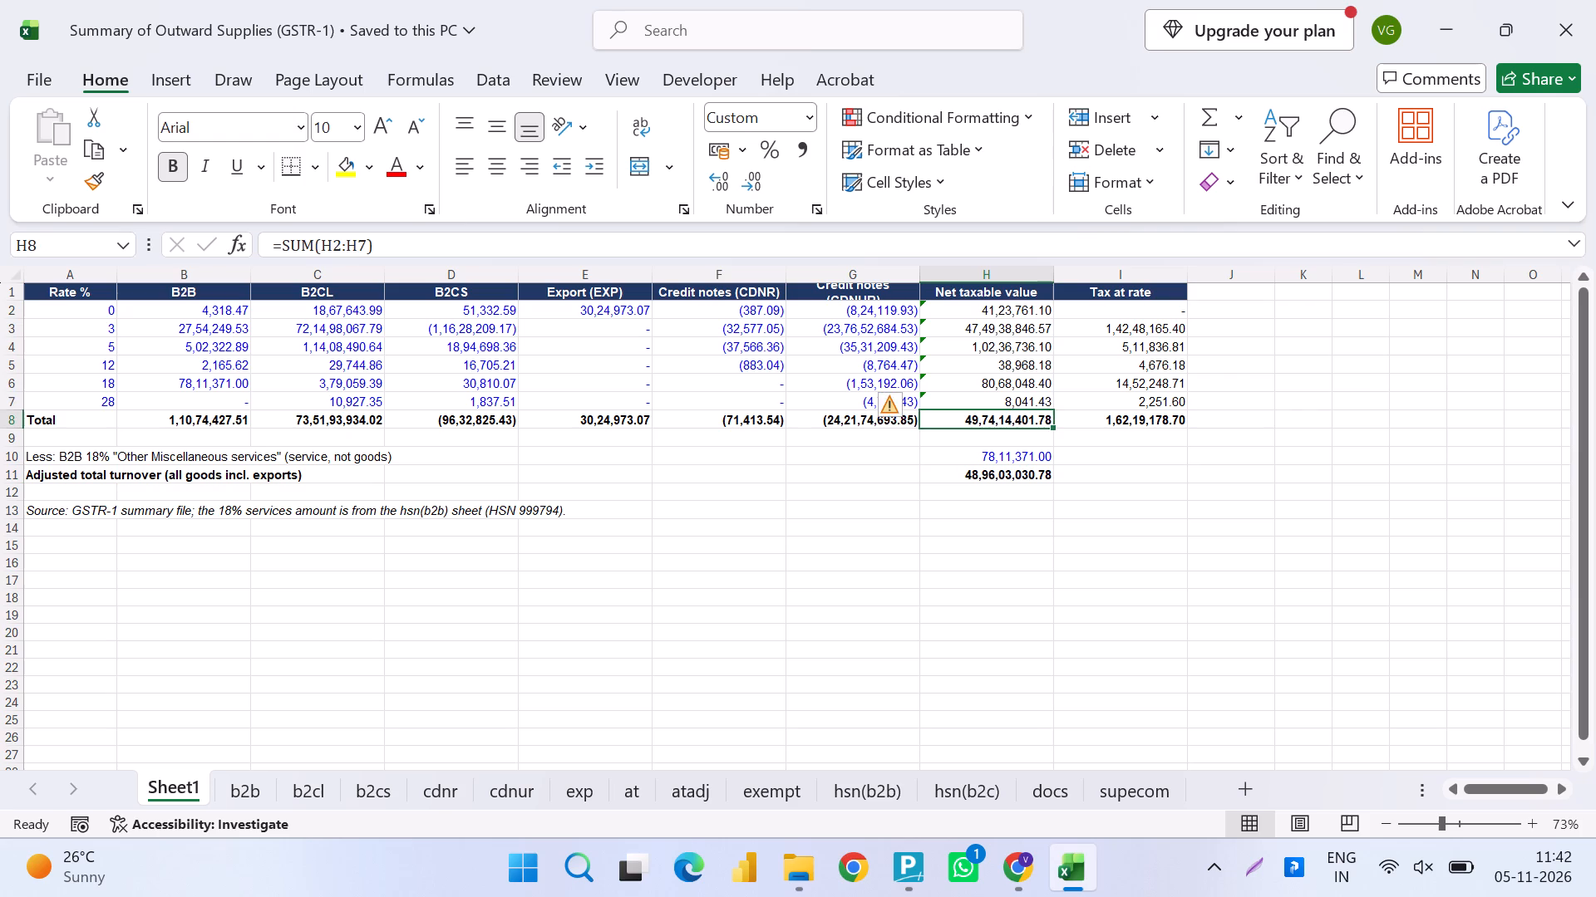
key("Up")
key("Up")
key("Down")
key("Down")
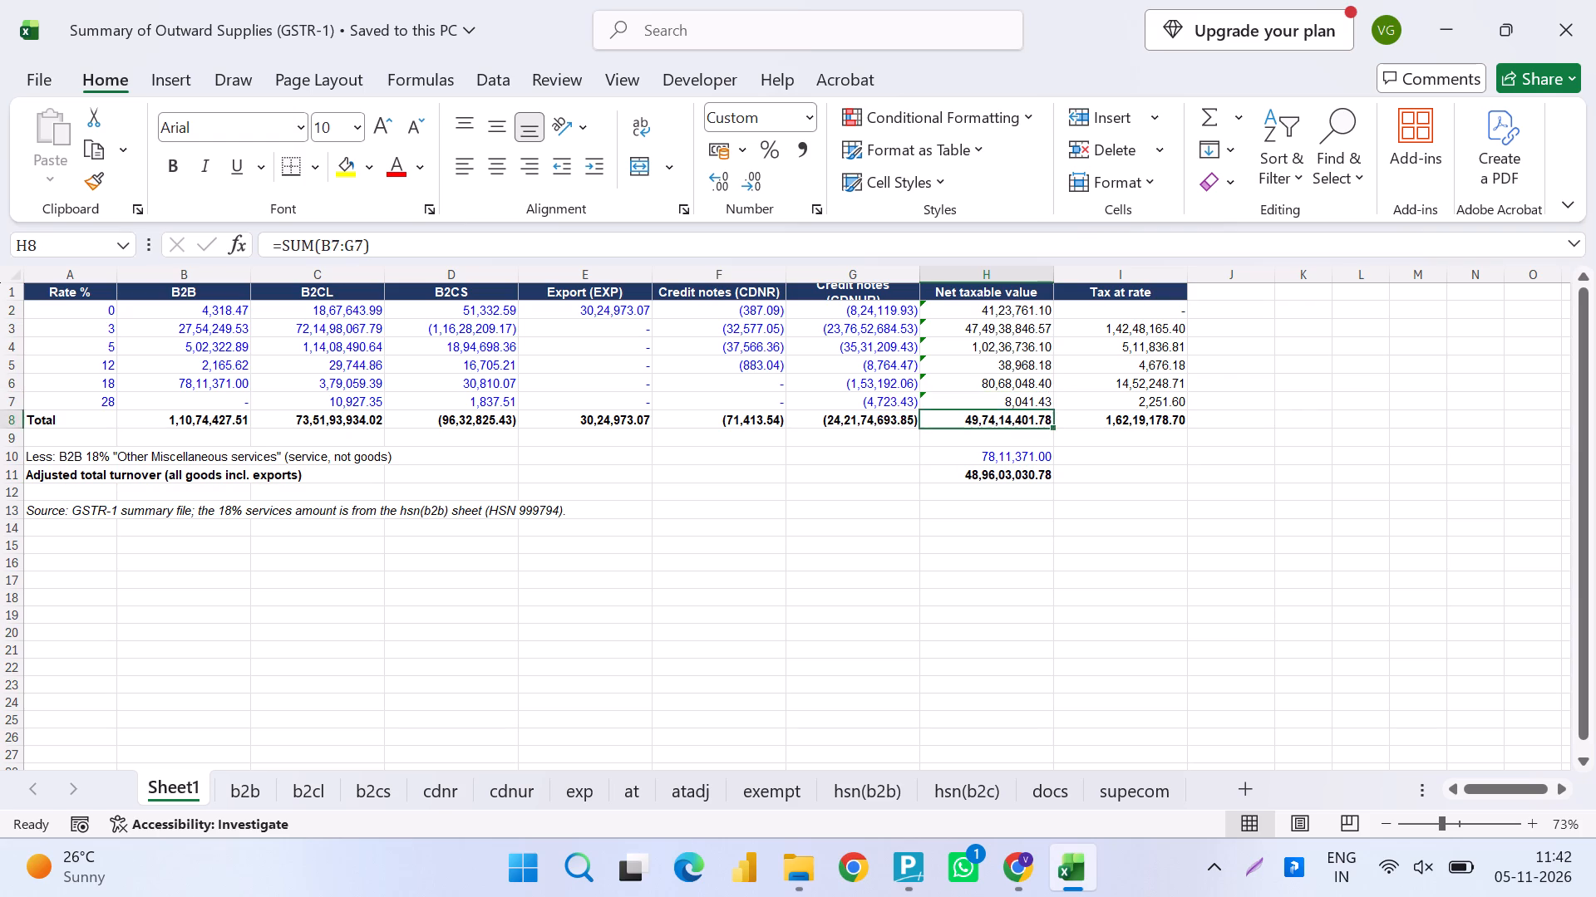
key("Down")
key("Down")
key("Down")
key("Down")
key("Down")
key("Down")
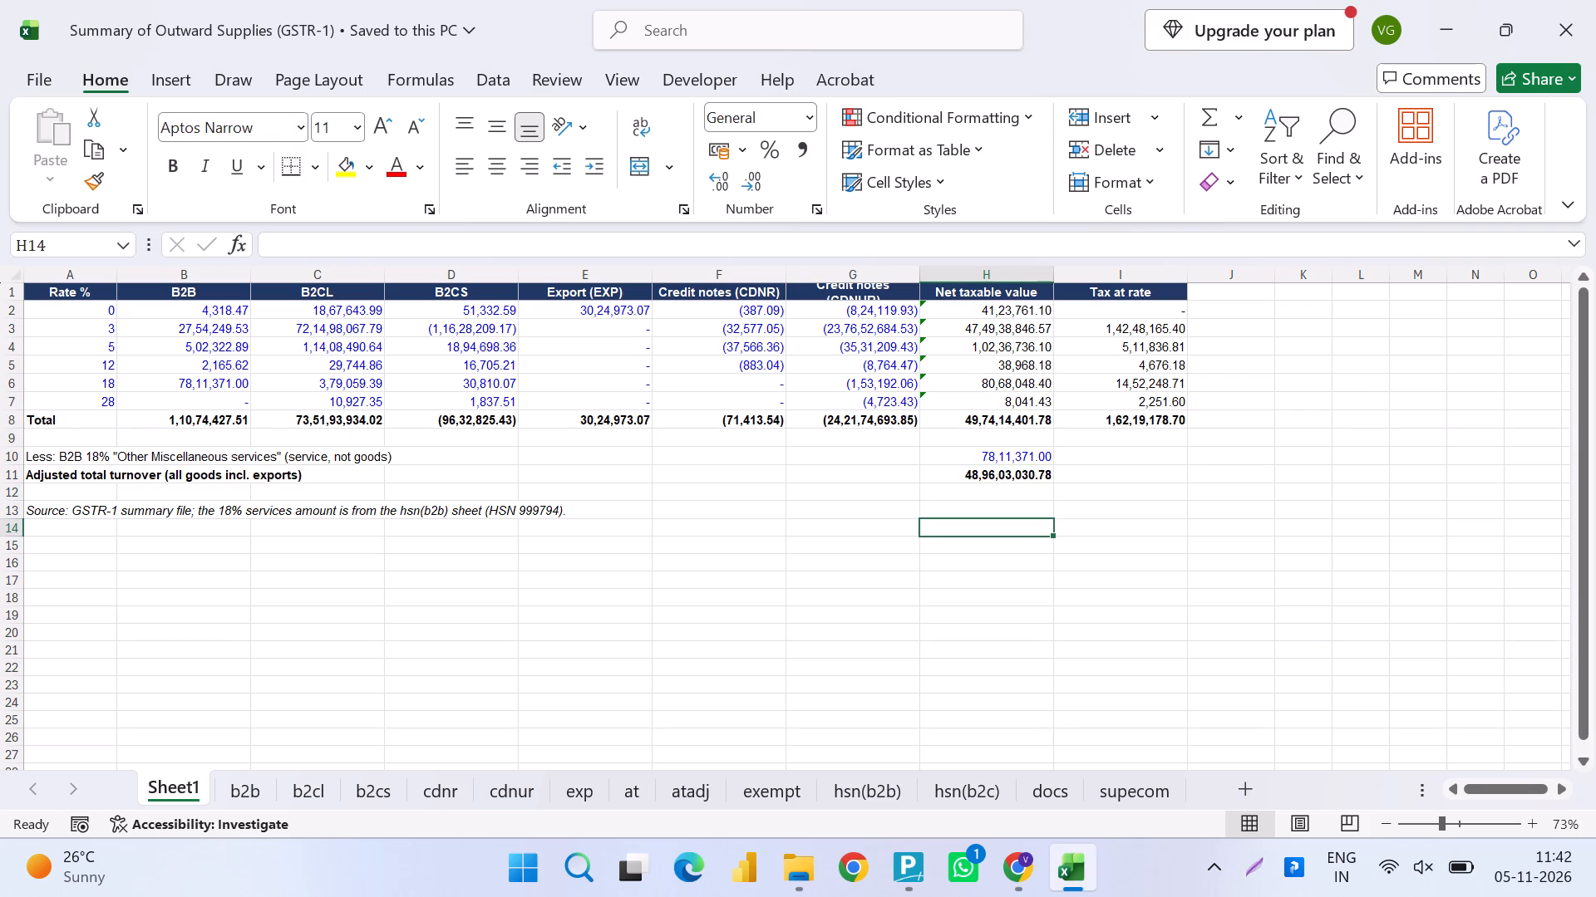
Switch from the outward supplies workbook to the Words Docs folder in File Explorer.
key("alt+Tab")
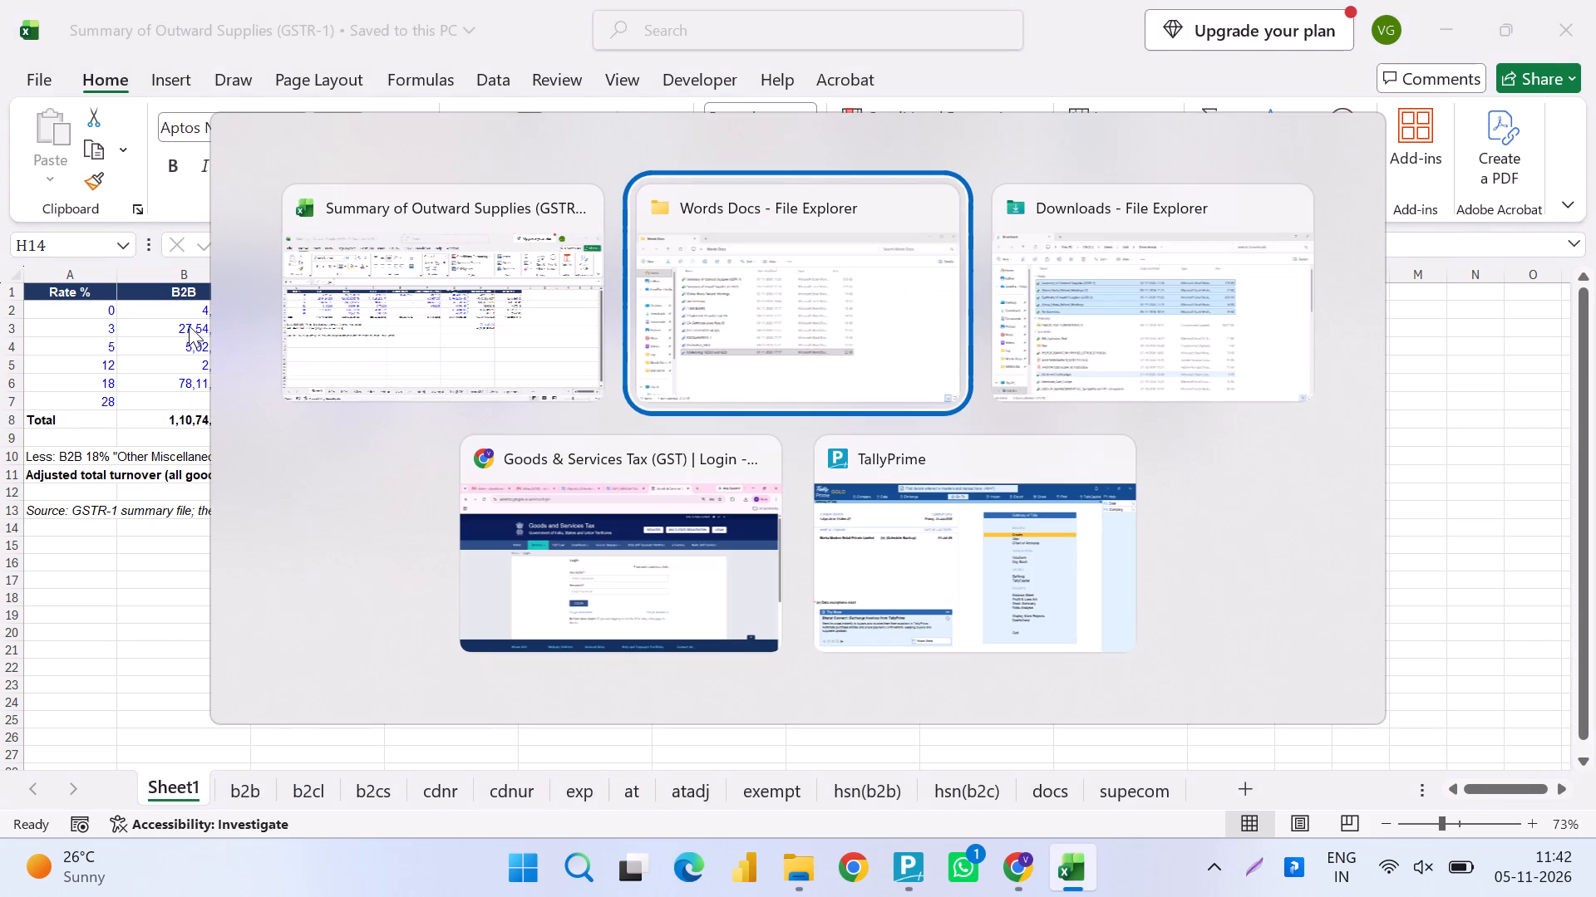
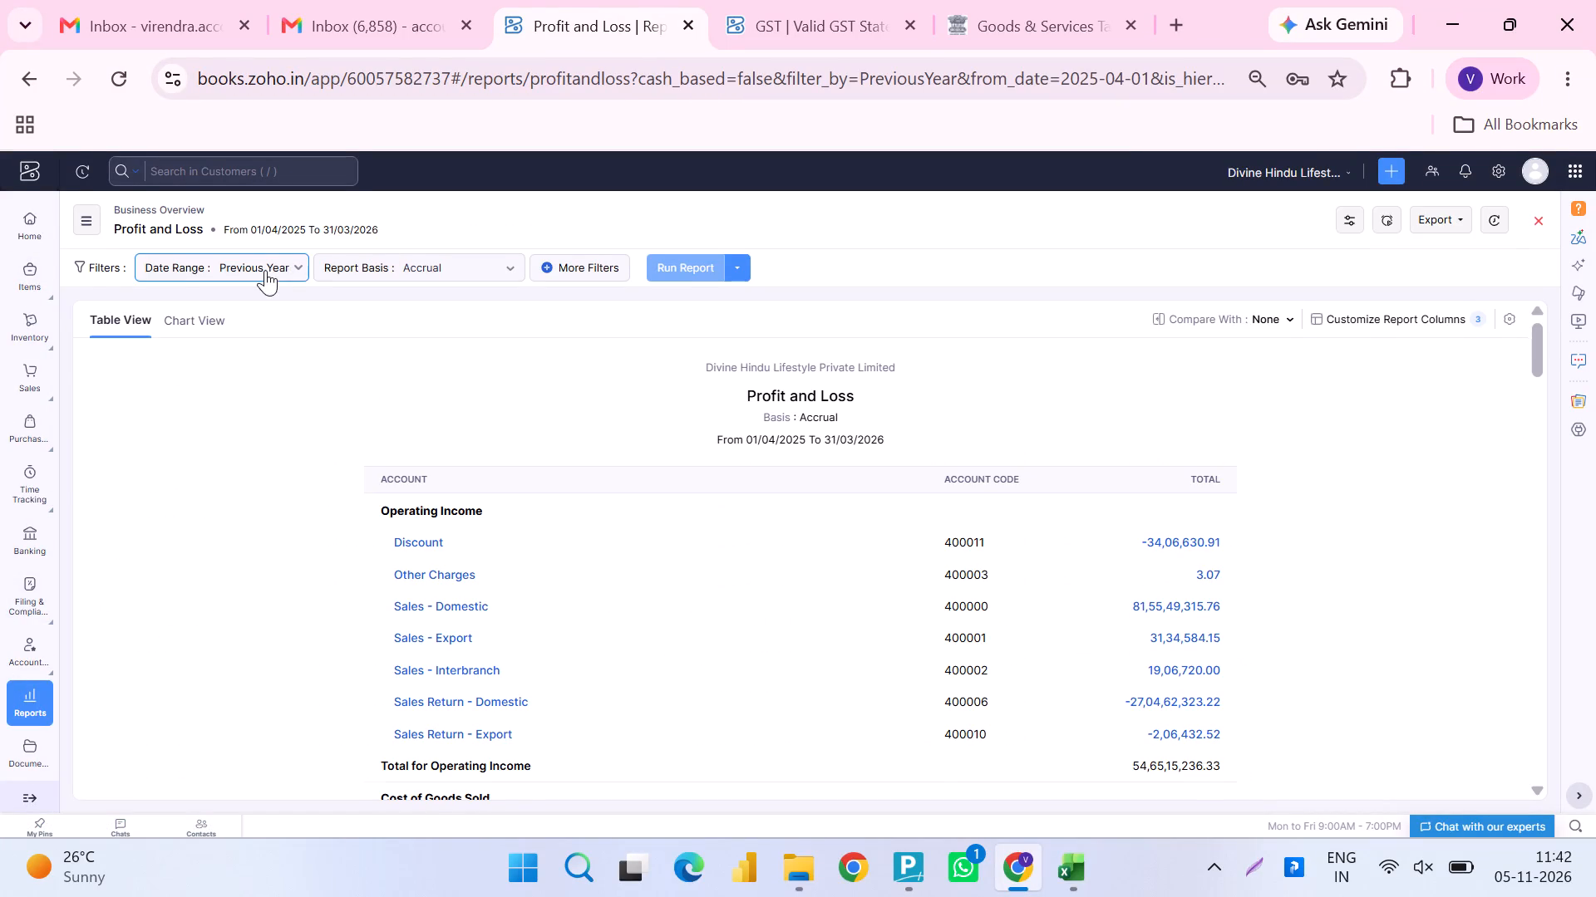
Review the operating income section of the previous-year Profit and Loss report and compare its total with the outward supplies on Sheet1.
left_click(265, 270)
left_click(267, 300)
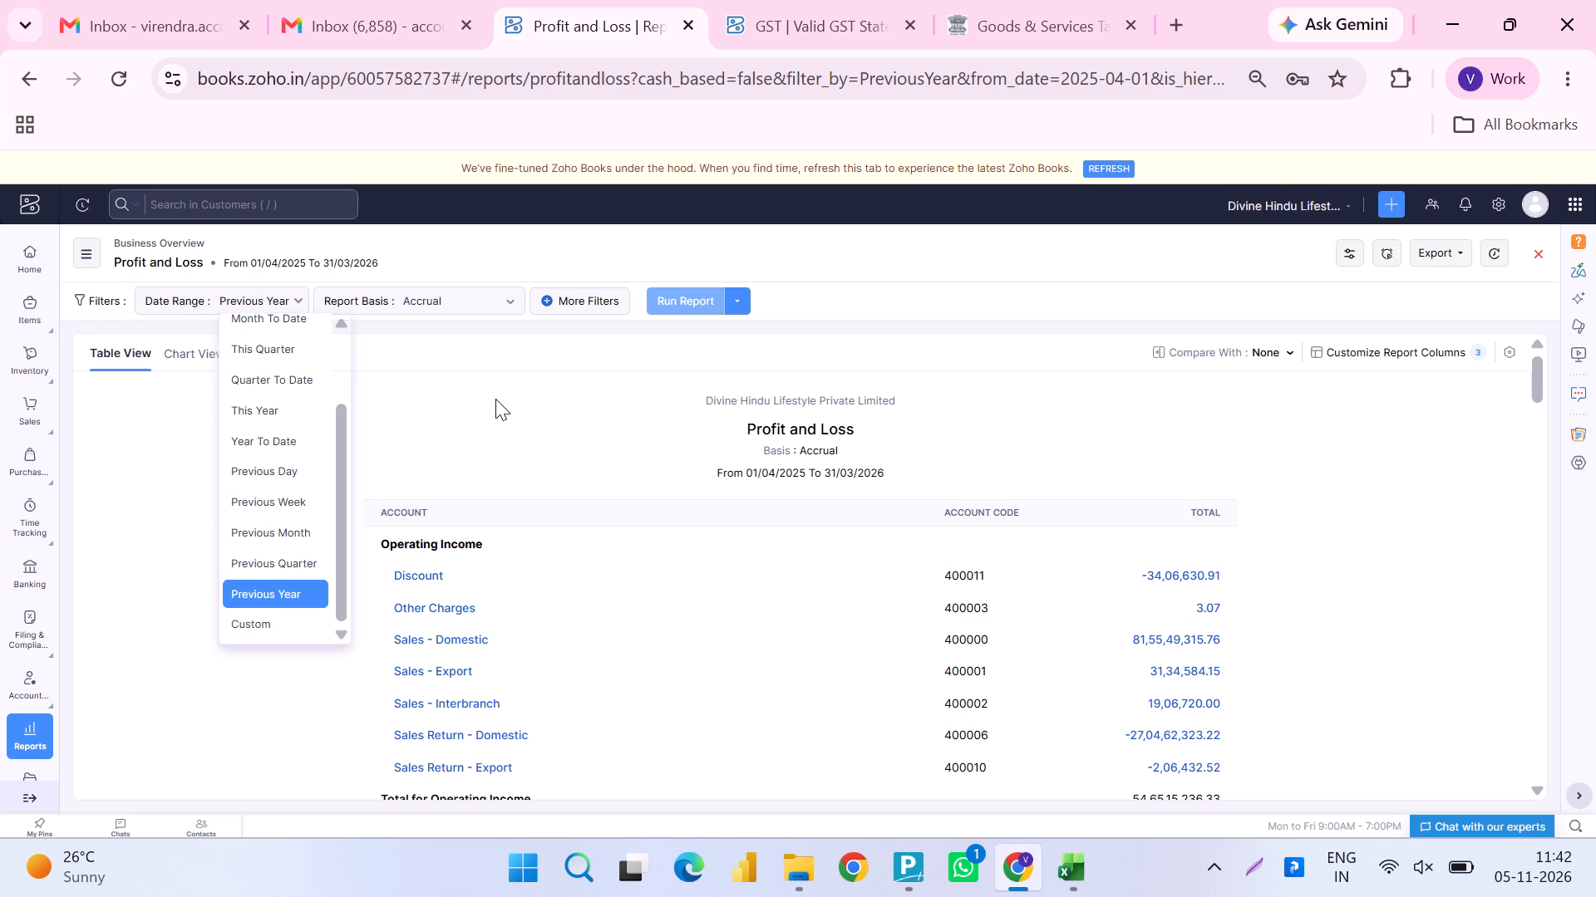
left_click(495, 399)
scroll(817, 604, "down", 2)
scroll(817, 604, "up", 1)
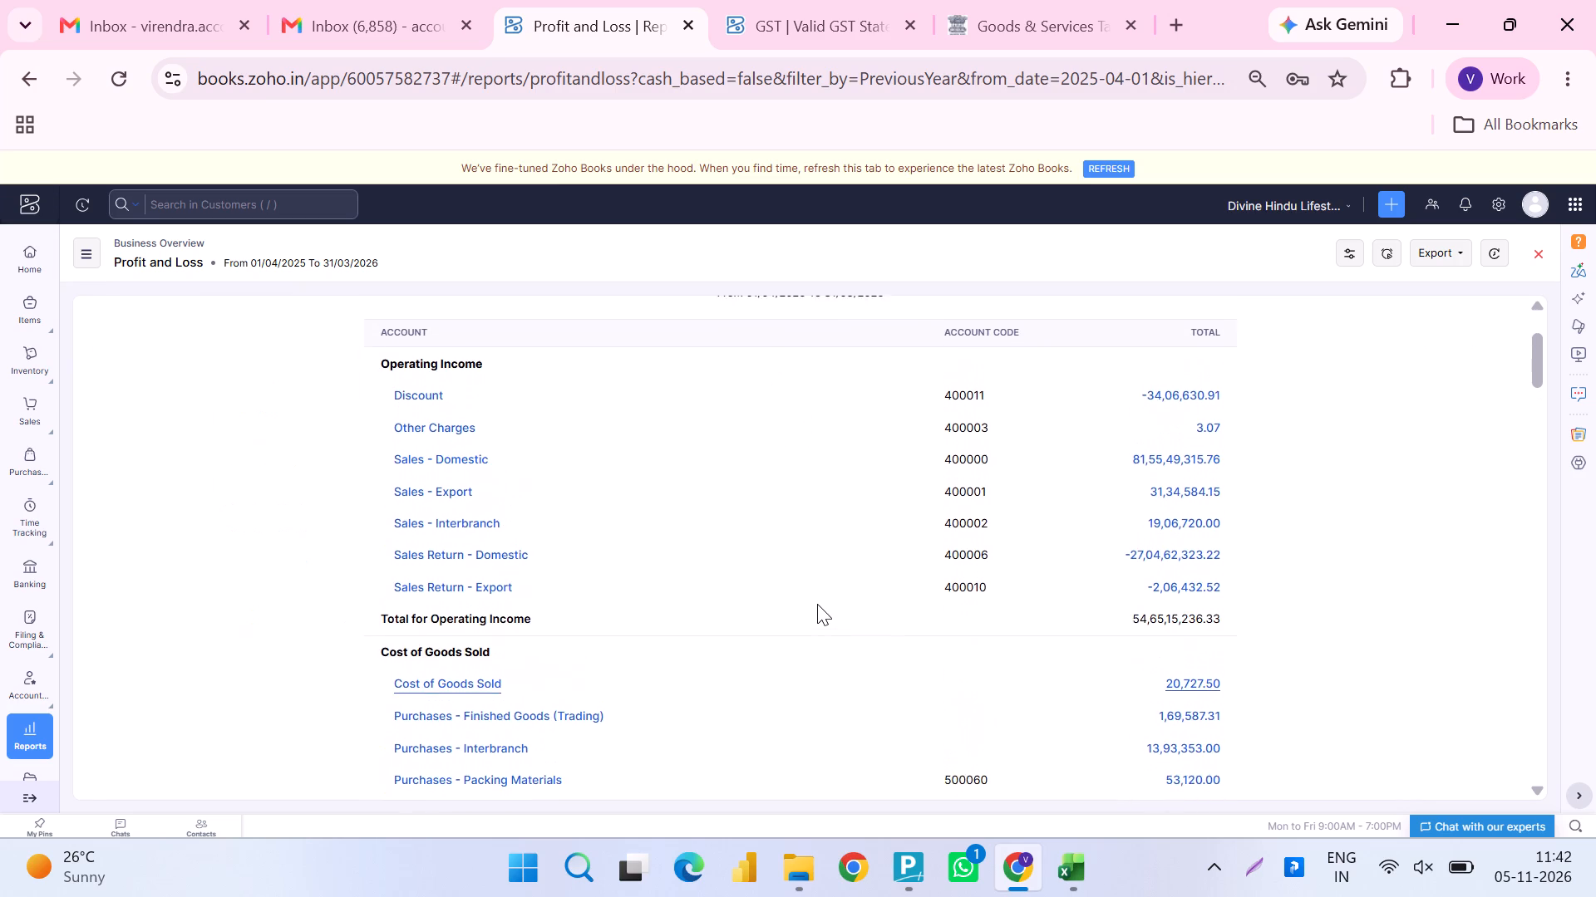
scroll(817, 604, "up", 1)
scroll(817, 604, "down", 1)
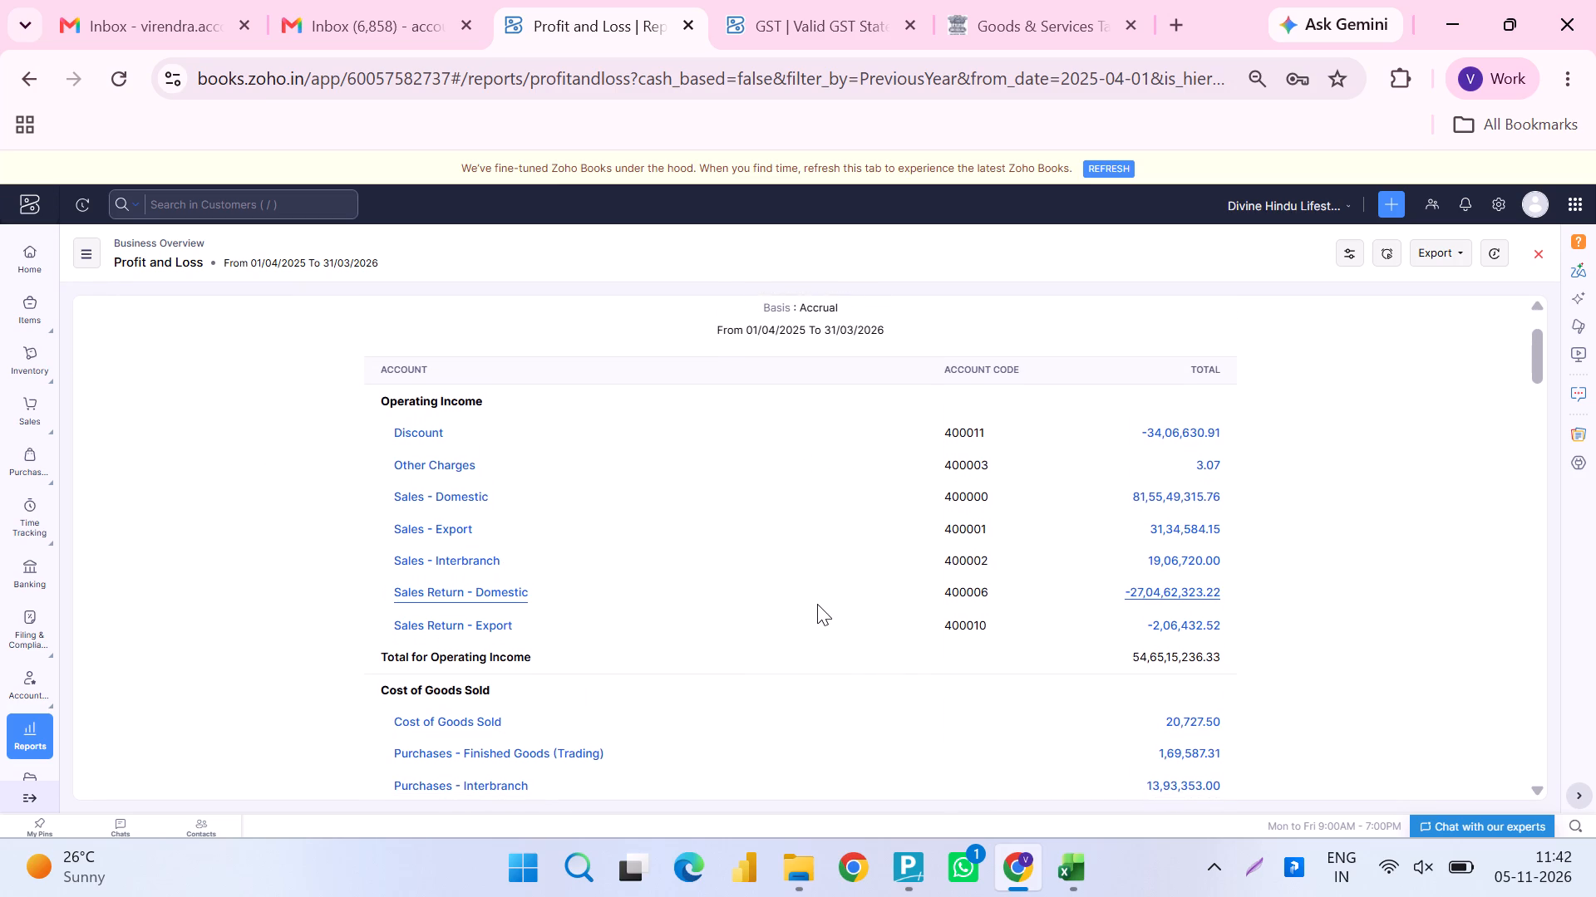
scroll(817, 604, "down", 1)
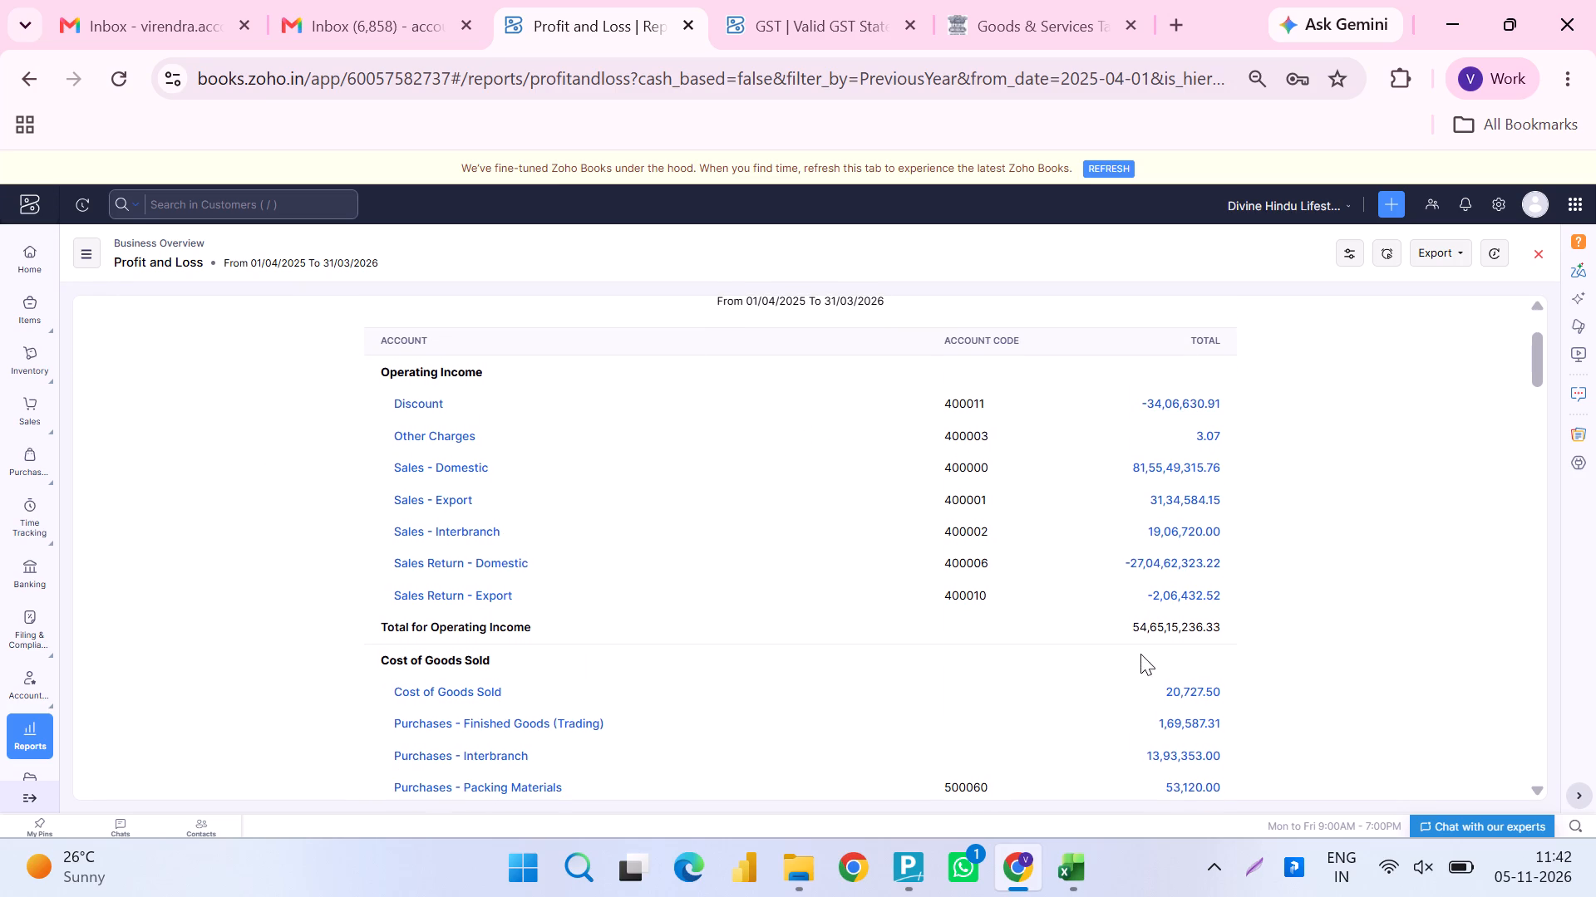
triple_click(1150, 635)
key("alt+Tab")
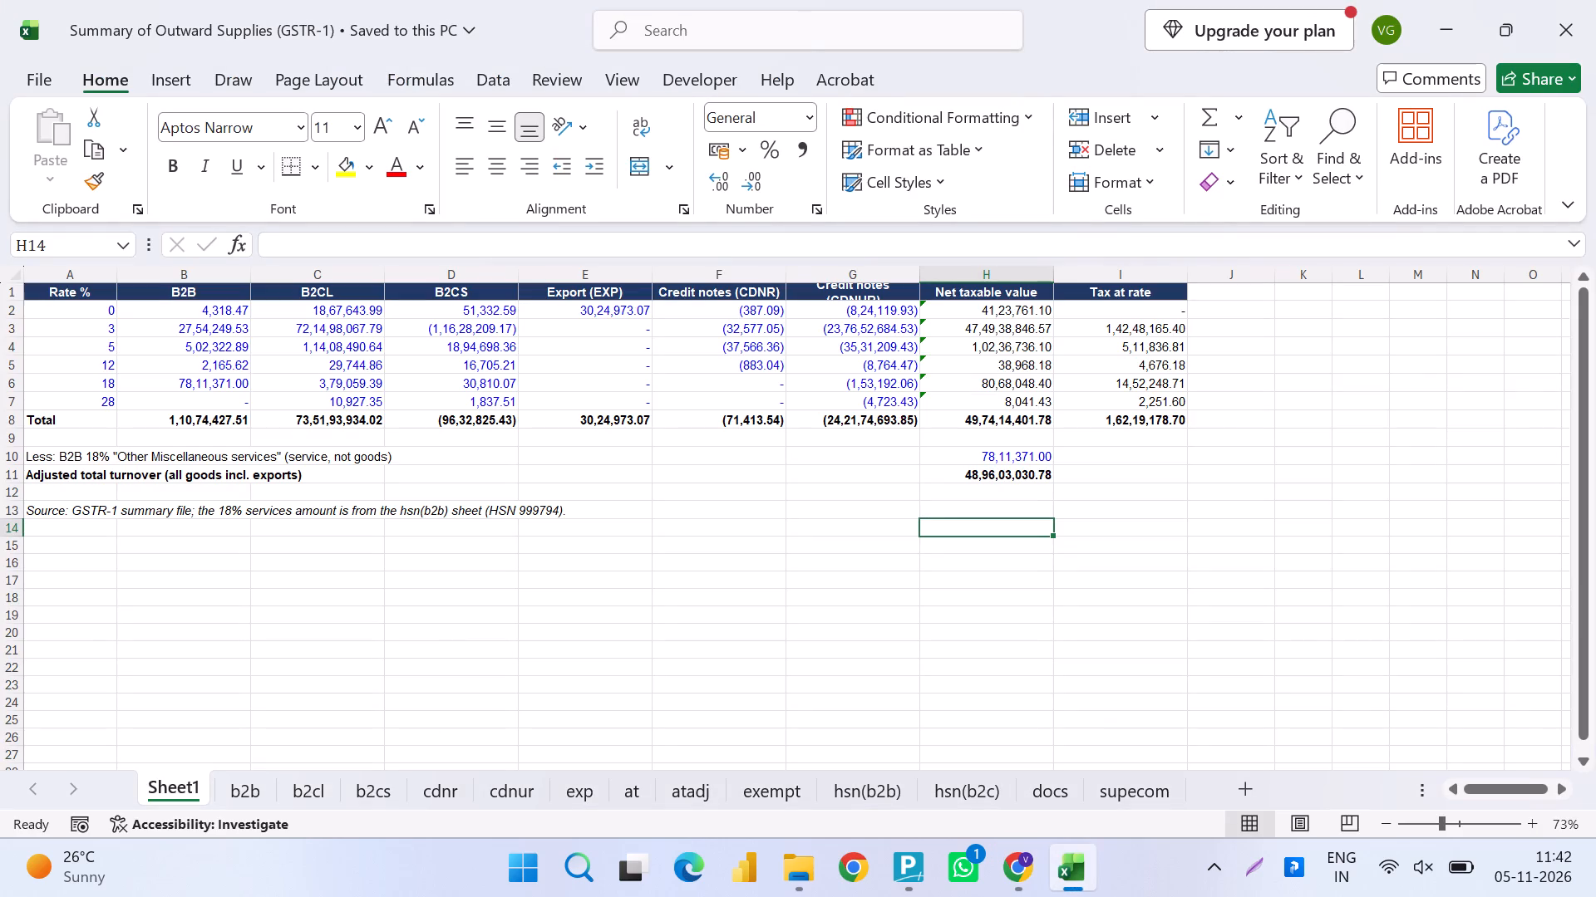
key("alt+Tab")
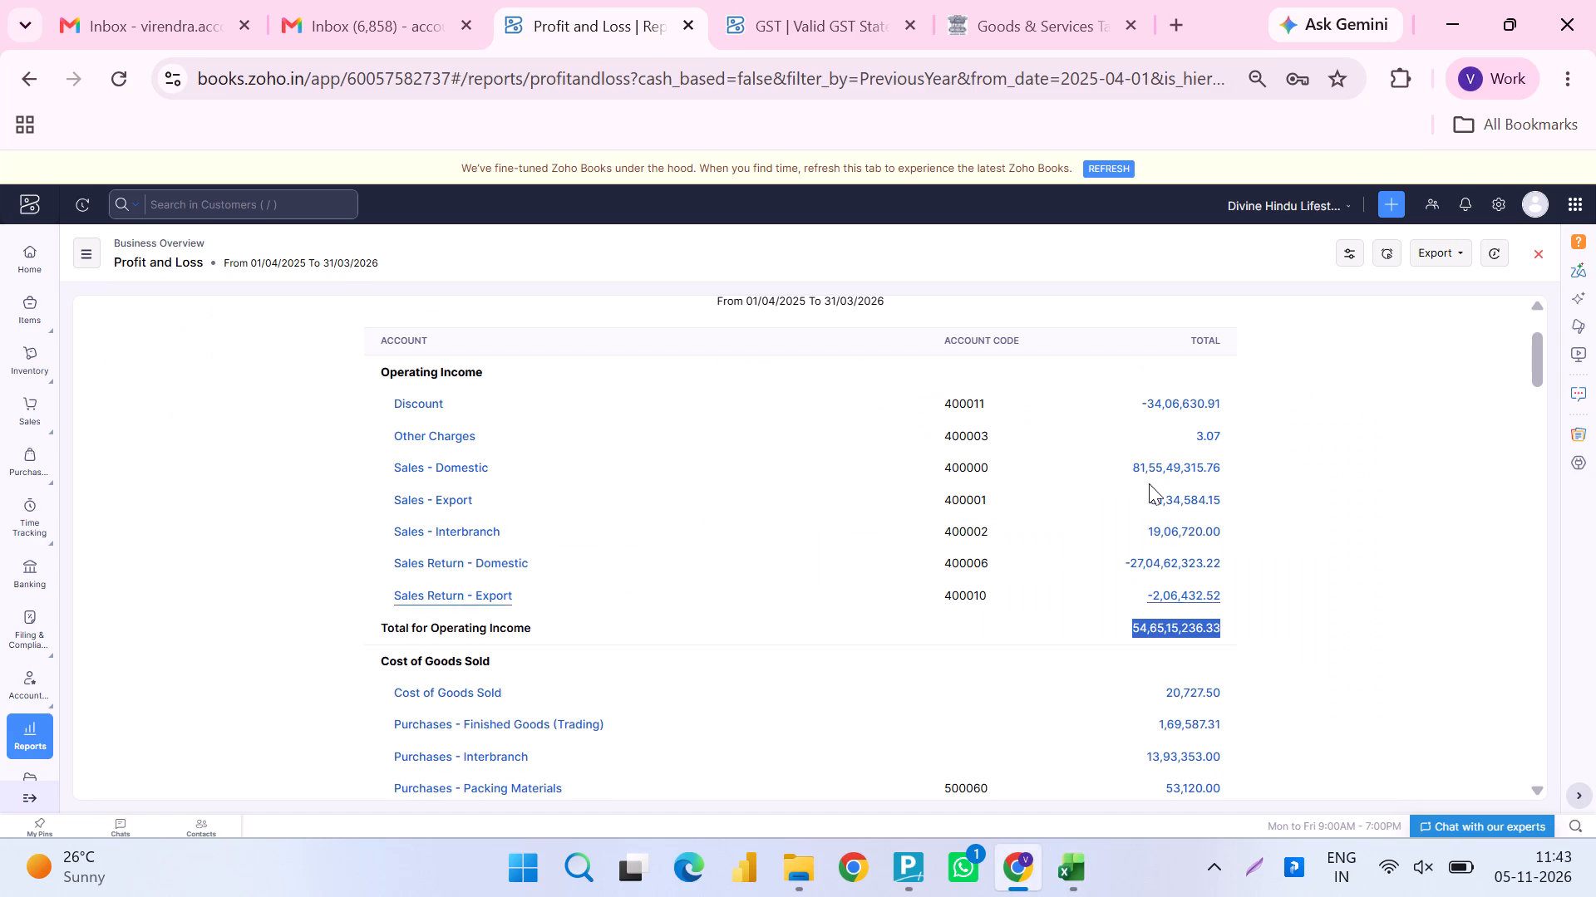
Examine the B2CL column in the outward supplies workbook, checking the sum of its rate rows against the column total.
key("alt+Tab")
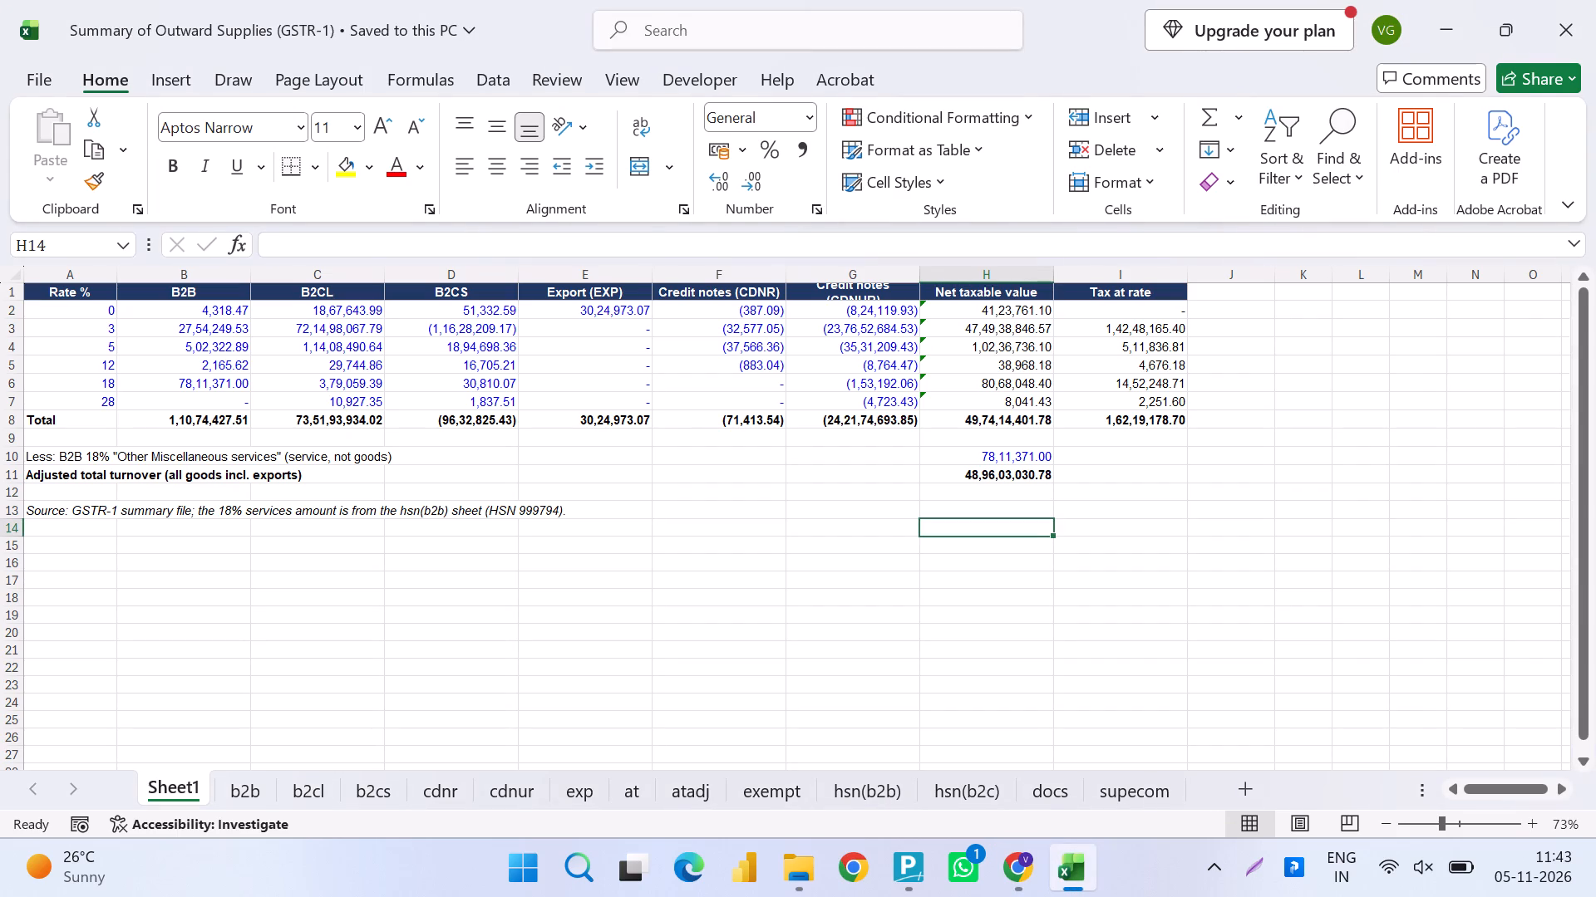
left_click(316, 420)
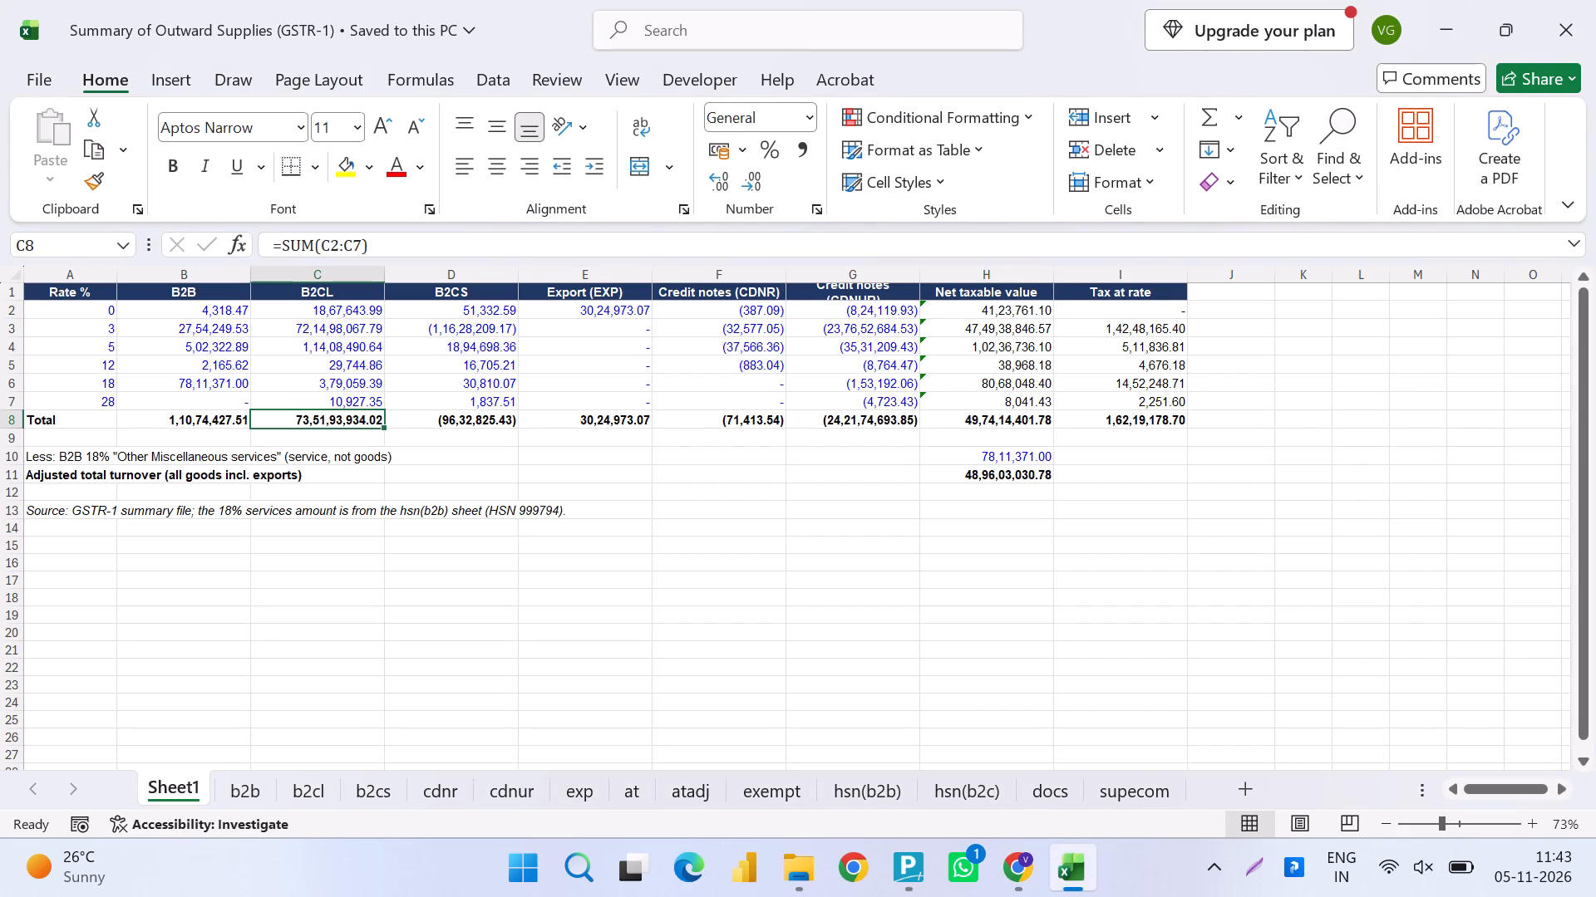
left_click_drag(347, 305, 374, 404)
left_click_drag(307, 290, 307, 293)
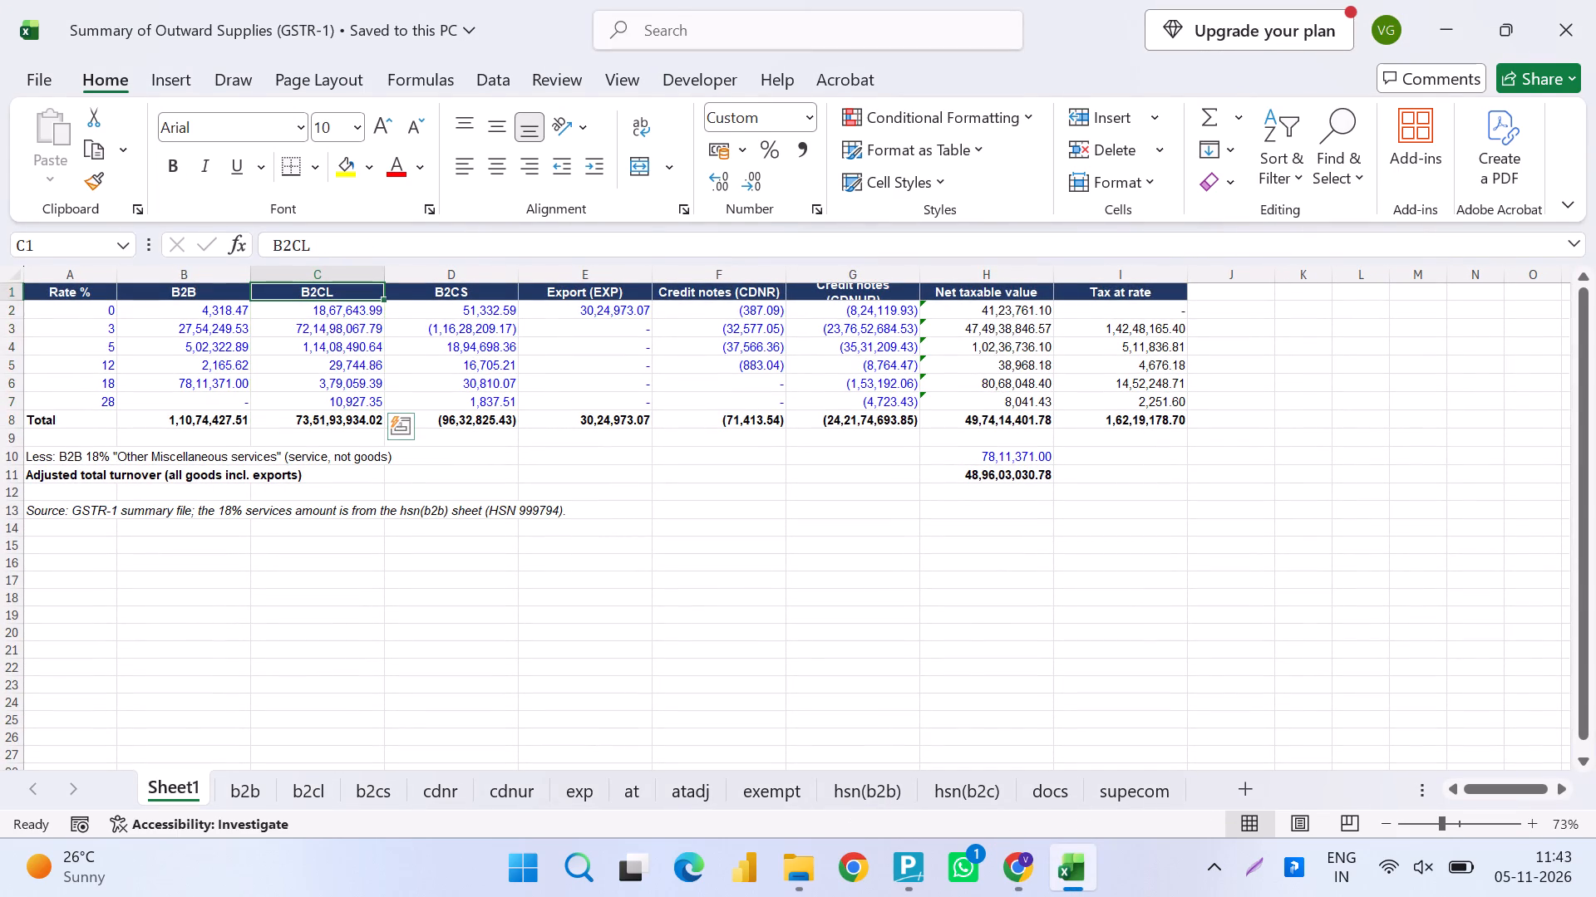
left_click_drag(307, 293, 322, 331)
left_click_drag(321, 317, 329, 411)
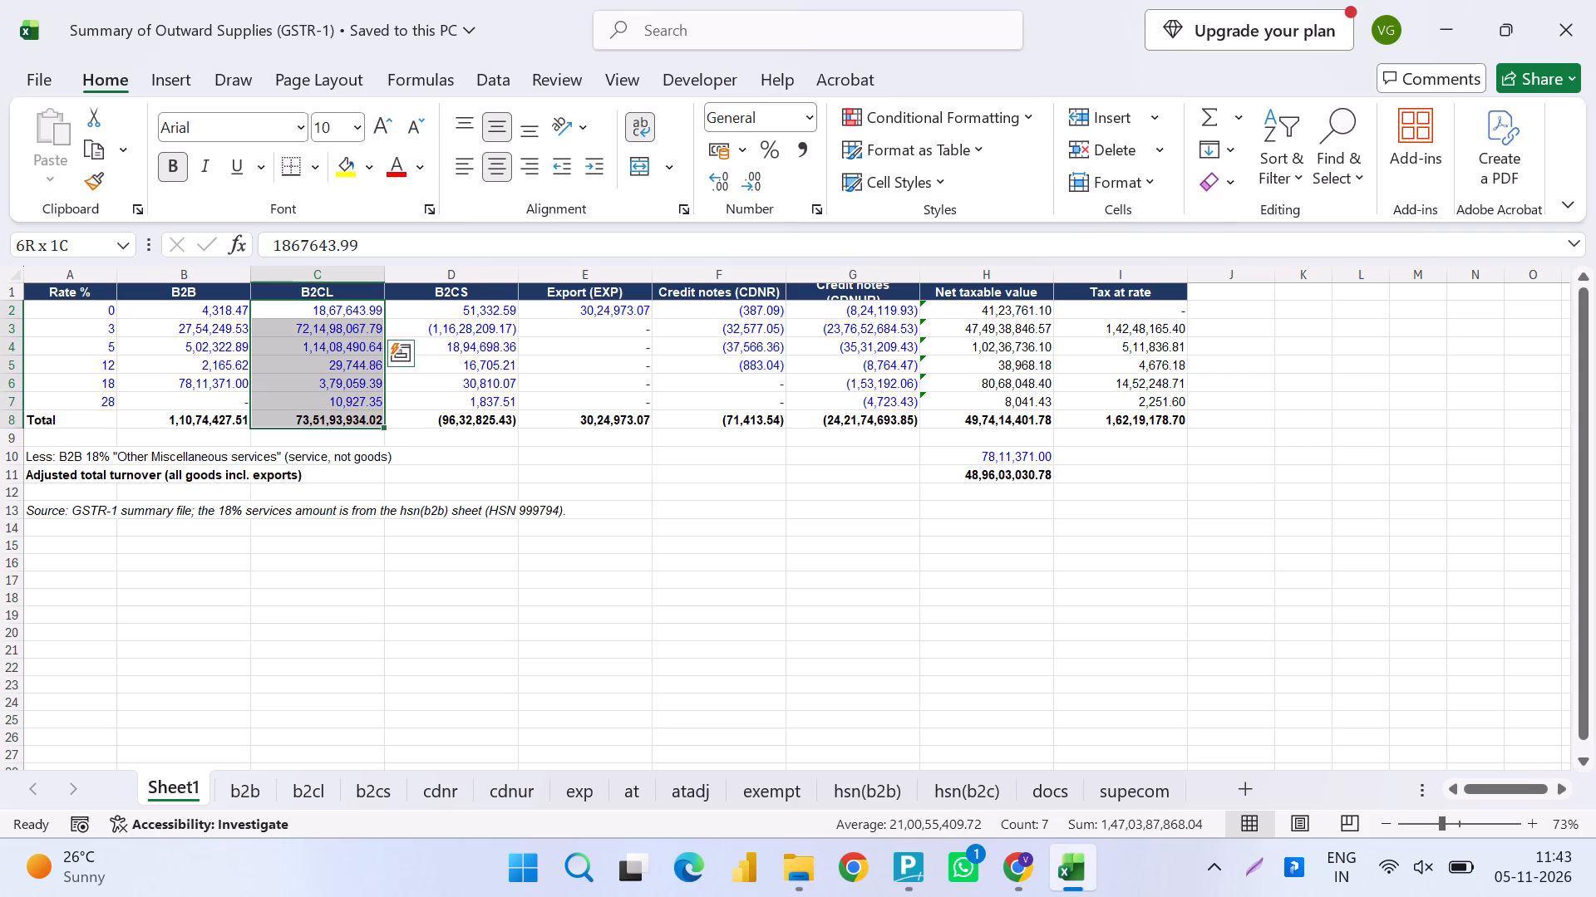
left_click_drag(329, 411, 337, 397)
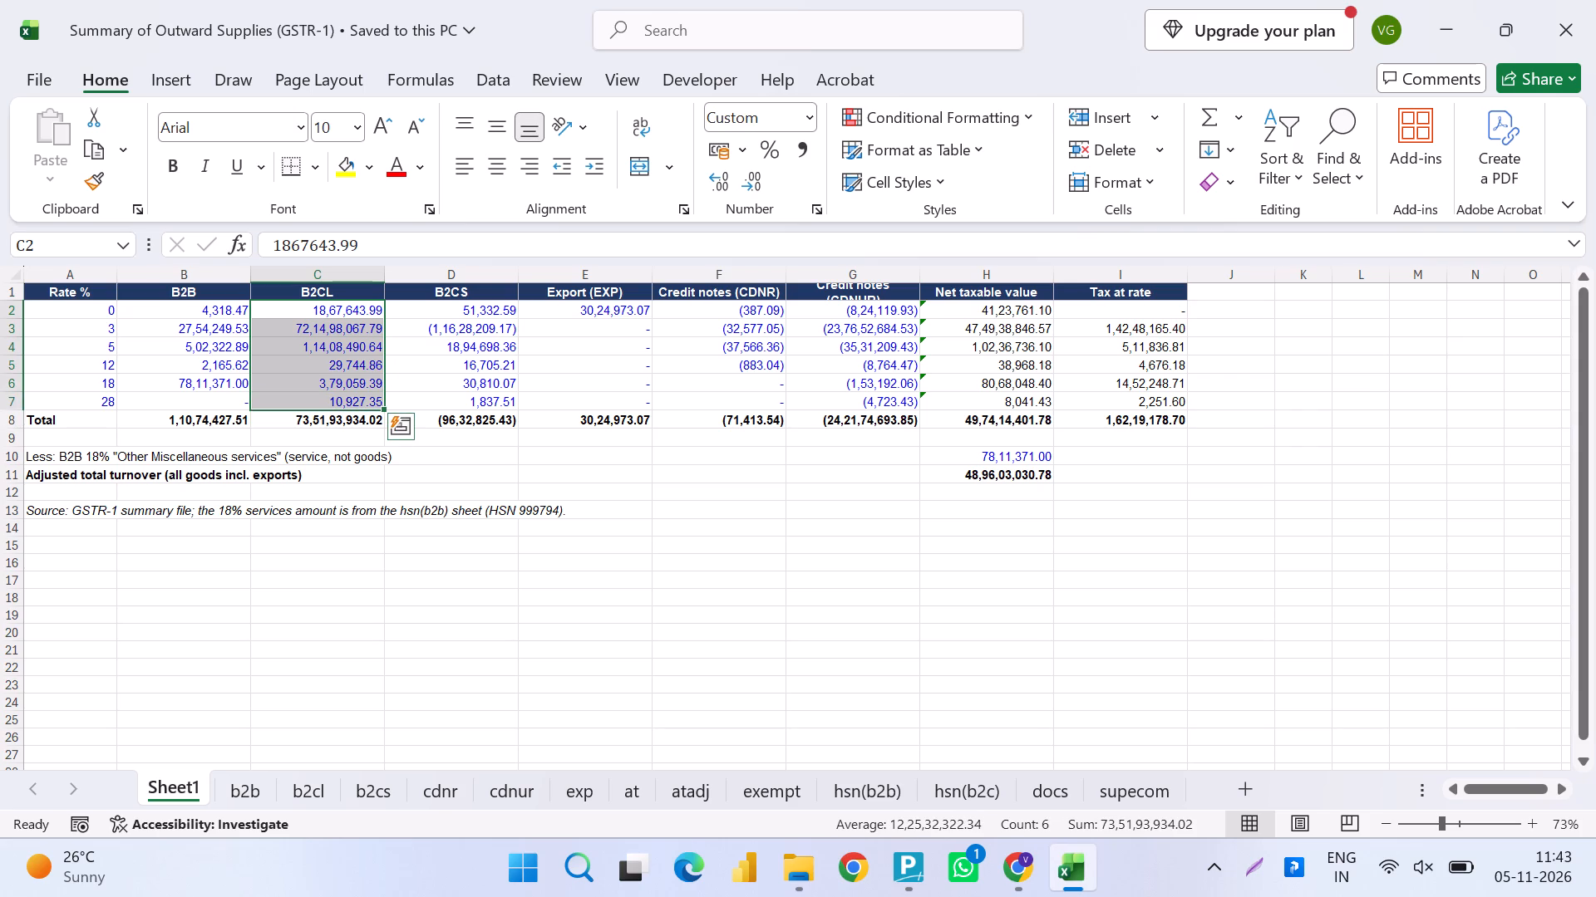
left_click(347, 429)
Compare the B2CL and B2CS totals on Sheet1 with the Sales - Domestic figure in the Profit and Loss report.
key("alt+Tab")
left_click_drag(1118, 488, 1303, 481)
left_click(1303, 481)
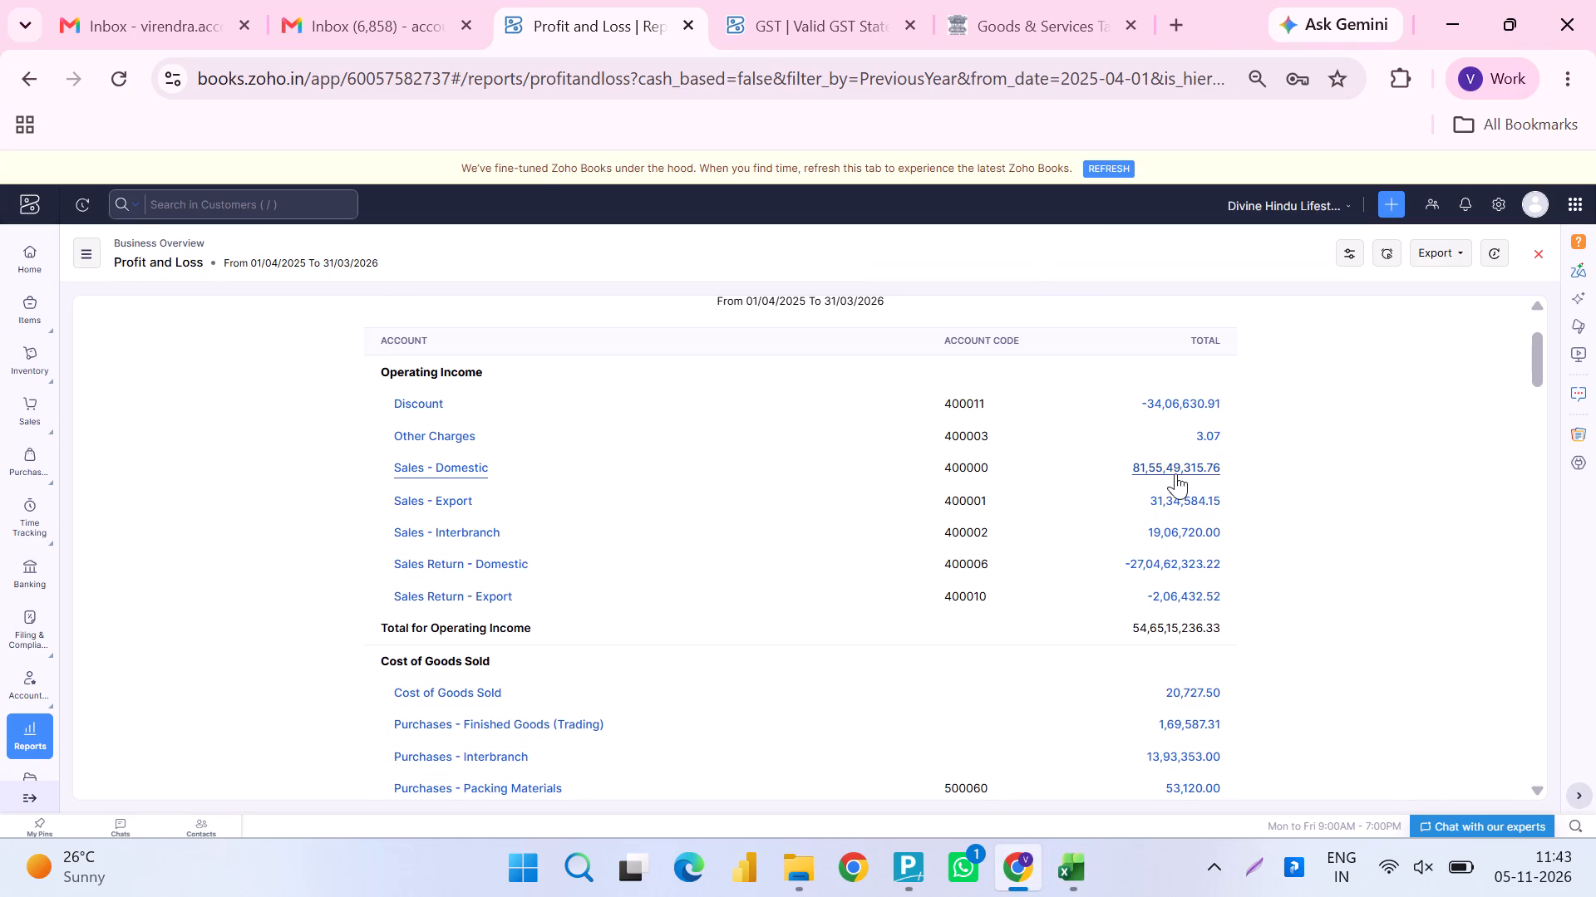
key("alt+Tab")
left_click(333, 425)
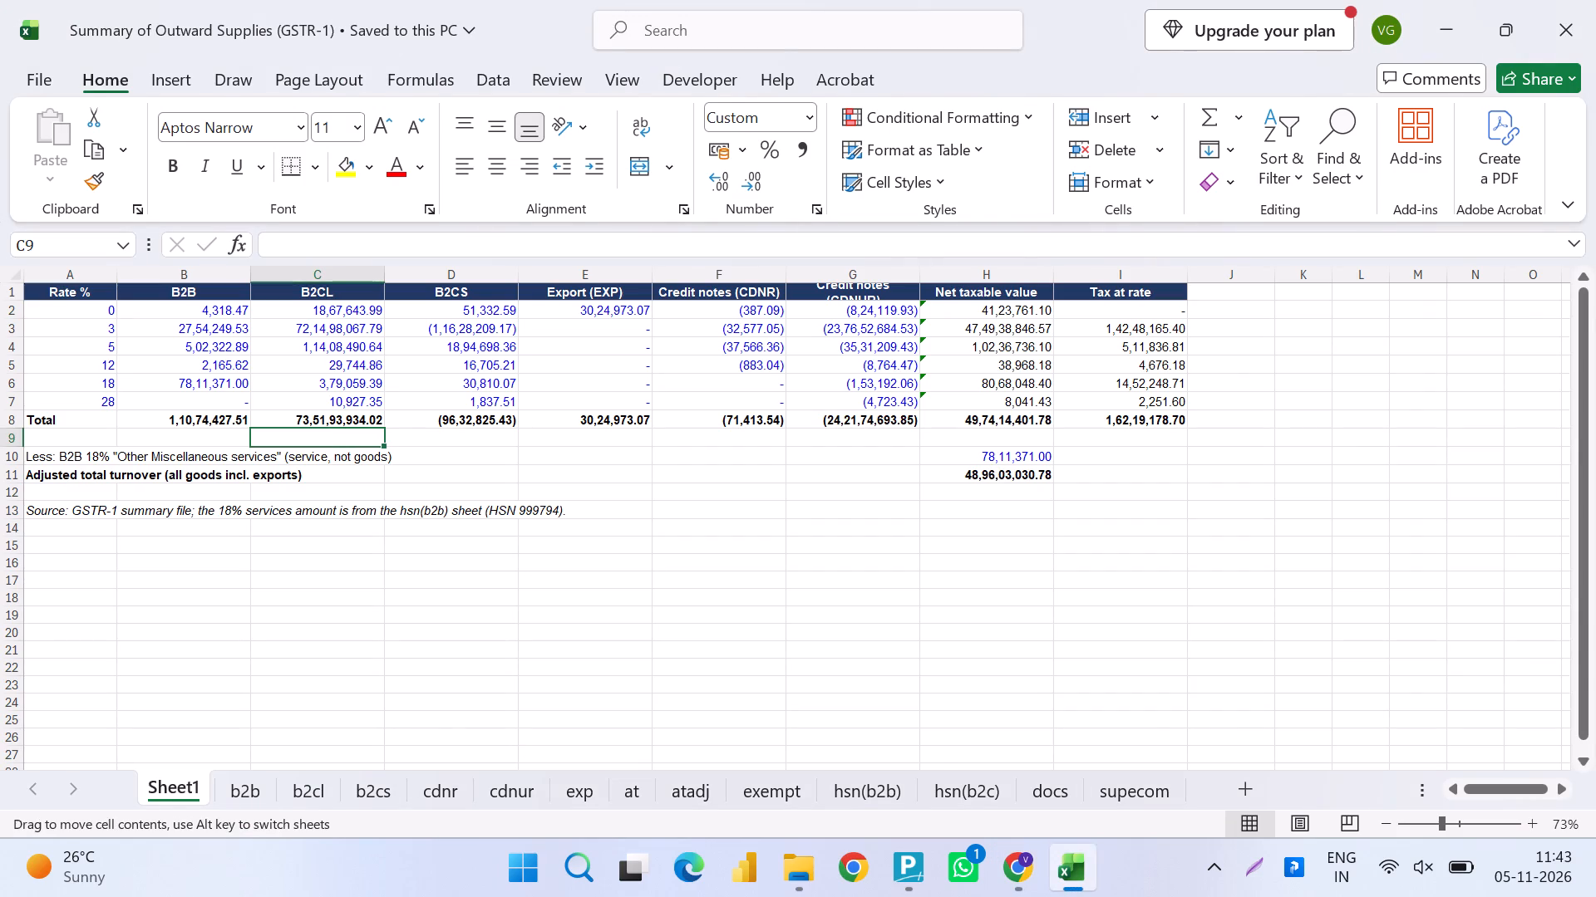
key("alt+Tab")
key("alt+Tab")
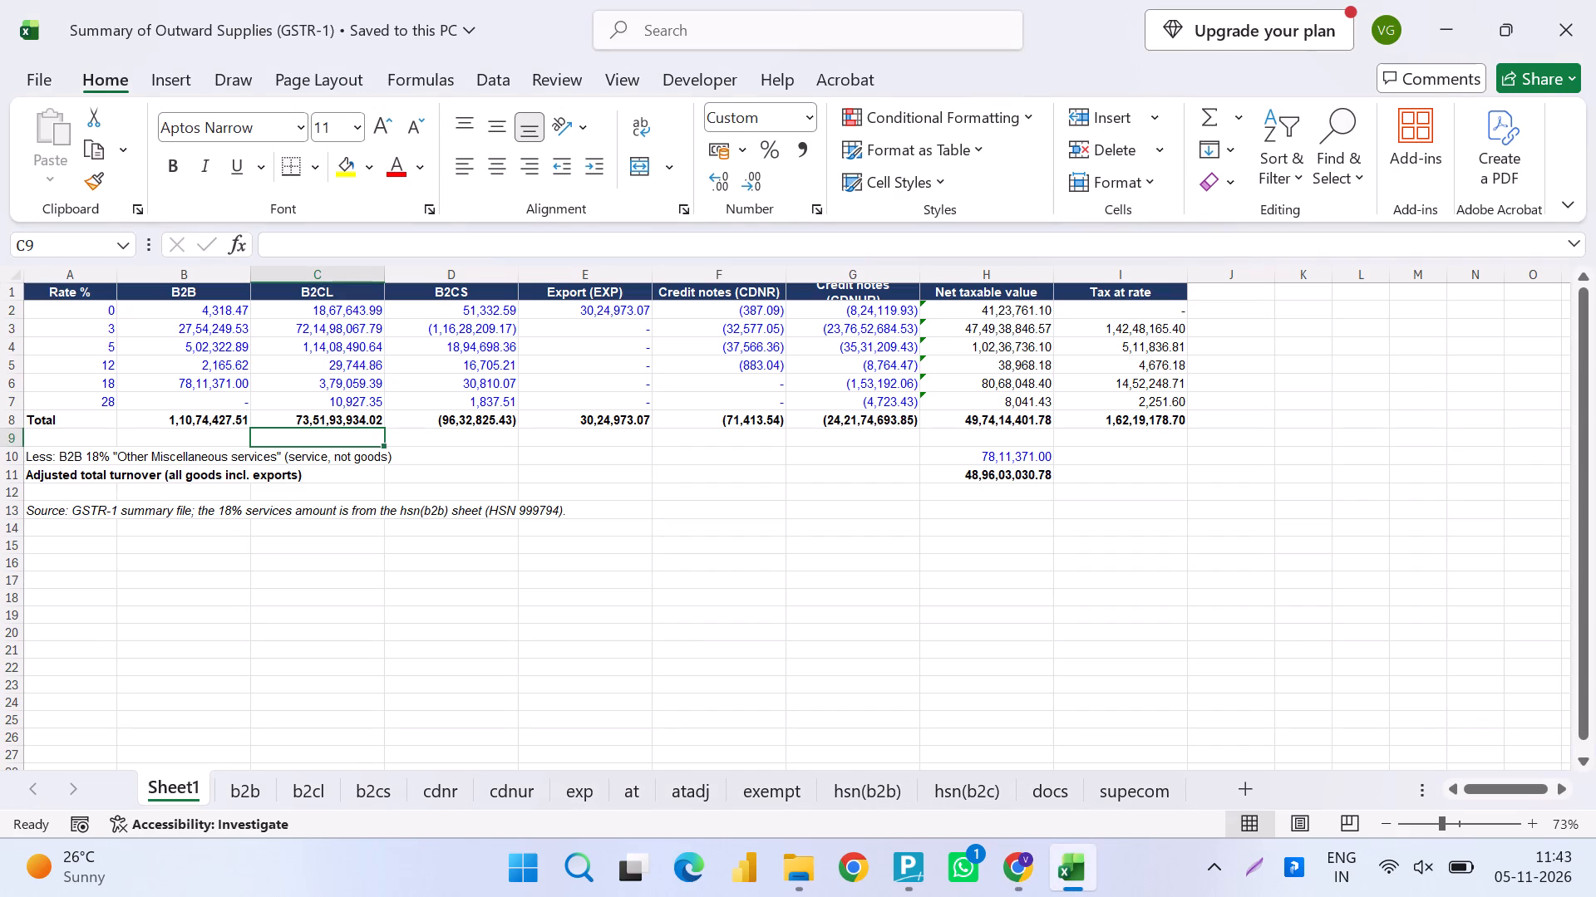
left_click(454, 424)
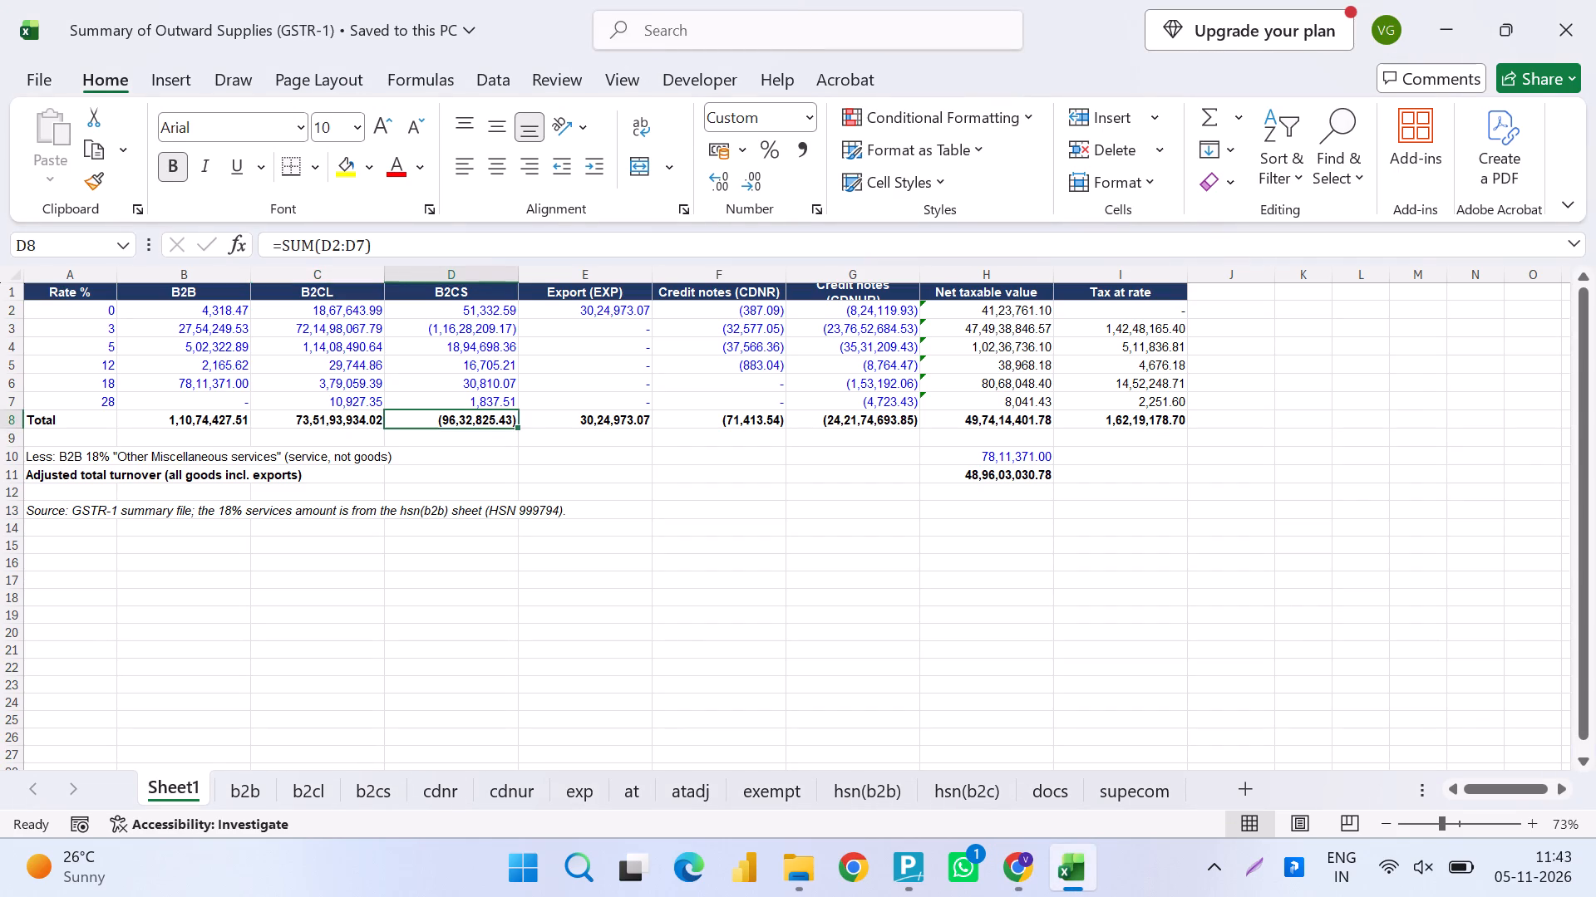
left_click(781, 449)
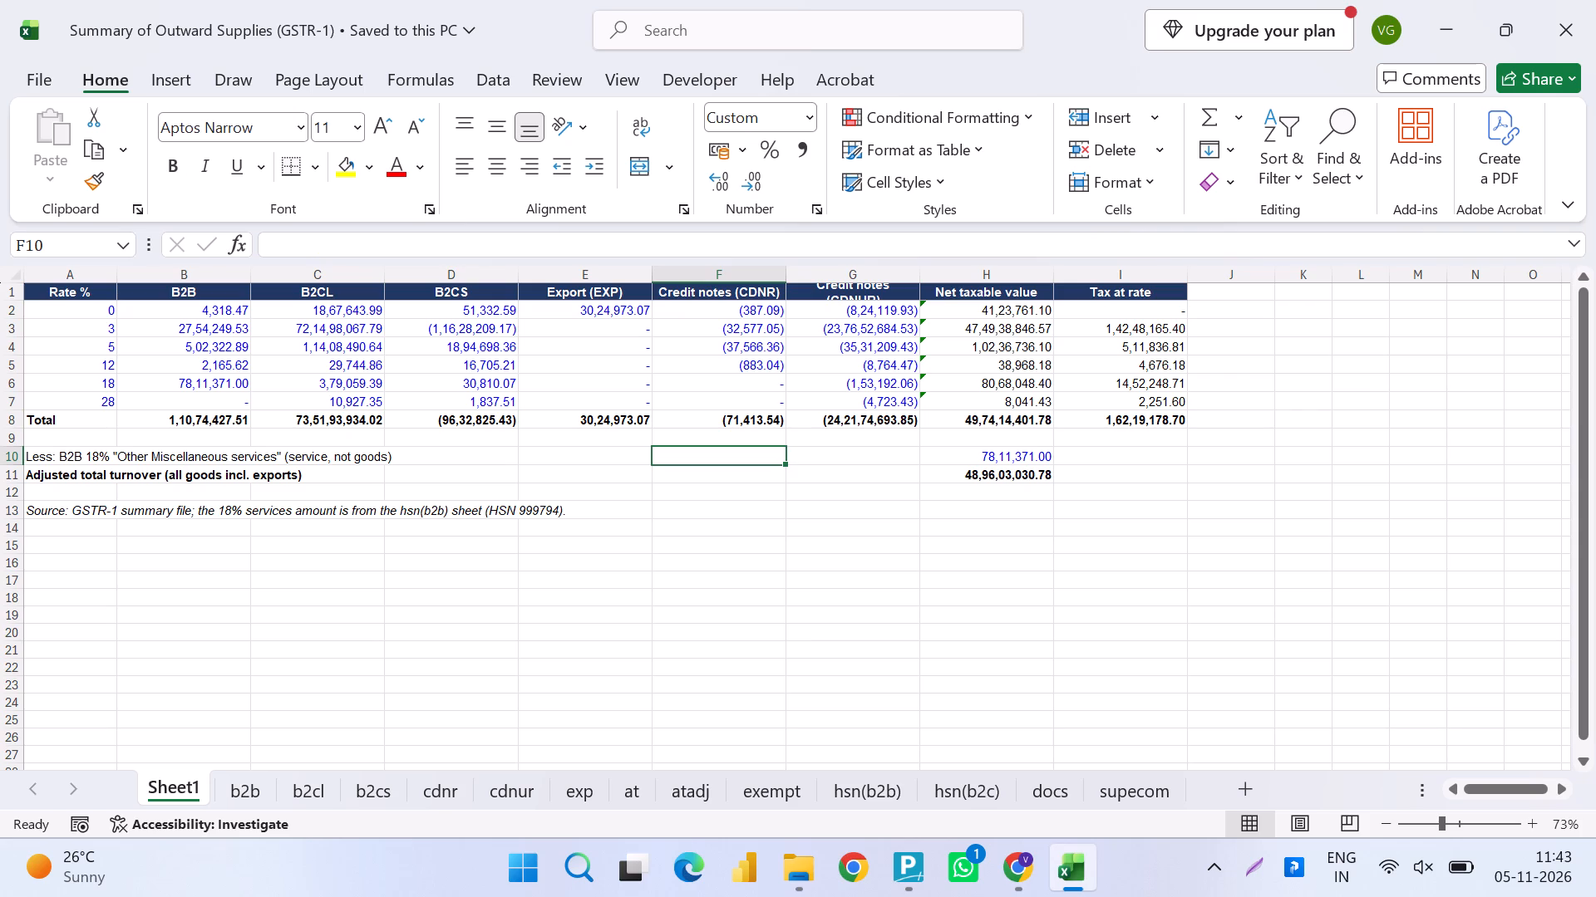
key("Up")
key("alt+Tab")
key("alt+Left")
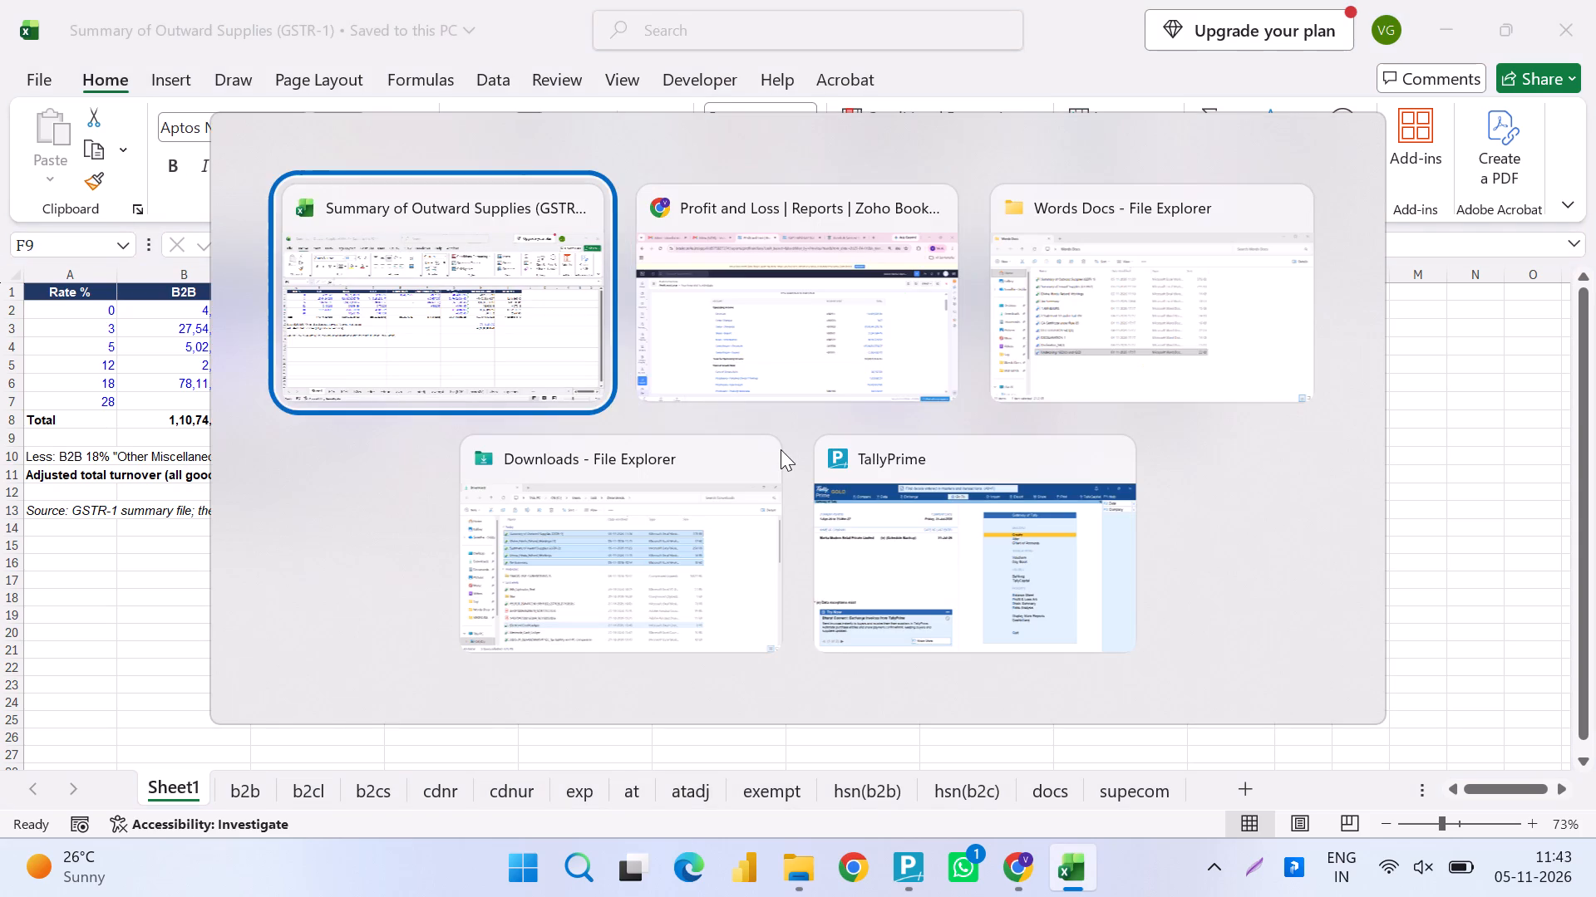
key("alt+Right")
key("alt+Left")
key("alt+Right")
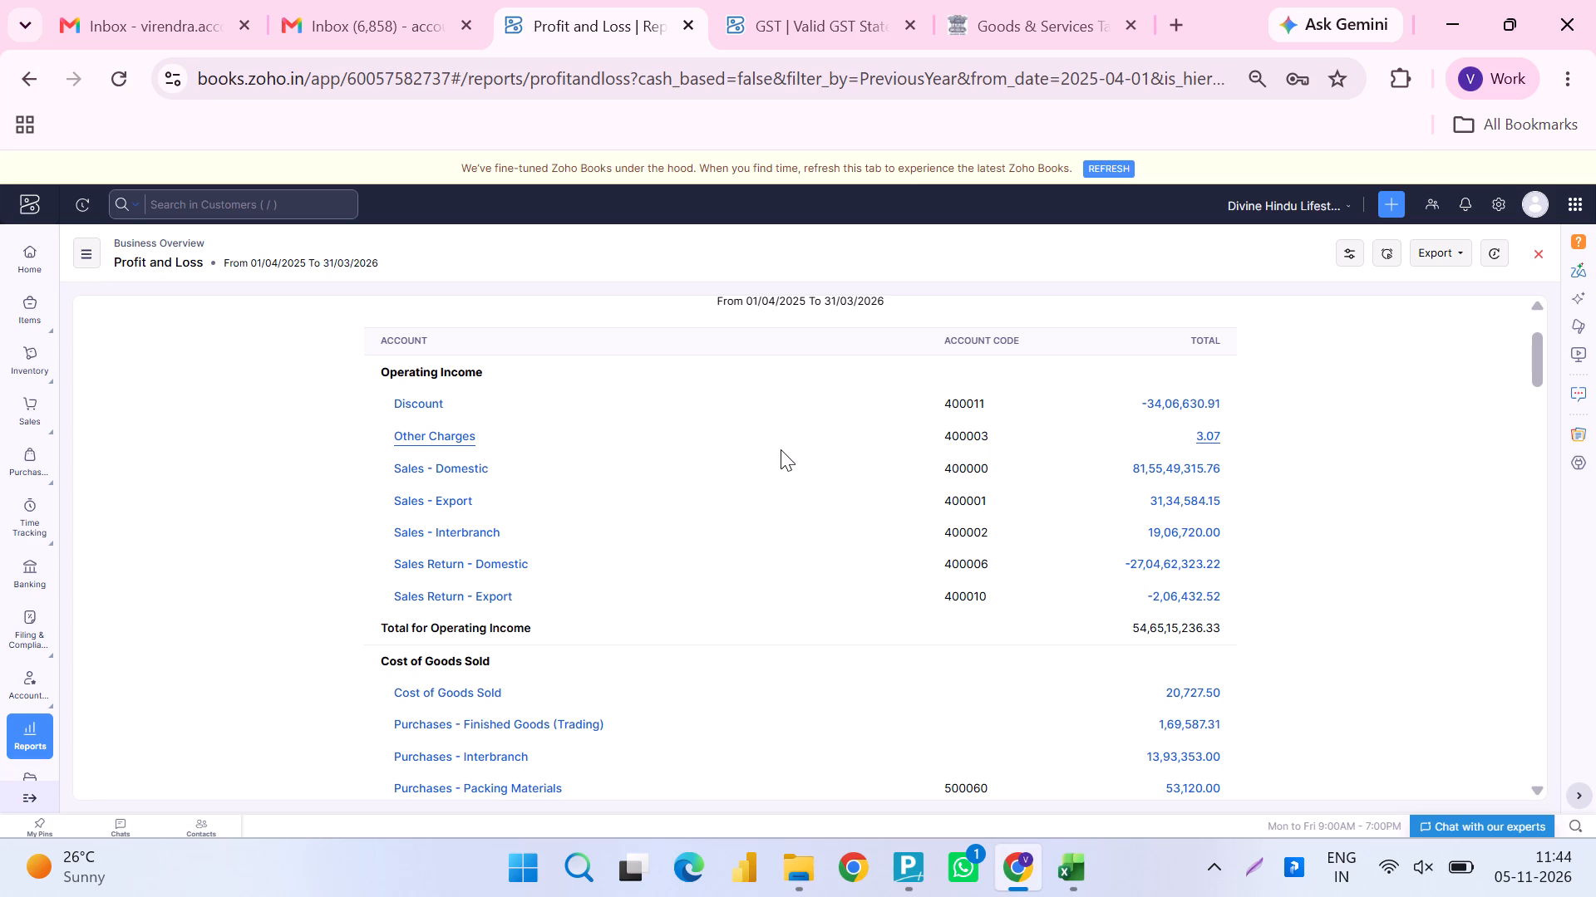
Go through the B2CL rate rows on Sheet1 and check the combined sum of the B2CL and B2CS totals.
key("alt+Tab")
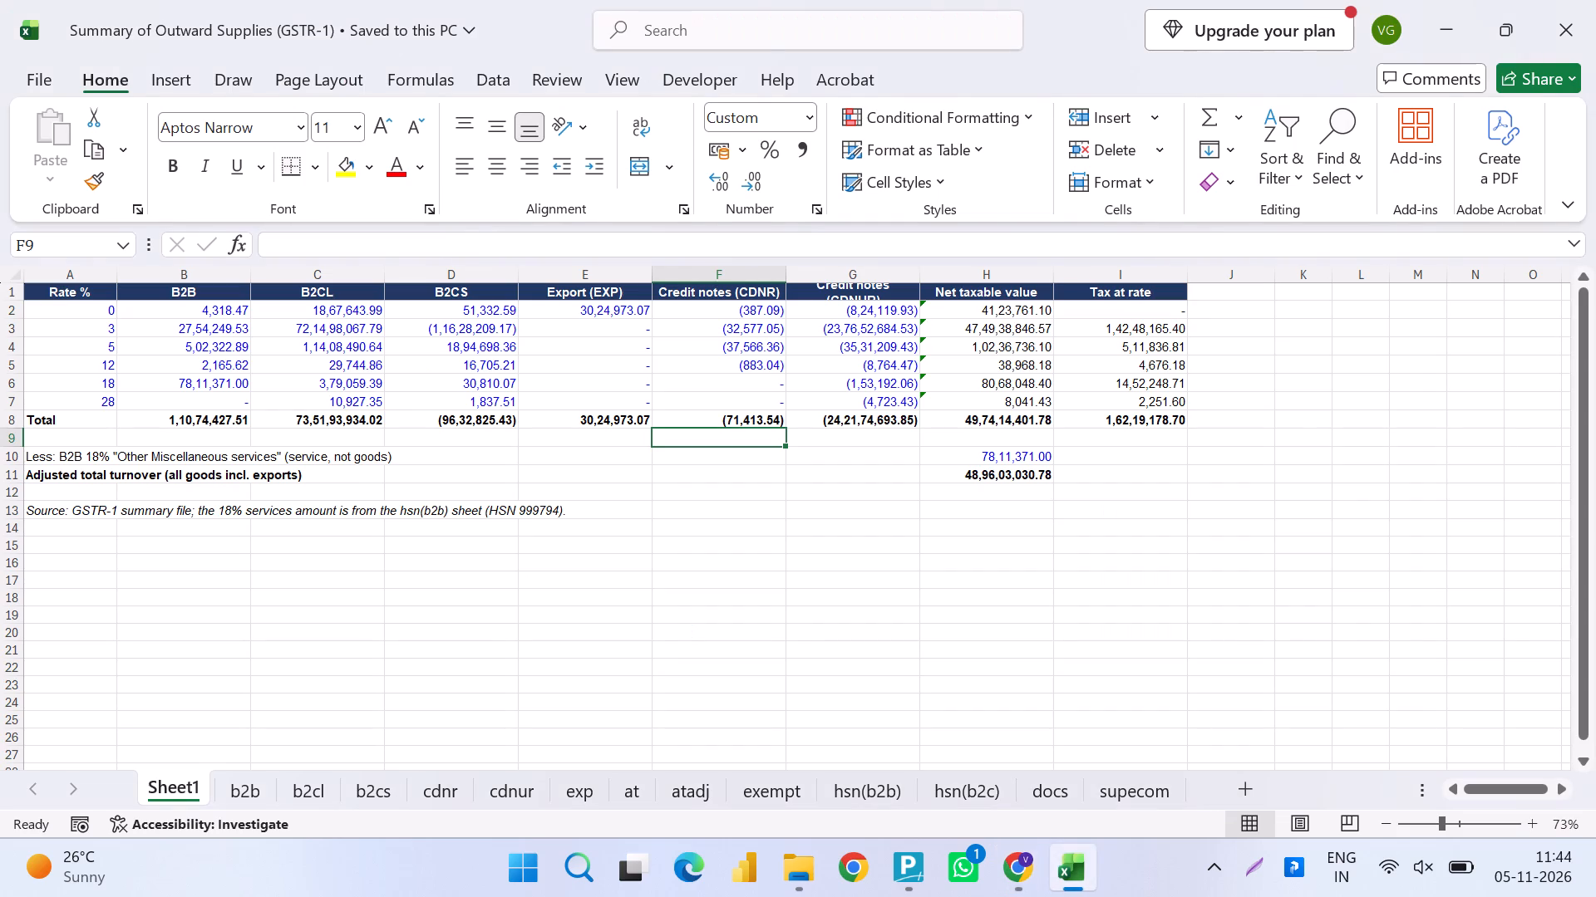
key("Left")
key("Up")
key("Left")
key("Up")
key("Left")
key("Up")
key("Up")
key("Up")
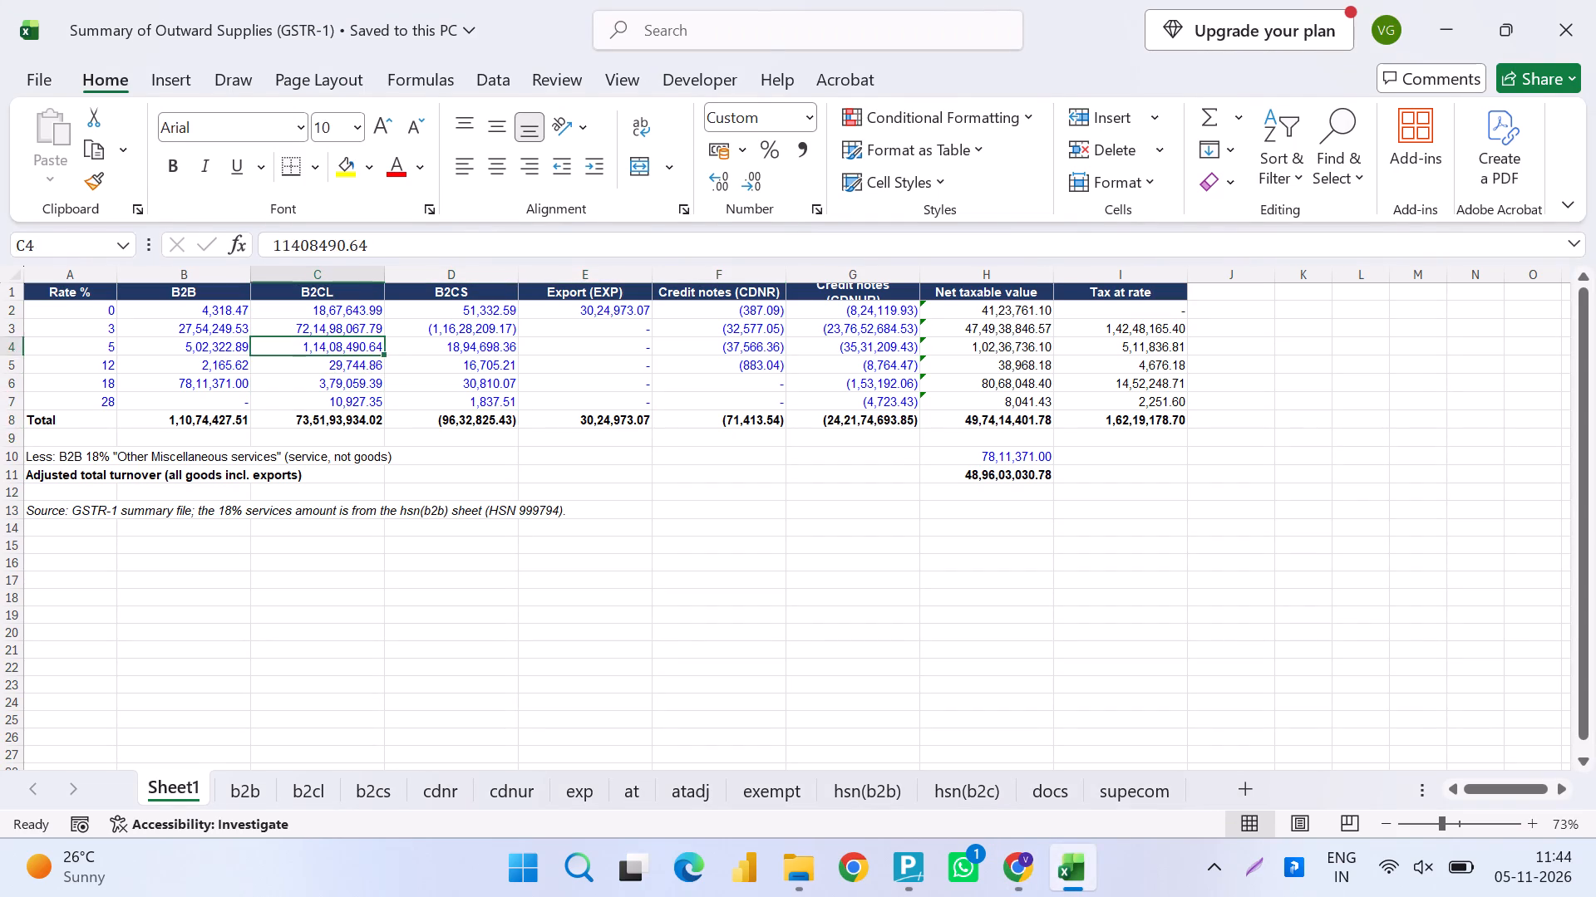
key("Up")
key("Up")
key("Return")
key("Up")
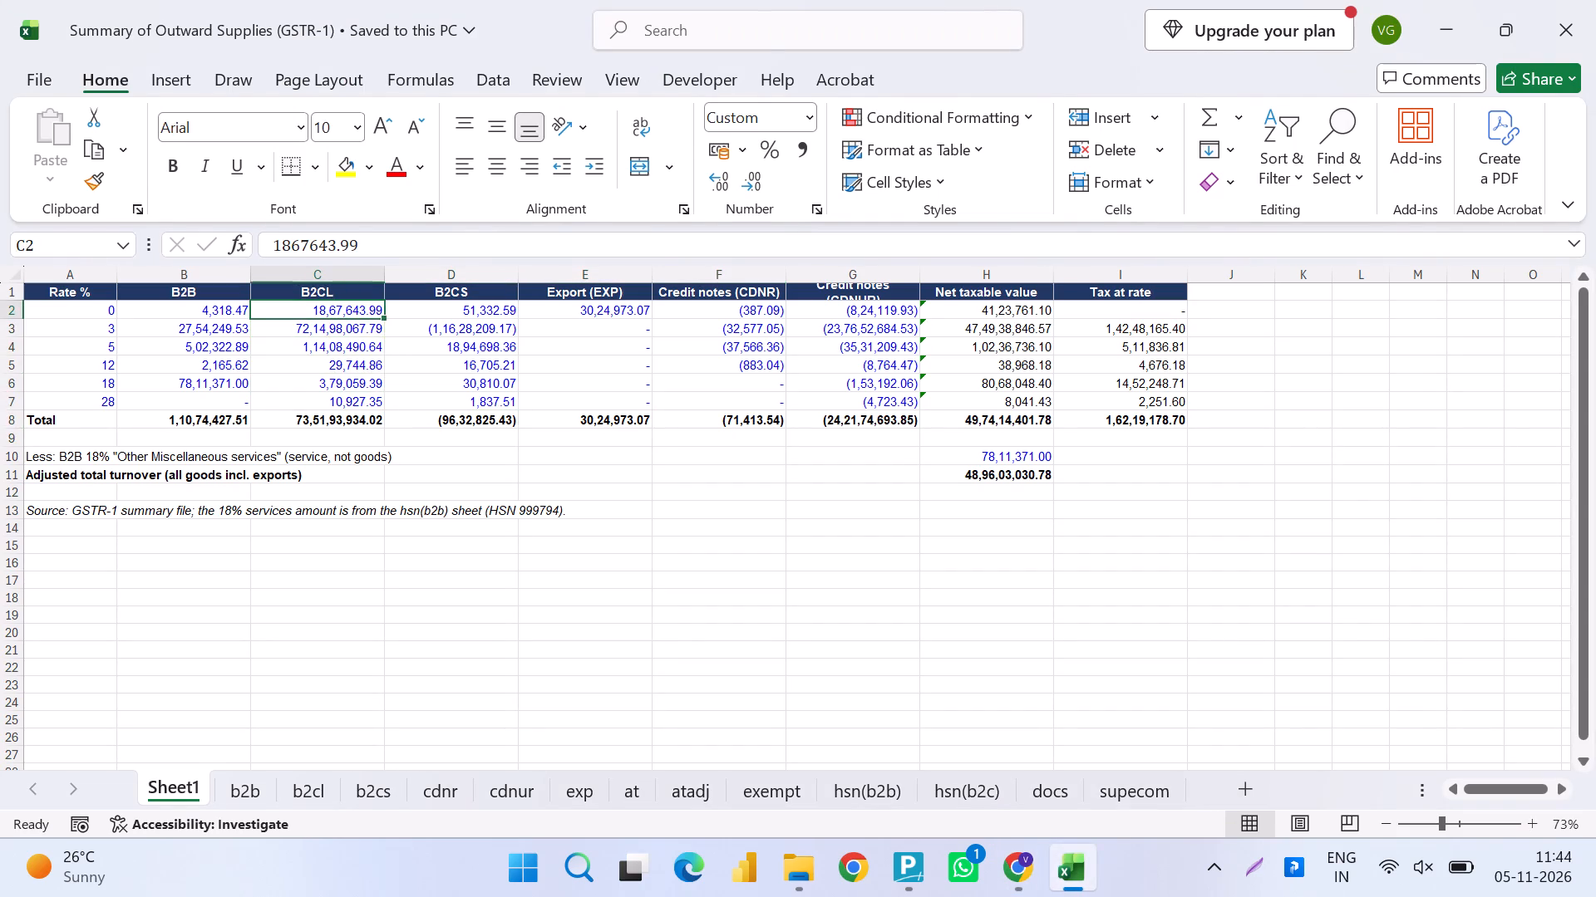
key("Down")
key("Down")
key("Down")
key("Down")
key("Down")
key("Down")
key("shift+Right")
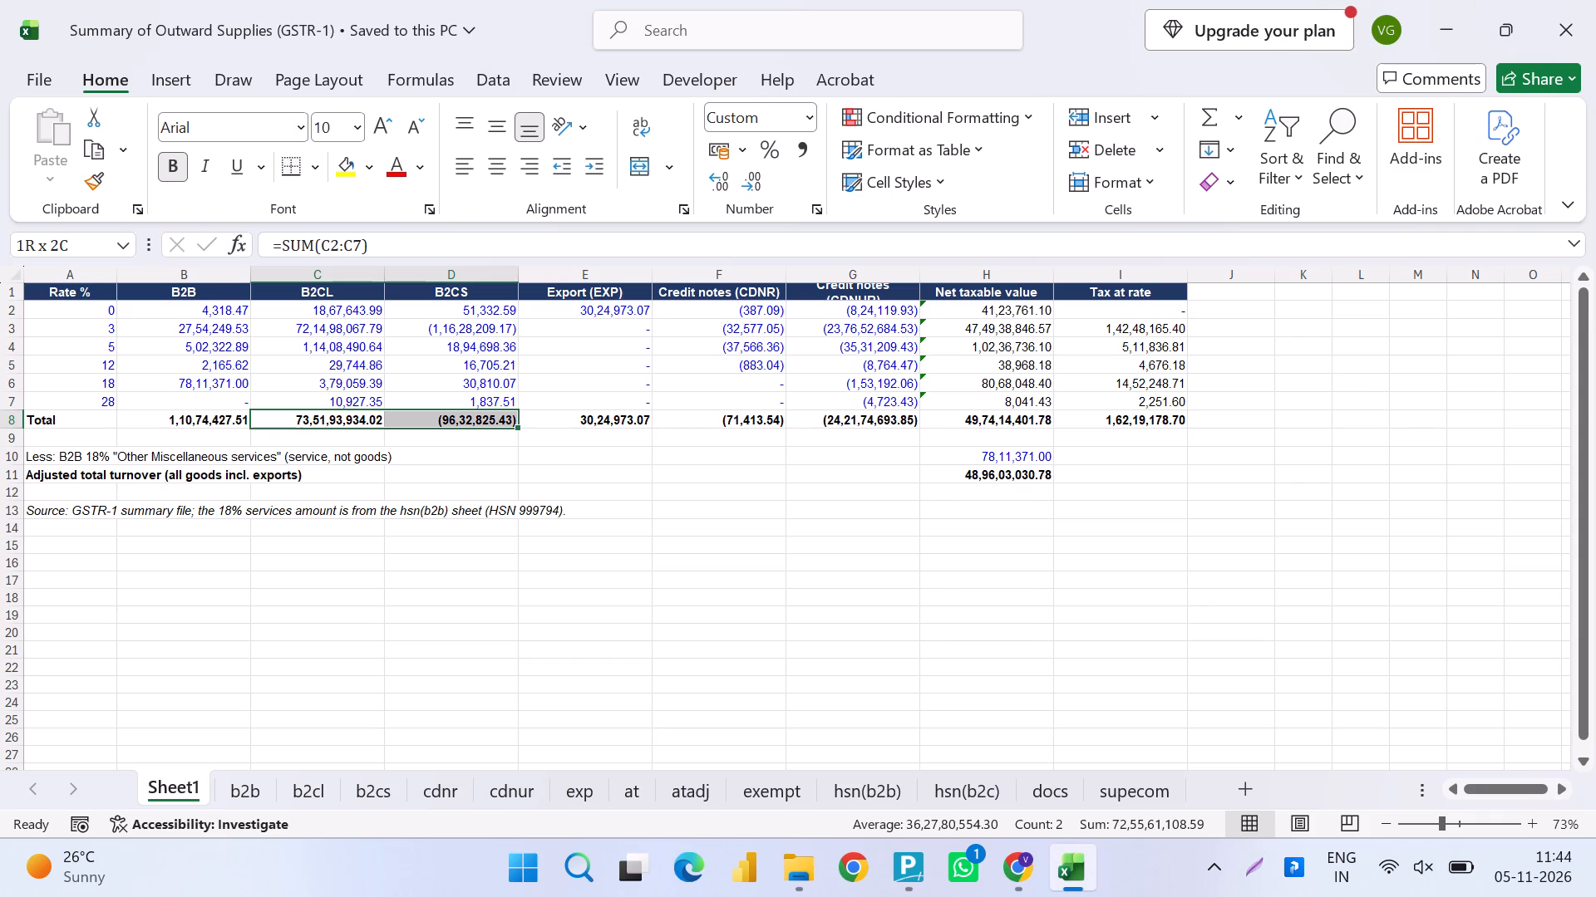
Compare the combined B2CL and B2CS total with the domestic sales and sales return lines in the Profit and Loss report.
key("alt+Tab")
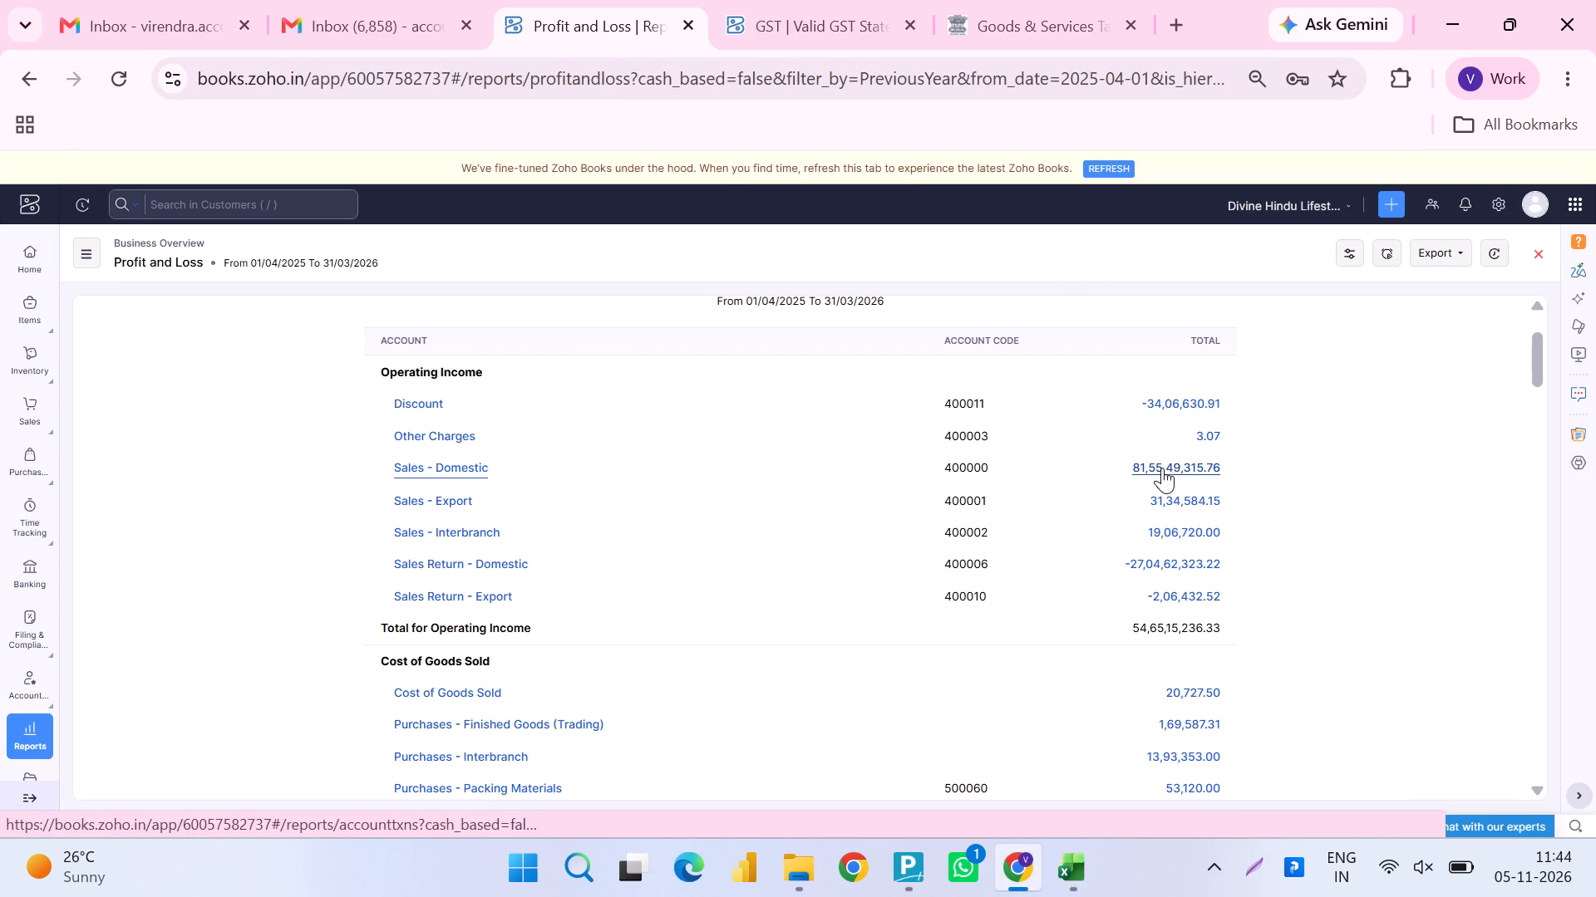
key("alt+Tab")
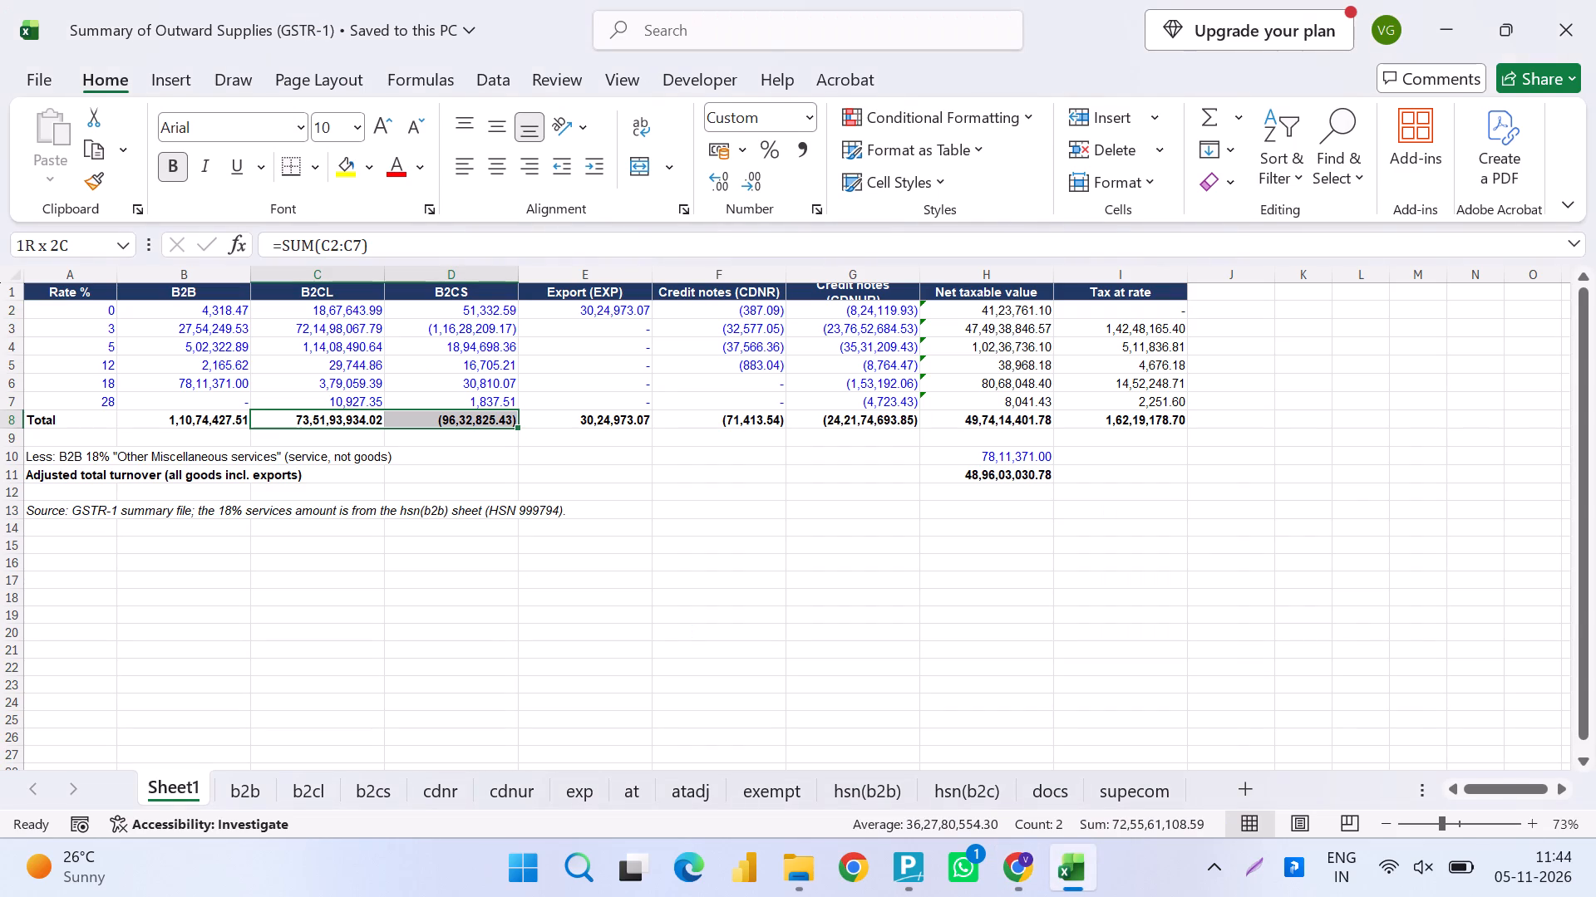
key("alt+Tab")
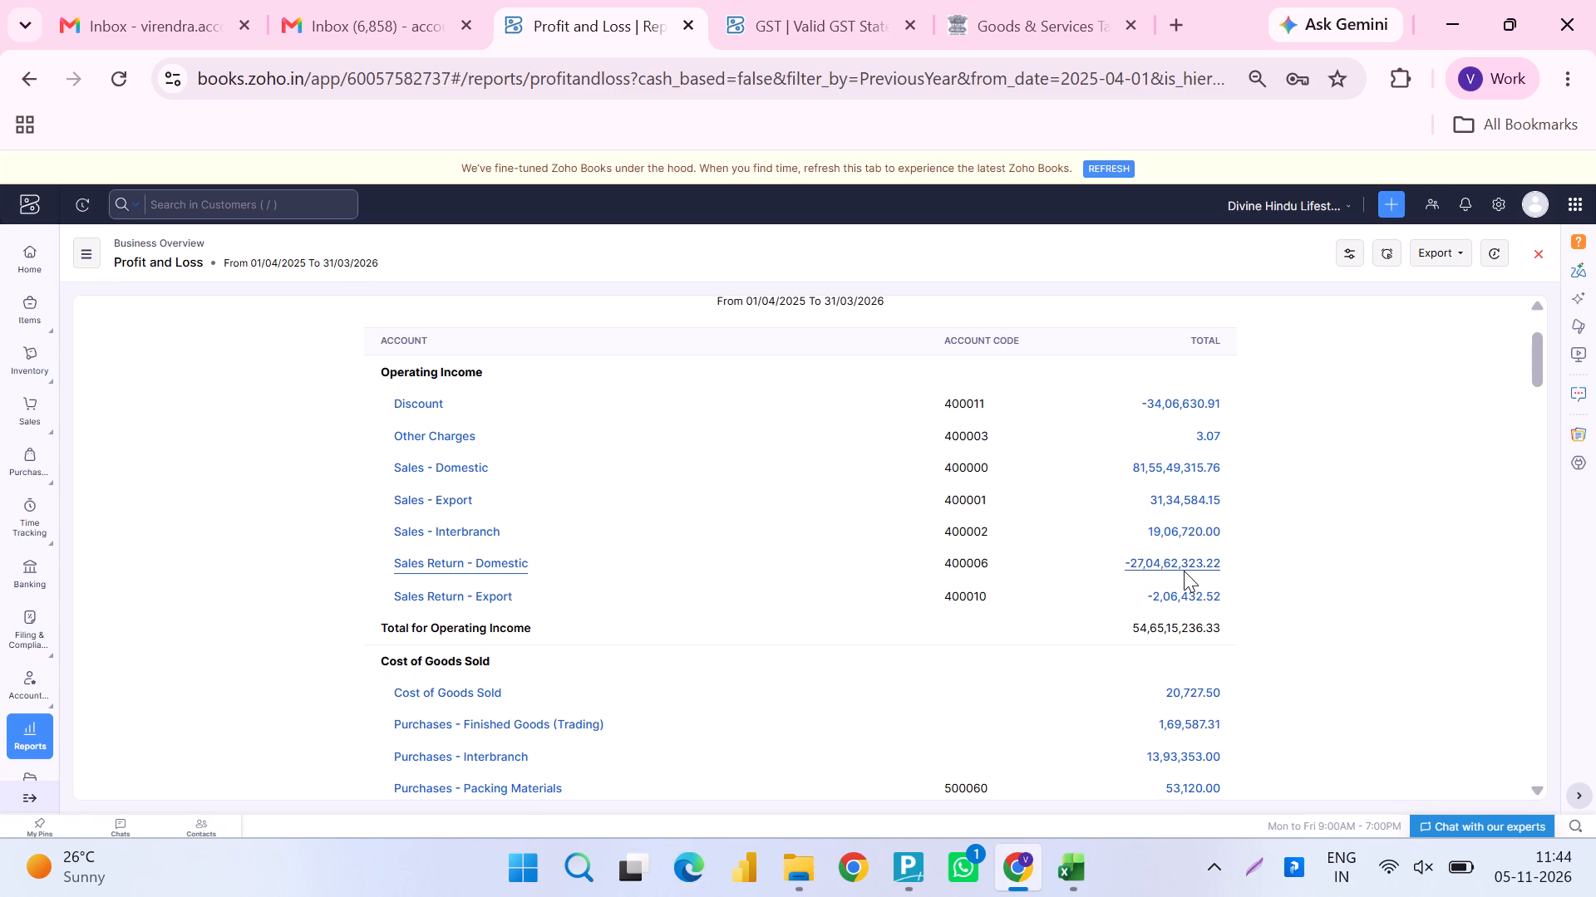
key("alt+Tab")
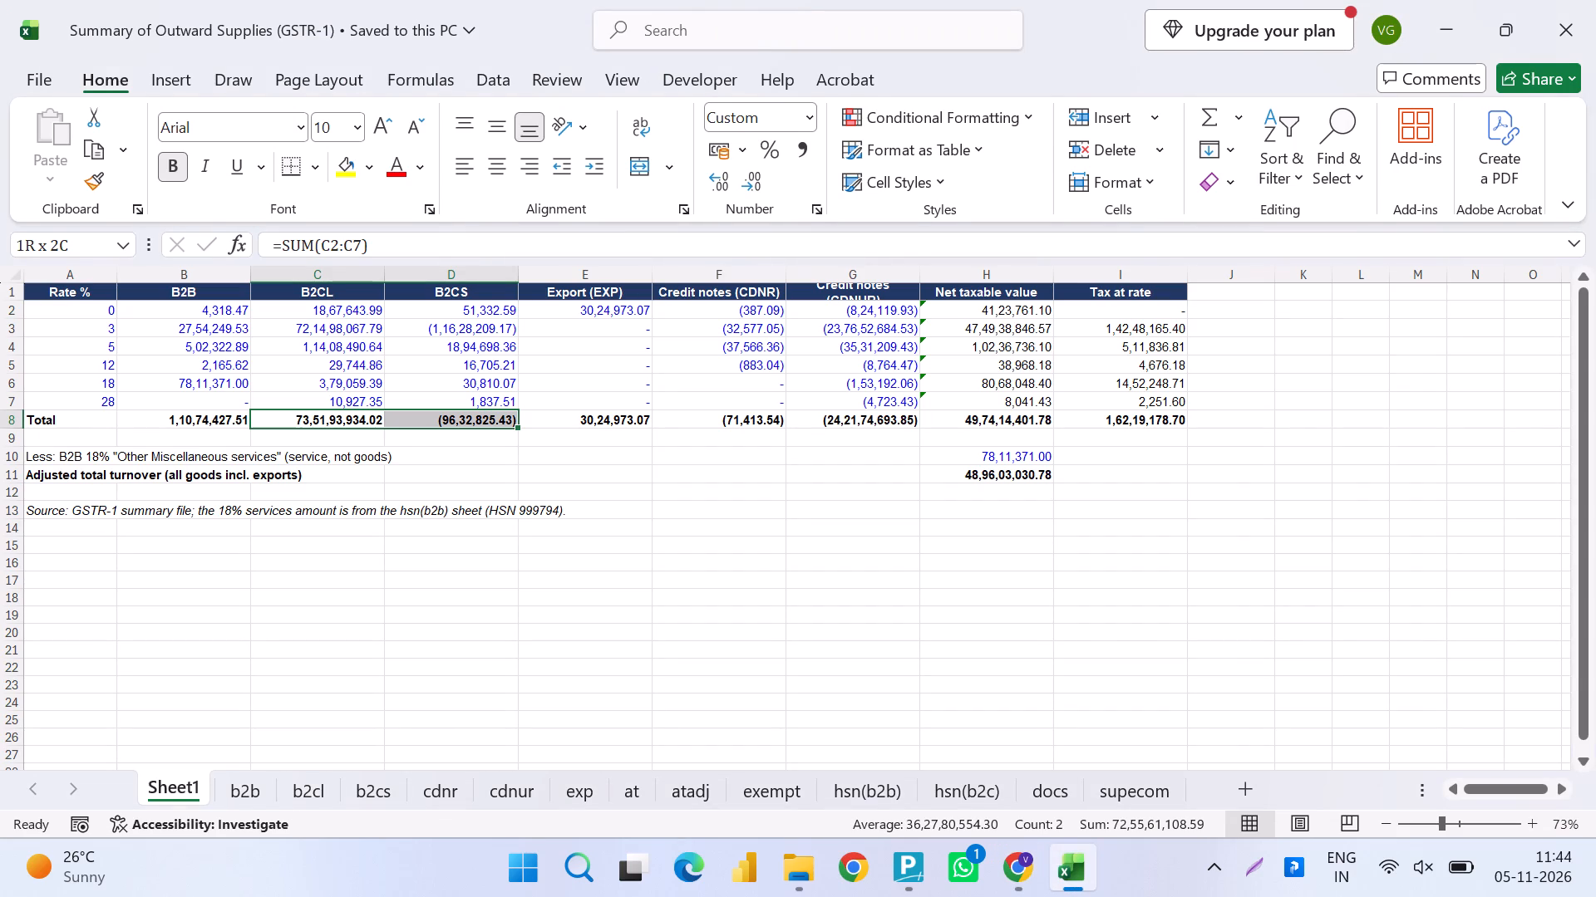
key("alt+Tab")
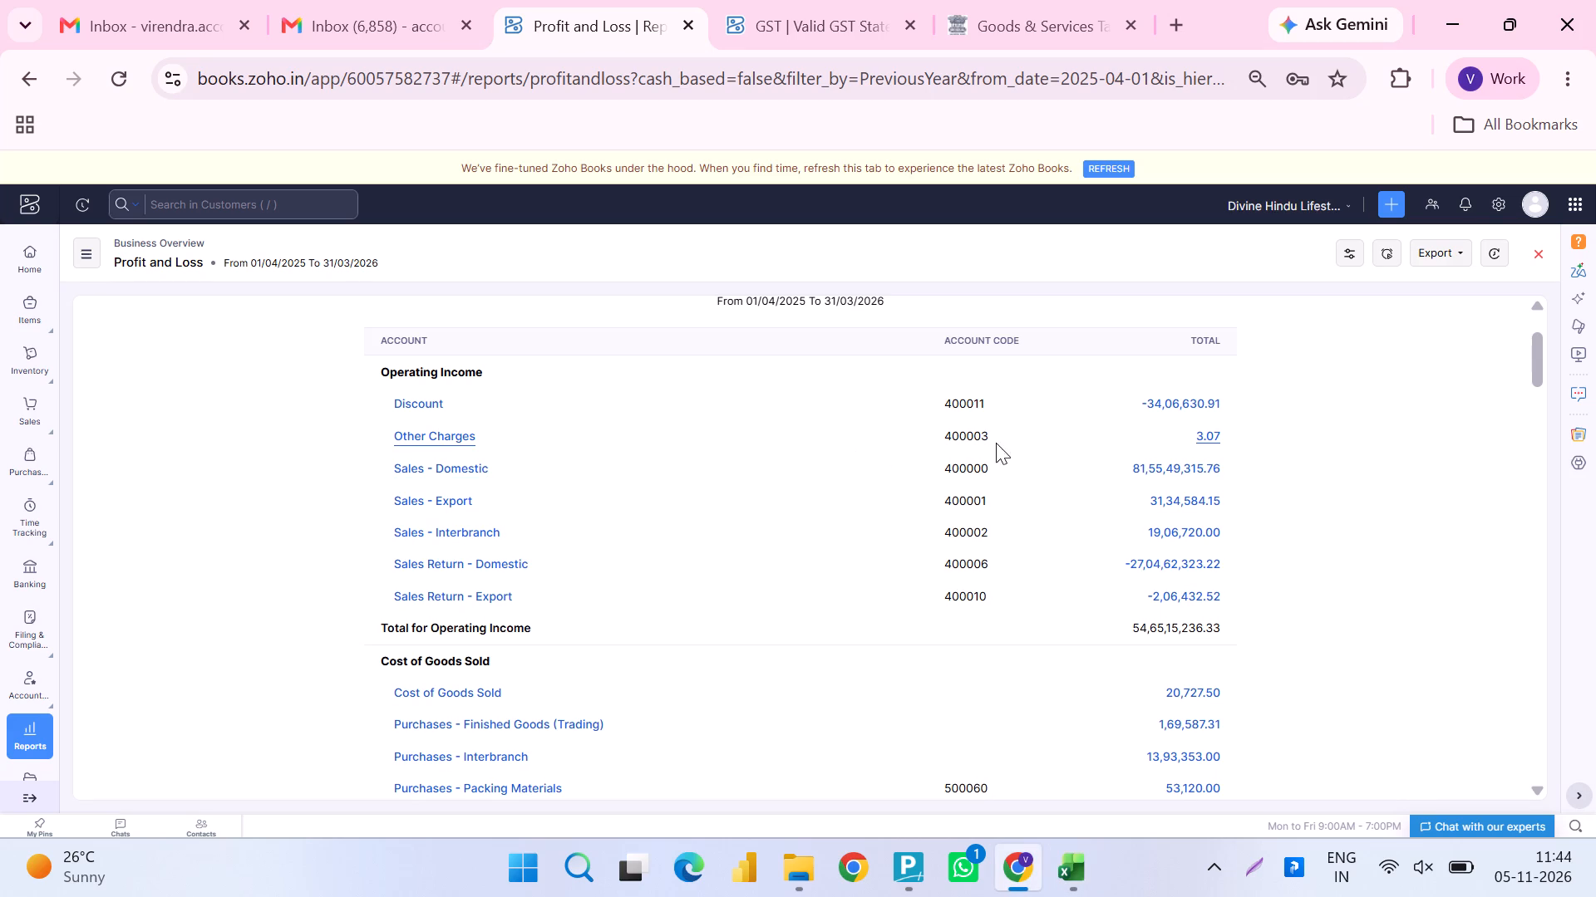
key("alt+Tab")
key("alt+Tab")
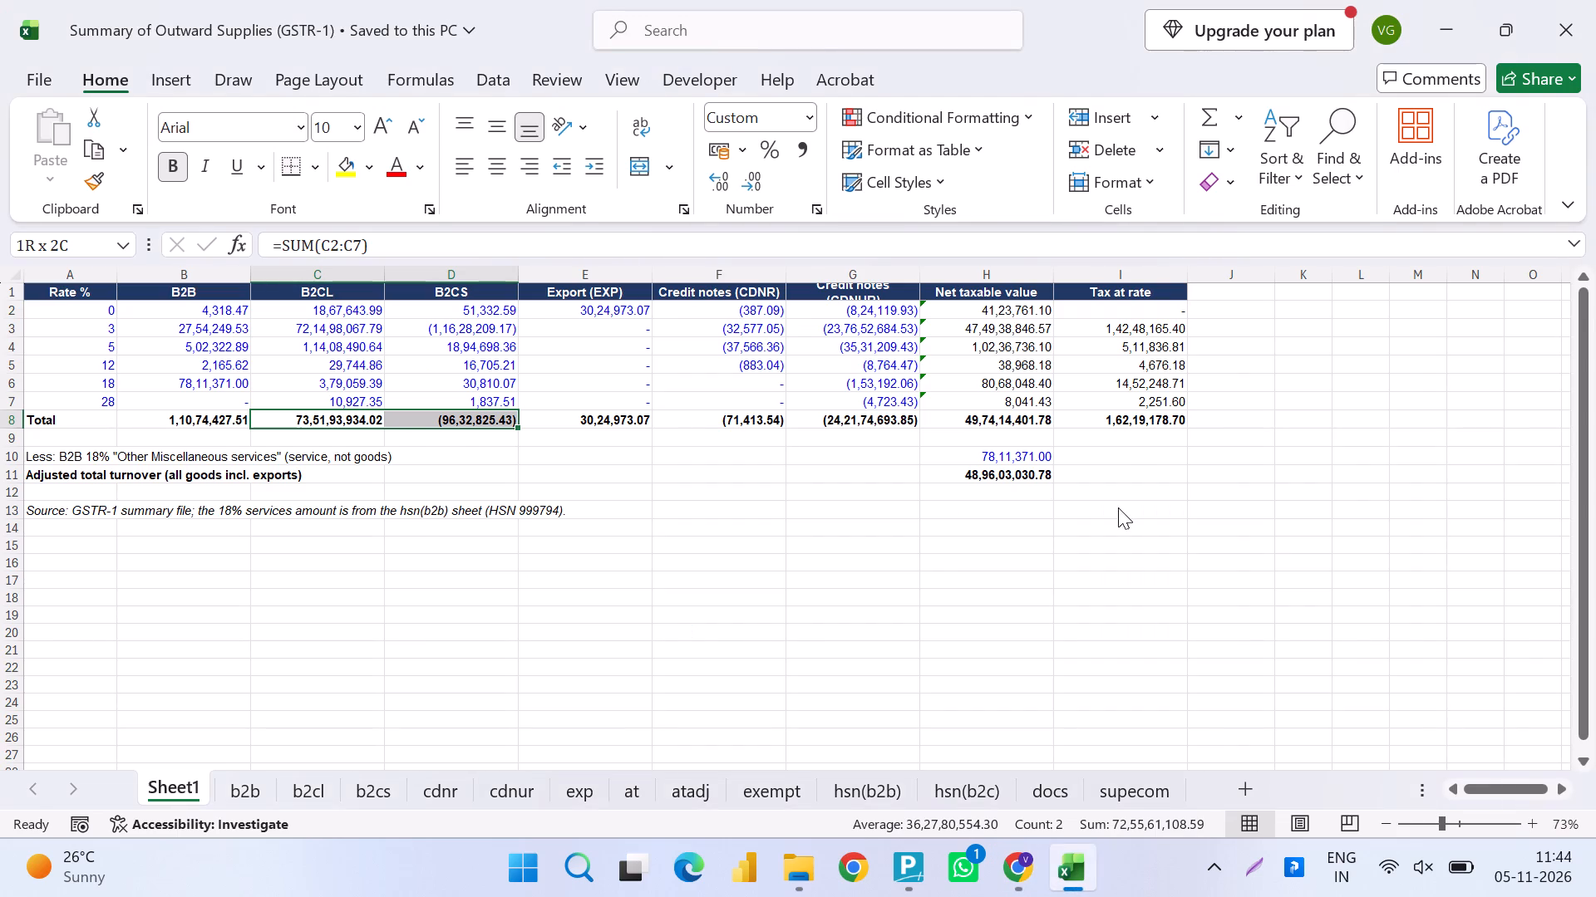
Go back to the Reports Center and look through the reports in the Taxes category.
scroll(505, 473, "right", 7)
scroll(206, 470, "down", 5)
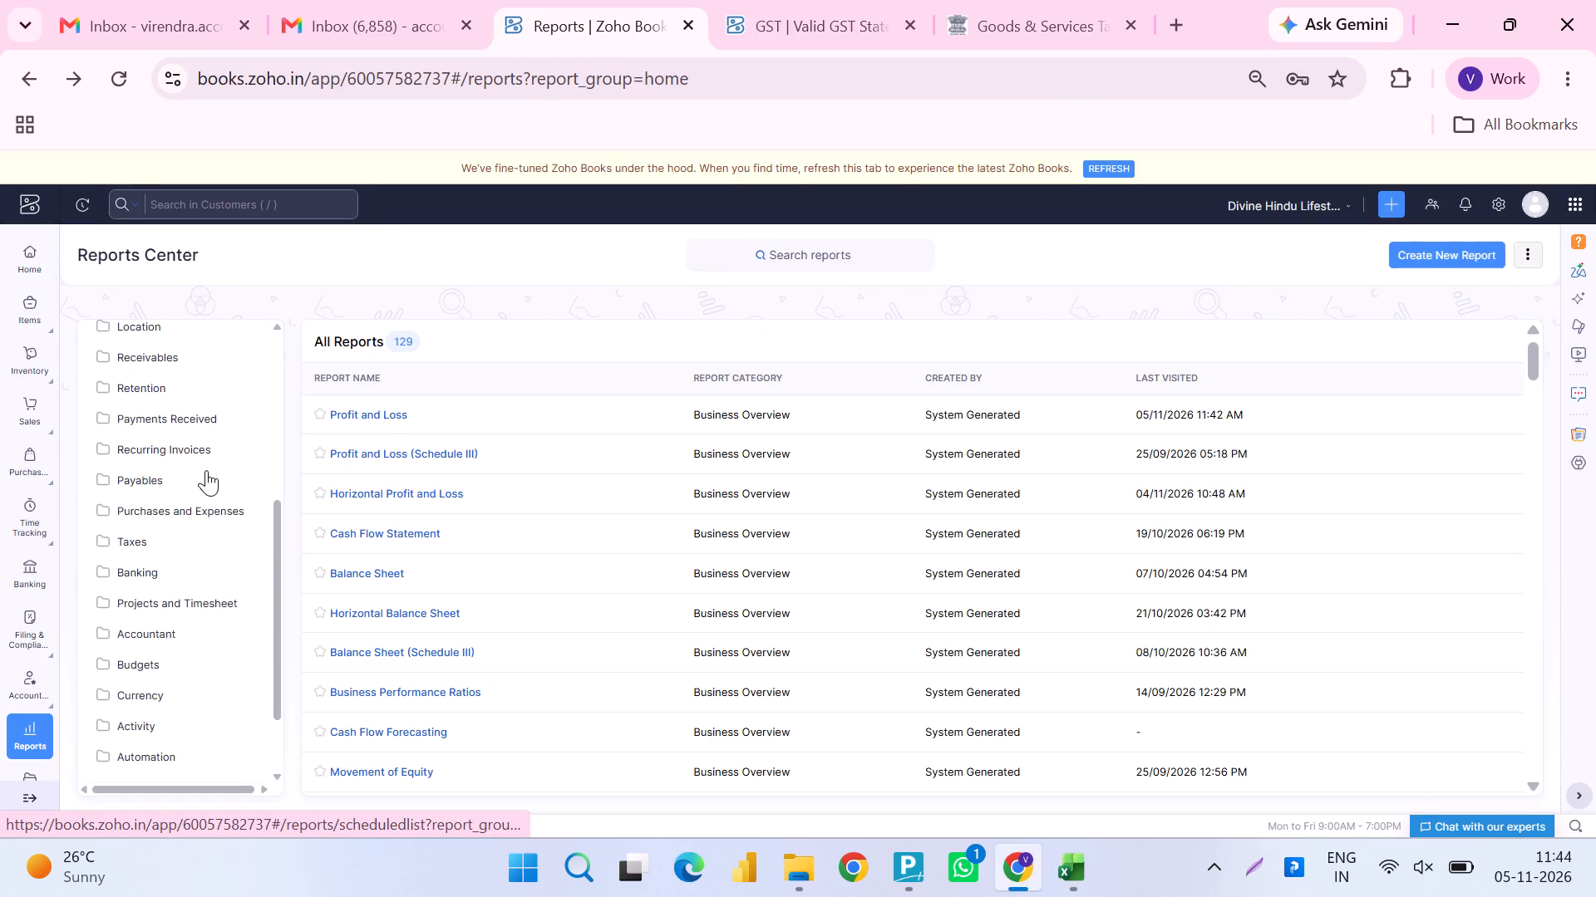
scroll(206, 470, "down", 2)
left_click(130, 450)
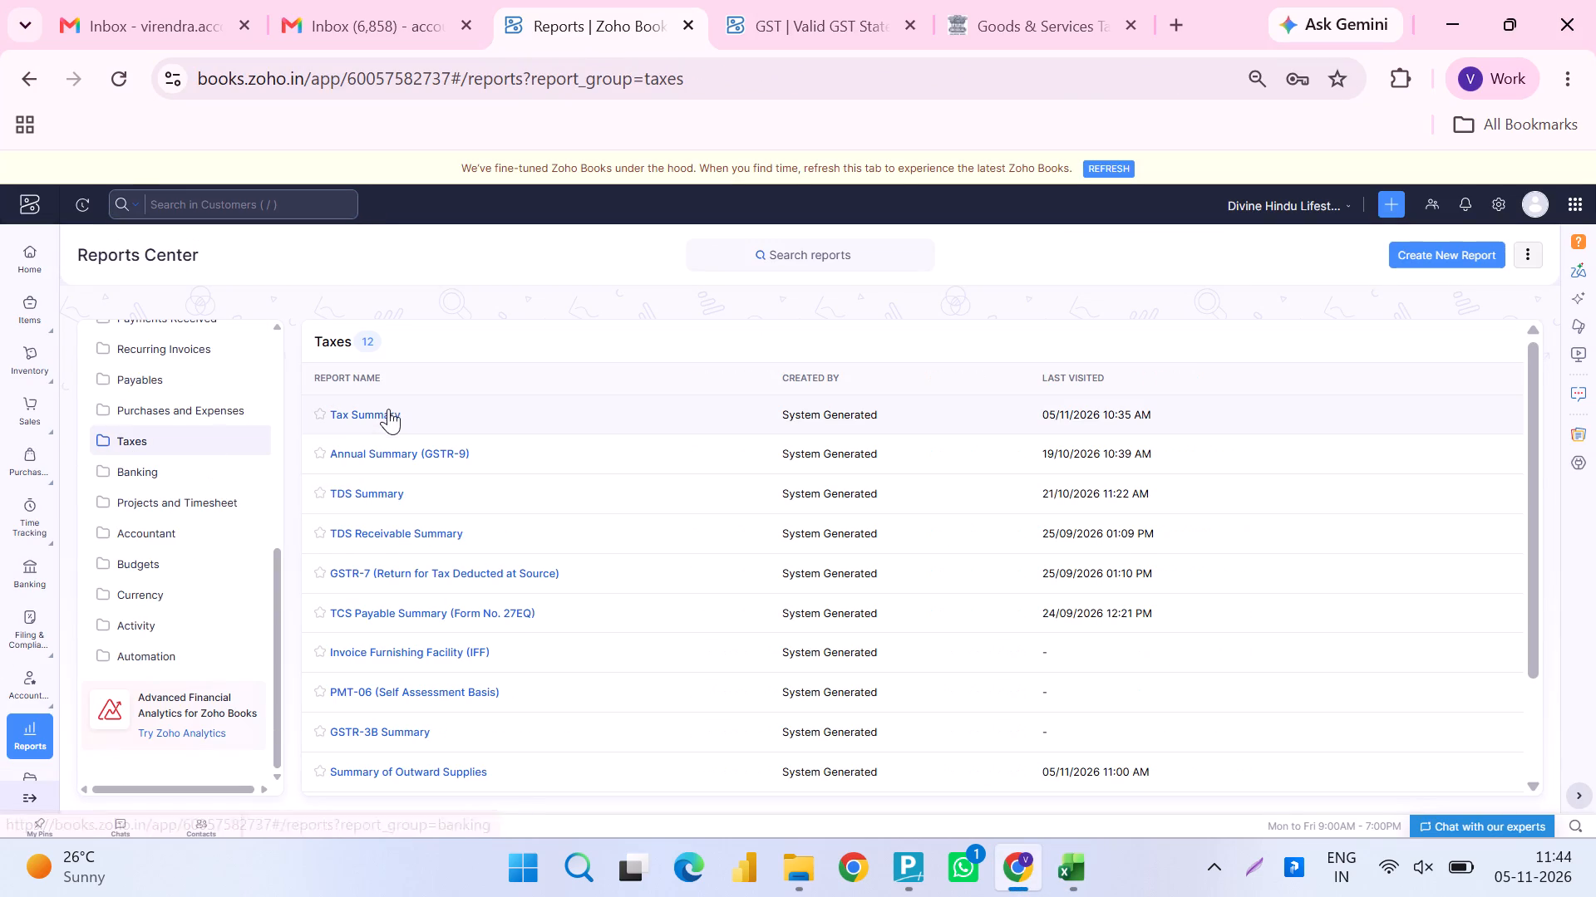
scroll(408, 749, "down", 3)
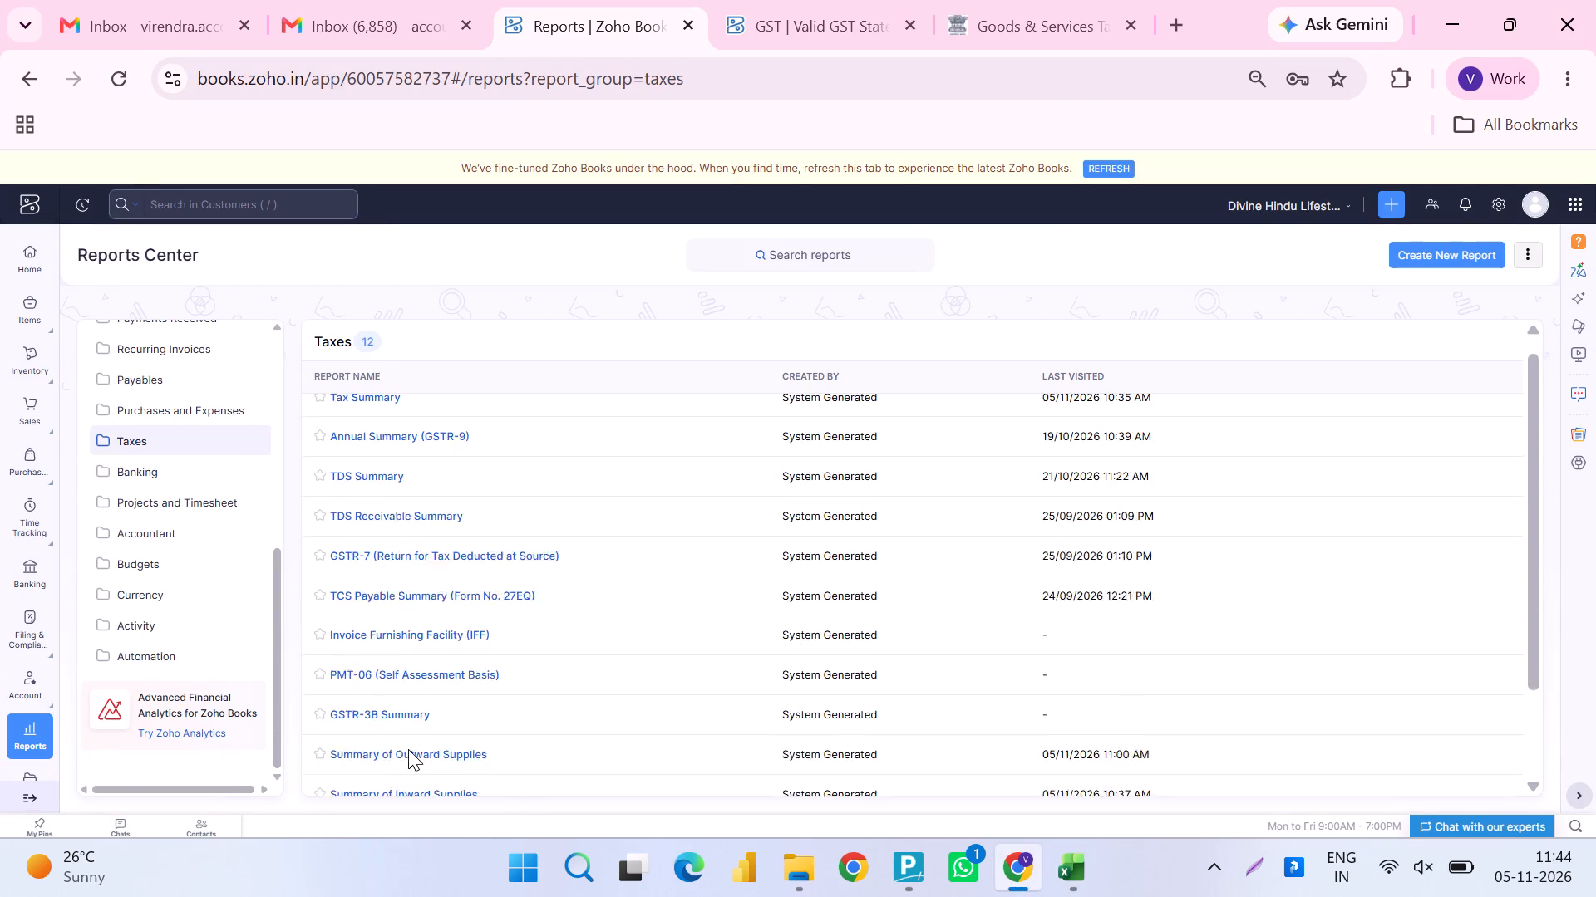
scroll(408, 749, "down", 2)
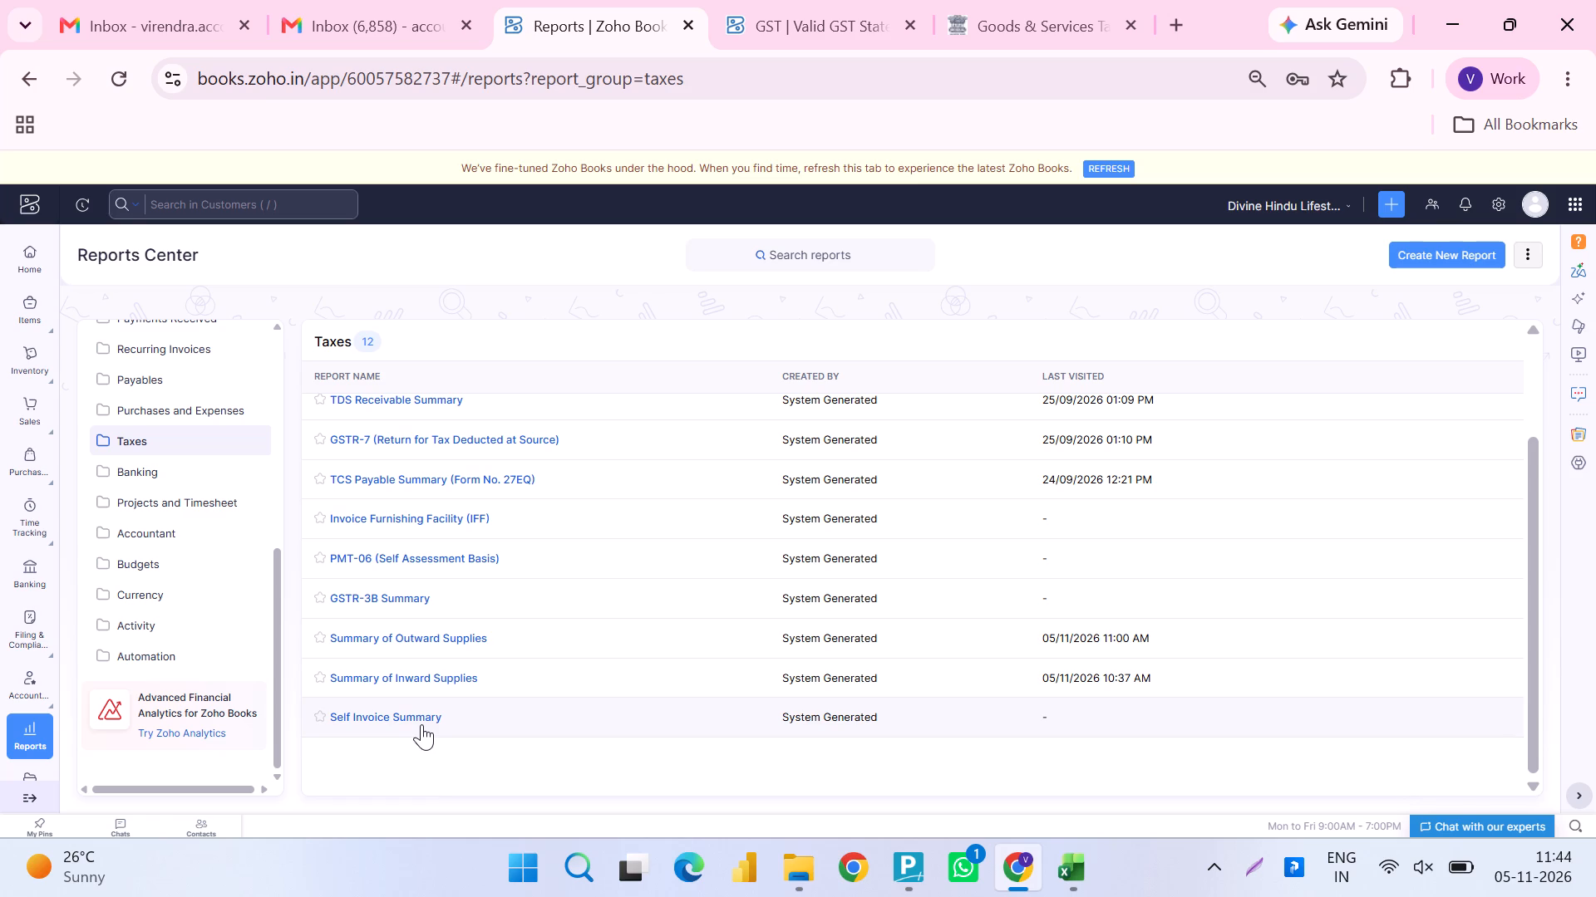
scroll(406, 649, "up", 1)
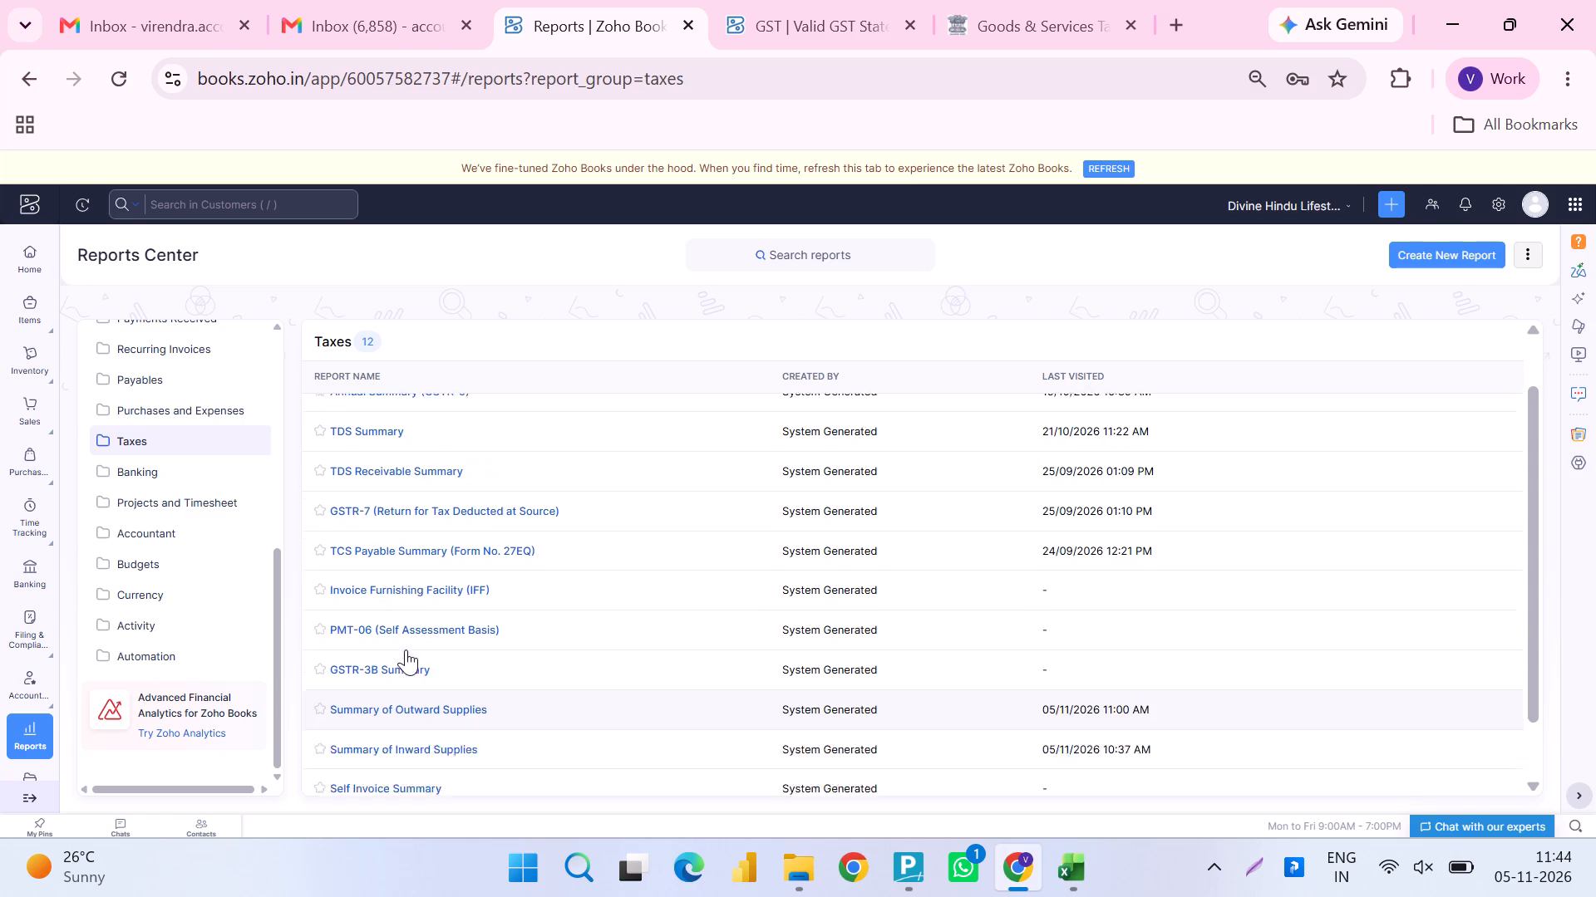
scroll(406, 649, "up", 2)
scroll(242, 414, "up", 4)
Return to the full report list and reopen the Profit and Loss report.
scroll(209, 419, "right", 4)
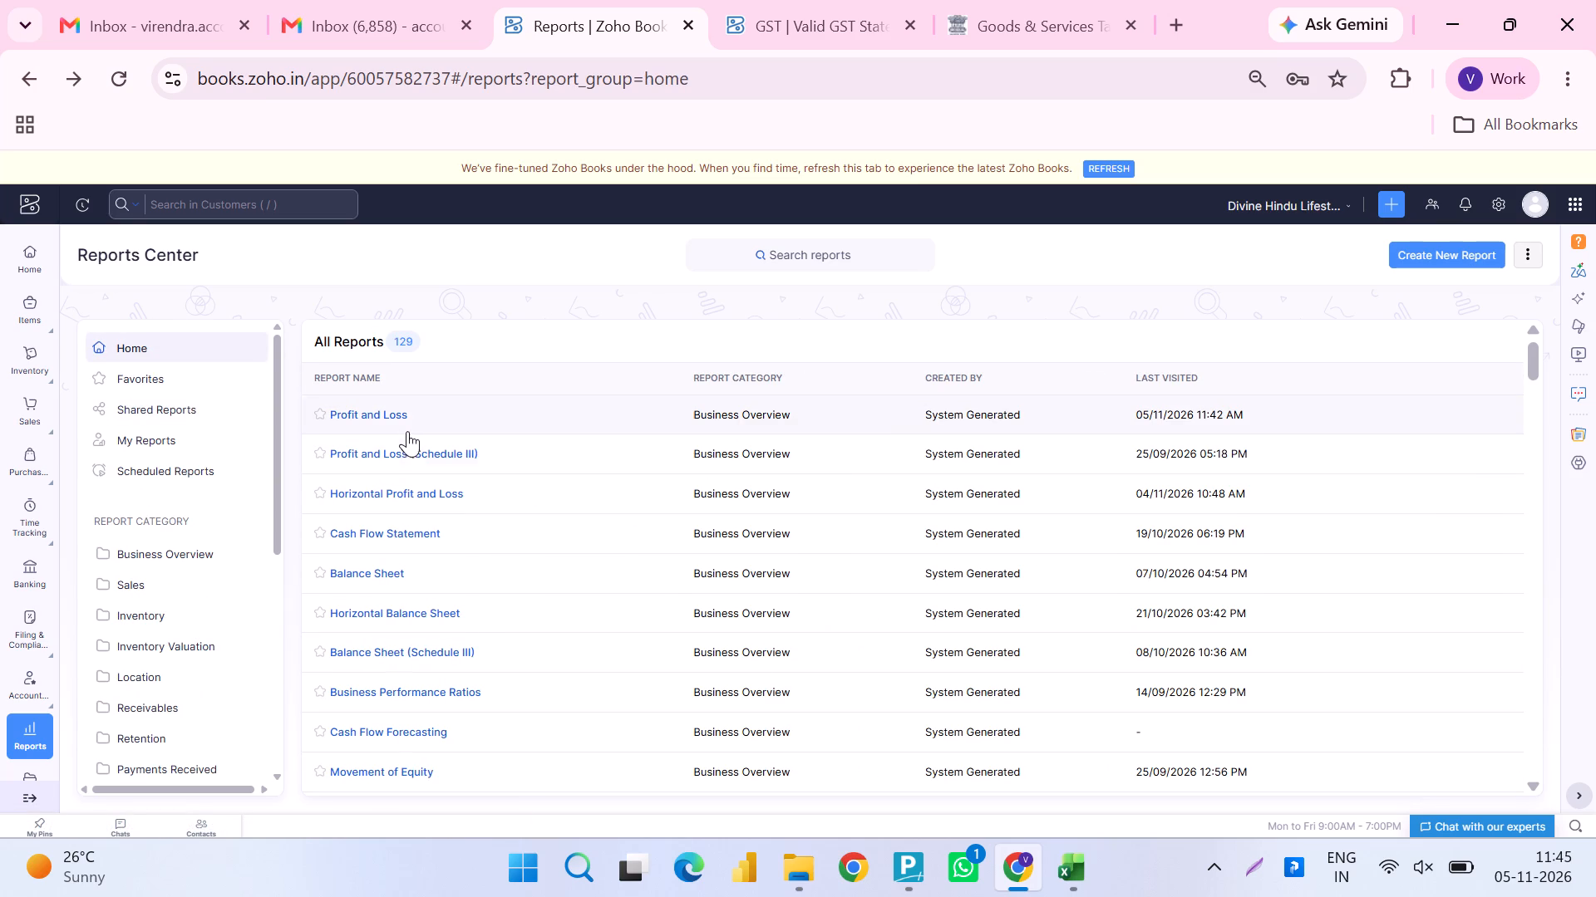
left_click(389, 414)
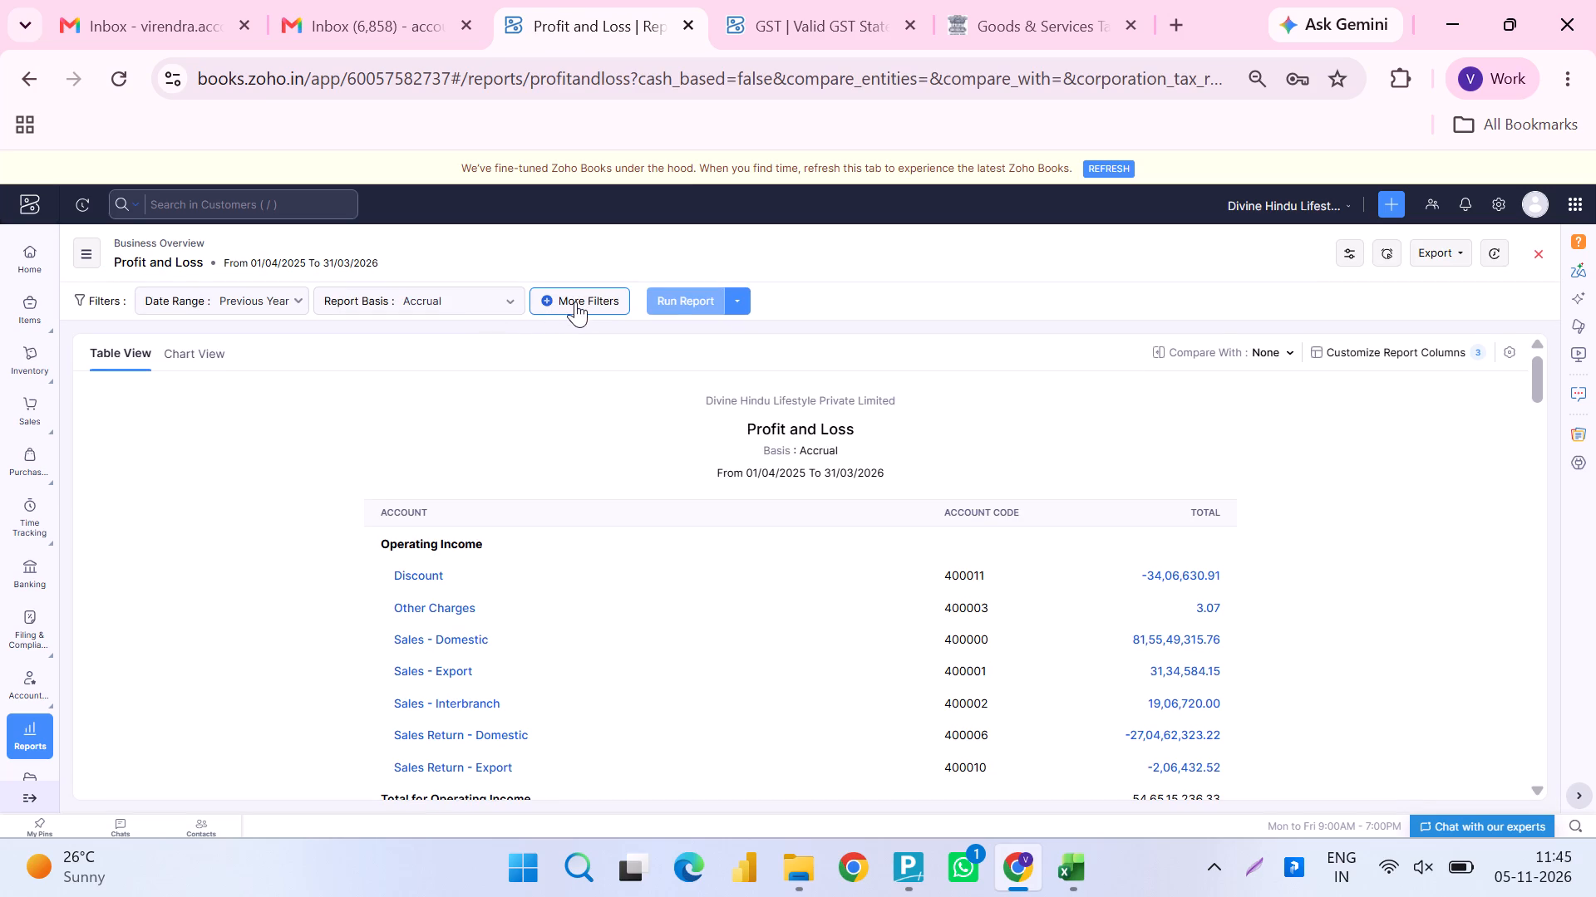
Filter the Profit and Loss report to locations that are in Head Office and run it.
left_click(581, 303)
left_click(309, 343)
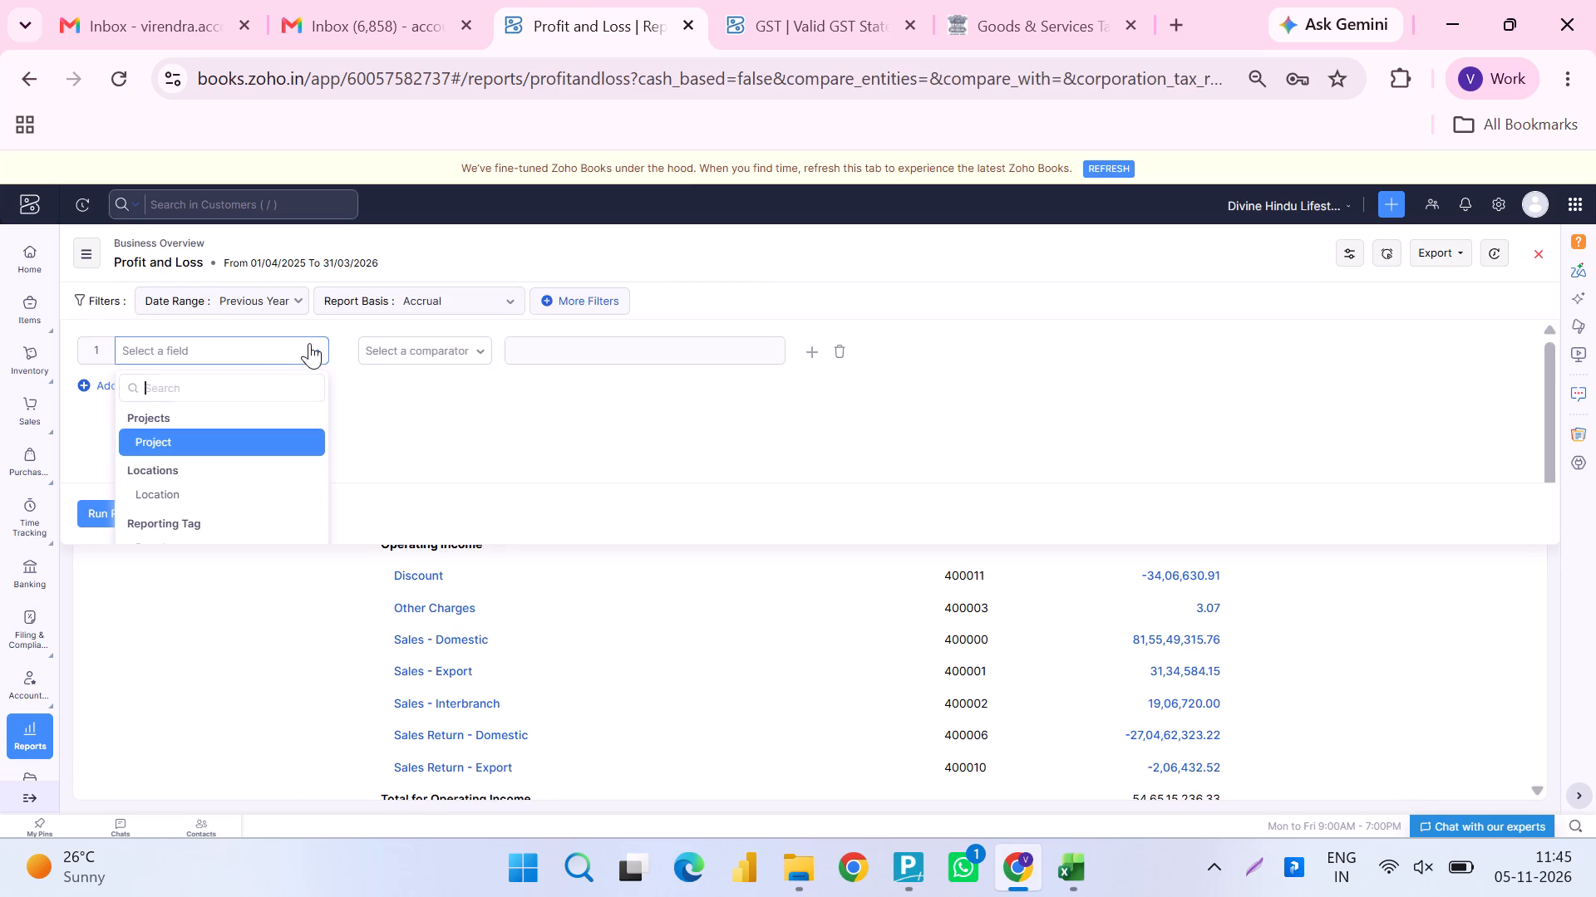
left_click(156, 493)
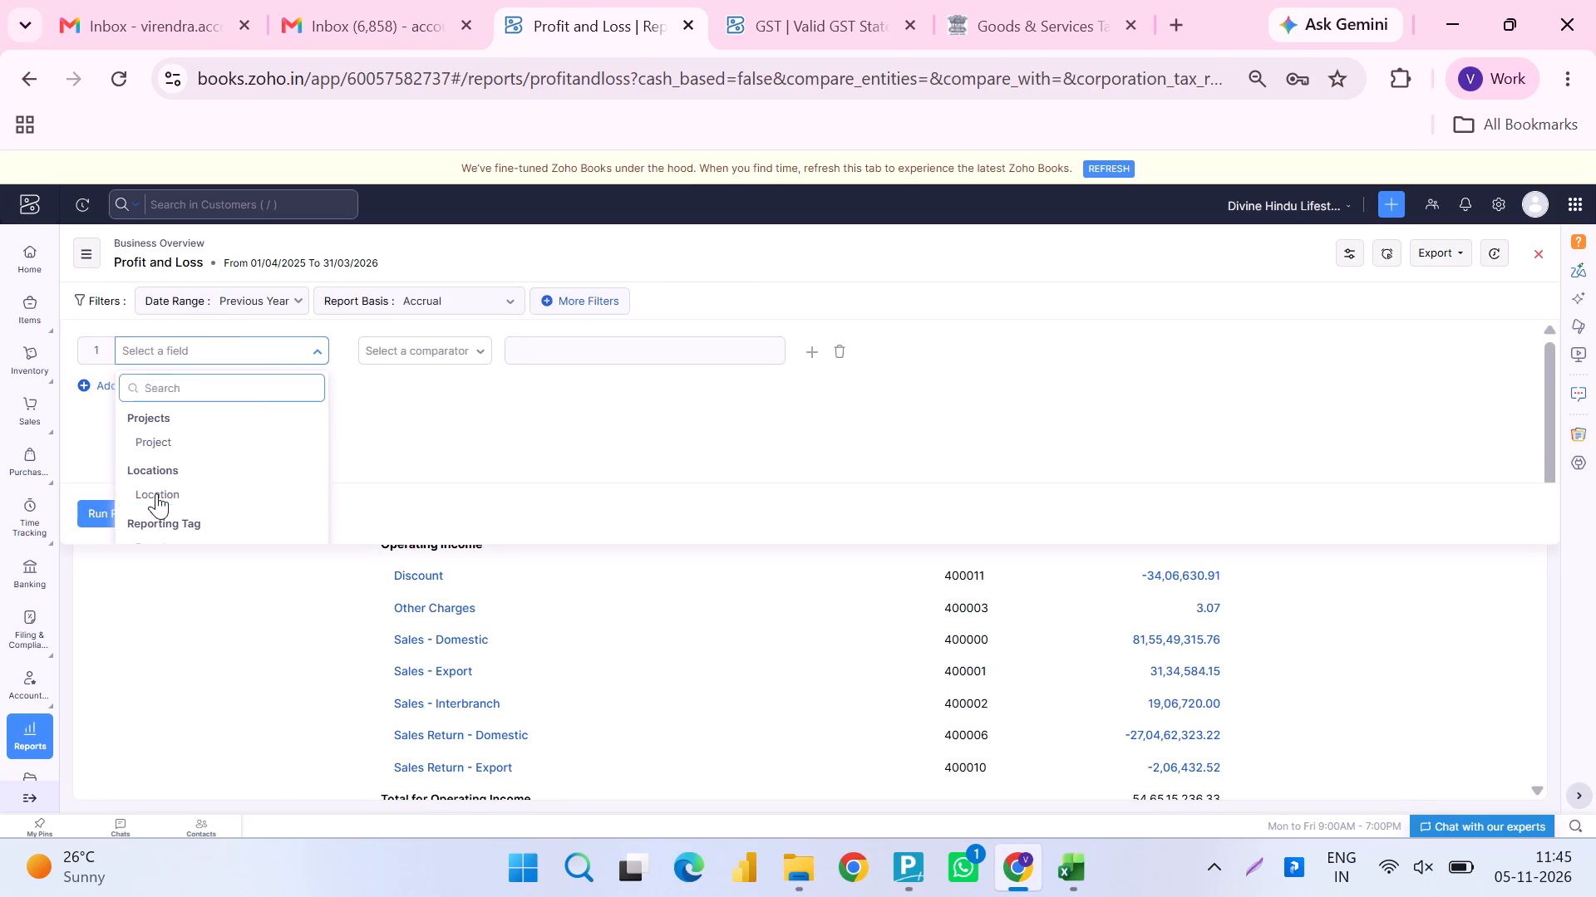
left_click(437, 354)
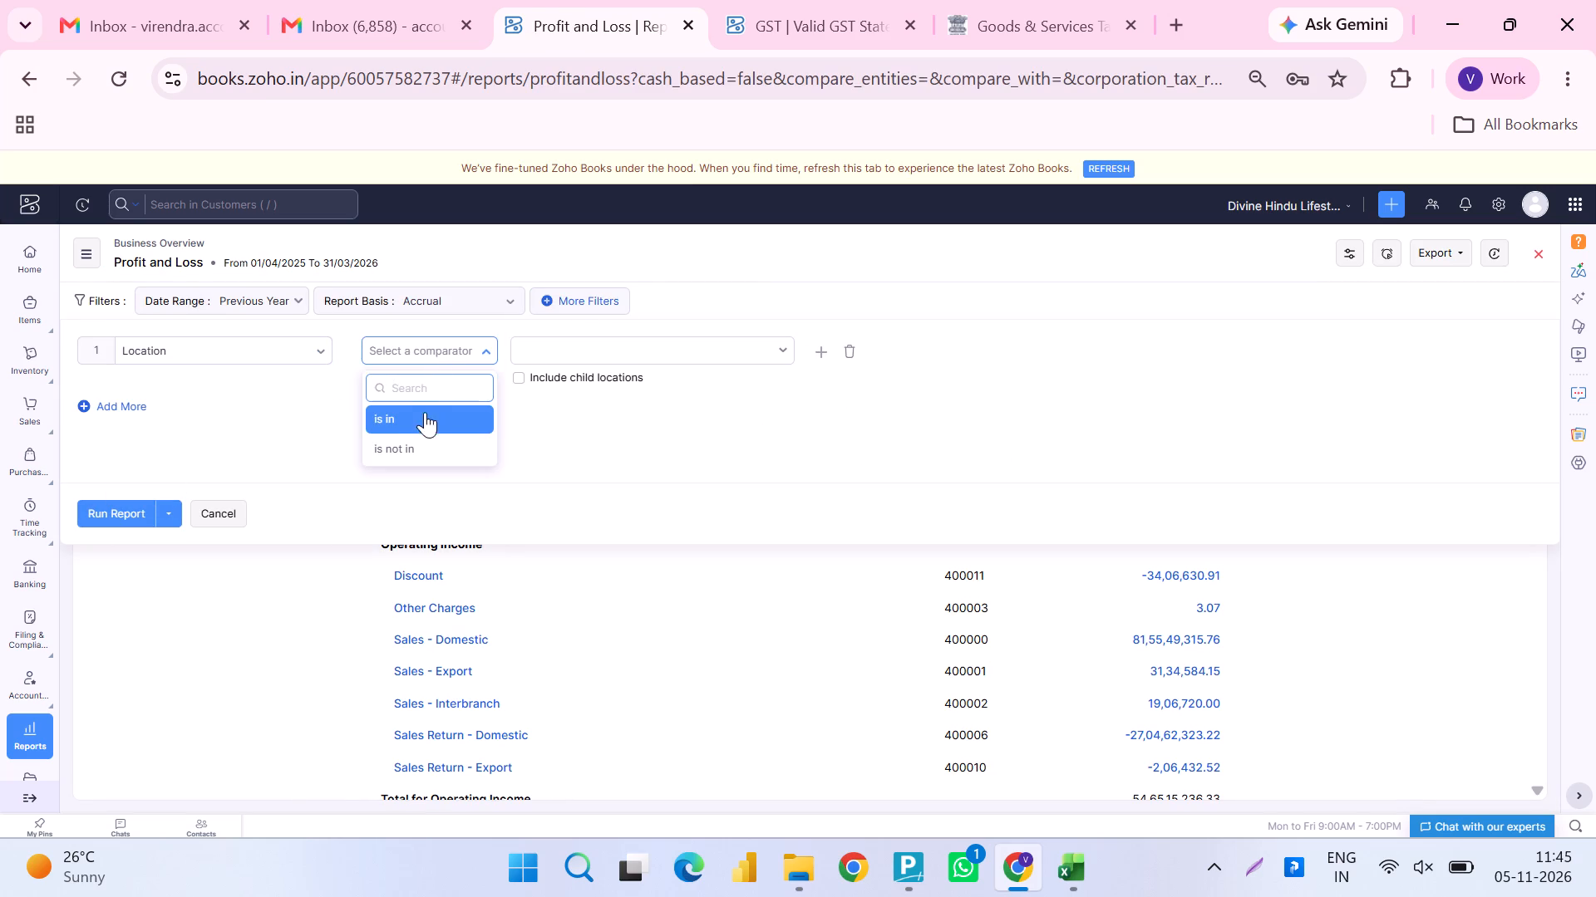
left_click(422, 417)
left_click(655, 361)
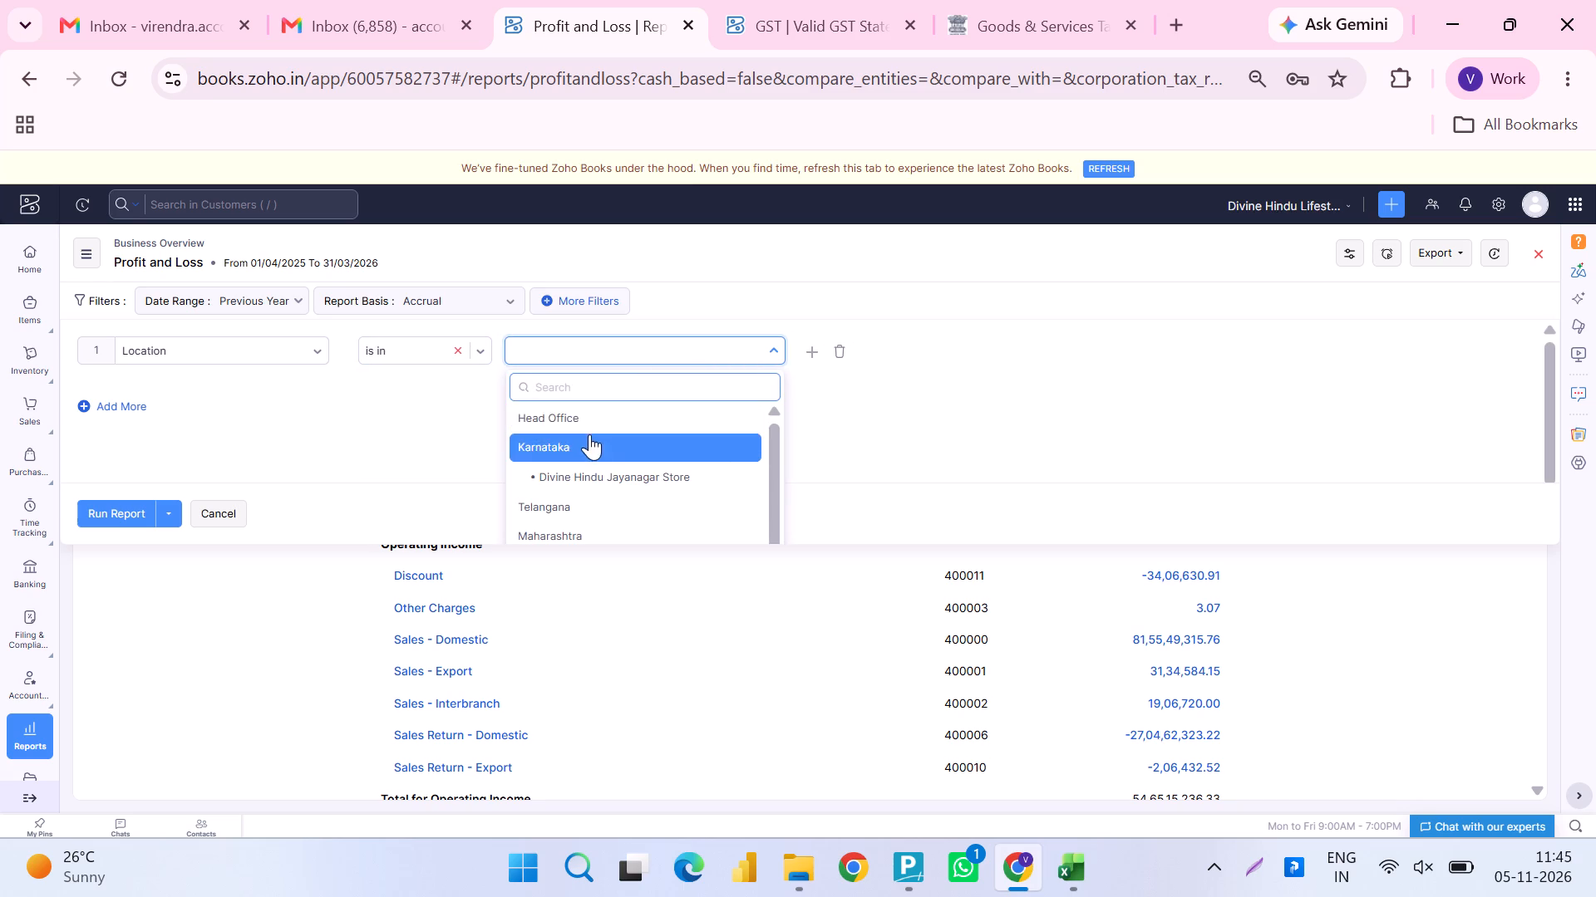
left_click(589, 417)
left_click(113, 520)
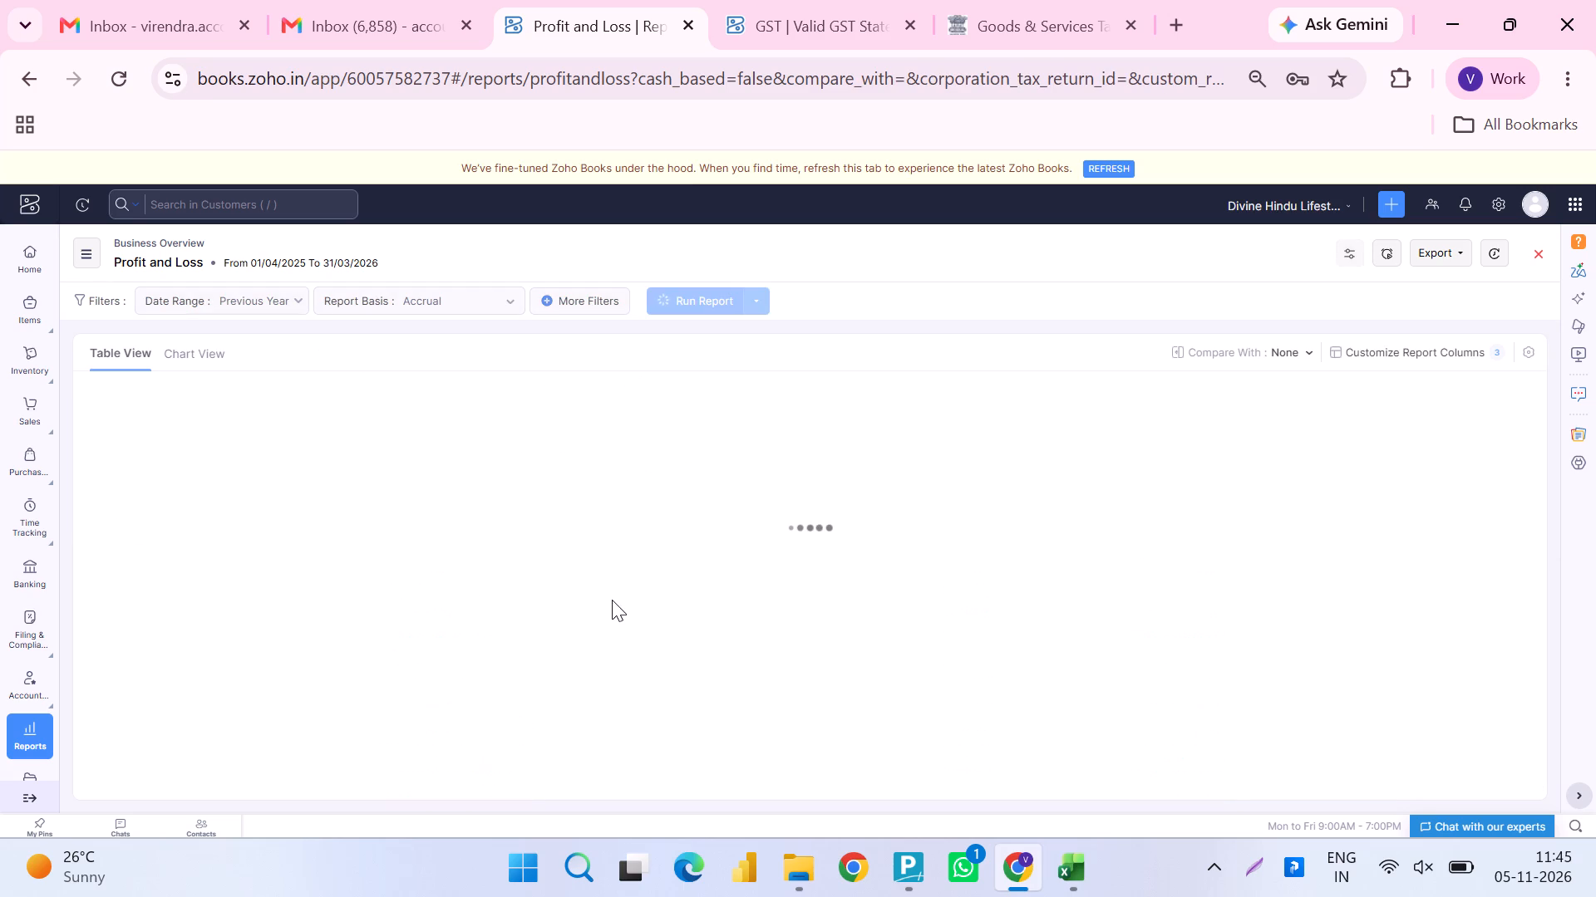
Review the Head Office operating income lines and compare export sales with the Export (EXP) total on Sheet1.
scroll(612, 600, "down", 3)
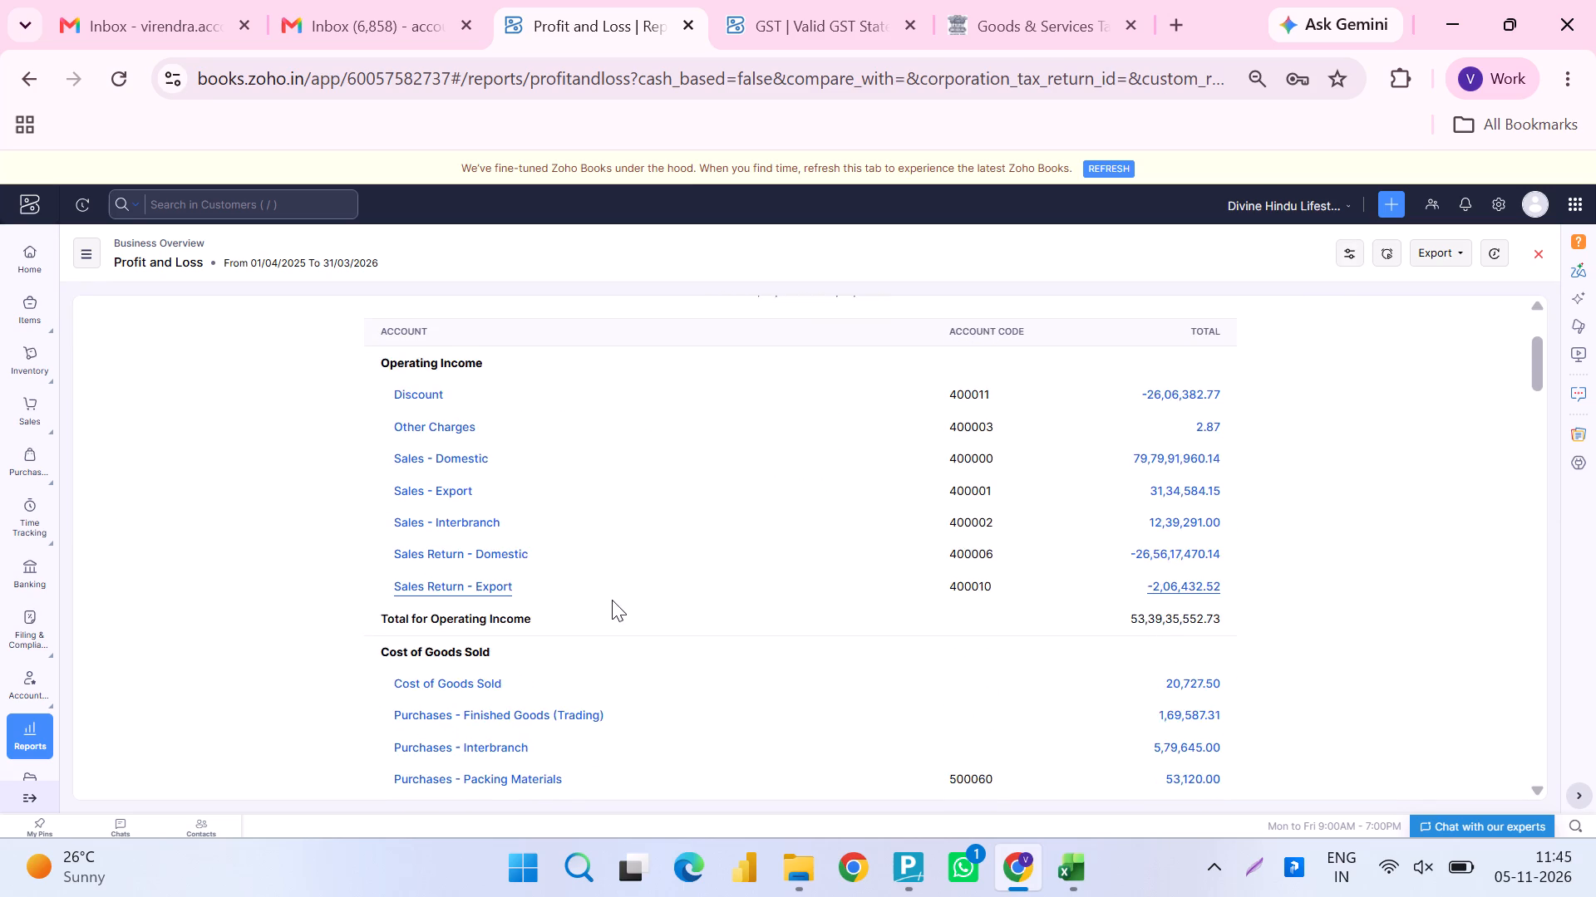
scroll(612, 600, "down", 1)
scroll(612, 600, "up", 4)
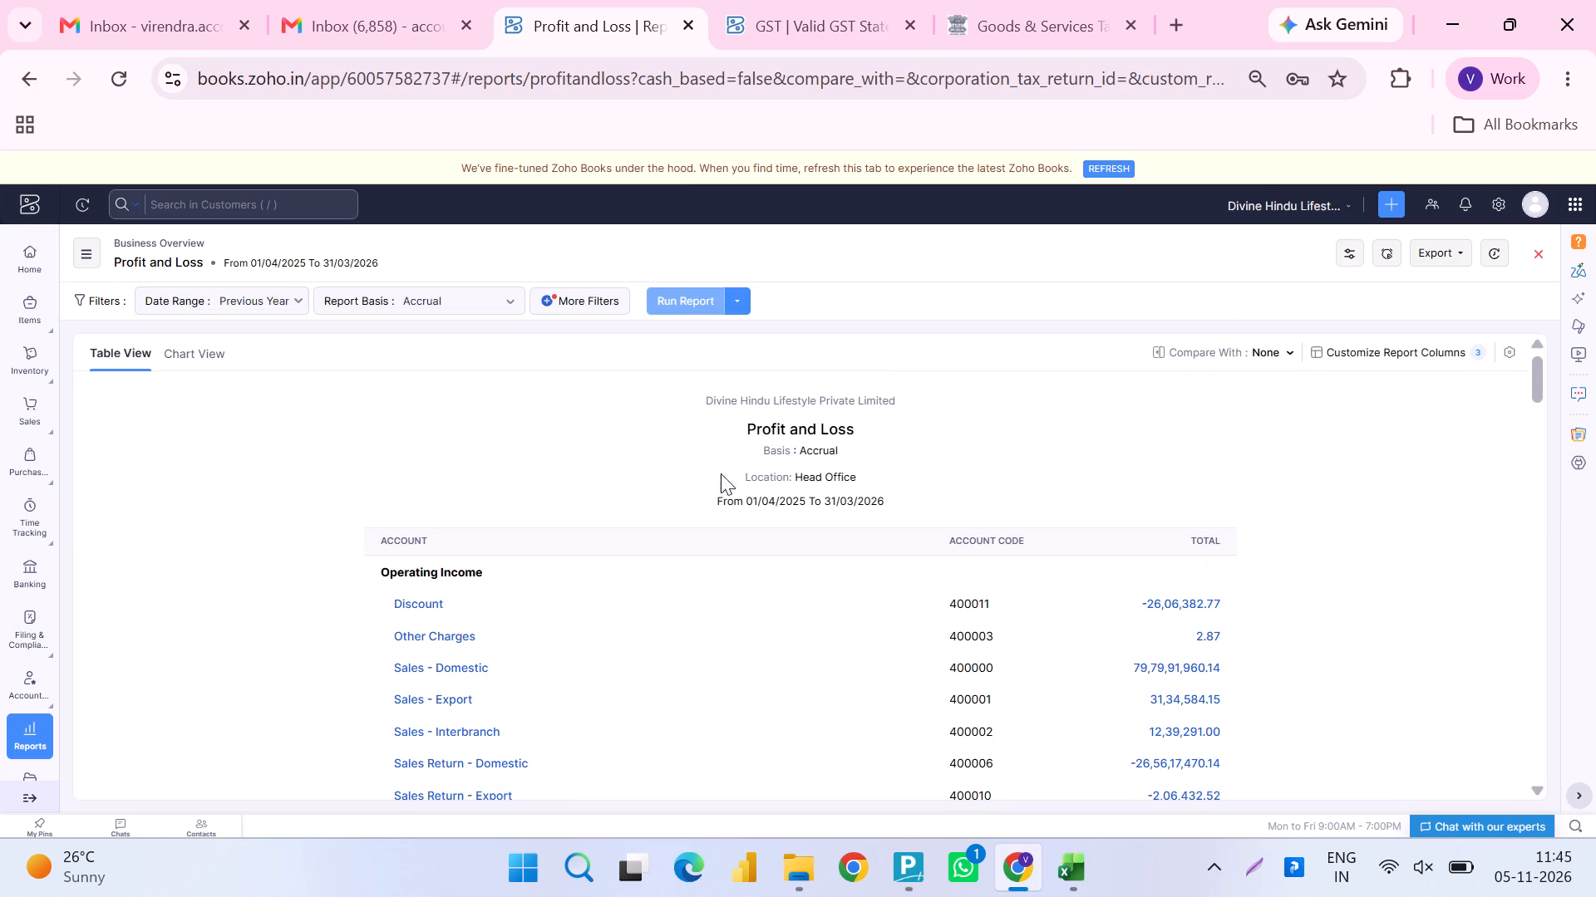
scroll(843, 600, "down", 1)
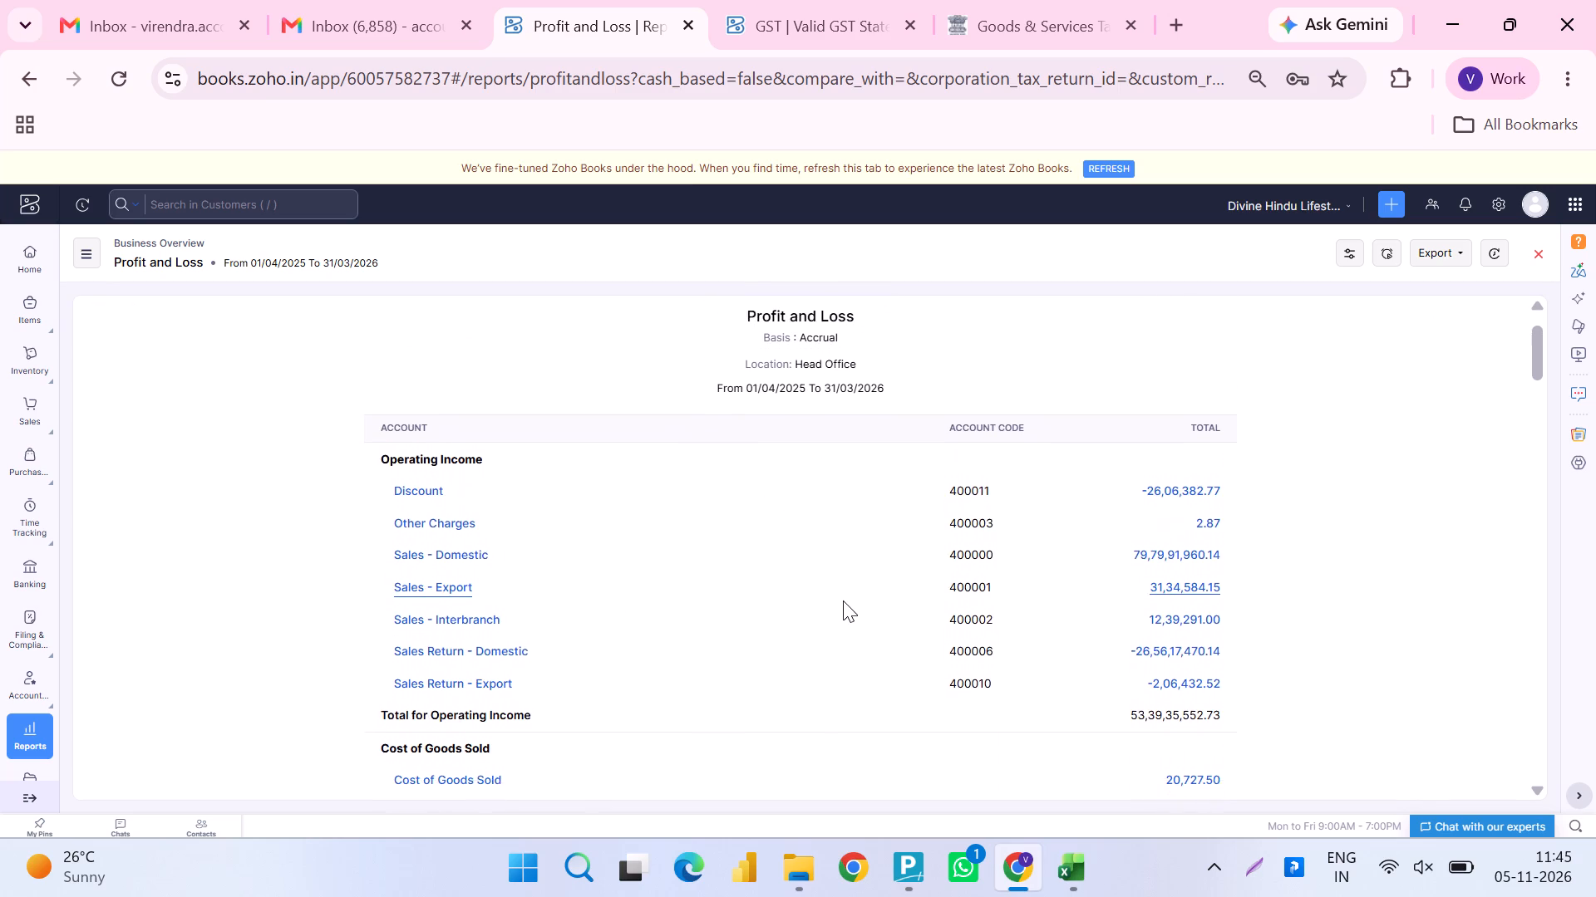
scroll(843, 600, "down", 1)
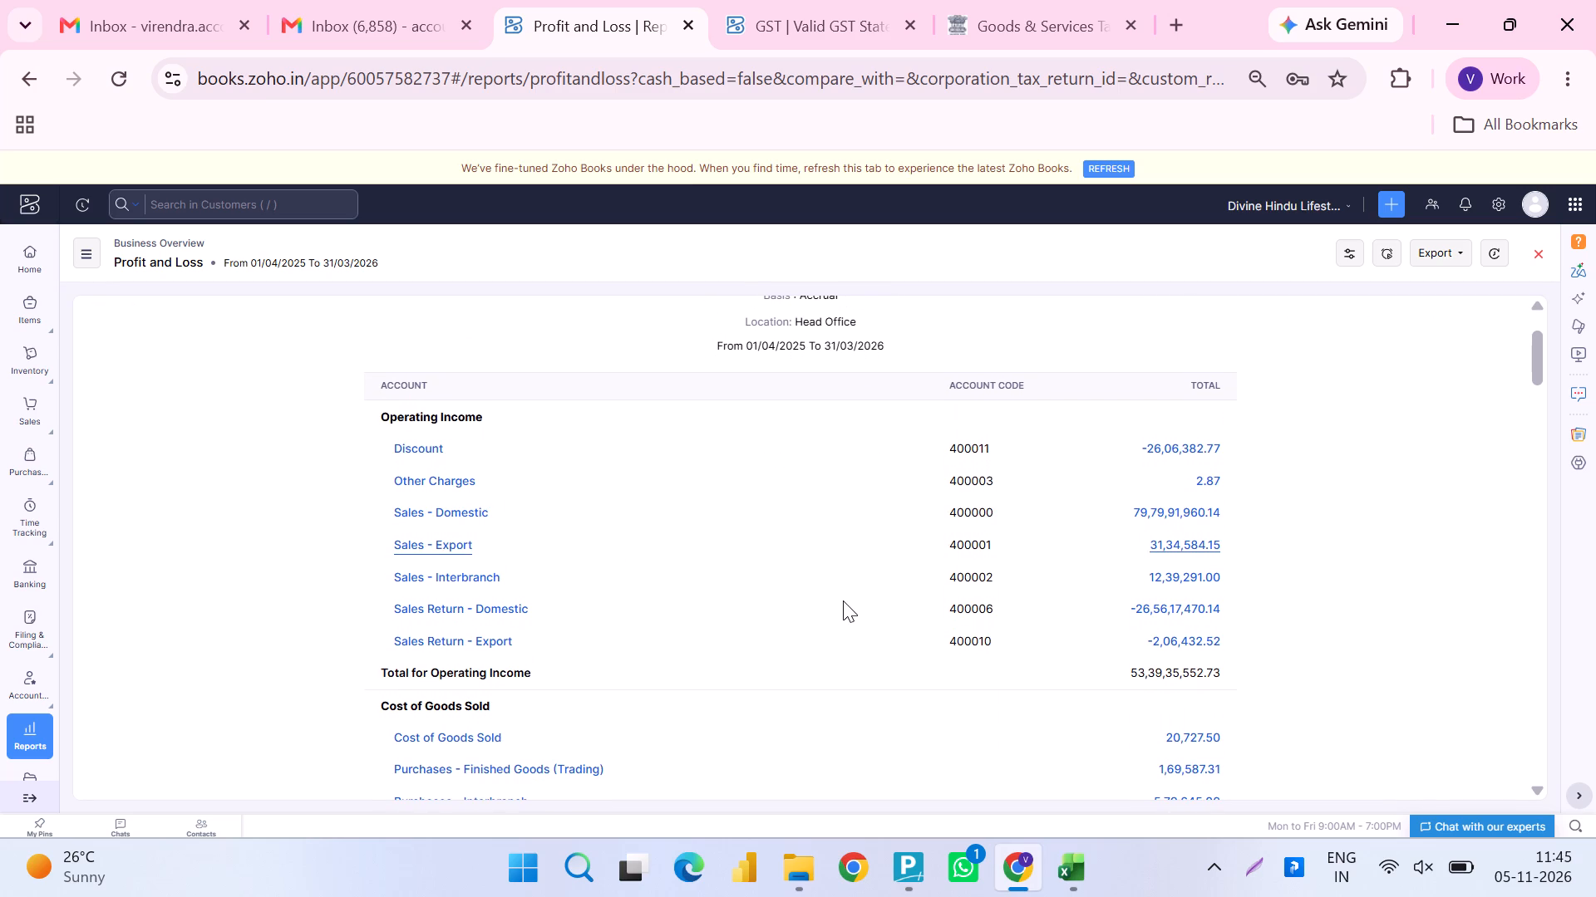
key("alt+Tab")
key("Right")
key("Right")
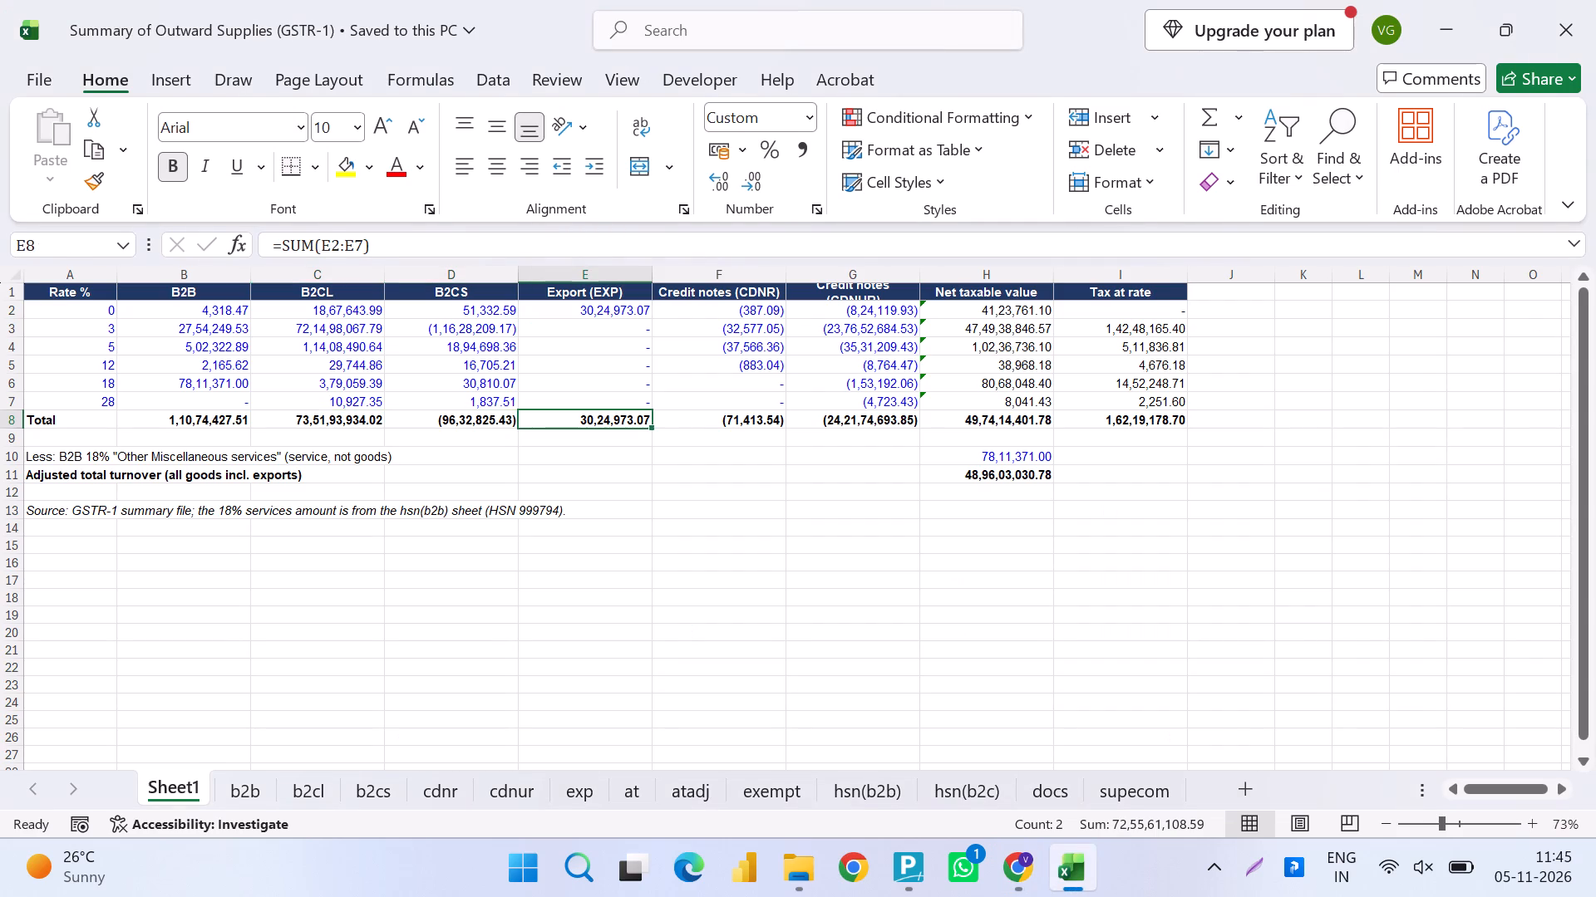
key("alt+Tab")
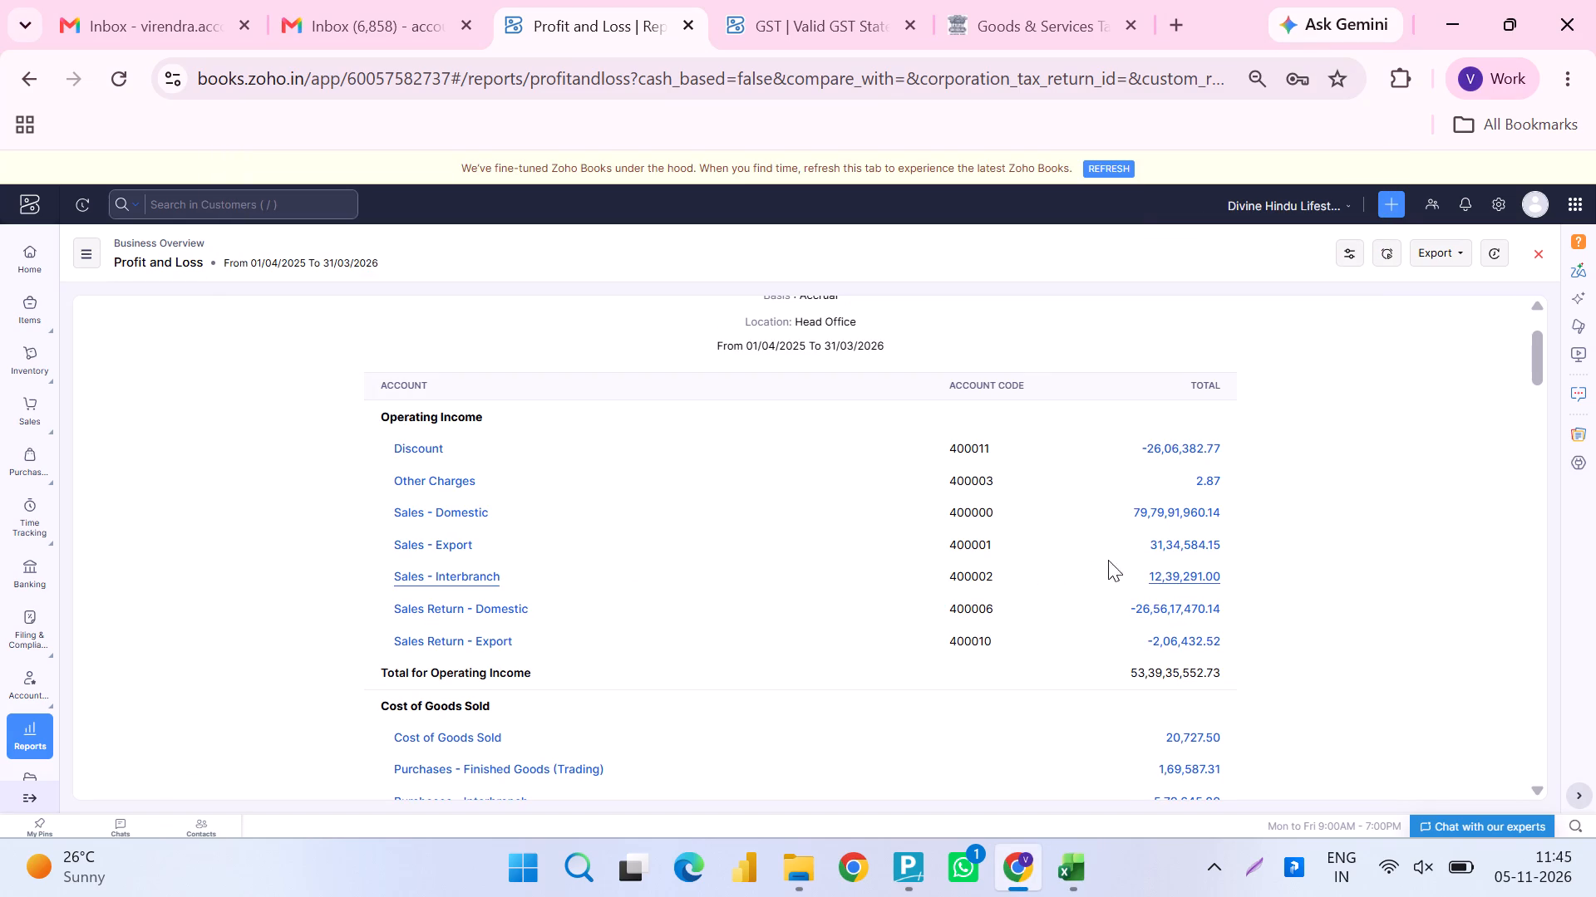
Copy the Sales - Export amount 31,34,584.15 from the Profit and Loss into E9, under the Export total on Sheet1.
left_click_drag(1124, 544, 1249, 542)
left_click(1249, 542)
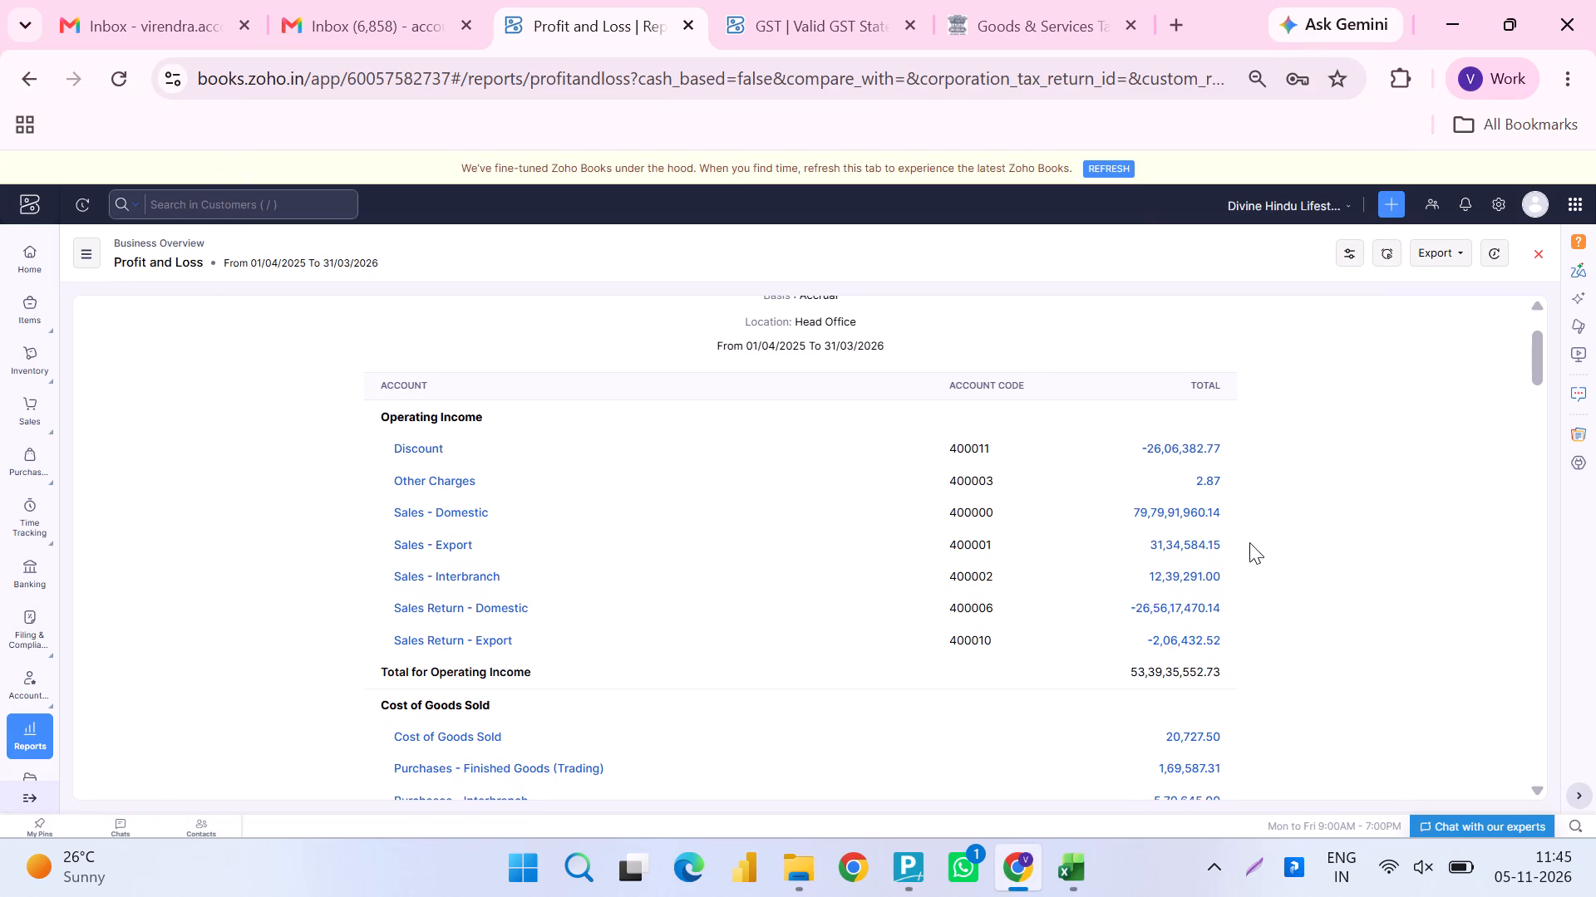
left_click_drag(1125, 539, 1210, 542)
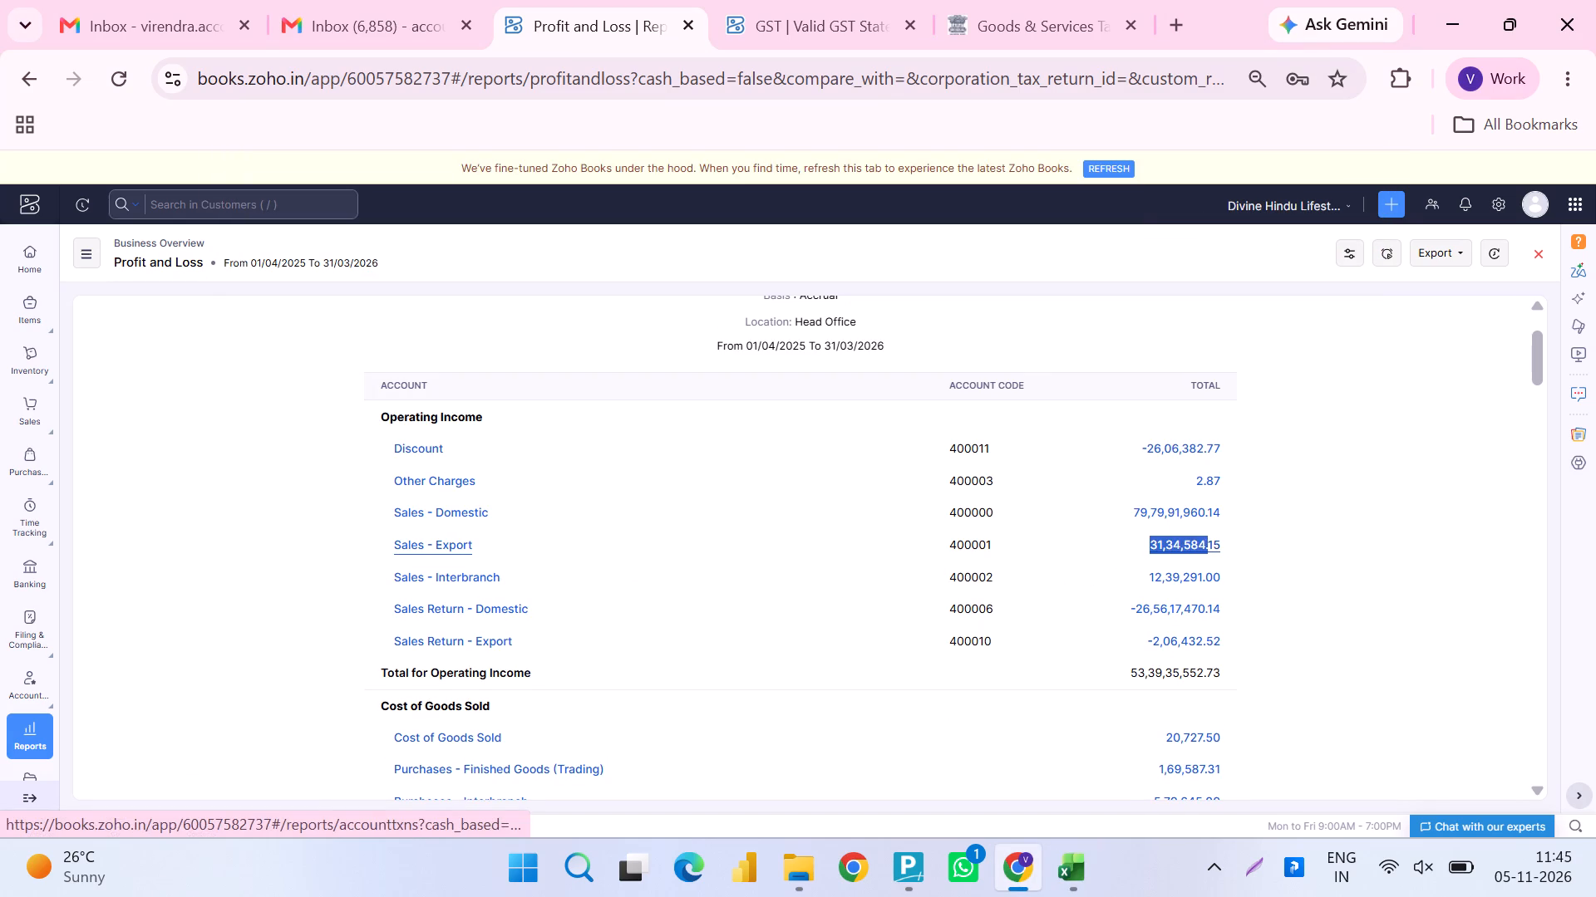
left_click_drag(1210, 542, 1228, 546)
key("ctrl+c")
key("ctrl+c")
key("alt+Tab")
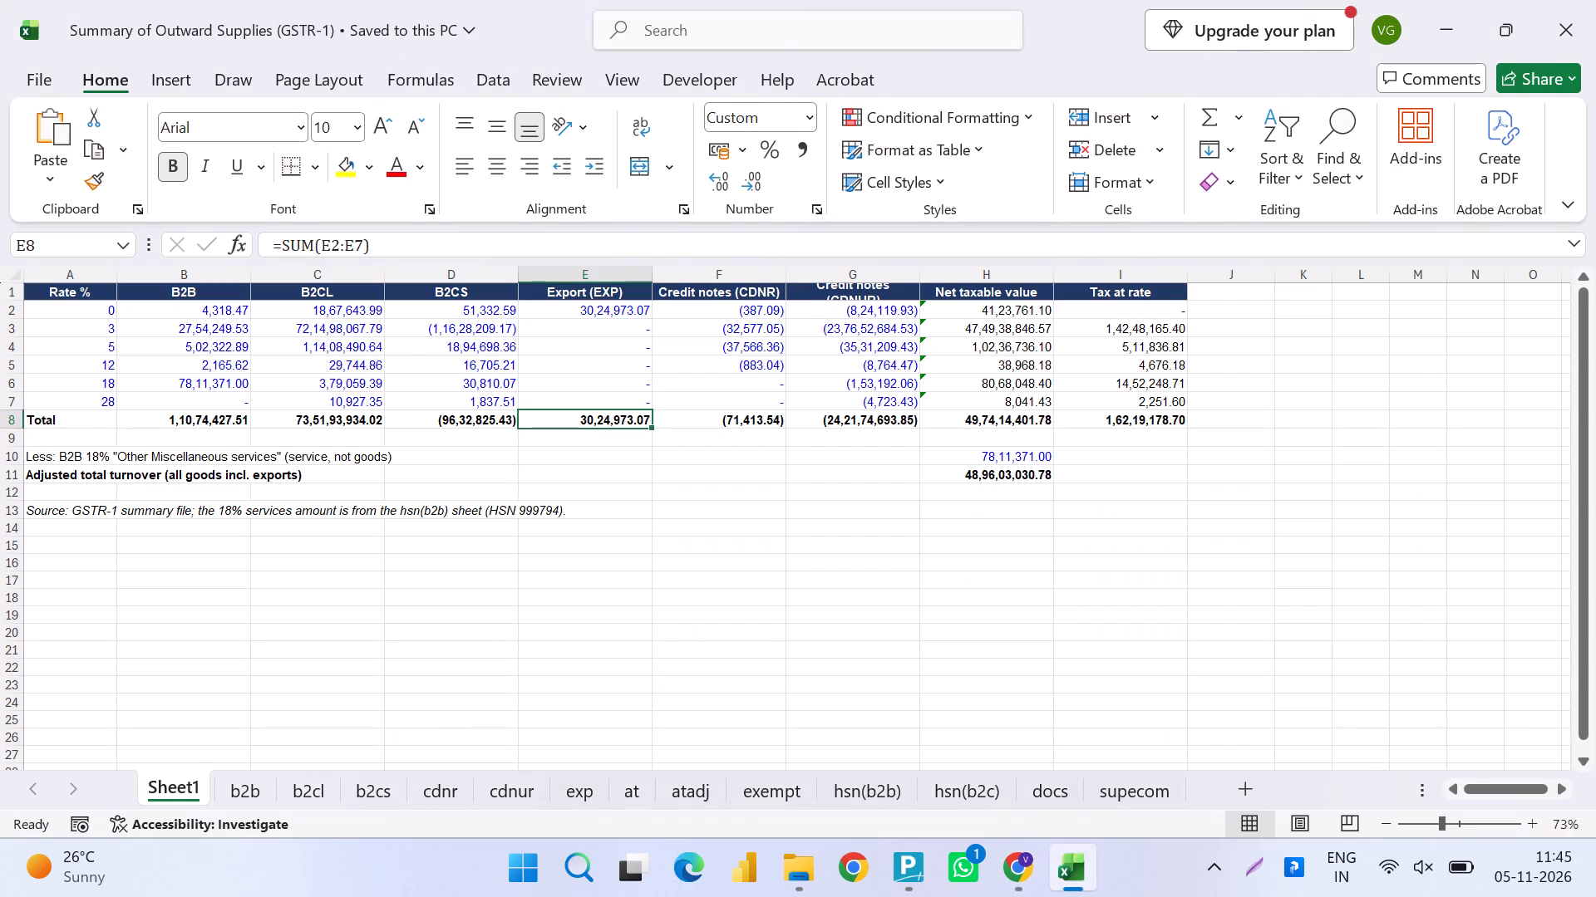
key("Down")
key("F2")
key("ctrl+v")
key("Return")
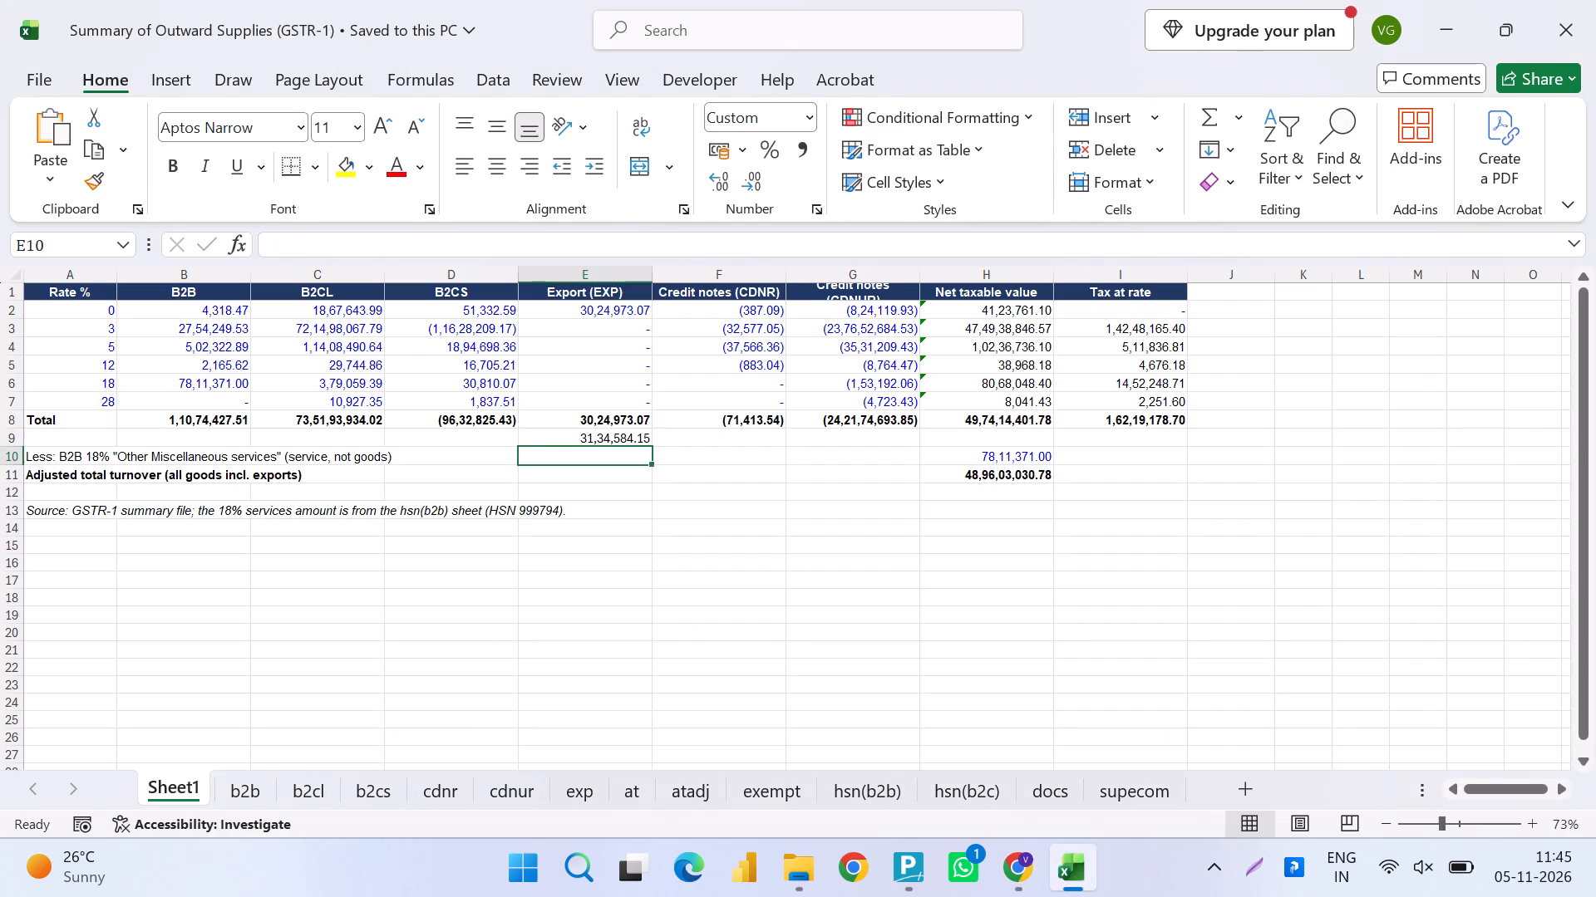
Calculate the export difference in E10 as E9 minus E8 and save the workbook.
key("equal")
key("Up")
key("minus")
key("Up")
key("Up")
key("Return")
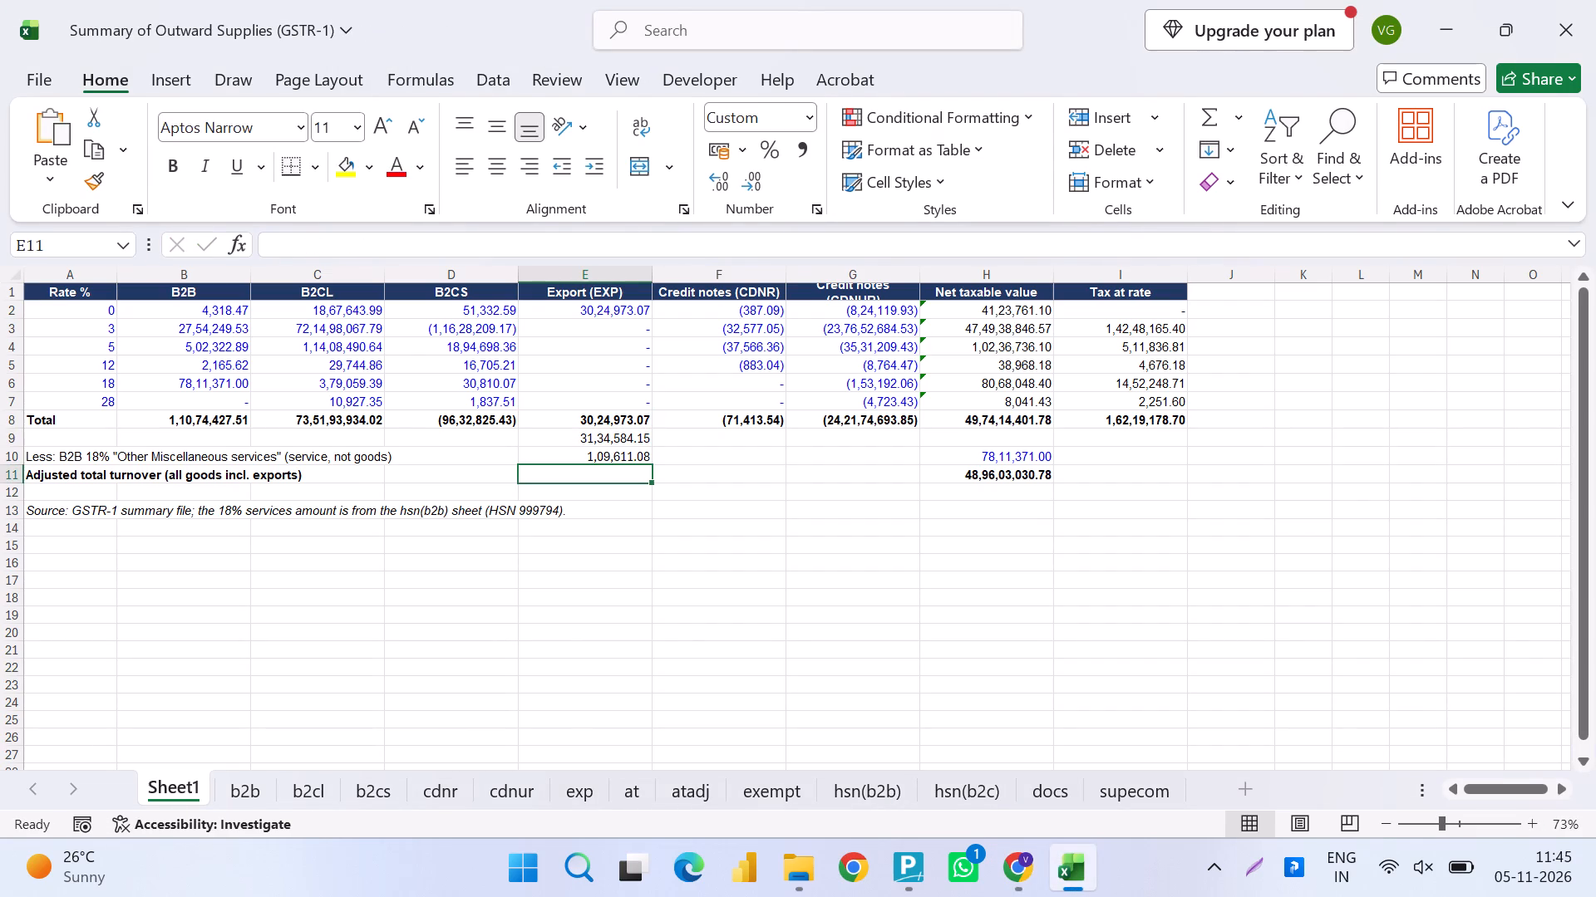
key("ctrl+s")
Copy the Sales - Domestic amount 79,79,91,960.14 from the Profit and Loss into D9, under the B2CS total.
key("alt+Tab")
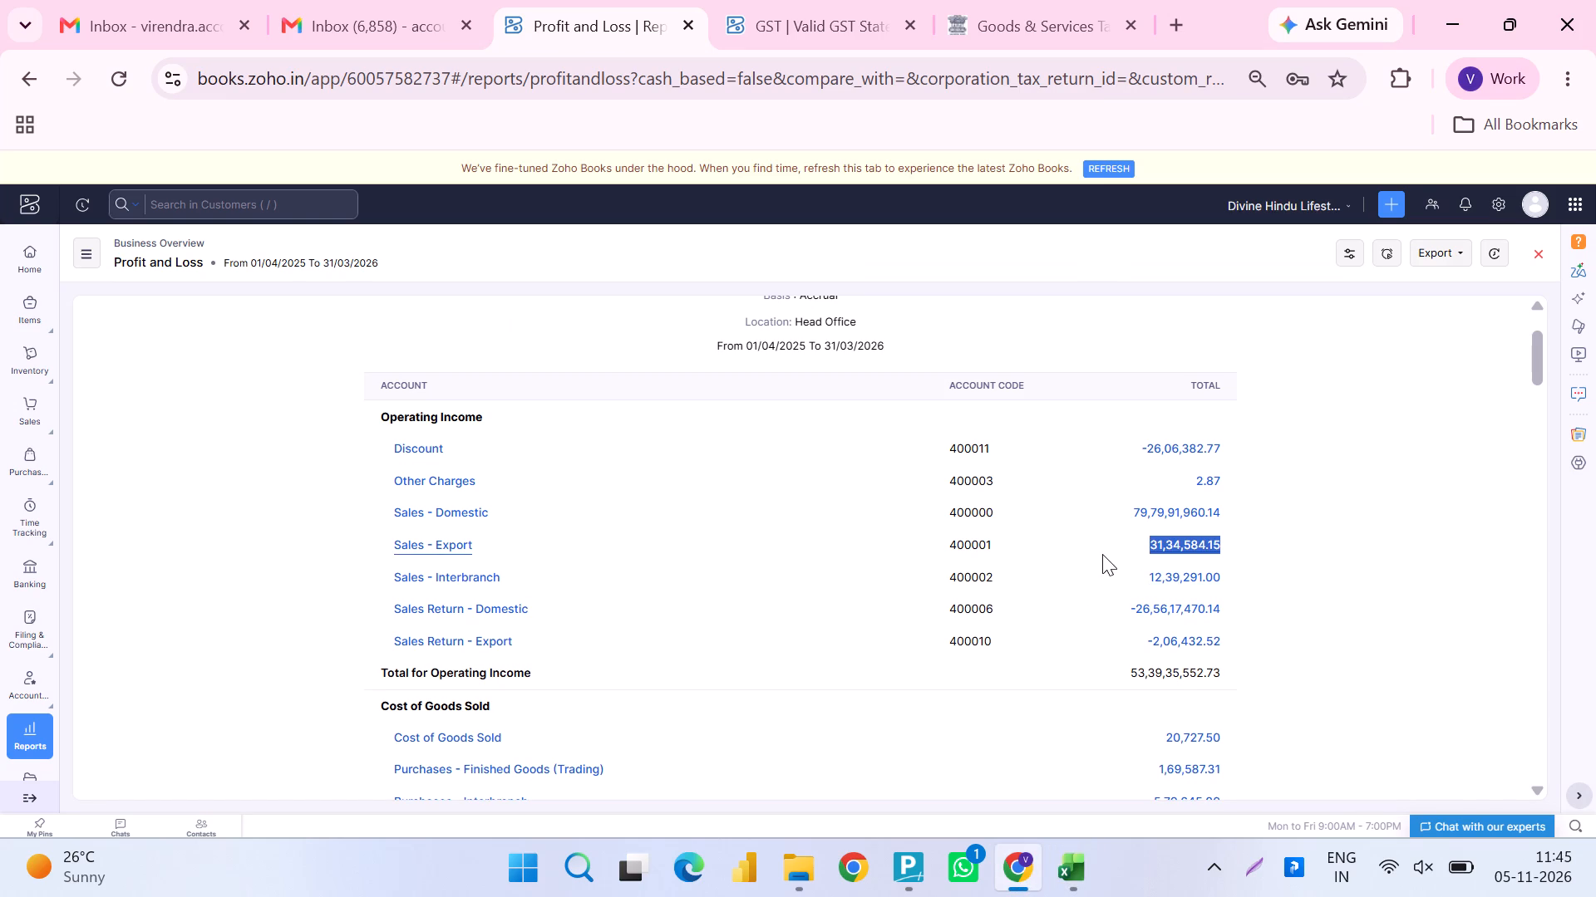
left_click_drag(1091, 508, 1248, 524)
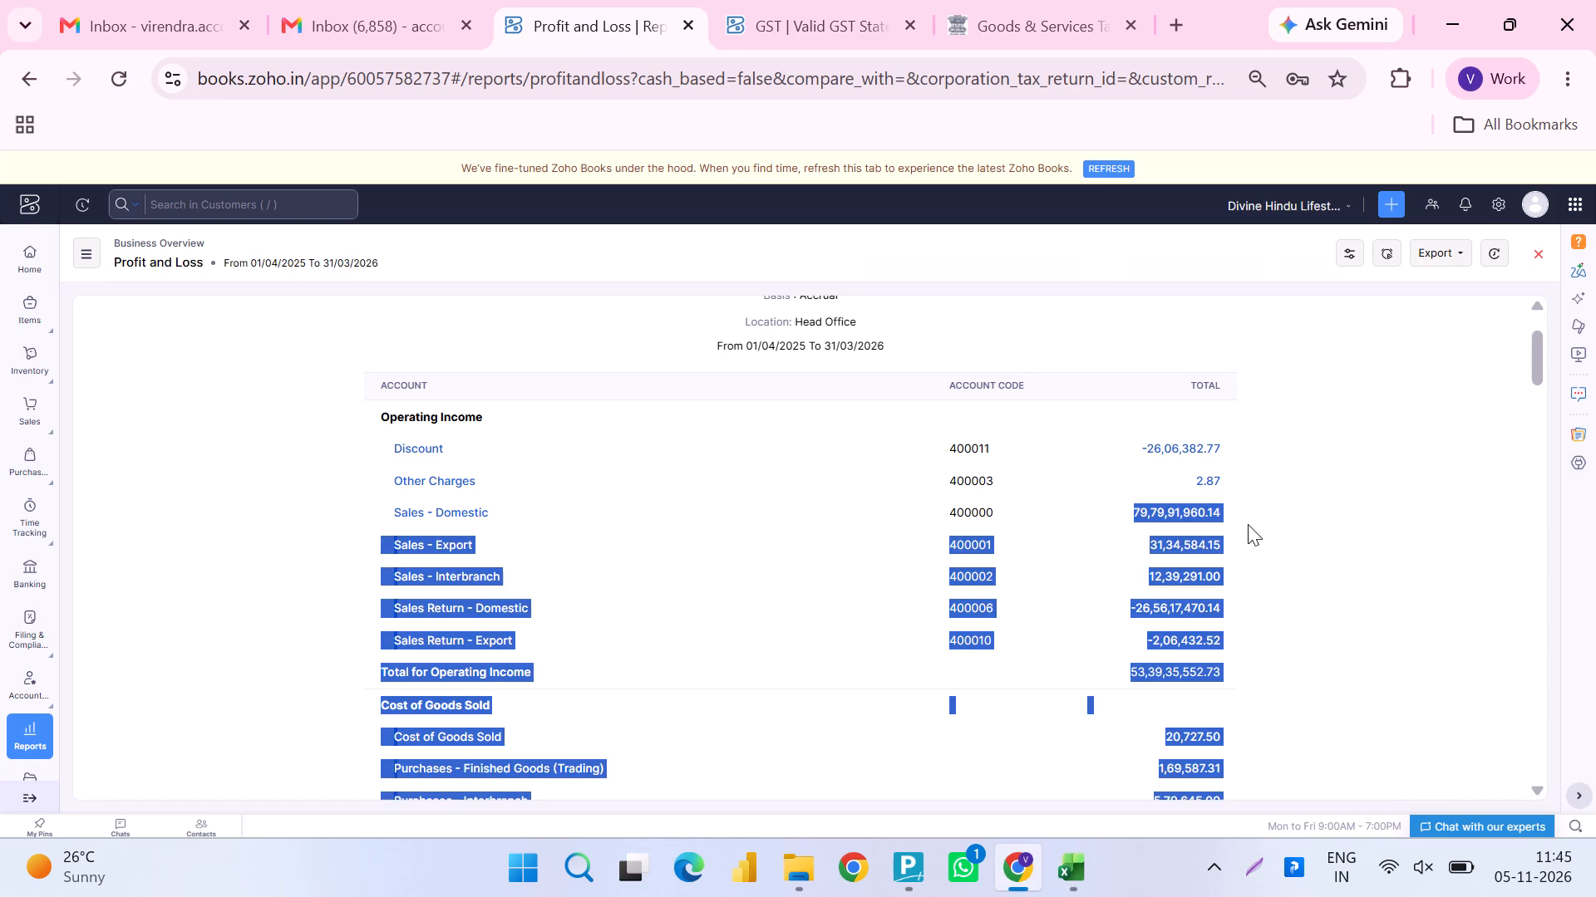
left_click_drag(1248, 524, 1229, 512)
key("ctrl+c")
key("alt+Tab")
key("Left")
key("Up")
key("Up")
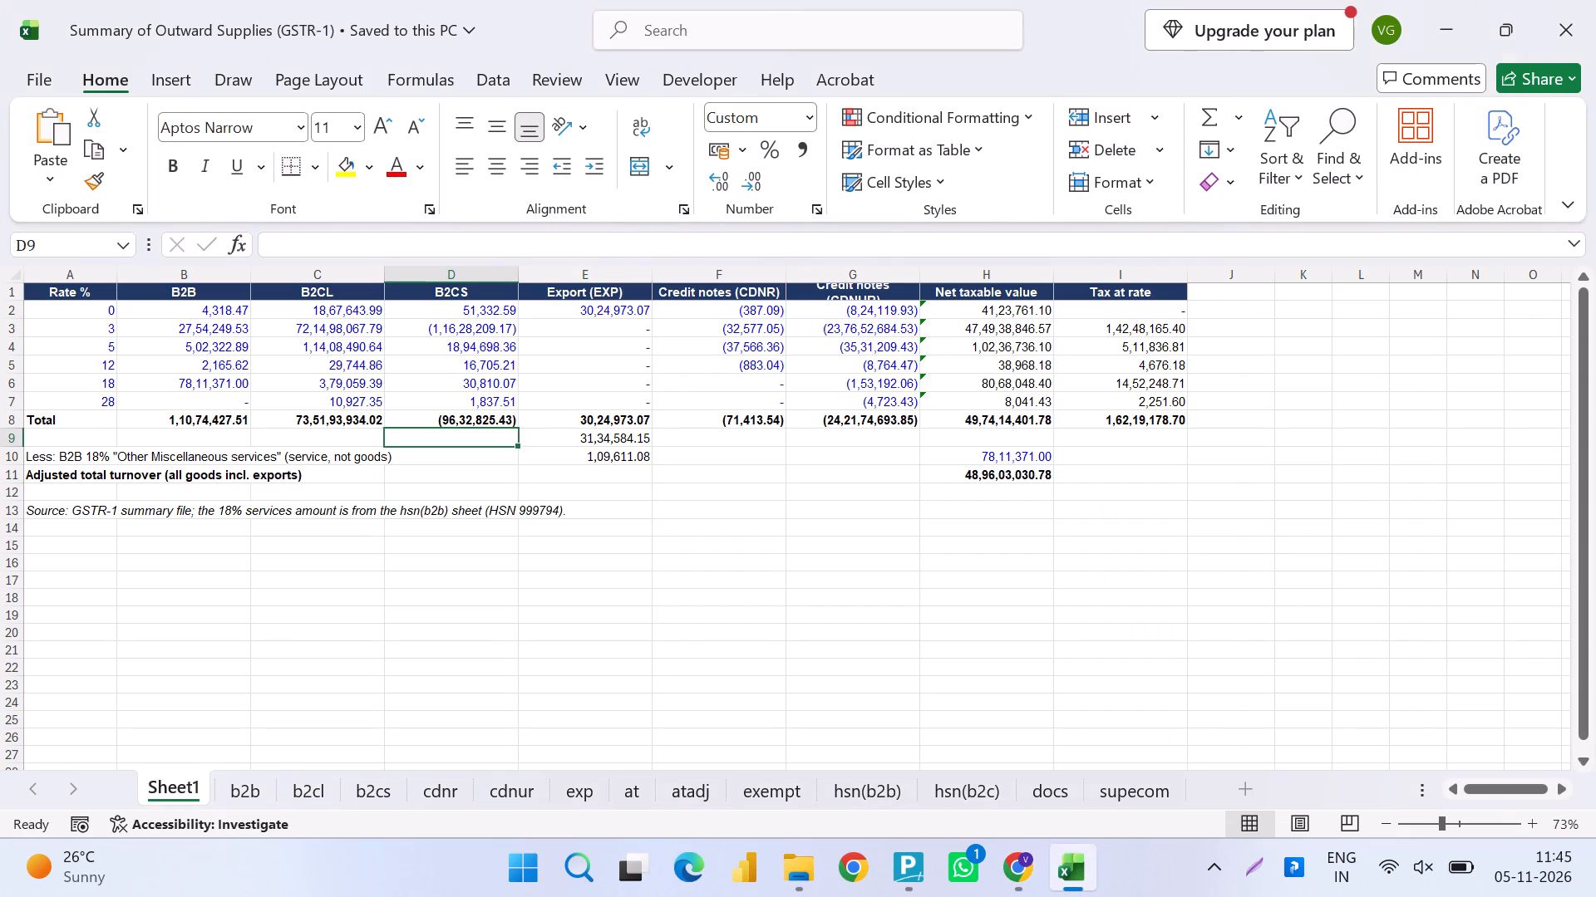
key("F2")
key("ctrl+v")
key("ctrl+Return")
Copy the Sales Return - Domestic amount -26,56,17,470.14 from the Profit and Loss into D10 on Sheet1.
key("alt+Tab")
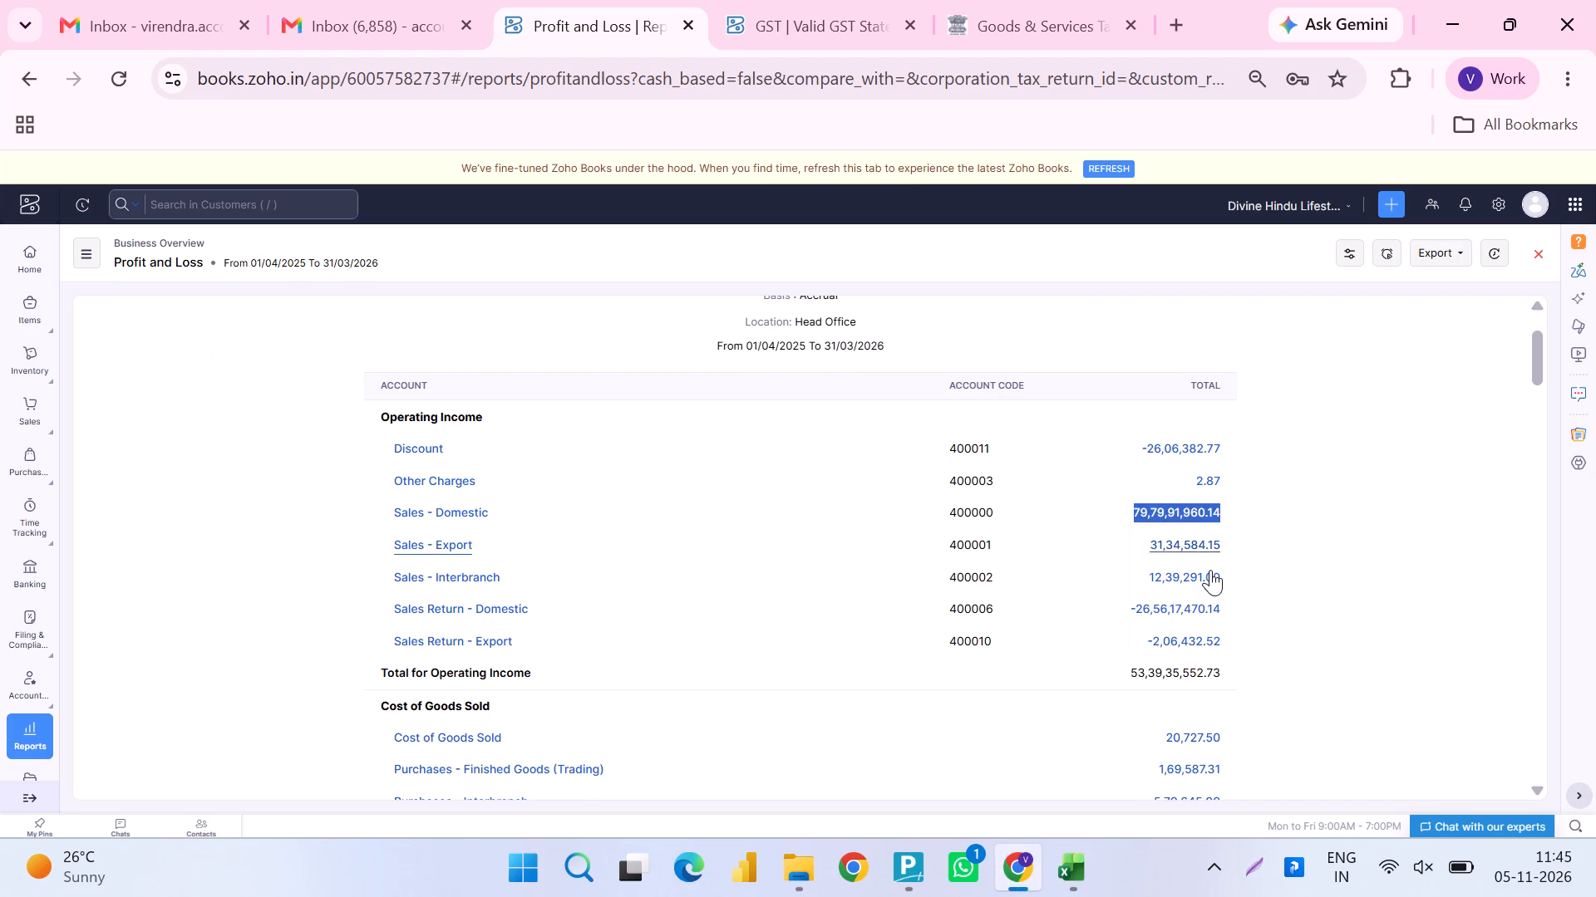
left_click_drag(1106, 603, 1224, 608)
key("ctrl+c")
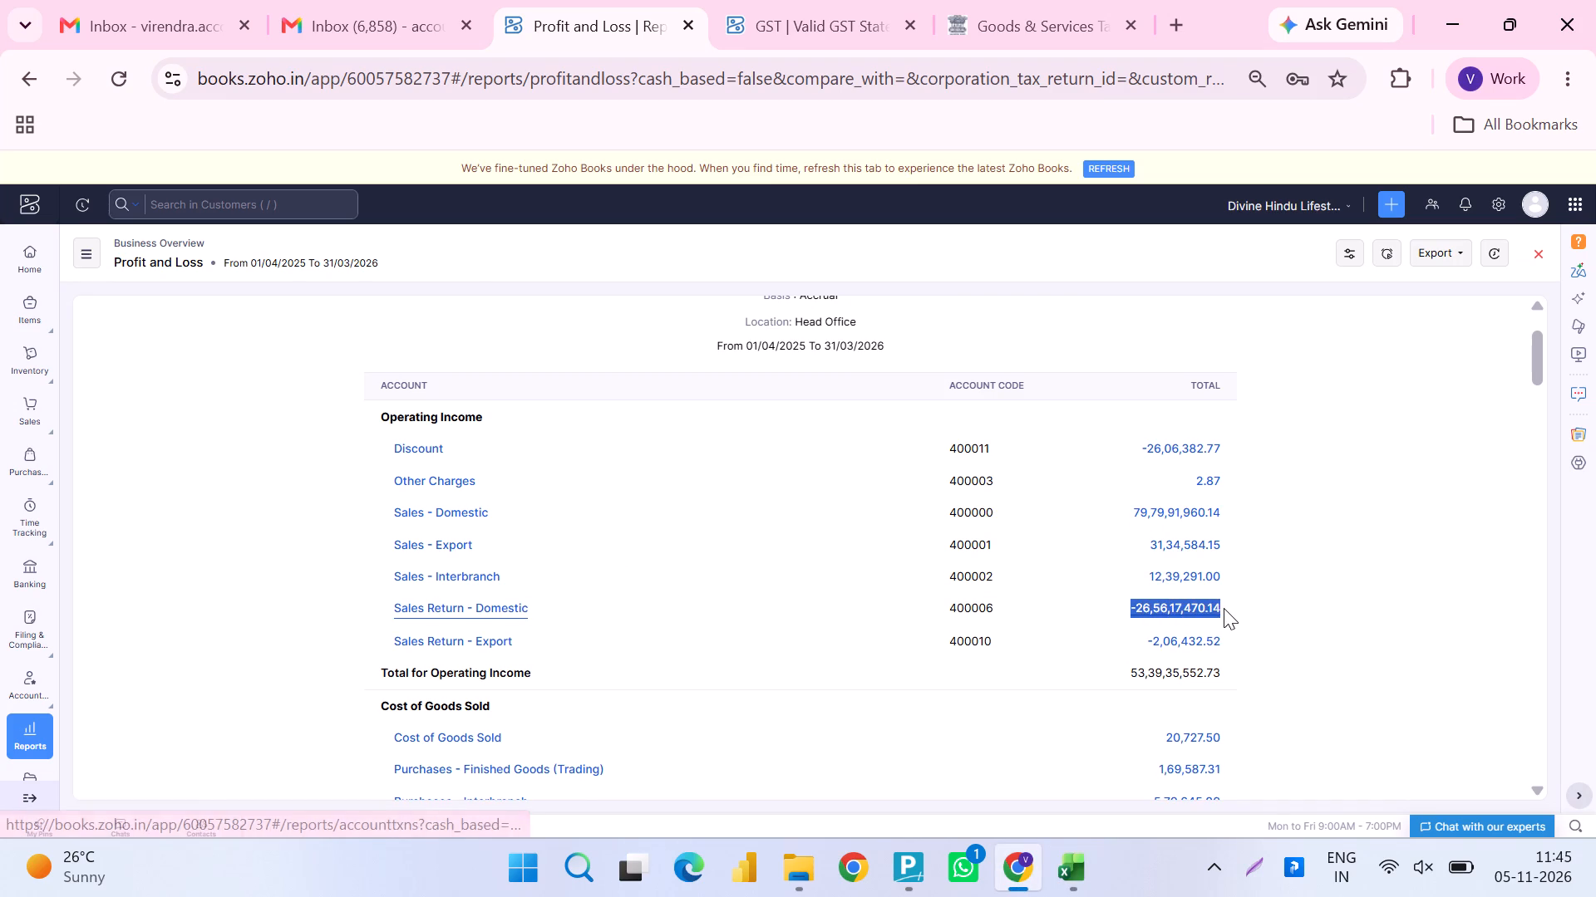
key("alt+Tab")
key("Down")
key("F2")
key("ctrl+v")
key("Return")
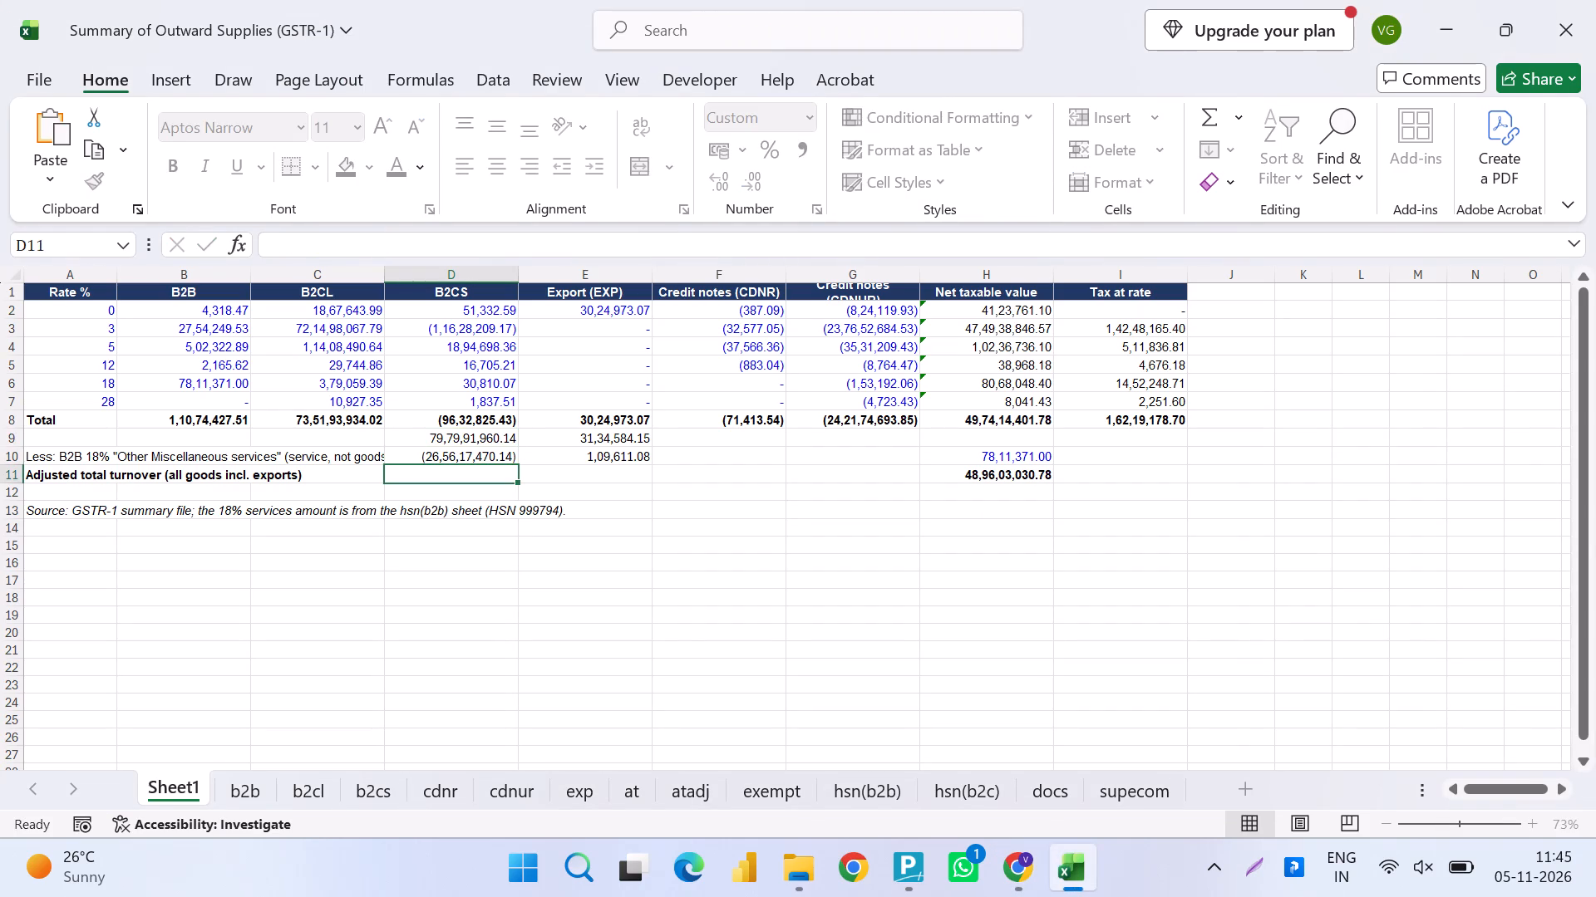
Calculate net domestic sales in D11 with the formula =D9+D10.
key("equal")
key("Up")
key("Up")
key("shift+plus")
key("Up")
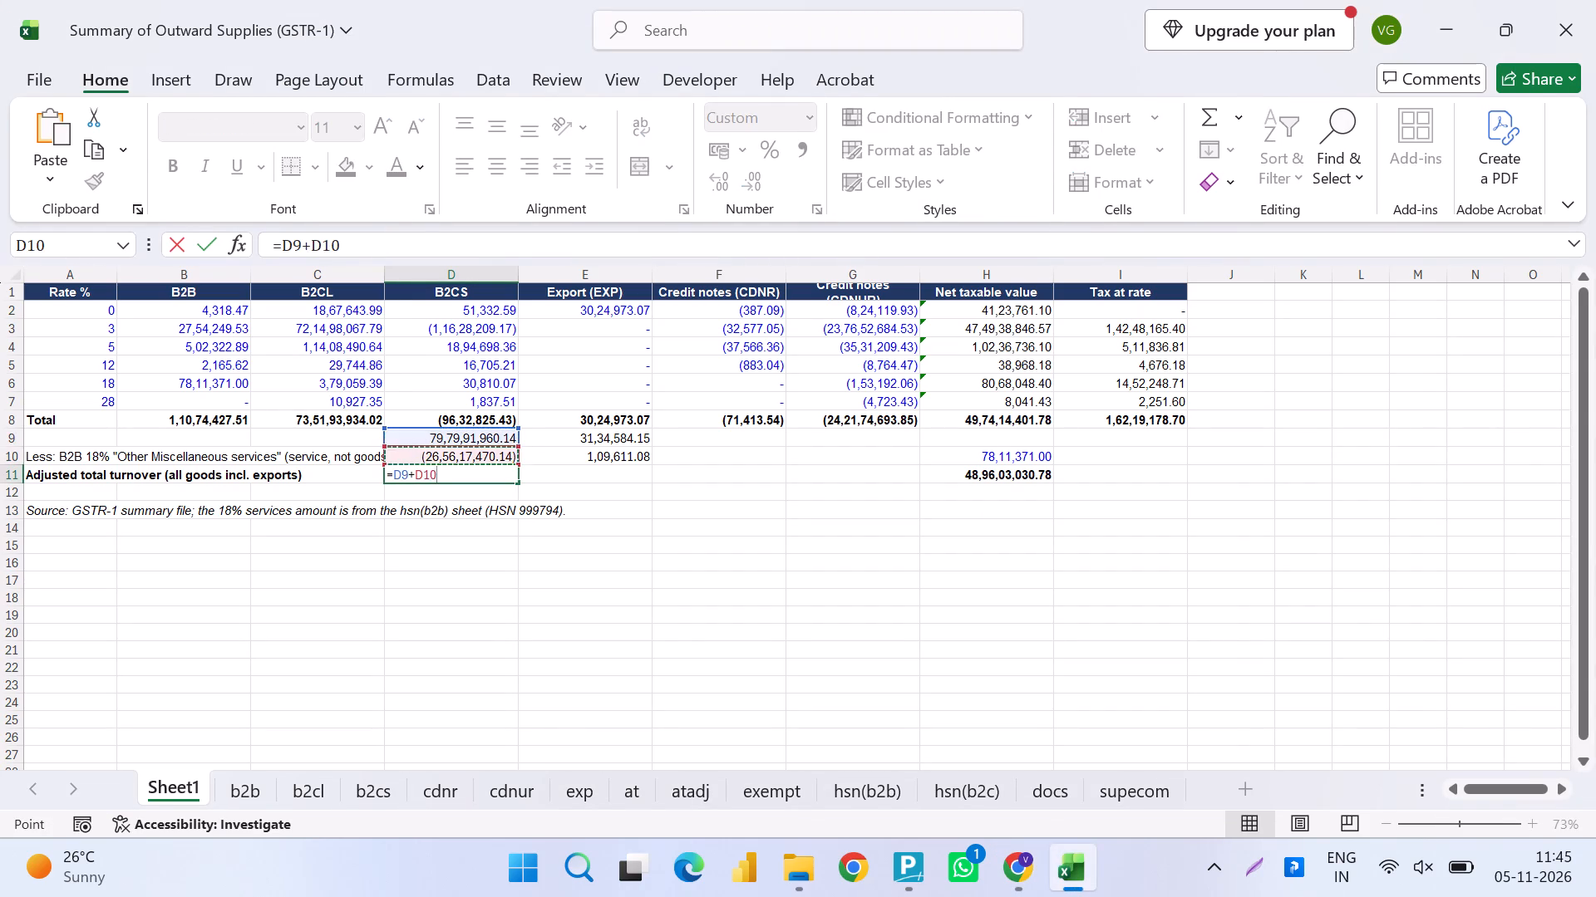
key("Return")
Check the combined sum of the B2B, B2CL, B2CS and both credit note totals in row 8 against net domestic sales.
key("Up")
key("Up")
key("Up")
key("Up")
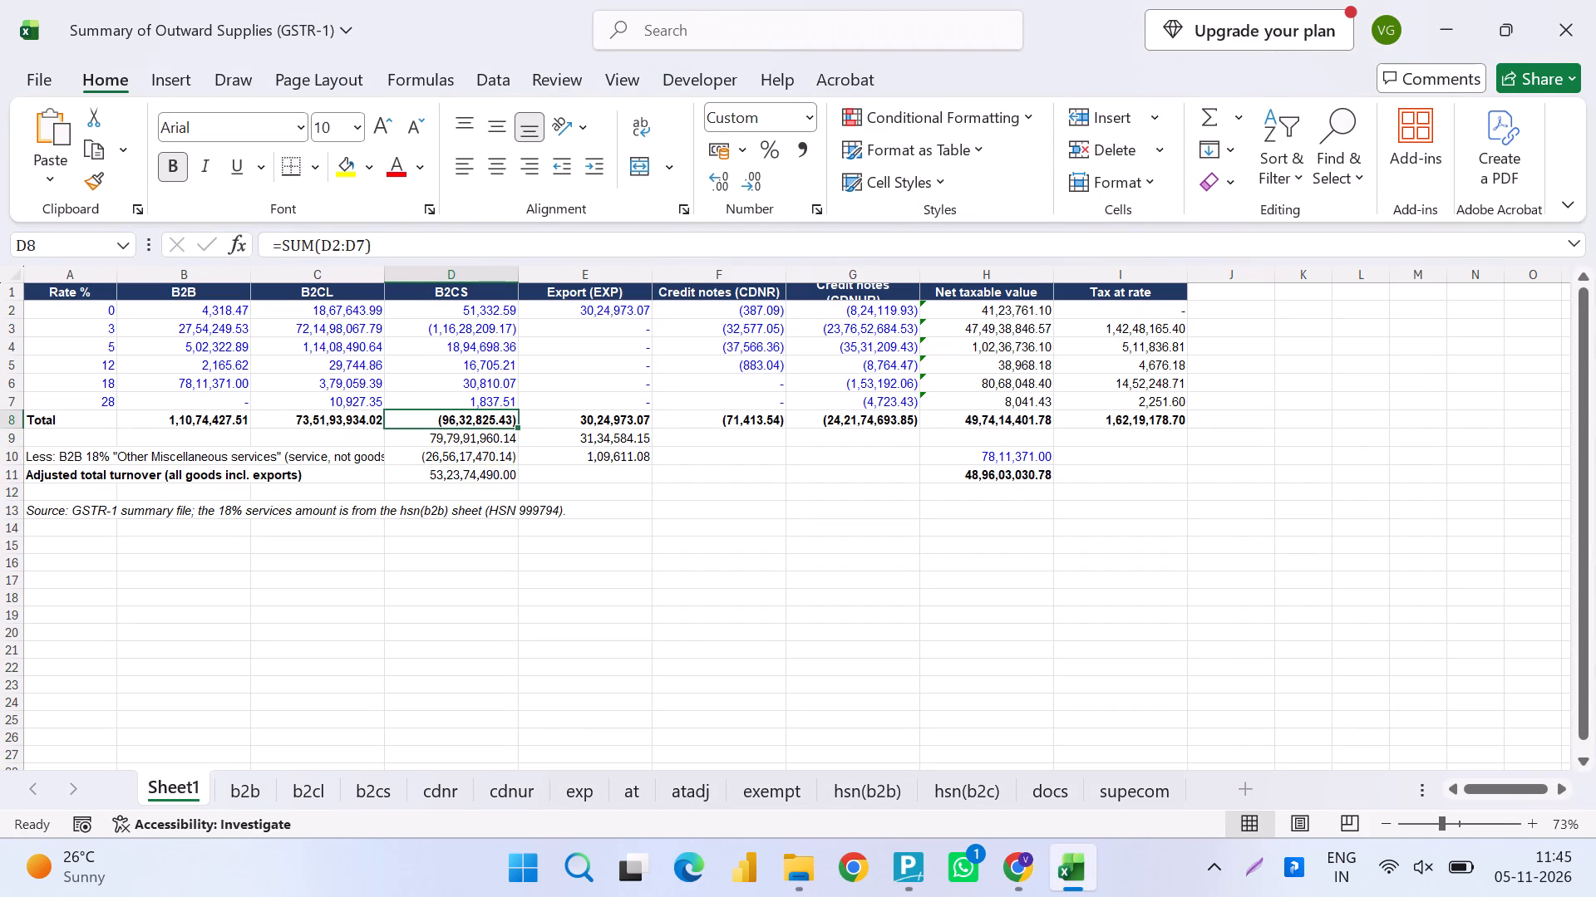
key("shift+Left")
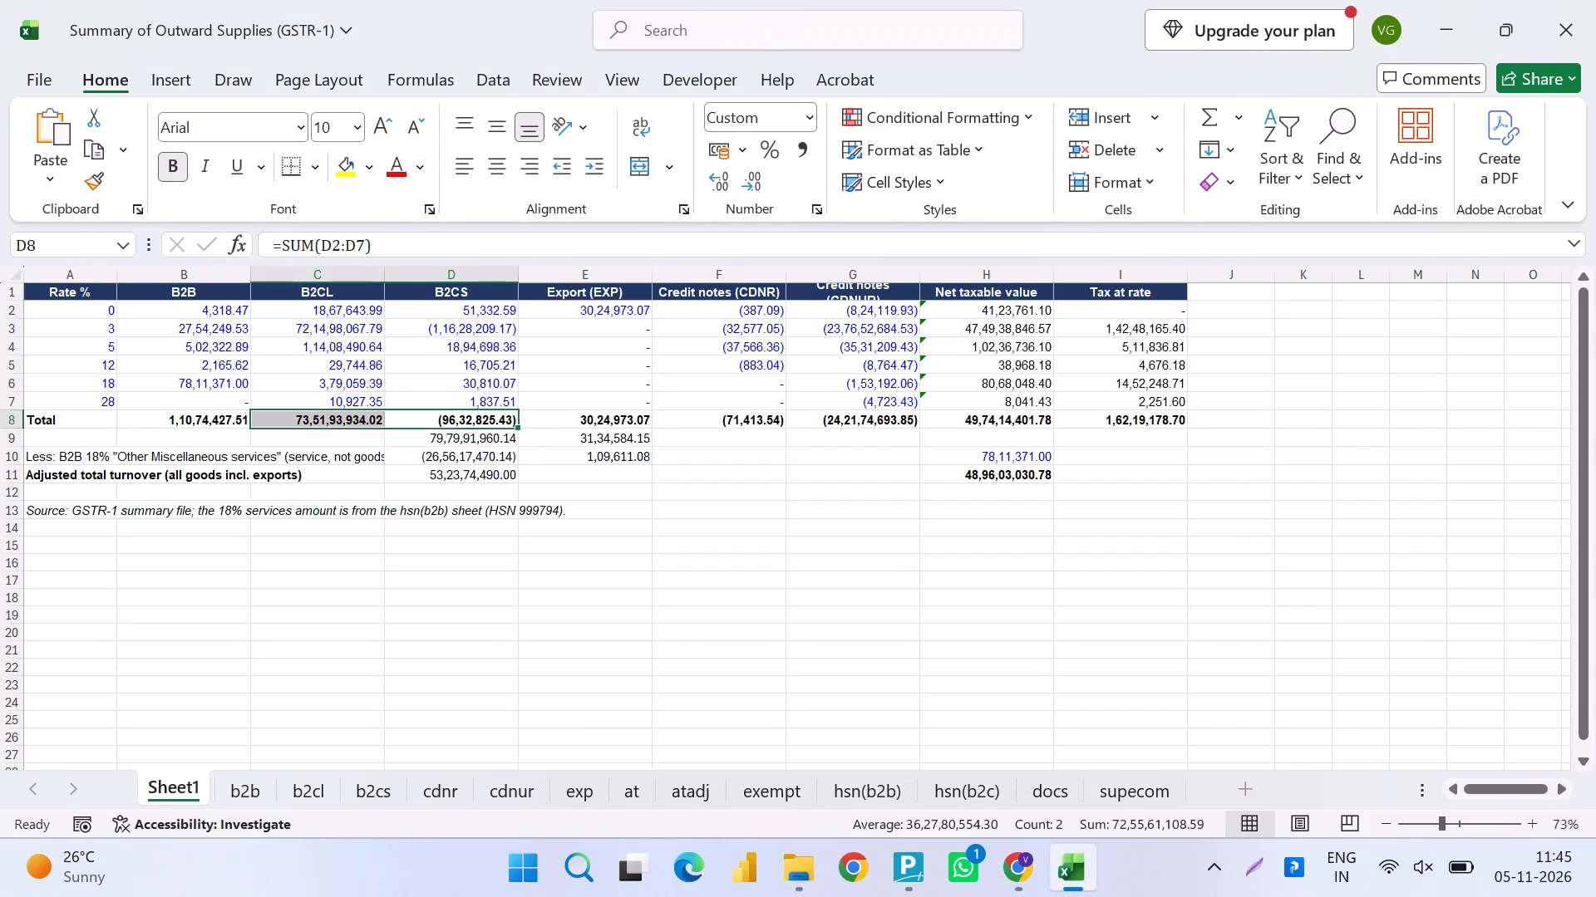
key("shift+Left")
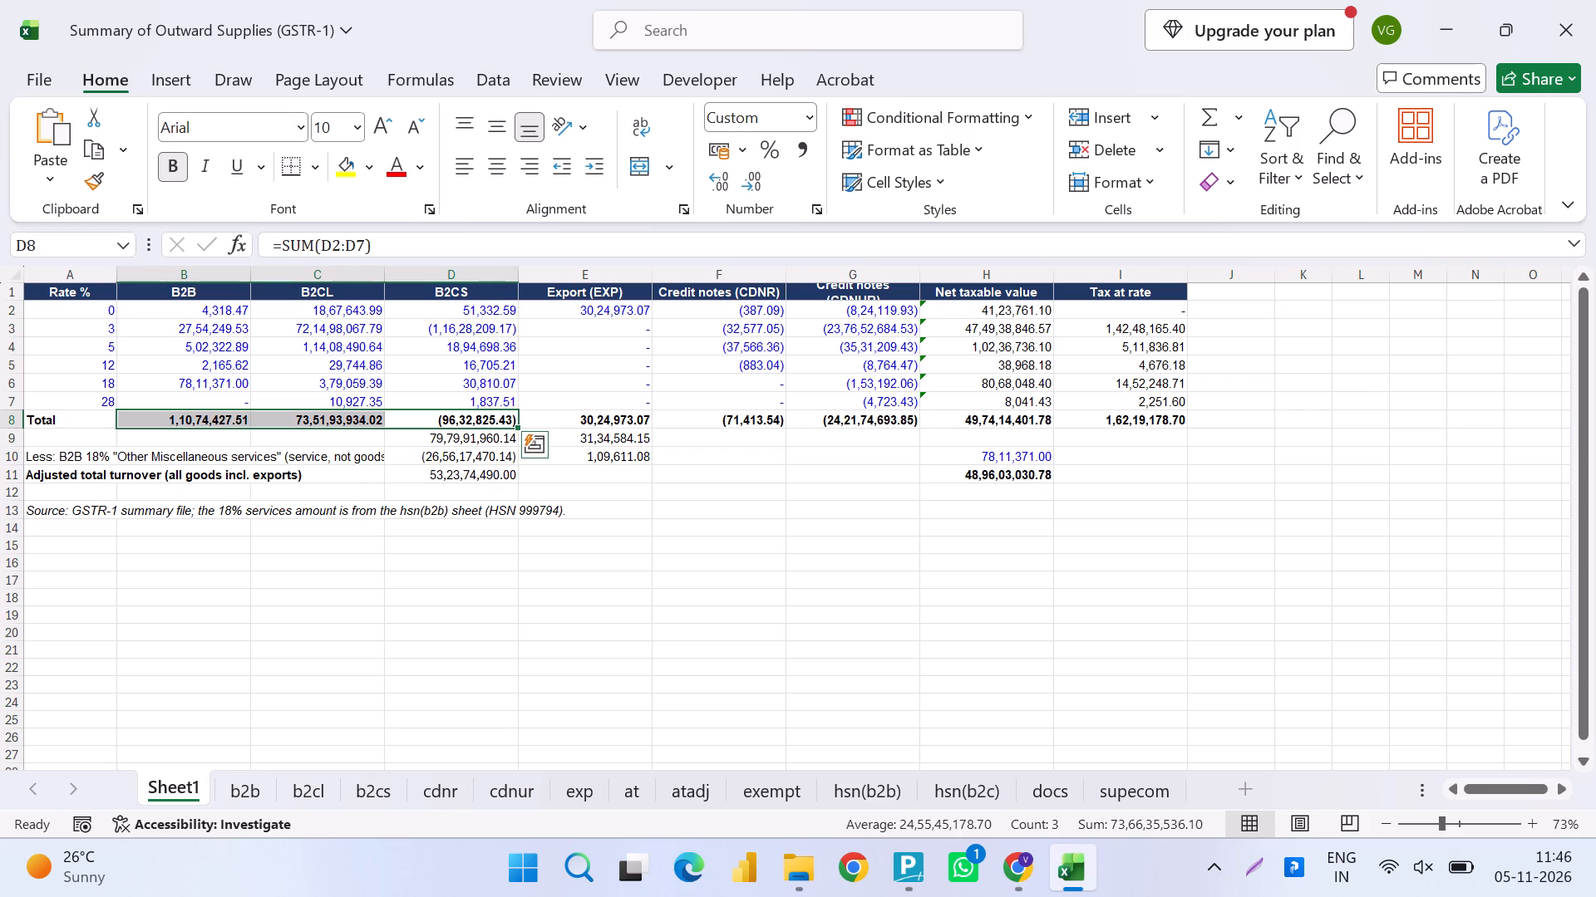
left_click(720, 424, "ctrl")
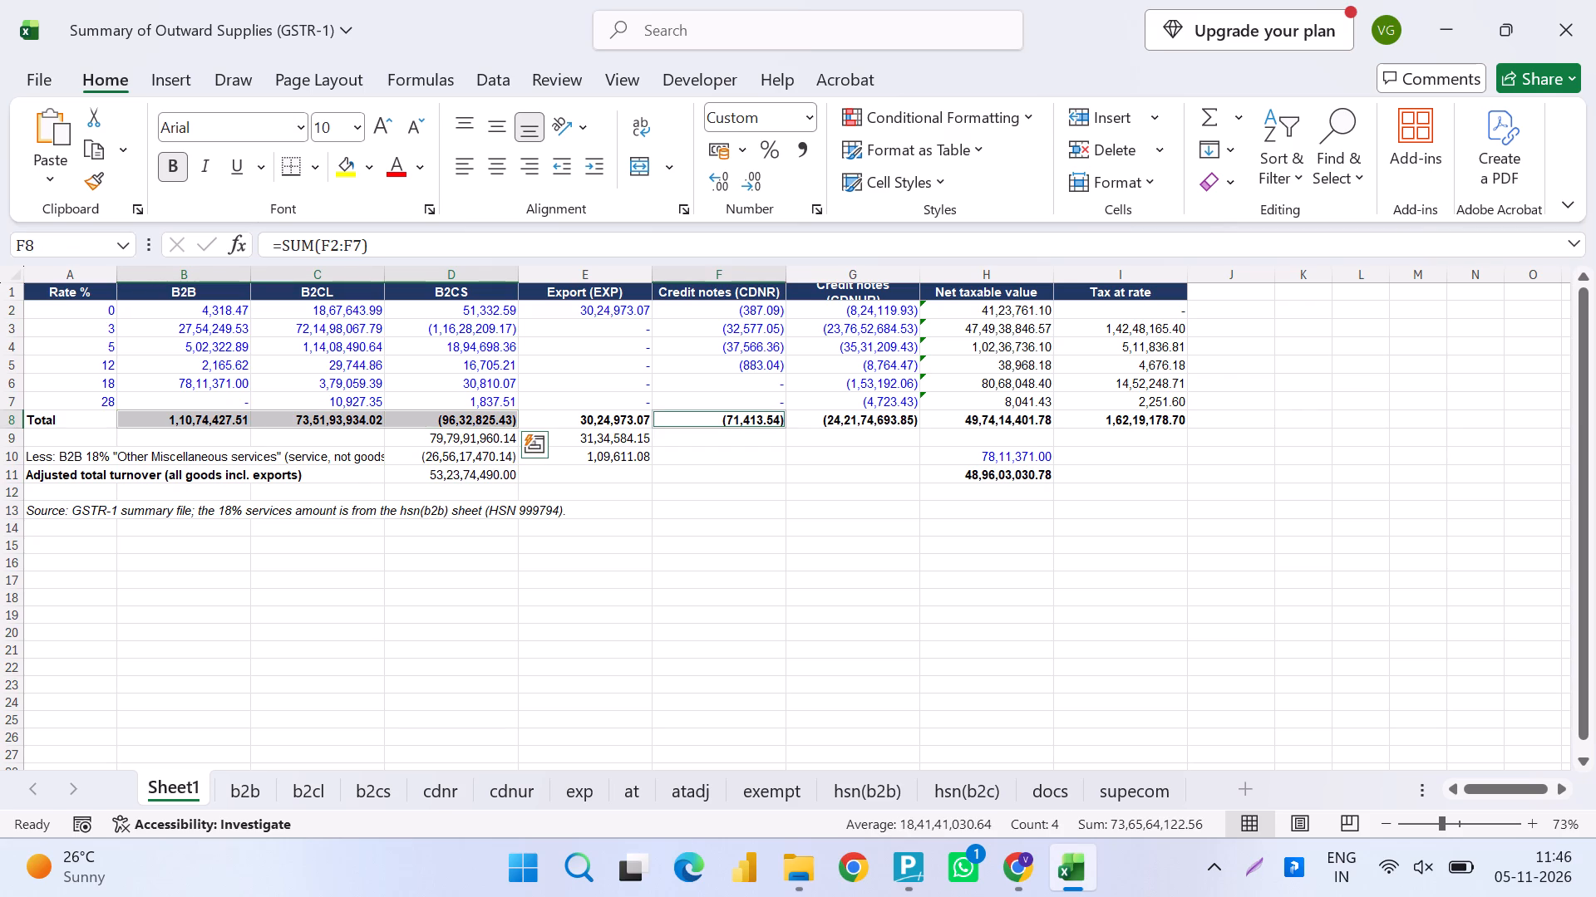
left_click(851, 416, "ctrl")
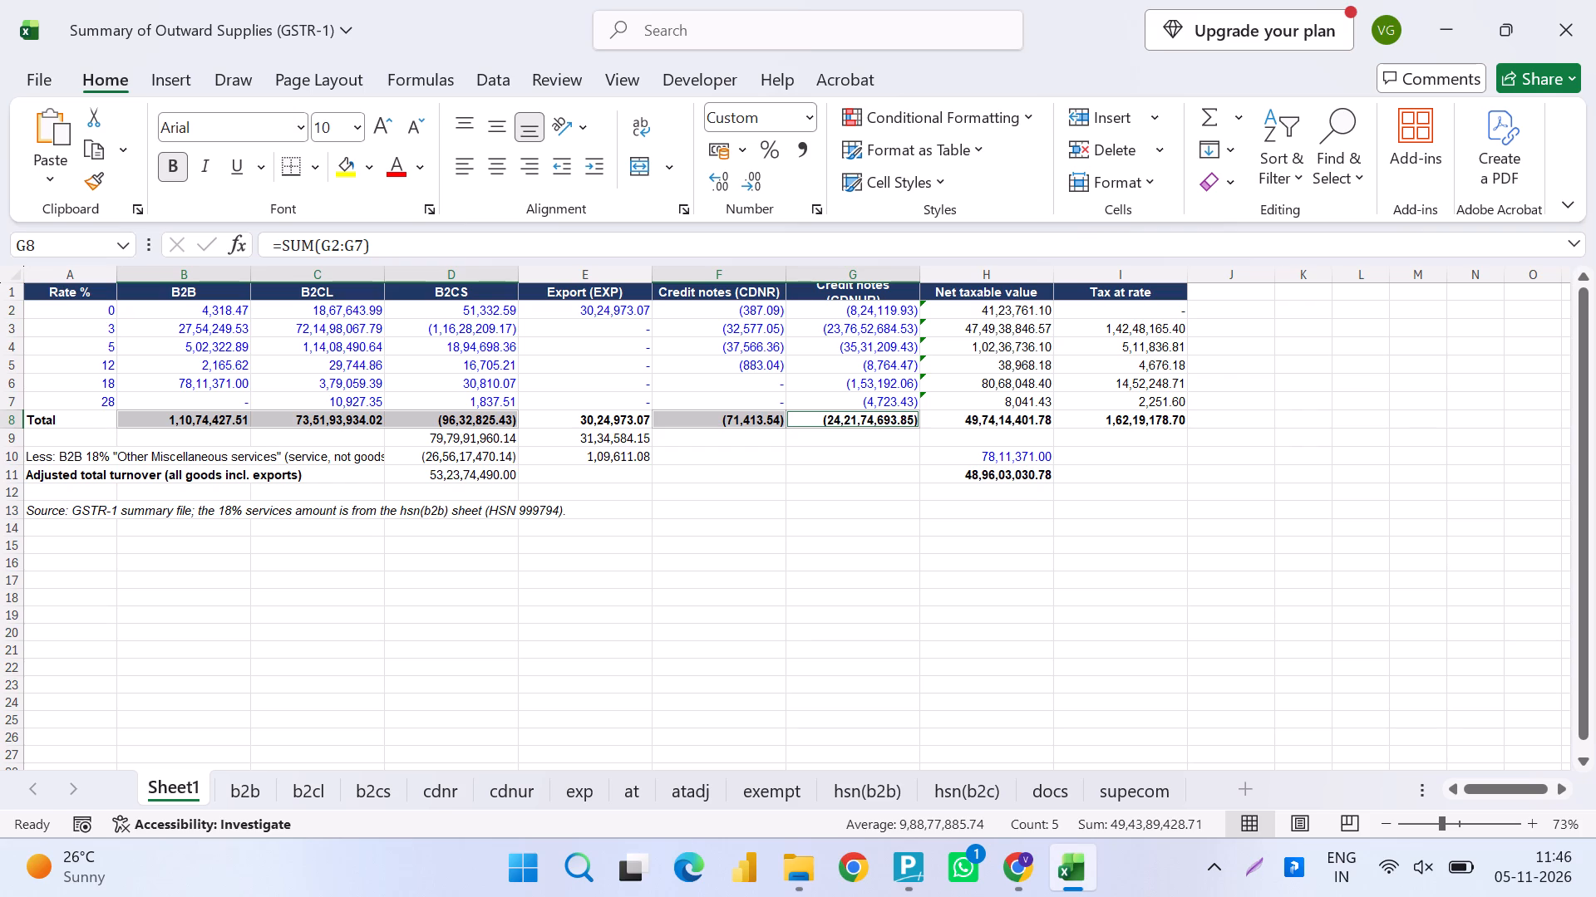
key("alt+Tab")
key("alt+Tab")
key("alt+Tab")
key("alt+Tab")
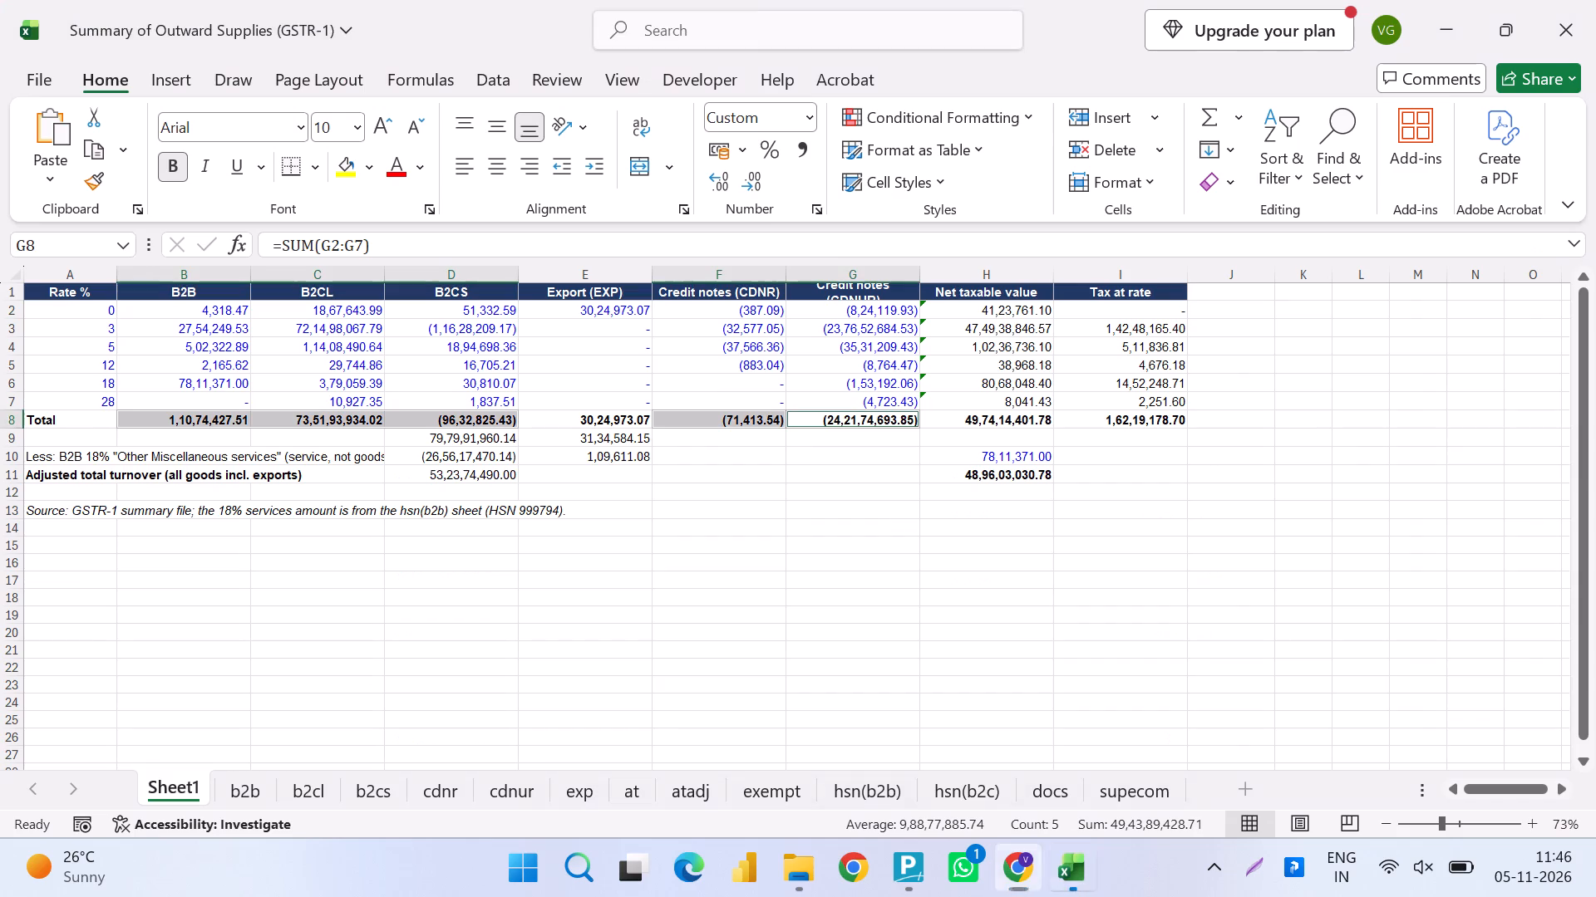
Drill into the Sales - Domestic transactions, examine the amounts and tax on invoice IN-68, and return to the transaction list.
key("alt+Tab")
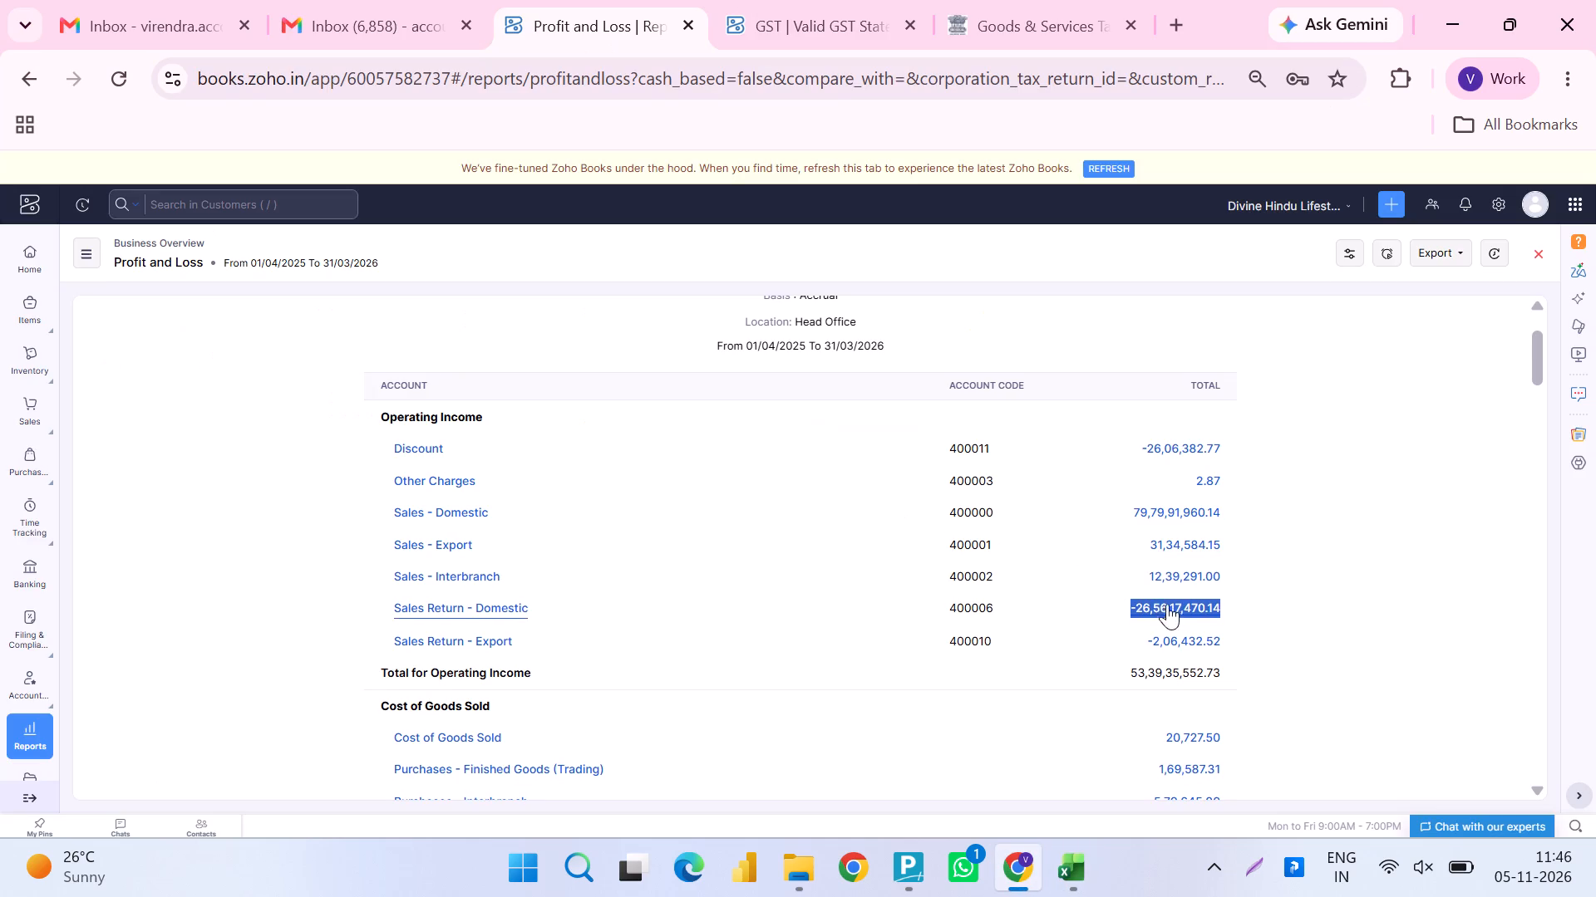
left_click(1175, 509)
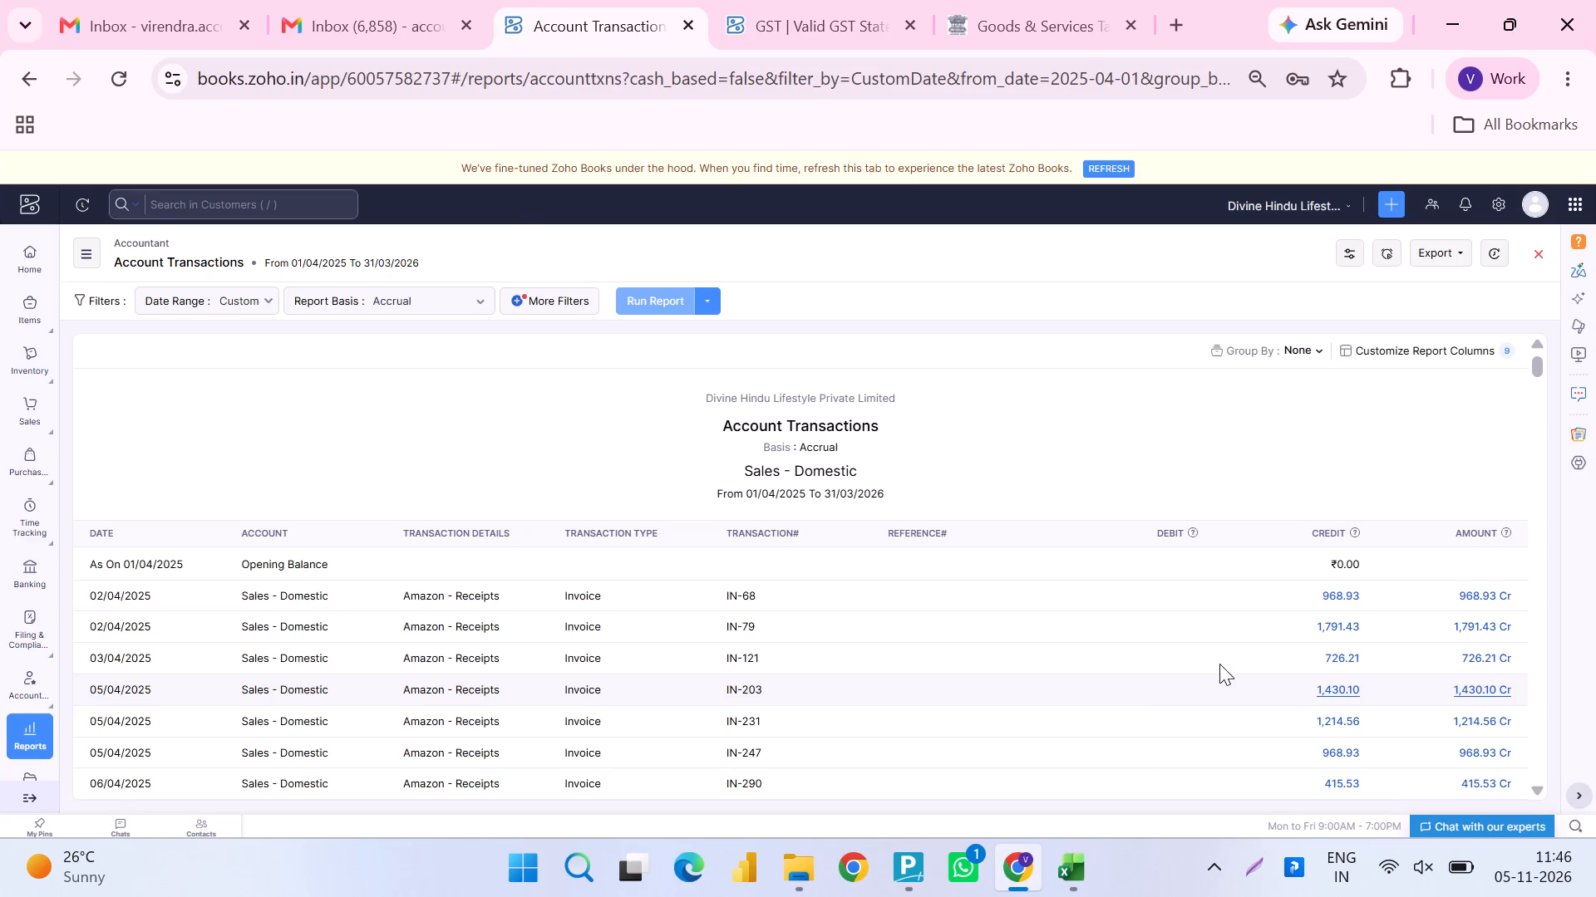
left_click(1331, 597)
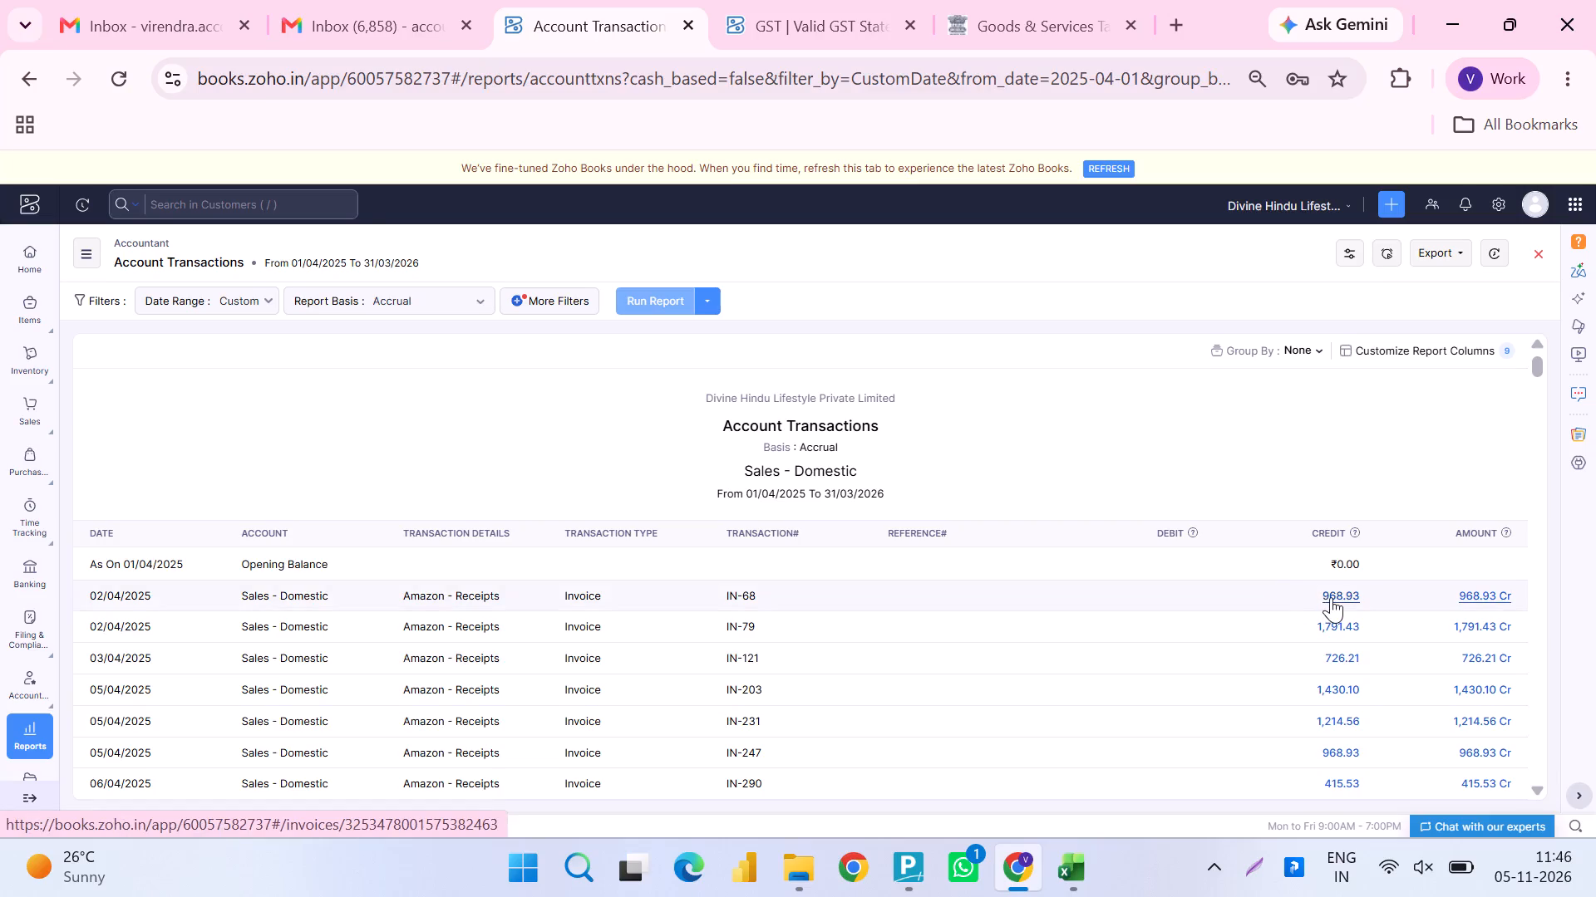
scroll(1133, 554, "down", 2)
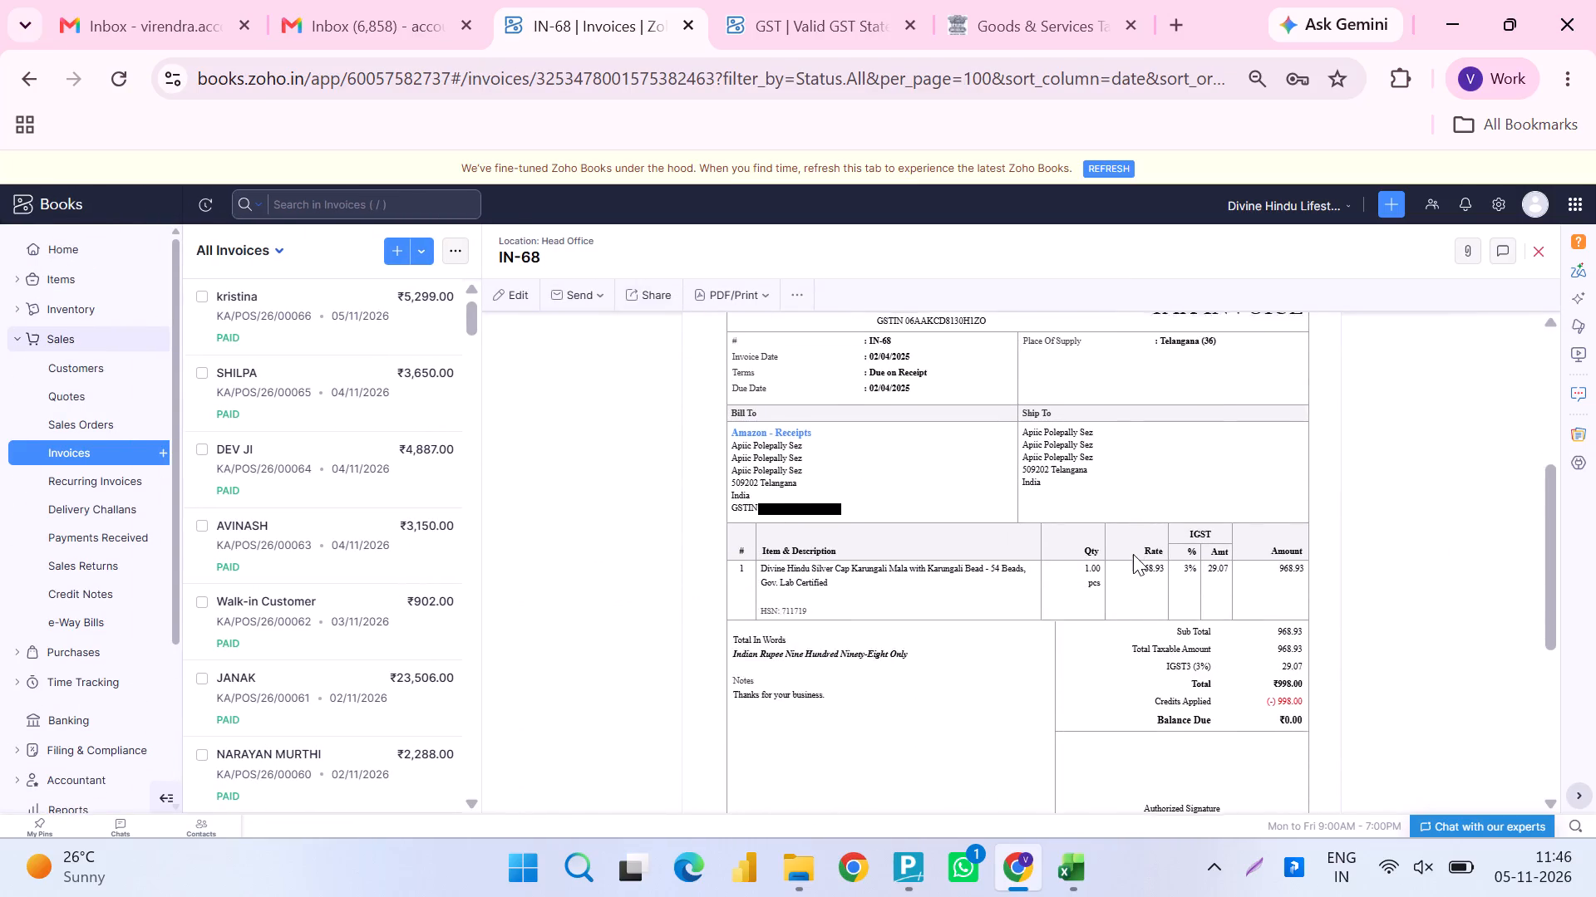
scroll(1133, 554, "down", 2)
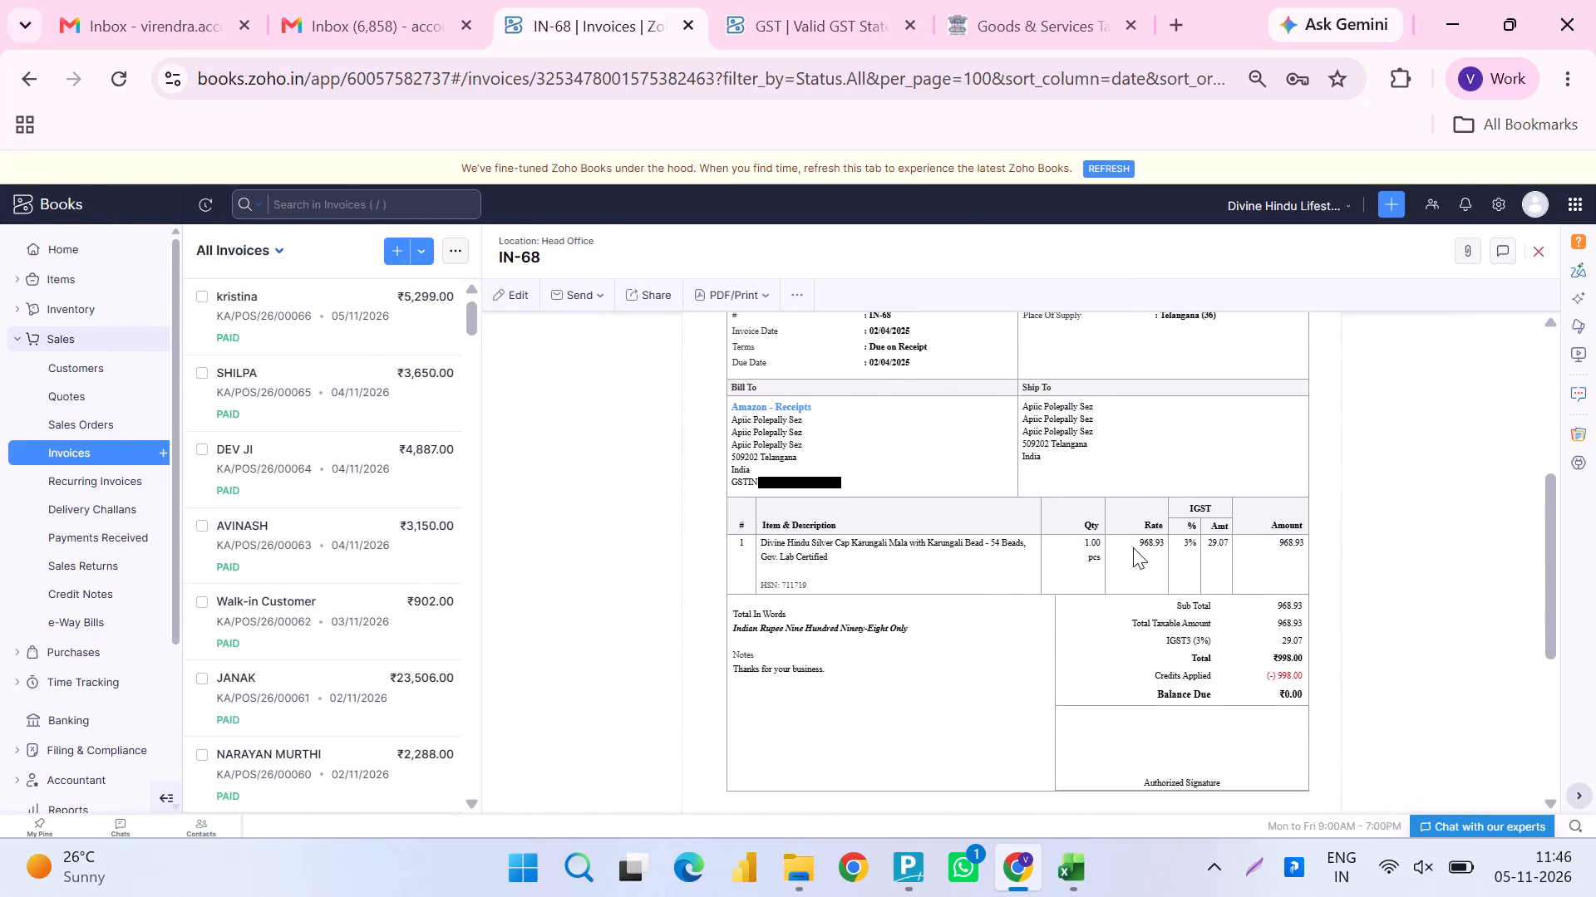
scroll(1133, 547, "right", 5)
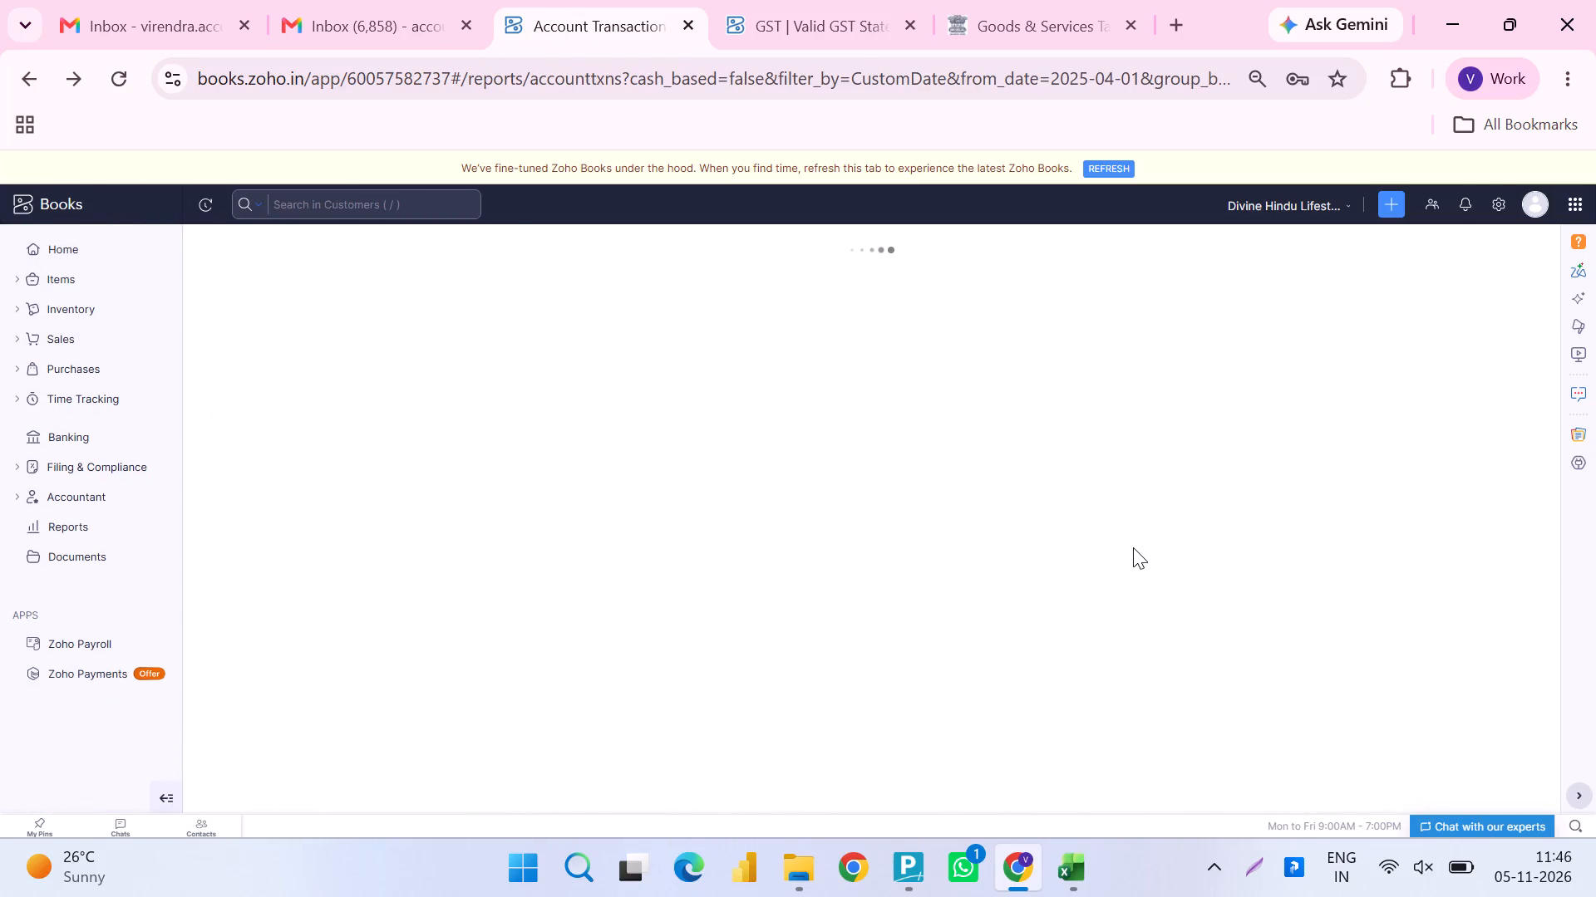
Open the Summary of Outward Supplies (GSTR-1) report from the Taxes category of the Reports Center.
scroll(1133, 547, "right", 5)
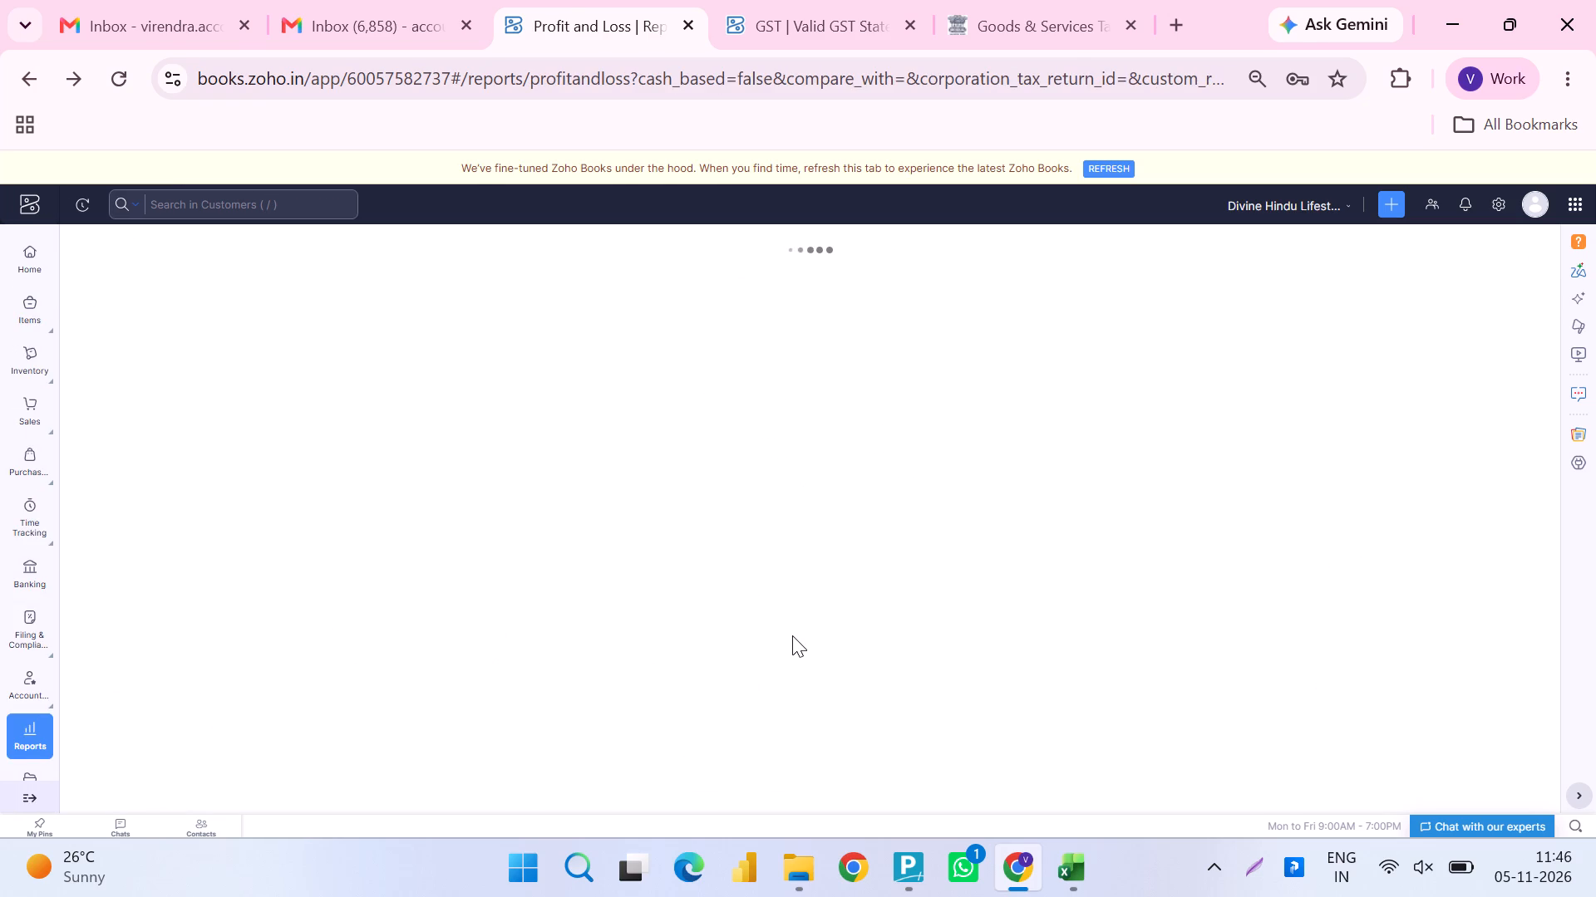
key("alt+Tab")
key("alt+Tab")
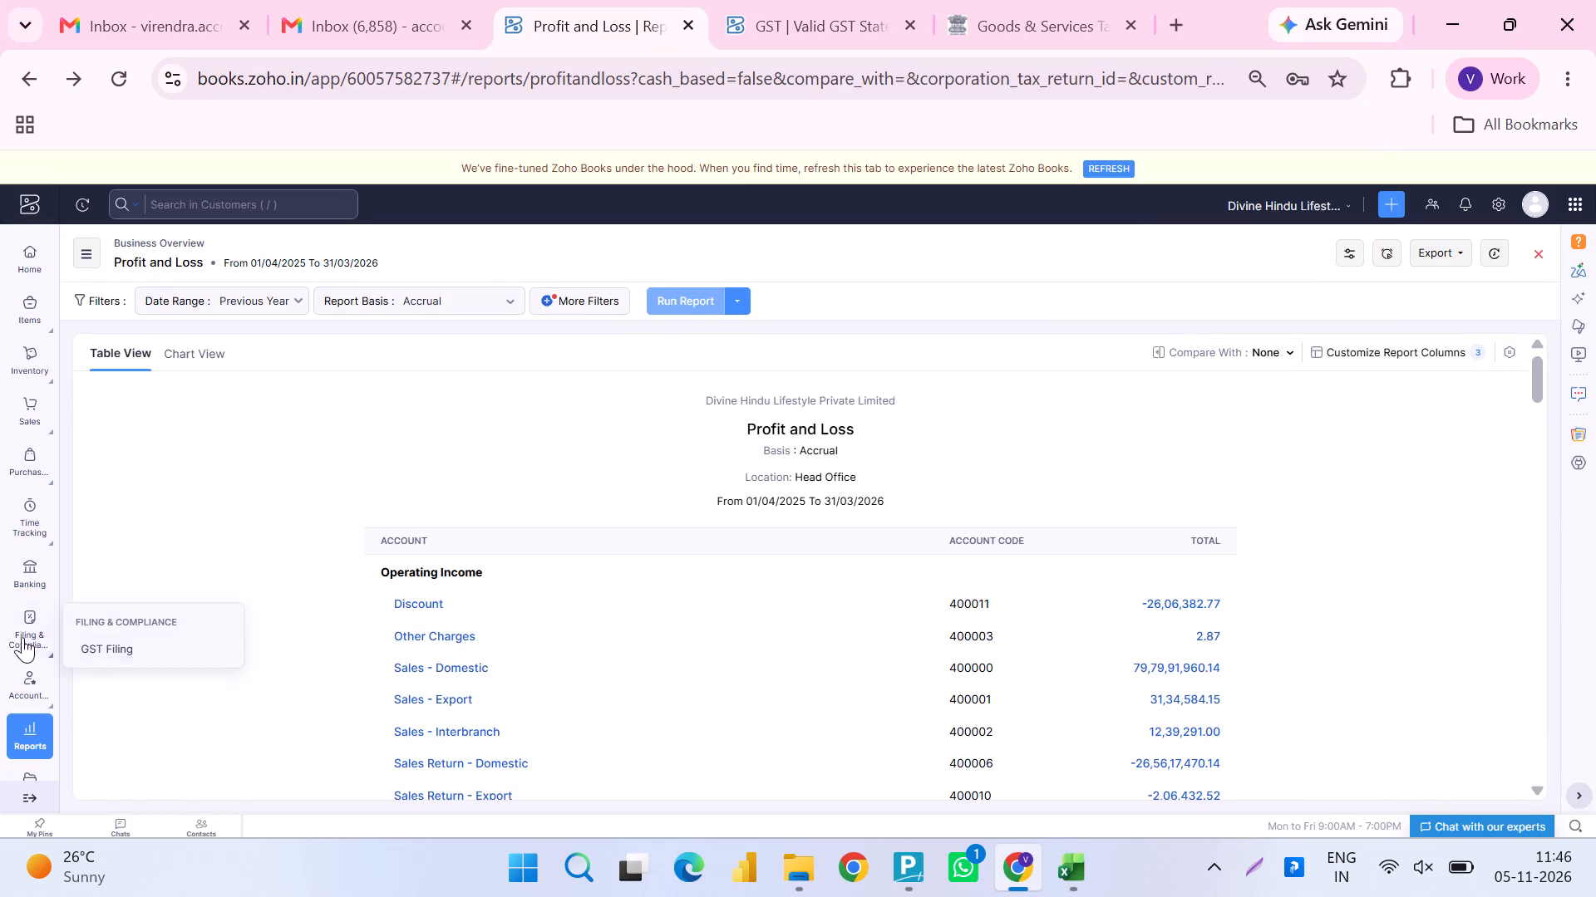
left_click(18, 731)
scroll(224, 585, "down", 3)
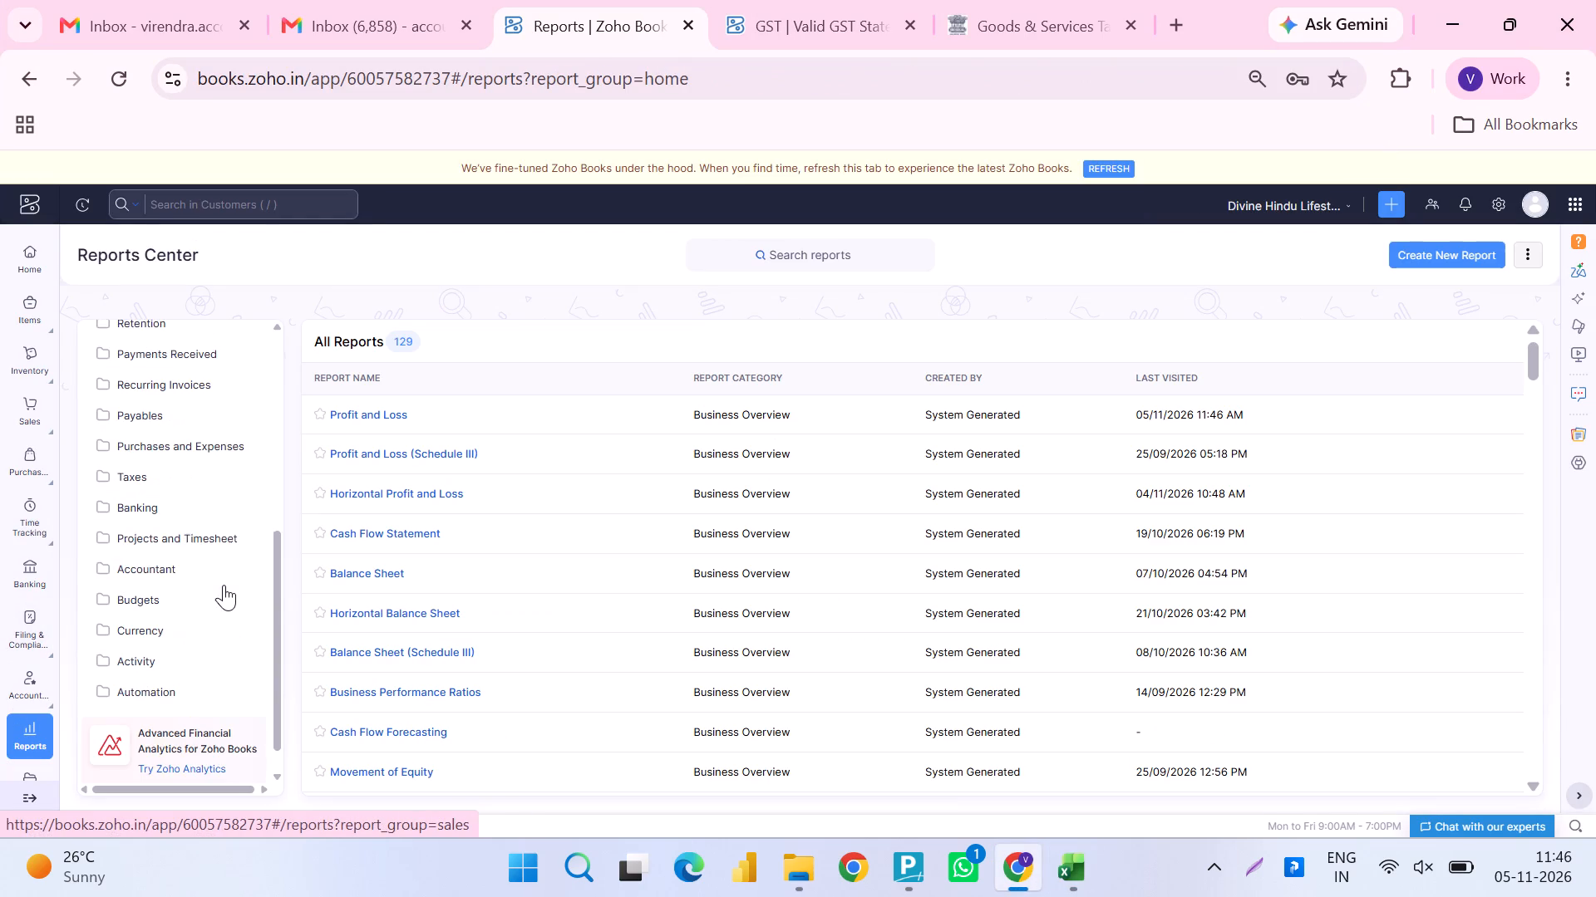
scroll(224, 585, "down", 2)
left_click(144, 436)
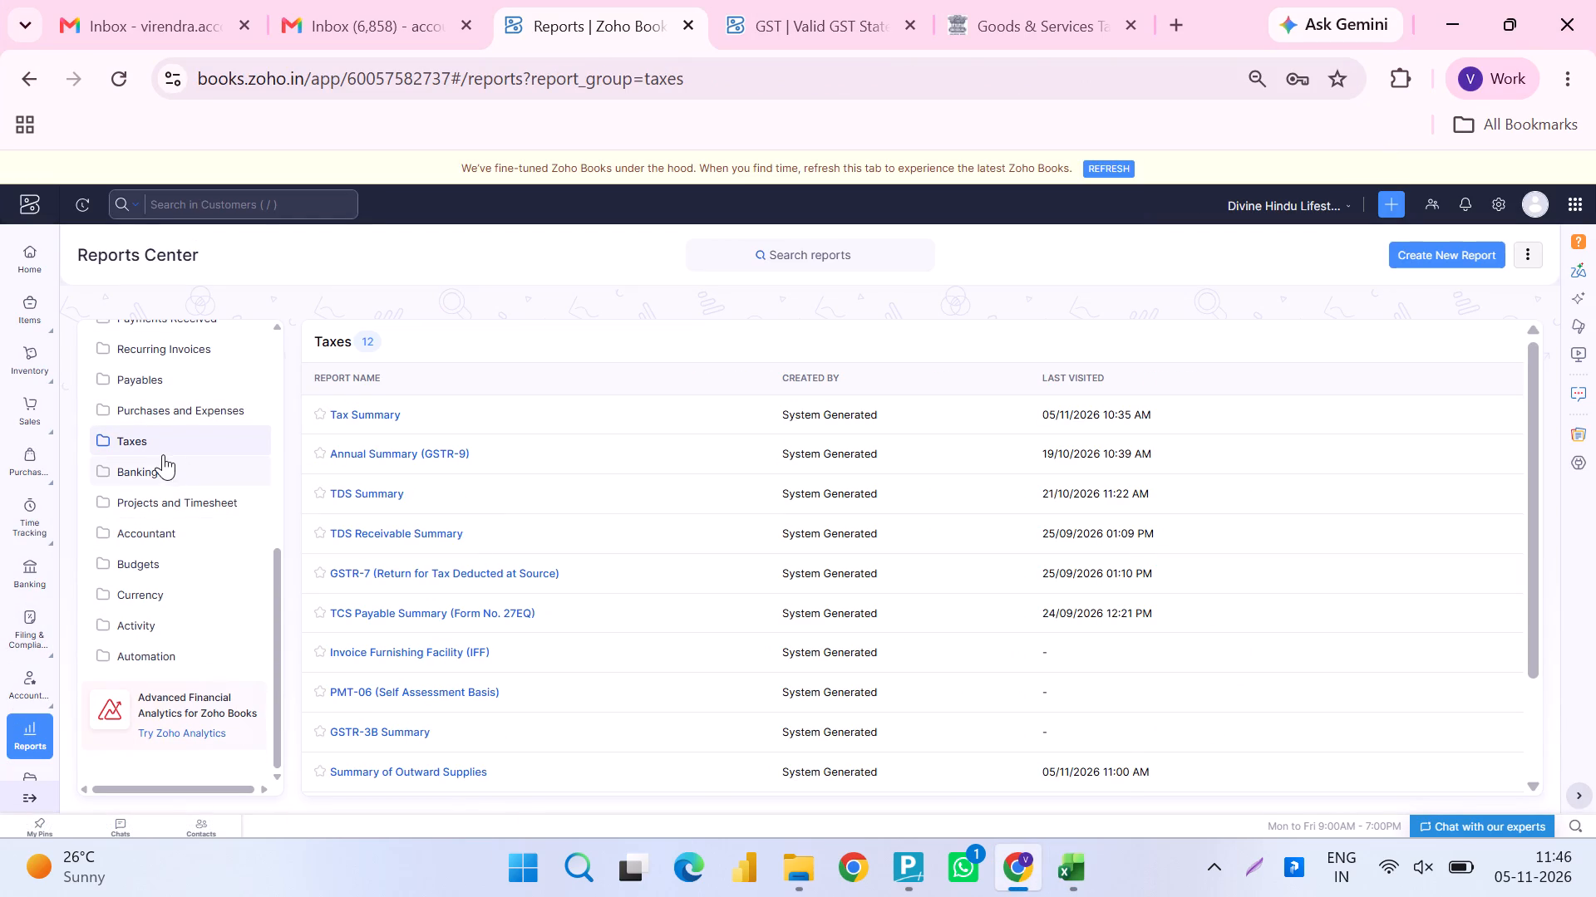
left_click(149, 444)
scroll(410, 571, "down", 3)
left_click(437, 641)
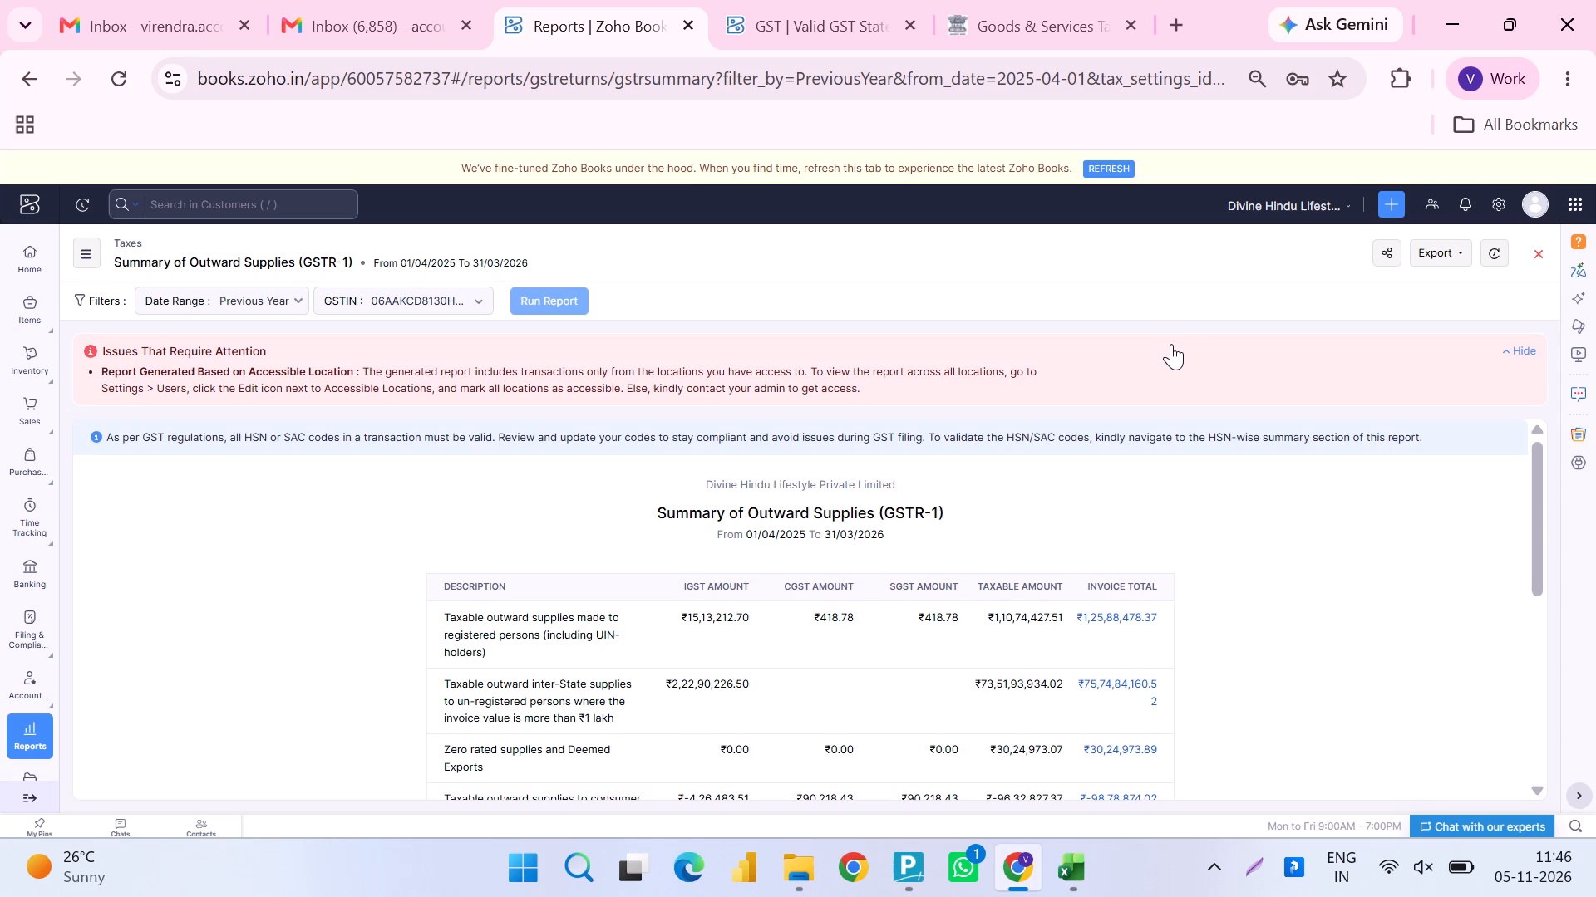
Examine the outward supply, credit note and HSN-wise amounts in the GSTR-1 summary against the row 8 totals on Sheet1.
scroll(928, 563, "down", 2)
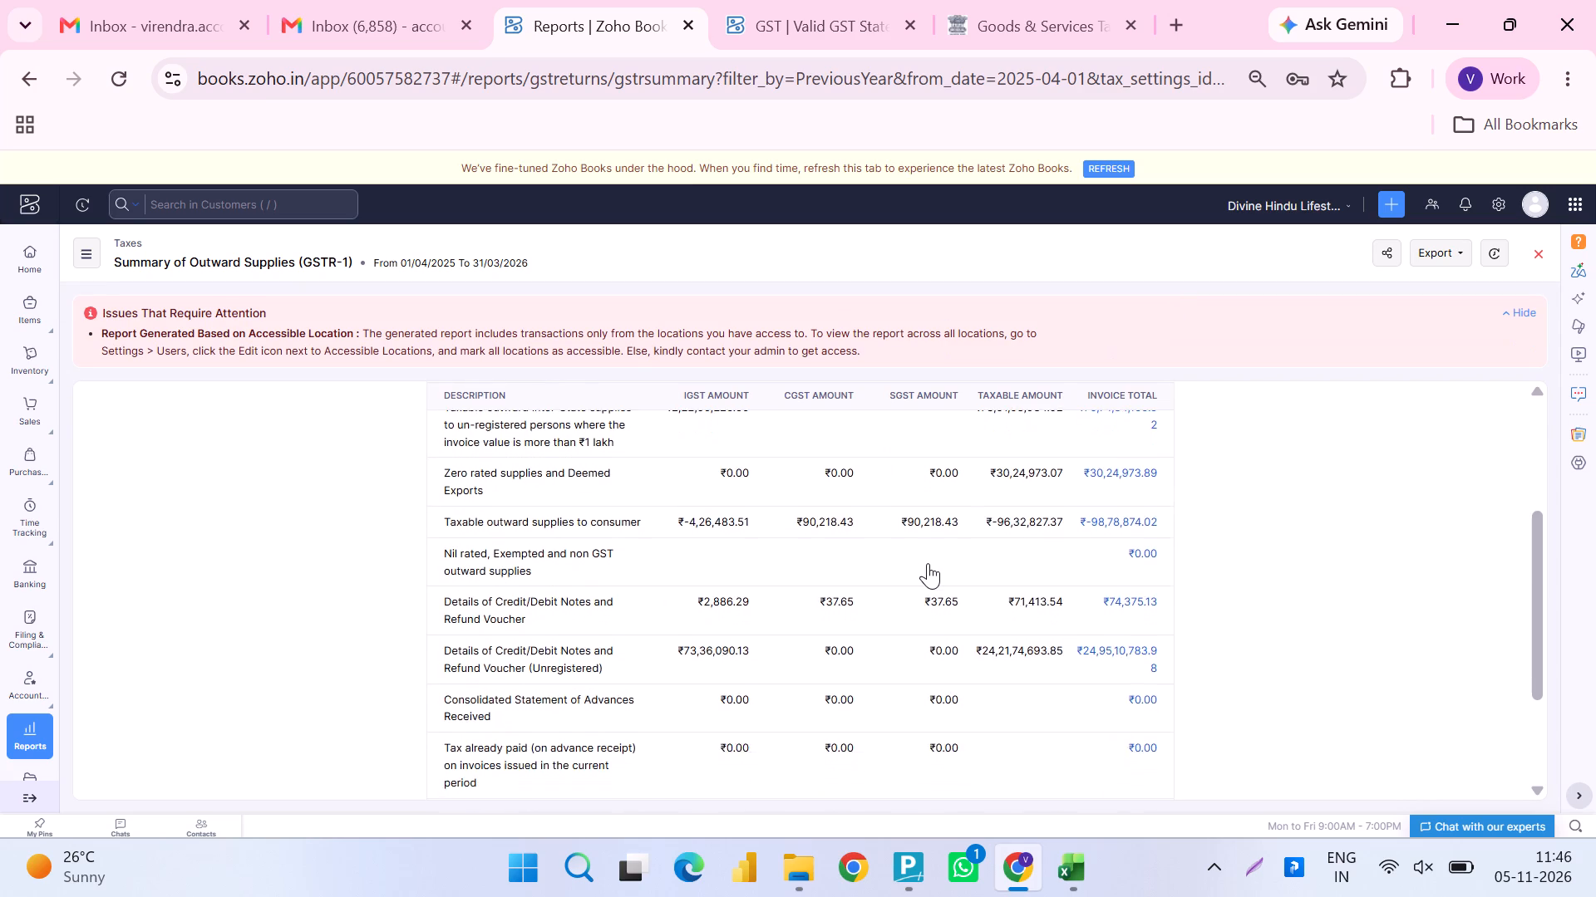
scroll(928, 563, "down", 4)
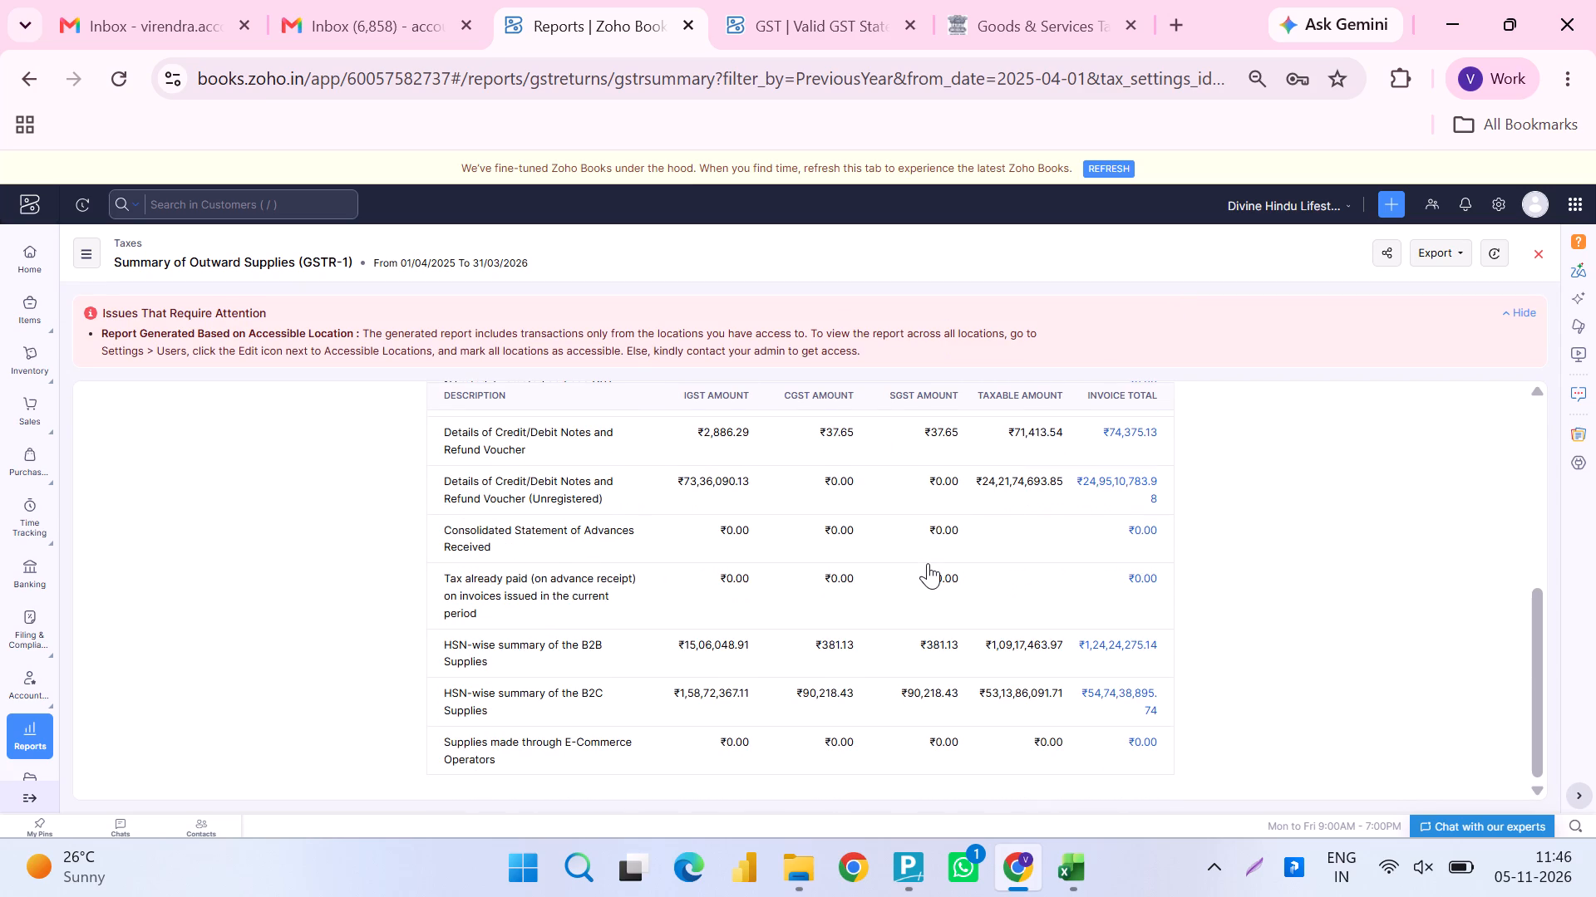
scroll(982, 637, "down", 1)
scroll(982, 637, "up", 2)
scroll(982, 637, "down", 1)
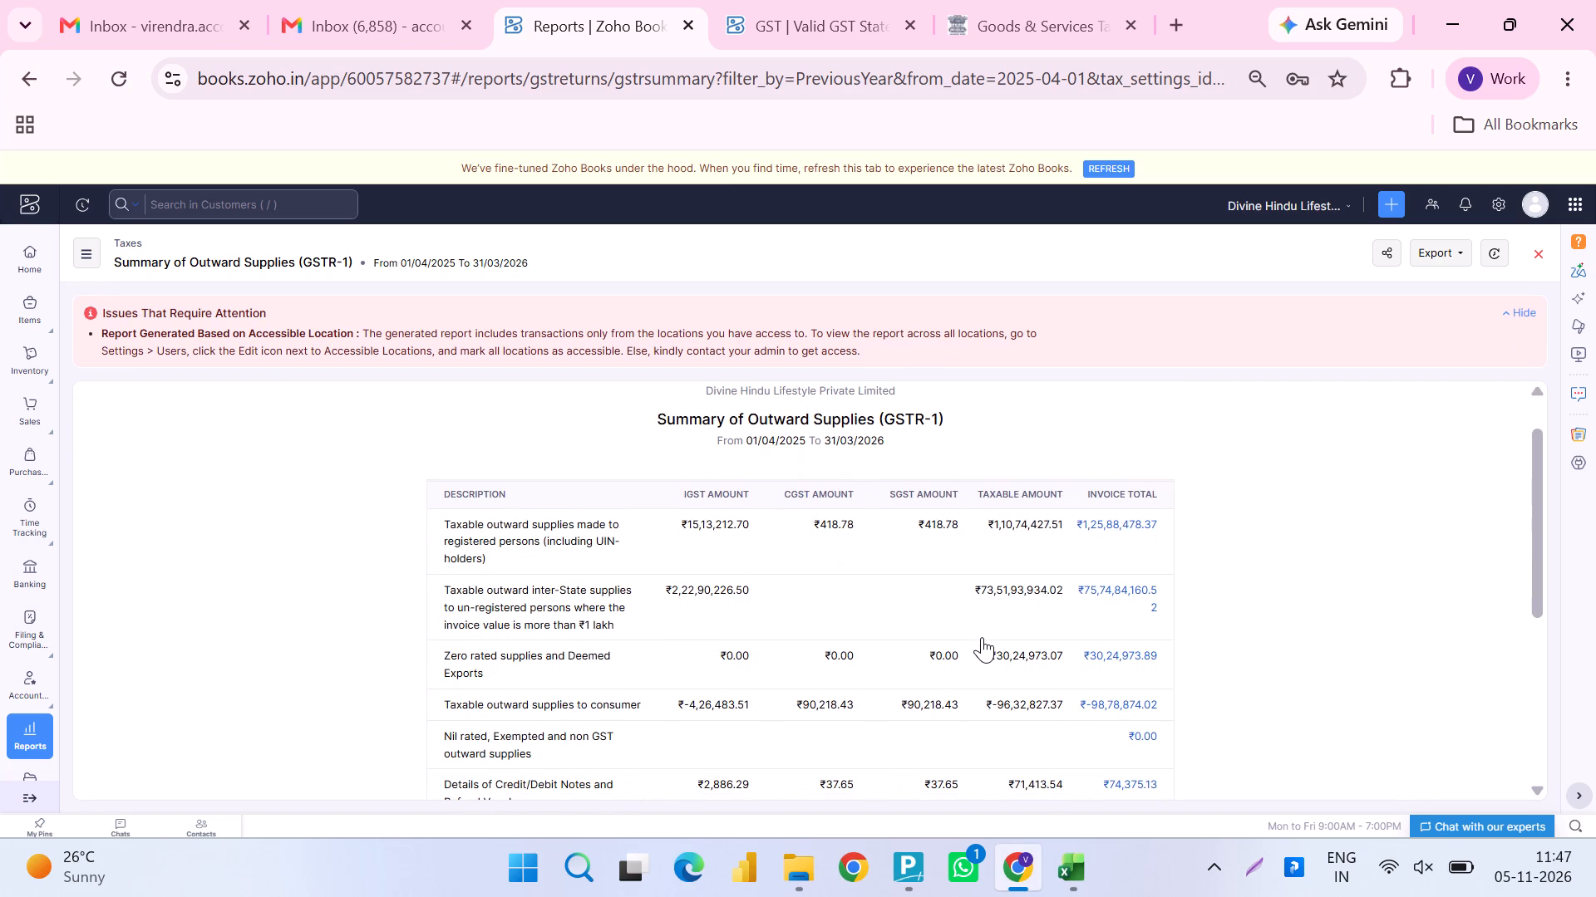
scroll(982, 637, "down", 2)
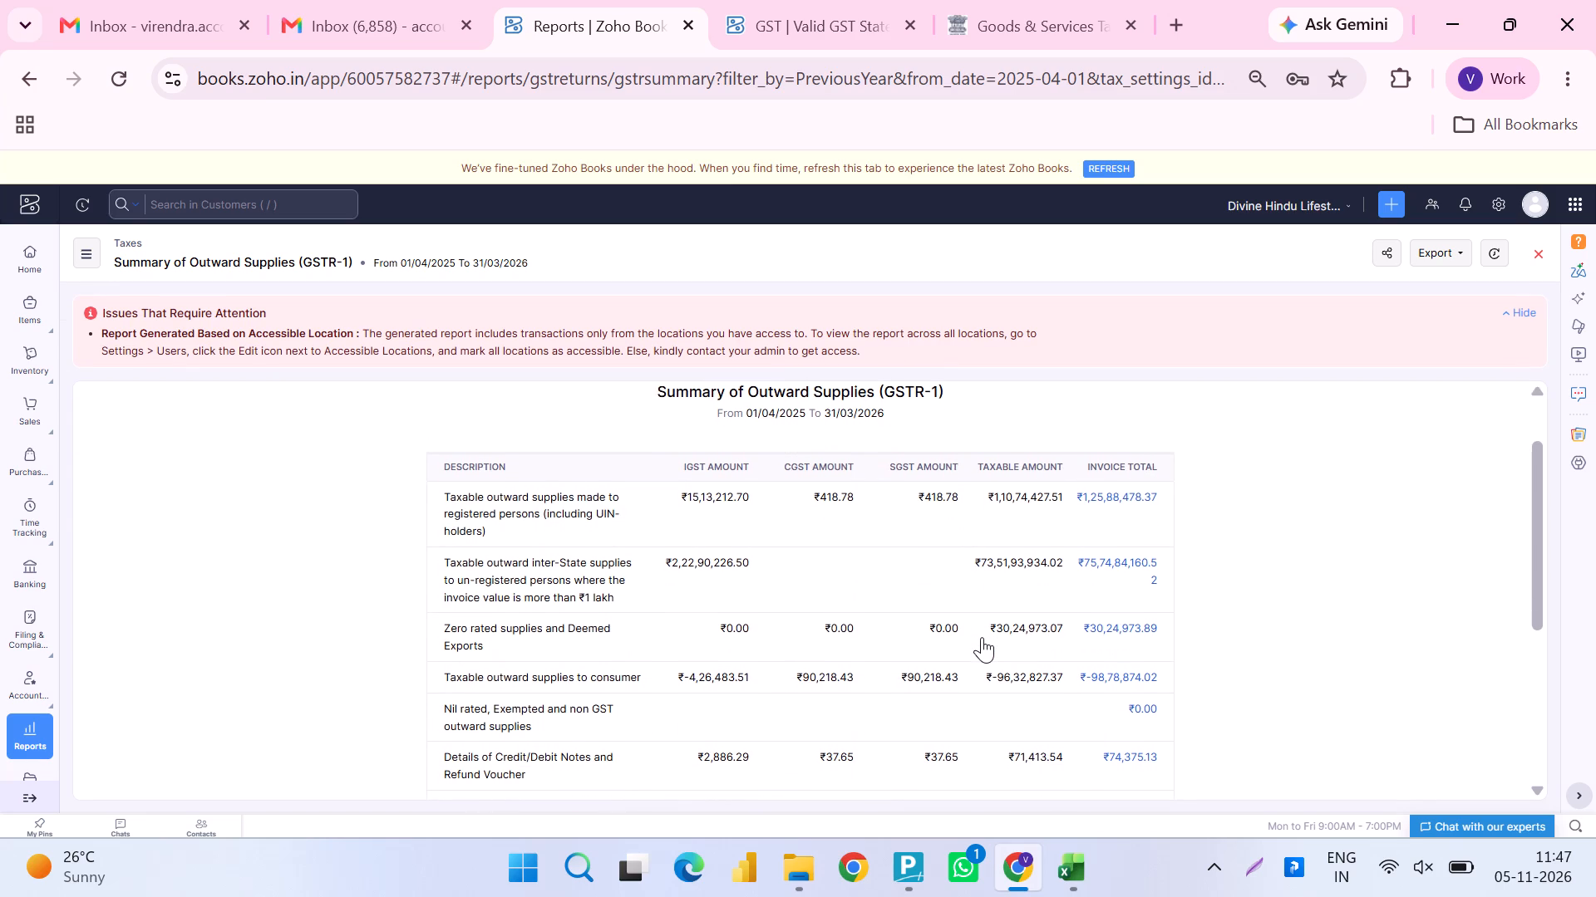
scroll(982, 637, "down", 2)
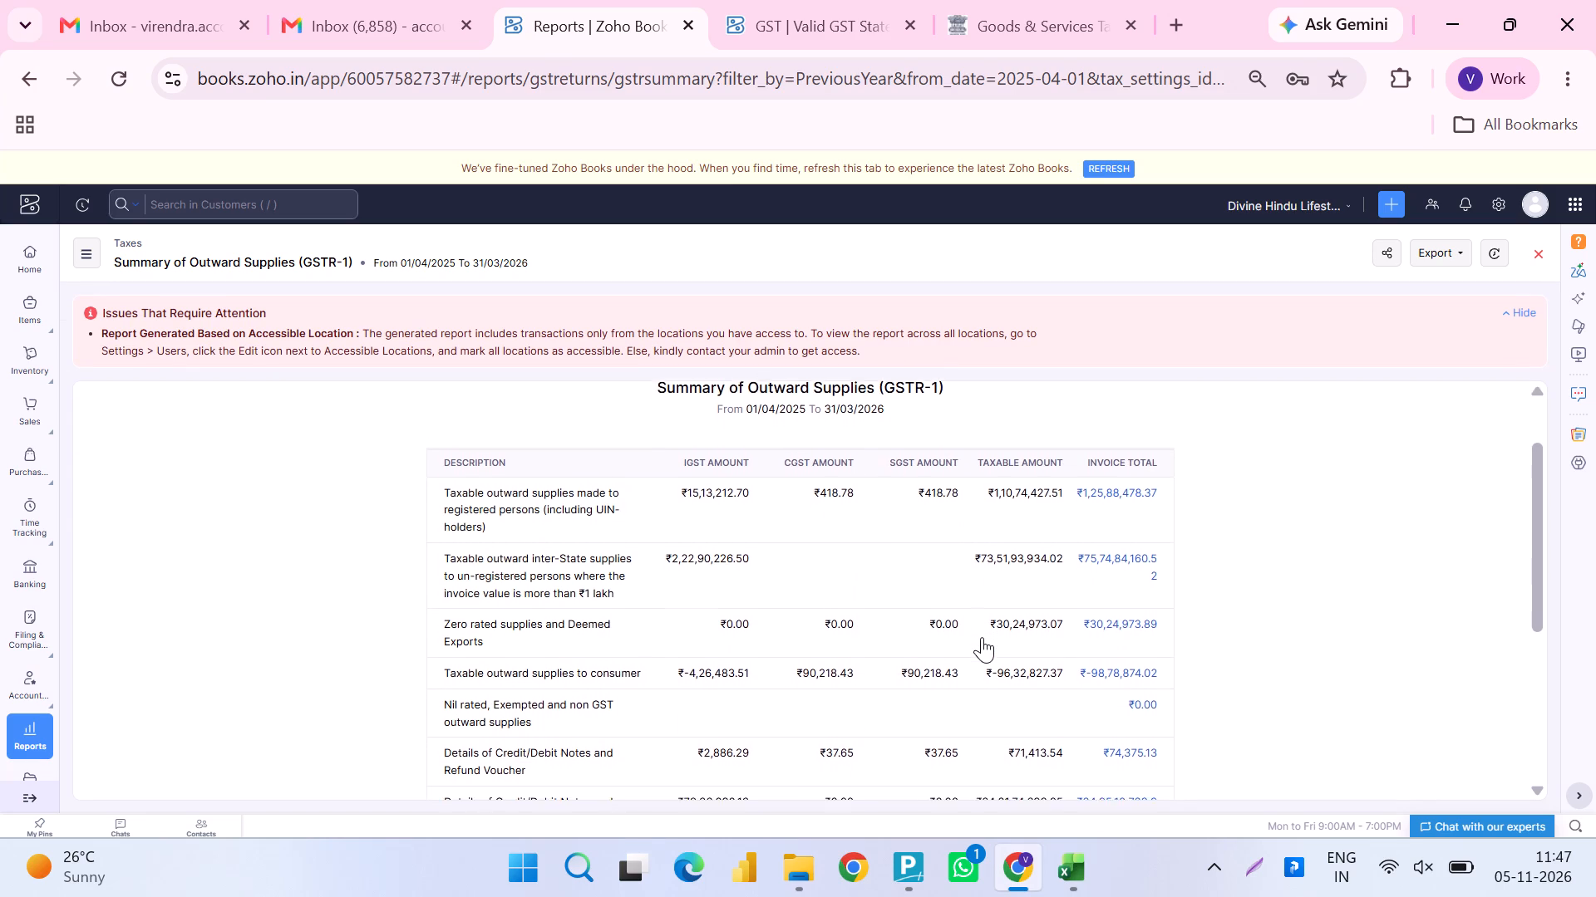
scroll(982, 637, "down", 2)
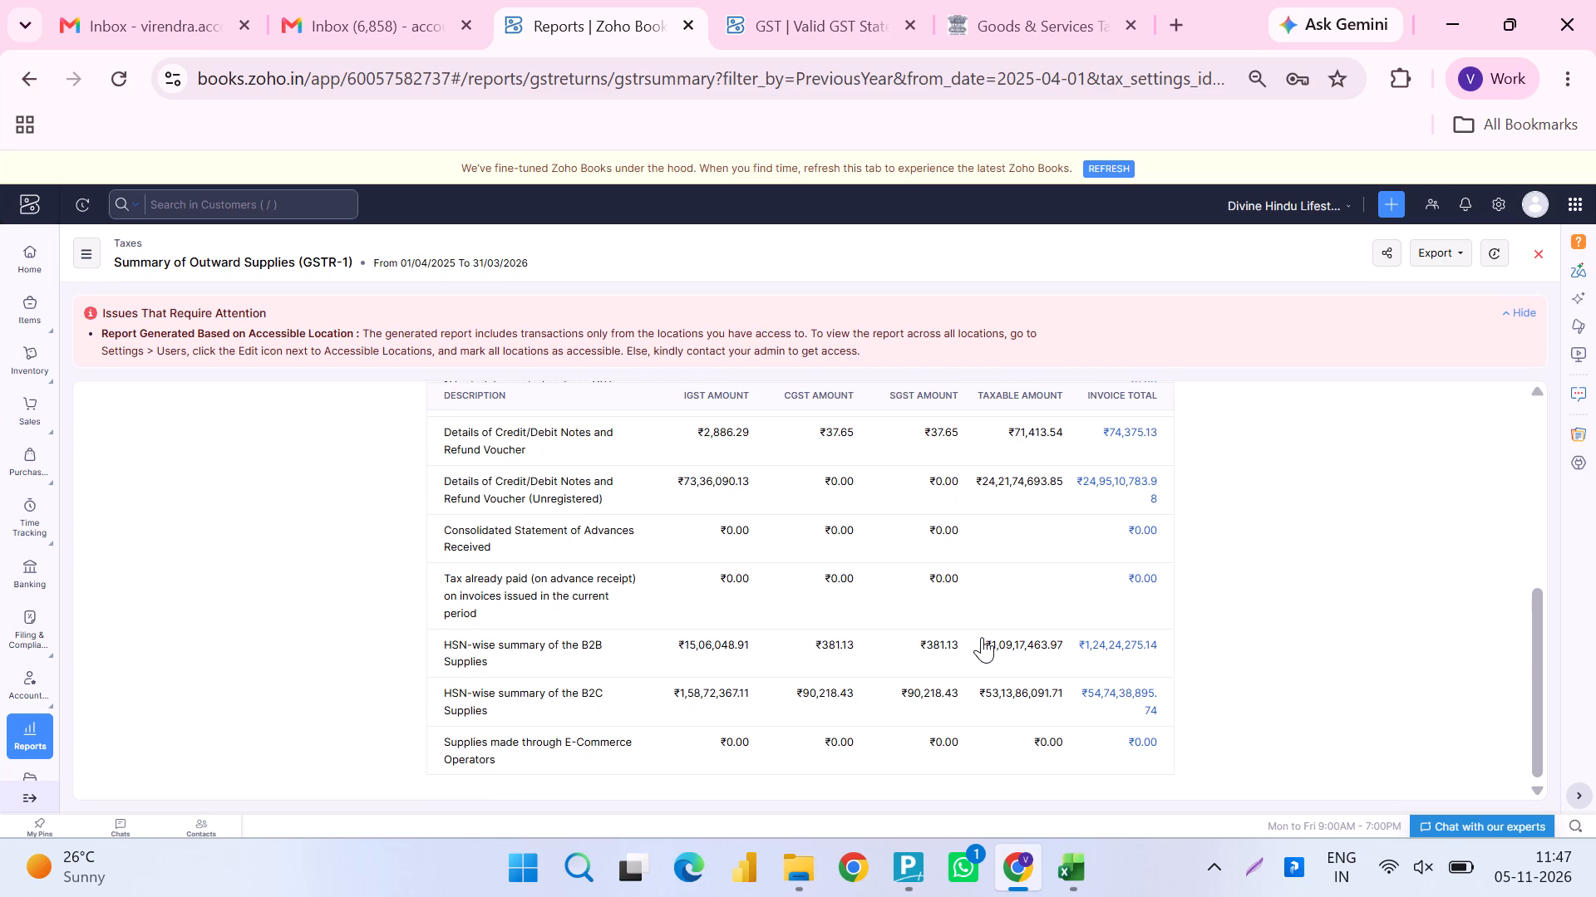
key("alt+Tab")
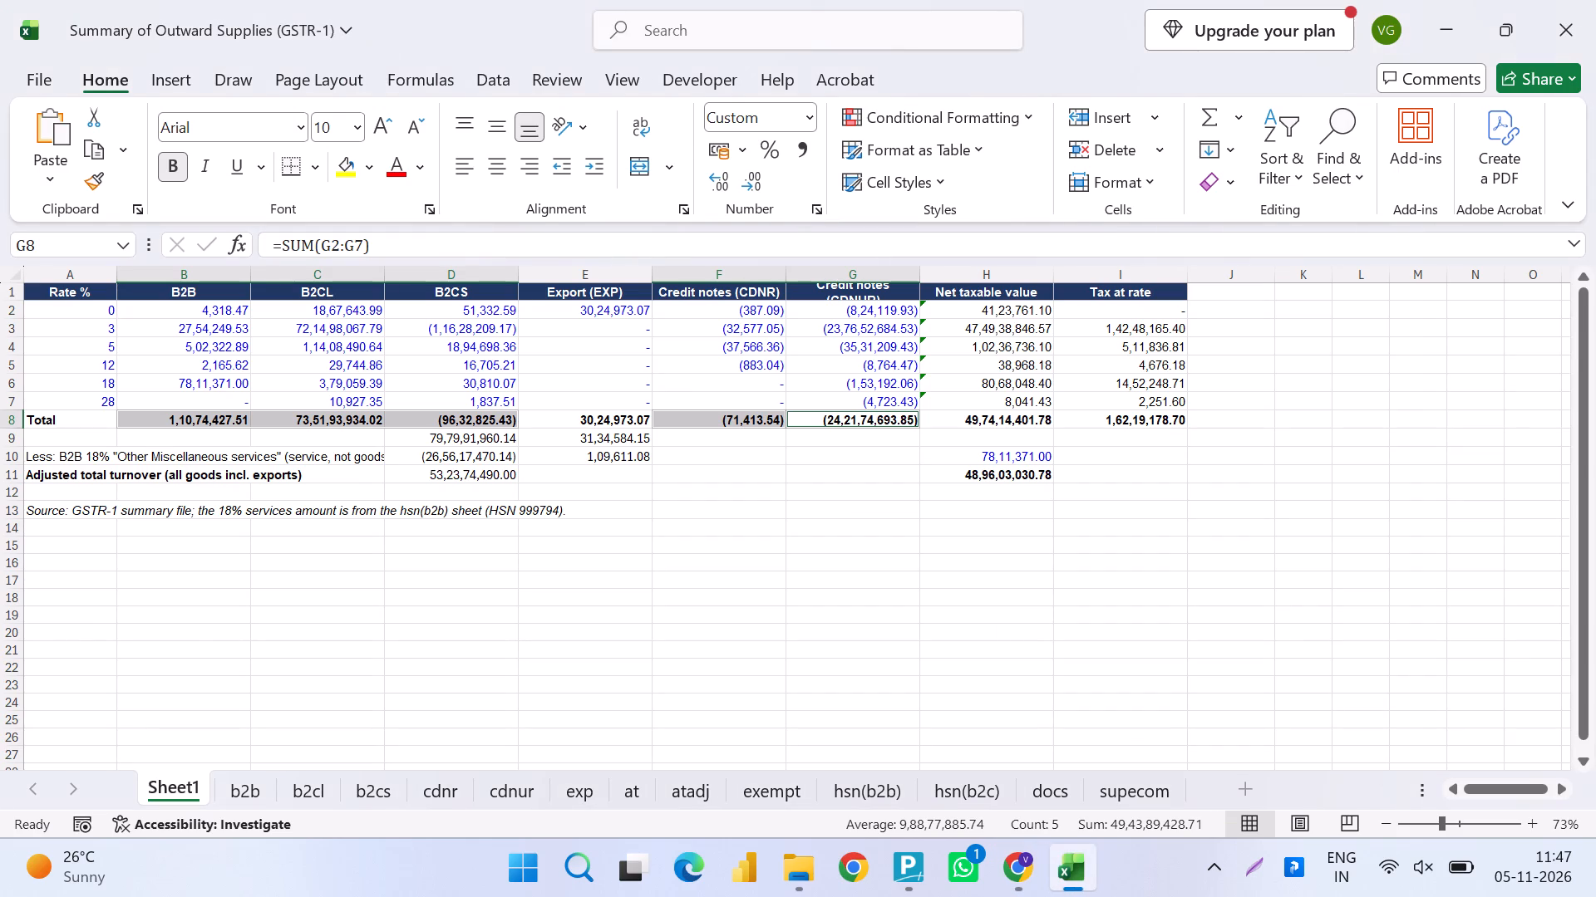
key("alt+Tab")
key("alt+Tab")
Open the Tax Summary workbook from the Words Docs folder, enable editing, look over its tax-wise amounts and close it.
key("super+d")
key("alt+Tab")
key("alt+Tab")
key("alt+Tab")
key("Up")
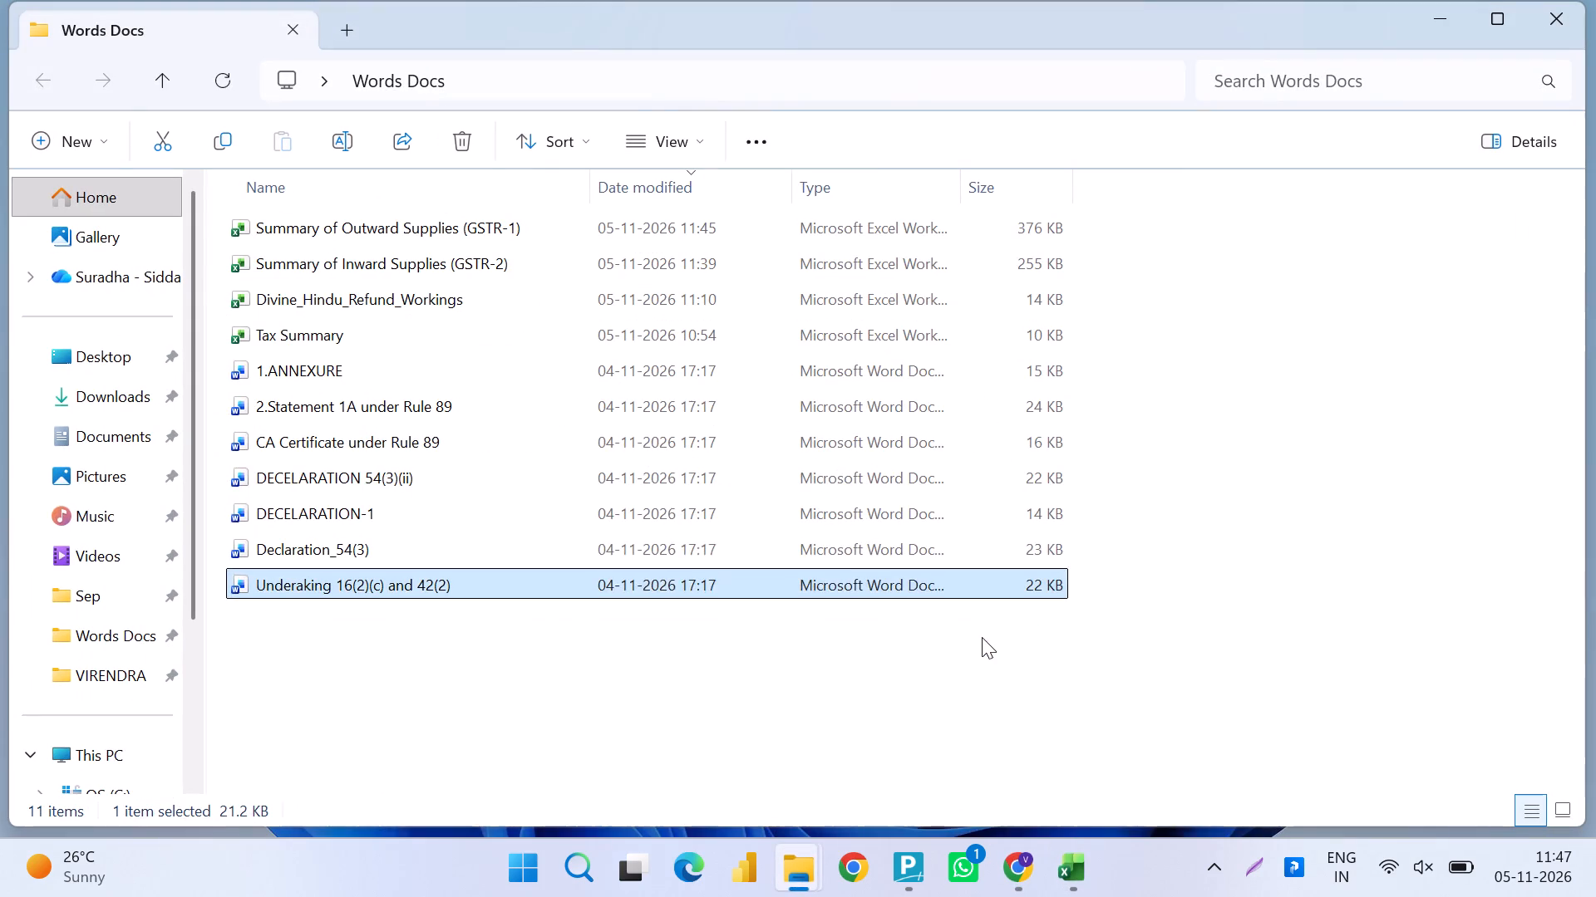
key("Up")
key("Up")
key("Up")
key("Up")
key("Up")
key("Up")
key("Return")
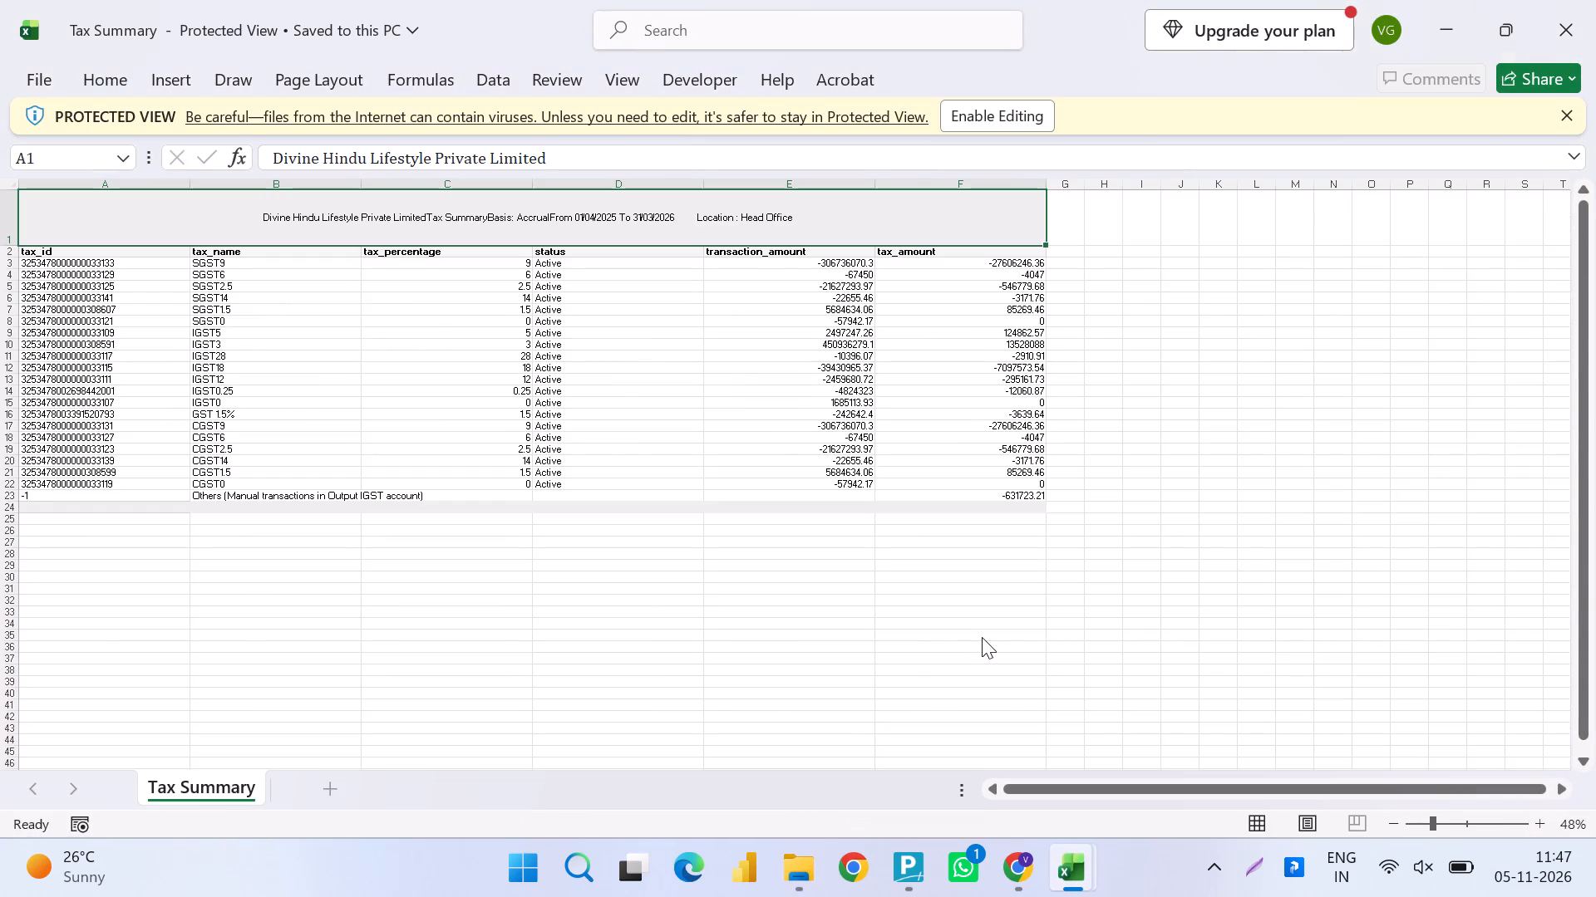
key("F2")
key("Left")
key("Return")
scroll(982, 637, "down", 1)
scroll(982, 637, "up", 1)
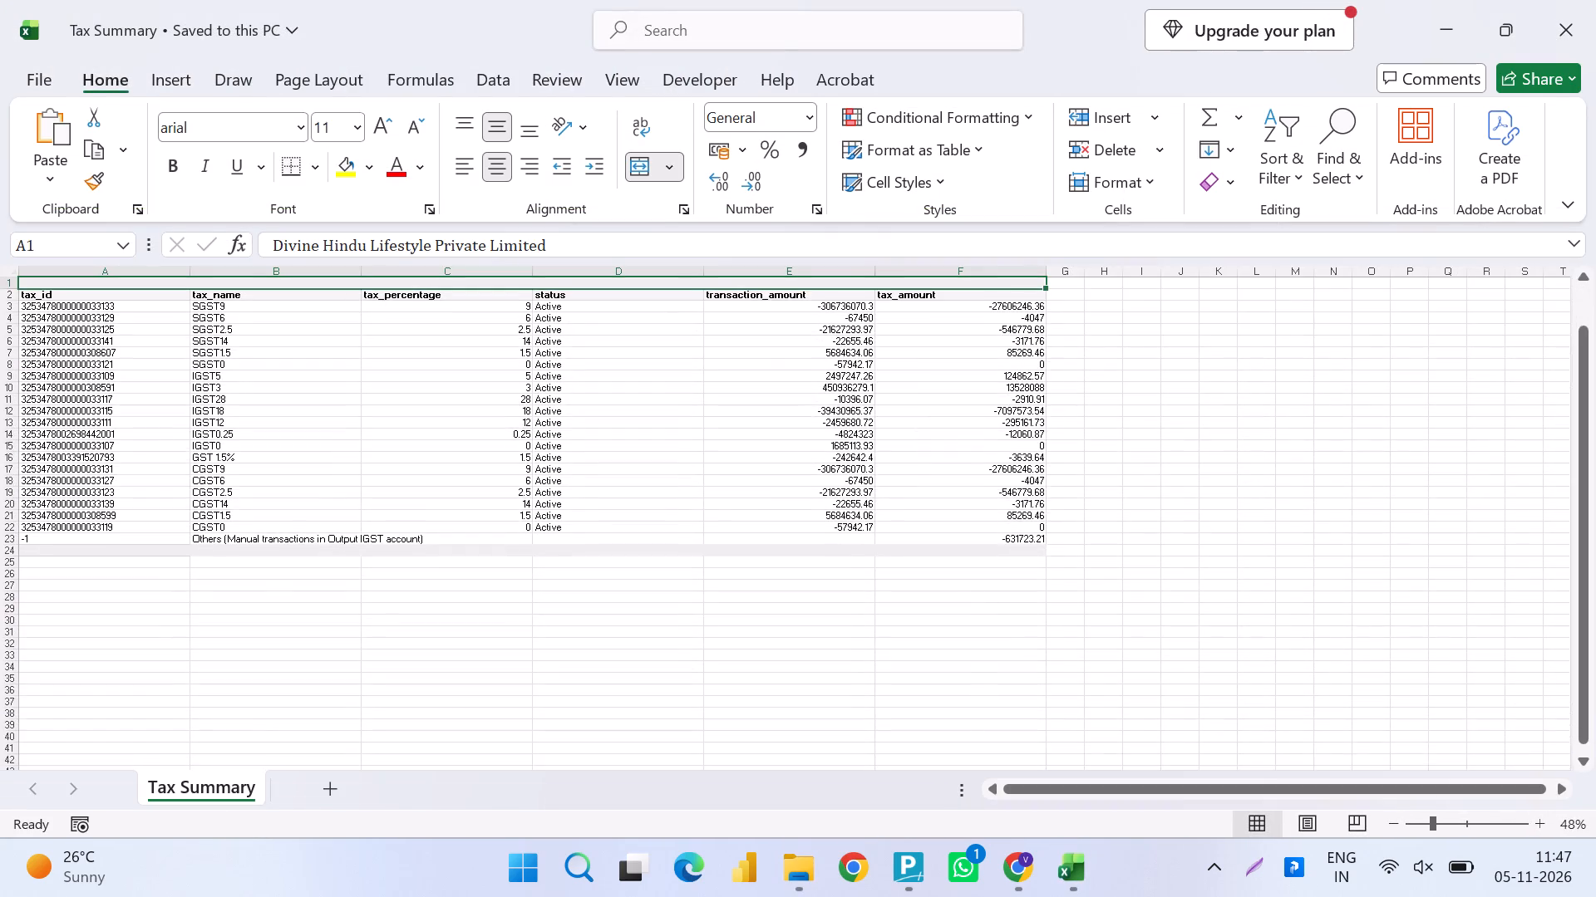
scroll(982, 637, "up", 1)
left_click(1595, 0)
Return to the GSTR-1 summary in Zoho Books and review all supply categories, credit notes and HSN-wise summaries.
key("alt+Tab")
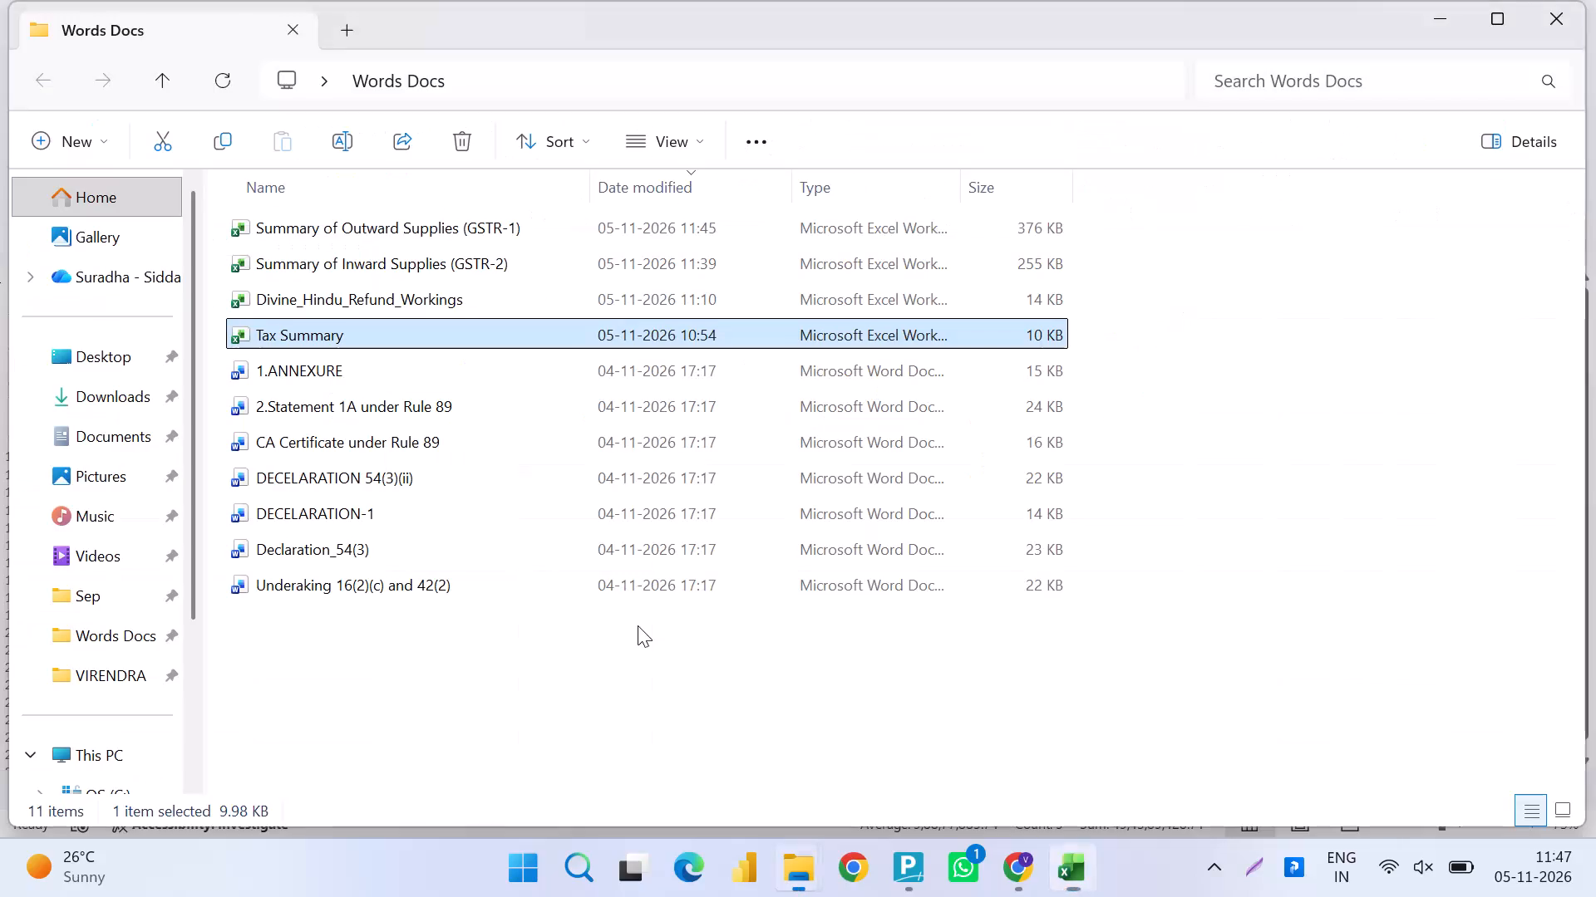
key("alt+Tab")
key("alt+Tab")
key("alt+Tab")
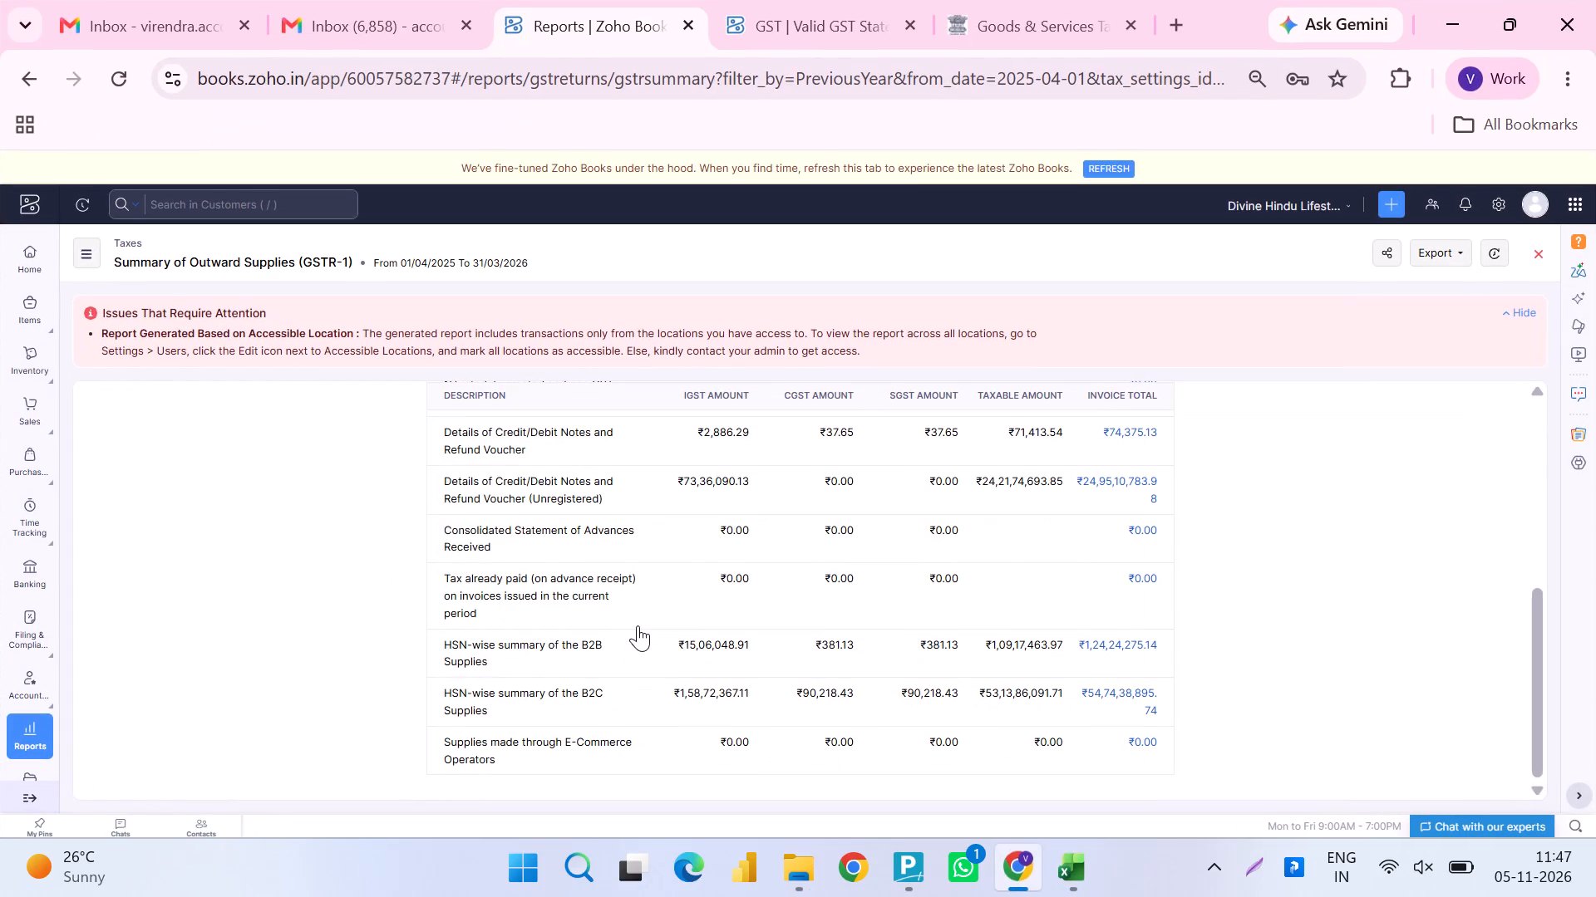
scroll(564, 611, "down", 2)
key("alt+Tab")
key("alt+Tab")
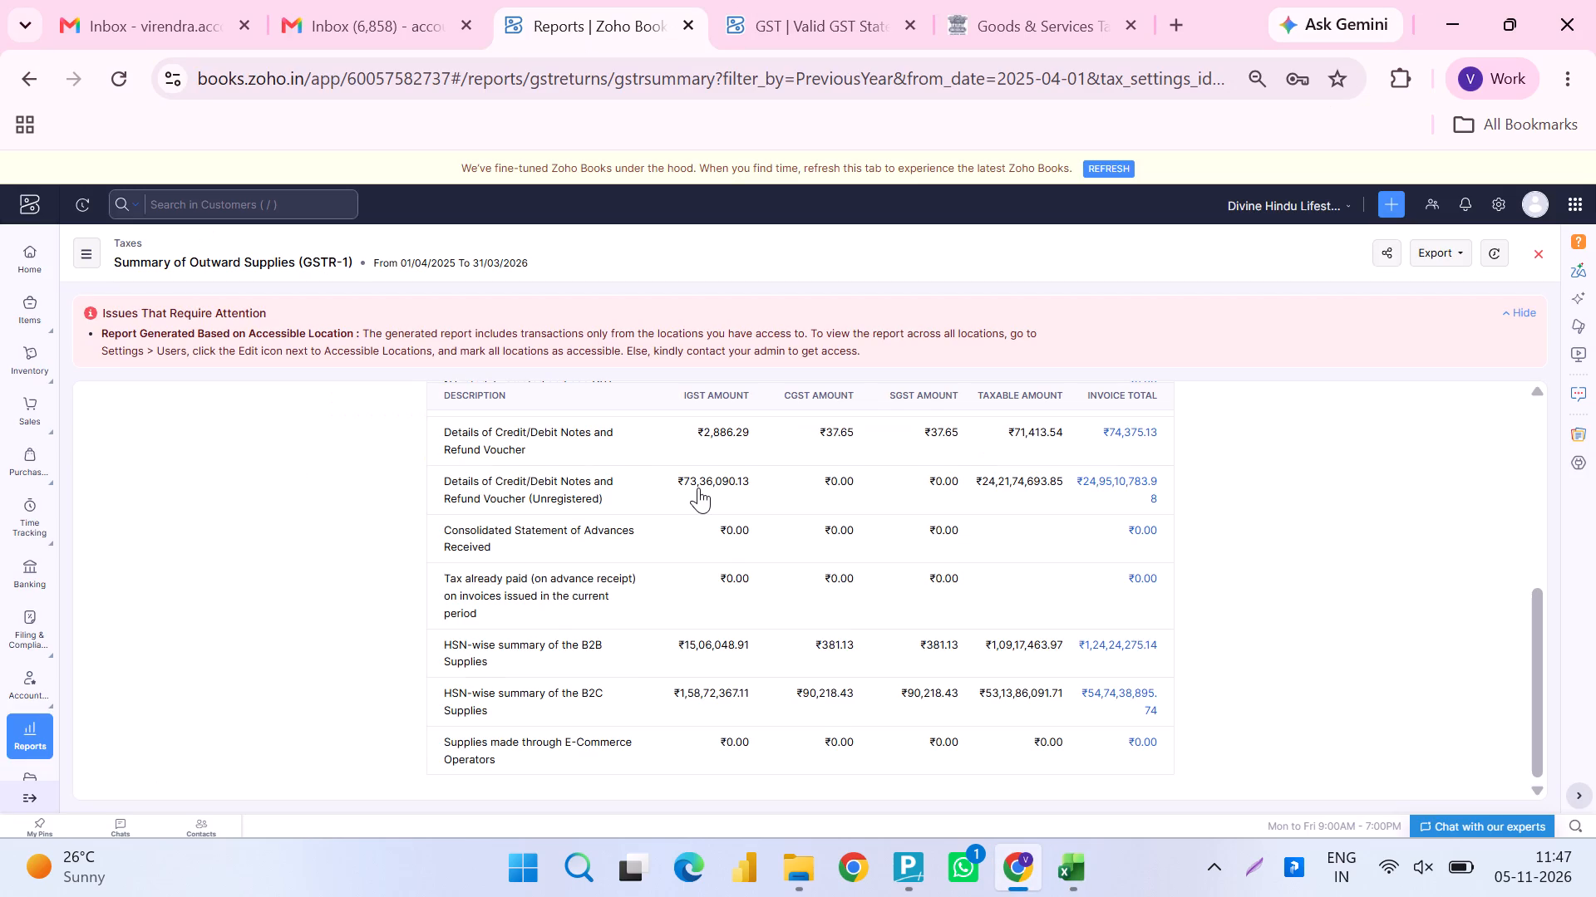
scroll(698, 488, "up", 7)
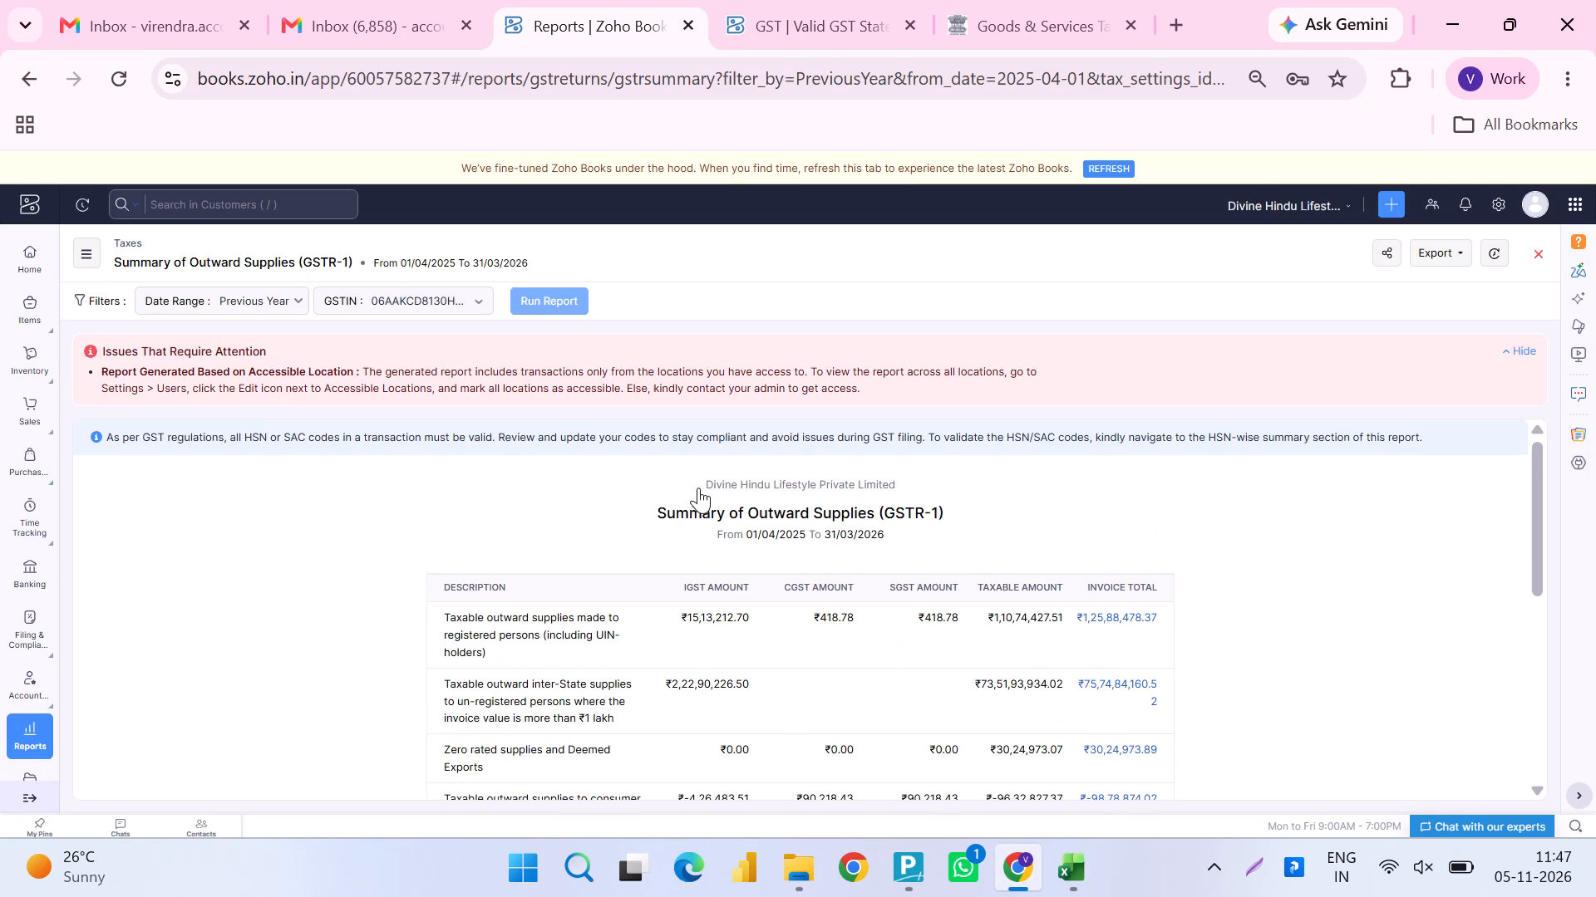
scroll(704, 499, "down", 3)
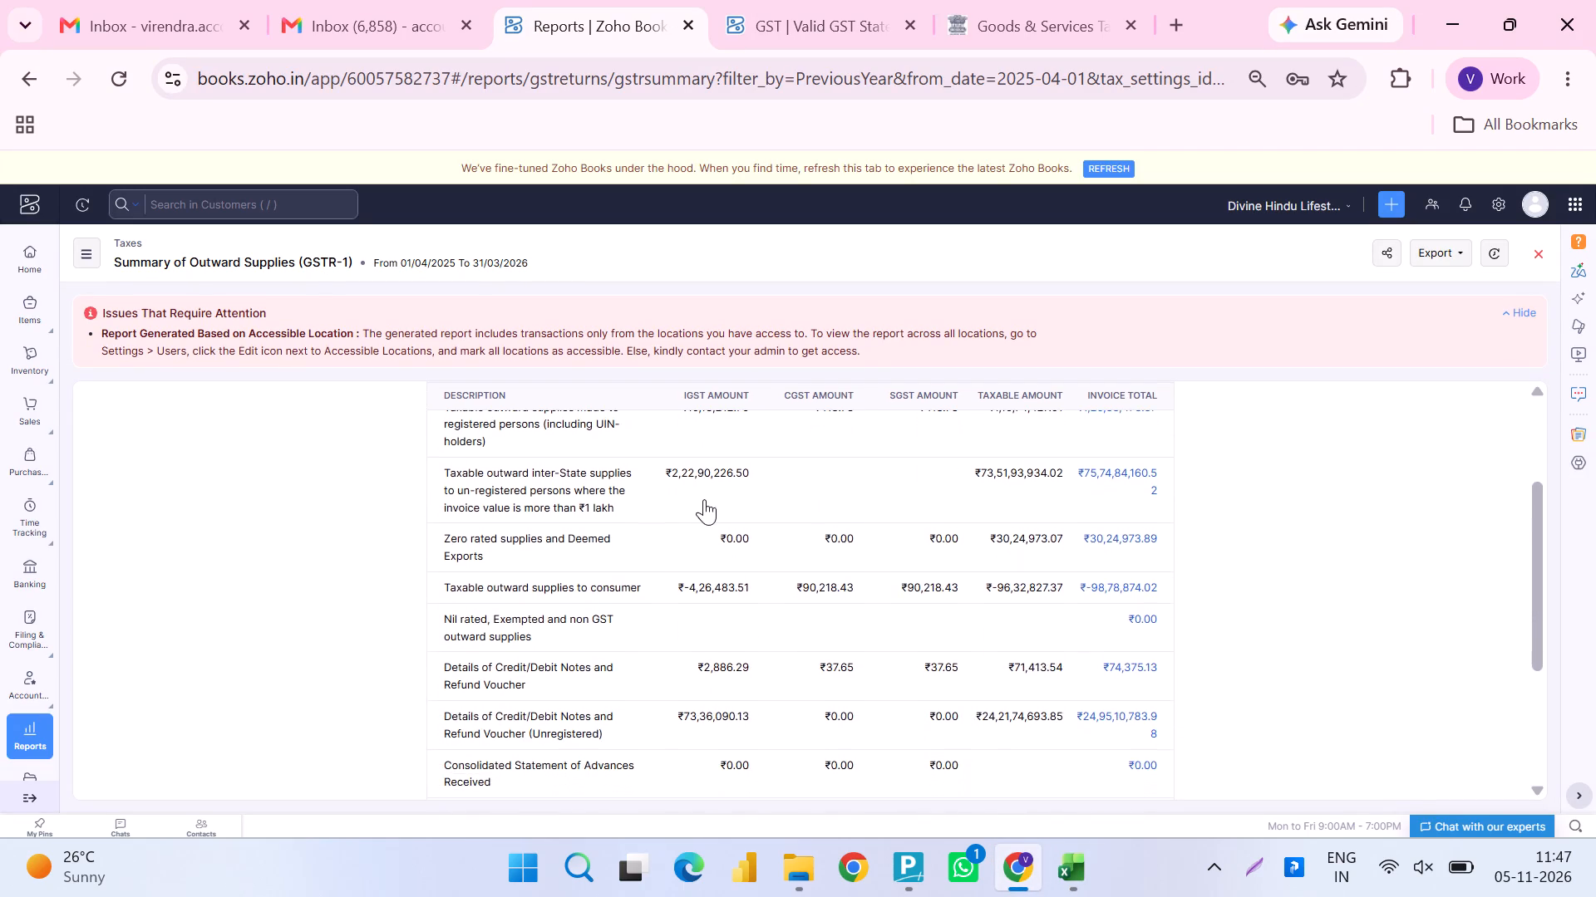
scroll(704, 499, "down", 4)
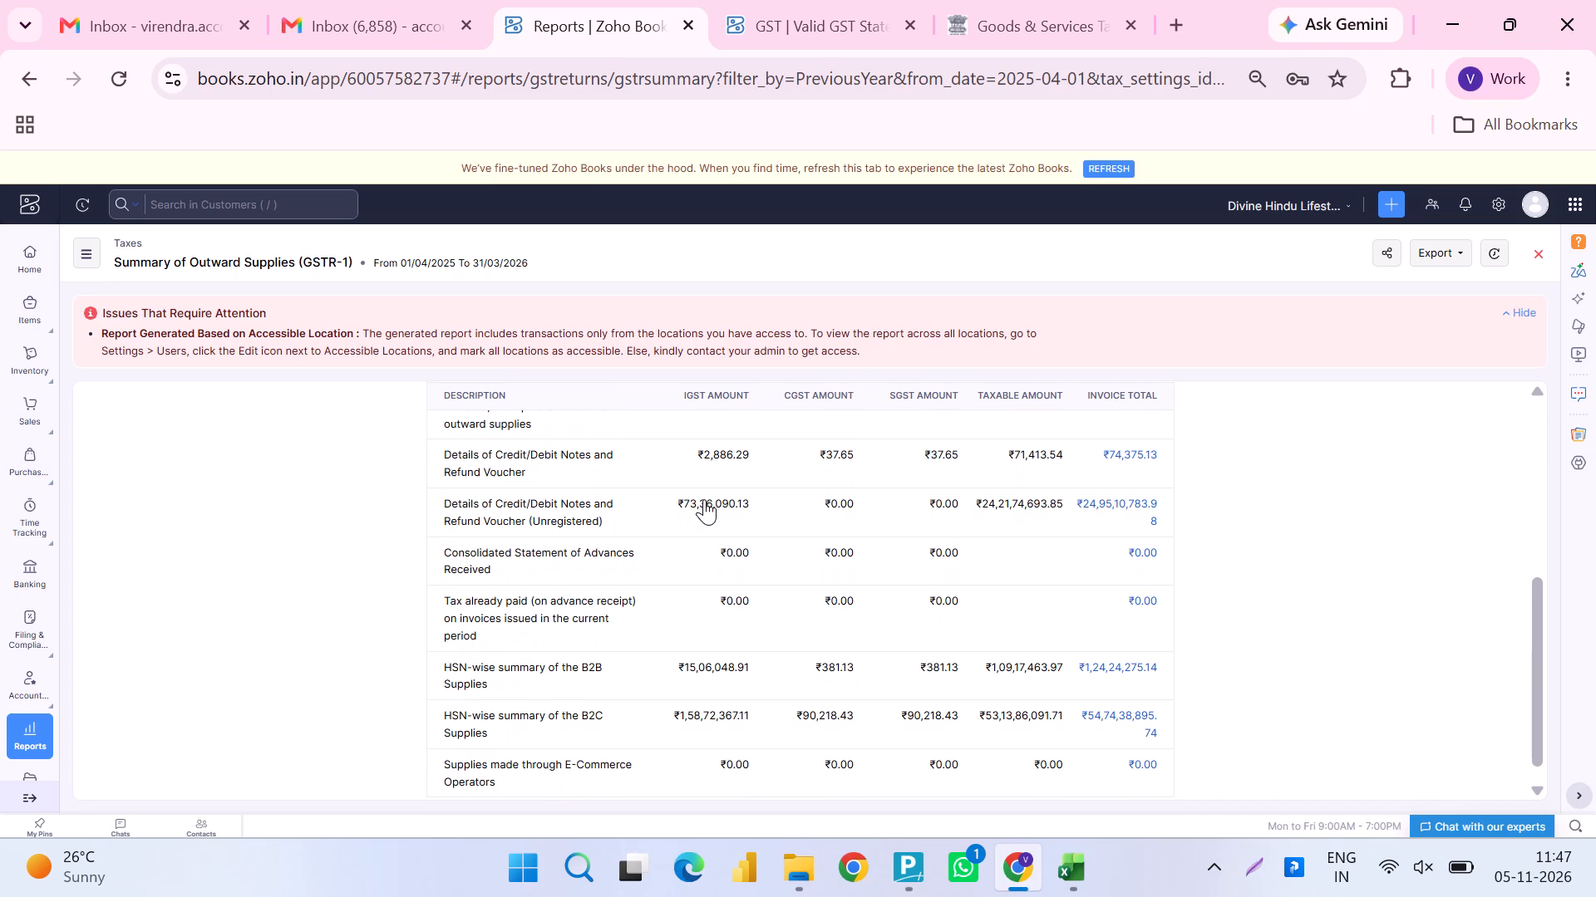
scroll(704, 499, "down", 1)
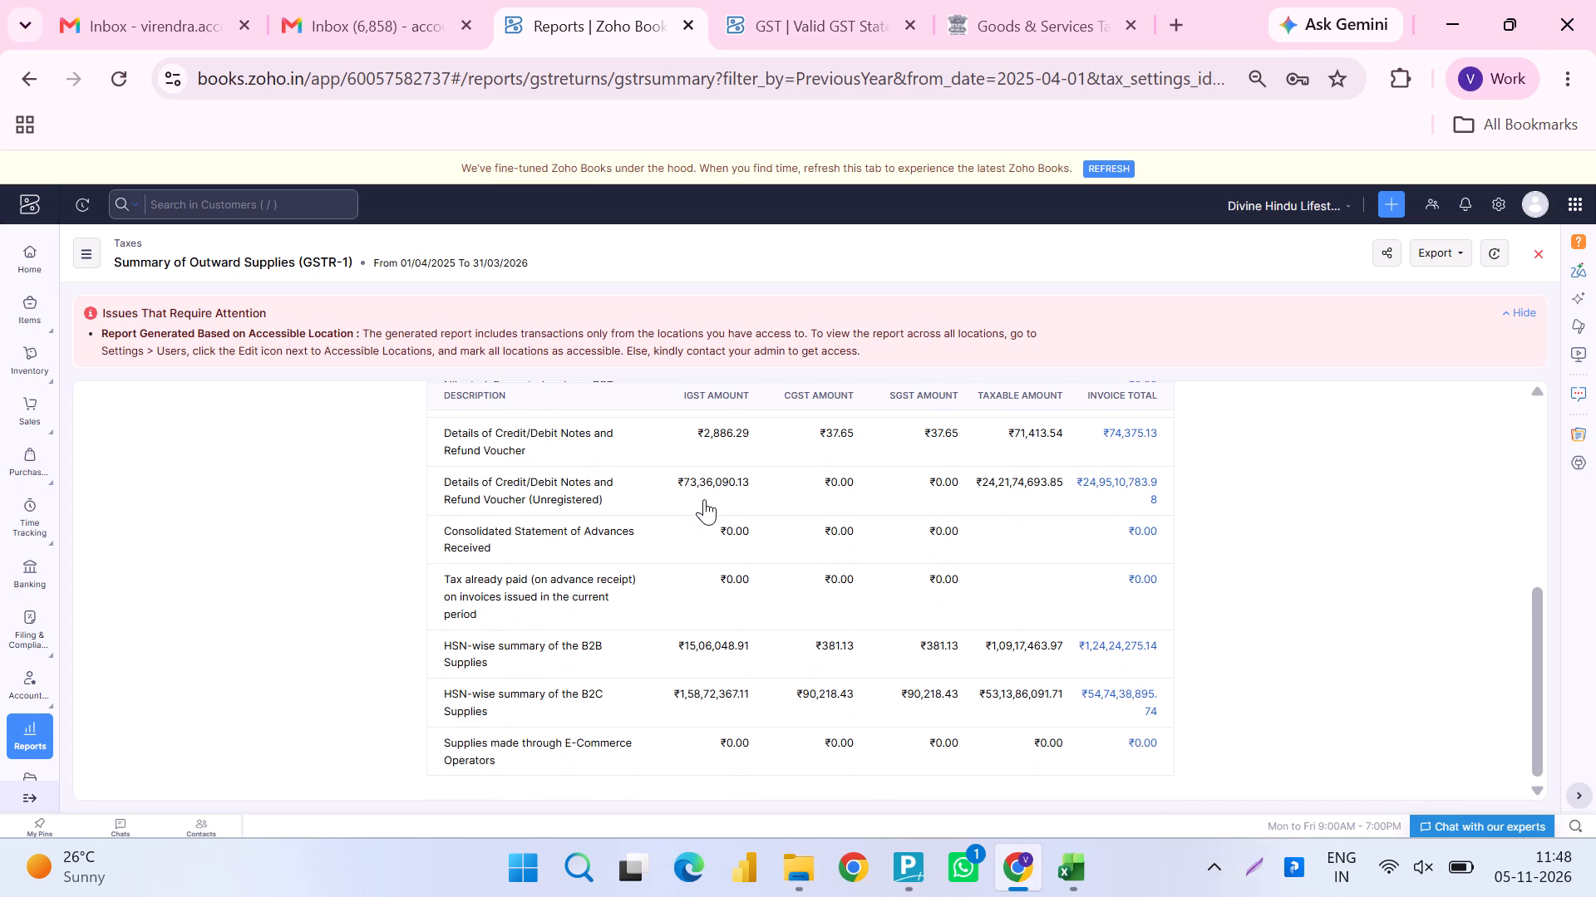
scroll(704, 499, "down", 1)
Compare the GSTR-1 report's taxable amounts, including the HSN-wise B2B and B2C rows, with the totals on Sheet1.
key("alt+Tab")
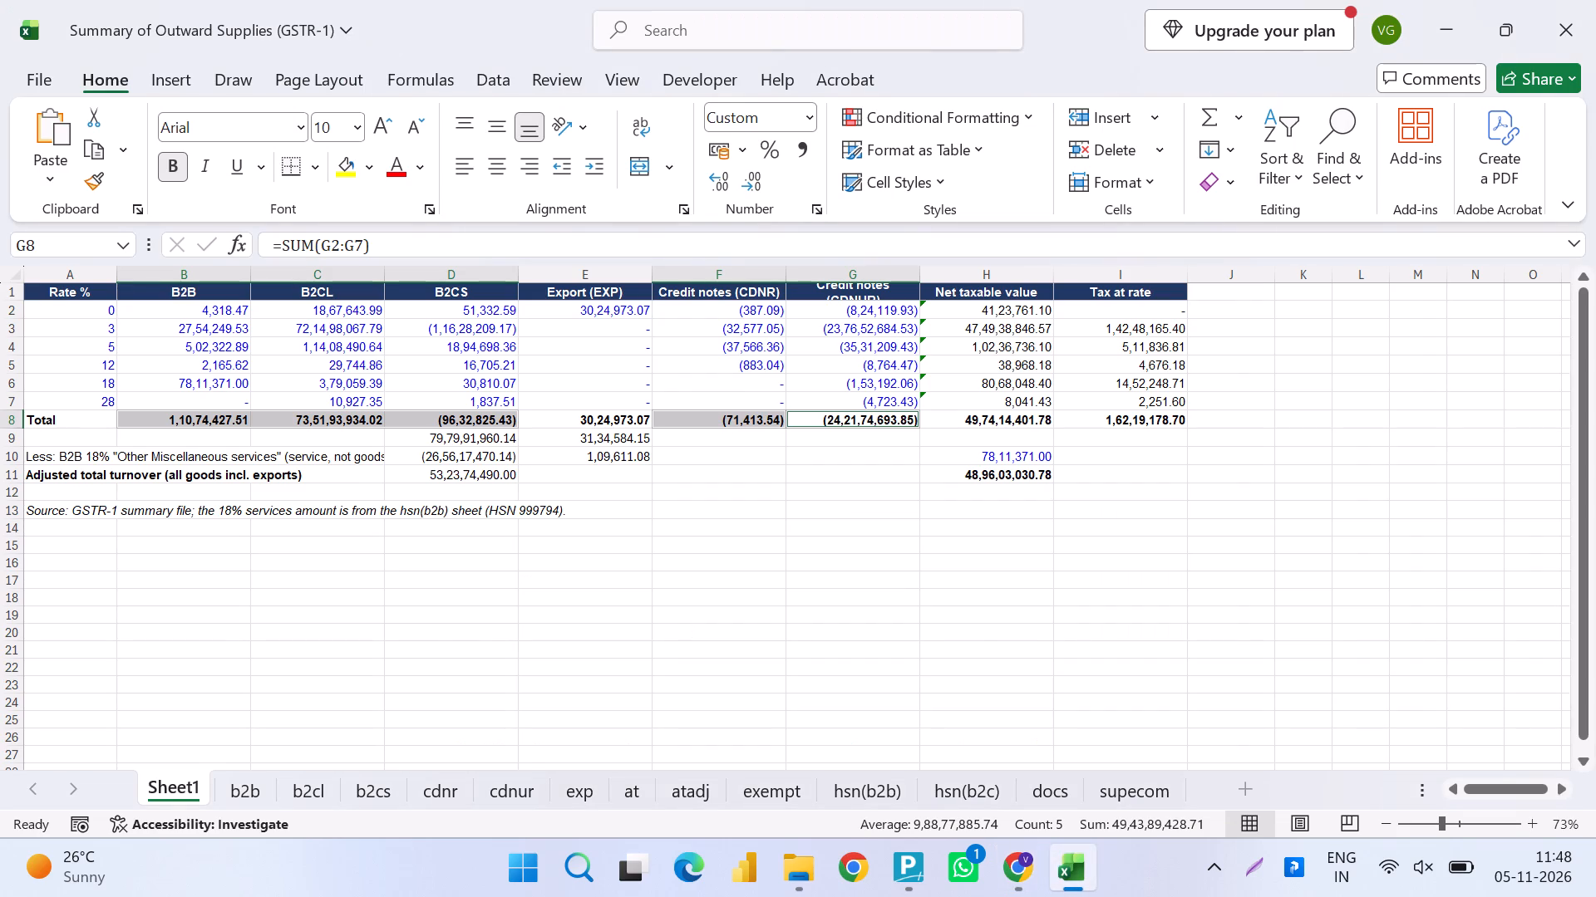
key("alt+Tab")
key("alt+Tab")
key("alt+Tab")
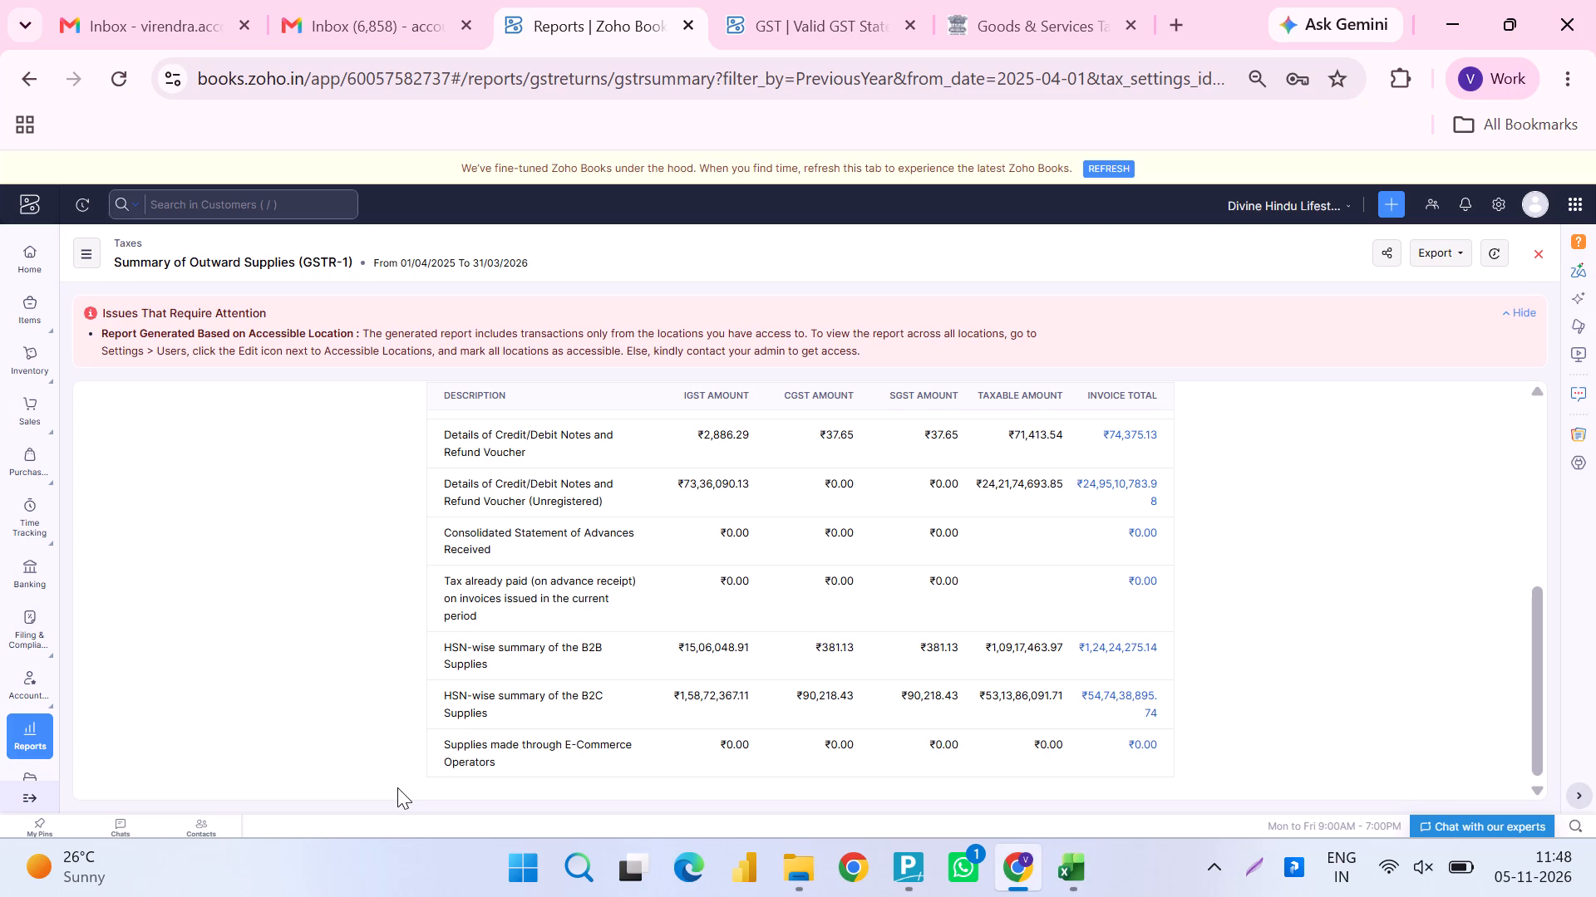
scroll(397, 787, "down", 1)
scroll(1066, 711, "up", 1)
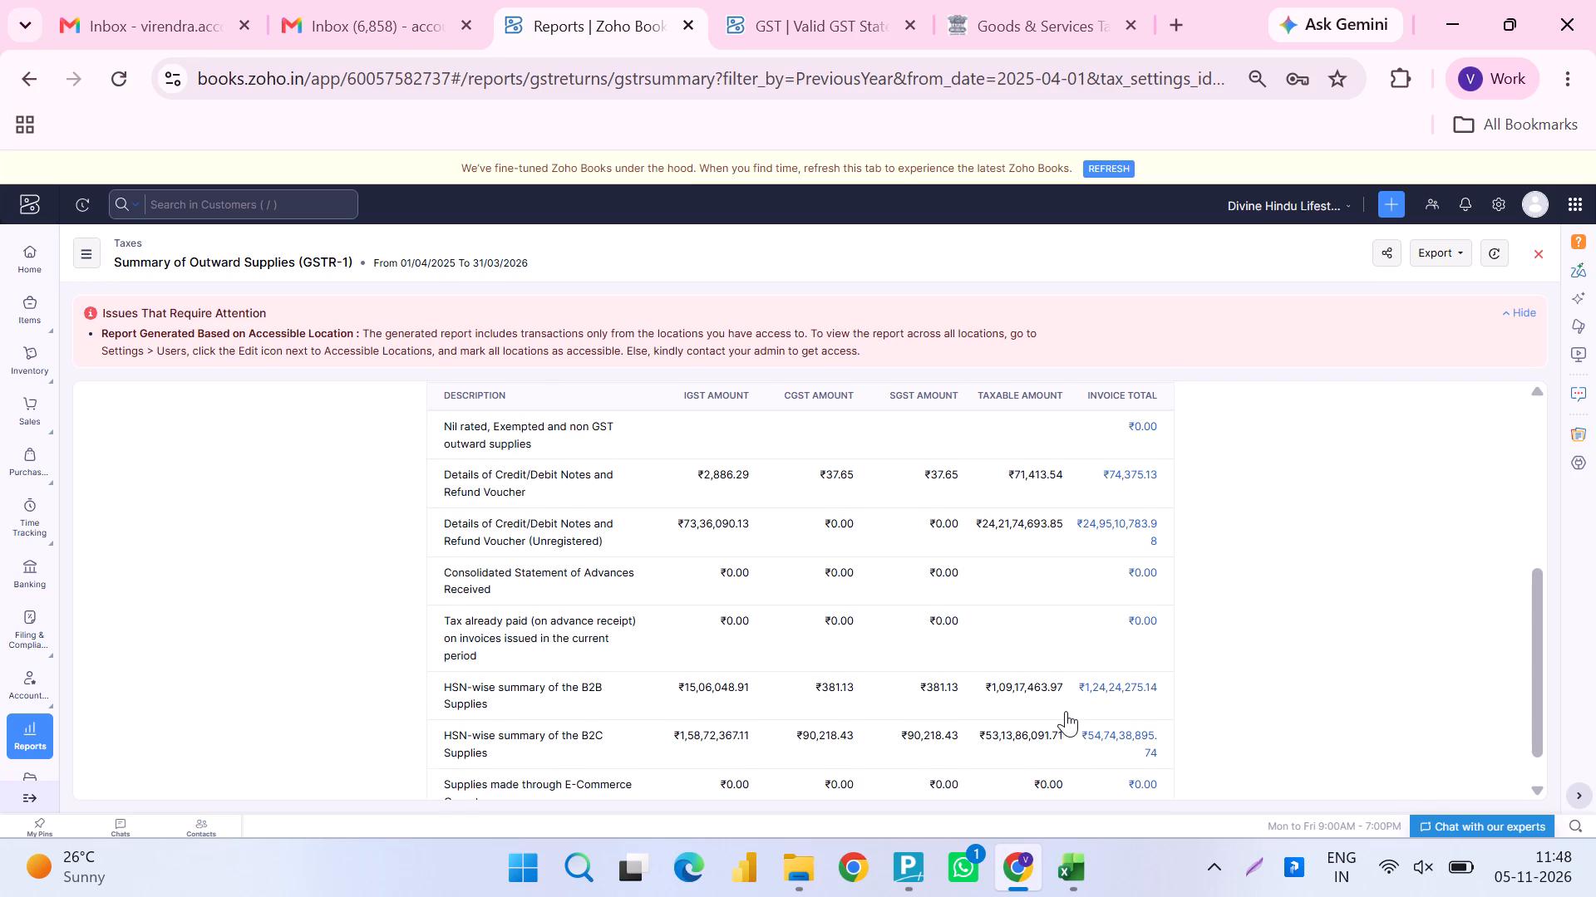
scroll(1066, 711, "up", 2)
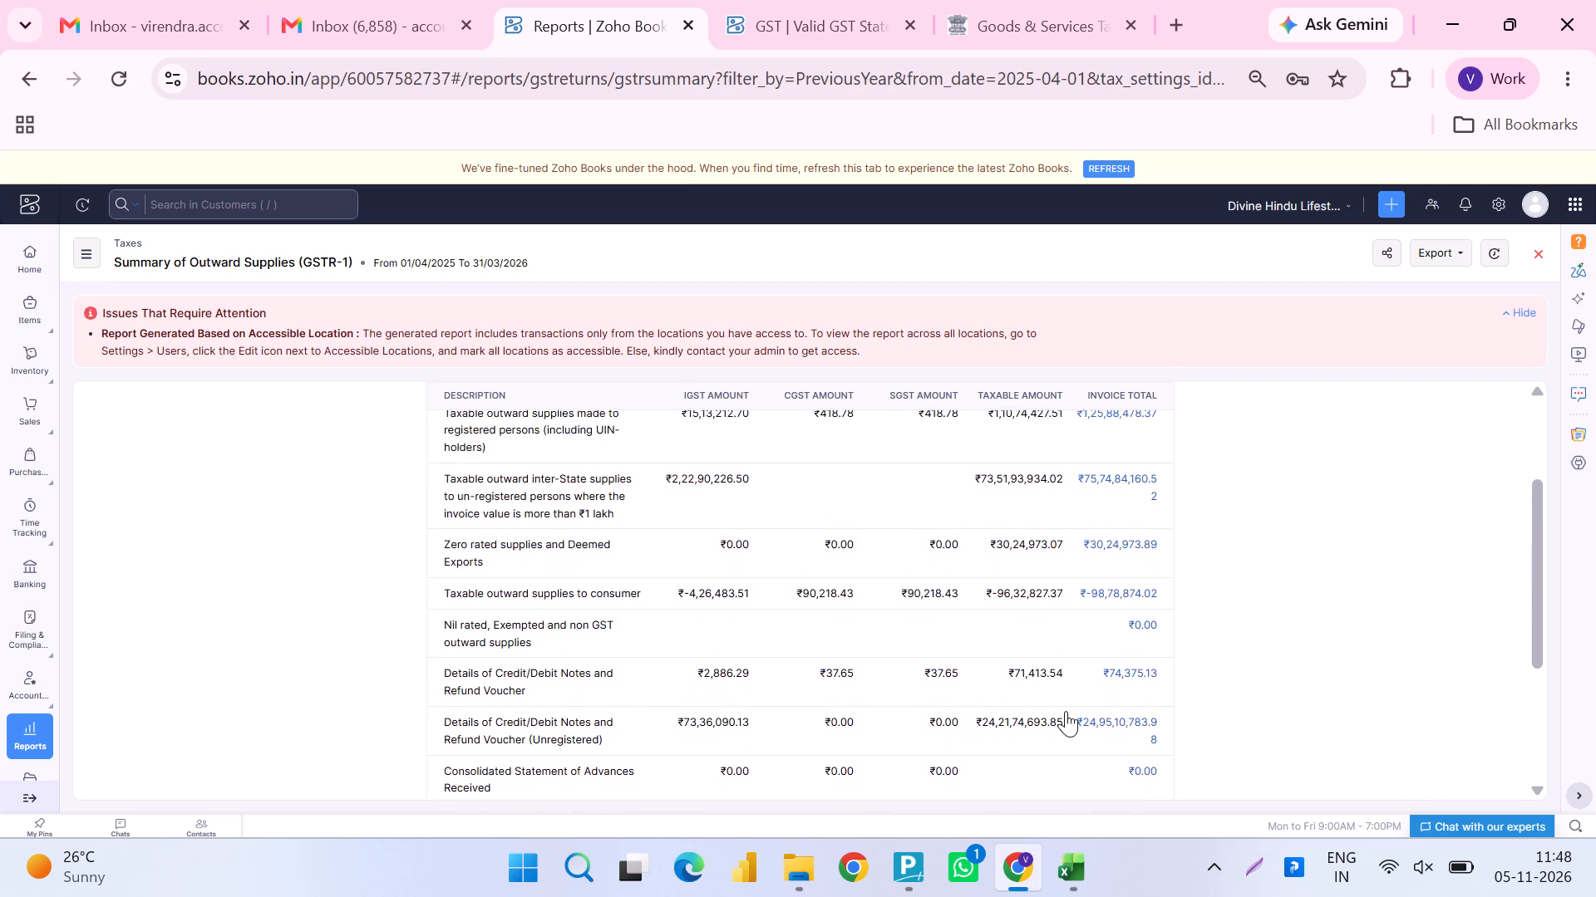
scroll(1066, 711, "up", 1)
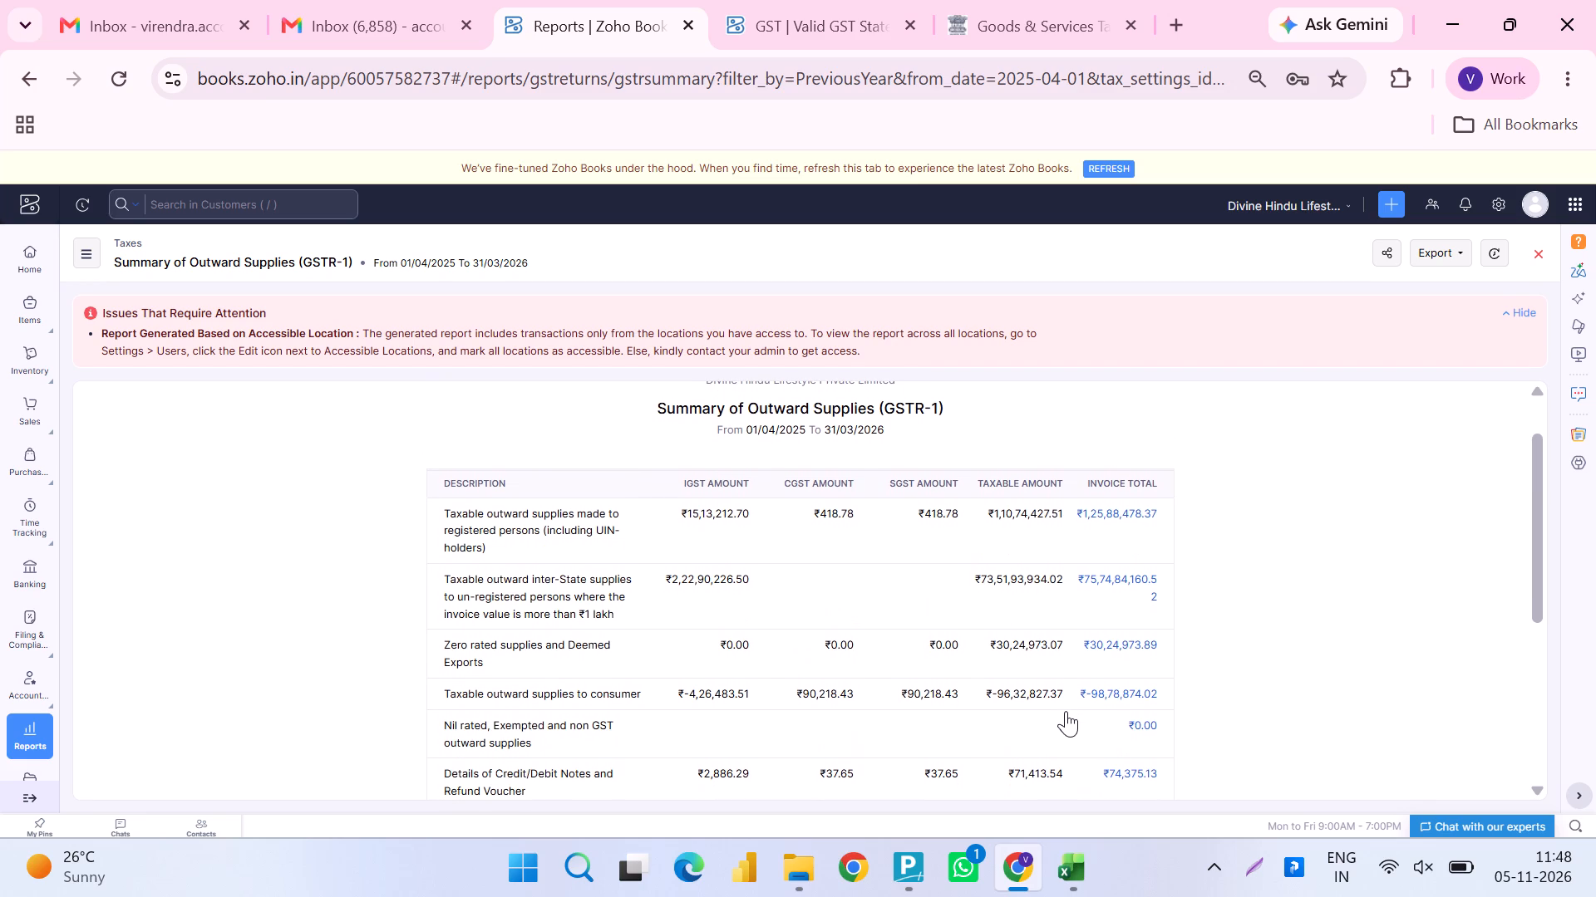
Switch to the GSTR-1 workbook in Excel and check the total taxable values on the b2cl and b2cs sheets.
key("alt+Tab")
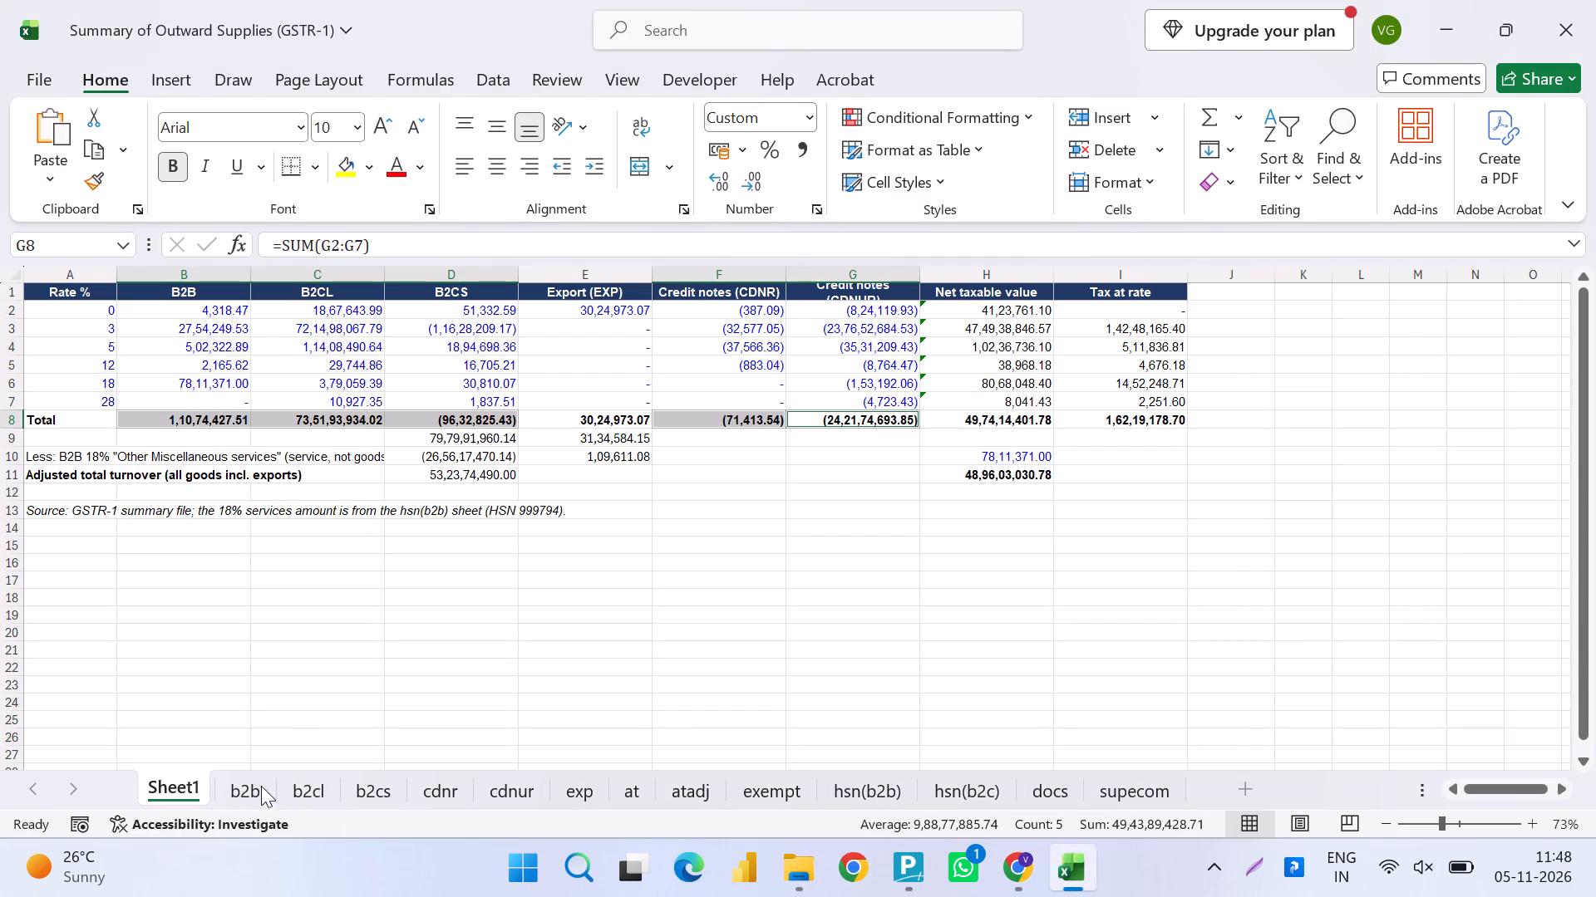
left_click(313, 788)
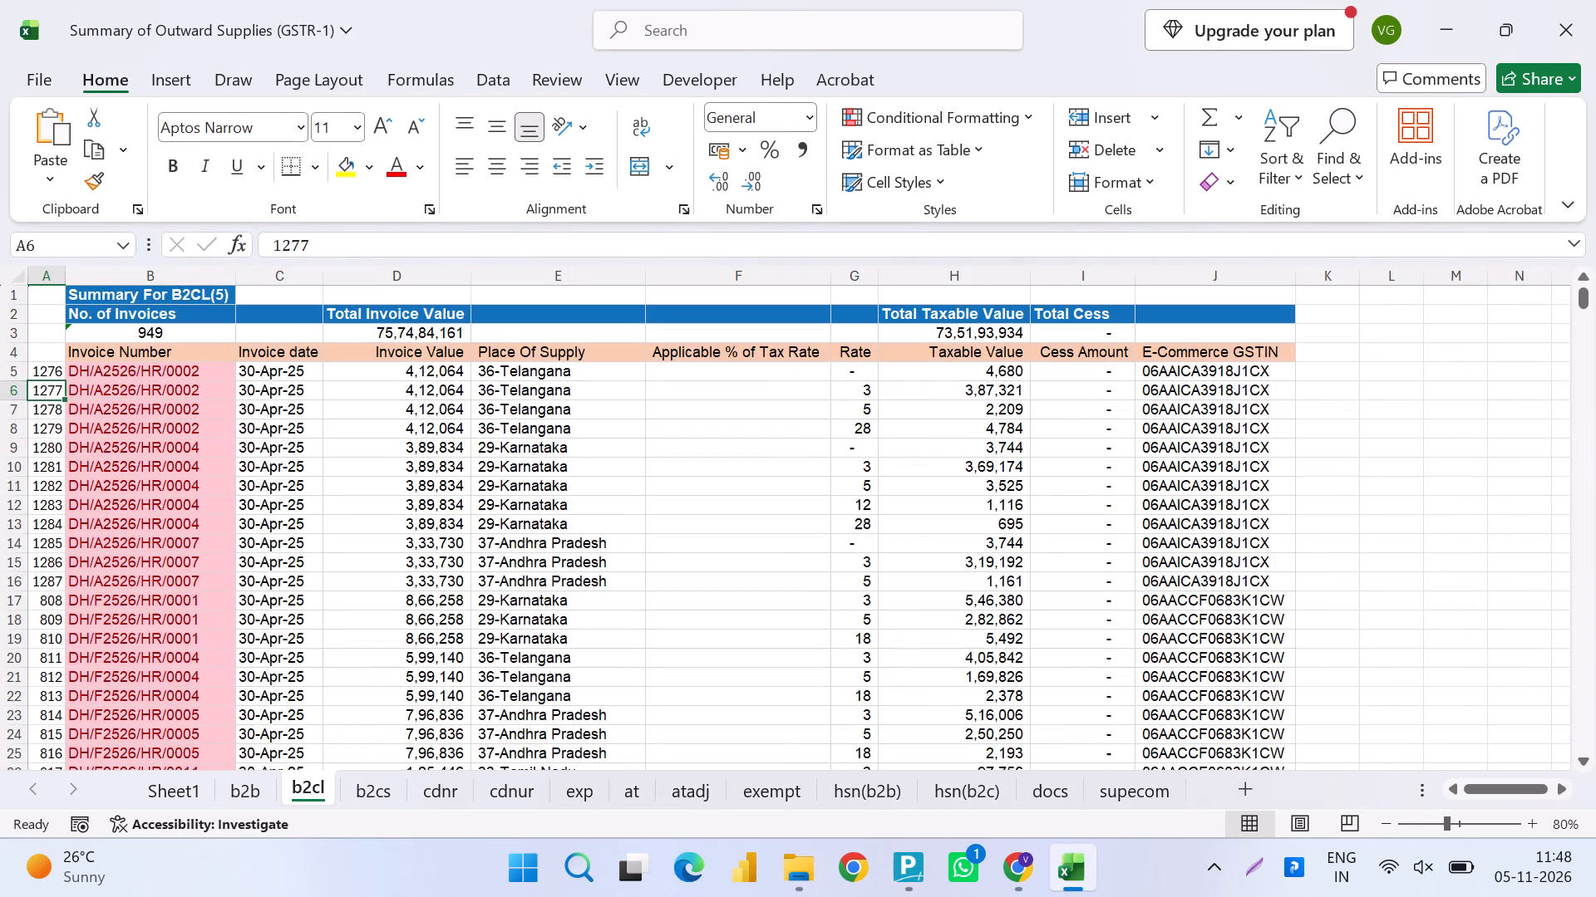
left_click(363, 785)
scroll(770, 536, "up", 12)
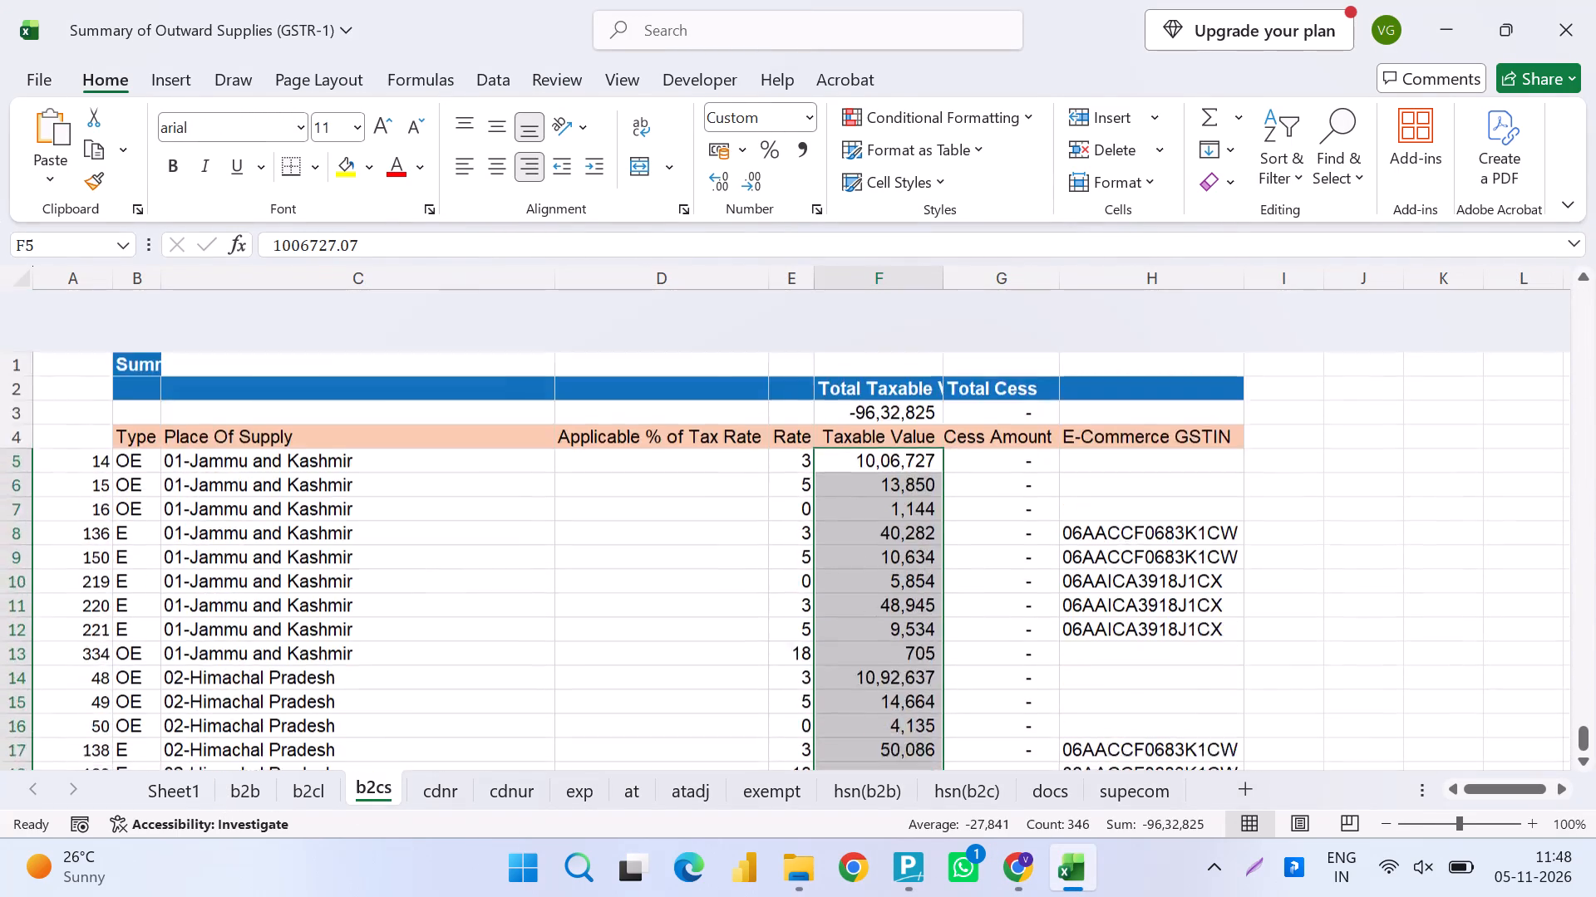
scroll(770, 536, "up", 2)
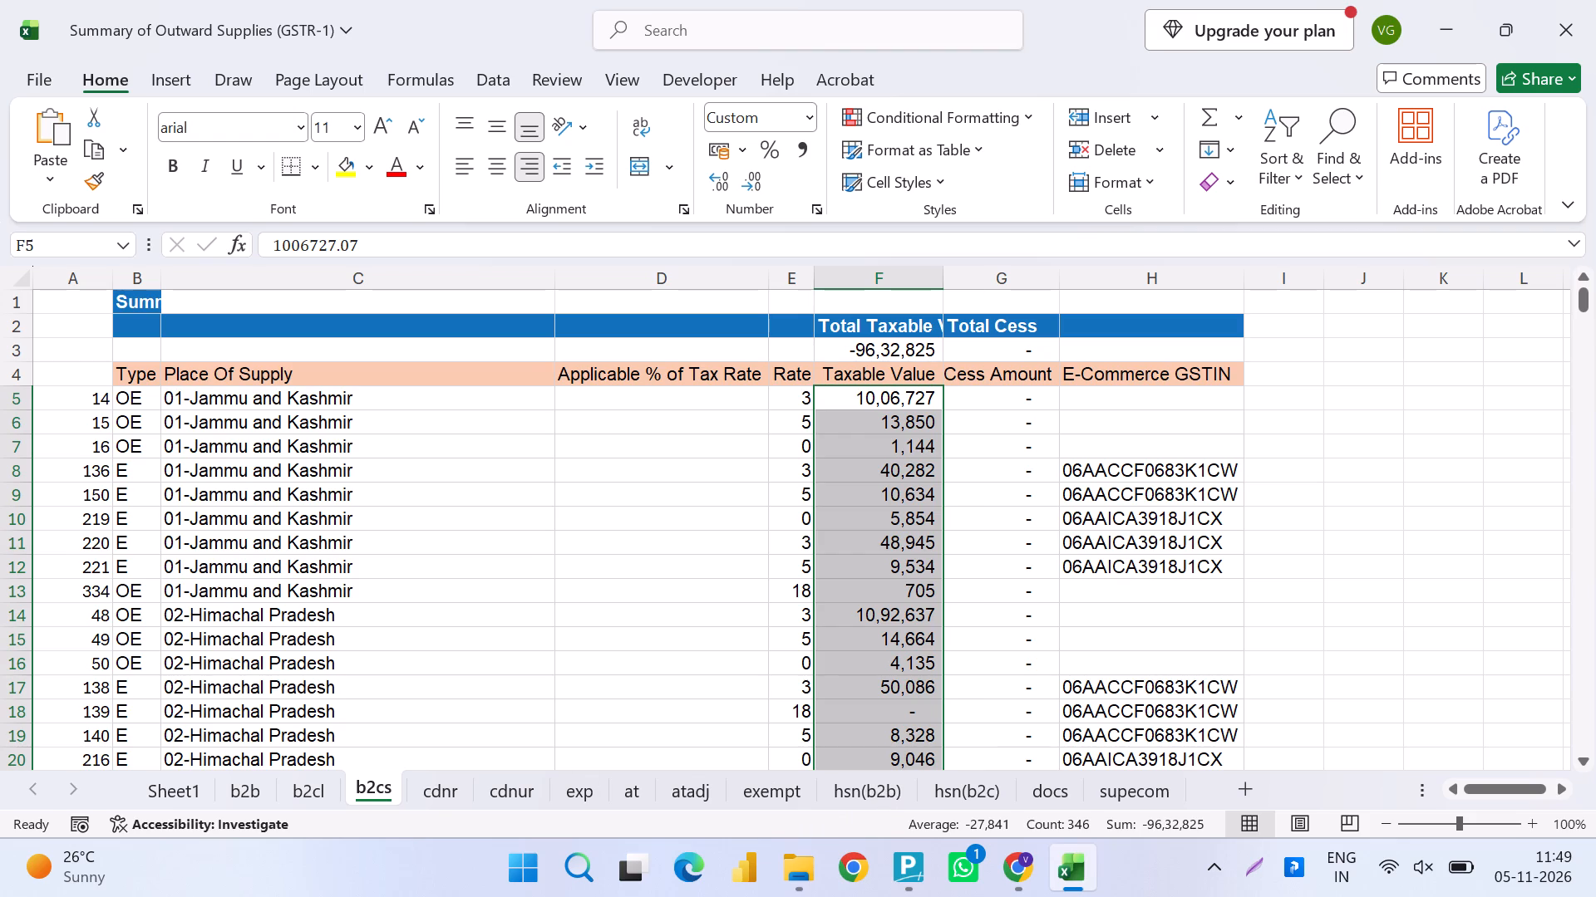
Clear the working figures in D9:E11 under the B2CS and Export columns on Sheet1 and save the workbook.
left_click(157, 788)
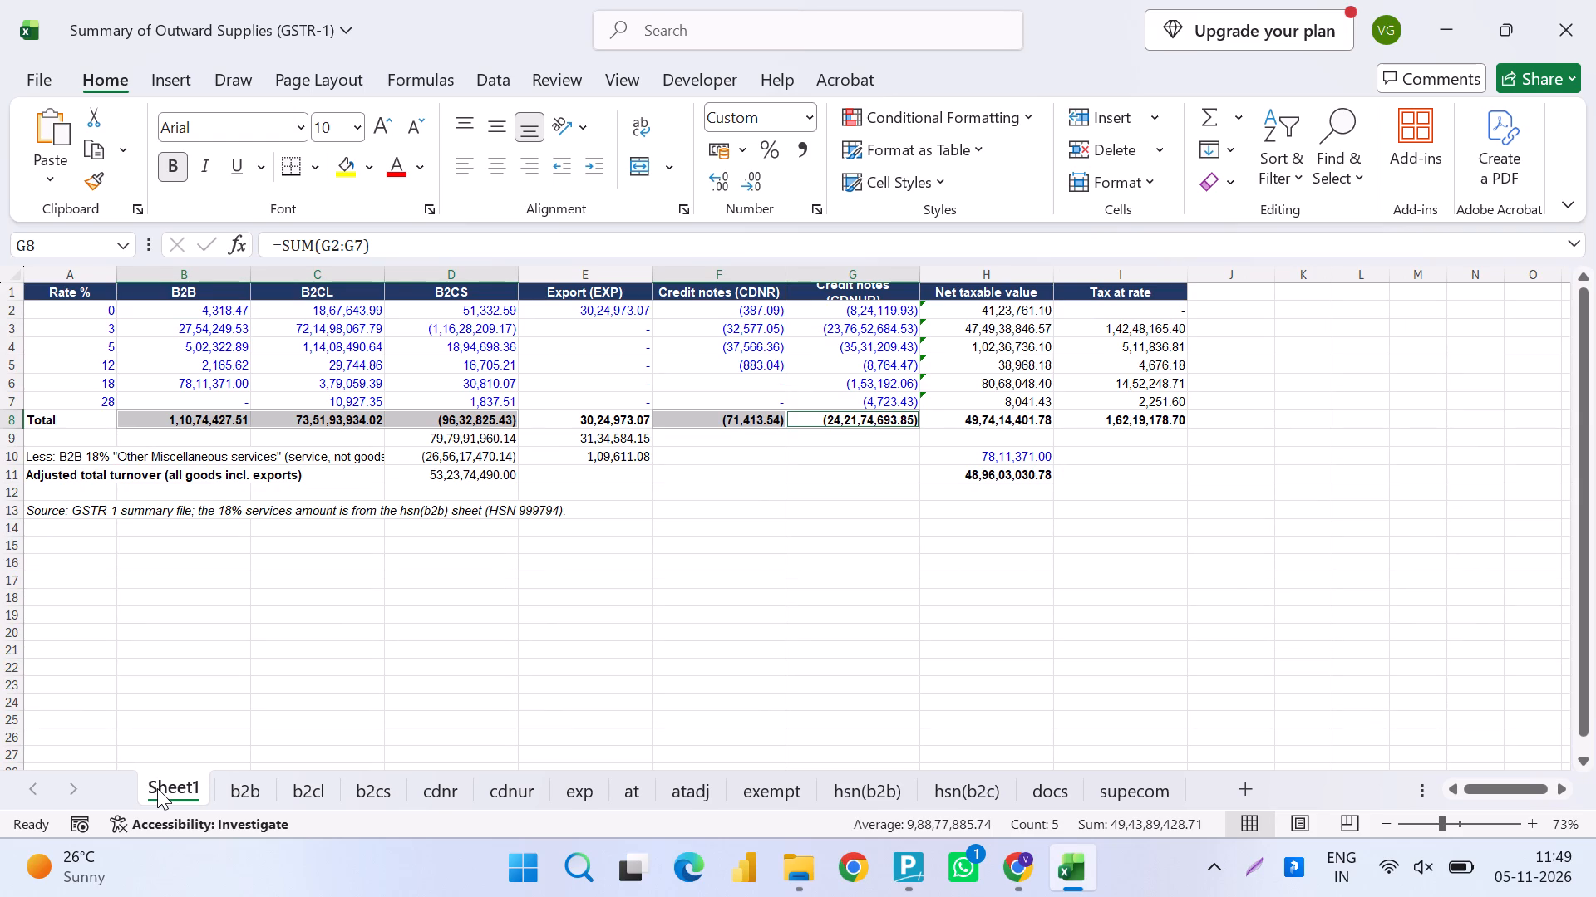
key("Down")
key("Left")
key("Left")
key("Left")
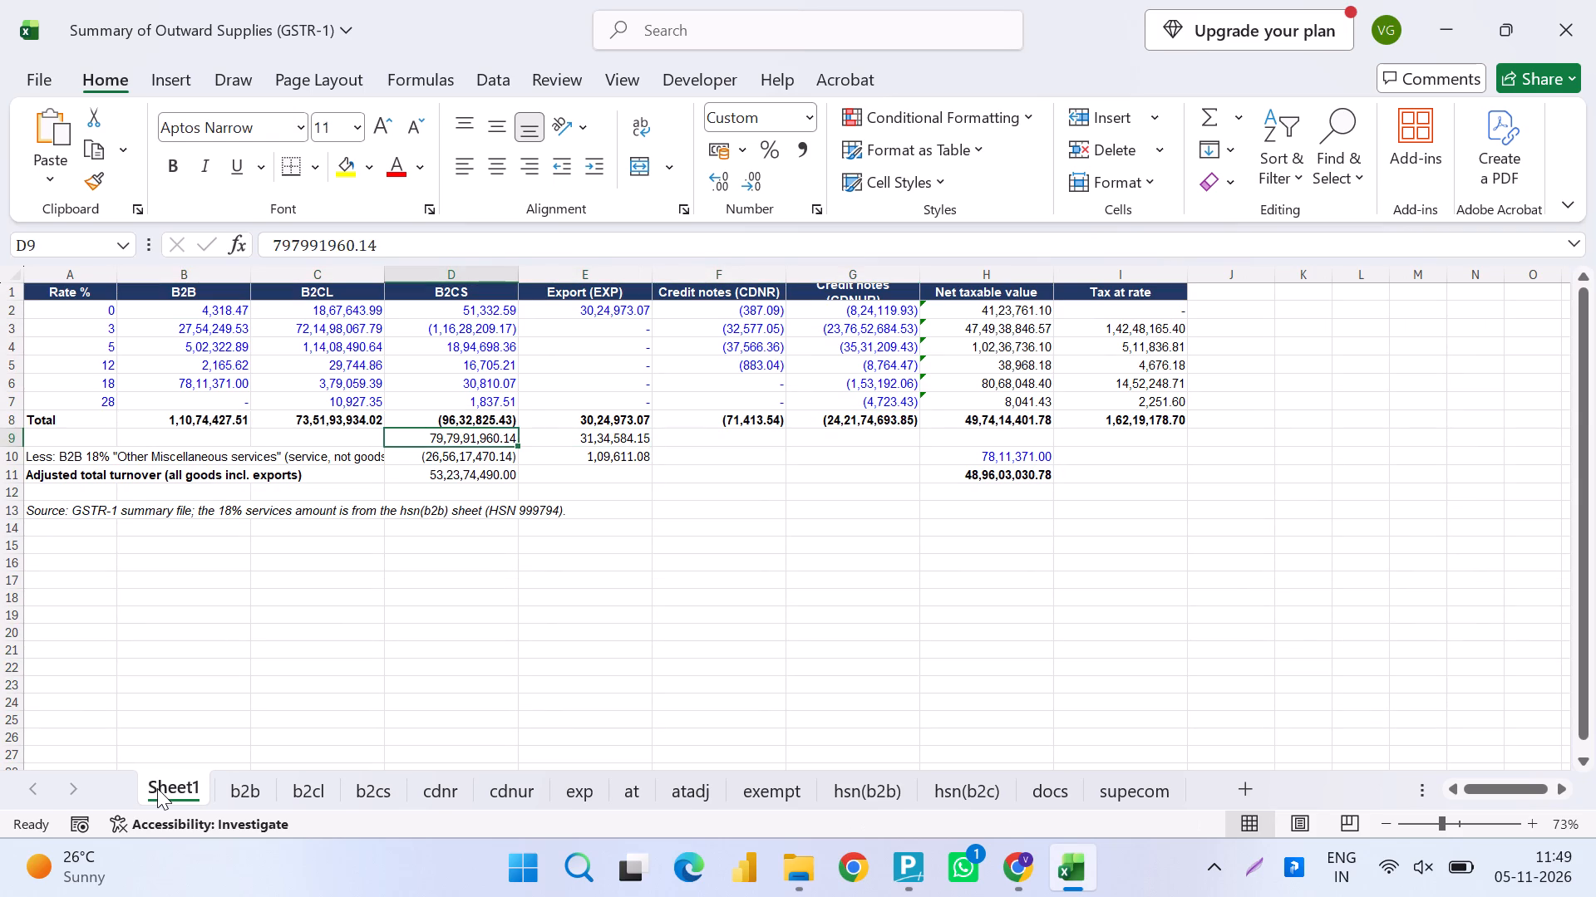
key("shift+Down")
key("shift+Up")
key("shift+Down")
key("shift+Down")
key("shift+Right")
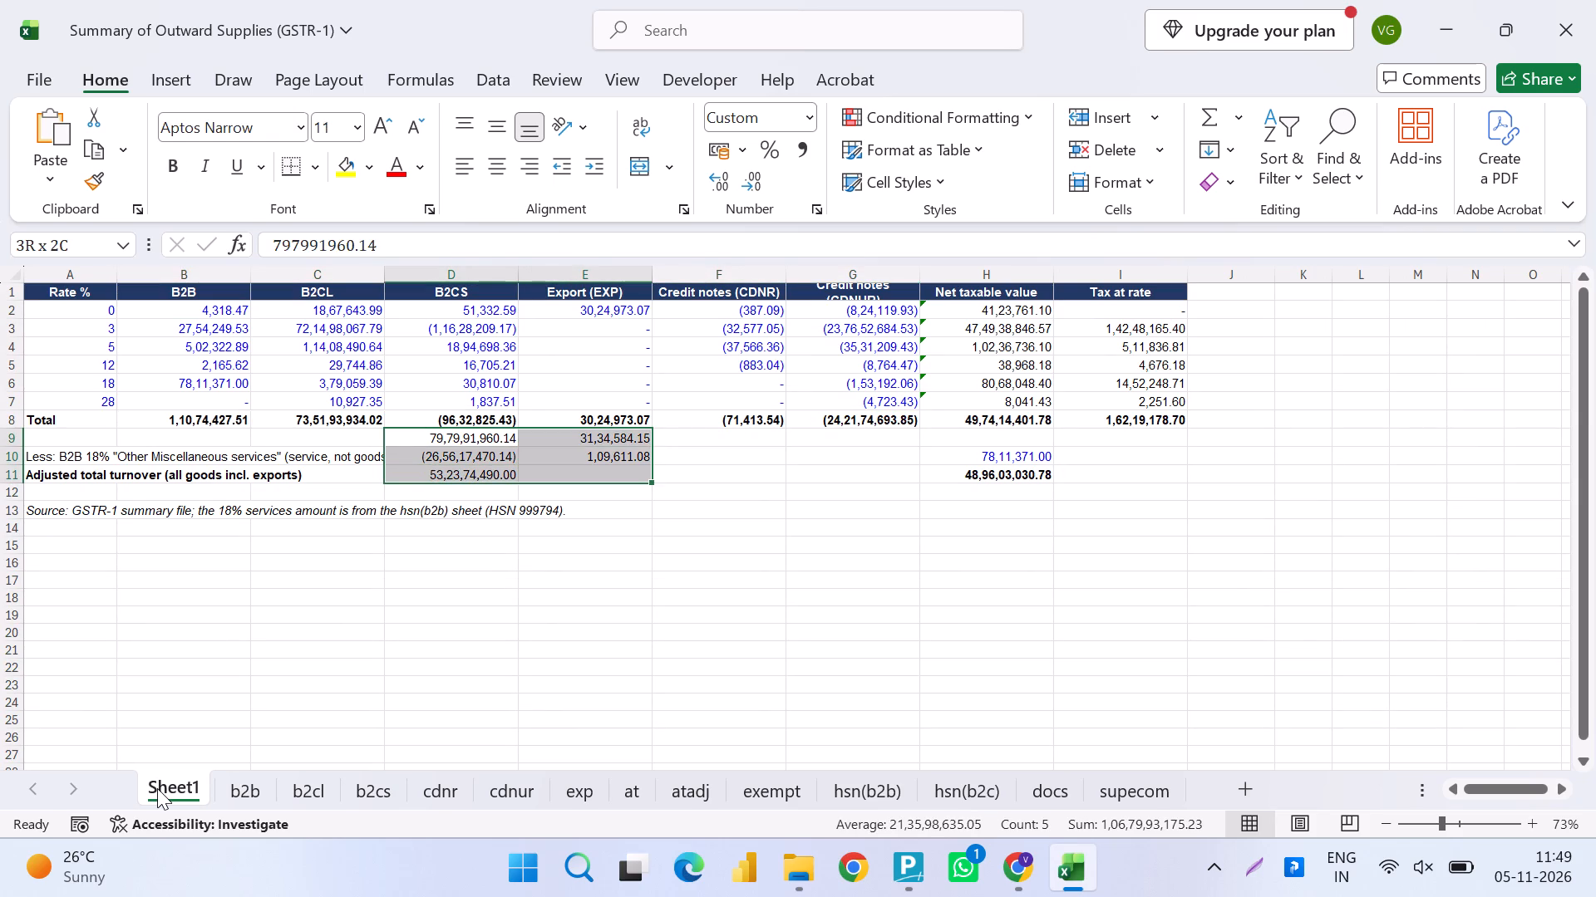
key("Delete")
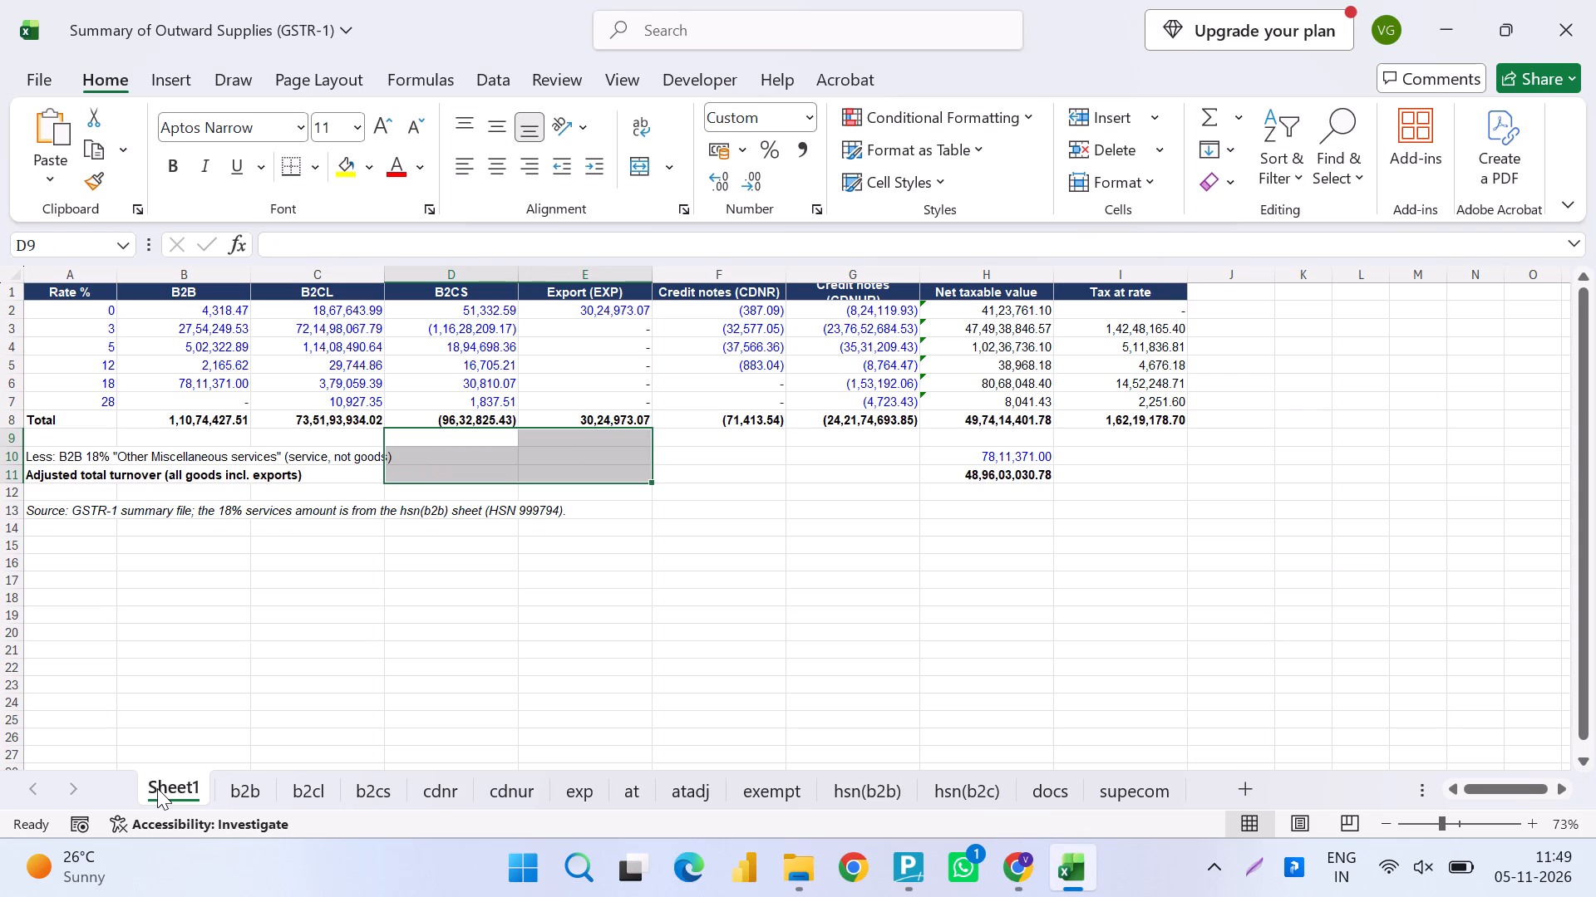
key("ctrl+s")
key("ctrl+s")
key("ctrl+s")
key("ctrl+s")
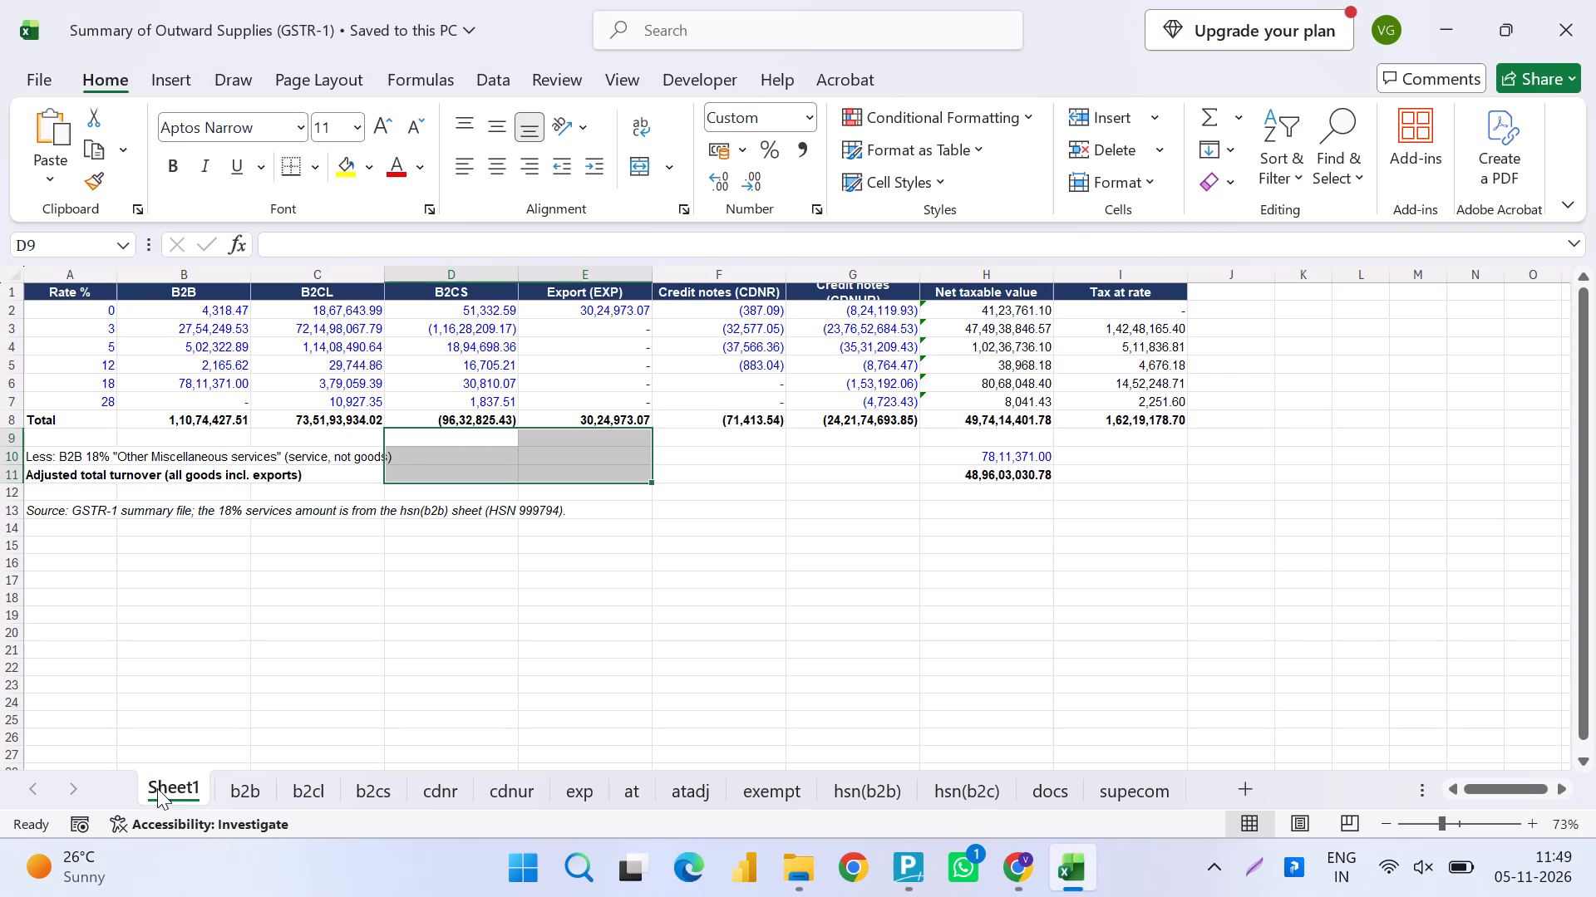
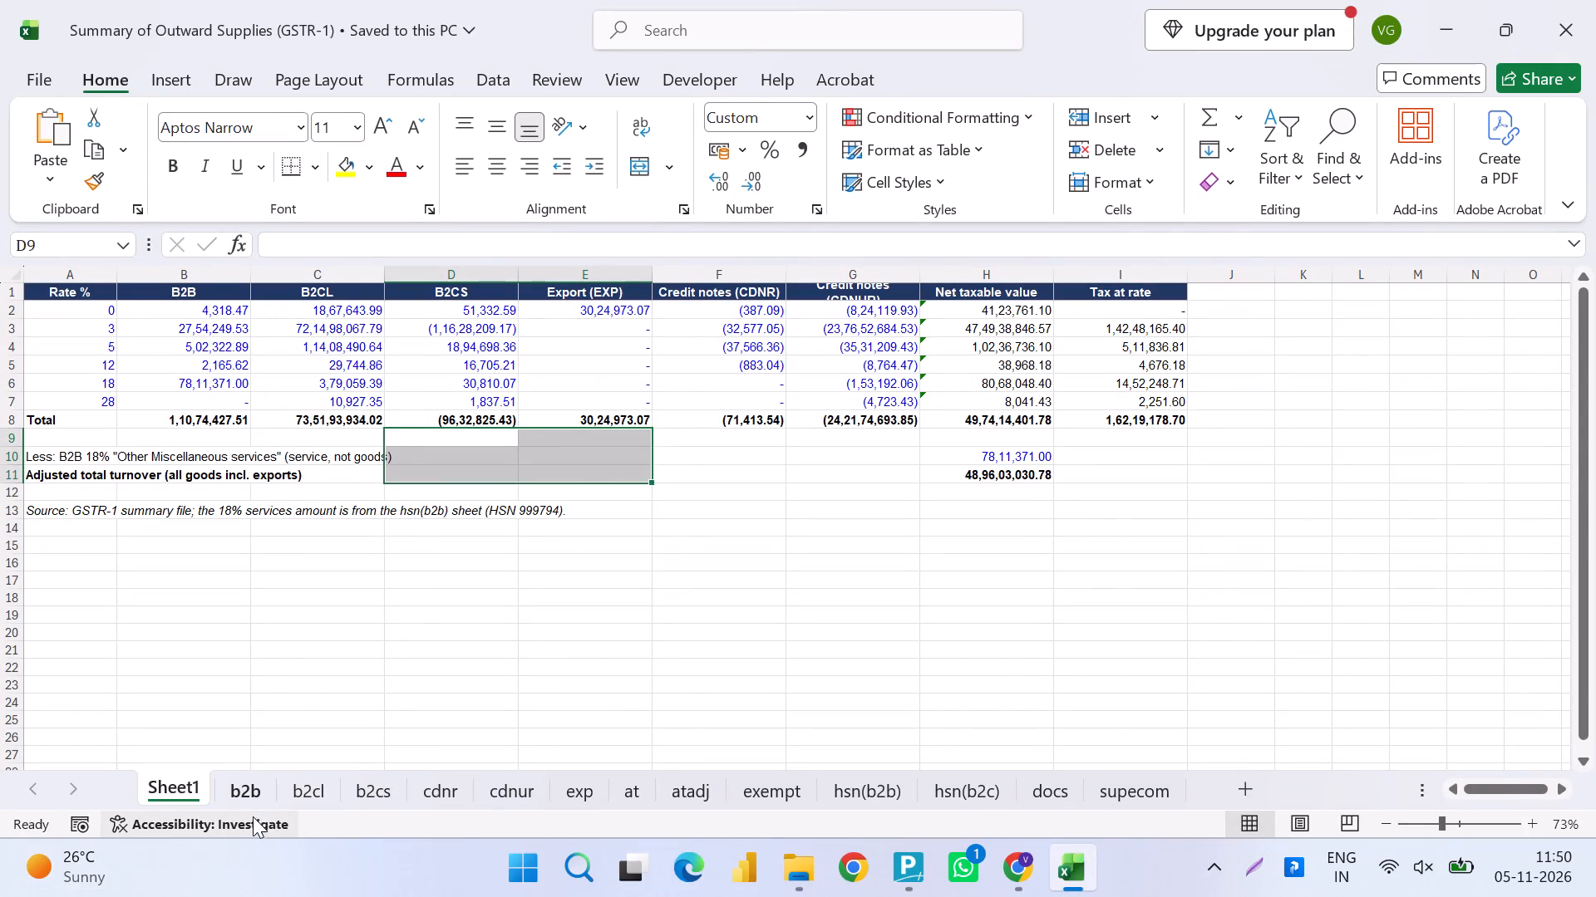
Open the workbook's b2b sheet, then switch to Zoho Books and review the GSTR-1 summary's supply, credit note and HSN-wise rows.
left_click(251, 784)
key("alt+Tab")
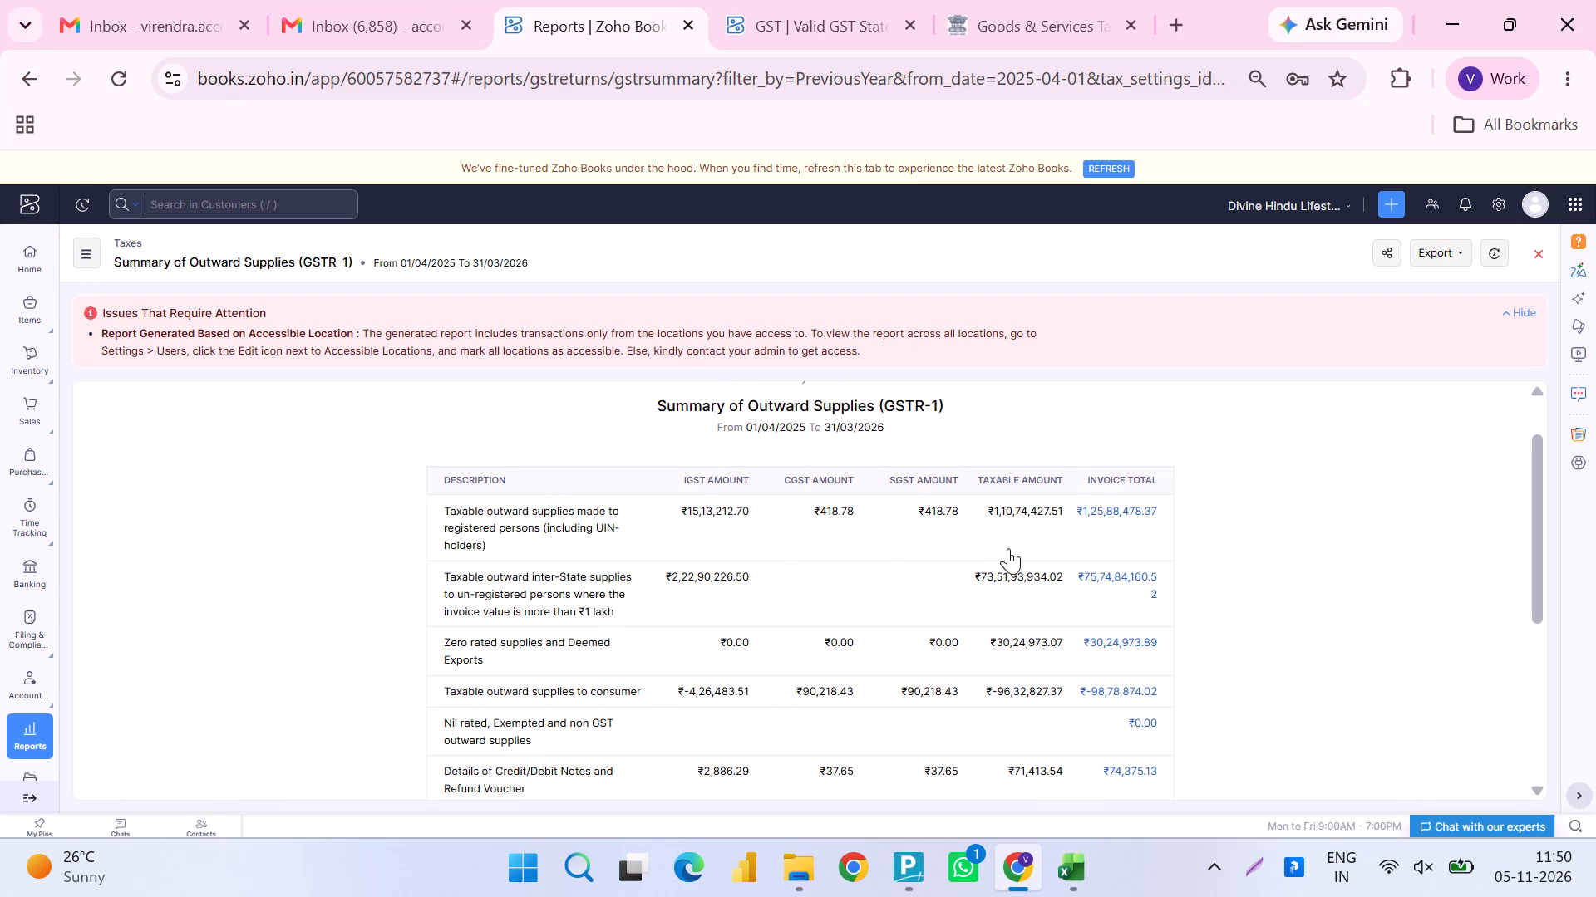
scroll(1008, 548, "down", 2)
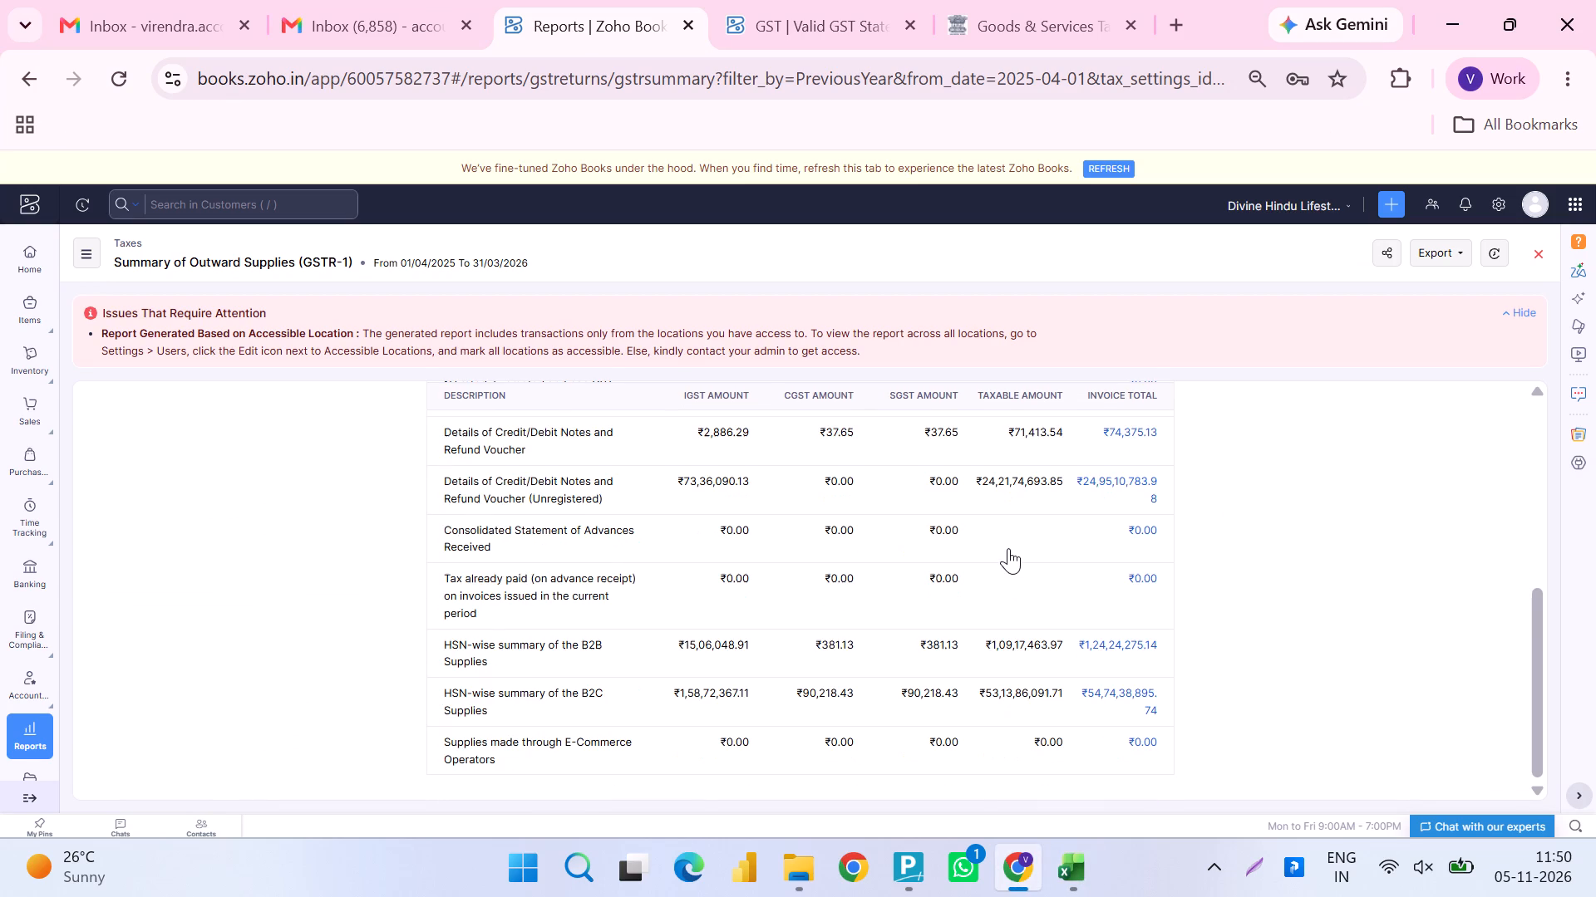
scroll(1008, 548, "down", 1)
scroll(1008, 548, "up", 4)
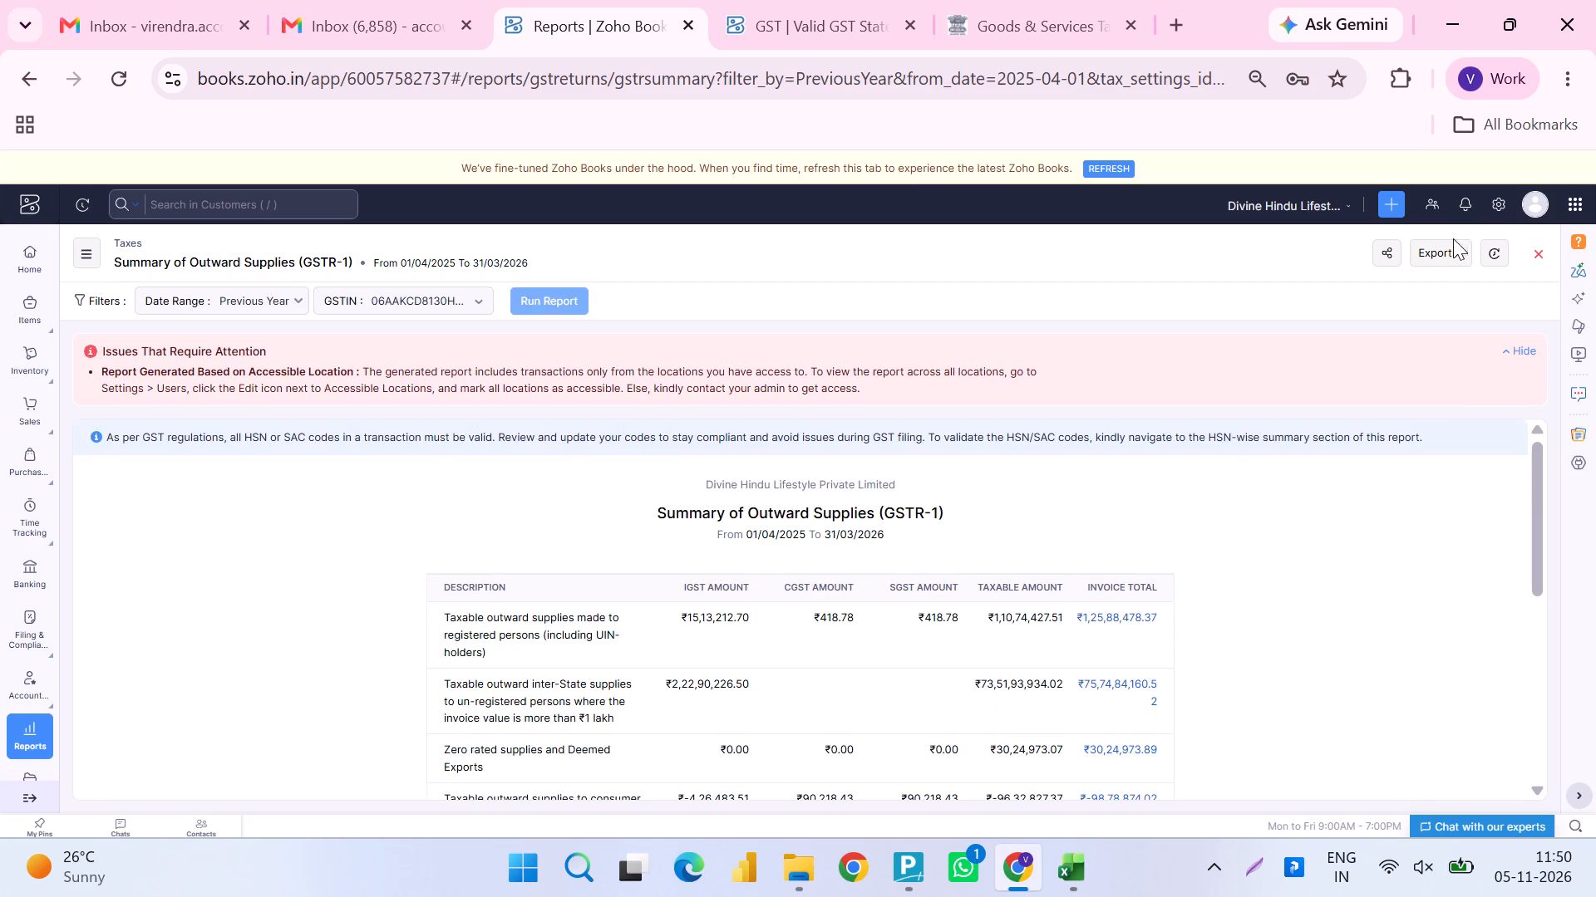
left_click(1447, 253)
left_click(1344, 718)
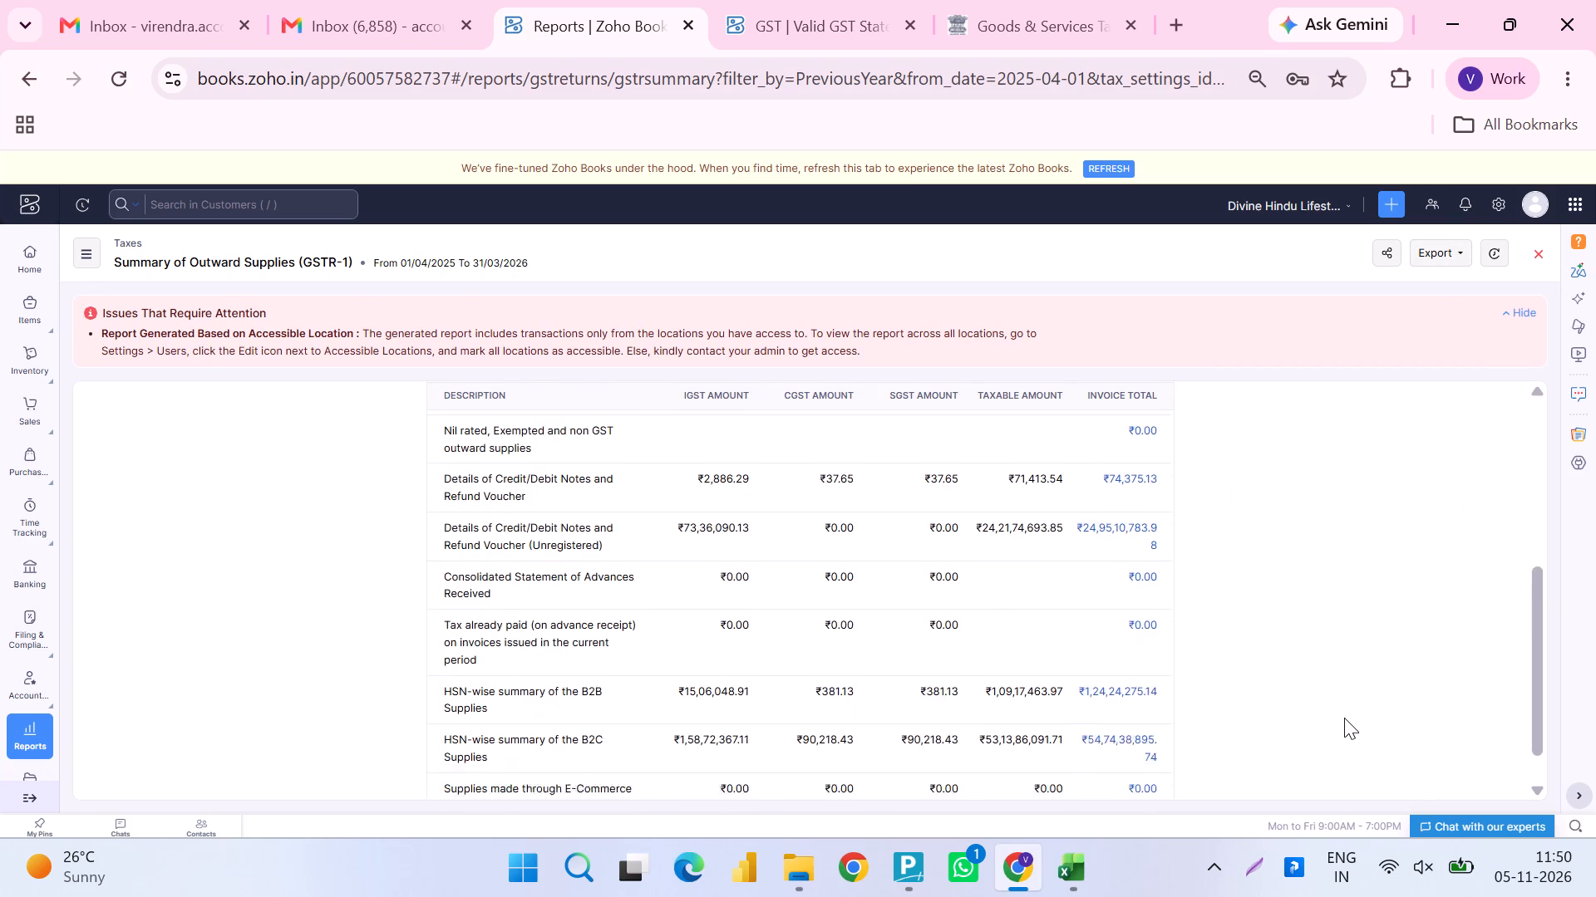
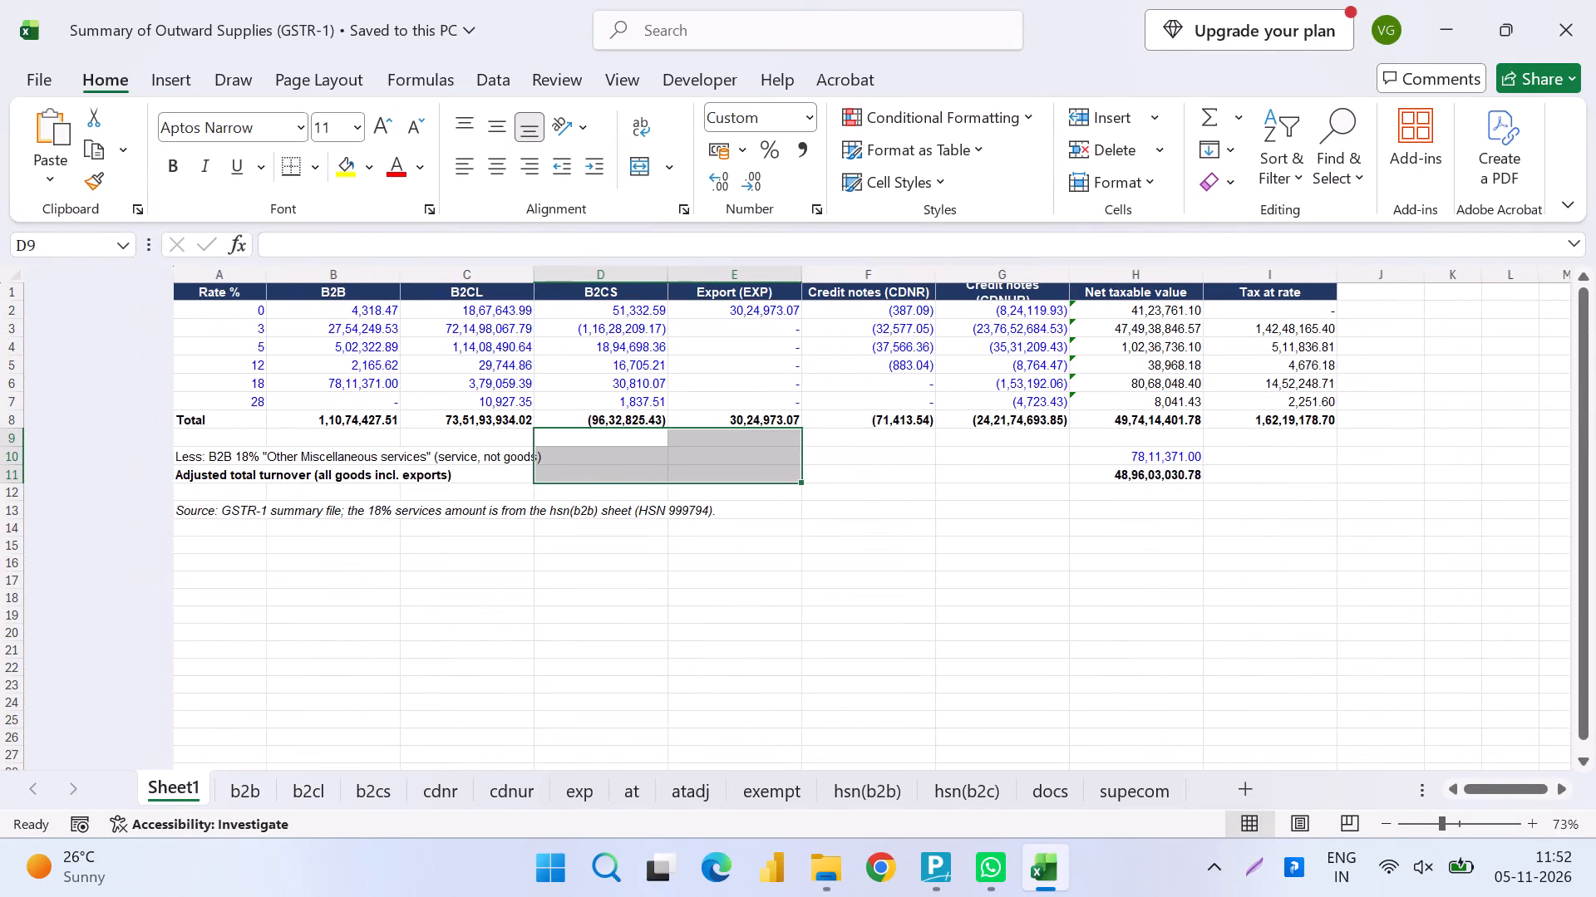
Highlight the B2B column total in cell B8 on Sheet1 with a yellow fill.
scroll(323, 451, "right", 1)
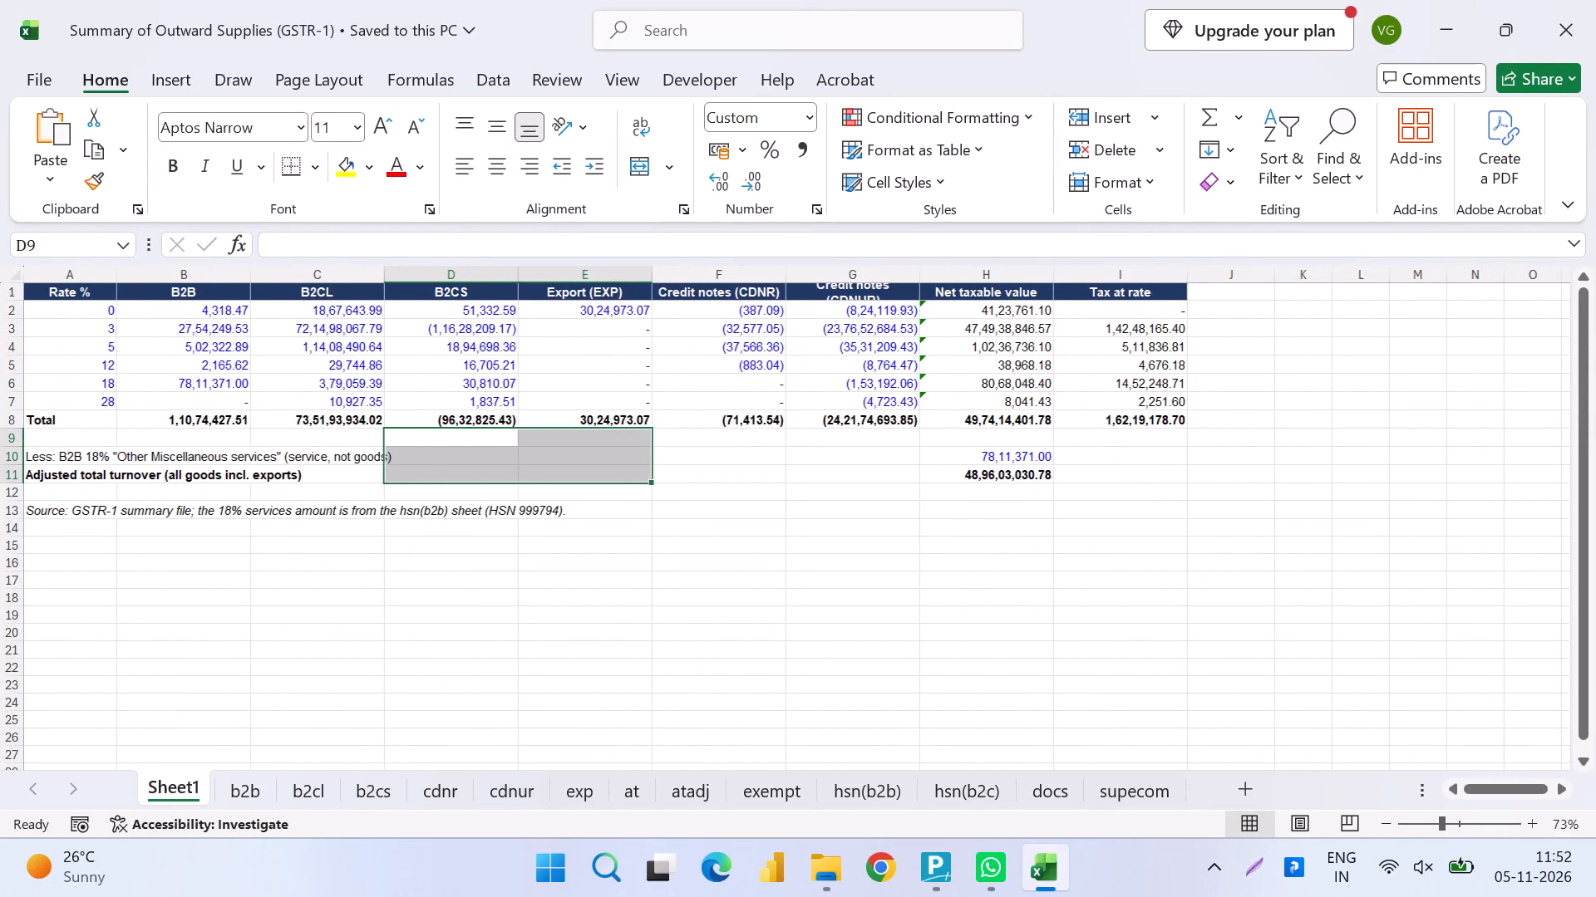
left_click(209, 419)
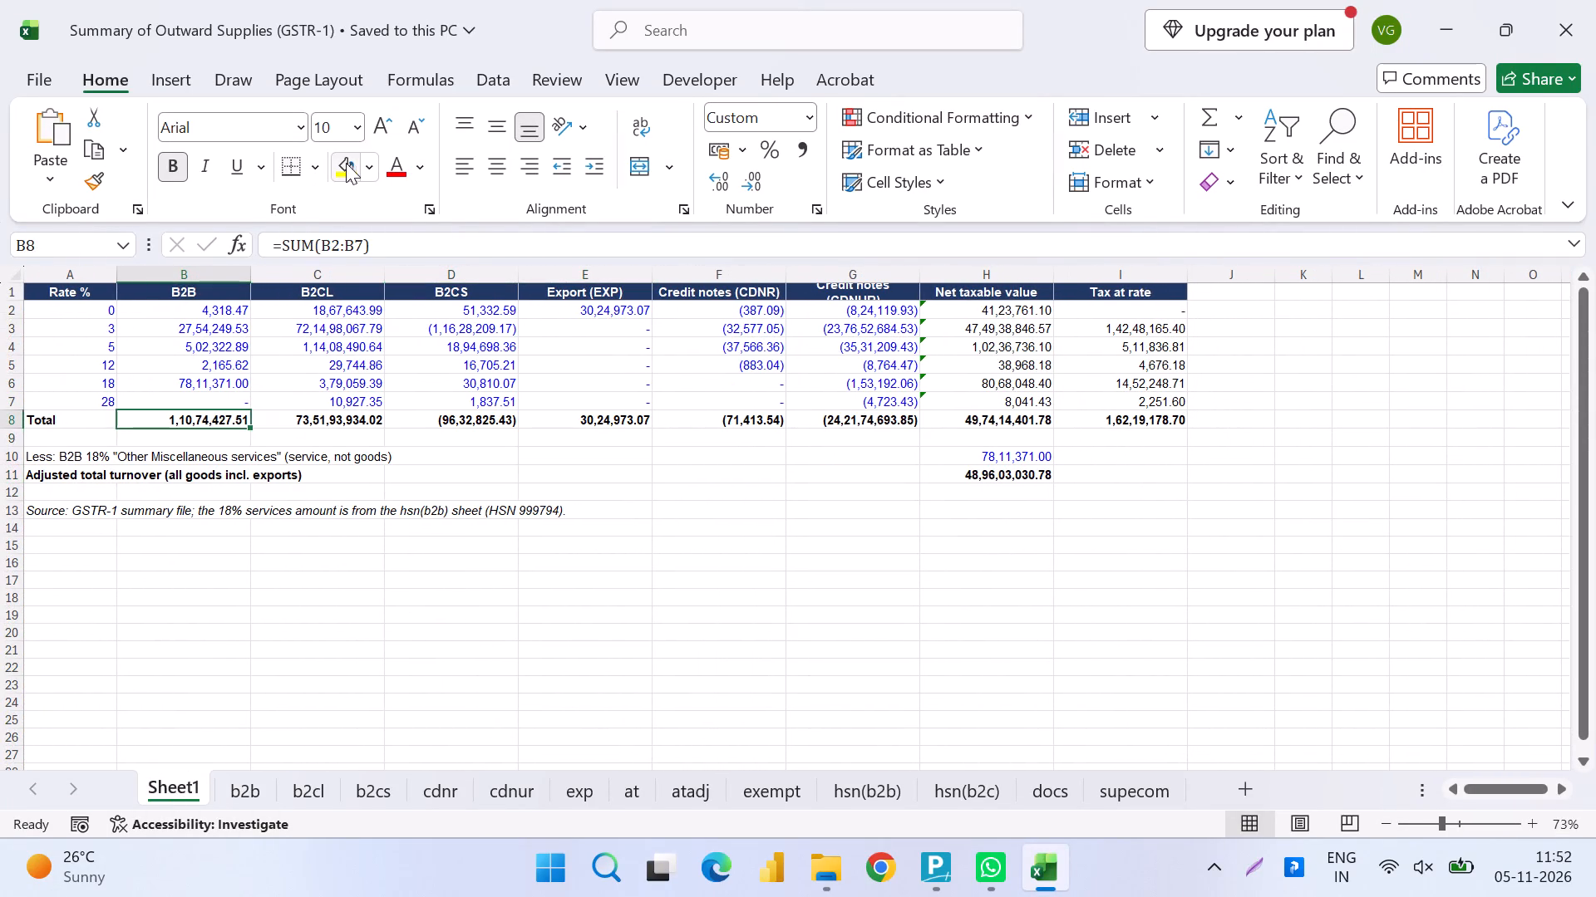
left_click(342, 164)
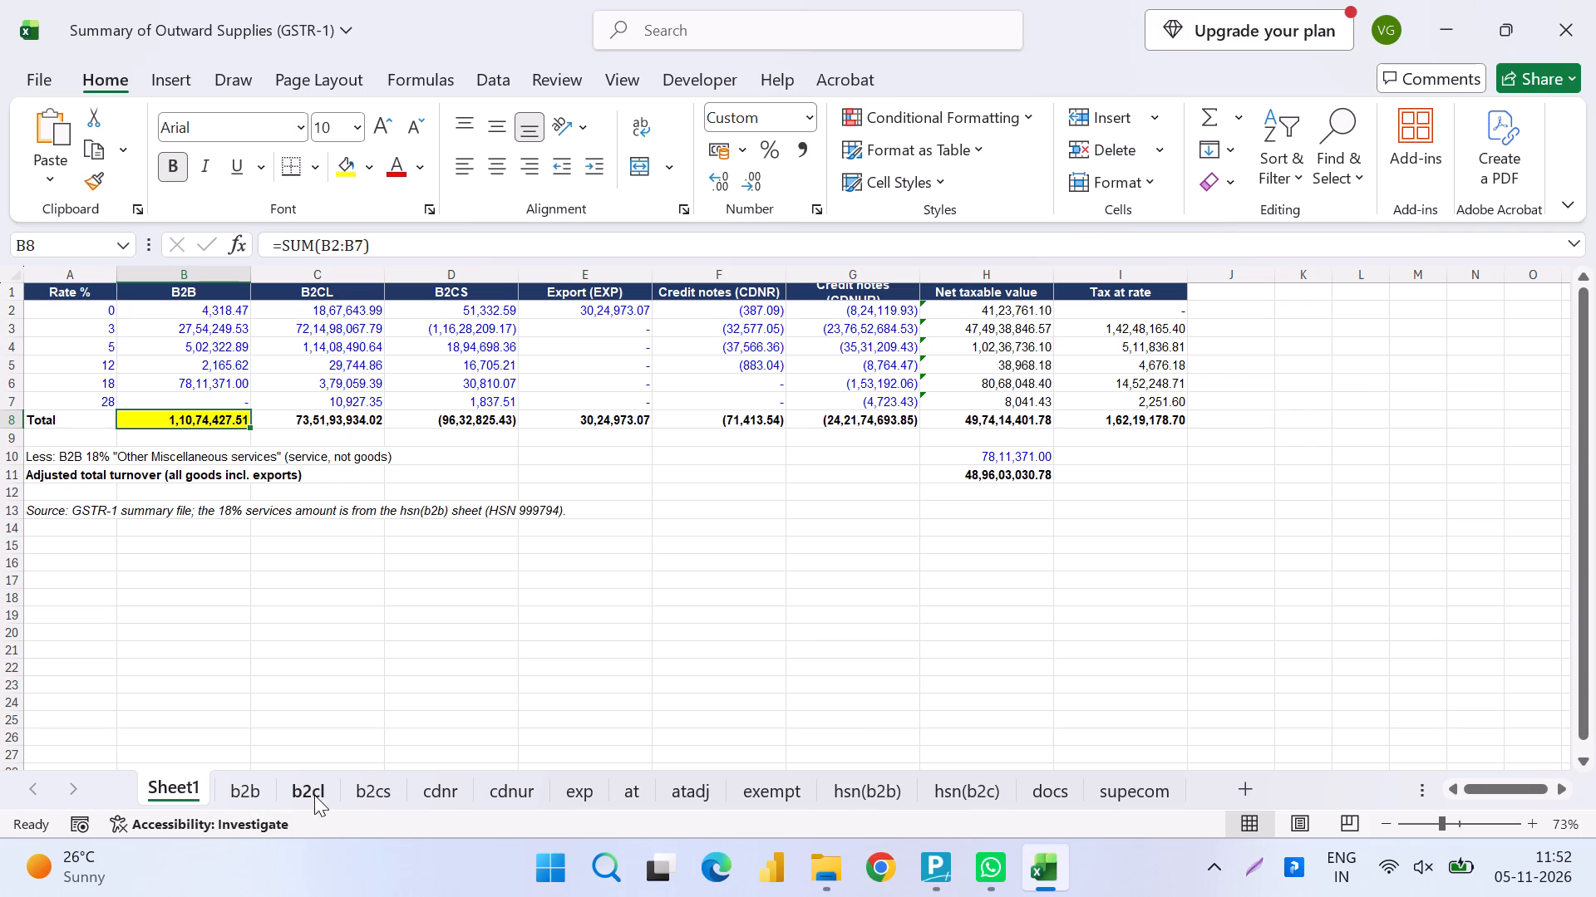
Check the total taxable value on the b2cl sheet against the B2CL total on Sheet1.
left_click(318, 794)
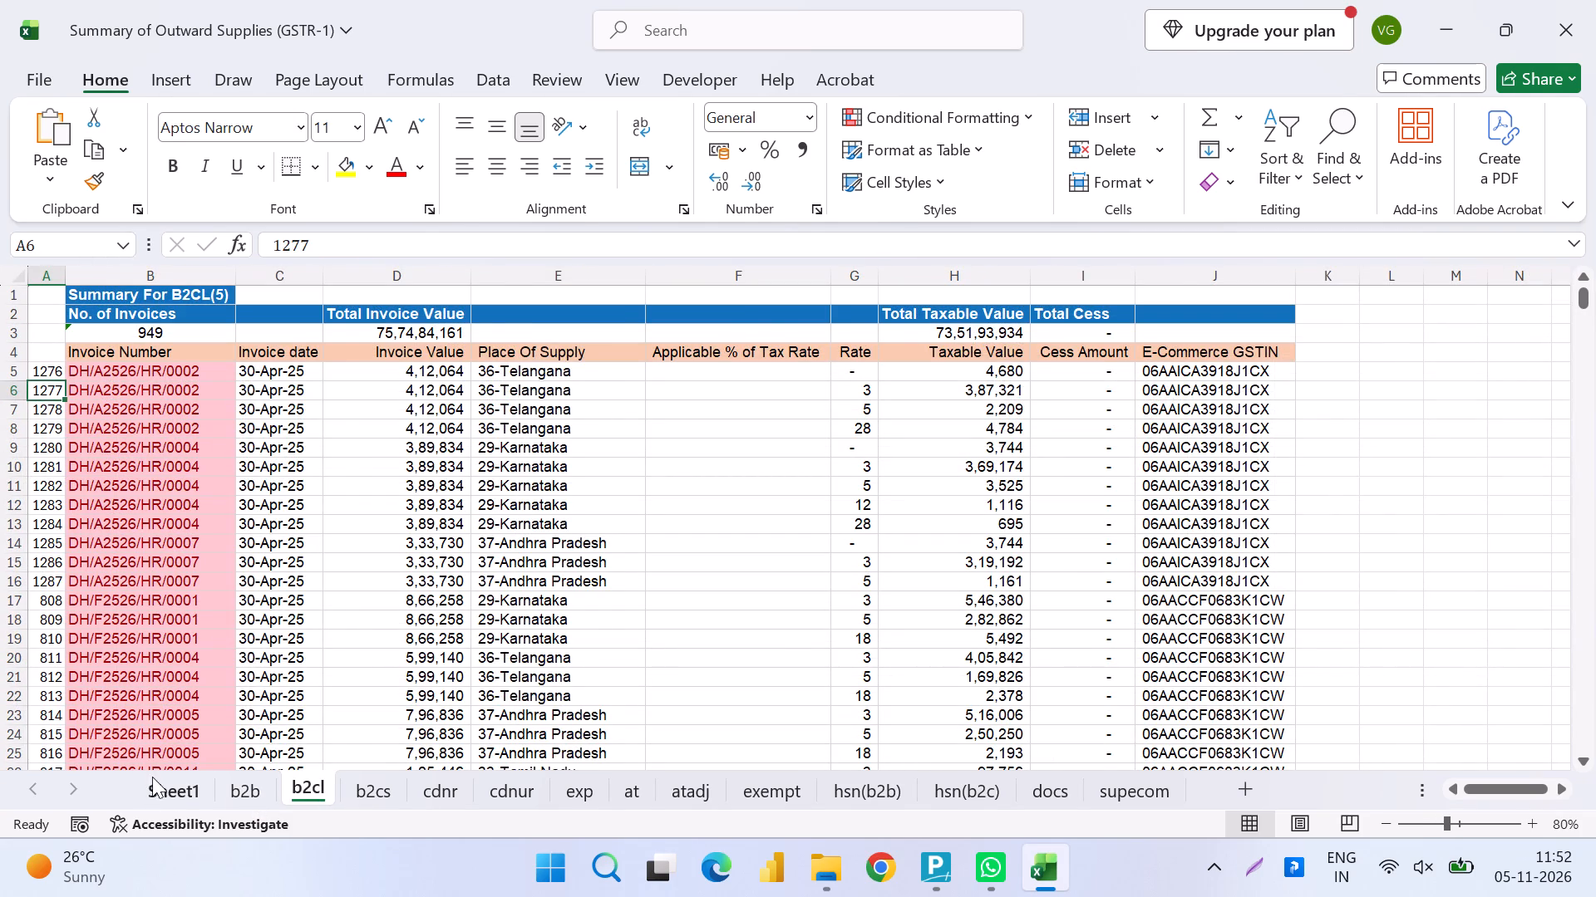
Highlight the B2CL column's total in Sheet1 with yellow fill, matching the B2B total.
left_click(170, 791)
key("Right")
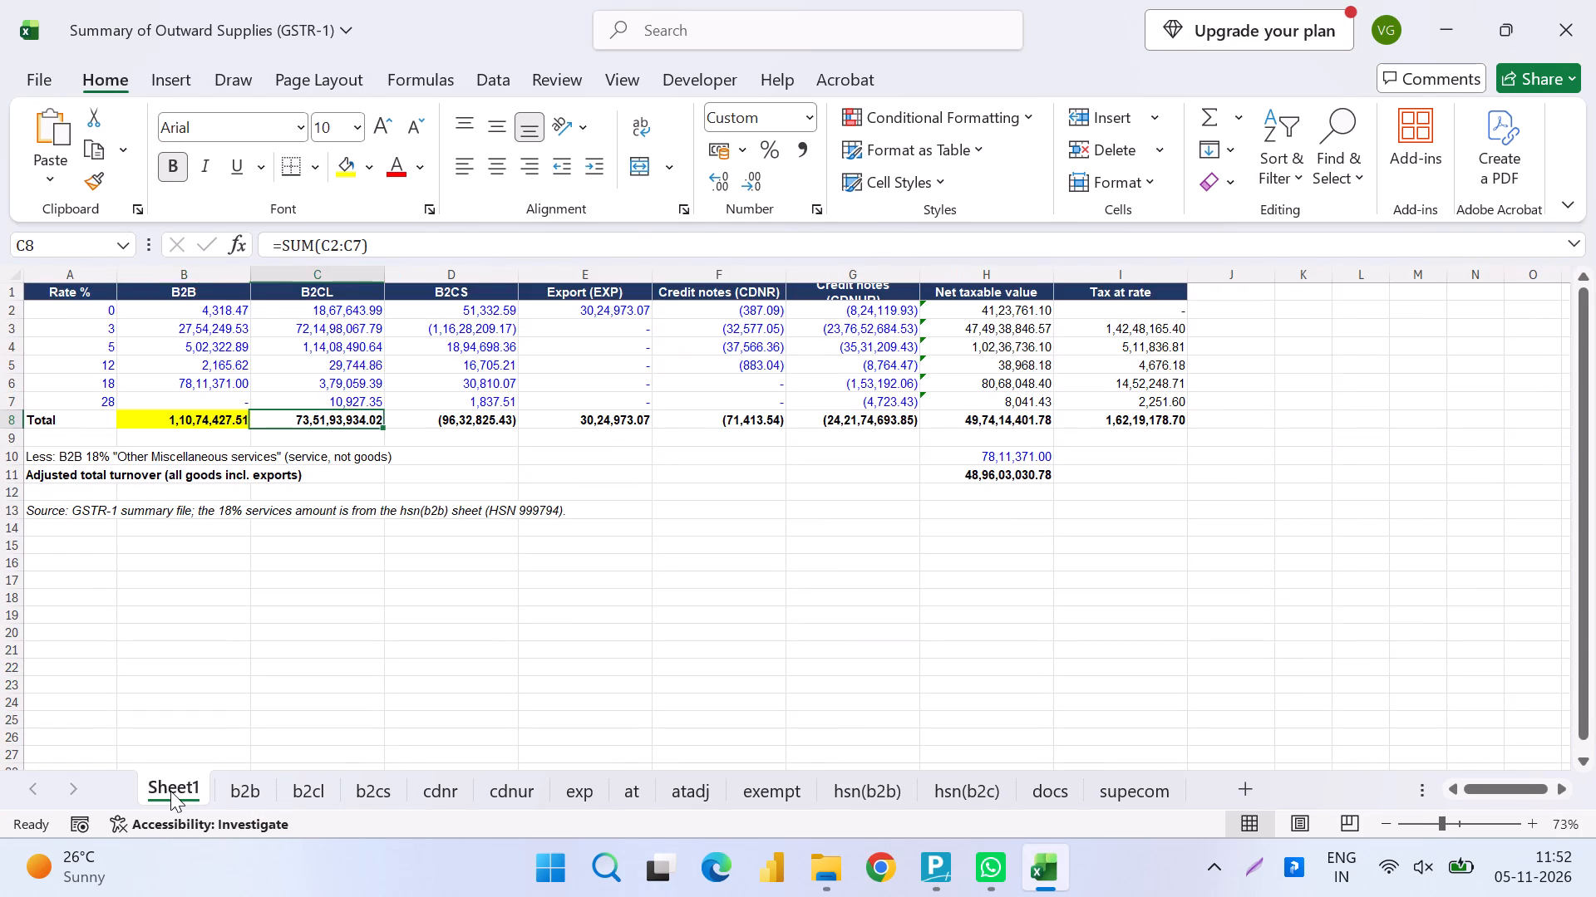
key("F4")
key("Right")
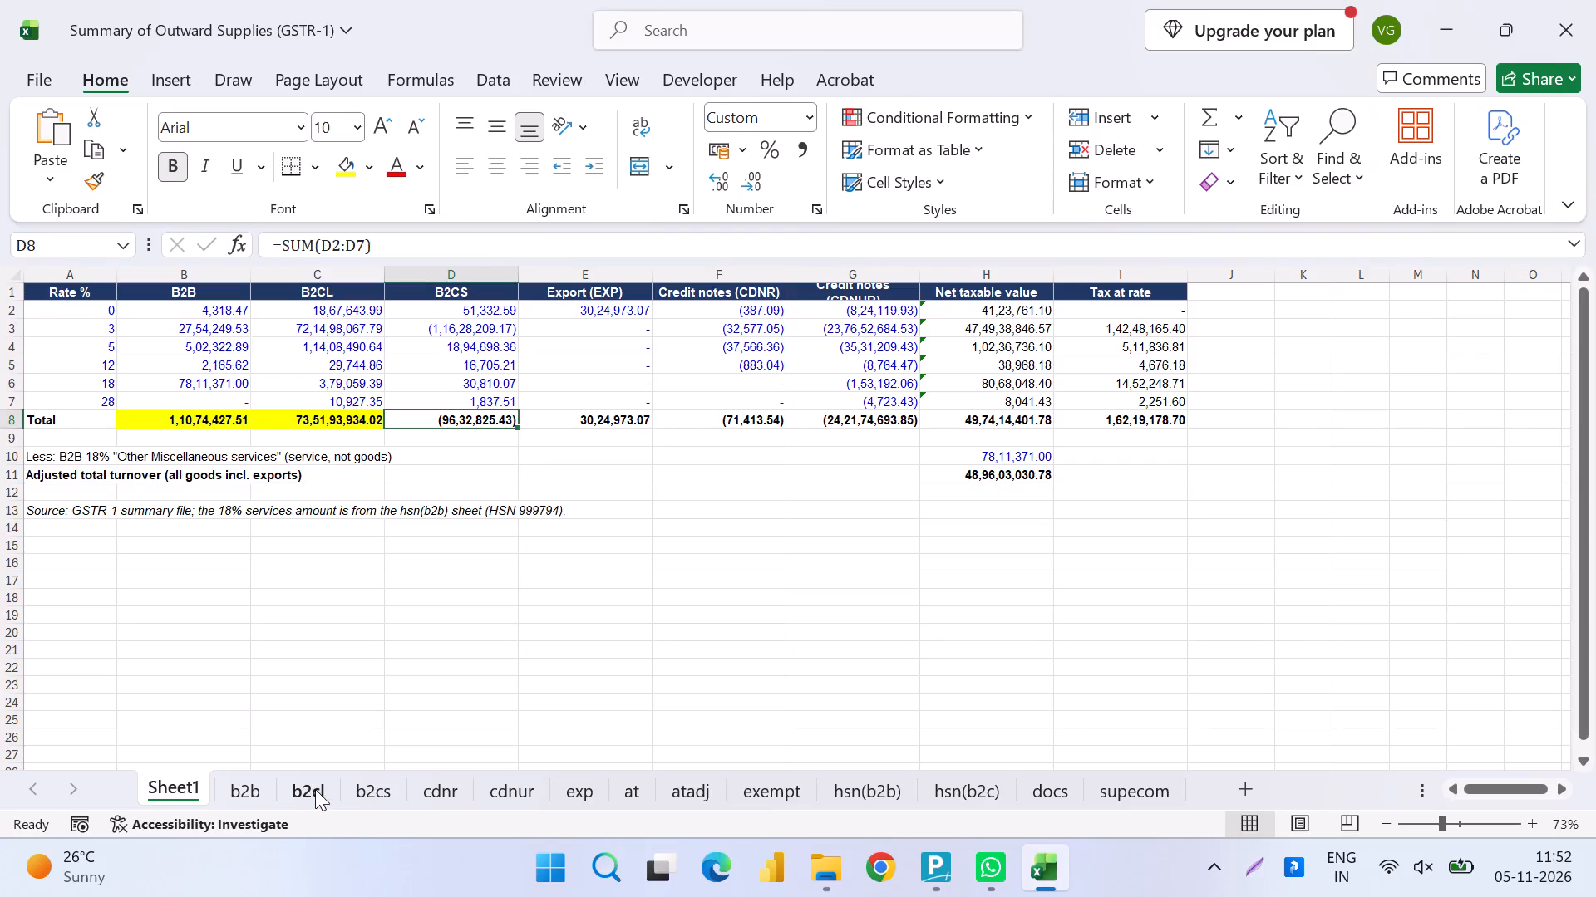
Set the tab colour of the b2b and b2cl sheets to yellow.
double_click(251, 801)
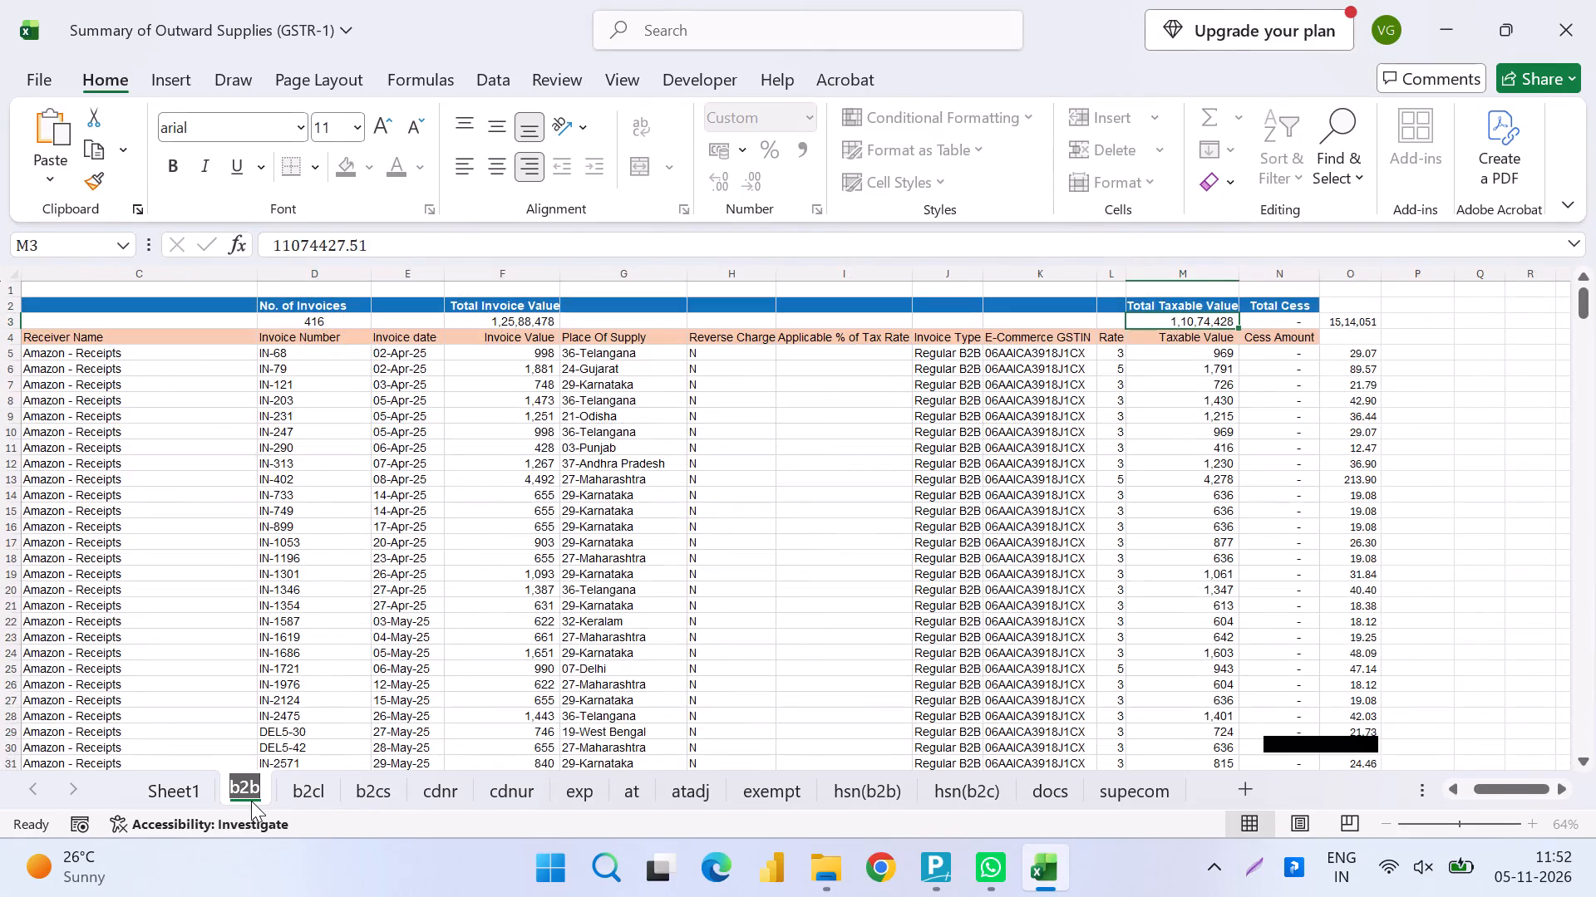
right_click(224, 783)
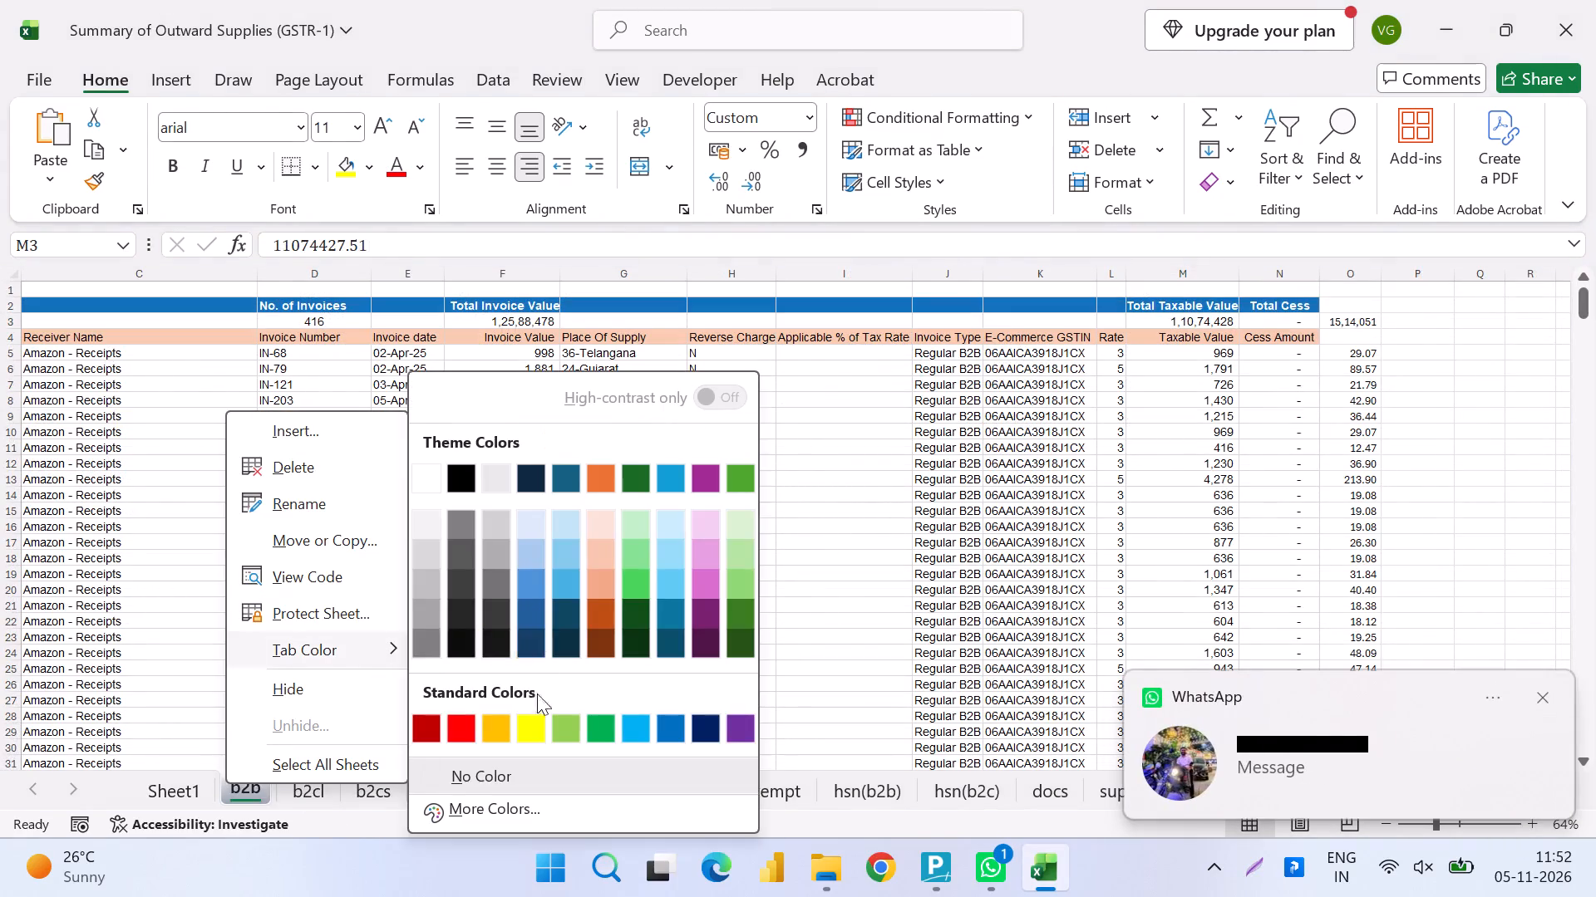
left_click(536, 719)
right_click(298, 794)
right_click(298, 794)
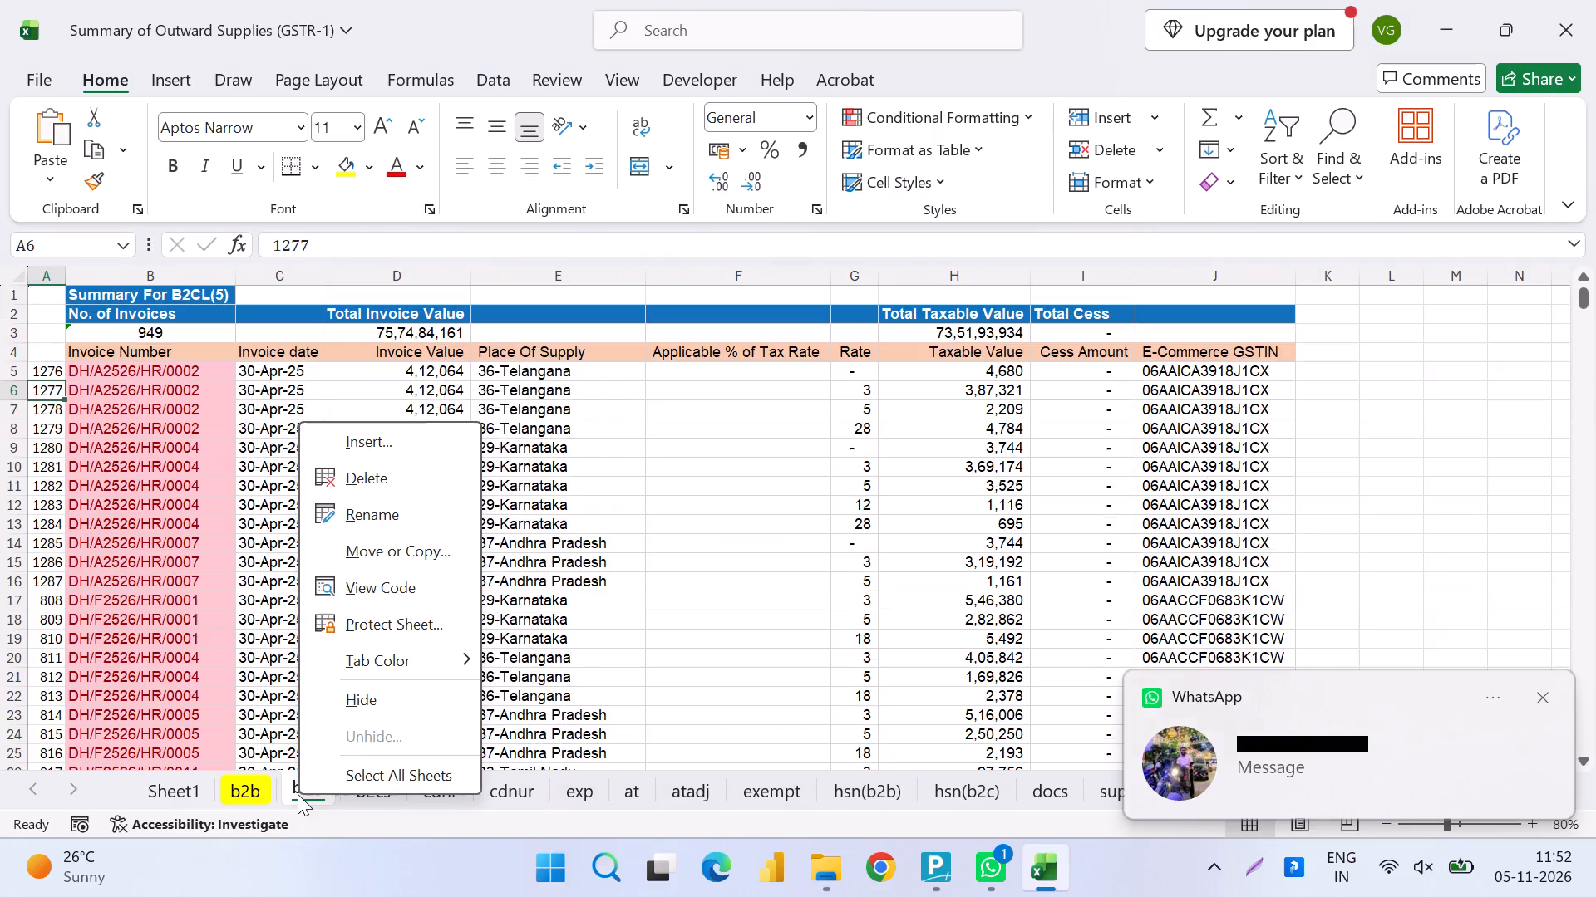
right_click(298, 794)
left_click(598, 717)
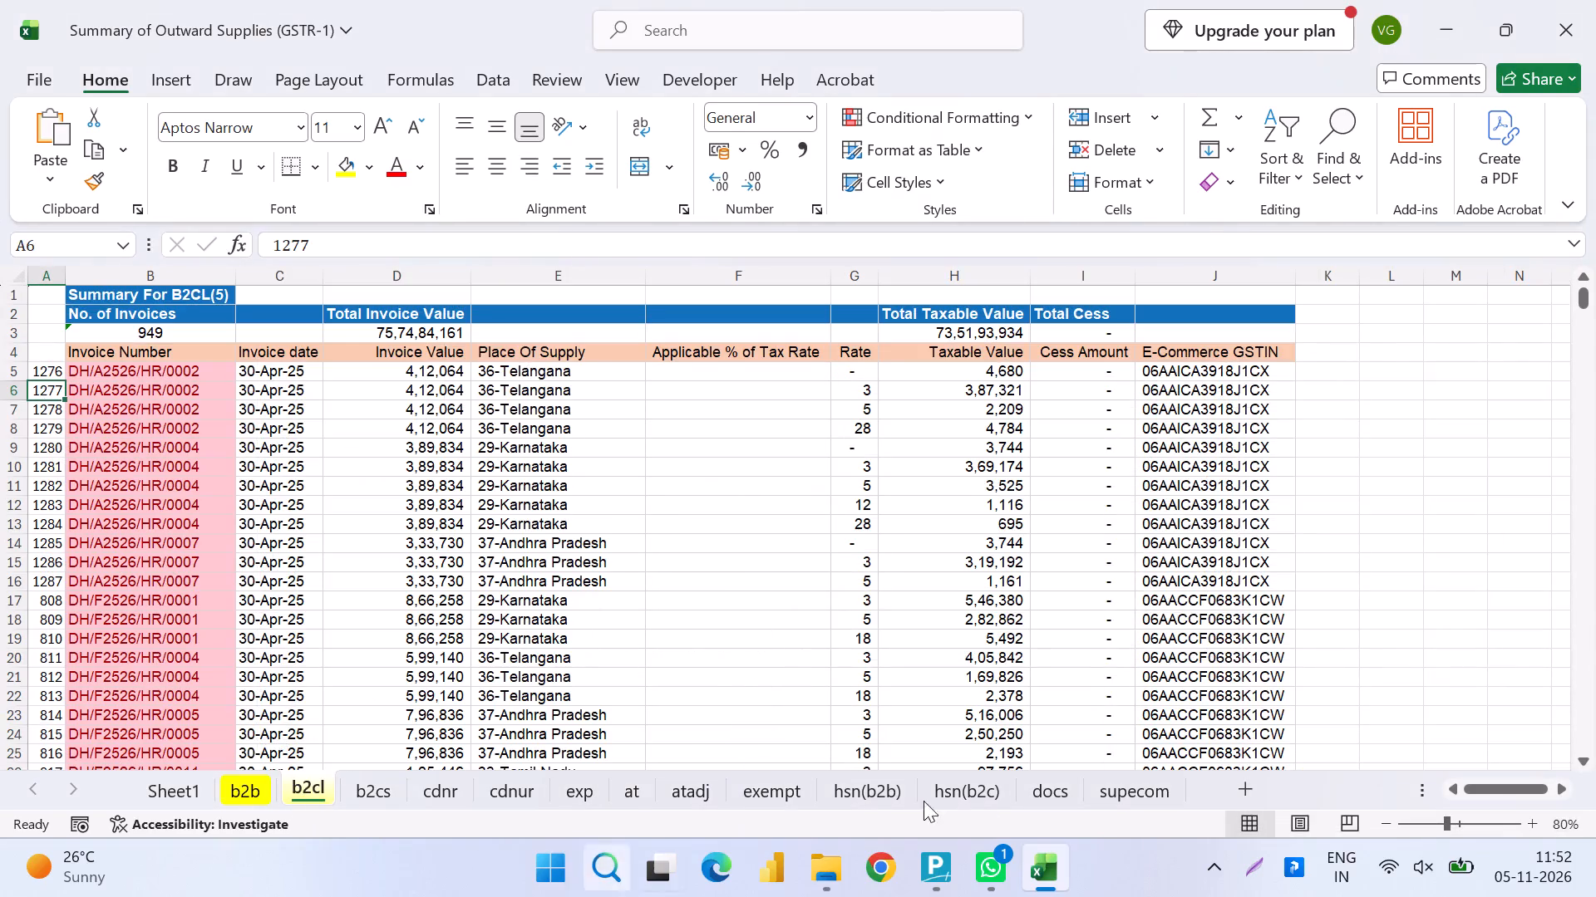
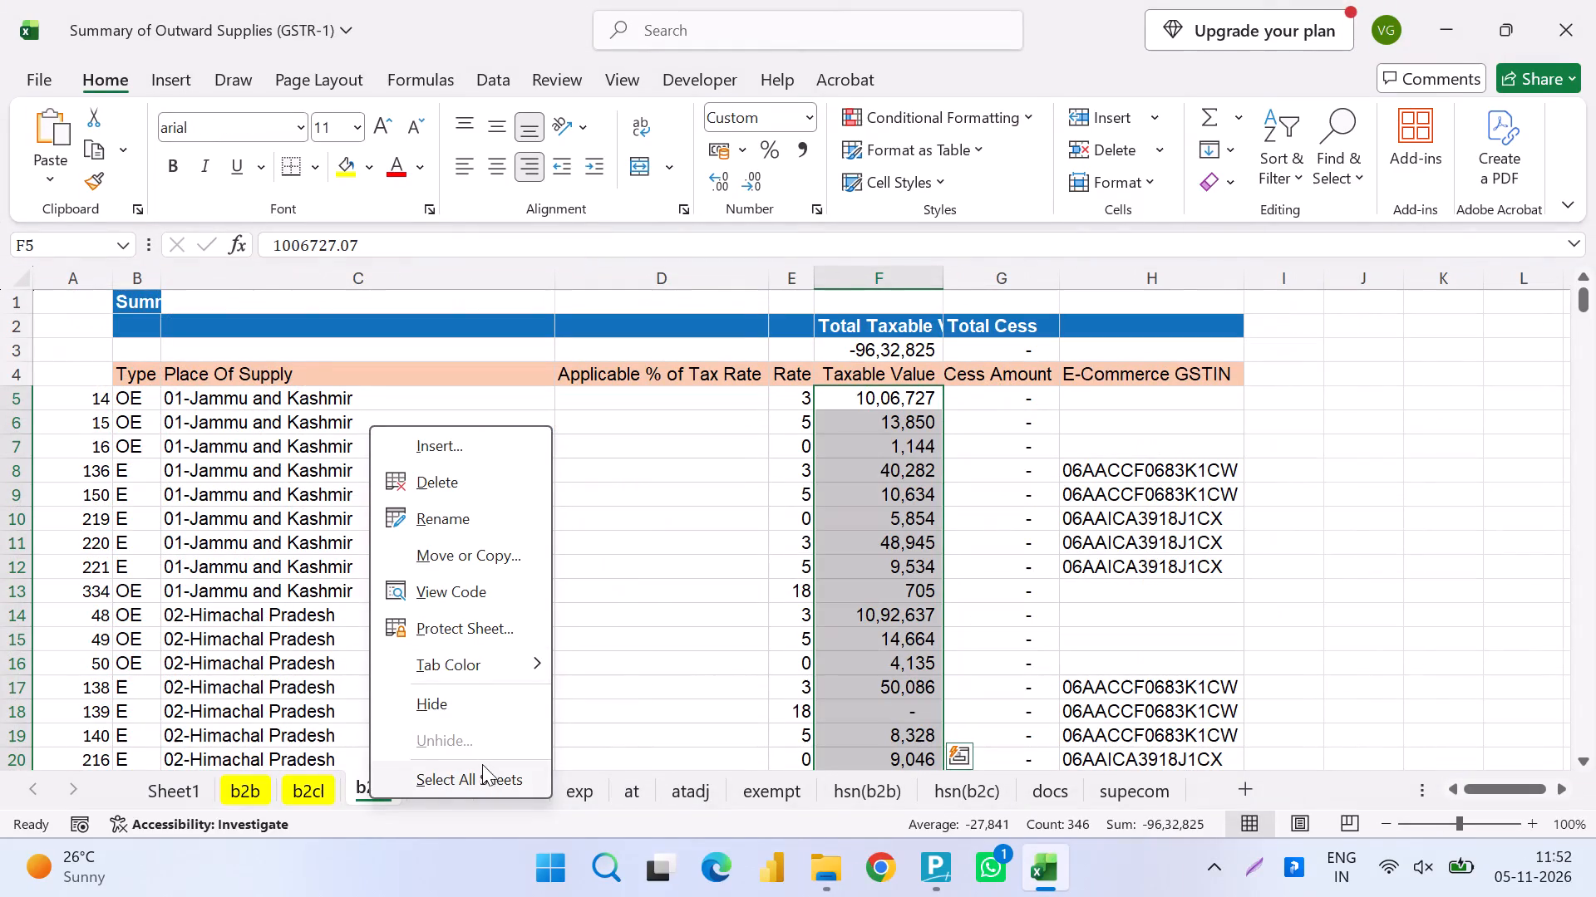
Set the b2cs sheet's tab colour to yellow and fill the B2CS column's total in Sheet1 with yellow.
left_click(683, 726)
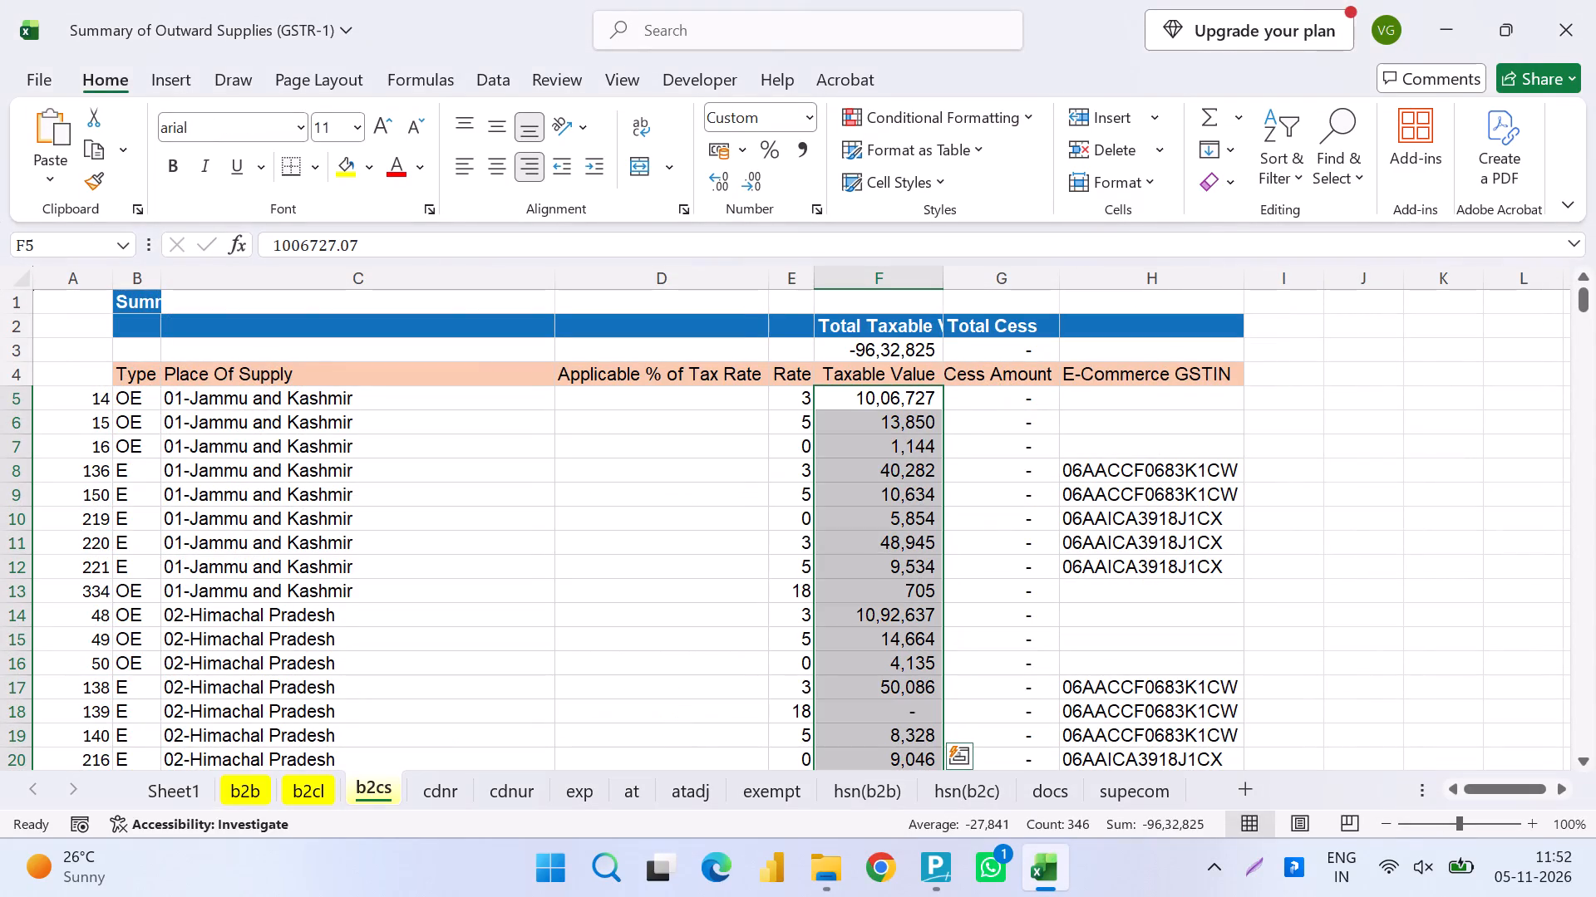
left_click(155, 775)
left_click(155, 775)
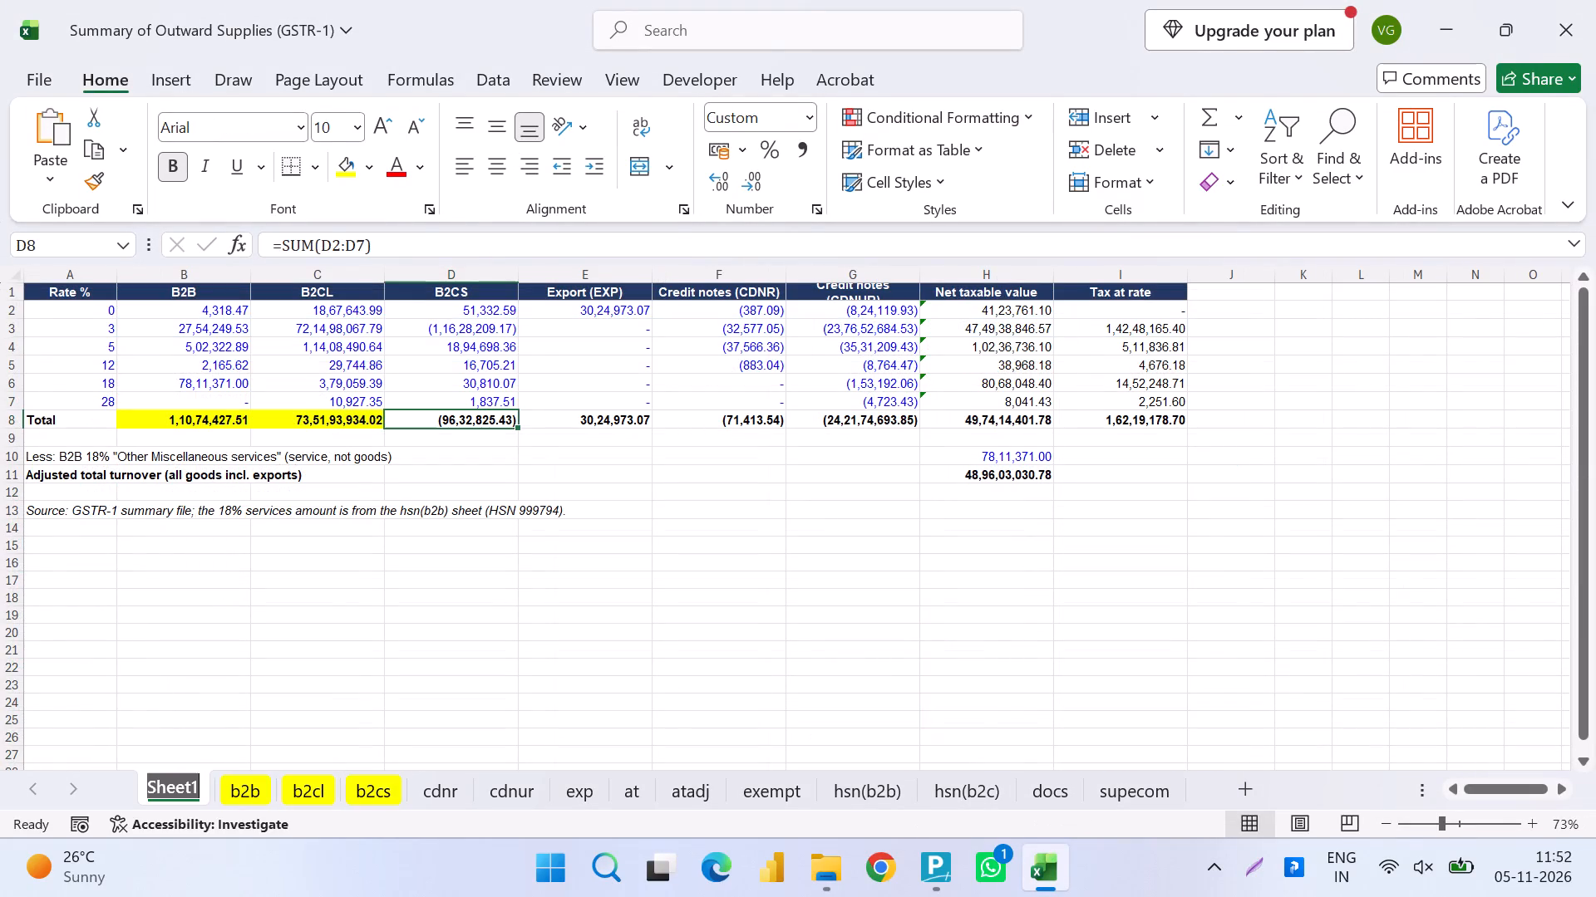
key("F4")
left_click(478, 429)
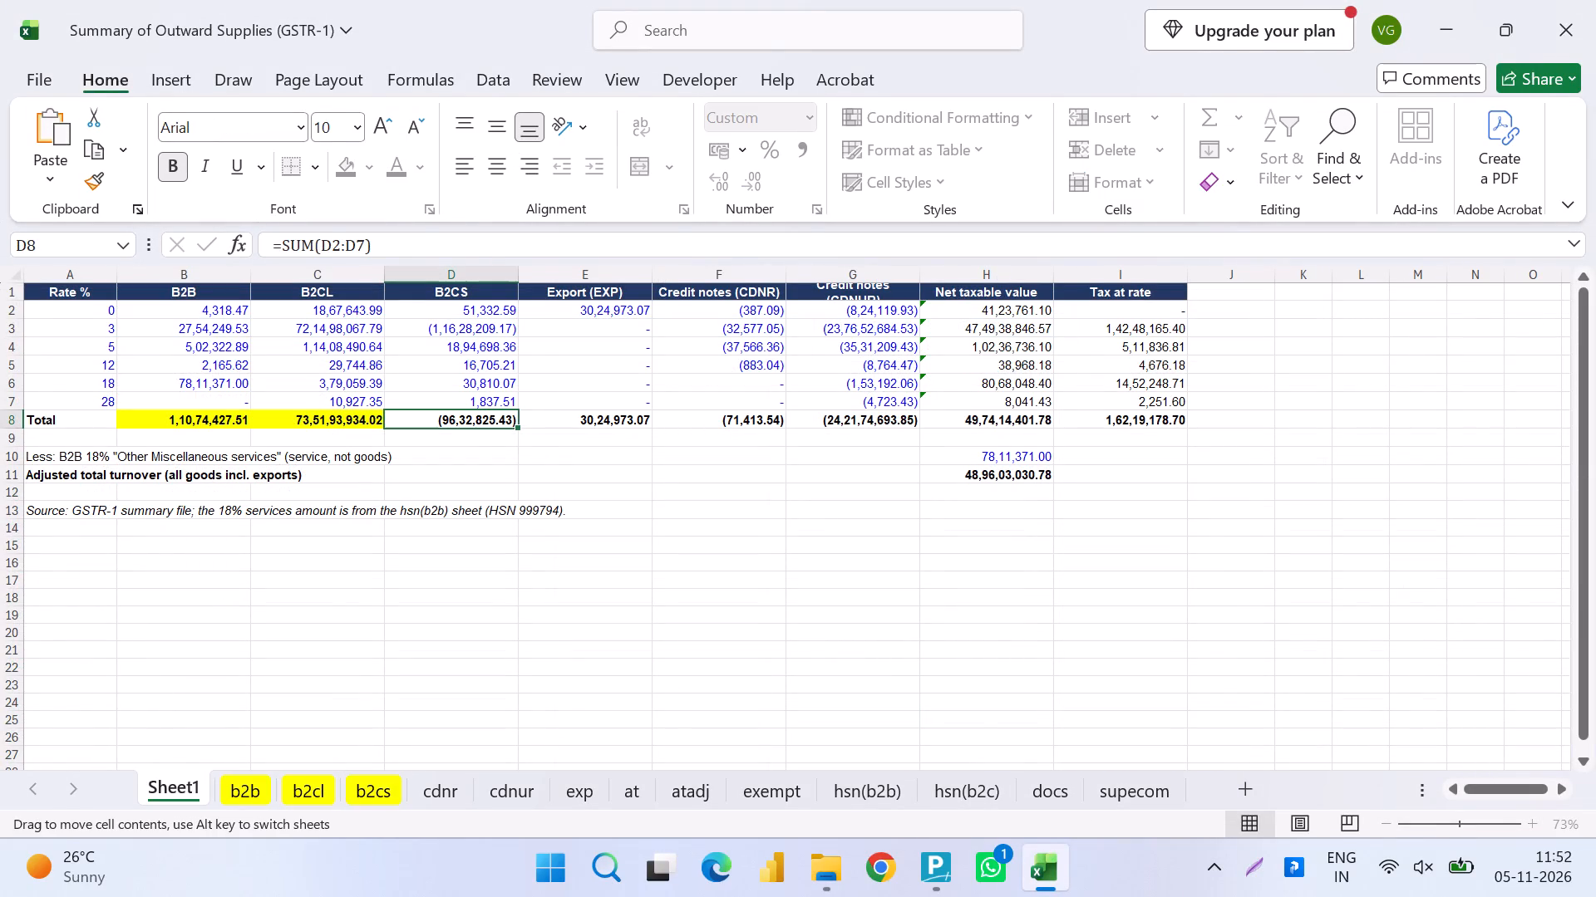
left_click(356, 174)
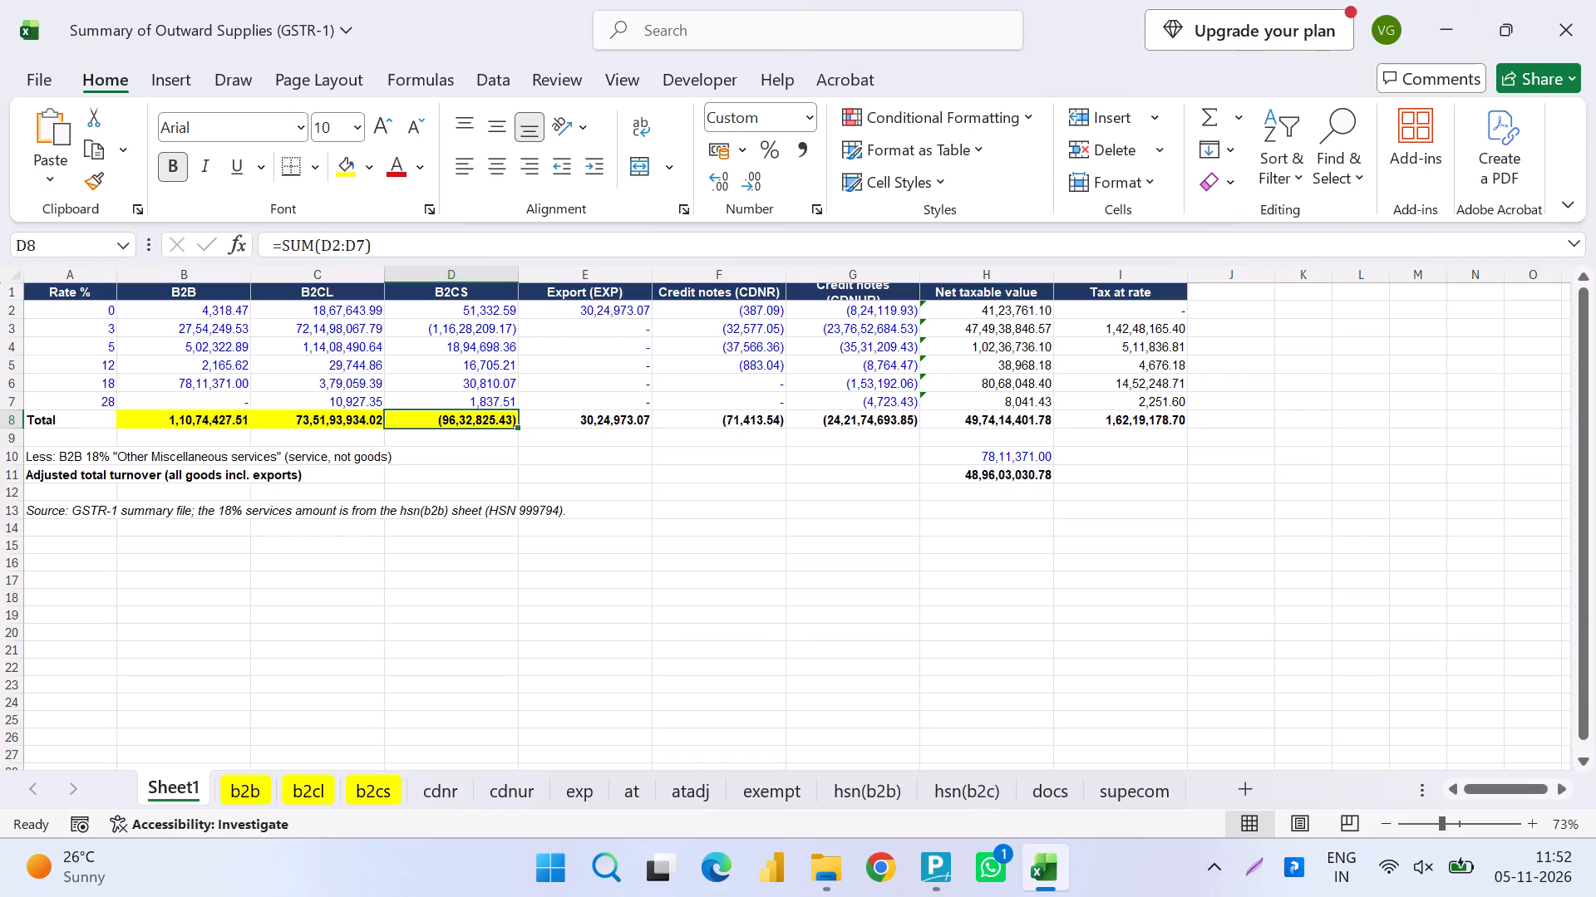
Check the cdnr sheet, fill the Credit notes (CDNR) total in Sheet1 with yellow, and colour the cdnr sheet tab yellow.
left_click(432, 782)
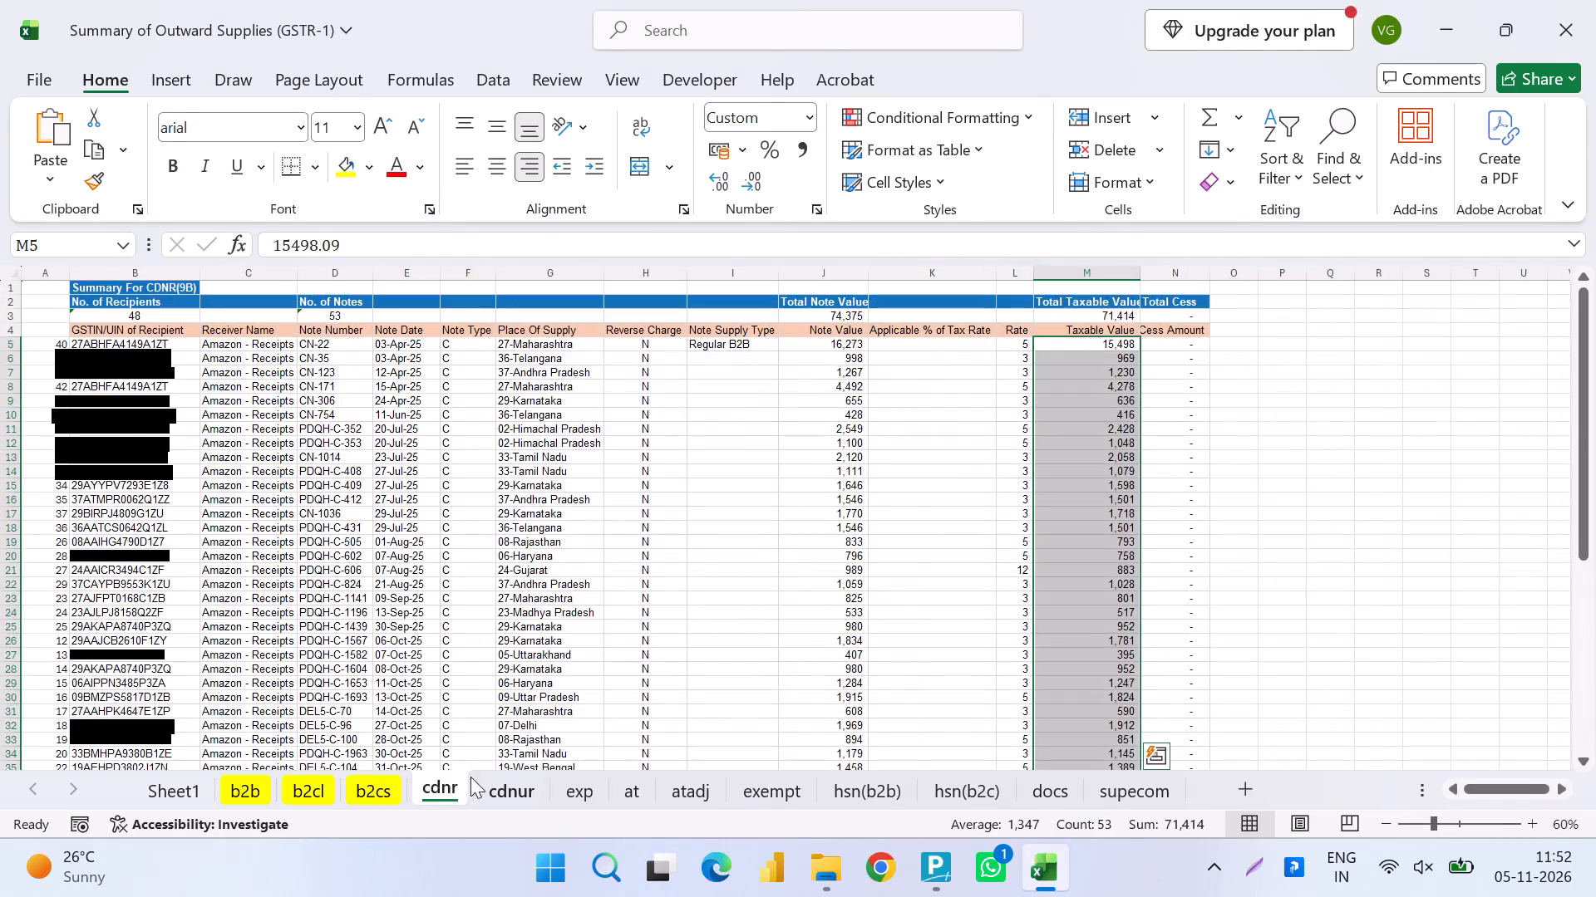
left_click(169, 793)
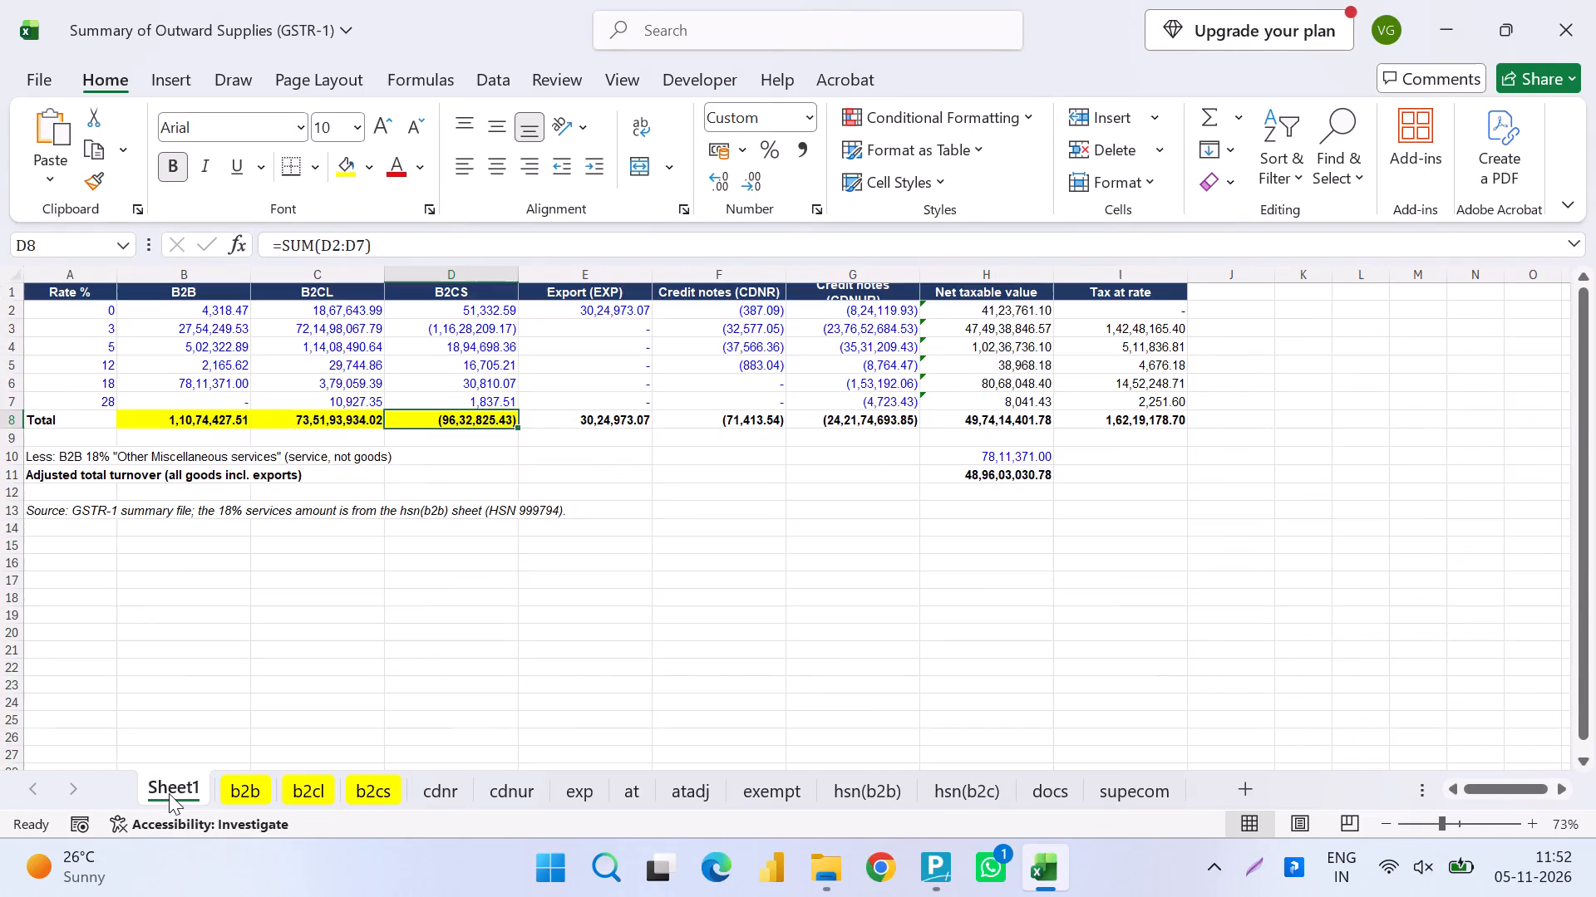
key("Right")
key("Right")
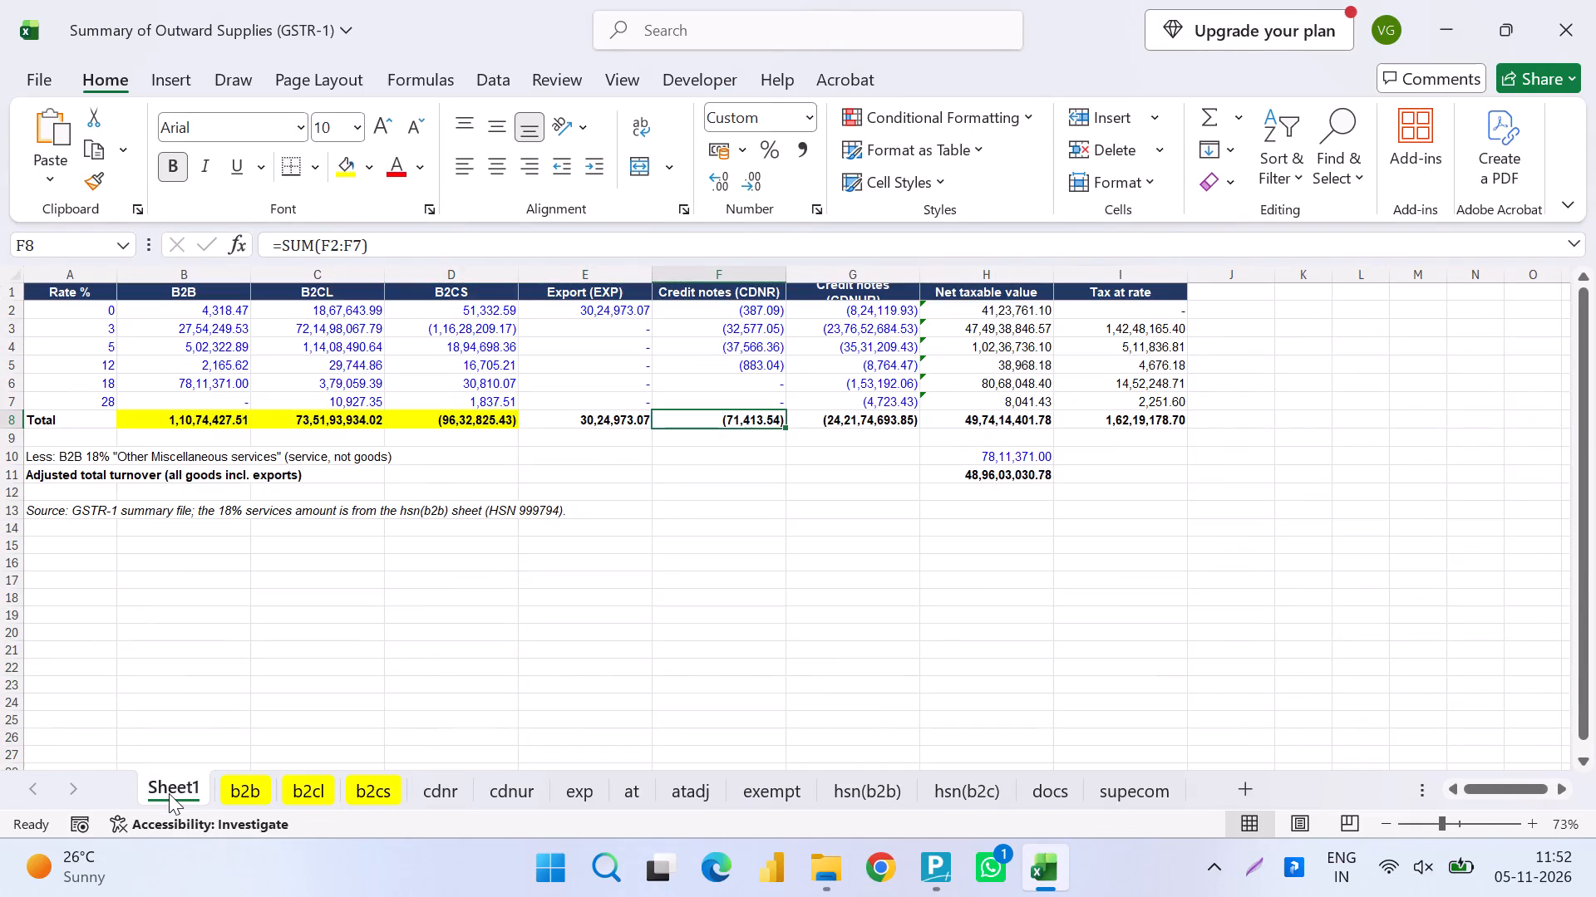
key("F4")
right_click(452, 791)
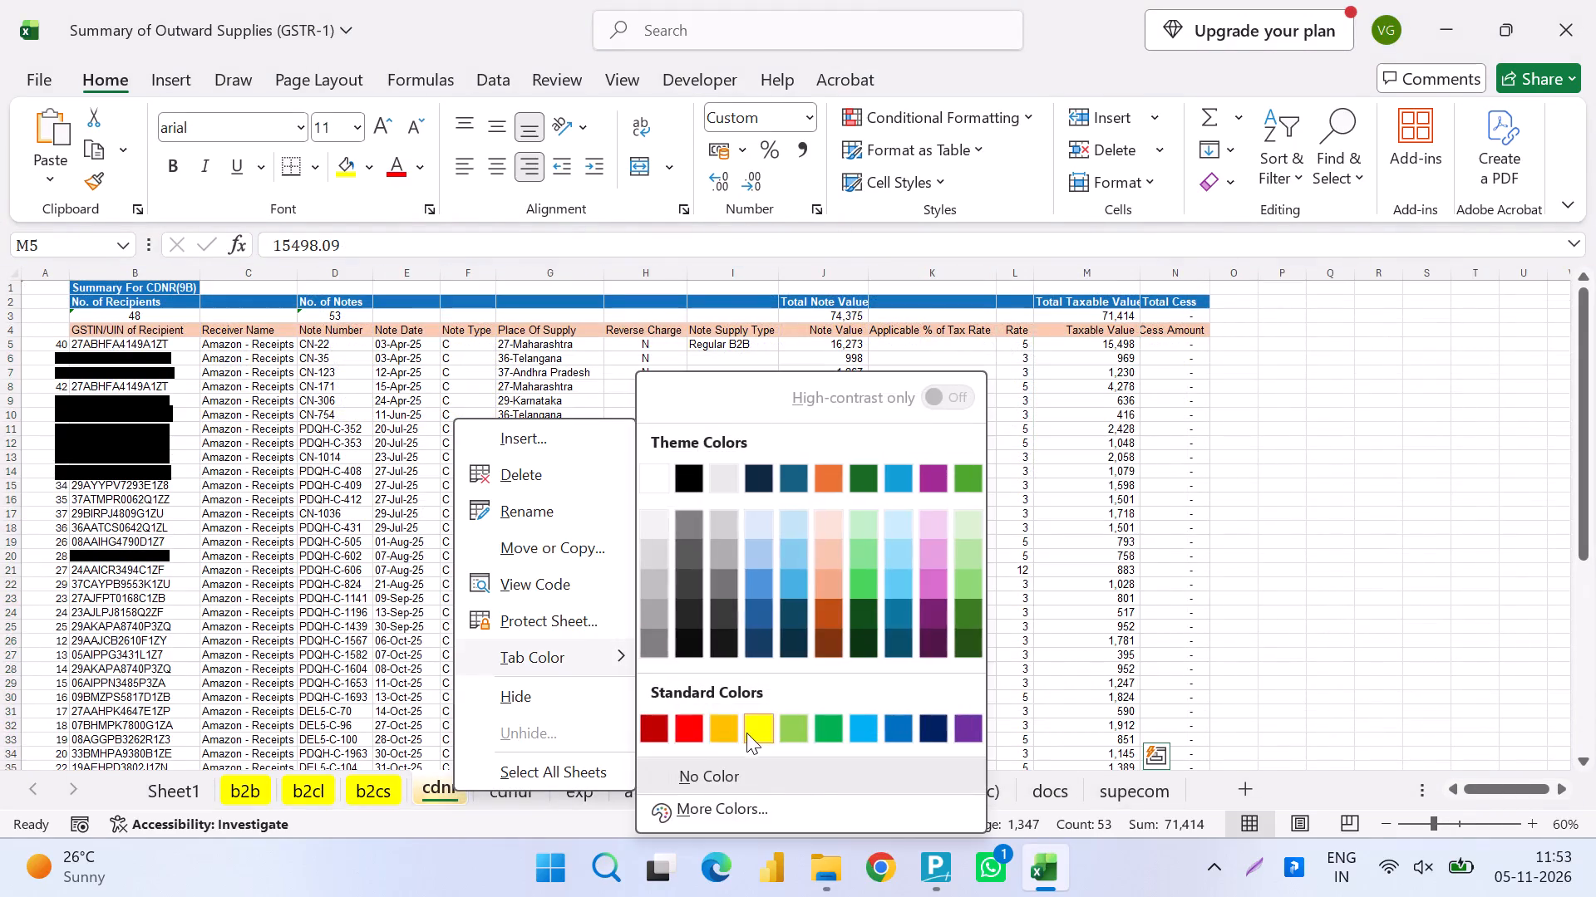
left_click(751, 732)
Check the cdnur sheet, fill the Credit notes (CDNUR) total in Sheet1 with yellow, and colour the cdnur sheet tab yellow.
left_click(525, 794)
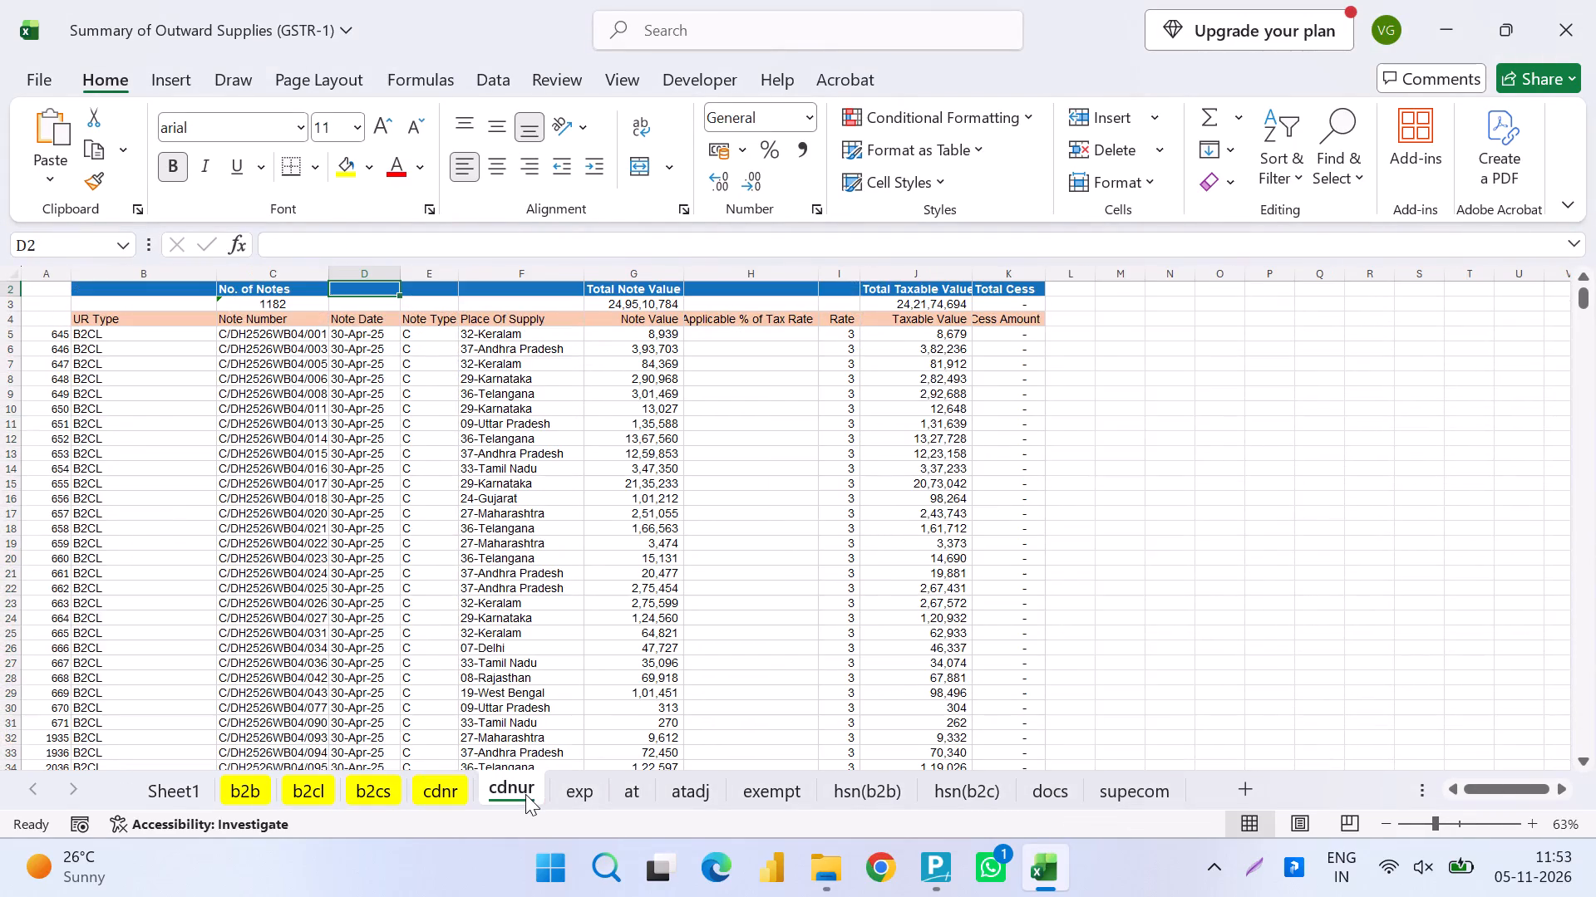
left_click(187, 790)
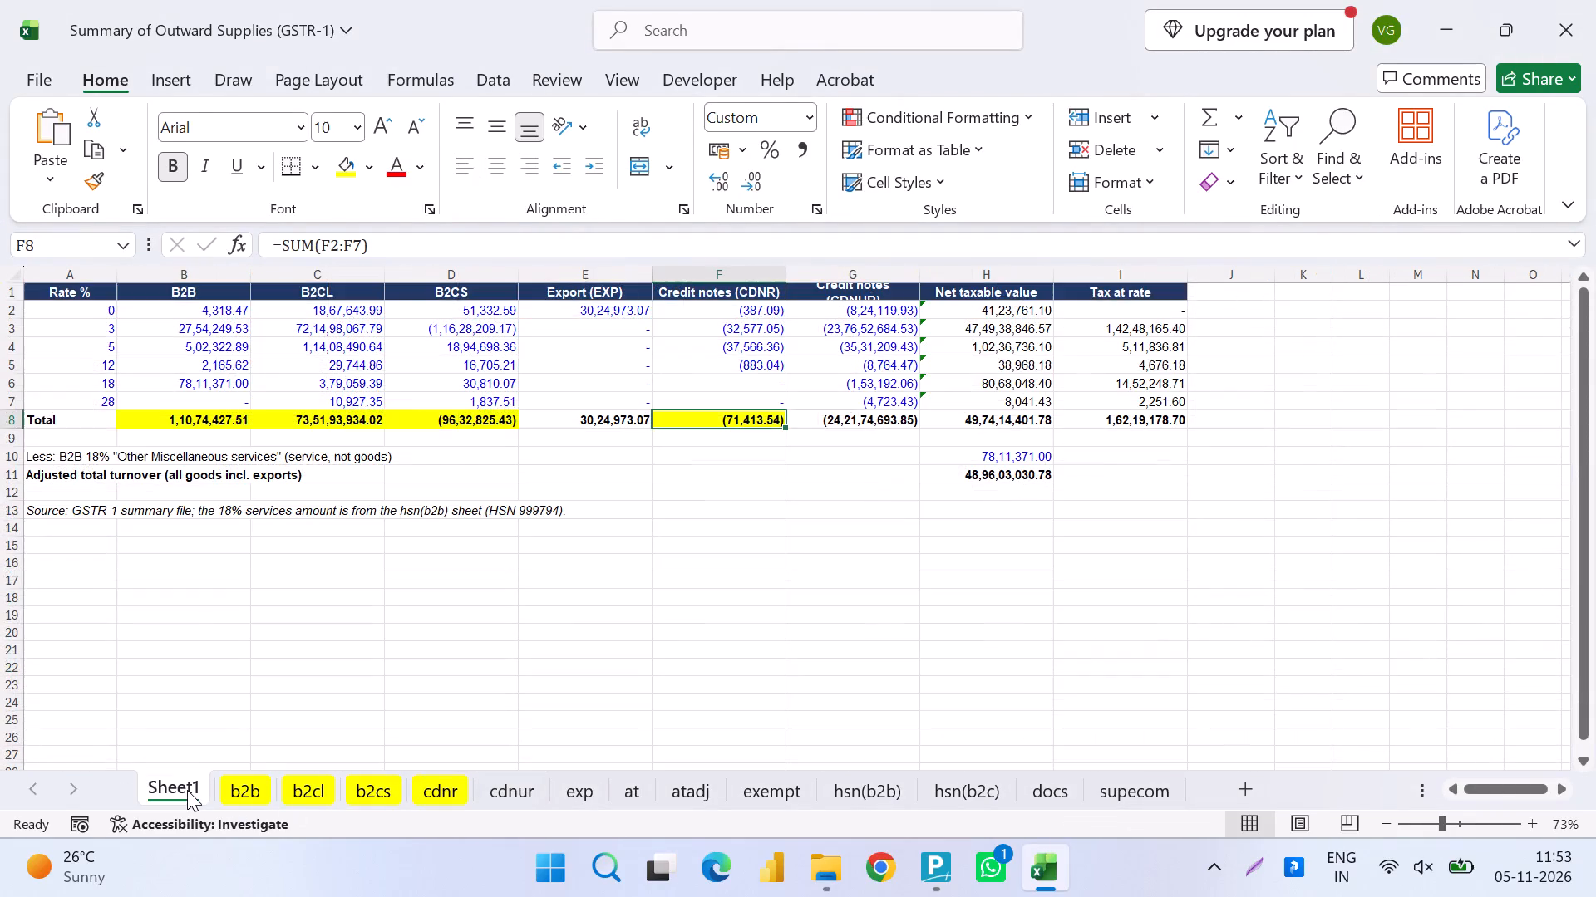
key("Right")
key("F4")
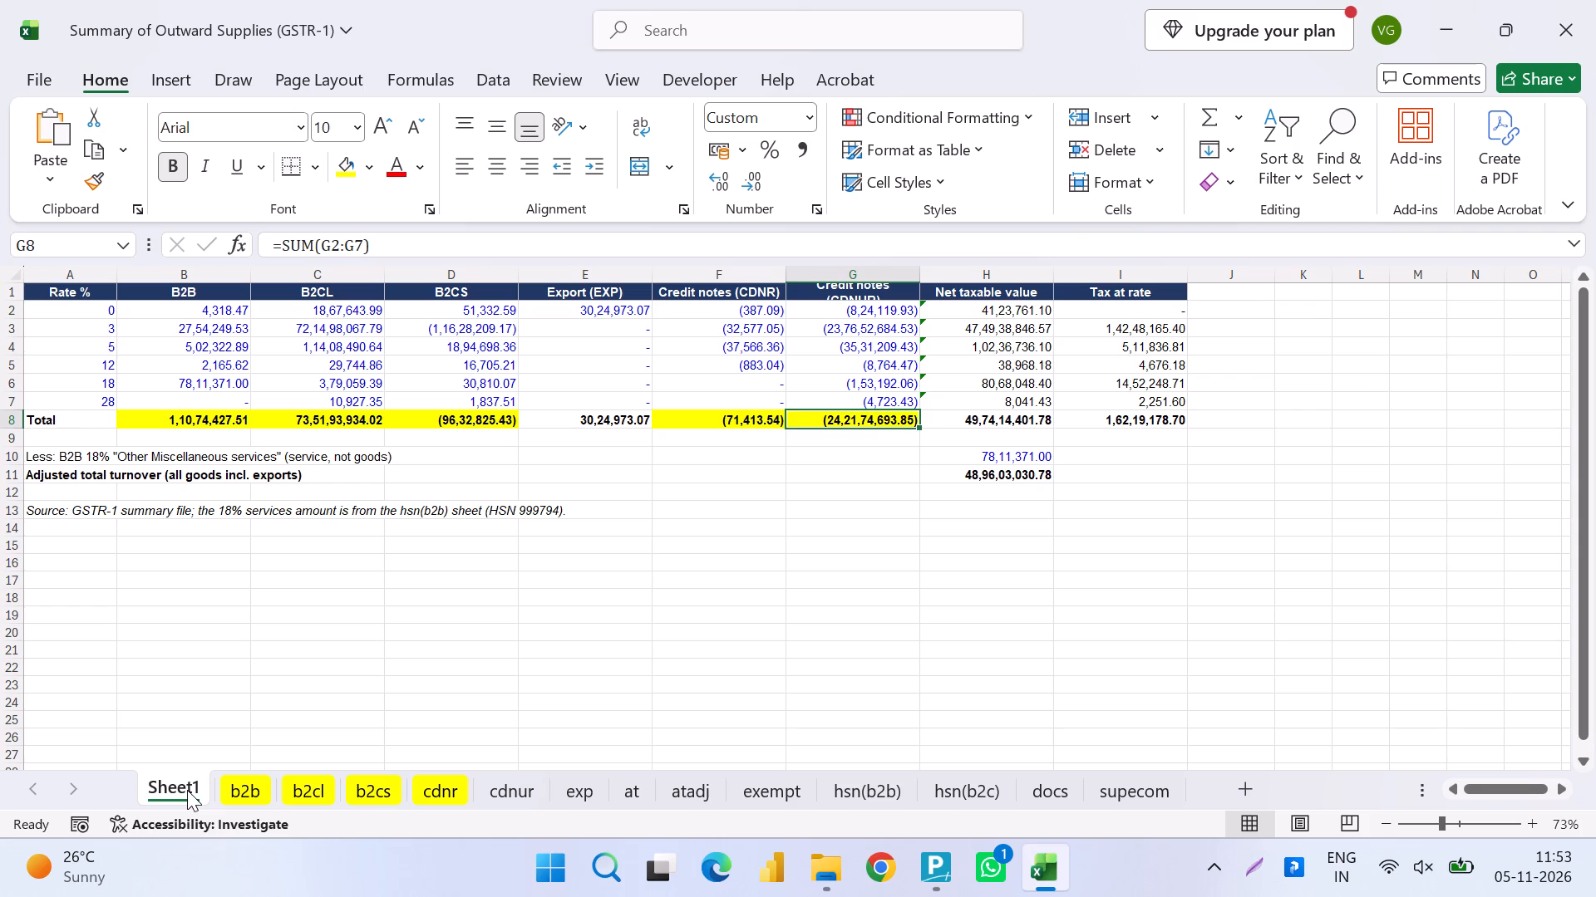
left_click(503, 791)
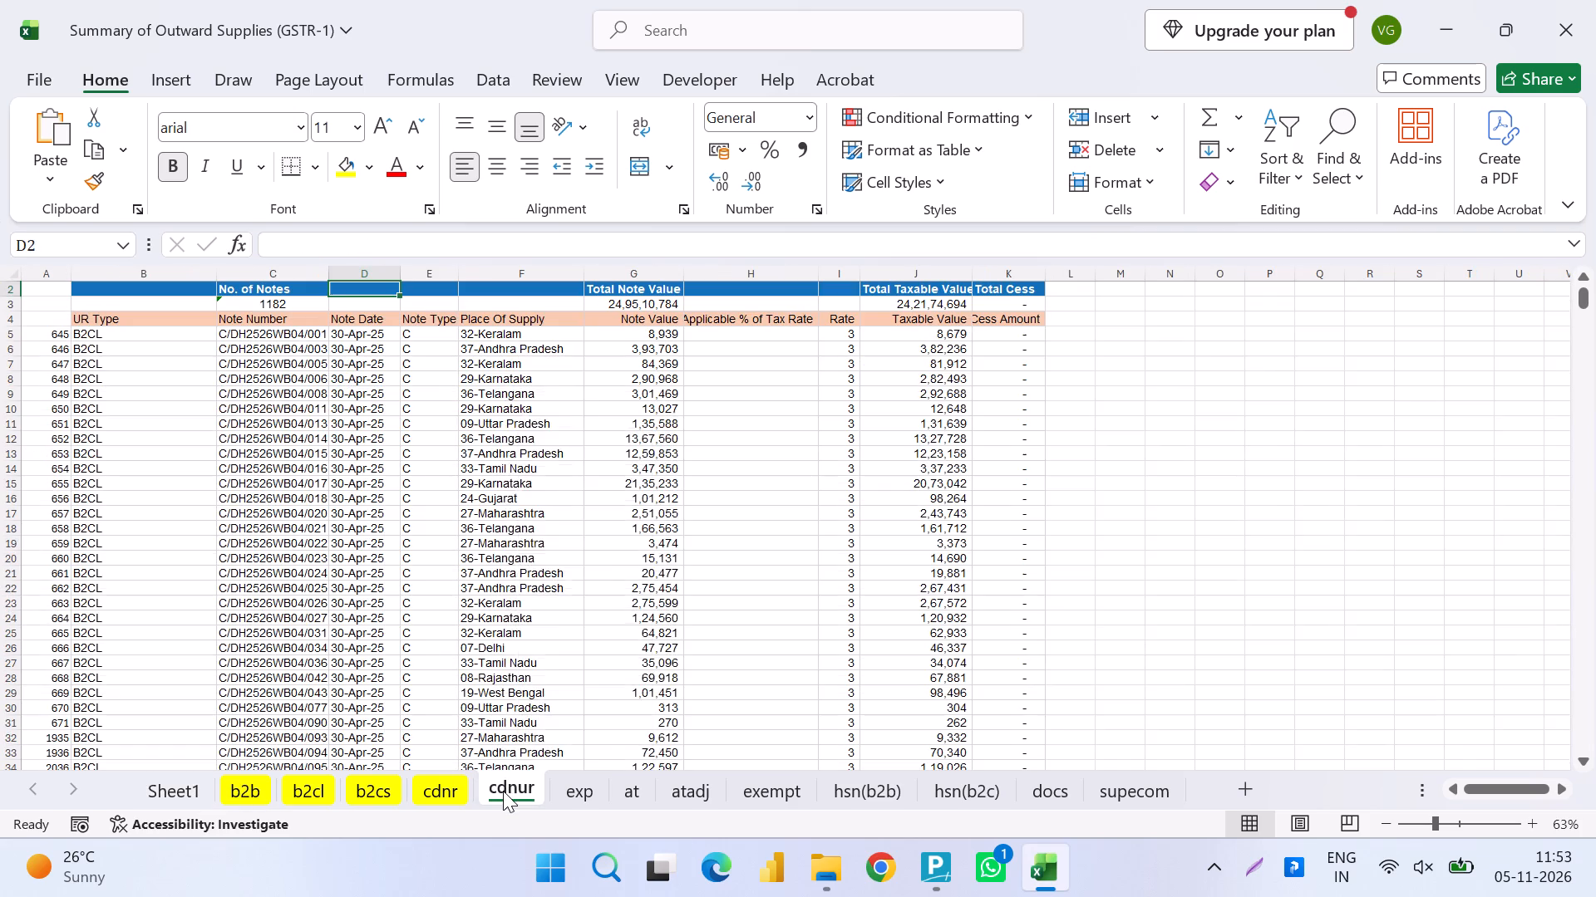
right_click(503, 791)
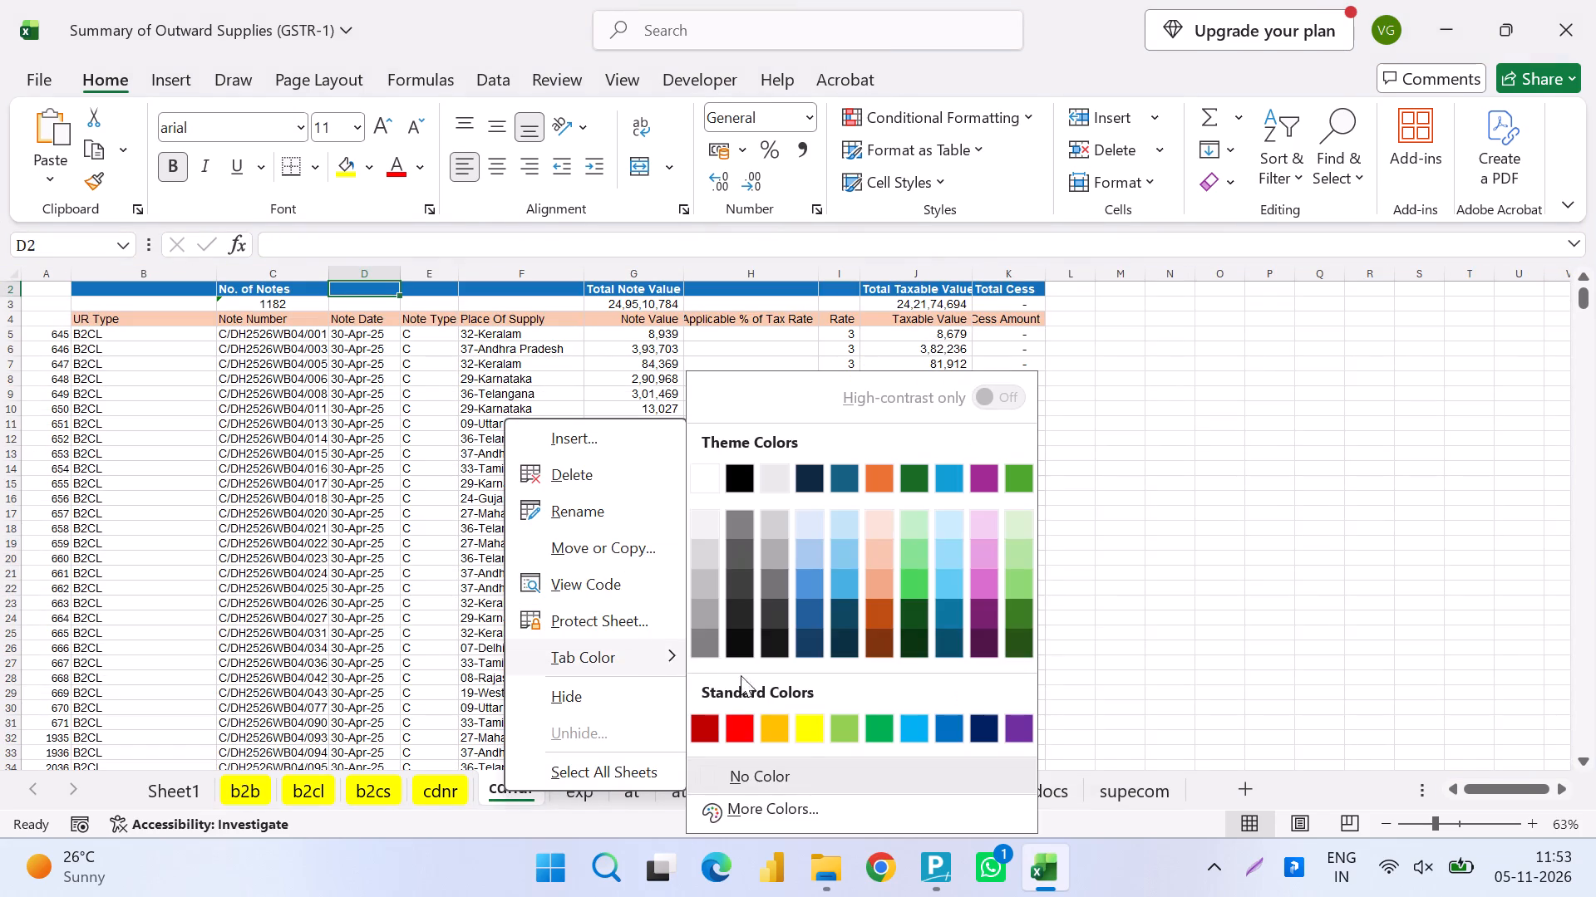
left_click(806, 735)
Check the exp sheet, fill the Export (EXP) total in Sheet1 with yellow, and colour the exp sheet tab yellow.
left_click(607, 790)
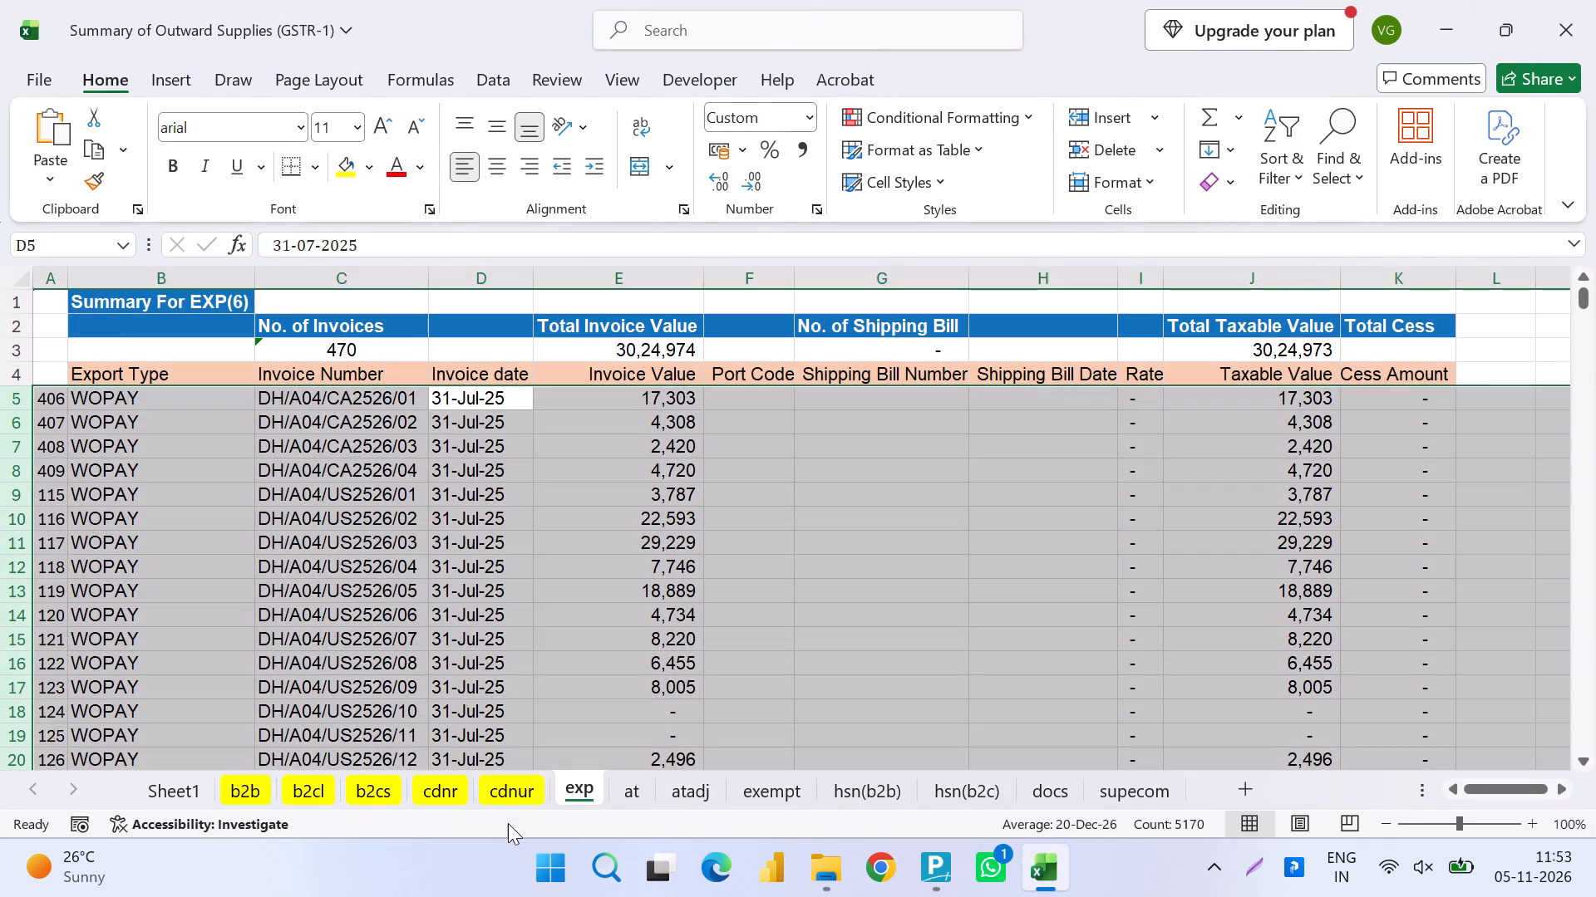
left_click(184, 785)
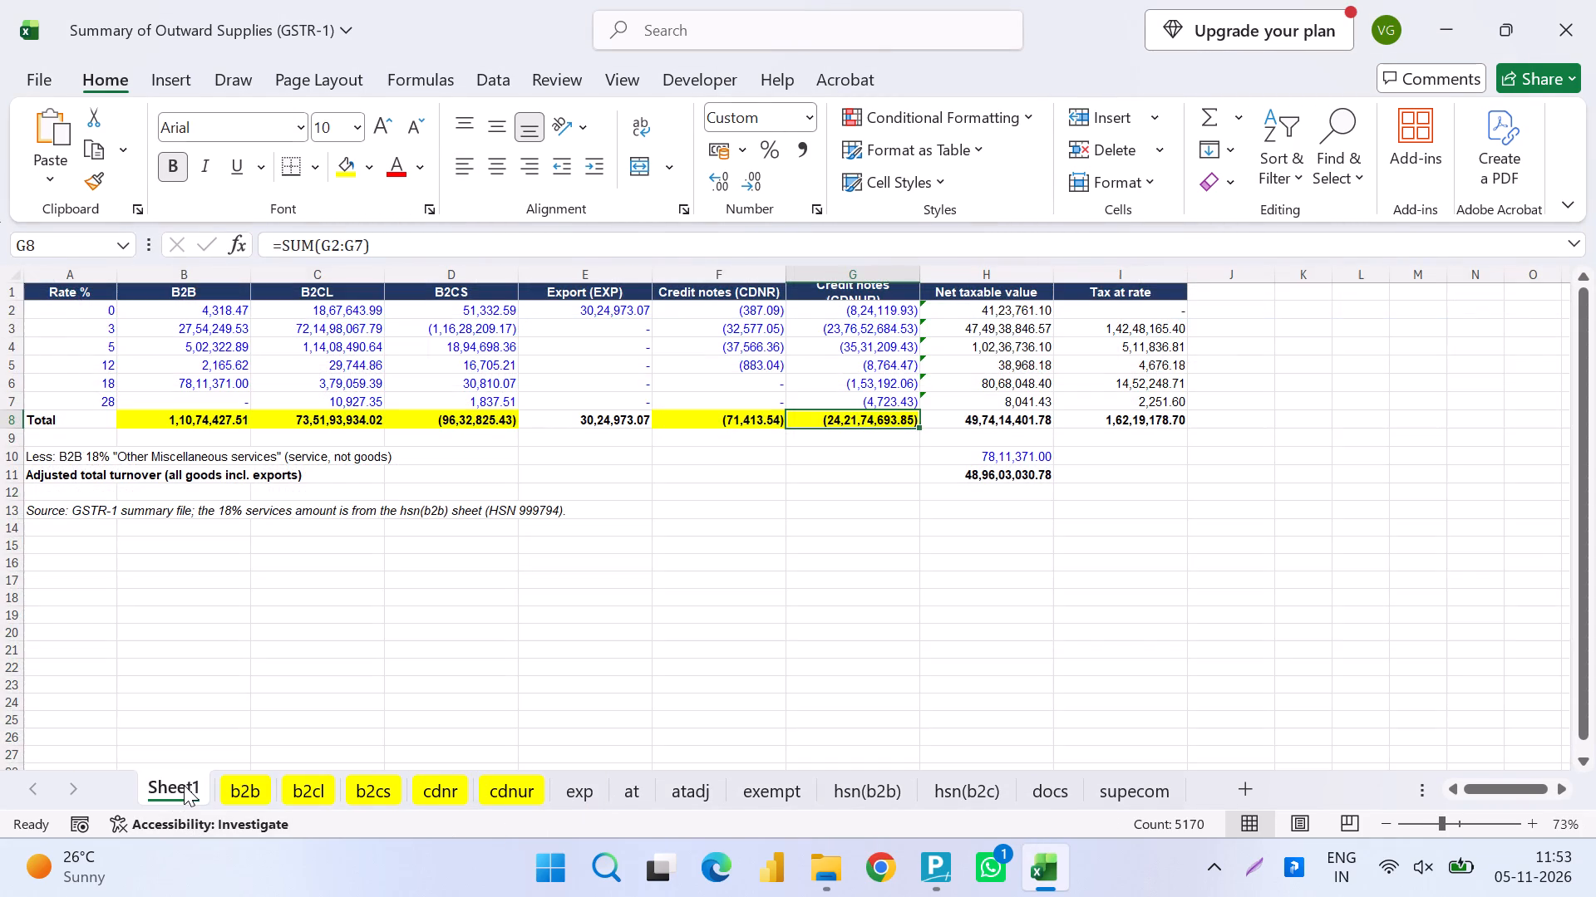
key("Left")
key("Left")
key("F4")
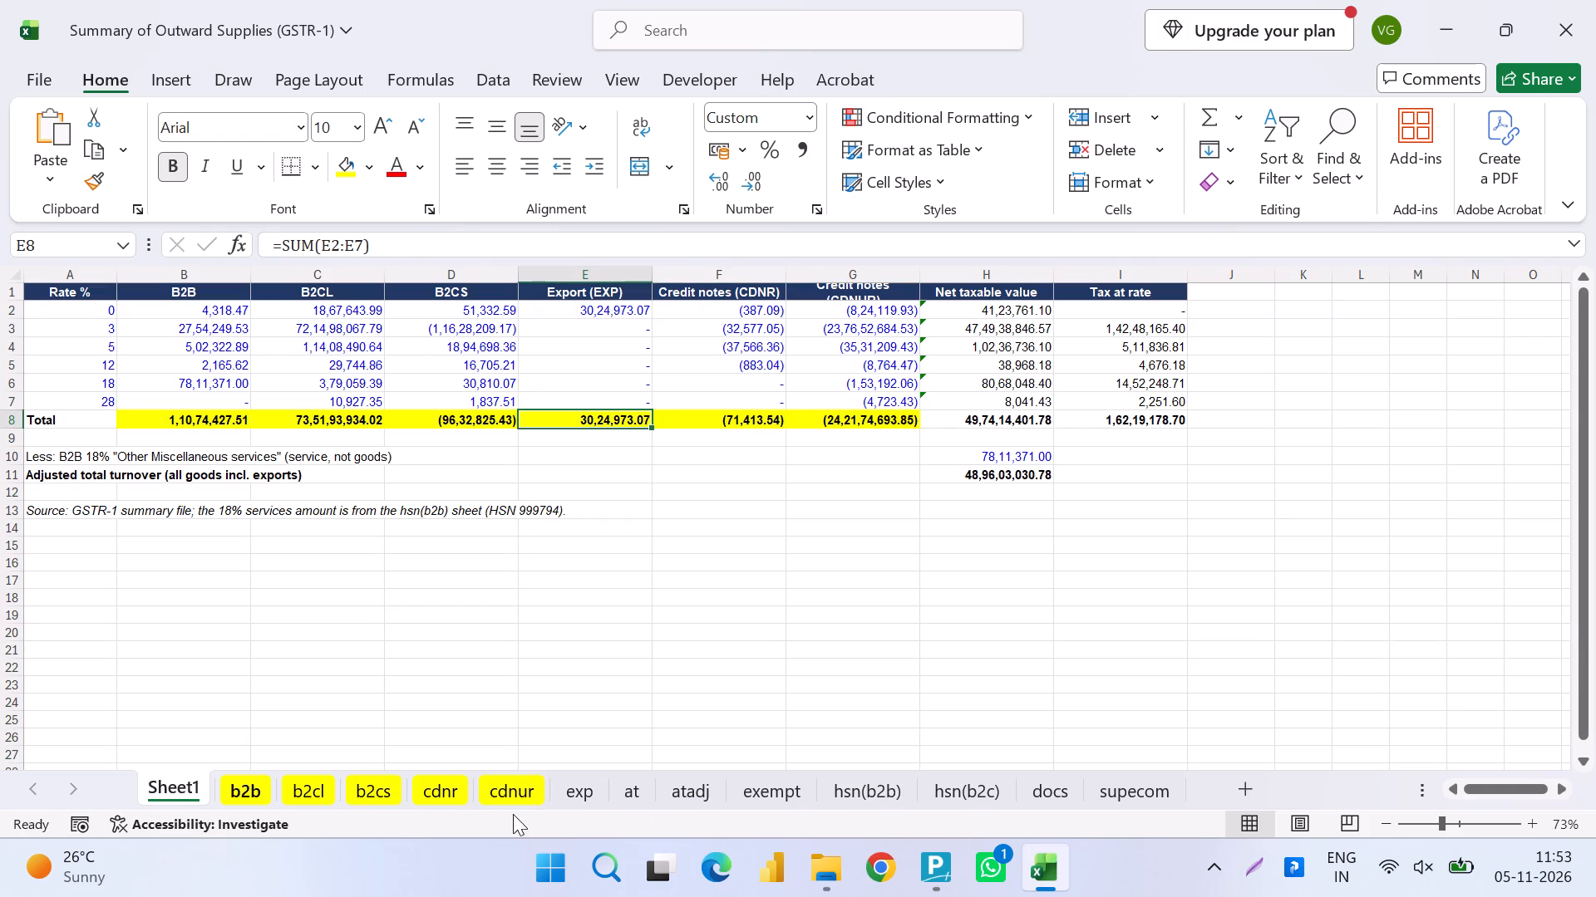
left_click(572, 777)
left_click(572, 777)
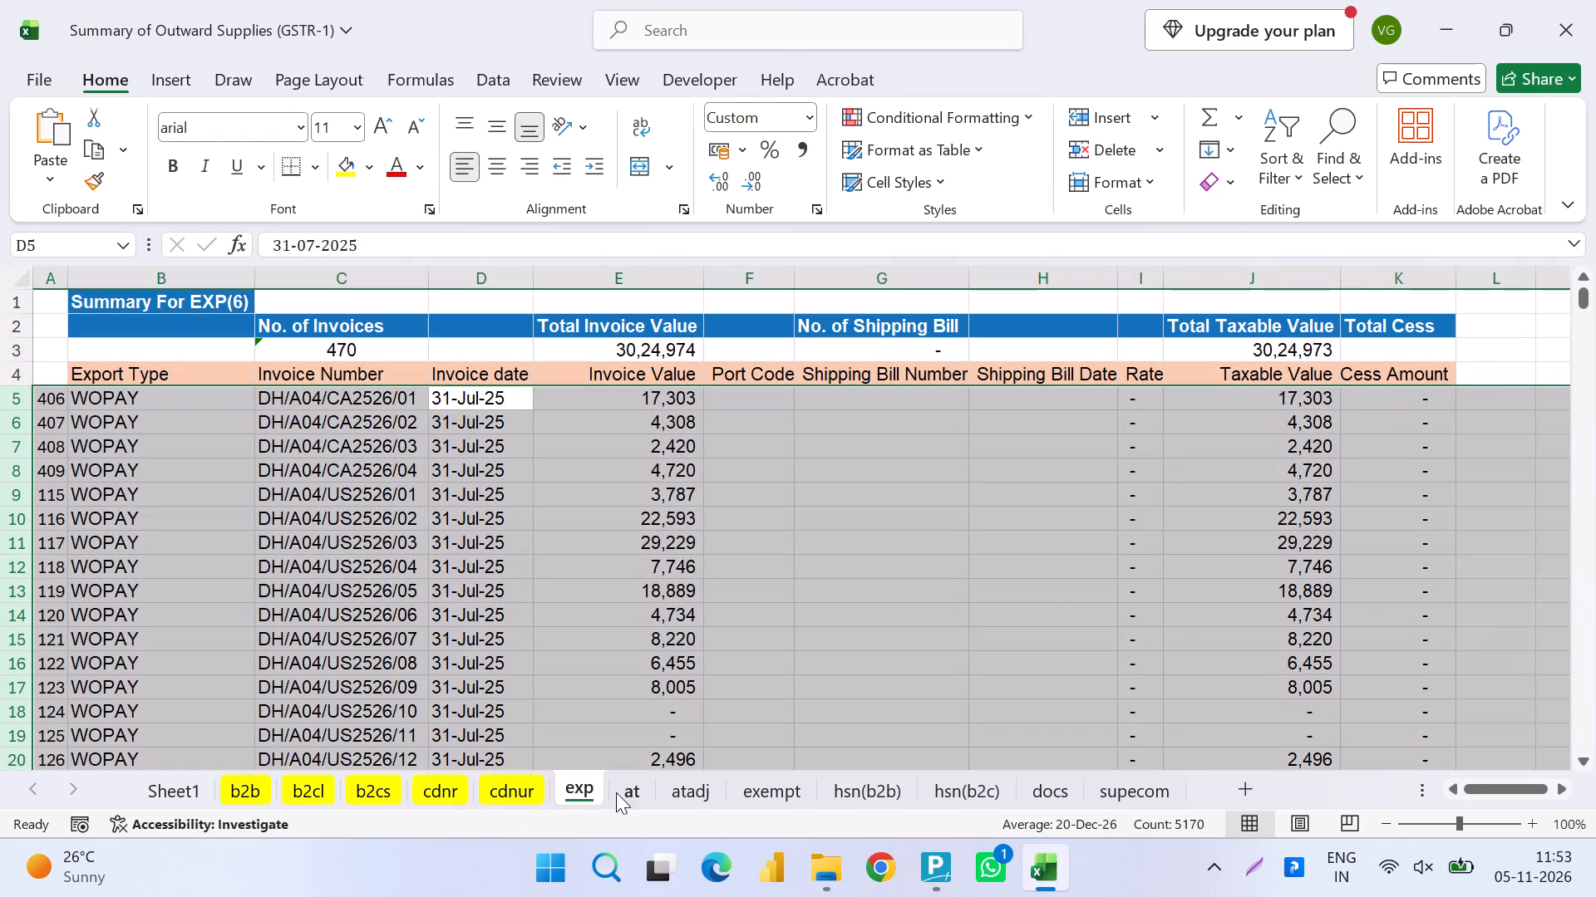
right_click(591, 790)
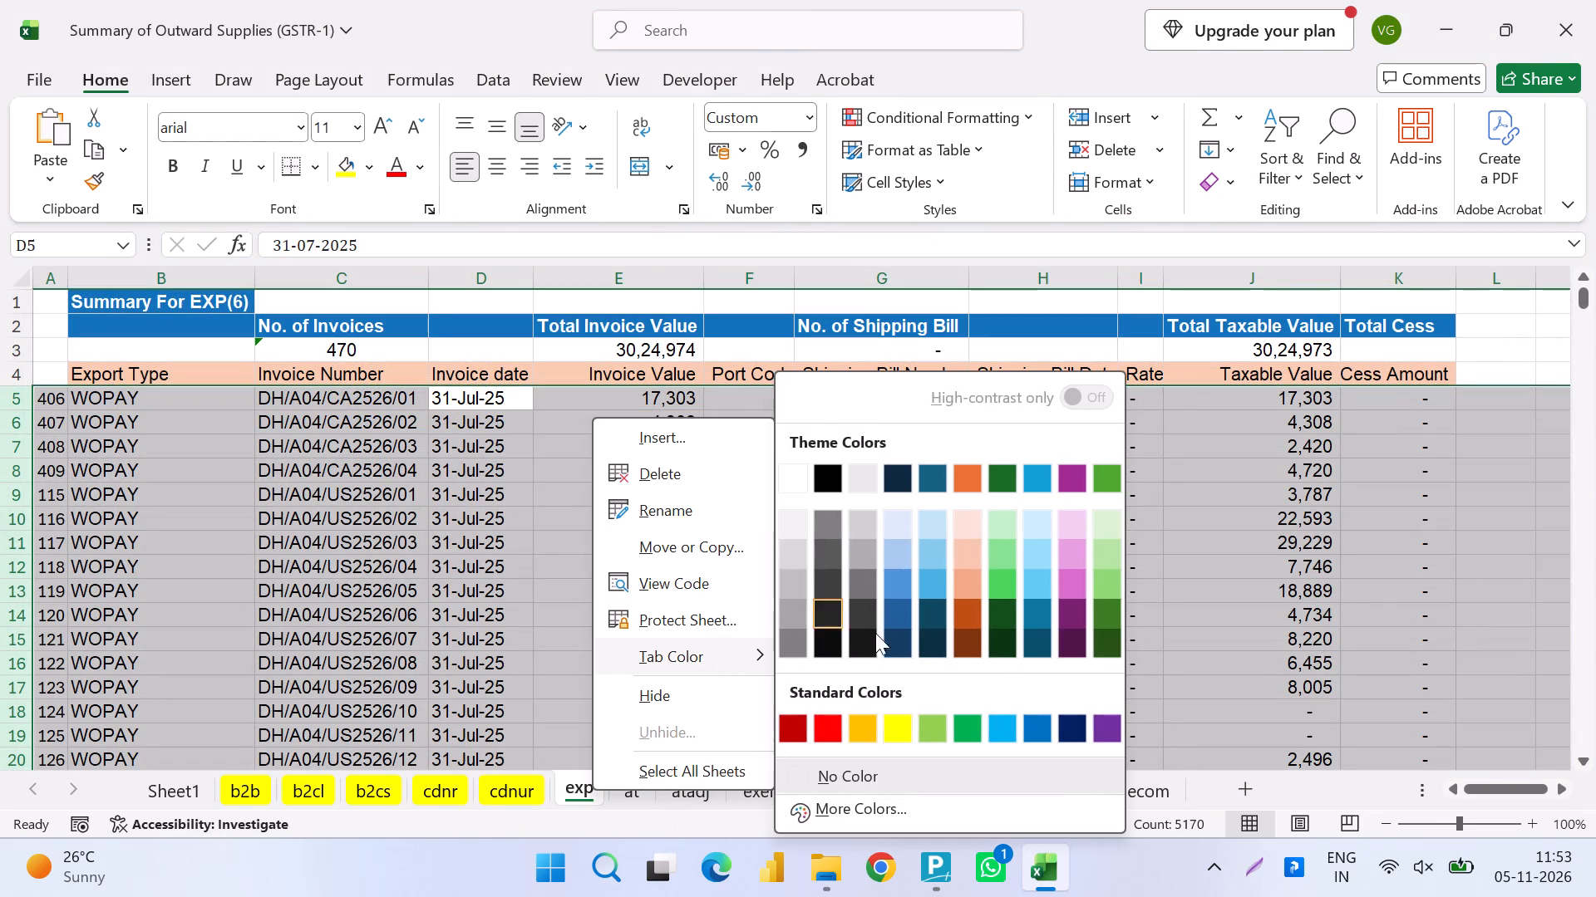
left_click(897, 724)
Look through the remaining sheets from at to supecom, review the exp sheet again, and return to the Sheet1 summary.
left_click(639, 791)
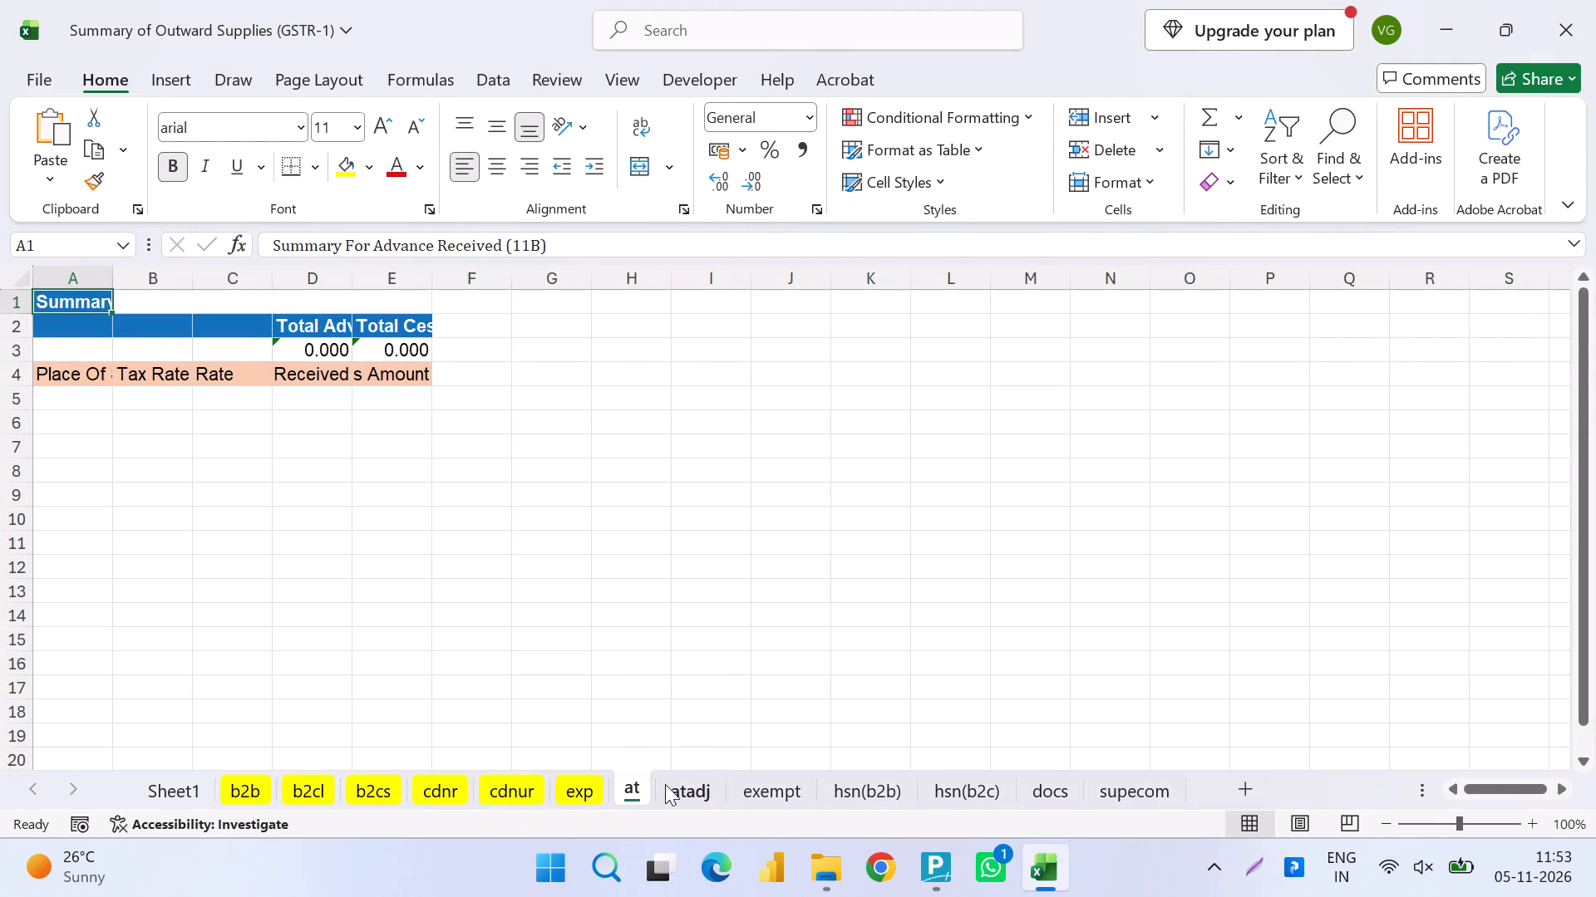
left_click(672, 782)
left_click(740, 791)
left_click(843, 784)
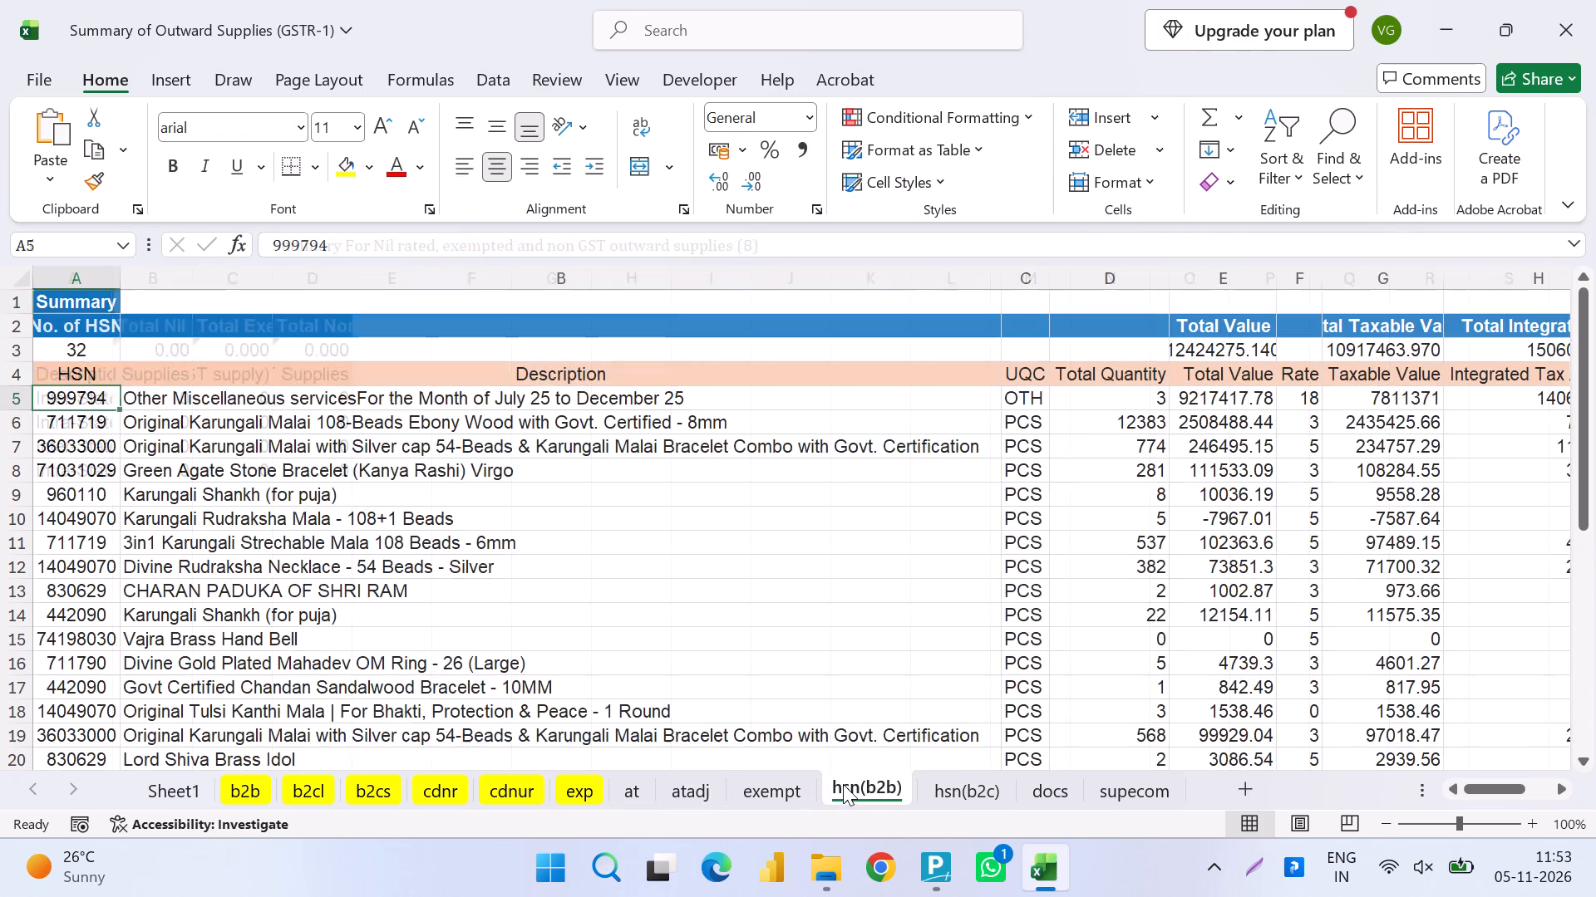
left_click(938, 791)
left_click(1077, 789)
left_click(1126, 796)
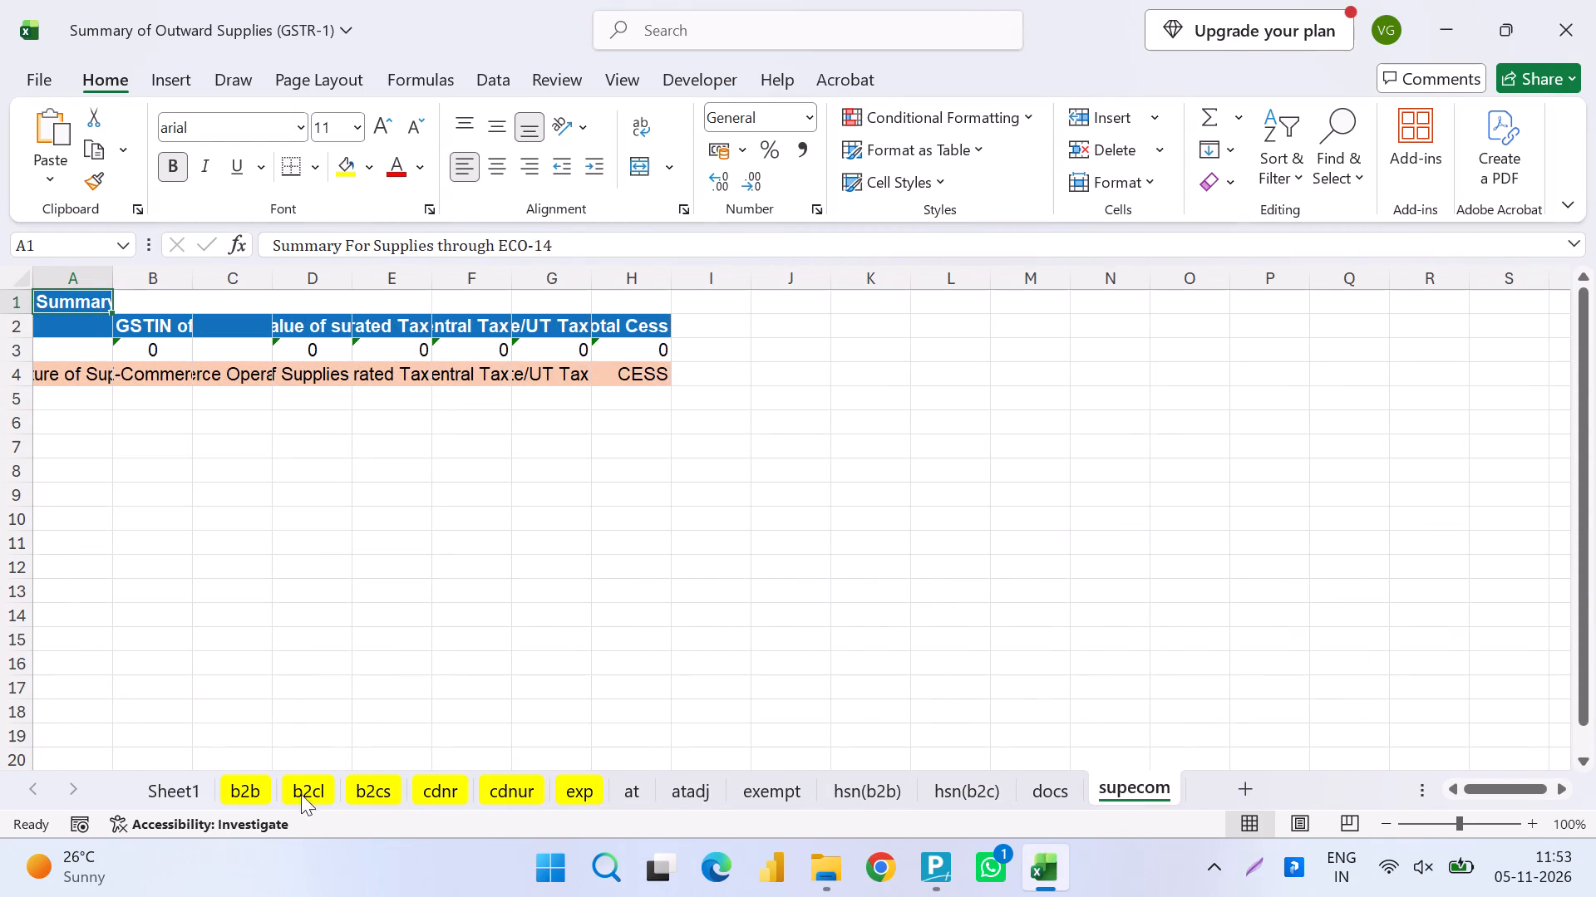
left_click(550, 794)
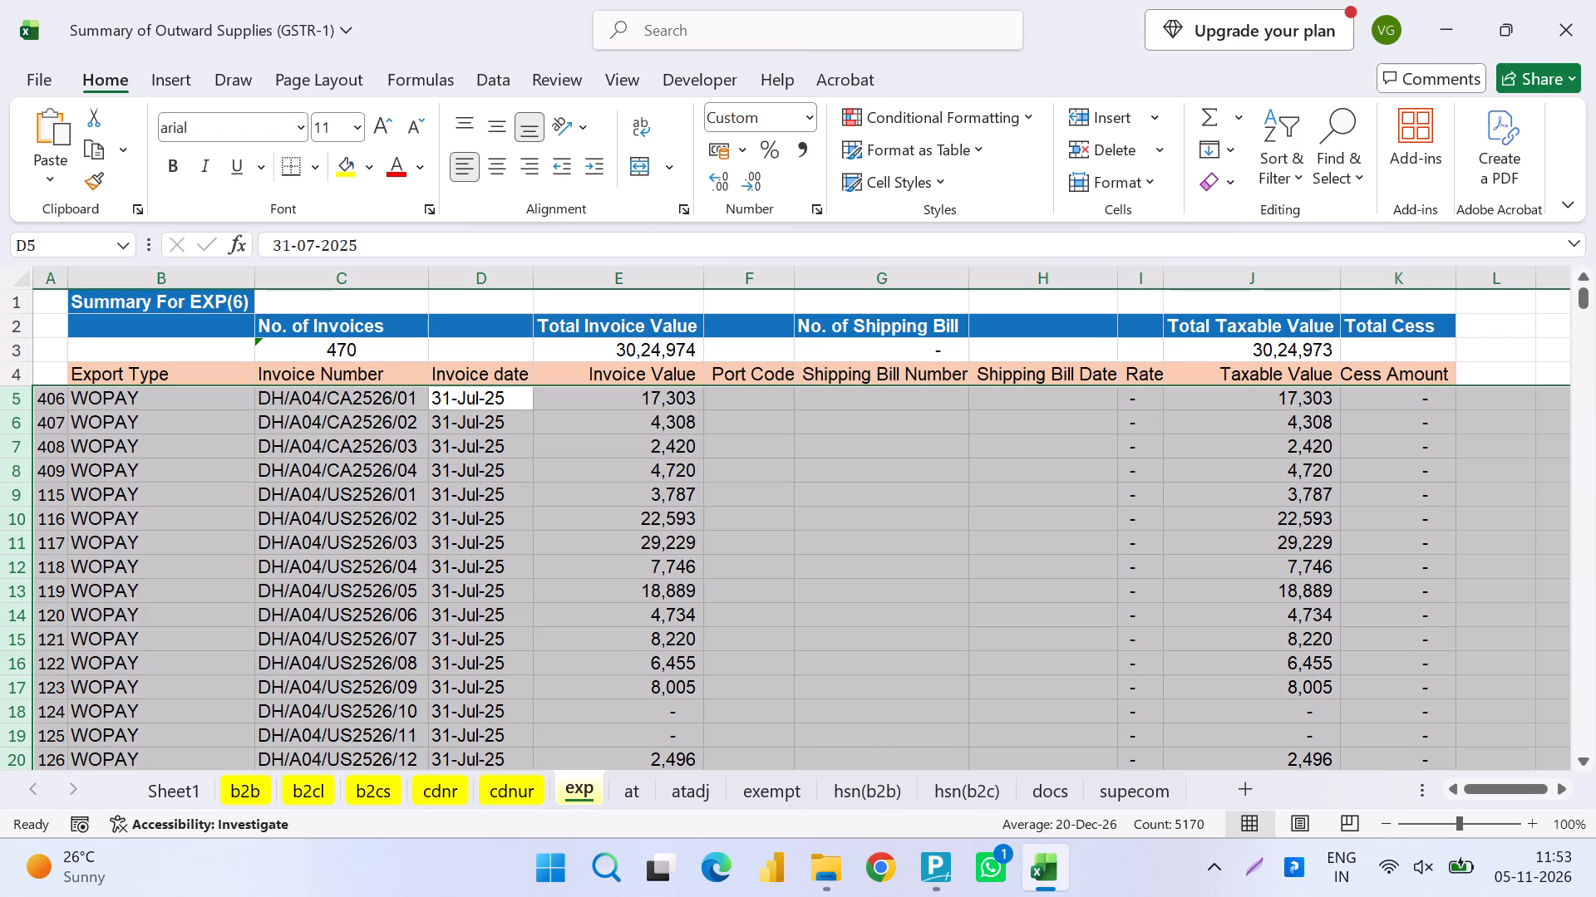
scroll(650, 664, "down", 10)
scroll(650, 664, "up", 6)
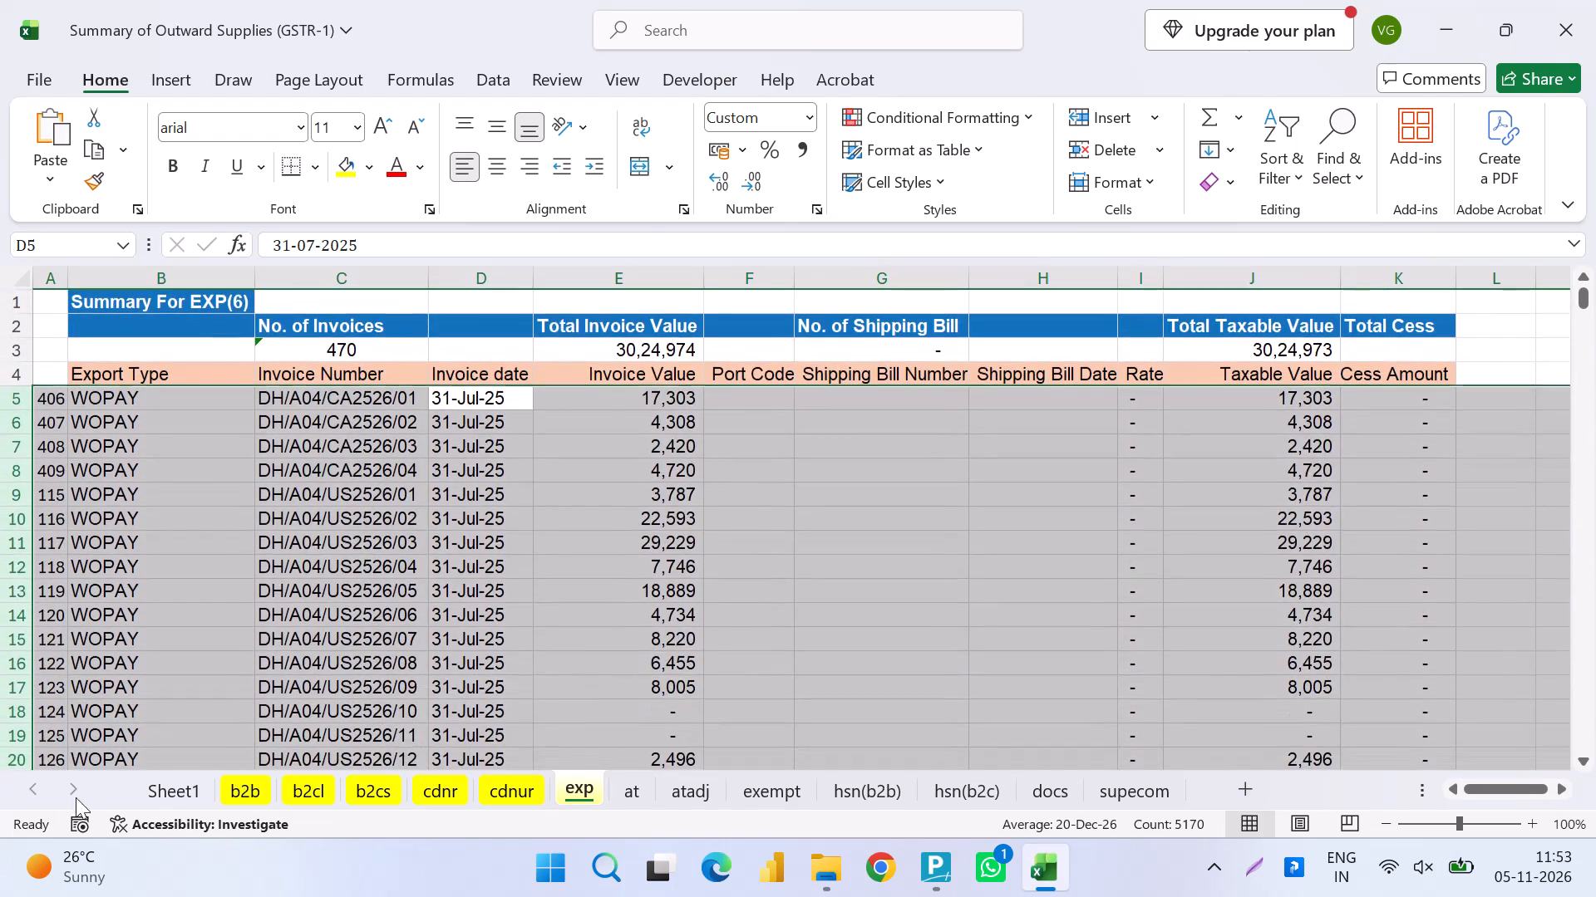
left_click(160, 784)
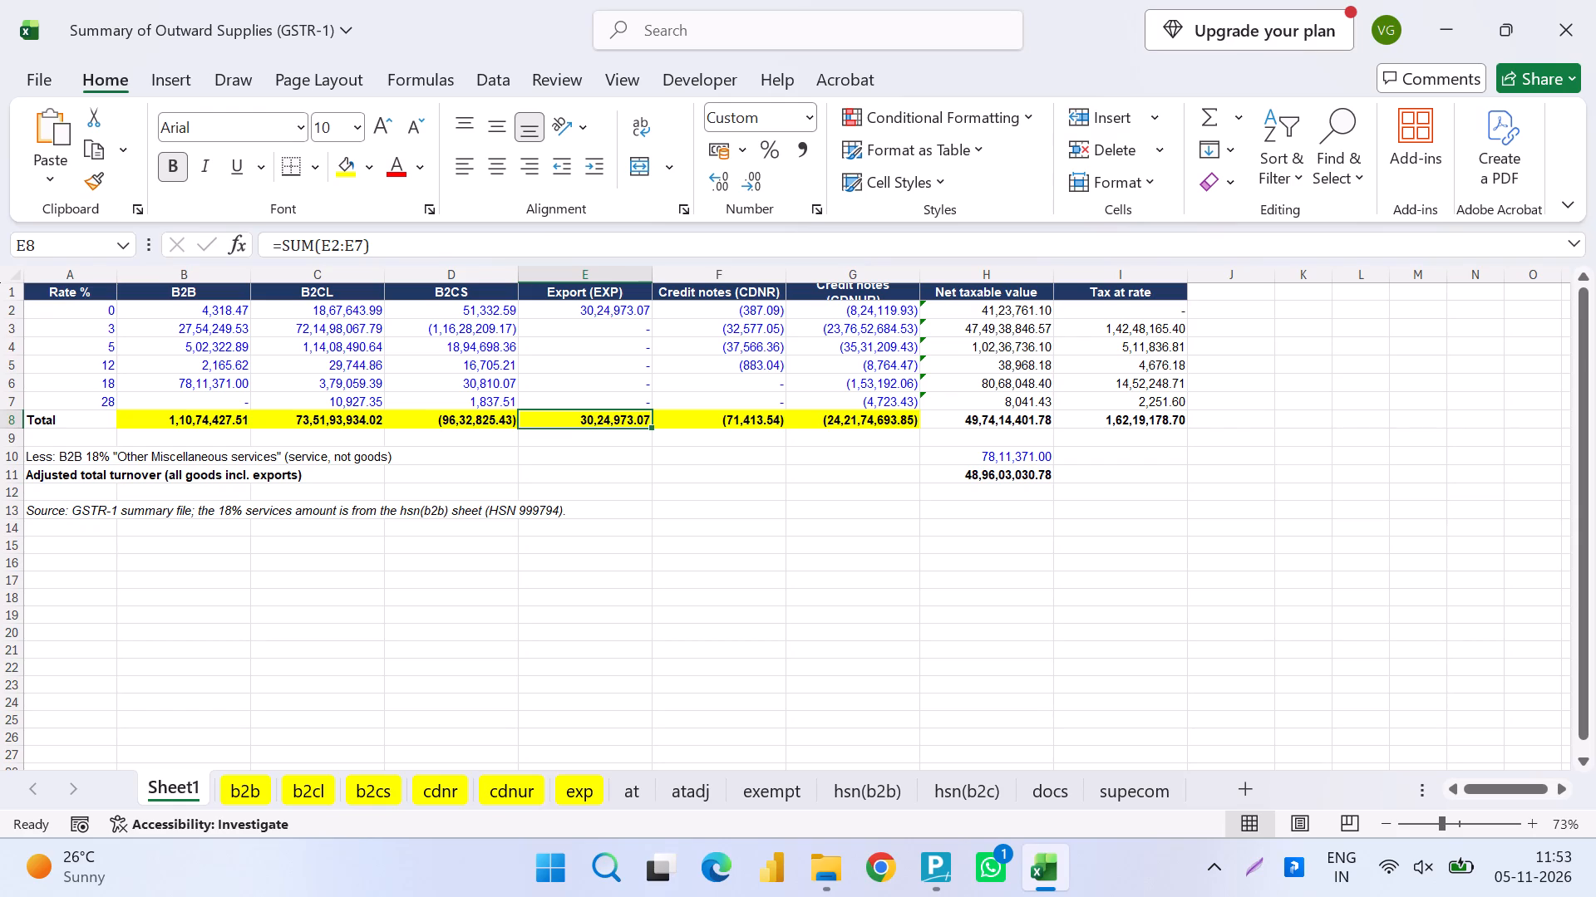
Switch to Google Chrome and open the divinehindu.in accounts profile.
left_click(882, 865)
left_click(676, 404)
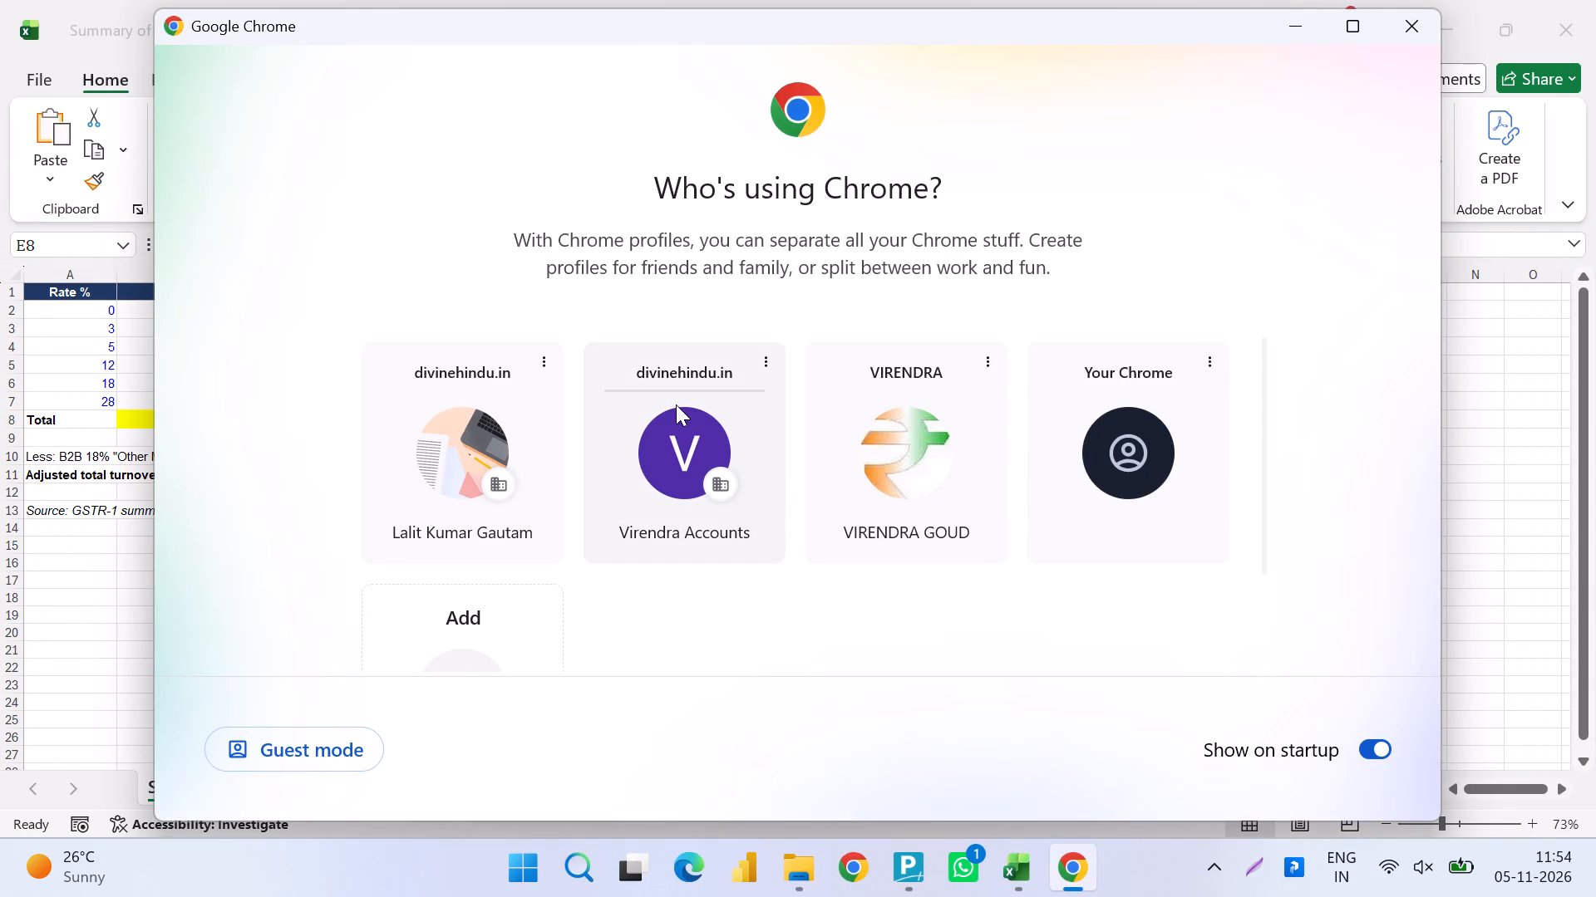
left_click(678, 477)
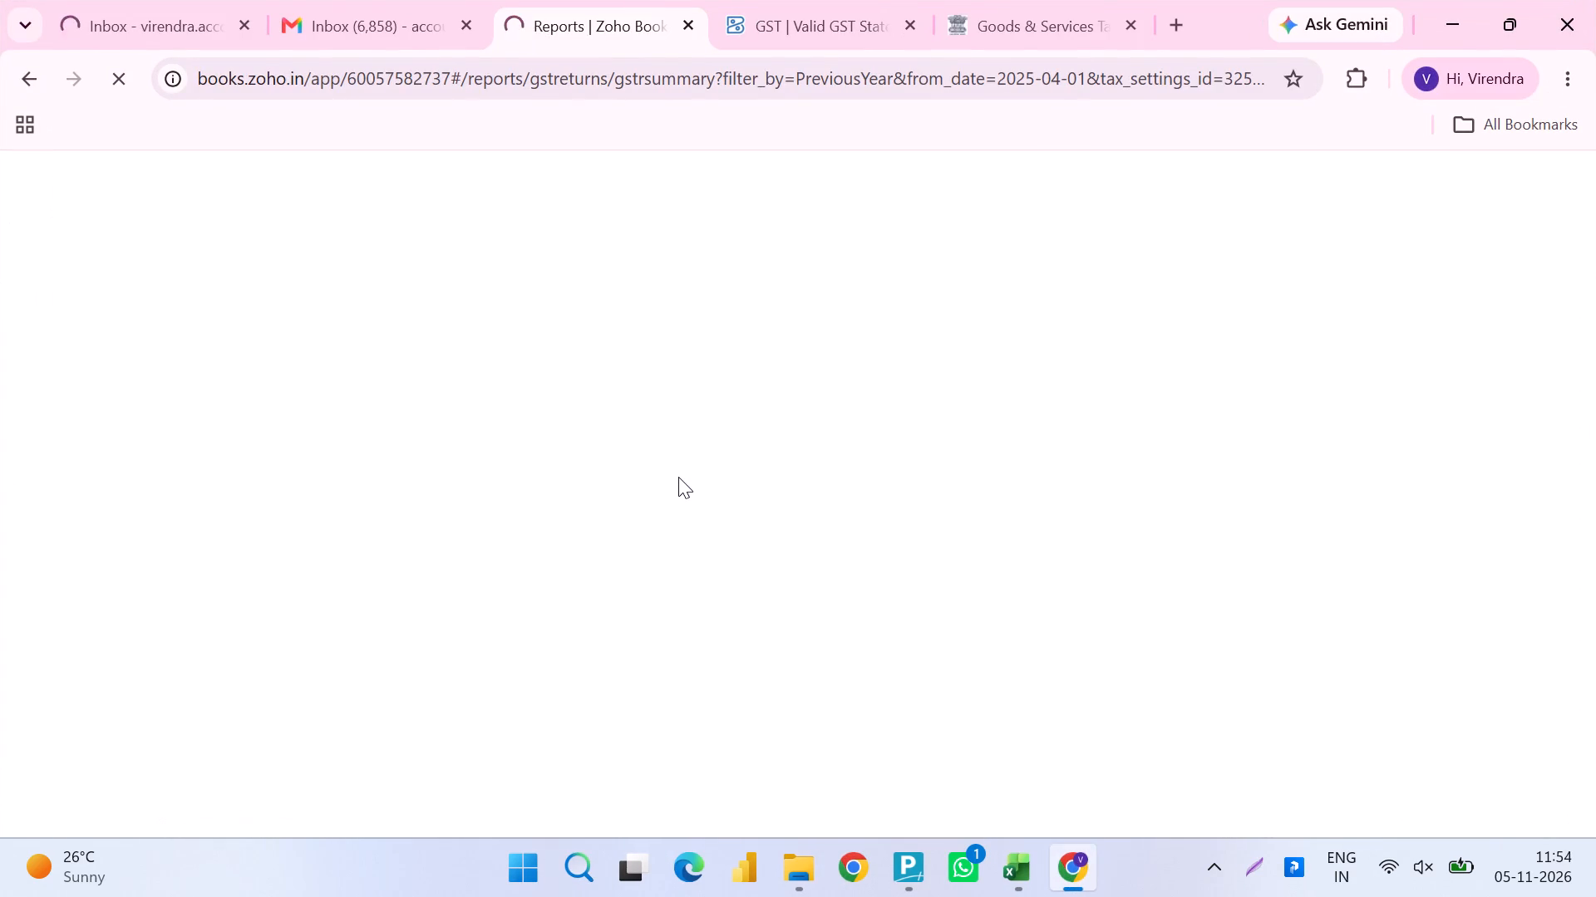
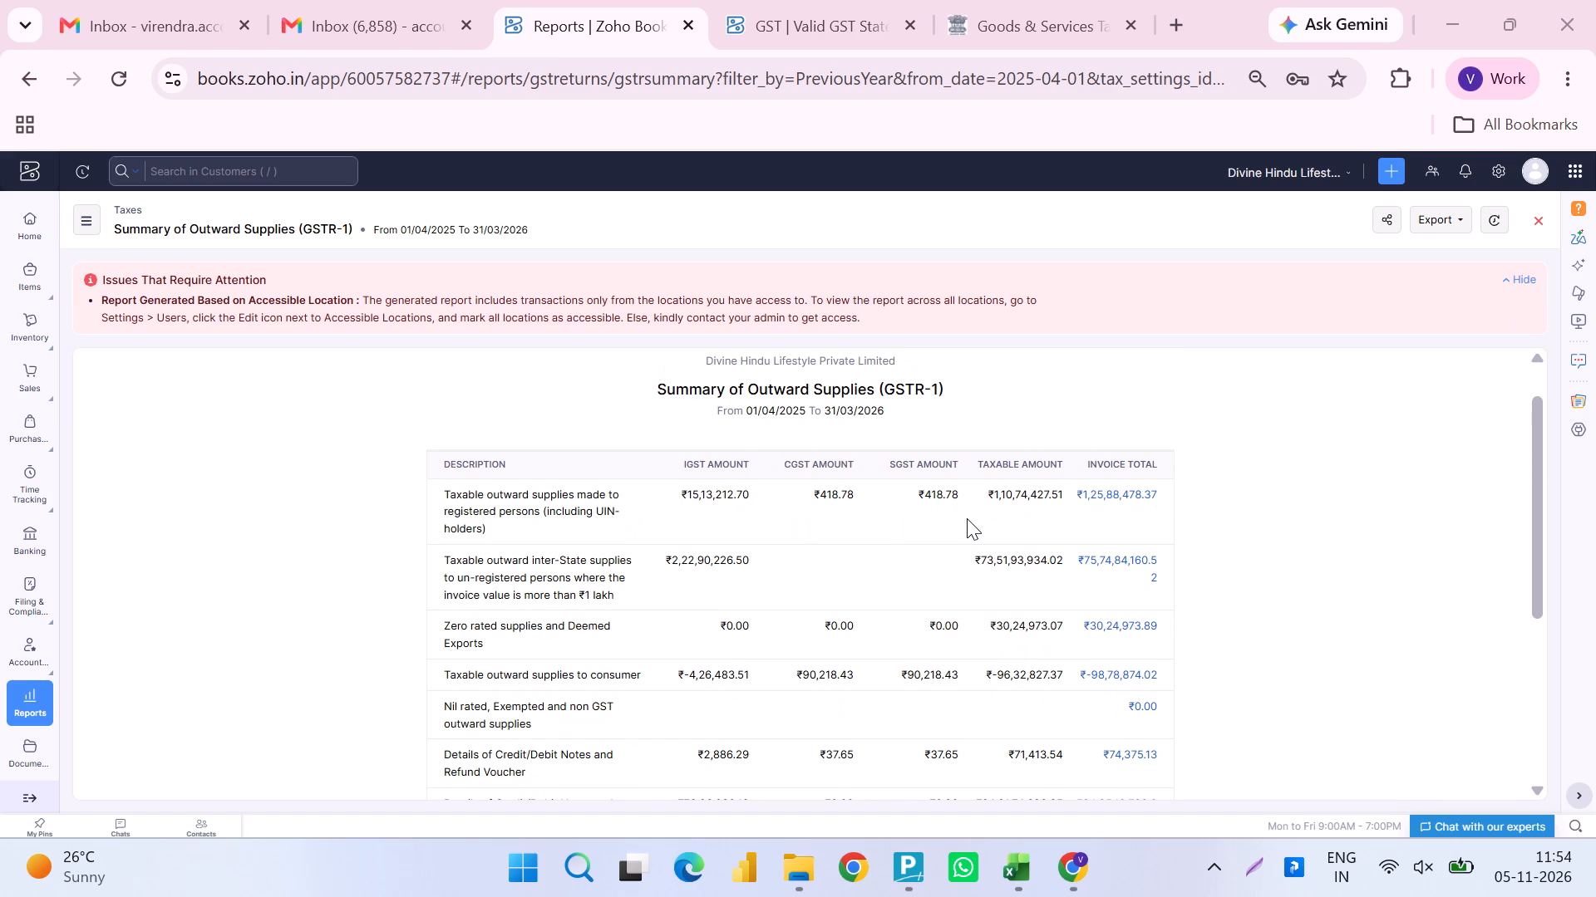
Compare the taxable amounts in the Zoho Books Summary of Outward Supplies (GSTR-1) report with the Sheet1 totals in Excel.
scroll(967, 518, "down", 2)
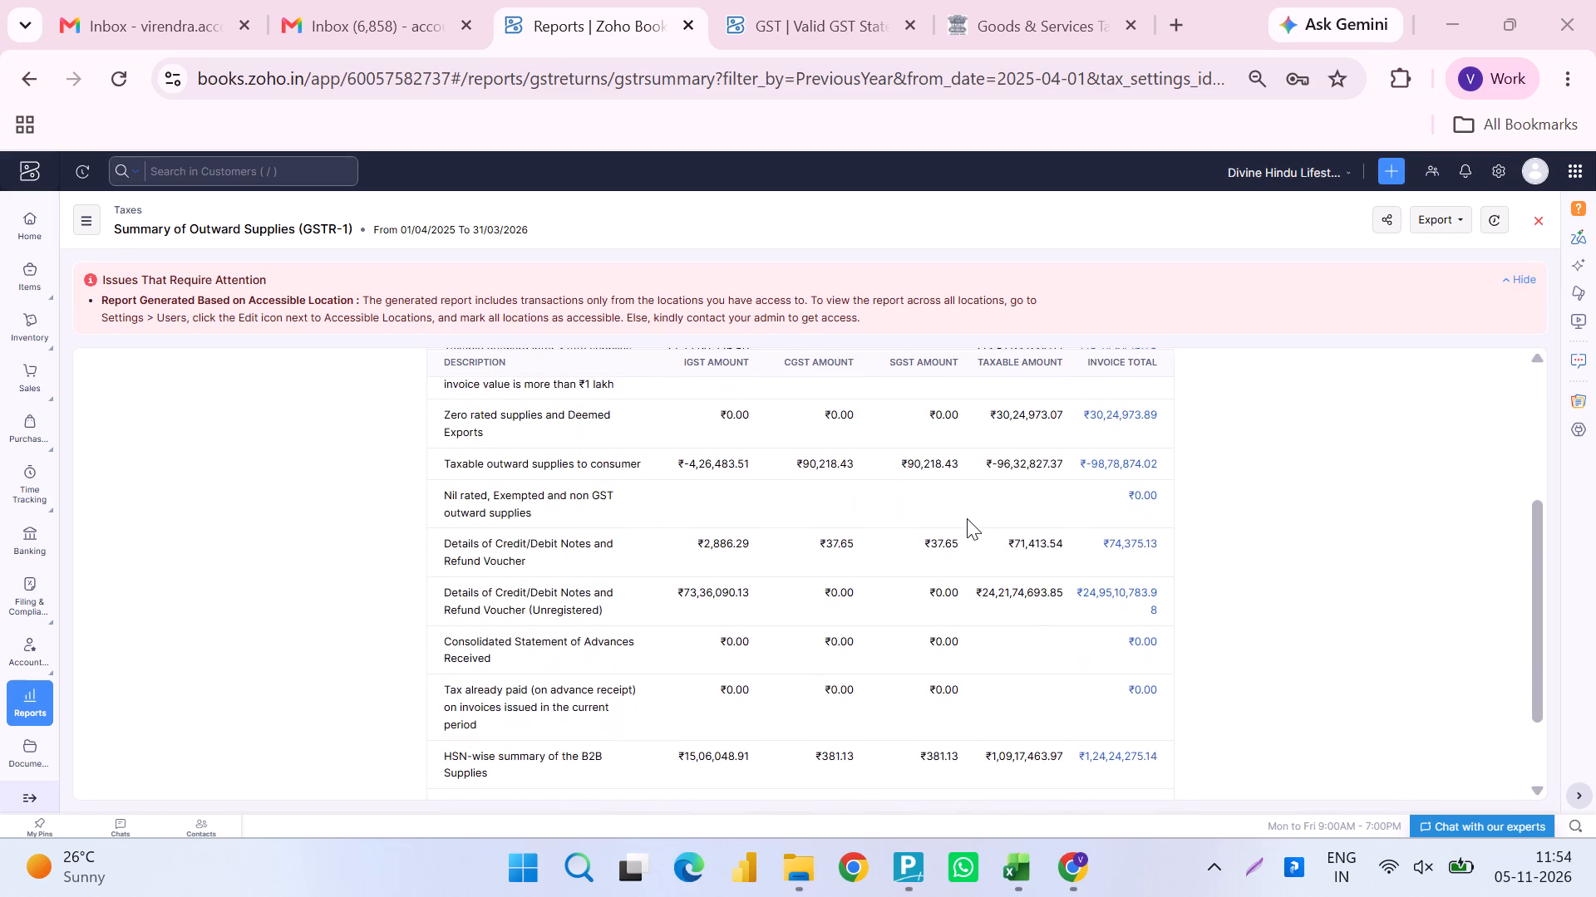
scroll(967, 518, "down", 2)
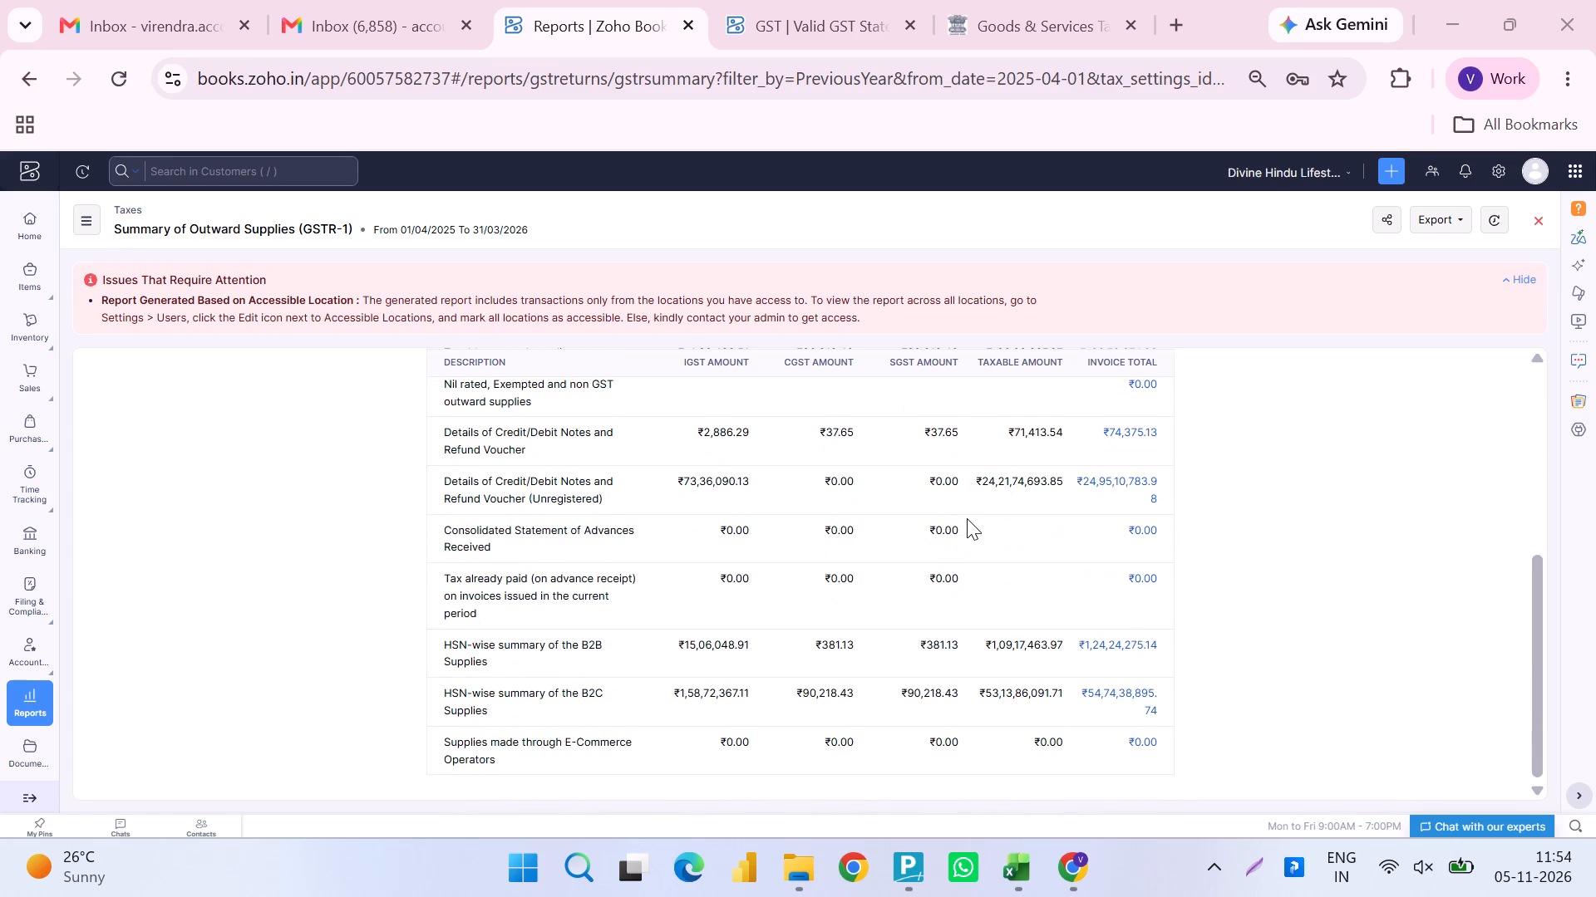
scroll(967, 518, "up", 4)
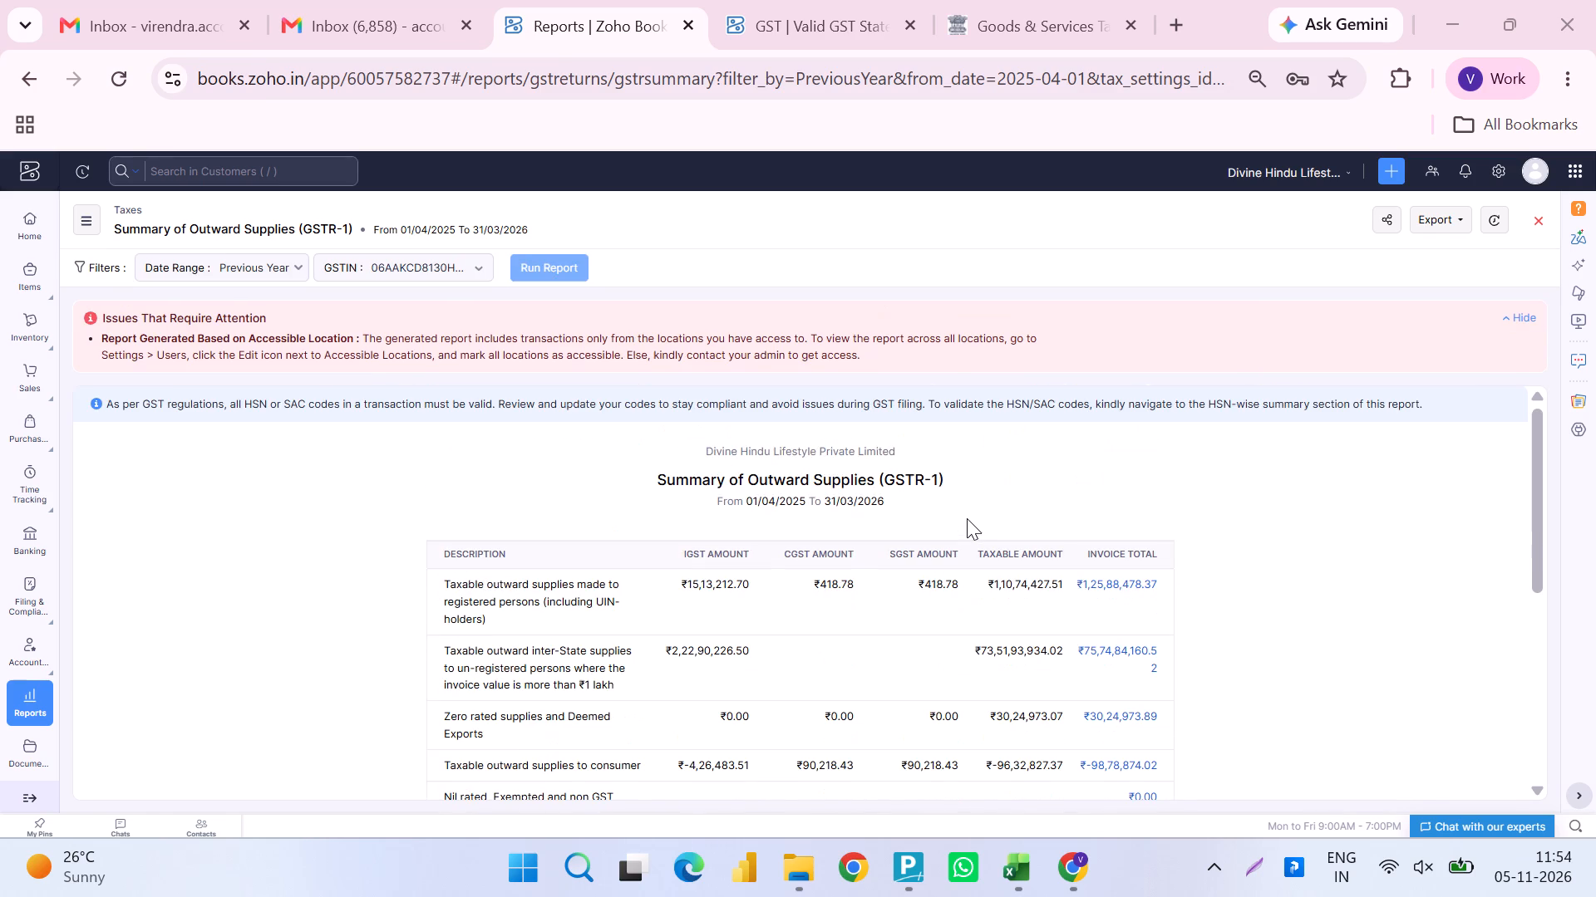
scroll(967, 518, "down", 7)
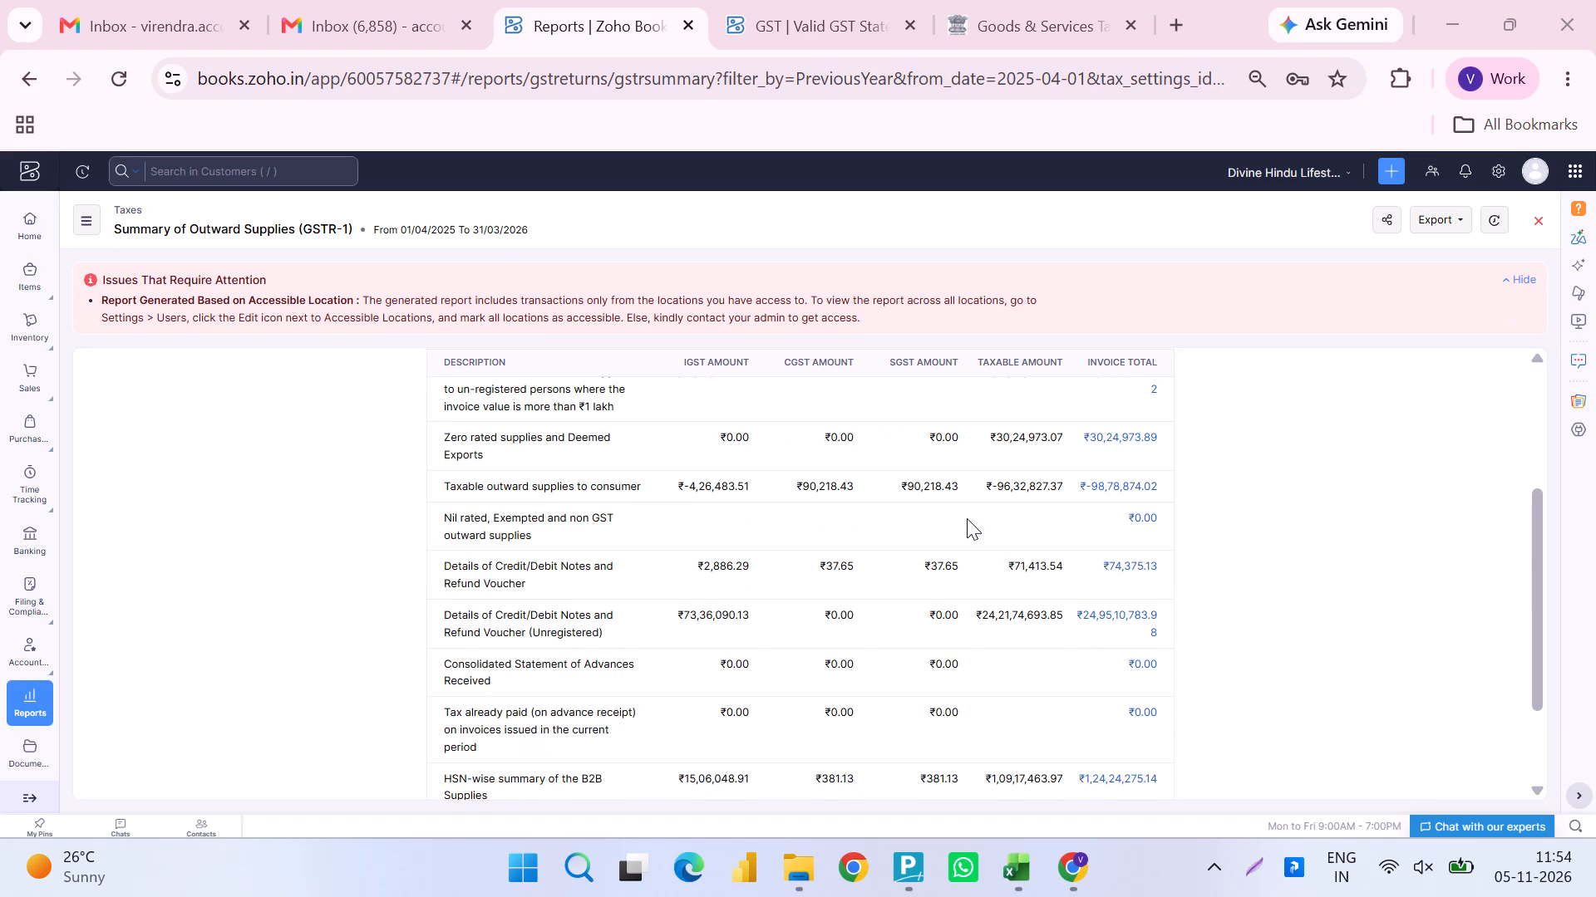
scroll(967, 518, "up", 7)
key("alt+Tab")
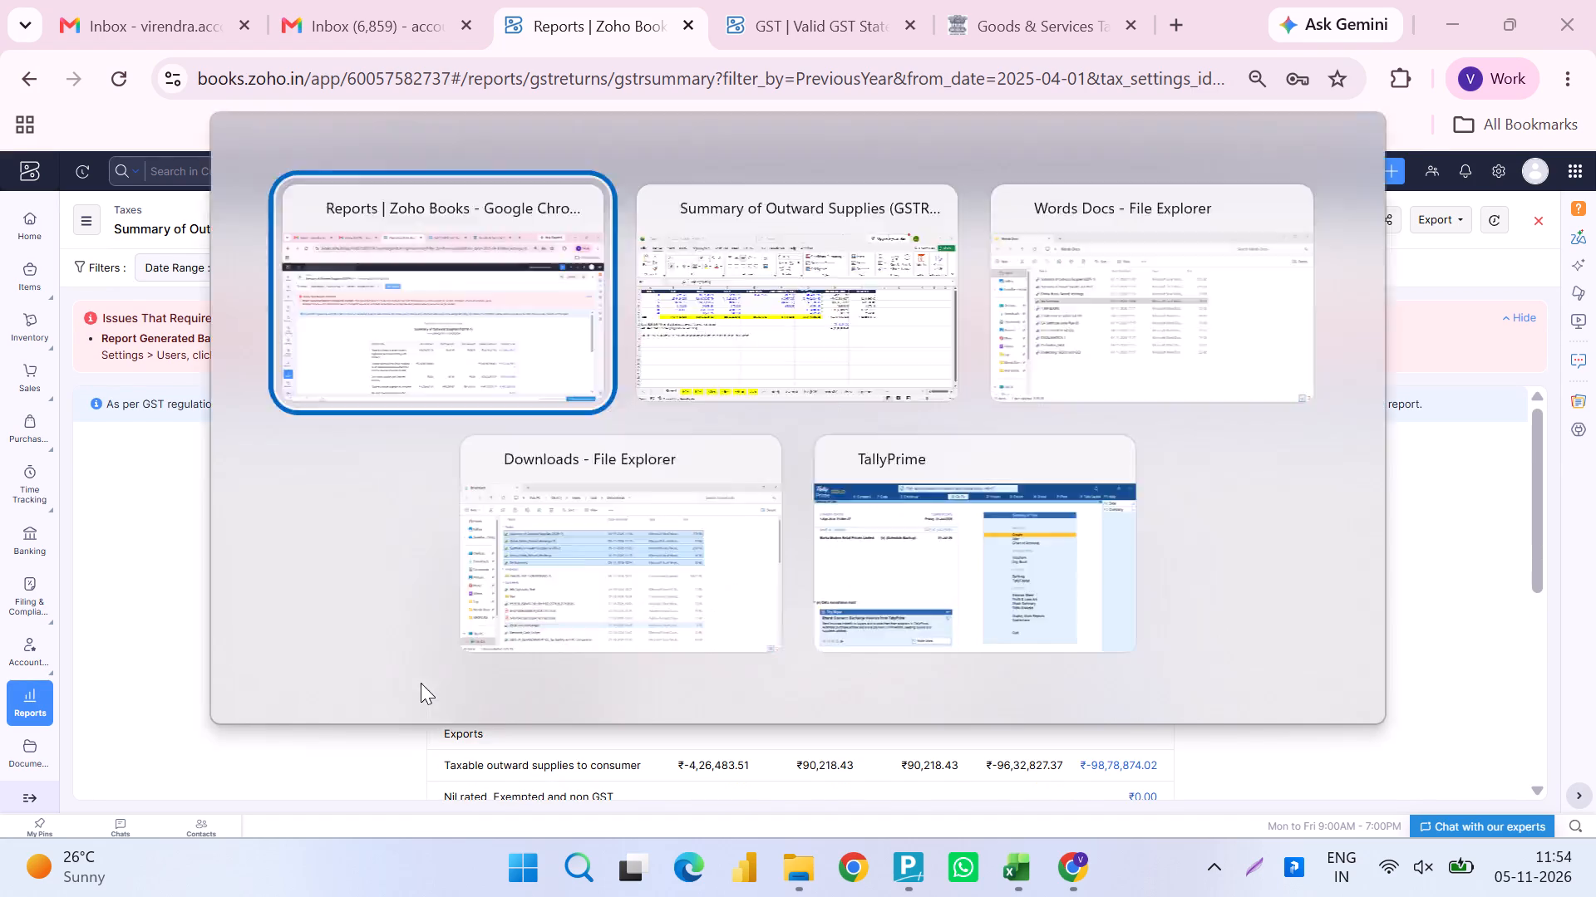
key("alt+Tab")
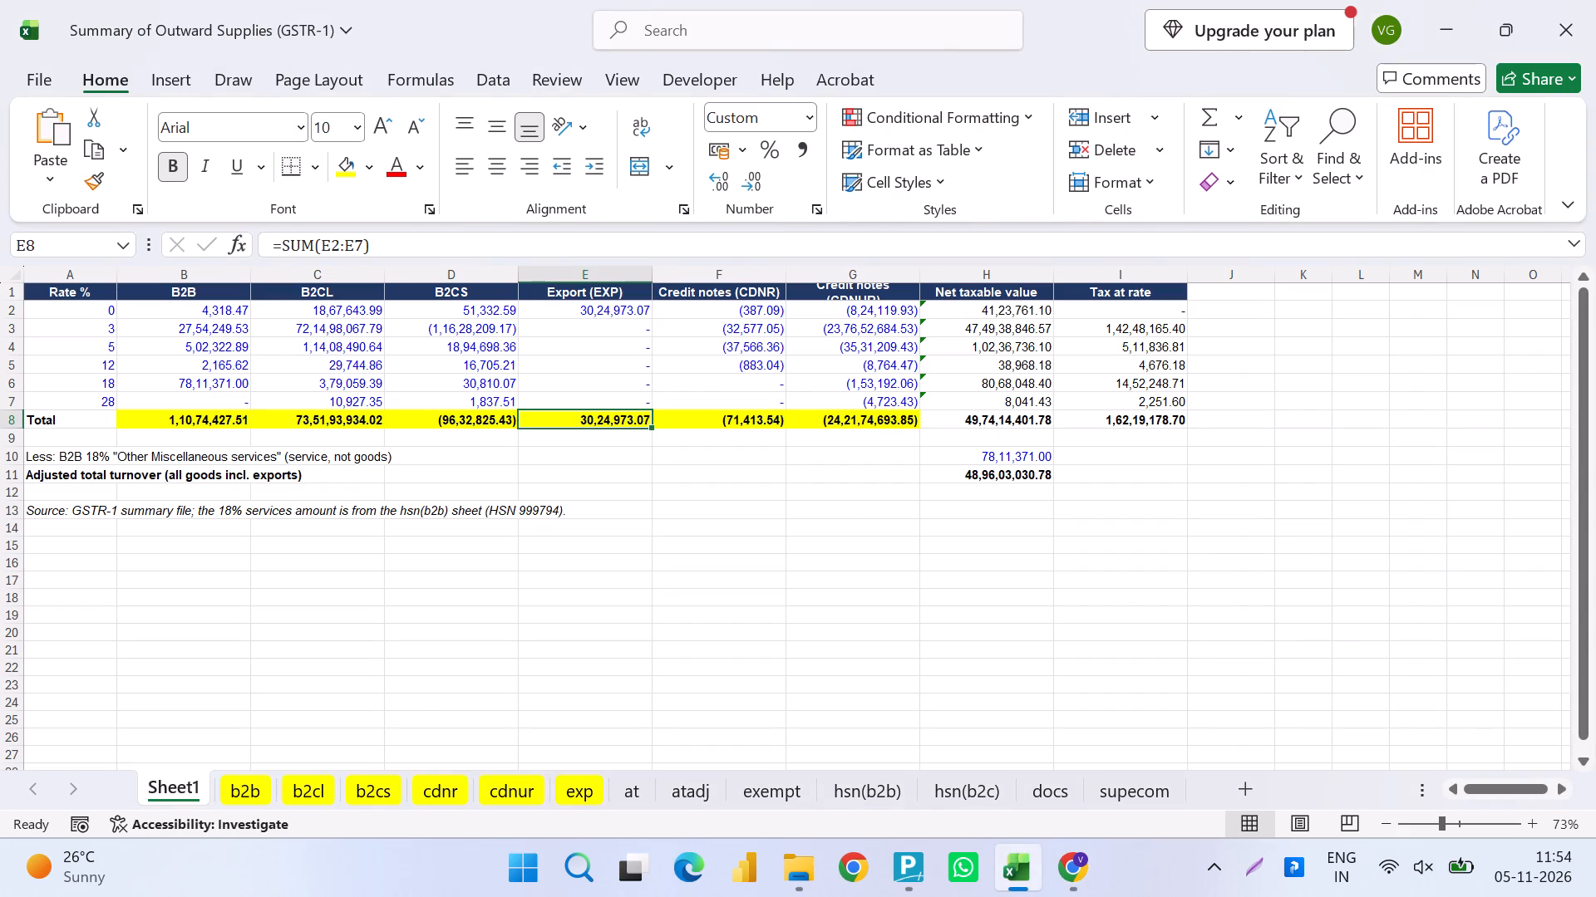
key("alt+Tab")
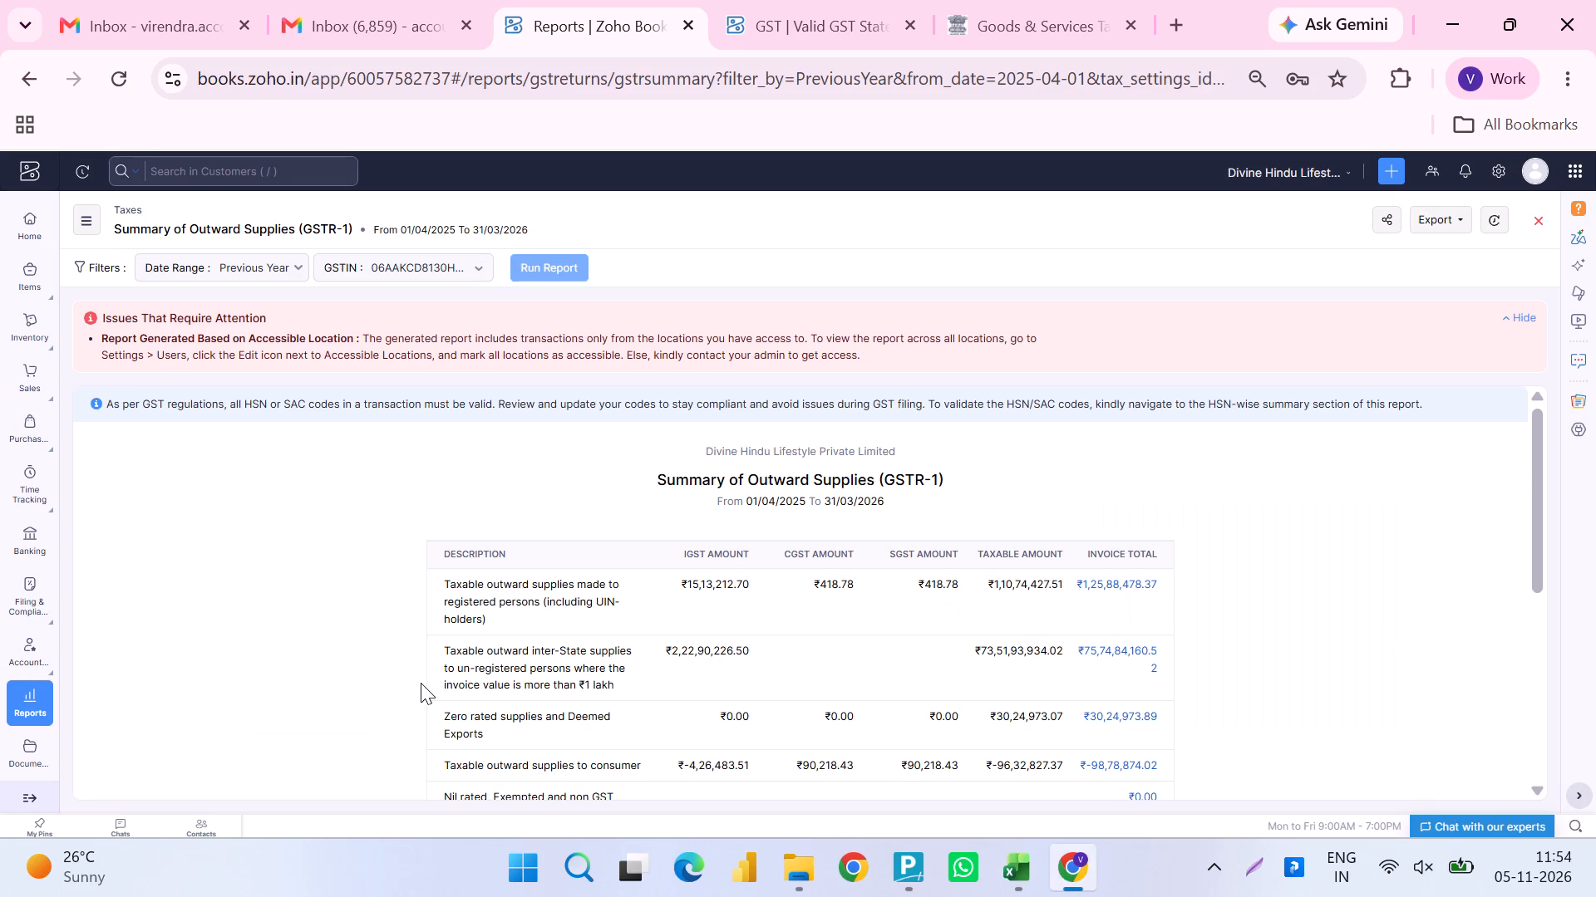
key("alt+Tab")
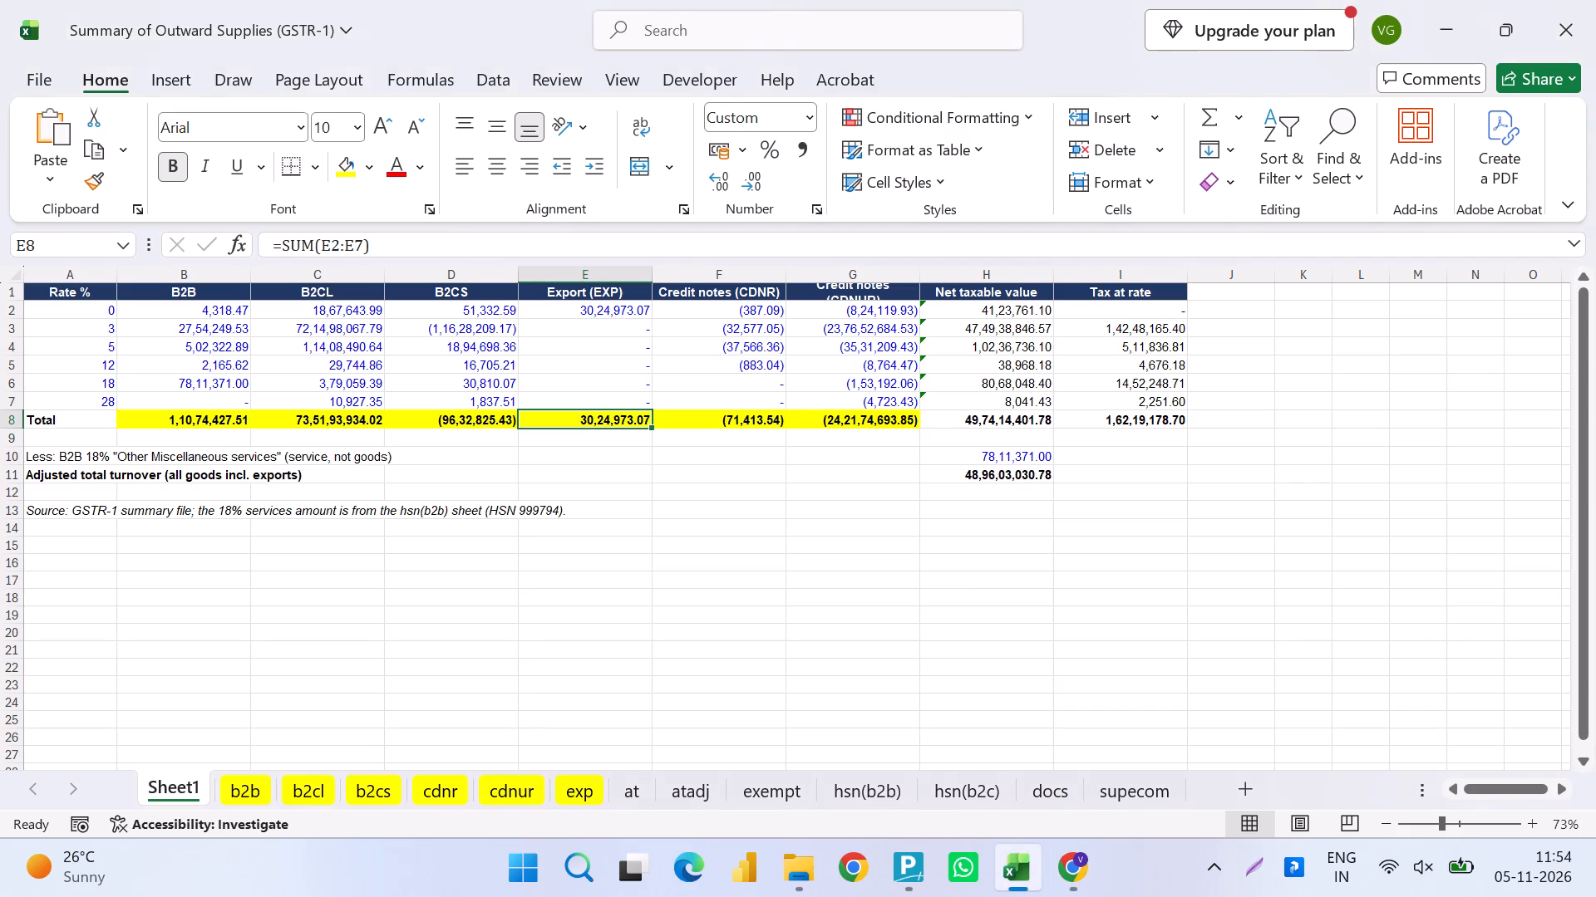
key("alt+Tab")
key("alt+Tab")
key("alt+Tab")
key("alt+Tab")
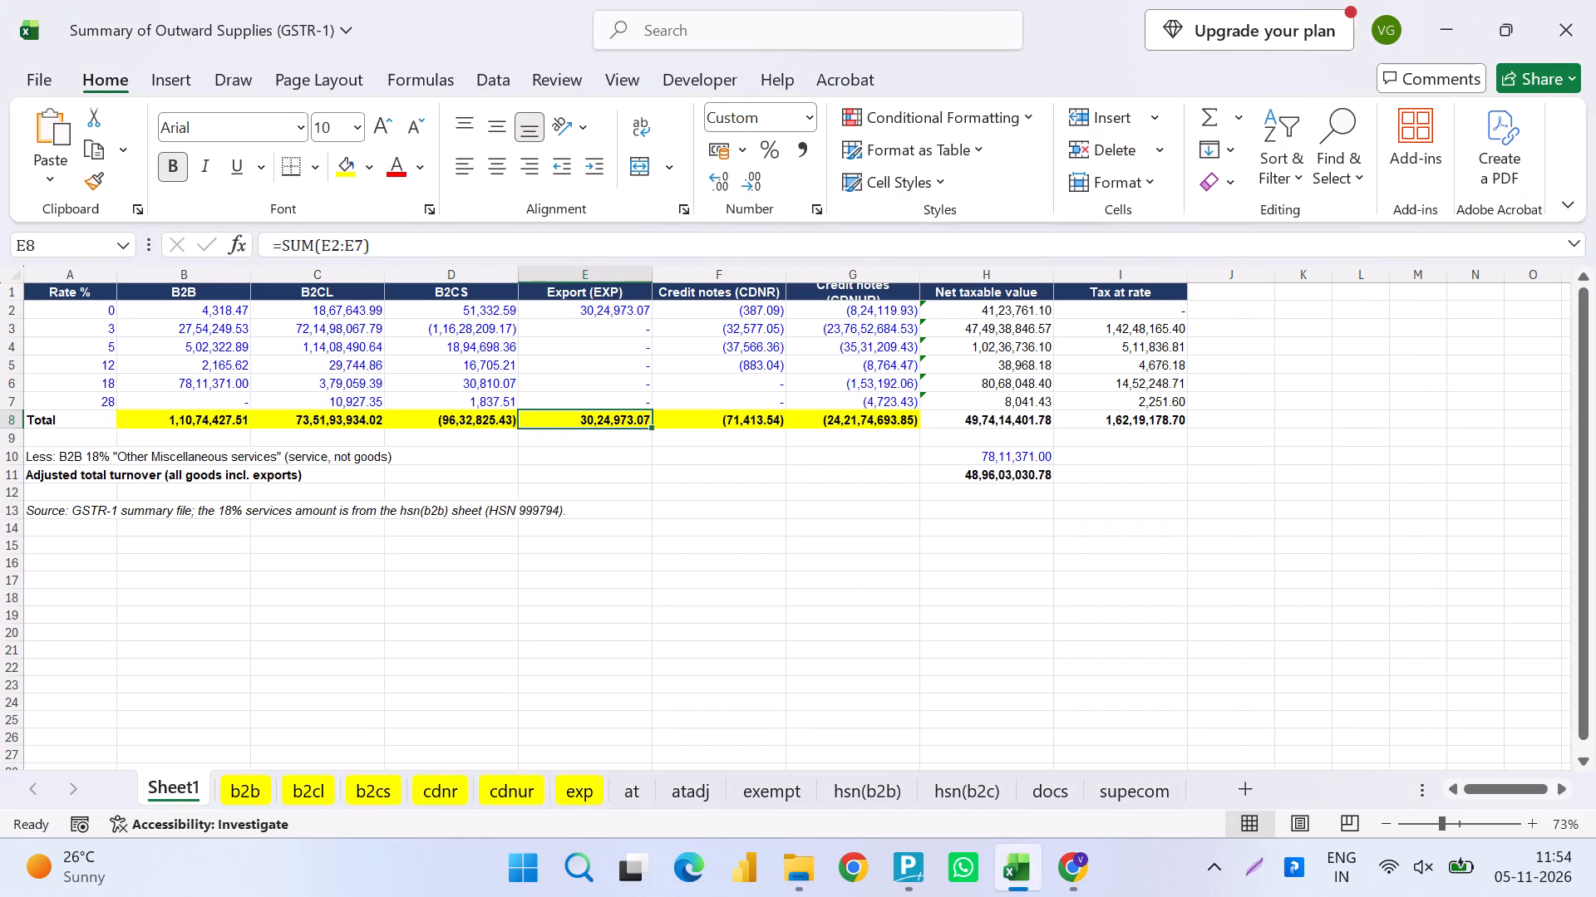
key("alt+Tab")
key("alt+Tab")
key("alt+Tab")
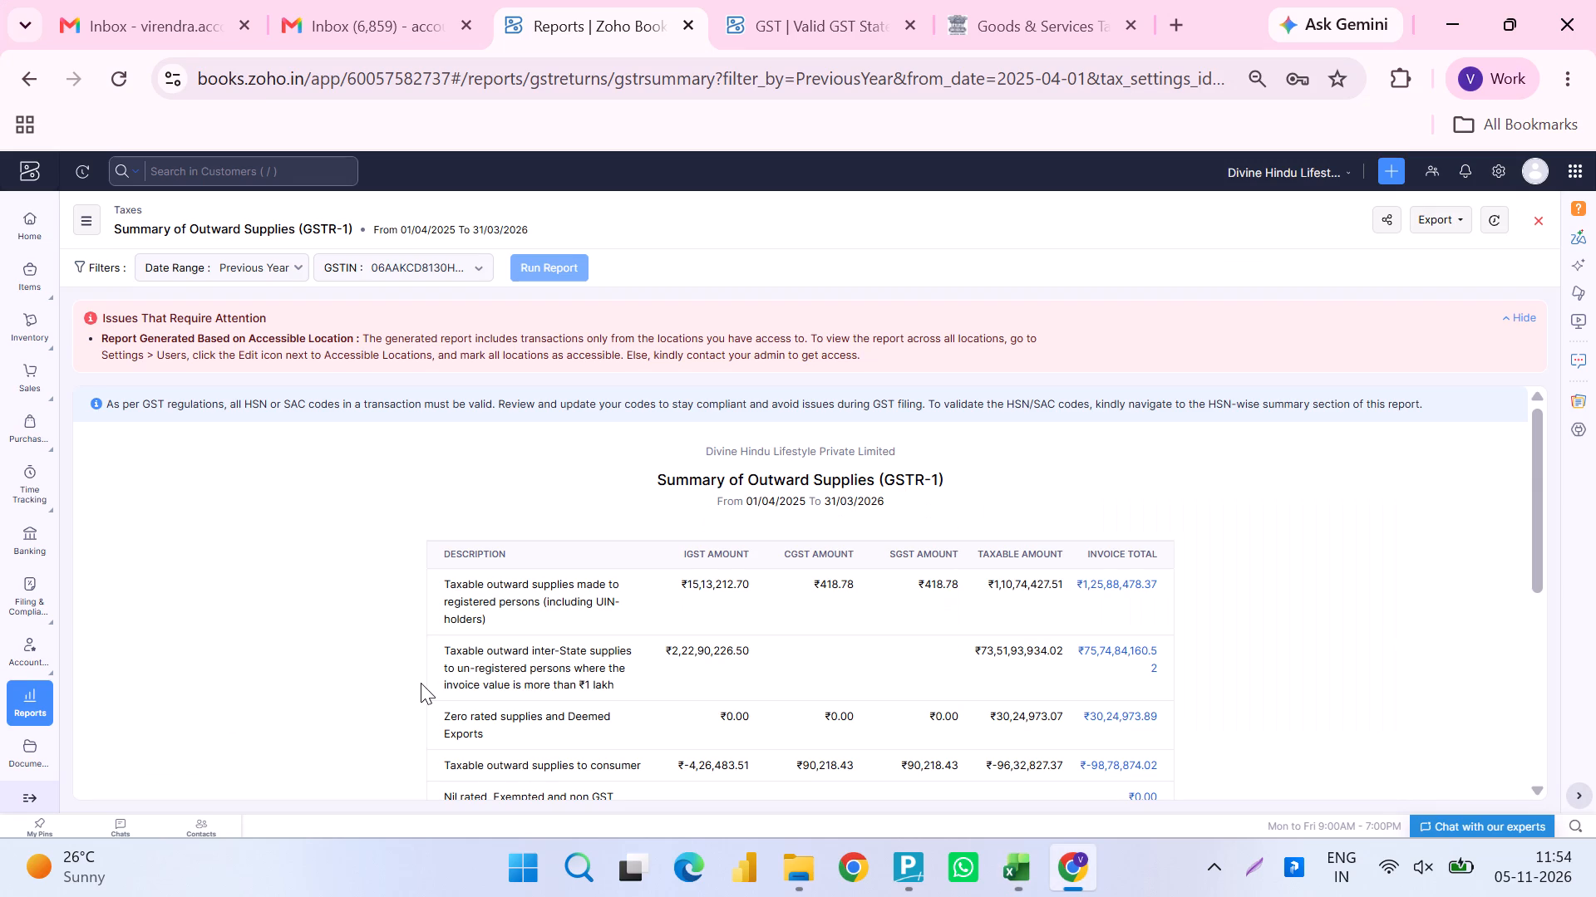
scroll(932, 713, "down", 1)
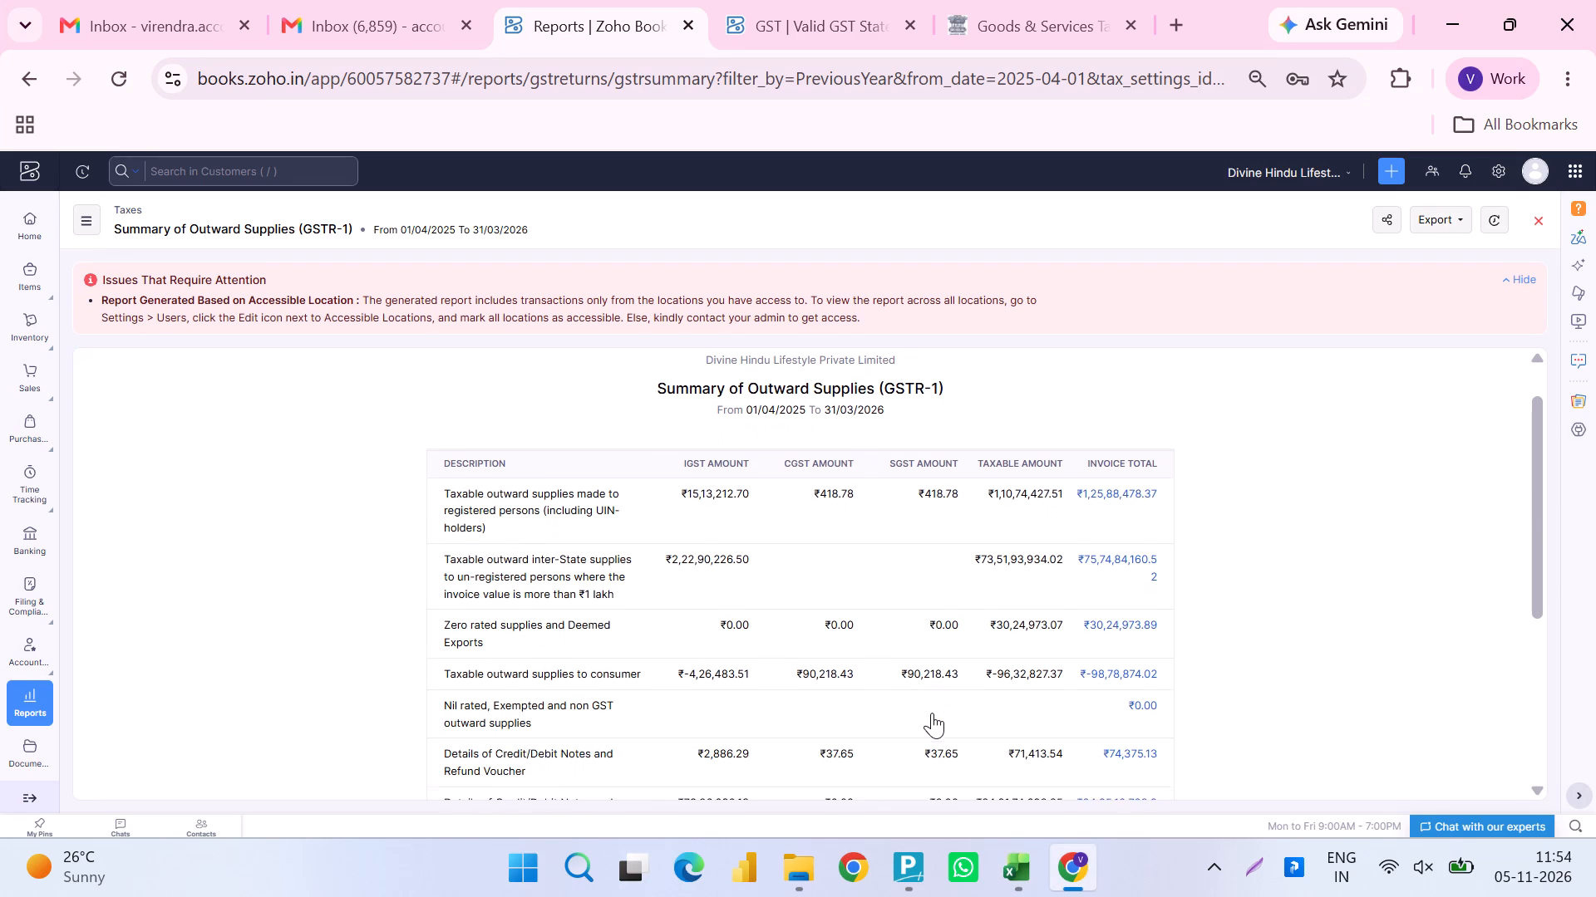
scroll(932, 713, "down", 2)
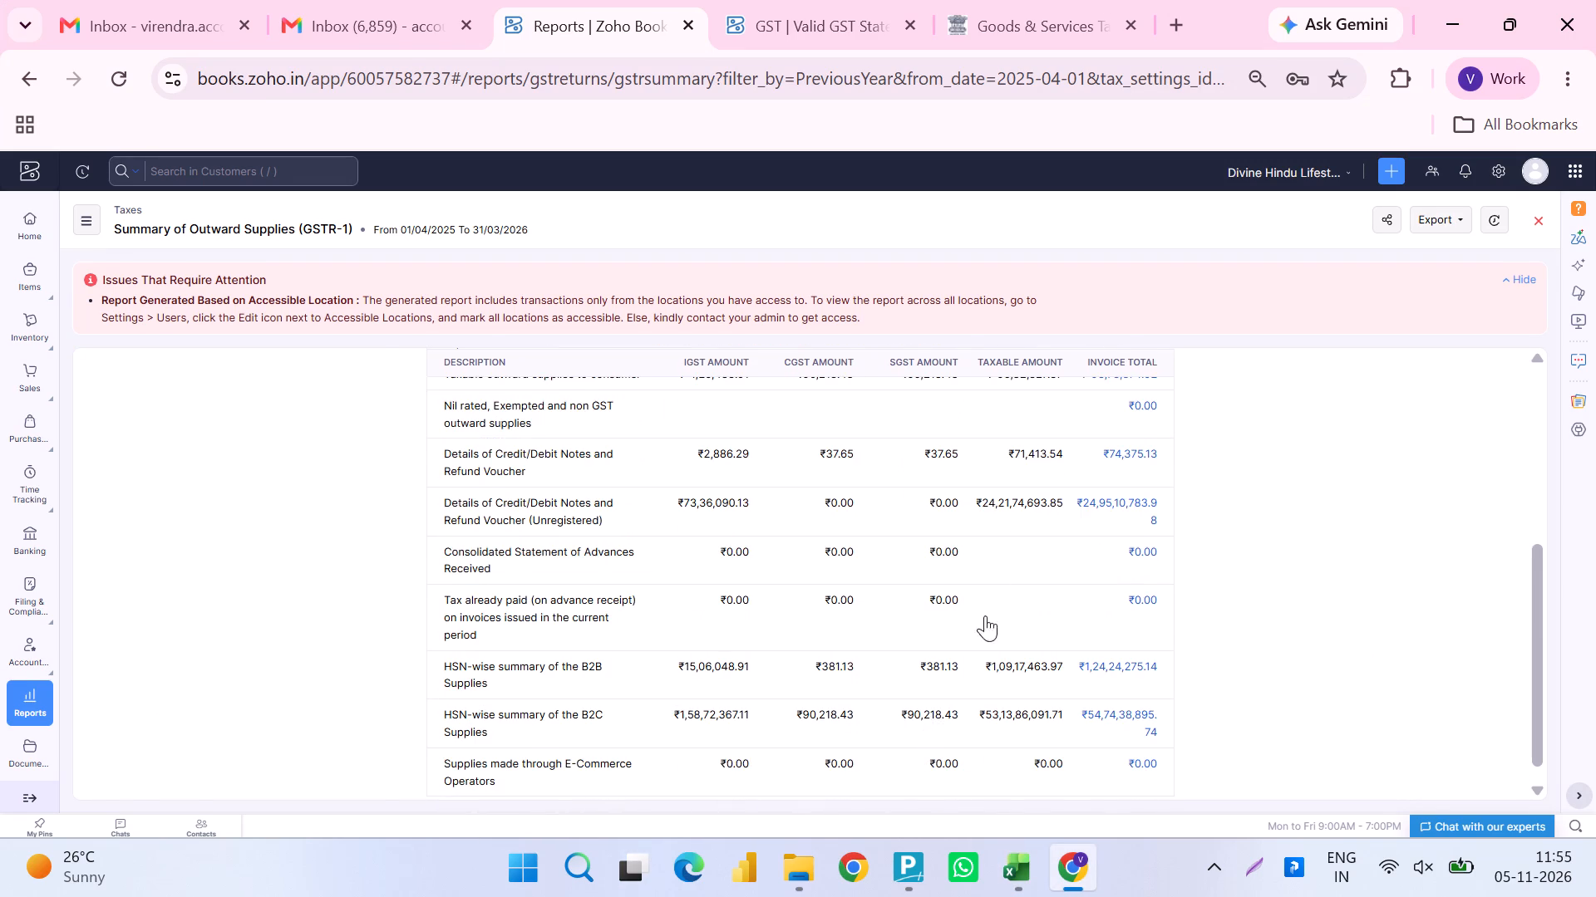
key("alt+Tab")
key("Tab")
key("Tab")
key("alt+Tab")
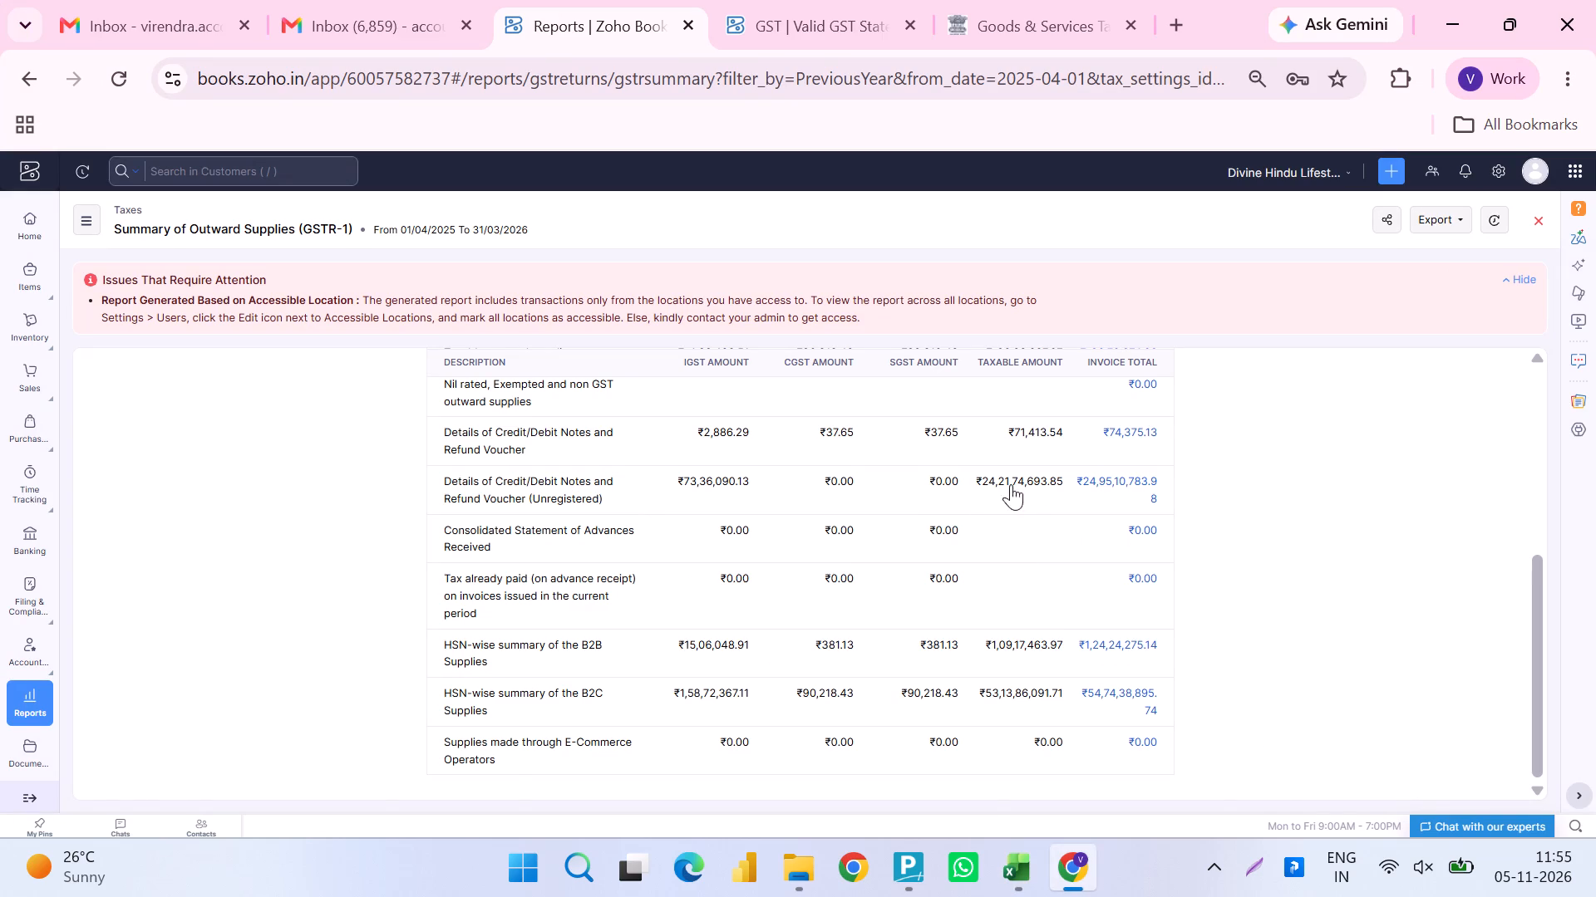
key("alt+Tab")
key("alt+Tab")
Copy the taxable amount for outward supplies made to registered persons from the Zoho Books report.
scroll(1001, 601, "up", 1)
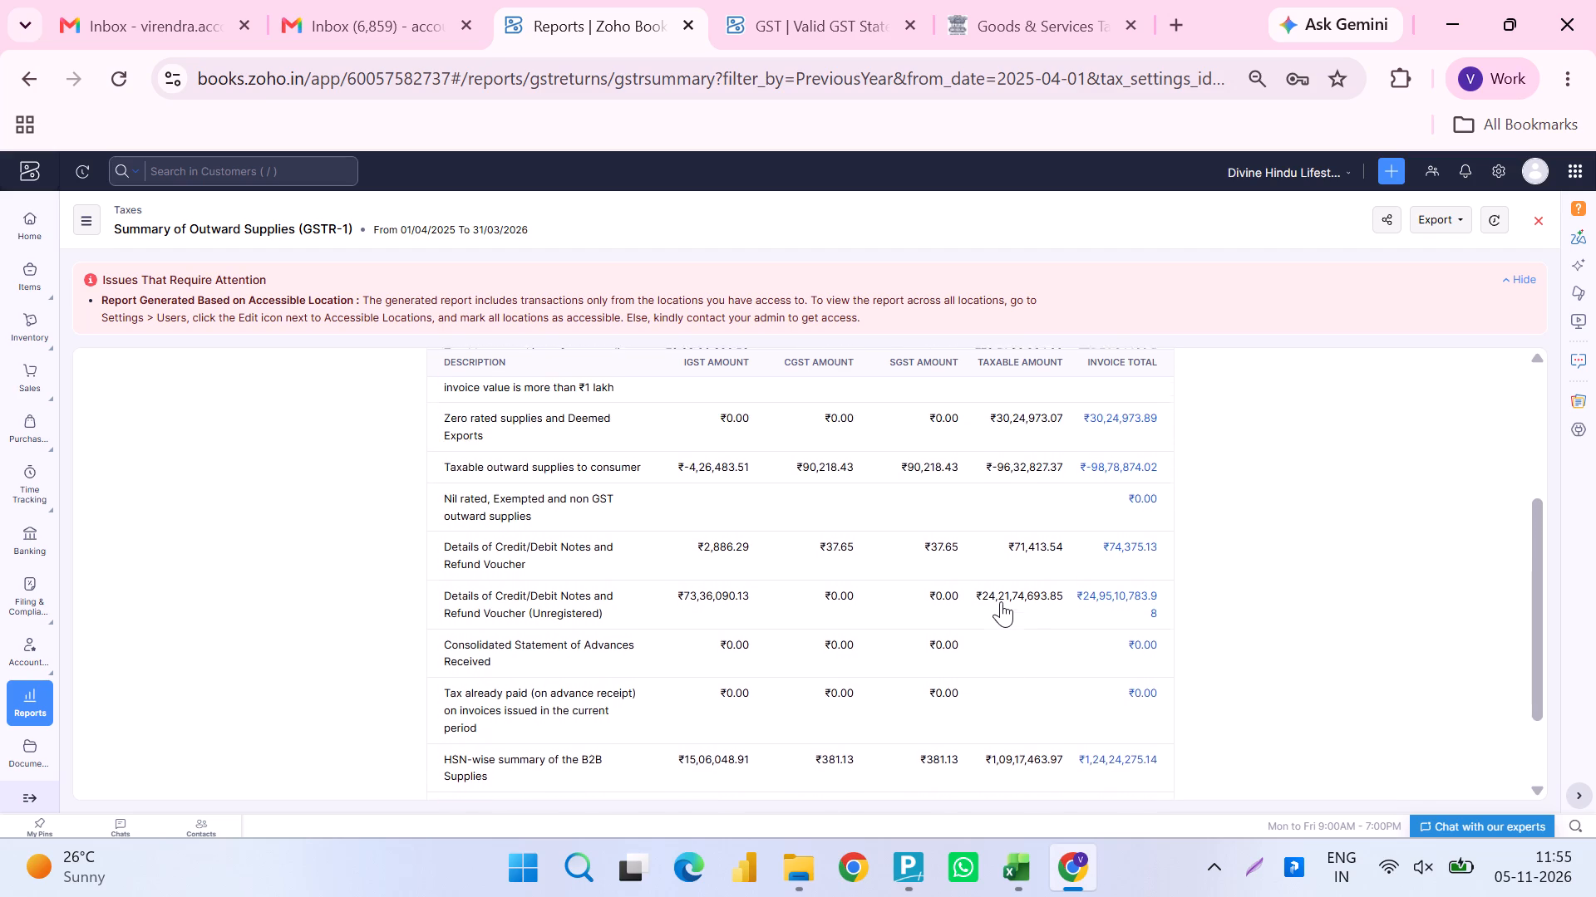
scroll(1001, 601, "up", 1)
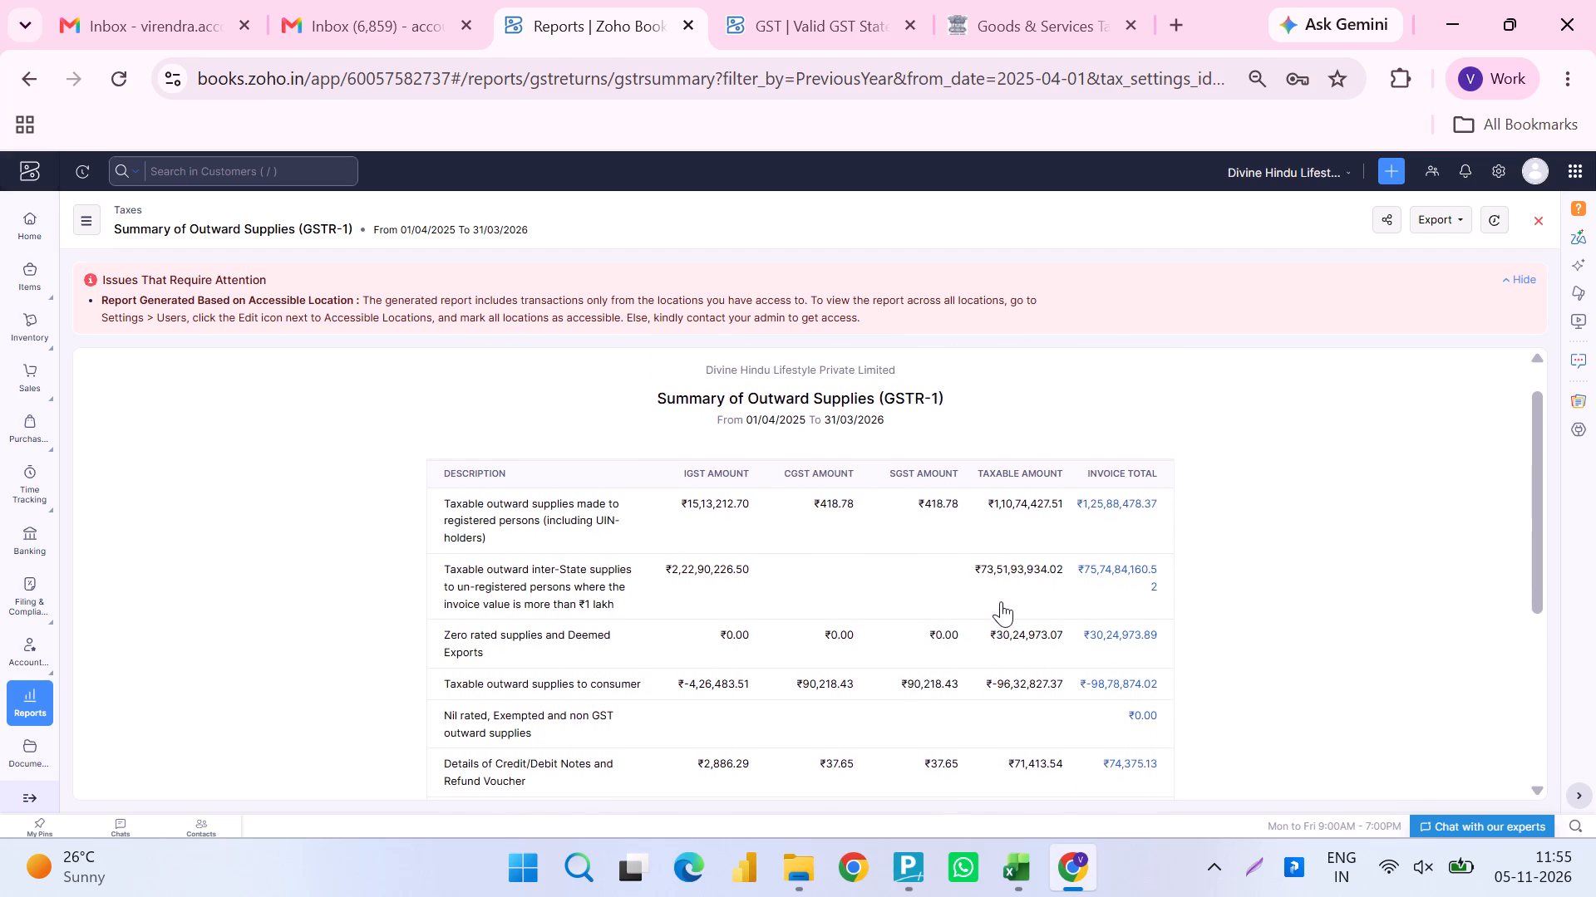
scroll(1001, 601, "up", 1)
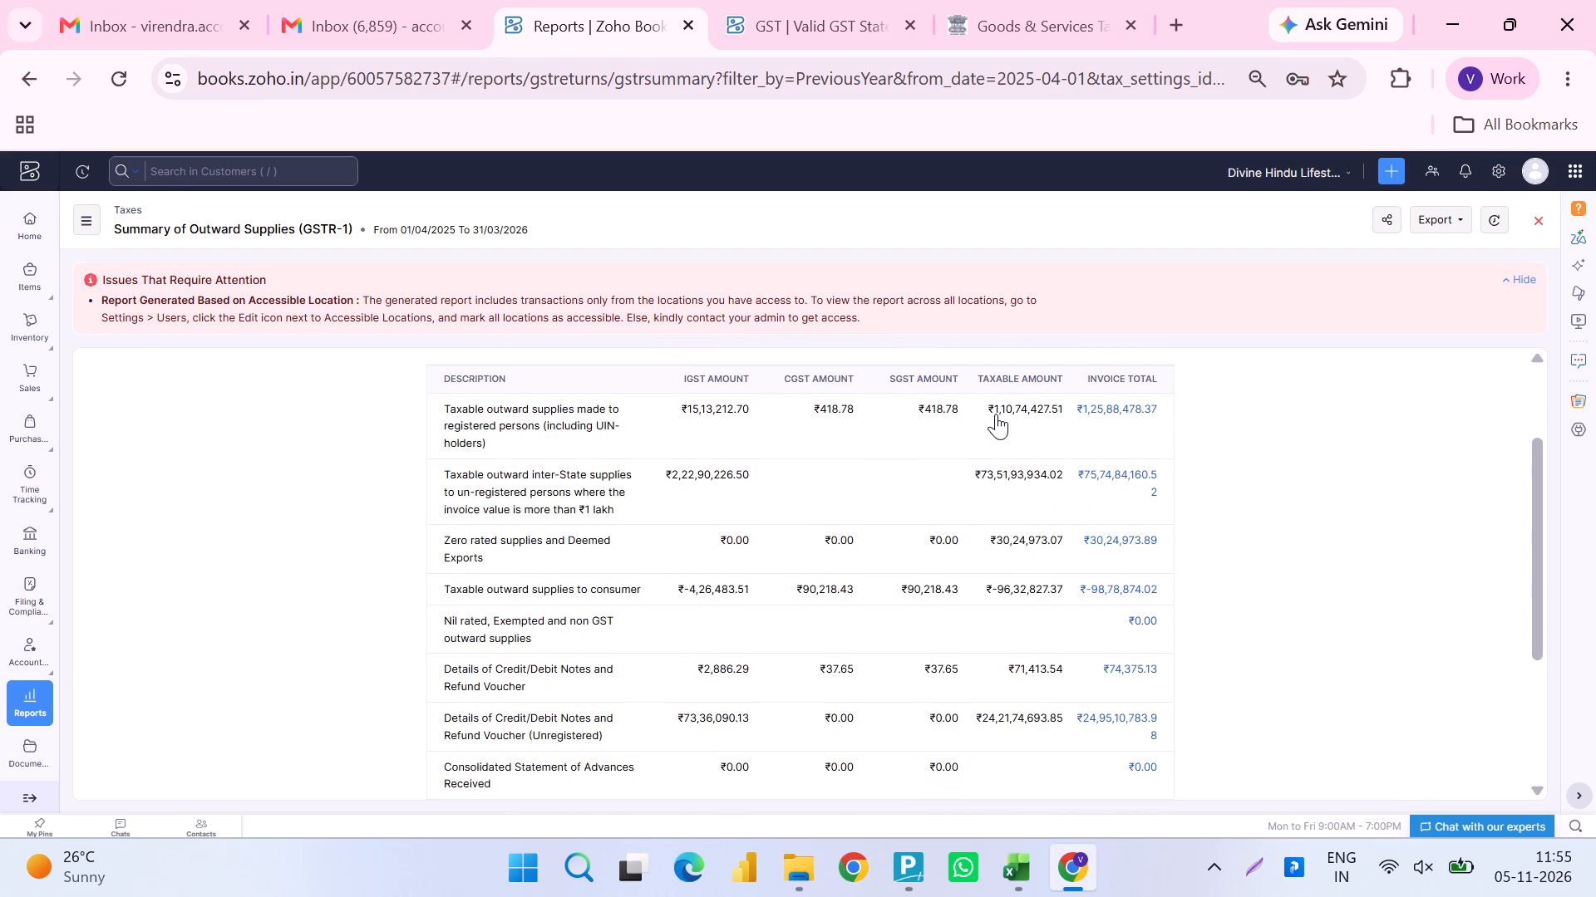
left_click_drag(983, 410, 1062, 418)
key("ctrl+c")
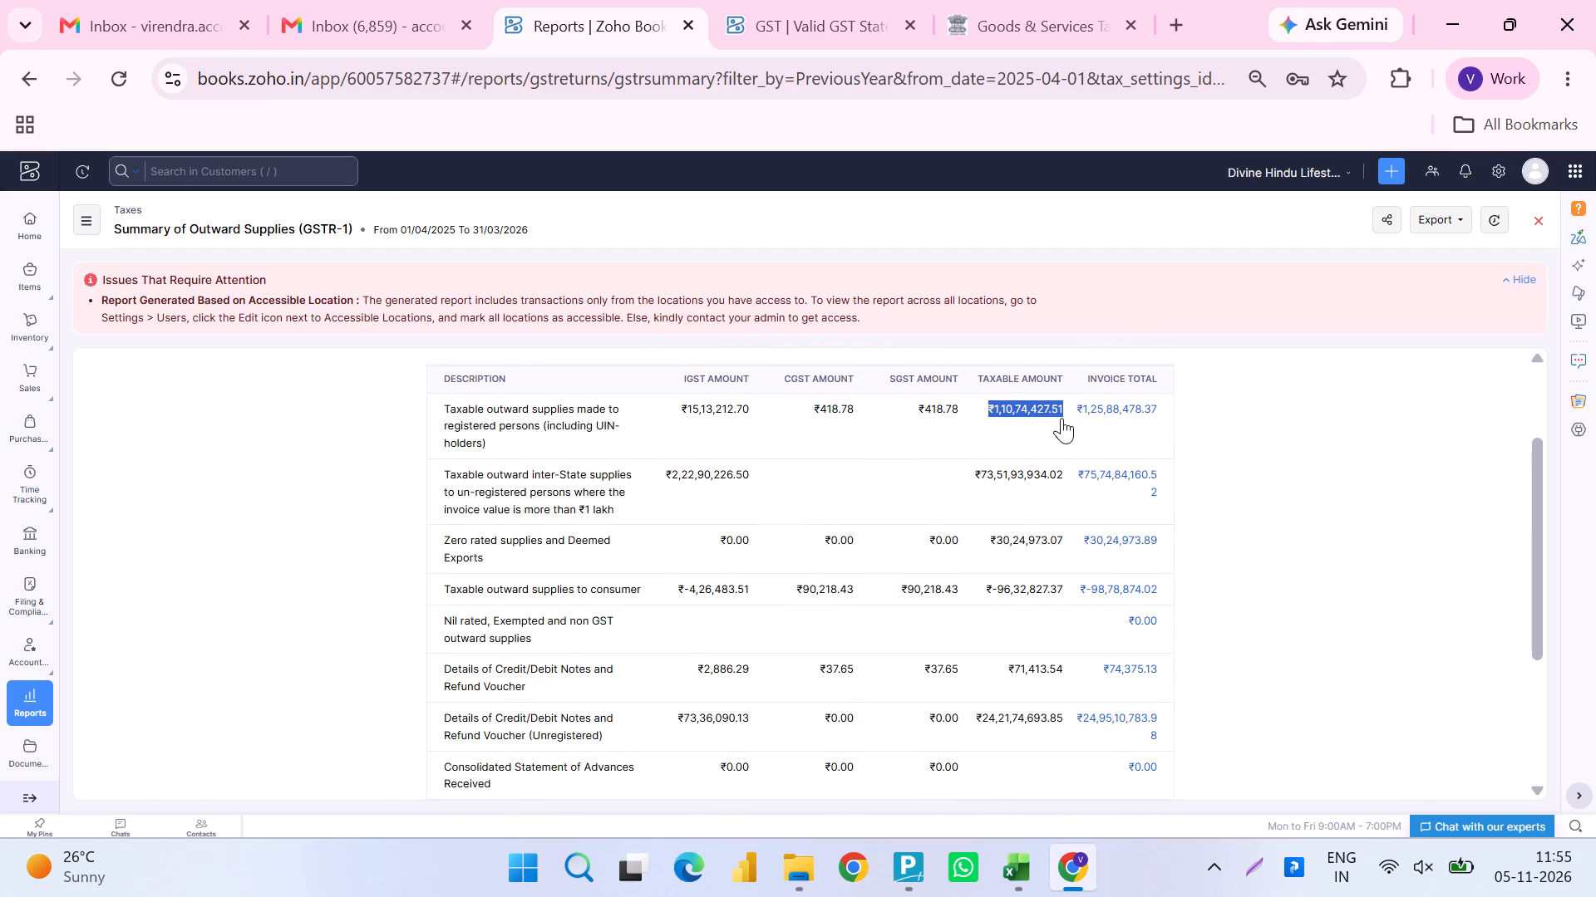
Switch to Excel and insert five blank rows directly below the Total row in Sheet1.
key("alt+Tab")
key("Left")
key("Left")
key("Left")
key("Left")
key("Down")
key("Left")
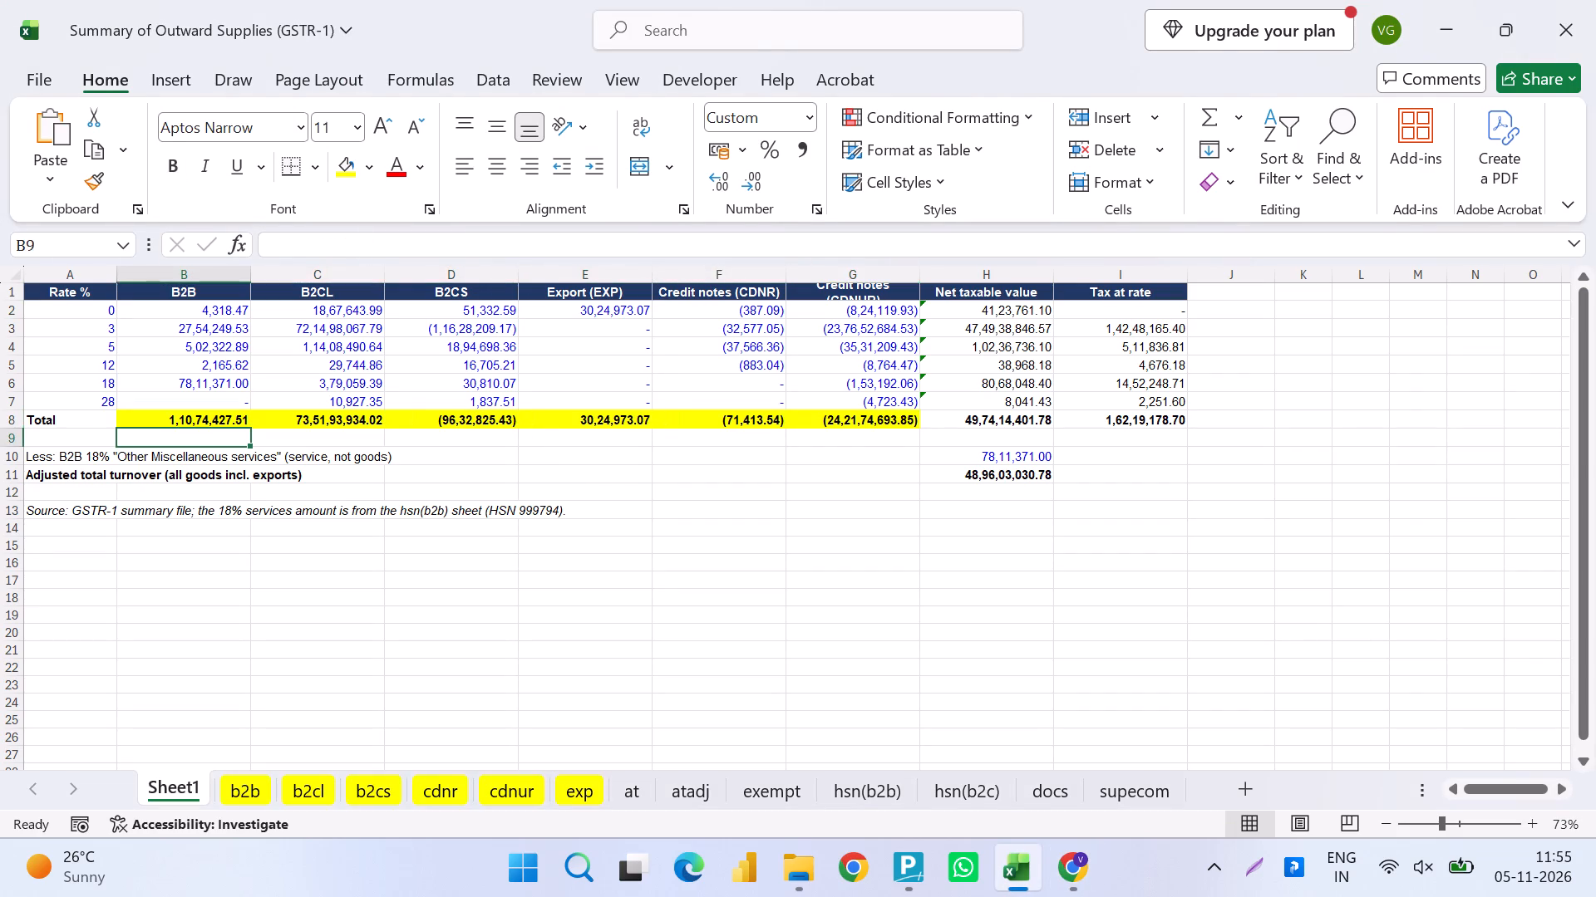
key("shift+space")
key("ctrl+shift+equal")
key("ctrl+shift+equal")
key("ctrl+shift+equal")
key("ctrl+shift+equal")
key("ctrl+shift+equal")
Paste the copied registered-persons amount 1,10,74,427.51 into cell B9, below the B2B total.
key("Right")
key("Left")
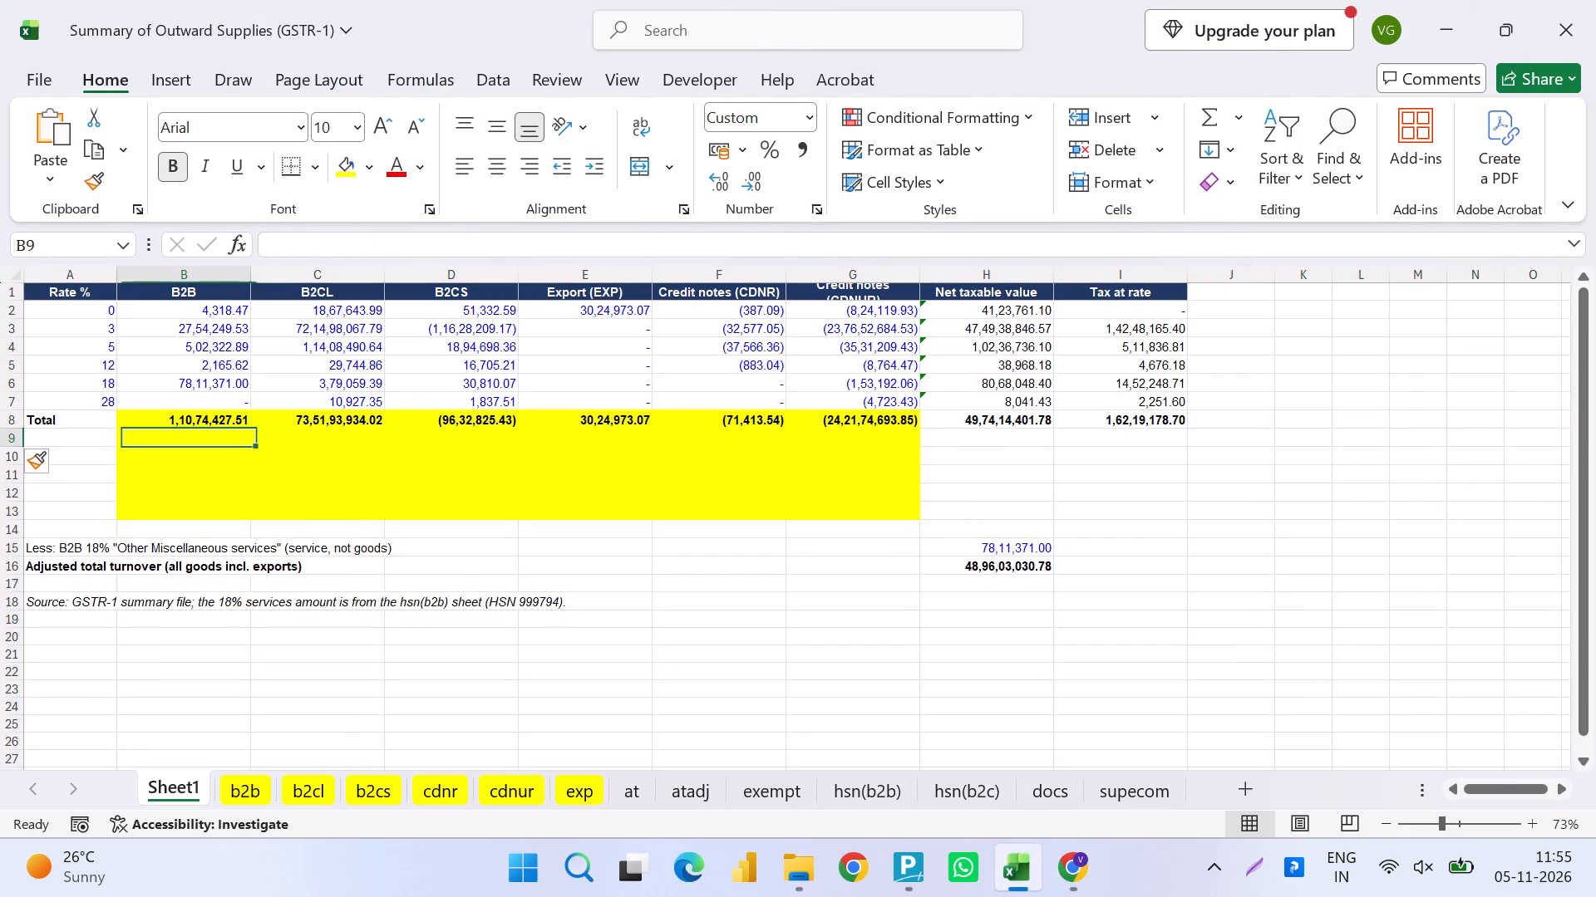
key("F2")
key("ctrl+v")
key("Return")
Copy the inter-State unregistered supplies taxable amount ₹73,51,93,934.02 from the Zoho Books report into C9, below the B2CL total.
key("alt+Tab")
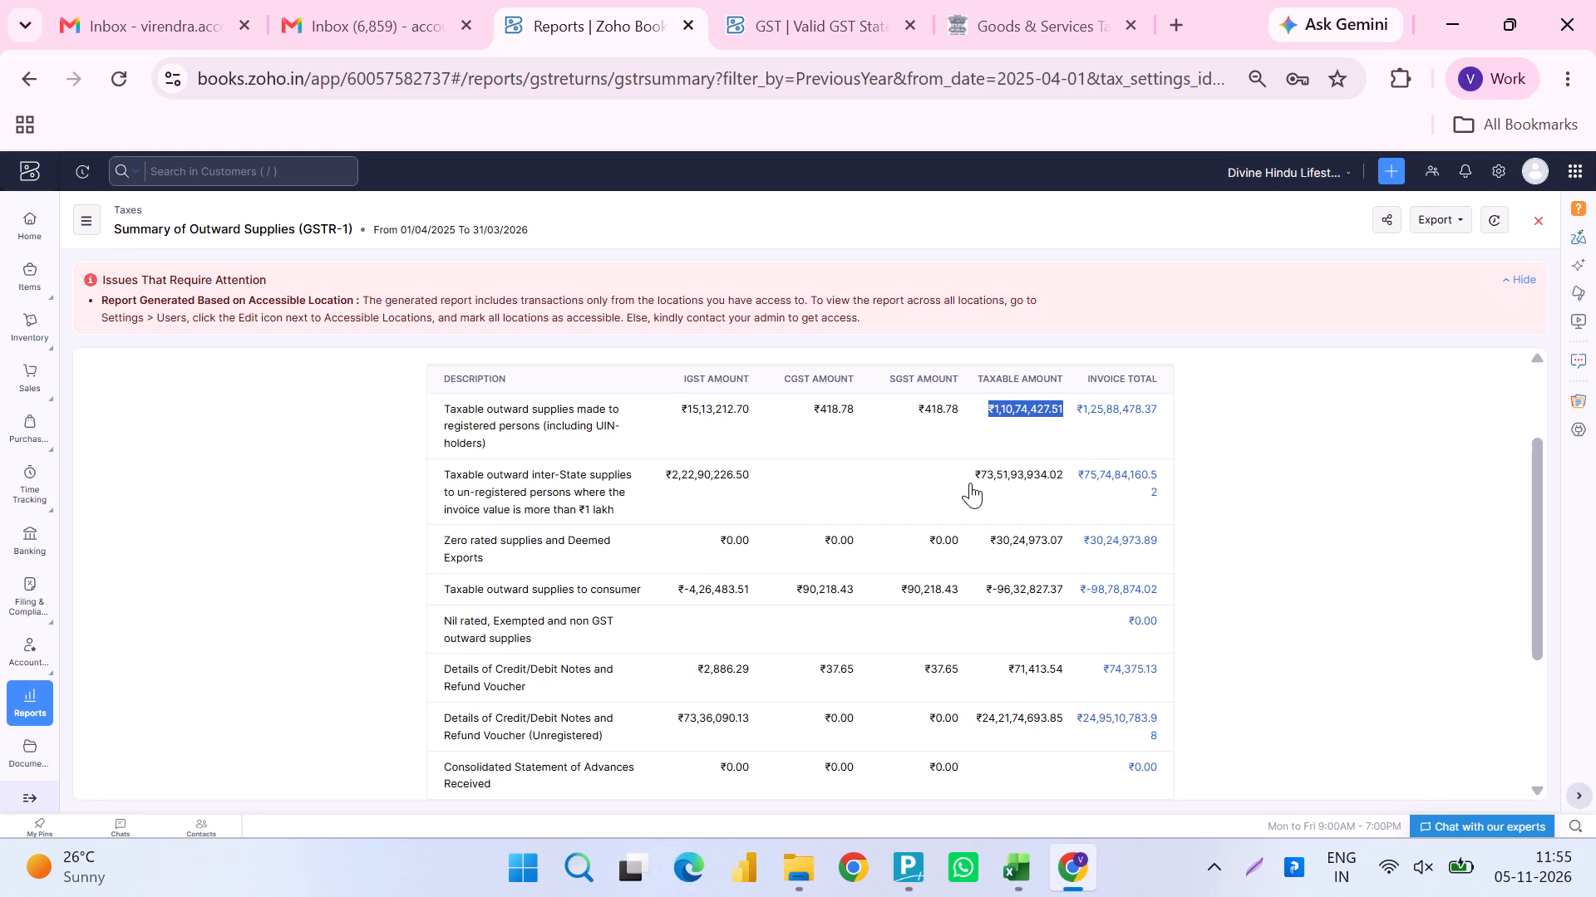
left_click_drag(956, 475, 1069, 484)
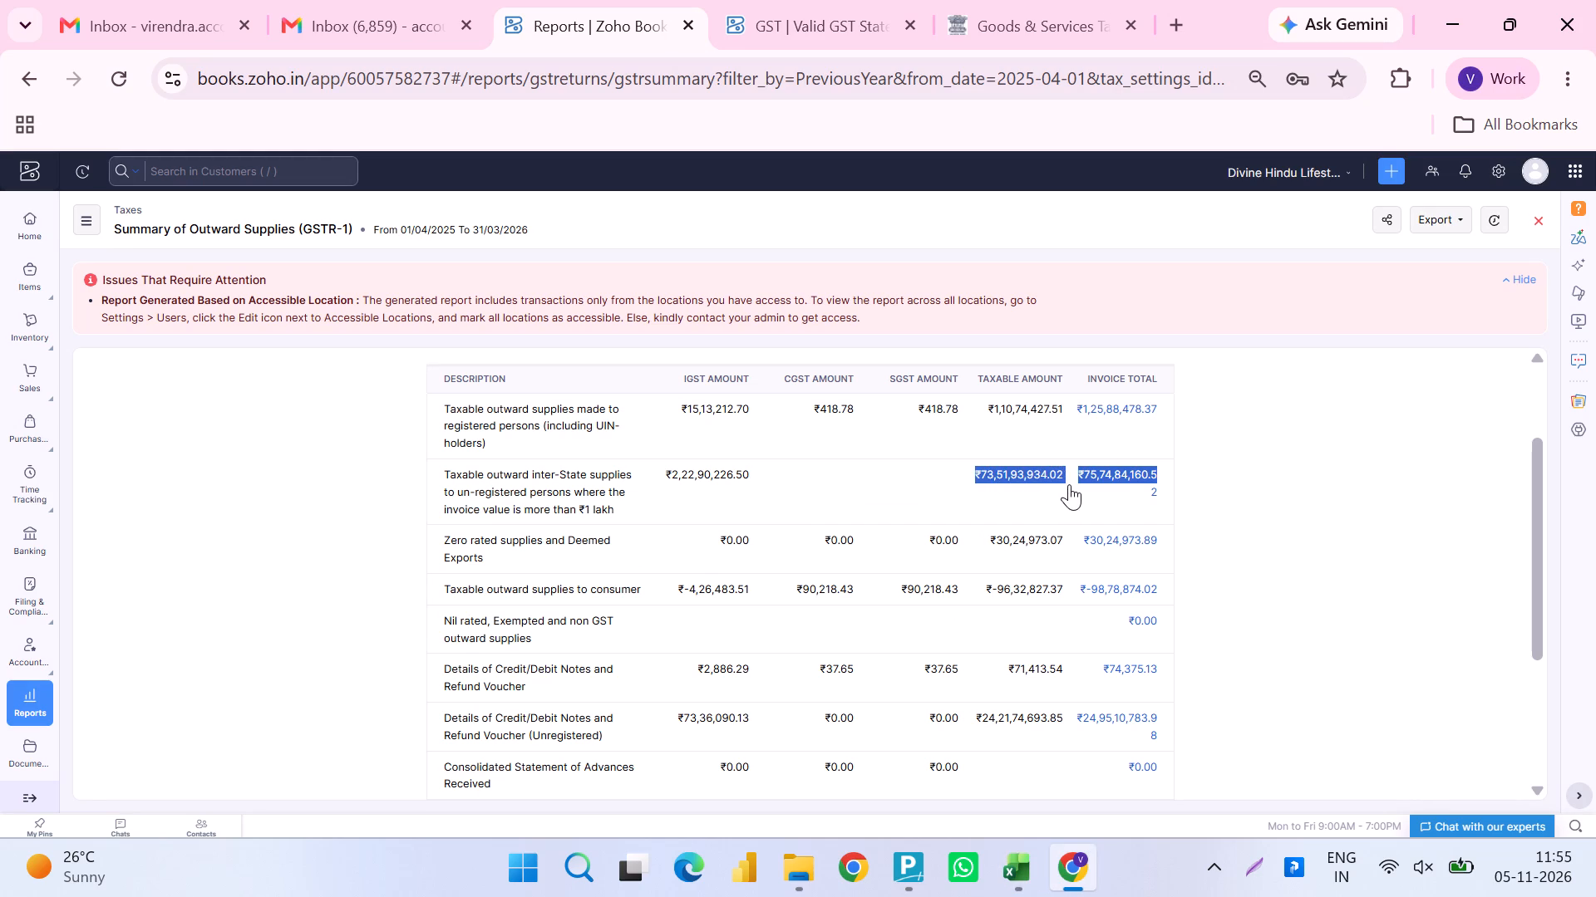
left_click_drag(1069, 484, 1066, 483)
key("ctrl+c")
key("ctrl+c")
key("alt+Tab")
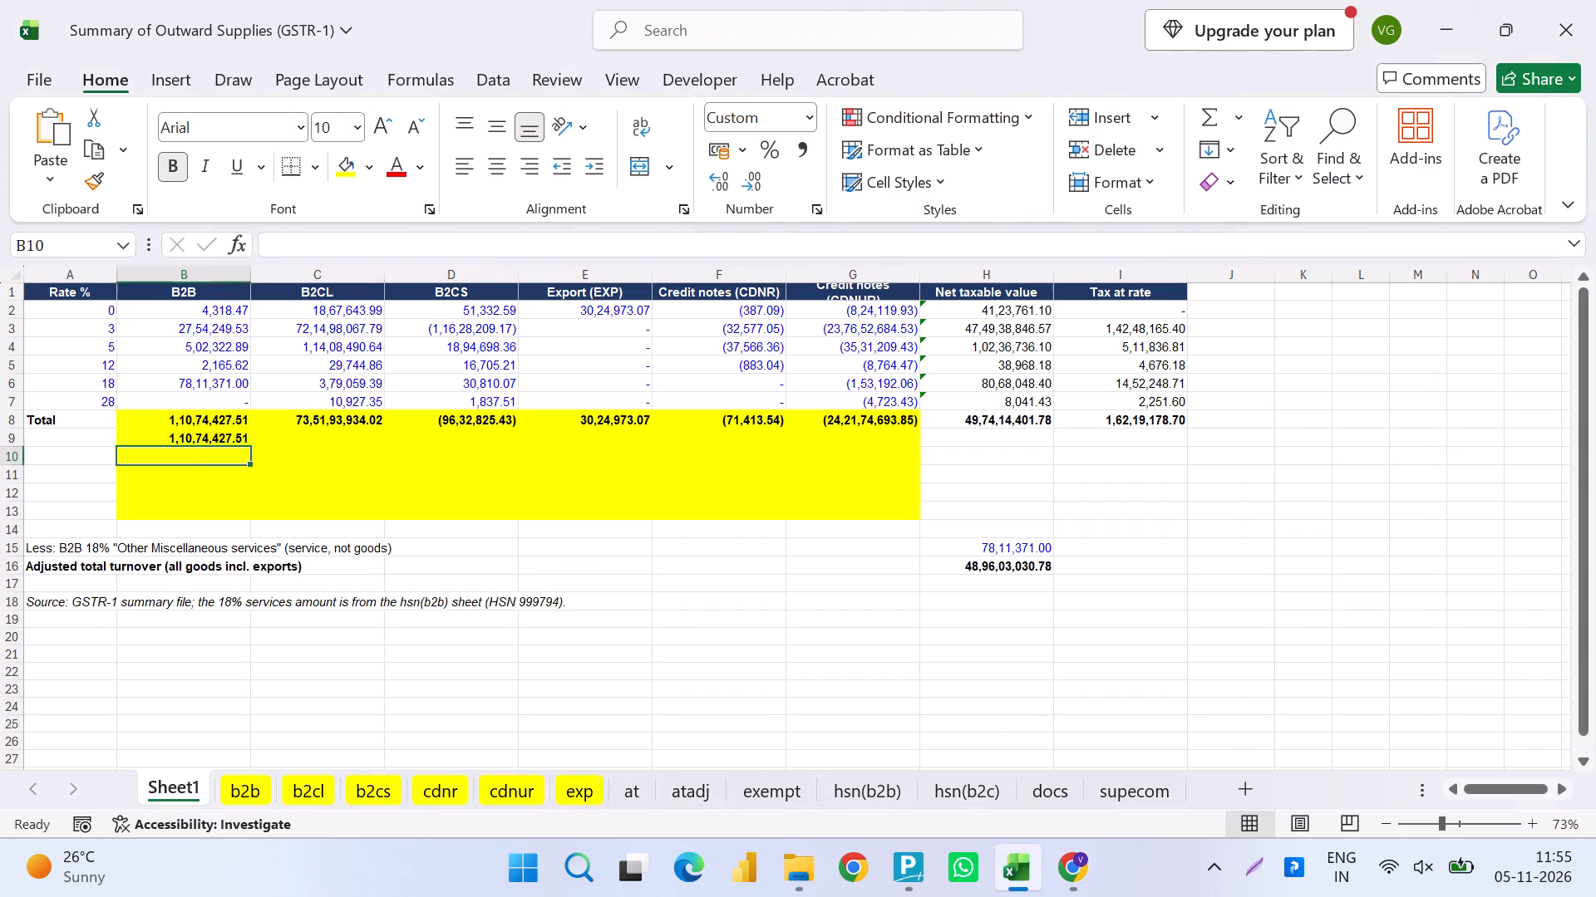
key("Right")
key("Up")
key("F2")
key("ctrl+v")
key("Tab")
Copy the zero rated supplies and deemed exports taxable amount ₹30,24,973.07 from the Zoho Books report into cell D9 of Sheet1.
key("alt+Tab")
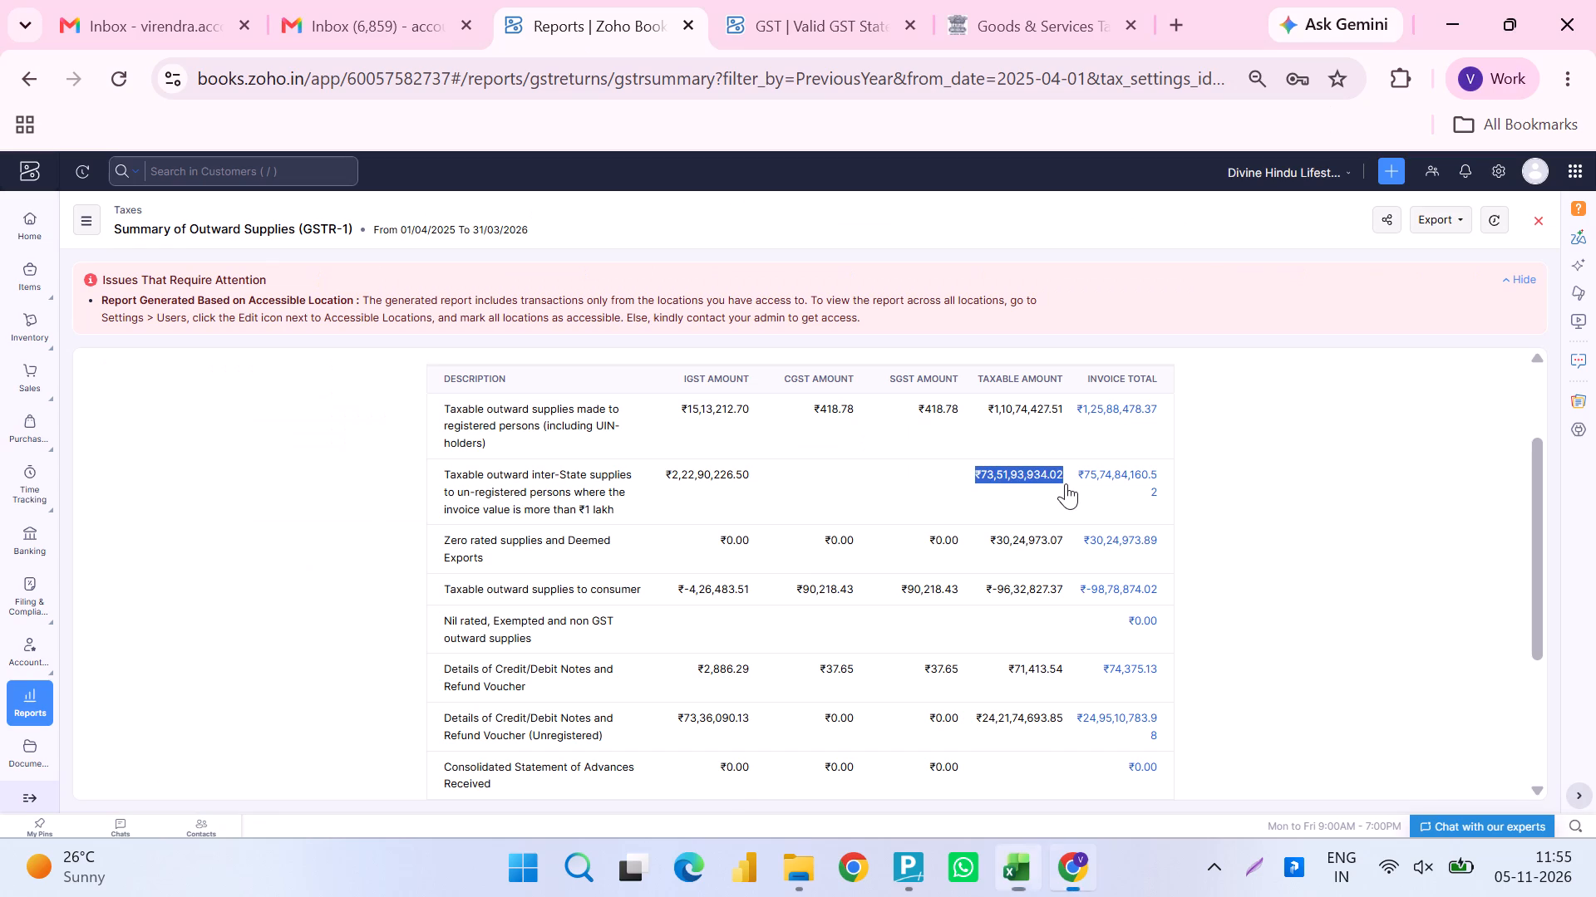
left_click_drag(981, 536, 1070, 550)
key("ctrl+c")
key("alt+Tab")
key("F2")
key("ctrl+v")
key("Tab")
Copy the taxable outward supplies to consumer amount ₹-96,32,827.37 from the Zoho Books report into cell E9 of Sheet1.
key("alt+Tab")
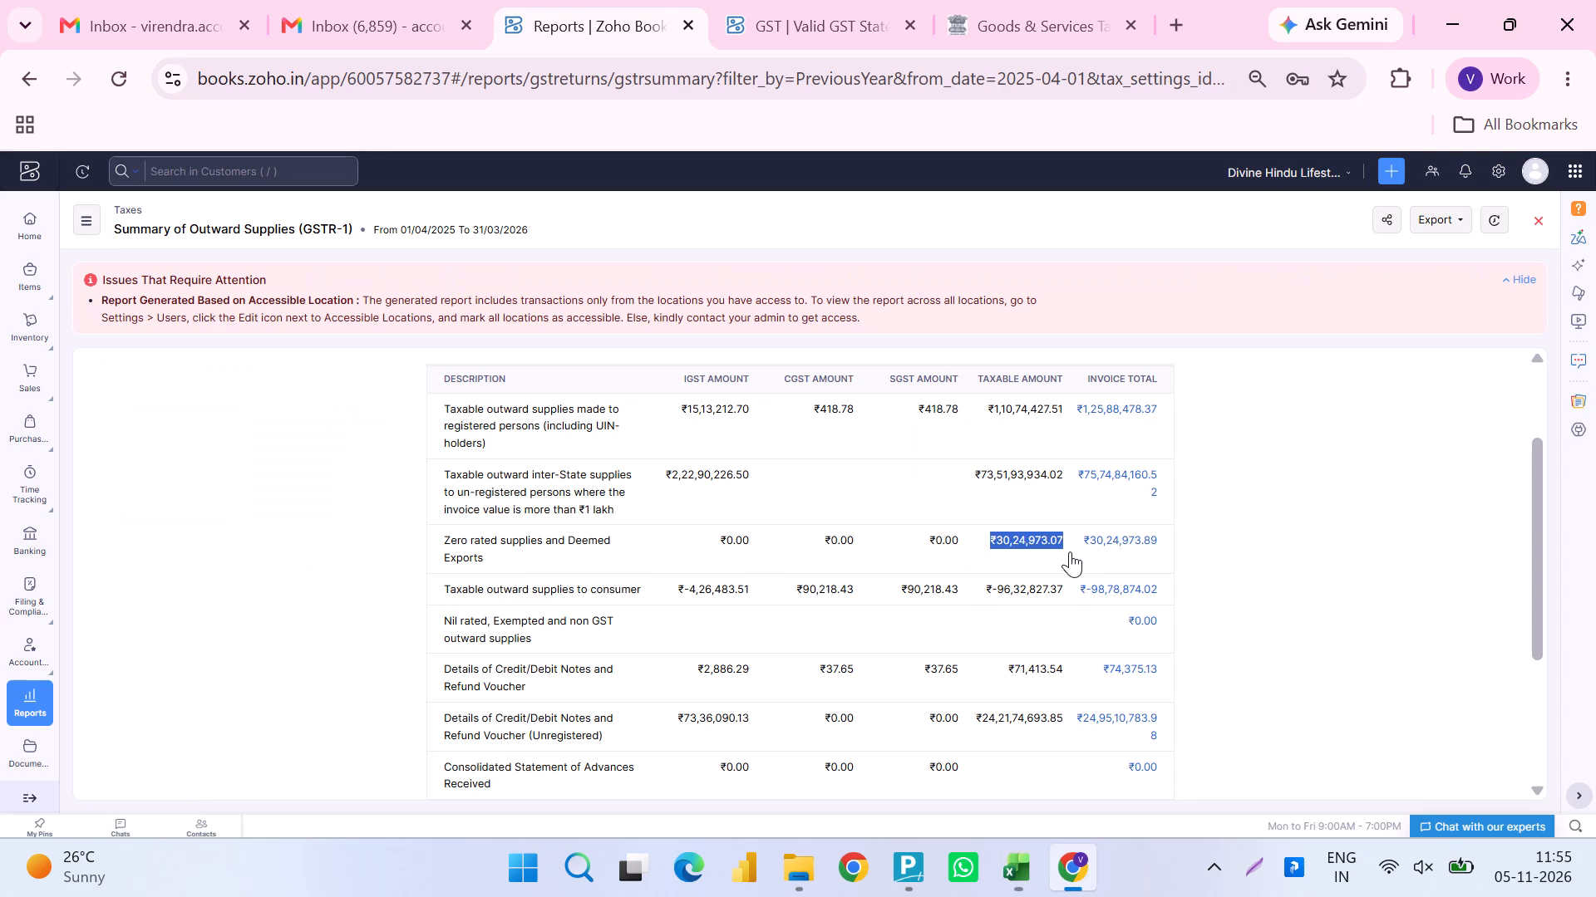
left_click_drag(973, 592, 1068, 600)
key("ctrl+c")
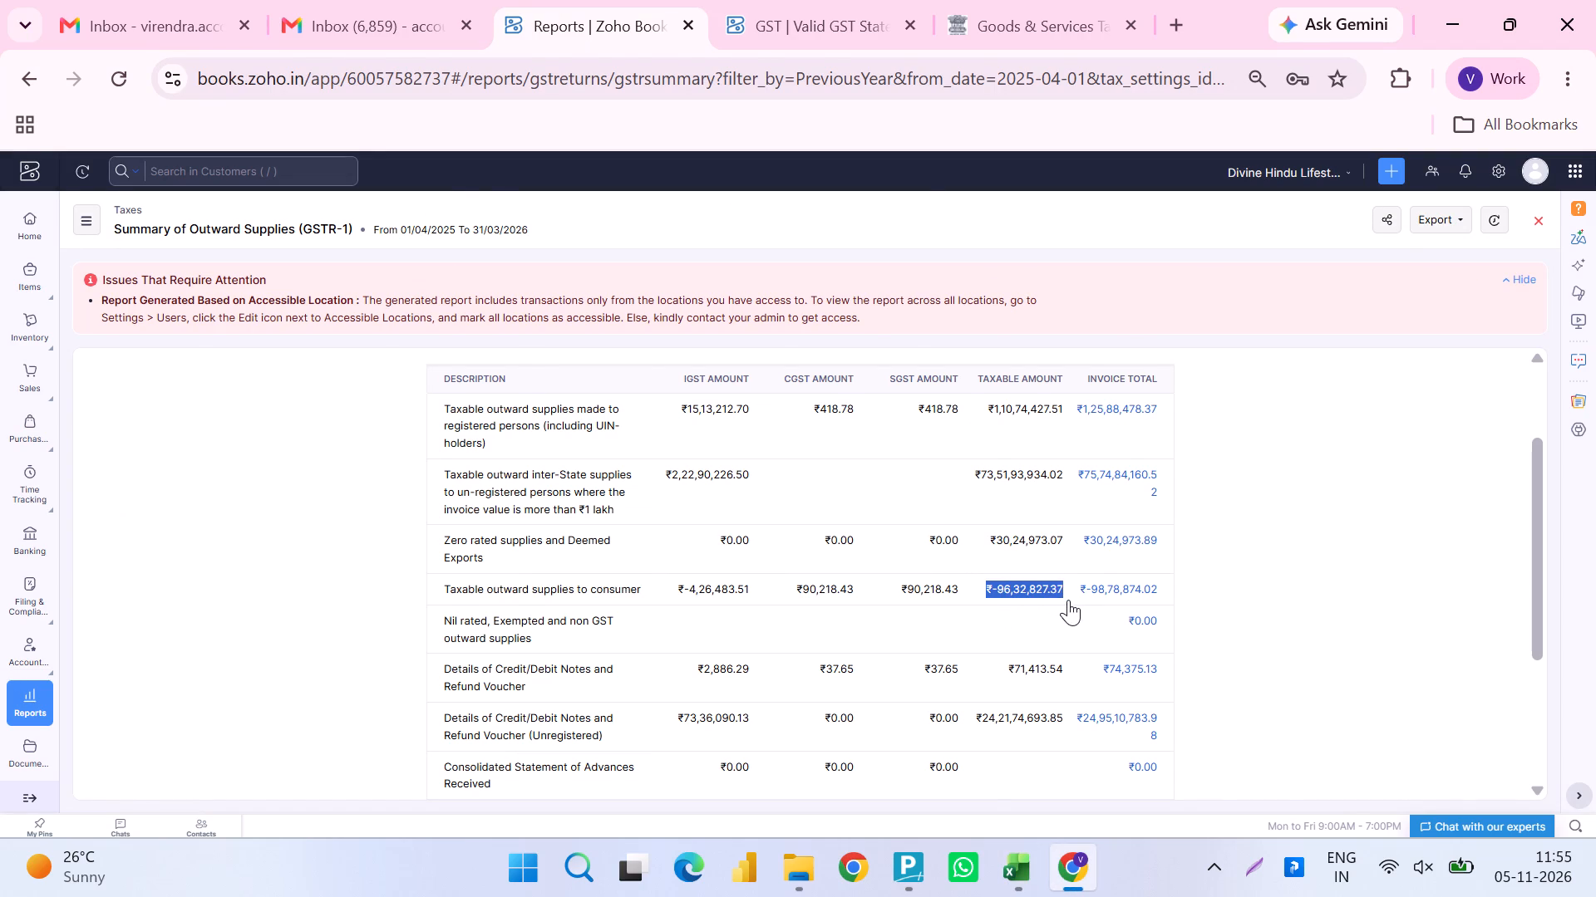
key("alt+Tab")
key("Right")
key("Left")
key("alt+Tab")
key("alt+Tab")
key("Down")
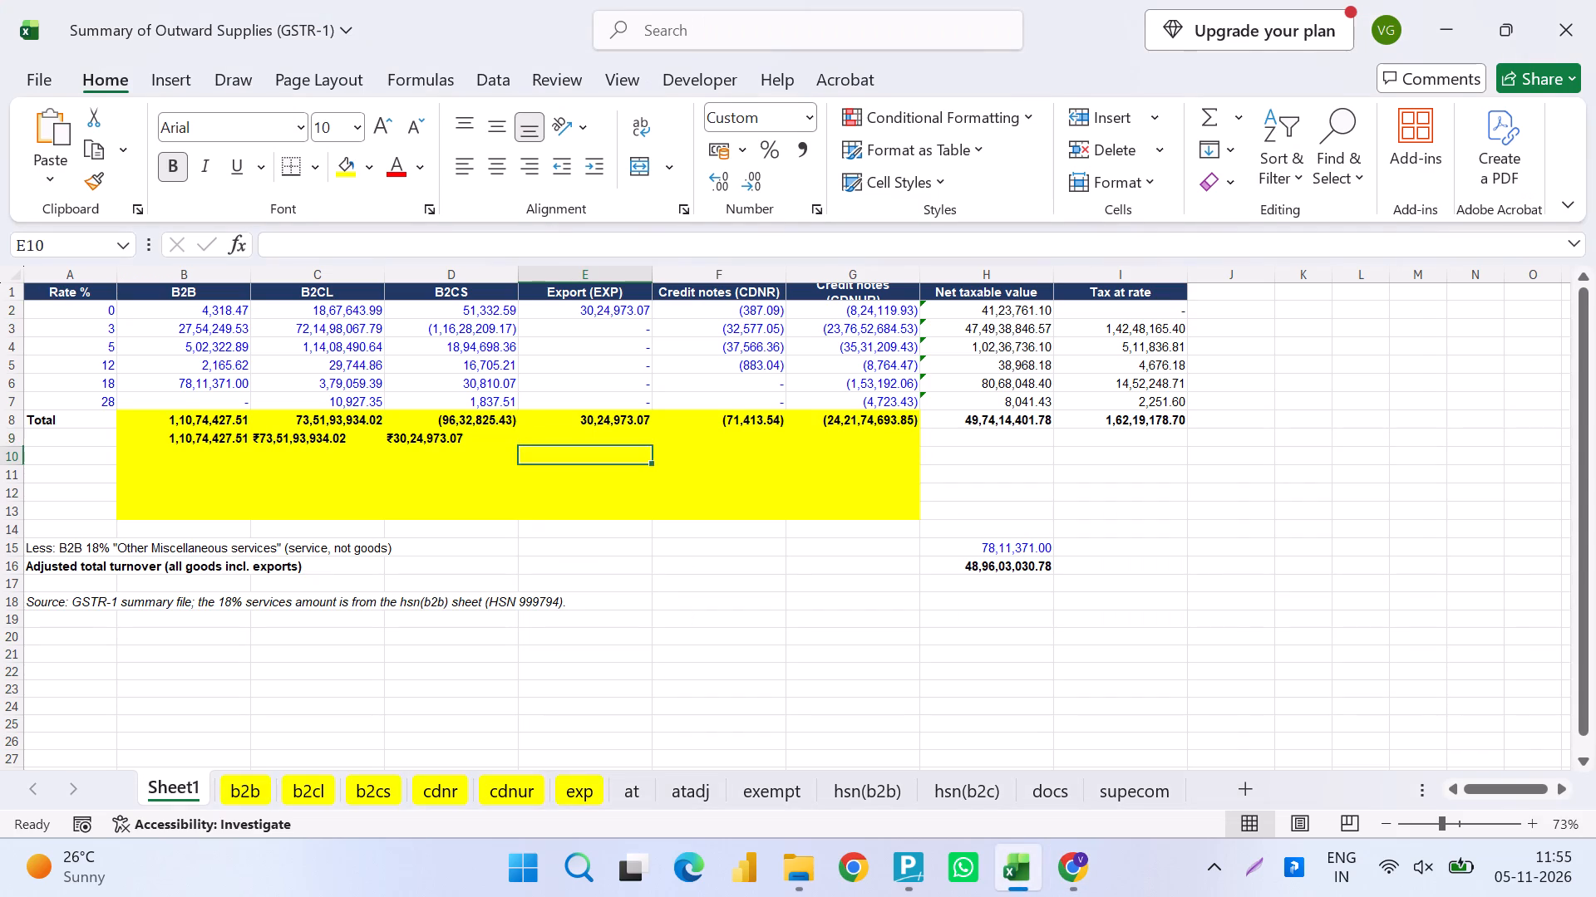
key("Up")
key("F2")
key("ctrl+v")
key("ctrl+Return")
Swap the D9 and E9 amounts, placing (96,32,827.37) under B2CS and ₹30,24,973.07 under Export (EXP).
key("Up")
key("Left")
key("Down")
key("ctrl+x")
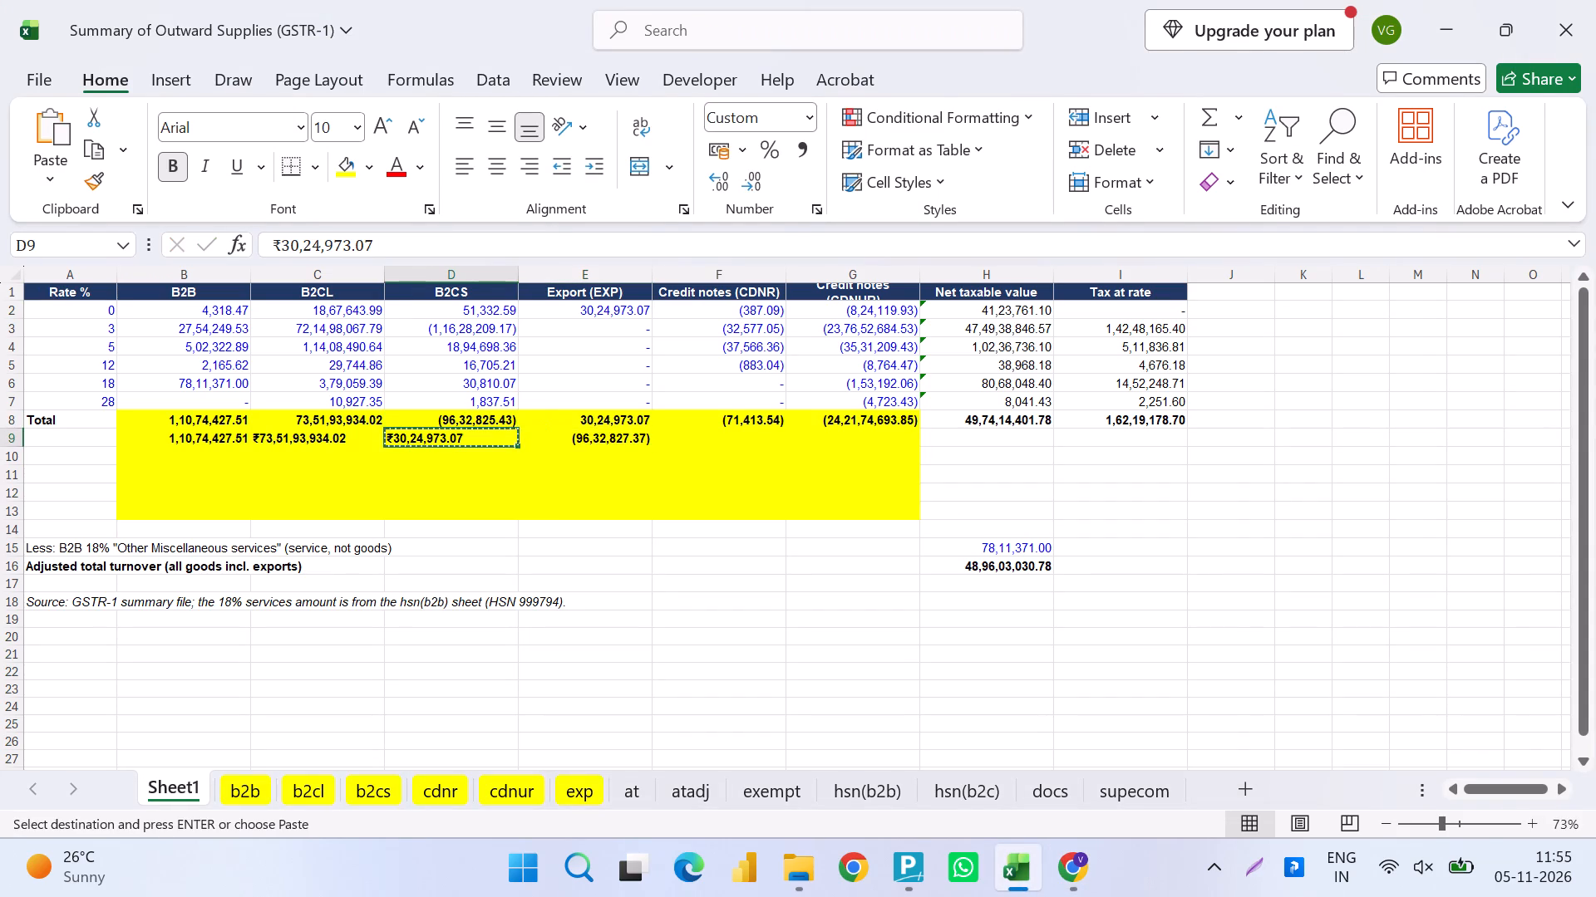
key("Right")
key("Right")
key("Right")
key("Left")
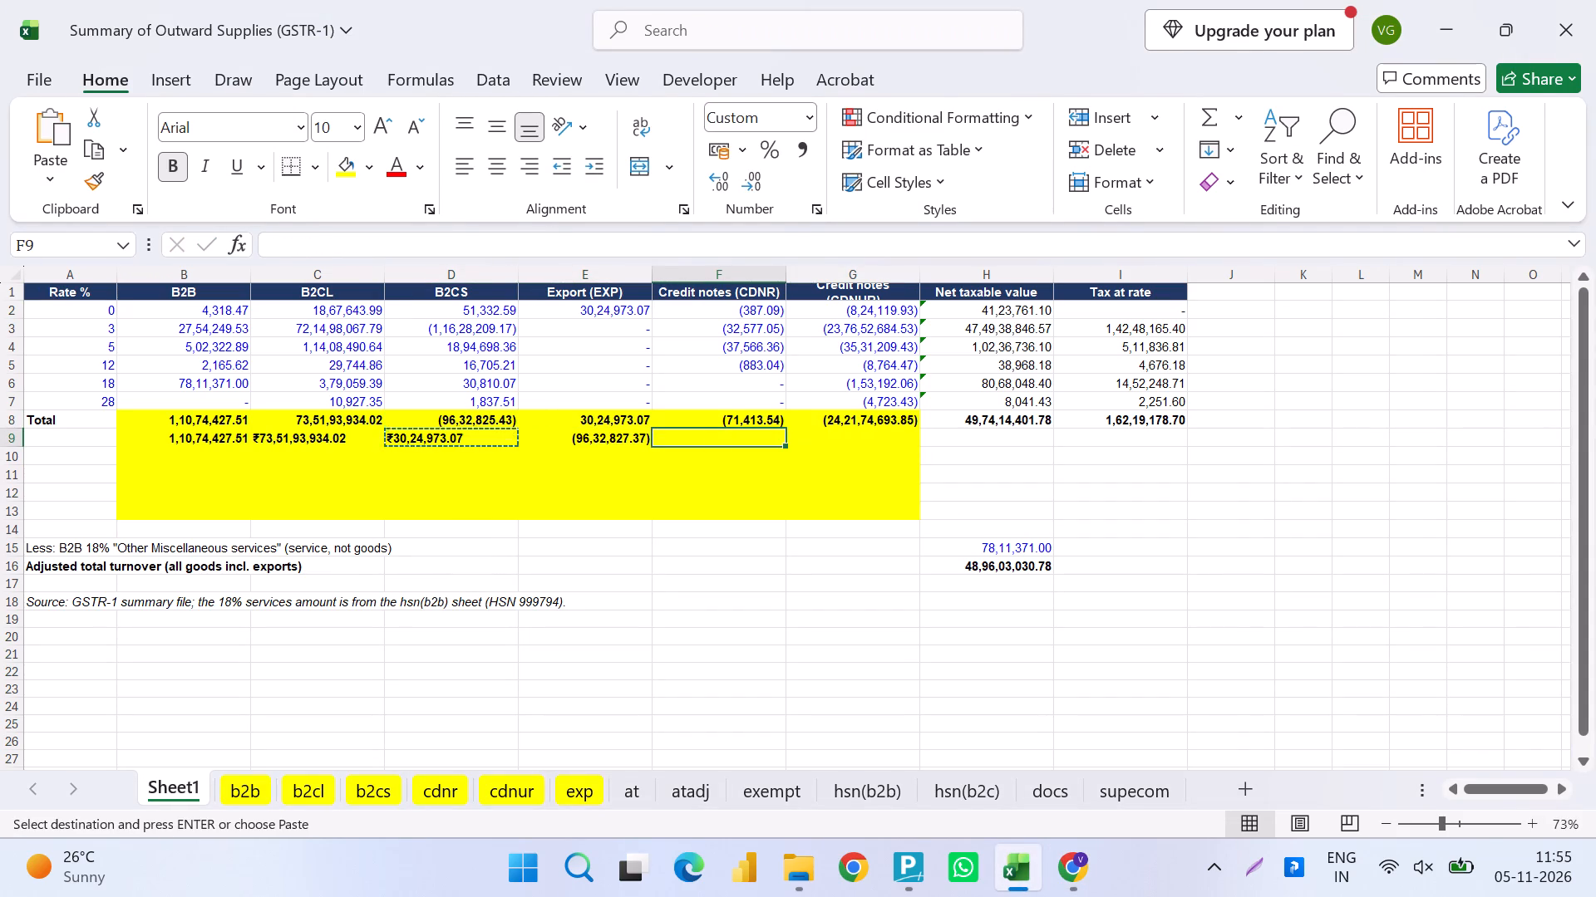
key("Return")
key("Left")
key("shift+Right")
key("ctrl+x")
key("Left")
key("Return")
key("Right")
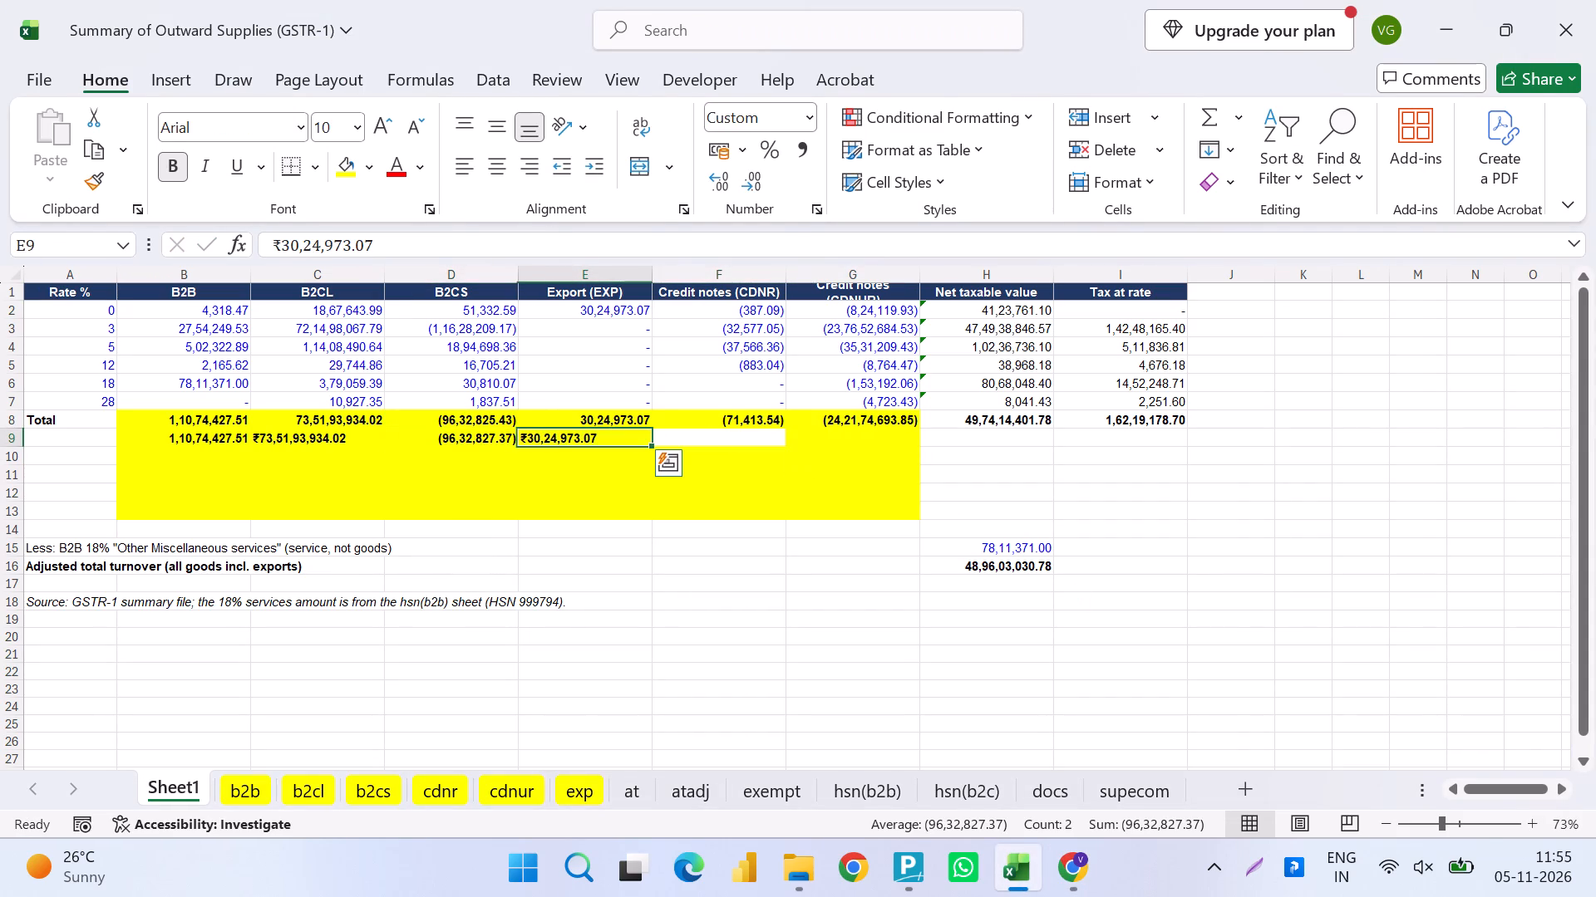
Restore the yellow fill in F9 by filling down from the Credit notes (CDNR) total, and clear the cell's contents.
key("Right")
key("ctrl+d")
key("Delete")
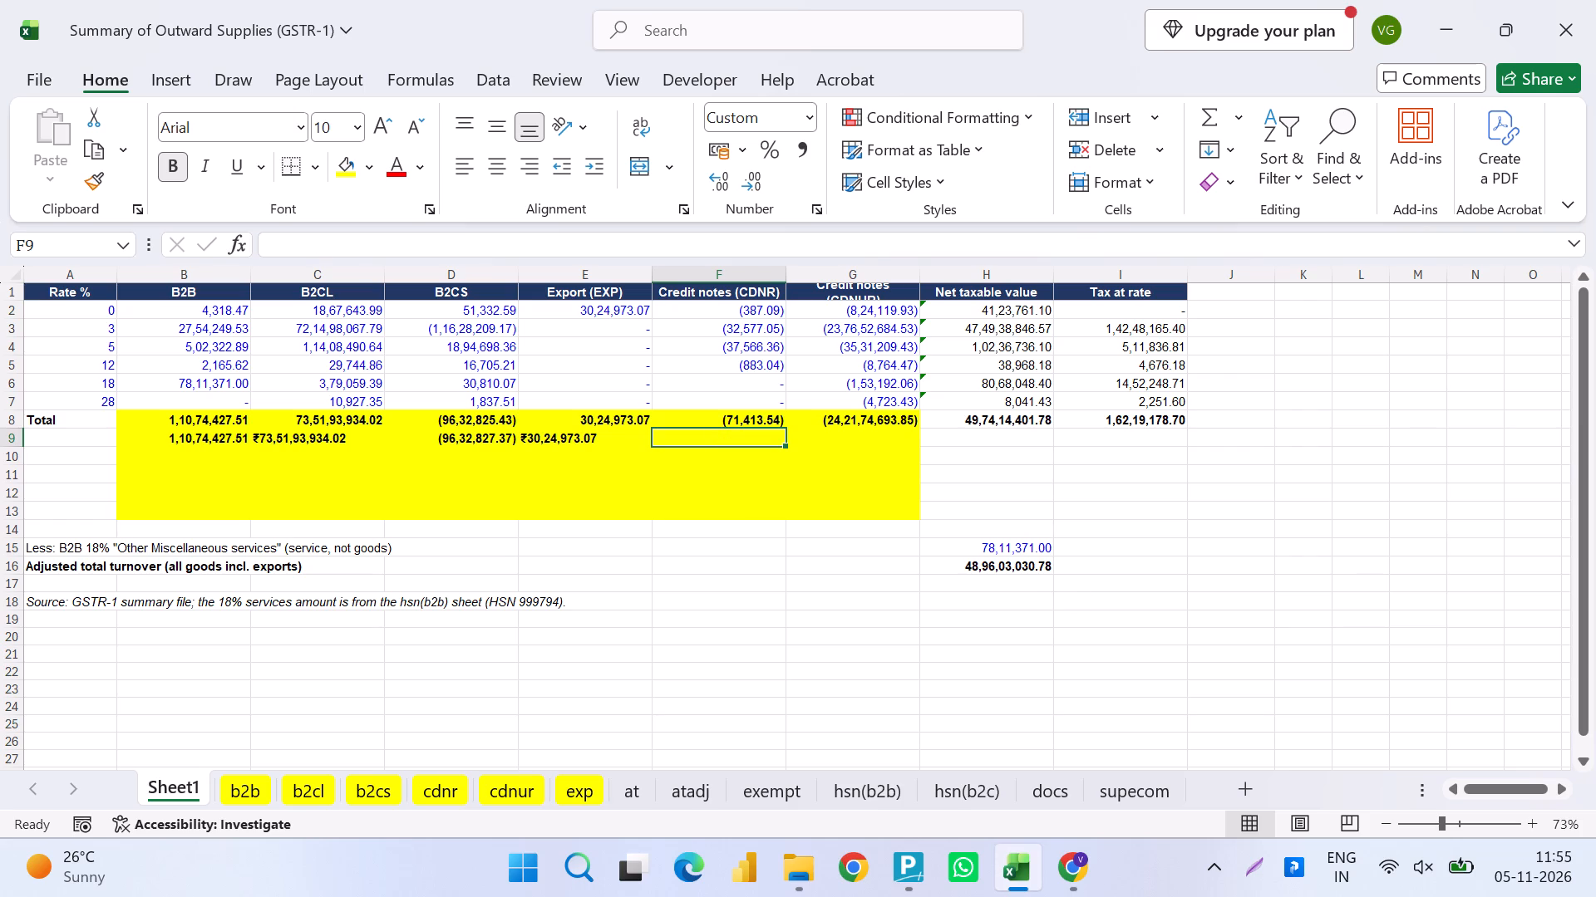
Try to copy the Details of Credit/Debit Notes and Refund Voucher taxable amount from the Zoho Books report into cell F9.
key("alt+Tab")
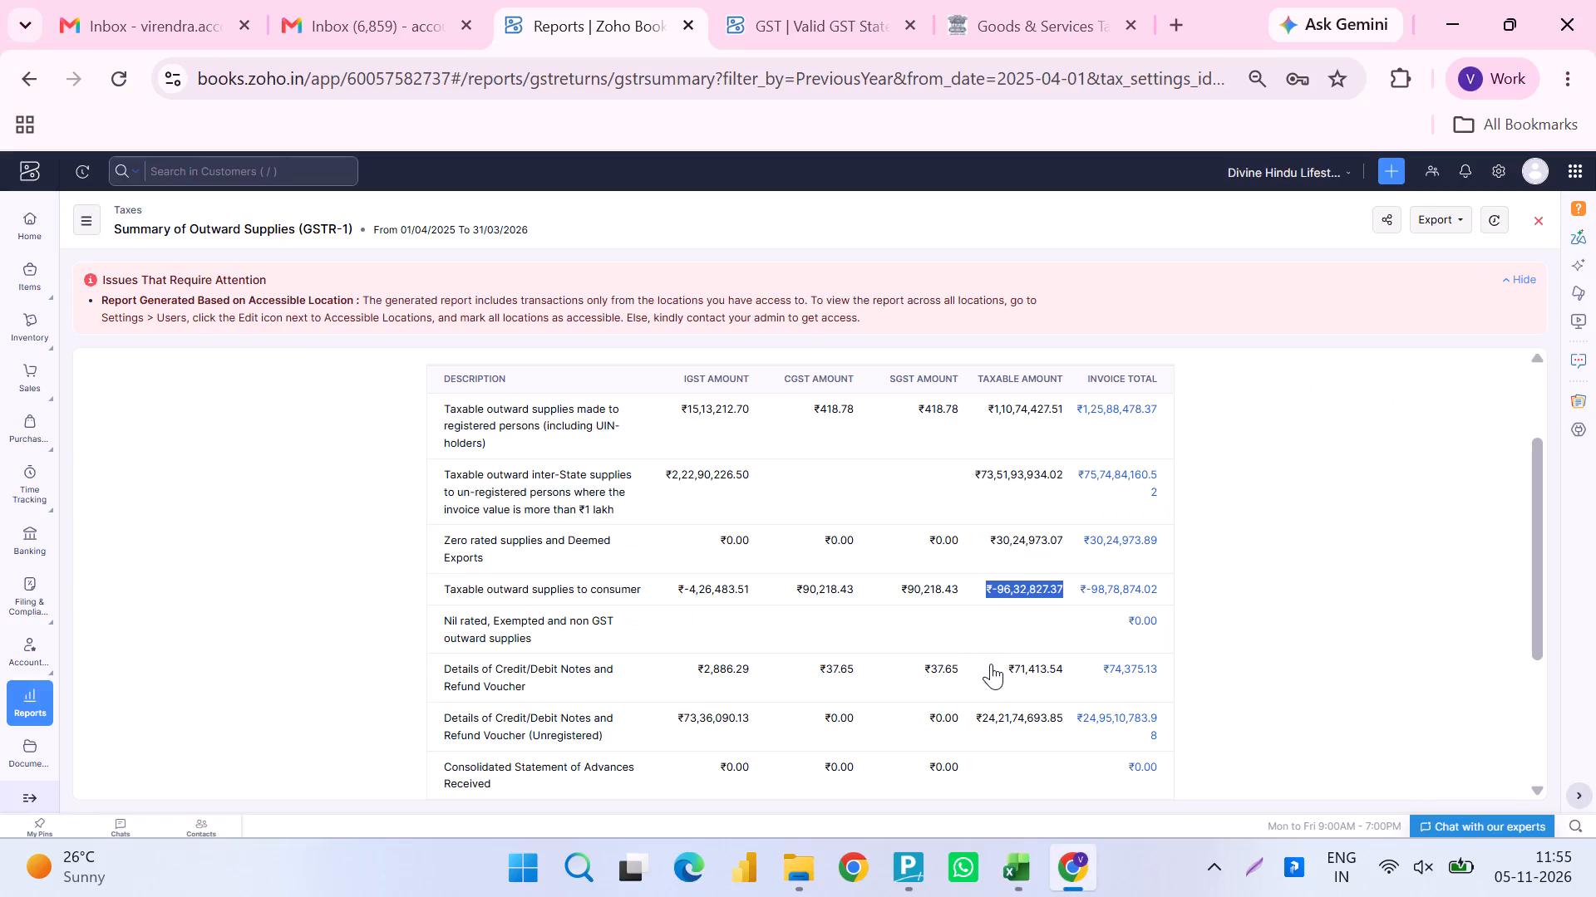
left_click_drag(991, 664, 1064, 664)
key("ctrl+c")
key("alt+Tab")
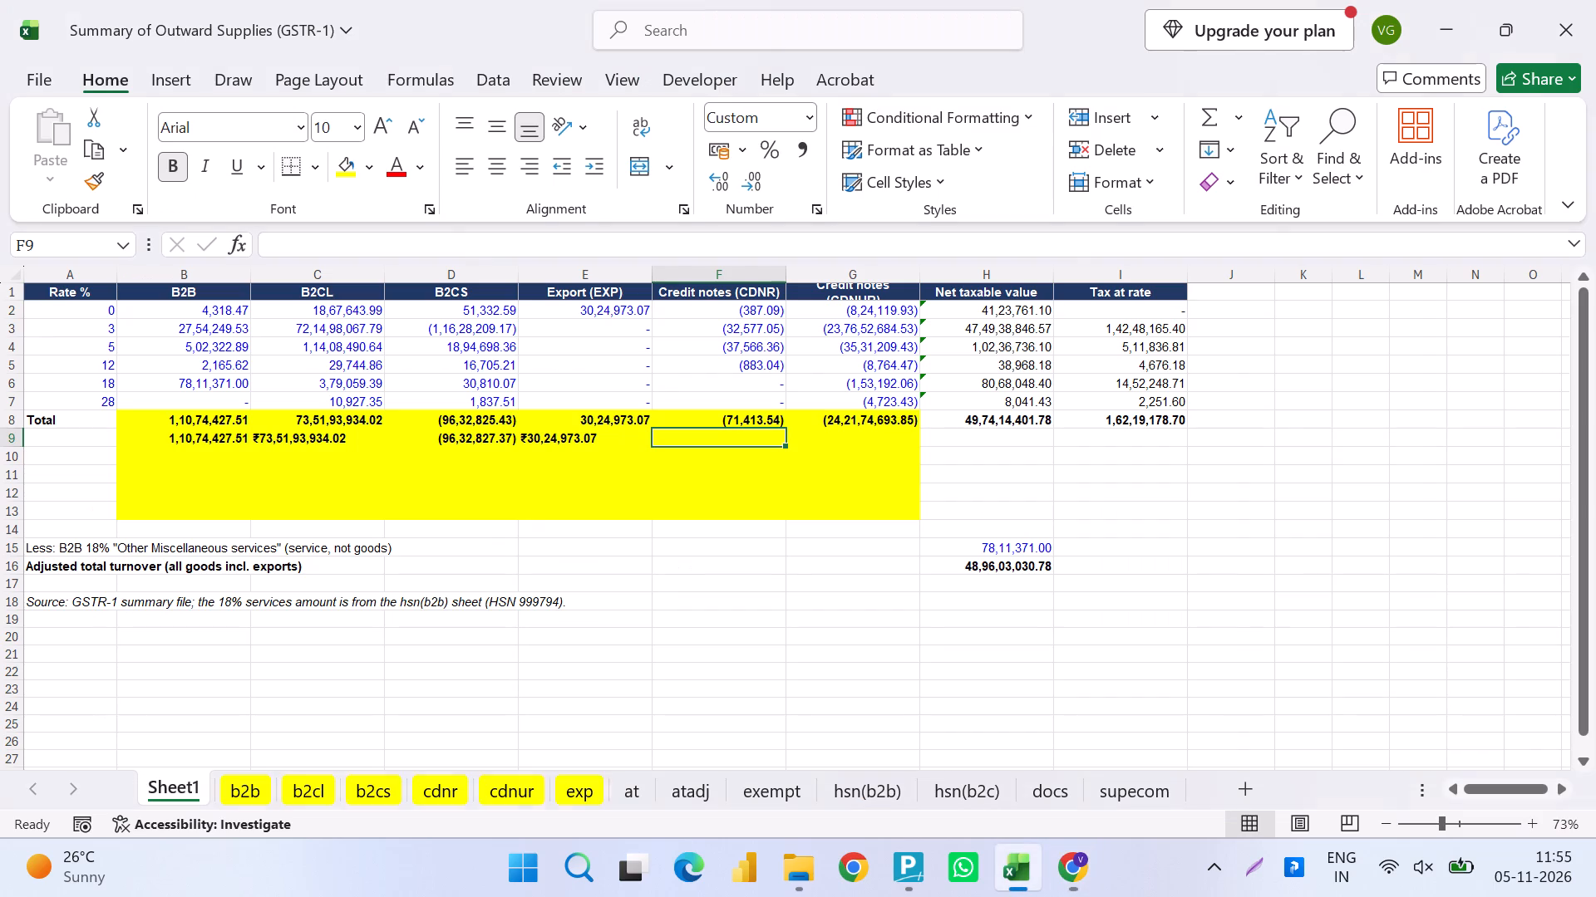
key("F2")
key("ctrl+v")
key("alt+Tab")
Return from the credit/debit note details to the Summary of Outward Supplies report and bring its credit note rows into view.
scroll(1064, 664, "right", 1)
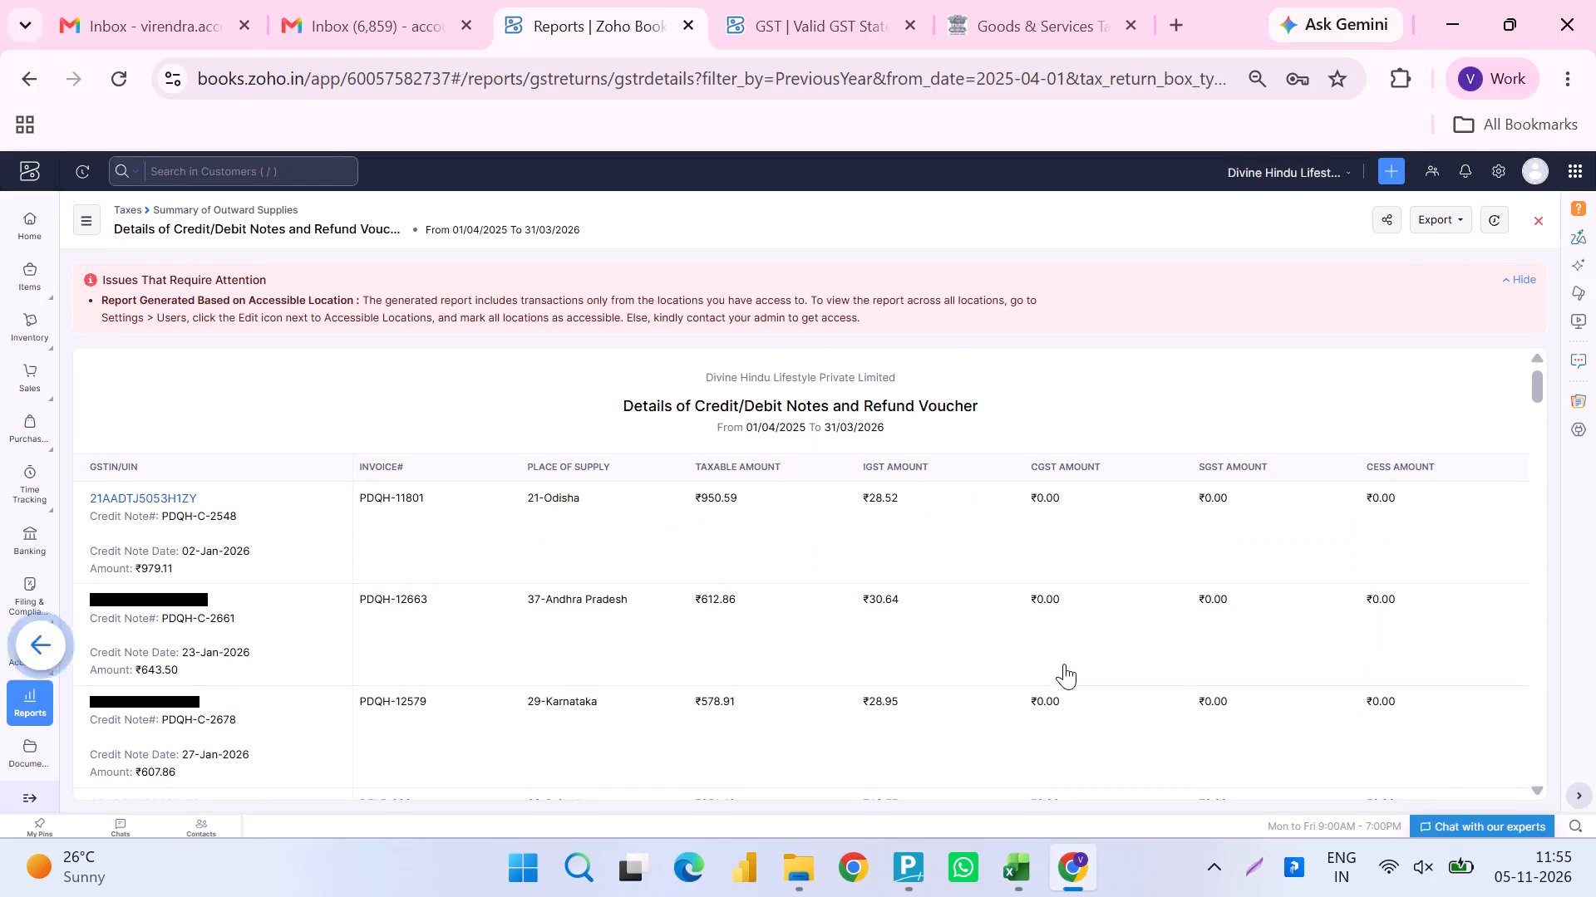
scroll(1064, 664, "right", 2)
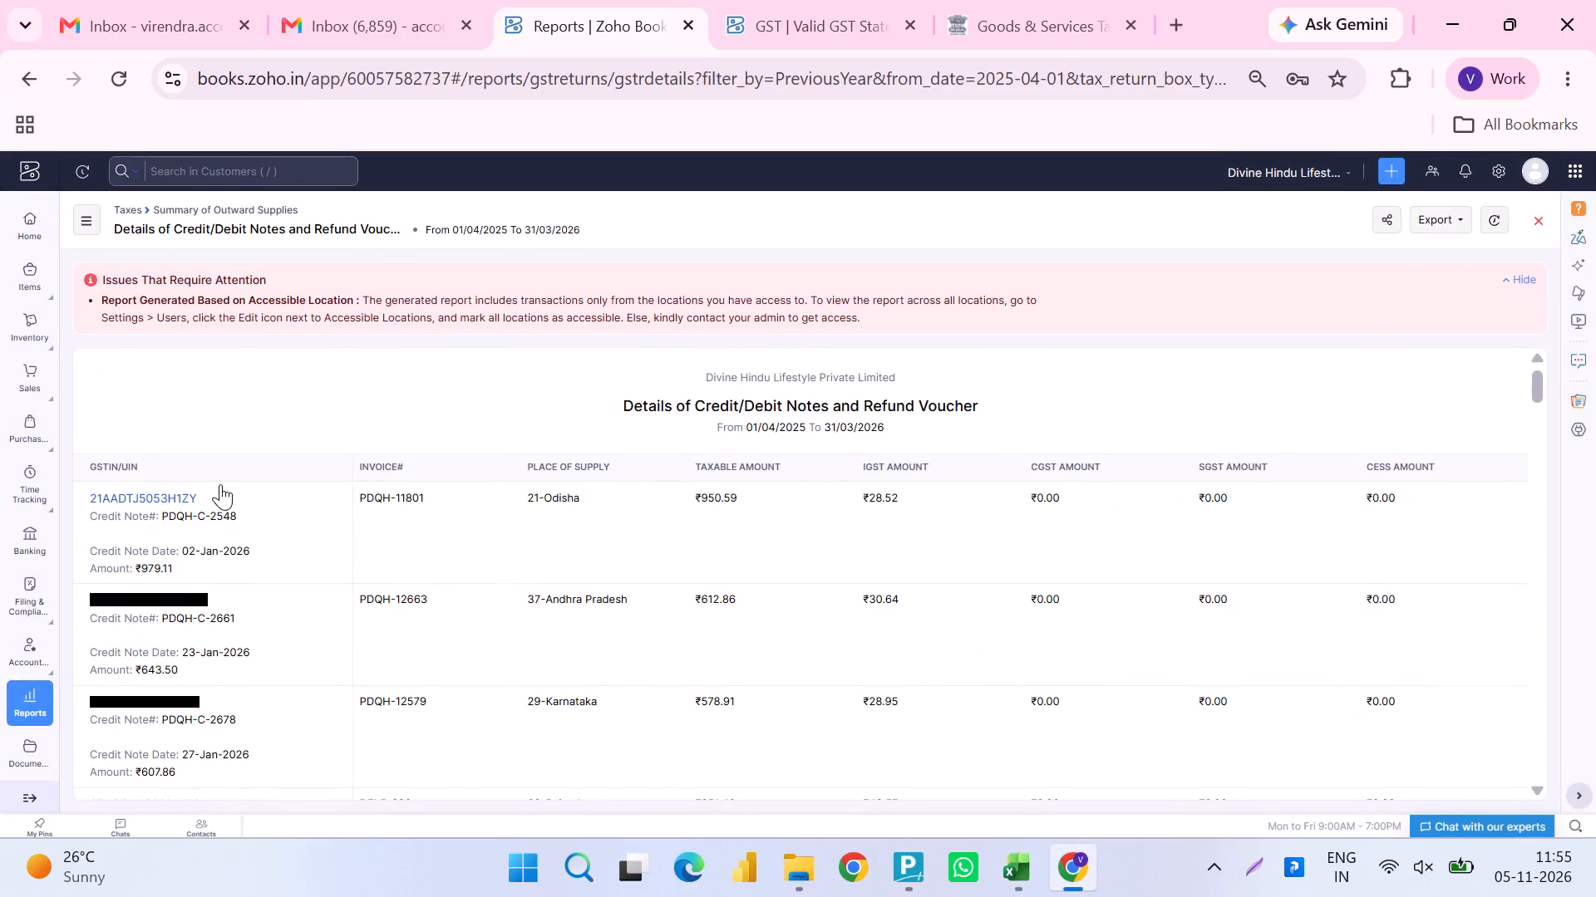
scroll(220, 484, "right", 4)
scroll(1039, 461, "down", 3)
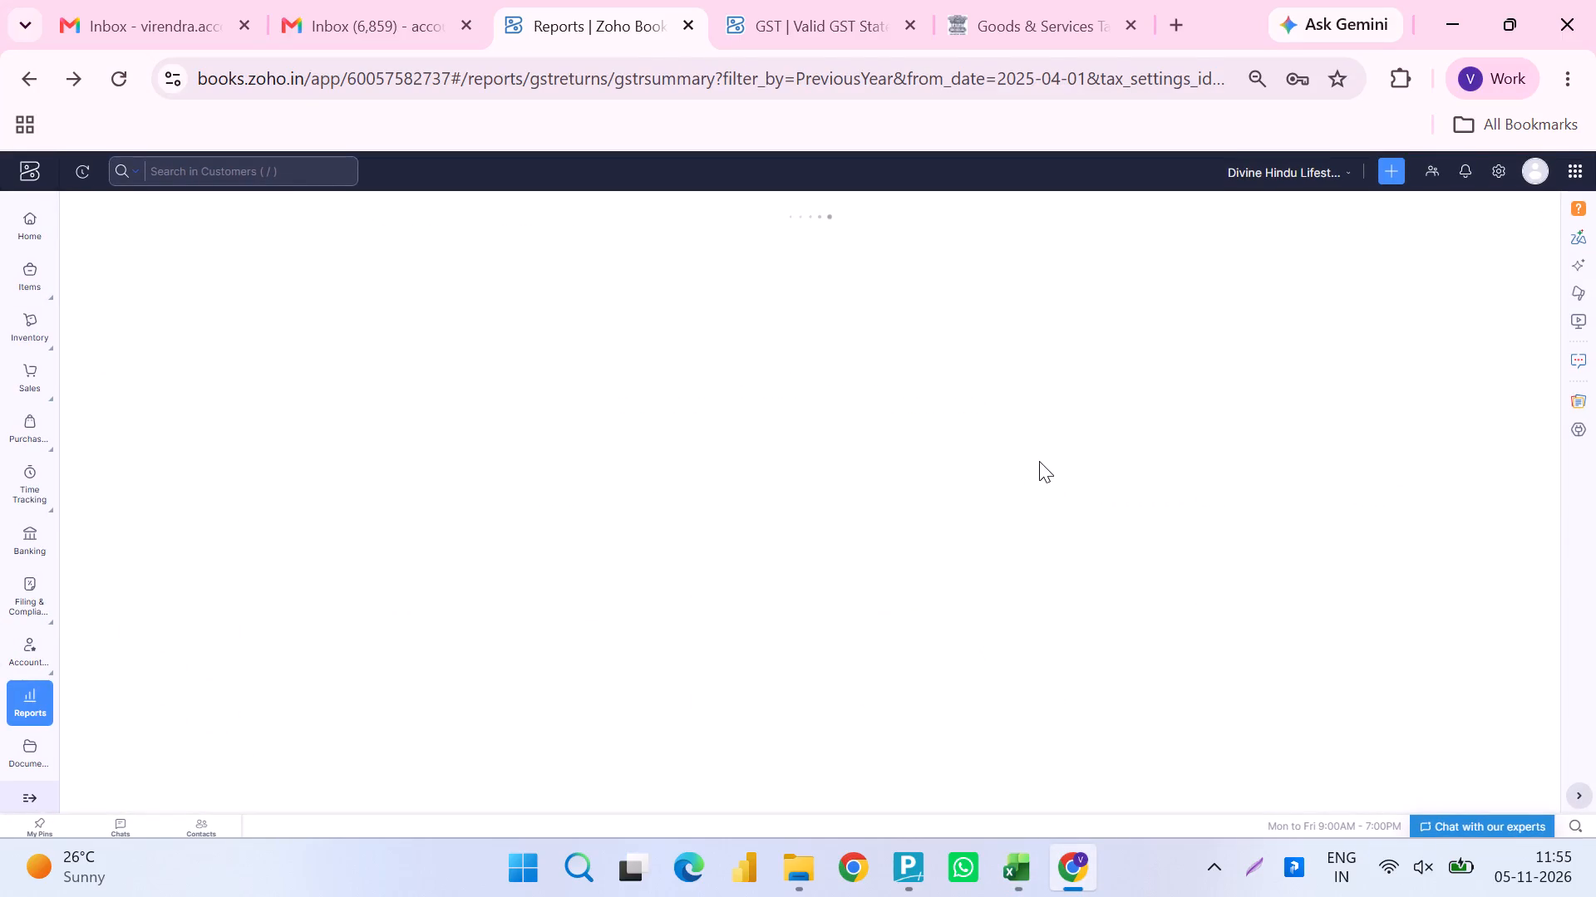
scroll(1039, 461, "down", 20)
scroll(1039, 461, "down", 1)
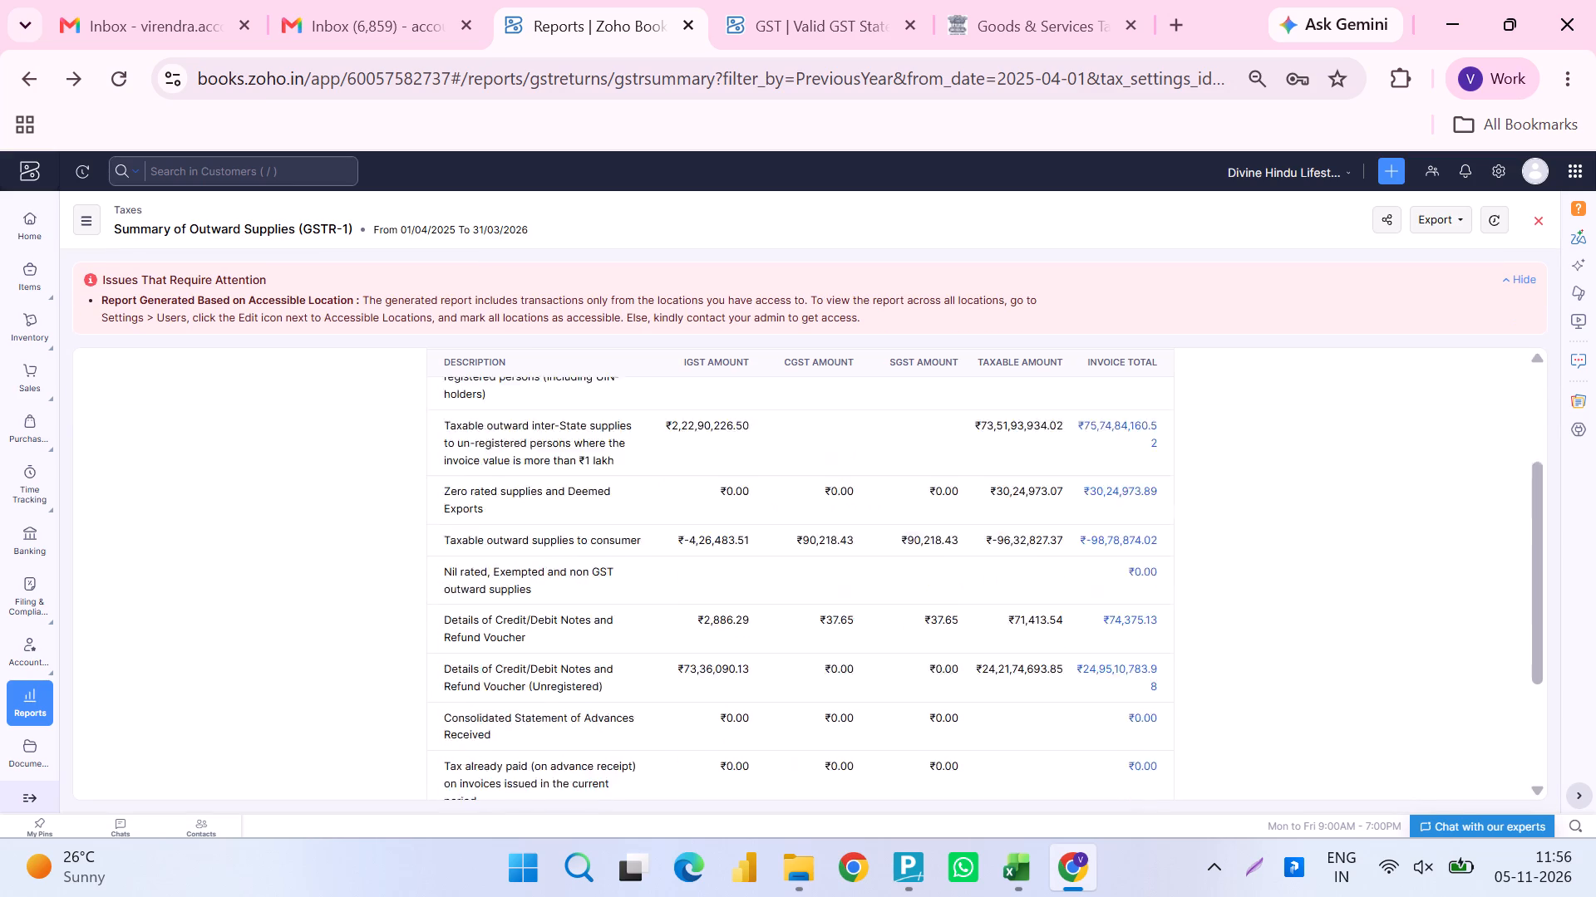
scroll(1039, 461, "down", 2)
Enter 71413.54, the report's Credit/Debit Notes and Refund Voucher taxable amount, in cell F9 under Credit notes (CDNR).
key("alt+Tab")
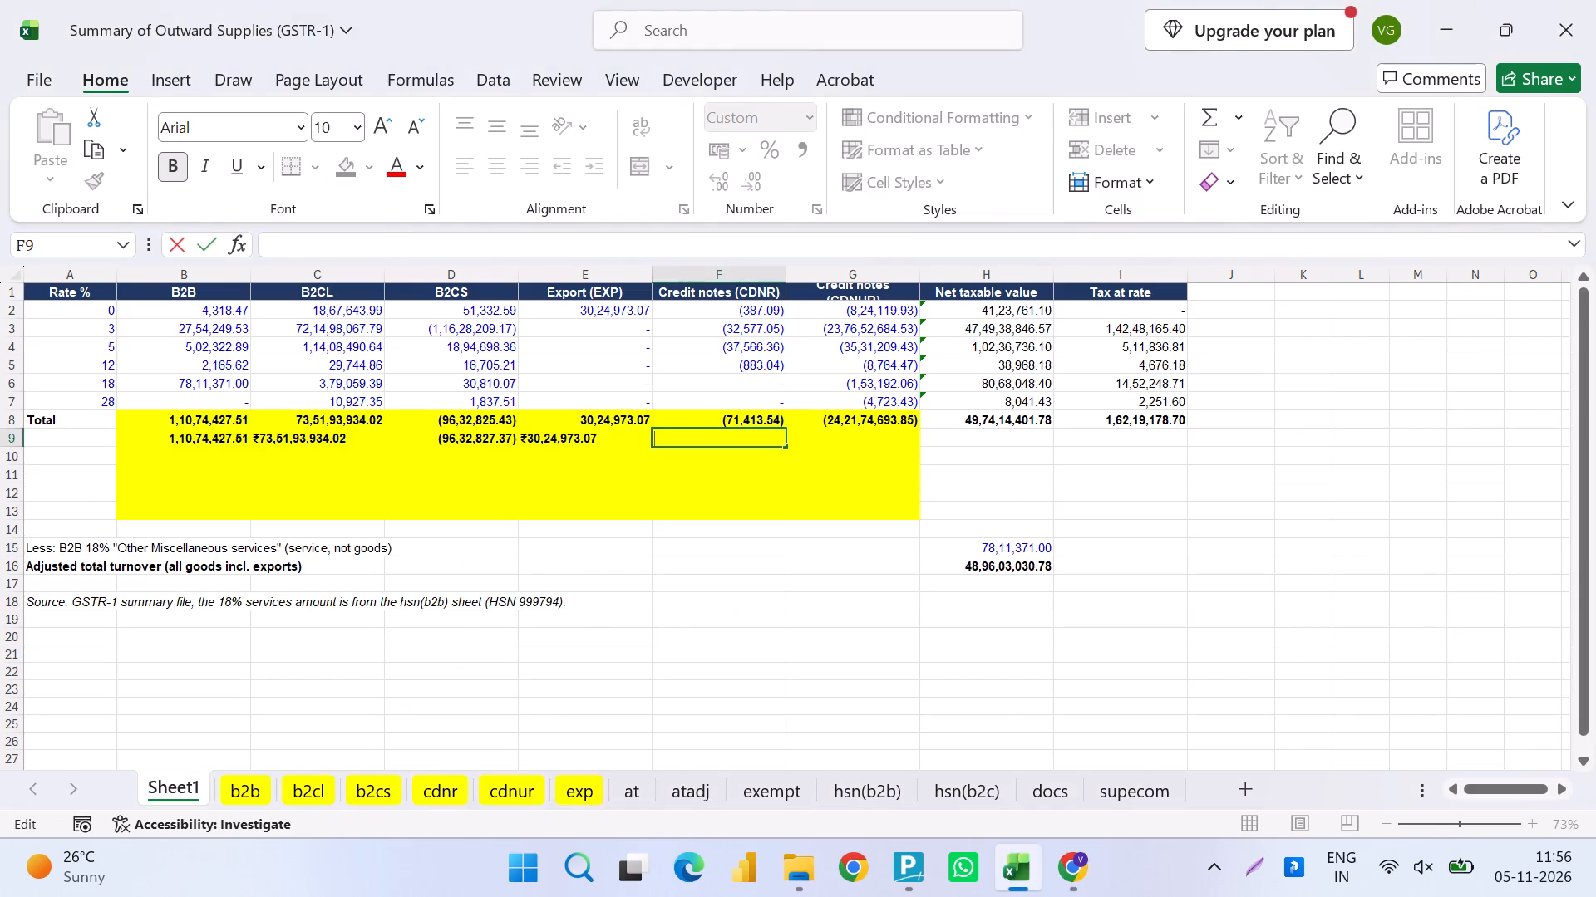
key("alt+Tab")
key("alt+Tab")
type("71")
key("alt+Tab")
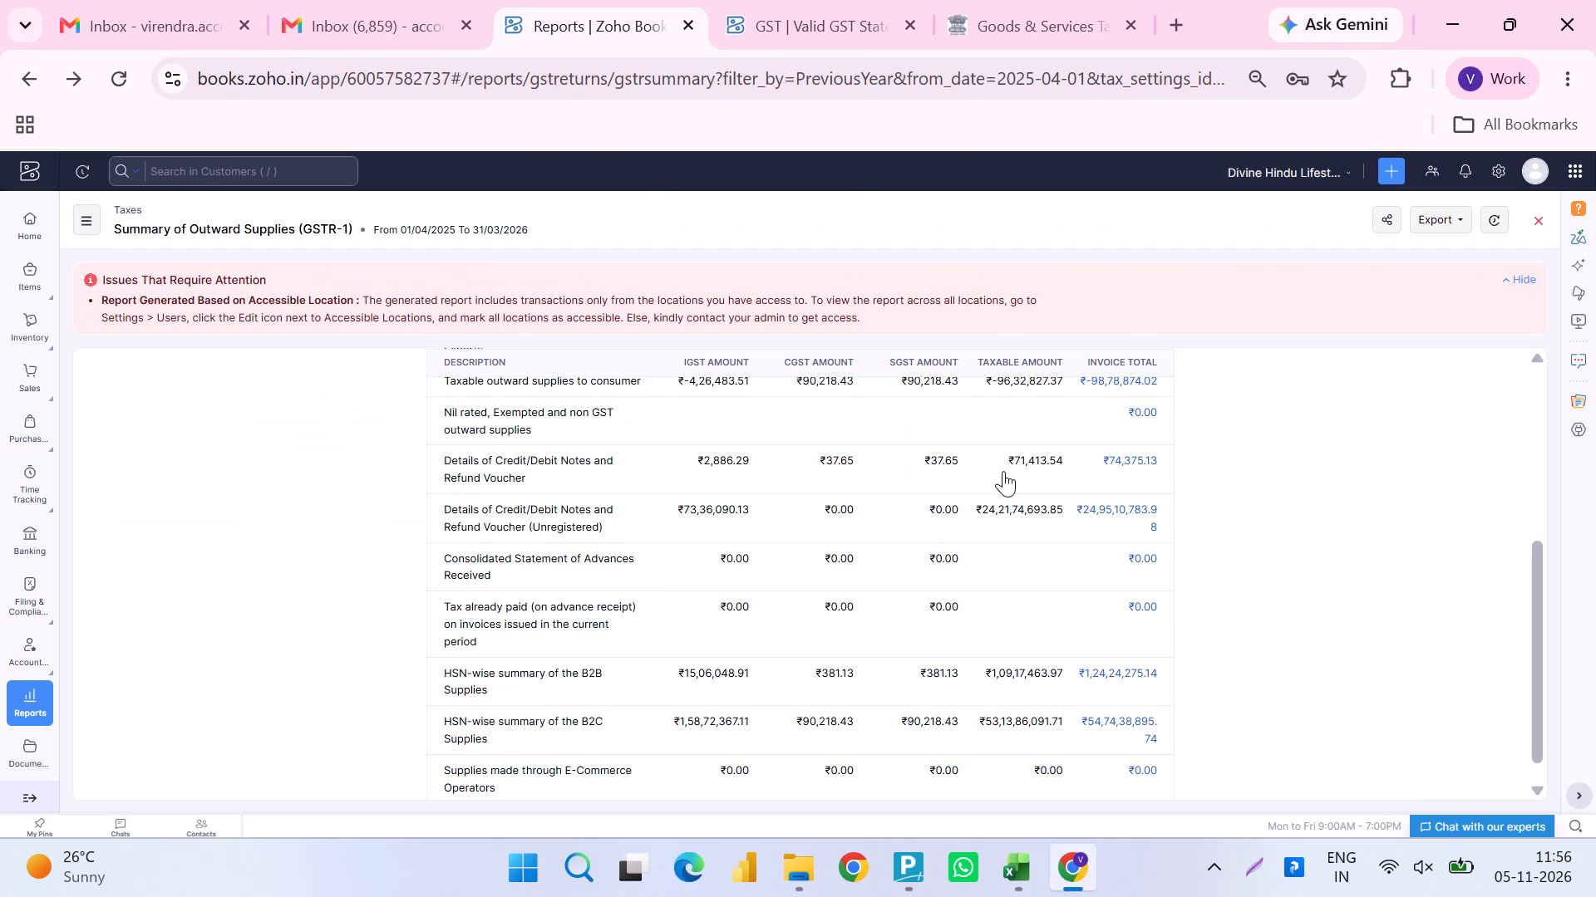
key("alt+Tab")
type("413.54")
key("Tab")
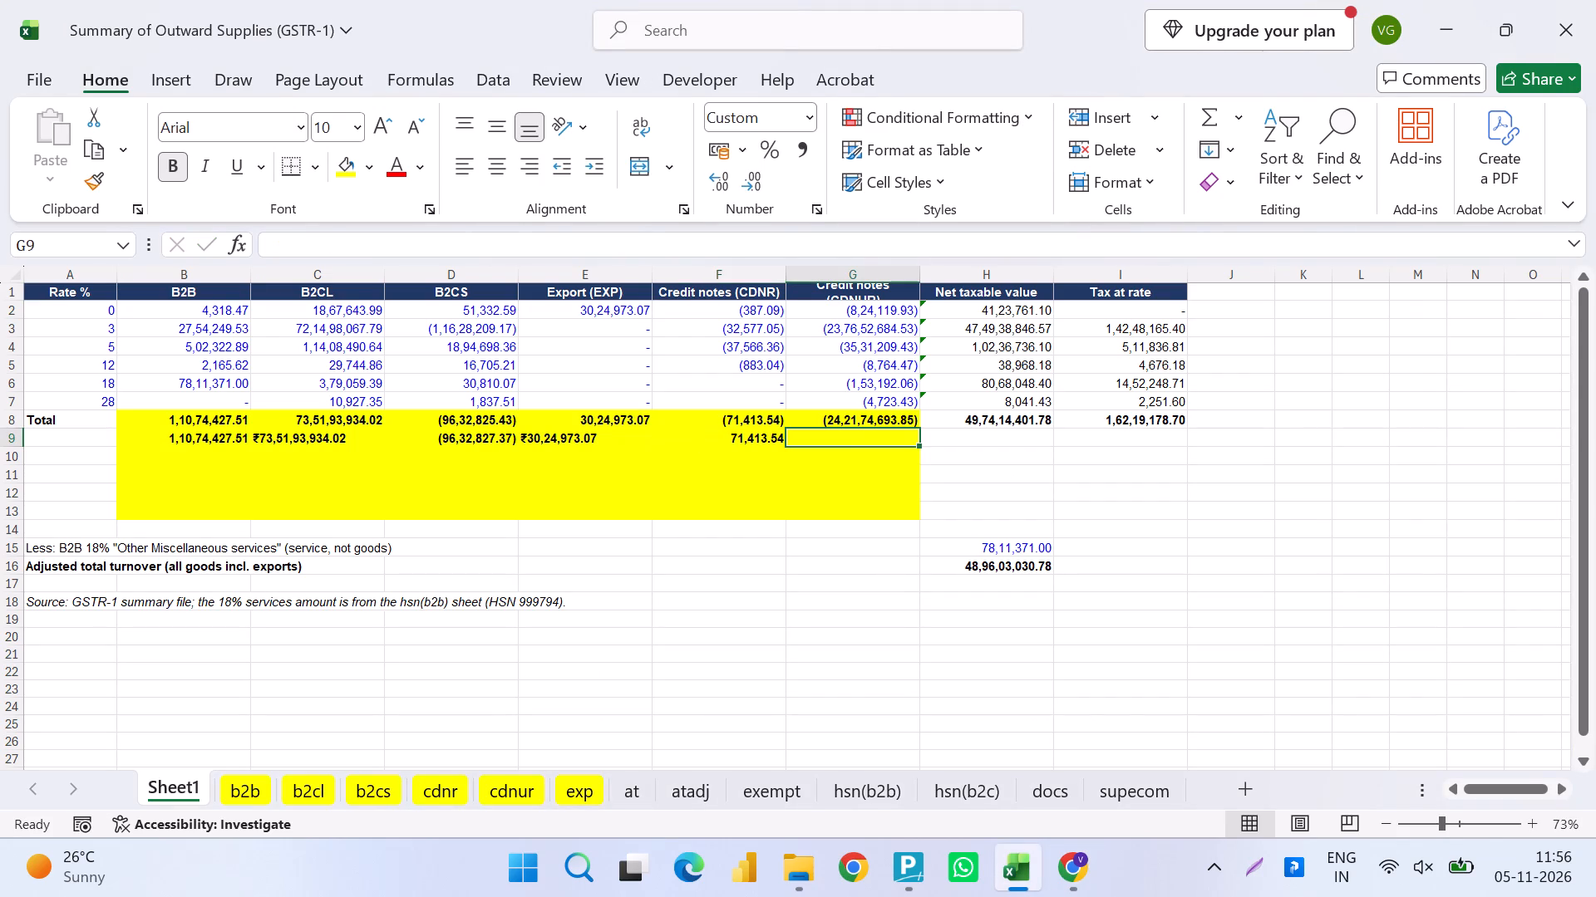
Make the Credit notes (CDNR) amount in F9 negative, as -71413.54.
key("alt+Tab")
key("alt+Tab")
key("alt+Tab")
key("alt+Tab")
key("Left")
key("F2")
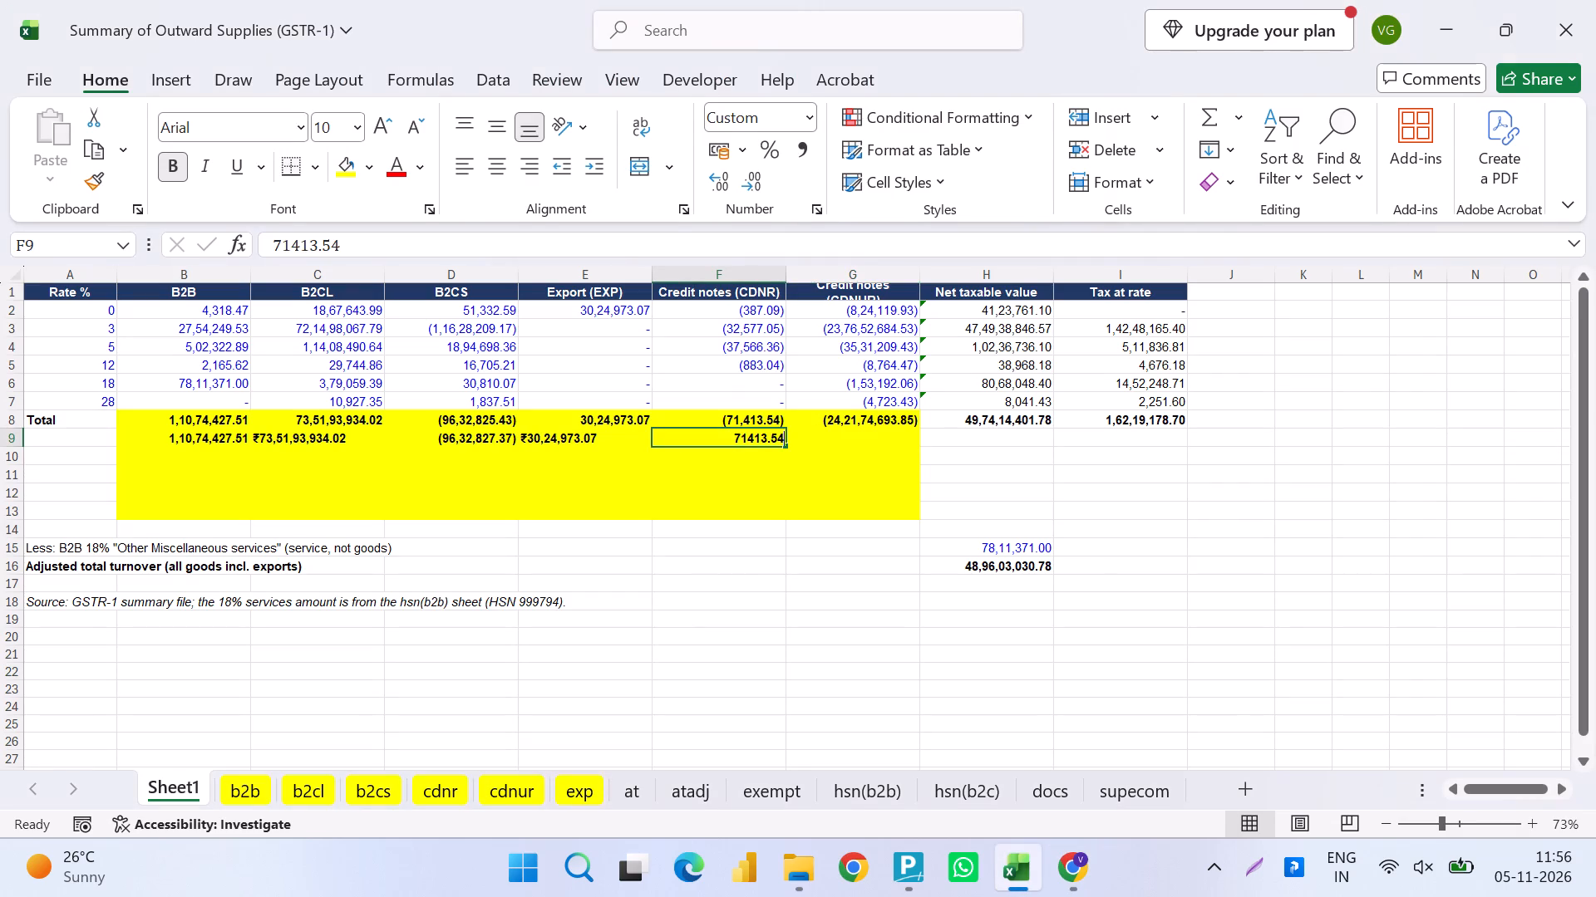
key("ctrl+Left")
key("ctrl+Left")
key("equal")
key("BackSpace")
key("ctrl+Left")
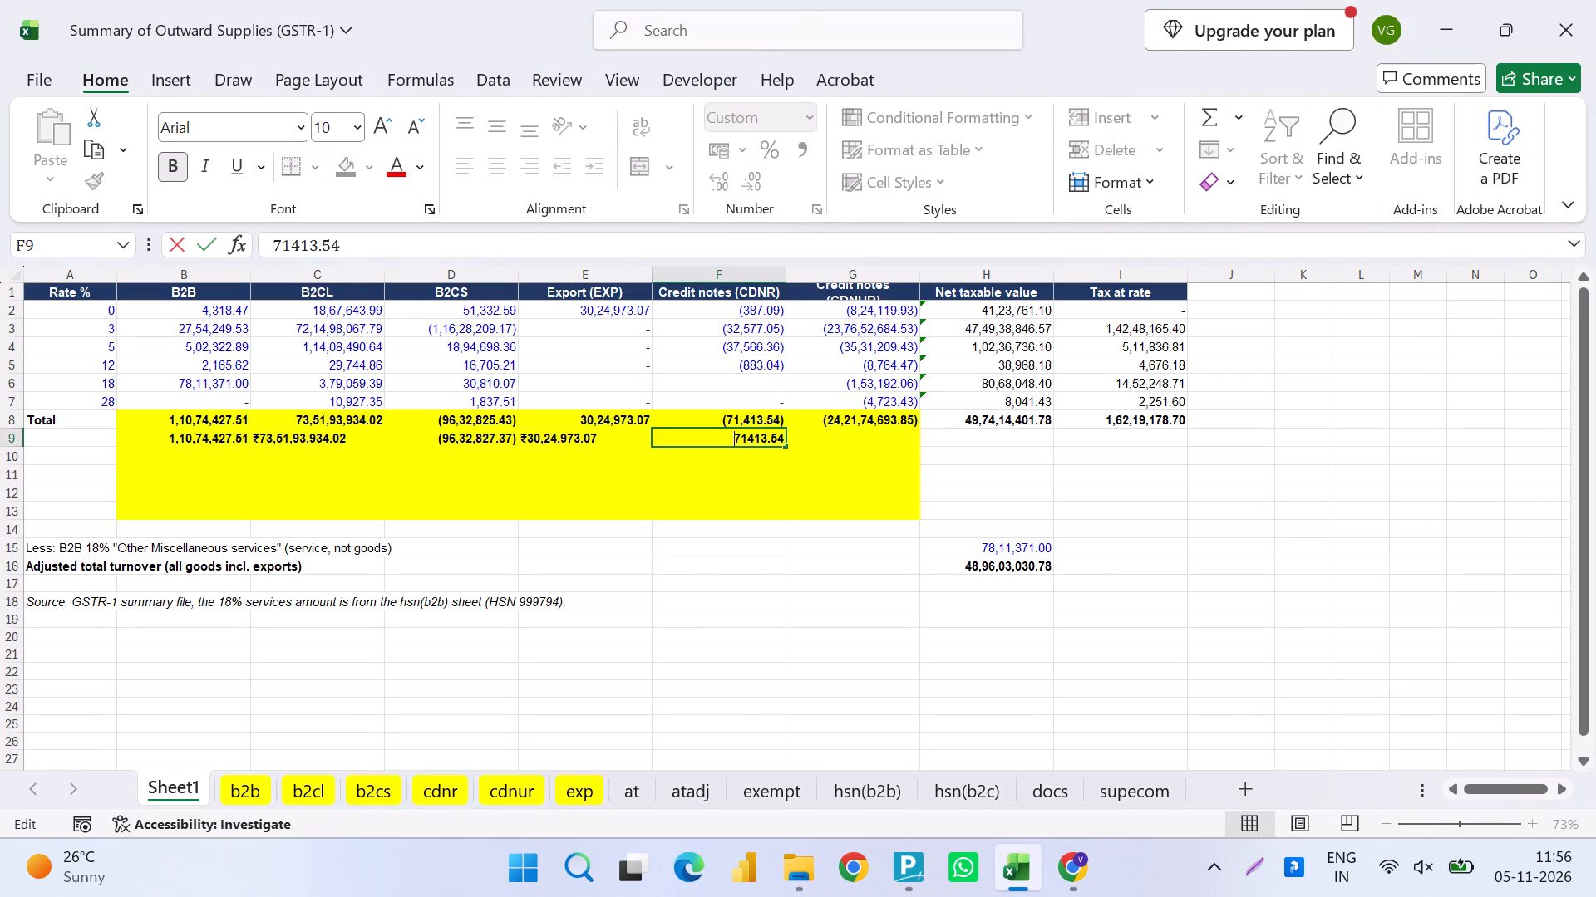
key("ctrl+Left")
key("ctrl+Left")
key("minus")
key("Tab")
Copy the unregistered Credit/Debit Notes taxable amount ₹24,21,74,693.85 from the Zoho Books report into G9, entering it as 24,21,74,693.85.
key("alt+Tab")
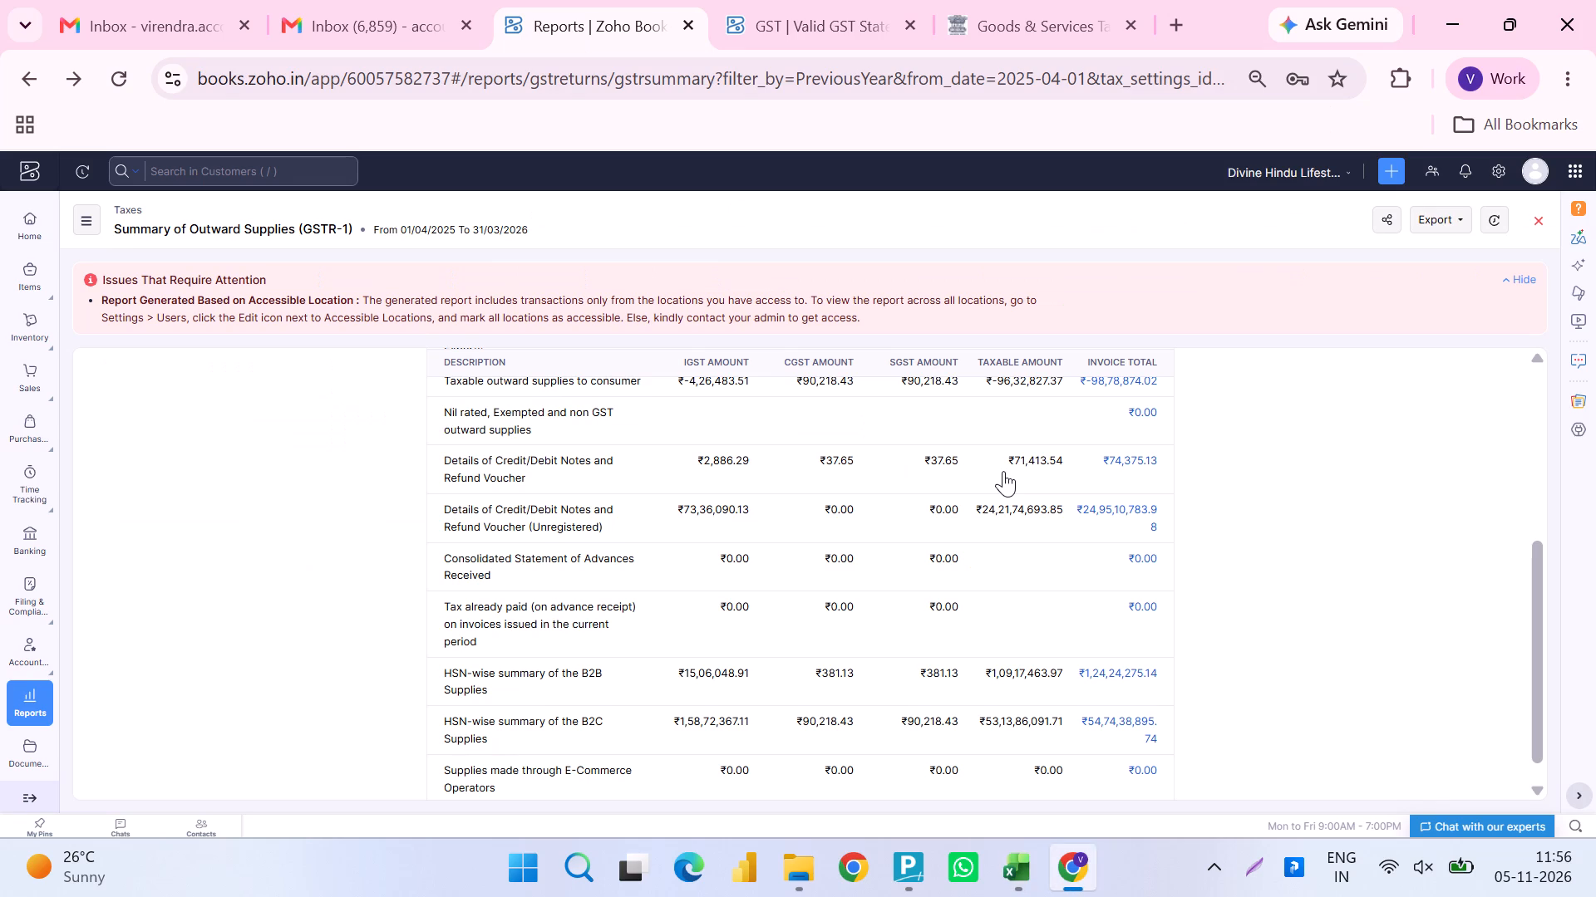
left_click_drag(973, 505, 1083, 516)
key("ctrl+c")
key("ctrl+c")
key("ctrl+c")
key("alt+Tab")
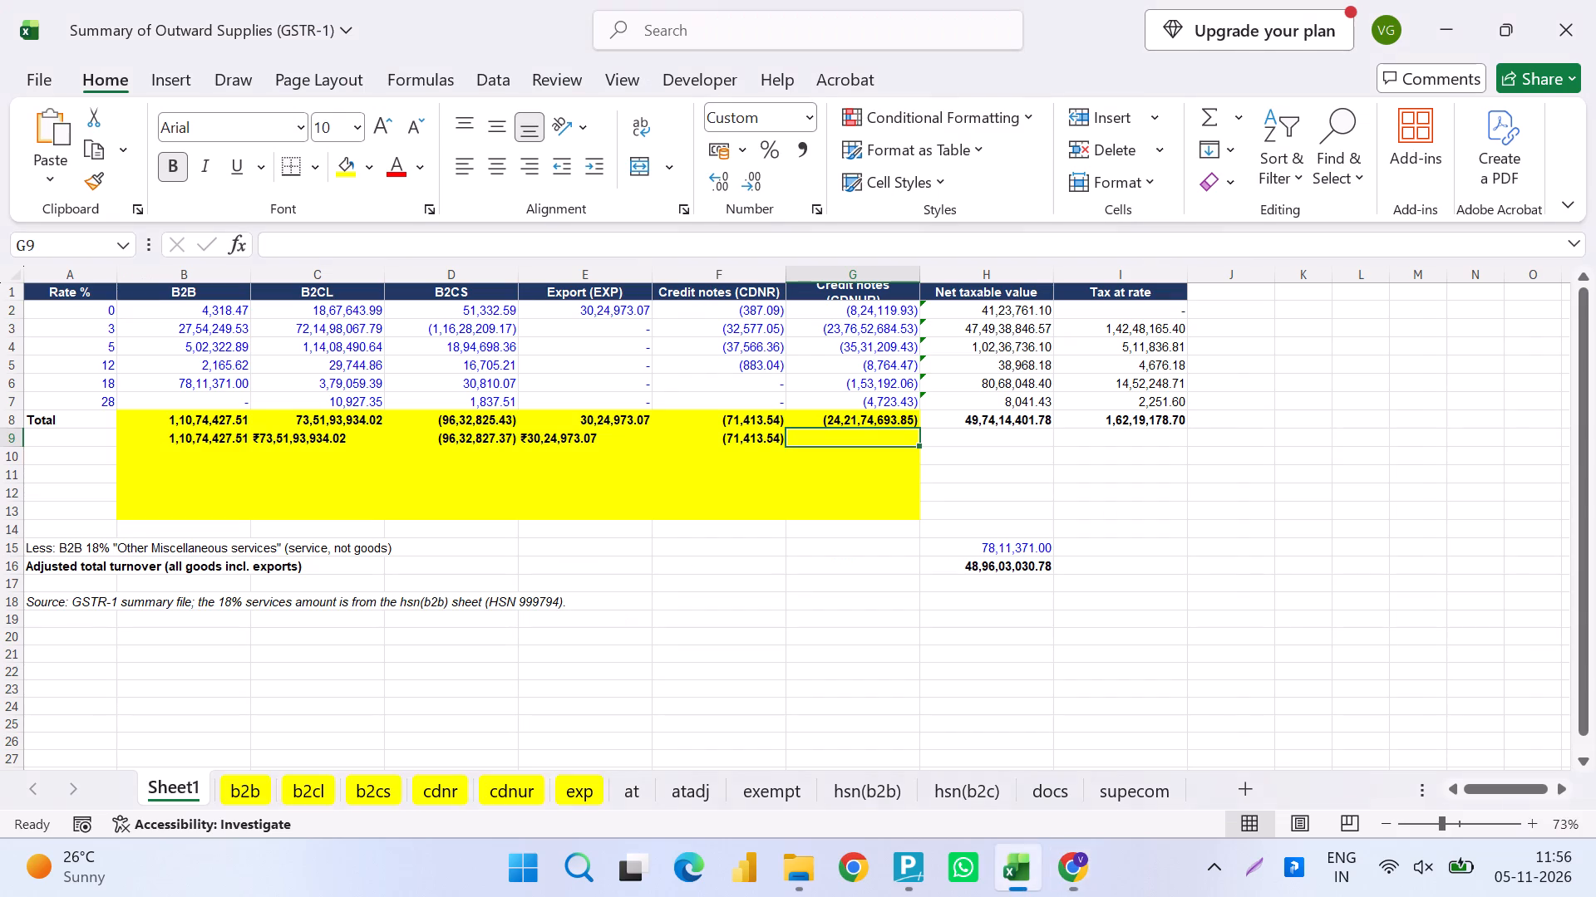
key("F2")
key("ctrl+v")
key("BackSpace")
key("BackSpace")
key("BackSpace")
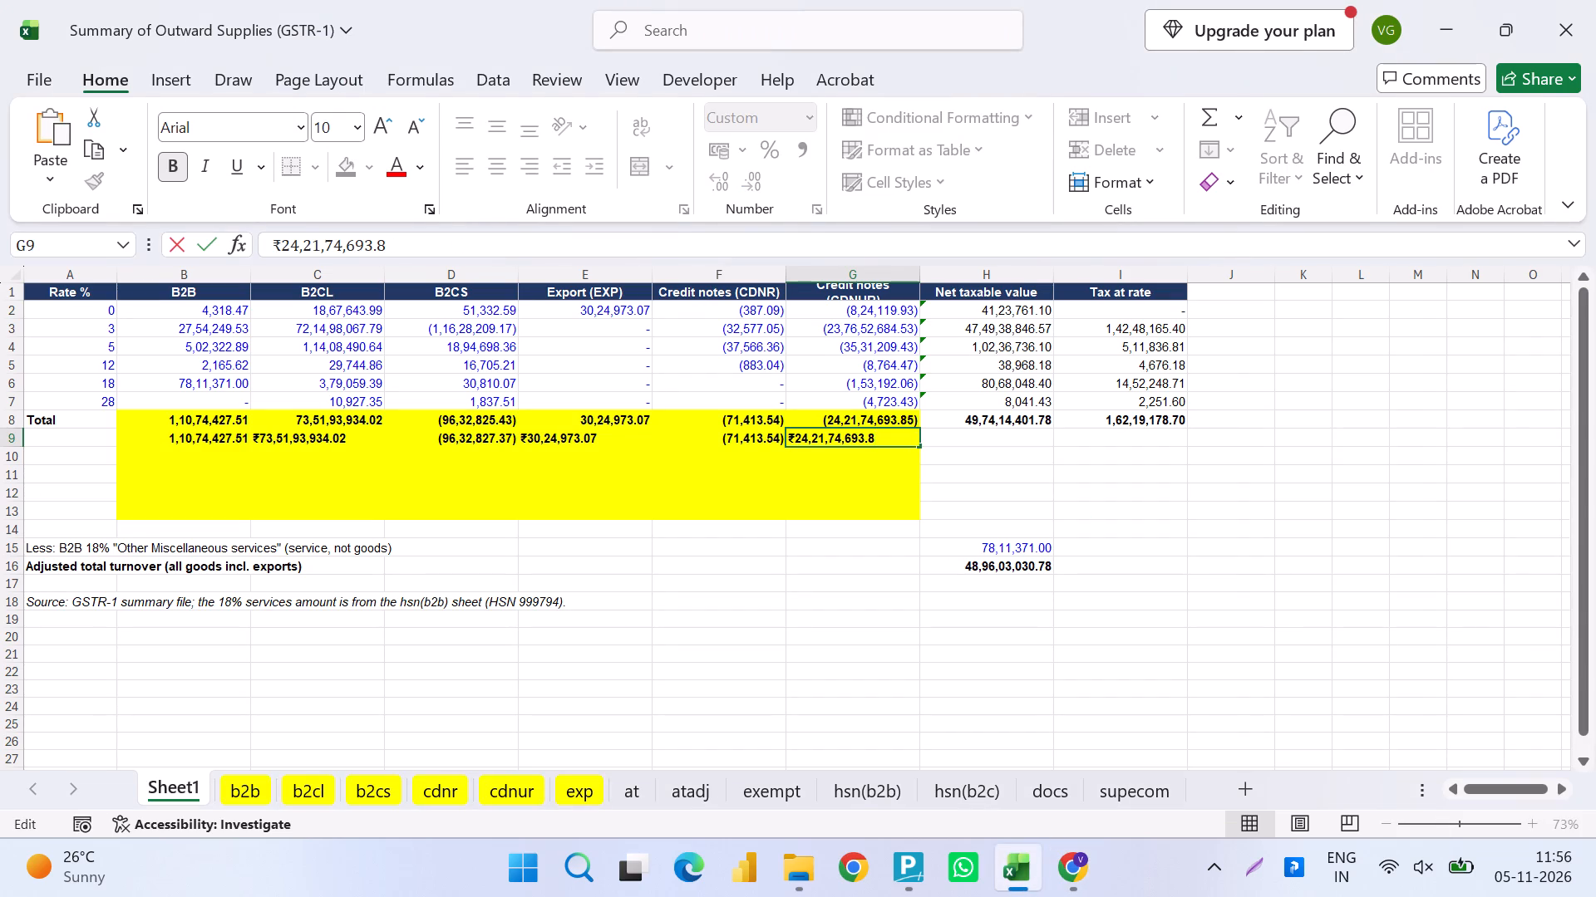
key("5")
key("Return")
key("Right")
key("Up")
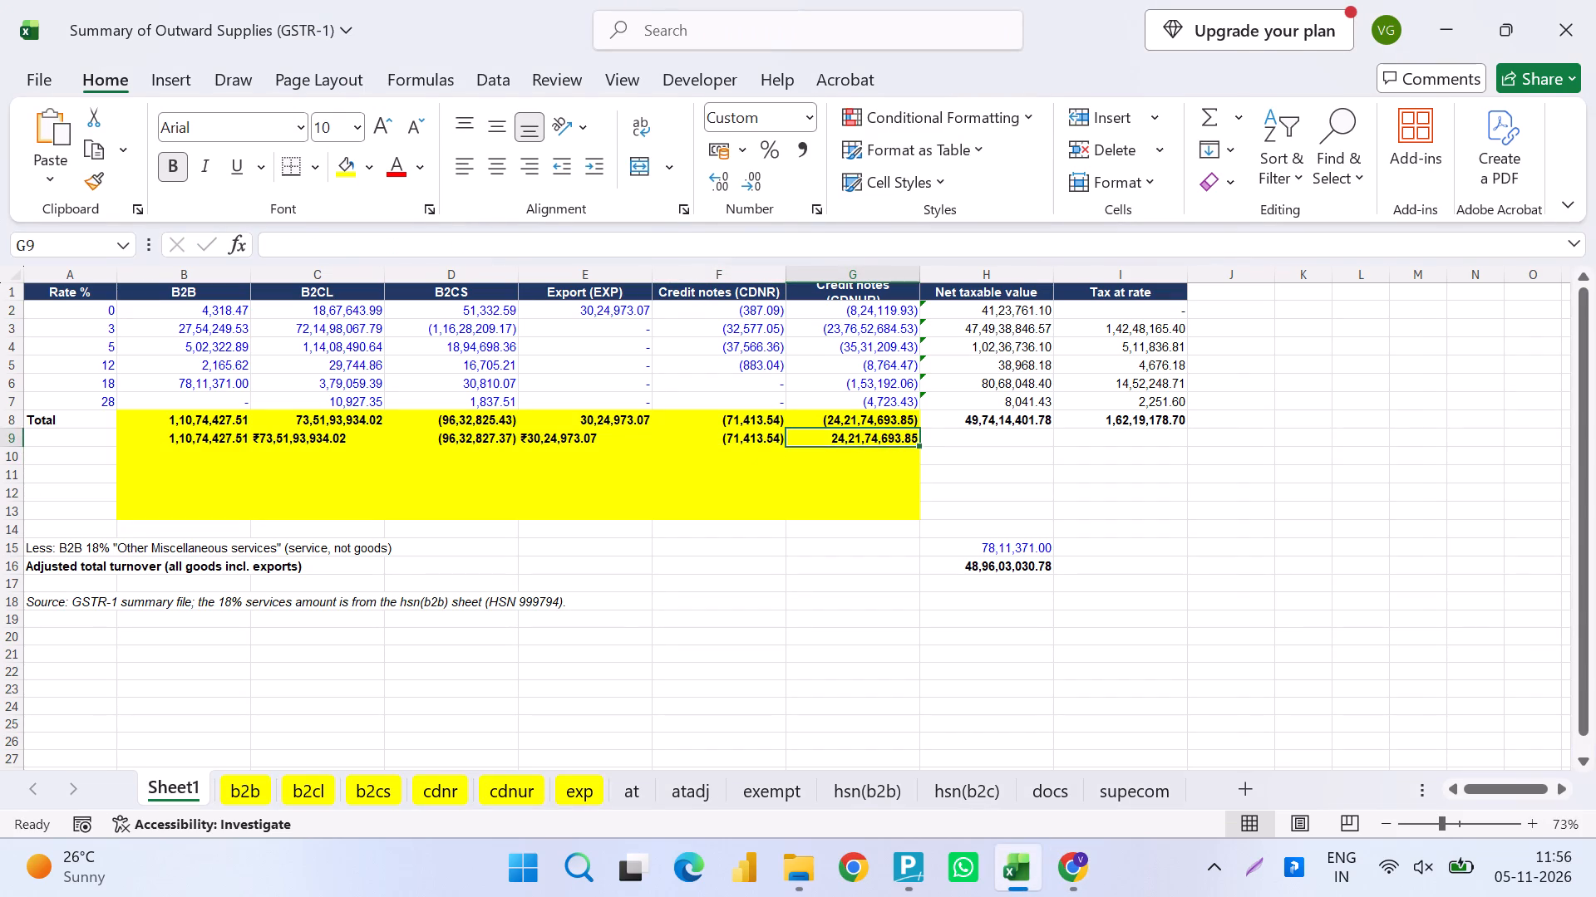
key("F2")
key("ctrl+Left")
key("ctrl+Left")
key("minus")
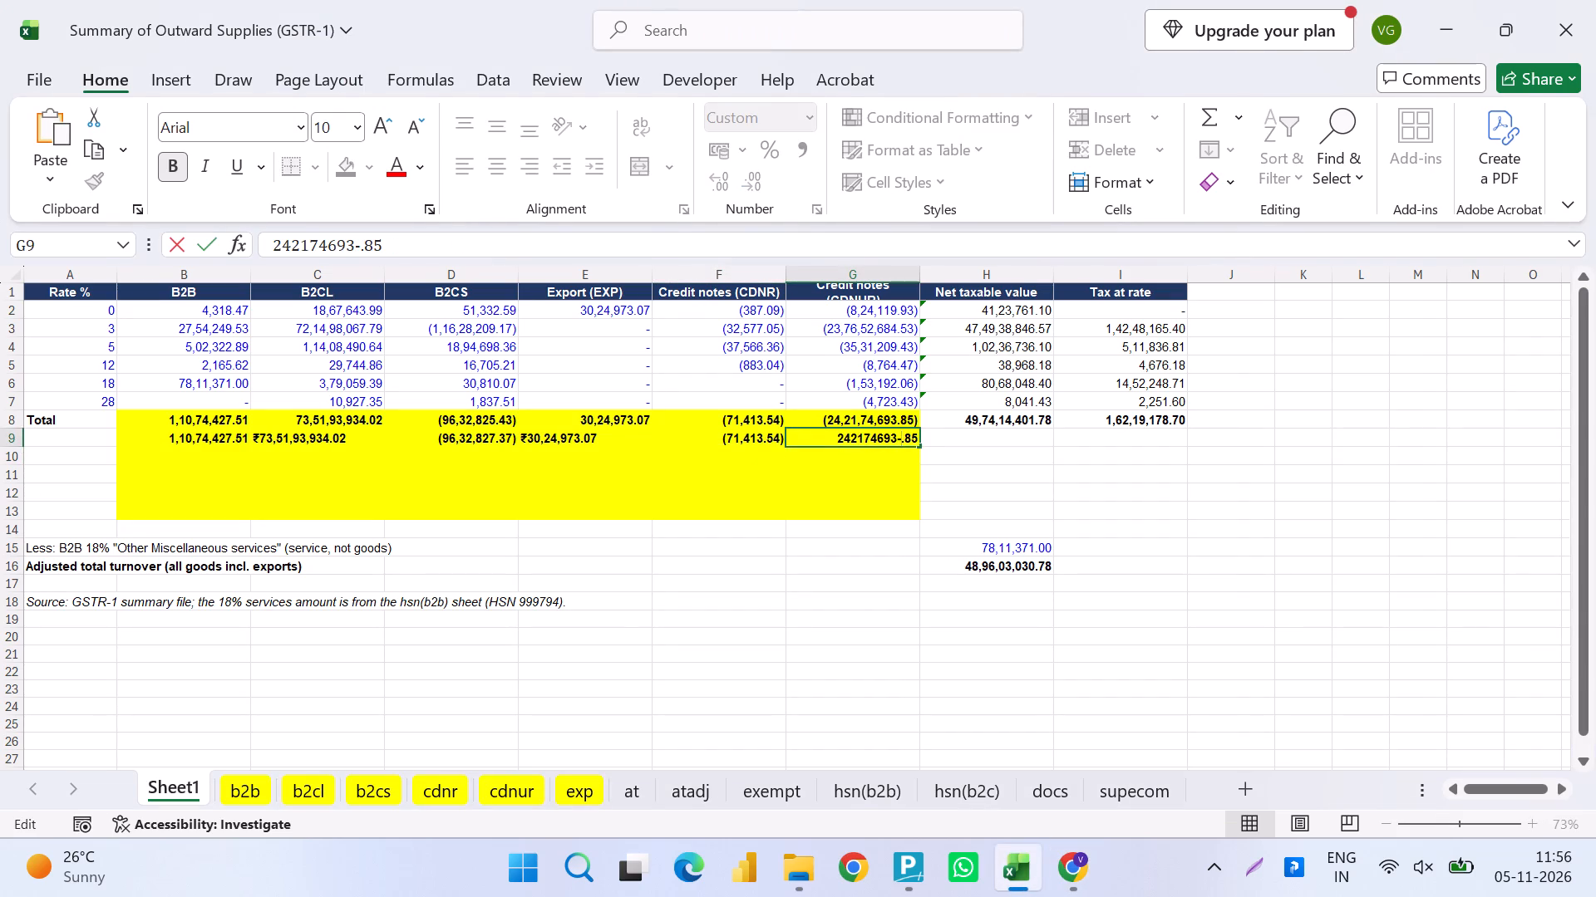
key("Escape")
Make the unregistered credit notes amount in G9 negative, as -242174693.85.
key("F2")
key("ctrl+Left")
key("ctrl+Left")
key("ctrl+Left")
key("ctrl+Left")
key("ctrl+Left")
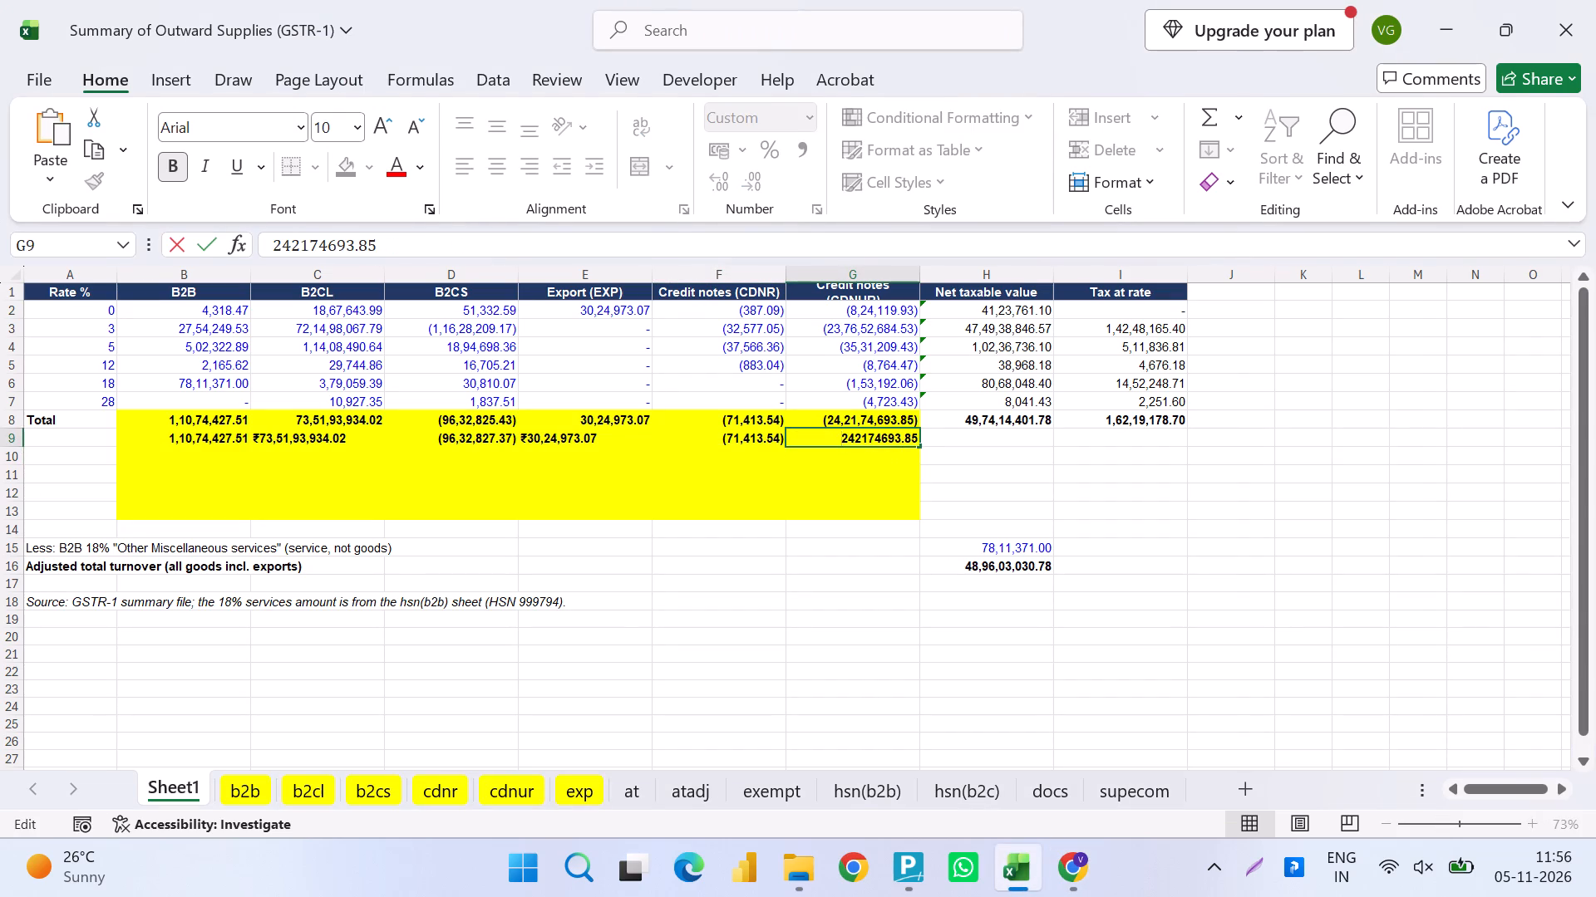
key("minus")
key("Return")
Remove the rupee symbol from the Export (EXP) amount in E9, leaving 30,24,973.07.
key("Left")
key("Up")
key("Down")
key("Left")
key("Up")
key("F2")
key("ctrl+Left")
key("ctrl+Left")
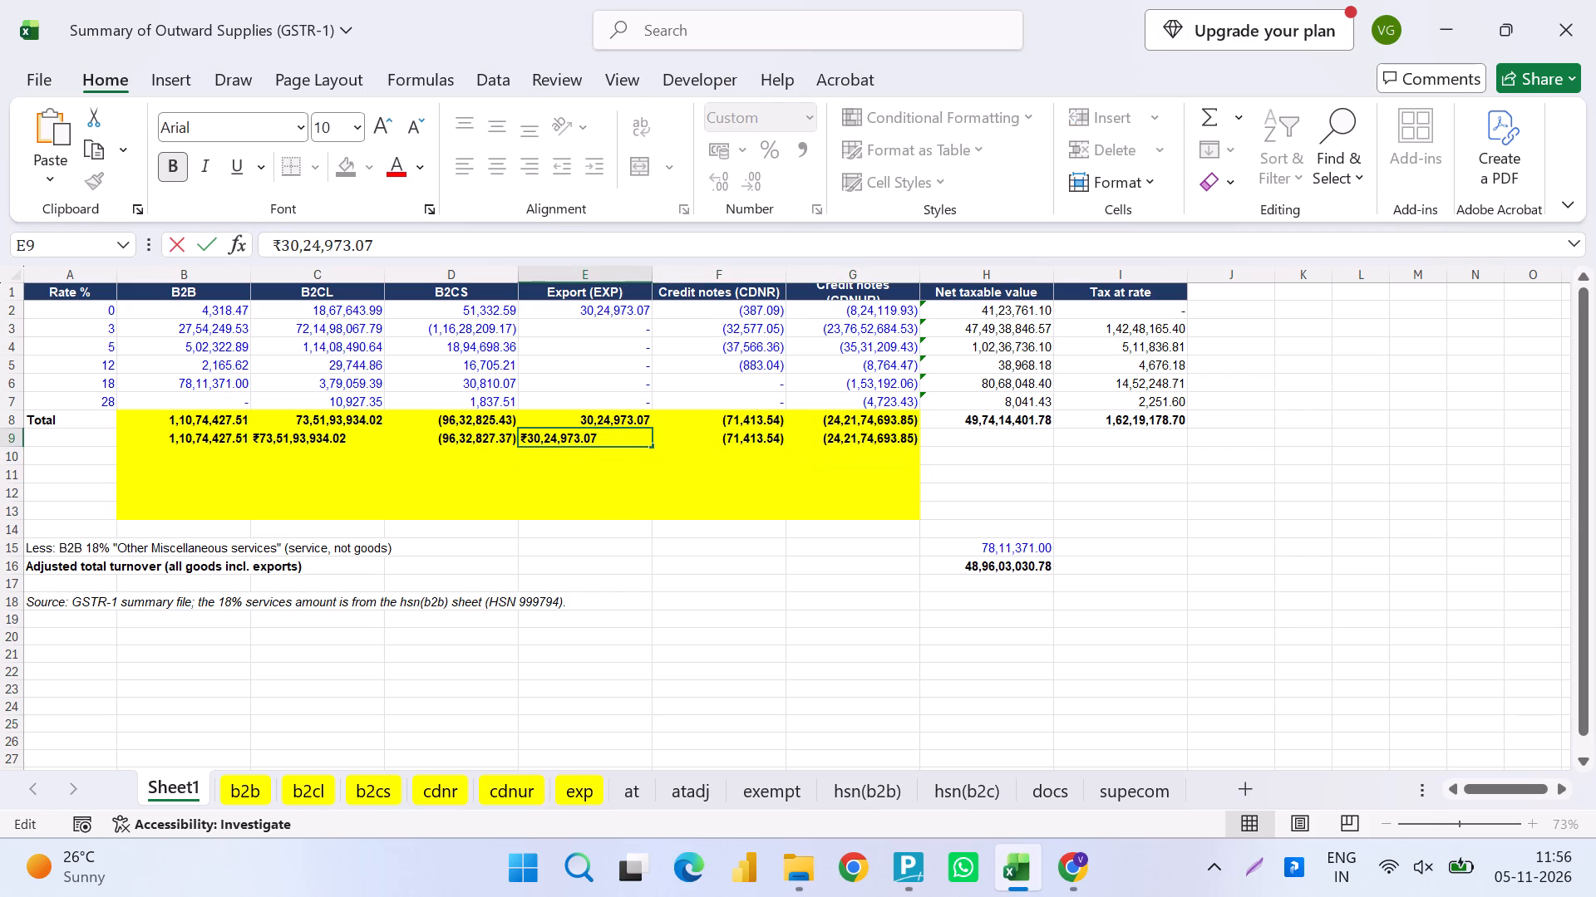
key("ctrl+Left")
key("ctrl+Left")
key("ctrl+Left")
key("ctrl+Left")
key("ctrl+Left")
key("ctrl+Left")
key("ctrl+Left")
key("ctrl+Left")
key("Delete")
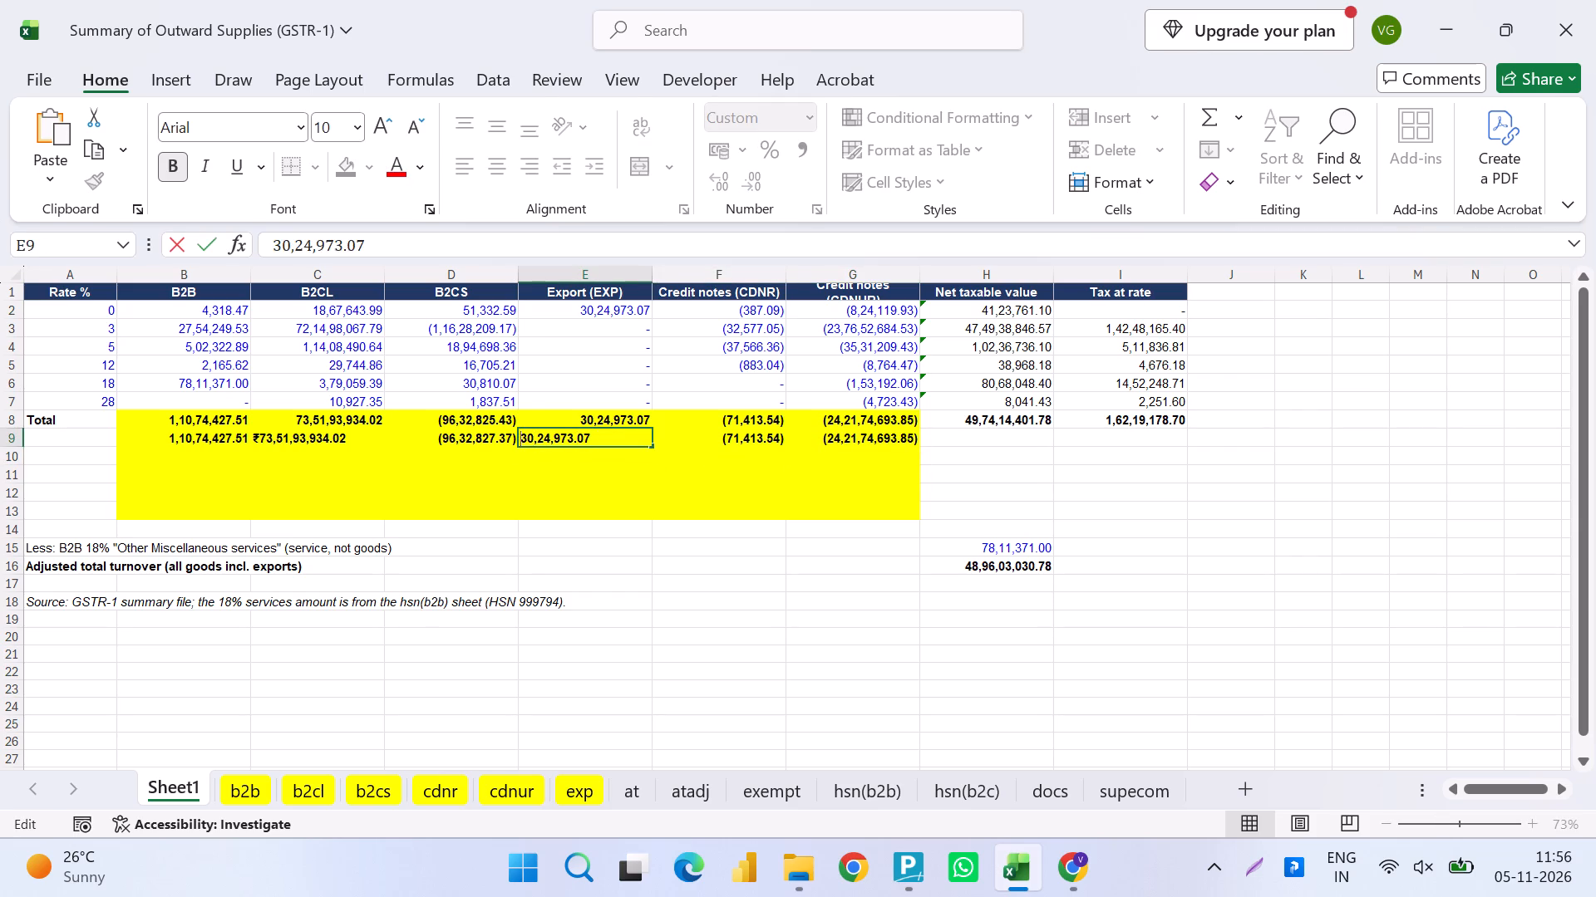
key("Return")
Remove the leading spaces and rupee symbol from the B2CL amount in C9, leaving 73,51,93,934.02.
key("Up")
key("Left")
key("Left")
key("F2")
key("ctrl+Left")
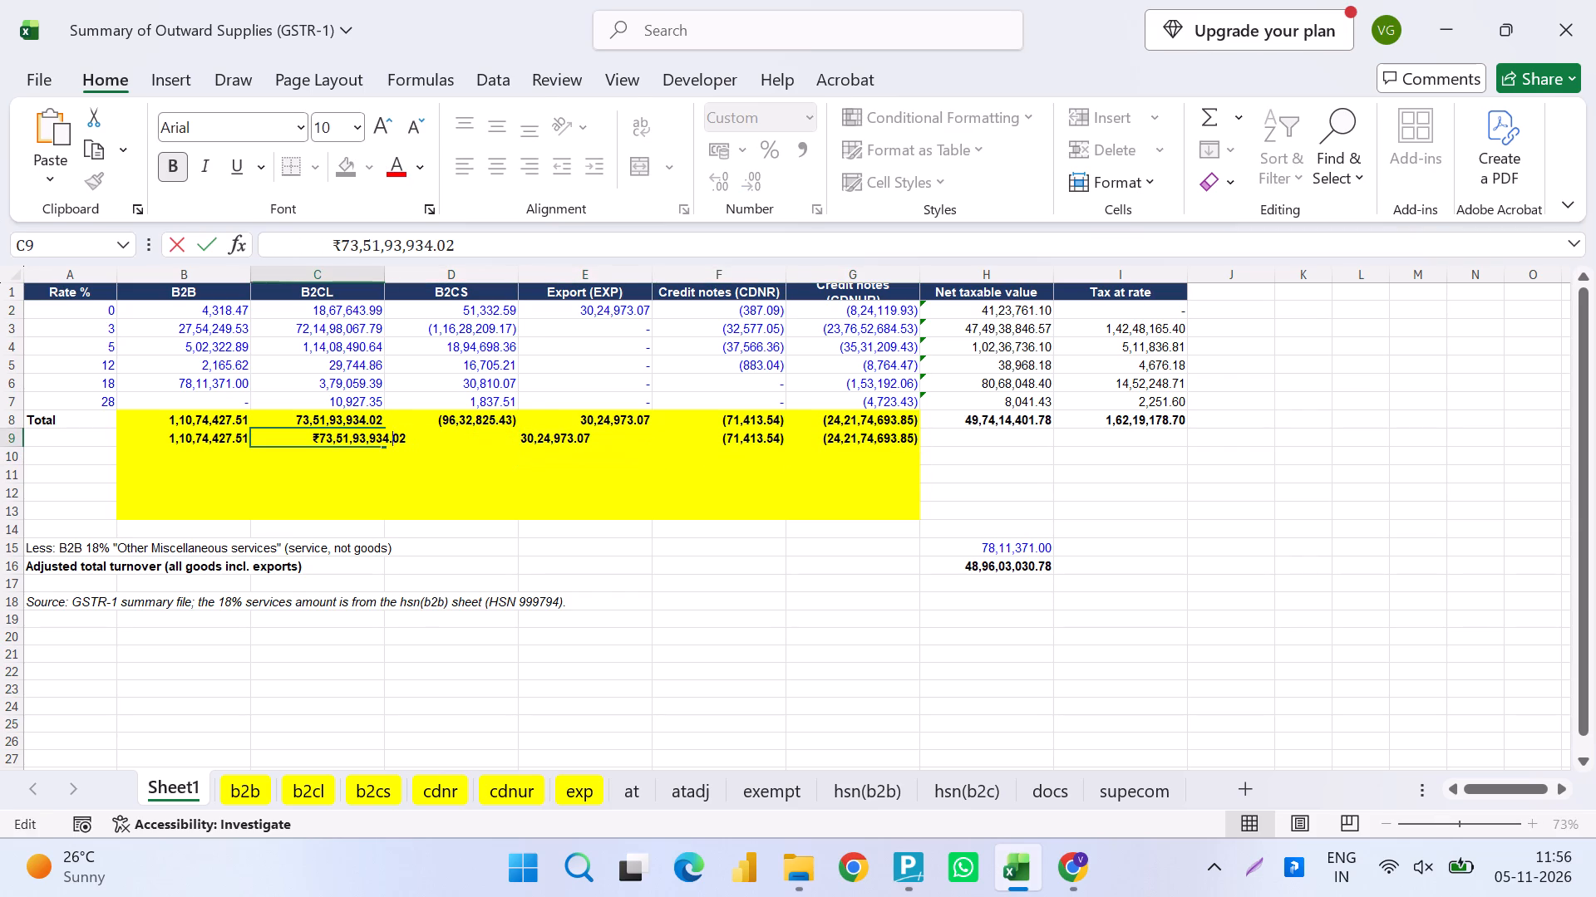
key("ctrl+Left")
key("ctrl+Left")
key("ctrl+Left")
key("ctrl+Left")
key("ctrl+Left")
key("ctrl+Left")
key("ctrl+Left")
key("ctrl+Left")
key("ctrl+Left")
key("ctrl+Left")
key("Delete")
key("Delete")
key("Return")
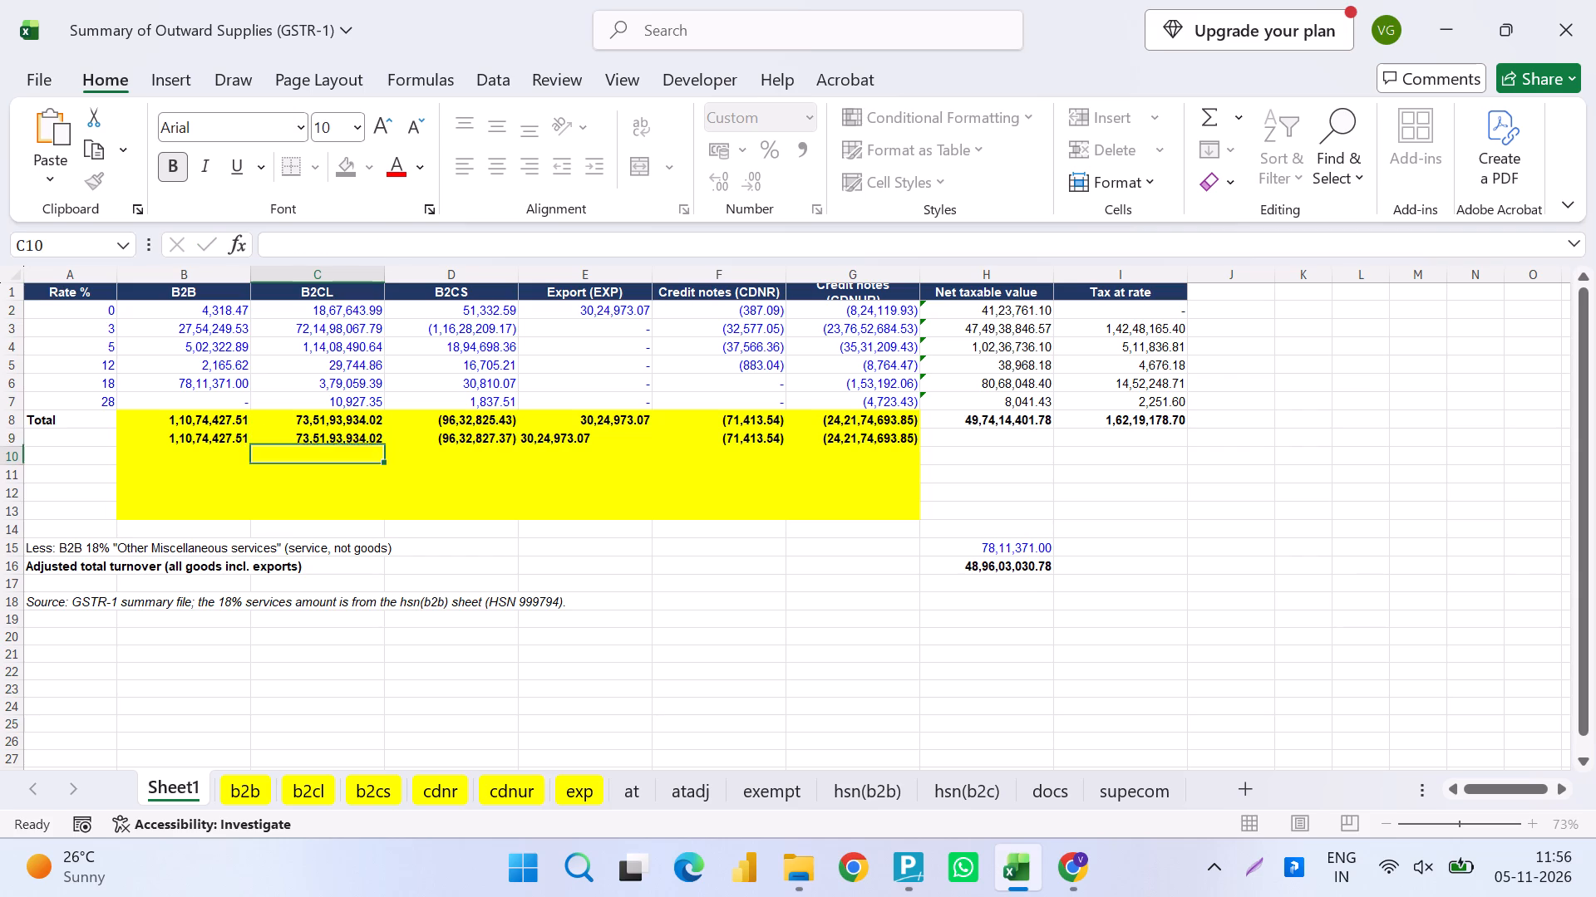
Remove the trailing character from the Export (EXP) amount in E9 so it becomes the number 30,24,973.07.
key("Up")
key("Right")
key("Right")
key("F2")
key("BackSpace")
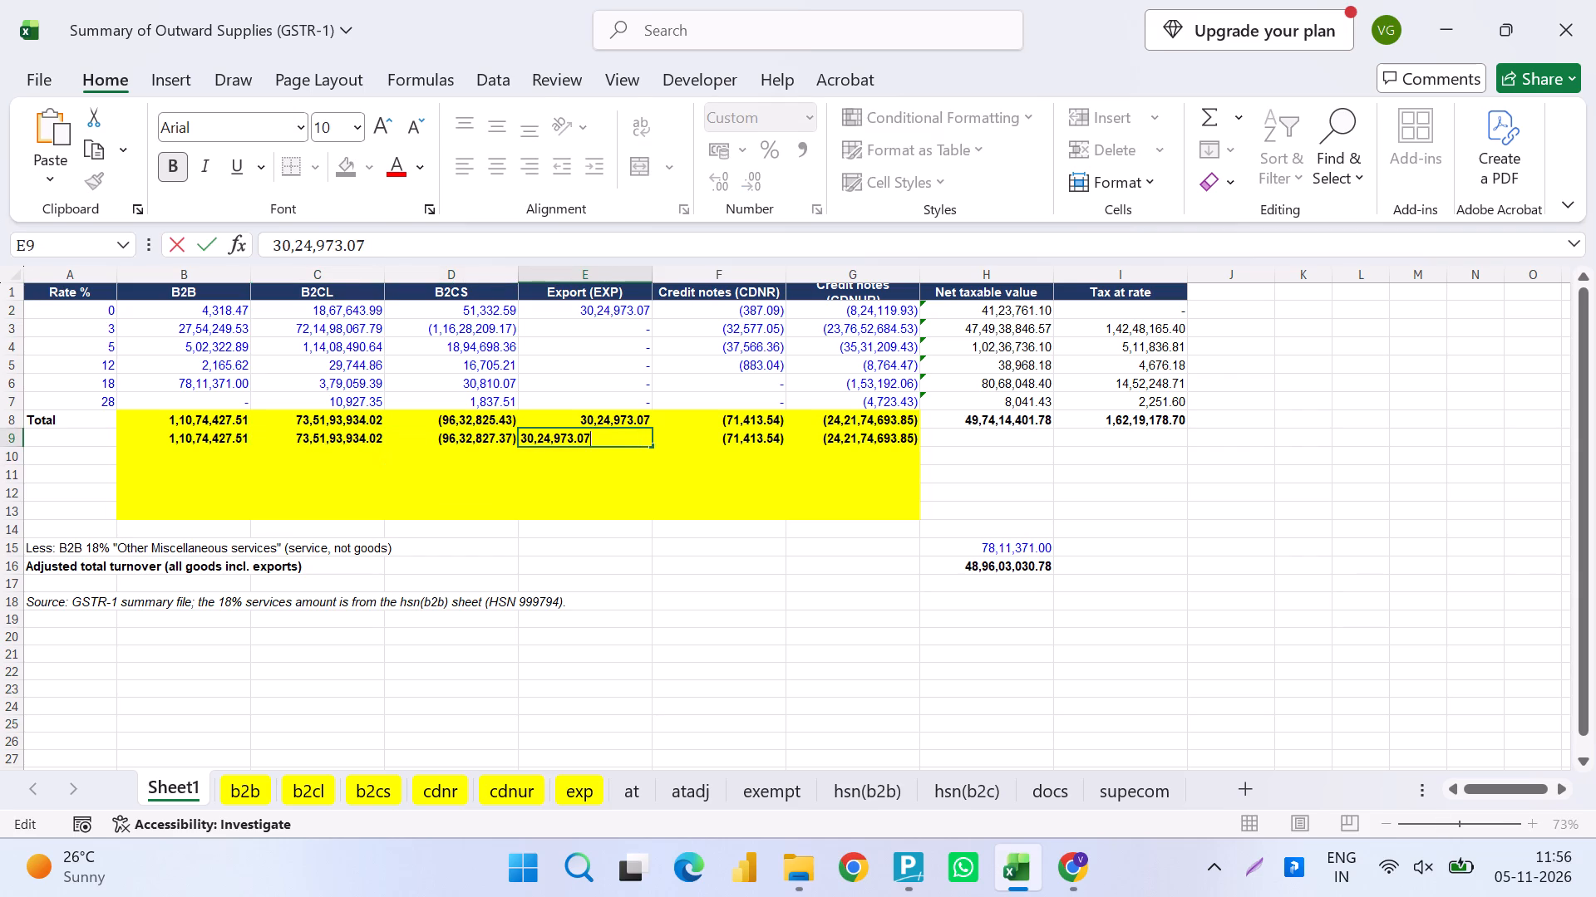
key("Return")
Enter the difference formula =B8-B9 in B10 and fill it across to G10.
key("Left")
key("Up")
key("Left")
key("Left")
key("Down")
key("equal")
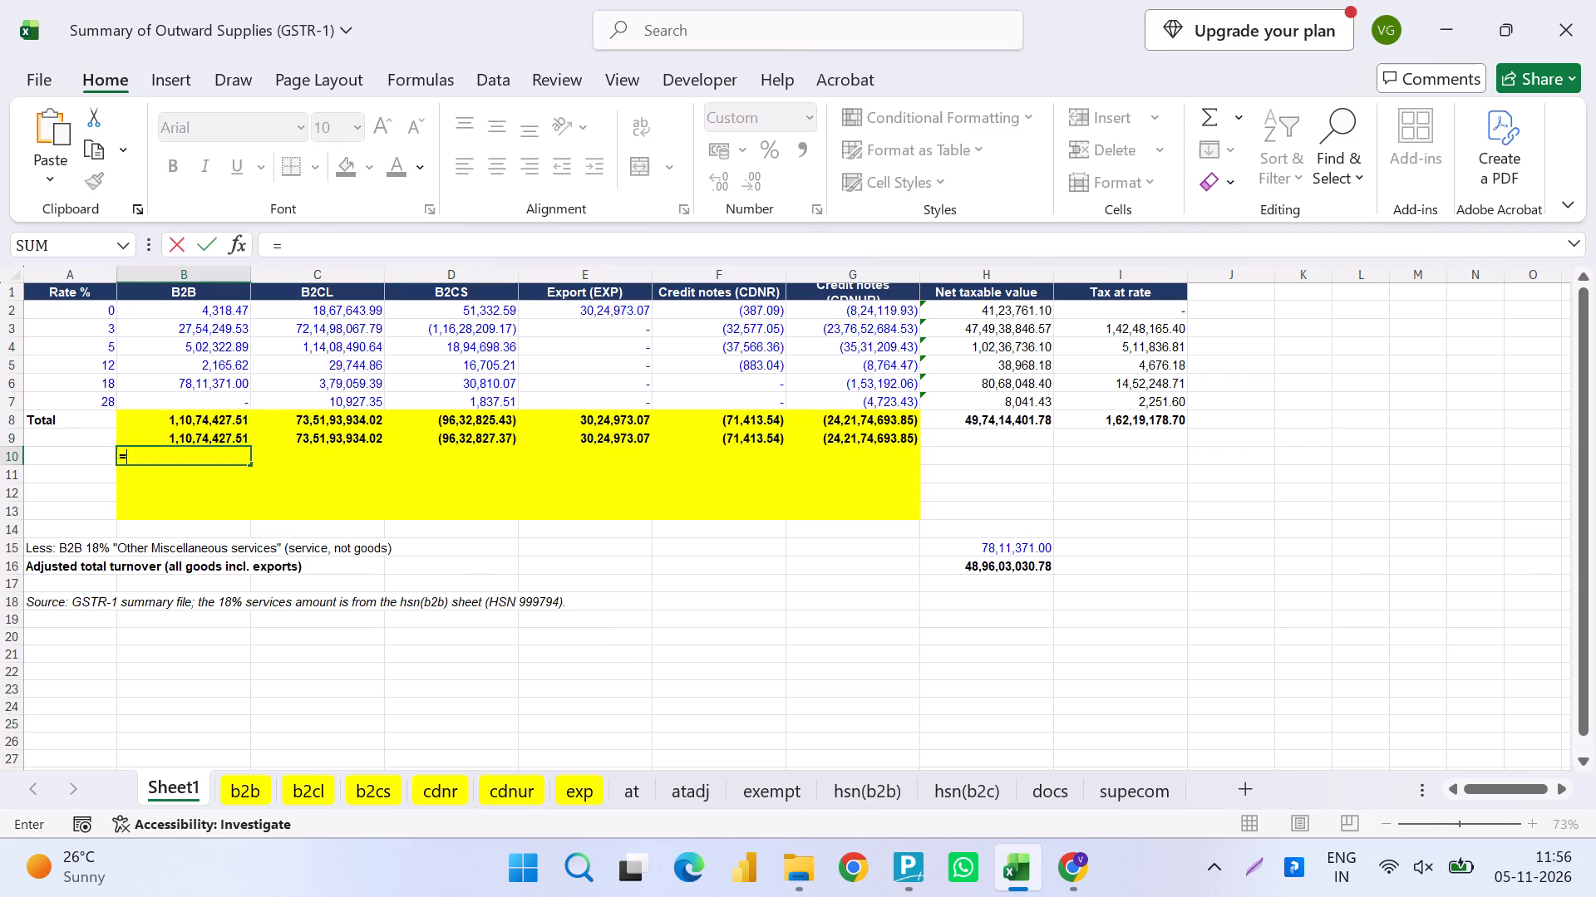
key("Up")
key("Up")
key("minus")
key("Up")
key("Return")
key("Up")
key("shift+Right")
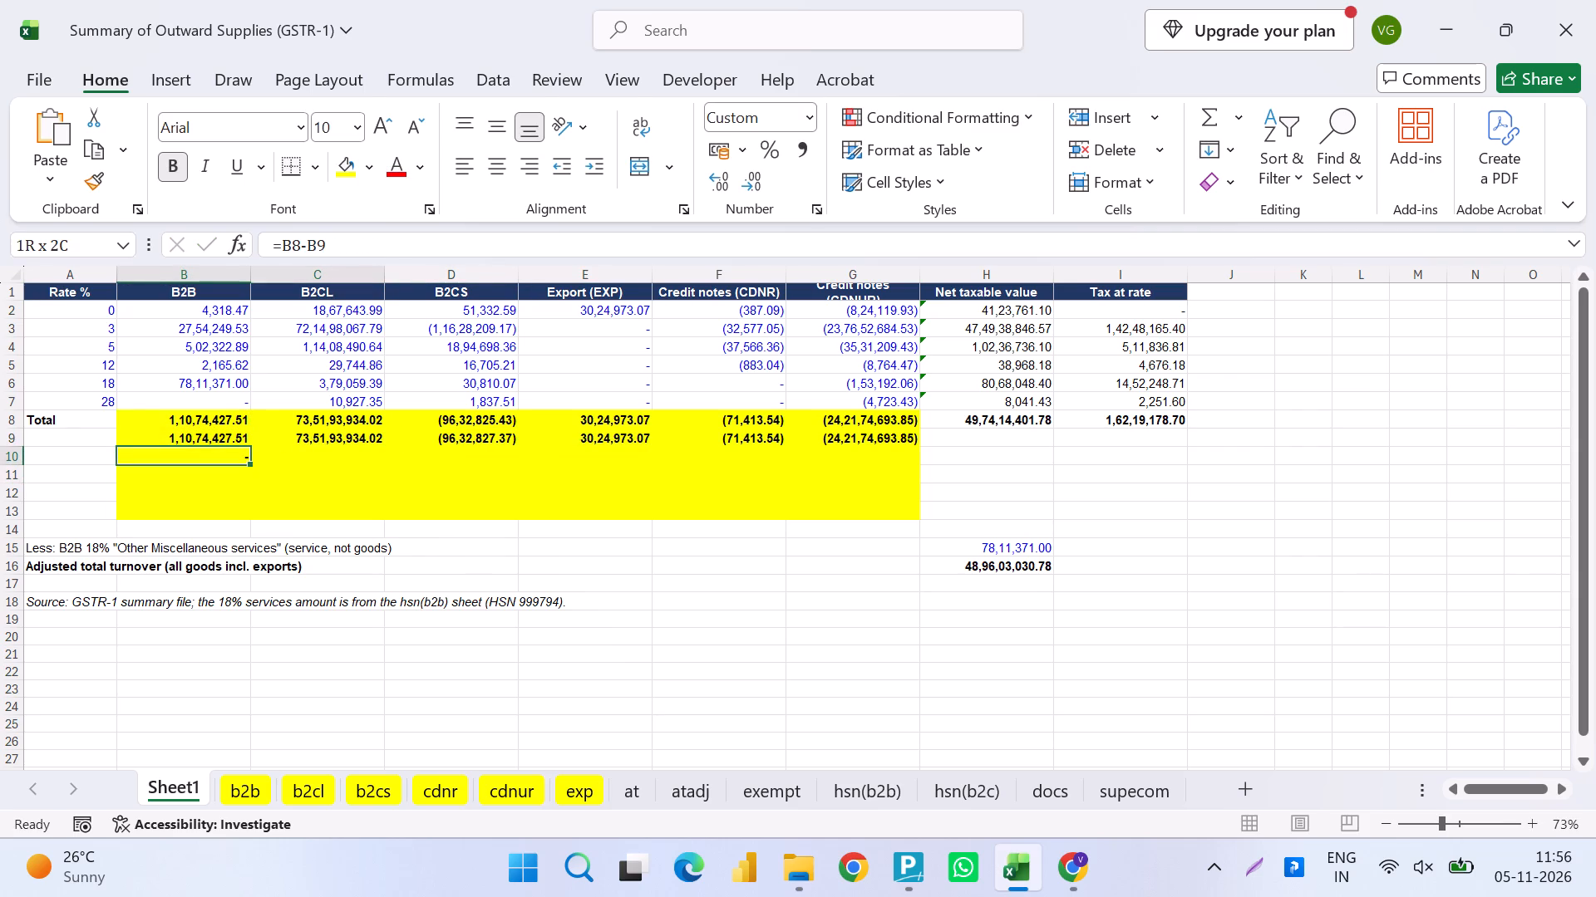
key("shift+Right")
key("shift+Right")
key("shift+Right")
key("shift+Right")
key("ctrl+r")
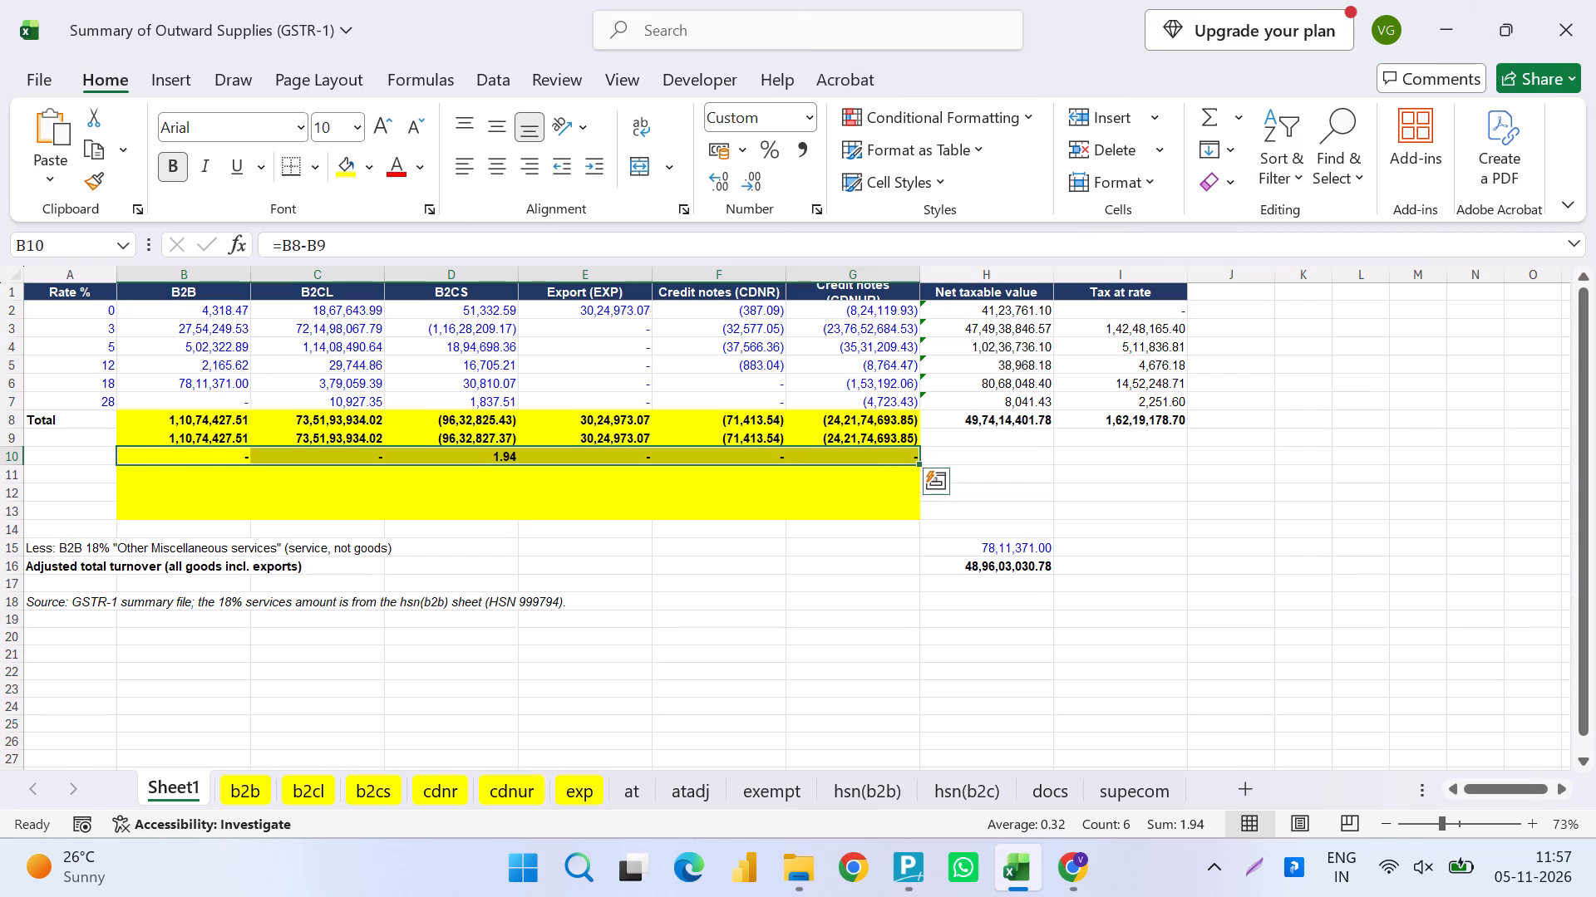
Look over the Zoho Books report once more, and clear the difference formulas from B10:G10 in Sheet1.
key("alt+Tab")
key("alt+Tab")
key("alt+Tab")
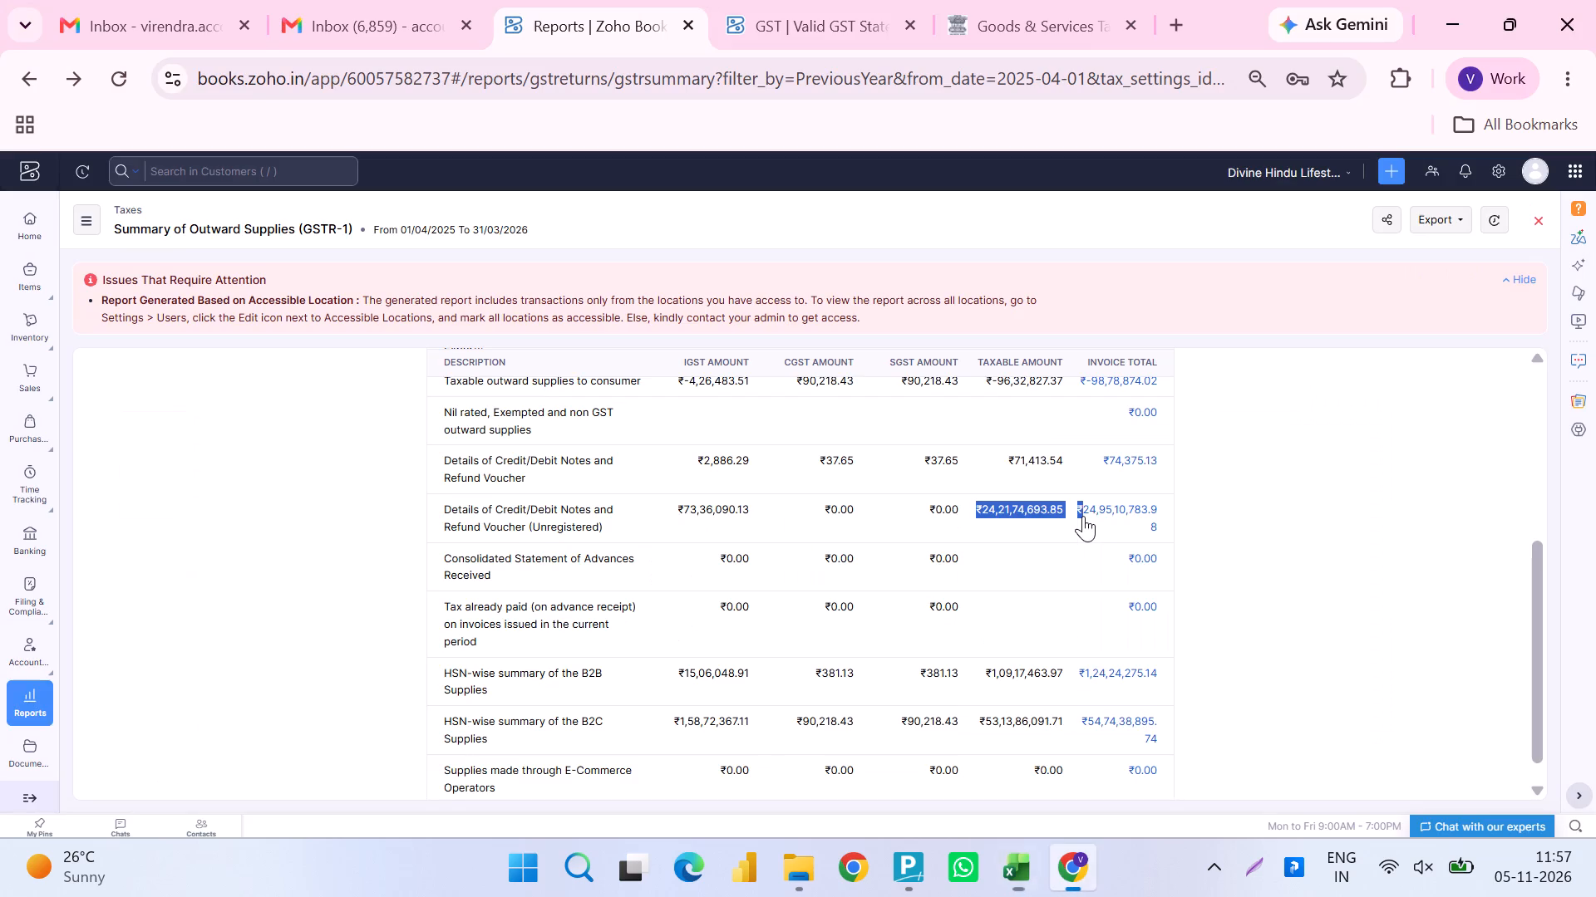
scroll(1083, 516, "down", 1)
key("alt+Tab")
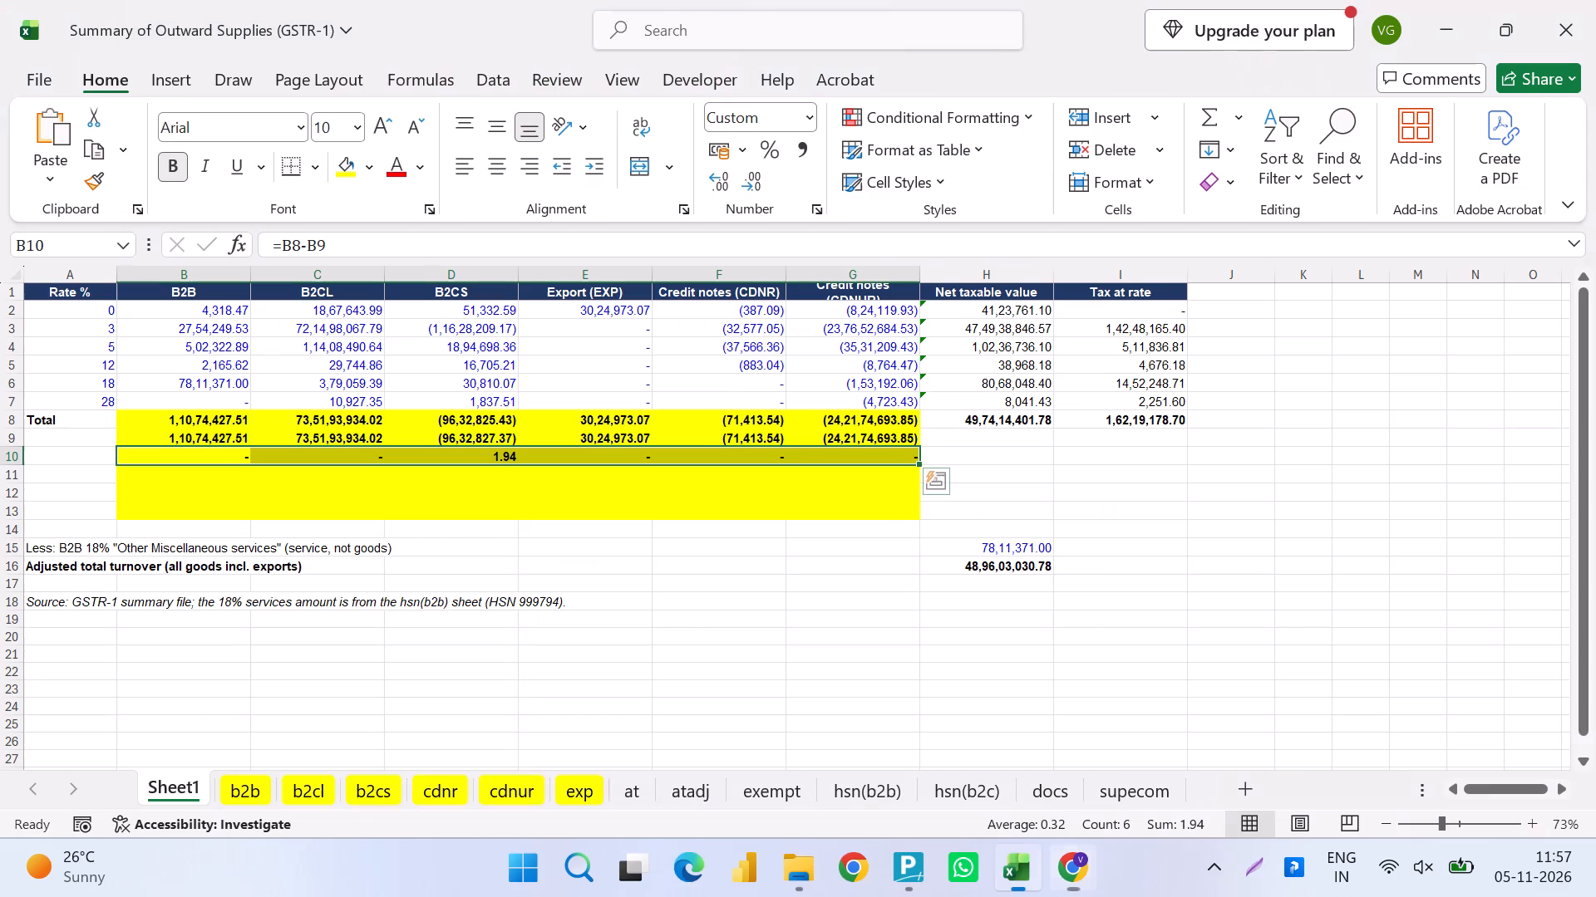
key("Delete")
Save the workbook.
key("ctrl+s")
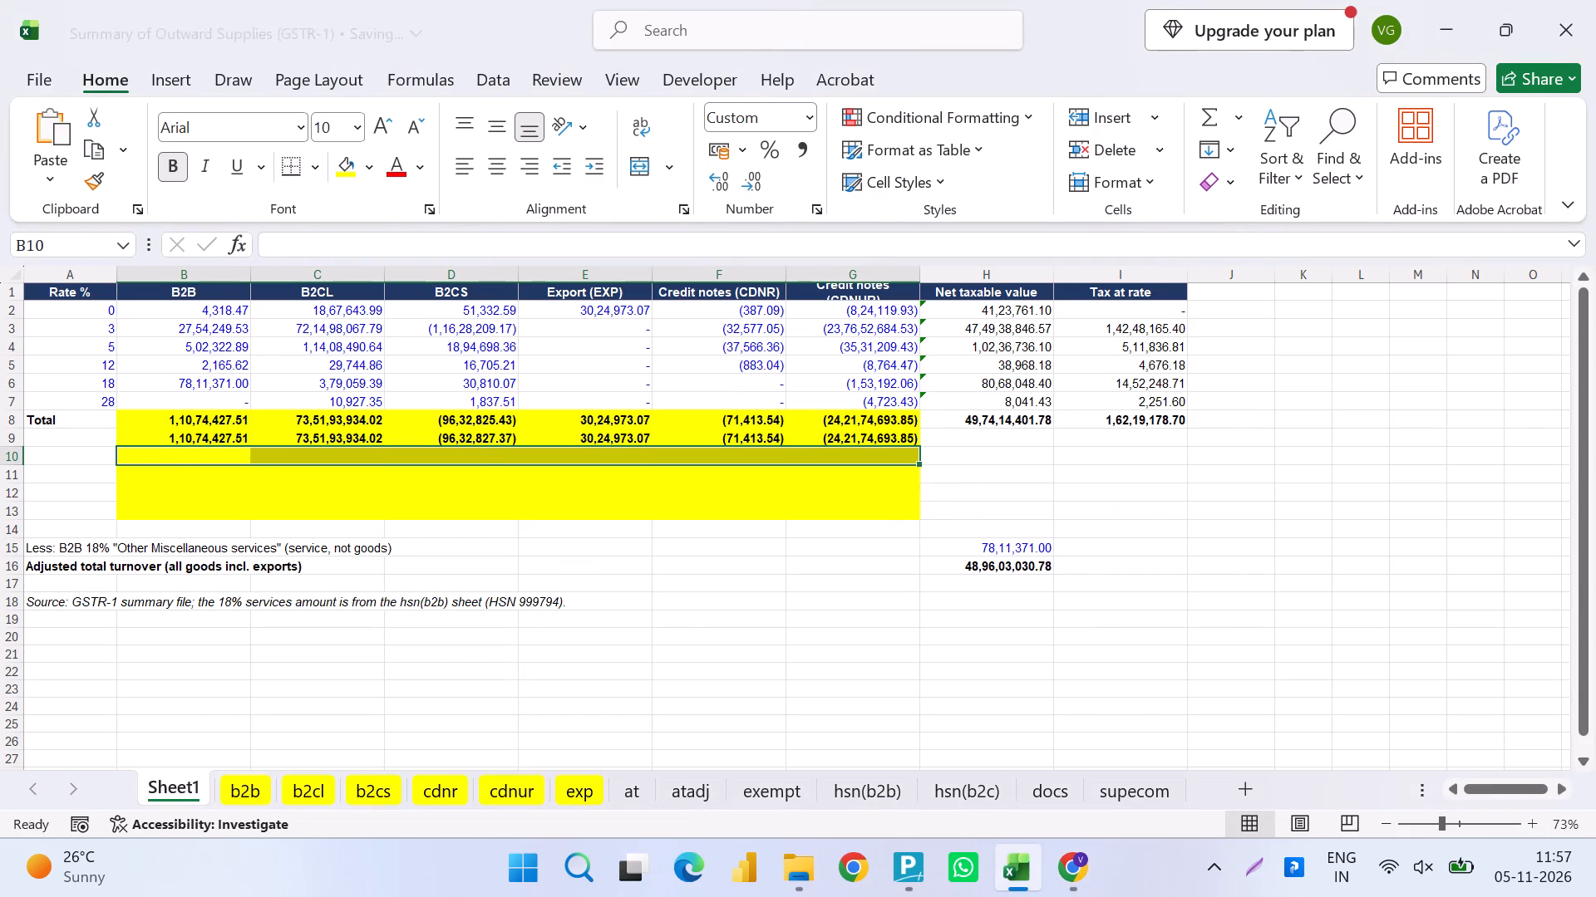
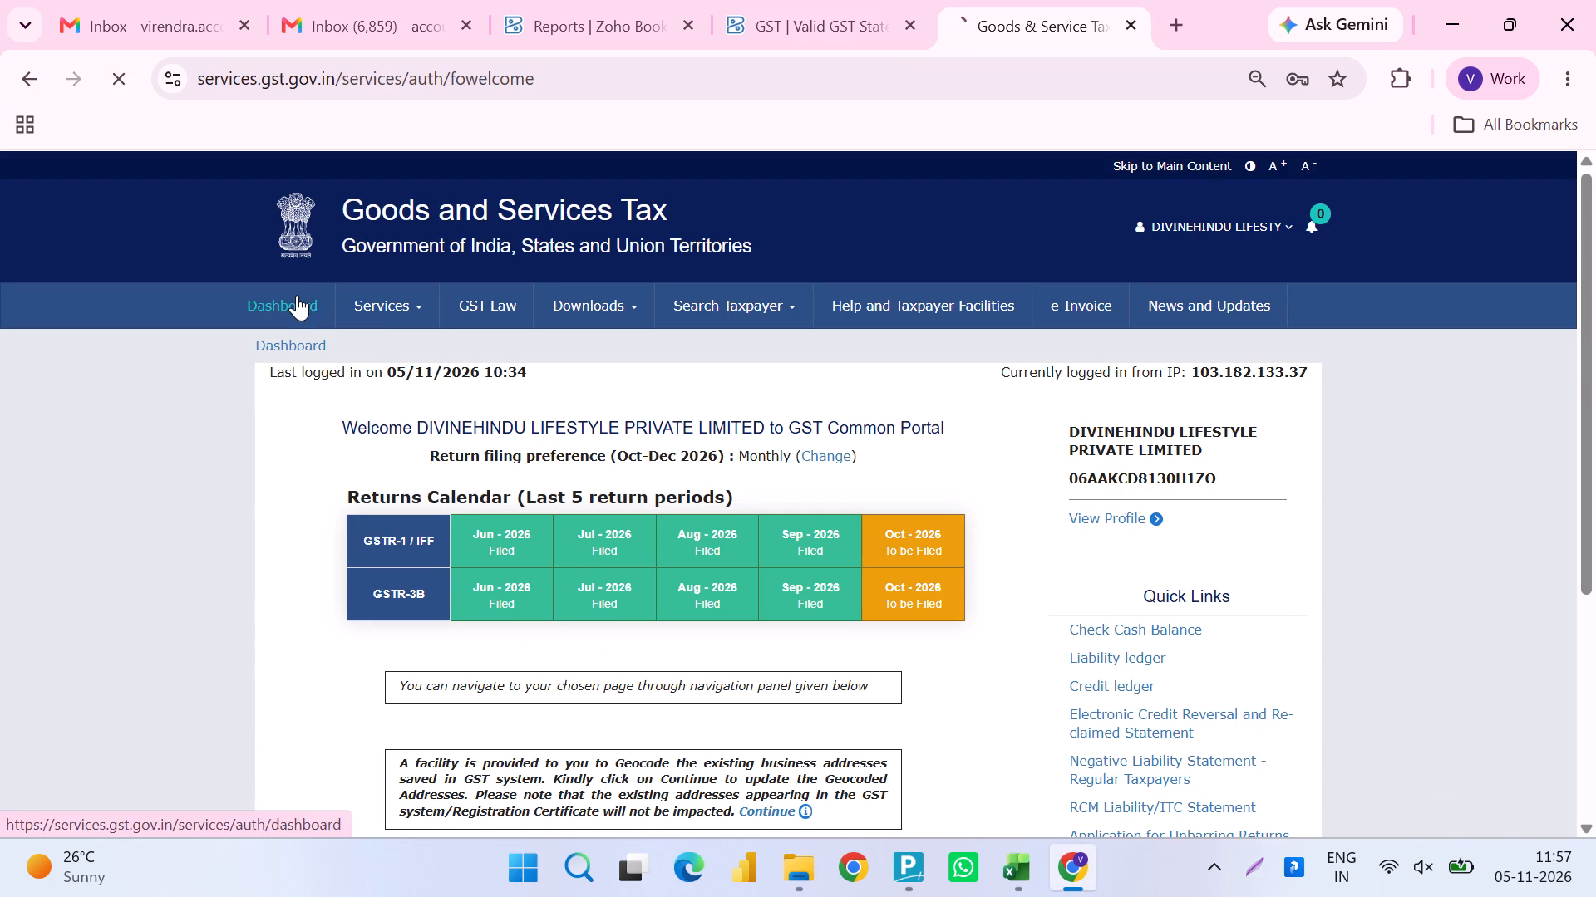
Examine the 2025-26 turnover details on the GST portal dashboard and compare them with the Sheet1 totals in Excel.
scroll(617, 445, "down", 4)
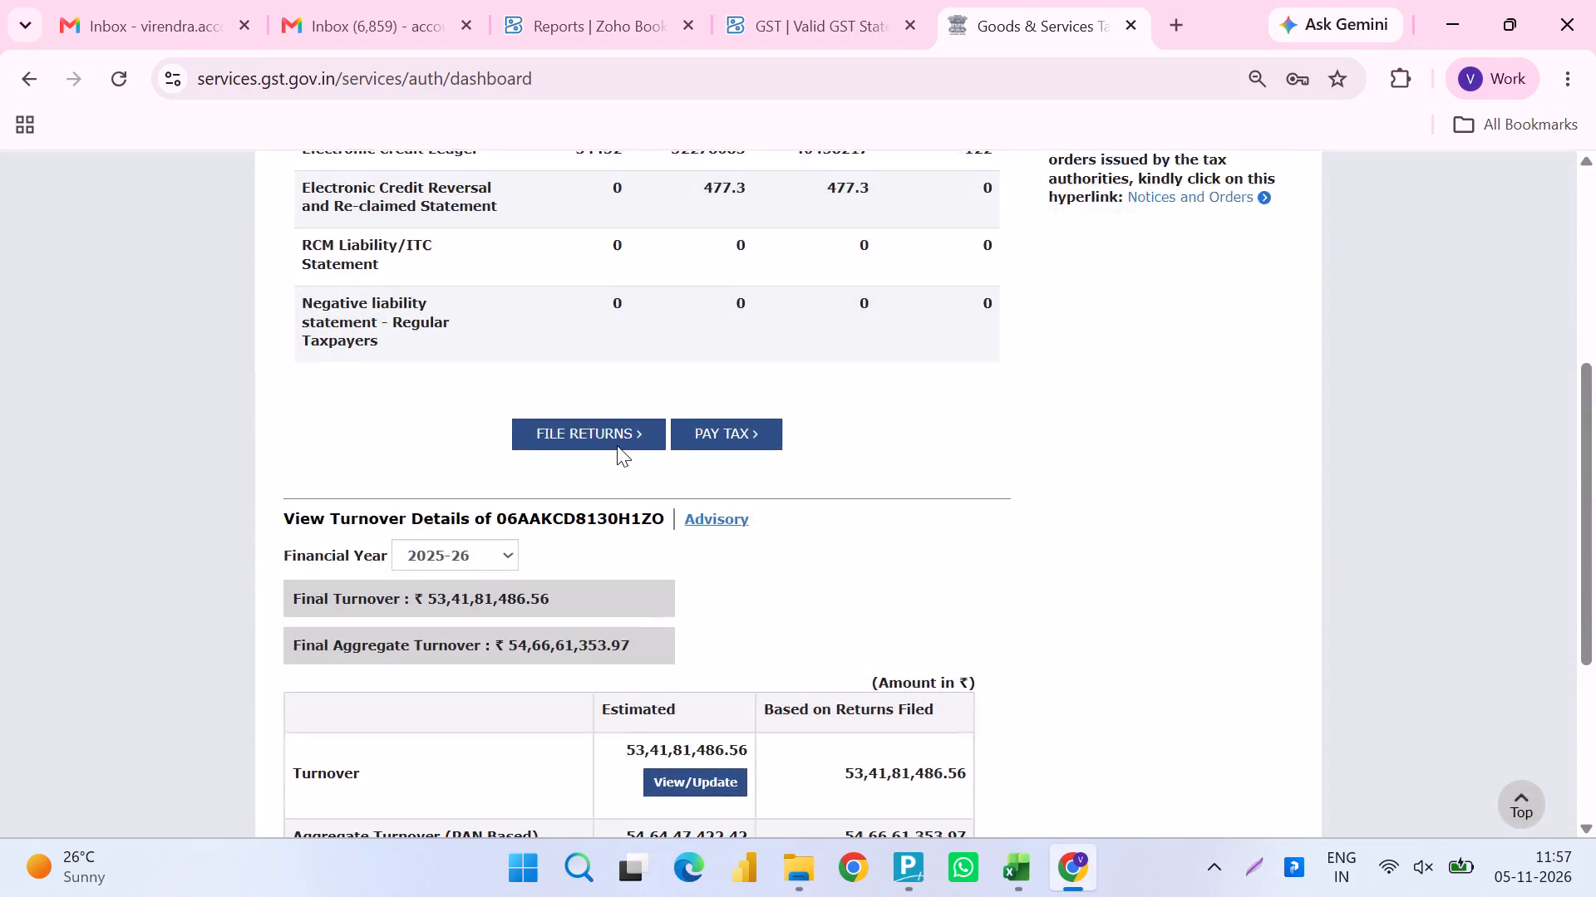
scroll(617, 445, "down", 1)
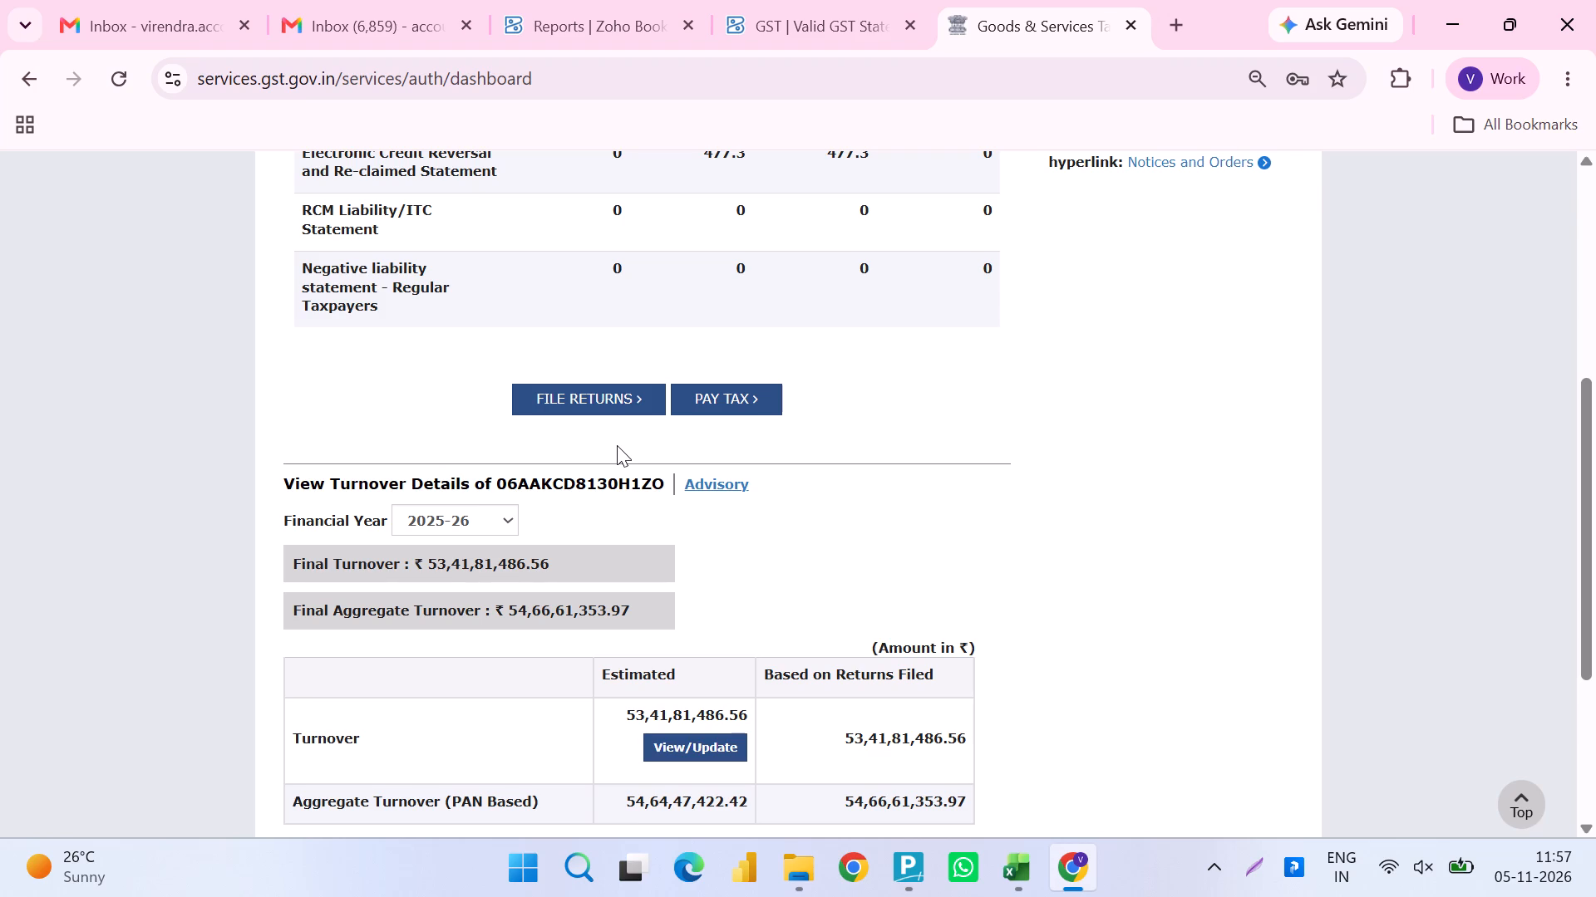
key("alt+Tab")
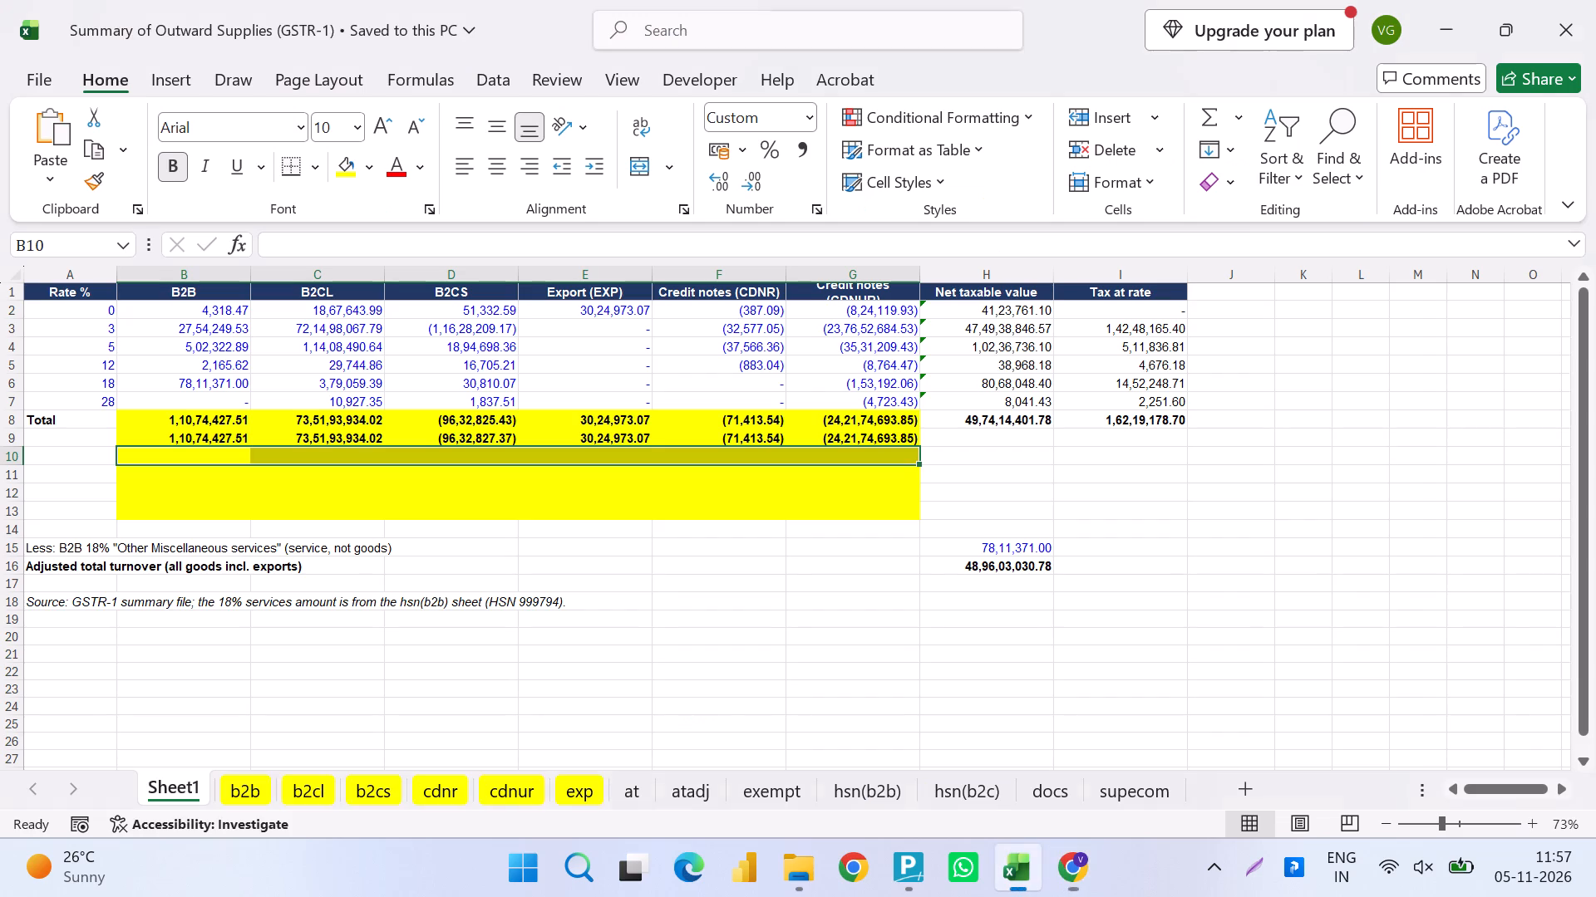
key("alt+Tab")
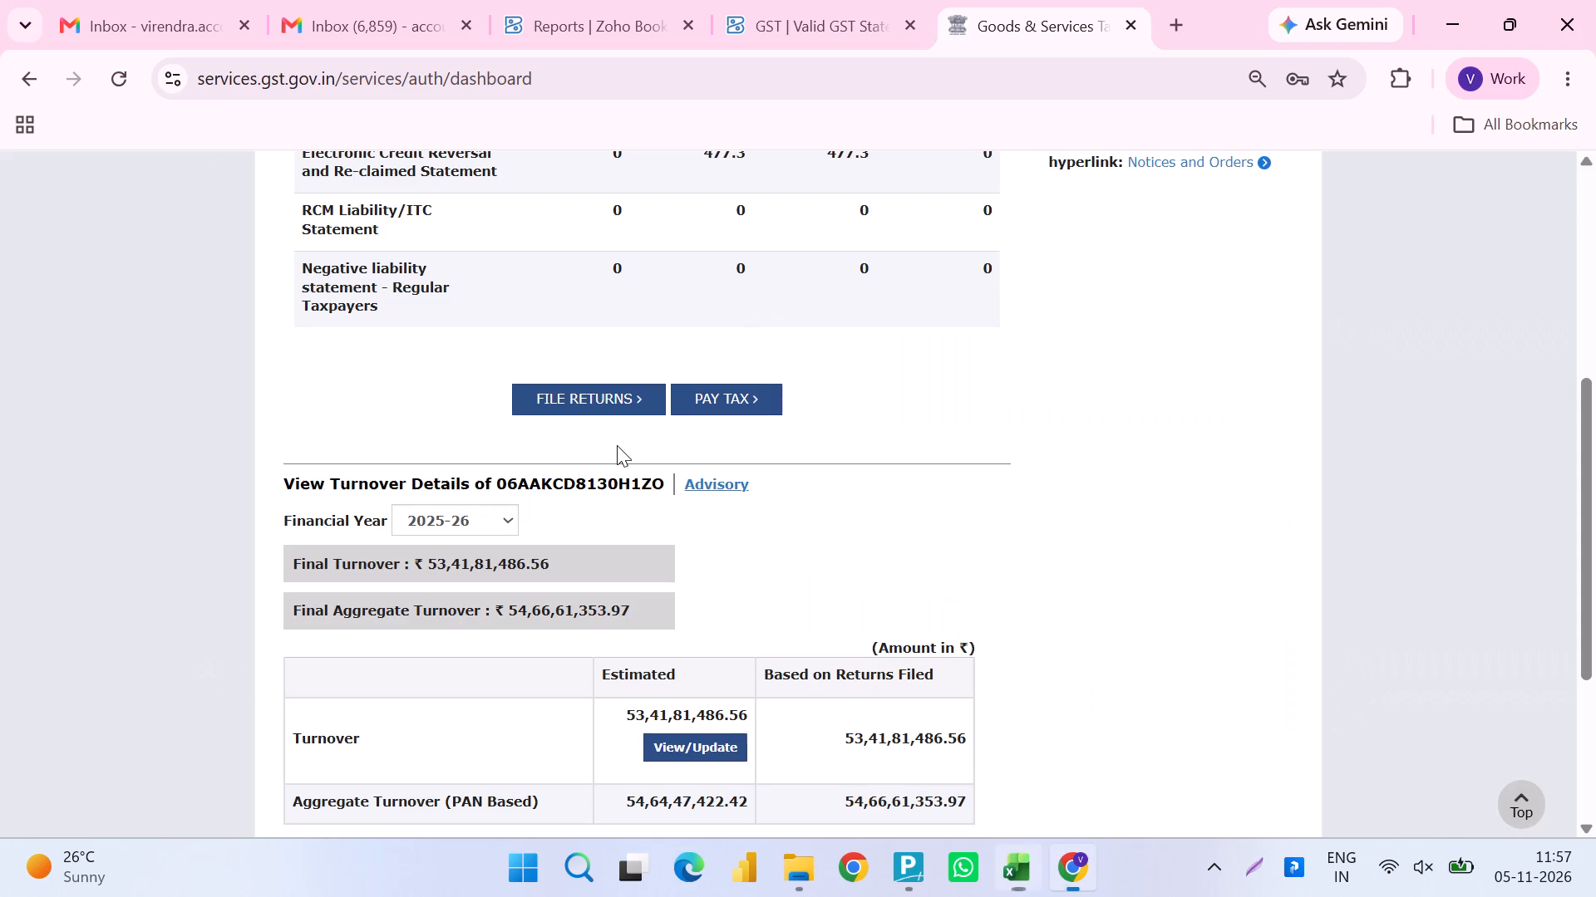
Switch to the Zoho Books Summary of Outward Supplies (GSTR-1) report and review its taxable amounts against Sheet1.
left_click(643, 0)
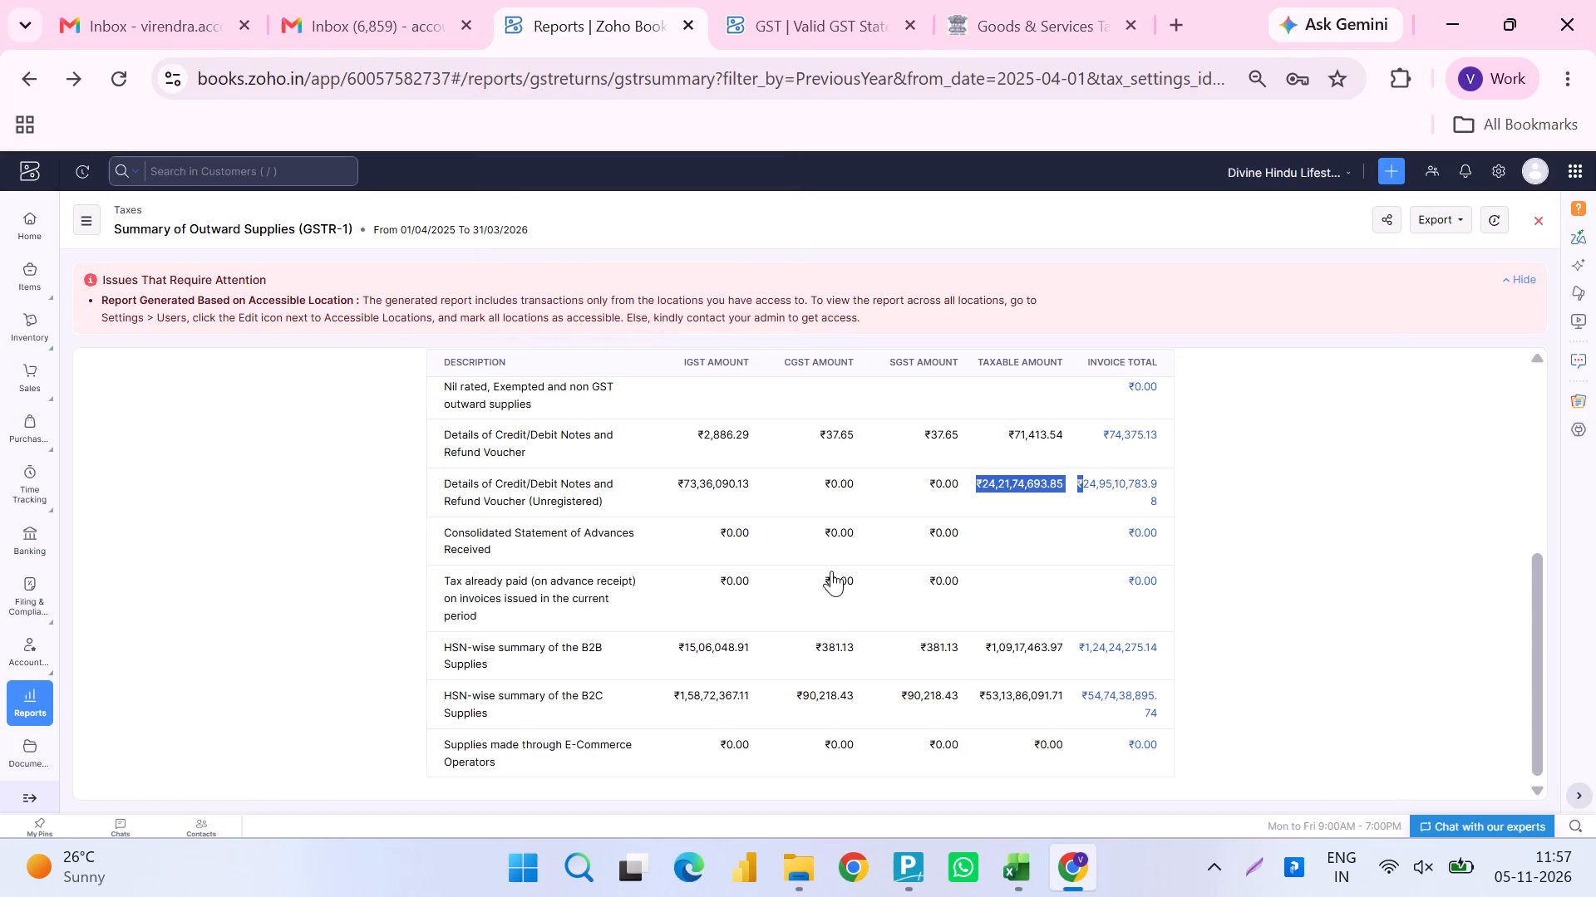
key("alt+Tab")
key("alt+Tab")
scroll(831, 571, "up", 4)
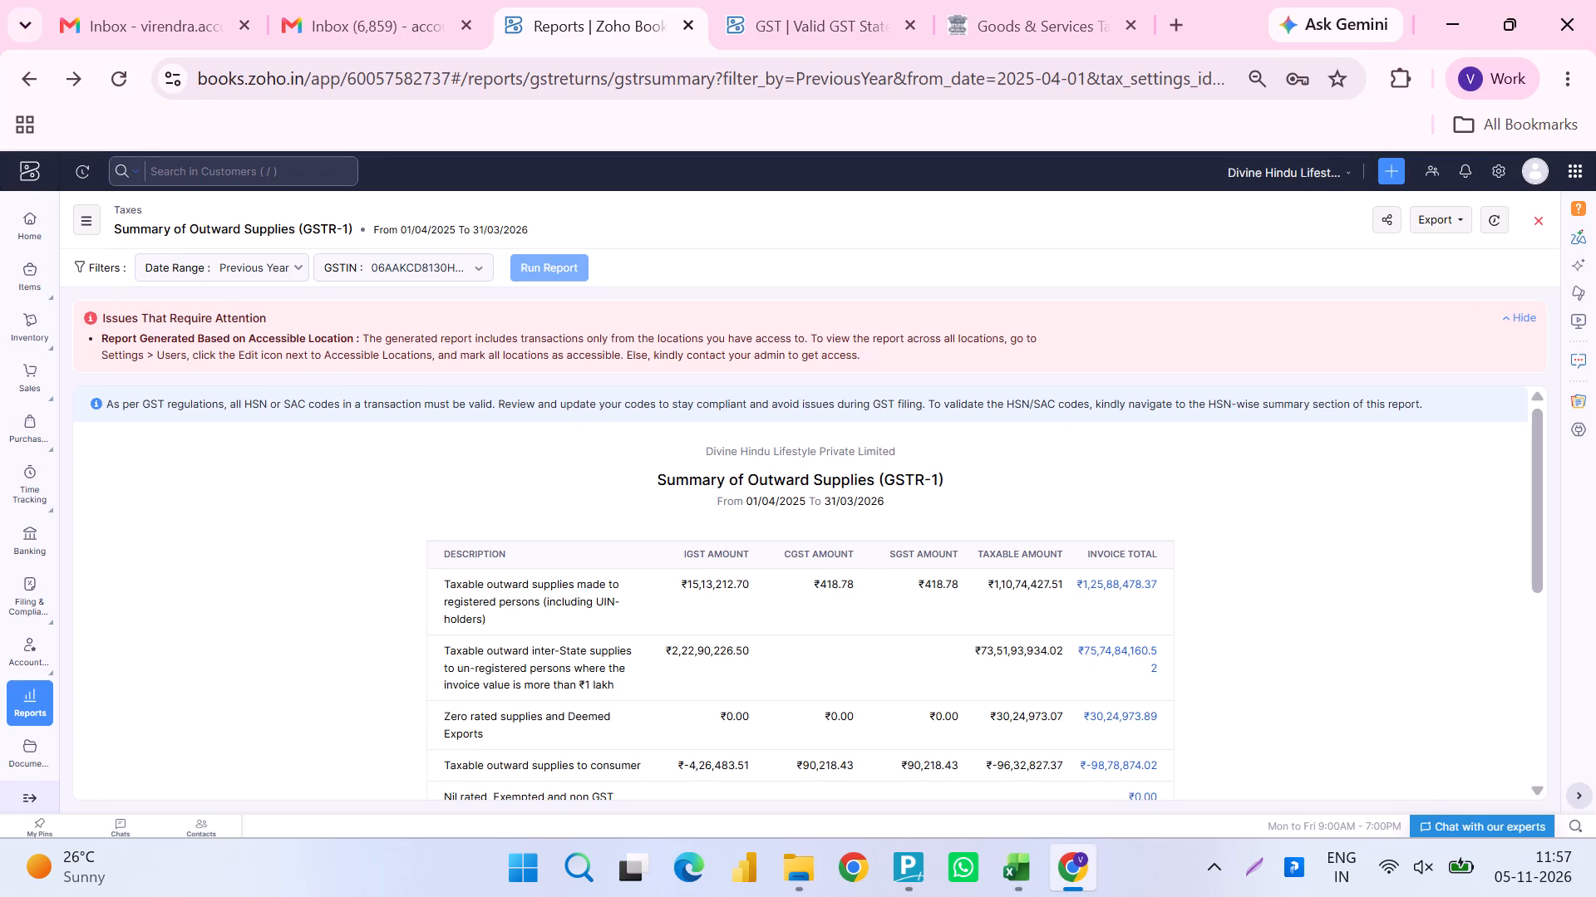
scroll(271, 556, "right", 1)
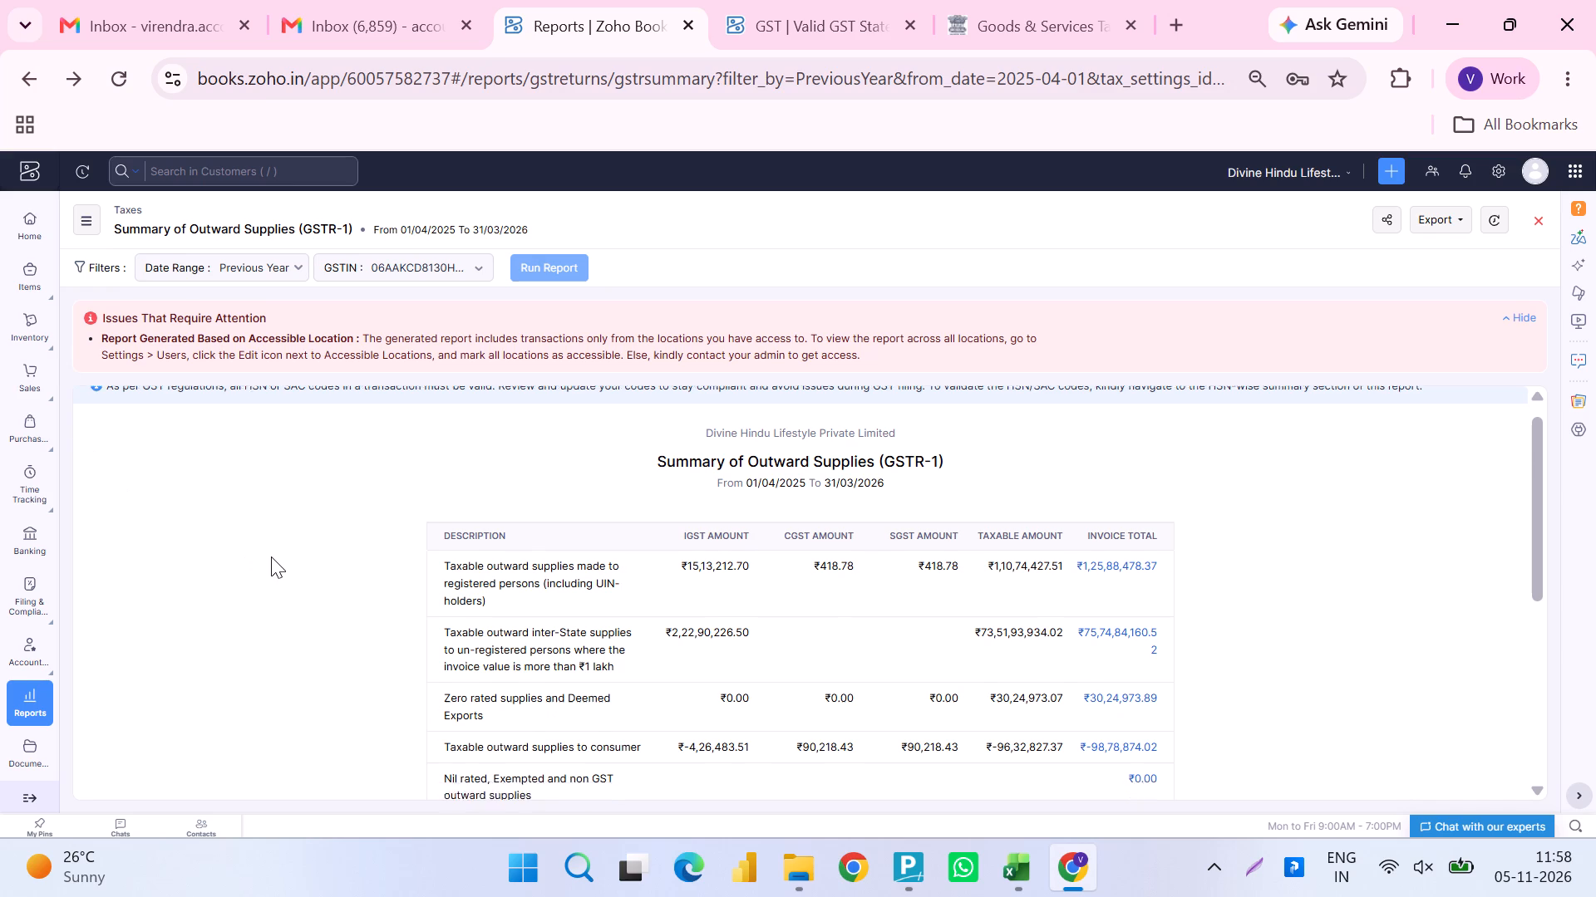
scroll(271, 556, "right", 1)
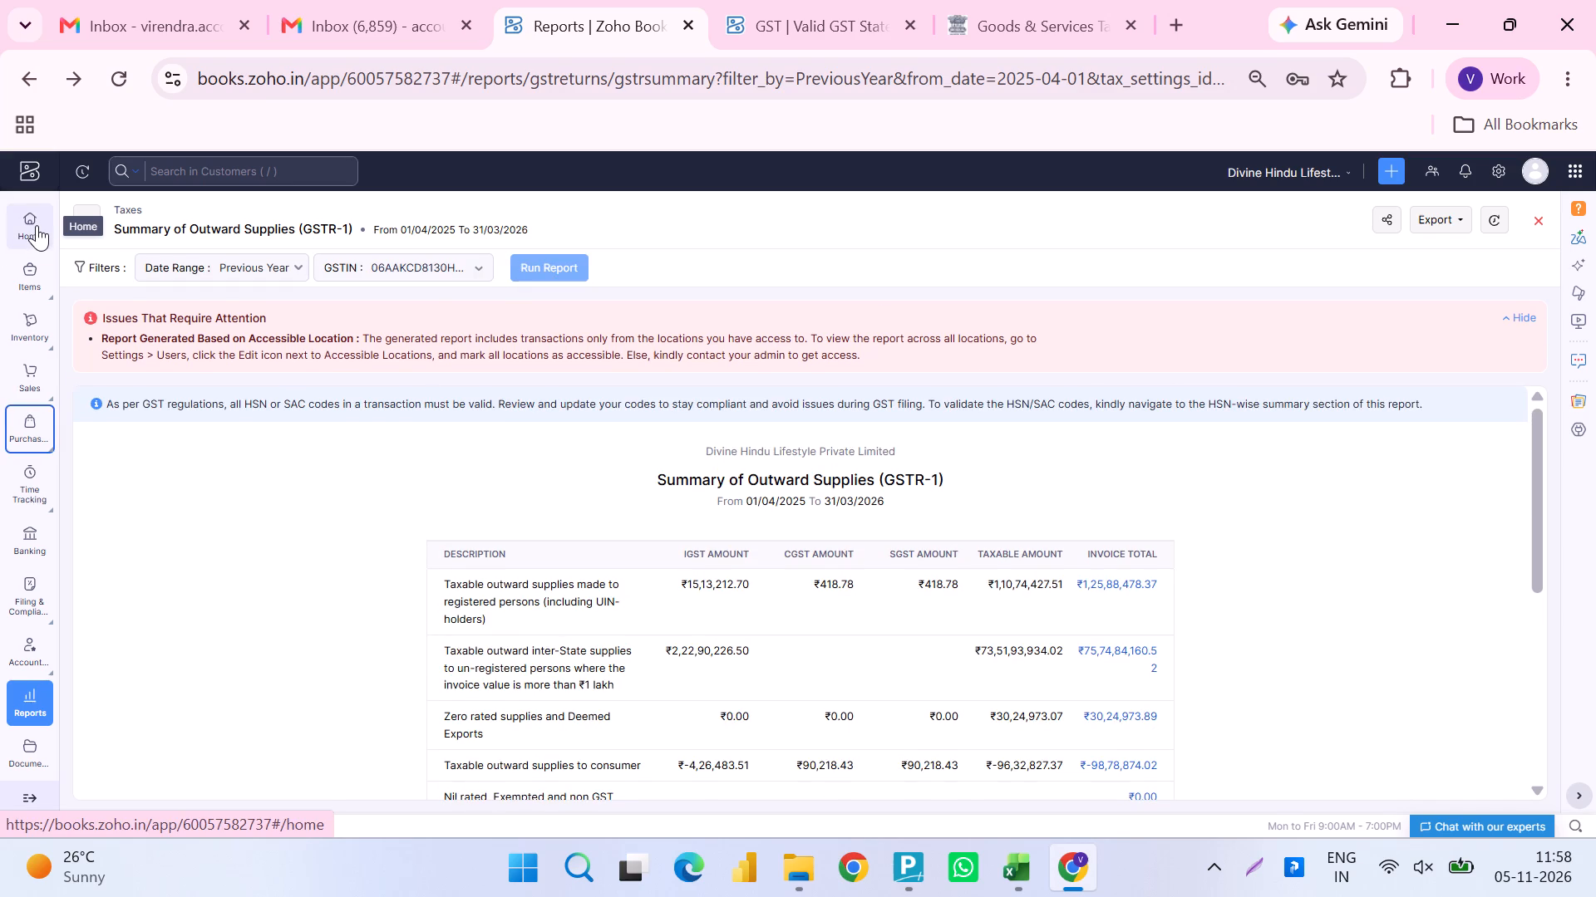
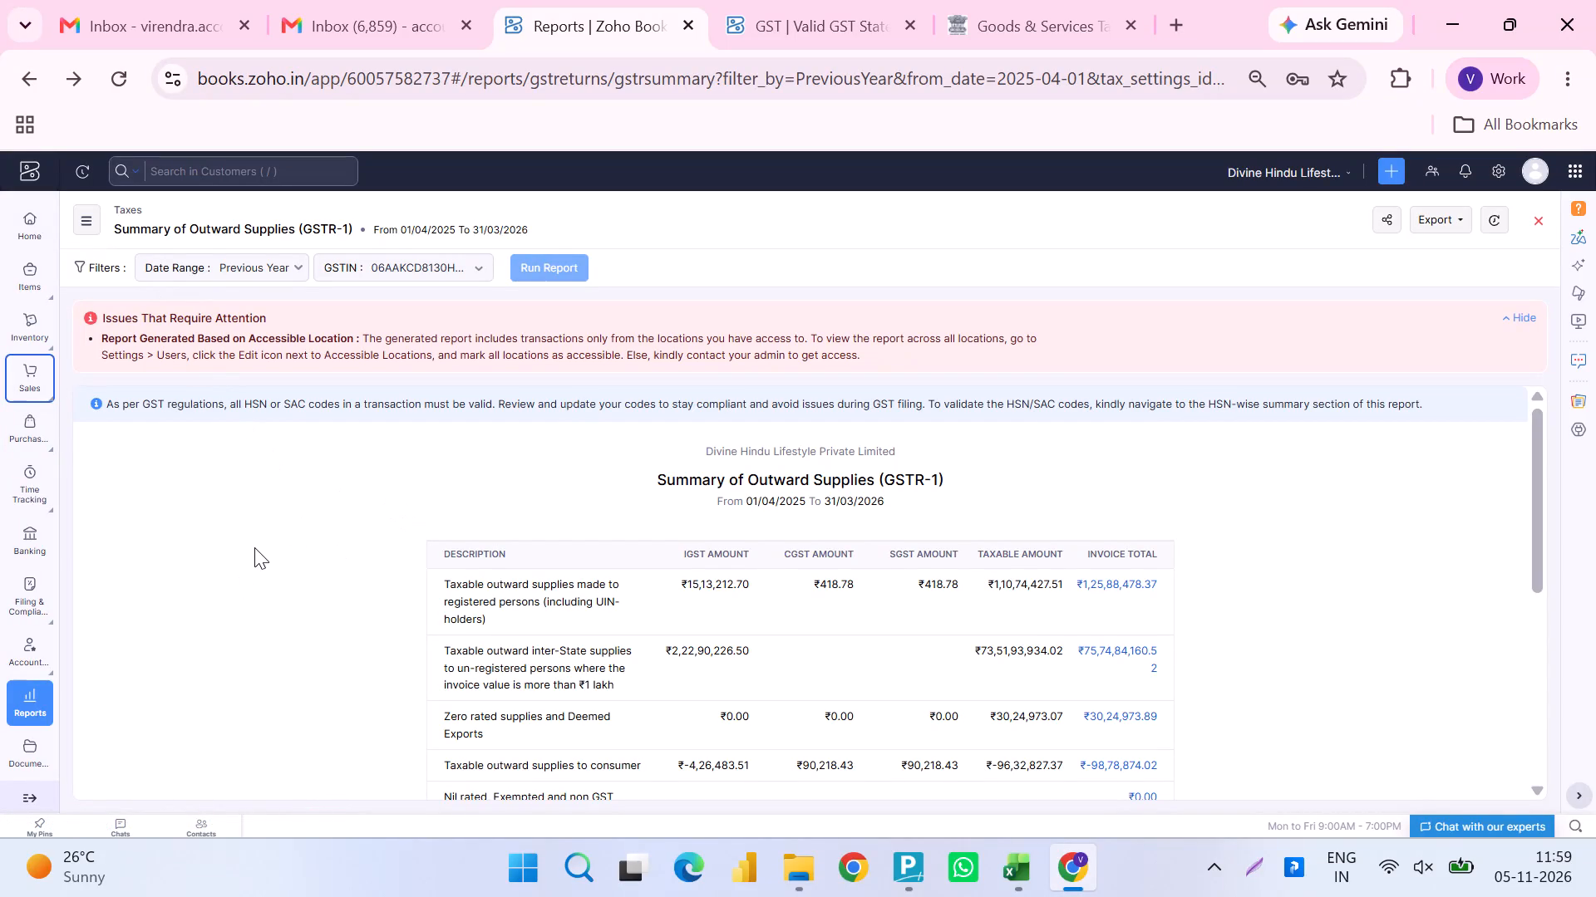
Compare the taxable amounts in the Zoho Books Summary of Outward Supplies (GSTR-1) with the row 9 figures, columns B to G, on Sheet1 in Excel.
scroll(674, 625, "right", 1)
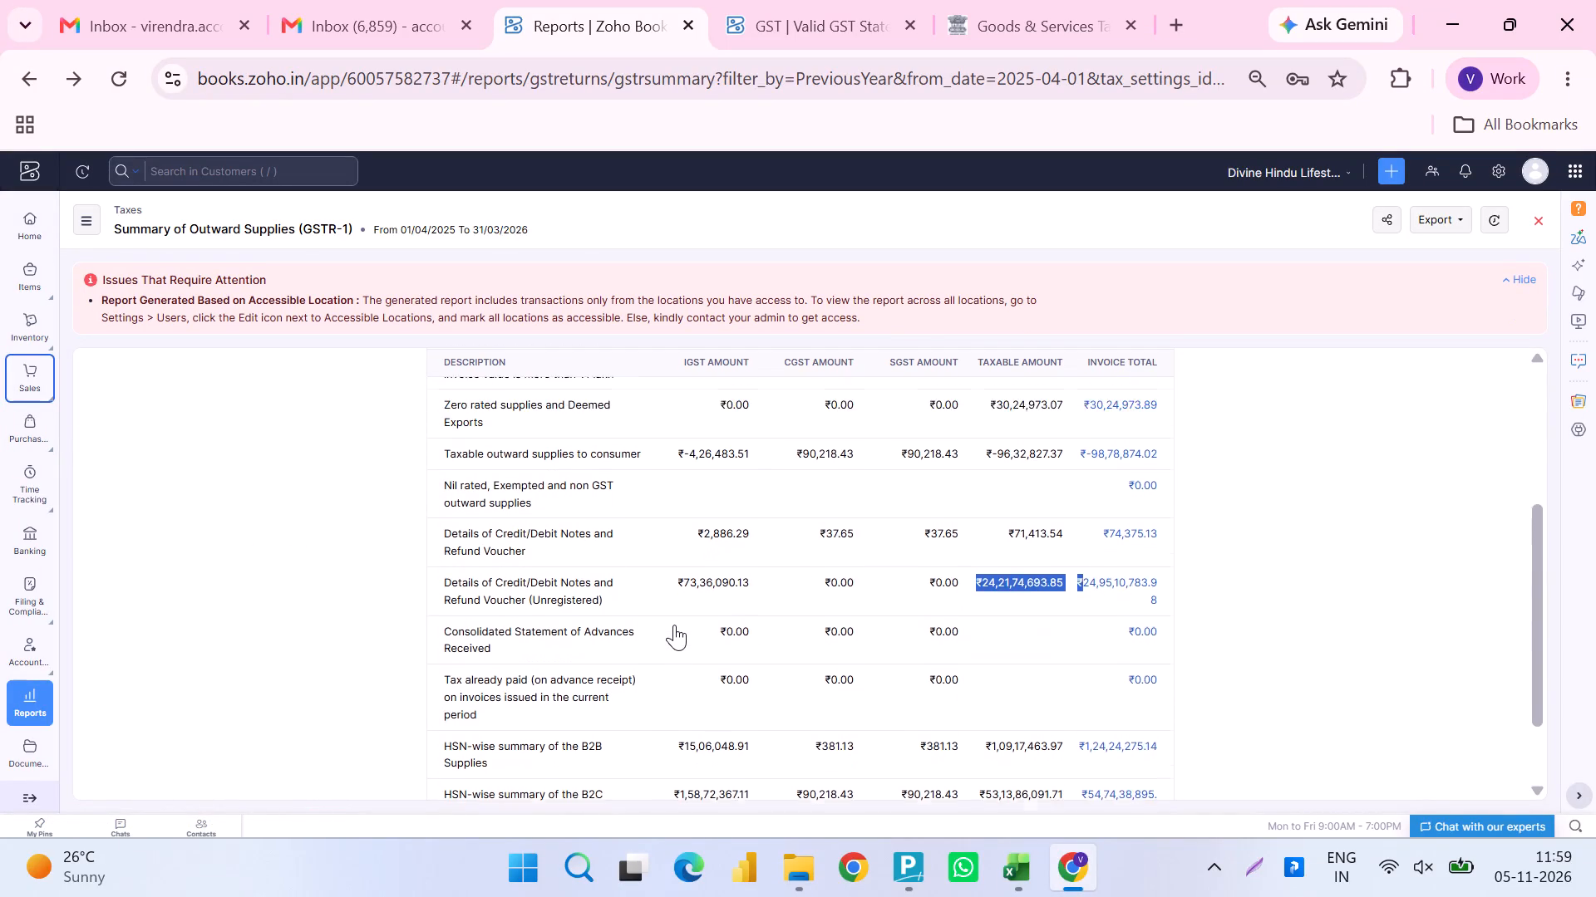
scroll(674, 625, "right", 1)
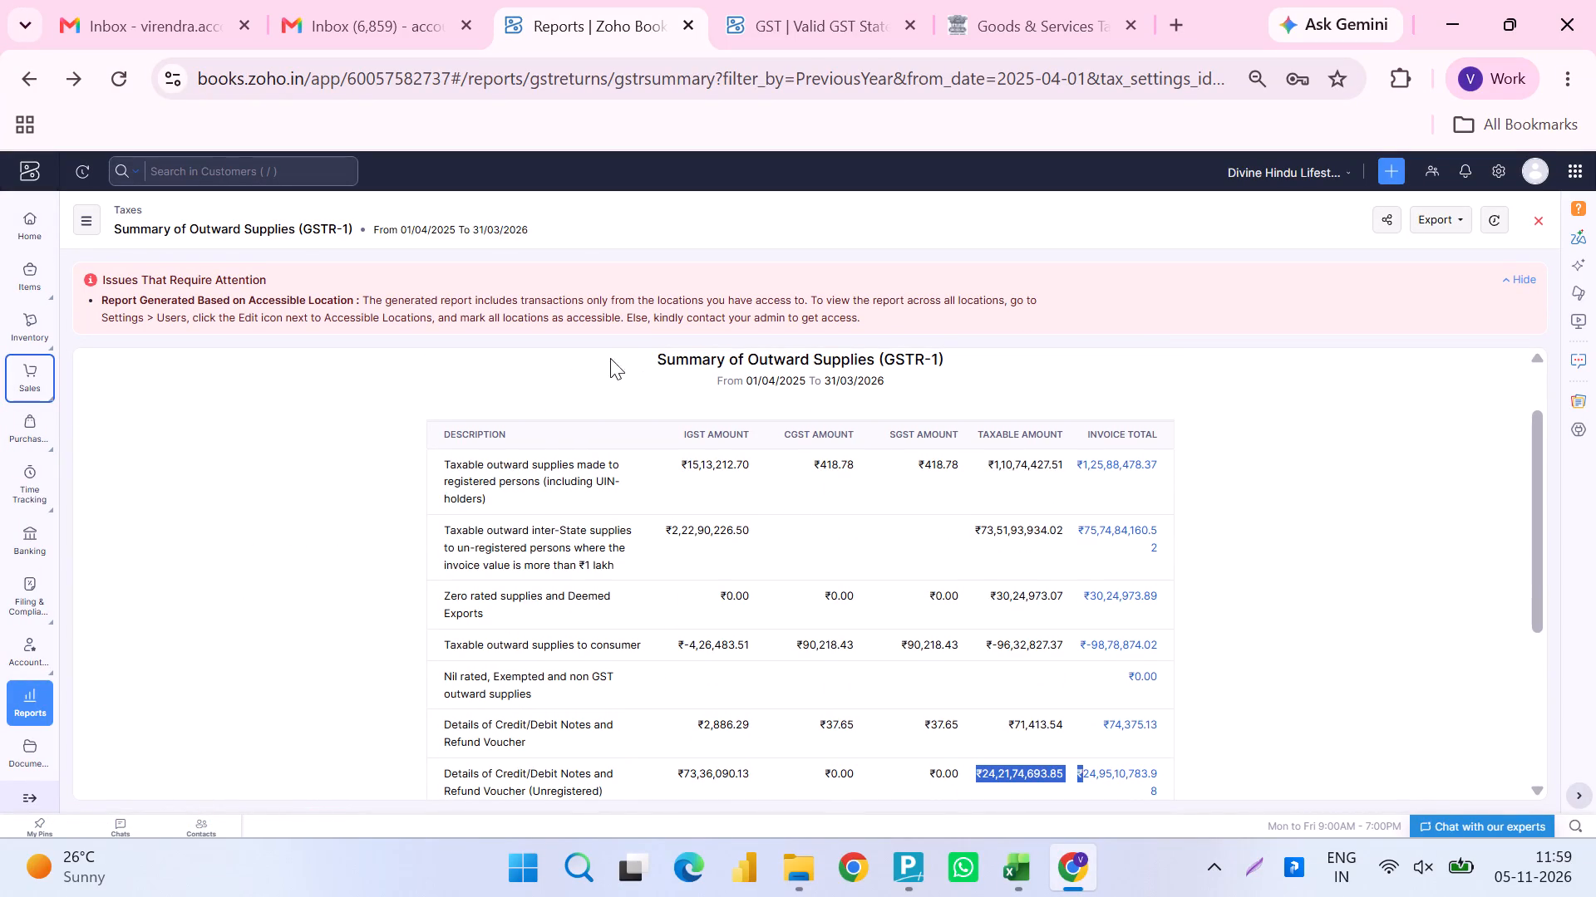
left_click_drag(625, 355, 968, 386)
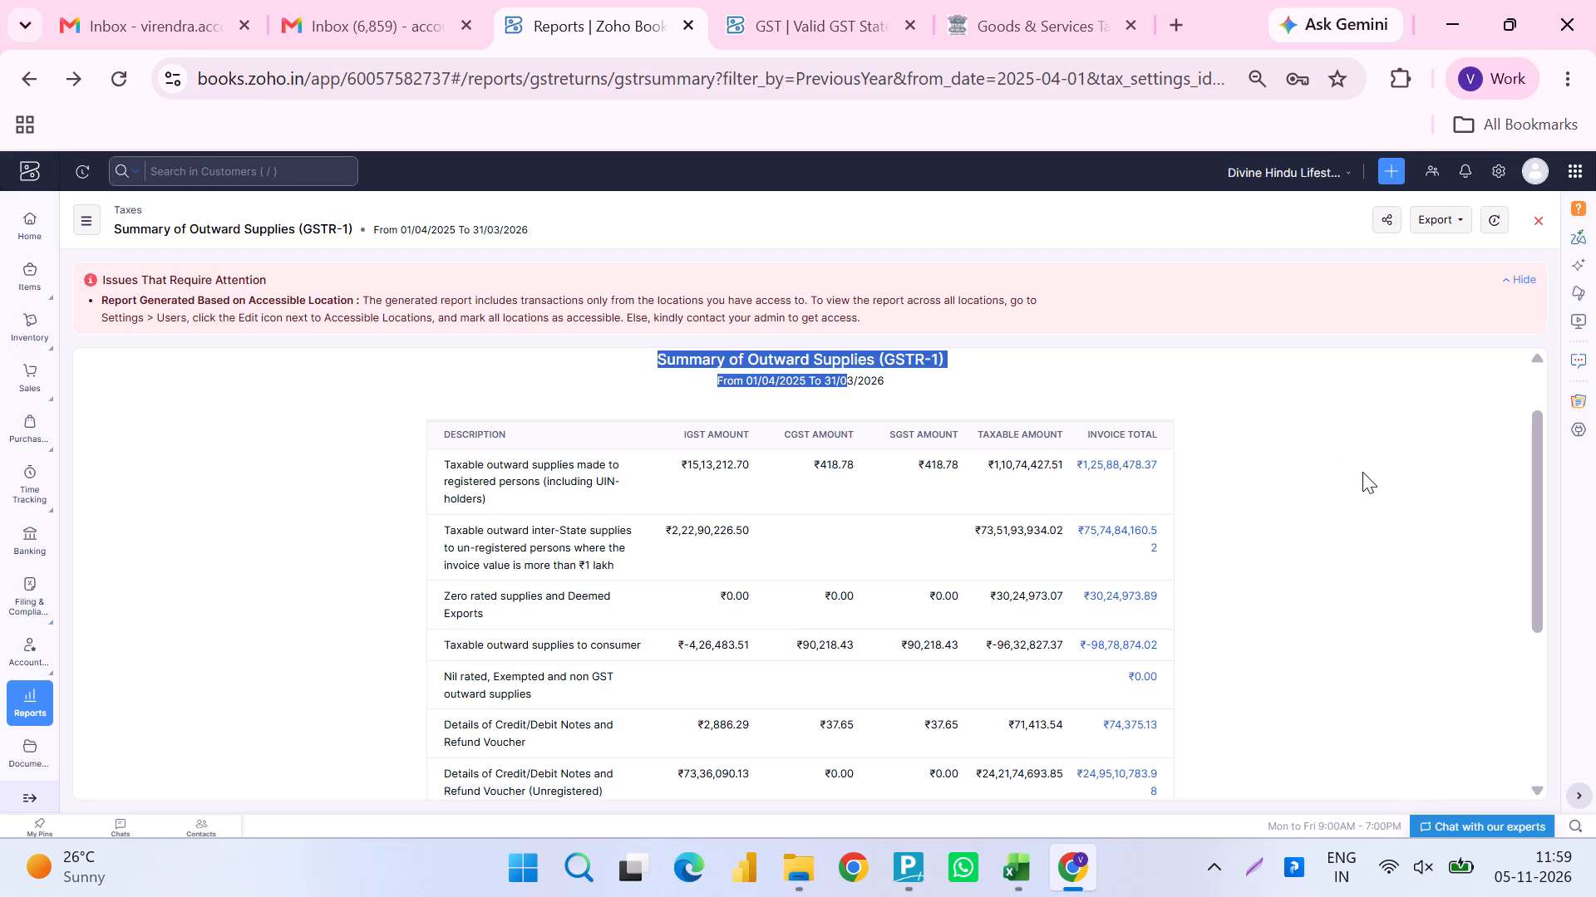
scroll(1362, 472, "down", 2)
left_click(1304, 555)
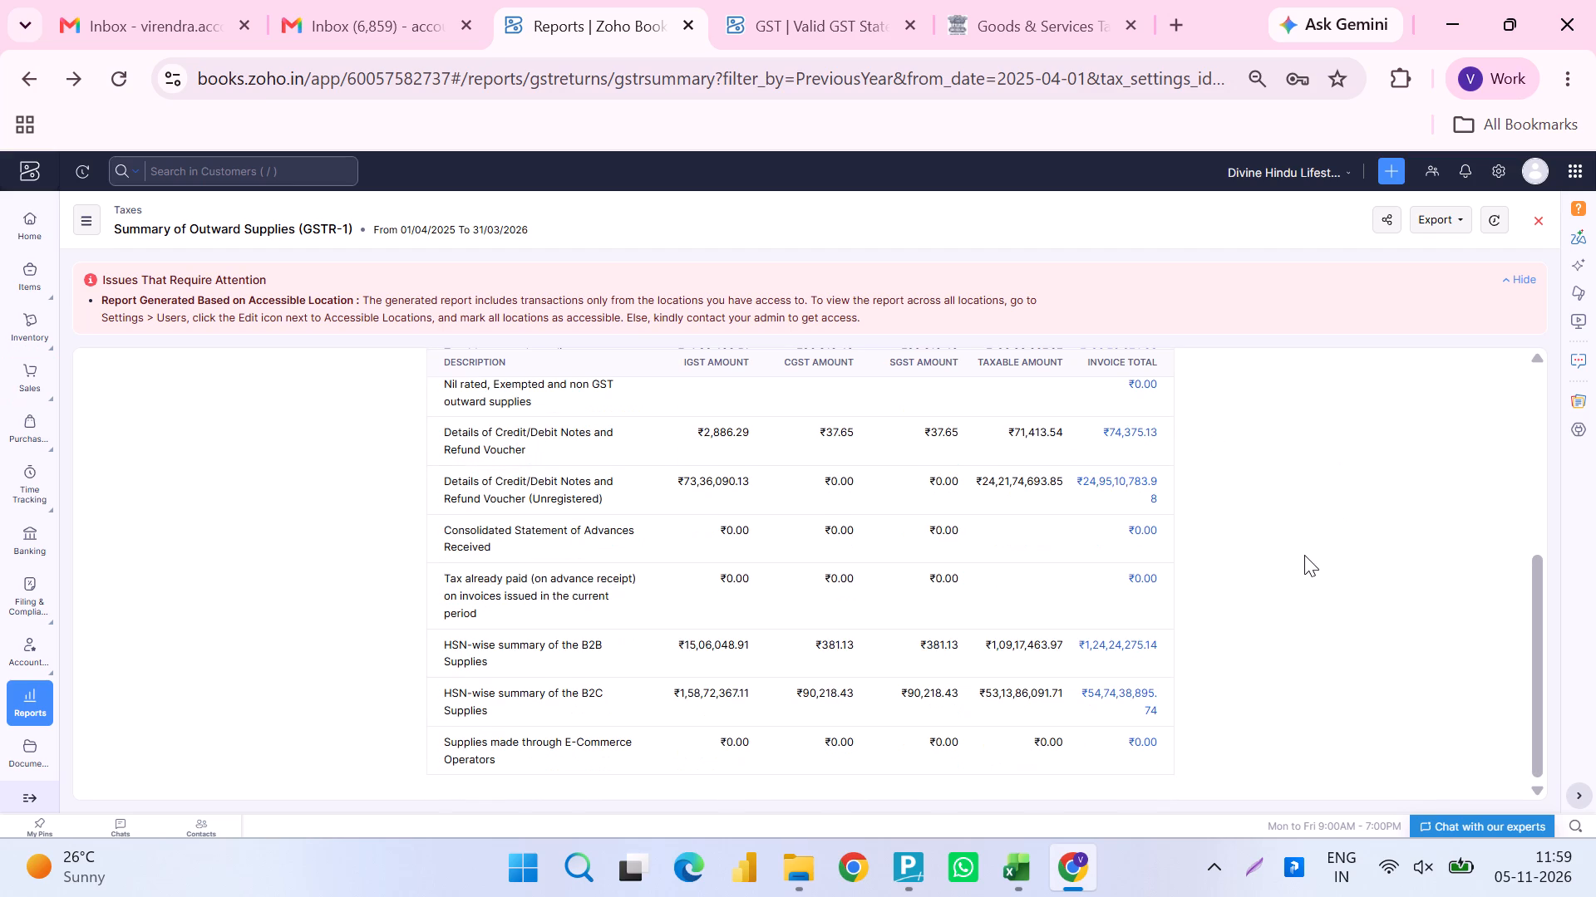
scroll(1304, 555, "up", 4)
scroll(1304, 555, "down", 3)
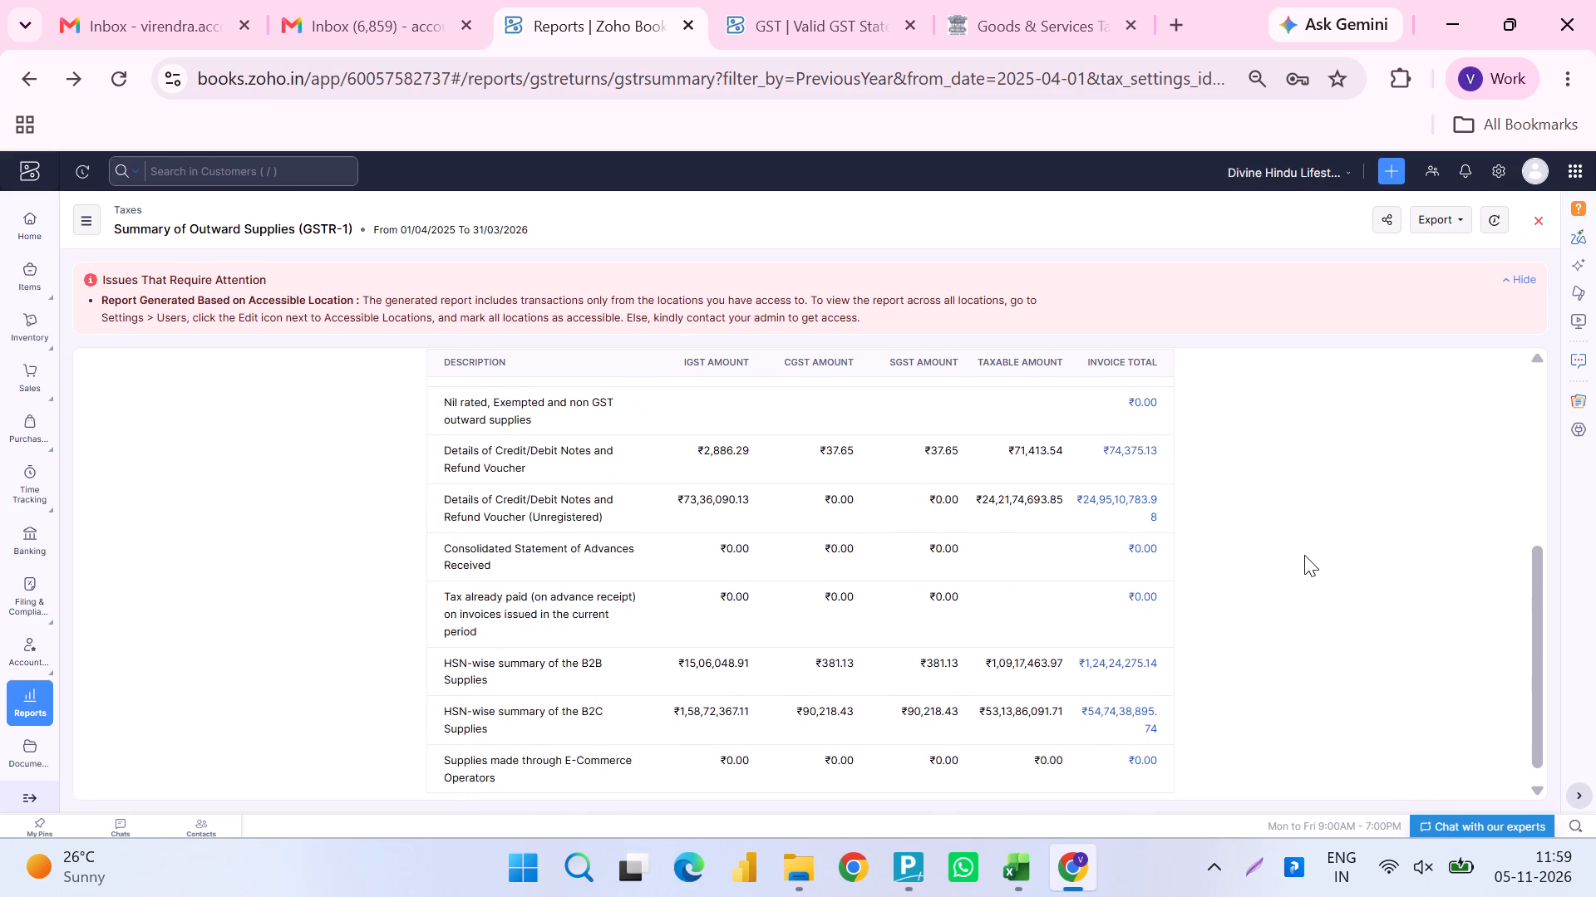
key("alt+Tab")
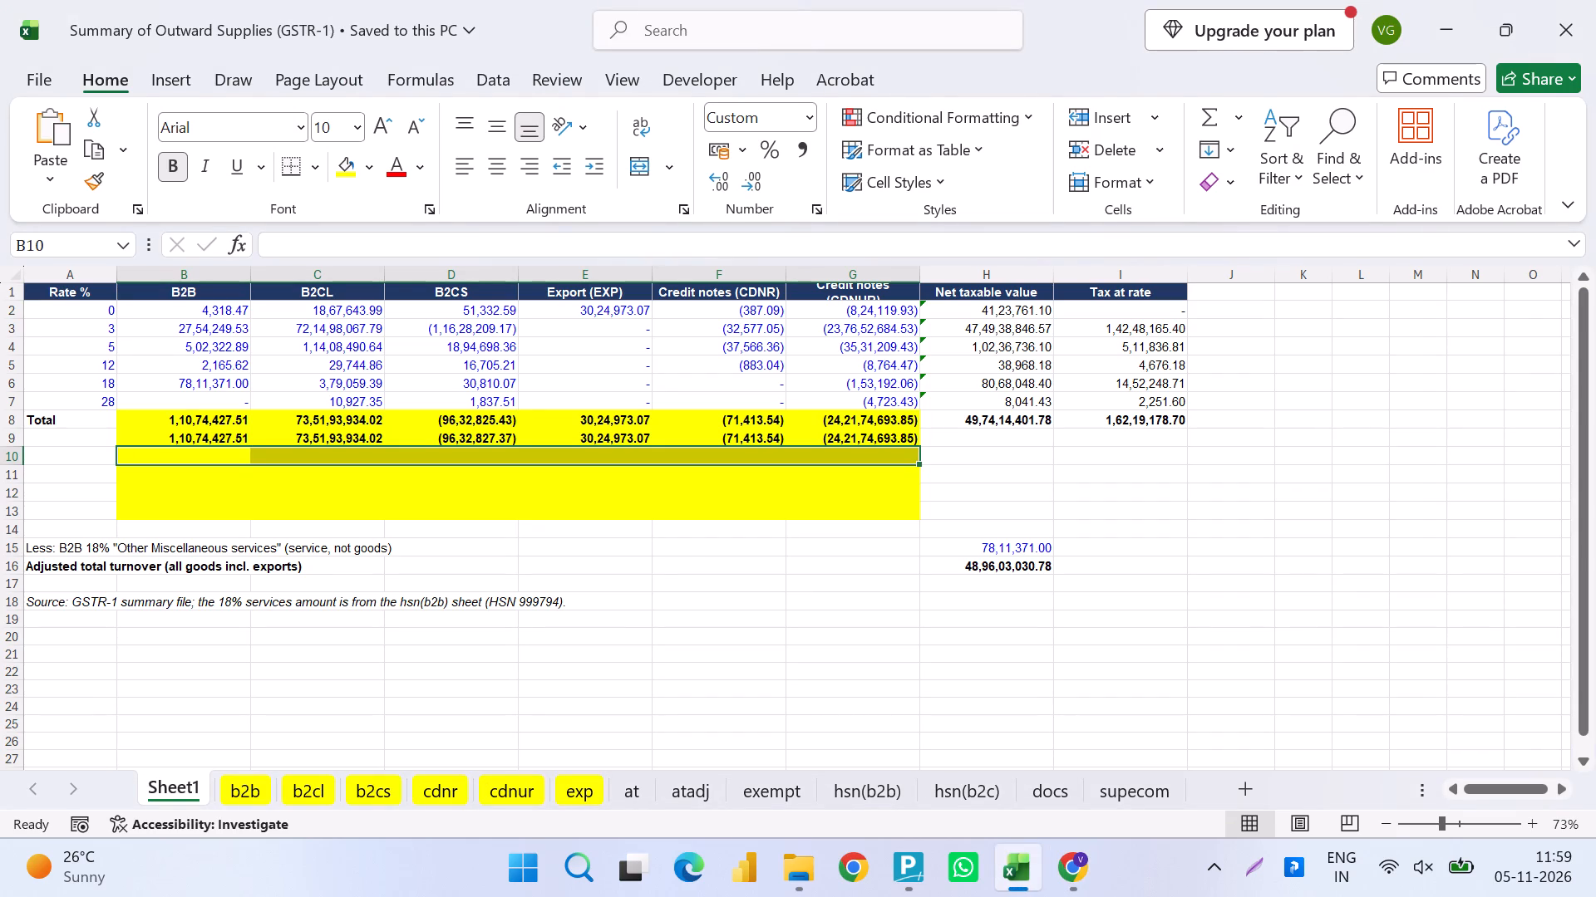
left_click_drag(209, 437, 910, 452)
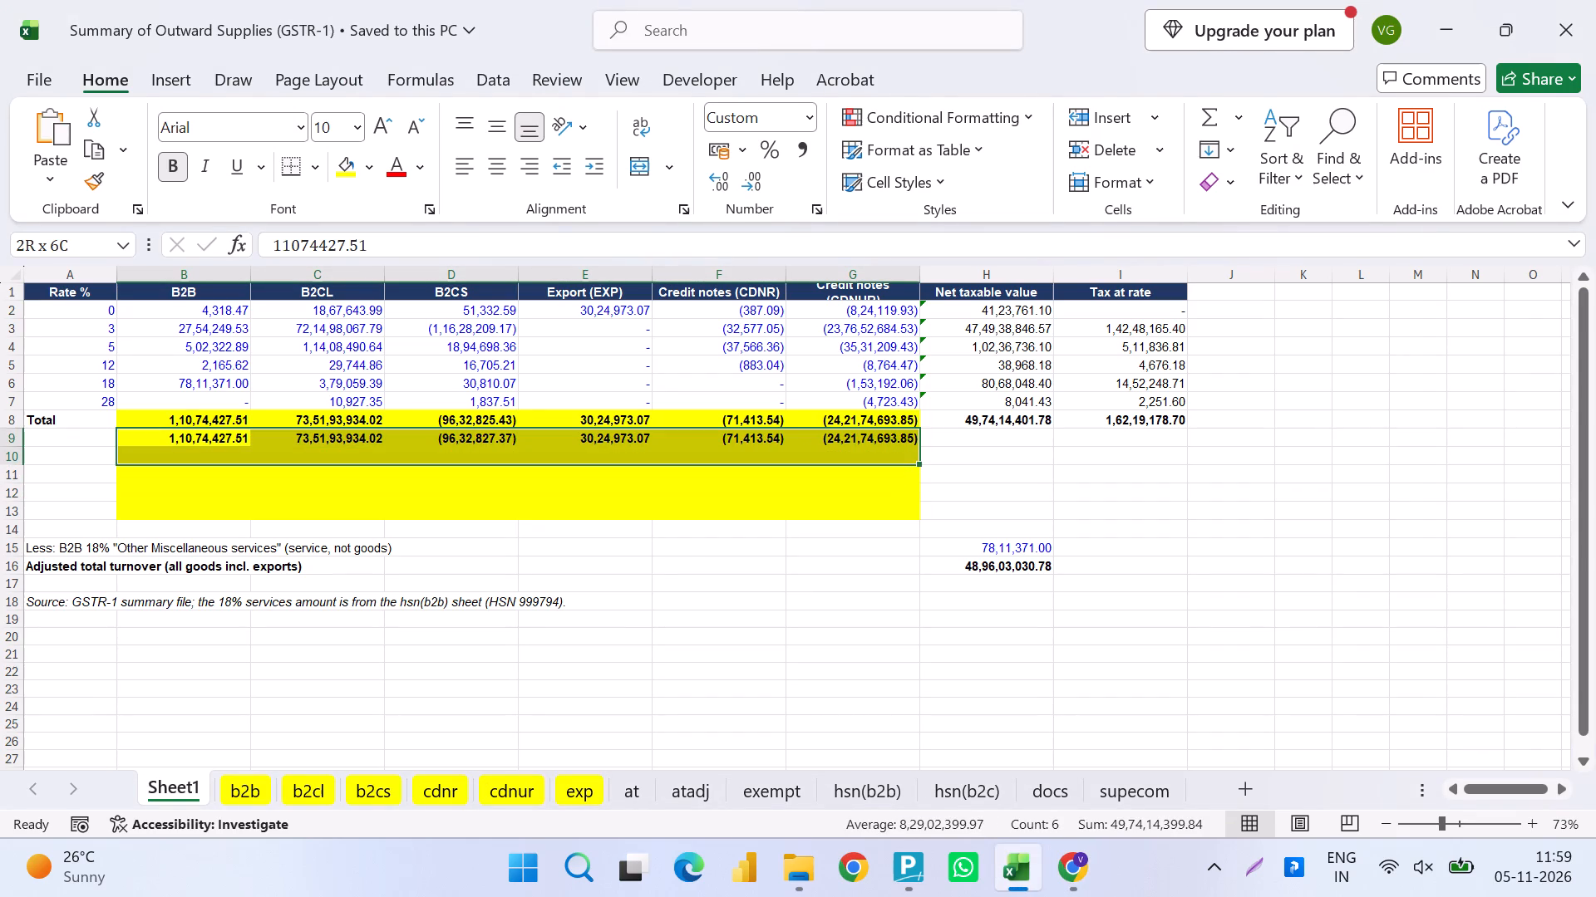
left_click_drag(910, 452, 913, 444)
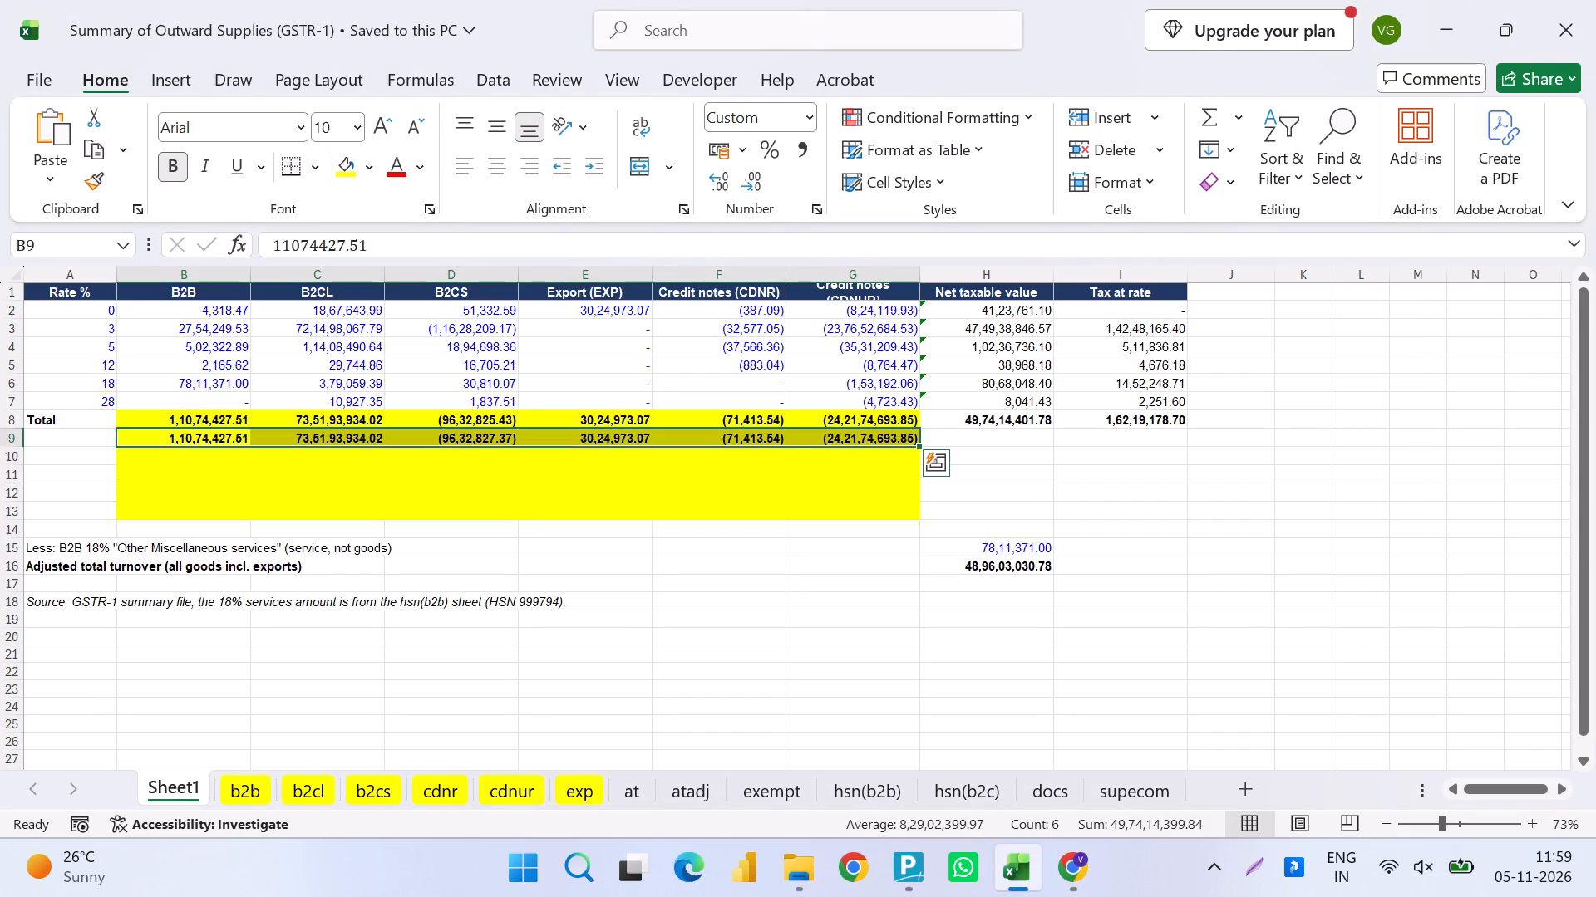
key("alt+Tab")
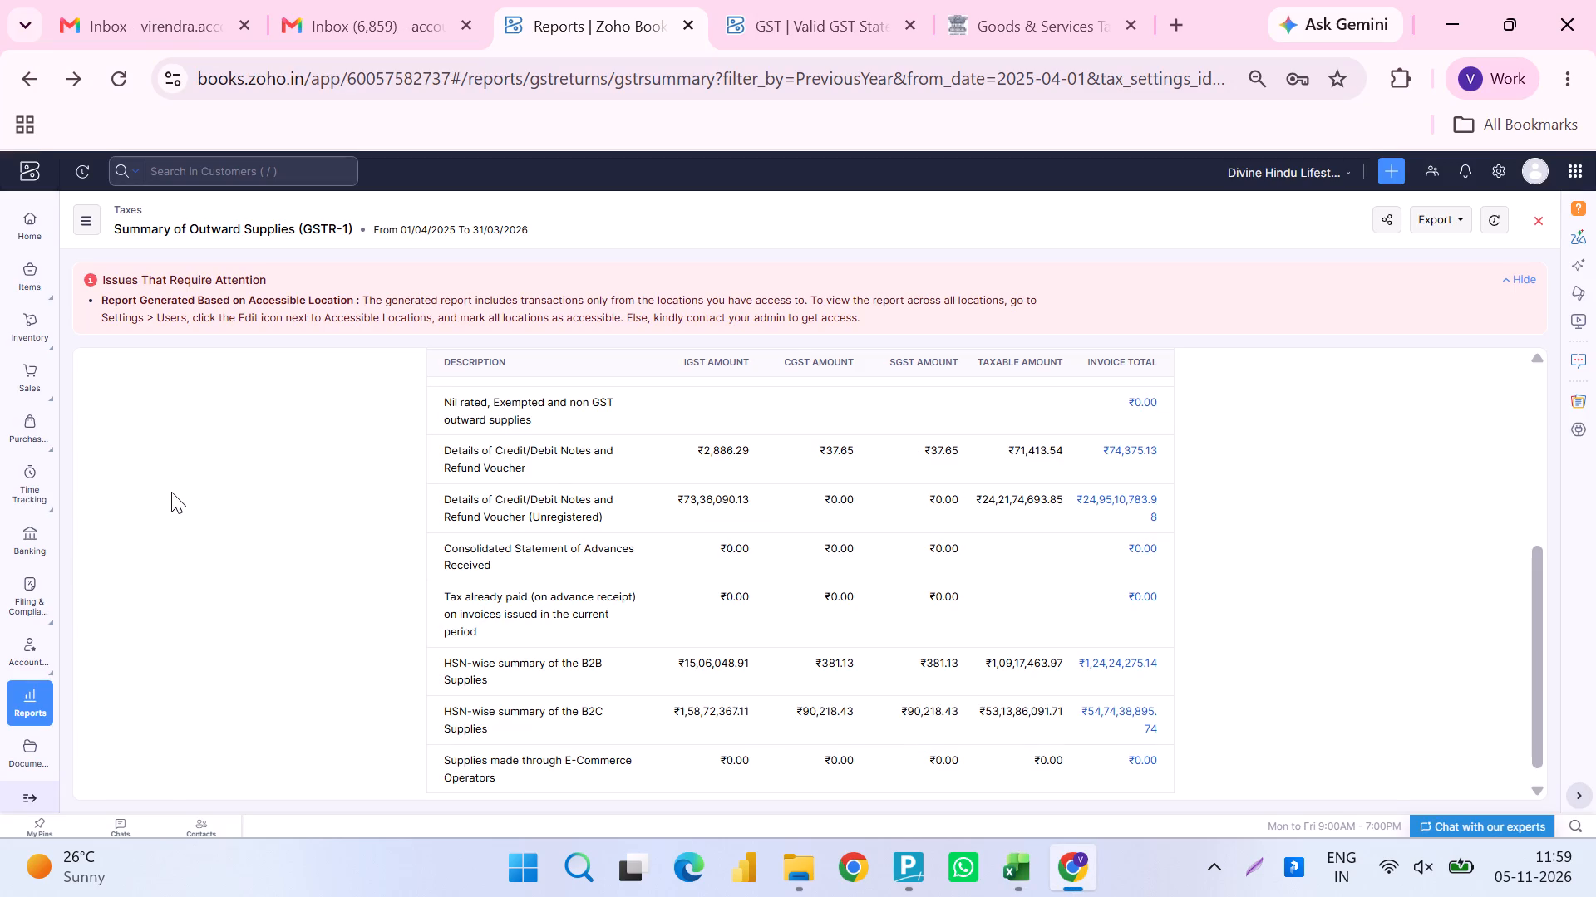
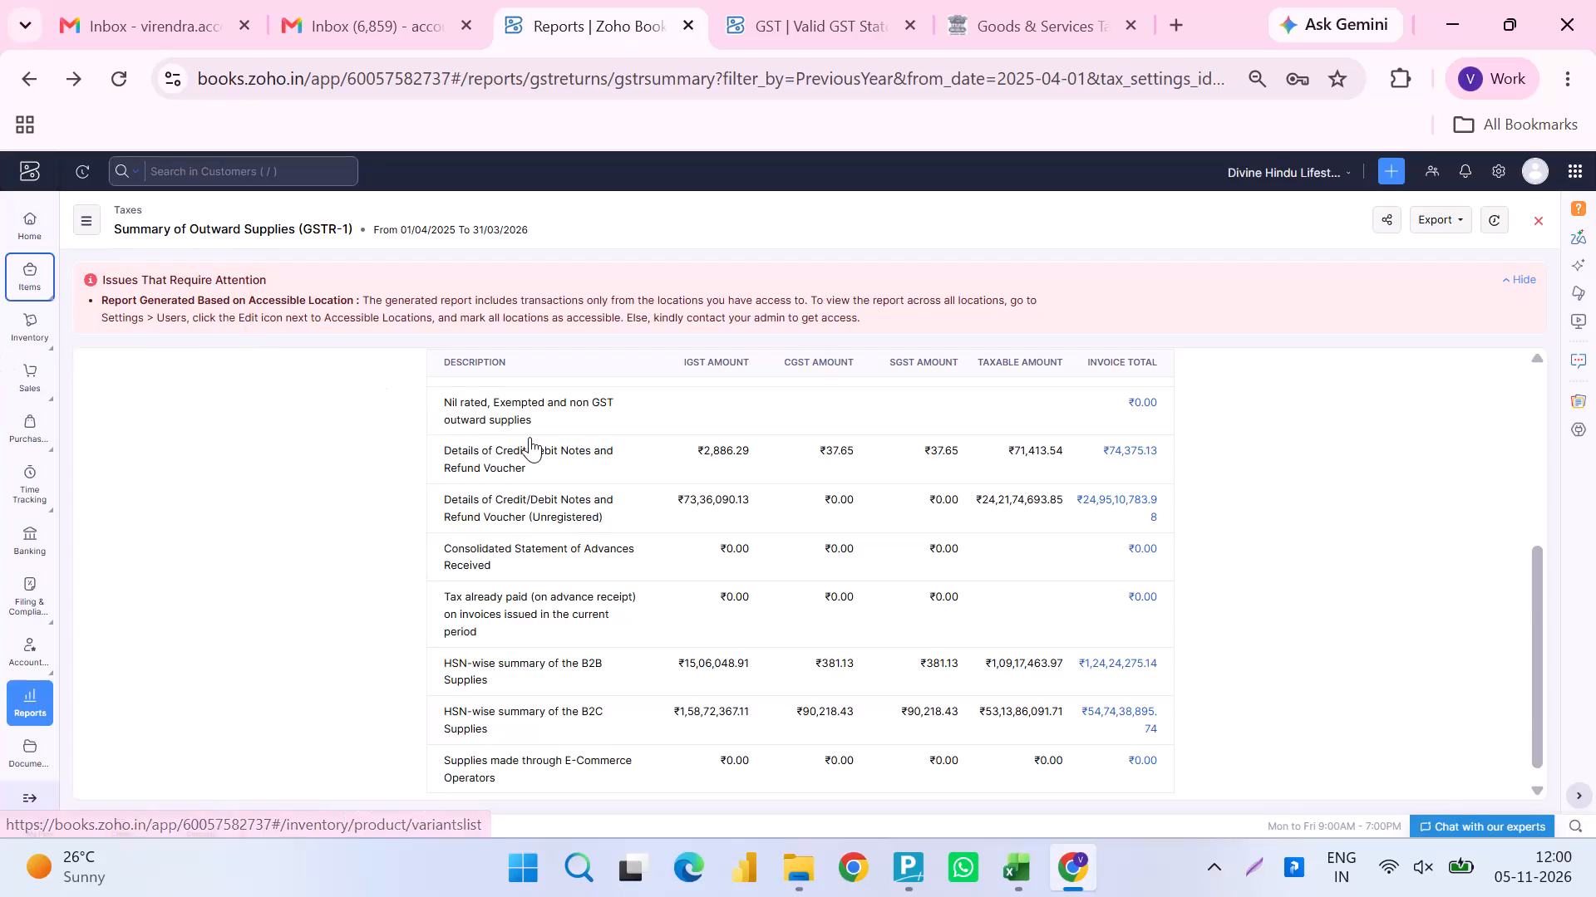
Review all rows of the Zoho Books Summary of Outward Supplies (GSTR-1) against the total rows 8 and 9 on Sheet1 in Excel.
scroll(530, 437, "up", 1)
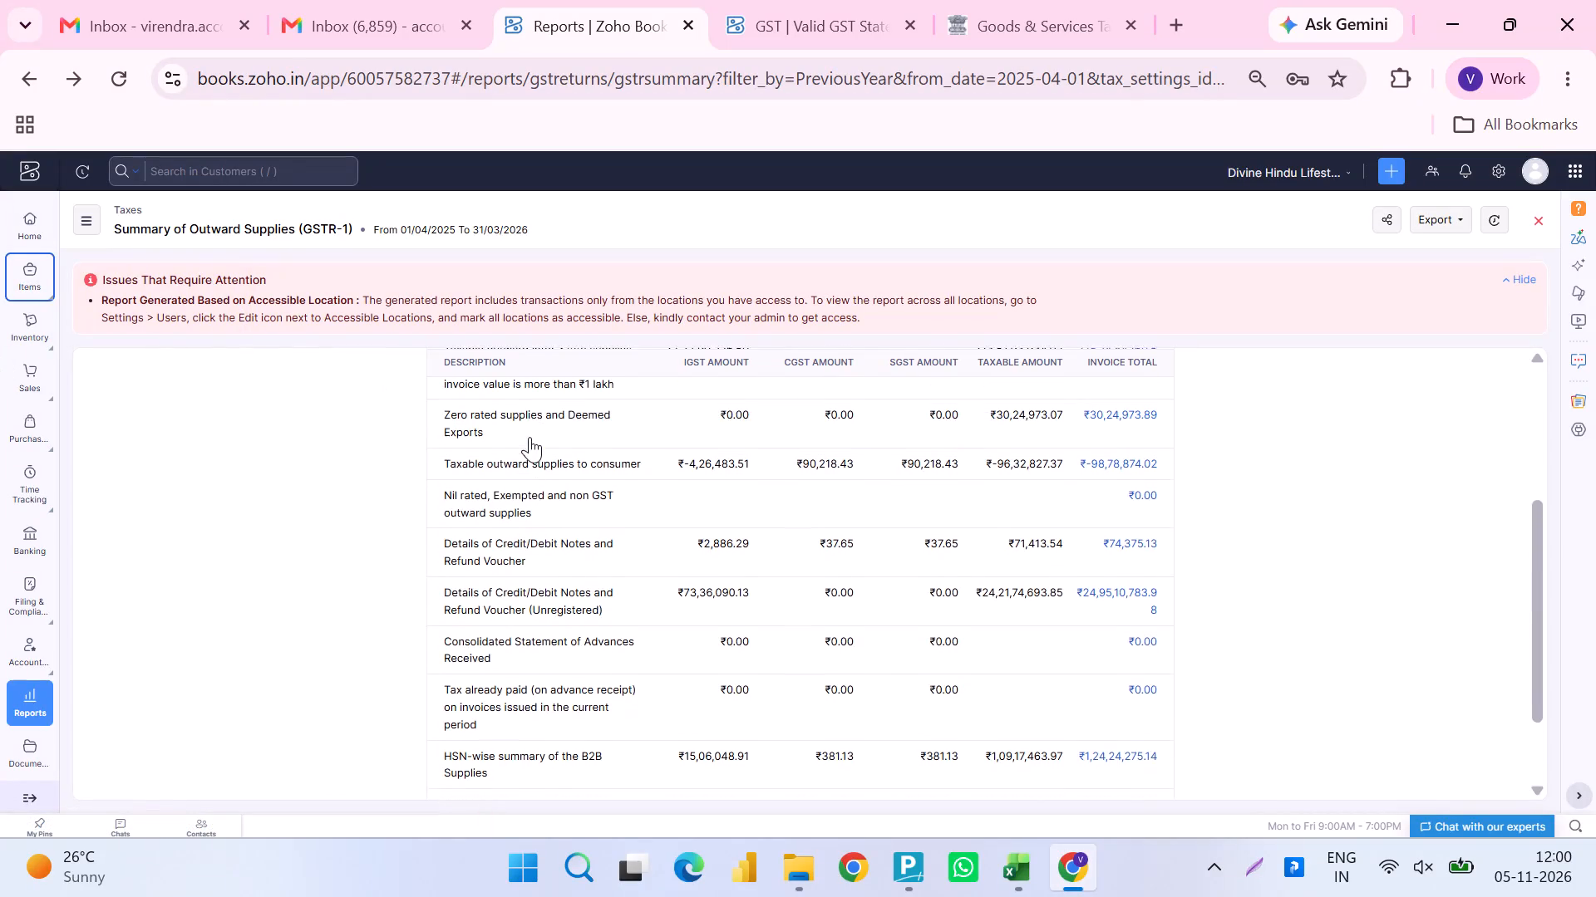
scroll(530, 437, "up", 1)
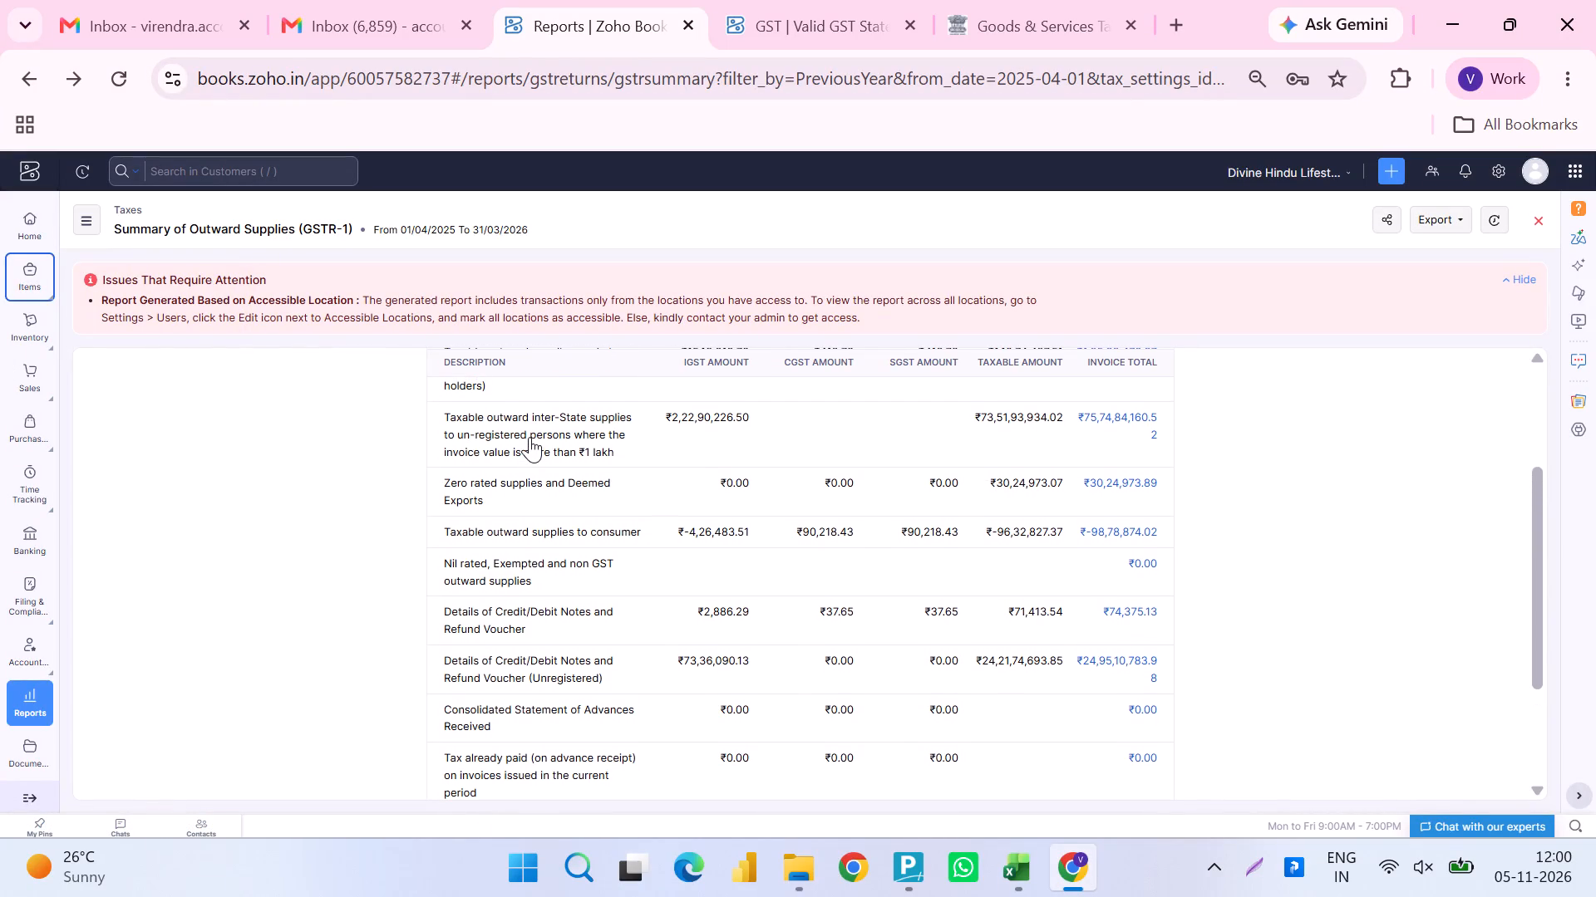
scroll(530, 440, "up", 2)
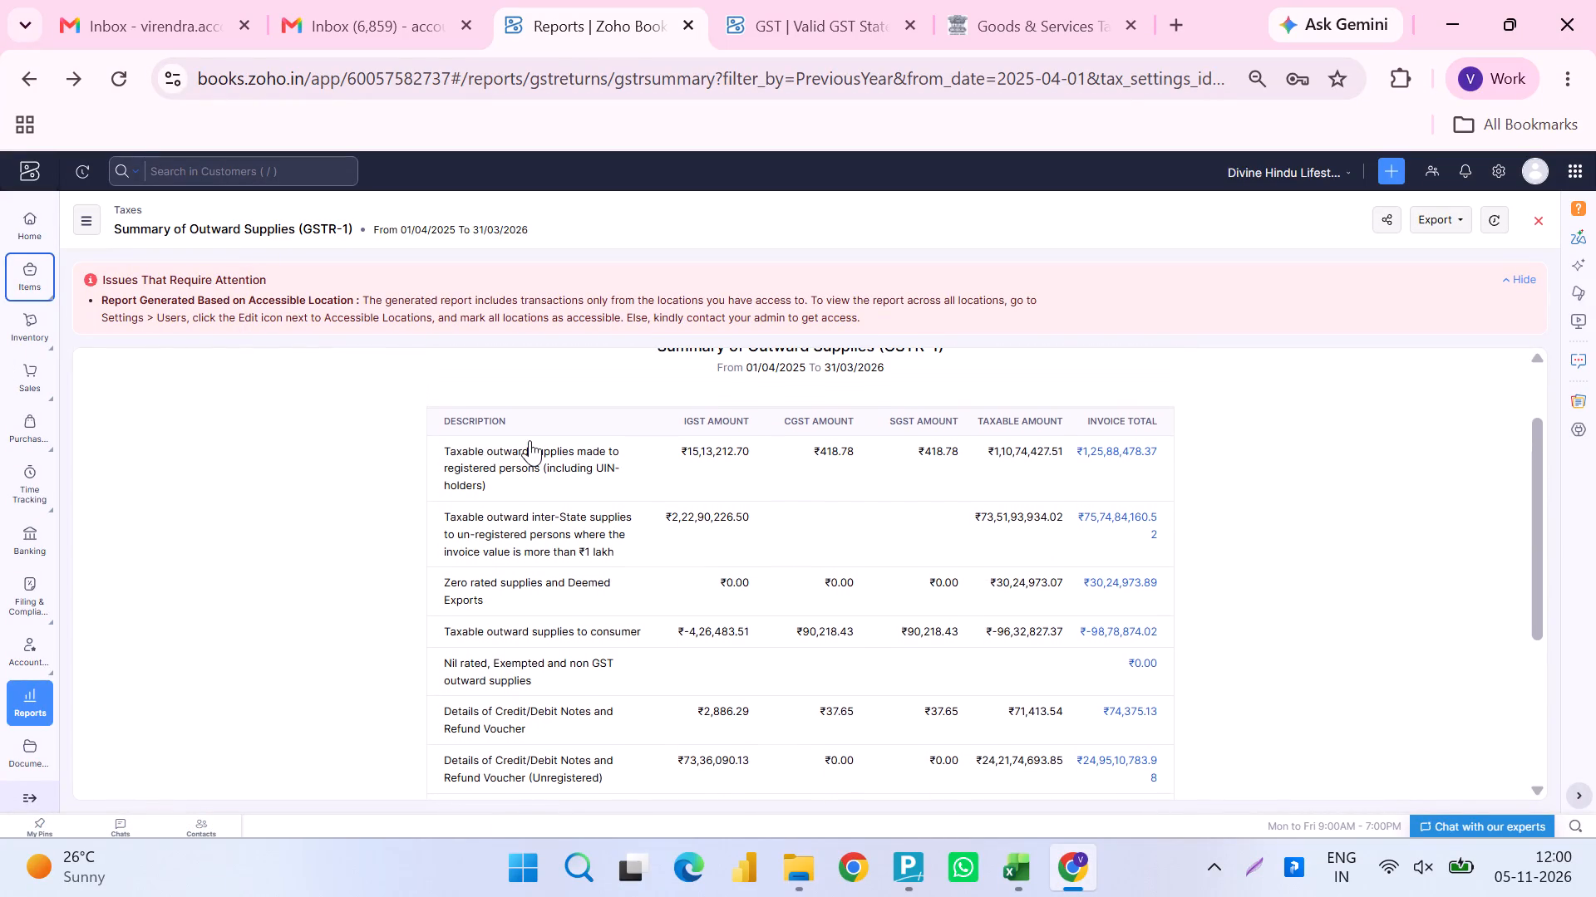
scroll(530, 440, "up", 3)
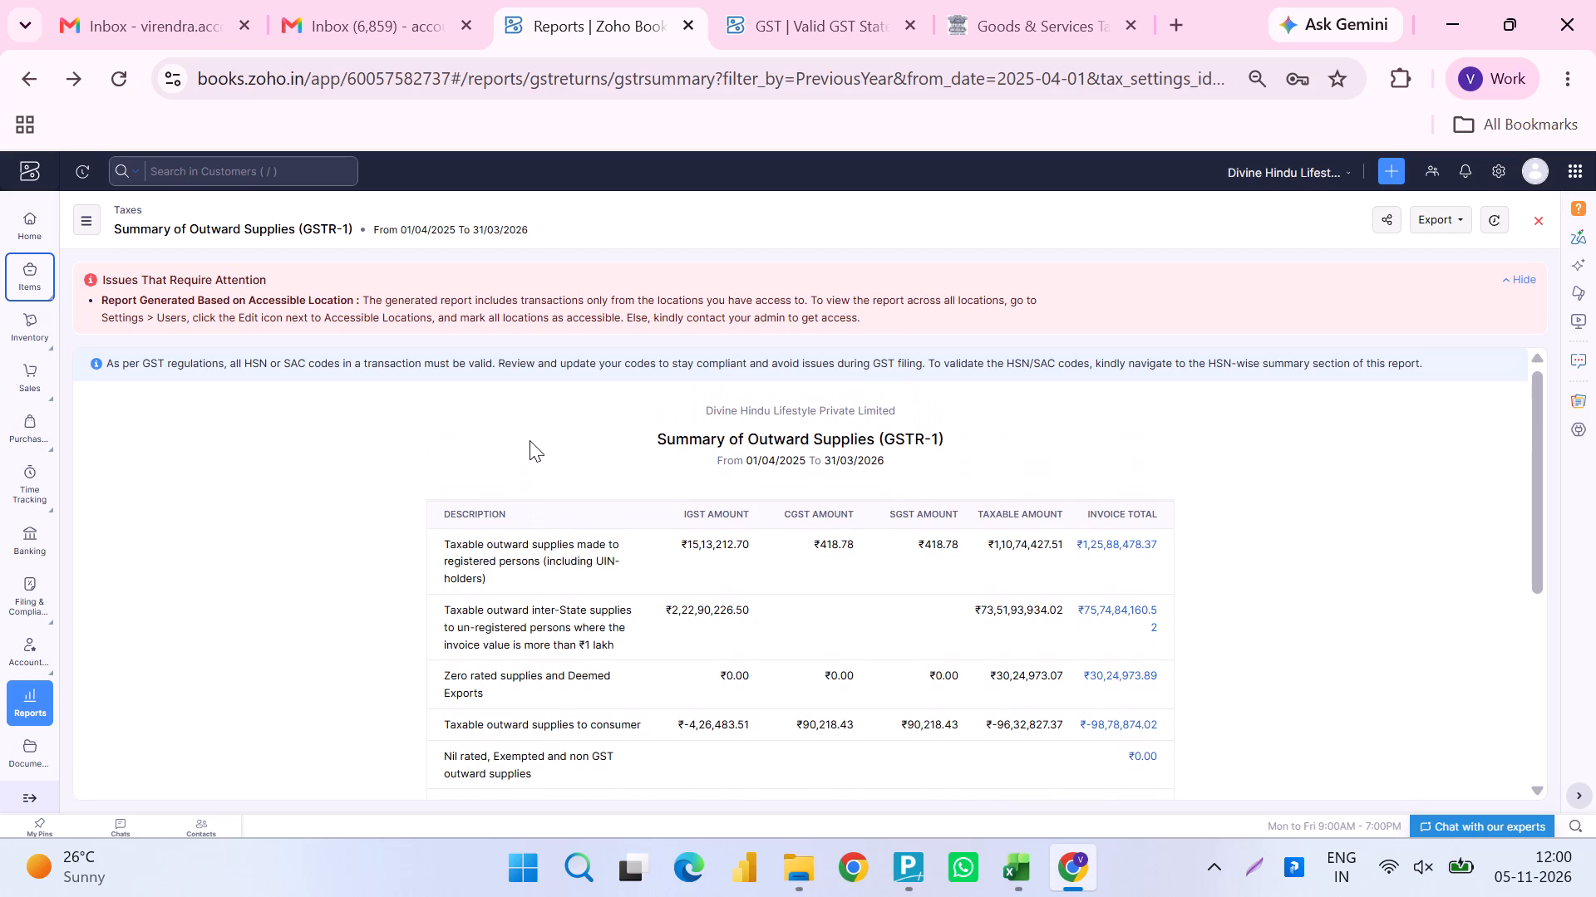
scroll(530, 440, "down", 2)
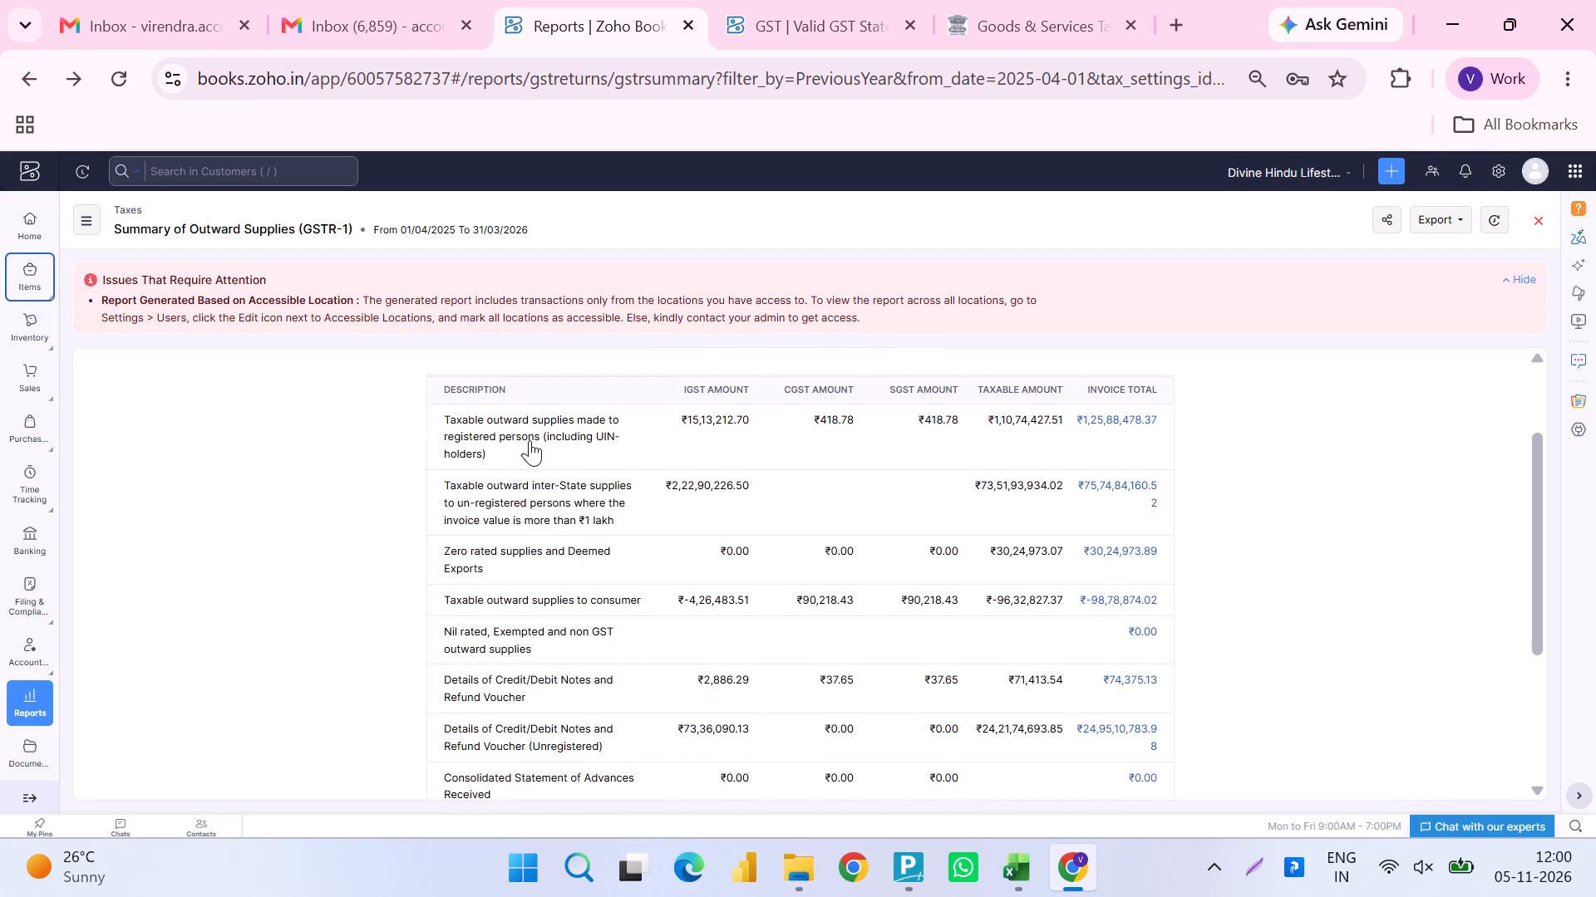
scroll(530, 440, "up", 2)
scroll(530, 440, "down", 4)
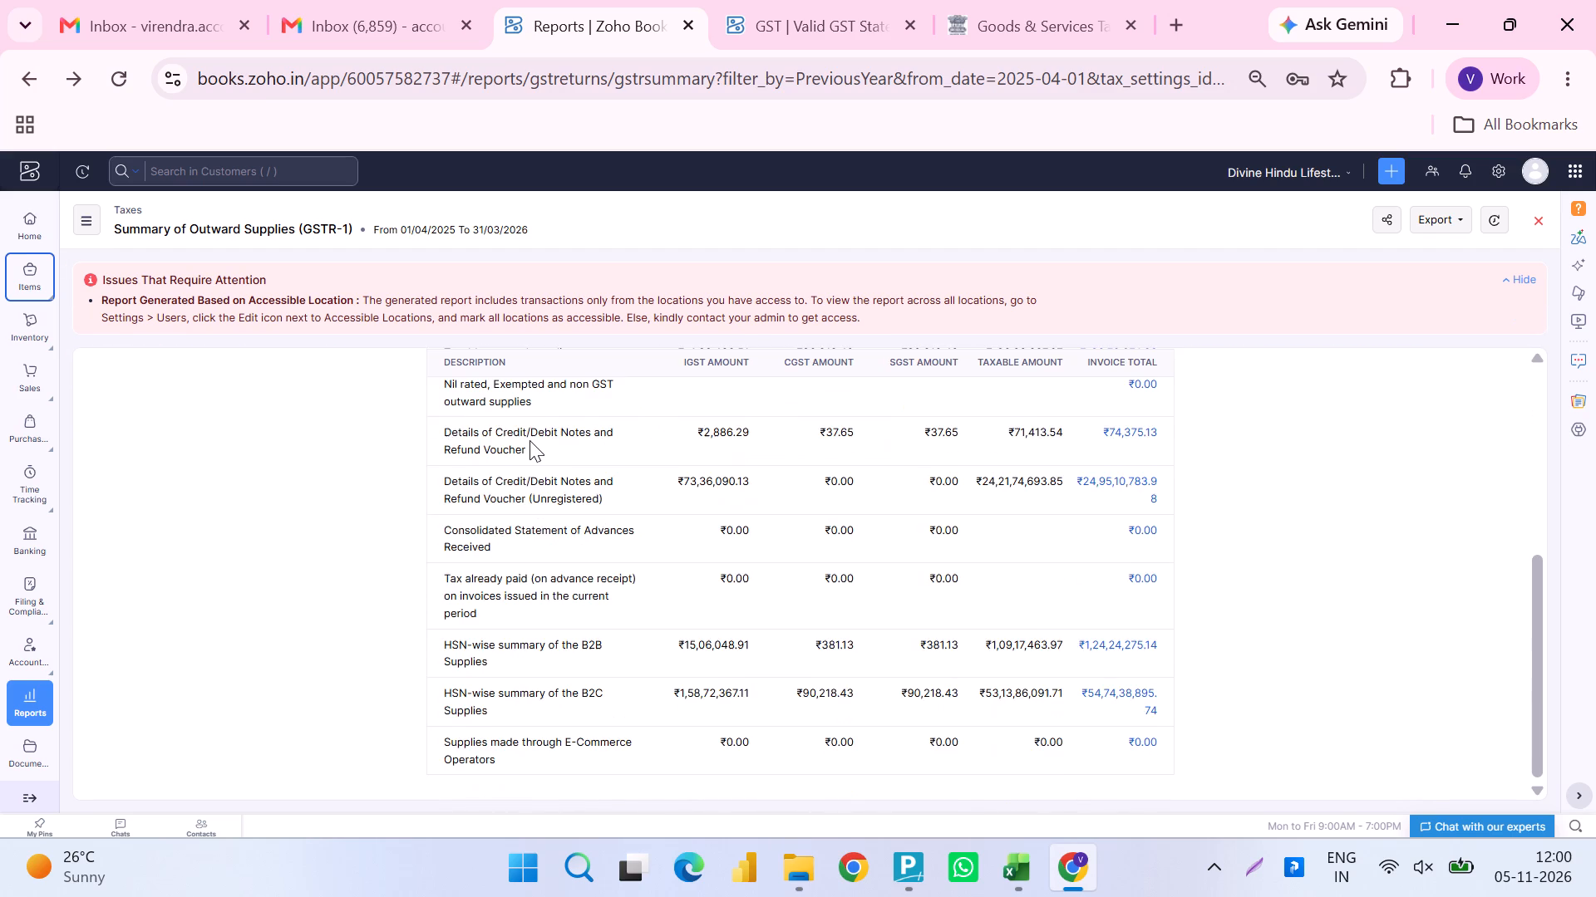
scroll(530, 440, "up", 4)
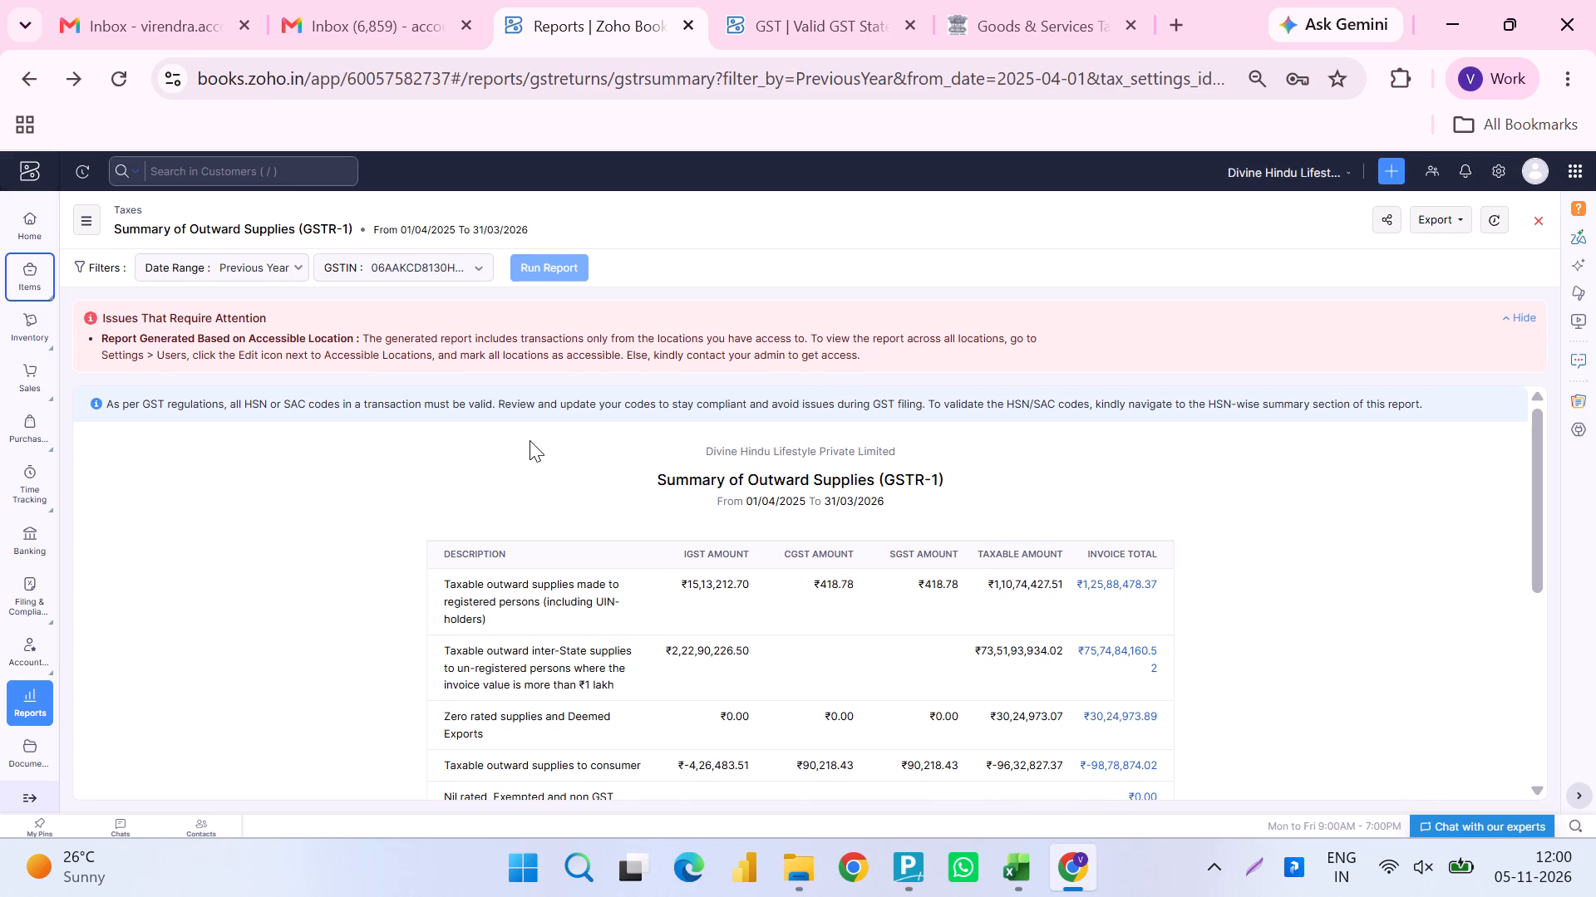
scroll(530, 440, "down", 4)
scroll(530, 440, "up", 4)
key("alt+Tab")
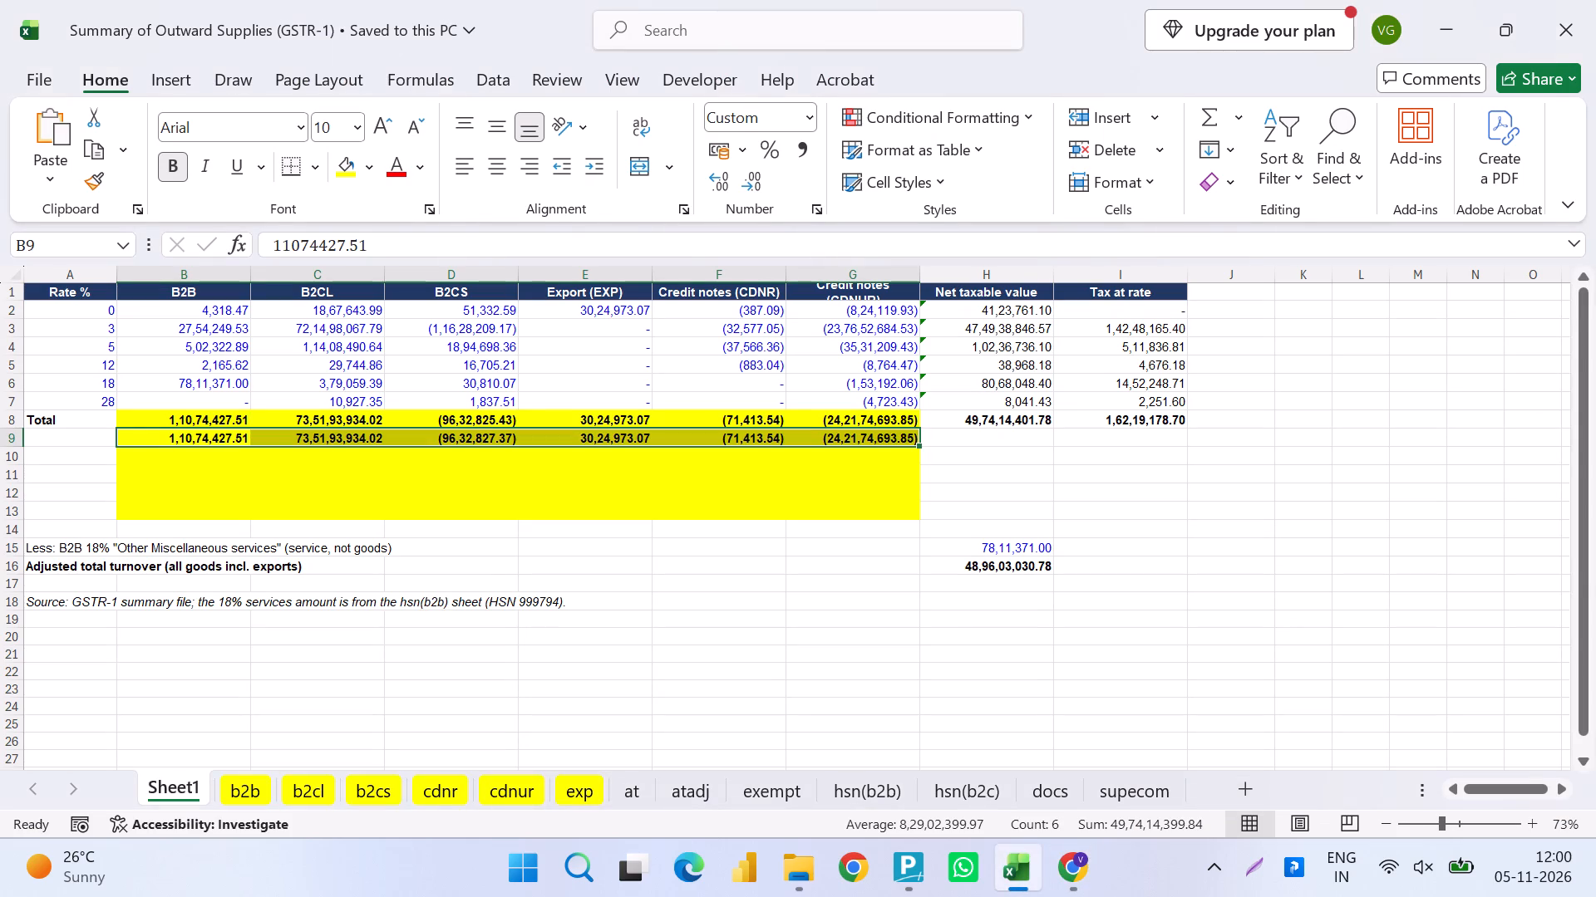
key("alt+Tab")
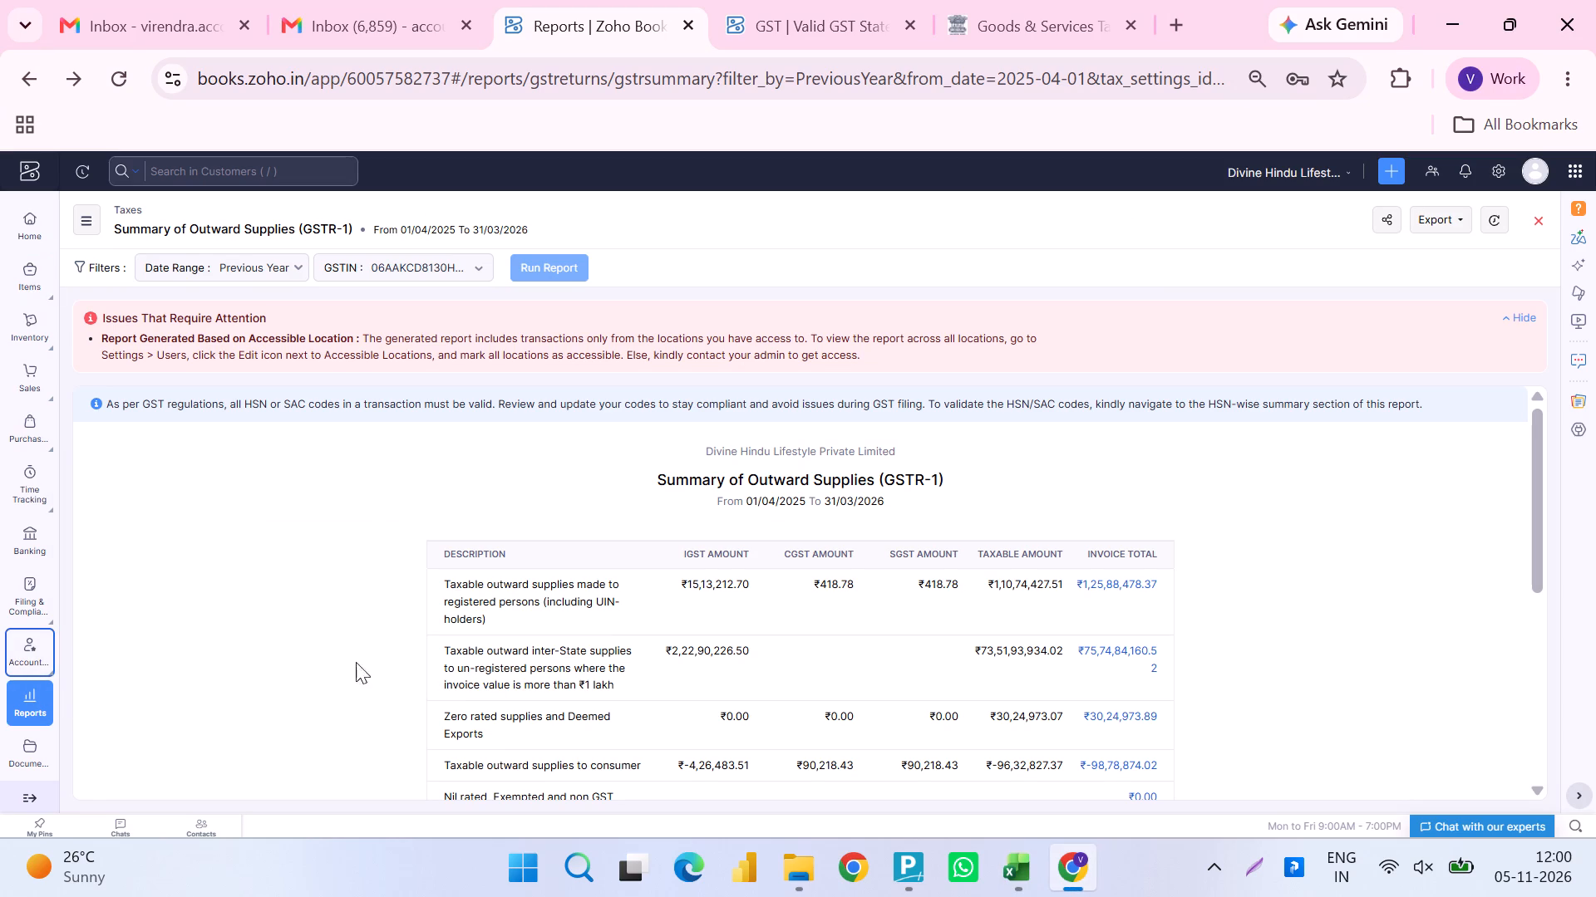
scroll(727, 561, "down", 1)
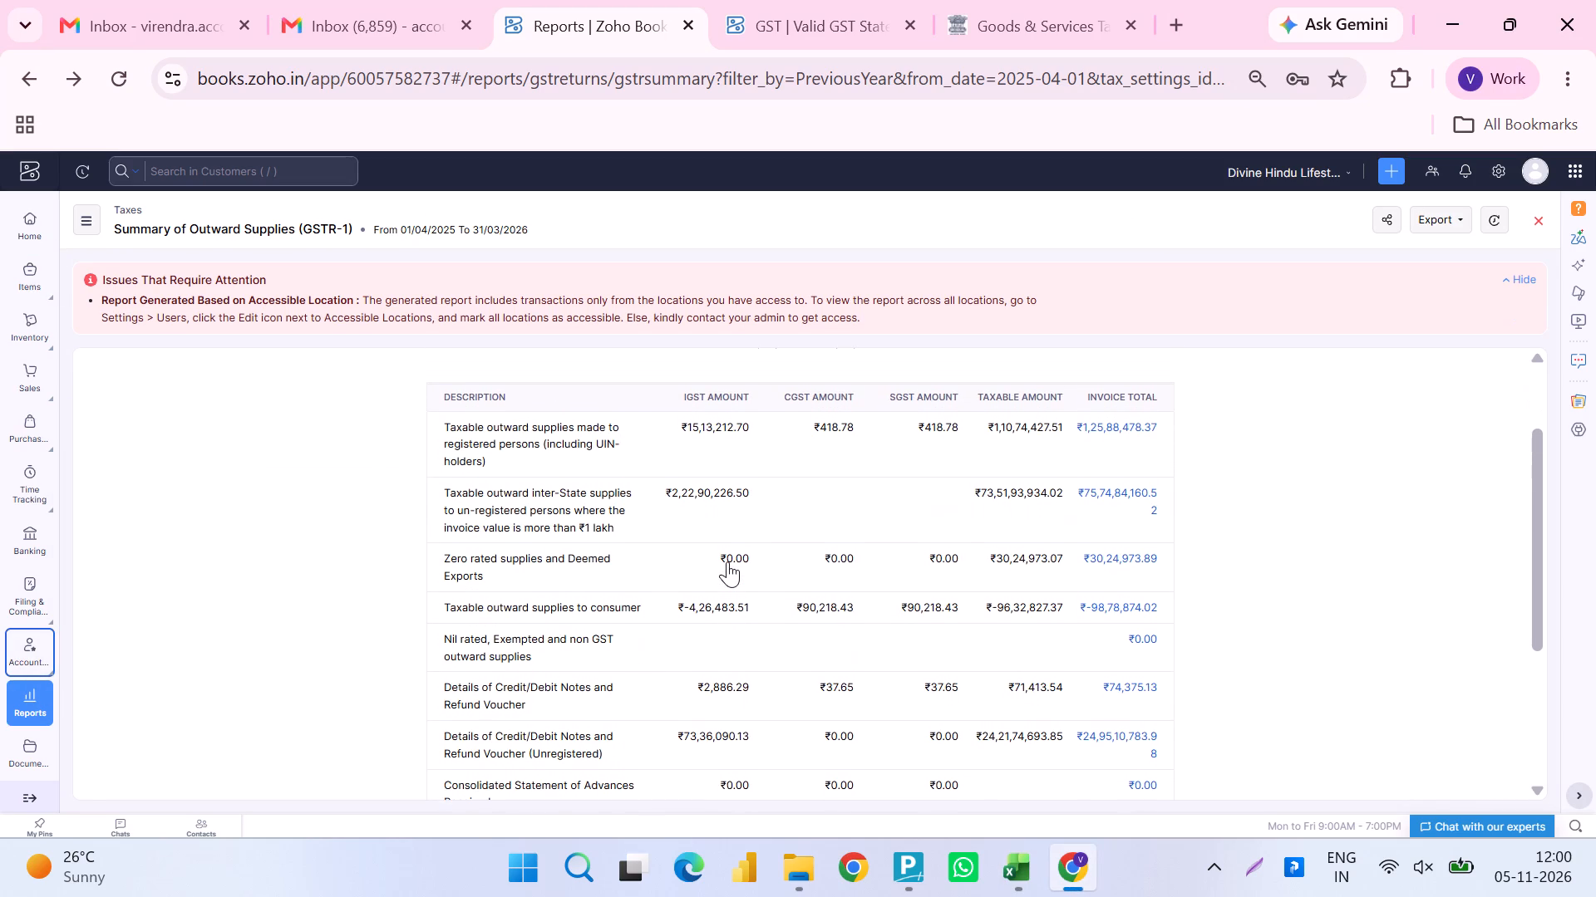
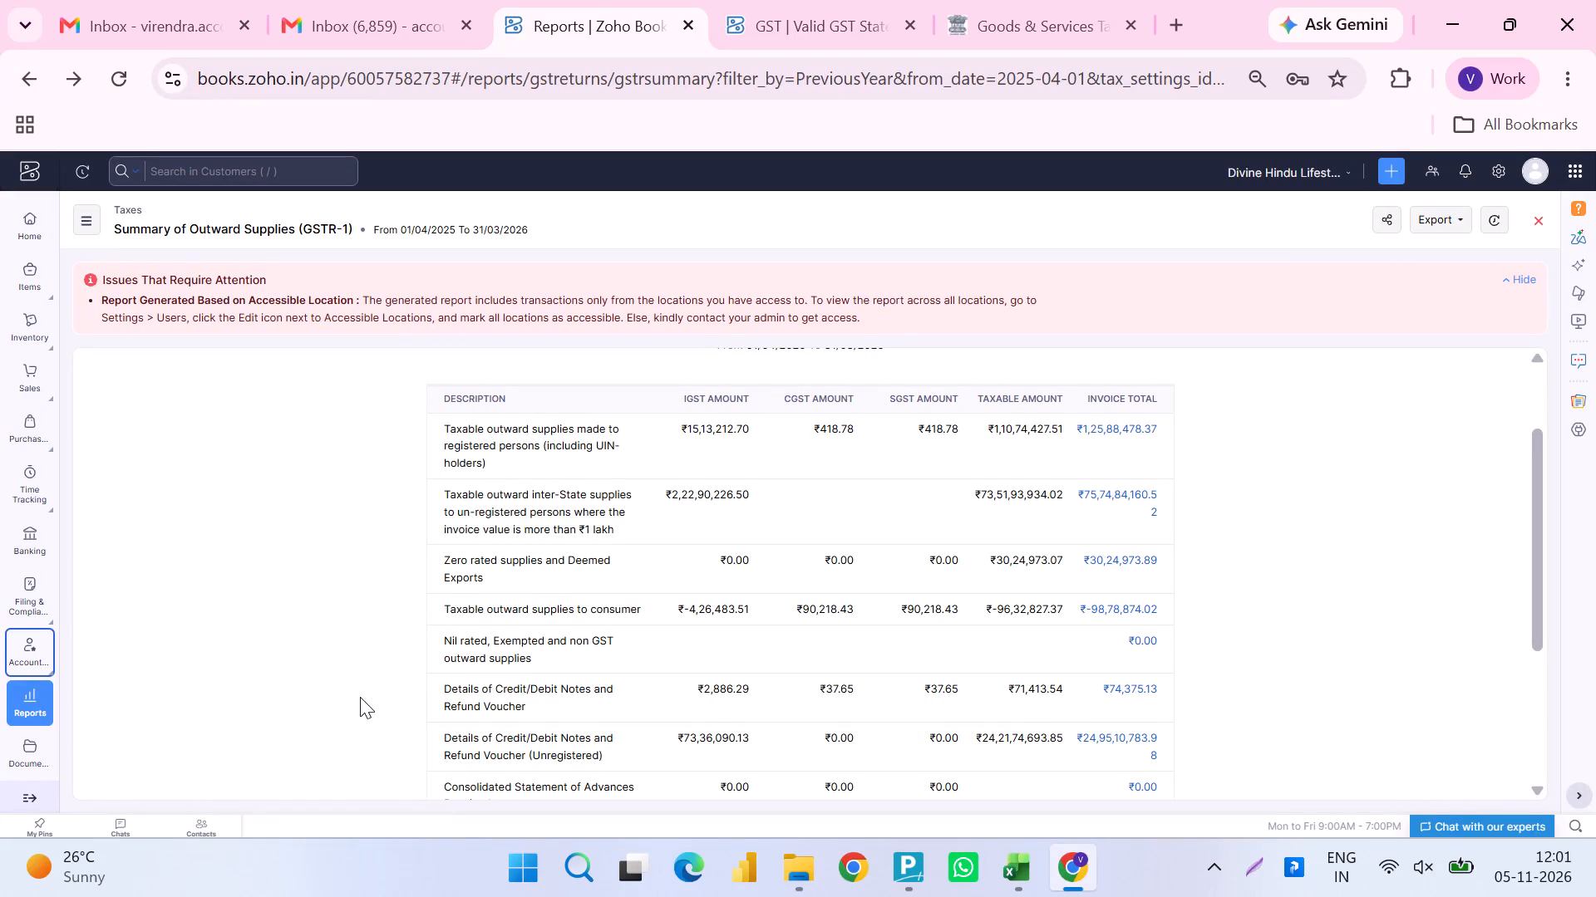
Leave the GSTR-1 summary and open the Profit and Loss report from the Reports Center in Zoho Books.
left_click(36, 654)
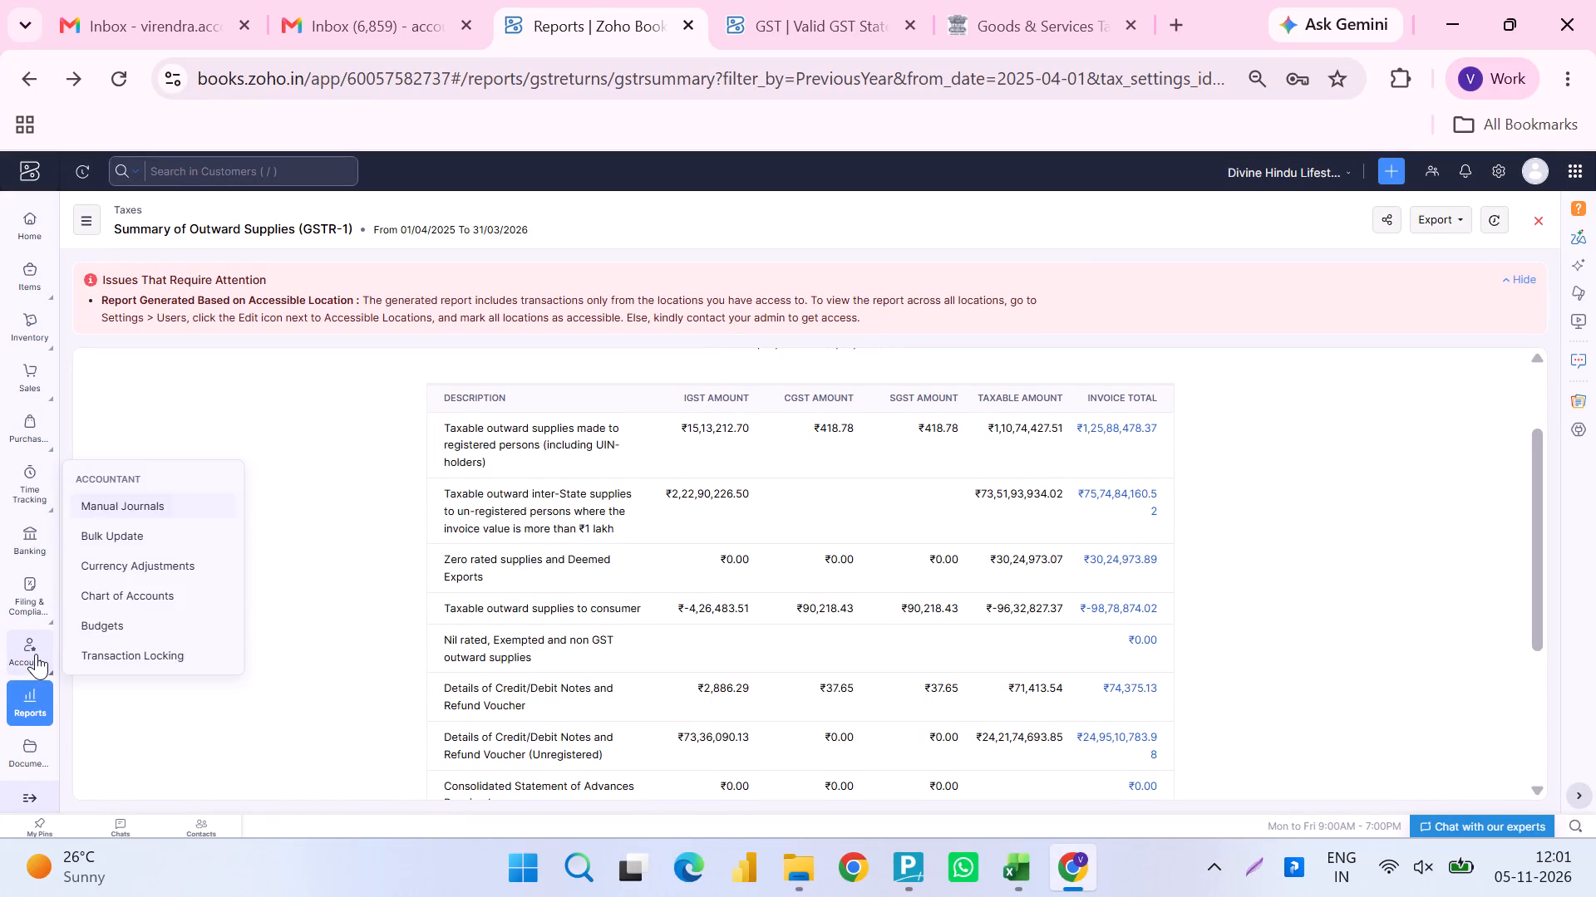
left_click(36, 654)
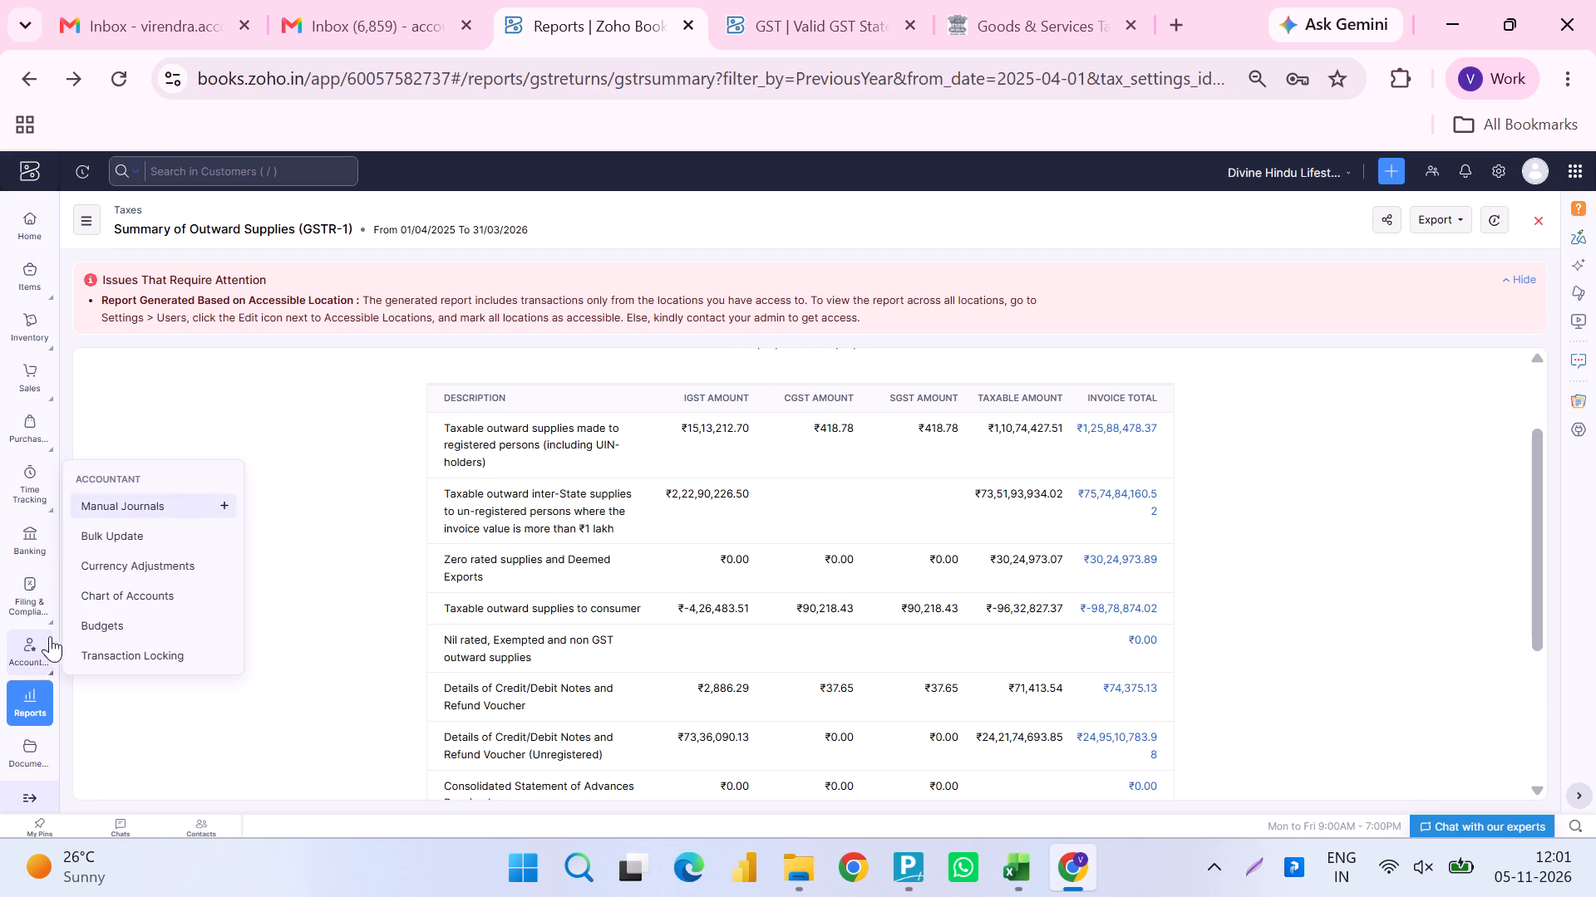
left_click(29, 228)
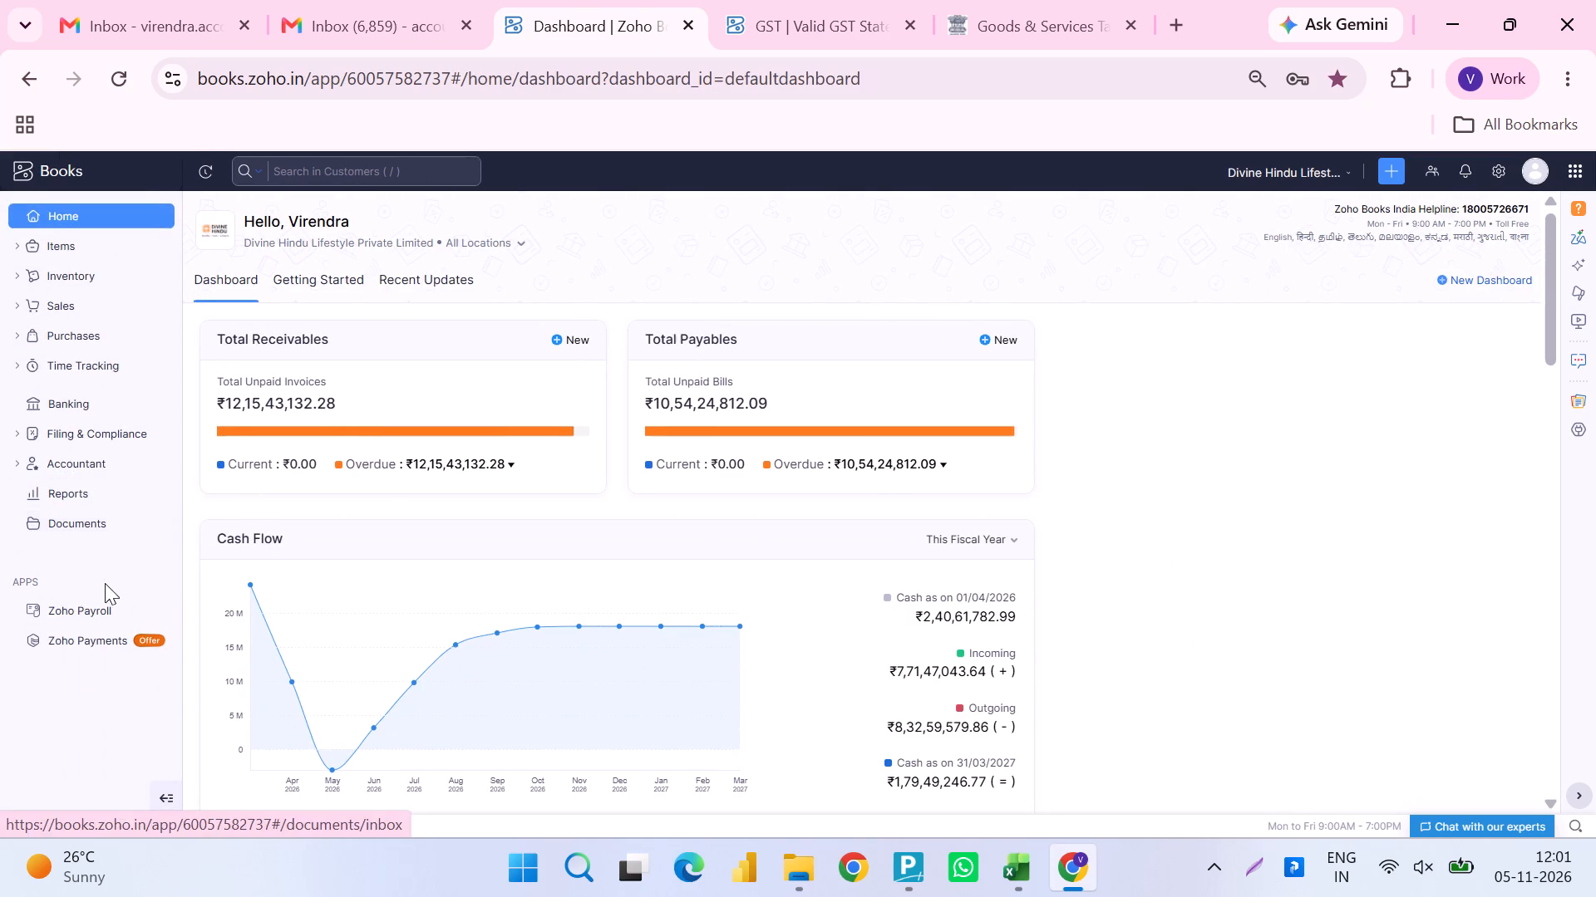
left_click(106, 501)
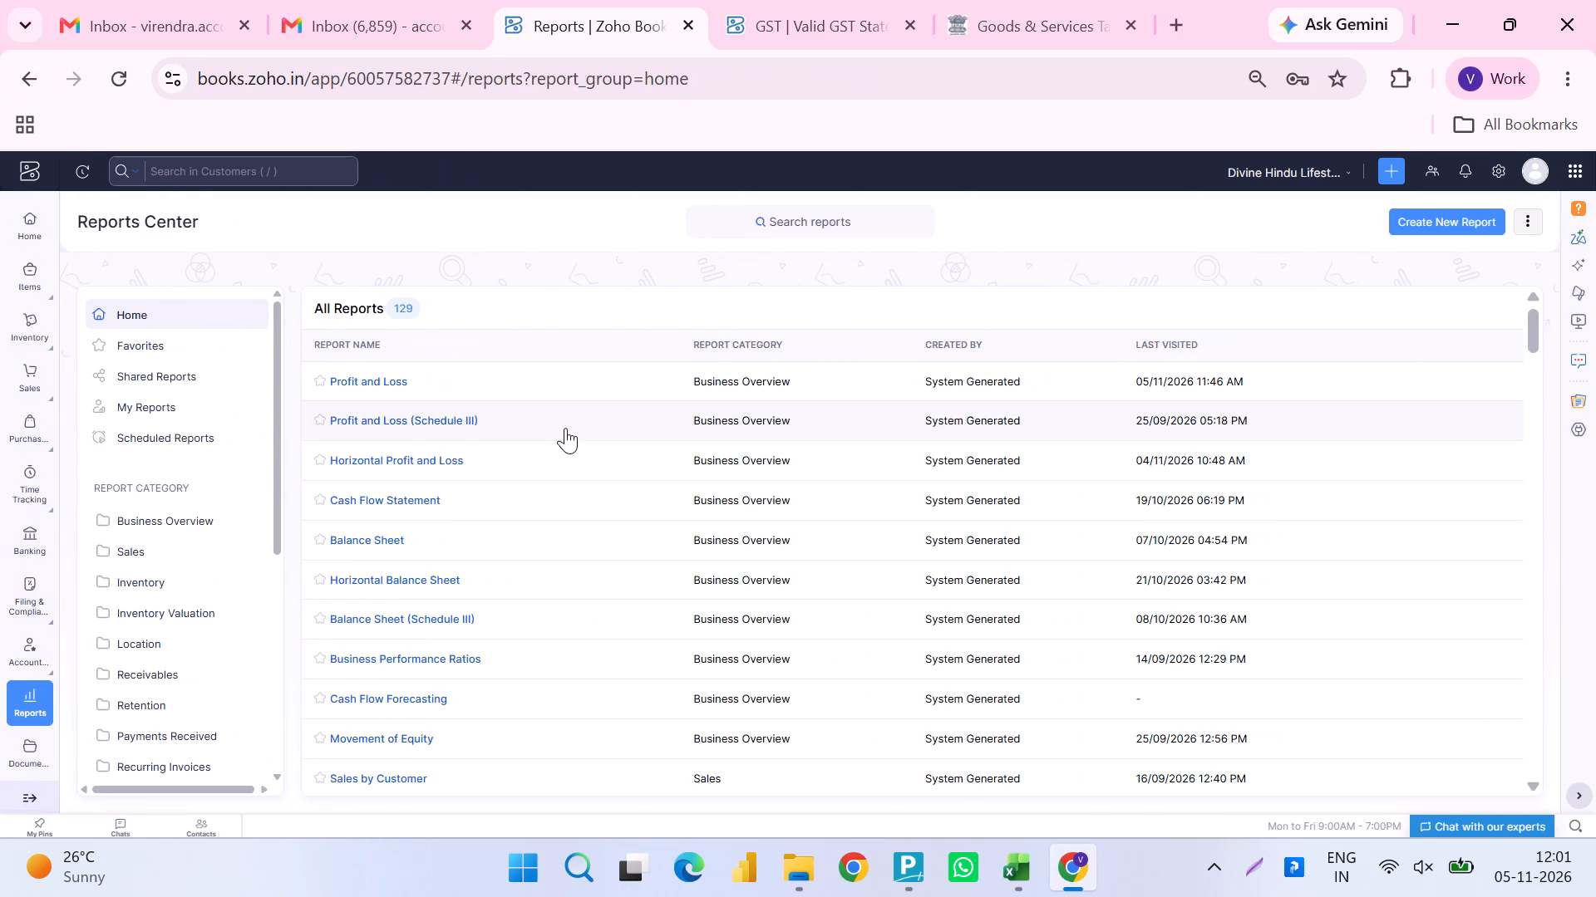
left_click(373, 382)
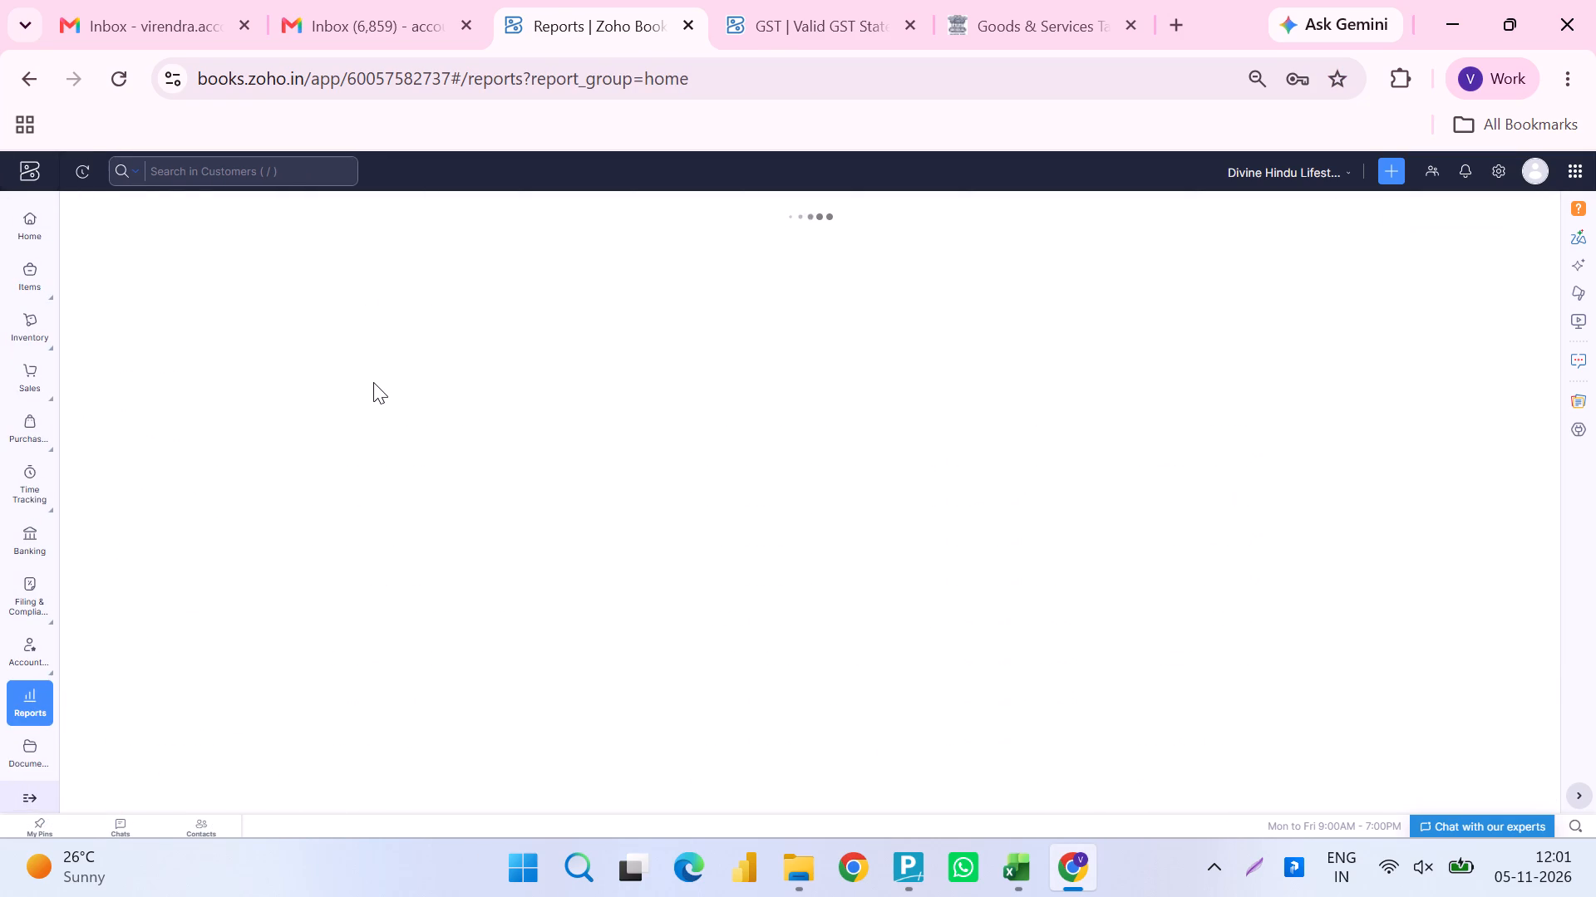
Compare the Sheet1 GSTR-1 figures in Excel with the Zoho Books Profit and Loss operating income and the 2025-26 turnover on the GST portal.
key("alt+Tab")
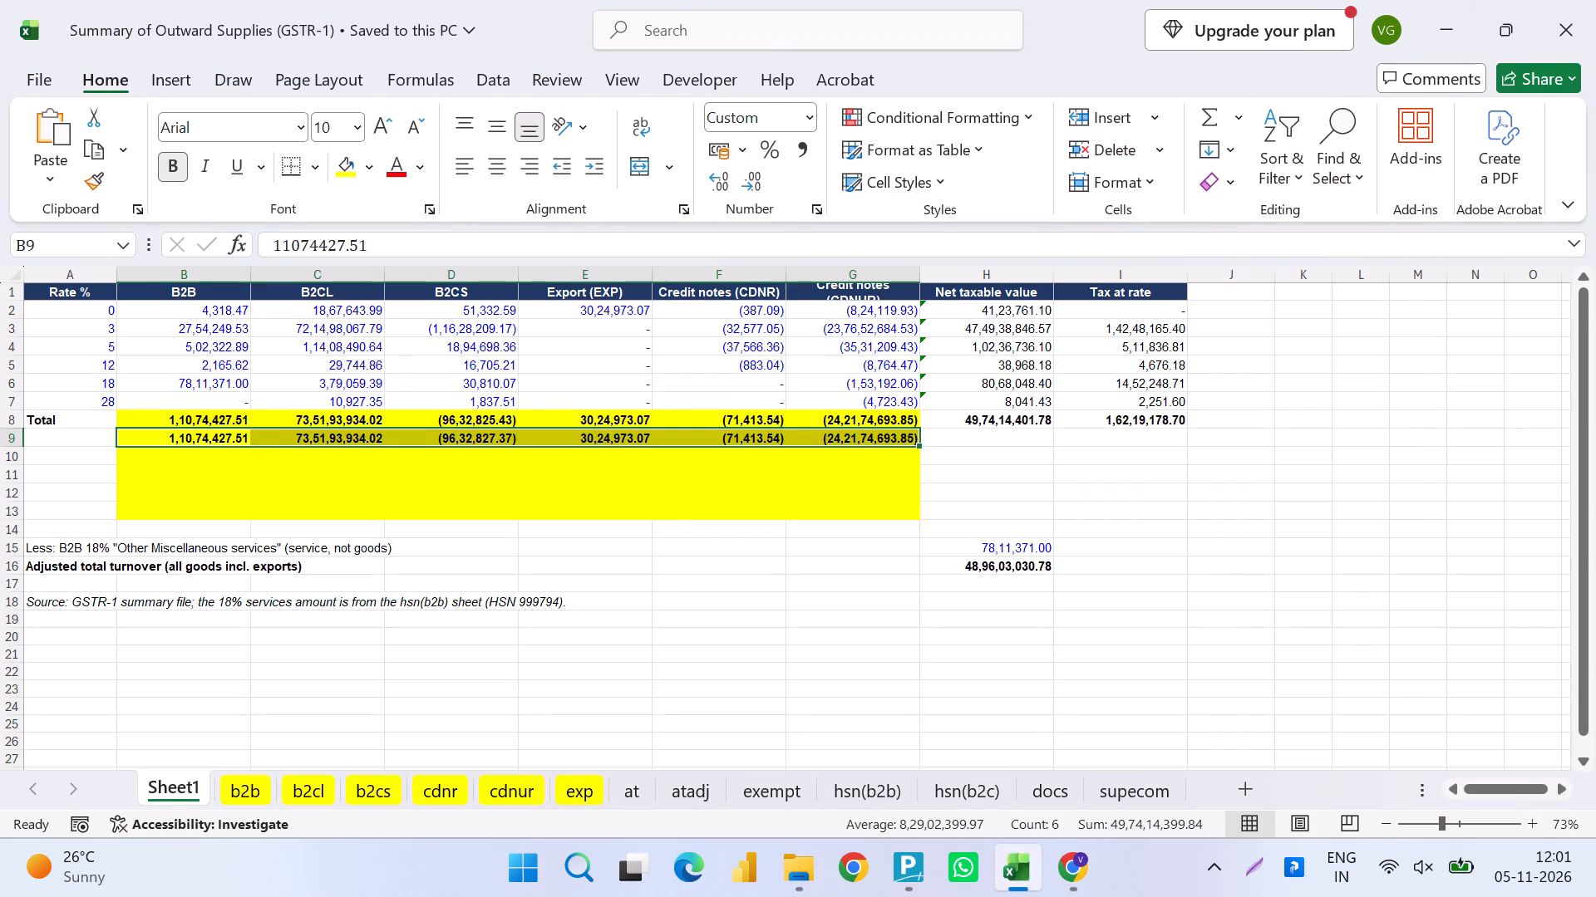
scroll(269, 404, "right", 1)
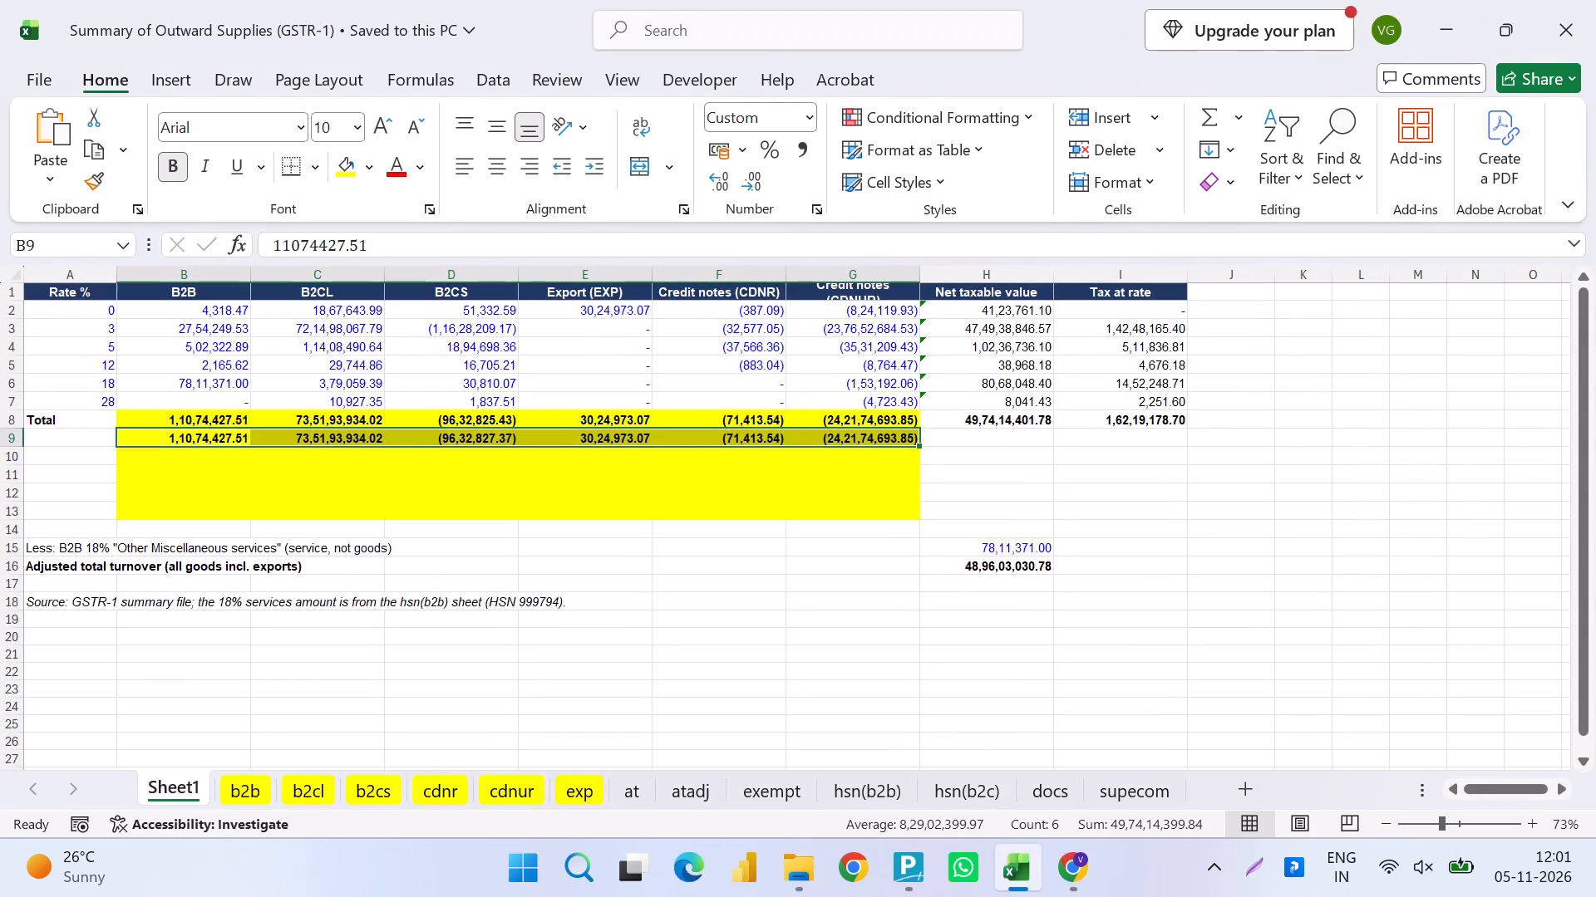
left_click(201, 301)
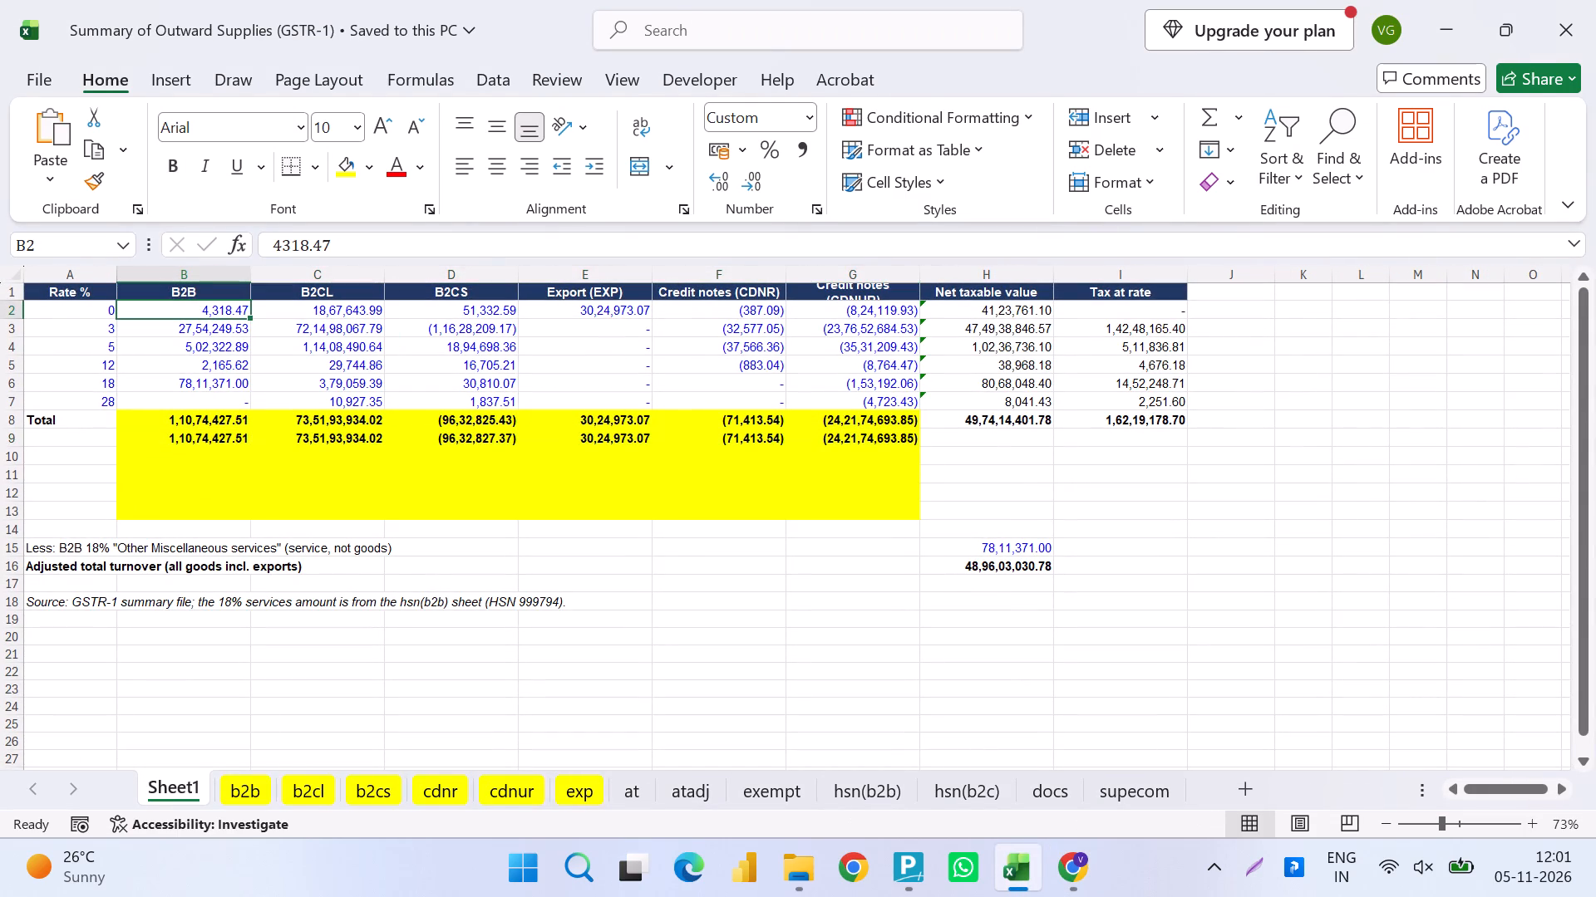
left_click(309, 300)
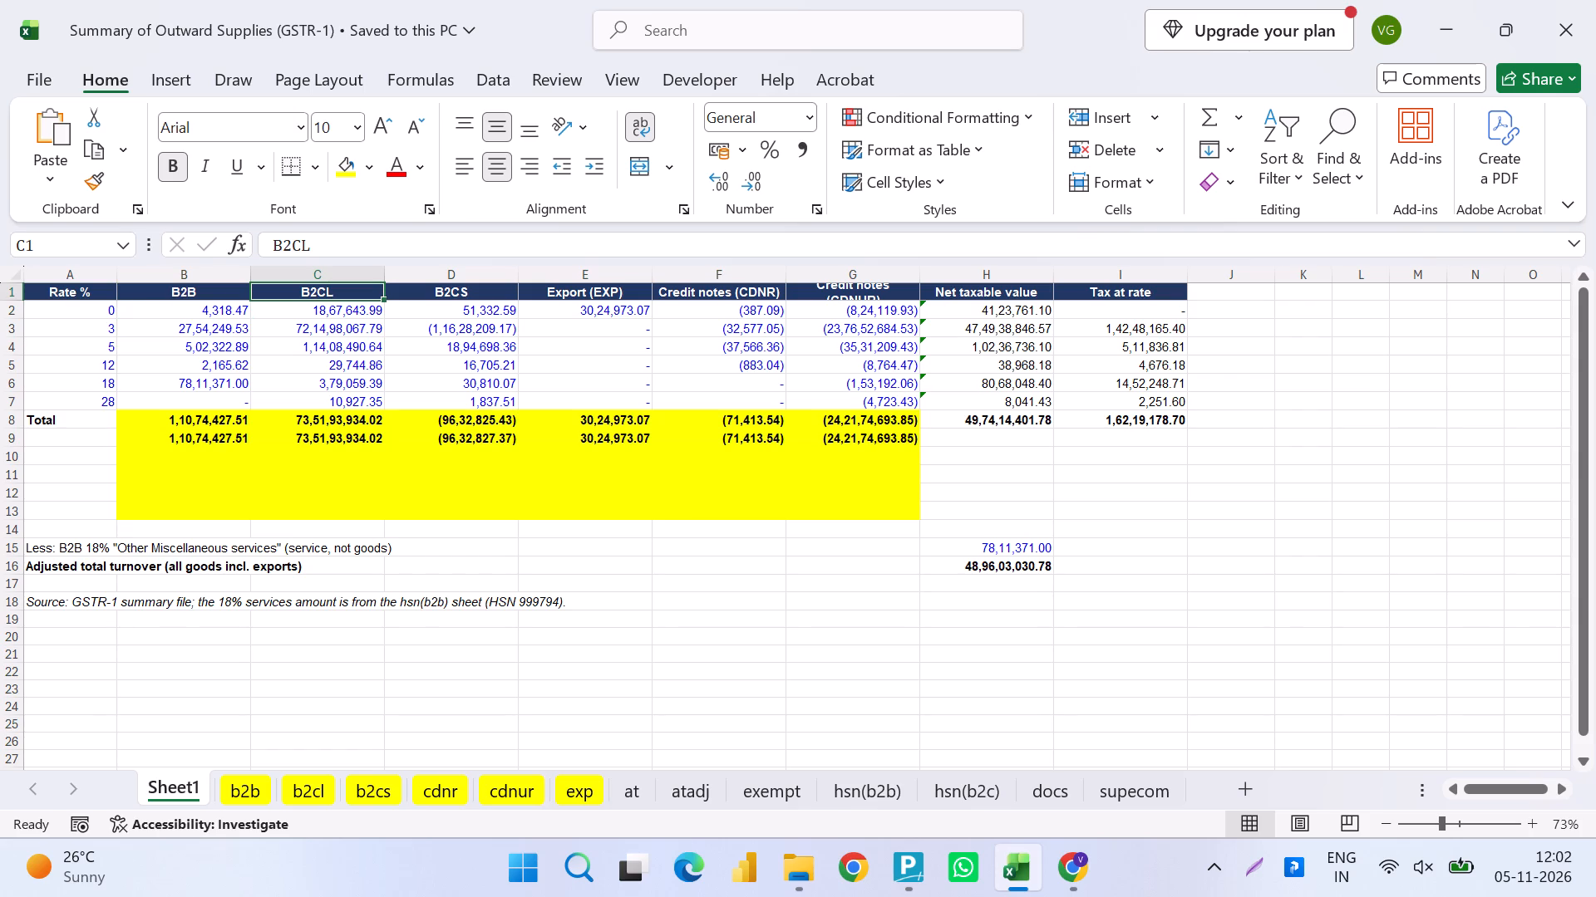
key("alt+Tab")
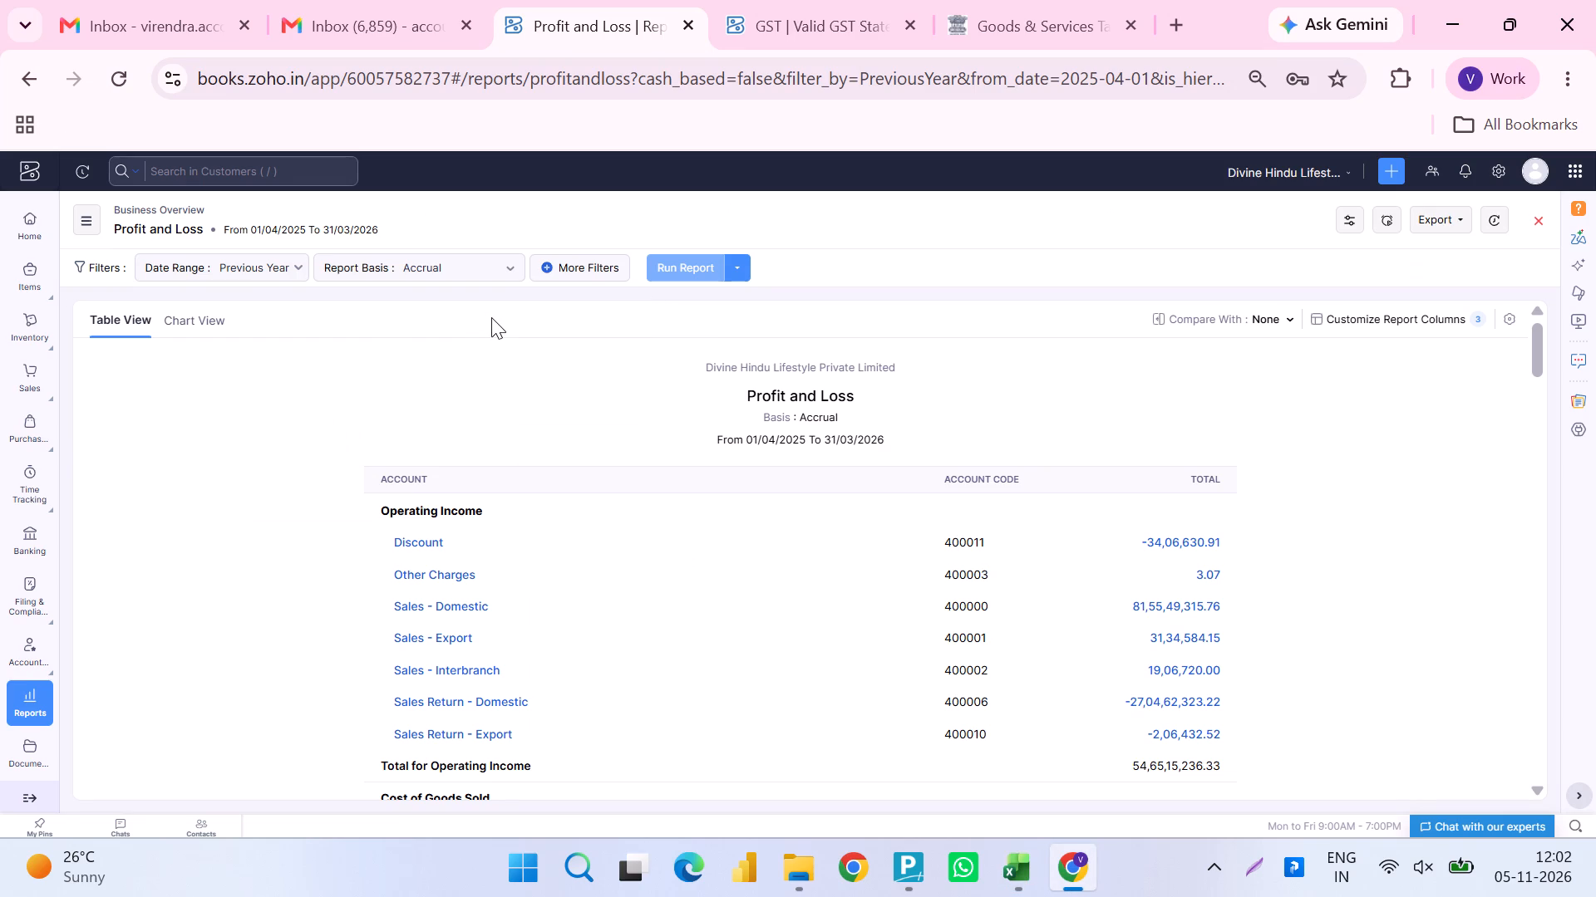
scroll(990, 460, "down", 1)
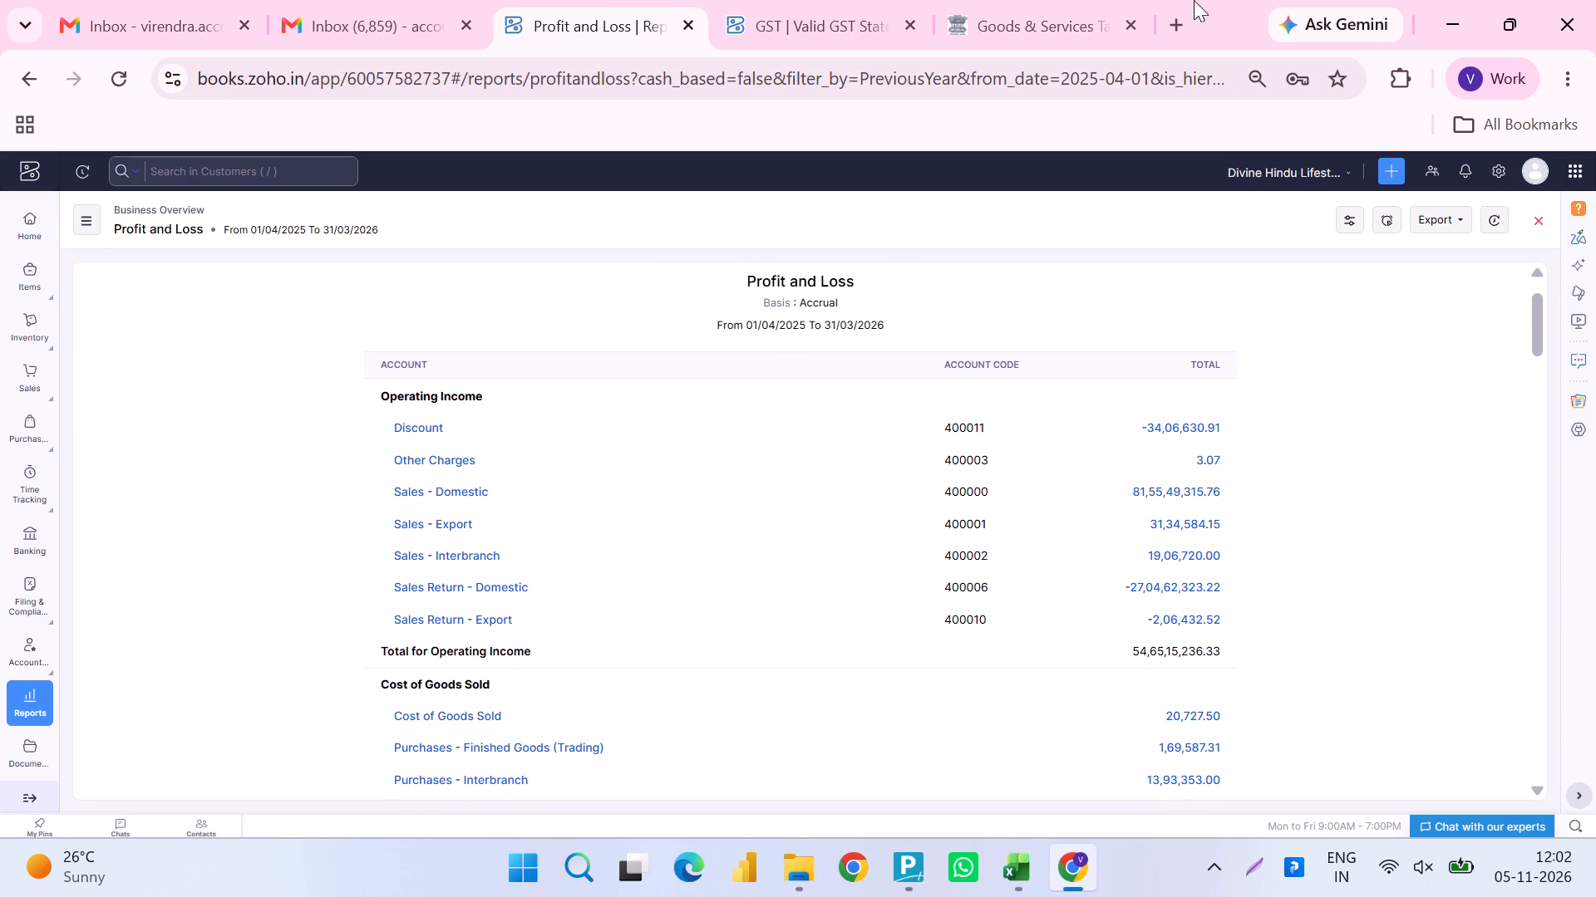
left_click(1019, 0)
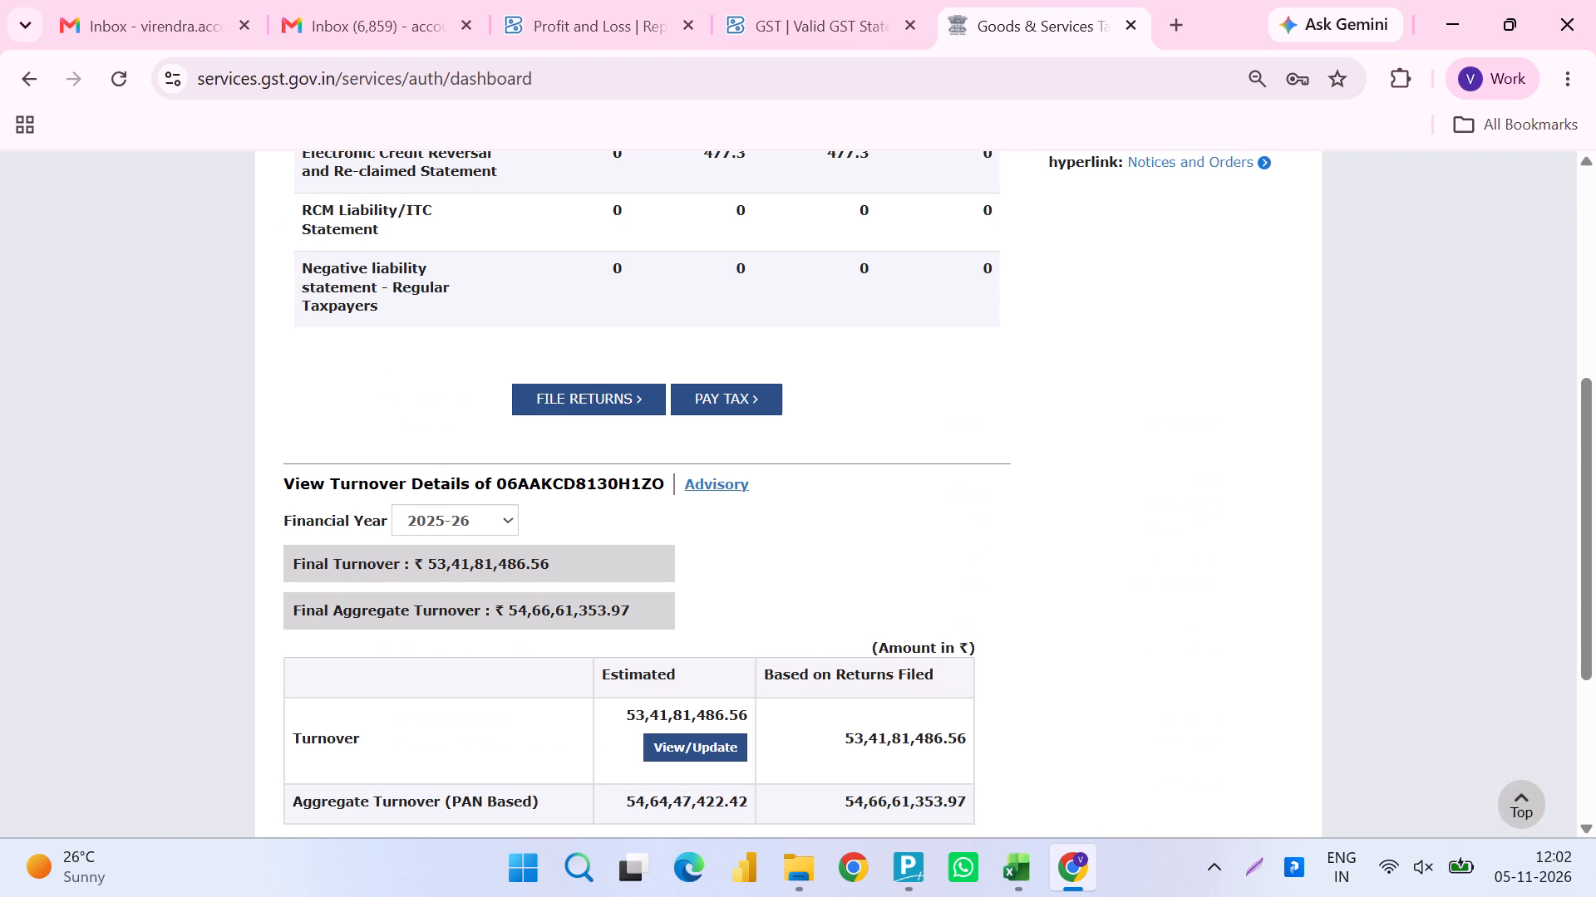
Return from the GST portal to Zoho Books and open the Summary of Outward Supplies report from the Taxes category of the Reports Center.
scroll(513, 567, "up", 2)
scroll(513, 567, "down", 1)
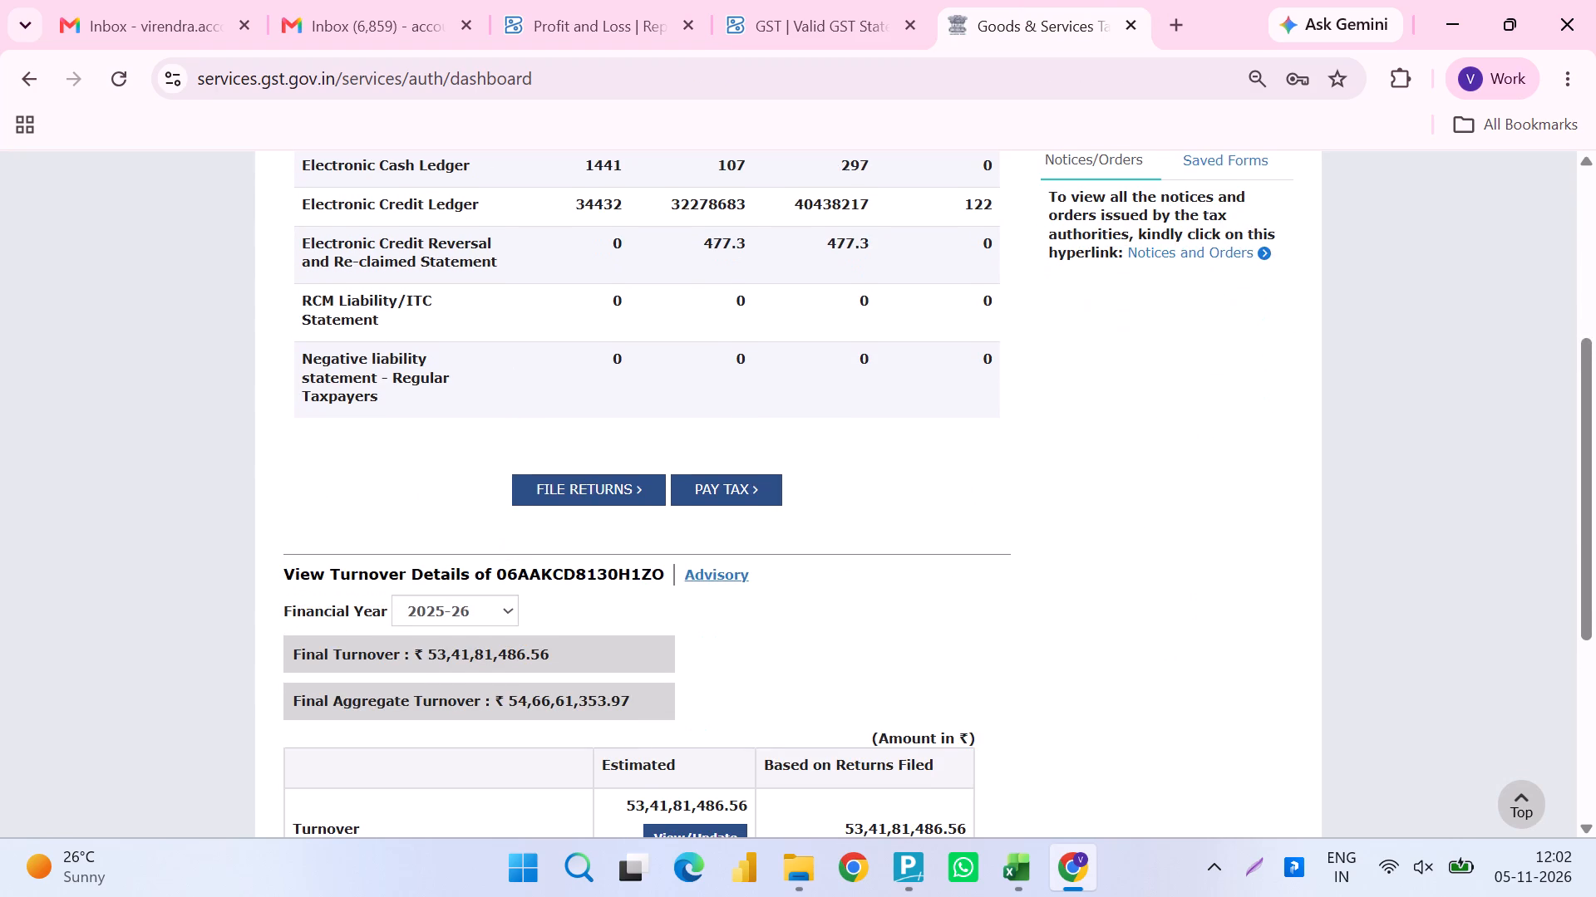
left_click(786, 0)
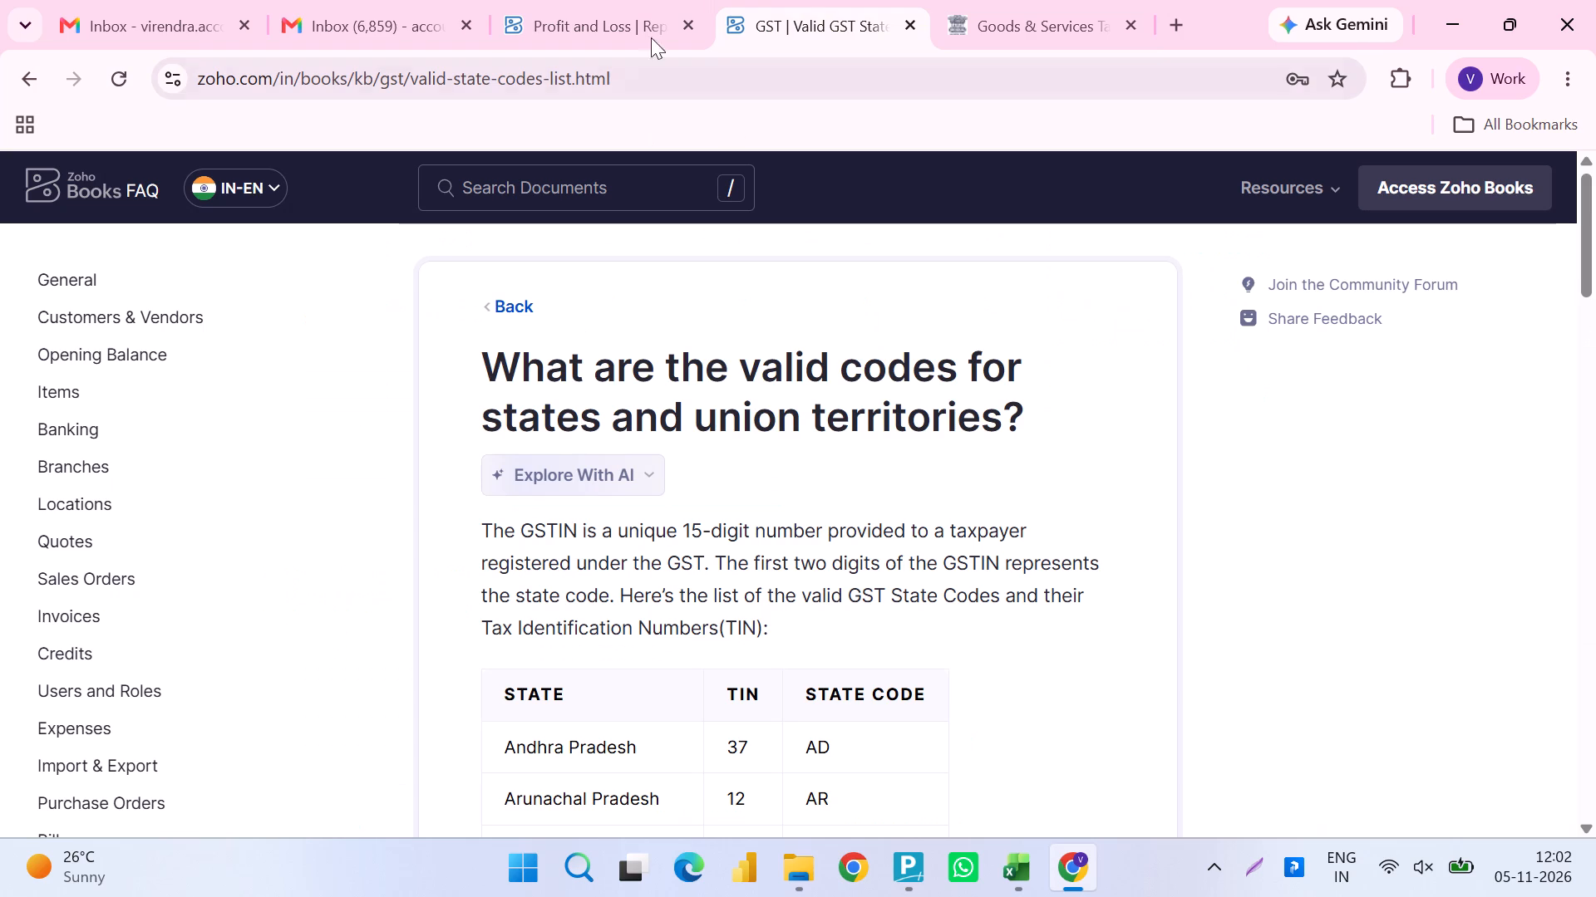
left_click(629, 15)
scroll(930, 394, "right", 1)
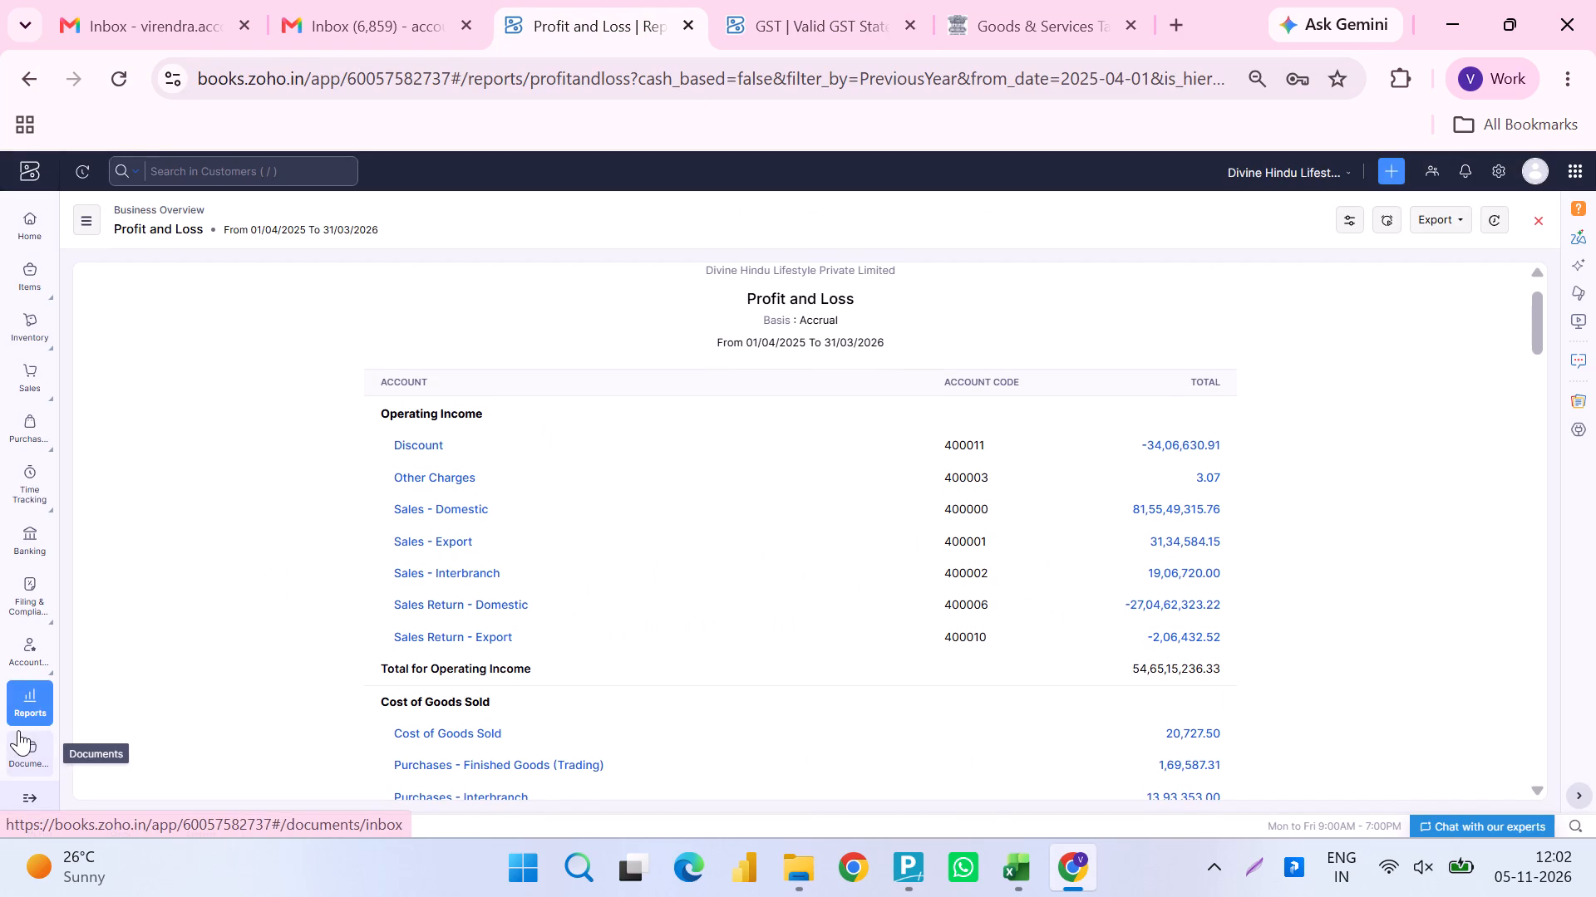
left_click(32, 705)
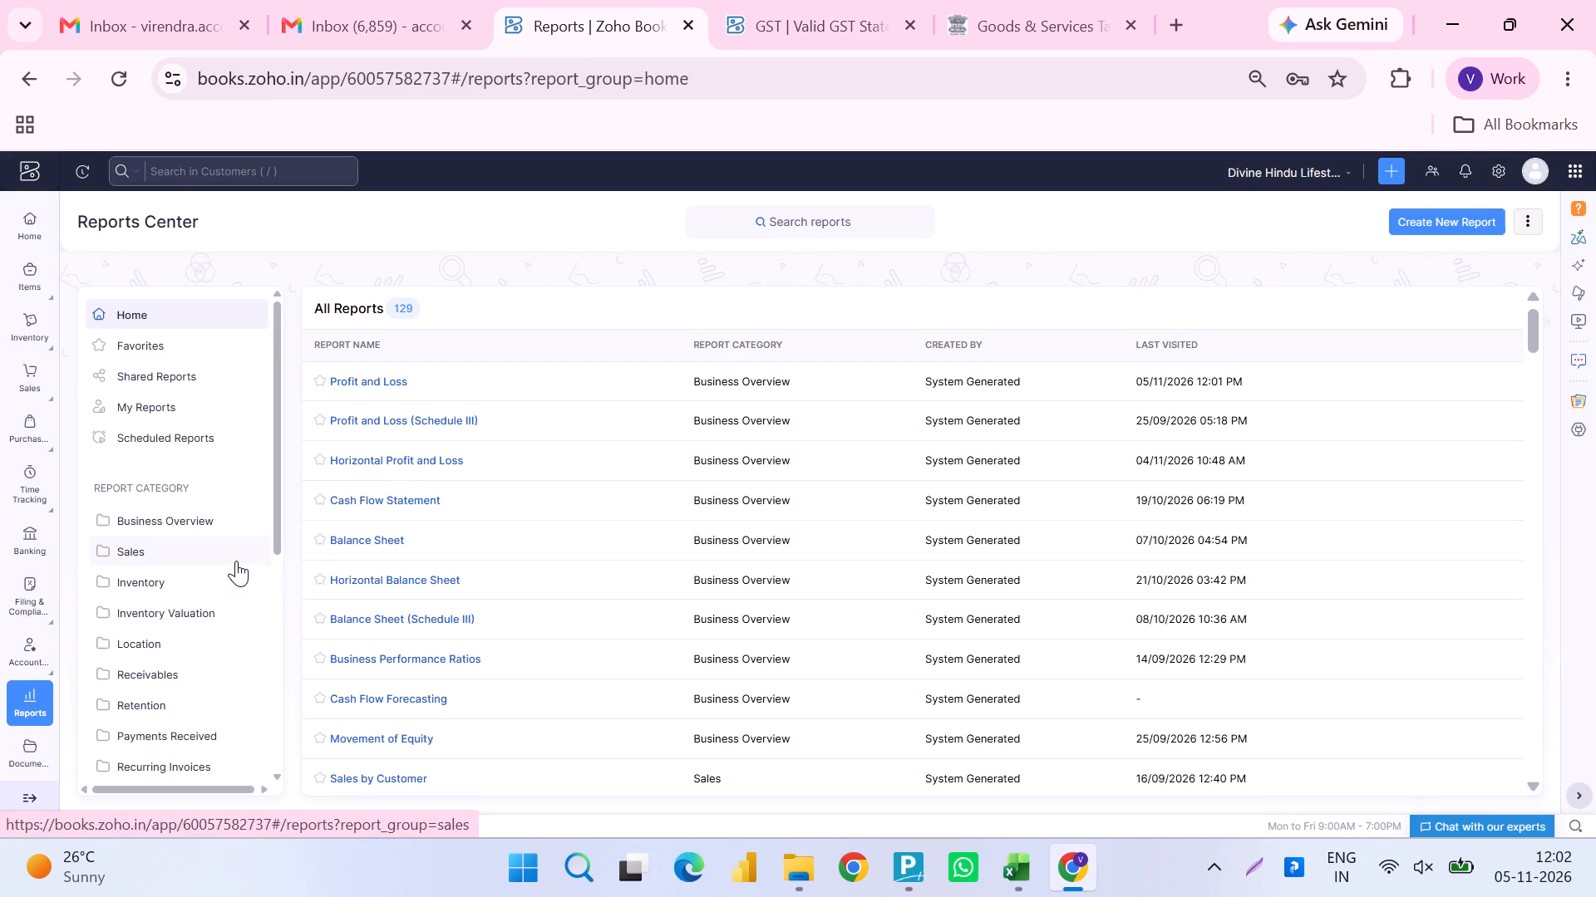
scroll(218, 649, "down", 1)
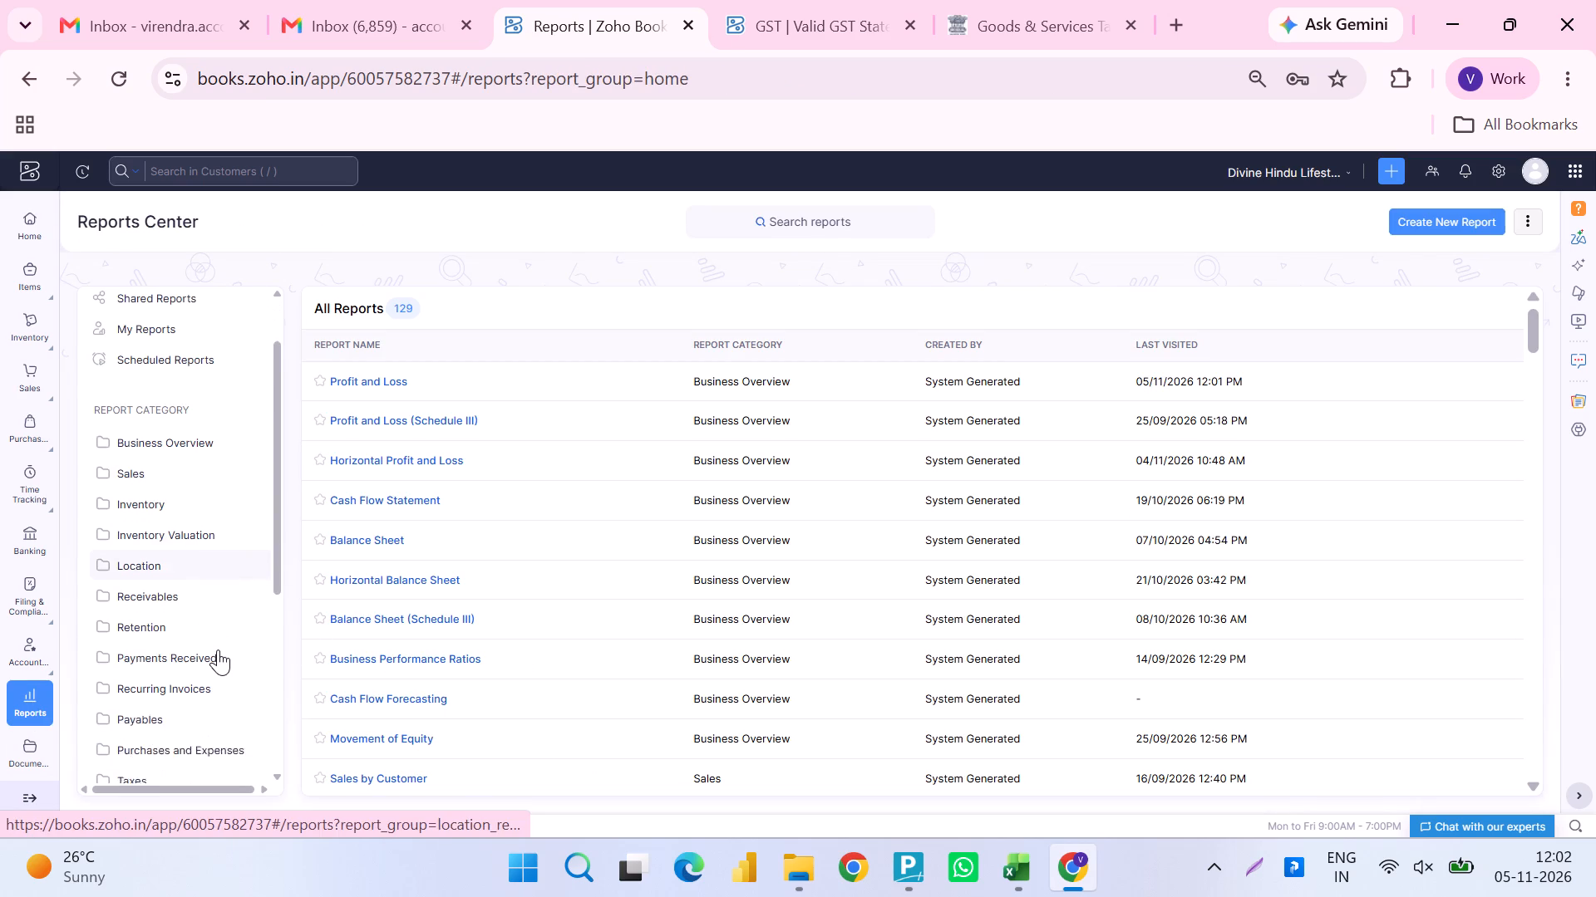
scroll(218, 649, "down", 1)
left_click(155, 739)
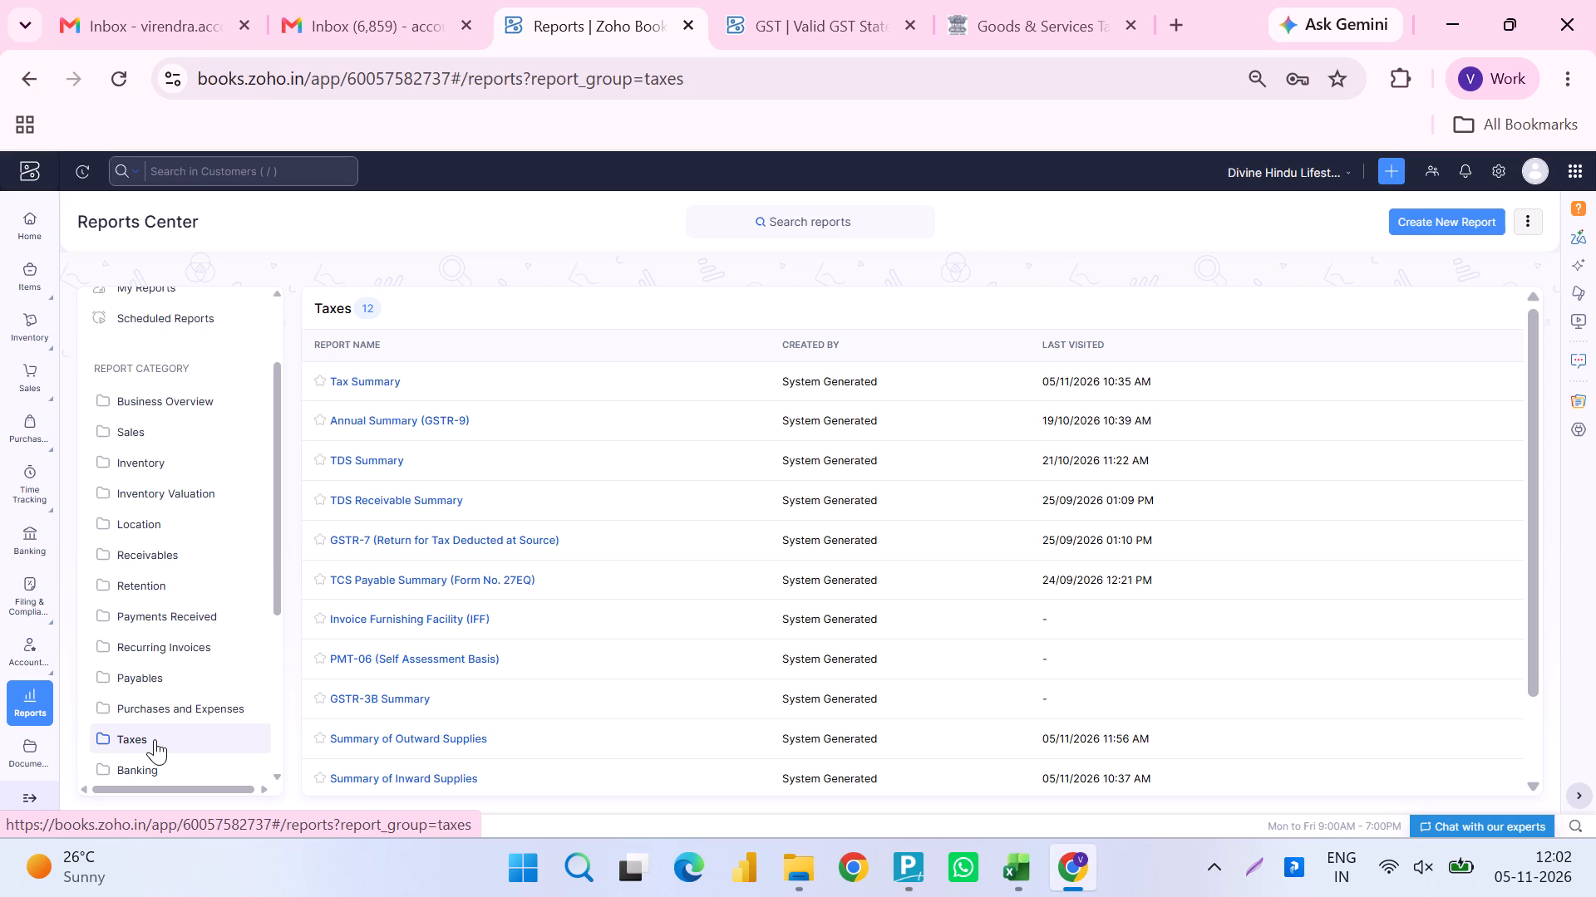
left_click(155, 739)
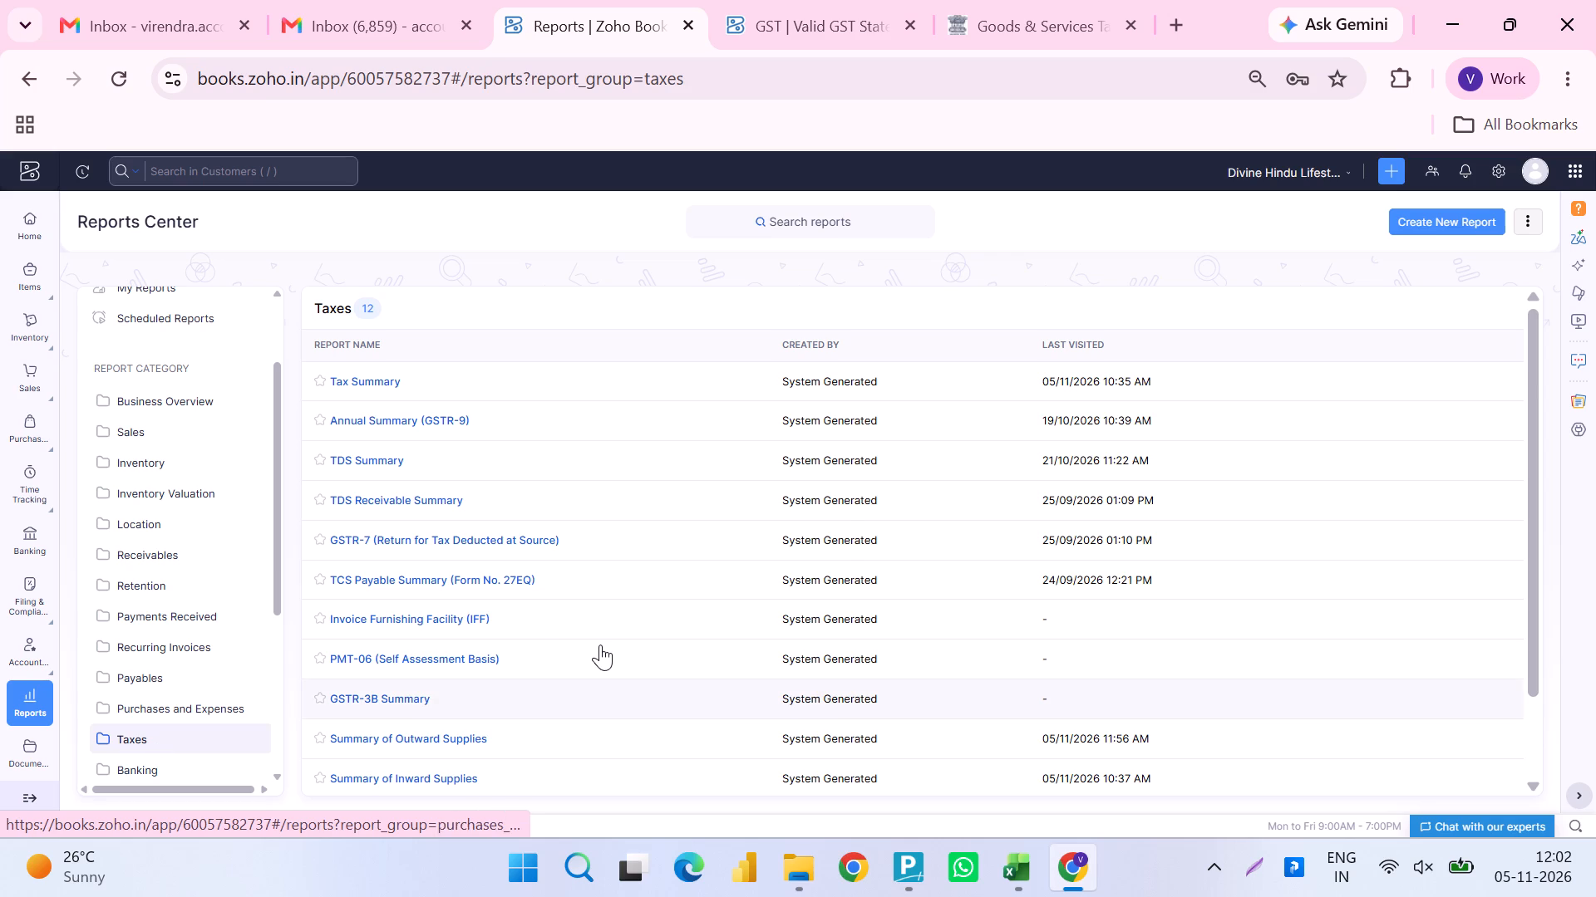
scroll(600, 645, "down", 2)
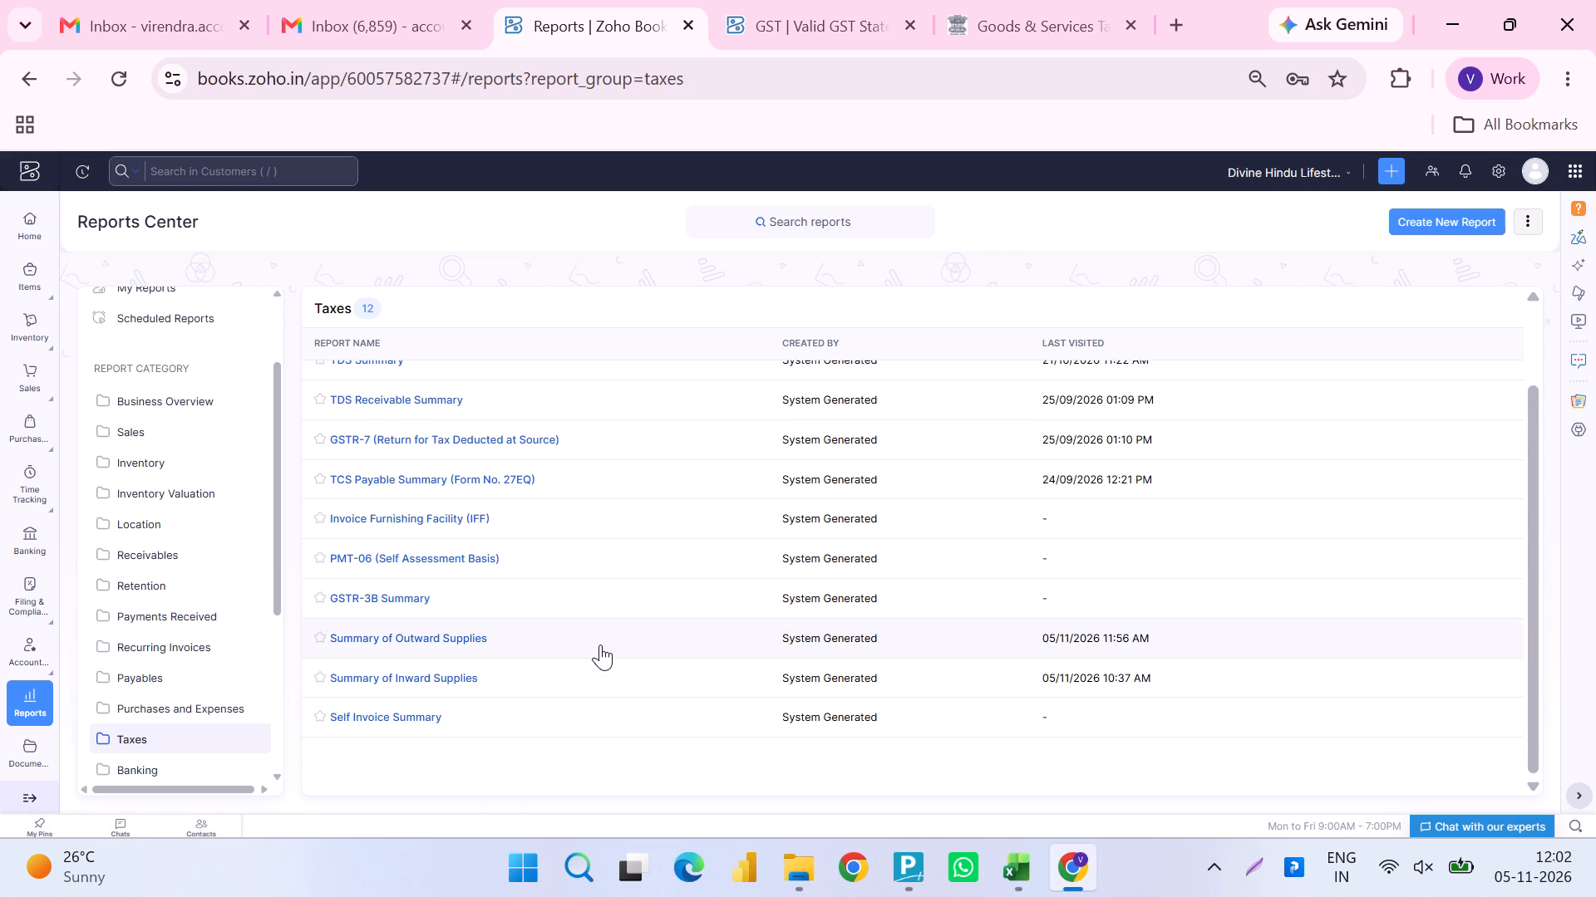
left_click(470, 636)
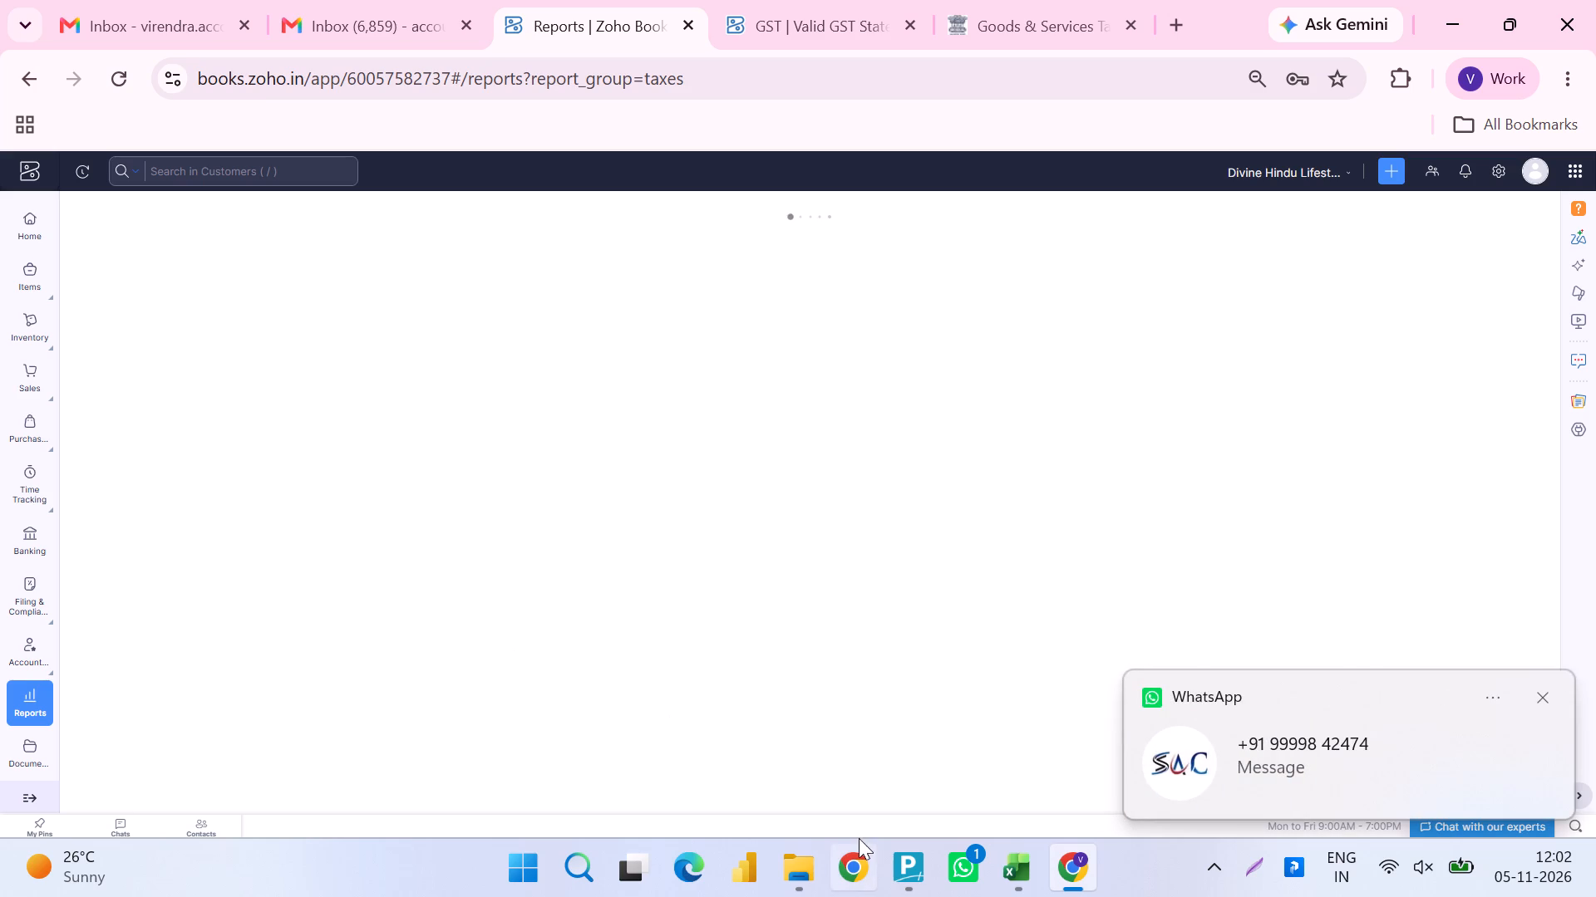
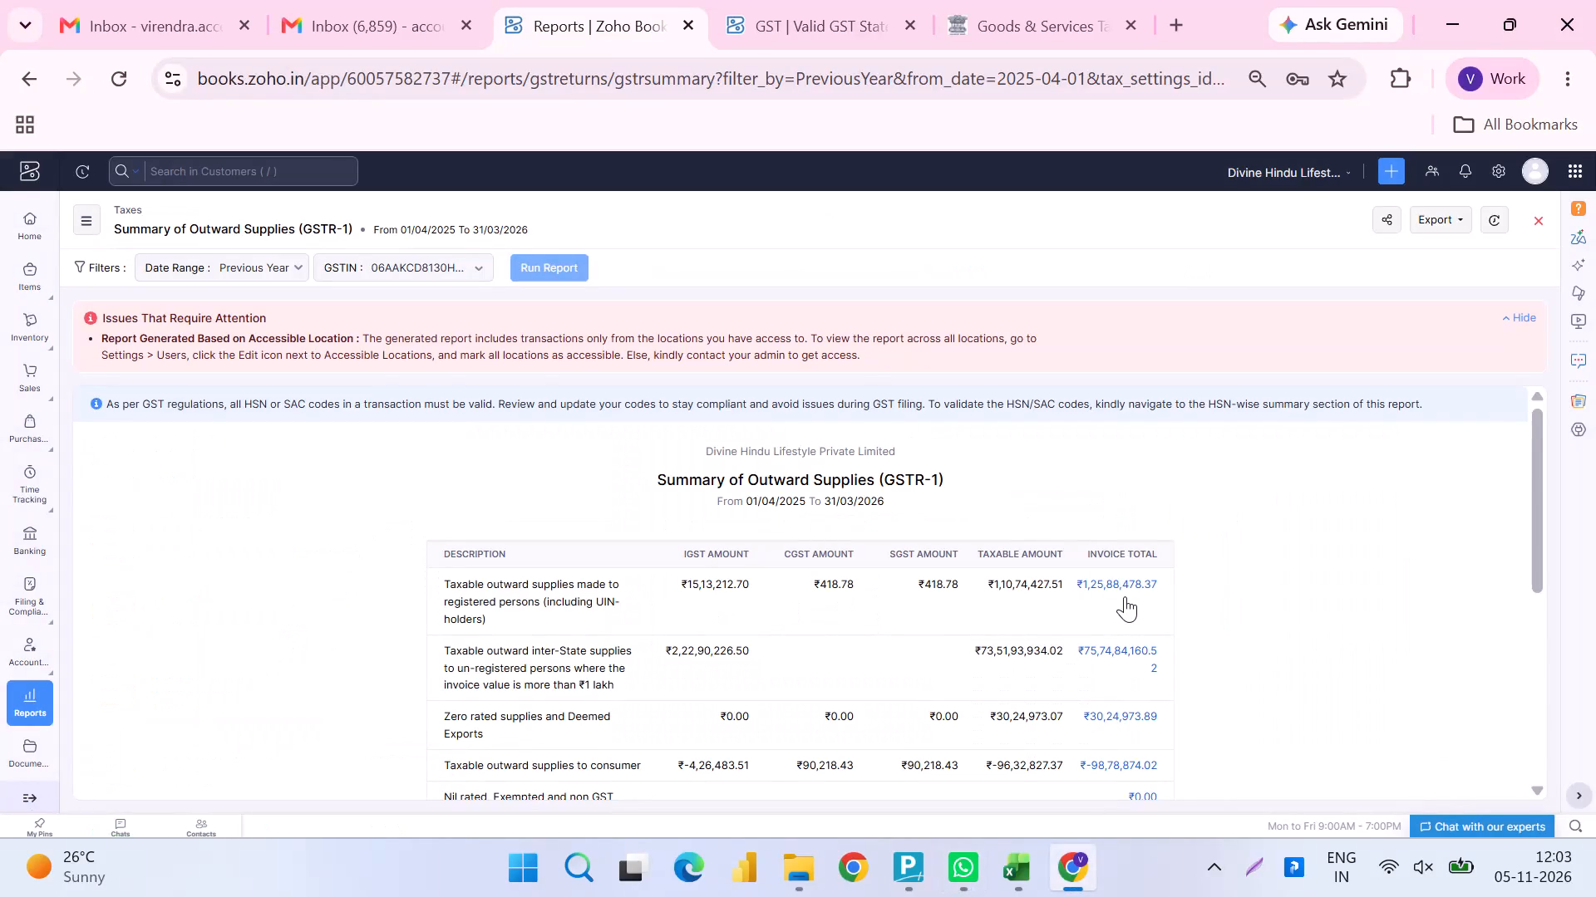
Review the supply, credit/debit note and HSN-wise rows of the 2025-26 Summary of Outward Supplies (GSTR-1), hiding the issues notice.
scroll(1125, 596, "down", 4)
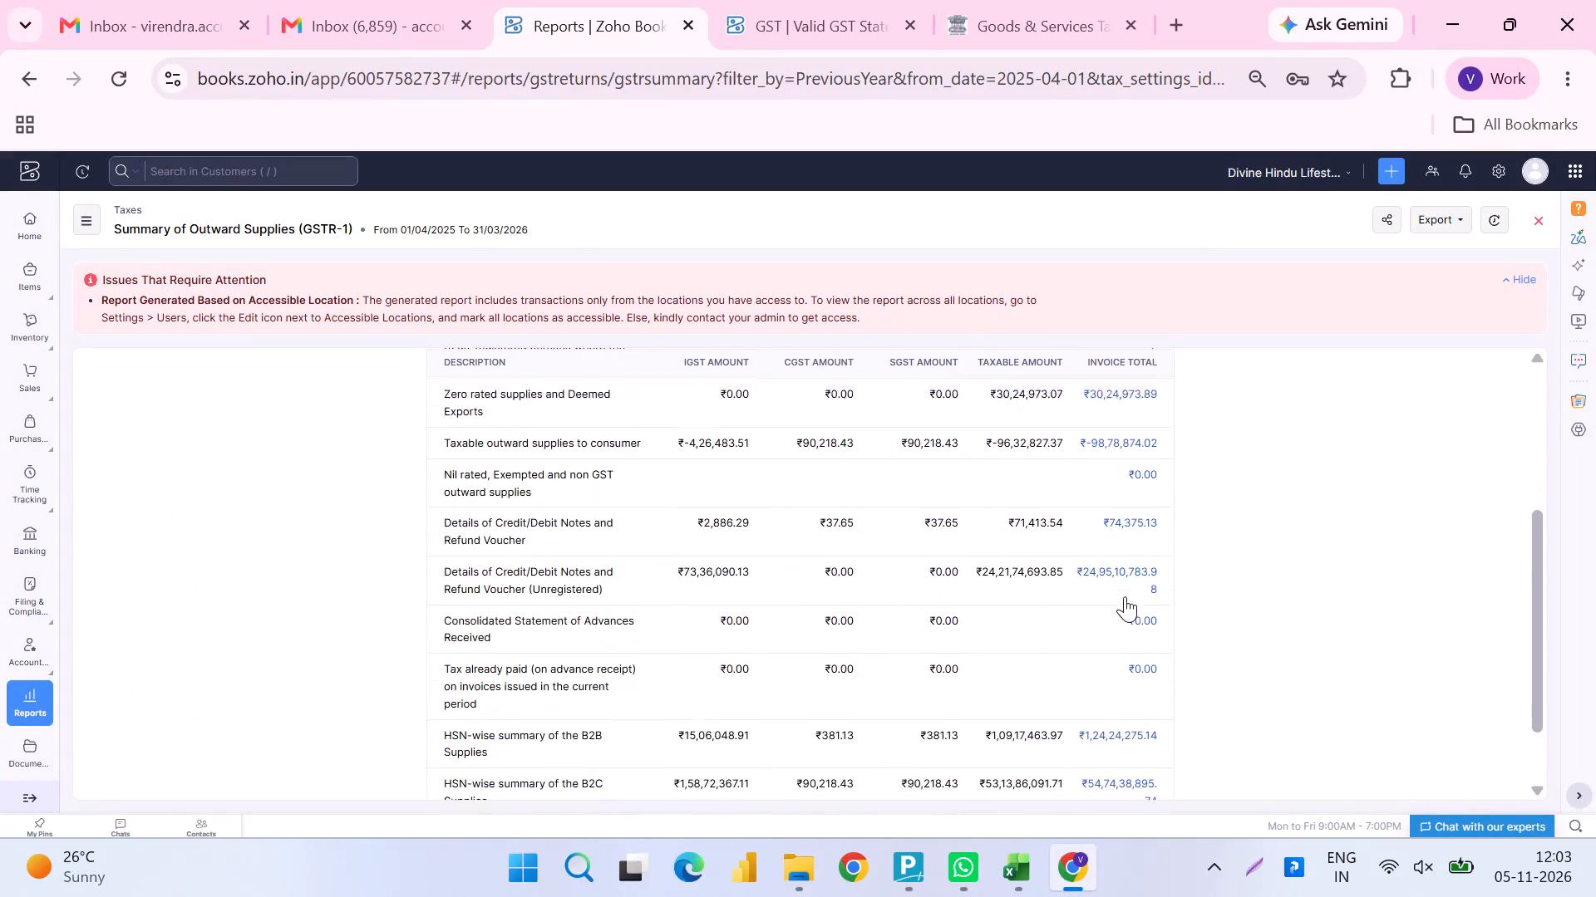
scroll(1125, 596, "down", 1)
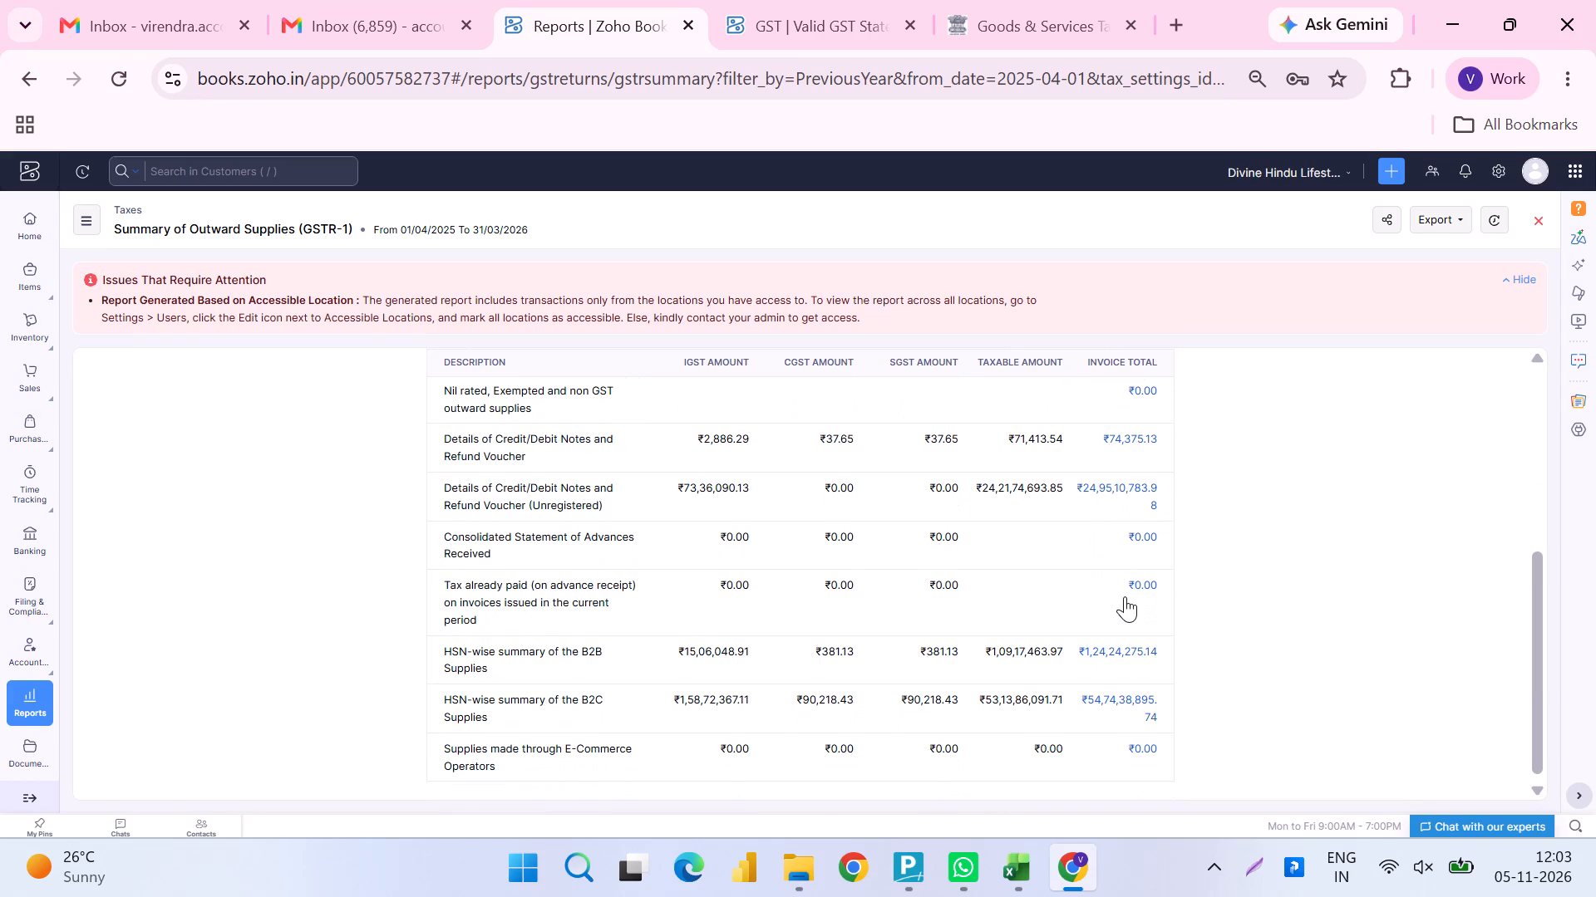
scroll(1125, 596, "up", 7)
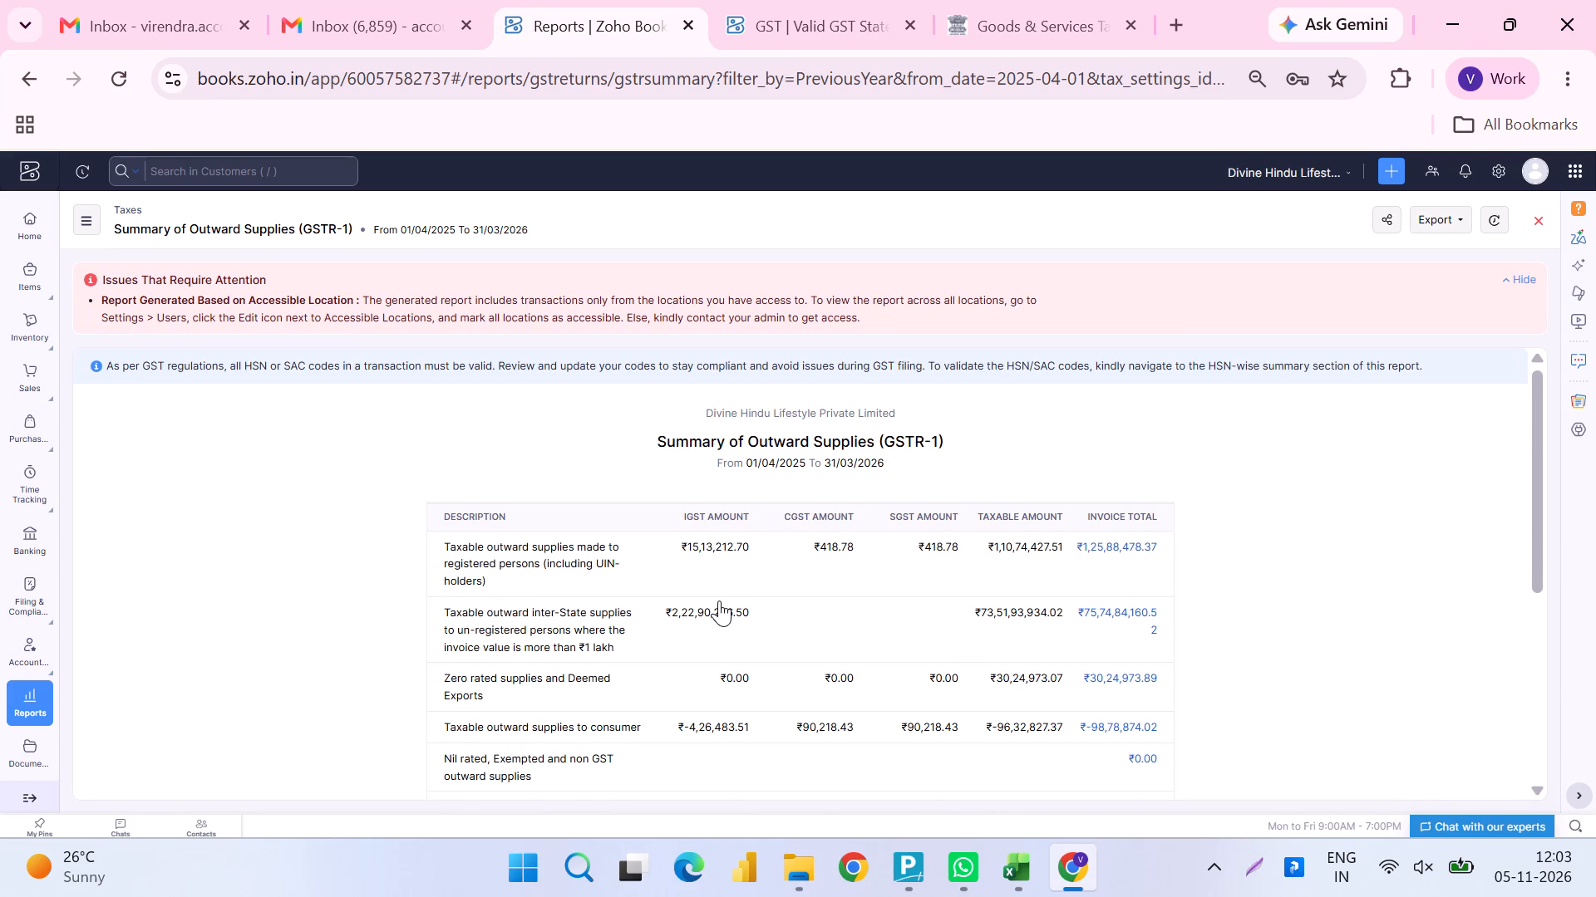
left_click(1529, 317)
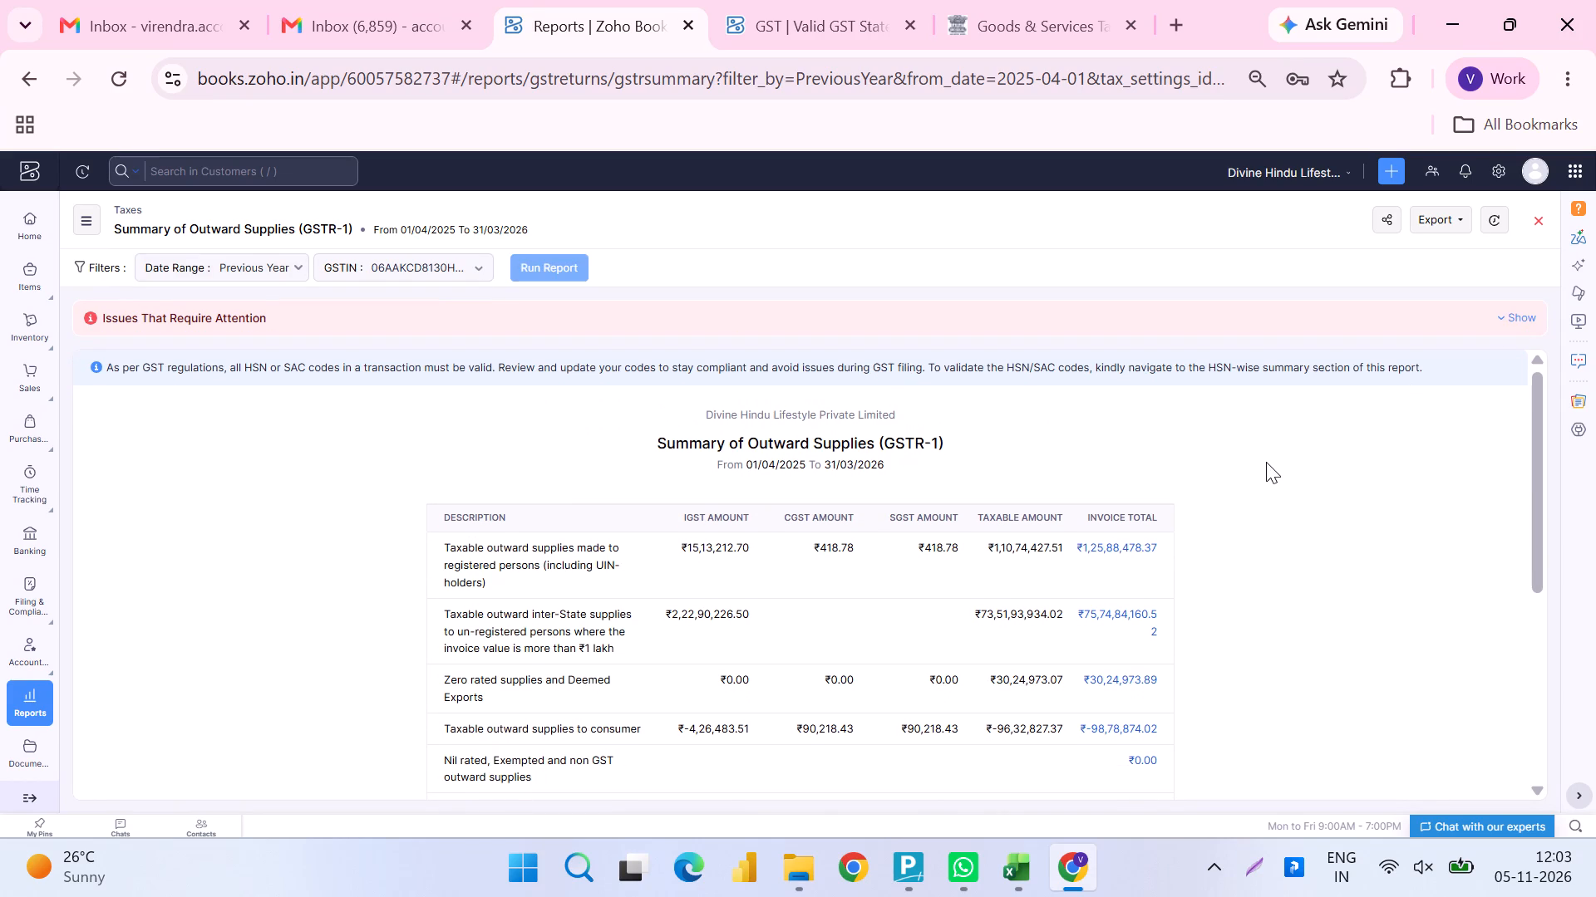
scroll(1266, 462, "down", 2)
scroll(1266, 462, "up", 4)
Leave the GSTR-1 summary and open the Profit and Loss report from the Reports Center.
left_click(38, 237)
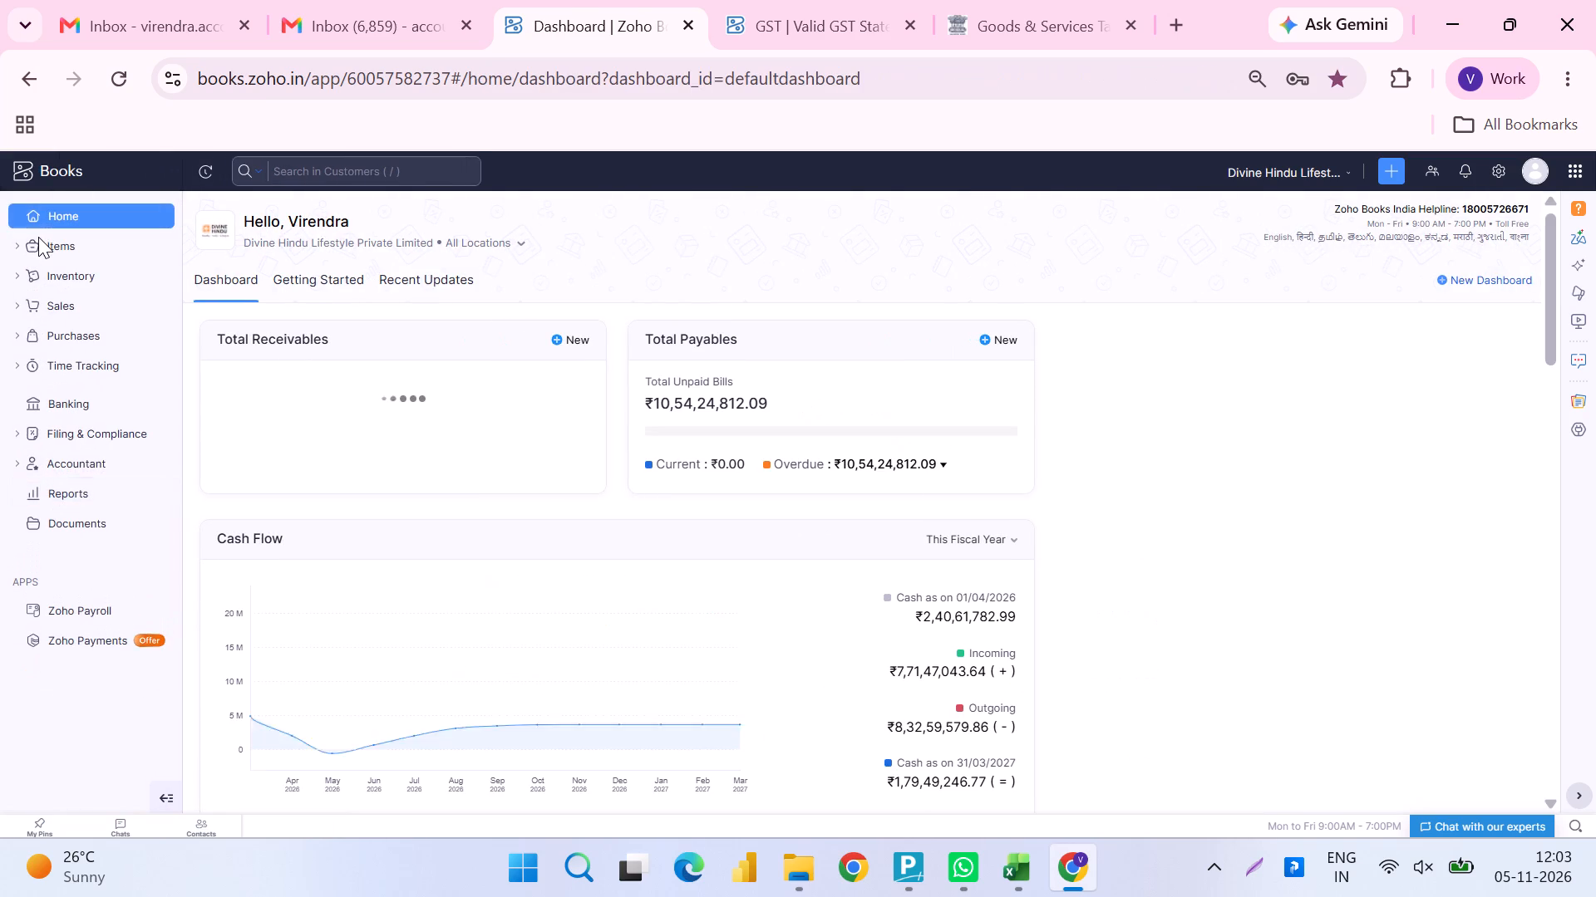
left_click(66, 494)
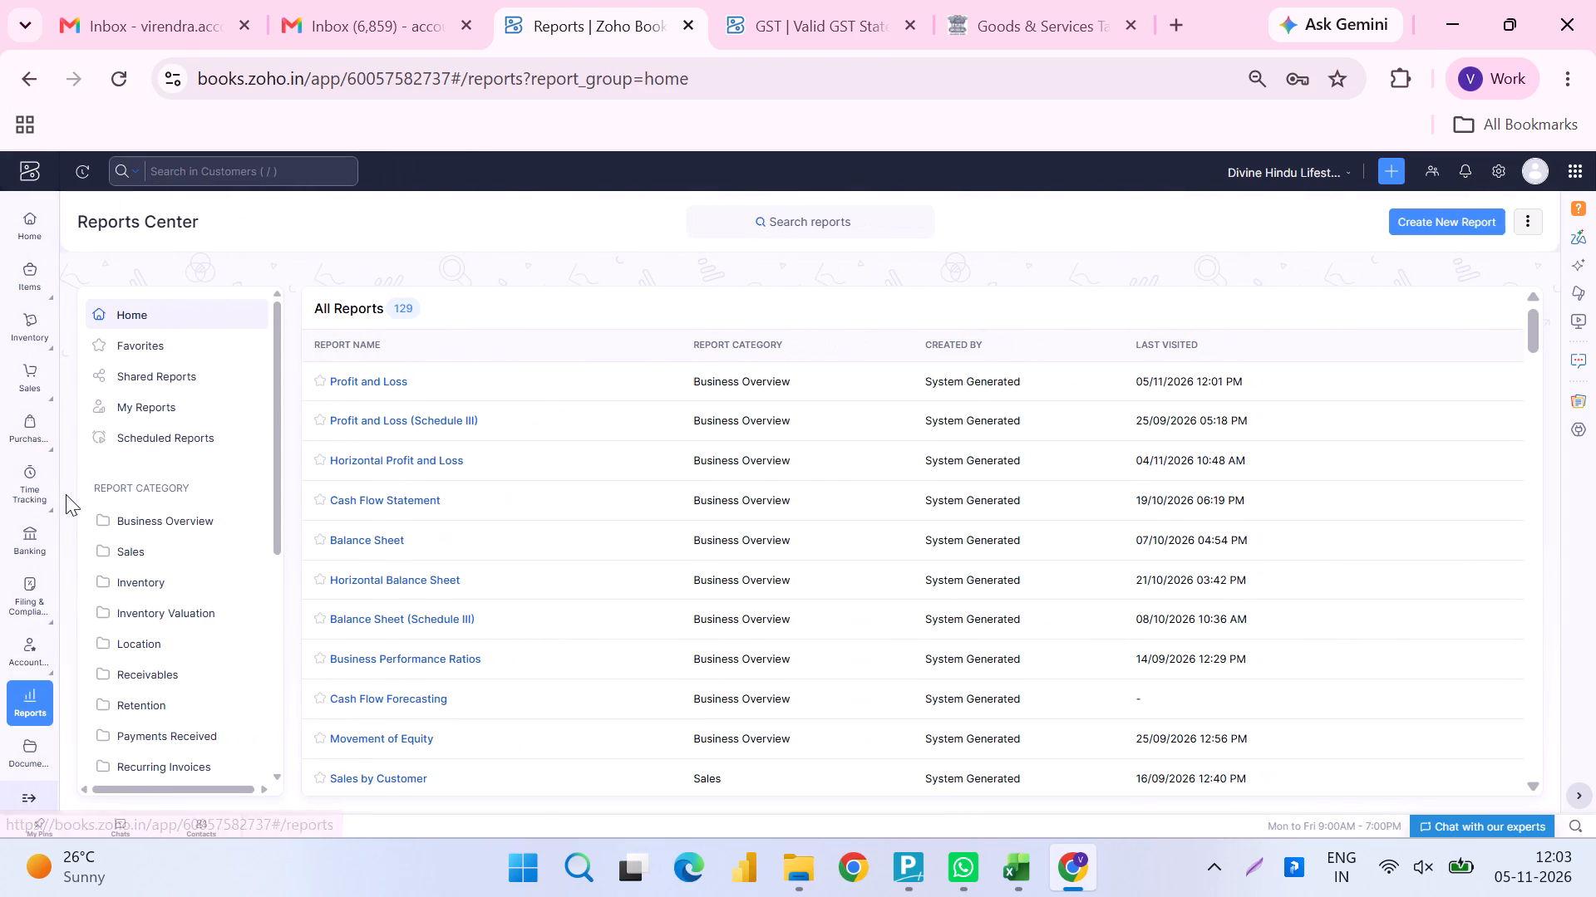
left_click(392, 379)
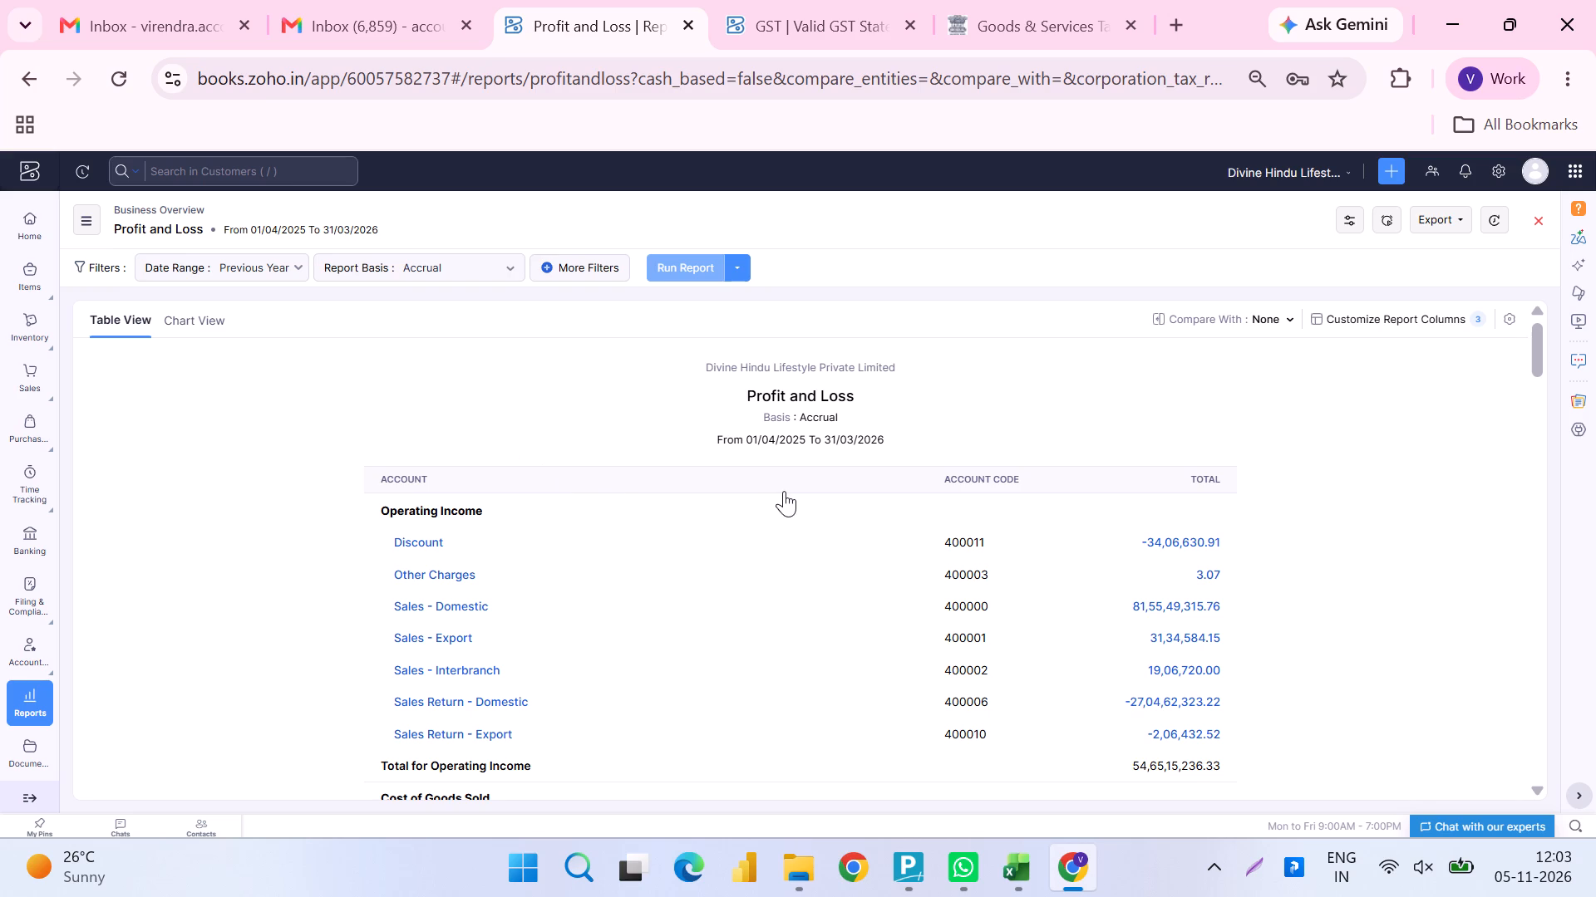
Filter the previous-year Profit and Loss report to locations in Head Office and run it.
left_click(594, 259)
left_click(180, 310)
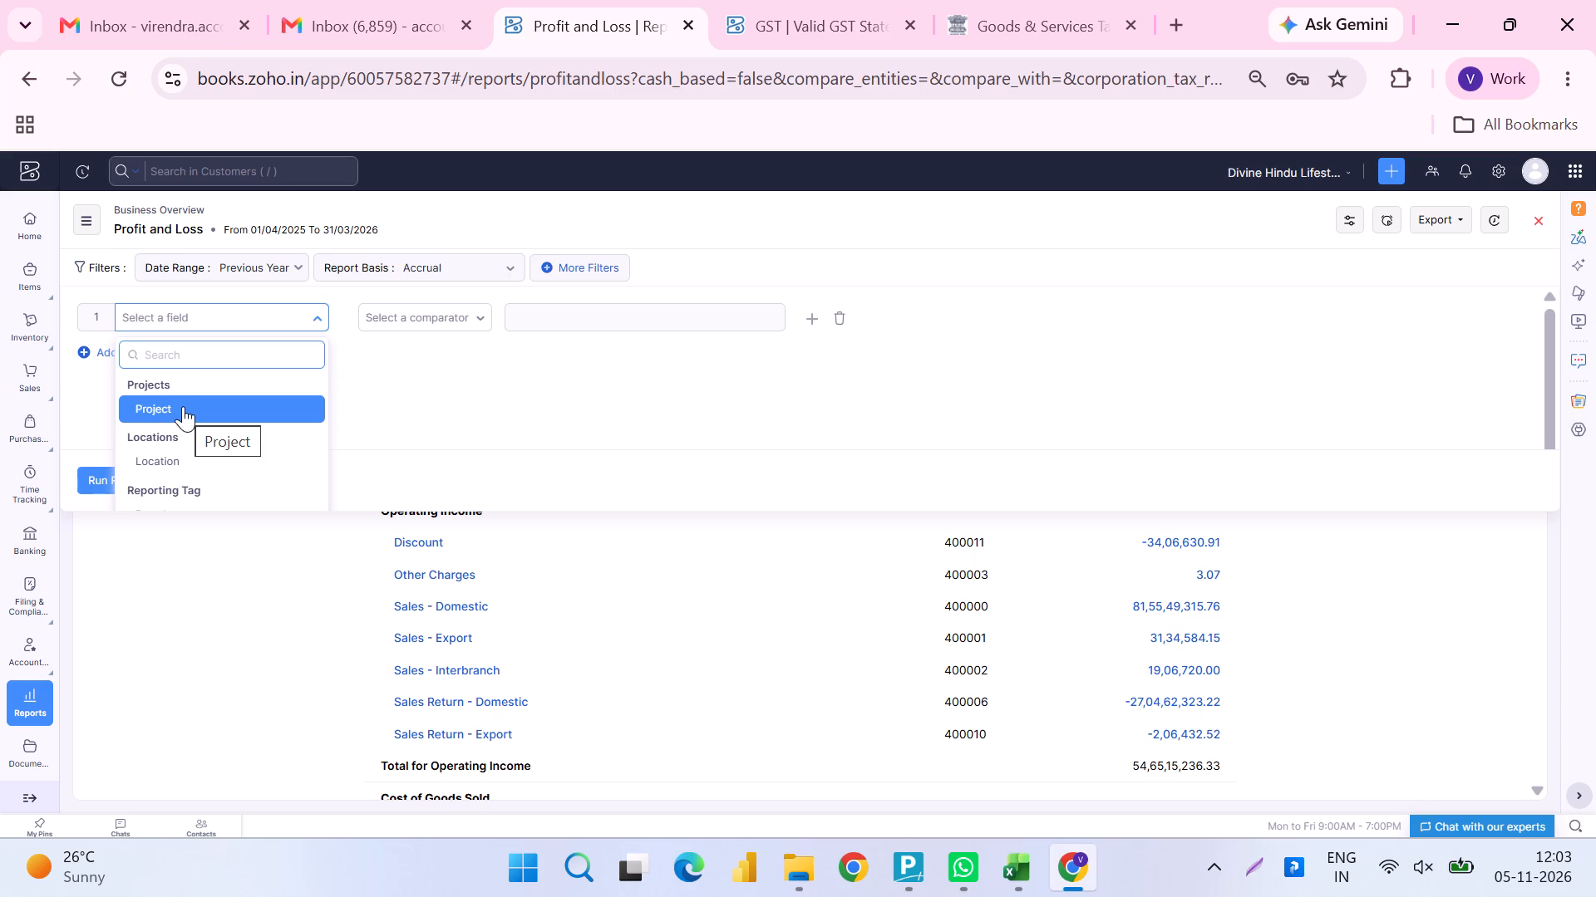
left_click(168, 455)
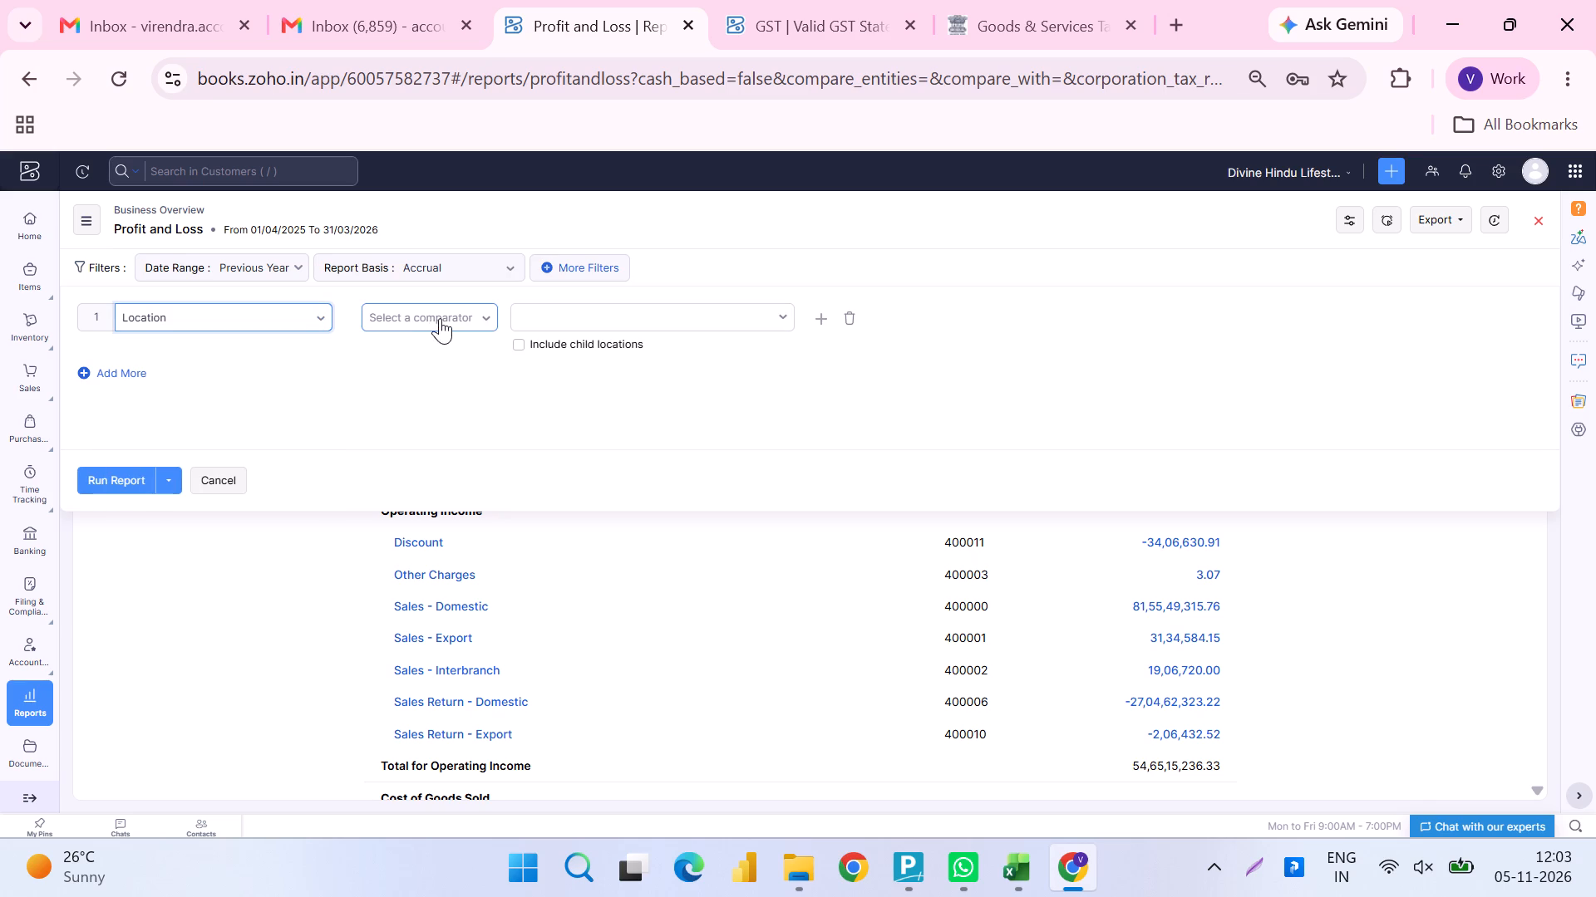
left_click(440, 318)
left_click(435, 385)
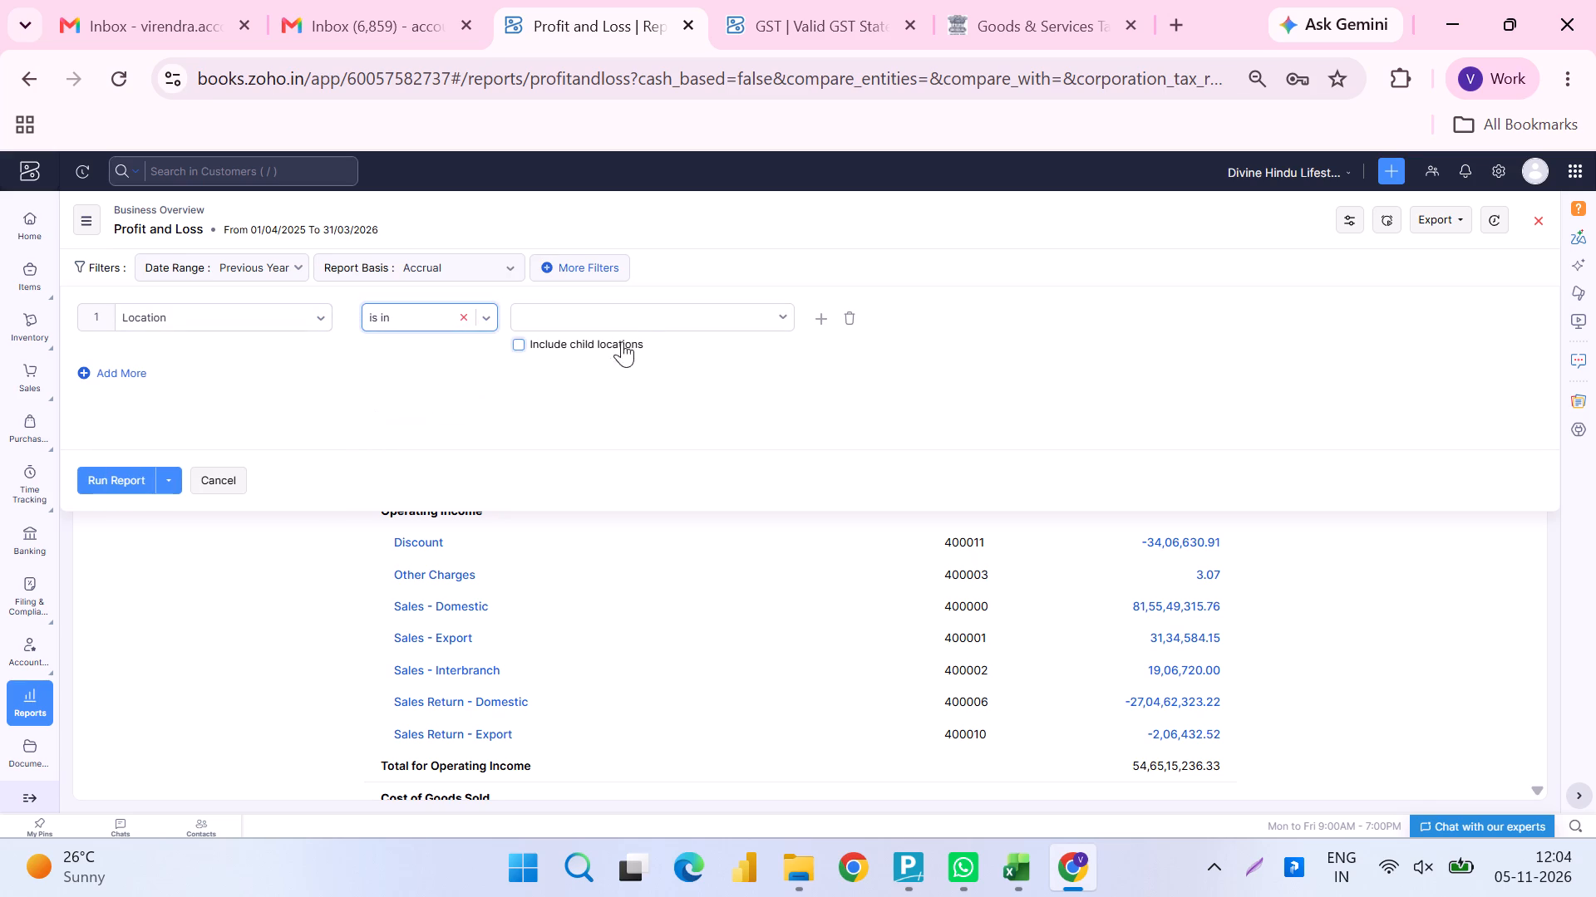
left_click(646, 321)
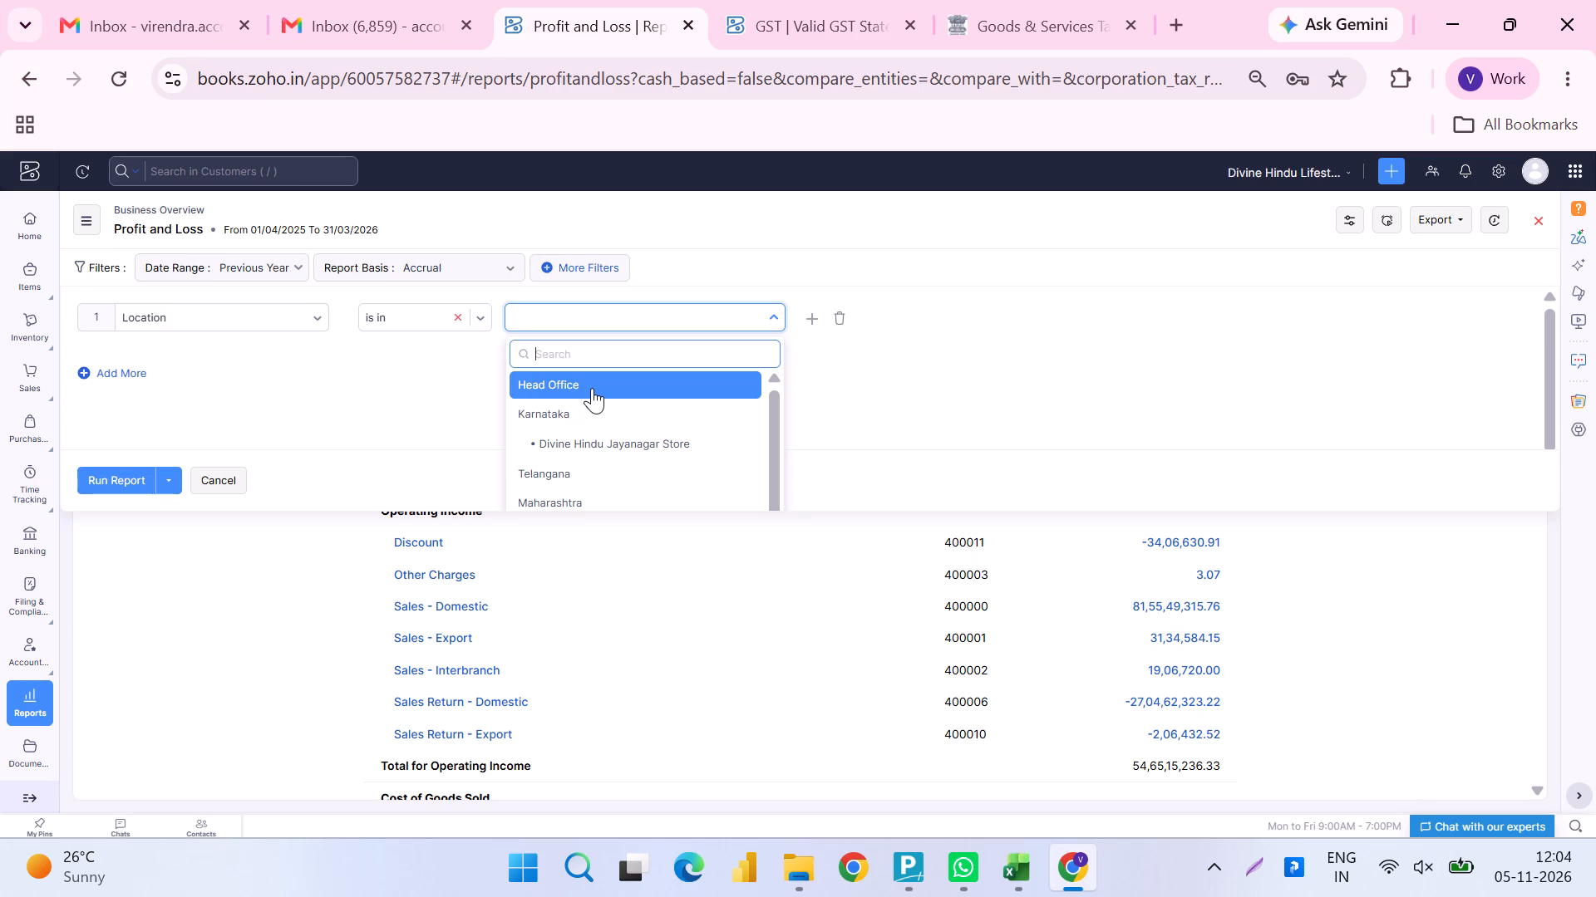
left_click(592, 388)
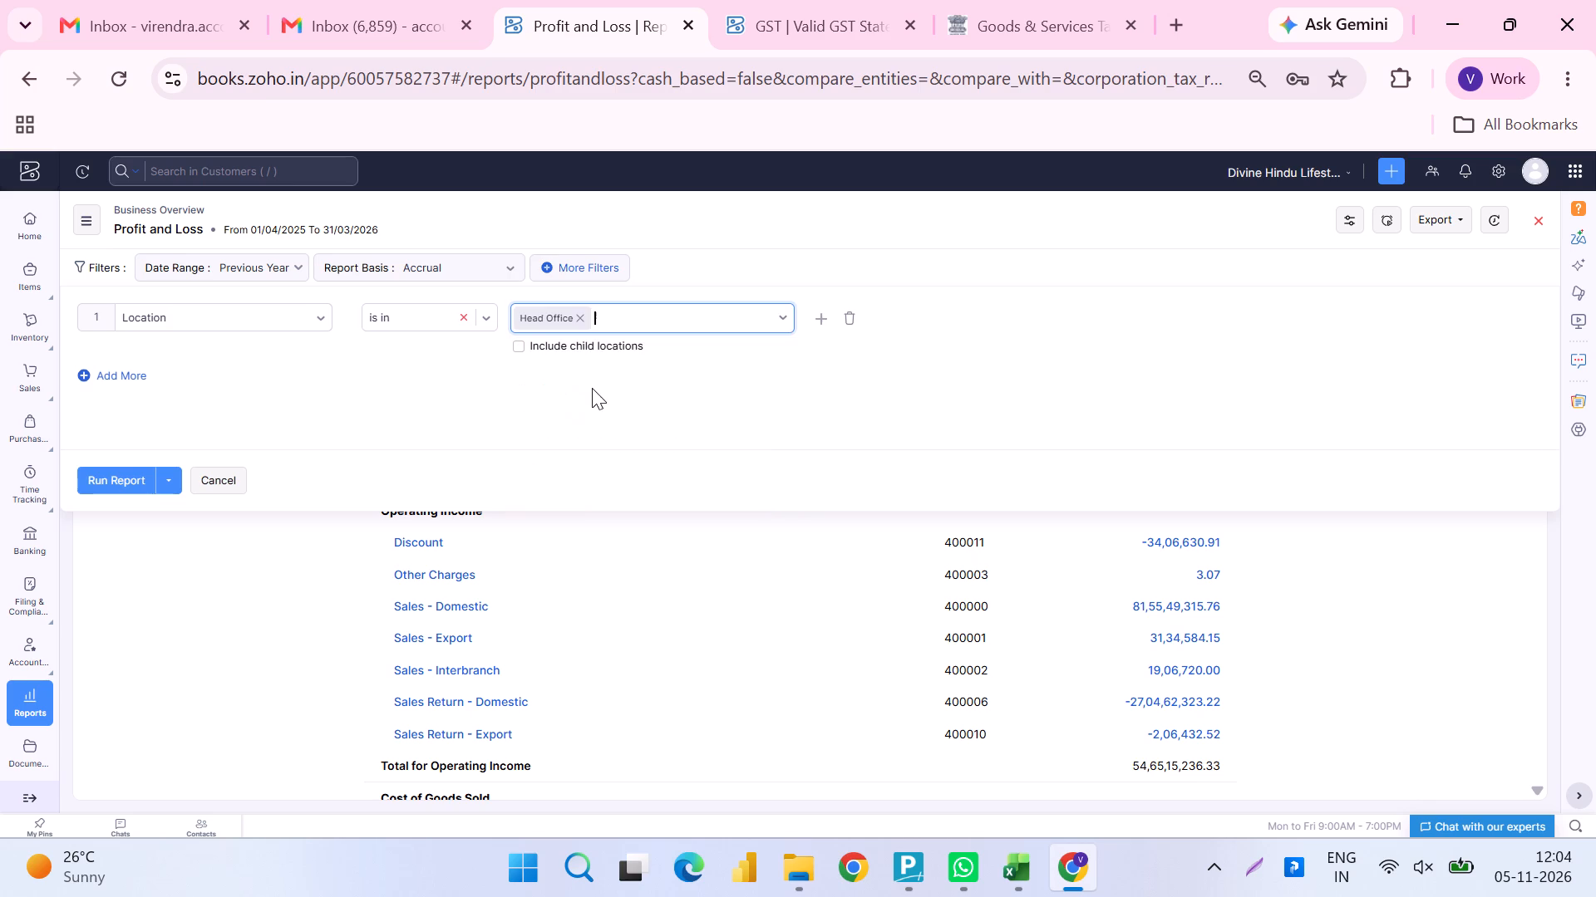
left_click(126, 475)
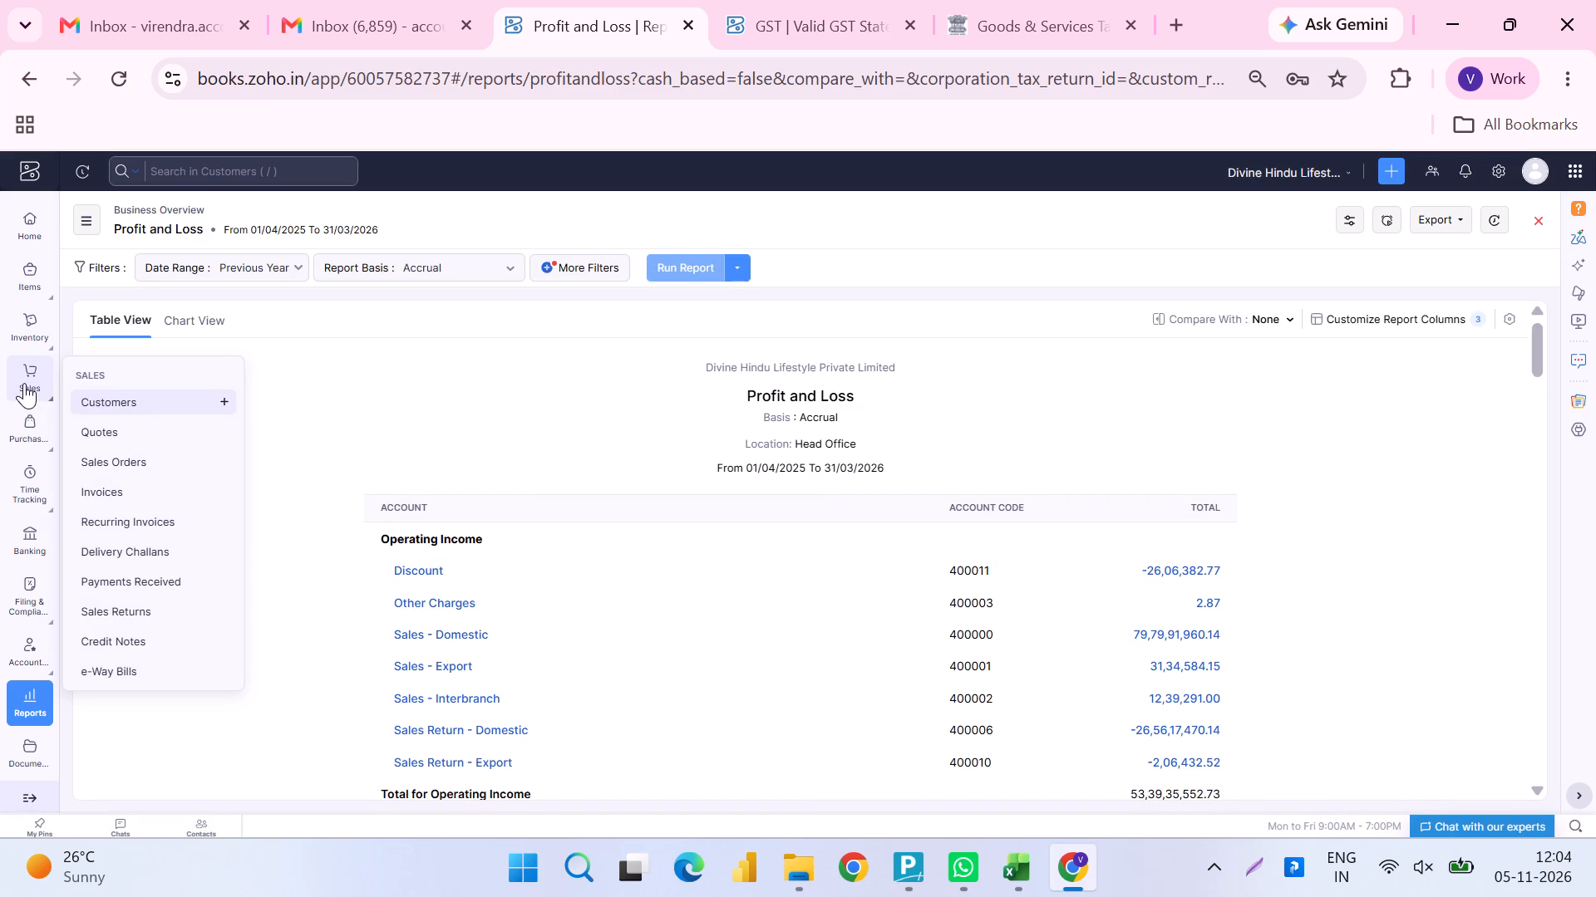
Leave the Profit and Loss report and open the list of all sales invoices.
left_click(32, 211)
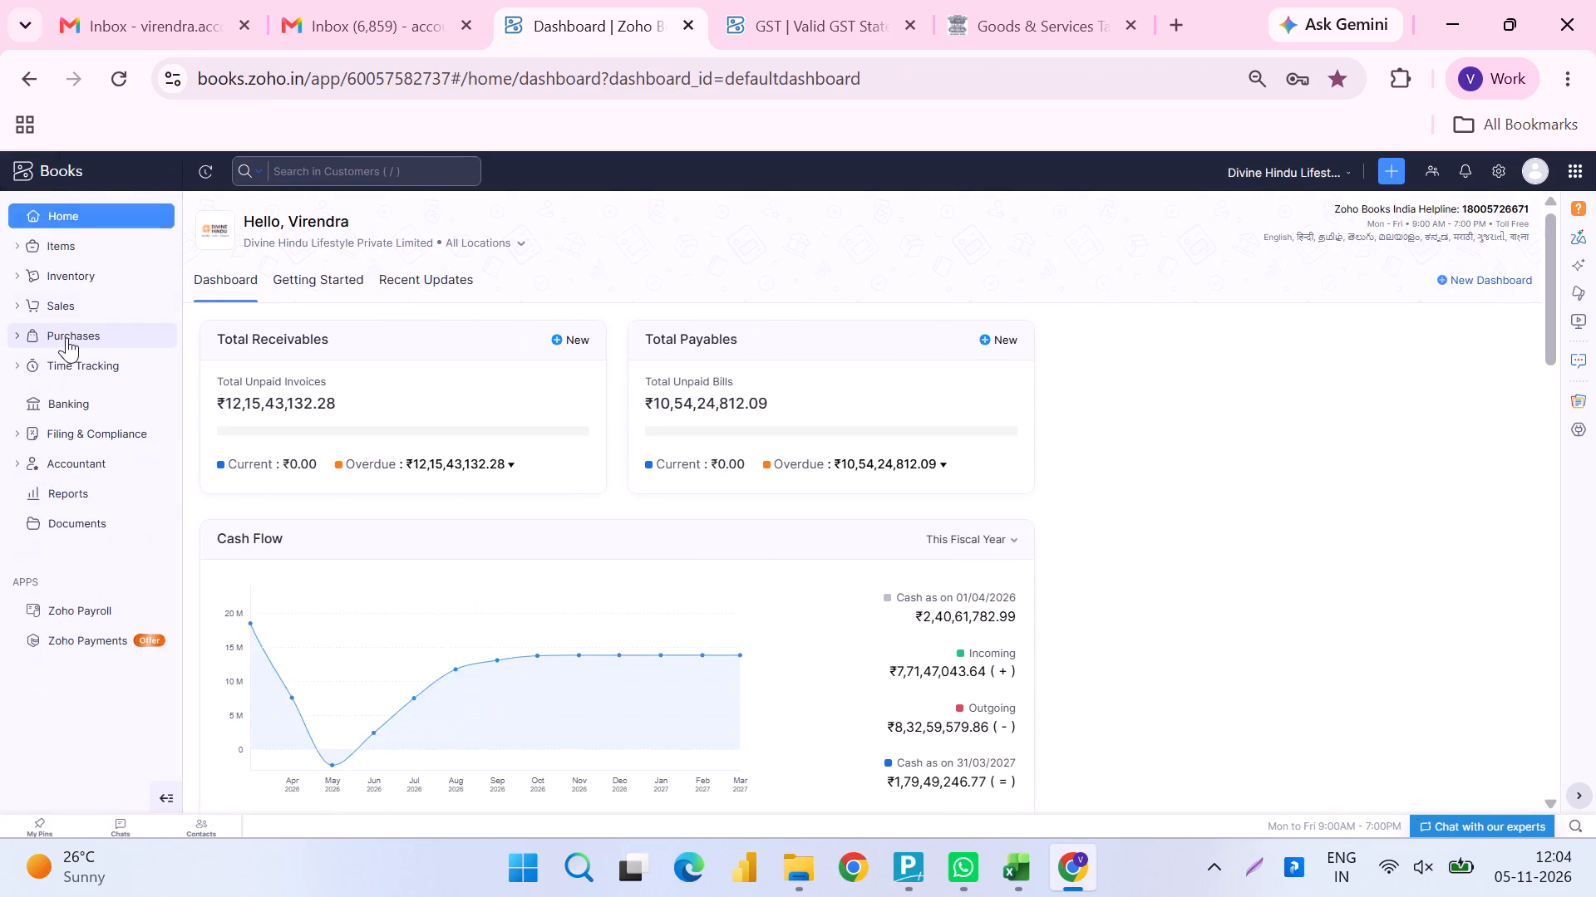
left_click(71, 311)
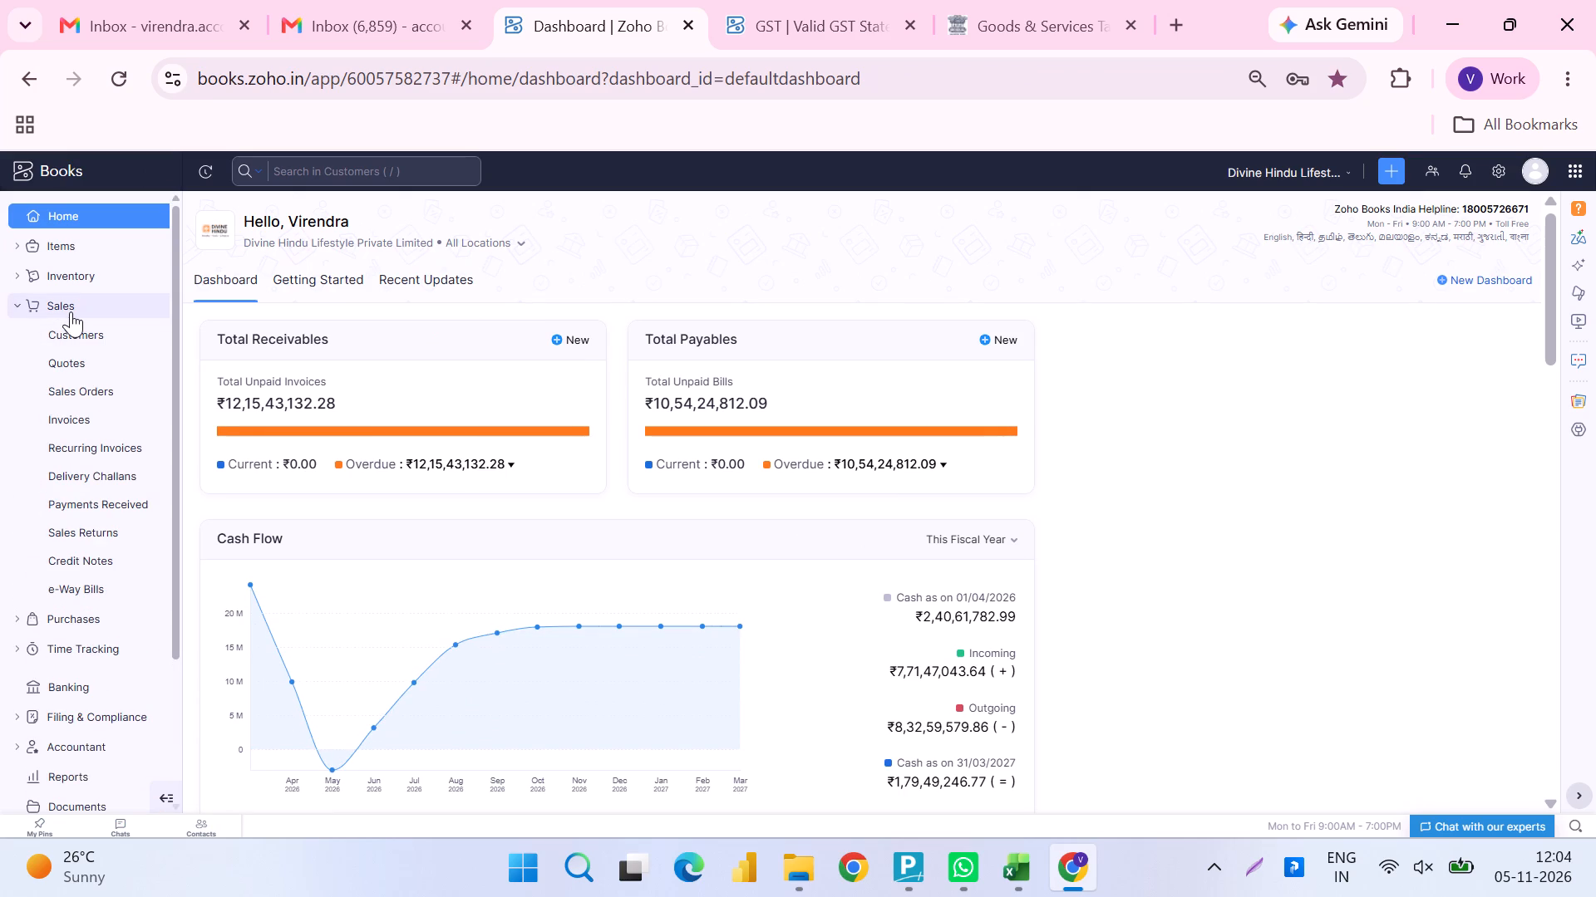
left_click(98, 411)
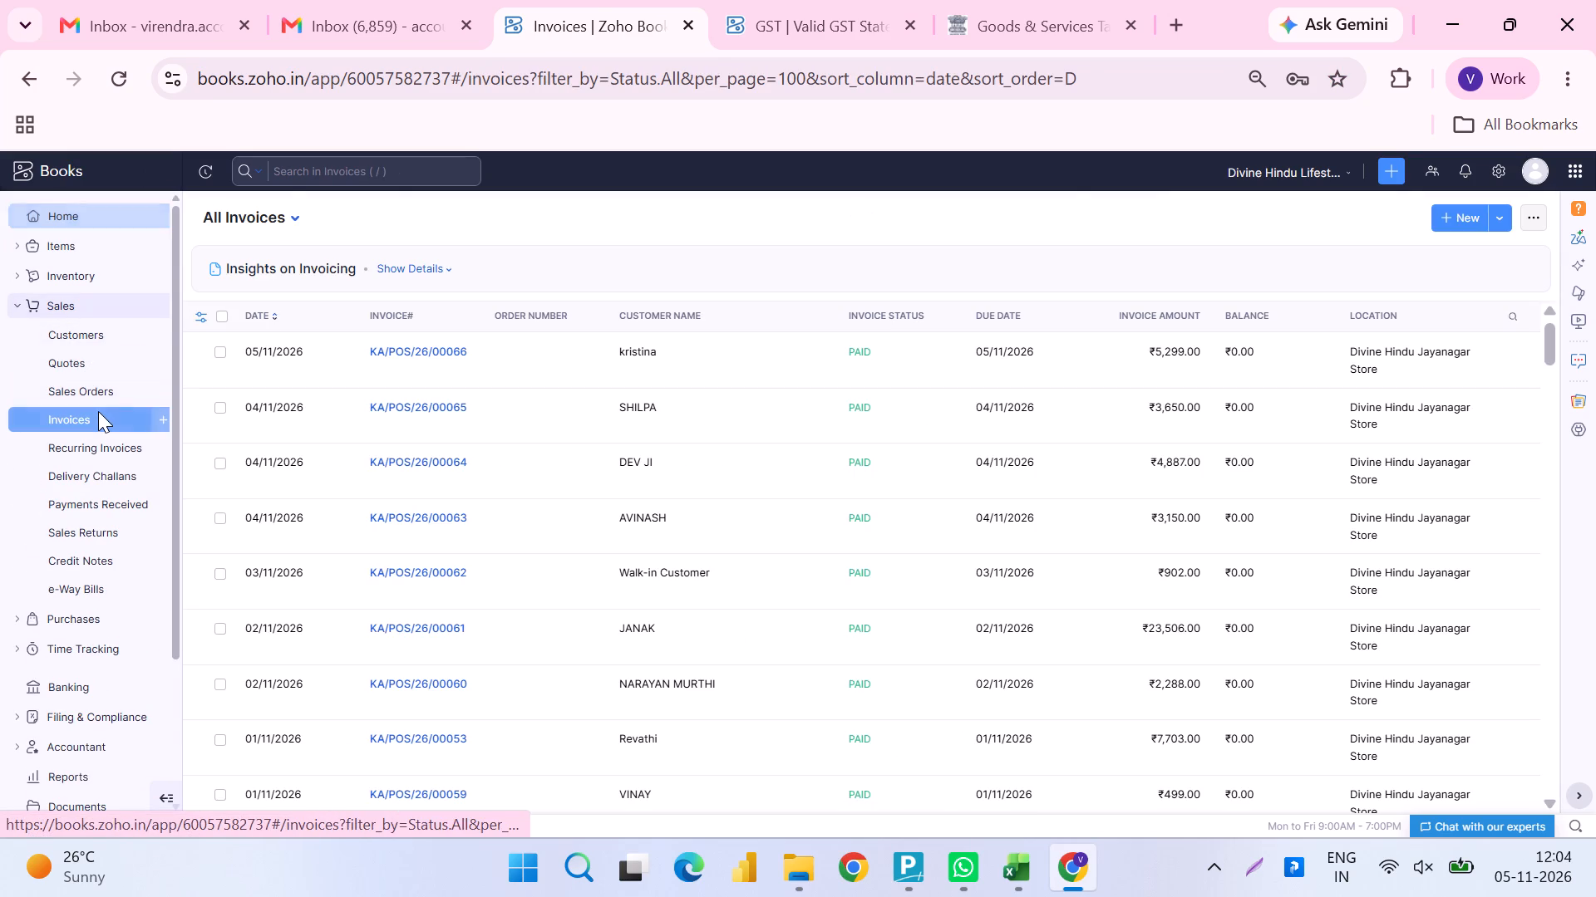
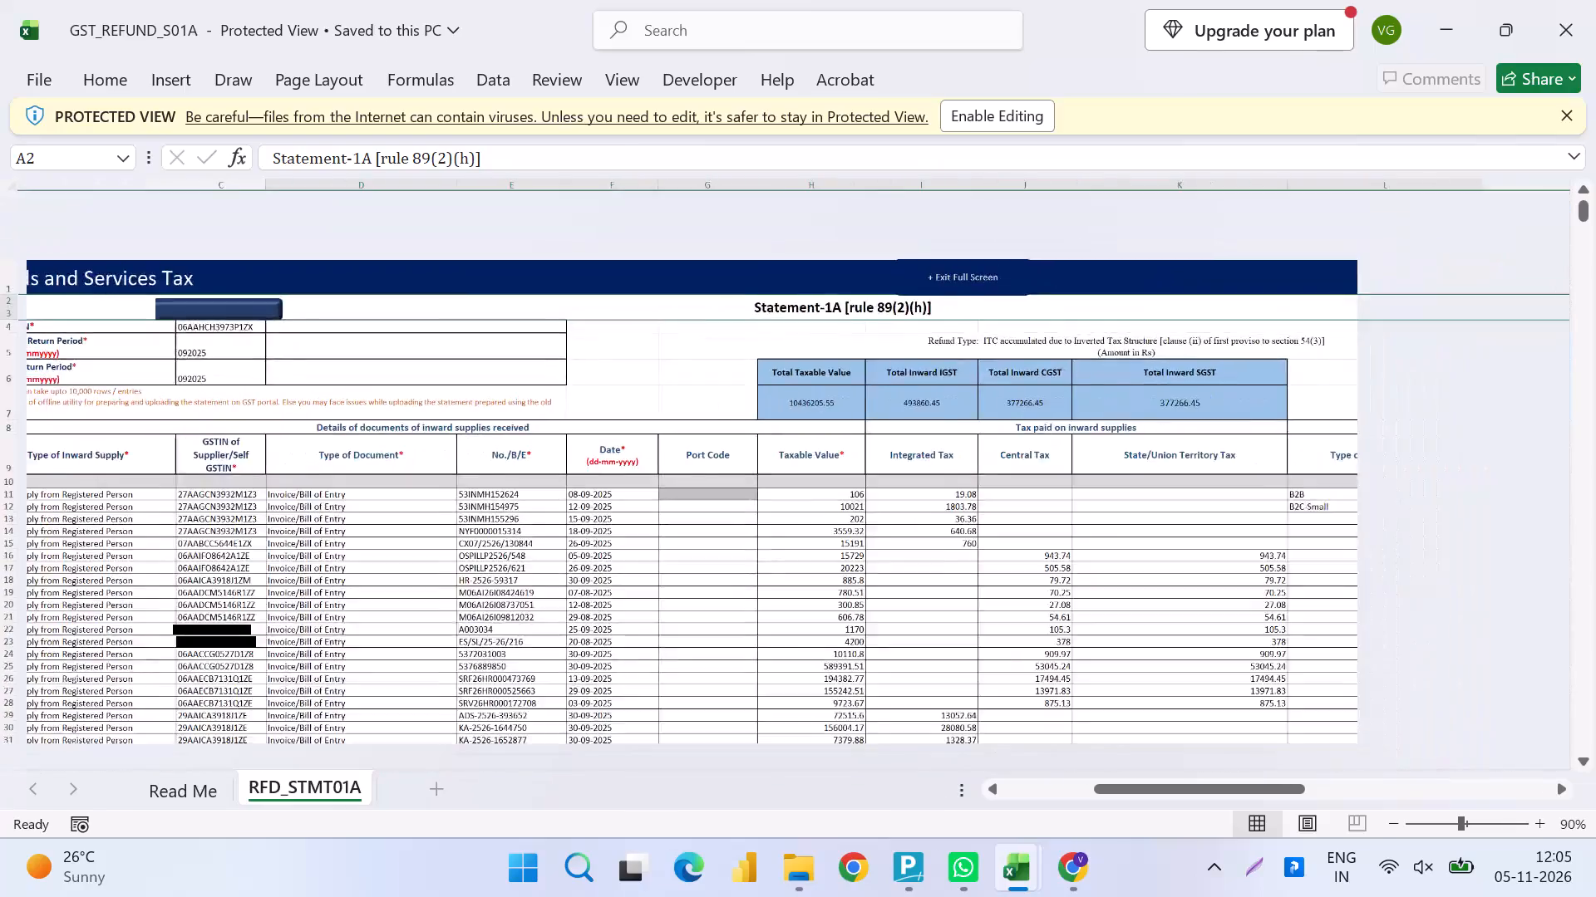
Review the inward and outward supply details in Statement-1A of the GST_REFUND_S01A workbook and close that workbook.
scroll(599, 436, "left", 5)
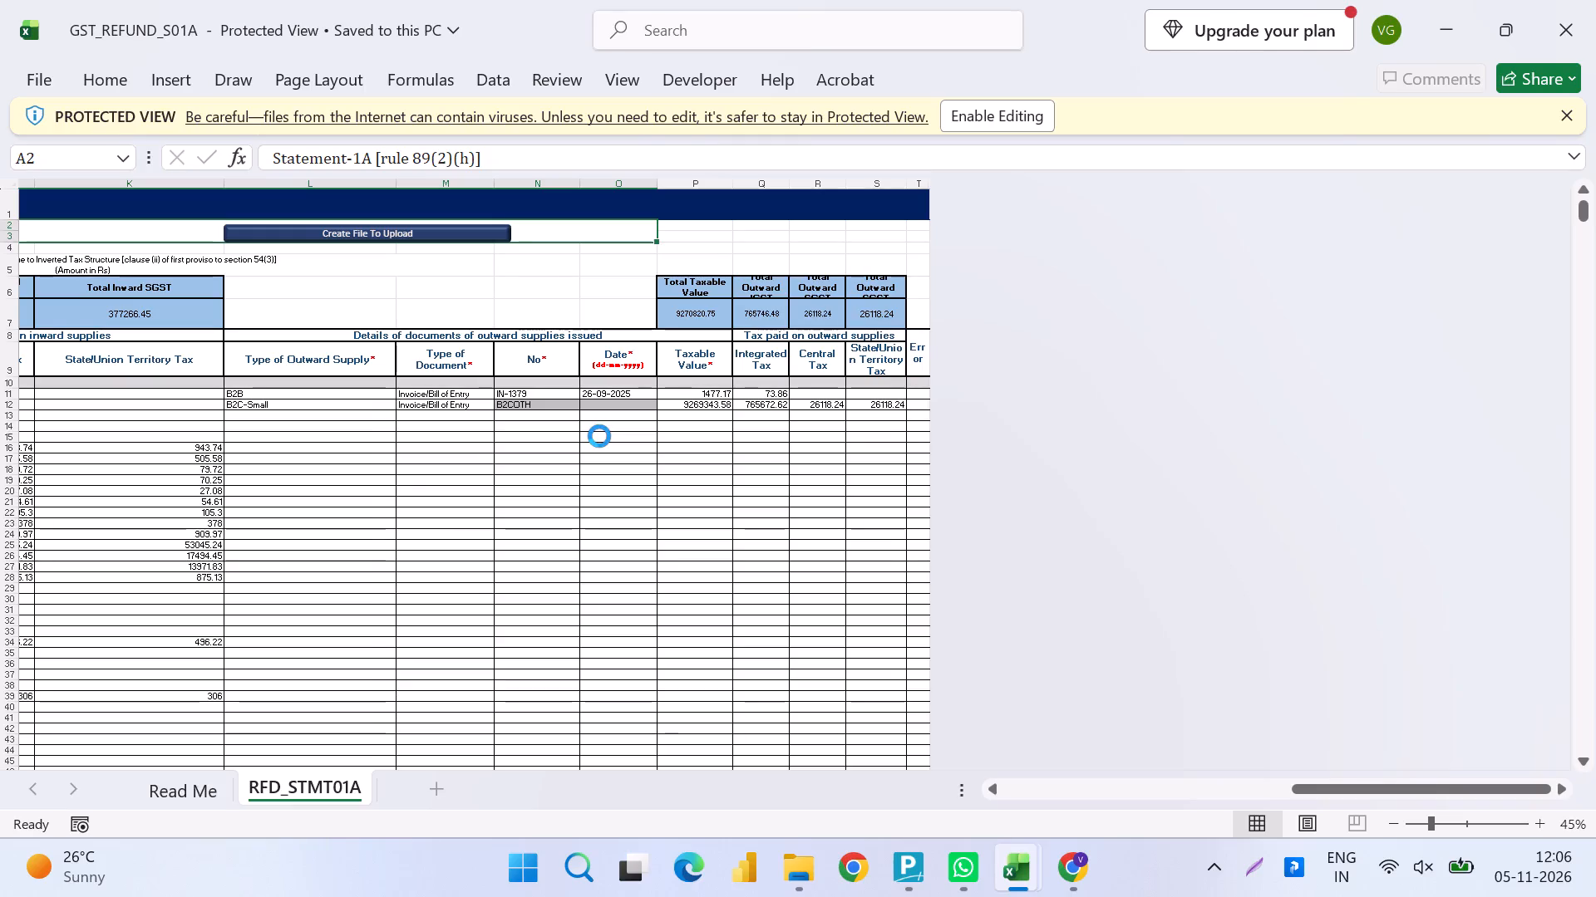
scroll(599, 436, "right", 5)
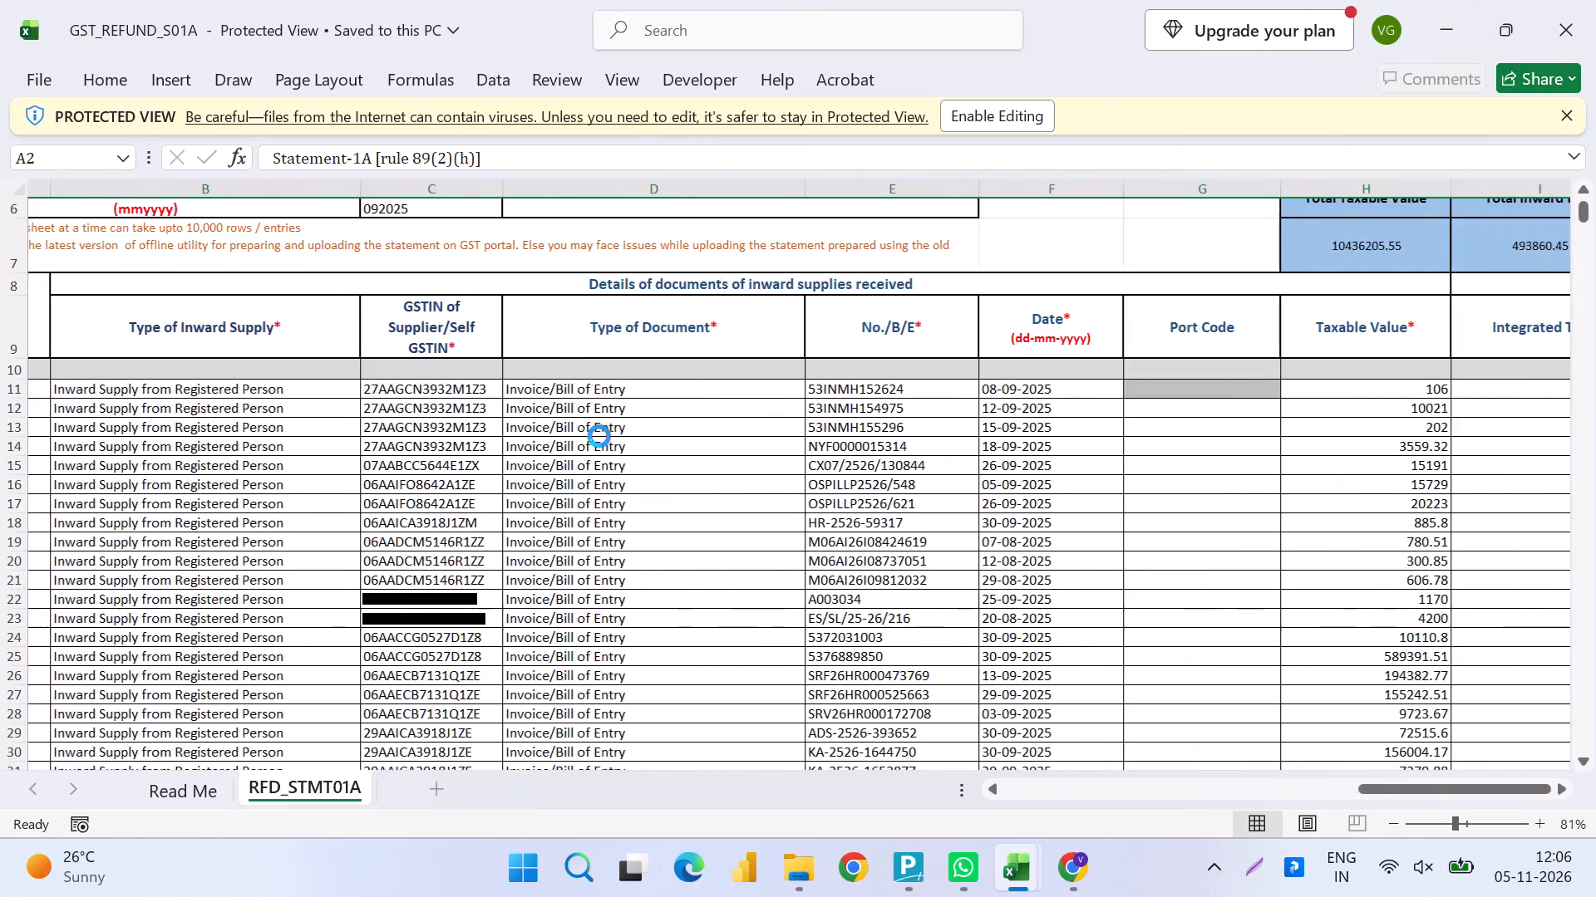
scroll(599, 436, "right", 2)
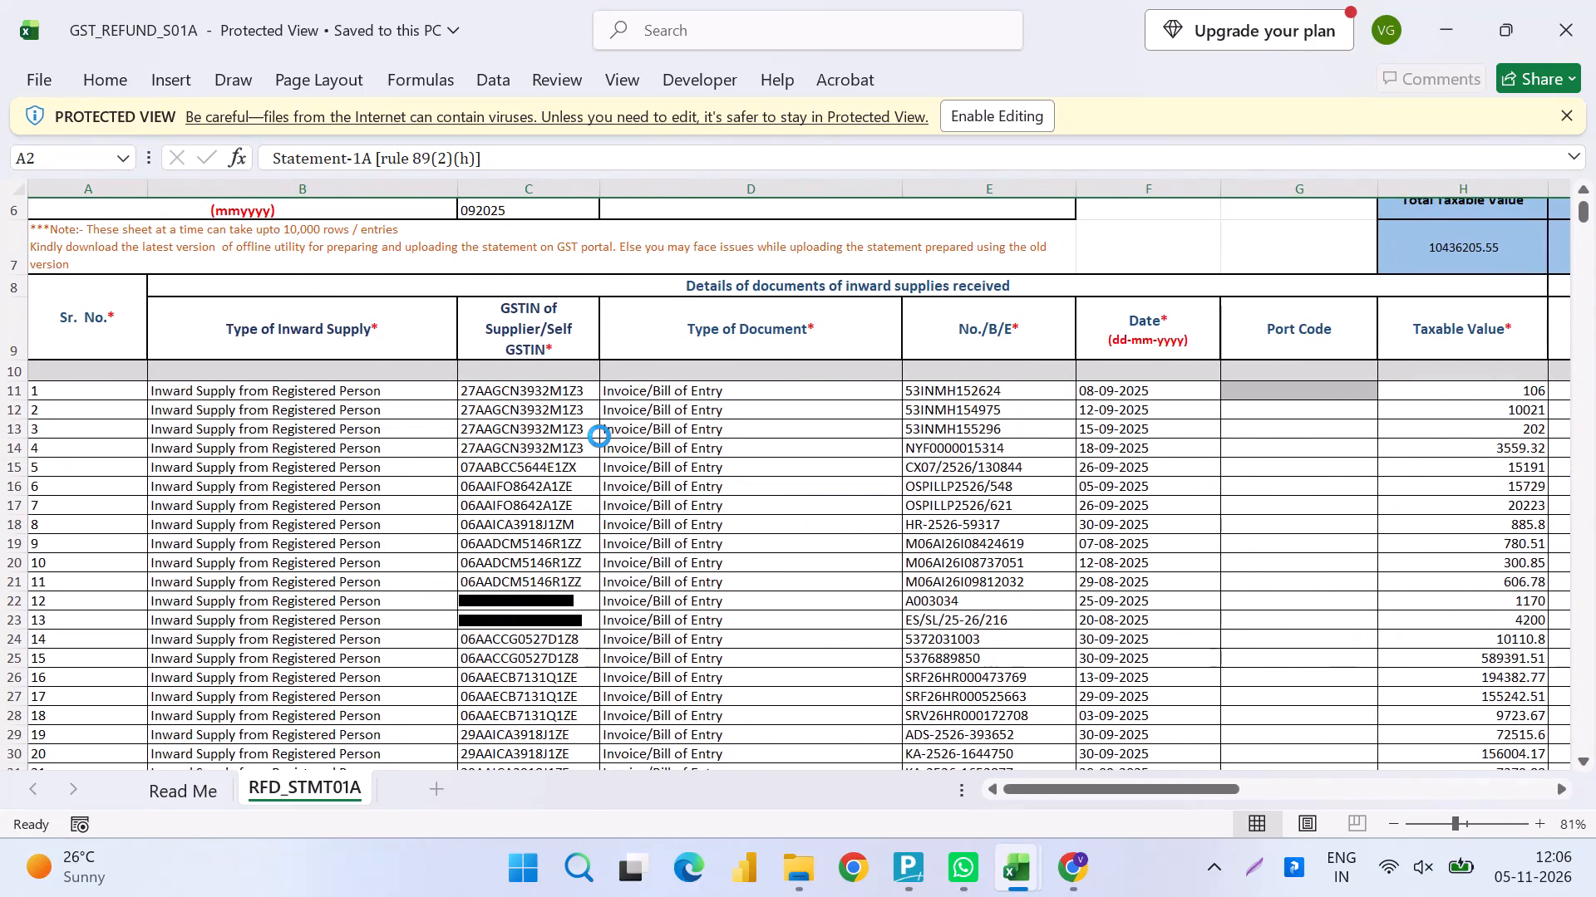
left_click(1595, 0)
Save the Summary of Outward Supplies (GSTR-1) workbook.
key("ctrl+s")
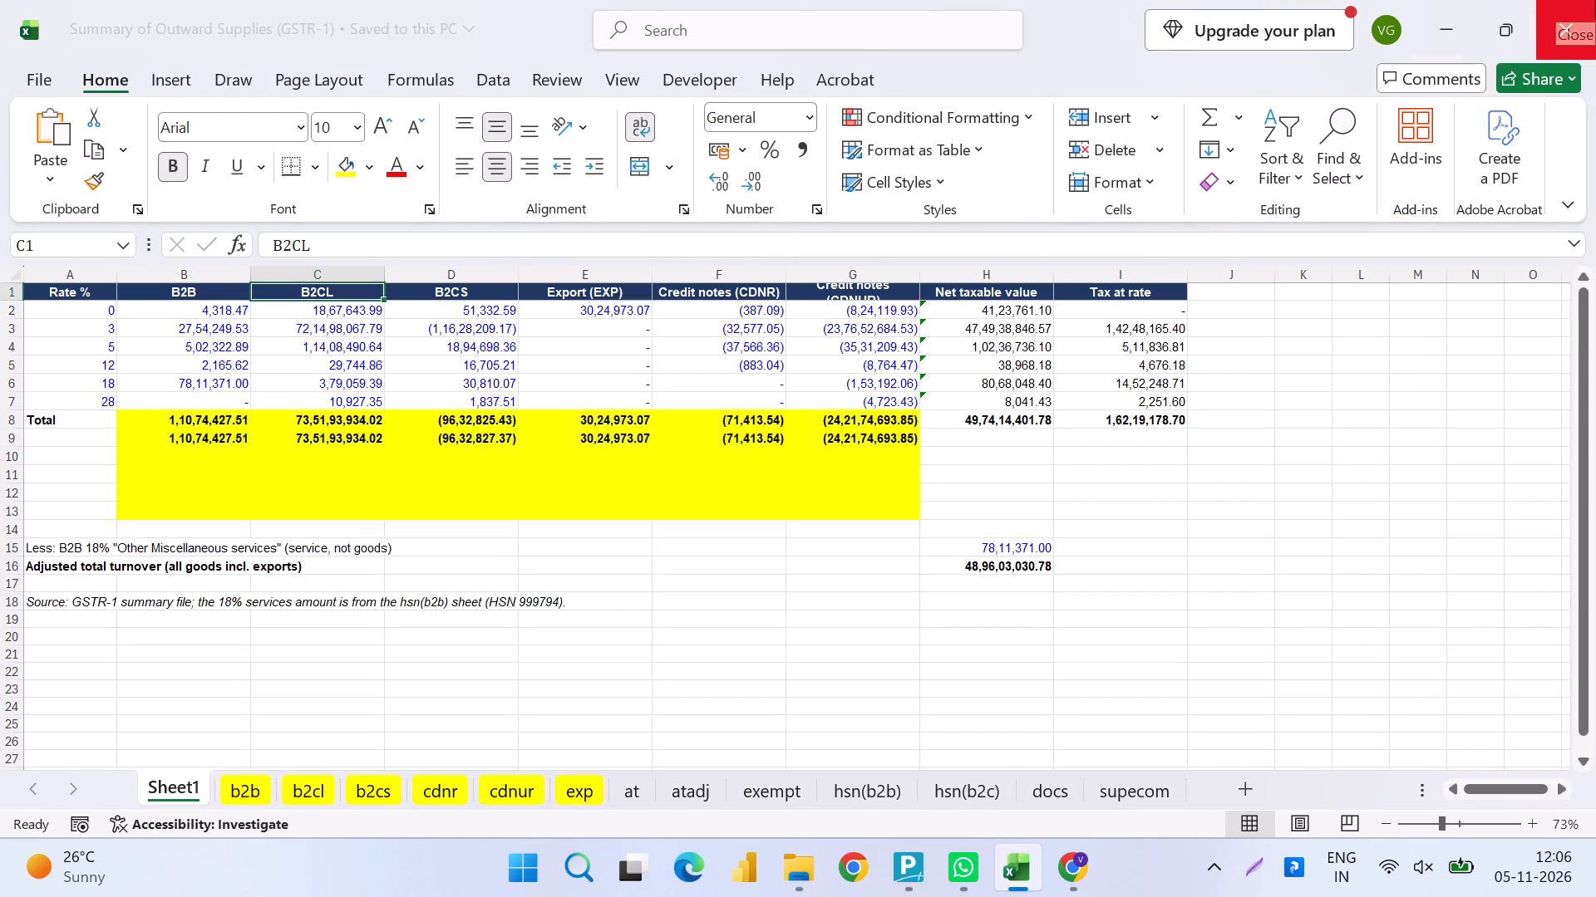
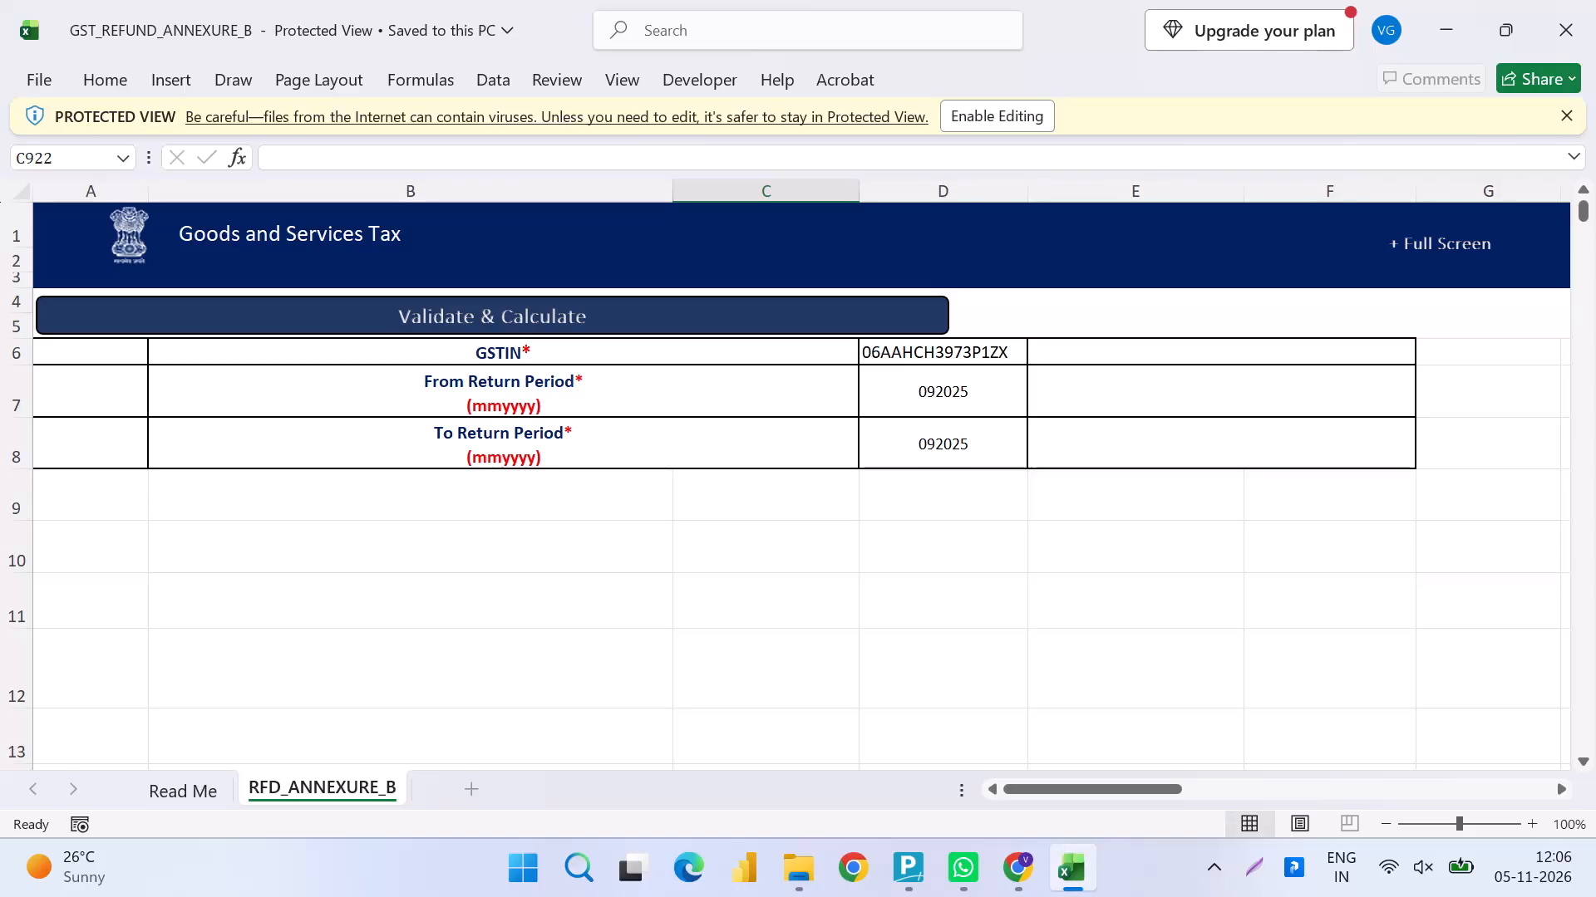
Examine the invoice entries and supplier document details on the RFD_ANNEXURE_B sheet of the GST_REFUND_ANNEXURE_B workbook.
scroll(875, 516, "down", 2)
scroll(875, 516, "left", 1)
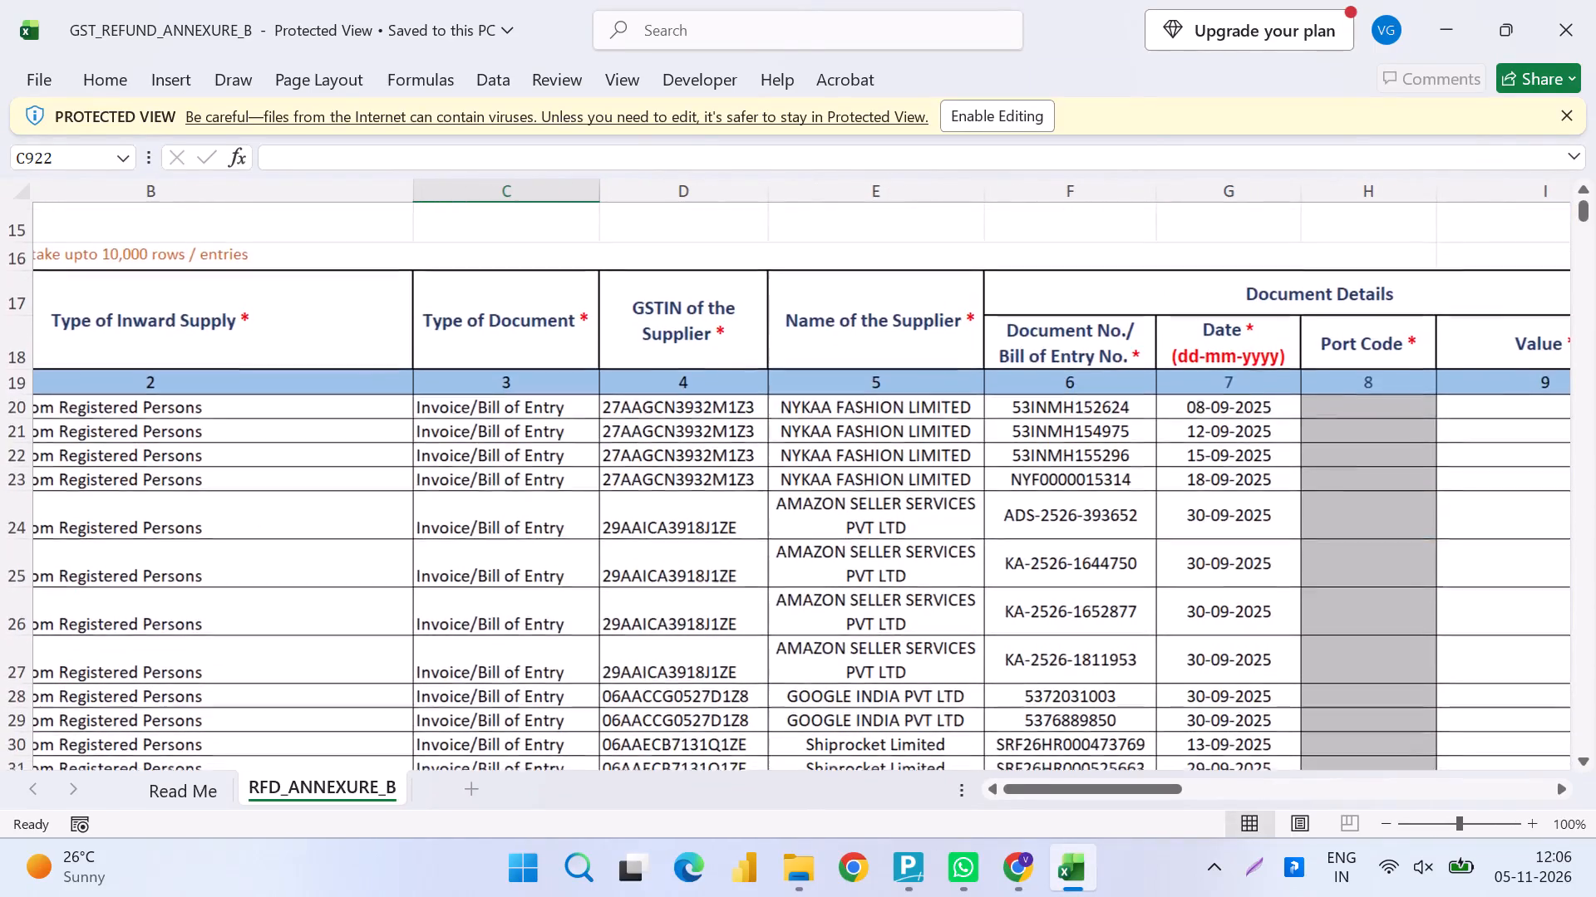
scroll(875, 516, "down", 6)
scroll(875, 516, "up", 2)
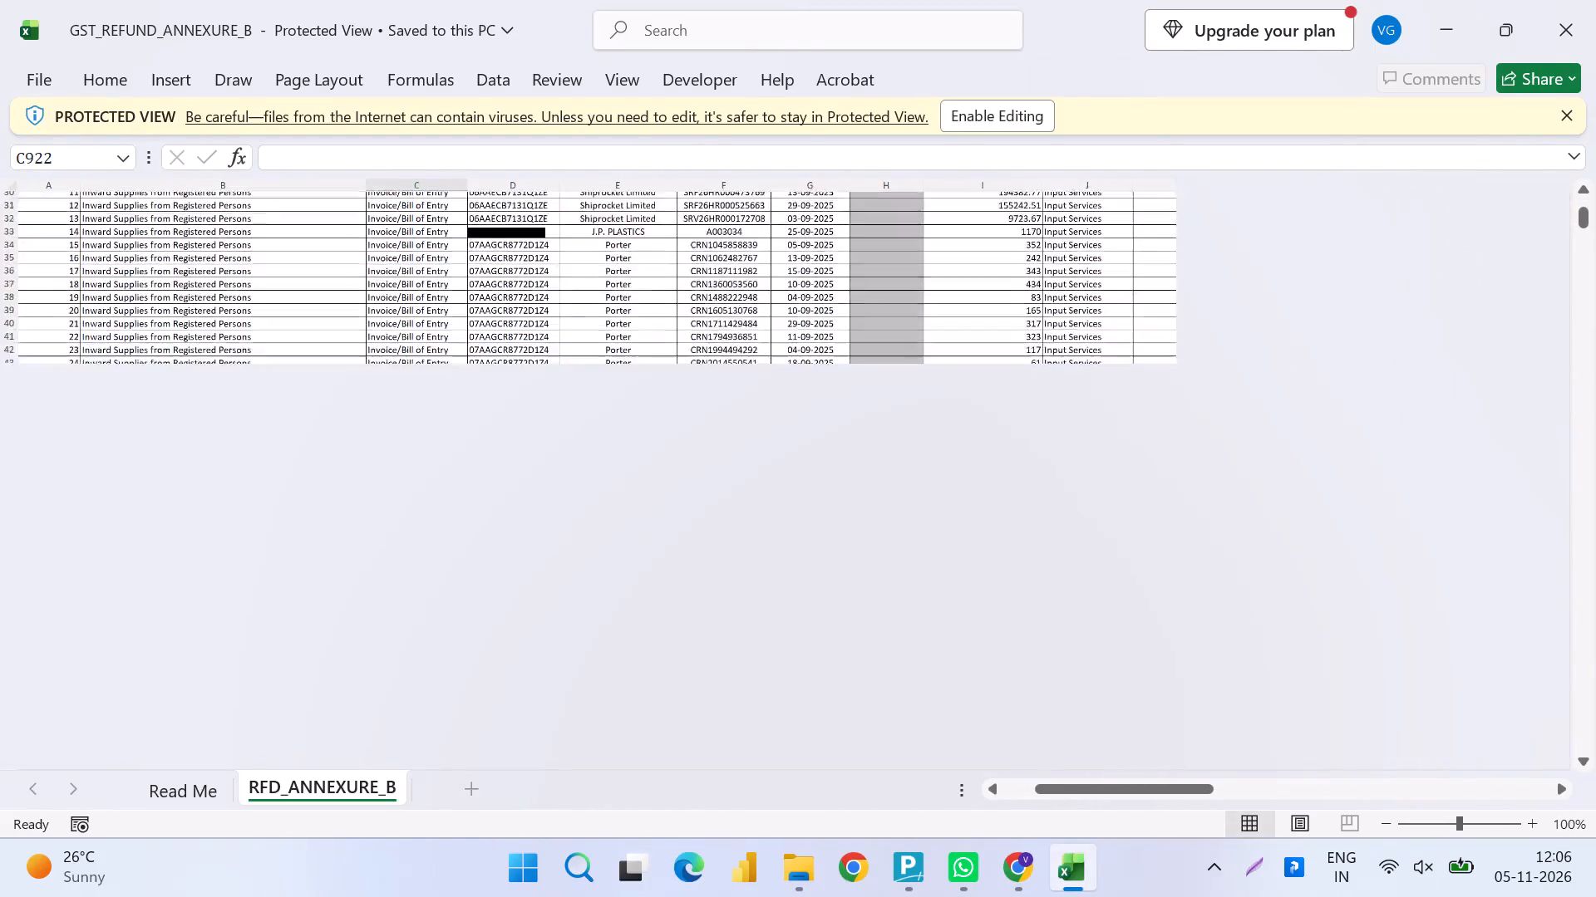
scroll(875, 516, "up", 2)
scroll(875, 516, "left", 8)
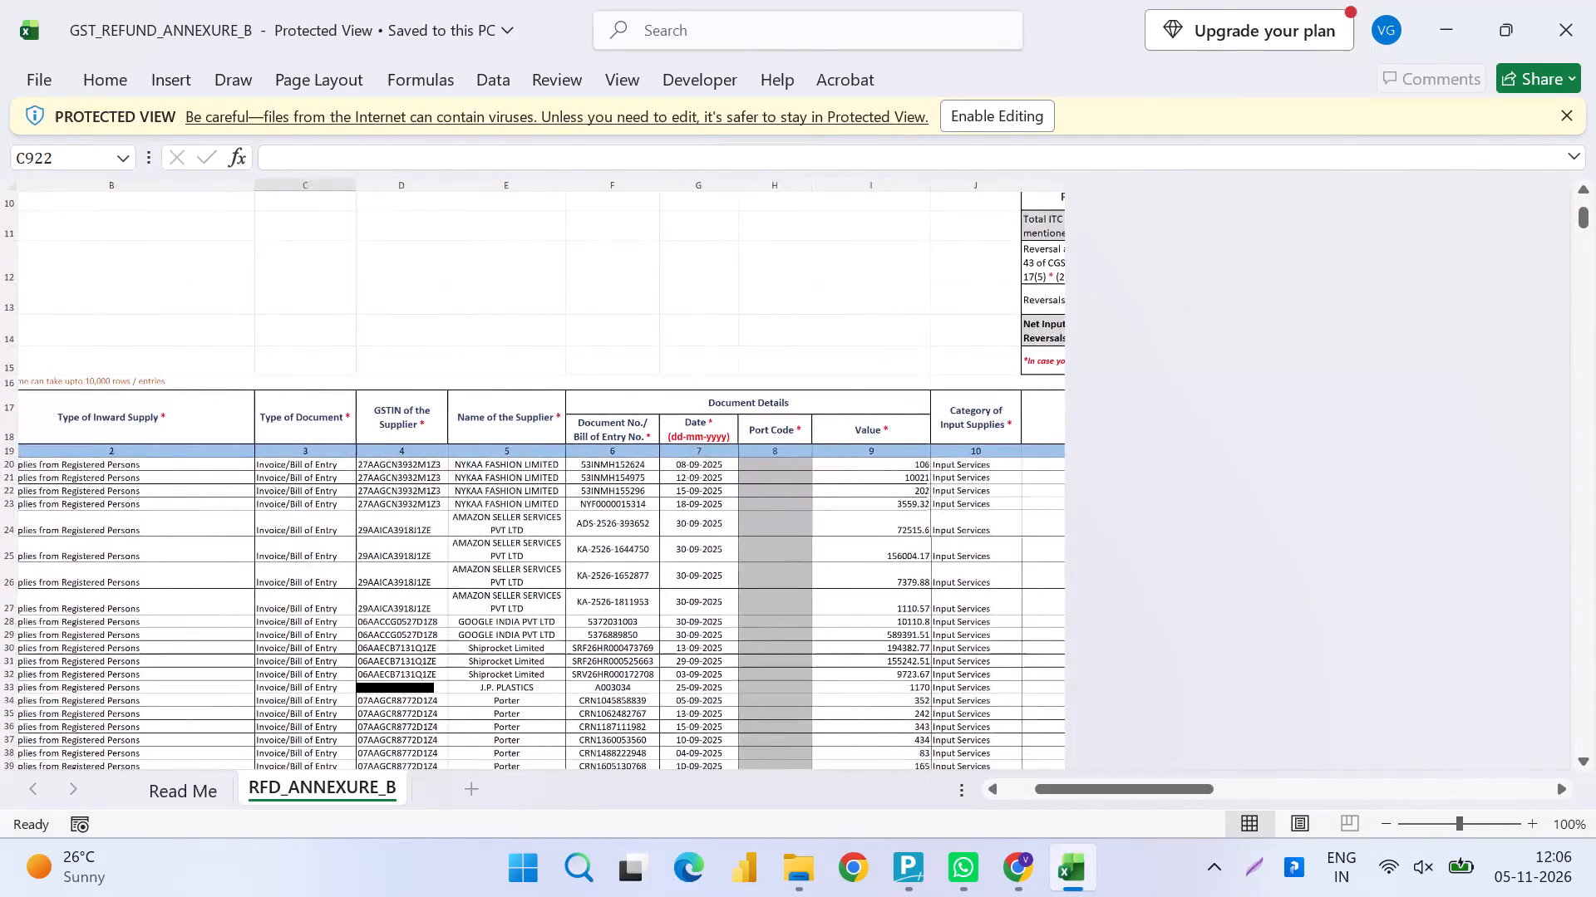
scroll(875, 516, "left", 1)
scroll(875, 516, "right", 1)
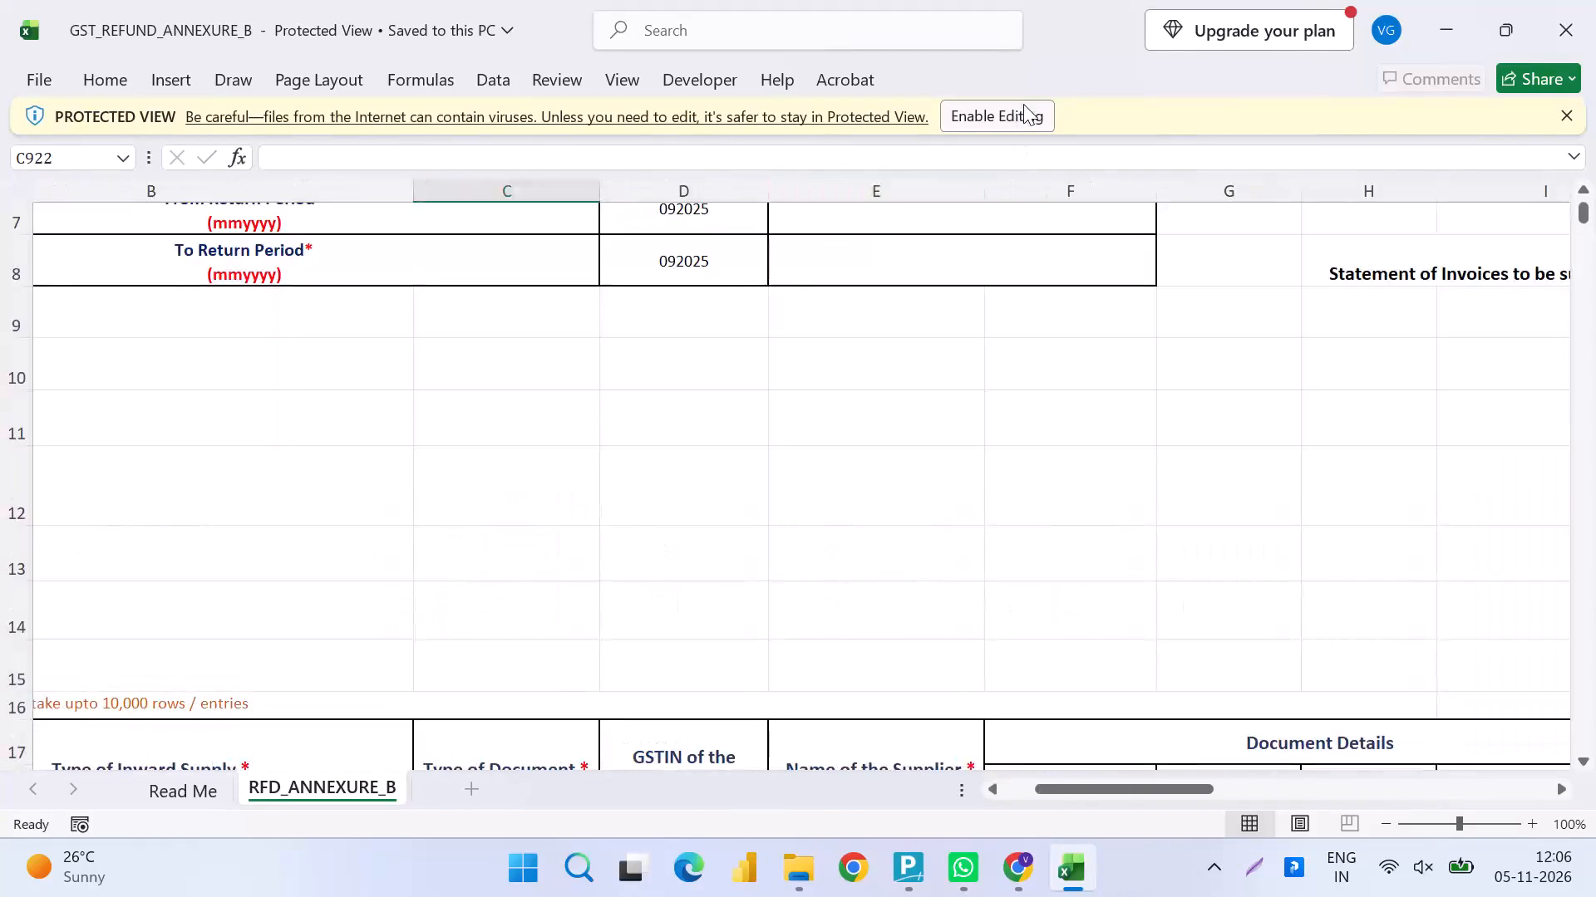
Enable editing of the GST_REFUND_ANNEXURE_B workbook and examine its input tax credit summary and invoice columns.
left_click(1024, 101)
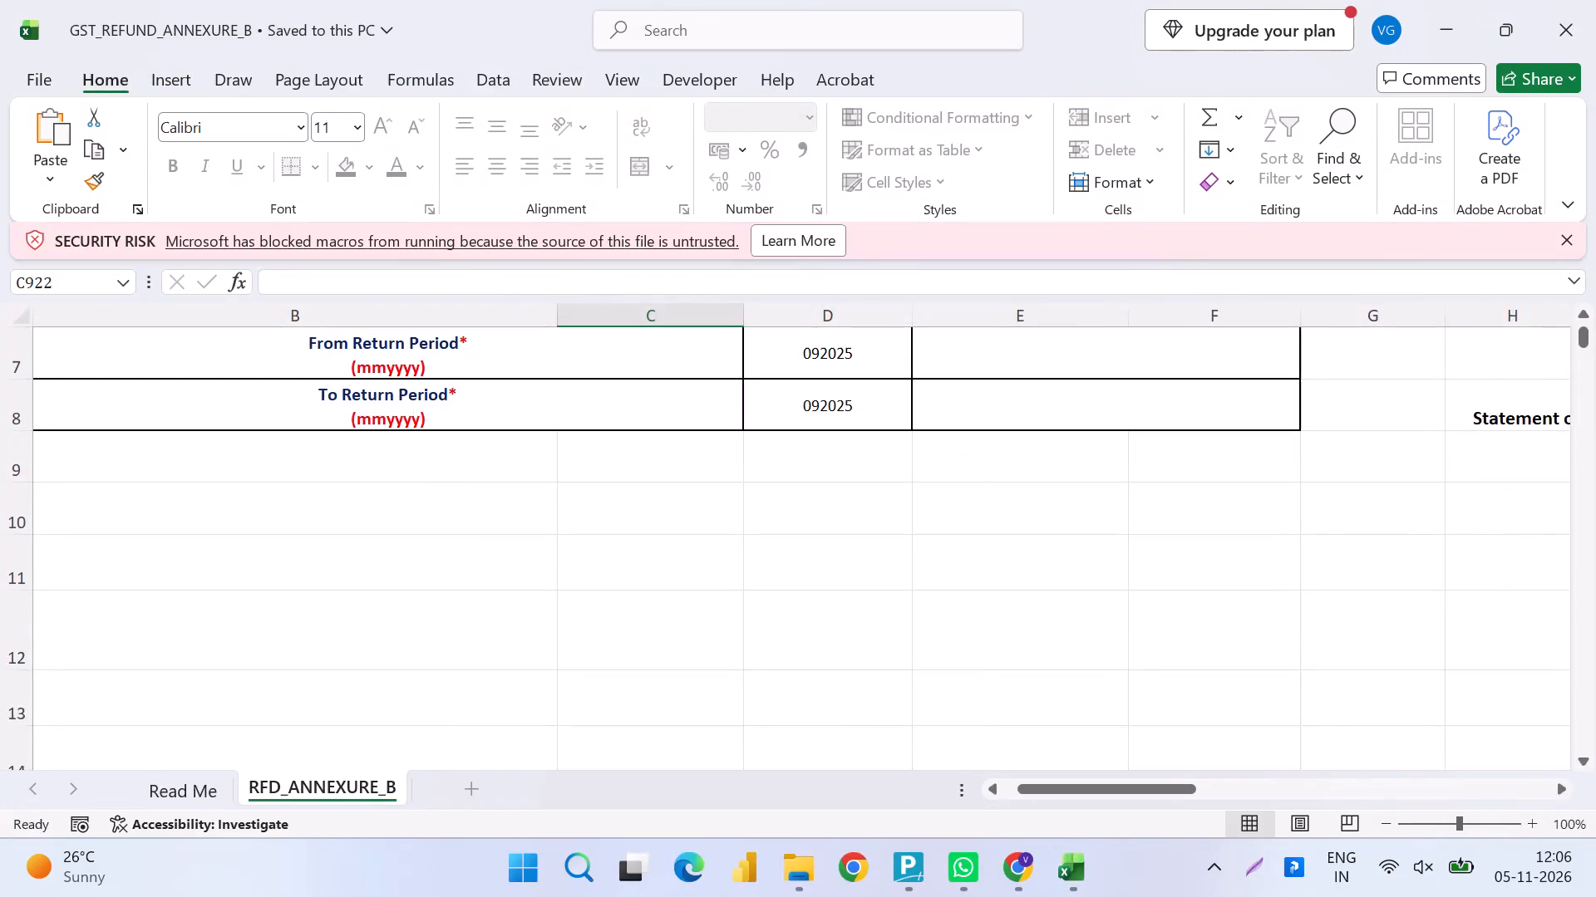
scroll(746, 607, "left", 1)
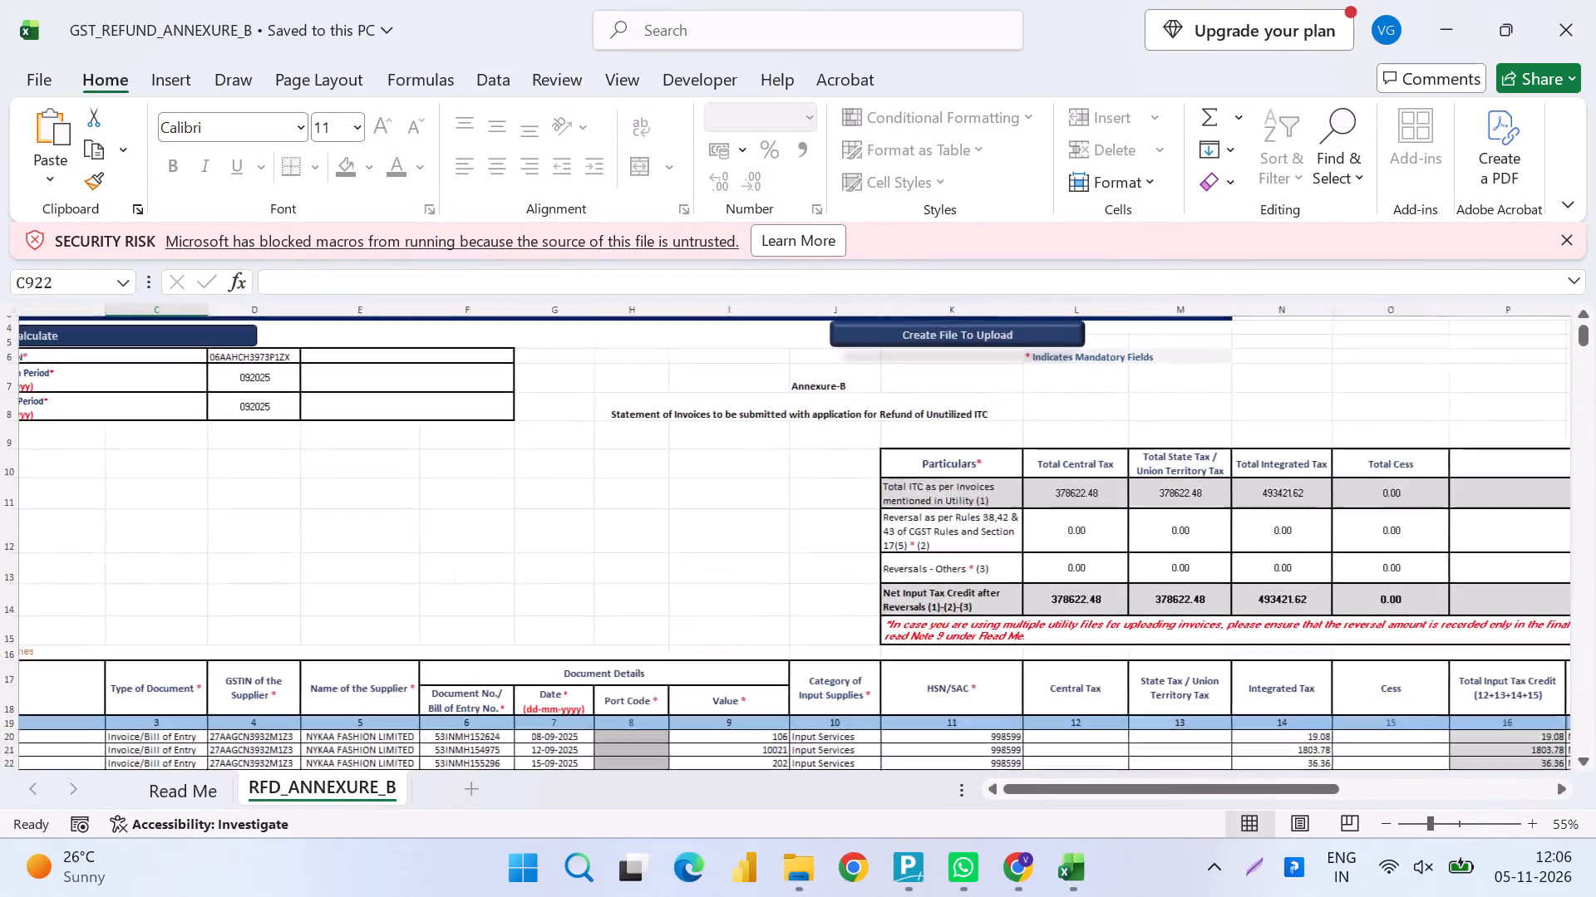
scroll(746, 607, "left", 1)
scroll(746, 607, "down", 2)
scroll(746, 607, "left", 3)
scroll(746, 607, "right", 1)
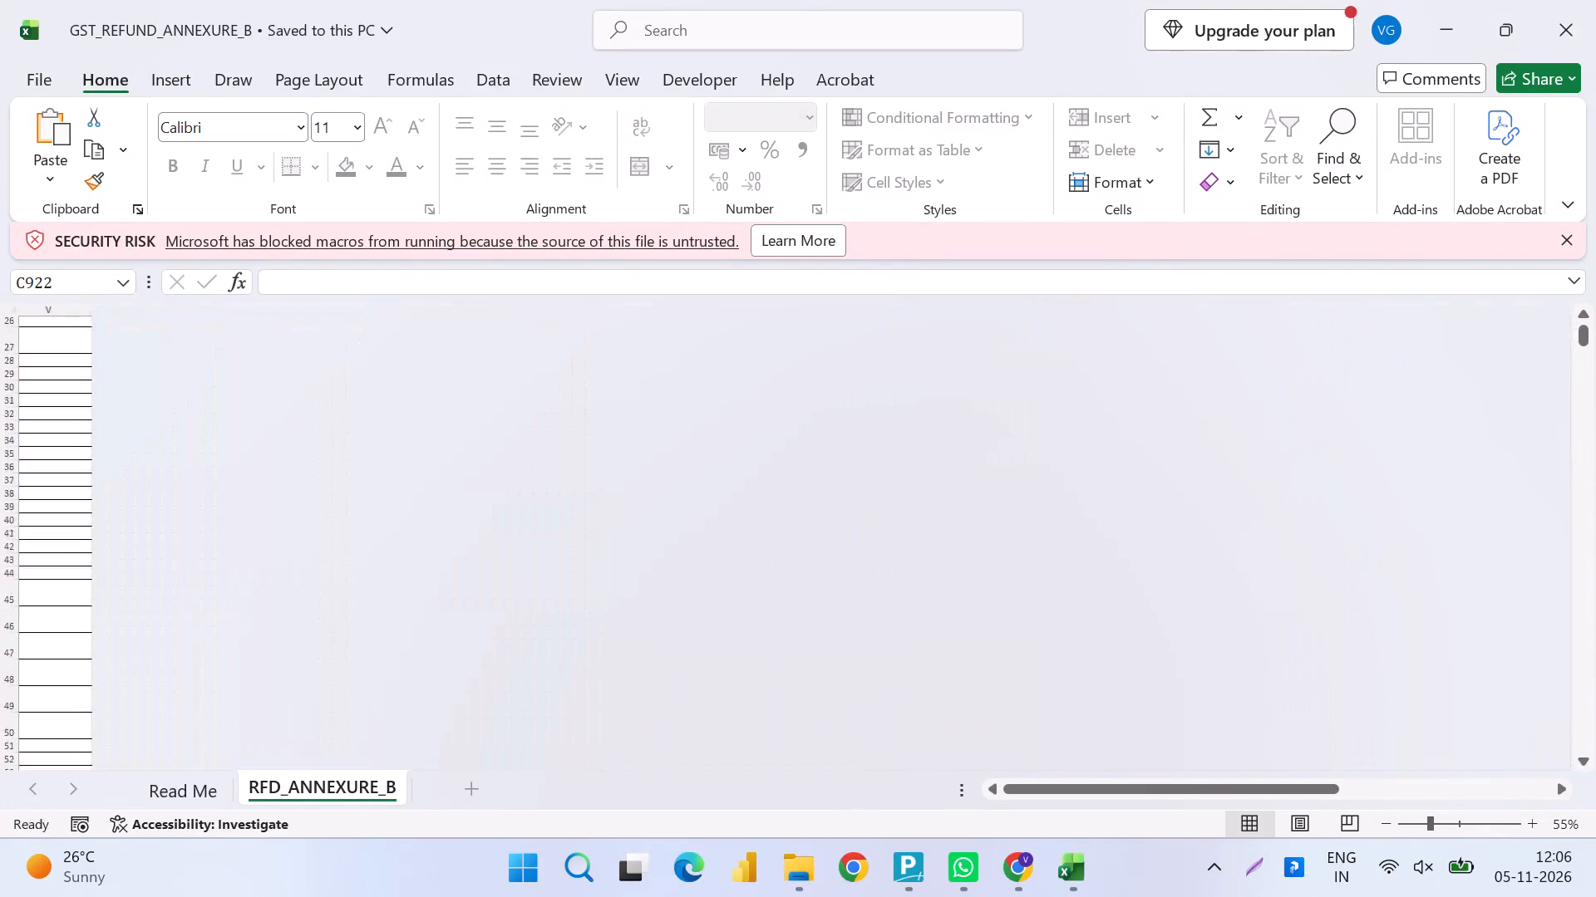
scroll(746, 607, "right", 1)
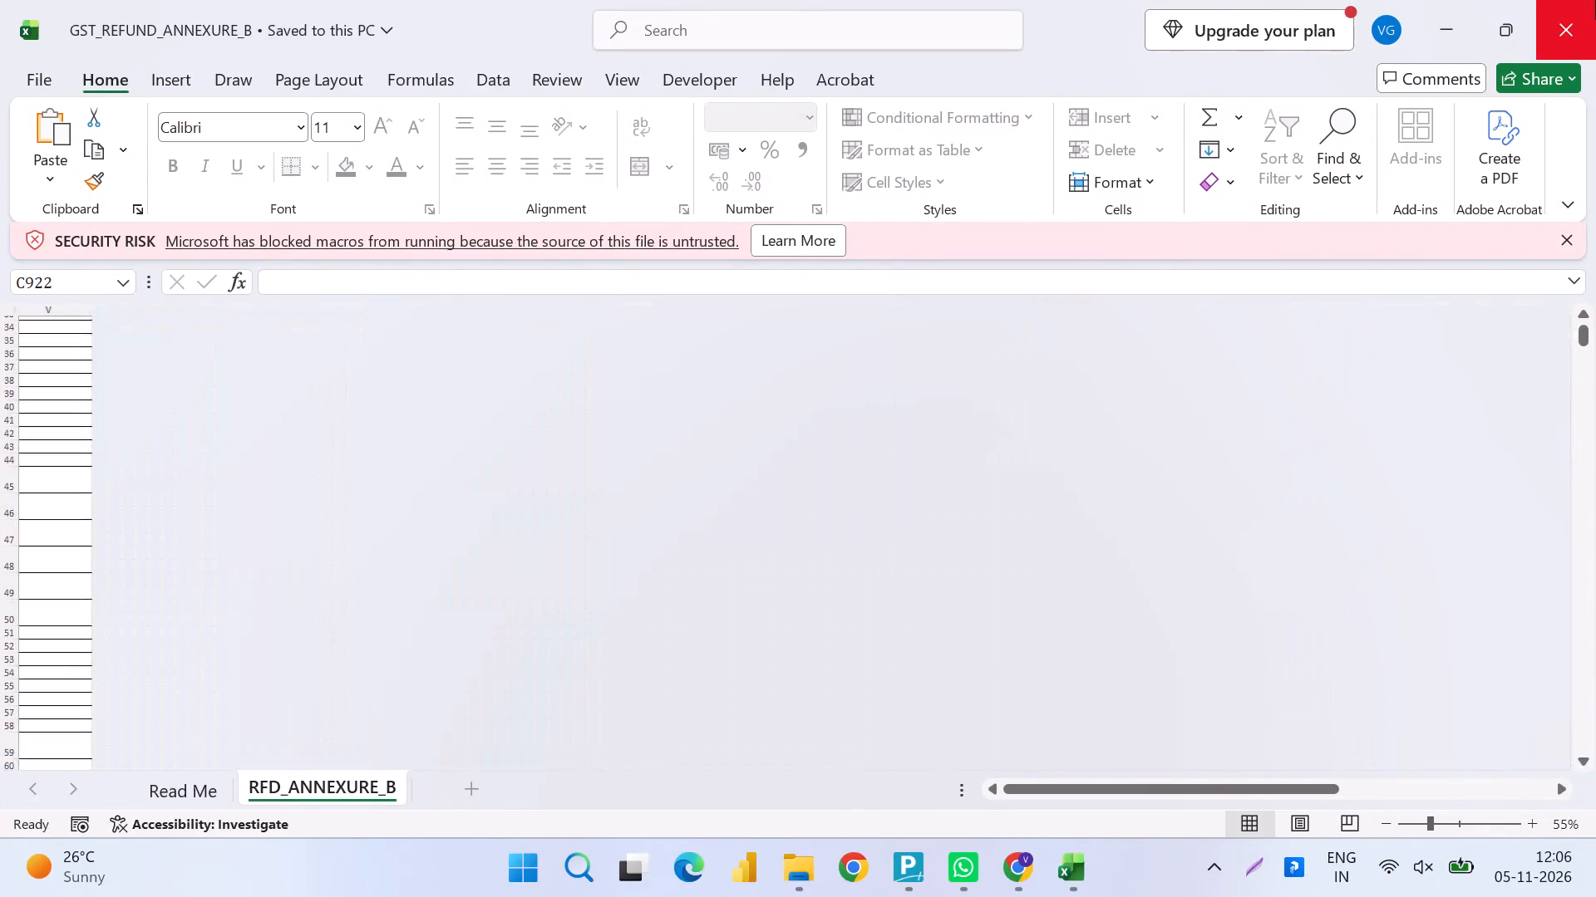
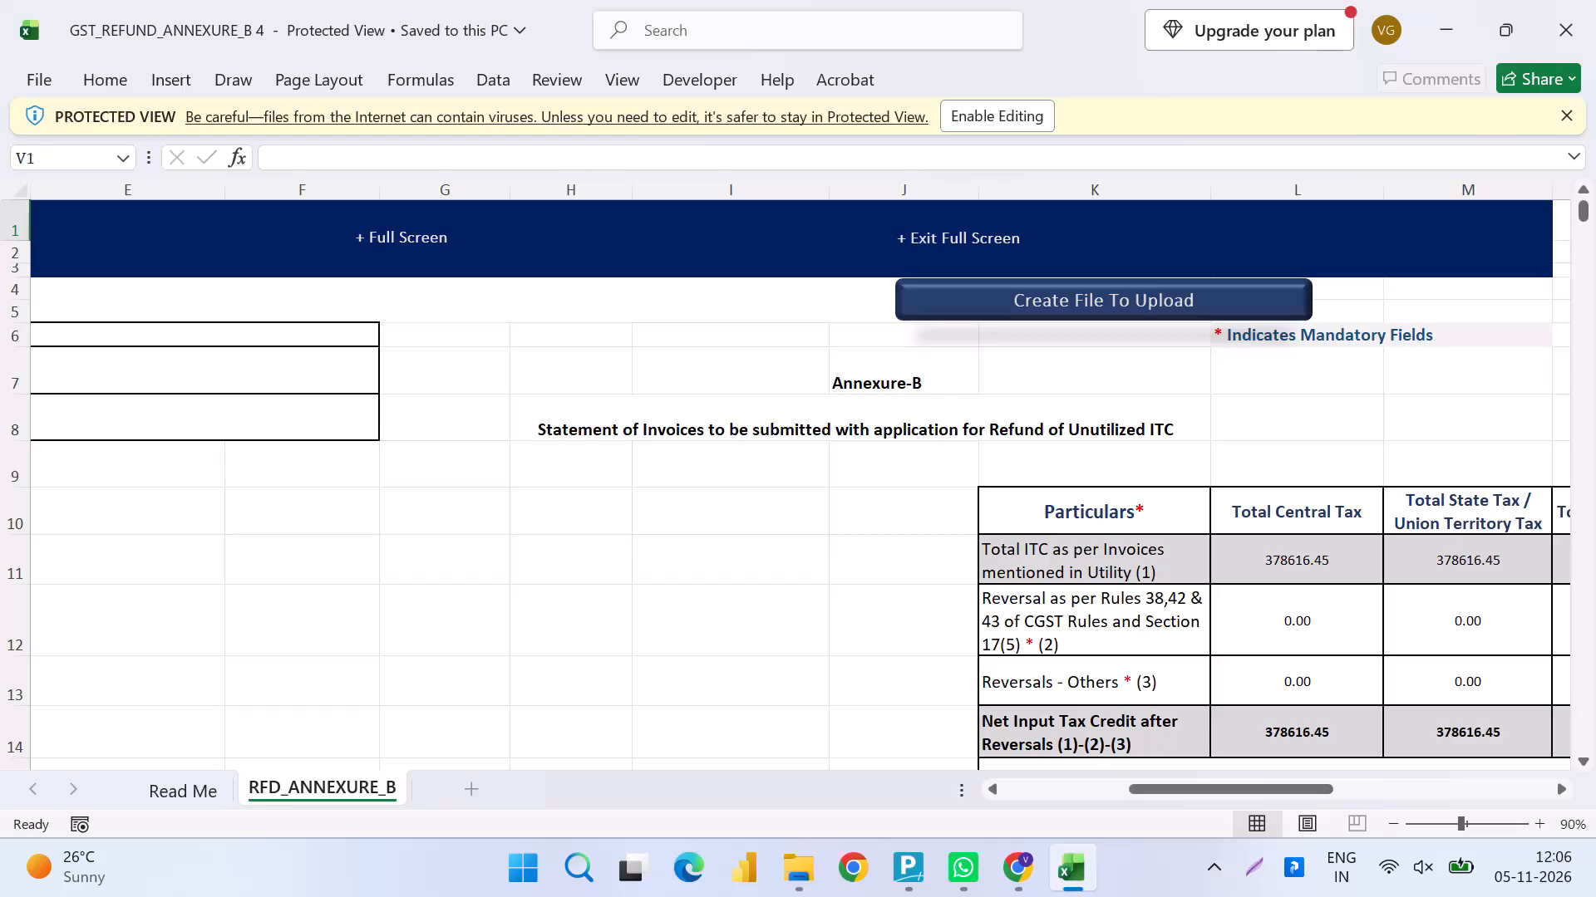
Enable editing of the protected GST_REFUND_ANNEXURE_B 4 workbook.
key("F2")
key("Left")
key("Return")
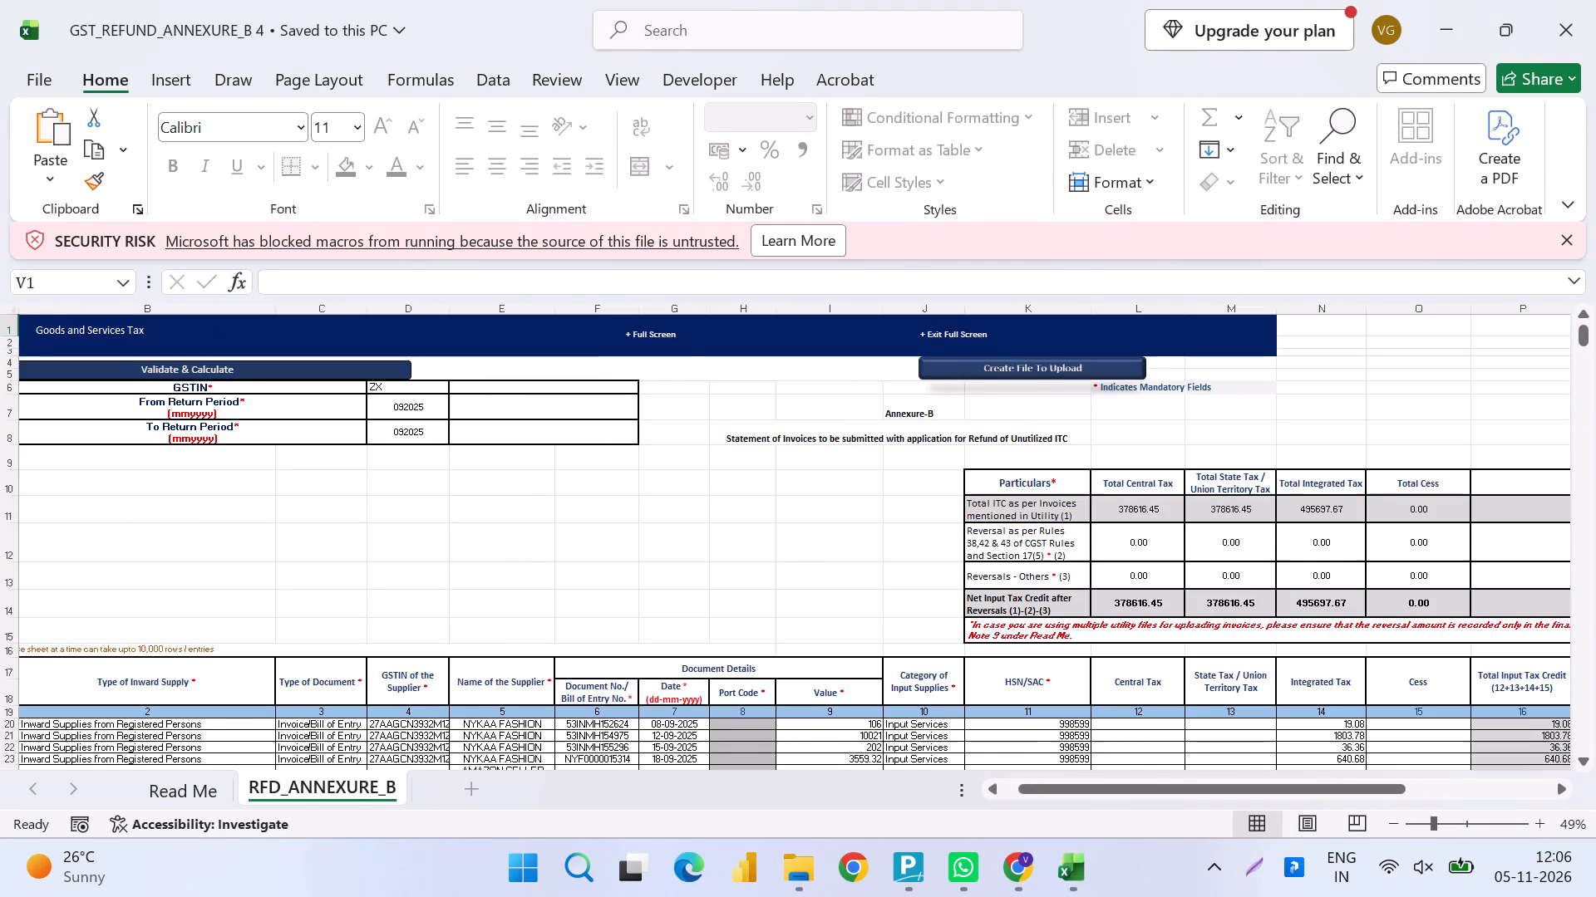
Examine the inward supply invoice rows on the RFD_ANNEXURE_B sheet through to the end of the entries and across the tax columns.
scroll(589, 655, "down", 9)
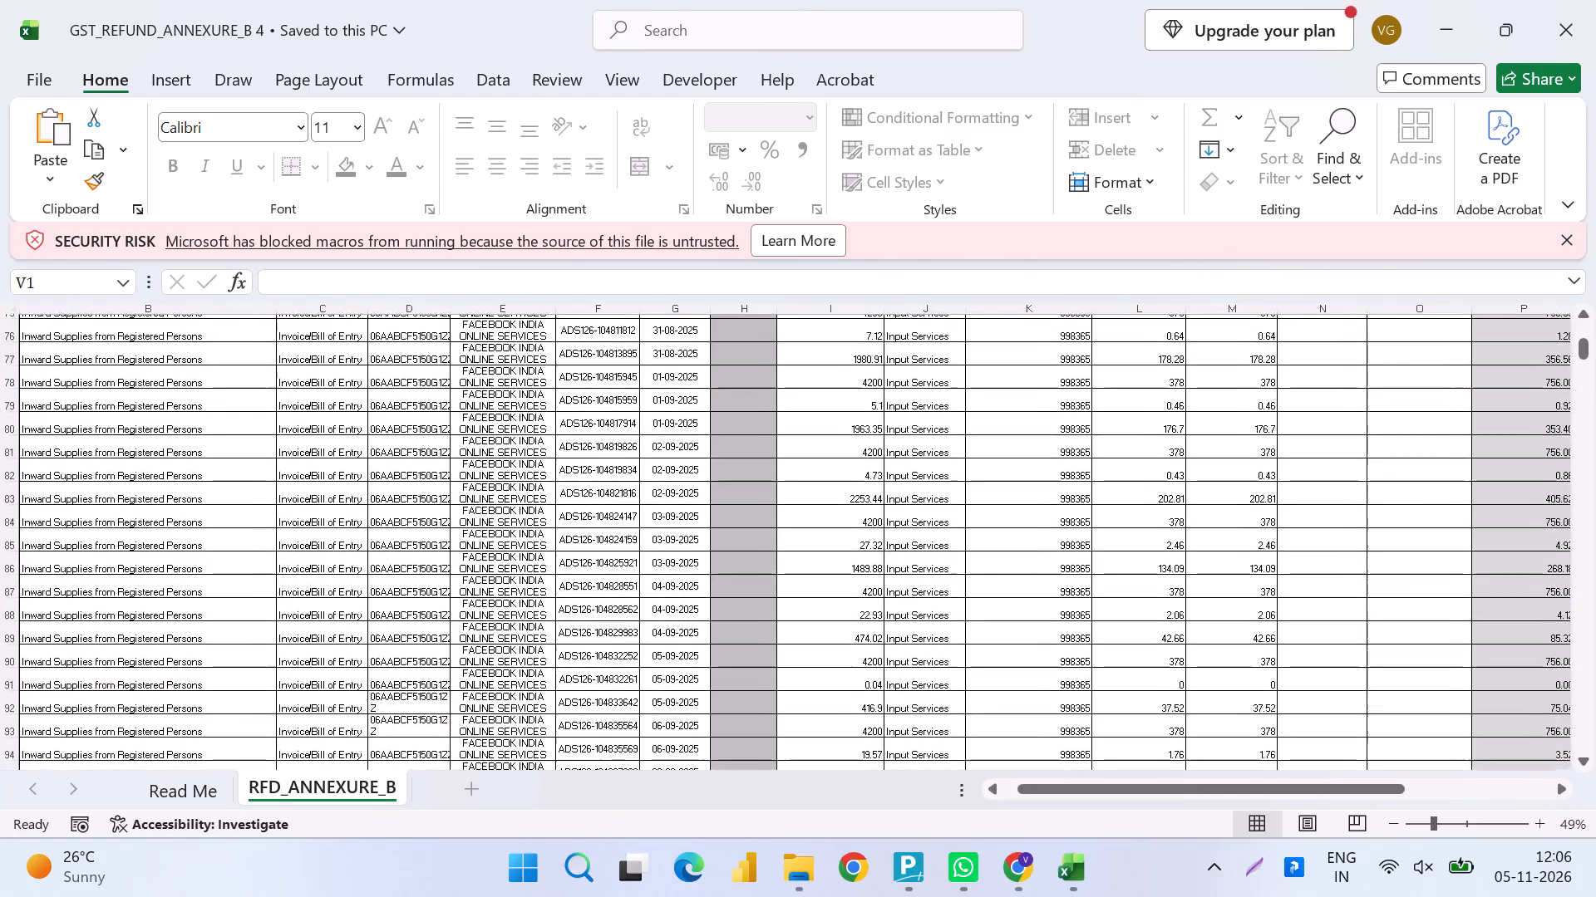
scroll(589, 655, "down", 13)
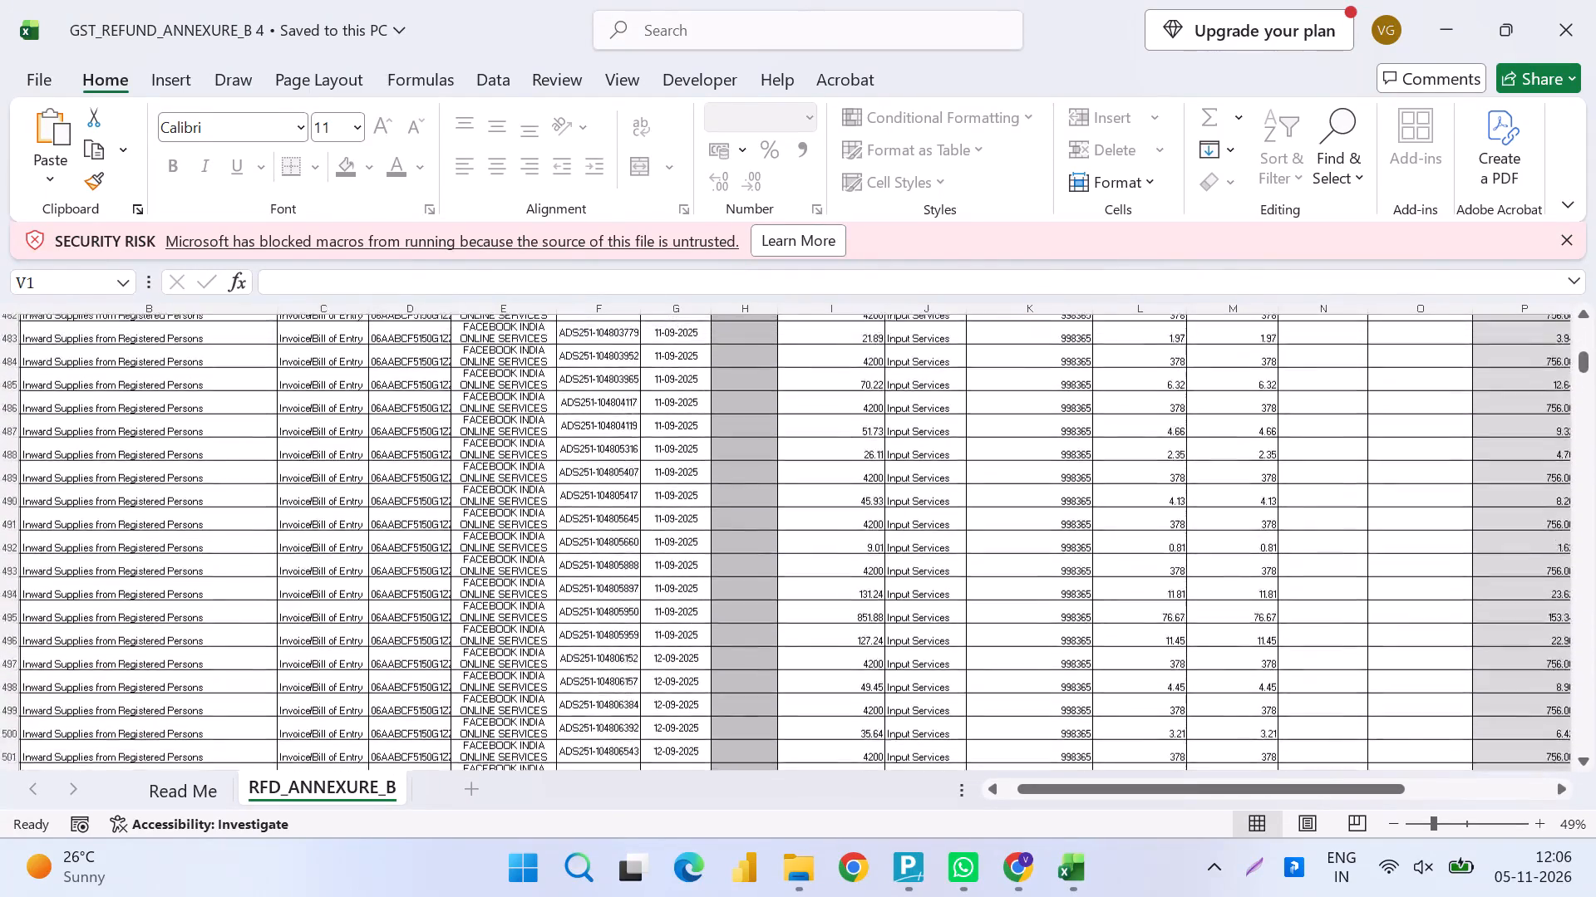
scroll(589, 655, "down", 4)
scroll(589, 655, "right", 2)
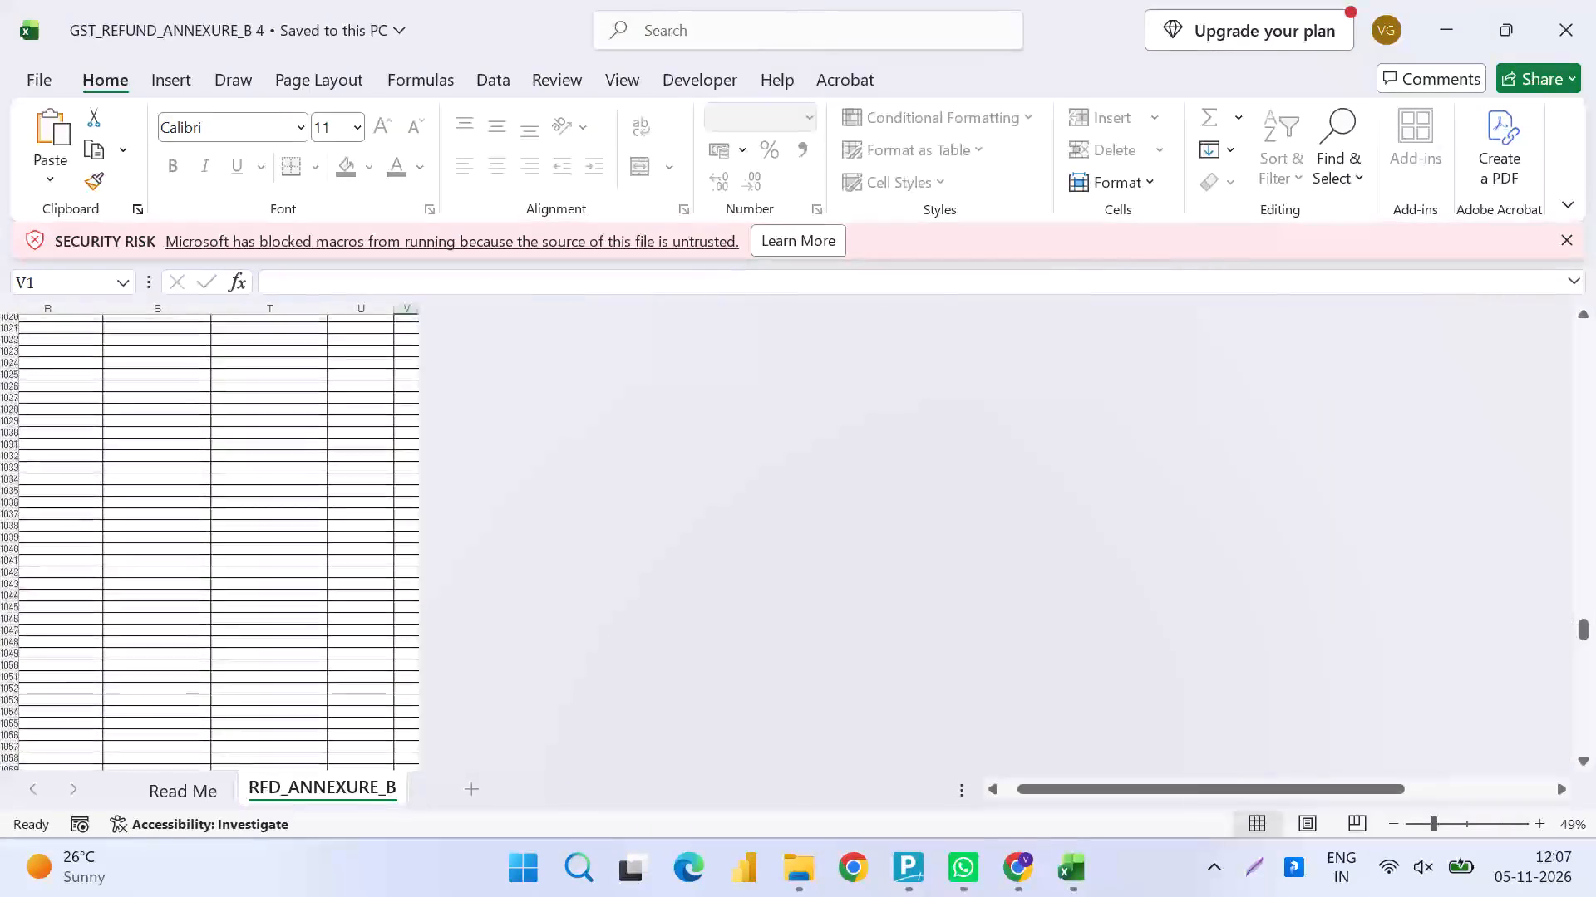
scroll(589, 655, "right", 10)
scroll(589, 655, "up", 2)
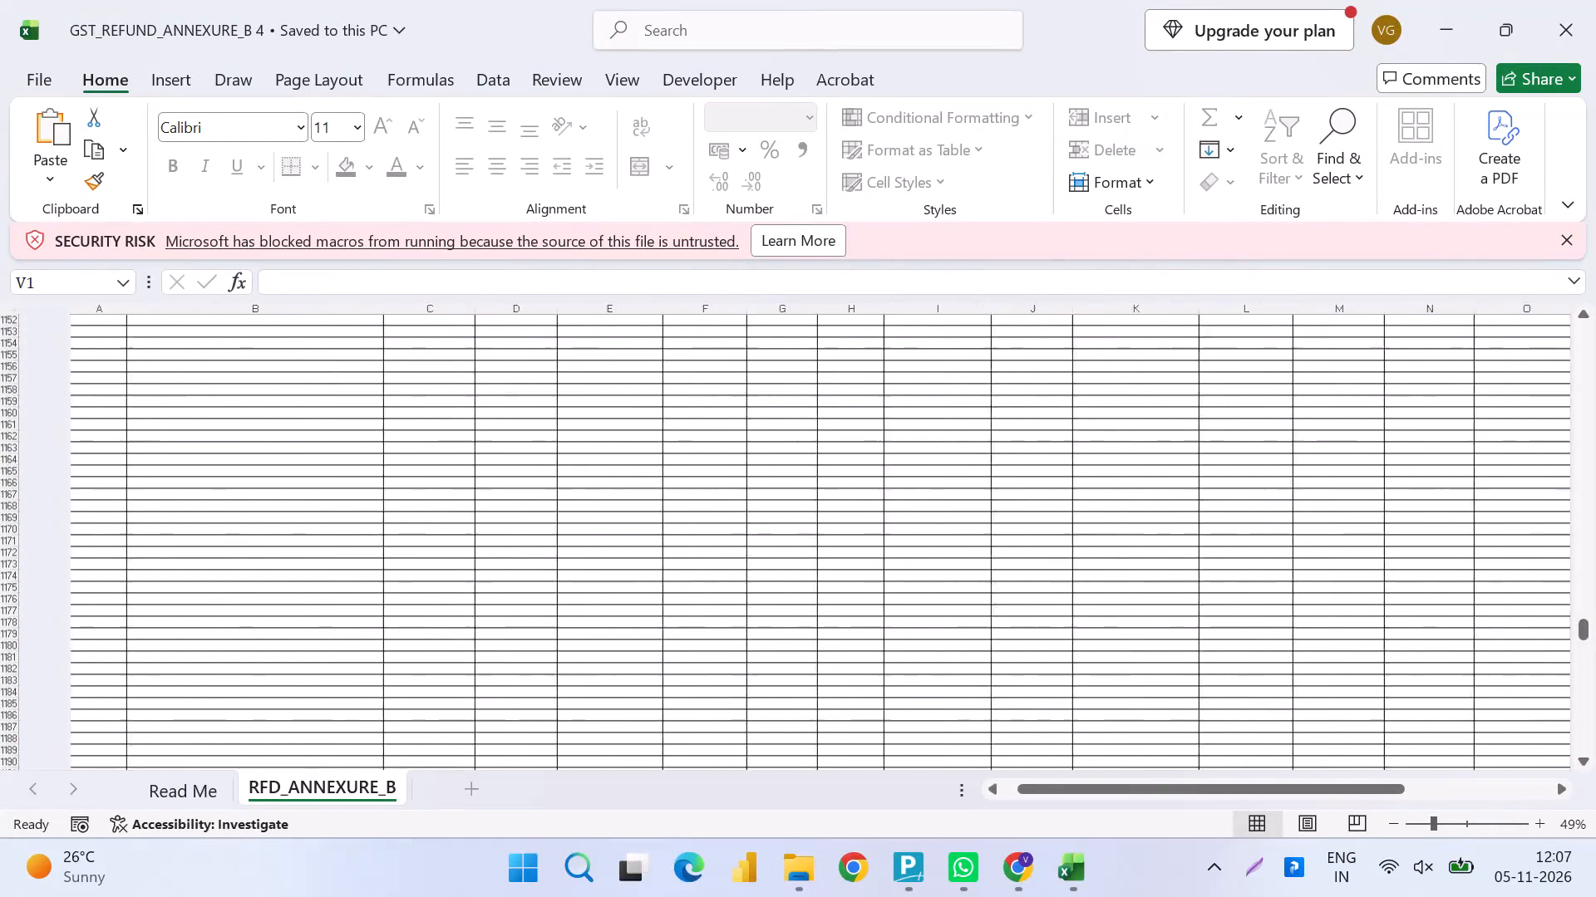
scroll(589, 655, "up", 20)
scroll(589, 655, "up", 7)
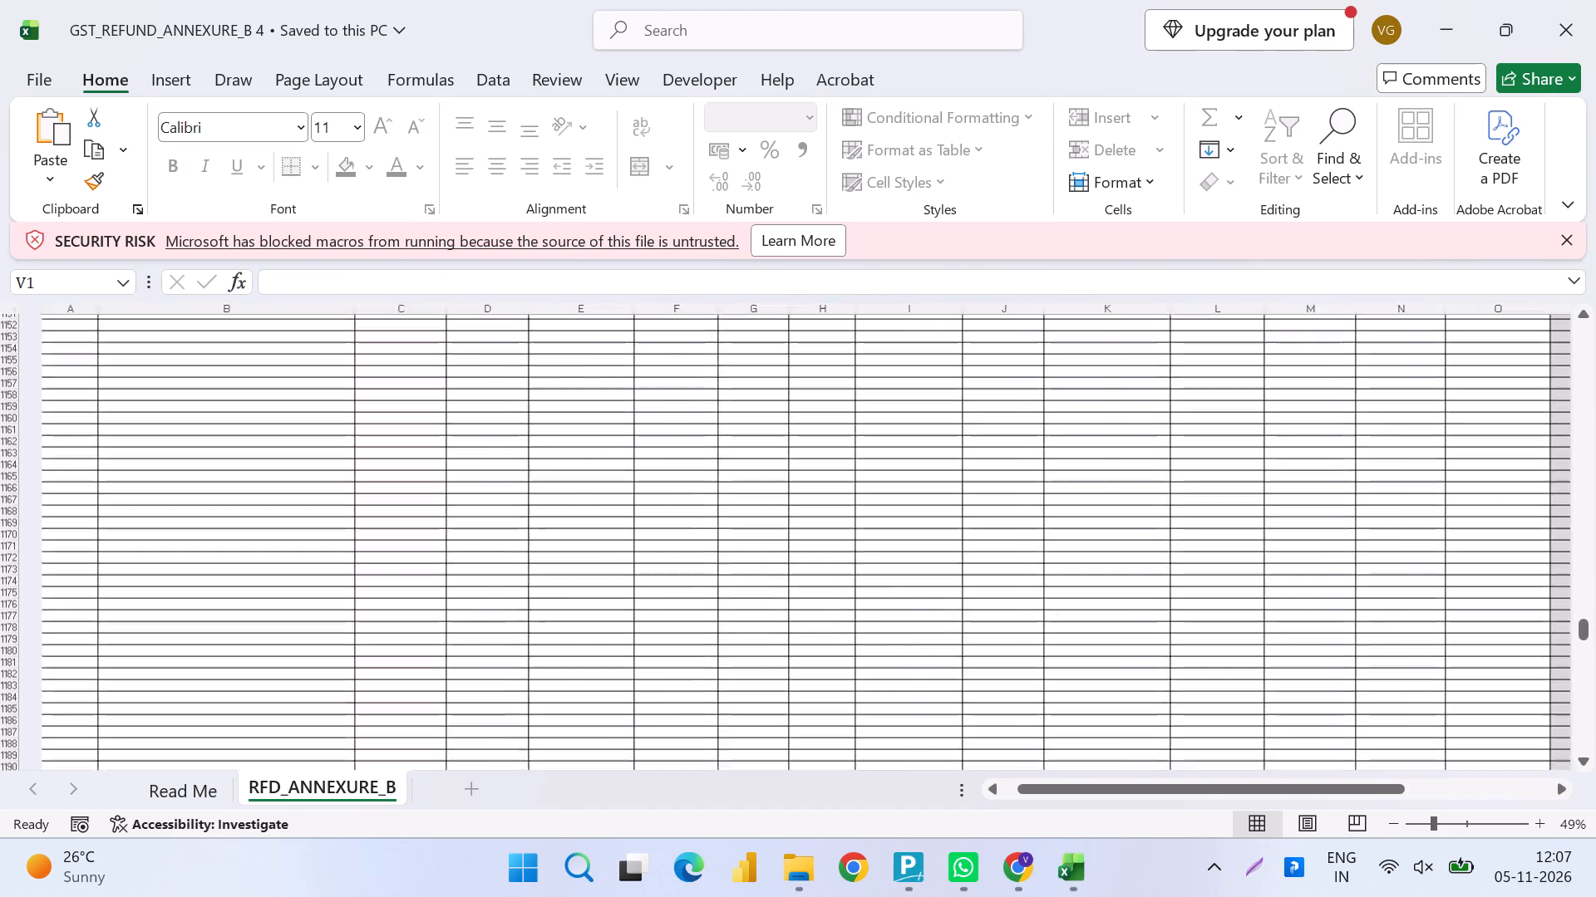
scroll(589, 655, "up", 11)
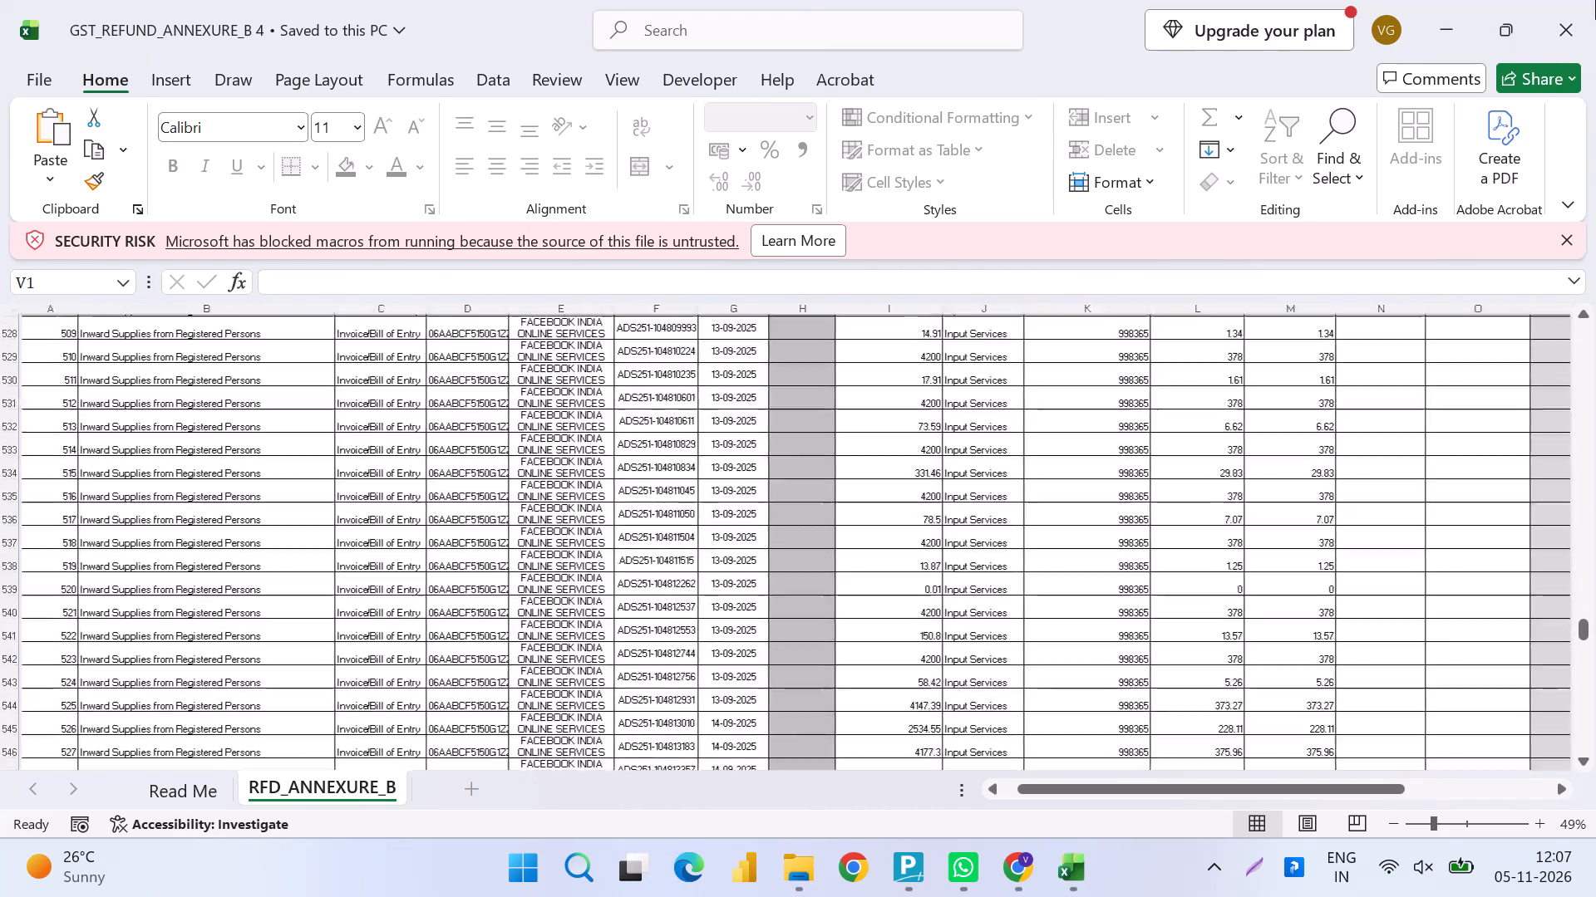
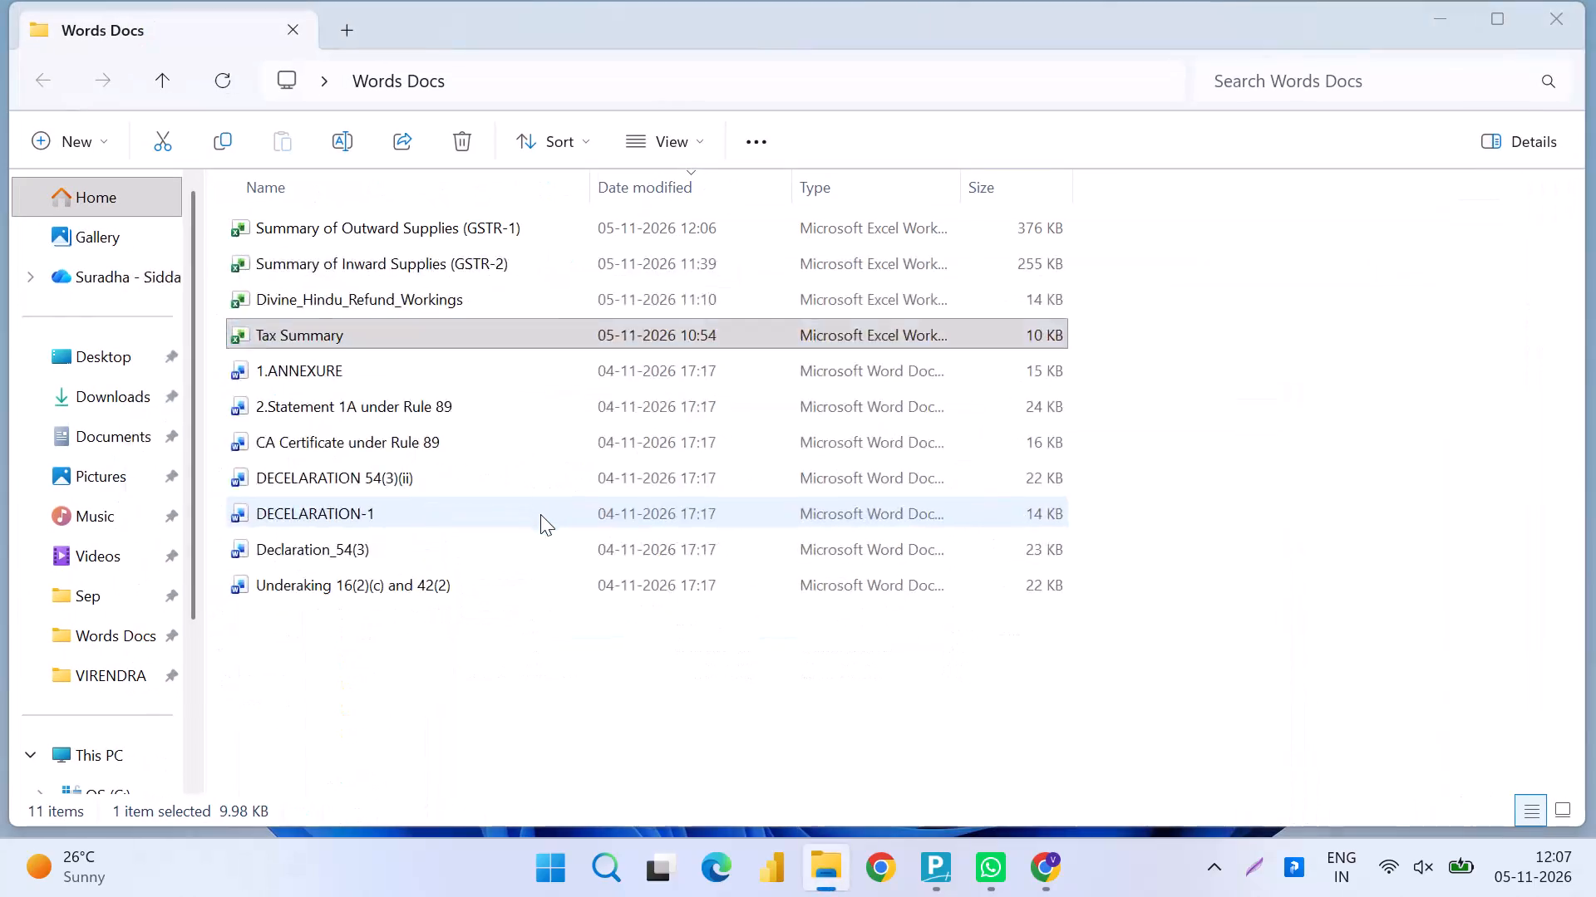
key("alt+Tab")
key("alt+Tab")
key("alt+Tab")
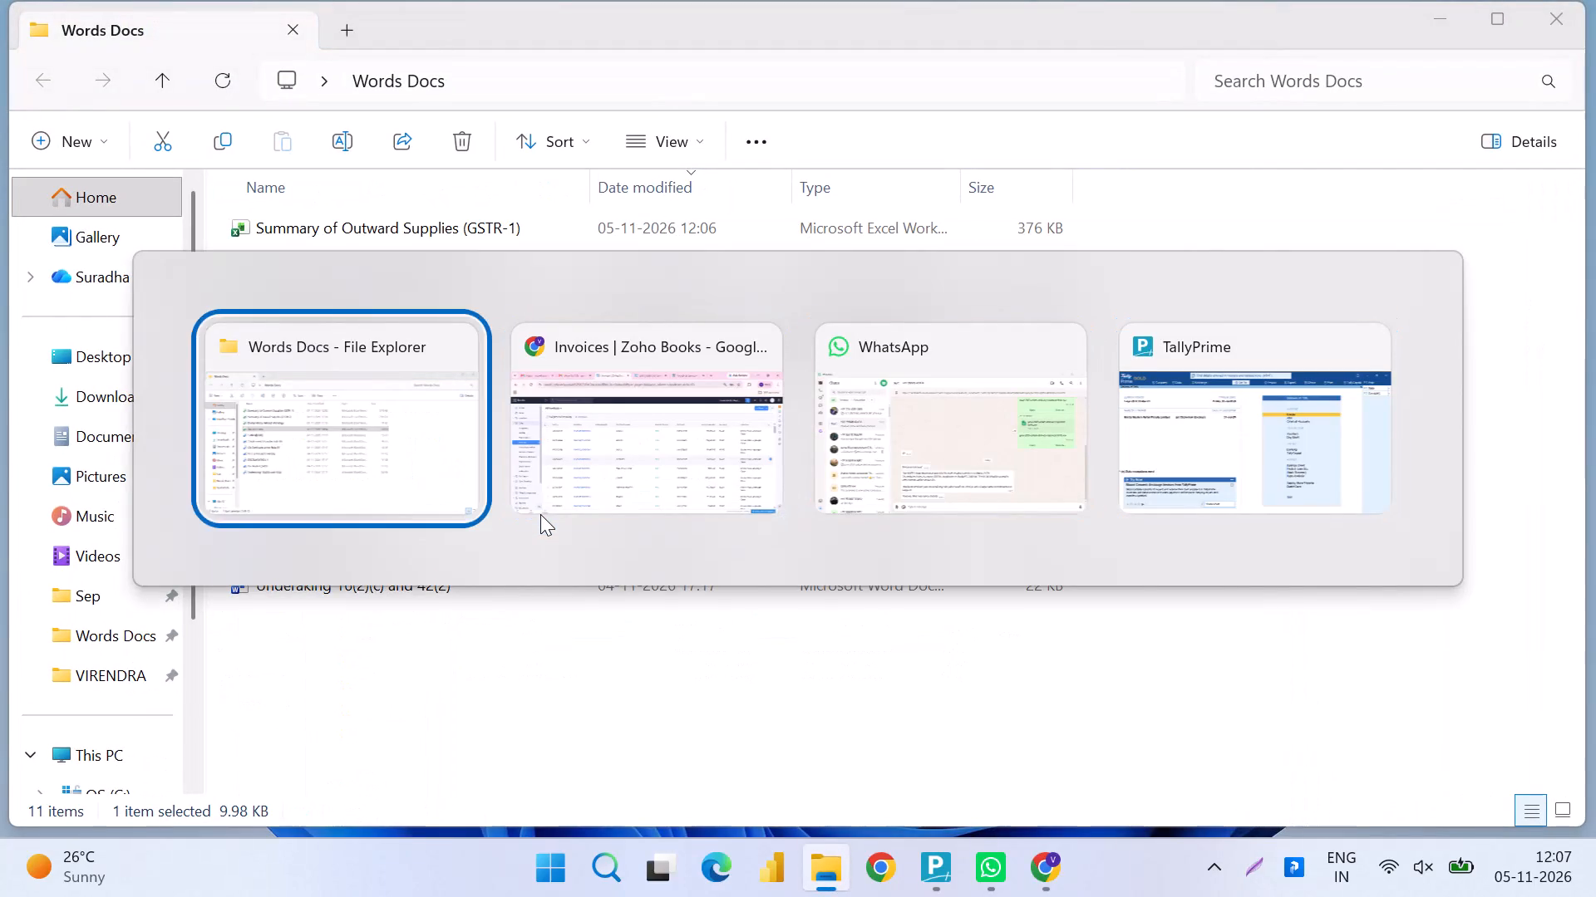
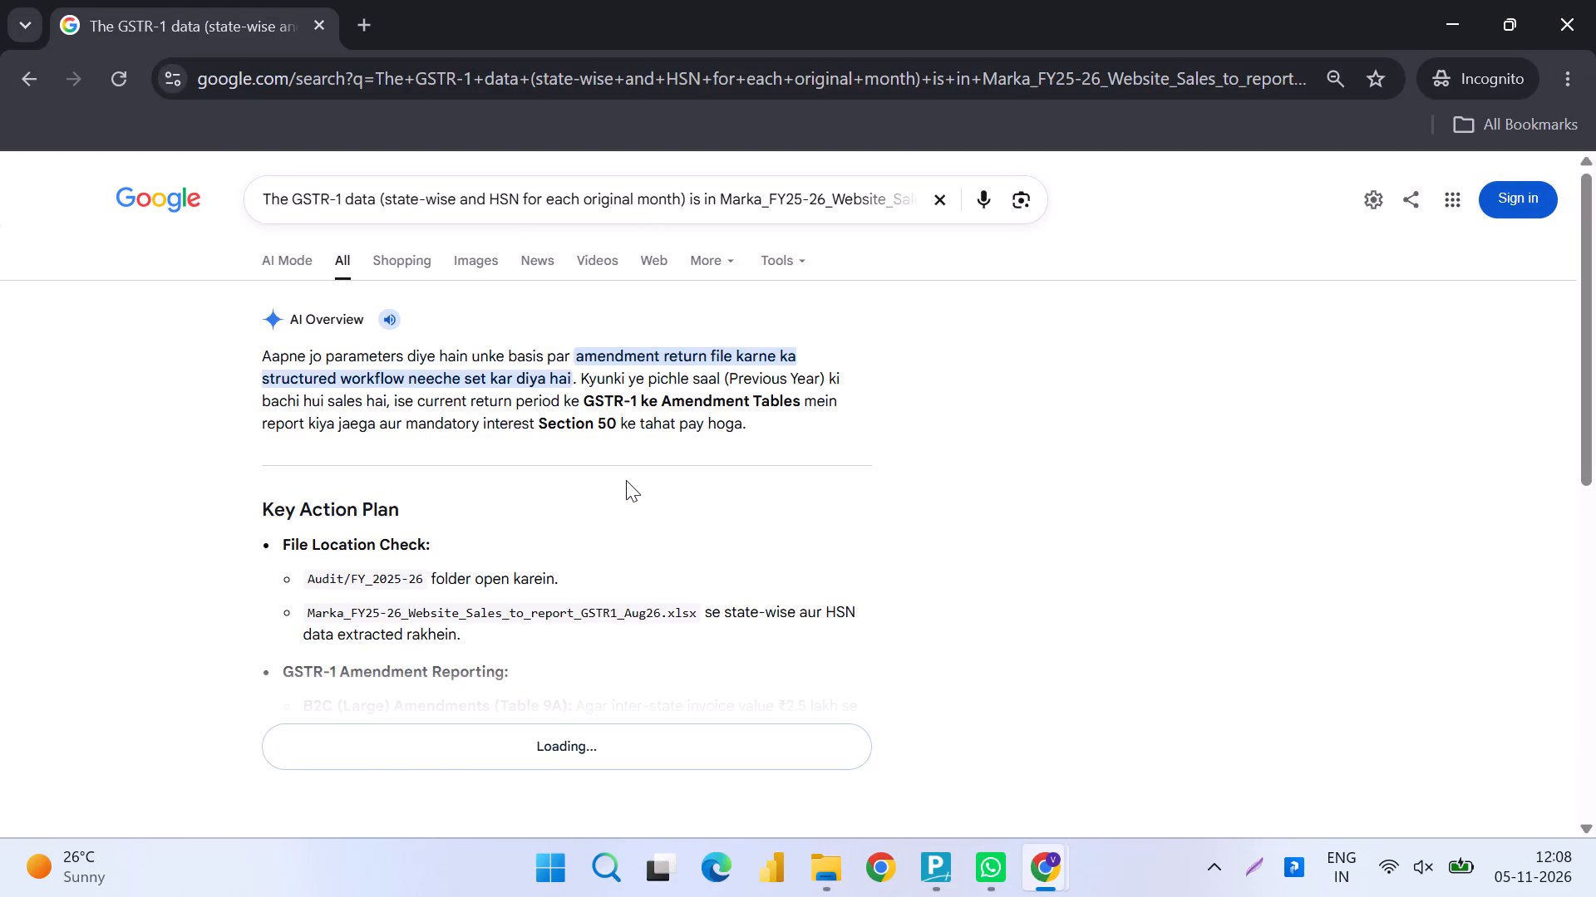
Ask Google's AI to explain the pasted message on Marka's FY25-26 GSTR-1 website sales, adding "ky bolna chahta hai ye explain kro".
scroll(574, 633, "down", 3)
left_click(480, 710)
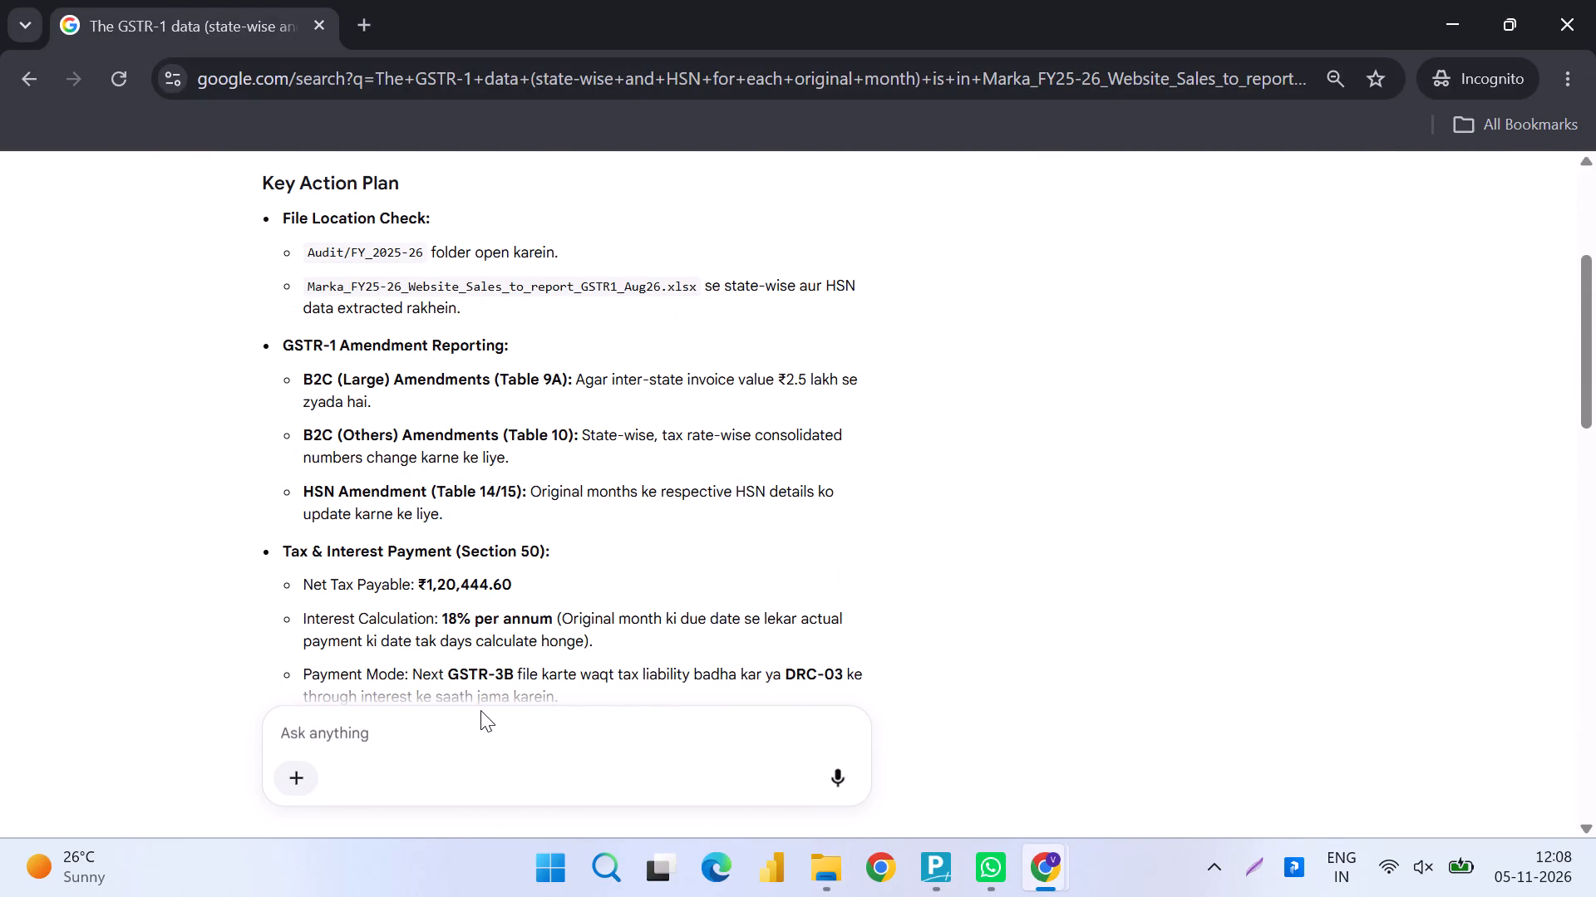
key("ctrl+v")
key("shift+Return")
key("shift+Return")
key("shift+Return")
type("ky h")
key("BackSpace")
type("bolna chahte")
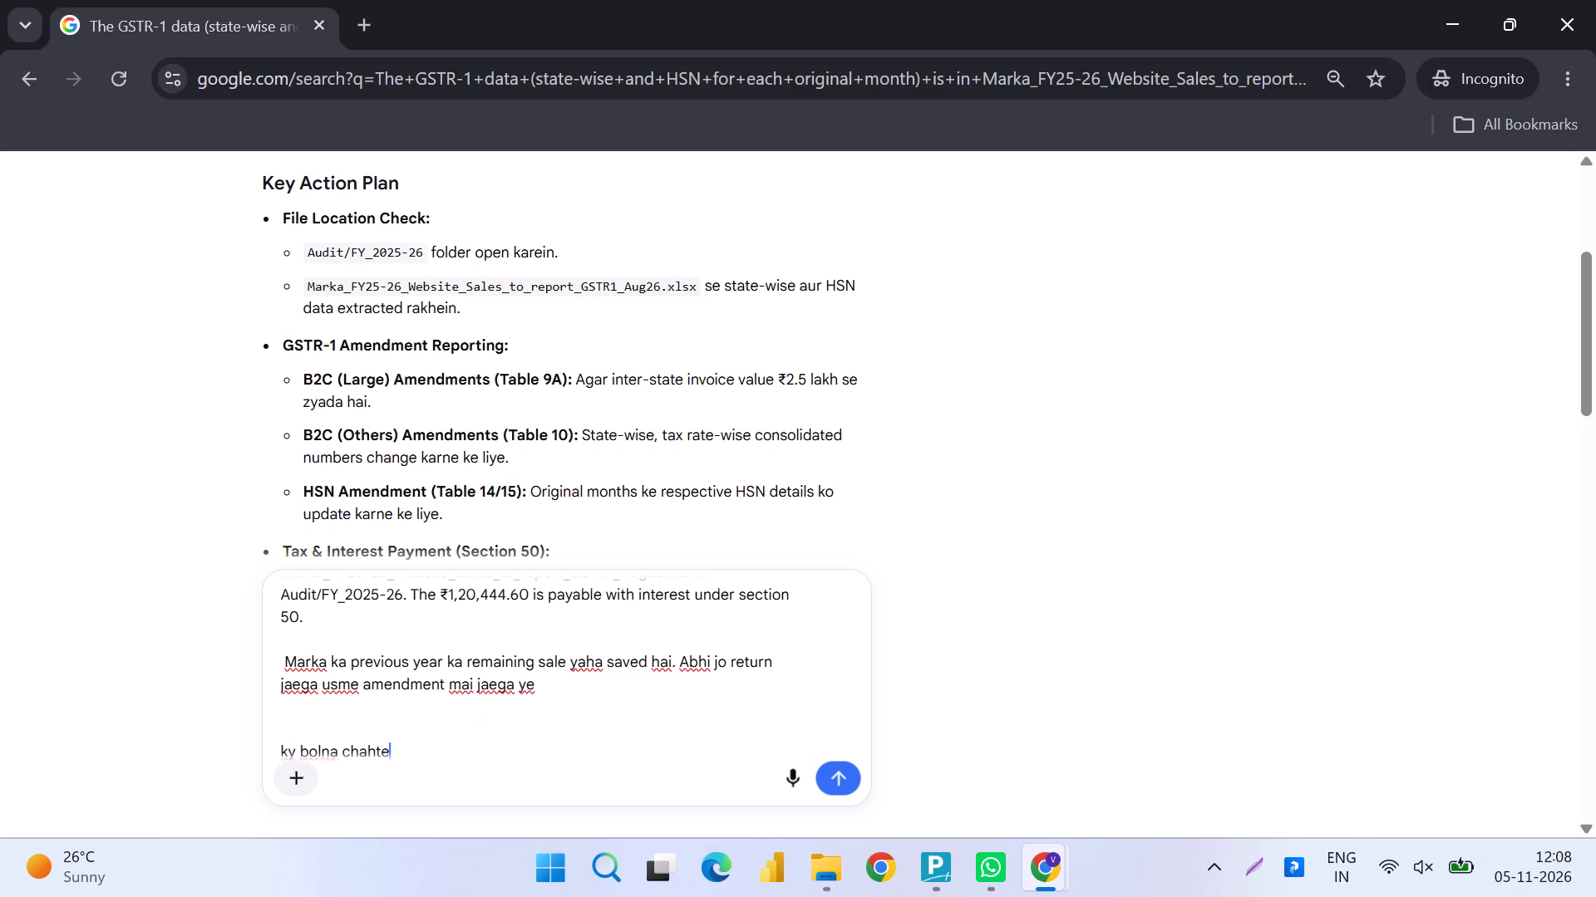
key("BackSpace")
type("a hai ye explain kro")
key("Return")
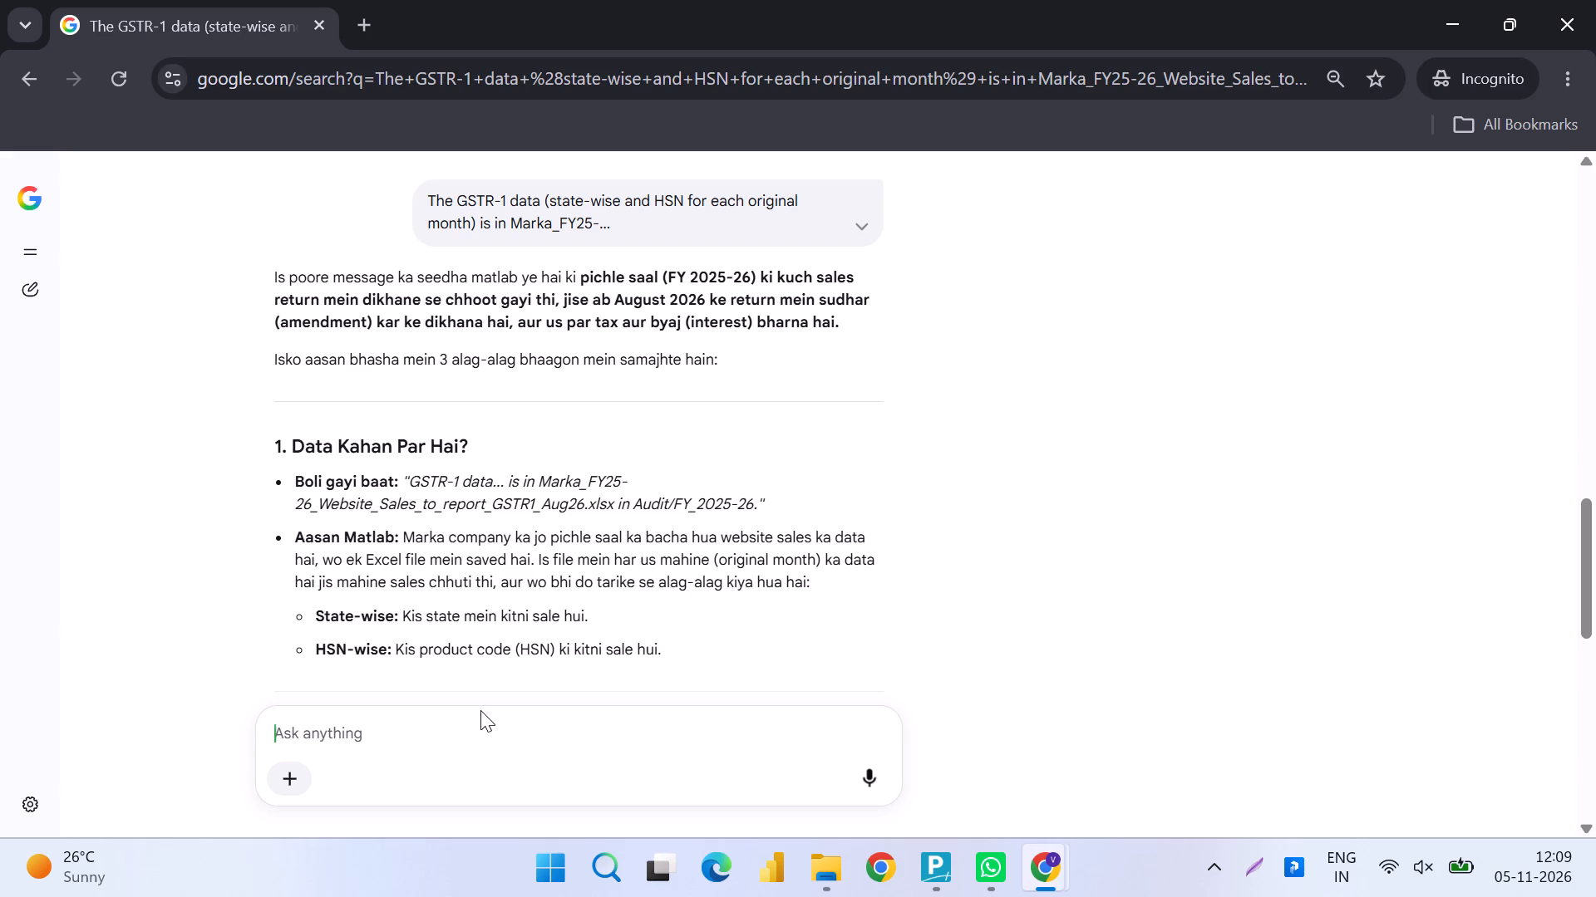
Read the AI explanation through to its summary, covering the data location, tax and Section 50 interest, and GSTR-1 amendment reporting.
scroll(480, 710, "down", 1)
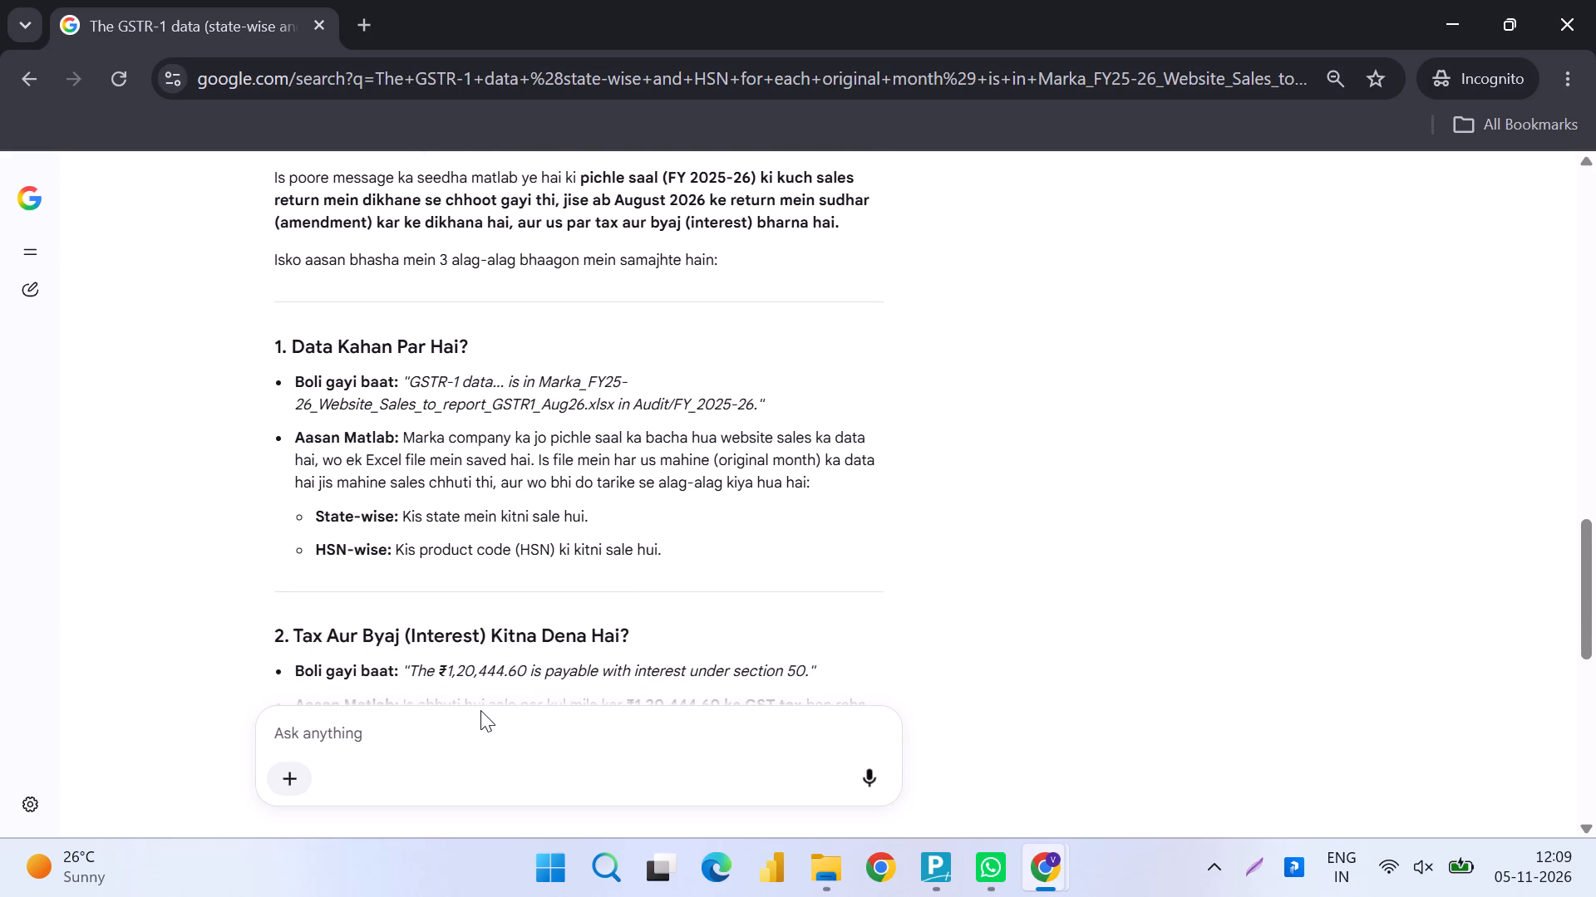
scroll(480, 710, "down", 1)
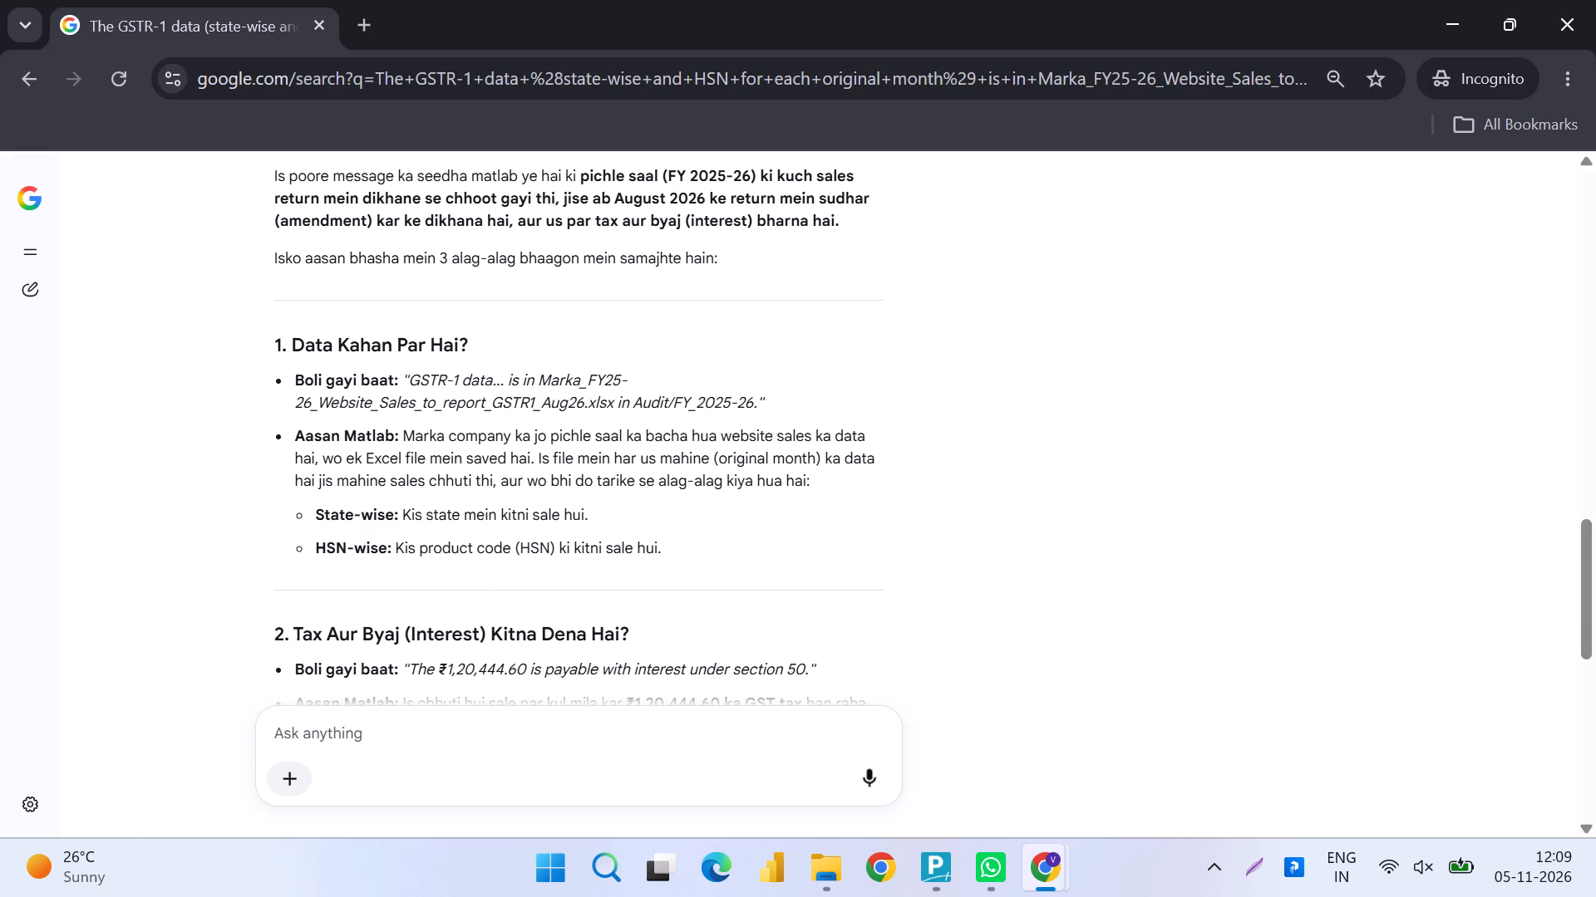
scroll(488, 547, "down", 1)
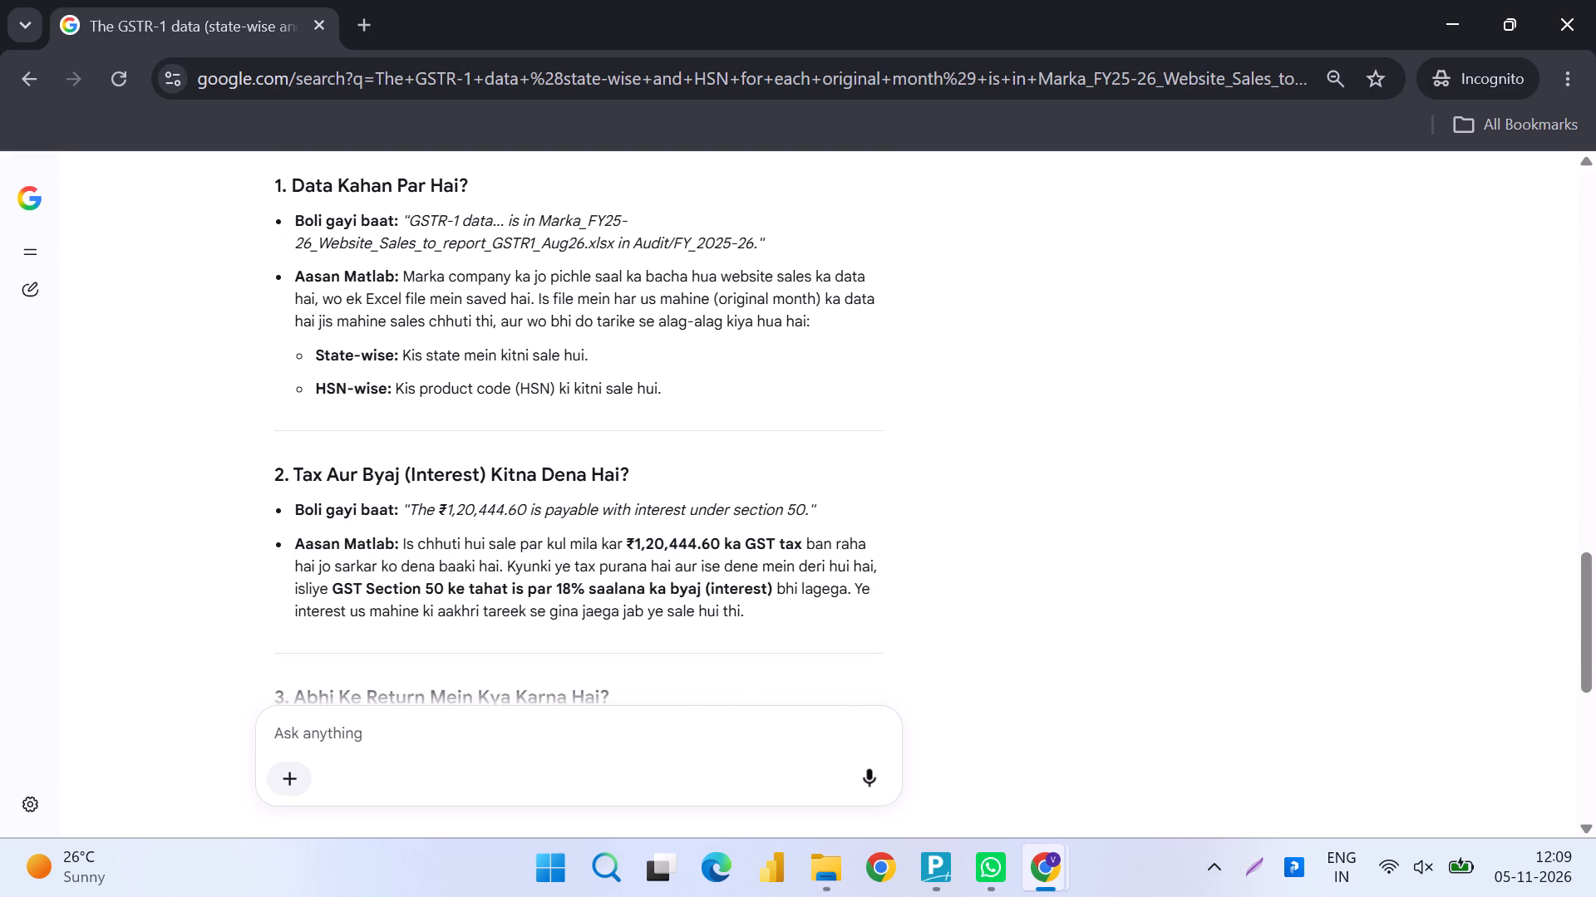
scroll(488, 547, "down", 2)
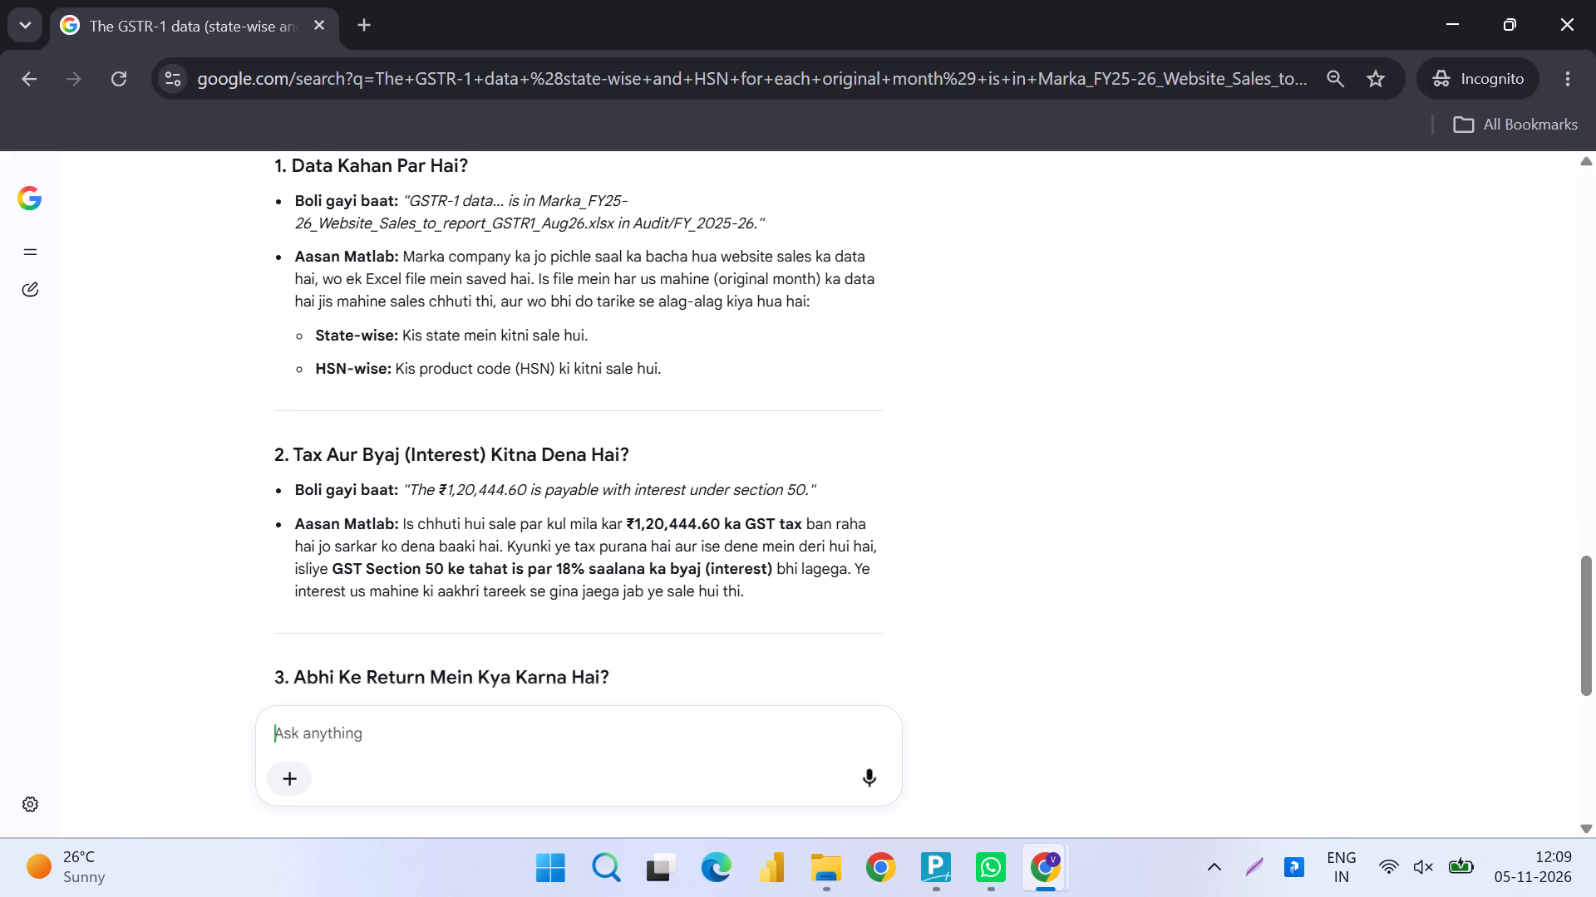
scroll(488, 547, "down", 1)
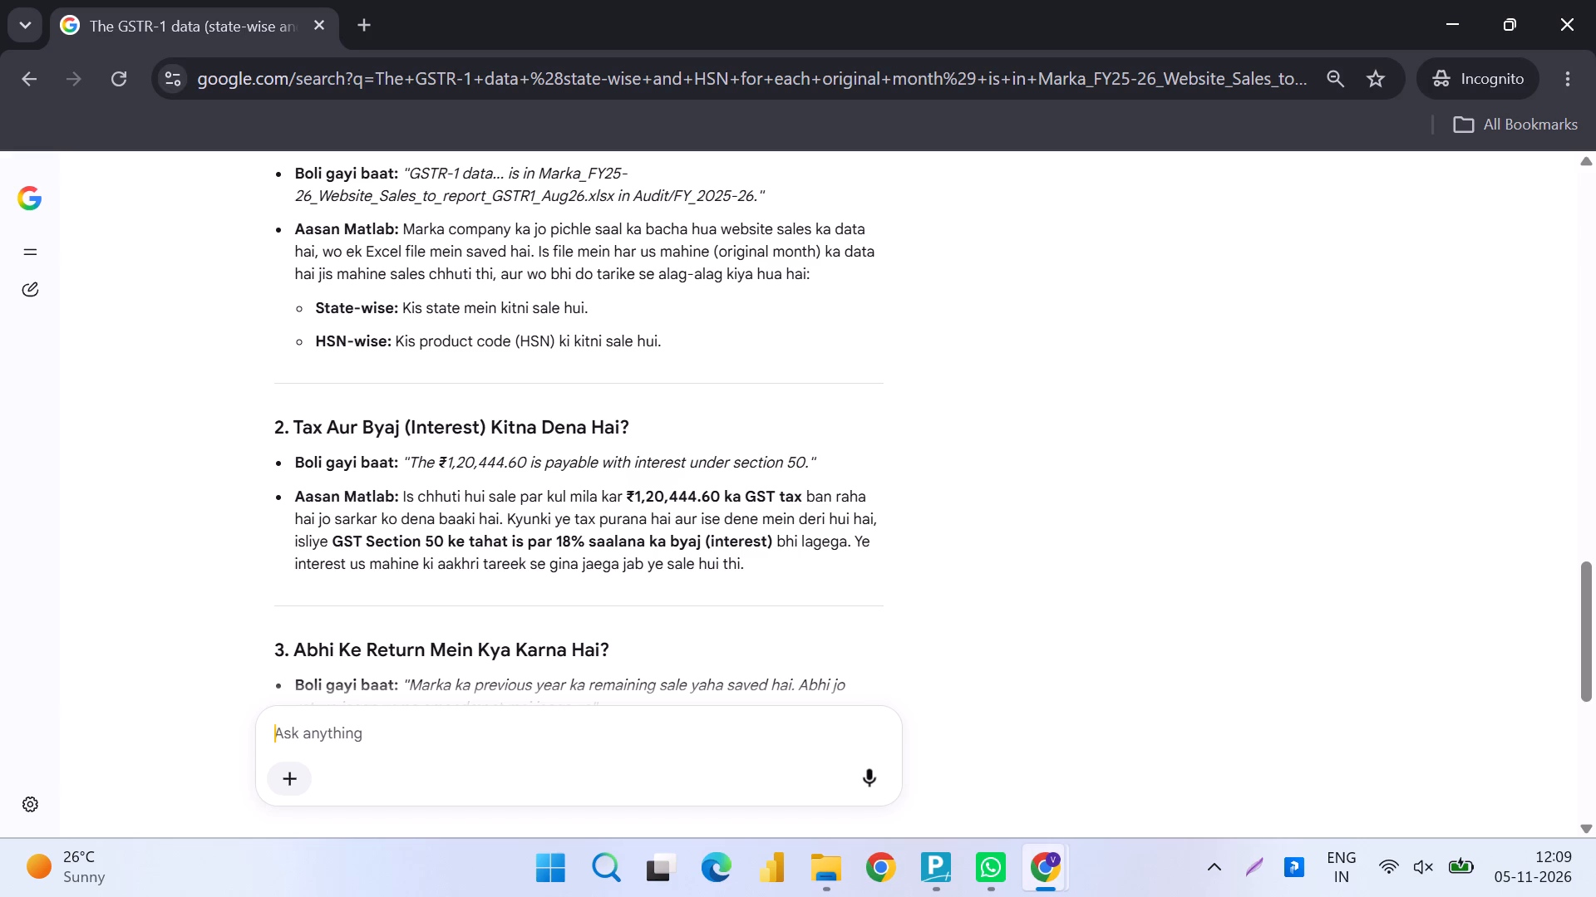
scroll(488, 547, "down", 4)
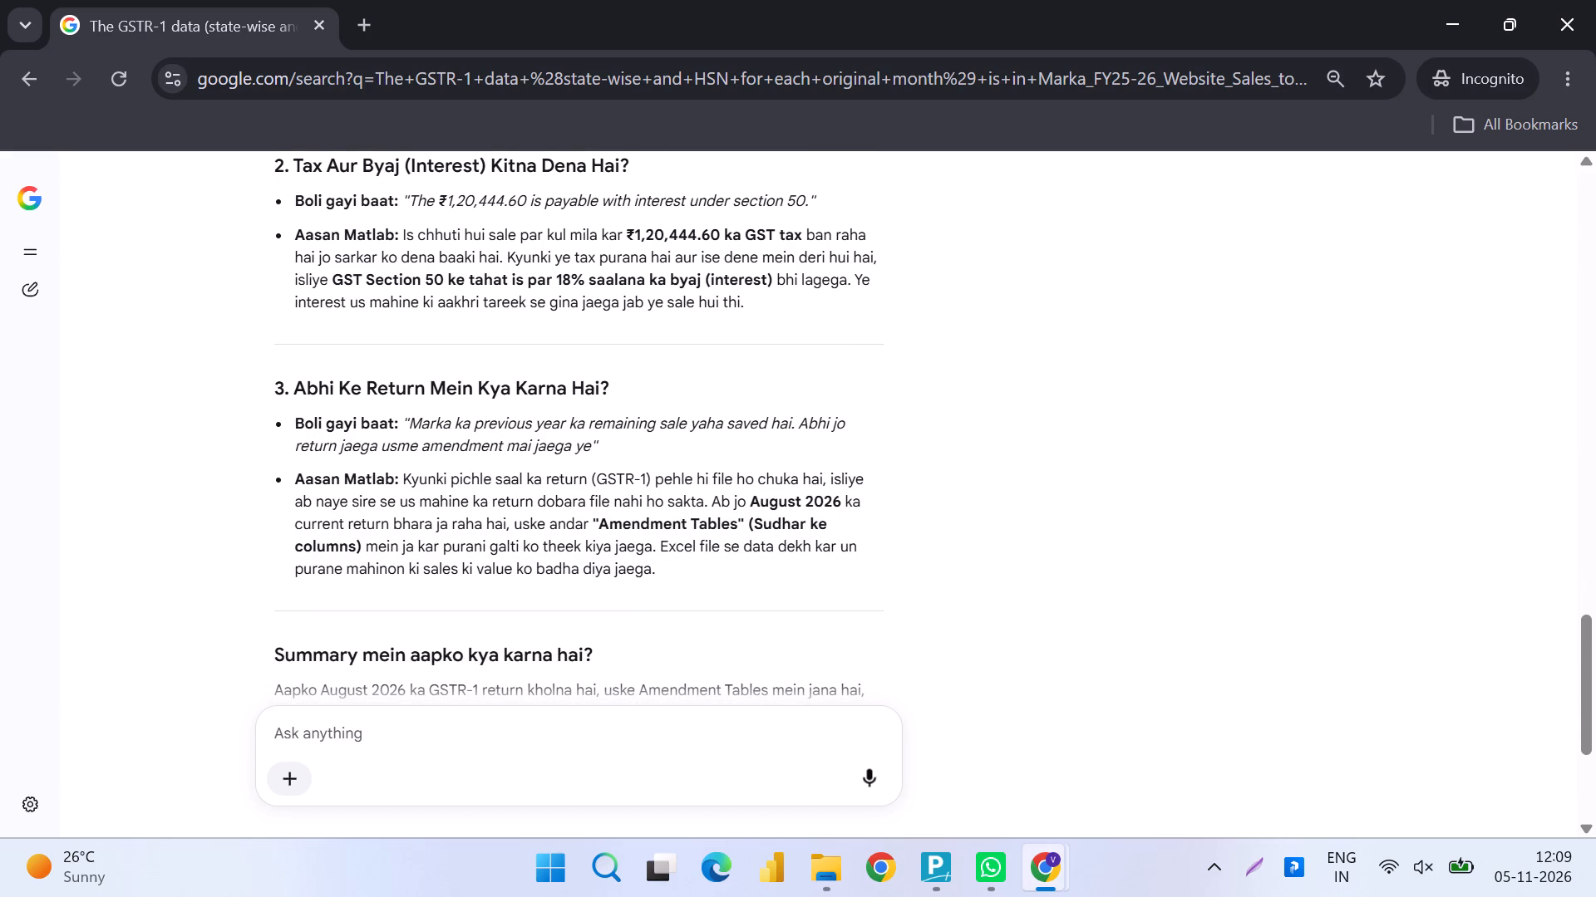
scroll(488, 547, "down", 1)
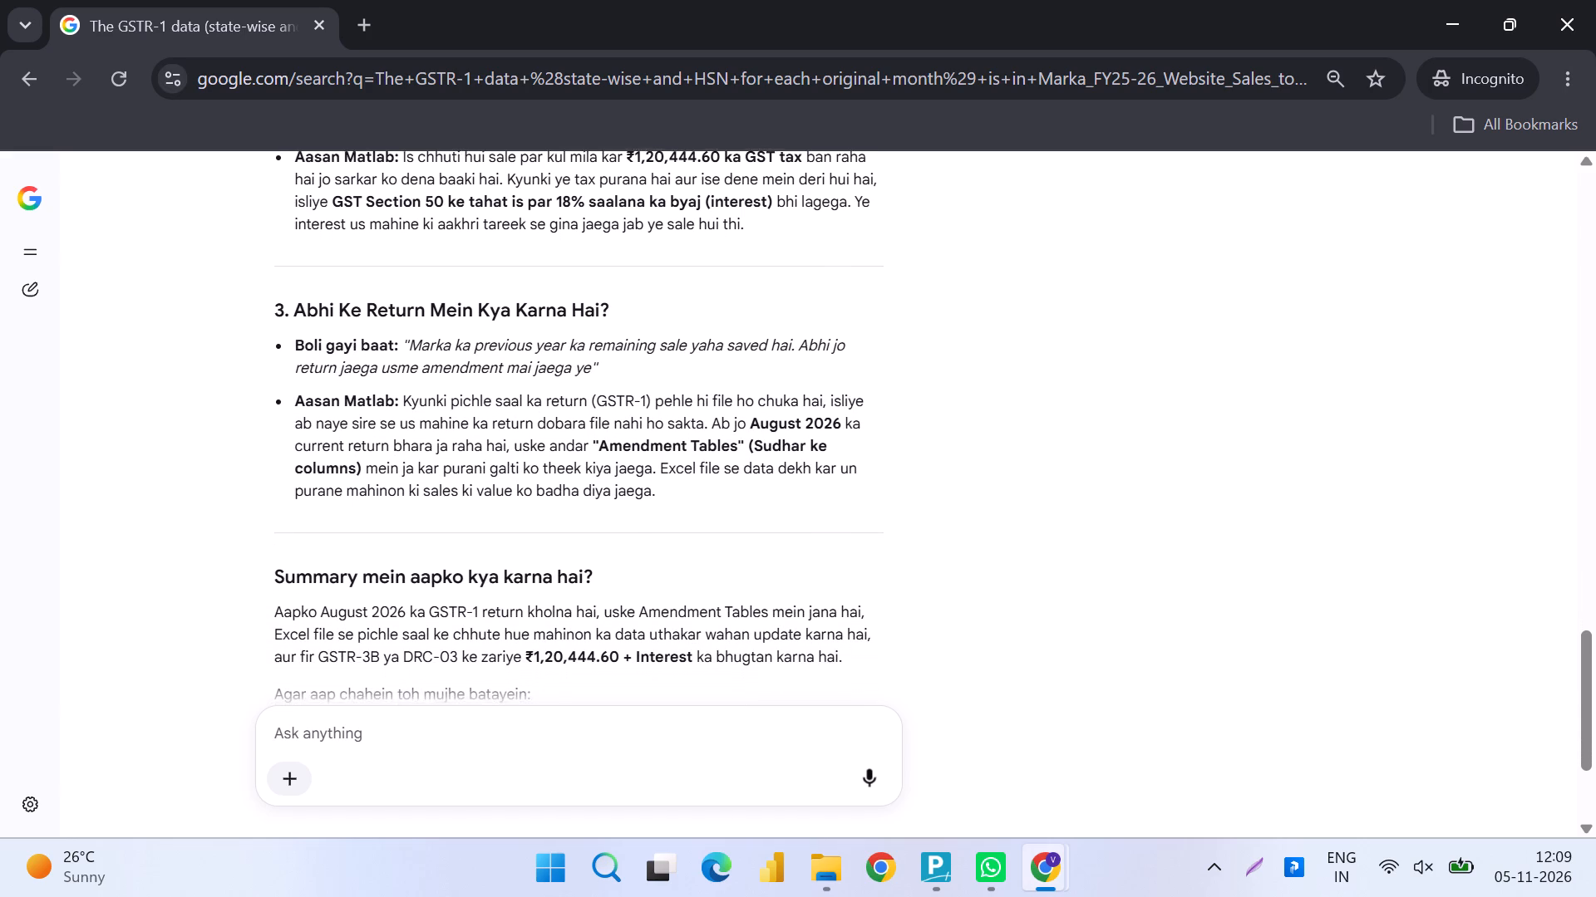
scroll(488, 547, "down", 1)
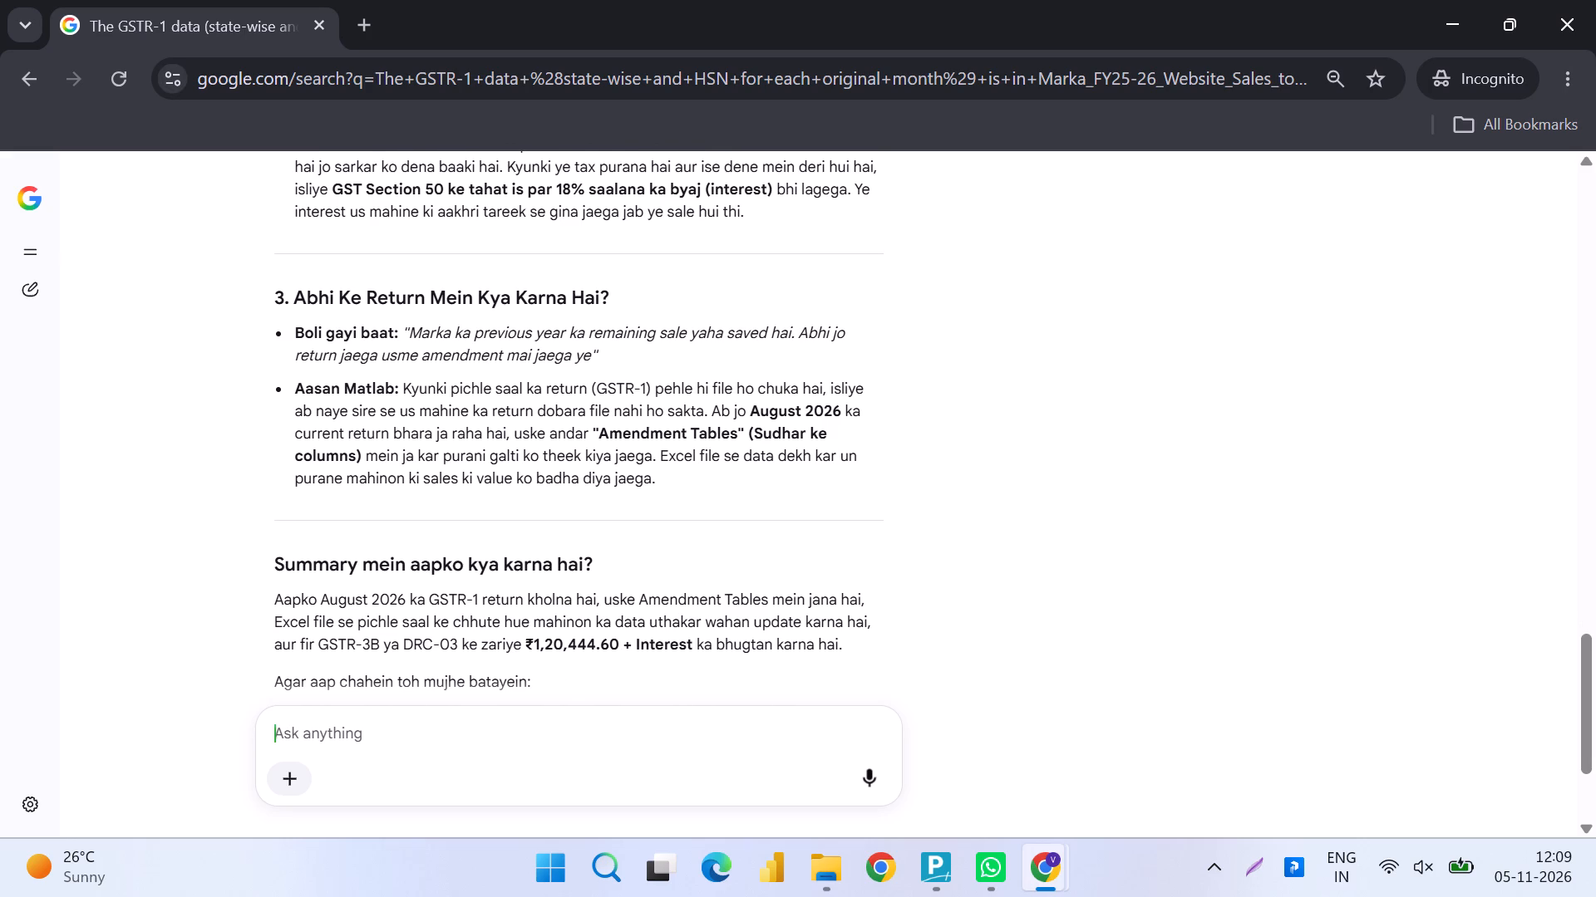
scroll(488, 547, "down", 3)
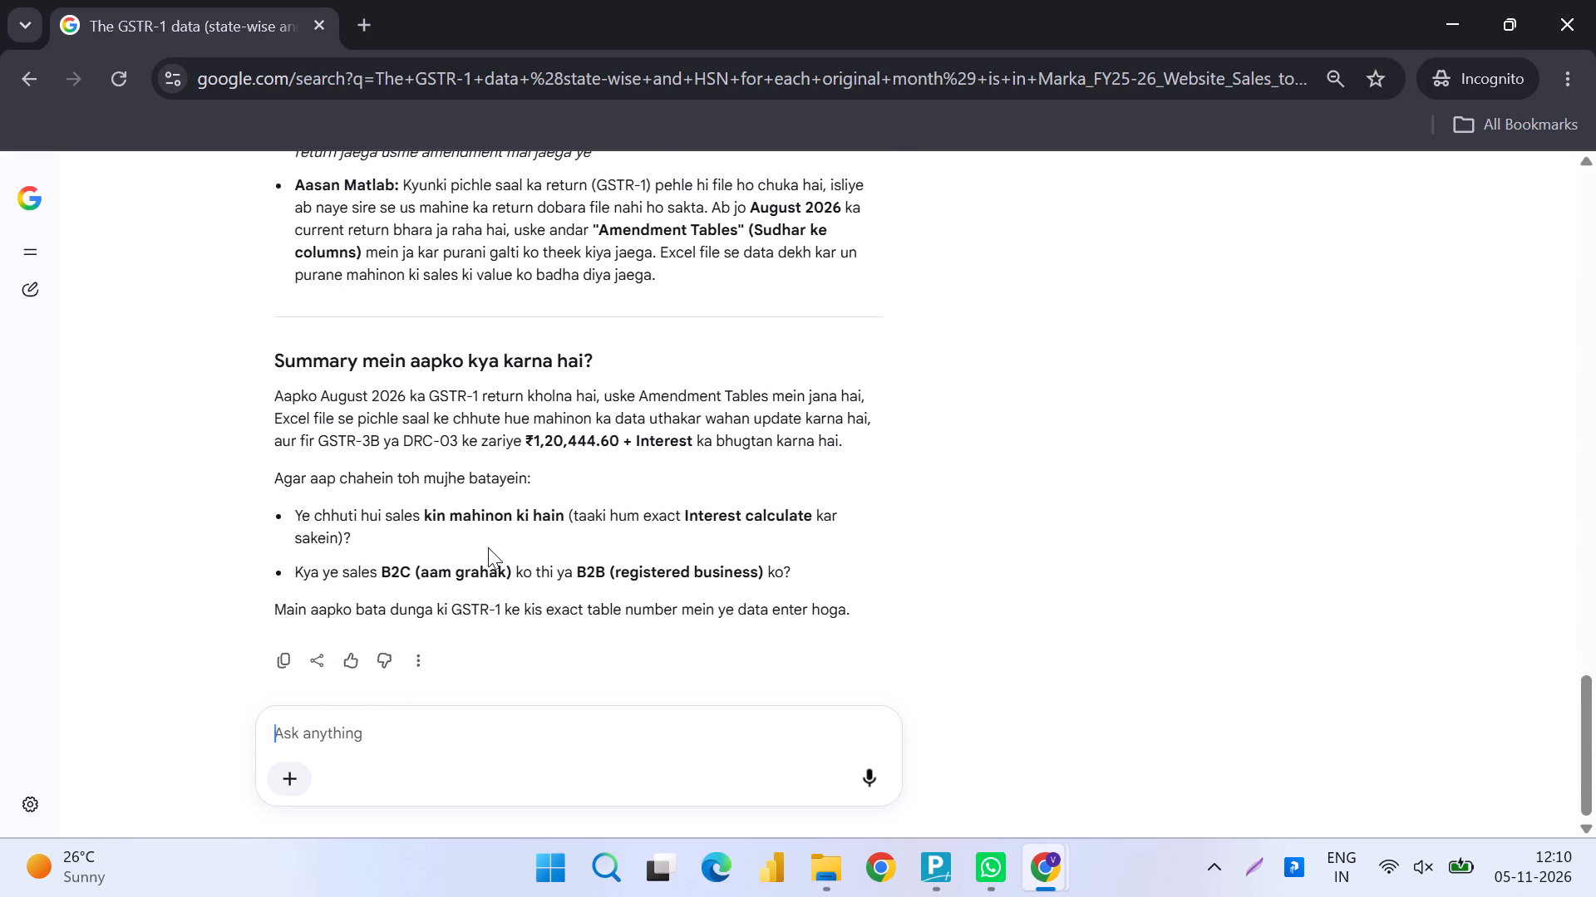
scroll(488, 547, "down", 1)
Switch from the AI explanation in Chrome back to the previously used window.
key("alt+Tab")
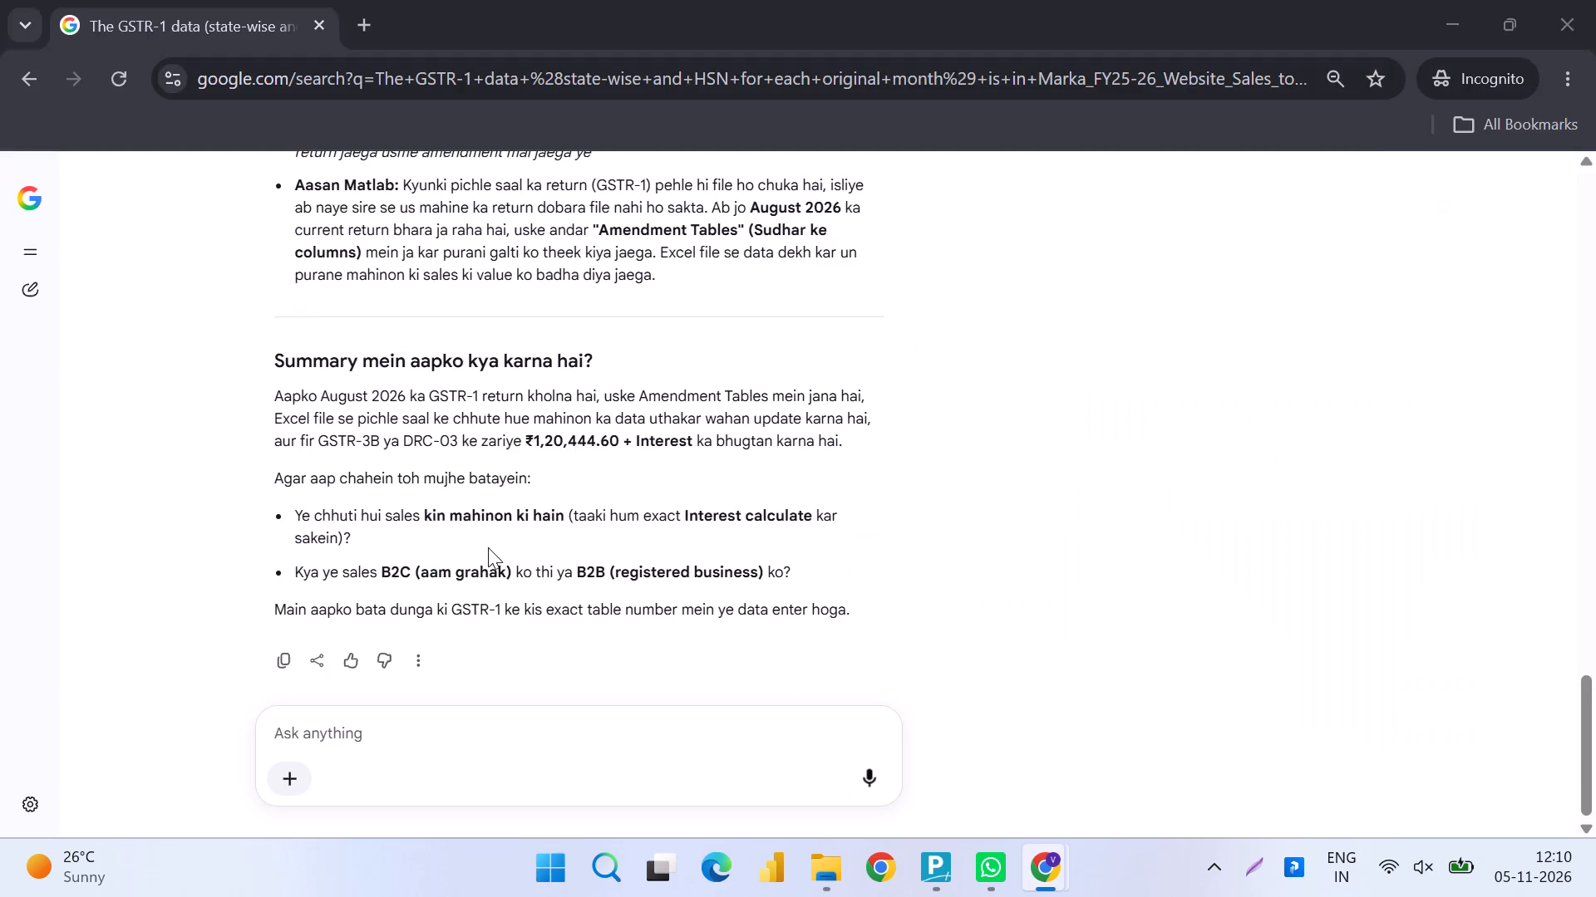
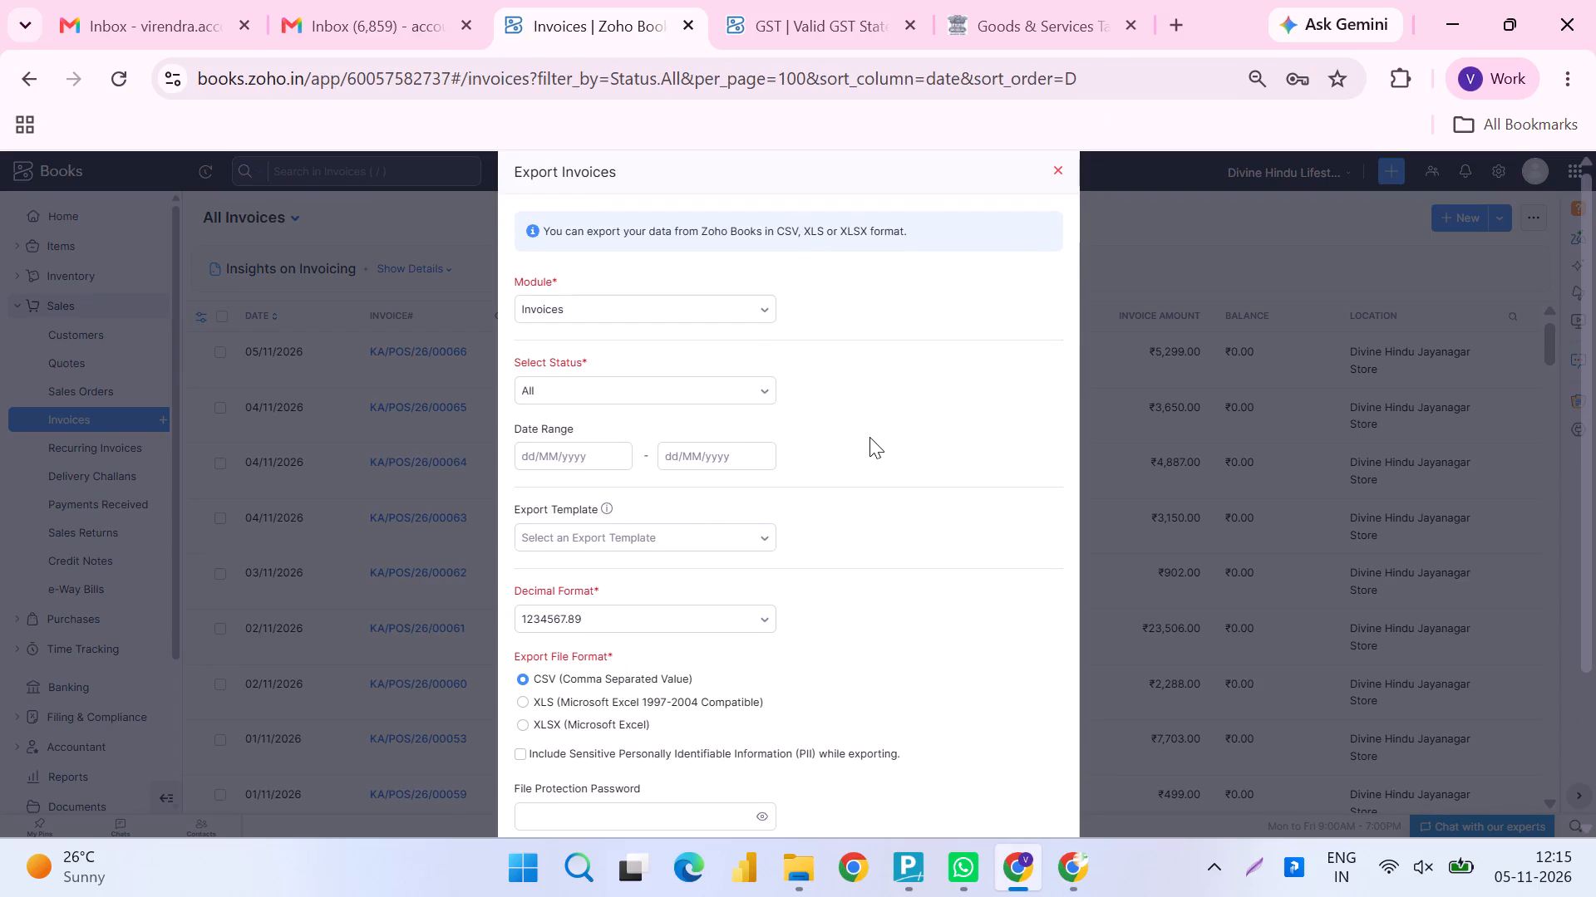
Review the remaining invoice export options, from decimal format and file format down to the file protection settings.
scroll(869, 437, "down", 2)
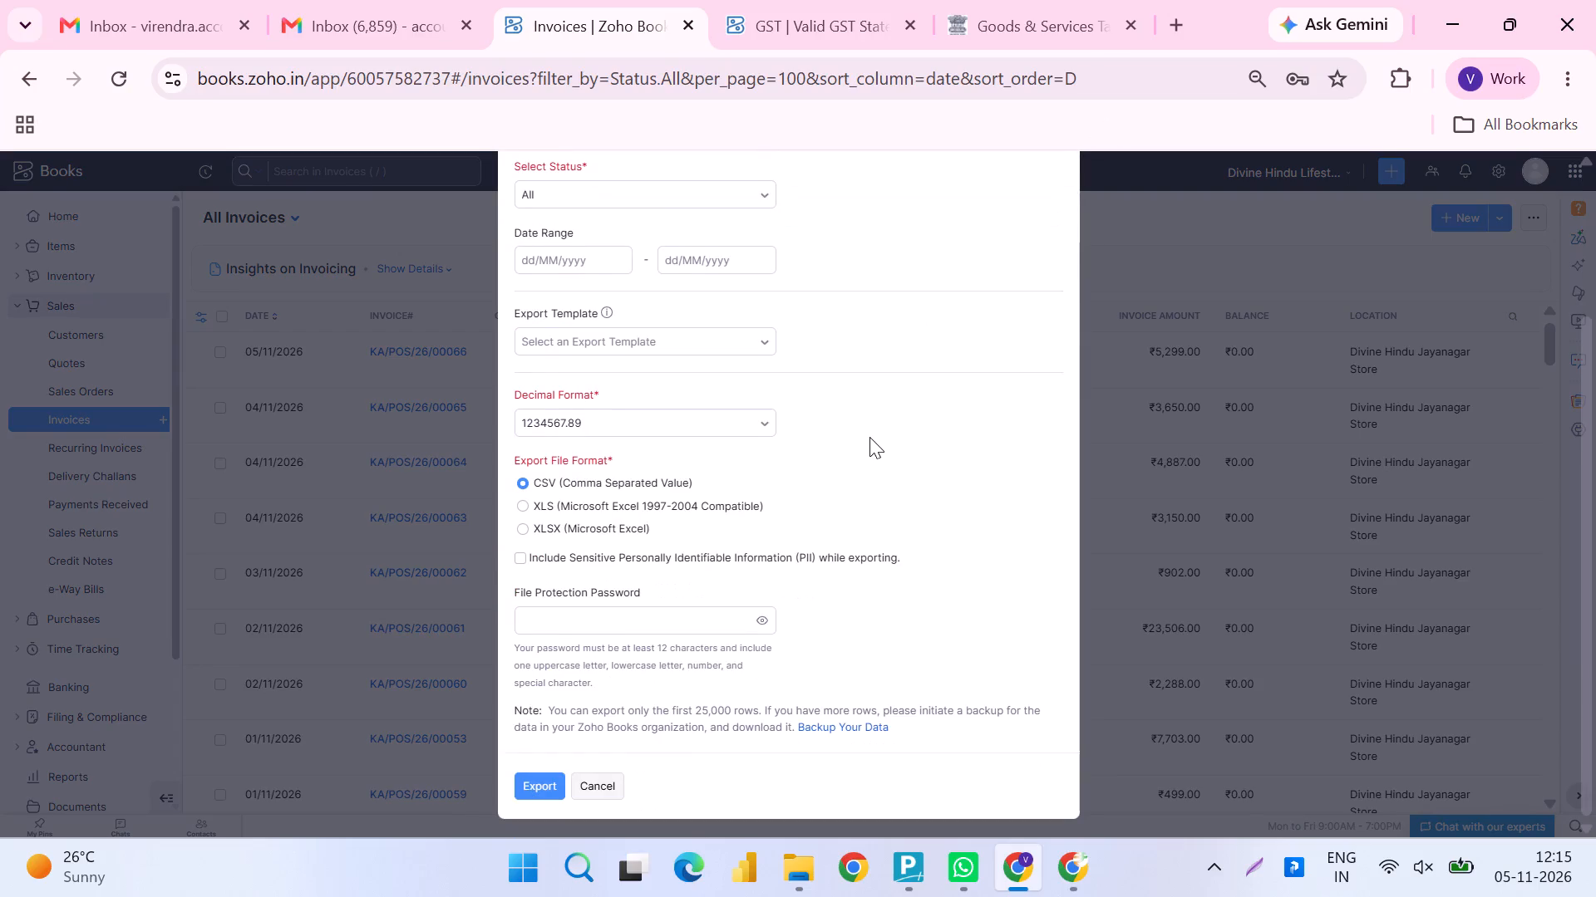
Leave the invoice export without exporting and open the Profit and Loss report.
scroll(869, 437, "up", 6)
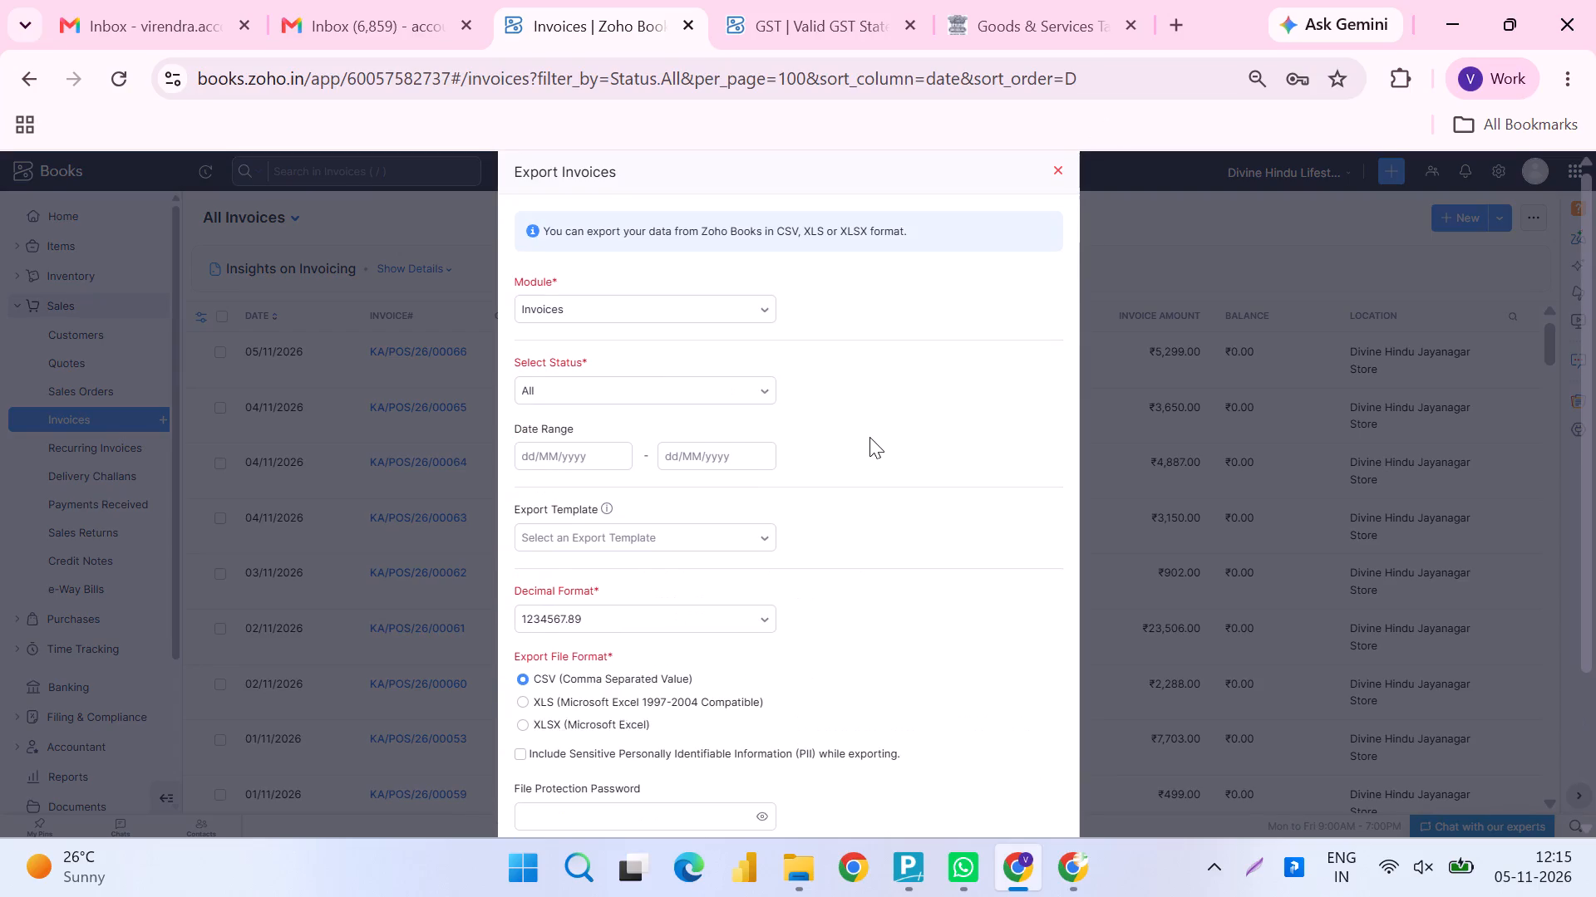
left_click(1061, 177)
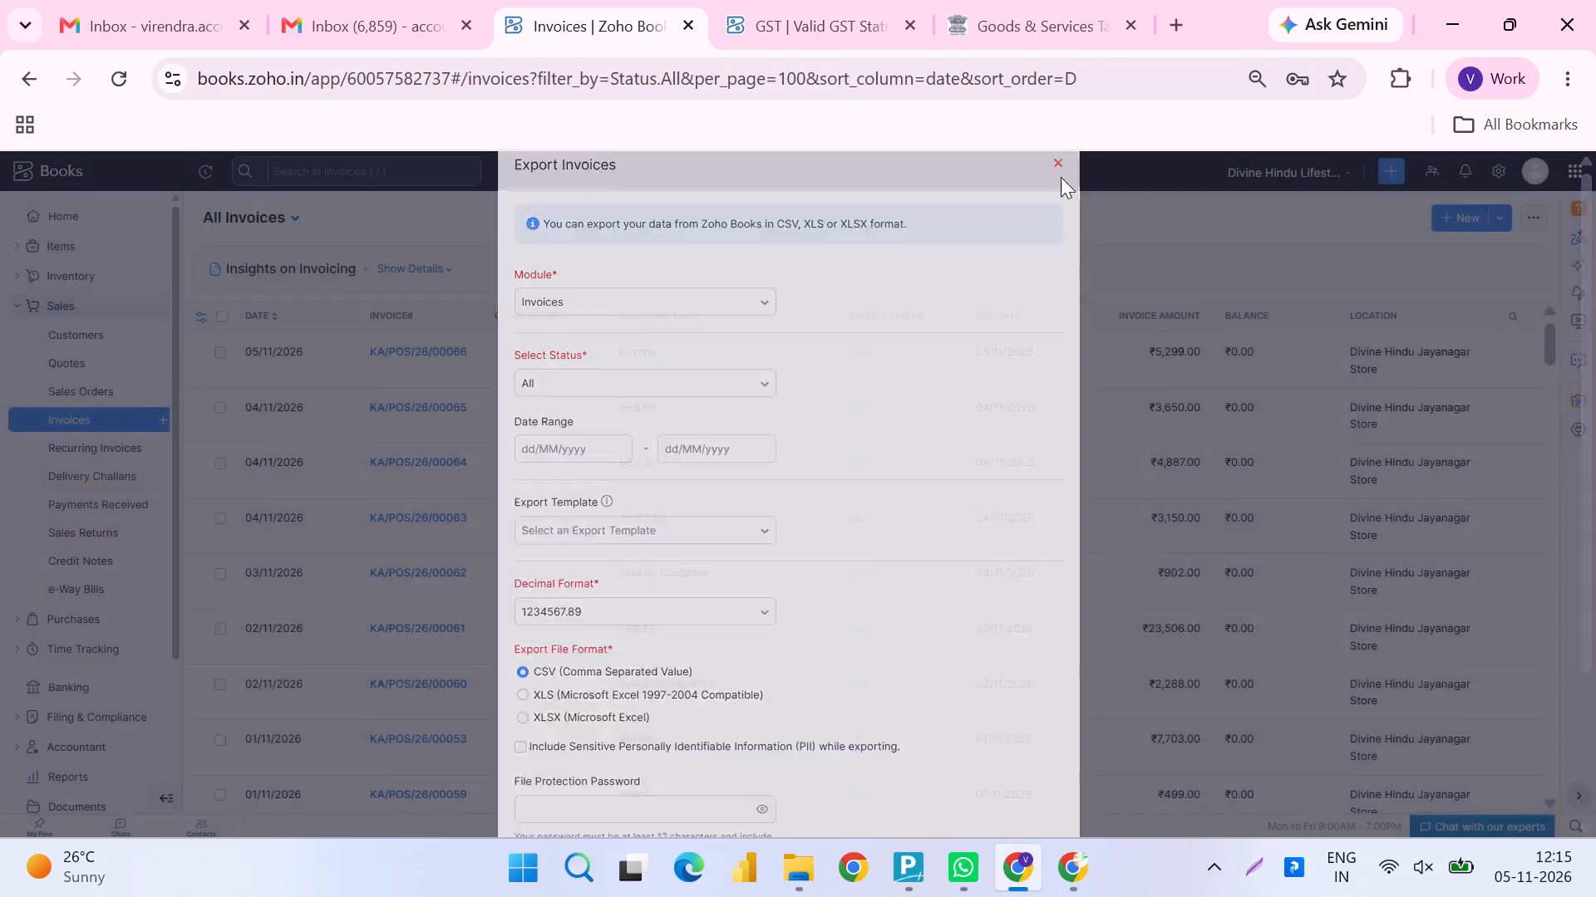
scroll(81, 634, "down", 8)
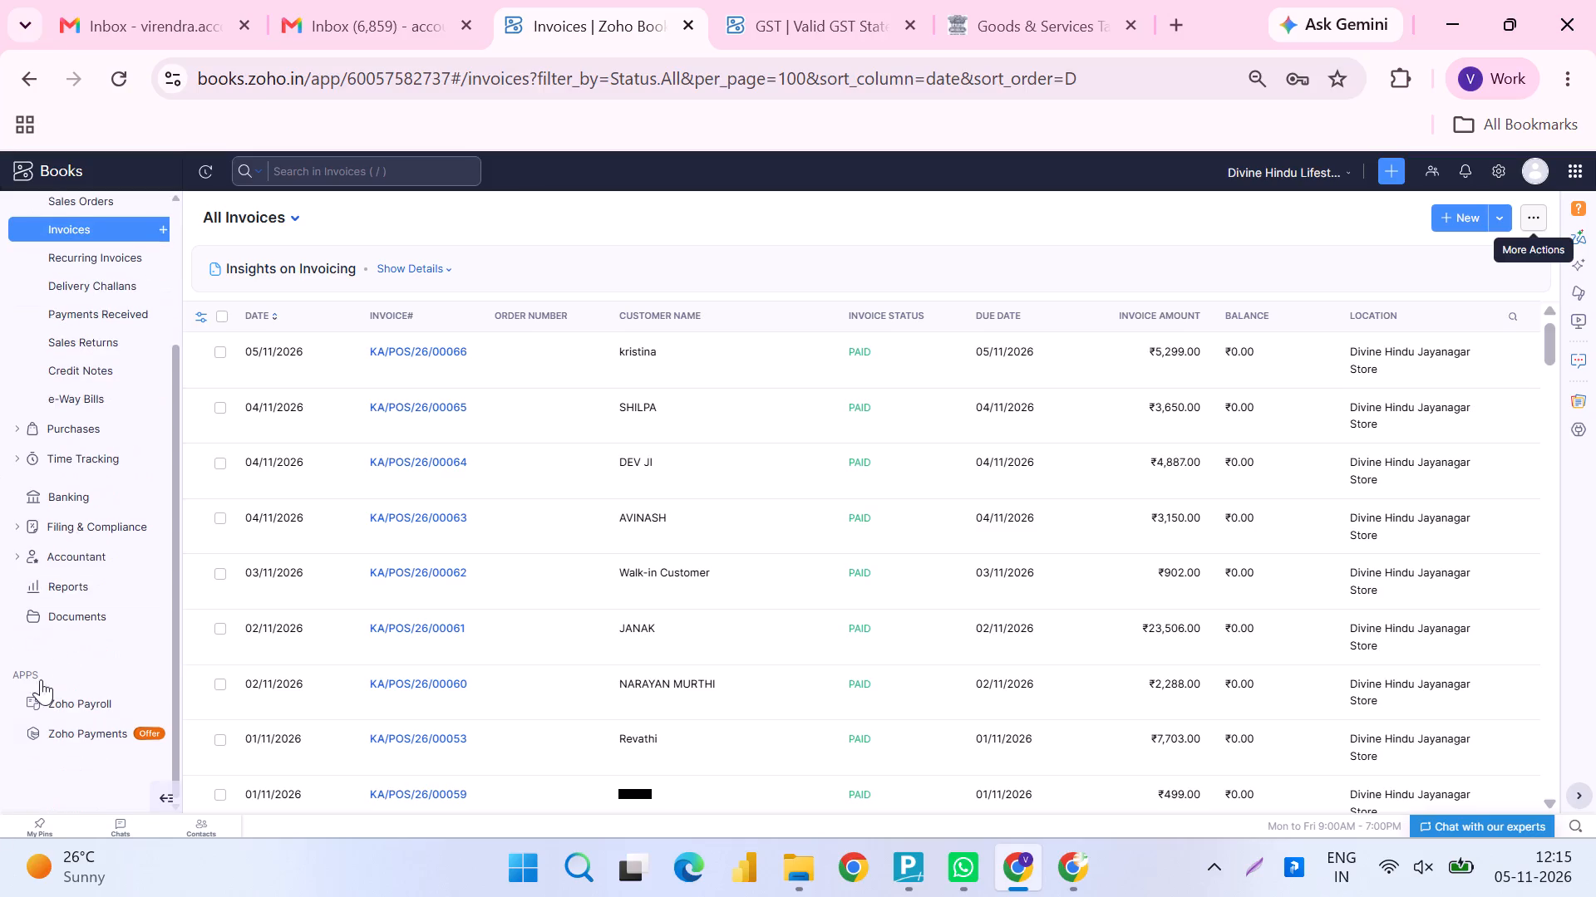
left_click(90, 578)
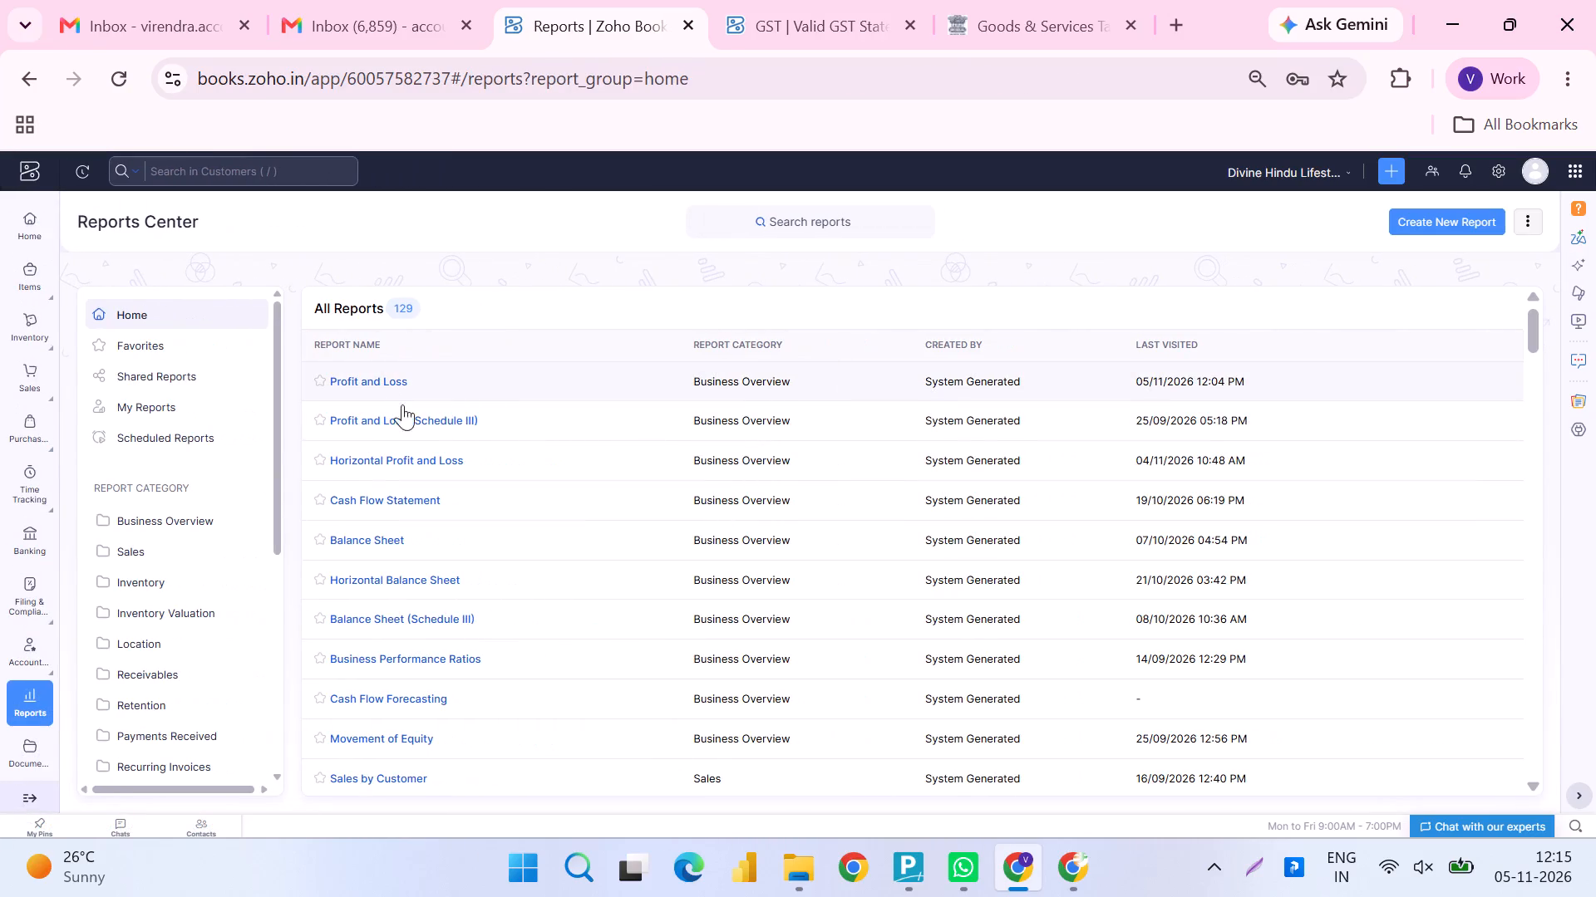
left_click(379, 374)
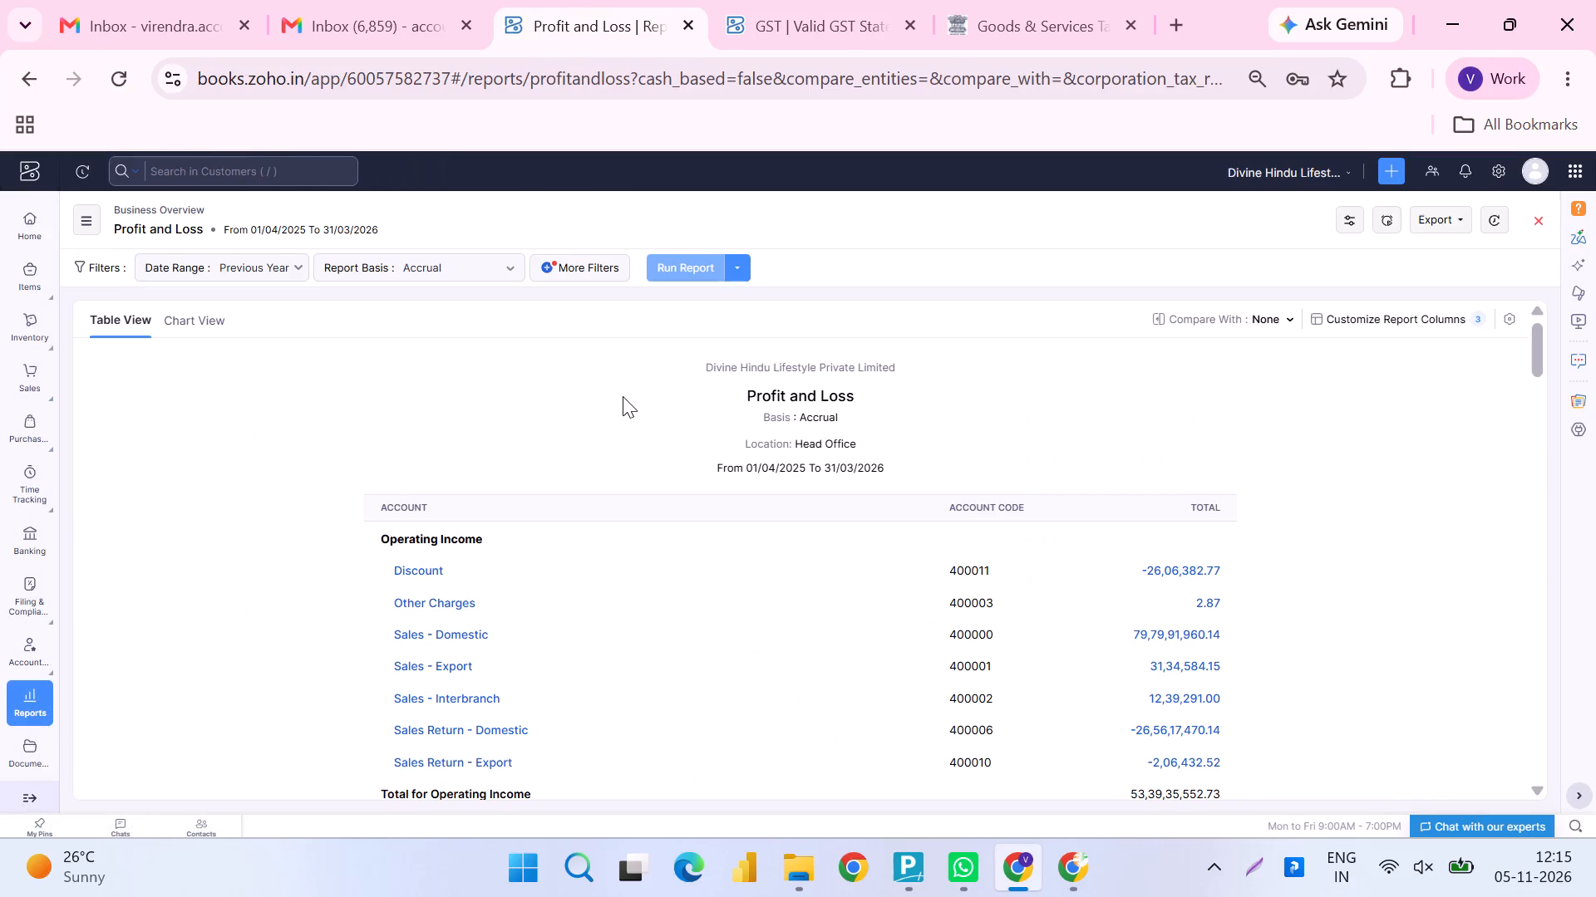
Filter the Profit and Loss report to locations in Head Office and run it.
left_click(367, 271)
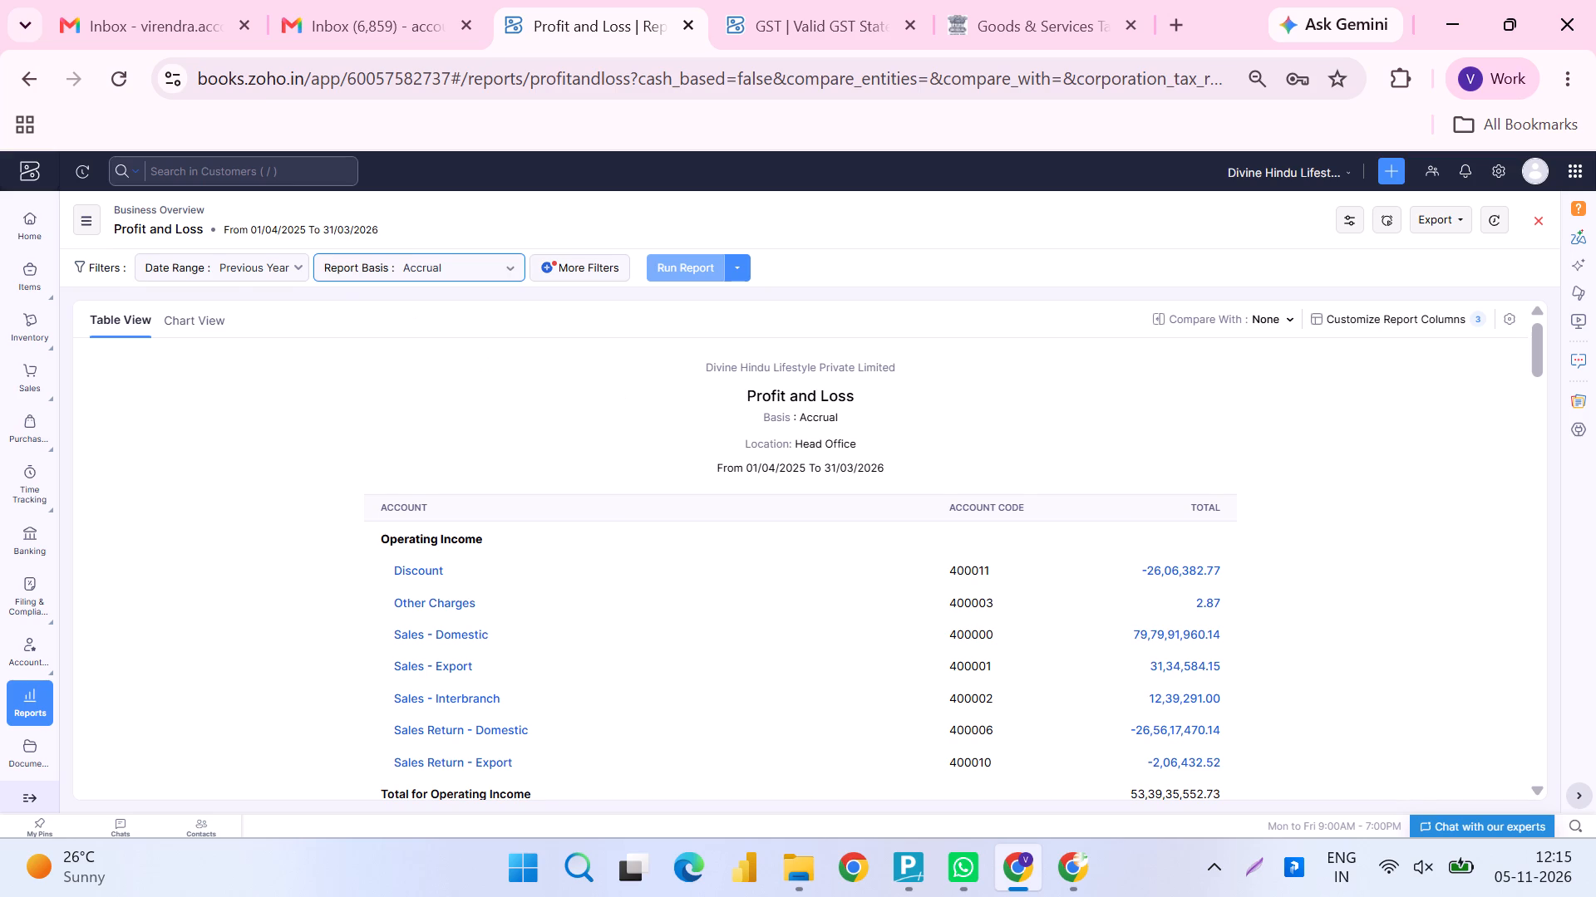
left_click(616, 271)
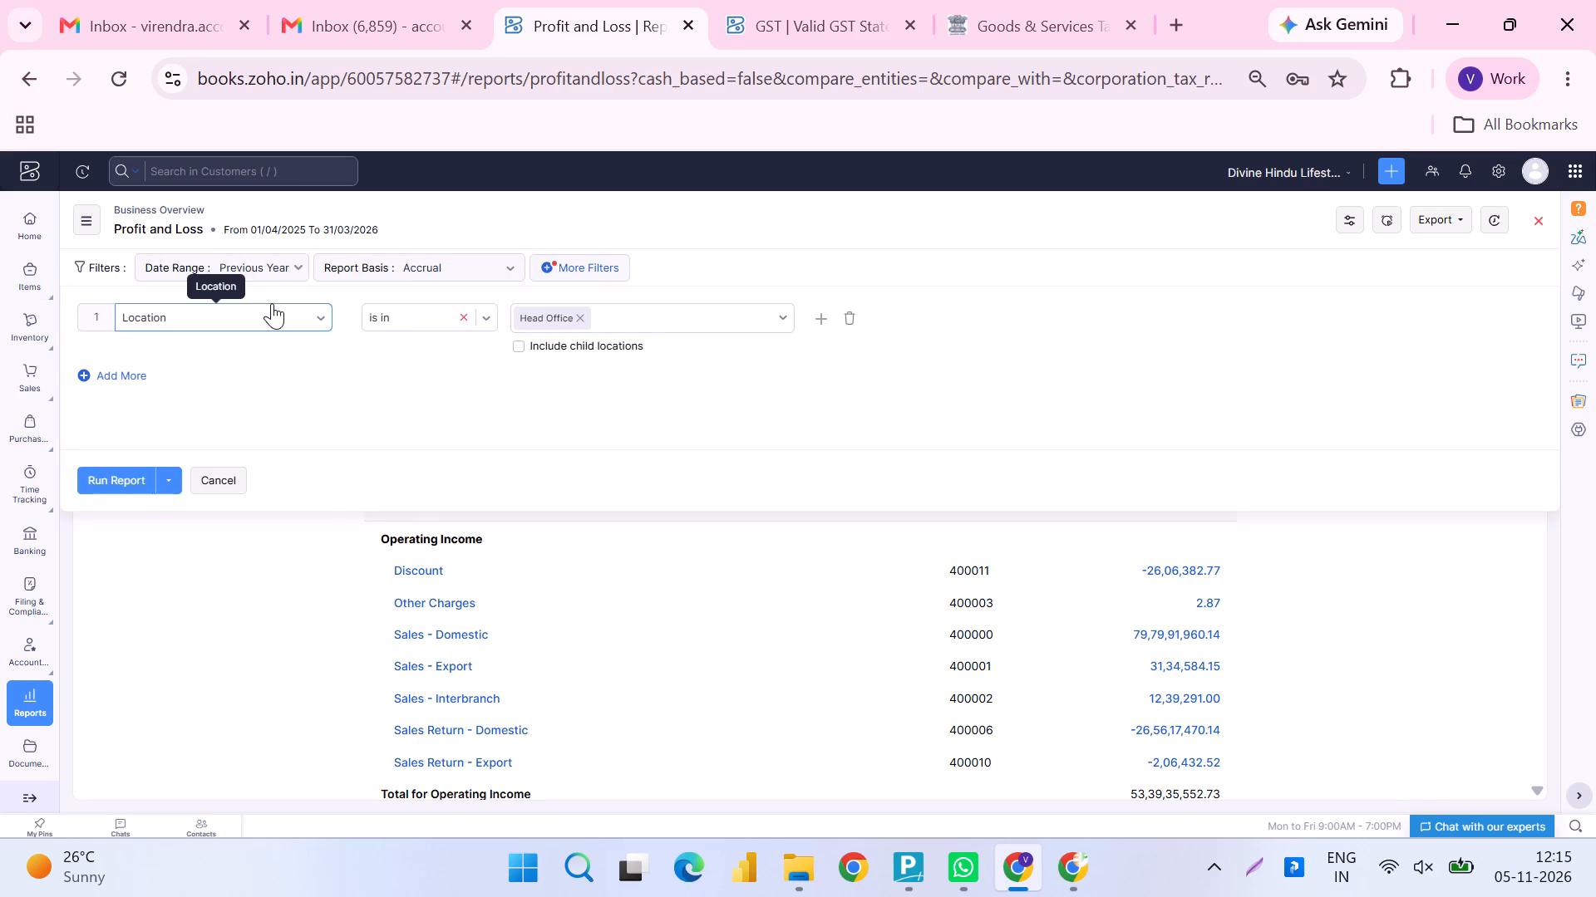
left_click(272, 303)
left_click(171, 468)
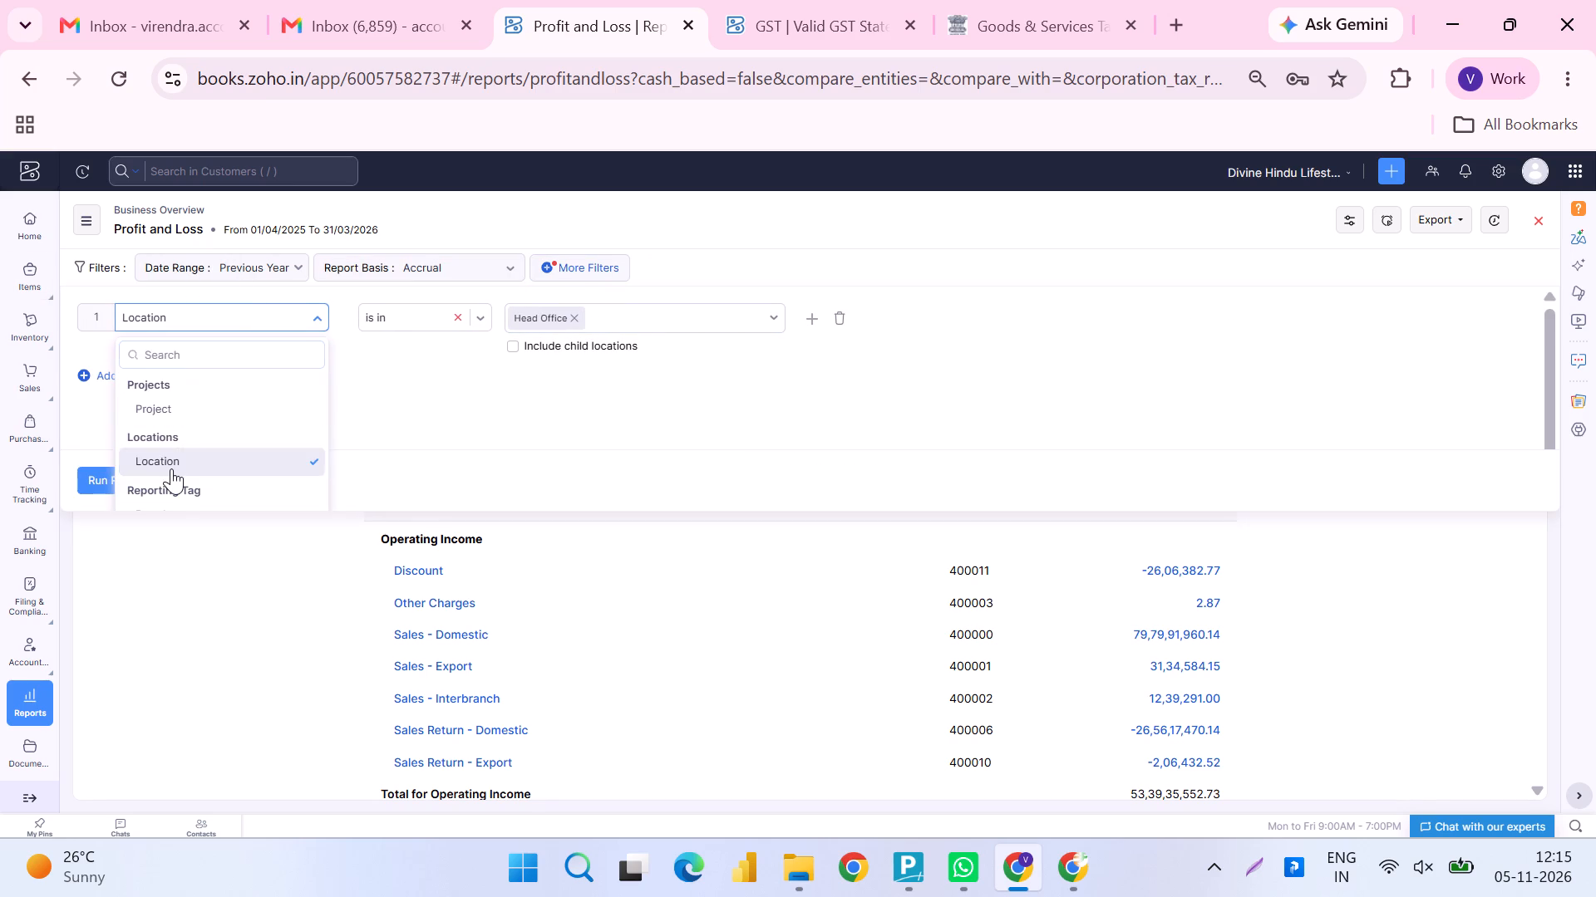
left_click(636, 304)
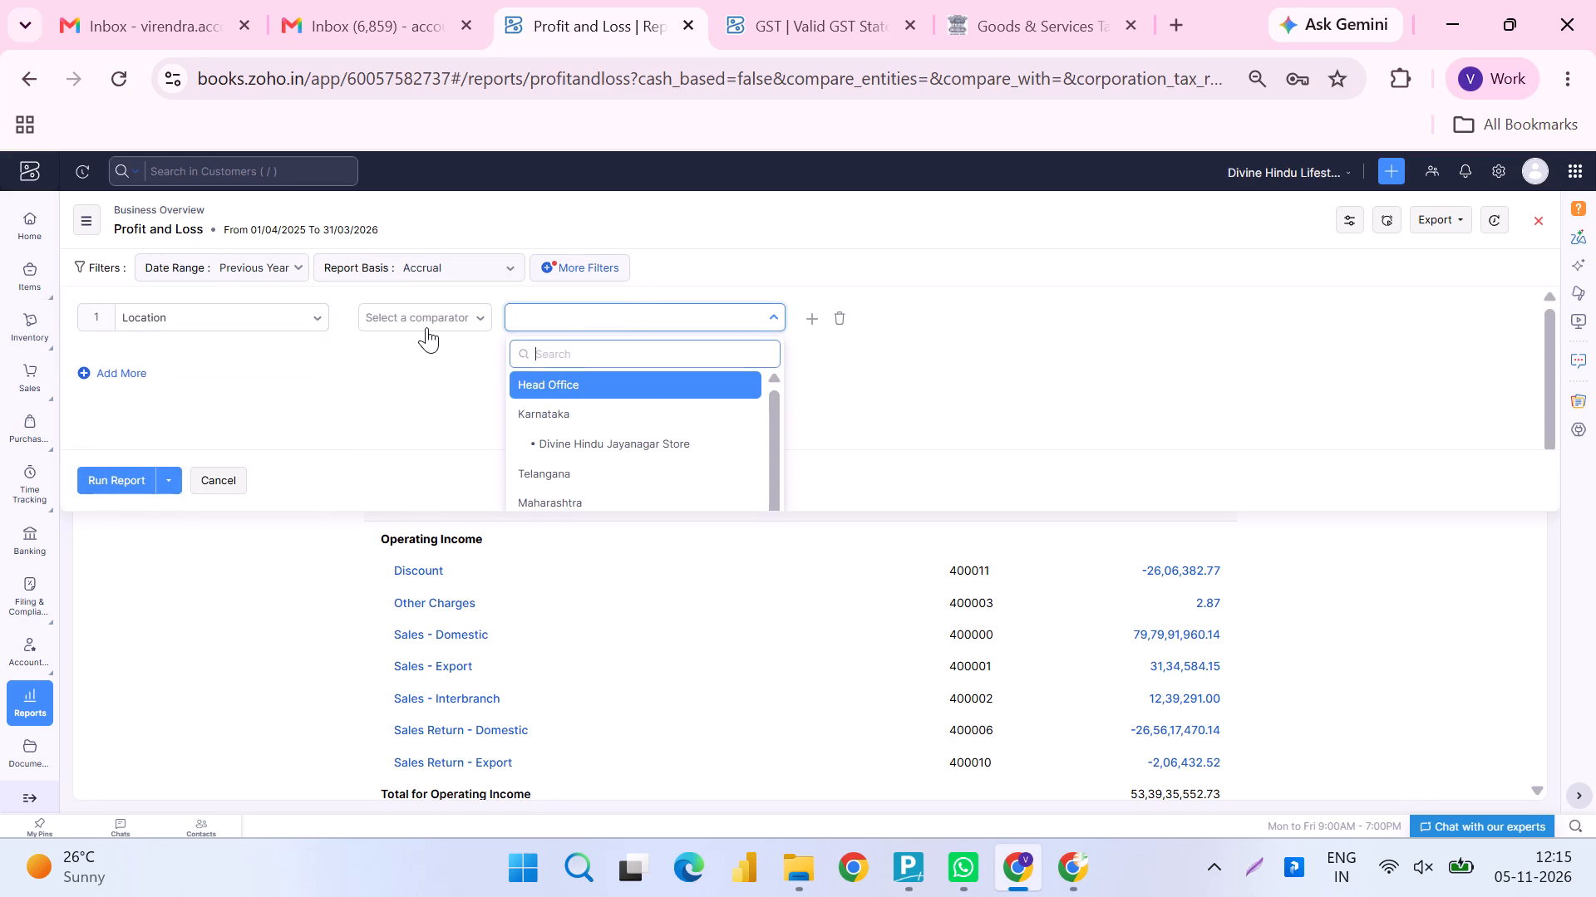
left_click(430, 311)
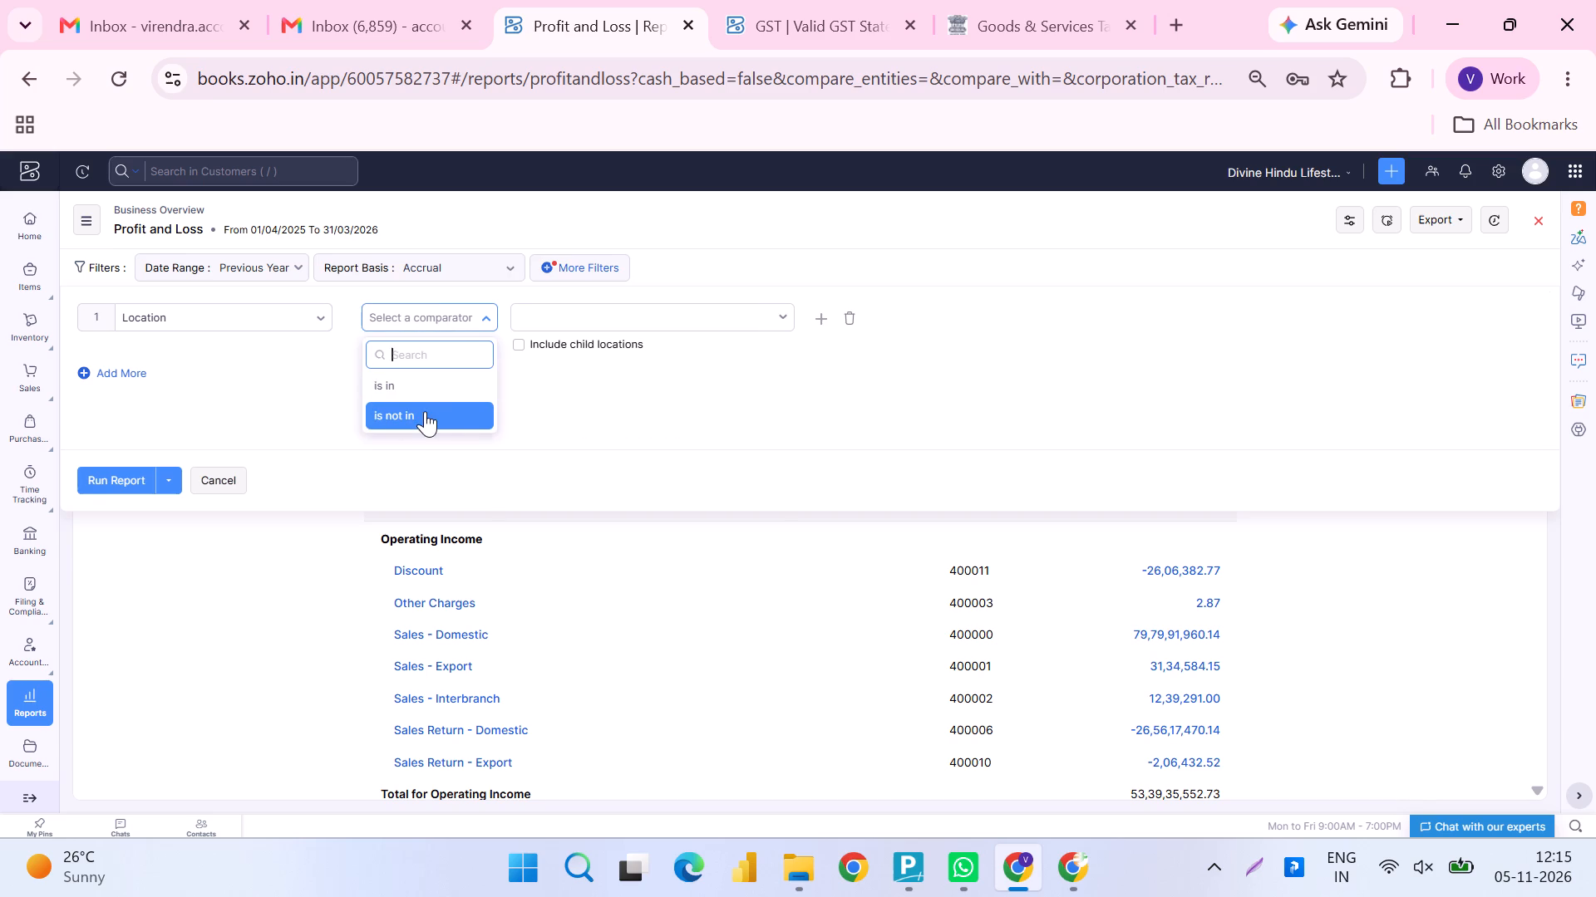
left_click(474, 383)
left_click(746, 327)
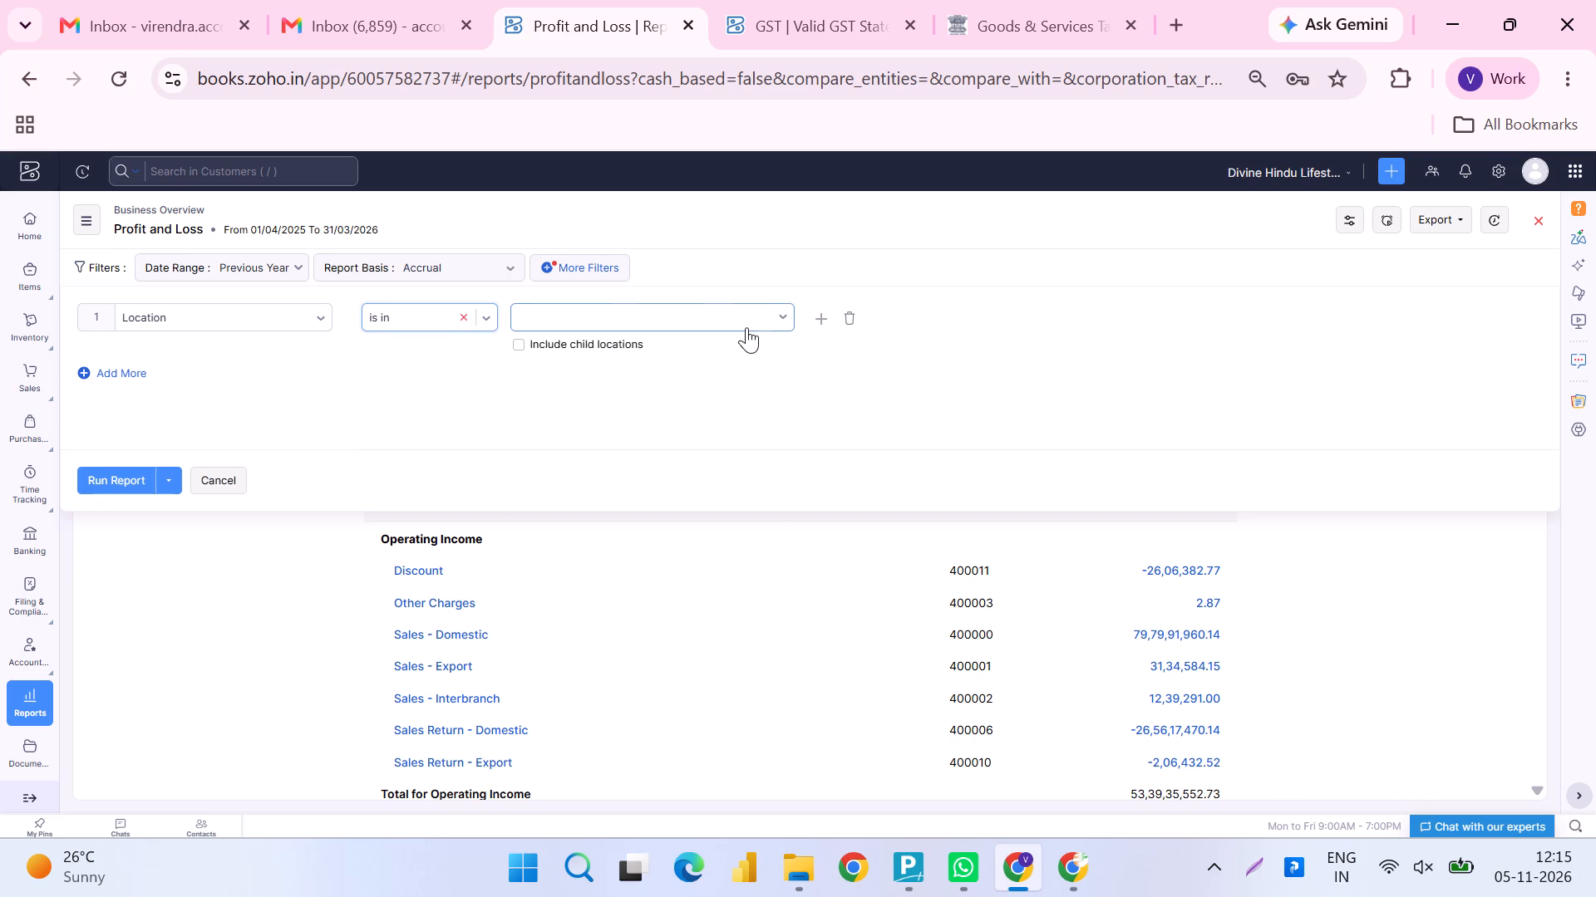
left_click(584, 385)
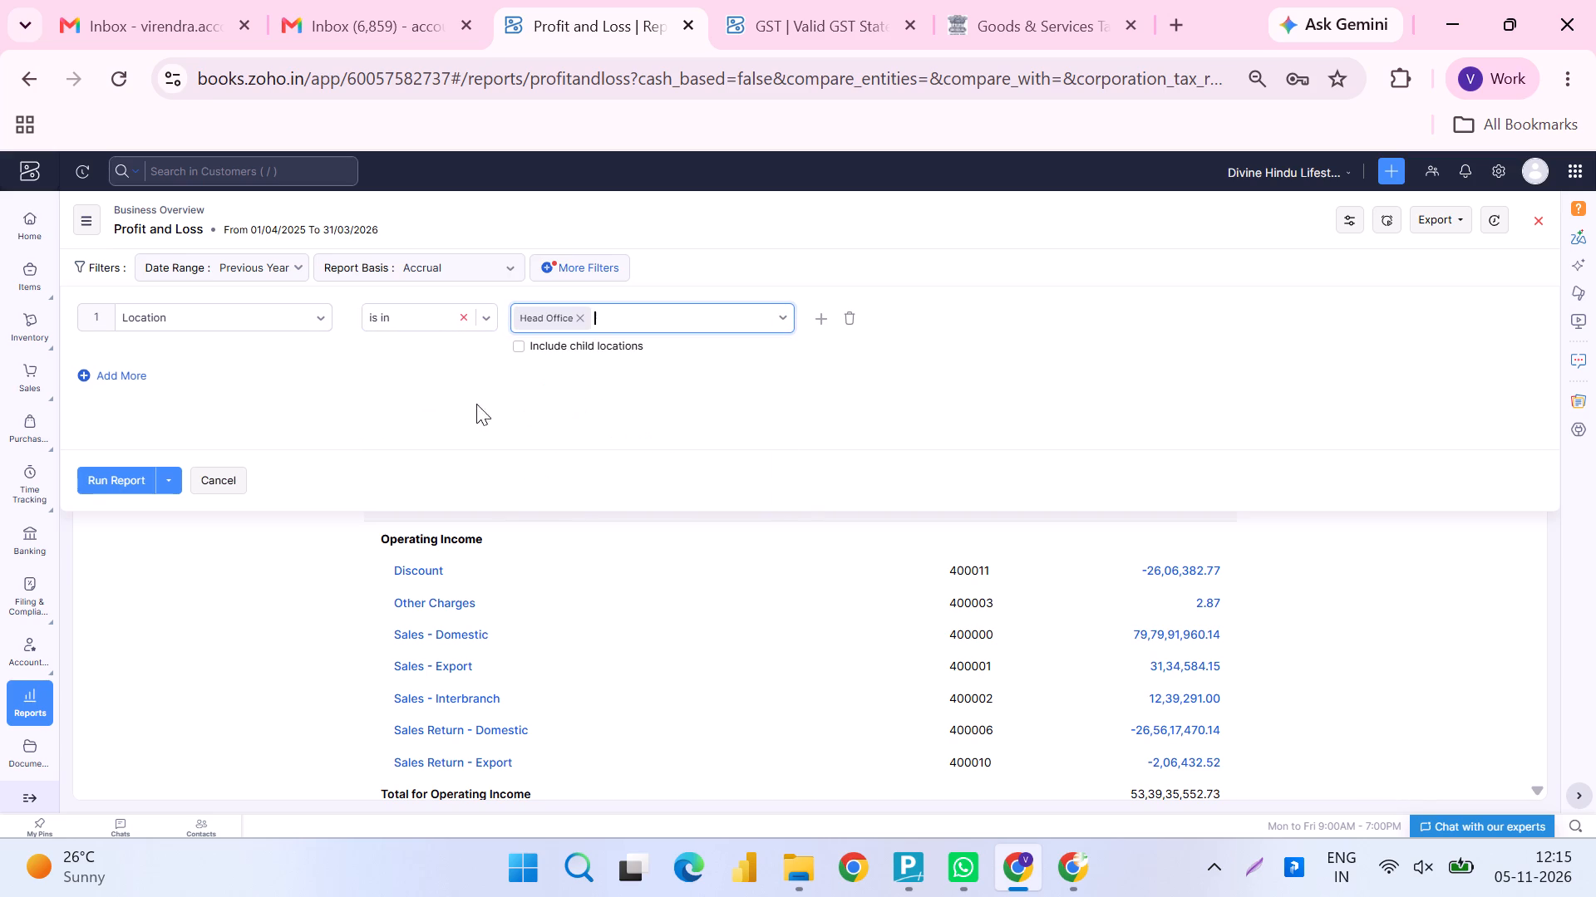
left_click(131, 482)
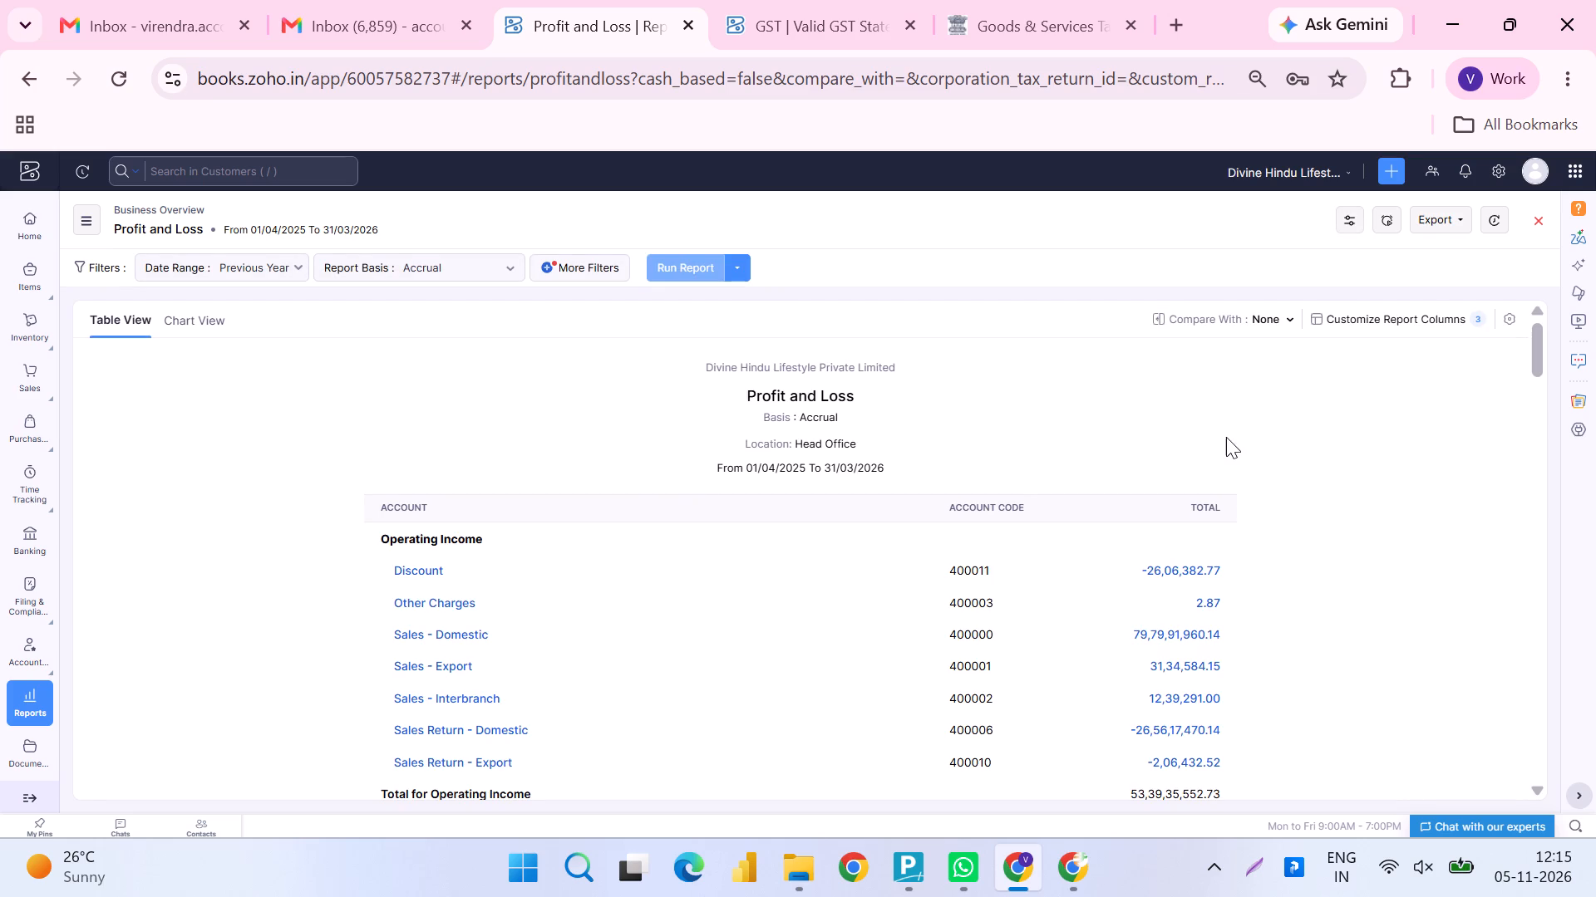
Open the account transactions behind the Discount total under Operating Income.
scroll(1226, 437, "down", 1)
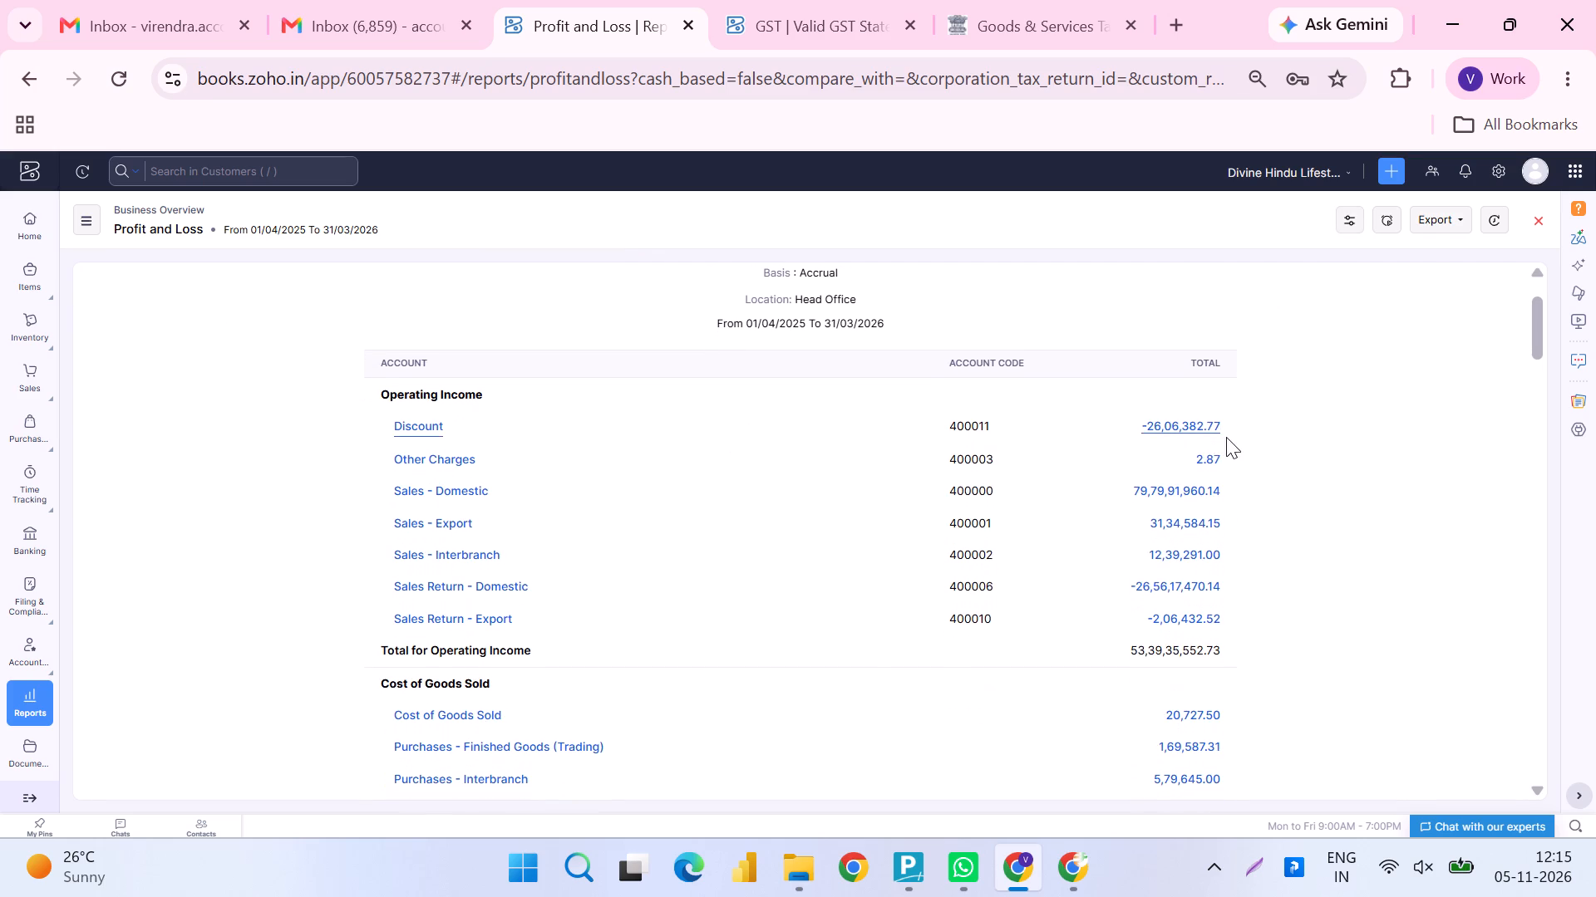
left_click(1200, 422)
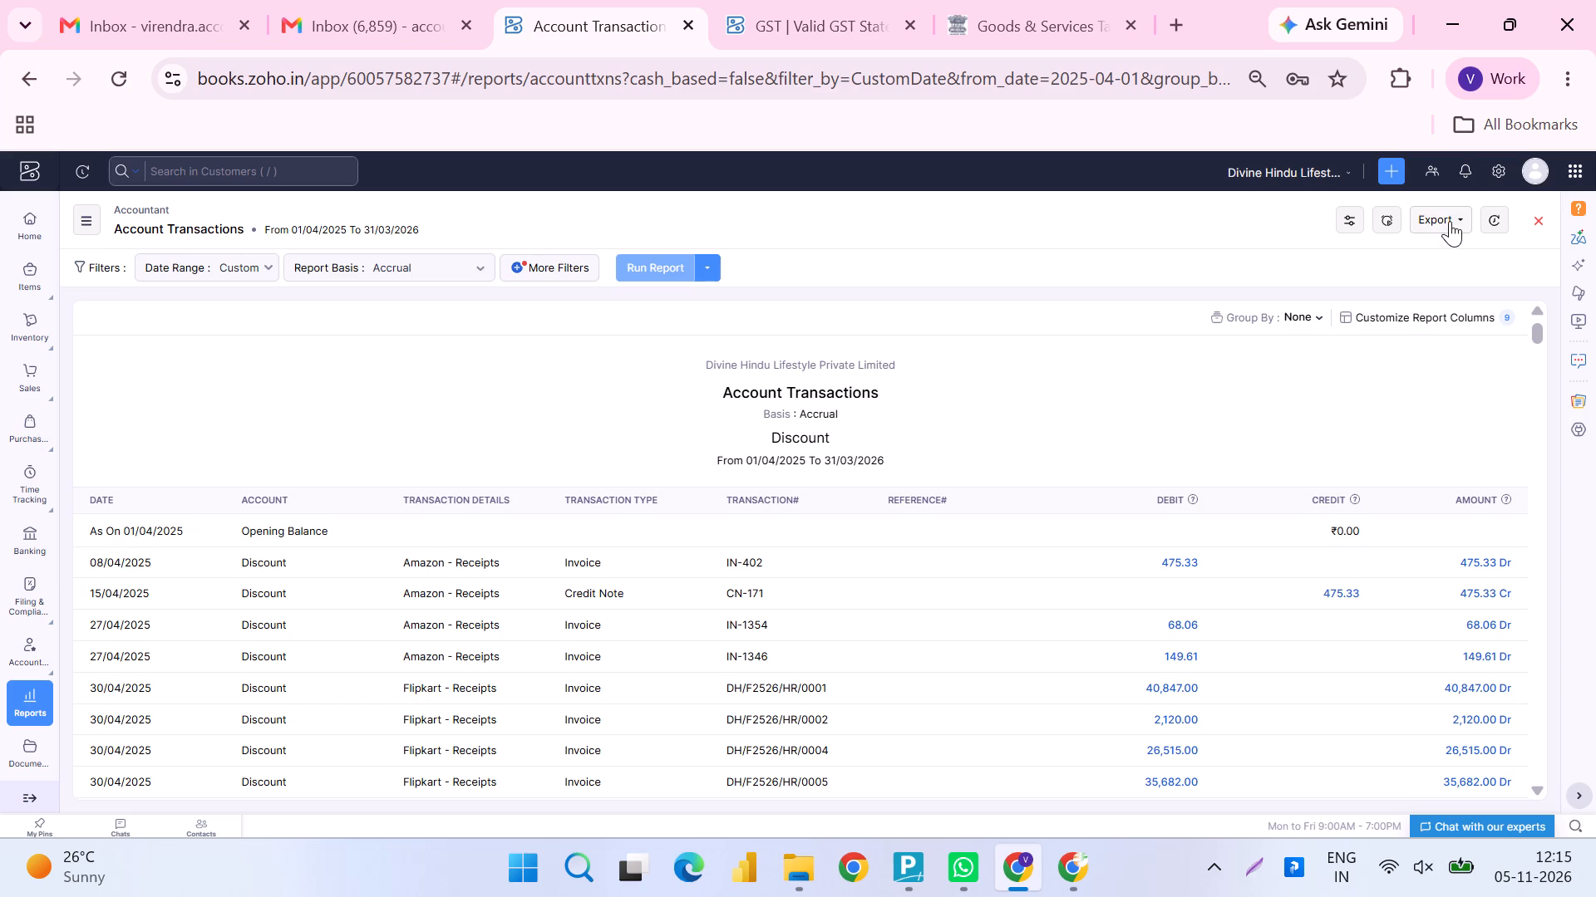
In the desktop's Words Docs folder, open the Divine_Hindu_Refund_Workings workbook to check it, close it and delete it.
key("ctrl+j")
key("super+d")
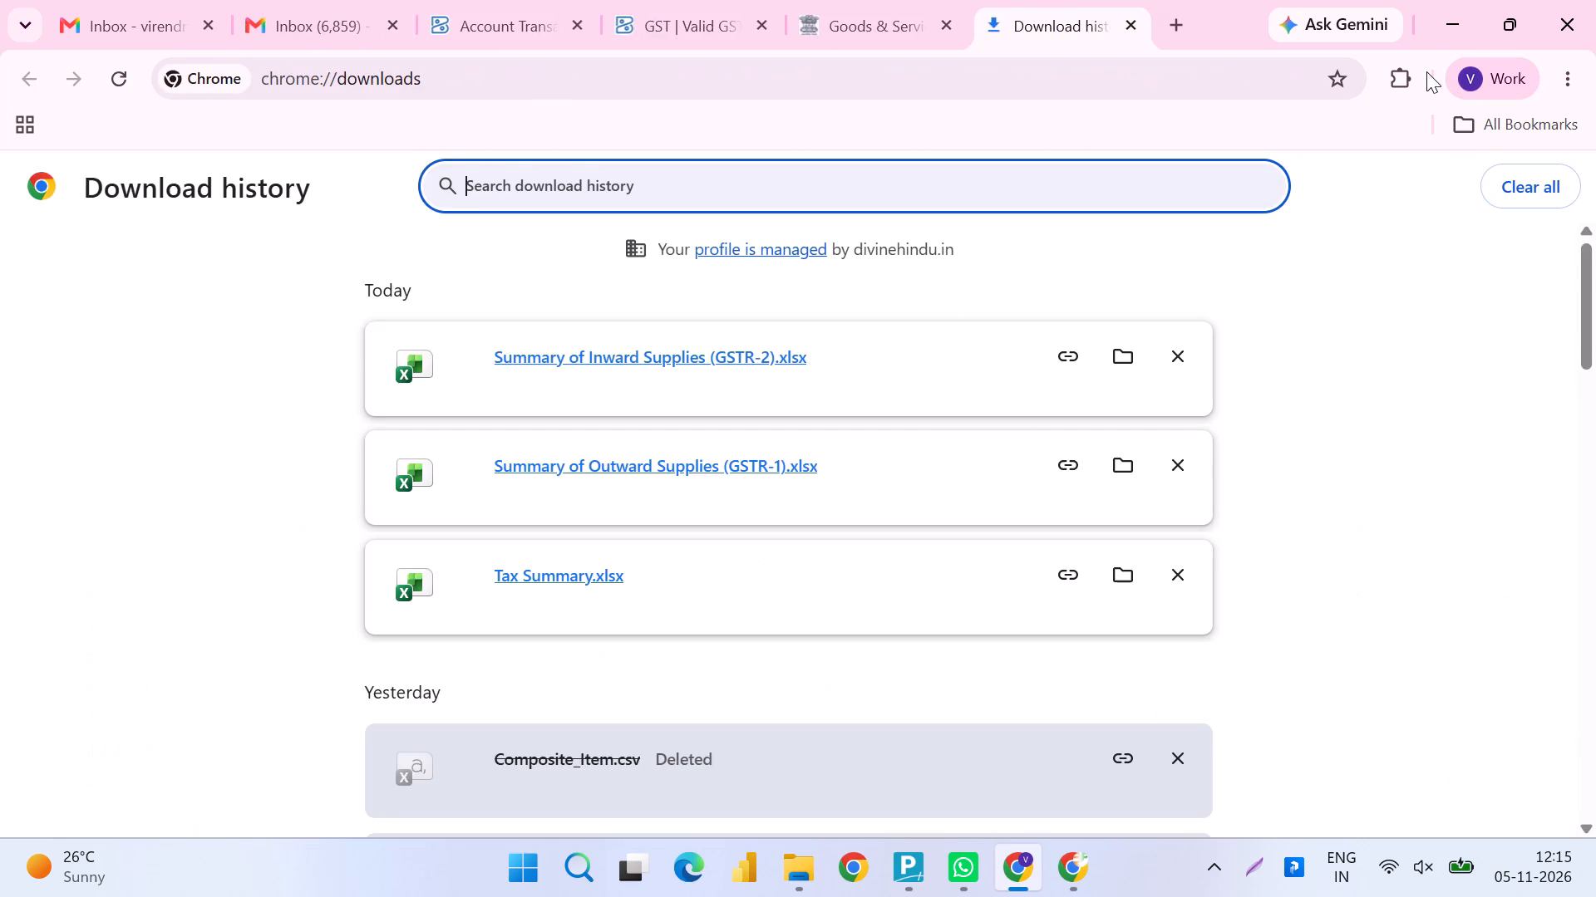
key("Down")
key("Up")
key("Down")
key("Up")
key("Return")
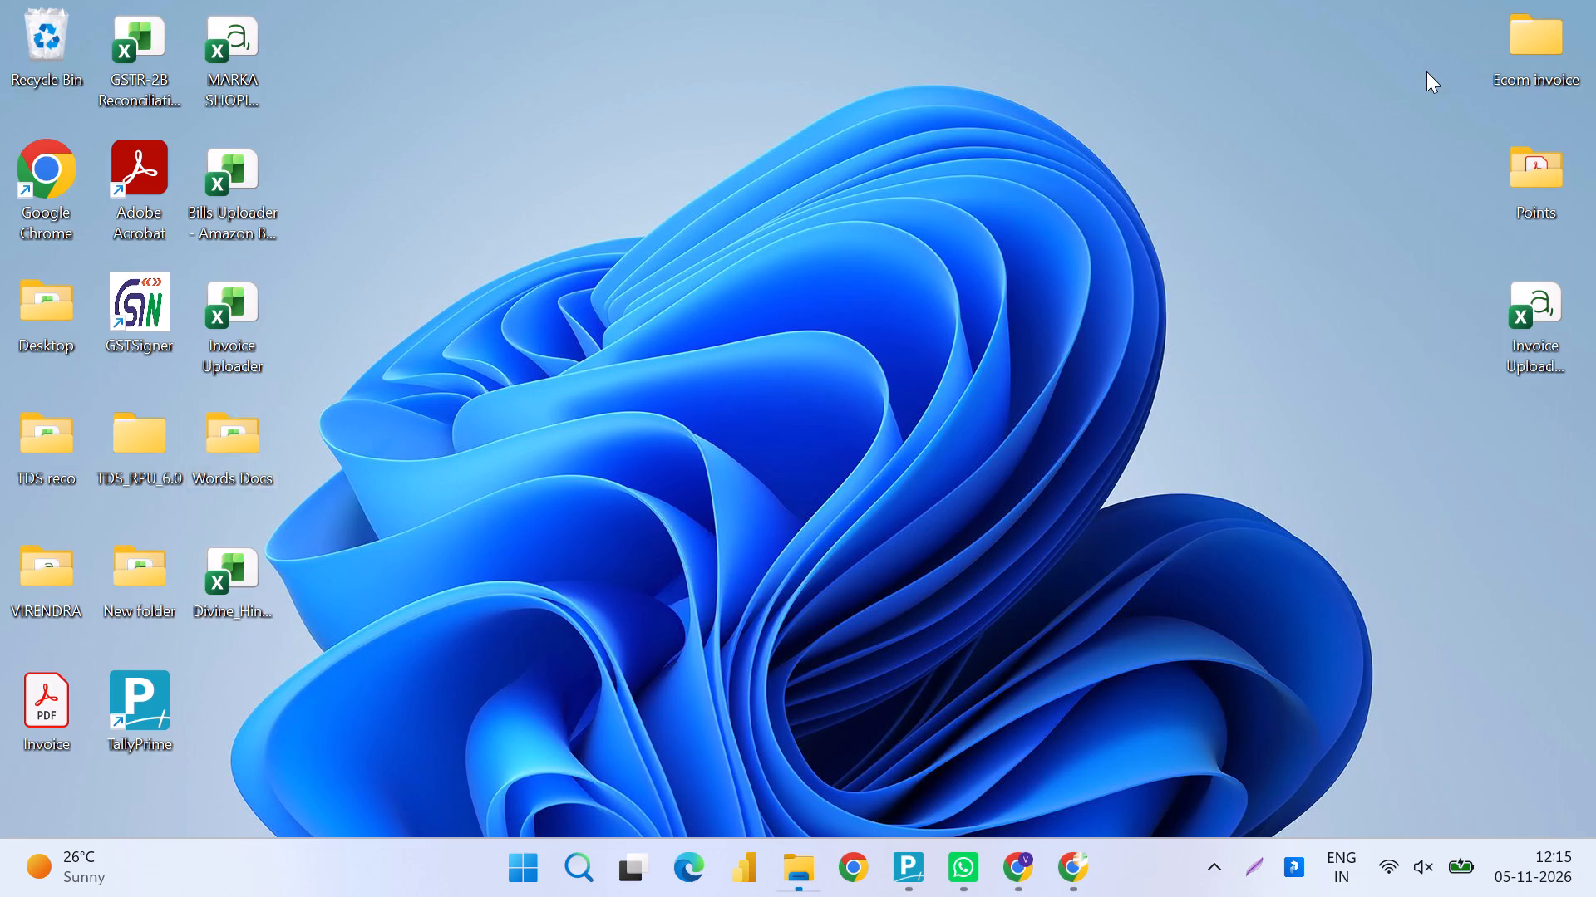
key("Down")
key("Up")
key("Up")
key("Down")
key("Up")
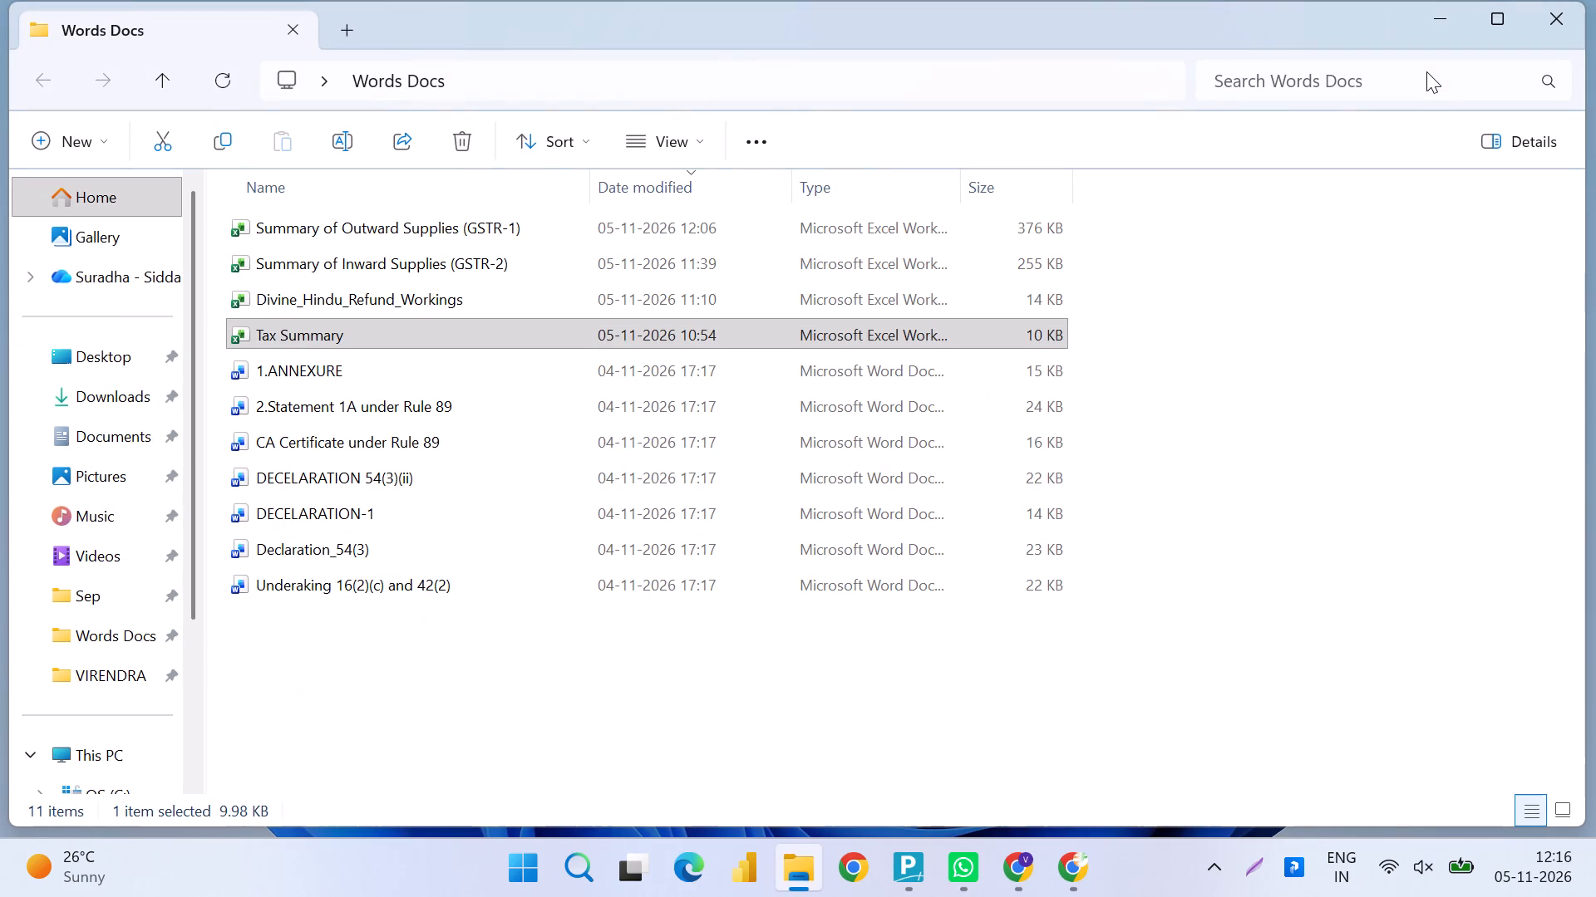
left_click(507, 312)
key("Return")
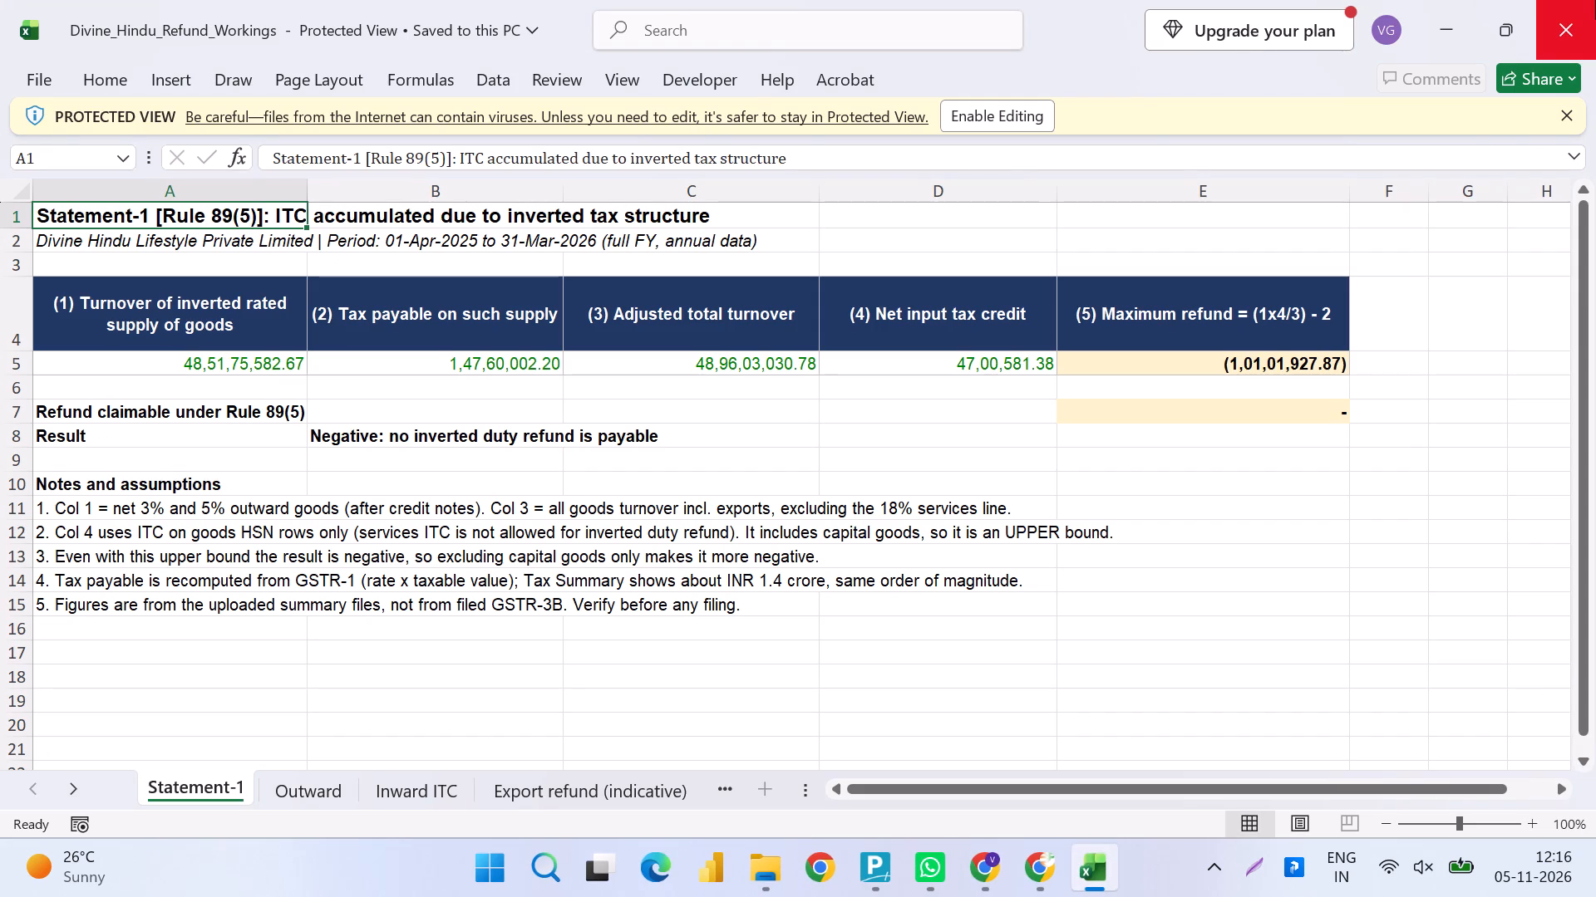
left_click(1595, 0)
key("Delete")
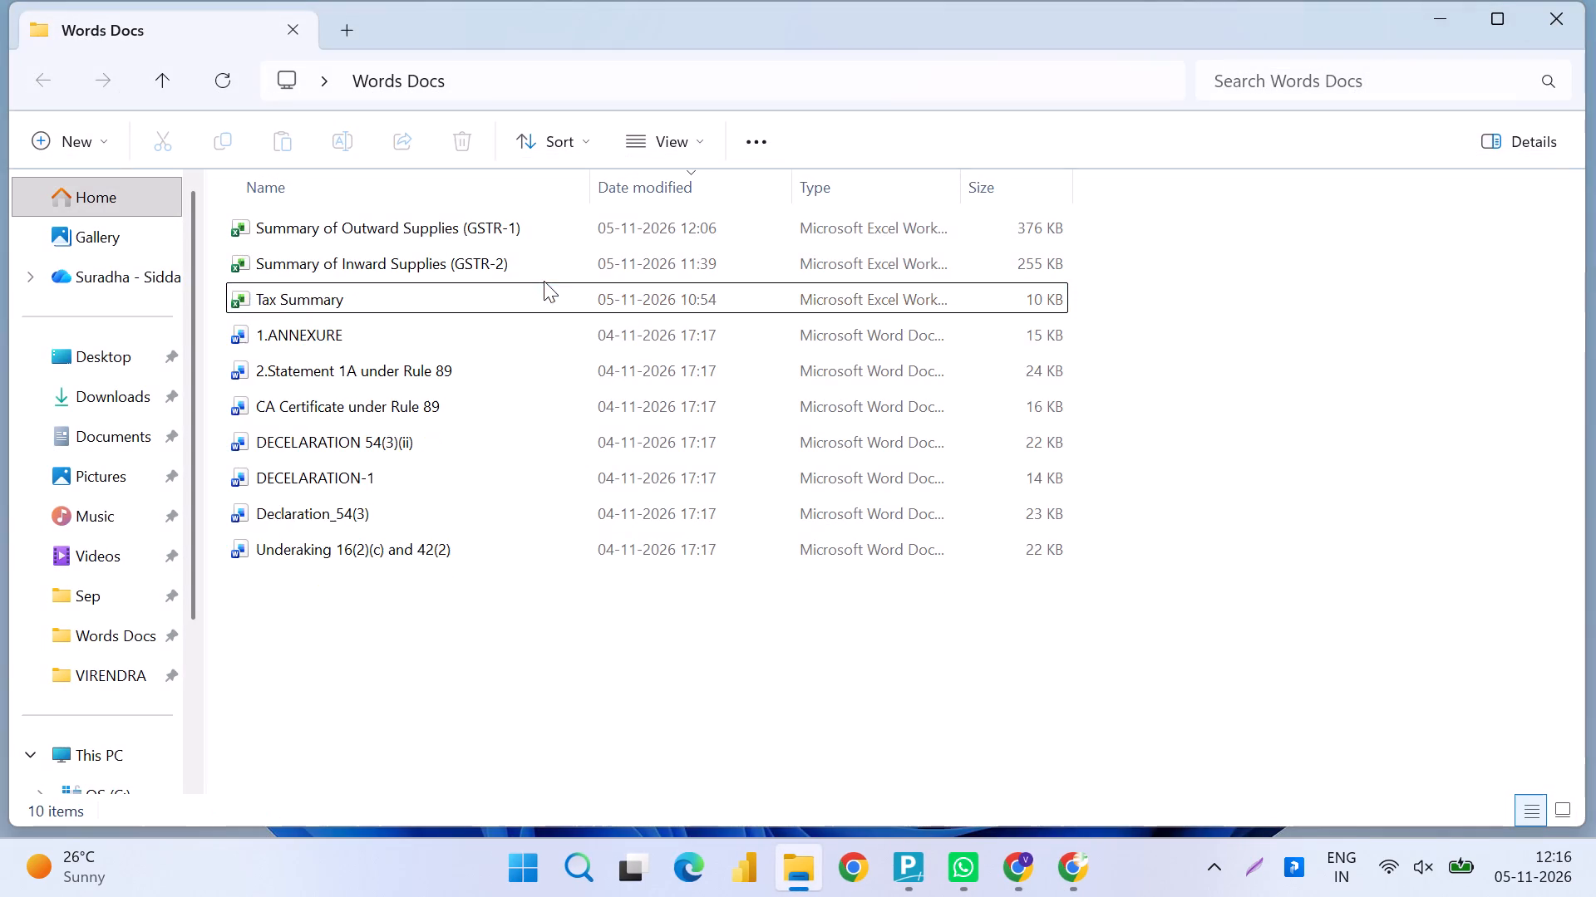
Open the desktop copy of the Divine_Hindu_Refund_Workings workbook to check its contents, and close it.
key("super+d")
key("Down")
key("alt+Tab")
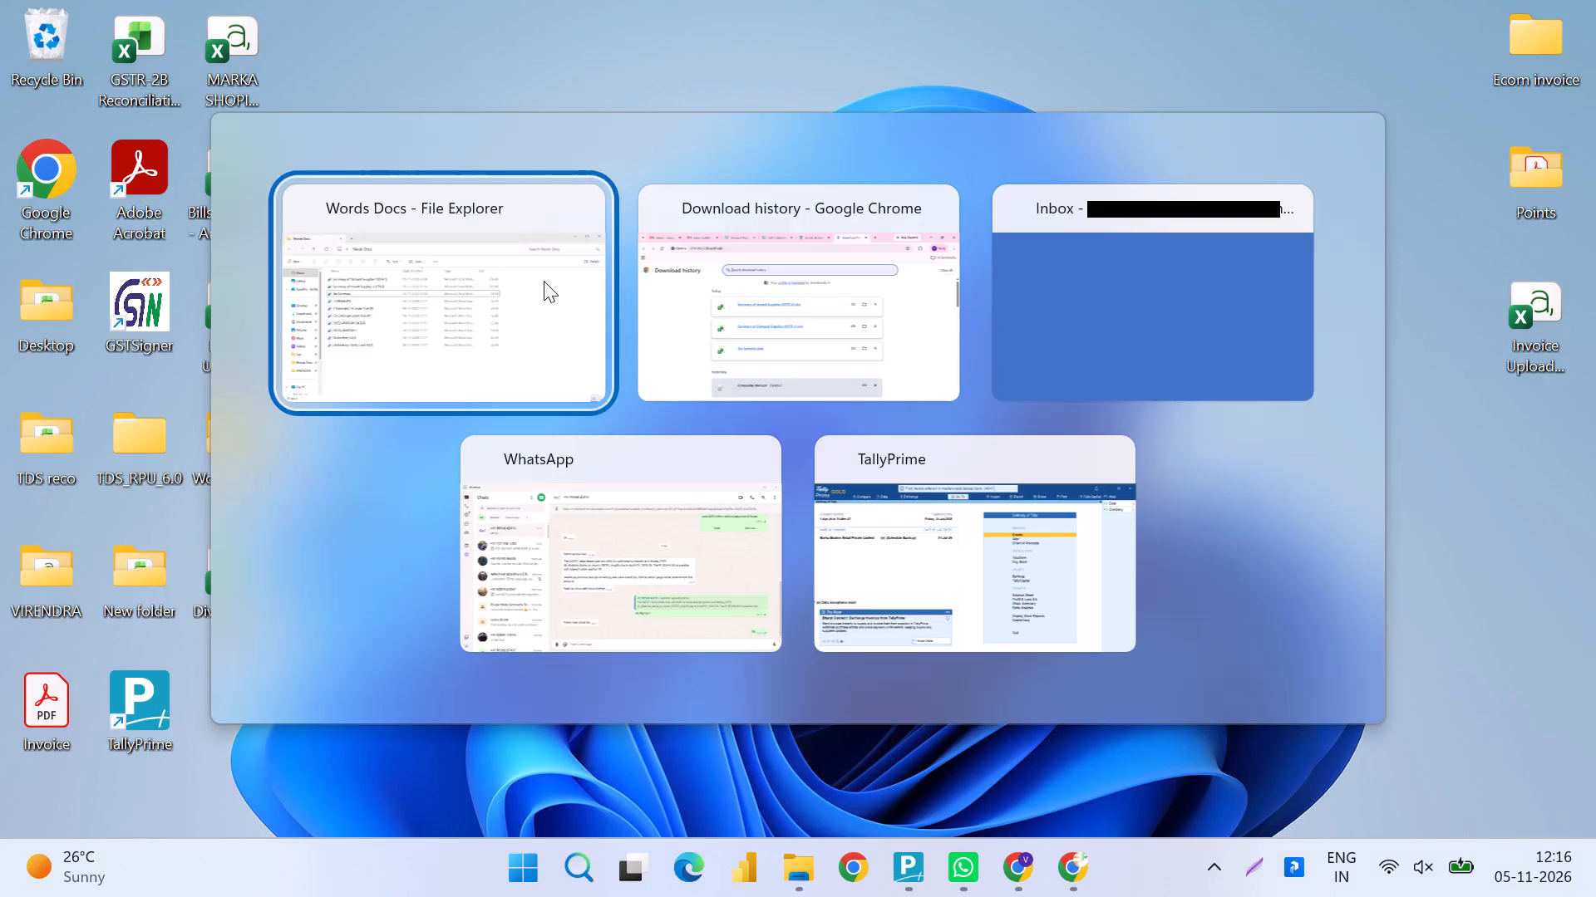
key("super+d")
key("Return")
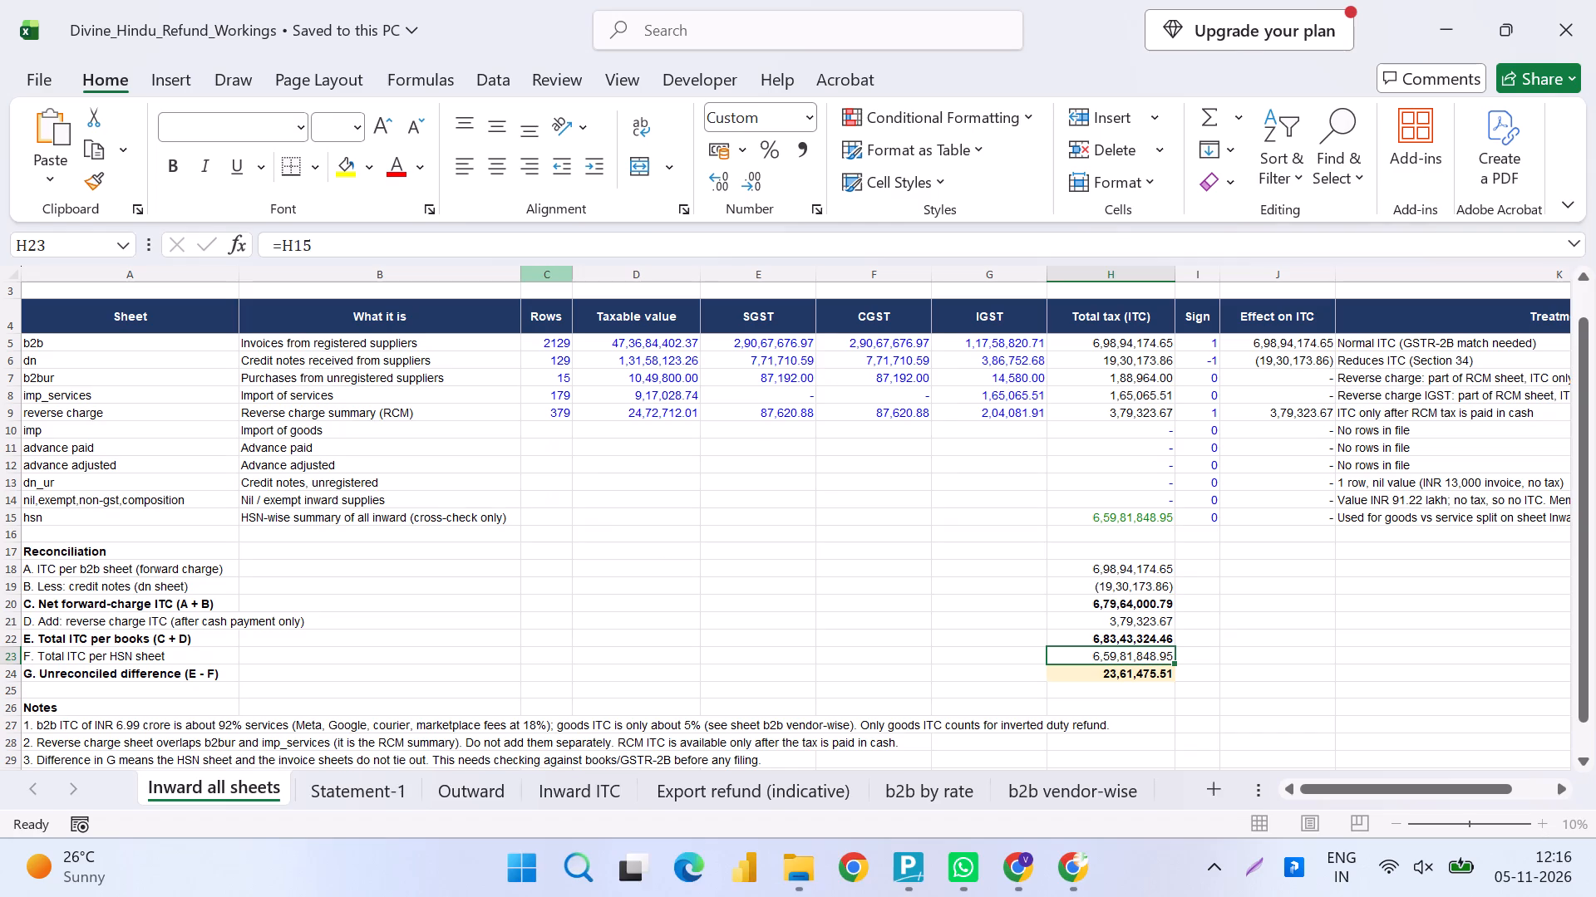
key("alt+F4")
Move the Divine_Hindu_Refund_Workings workbook from the desktop into the Words Docs folder.
key("ctrl+x")
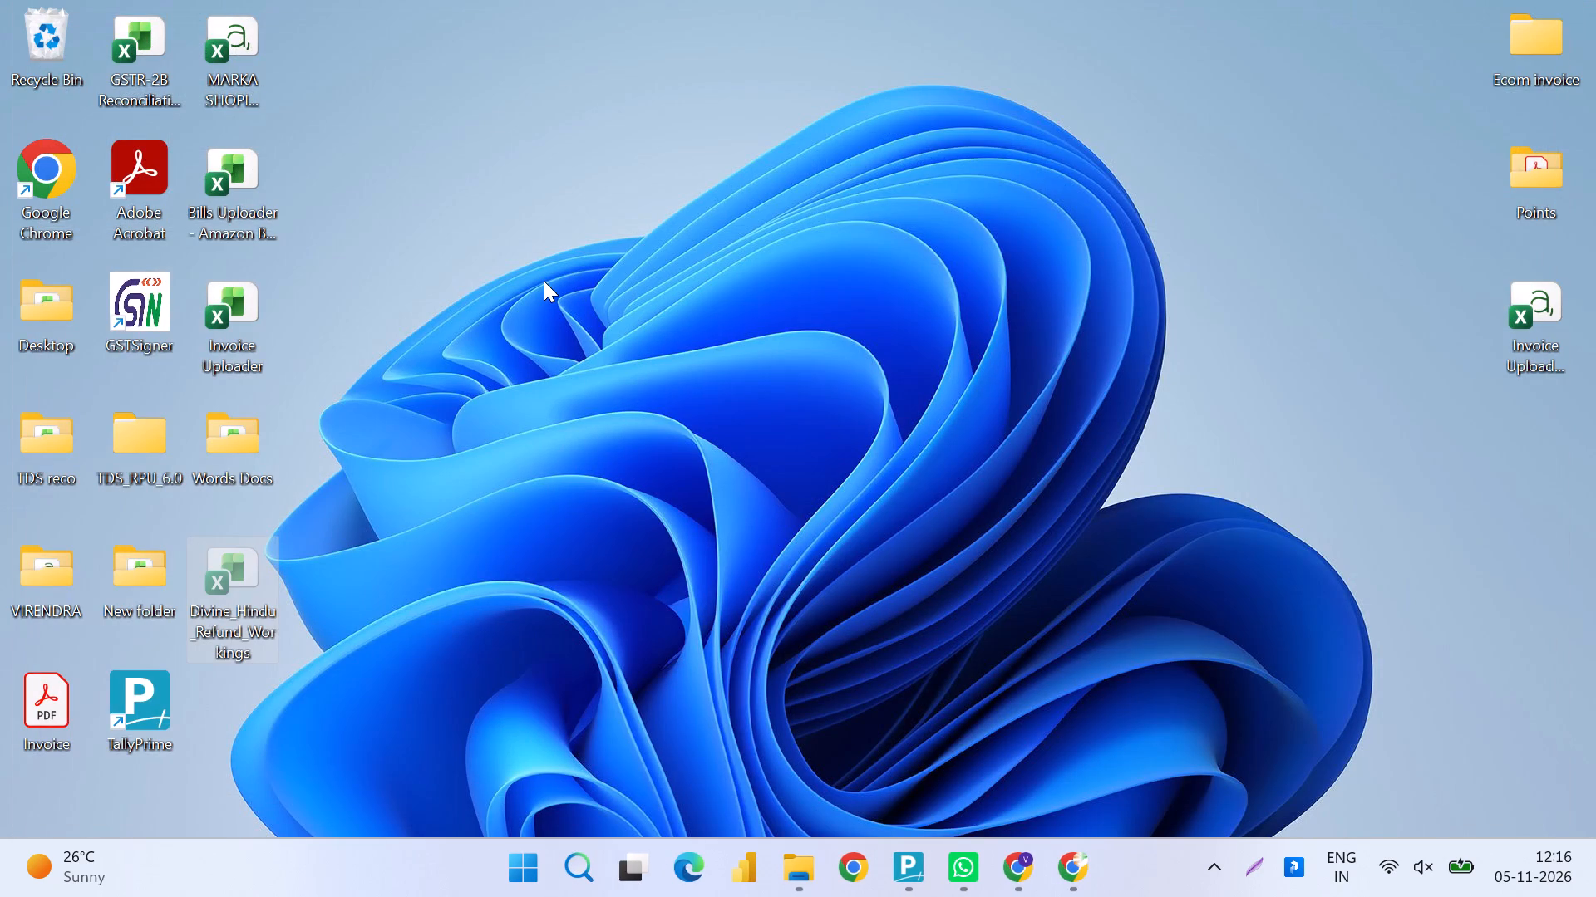
key("Up")
key("Return")
key("ctrl+v")
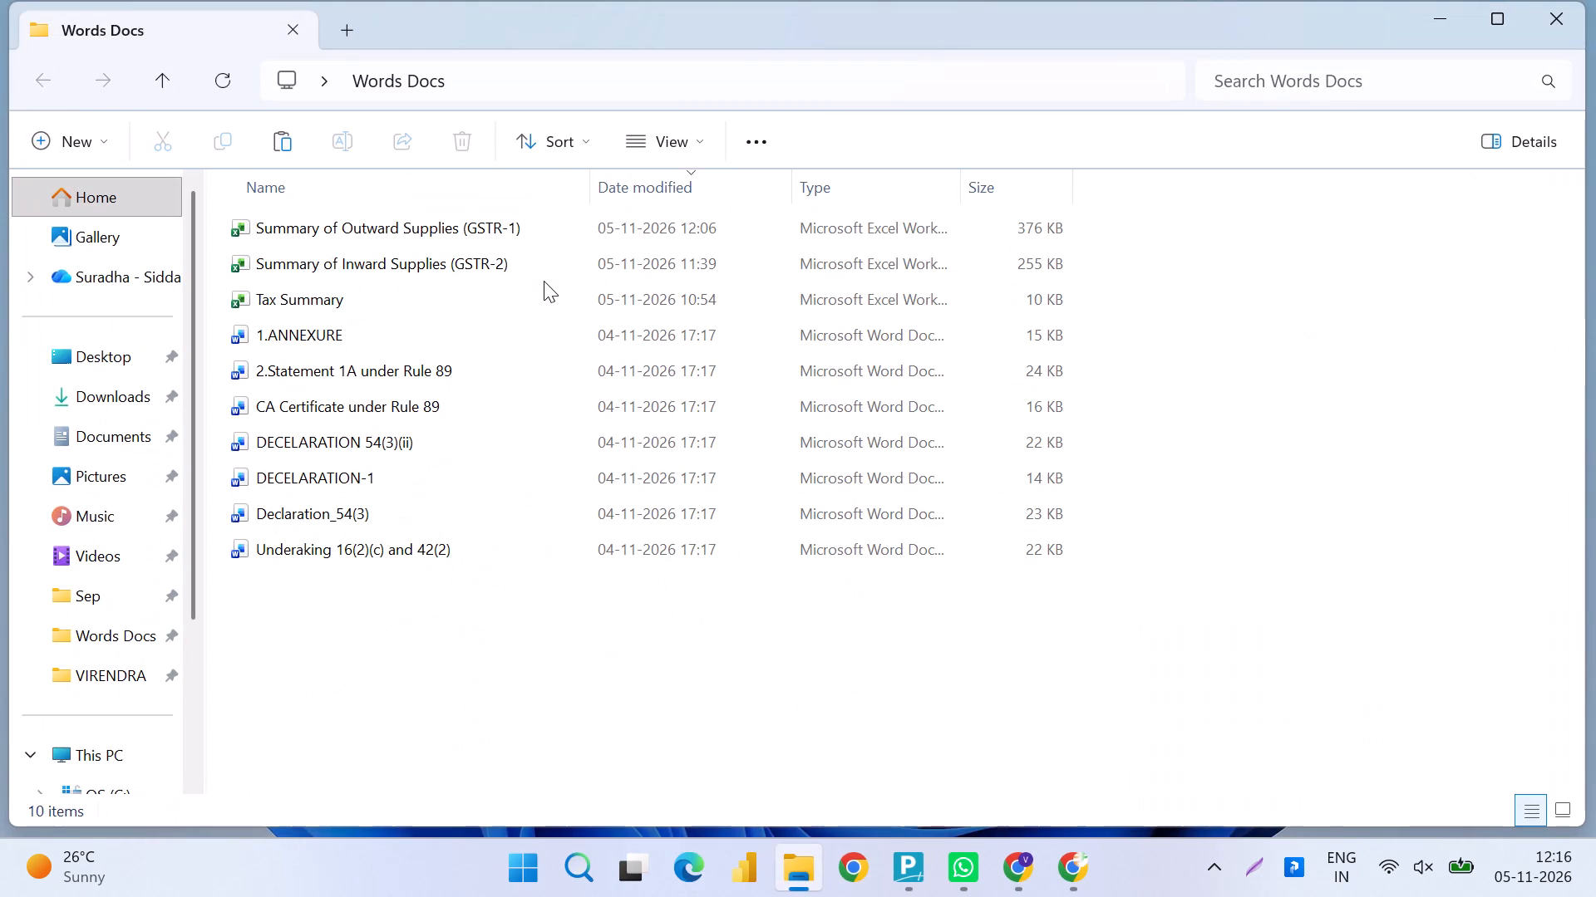
key("ctrl+v")
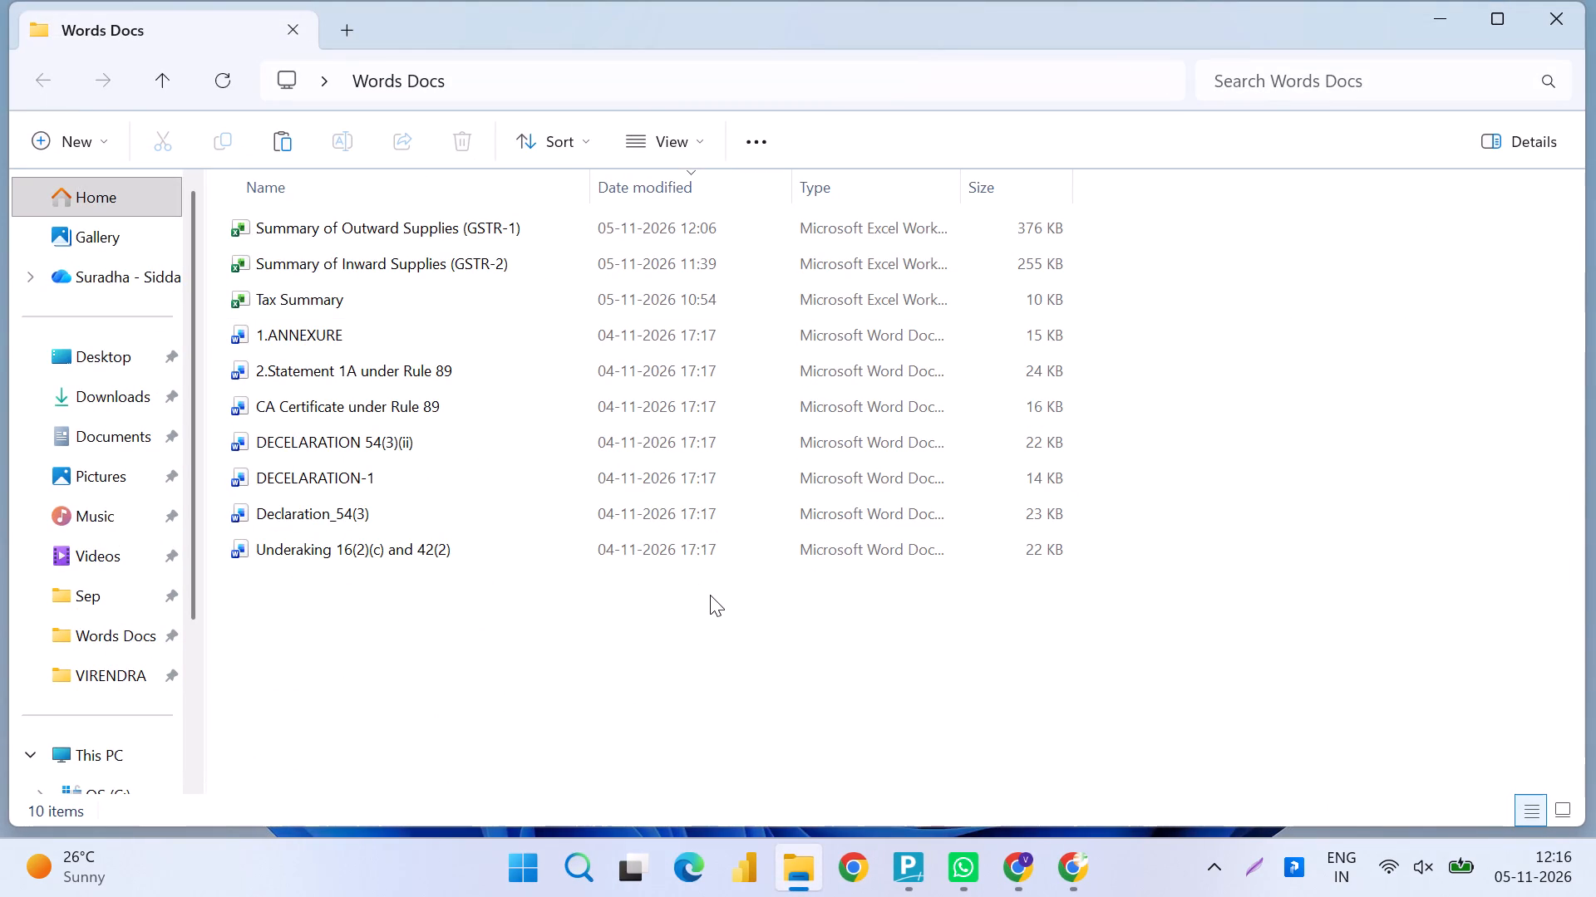
right_click(710, 595)
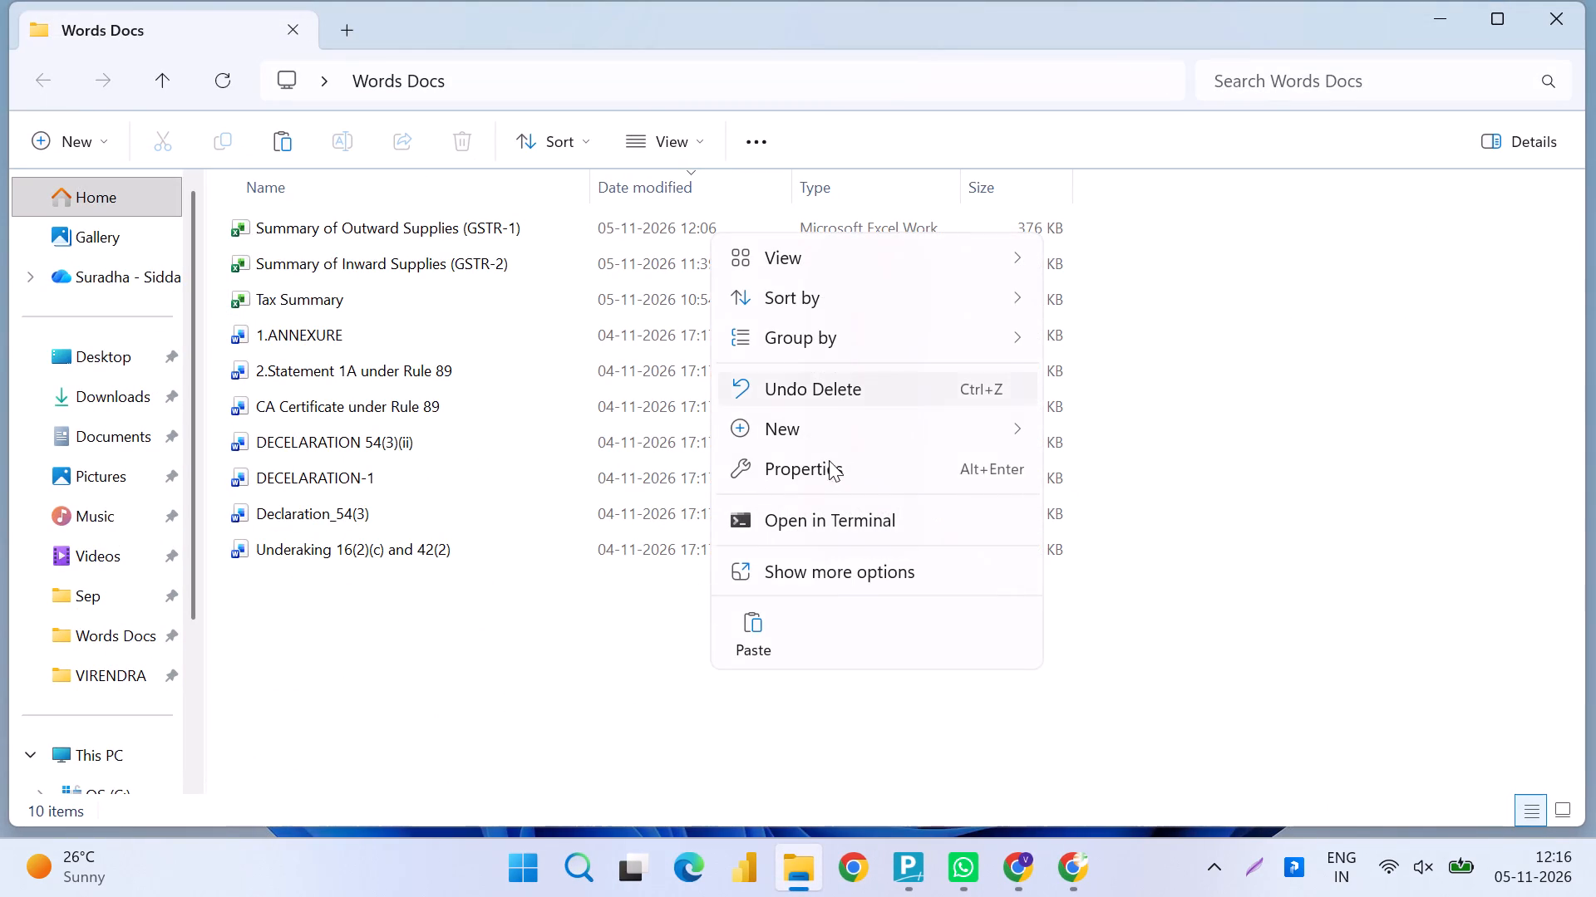
left_click(759, 628)
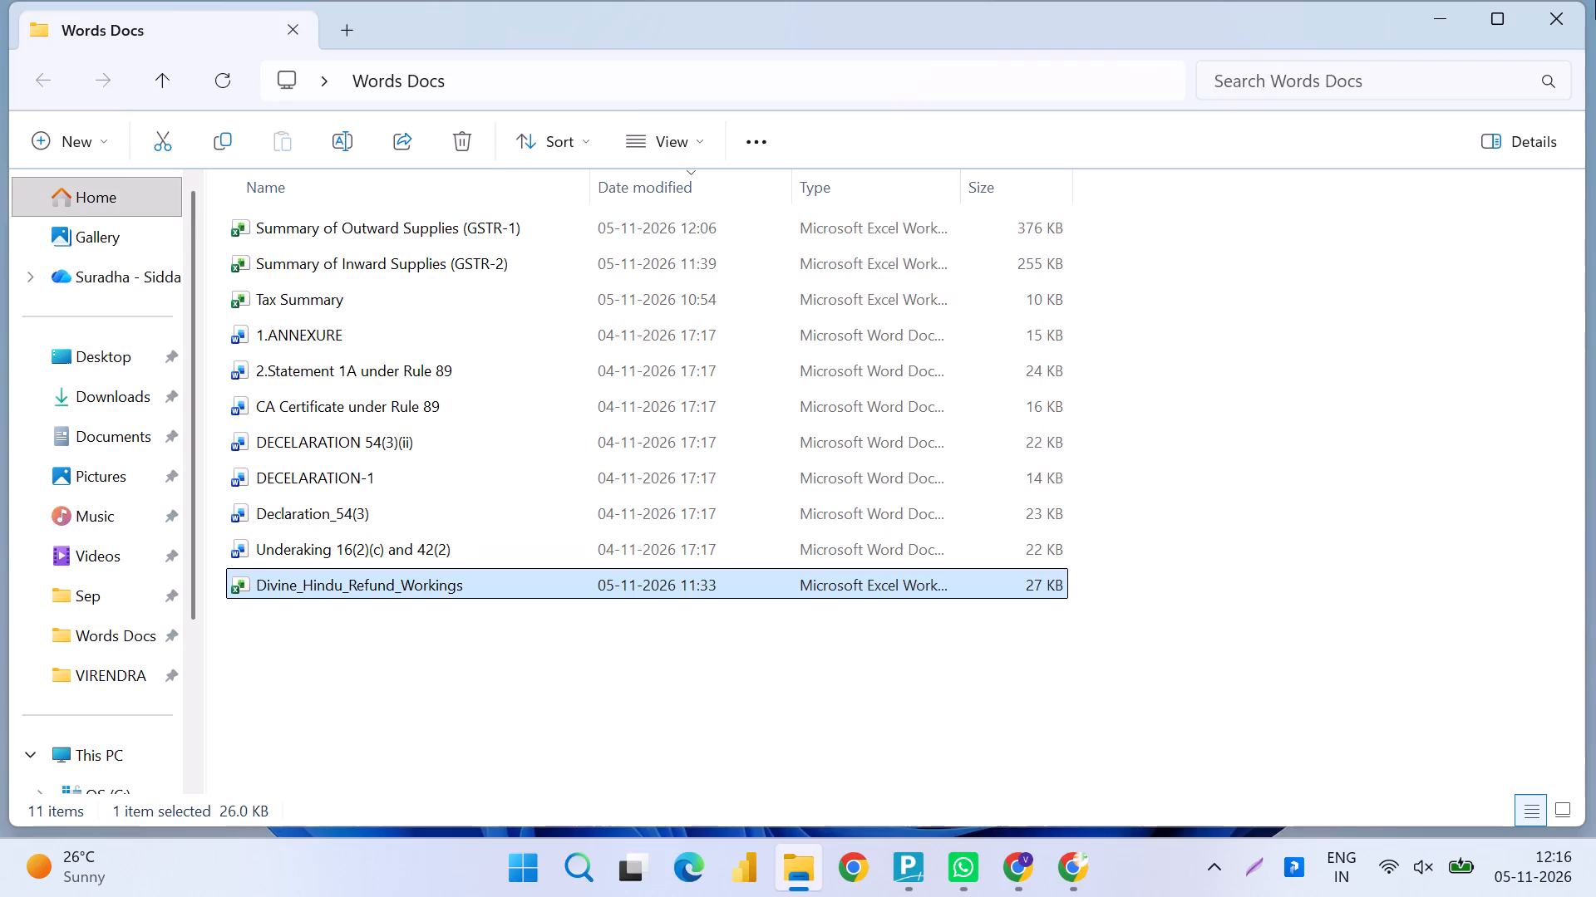
Close the Words Docs folder window and switch to the Chrome window with the download history.
key("super+Down")
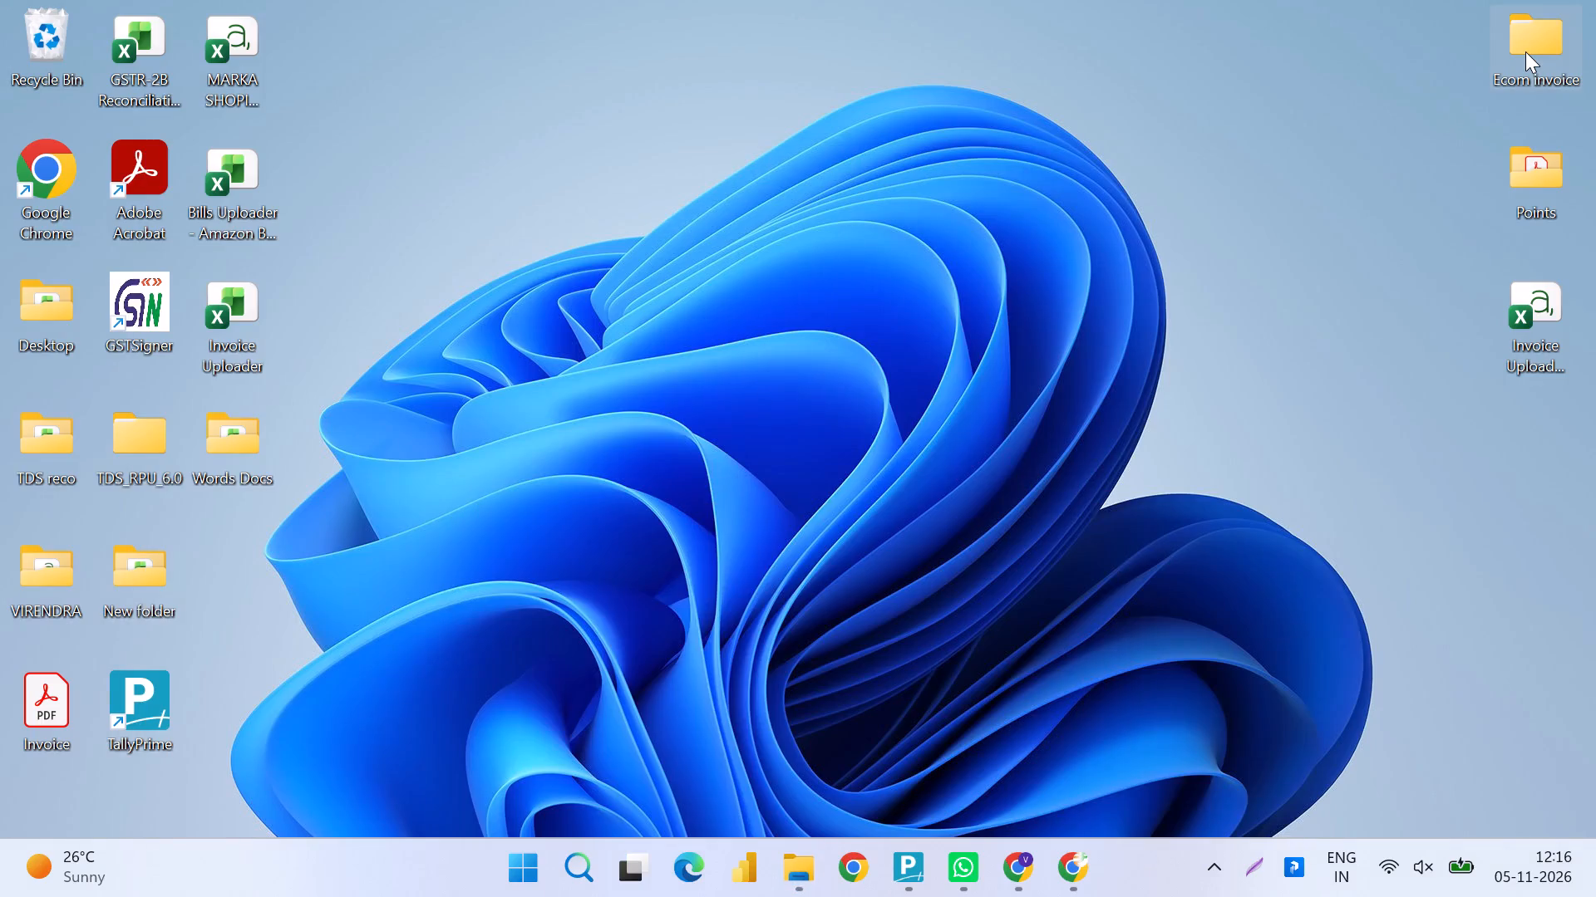
key("alt+Tab")
key("super+Up")
key("alt+F4")
key("alt+Tab")
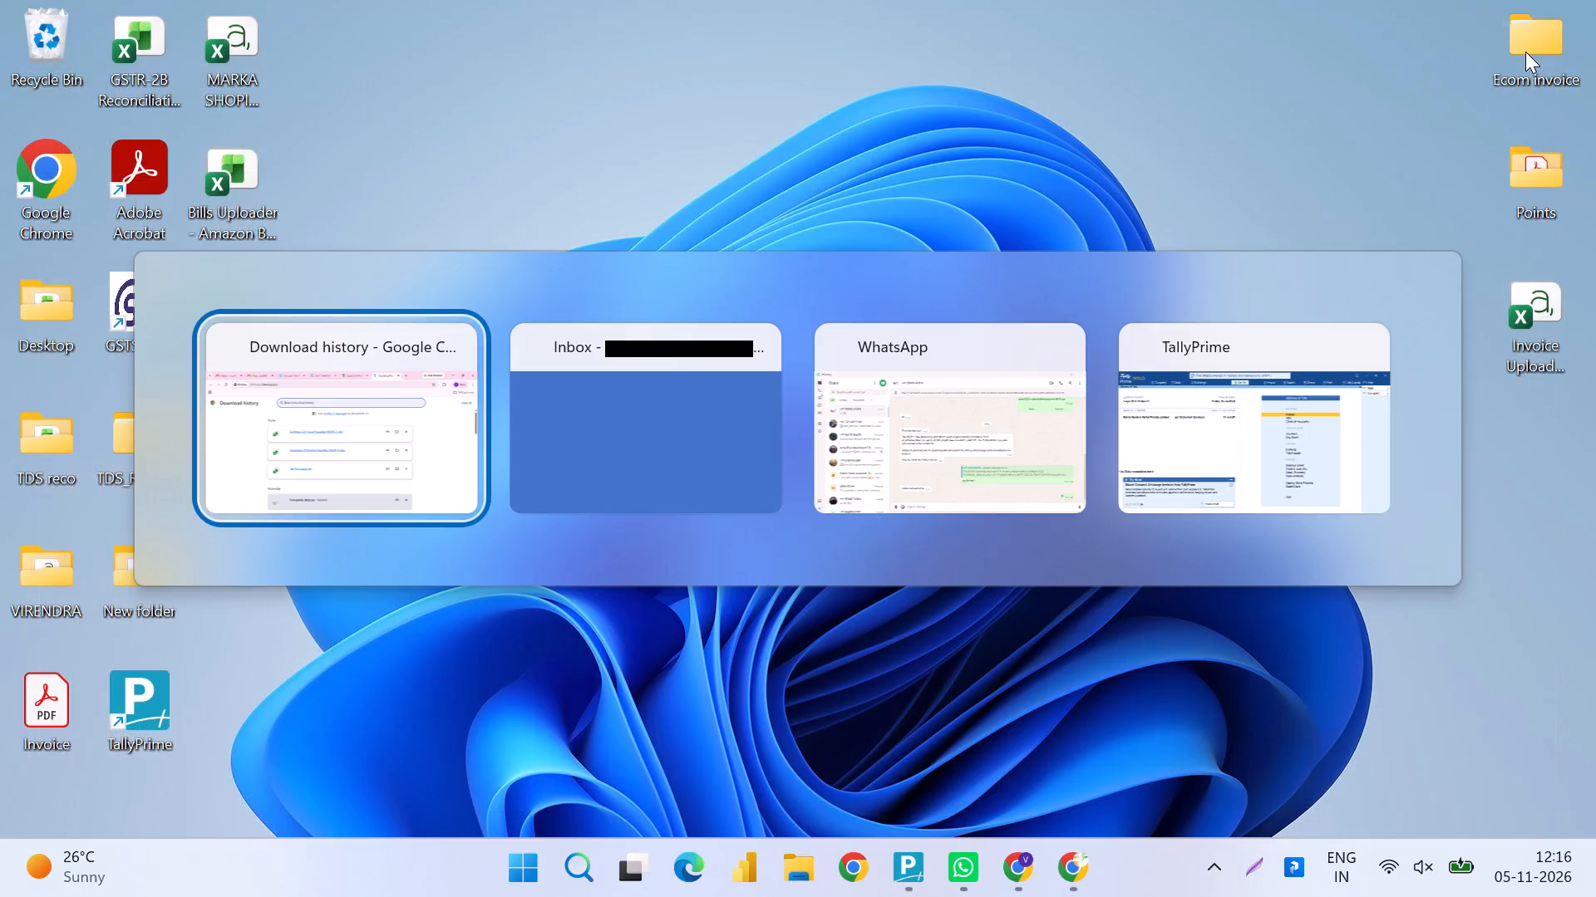
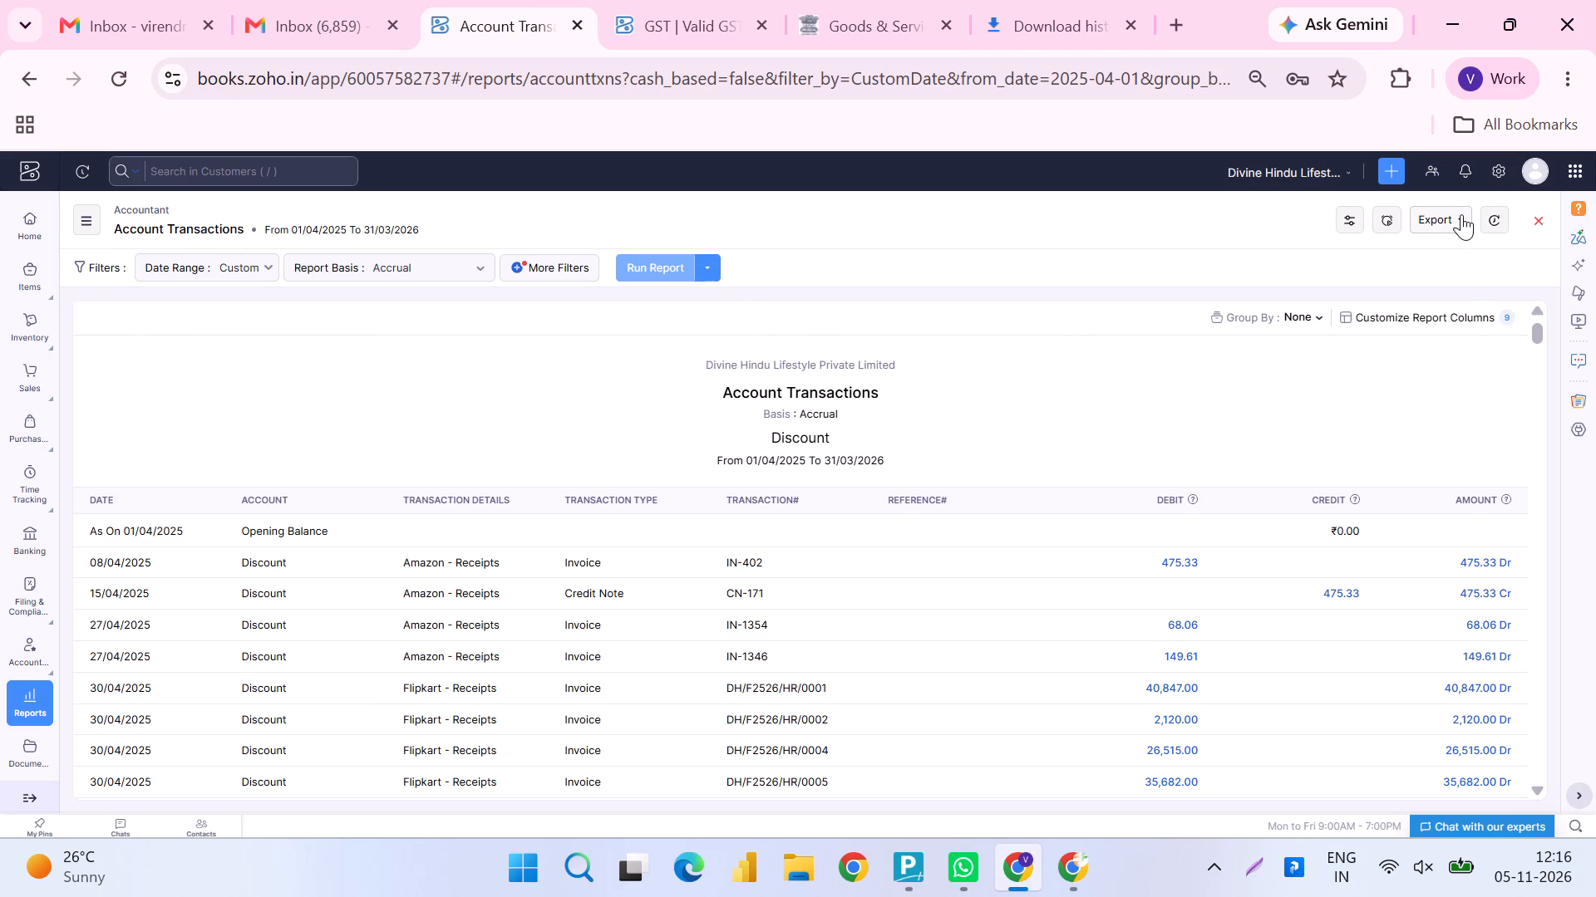
Export the Discount account transactions report as an XLSX (Microsoft Excel) file named Account Transactions.
left_click(1461, 214)
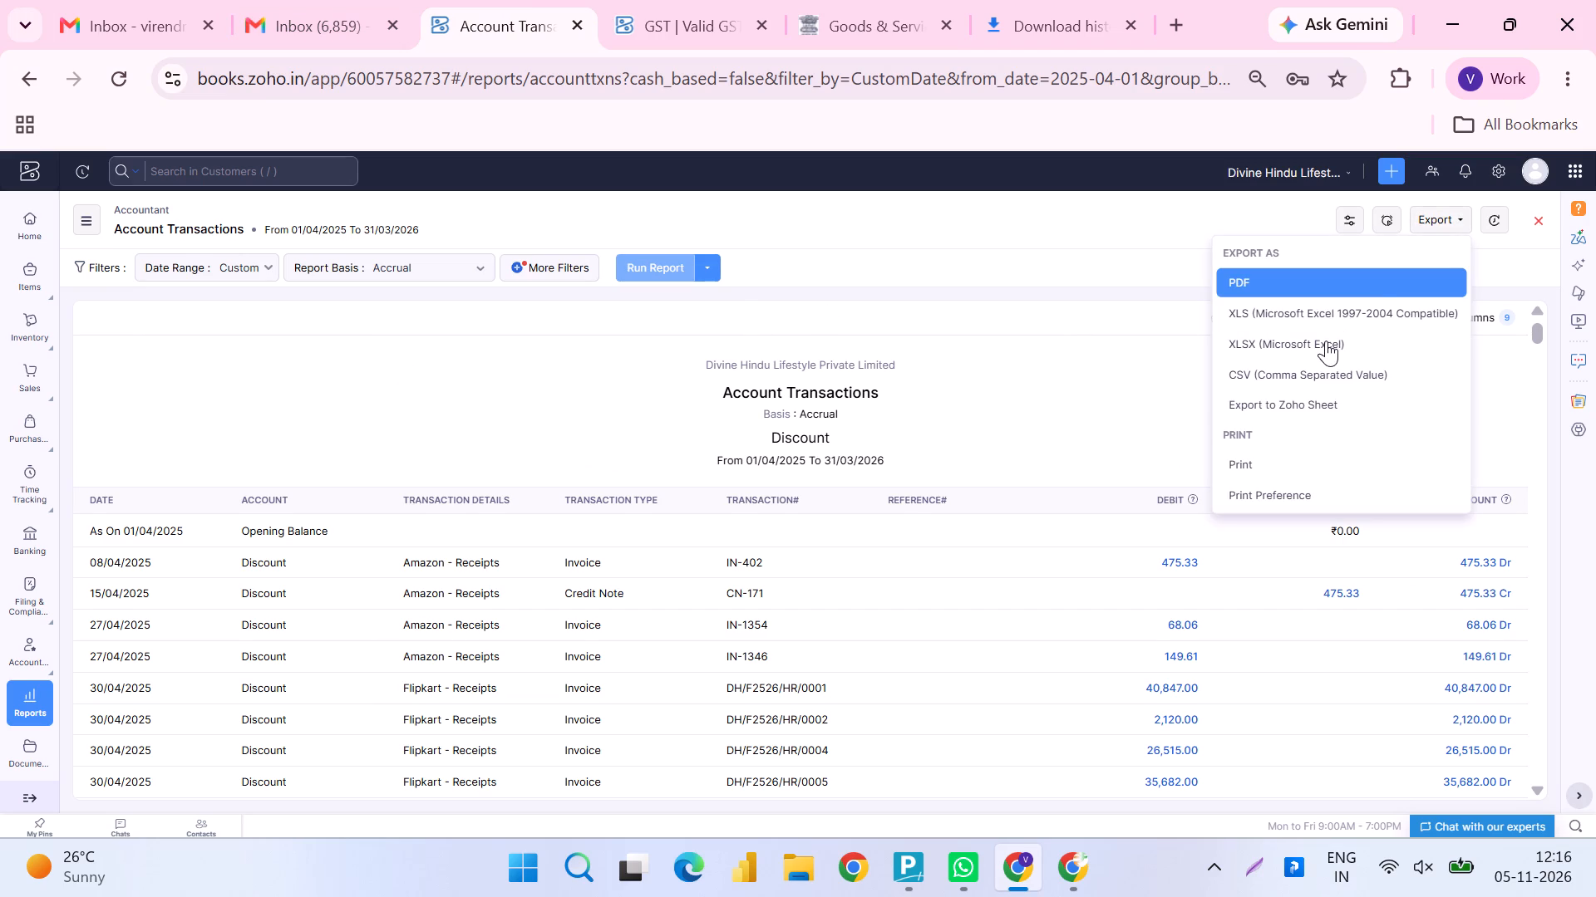
left_click(1326, 341)
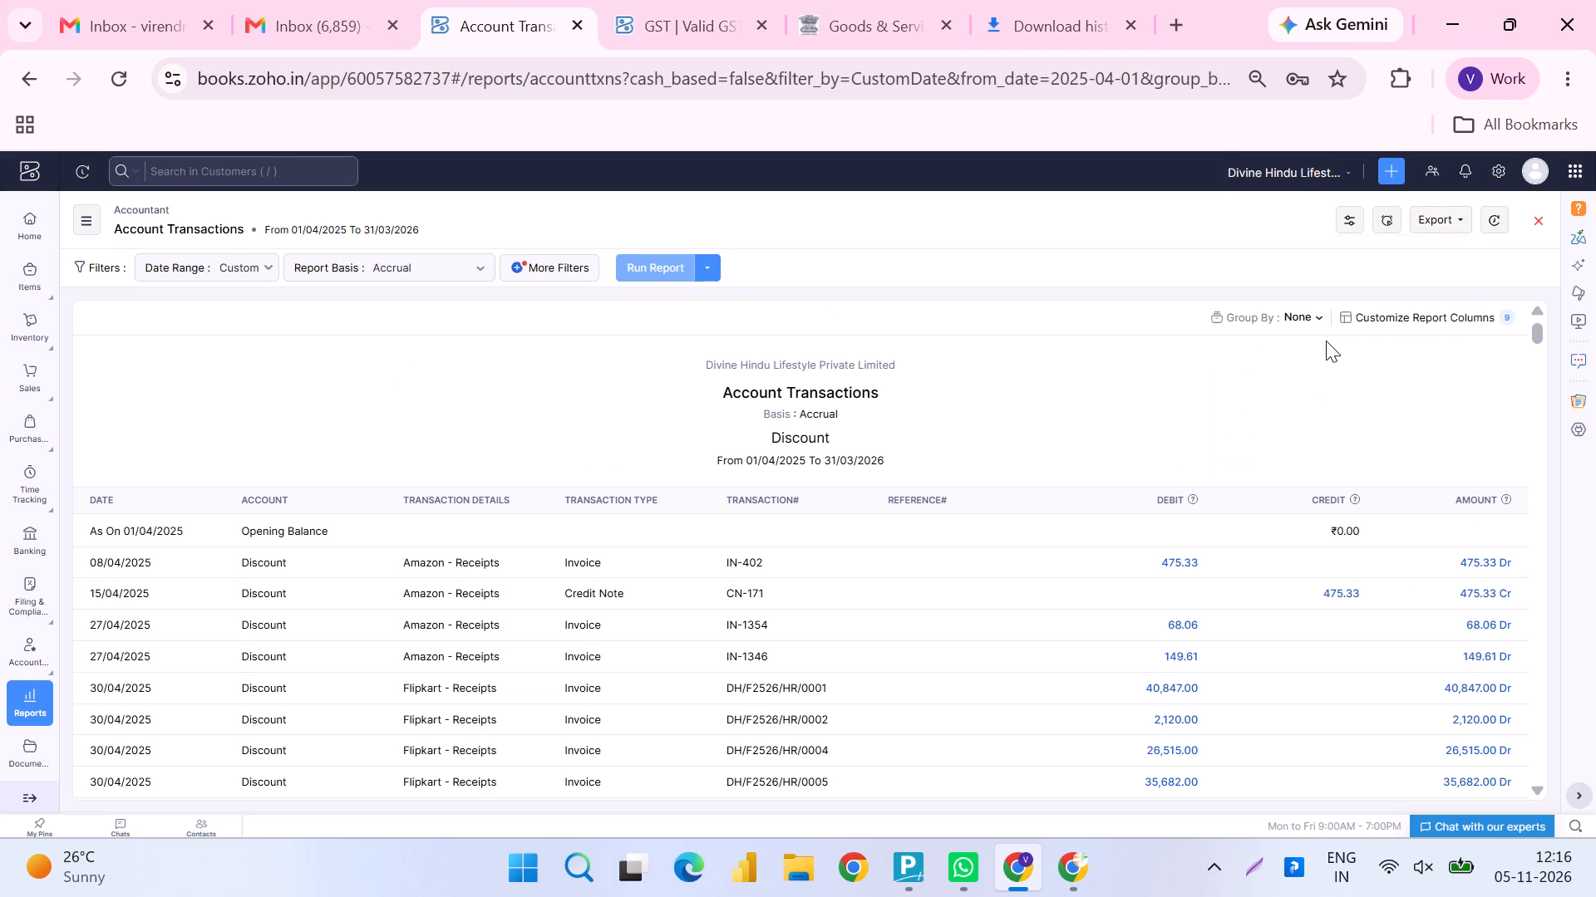
left_click(428, 458)
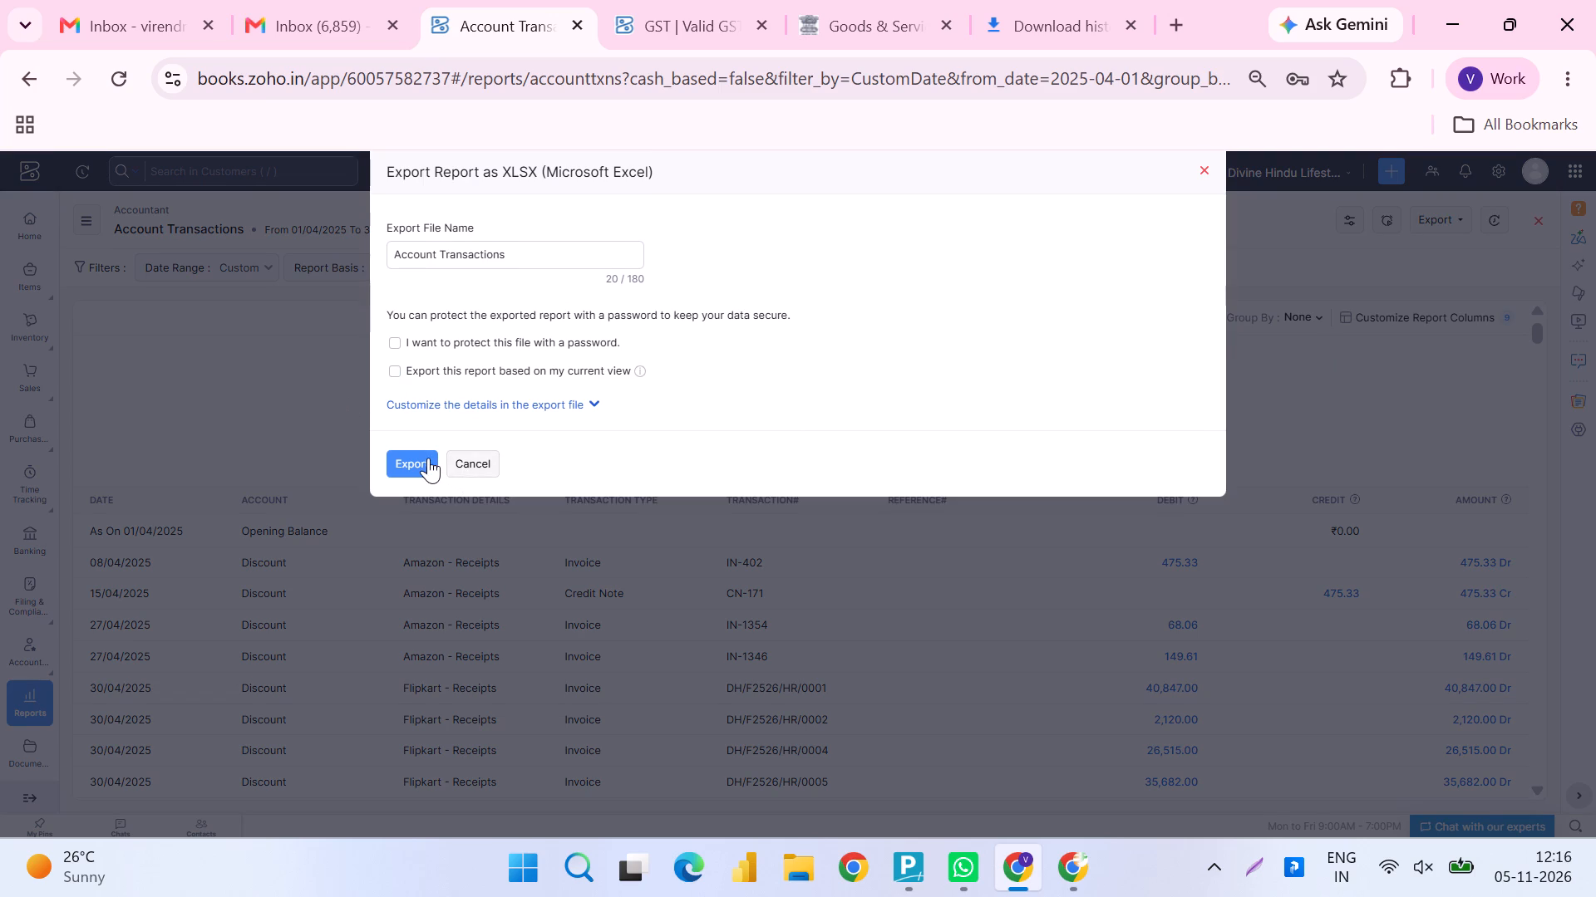
Return to the Profit and Loss report, open the Sales - Domestic account transactions and export them as XLSX.
scroll(428, 458, "right", 4)
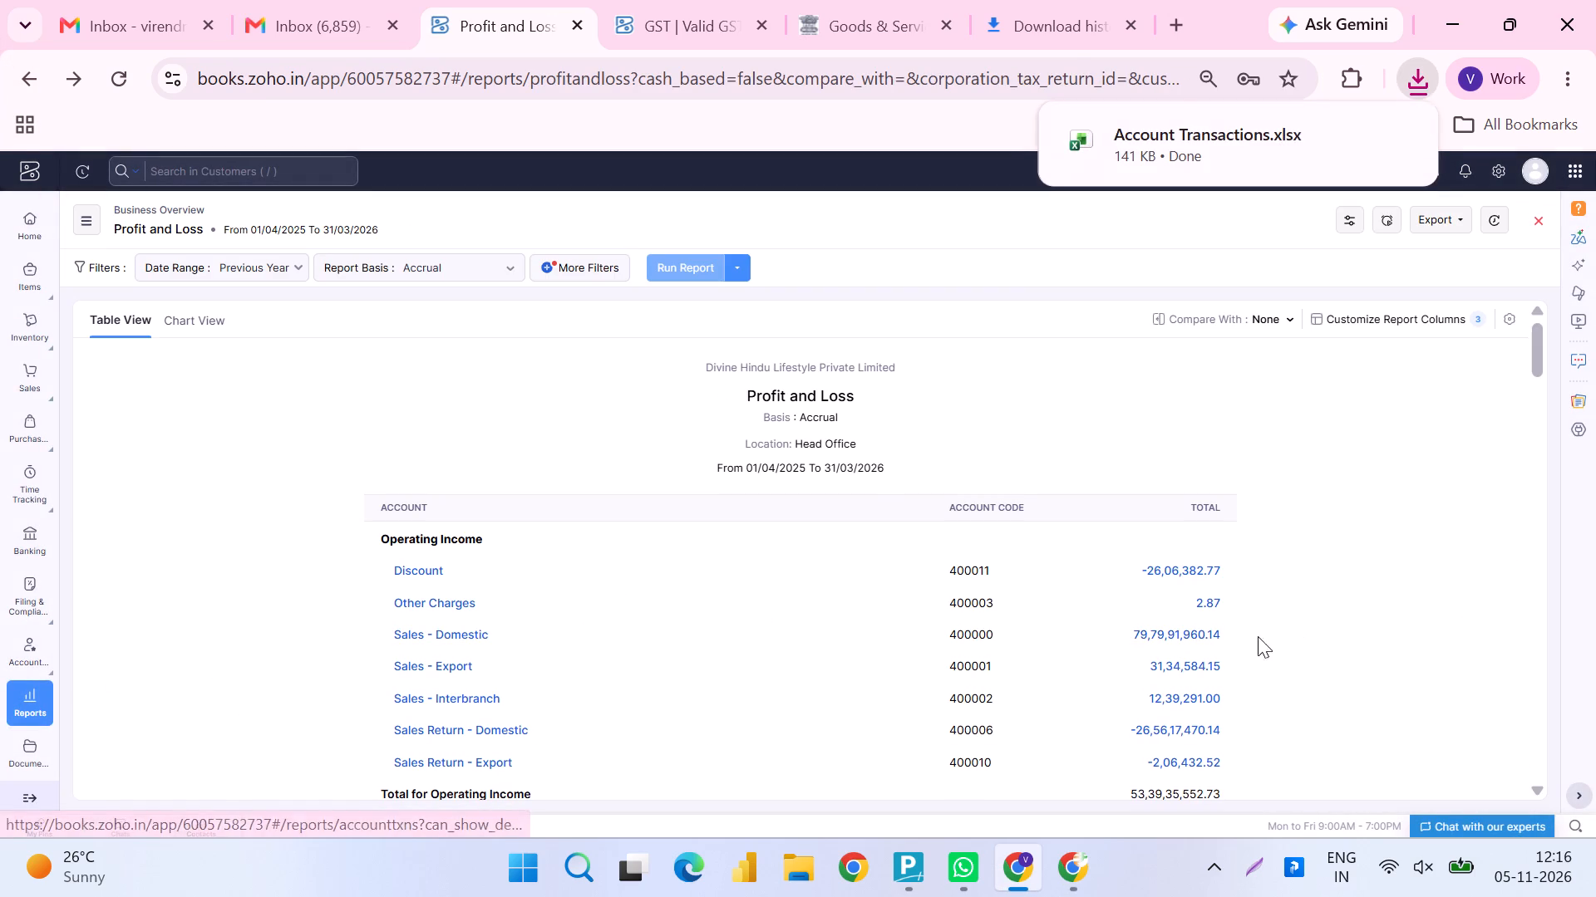
left_click(1199, 629)
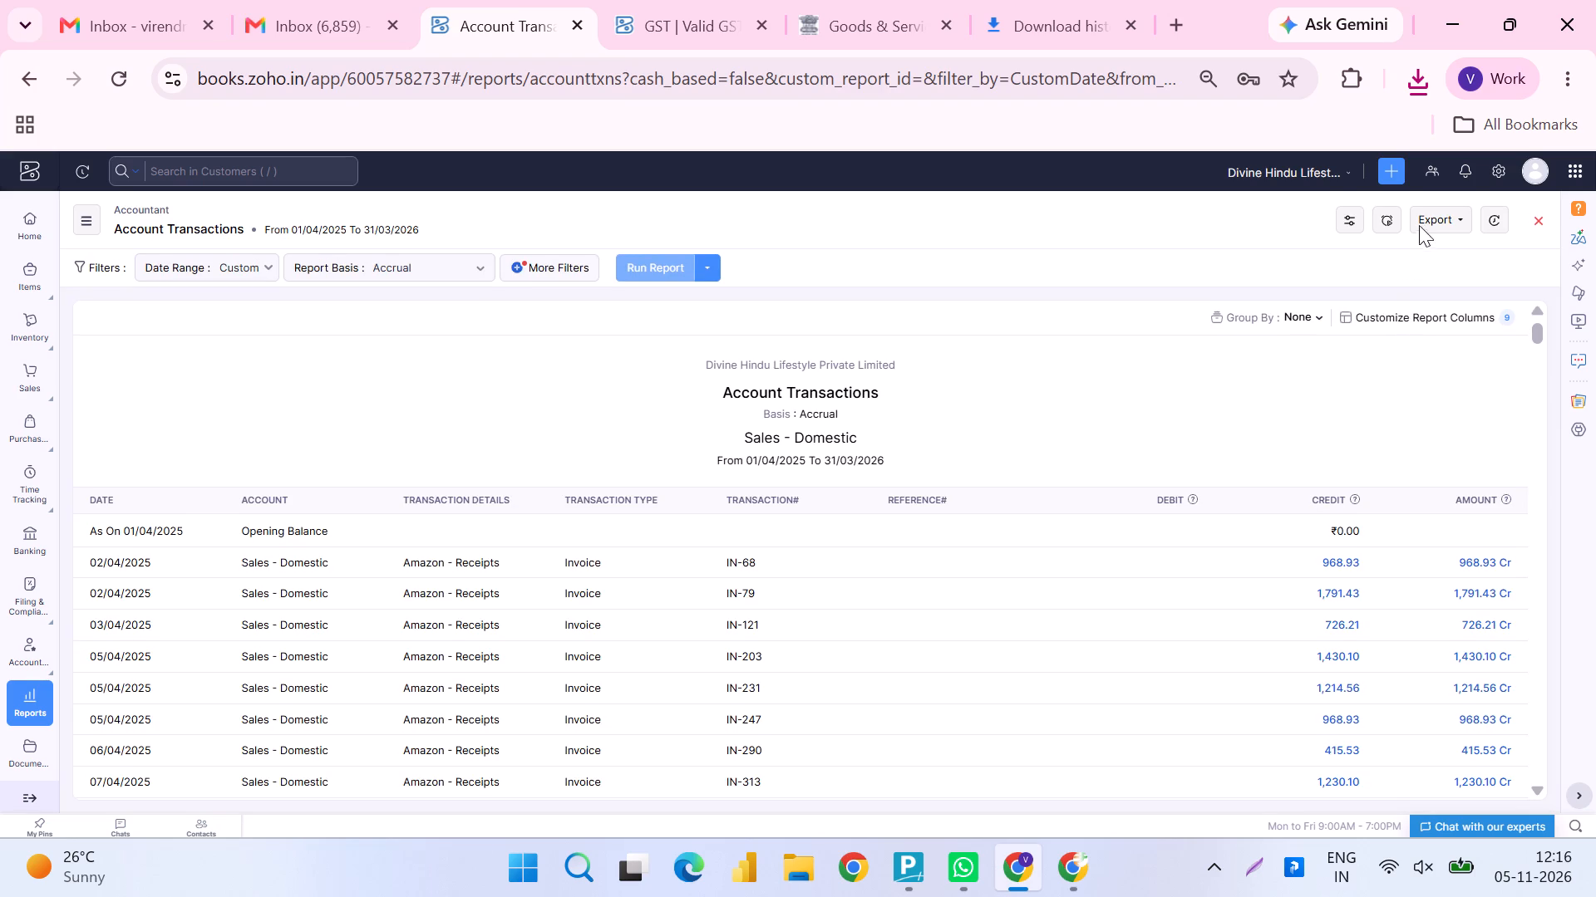
left_click(1436, 213)
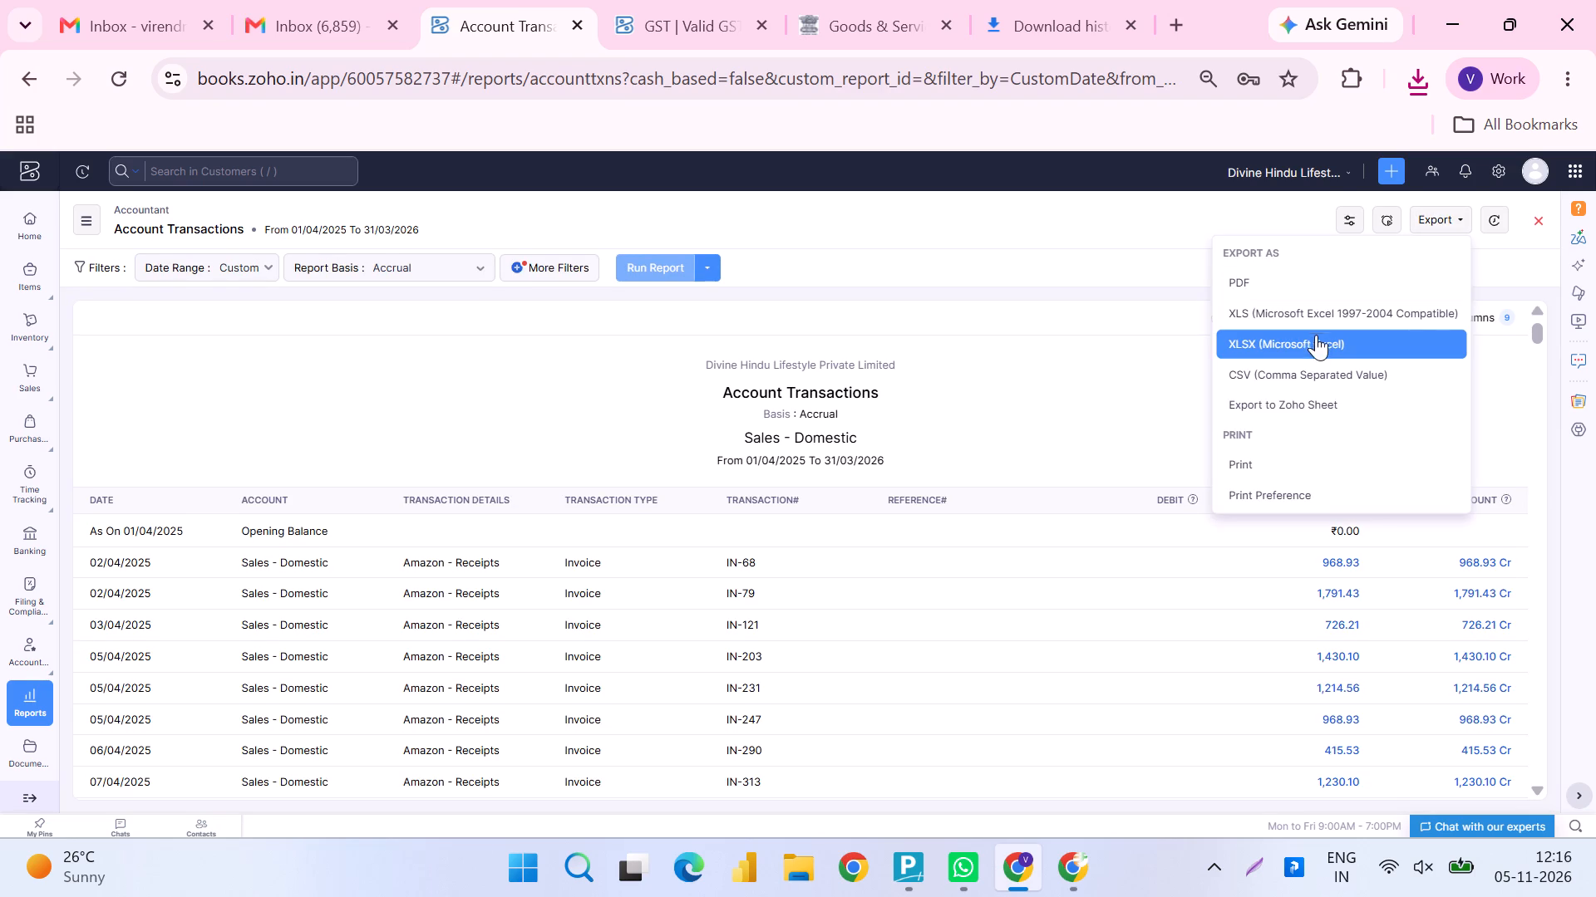
left_click(1315, 342)
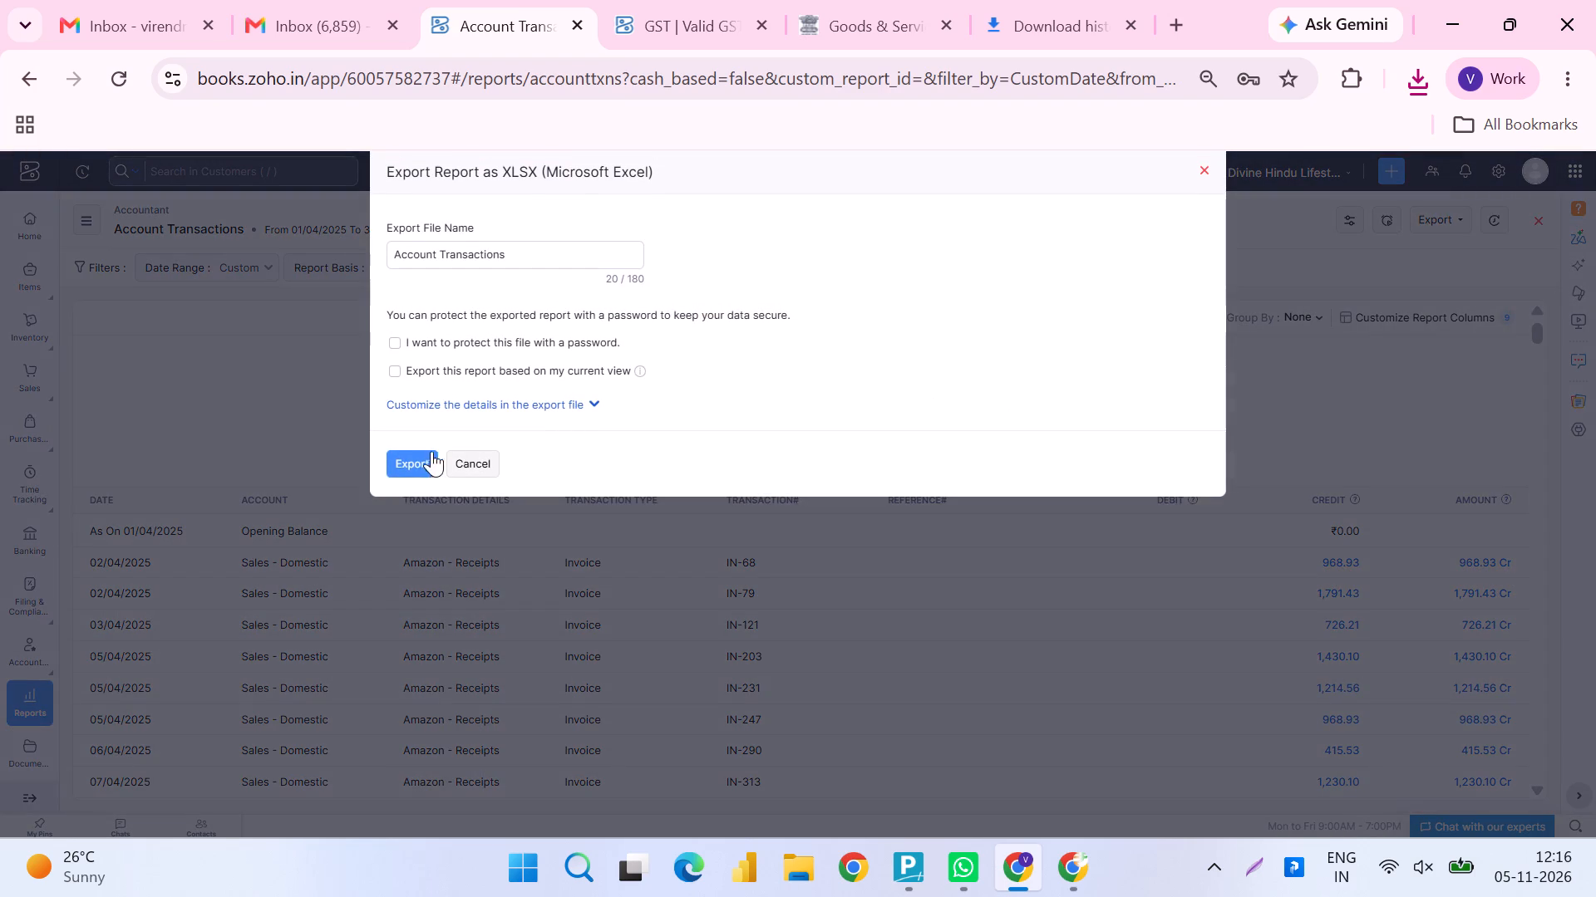
left_click(416, 458)
Return to the Profit and Loss report, open the Sales - Export account transactions and export them as XLSX.
scroll(416, 458, "right", 2)
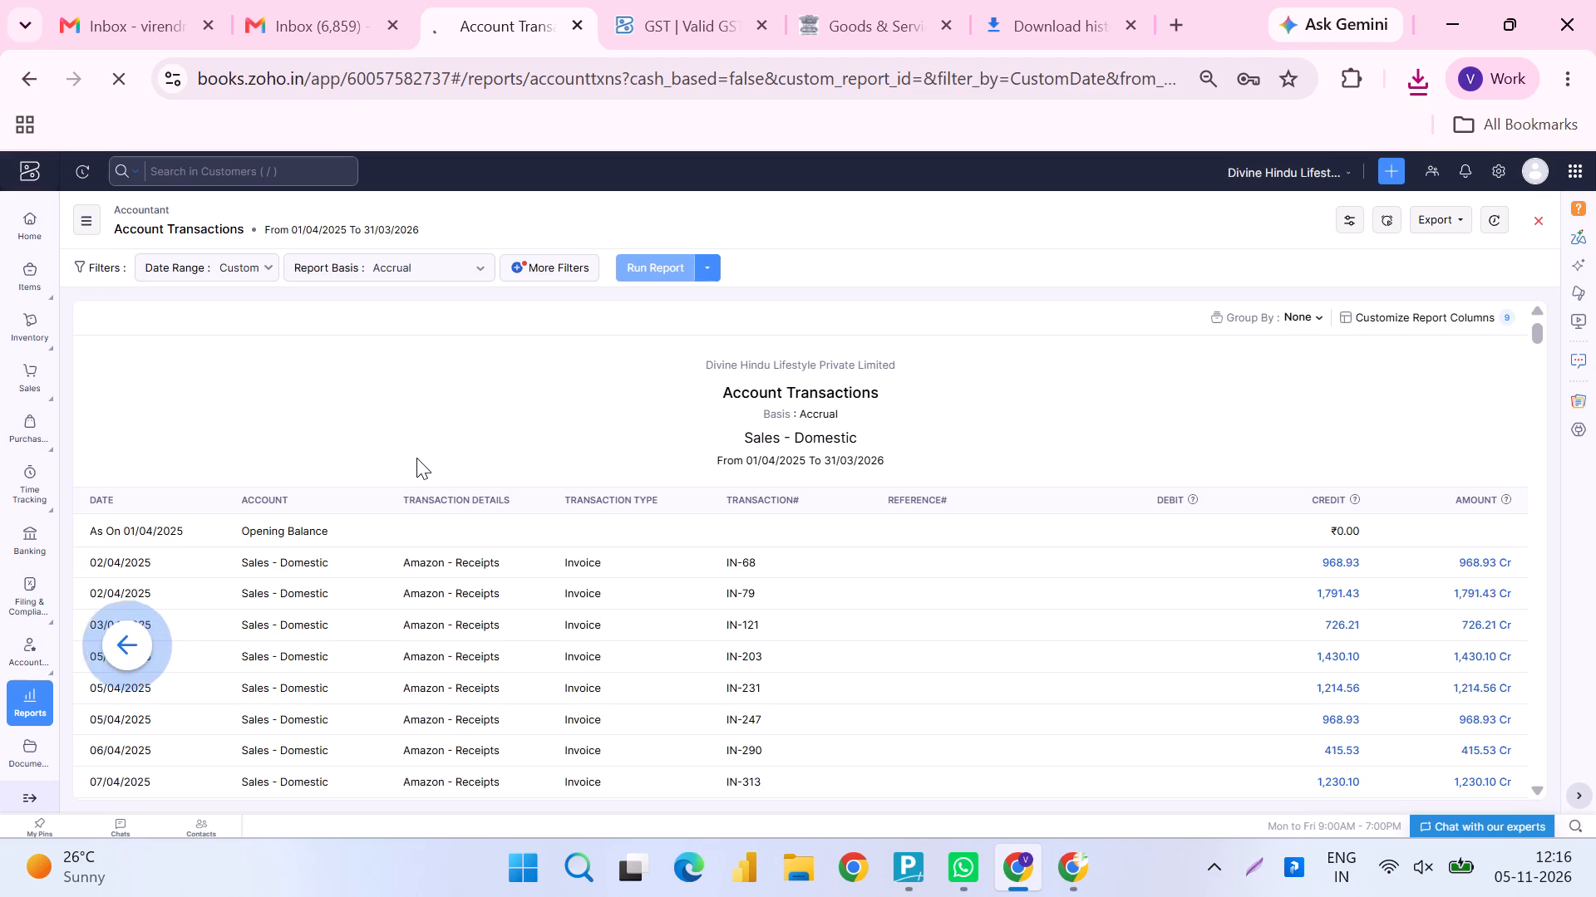
scroll(416, 458, "right", 3)
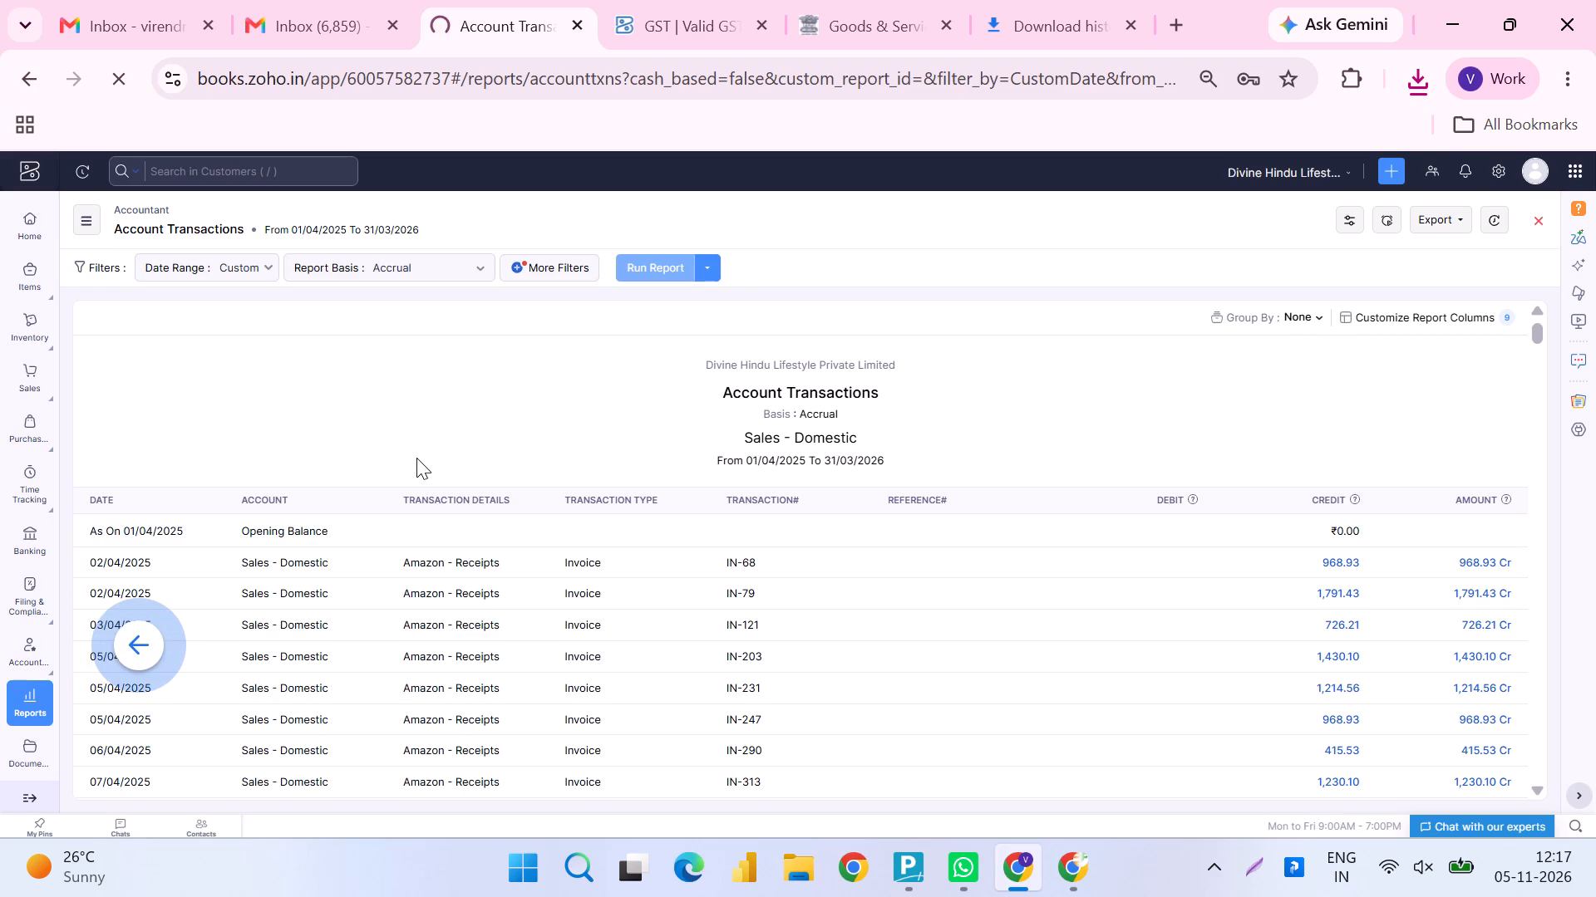
scroll(416, 458, "right", 2)
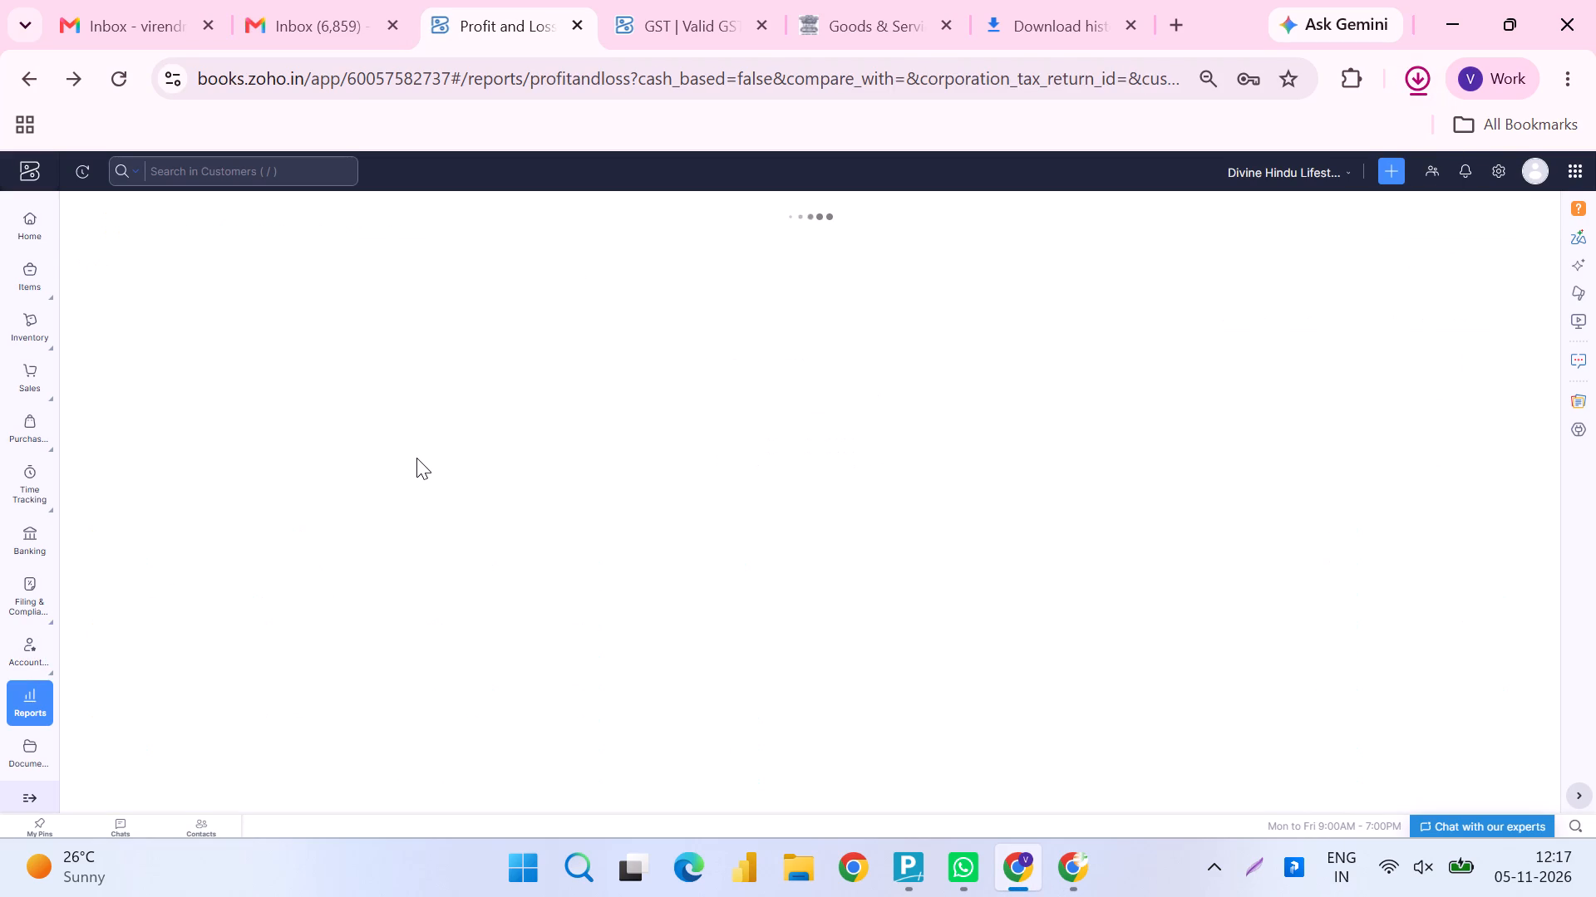
scroll(996, 592, "down", 1)
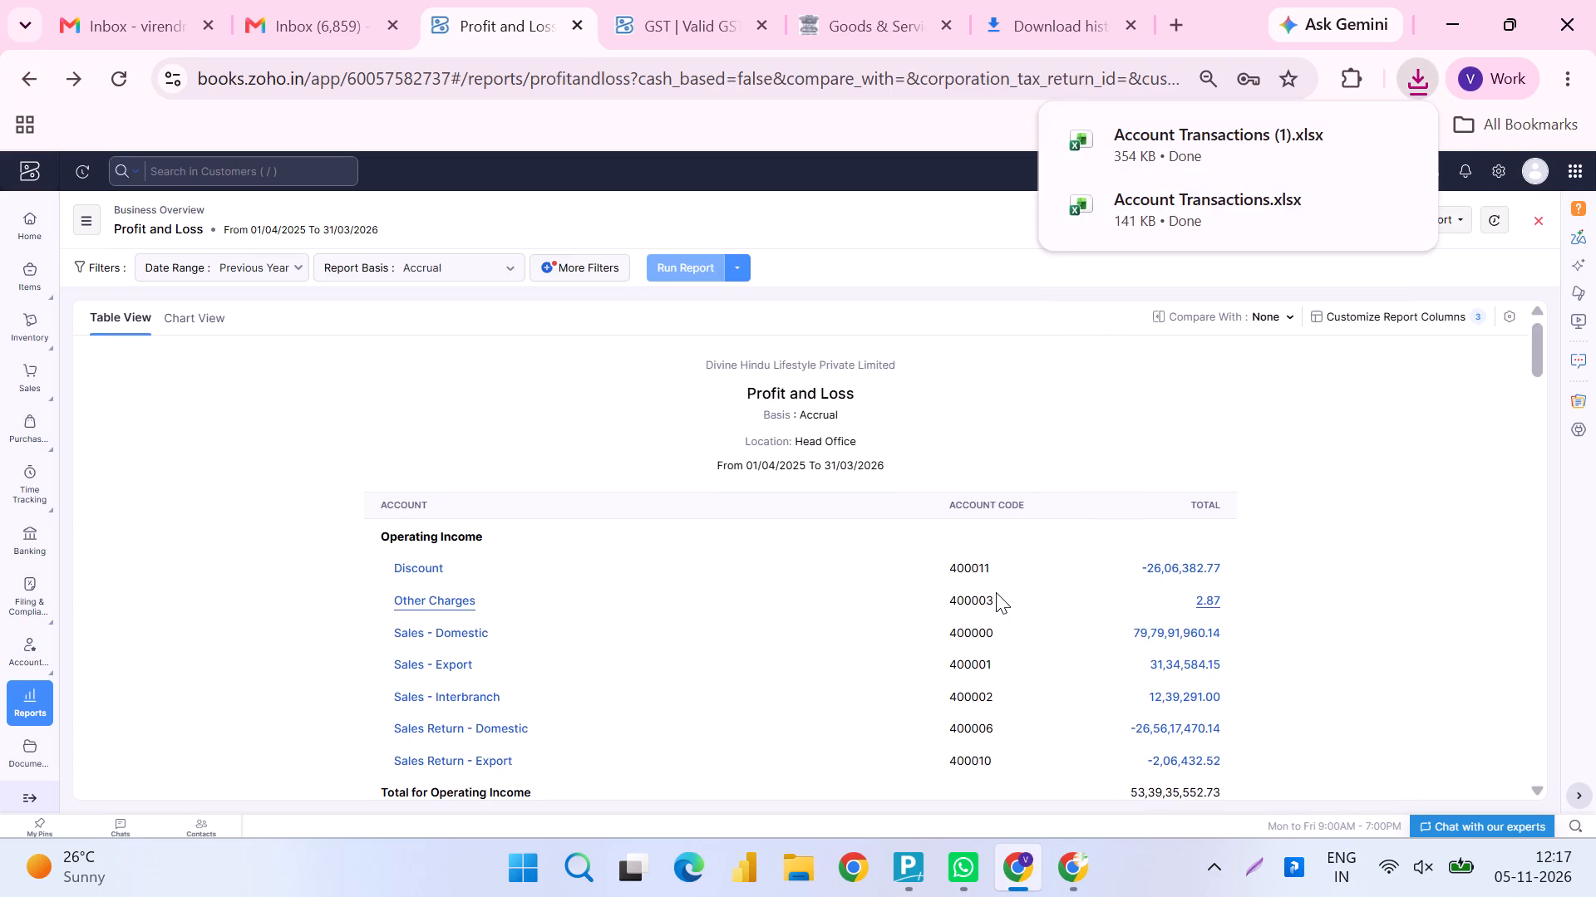
scroll(996, 592, "down", 1)
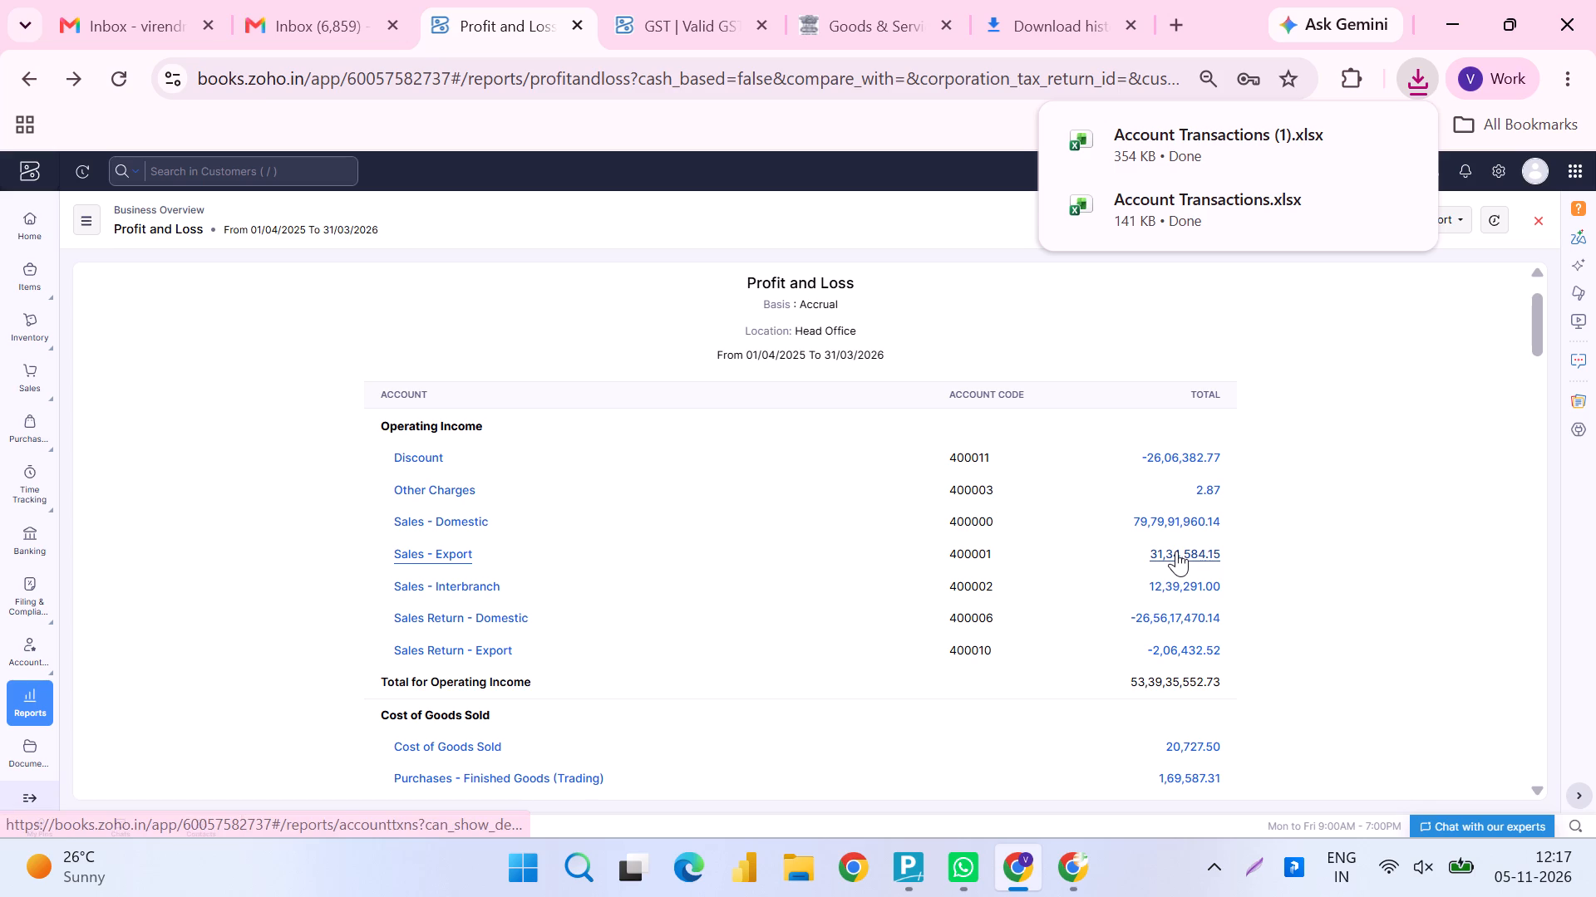
left_click(1176, 551)
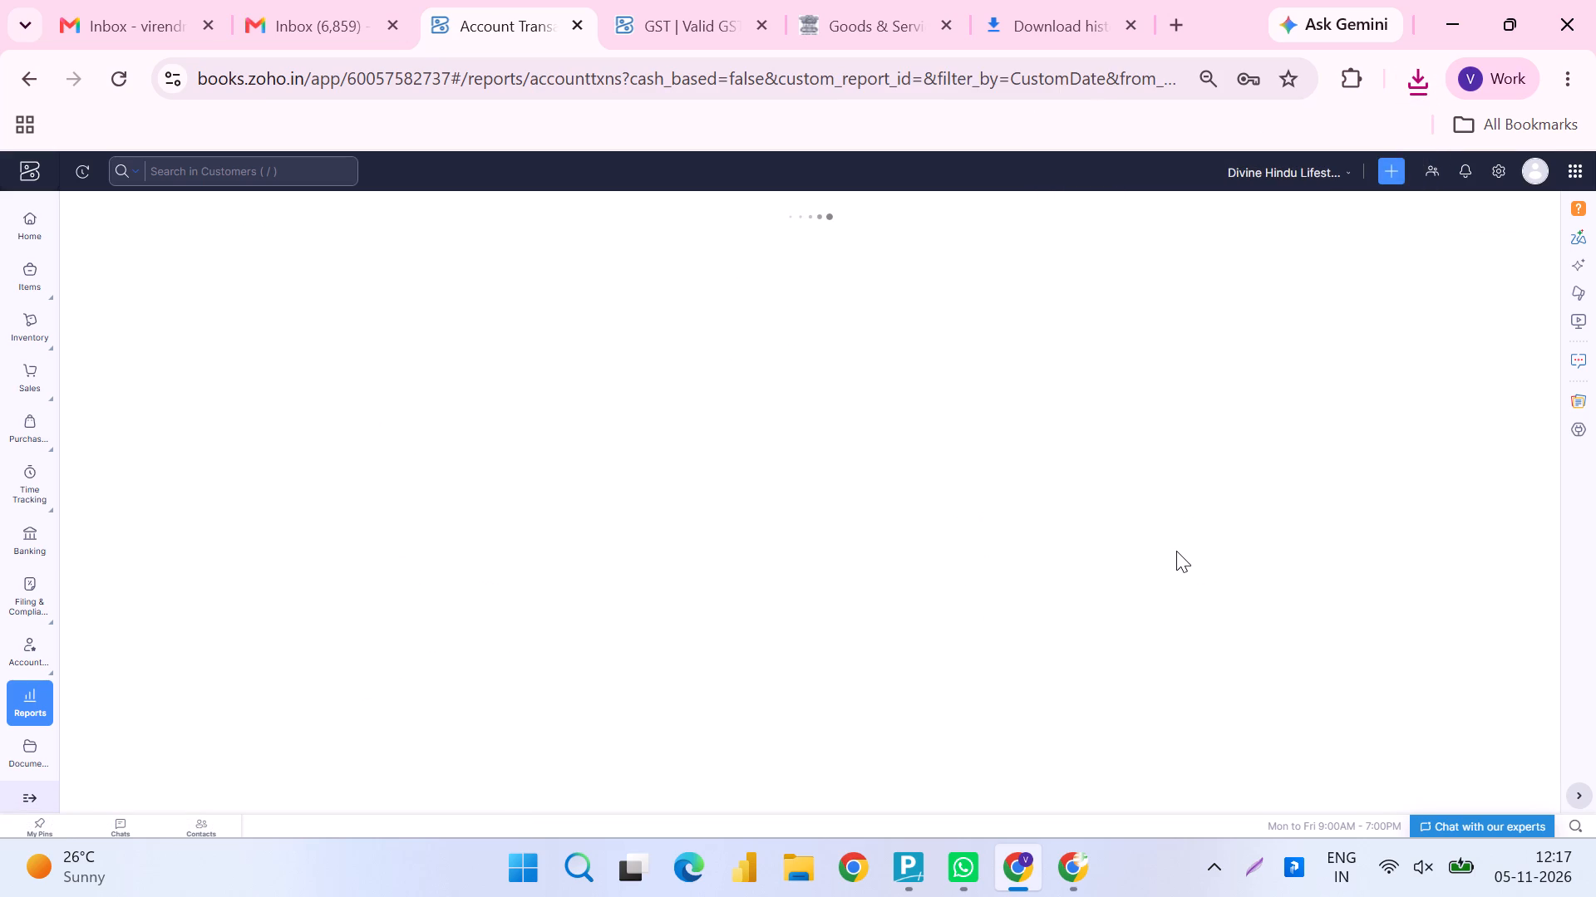
left_click(1436, 223)
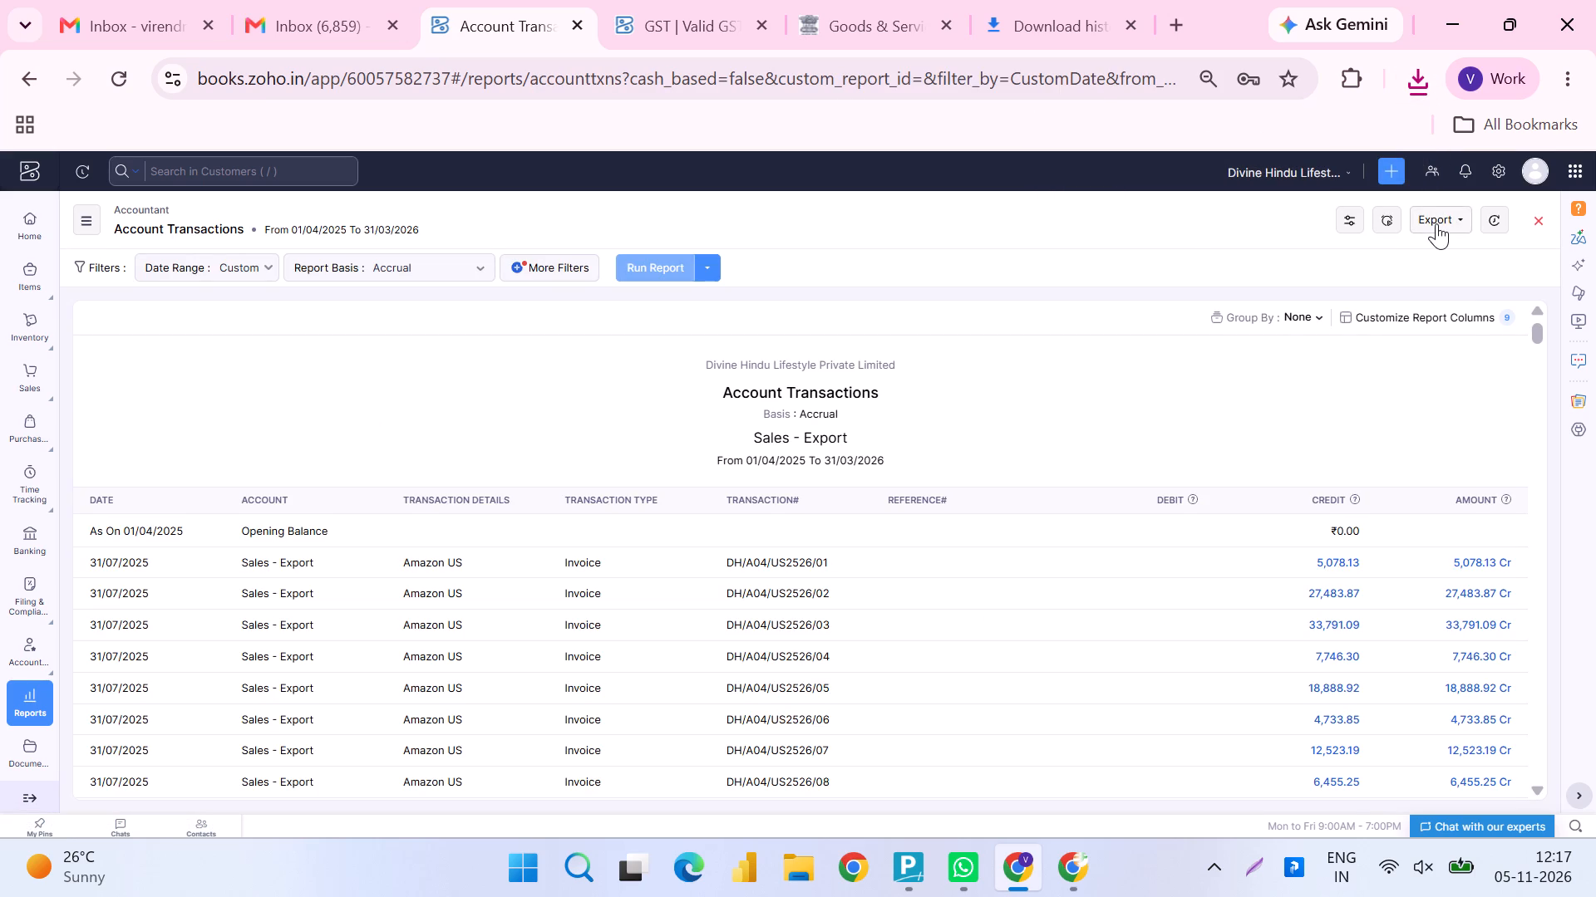
left_click(1288, 348)
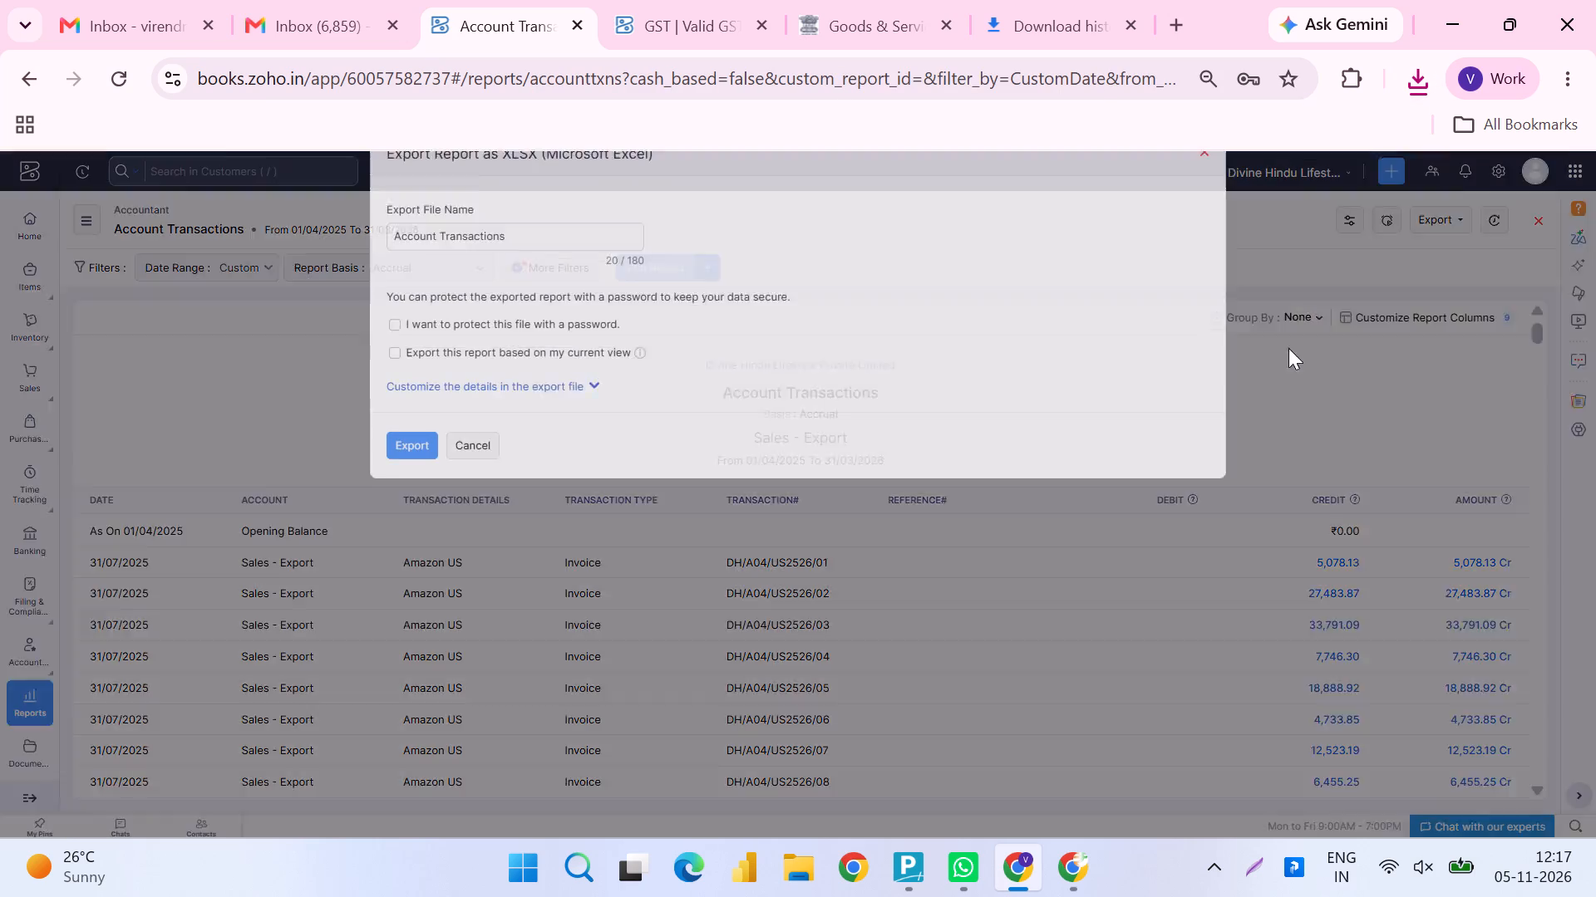
left_click(432, 459)
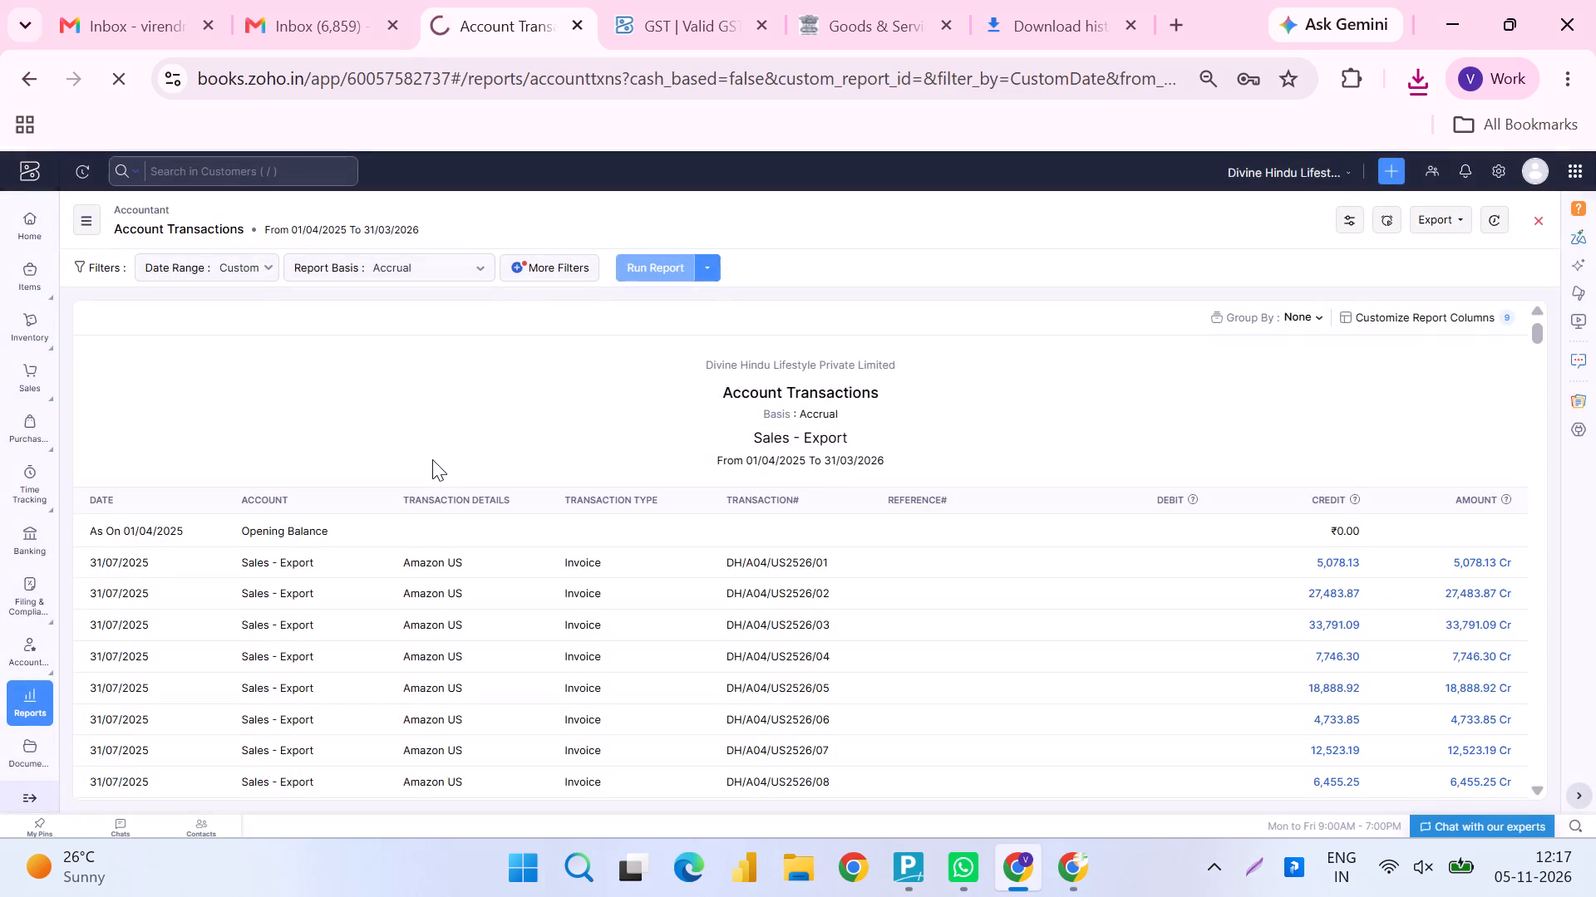
Return to the Profit and Loss report, open the Sales - Interbranch account transactions and export them as XLSX.
scroll(432, 459, "right", 1)
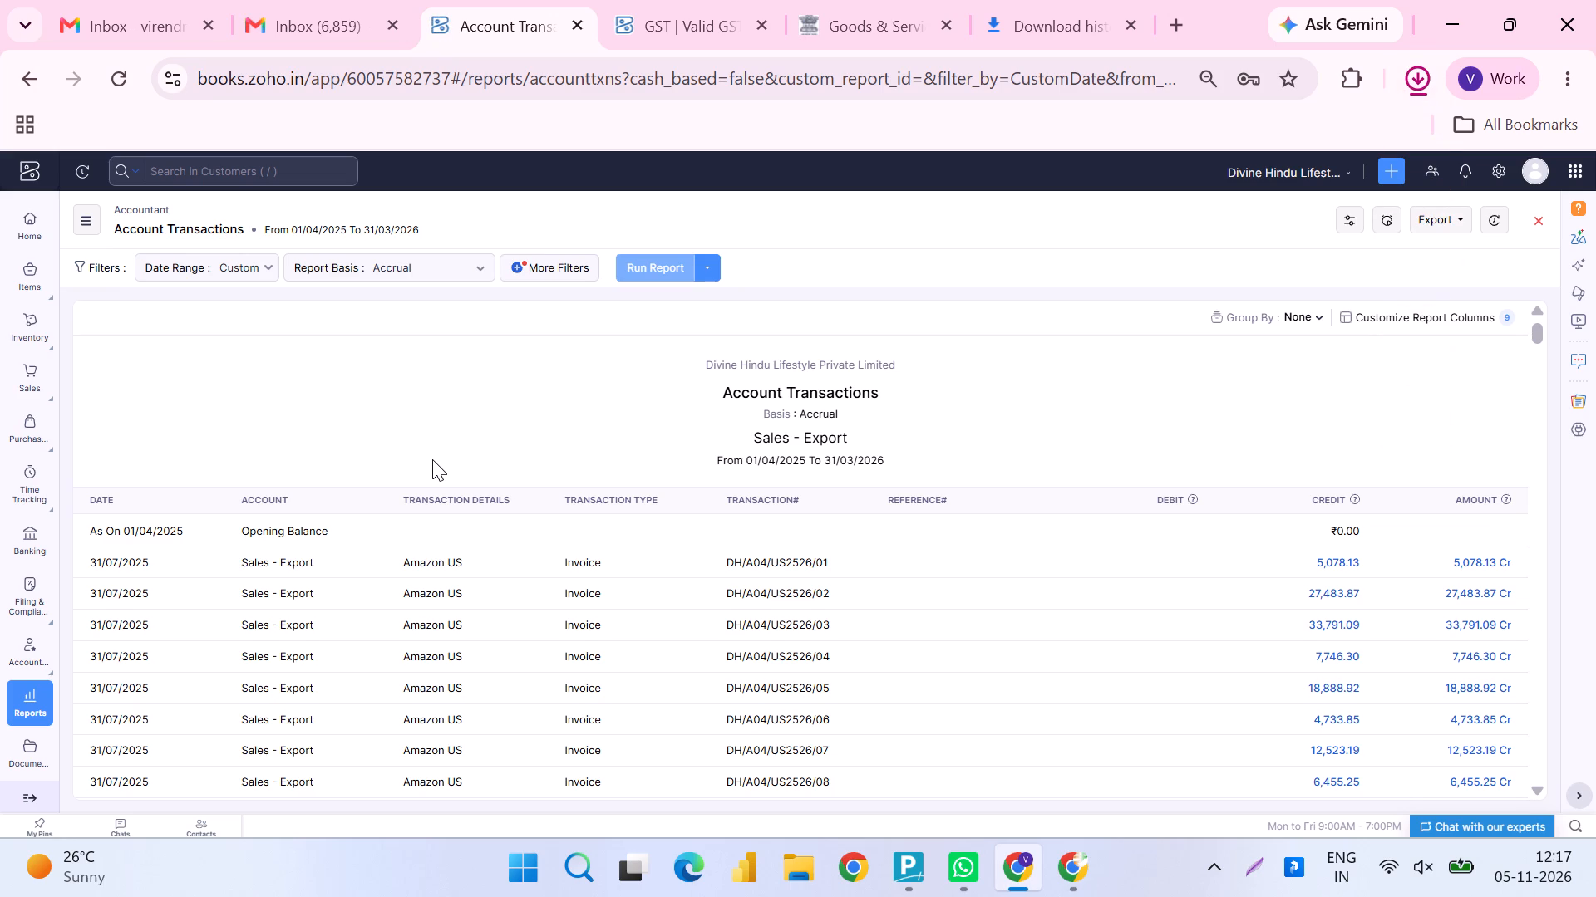
scroll(432, 459, "right", 4)
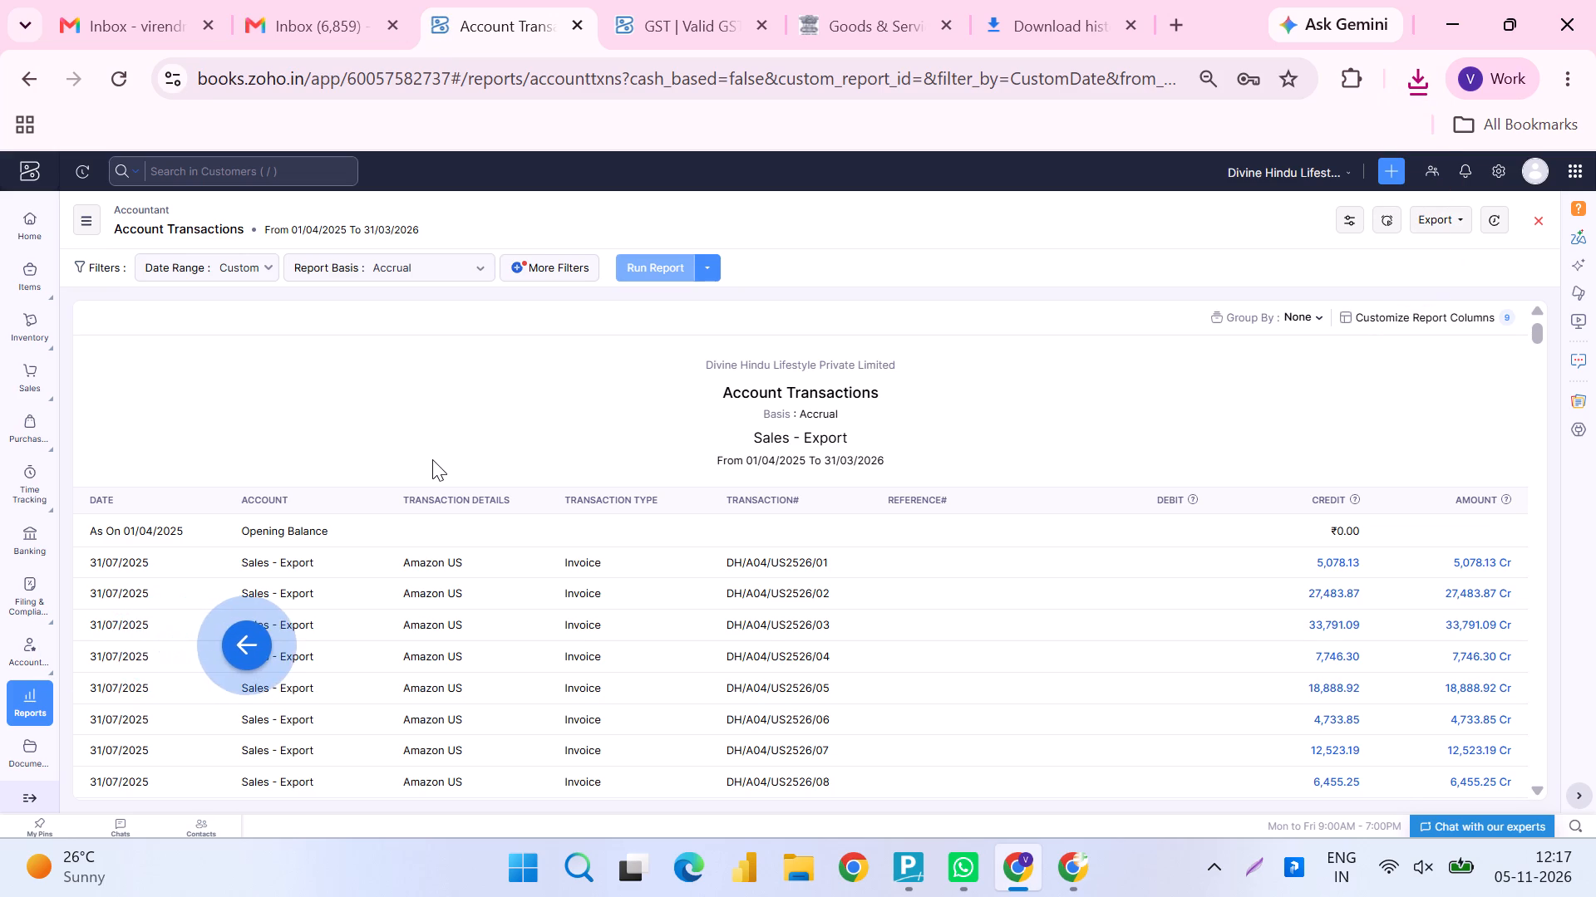
scroll(432, 459, "right", 1)
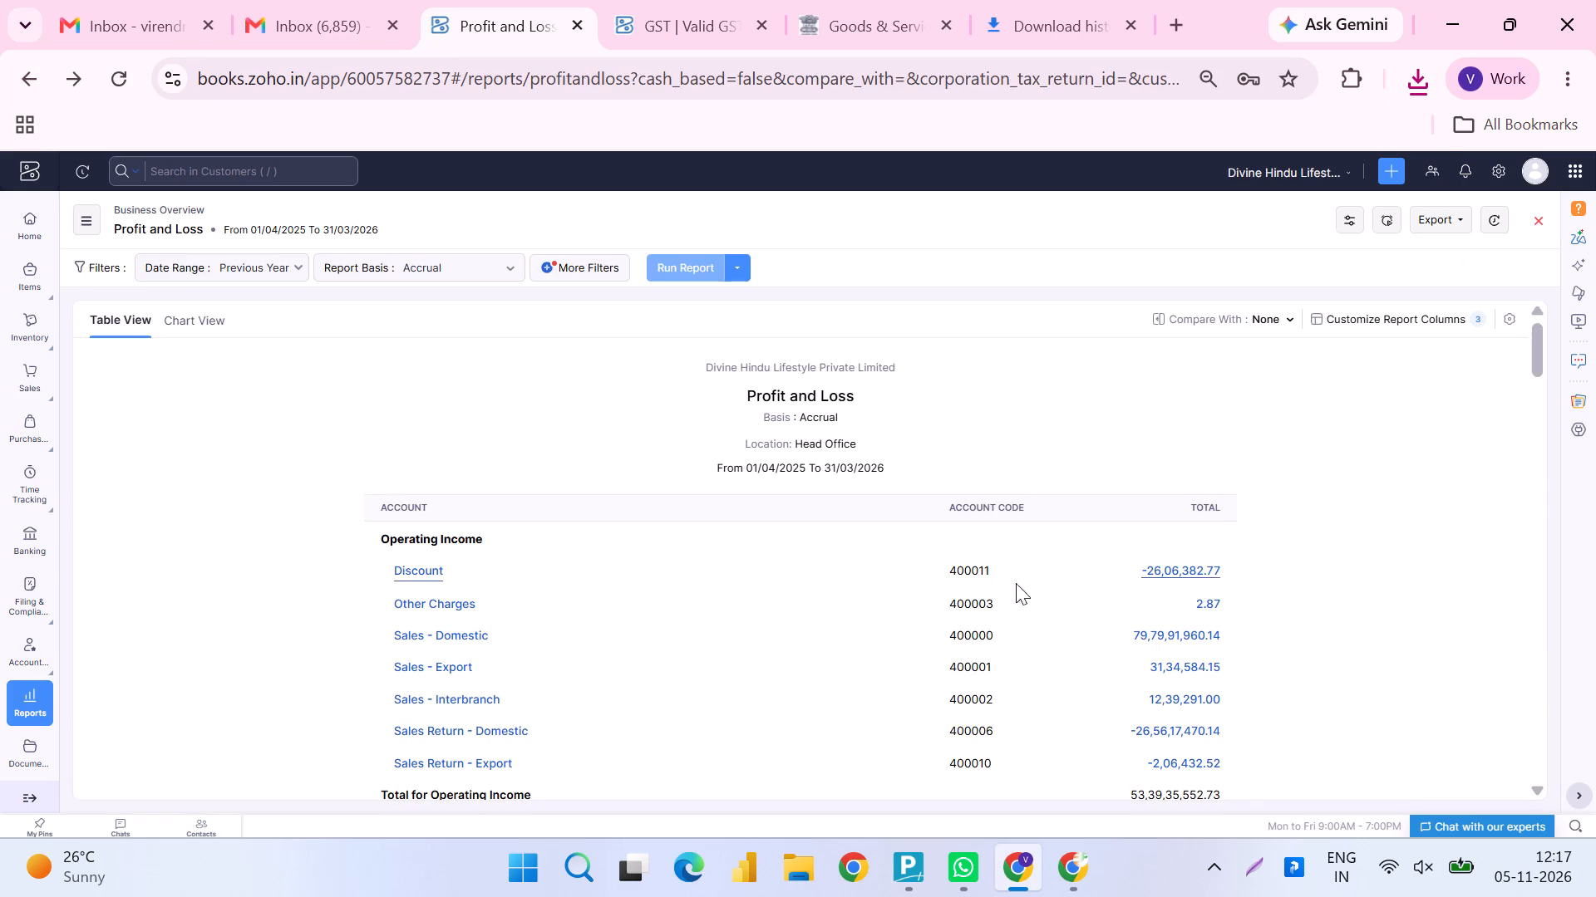
left_click(1177, 703)
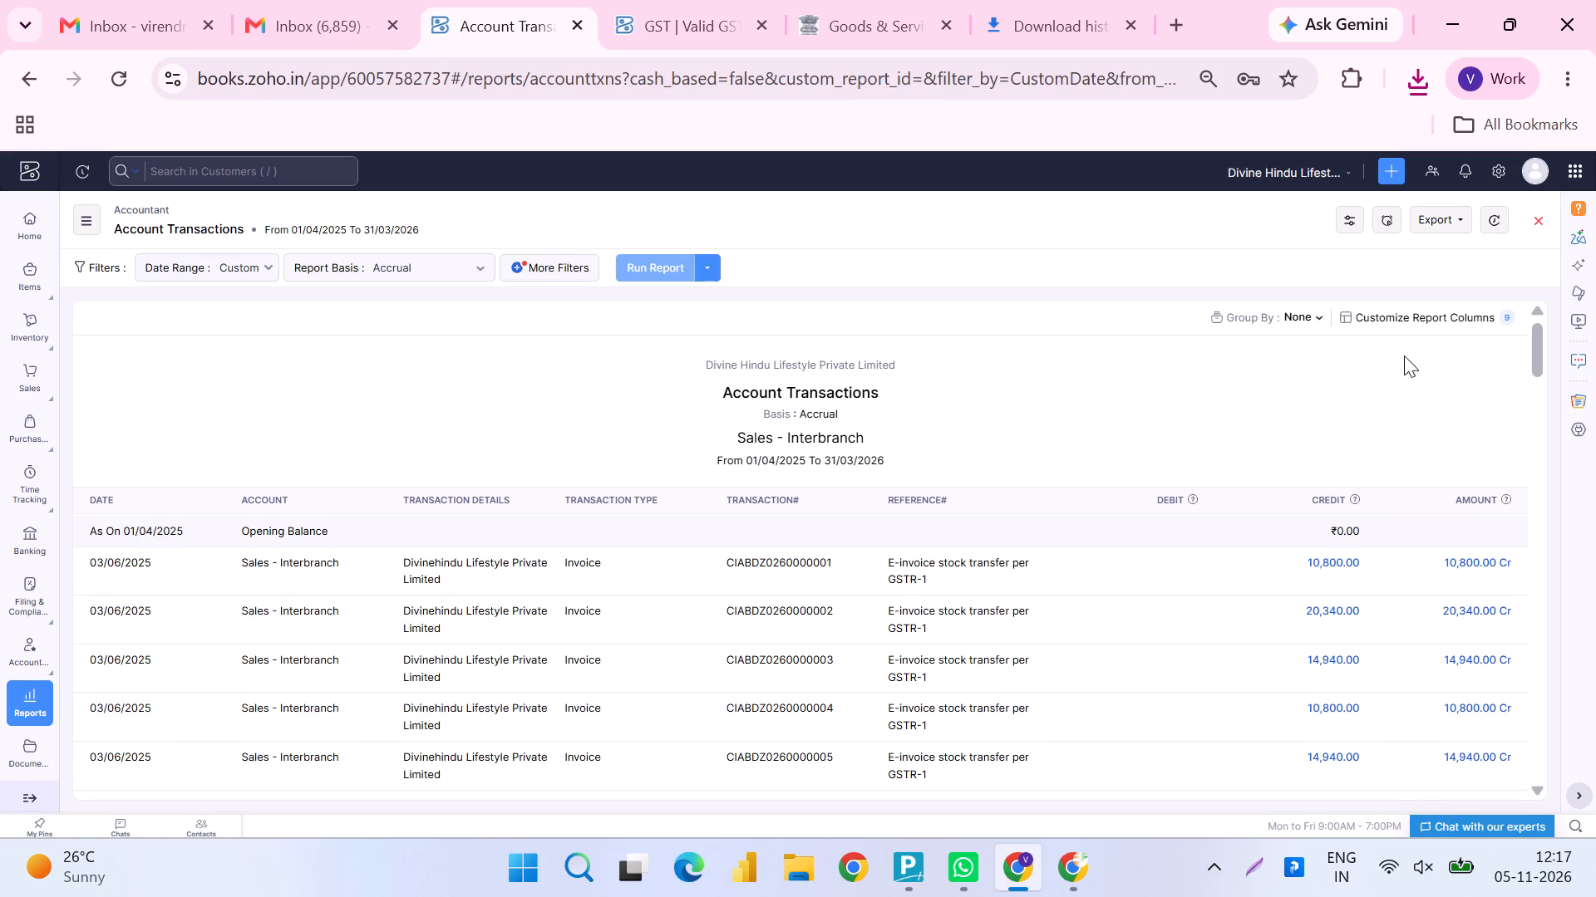
left_click(1449, 229)
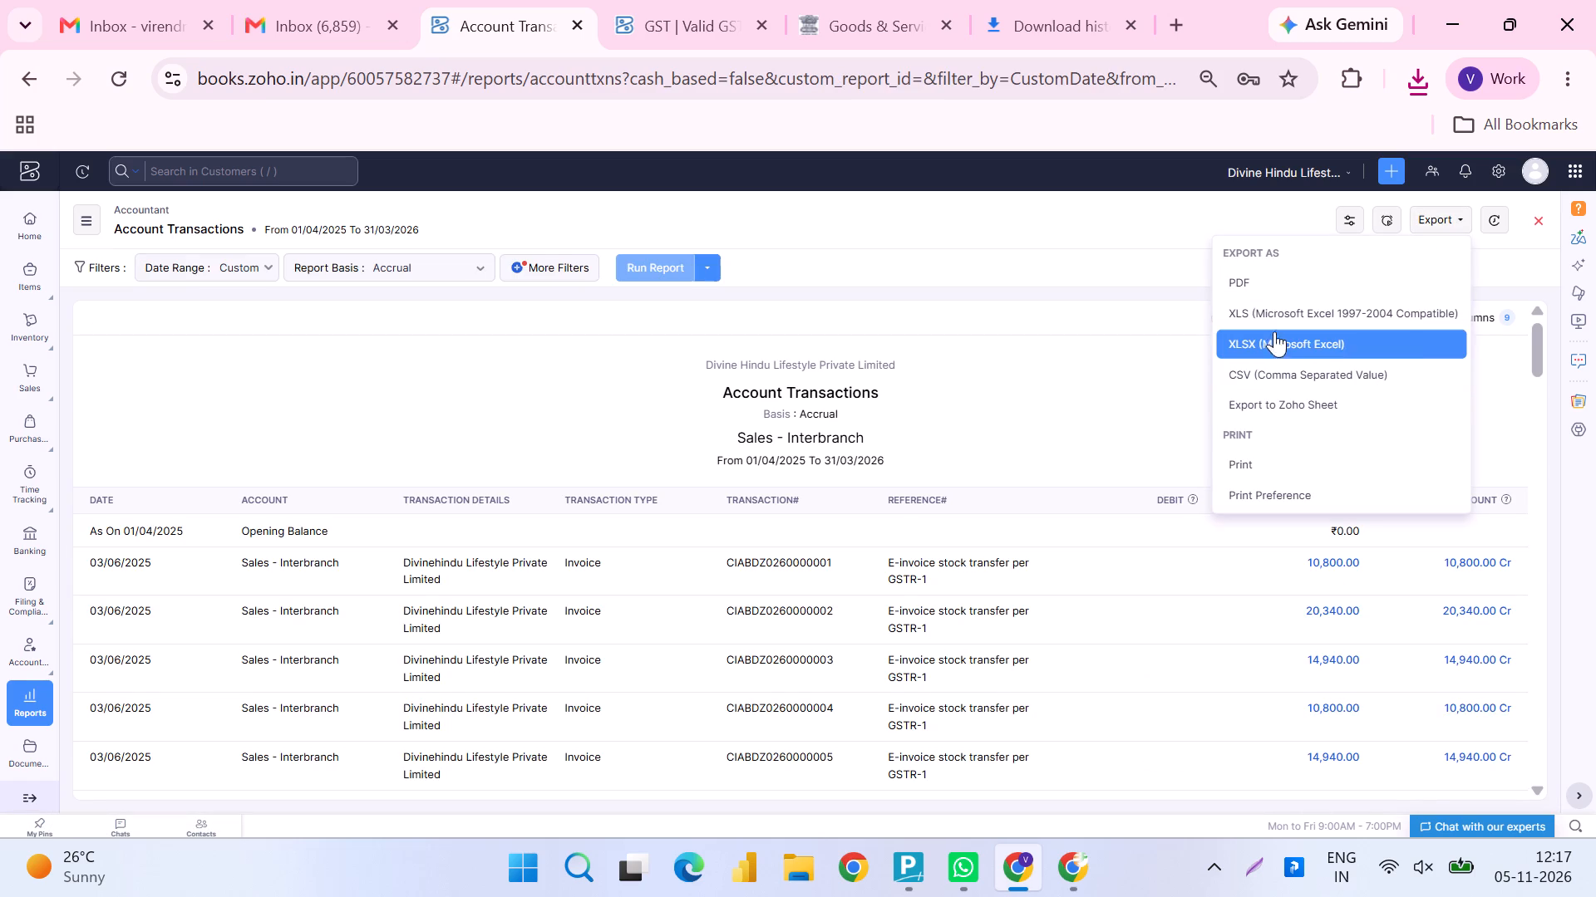
left_click(1290, 338)
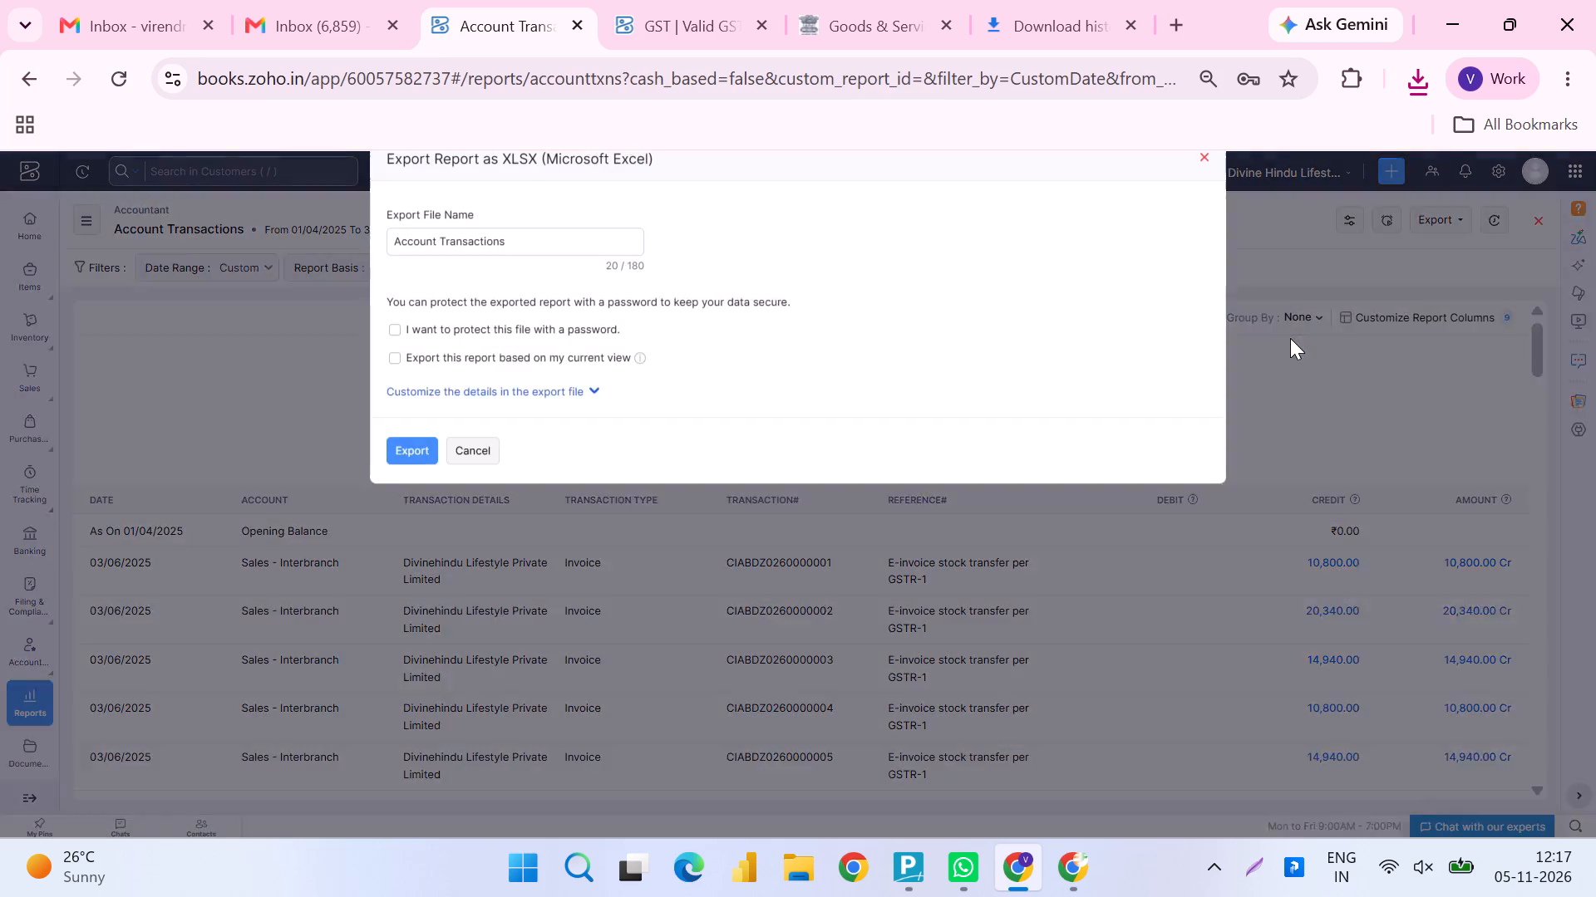
left_click(431, 456)
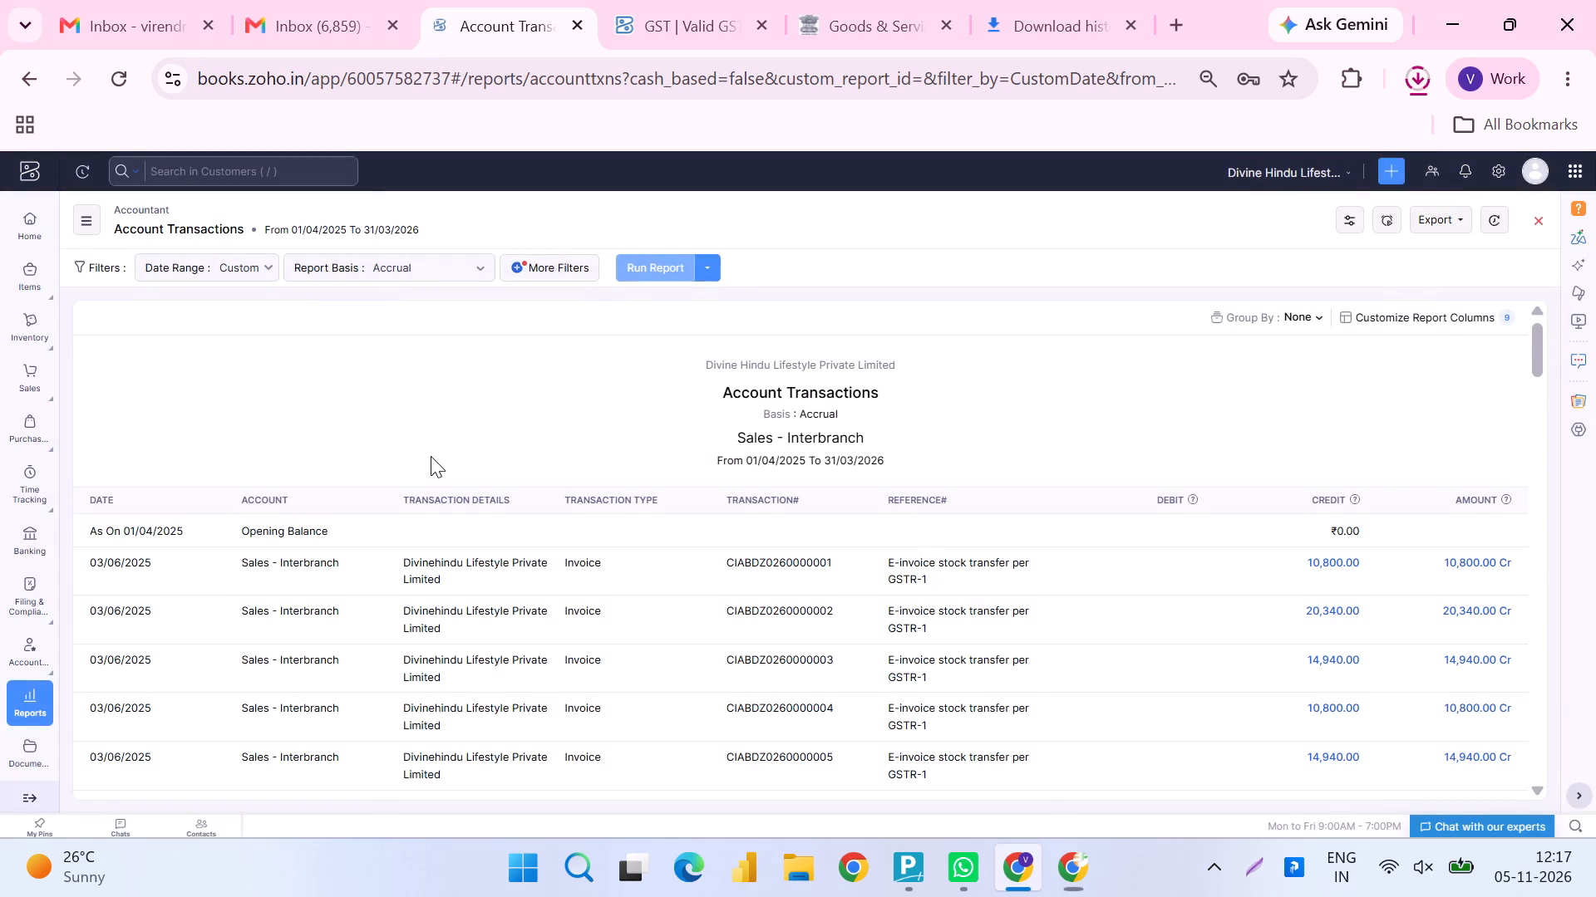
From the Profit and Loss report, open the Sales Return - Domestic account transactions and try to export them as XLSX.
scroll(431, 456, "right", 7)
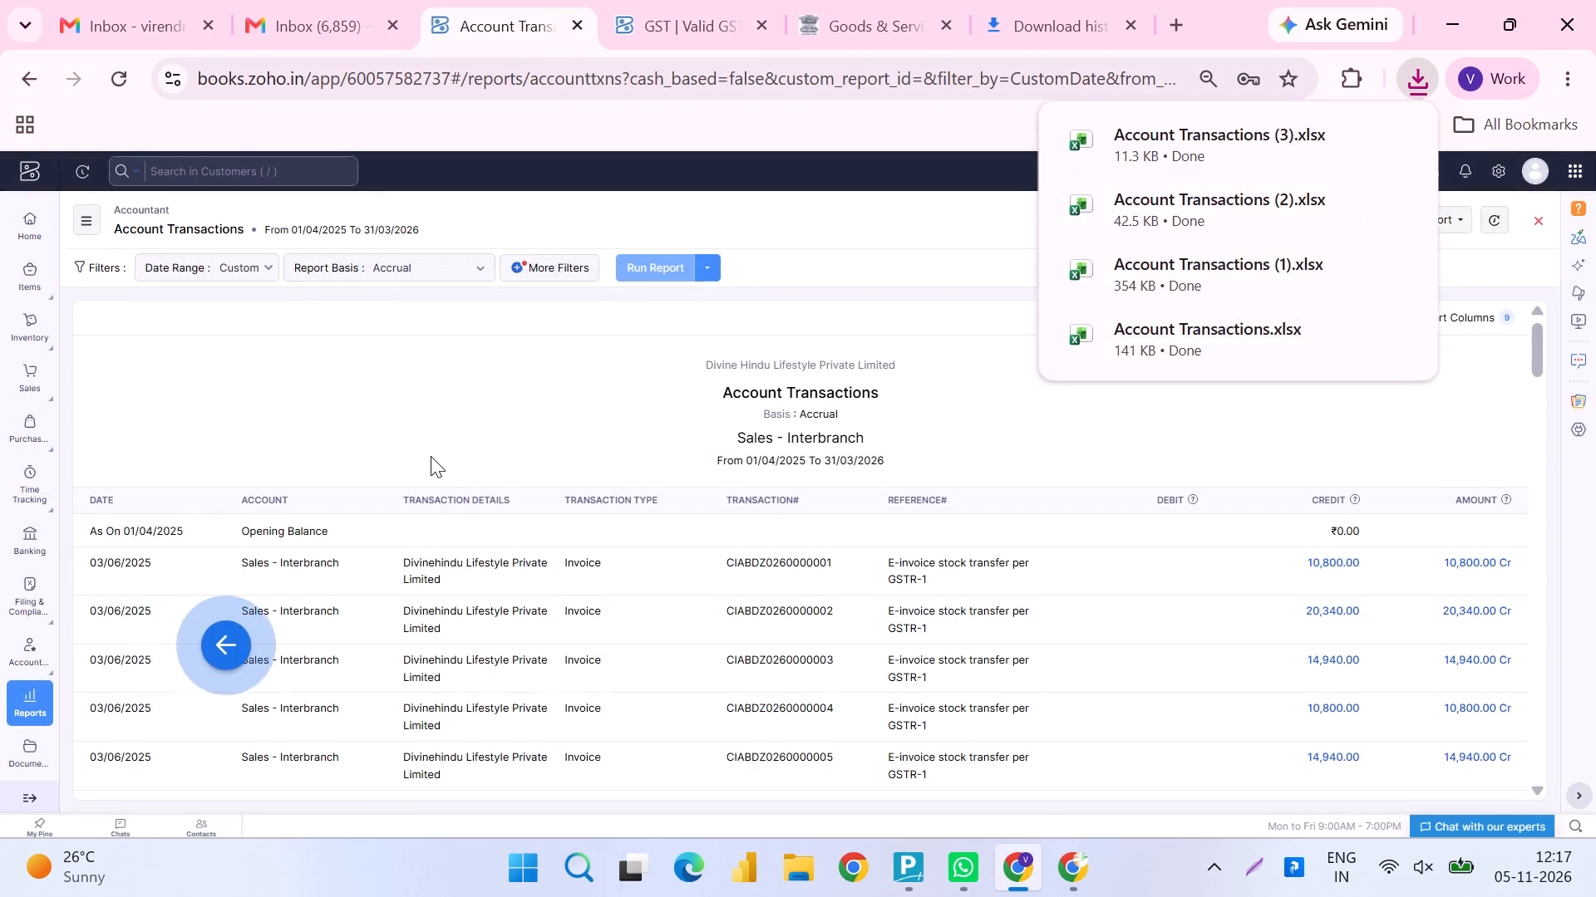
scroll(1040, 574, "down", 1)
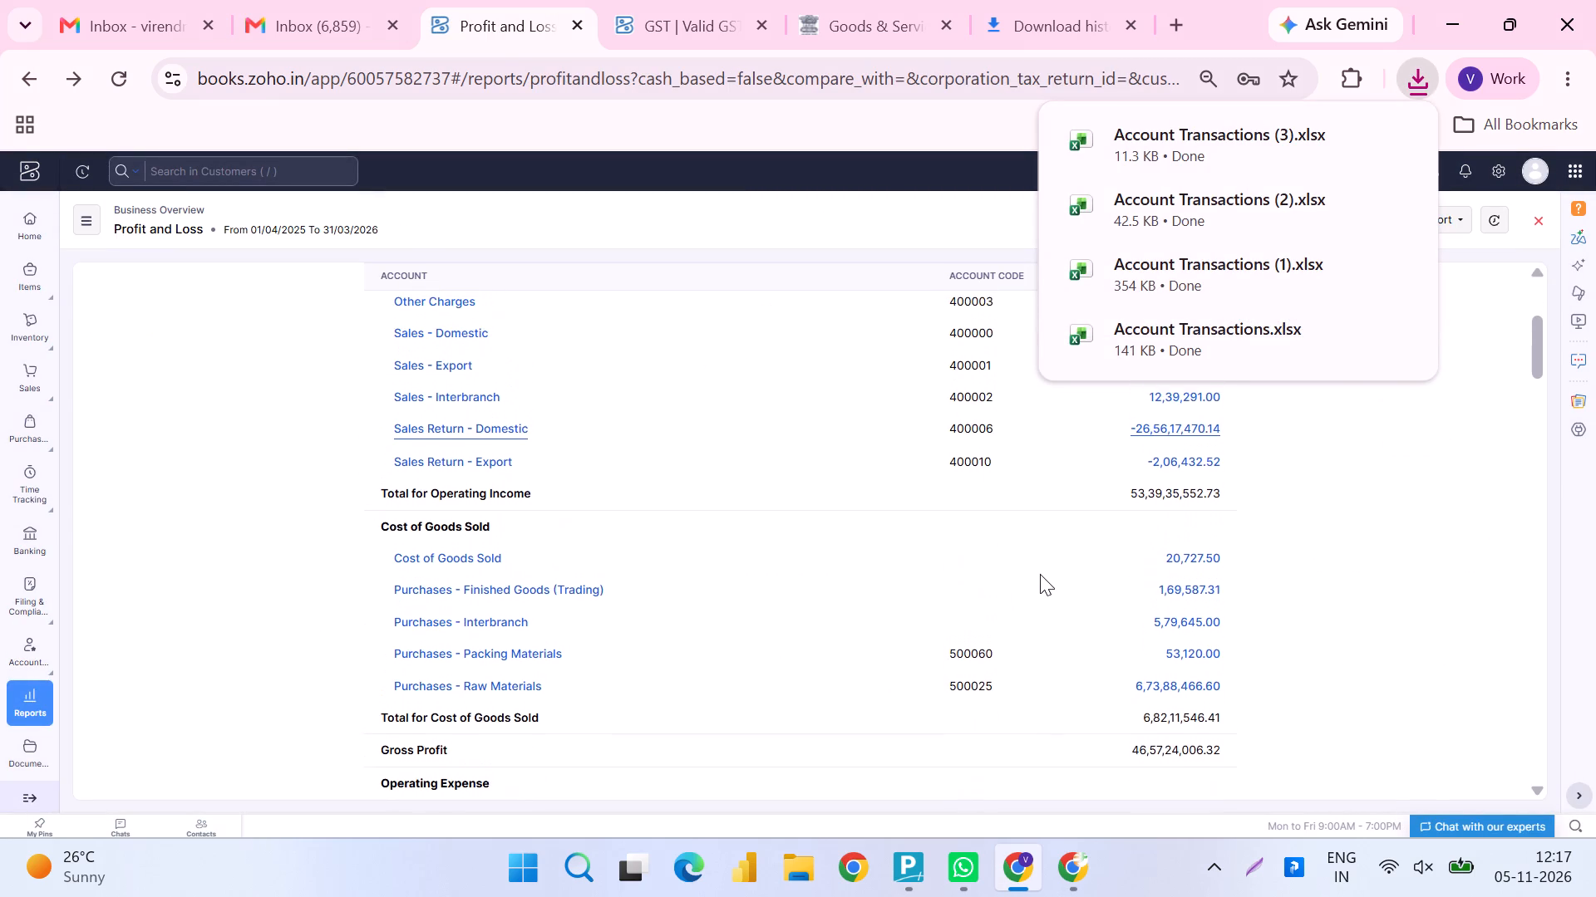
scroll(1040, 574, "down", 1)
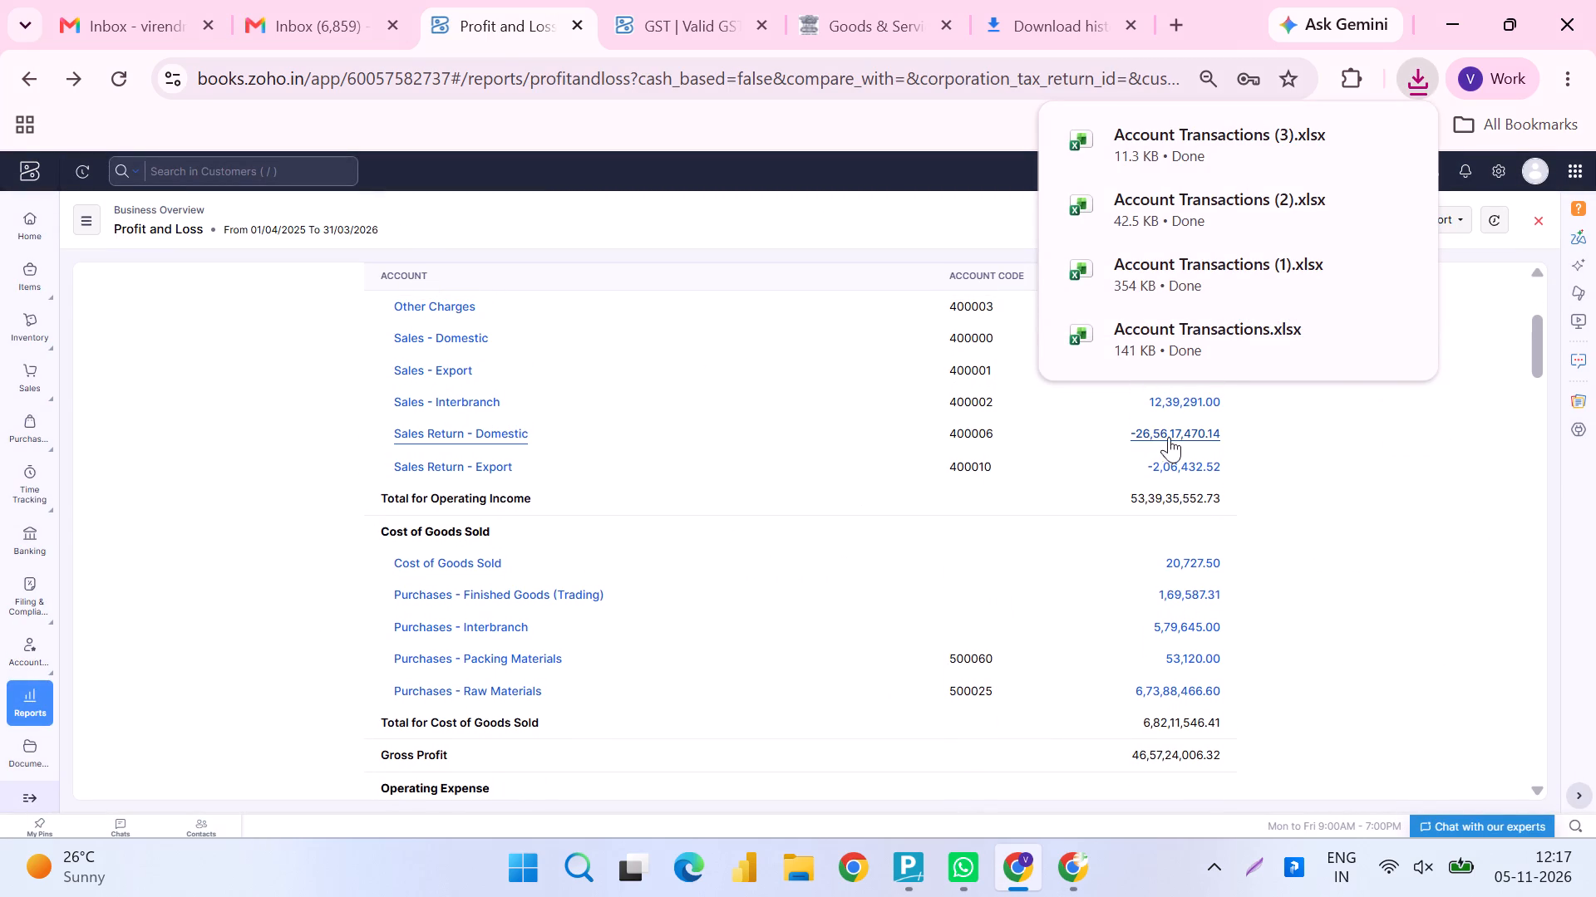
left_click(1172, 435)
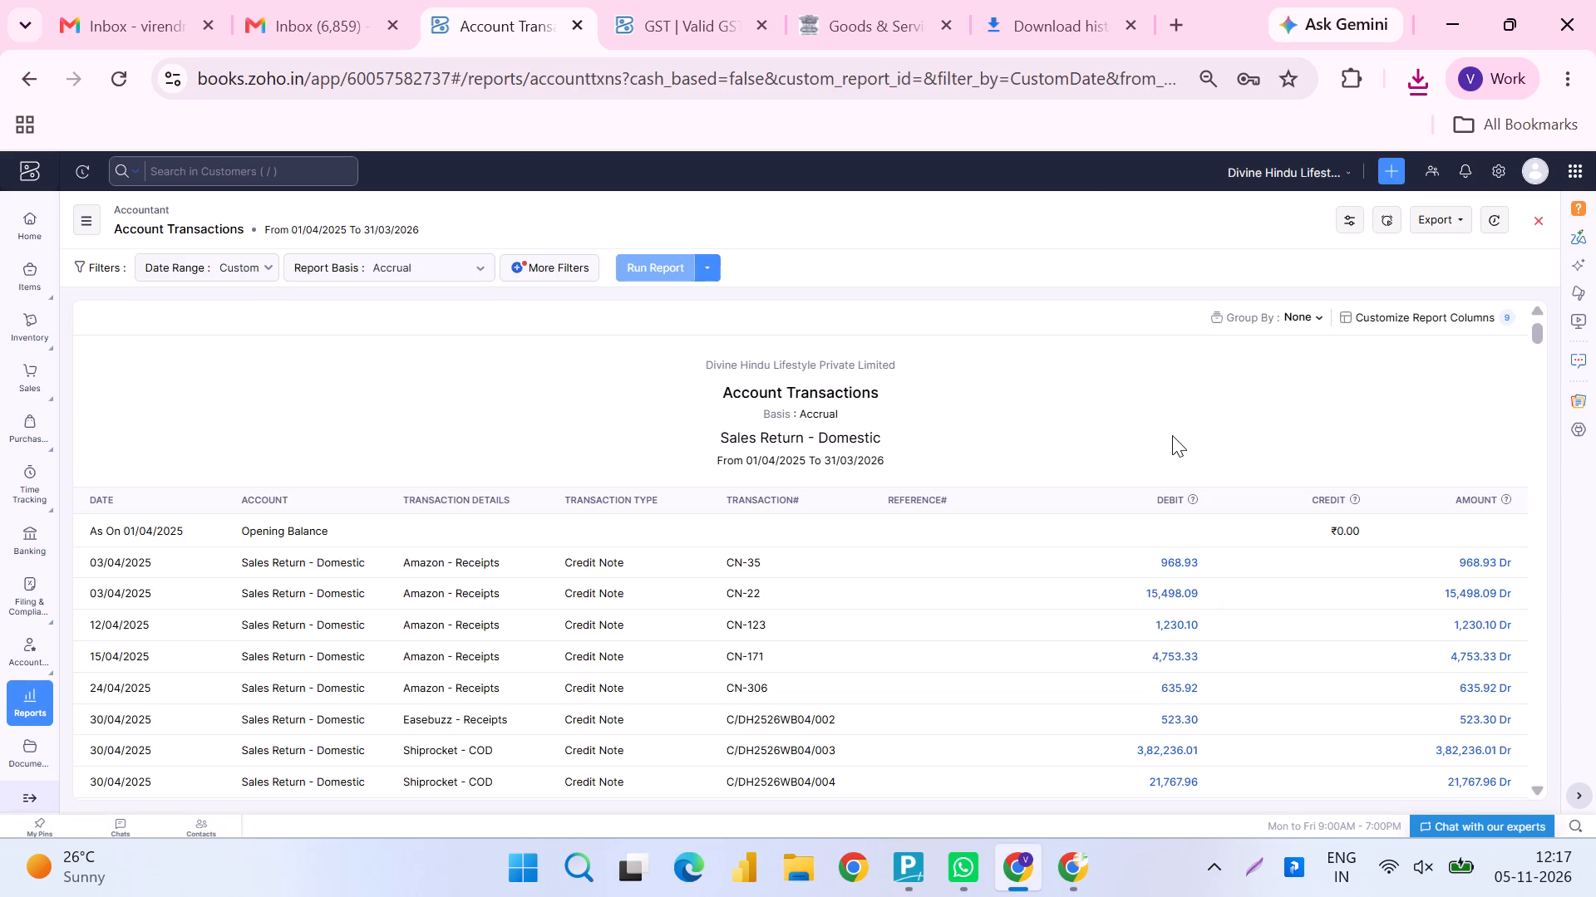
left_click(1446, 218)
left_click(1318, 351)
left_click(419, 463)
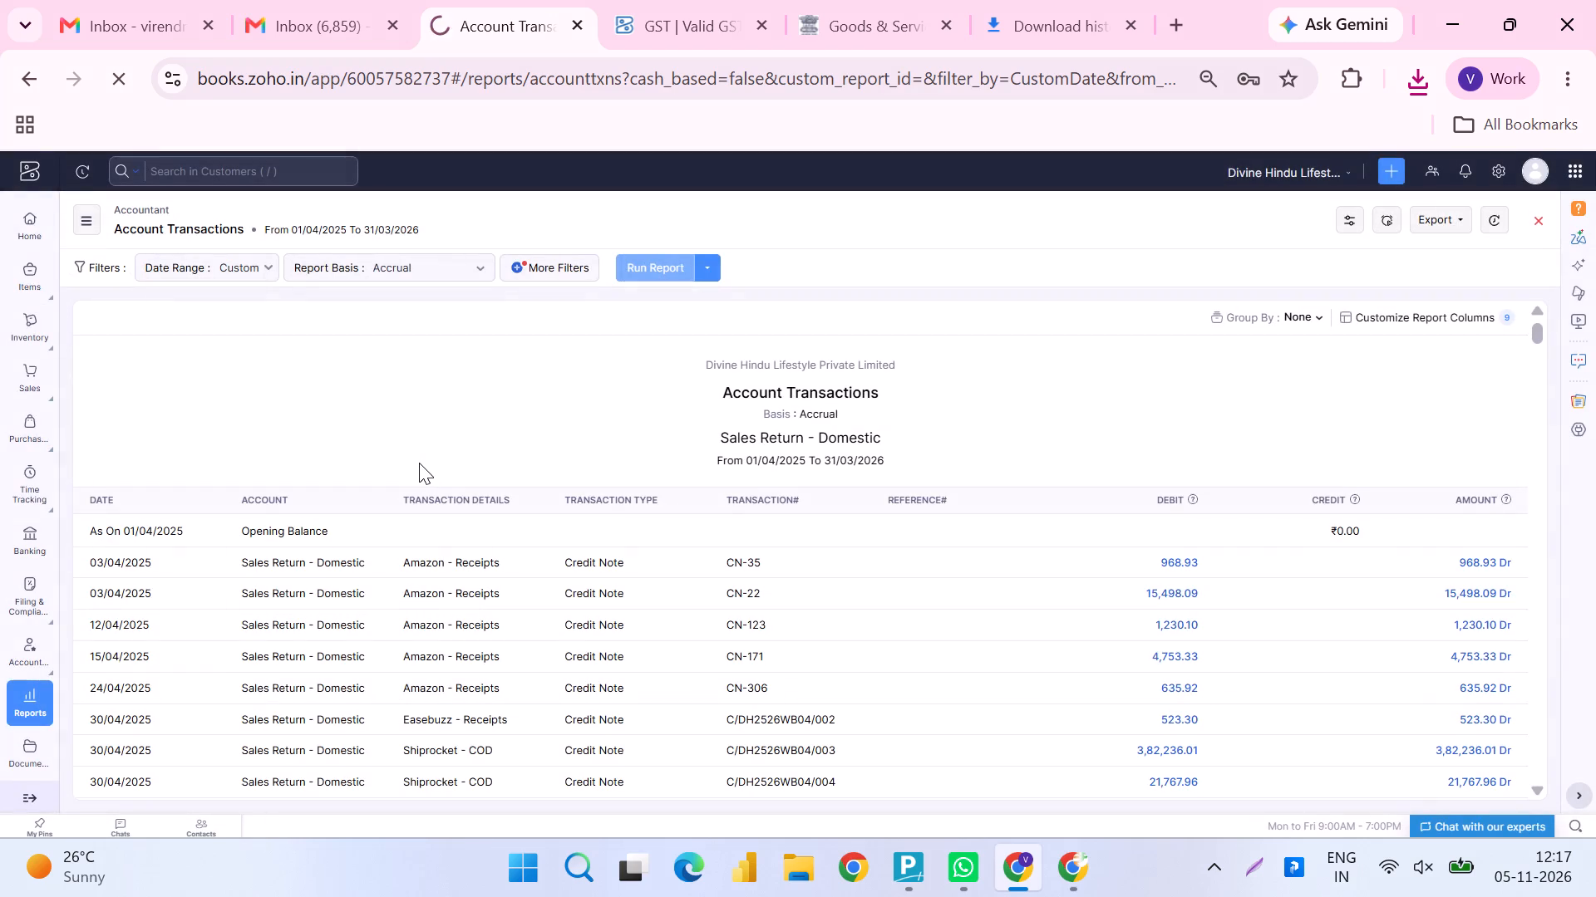
From the Profit and Loss report, open the Sales Return - Export account transactions and bring up their XLSX export options.
scroll(419, 463, "right", 7)
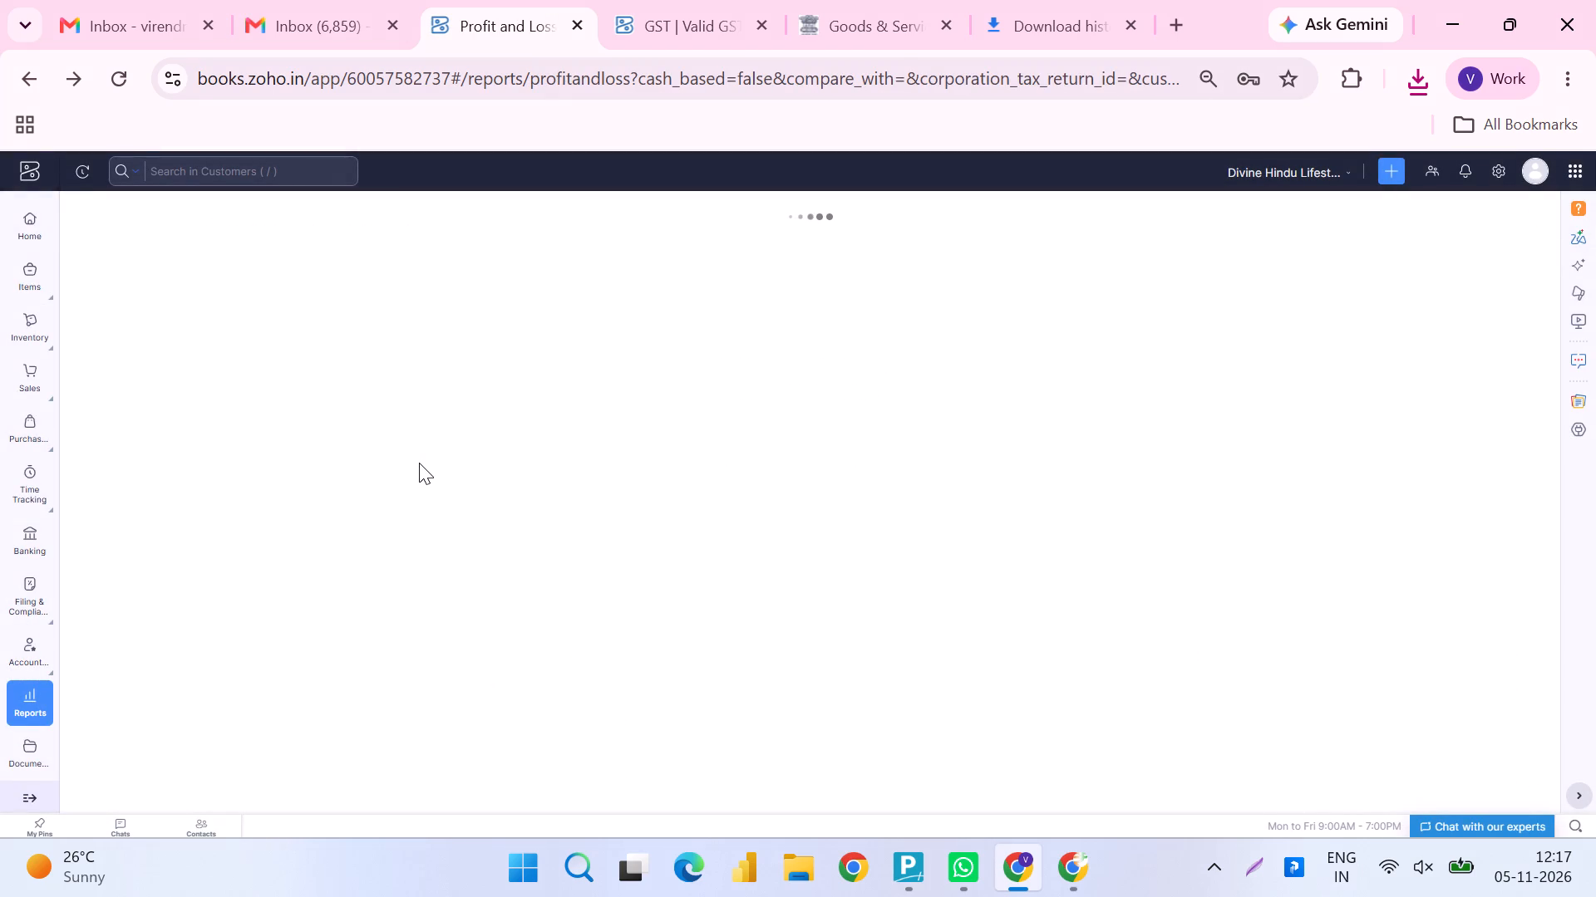
scroll(771, 453, "down", 2)
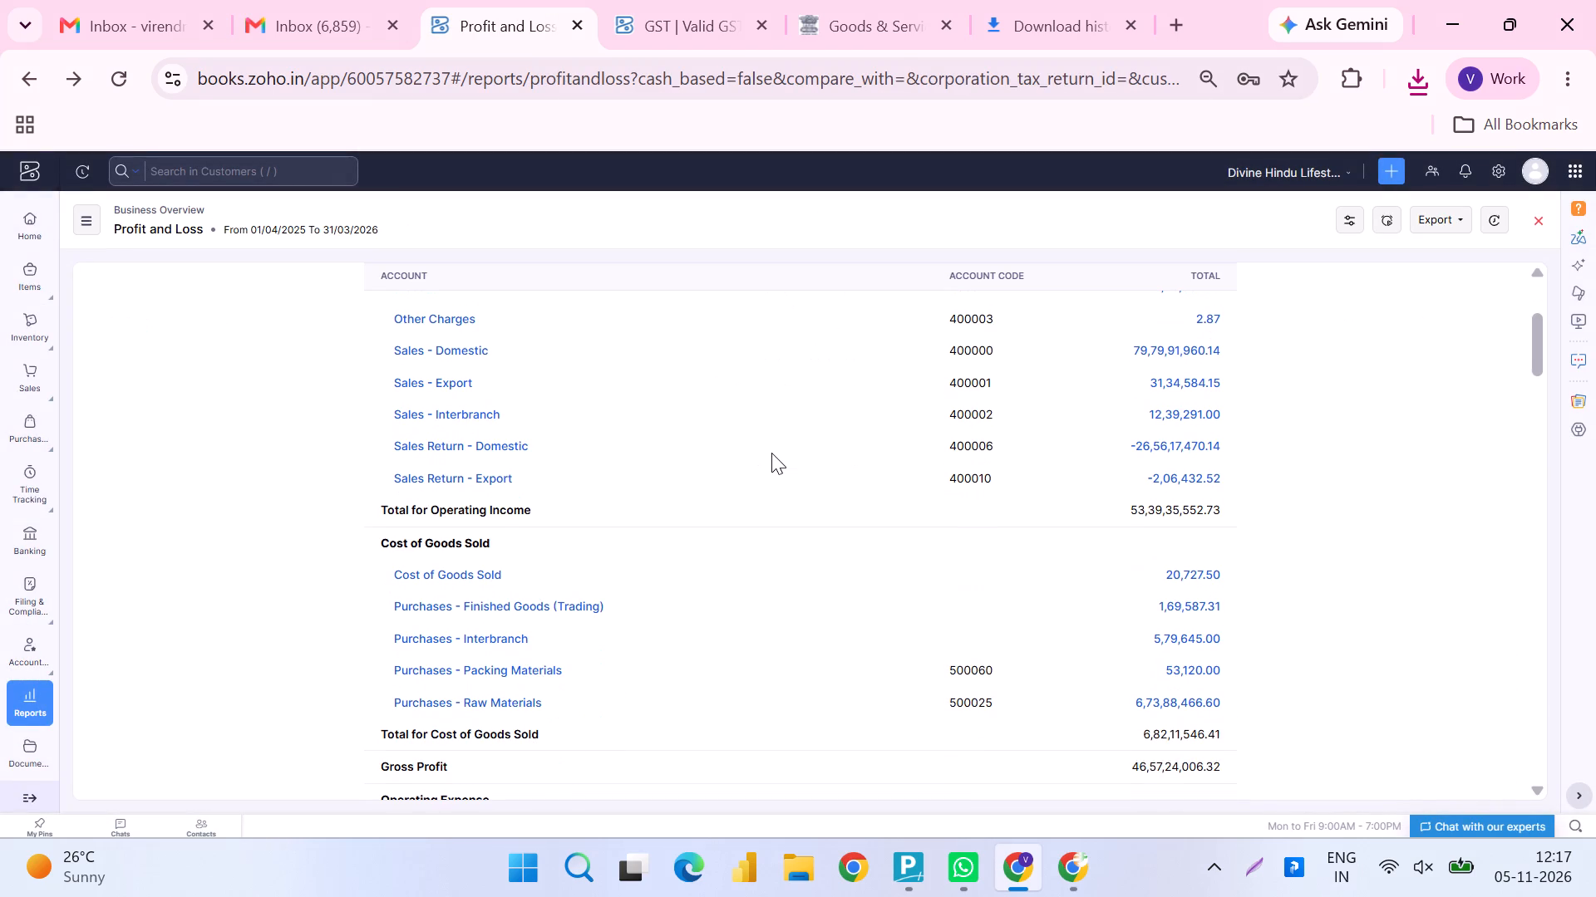
left_click(1202, 477)
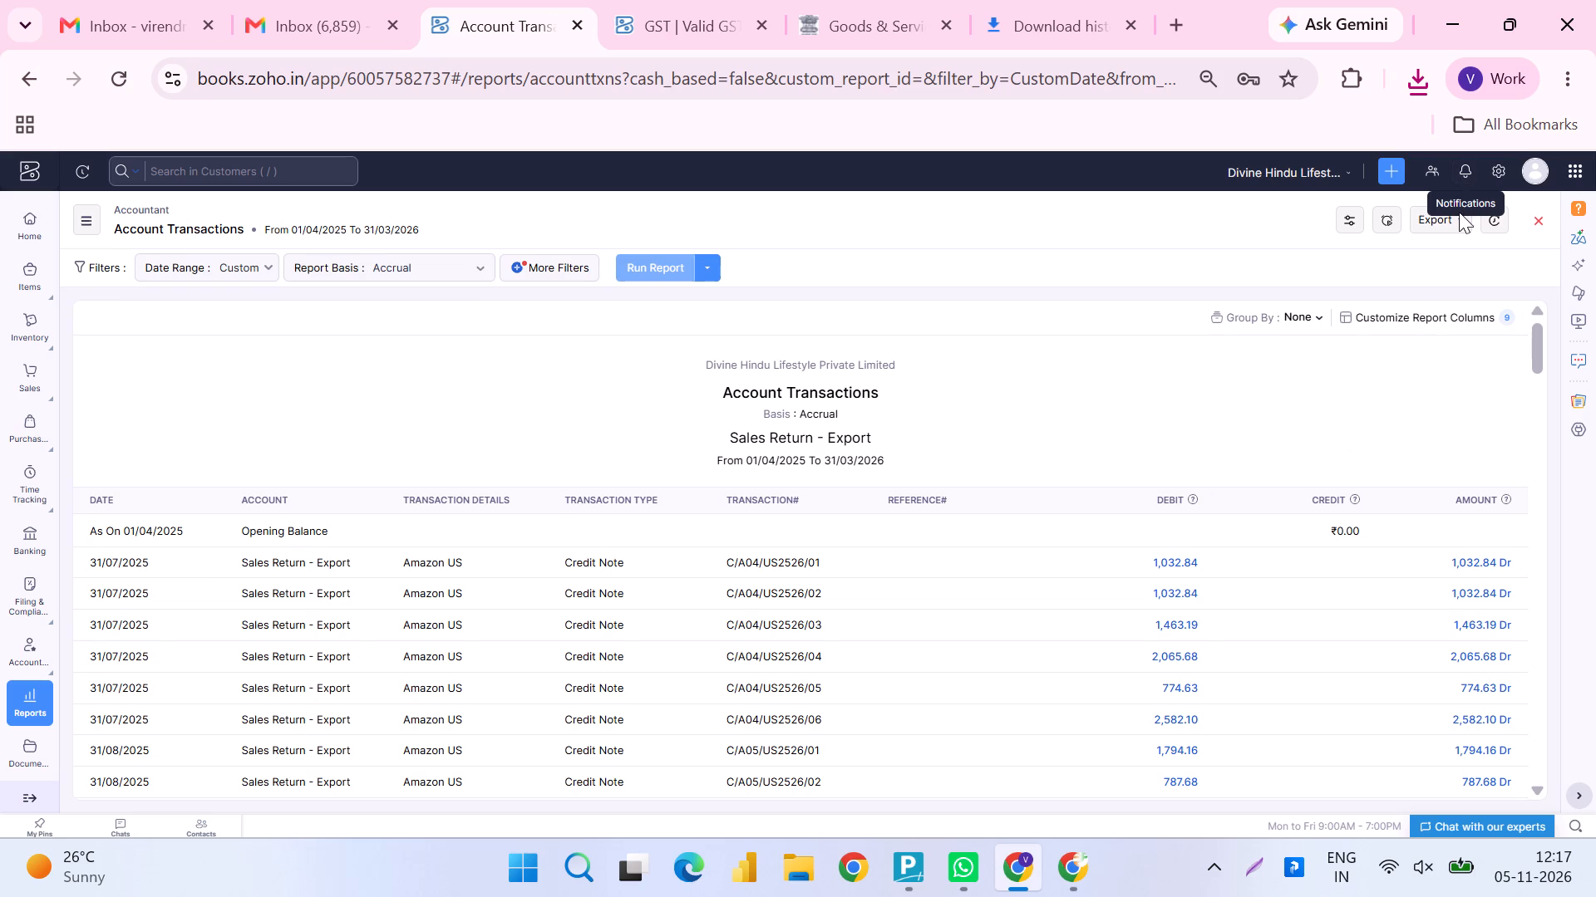
left_click(1443, 228)
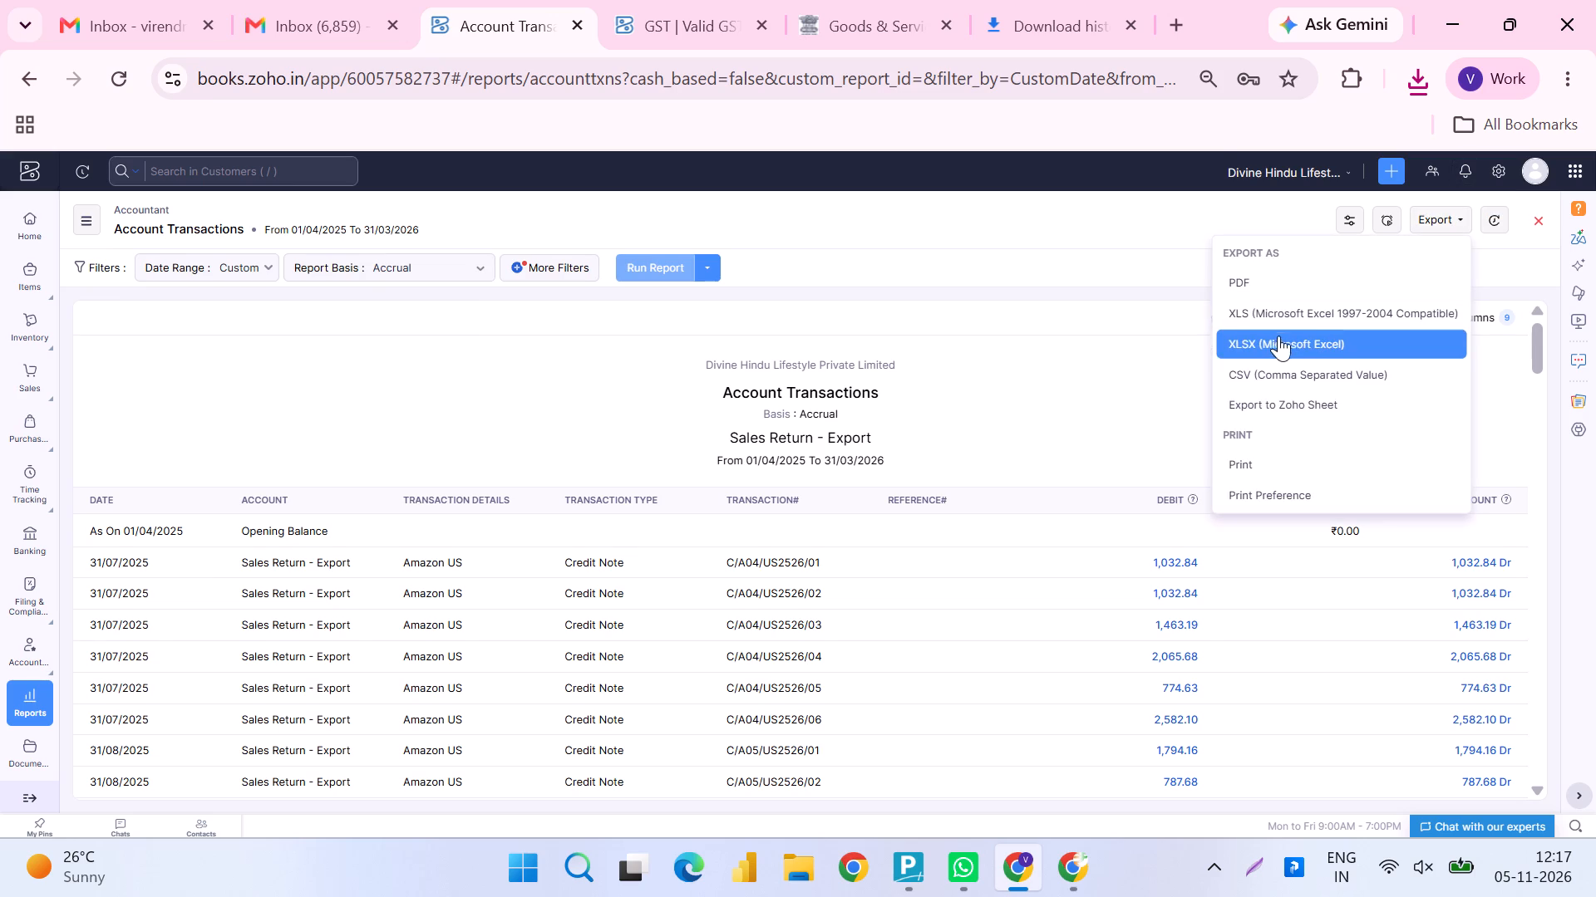
left_click(1276, 337)
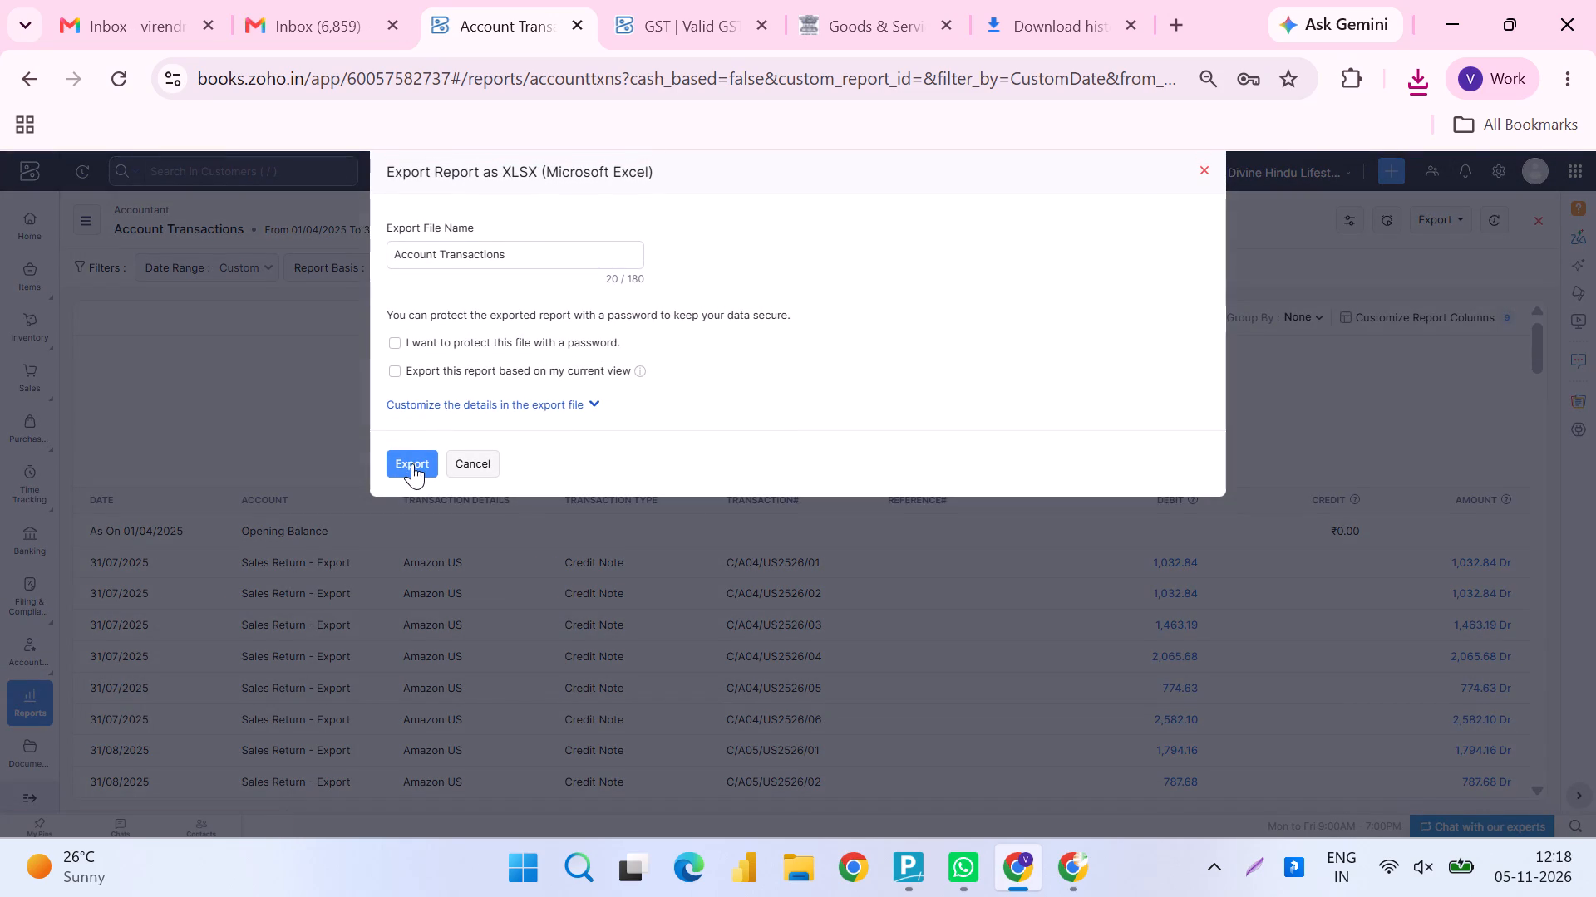
Open the downloaded Account Transactions (3).xlsx from the recent downloads and look across its columns.
left_click(1411, 84)
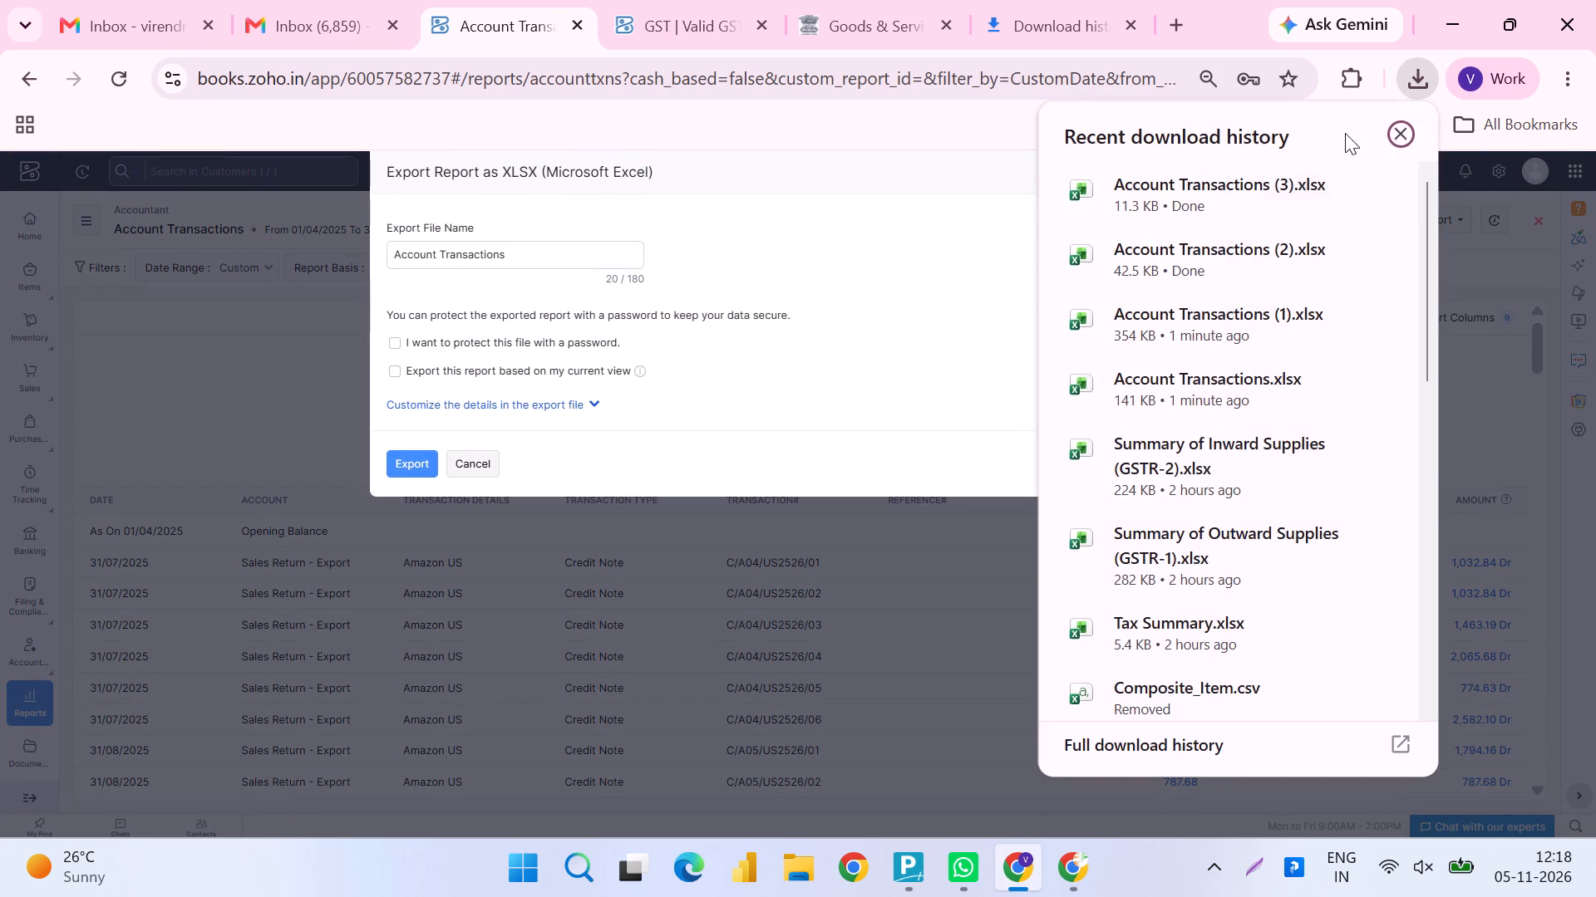
left_click(1259, 187)
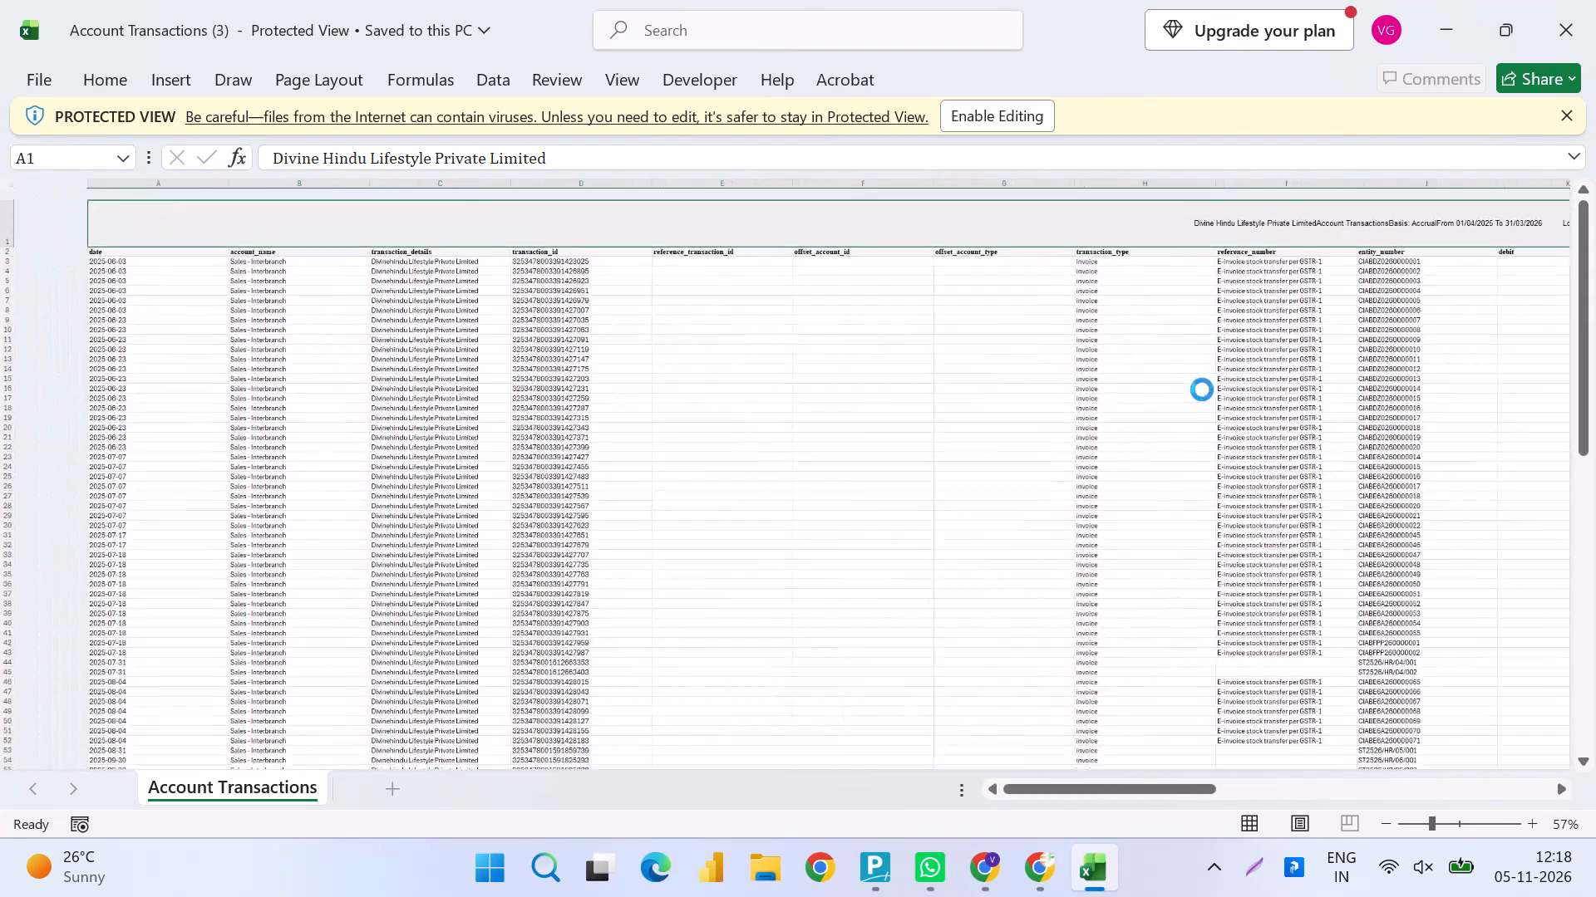
scroll(1202, 390, "left", 2)
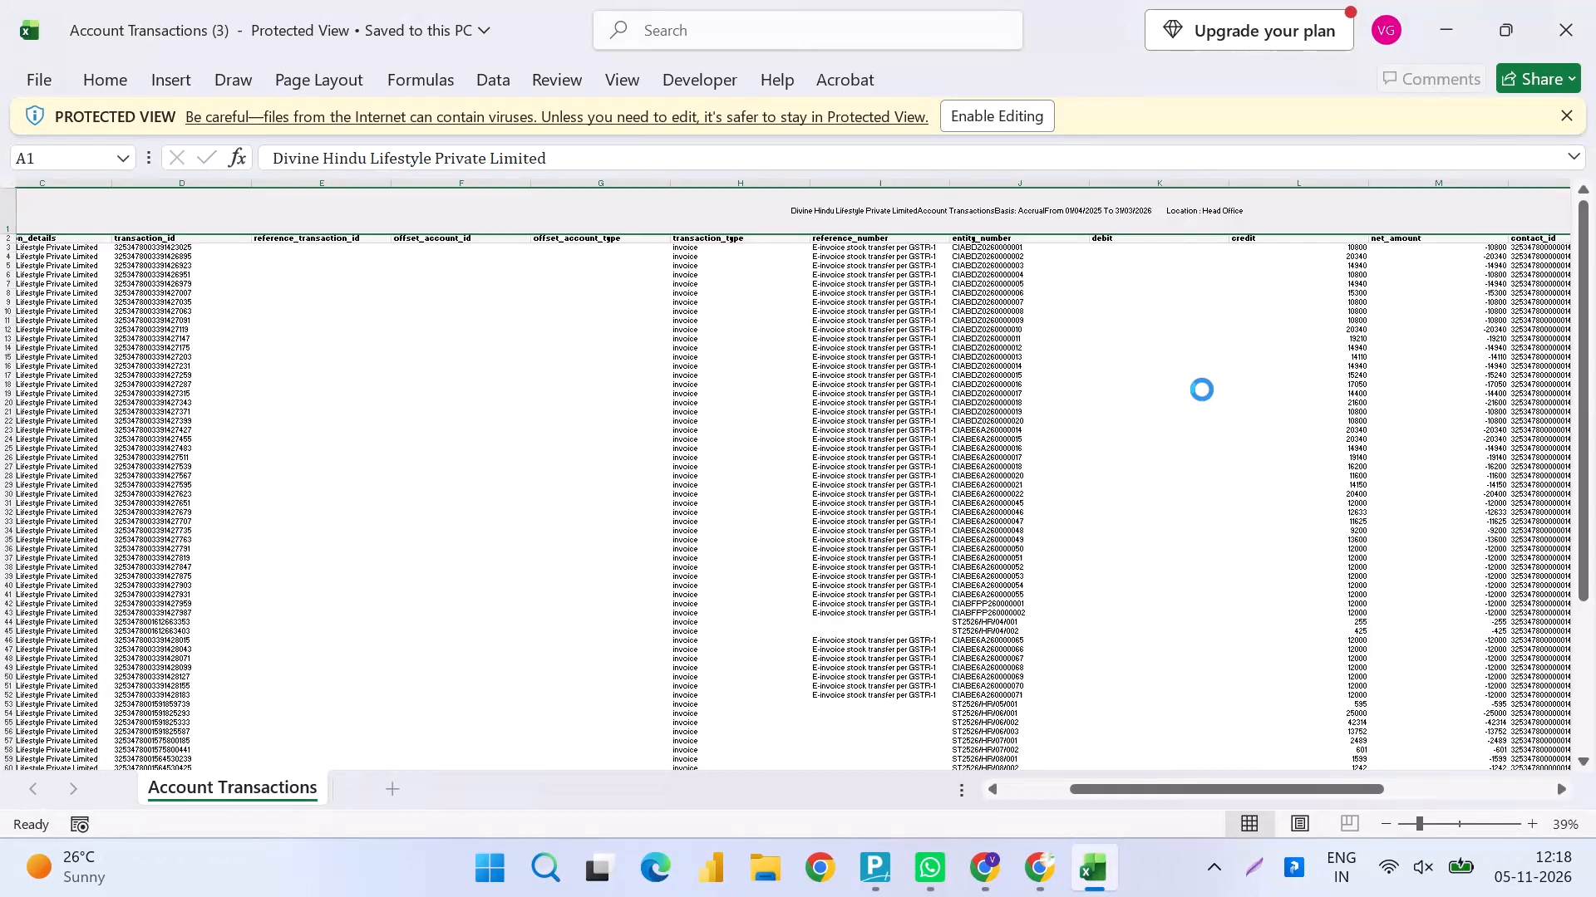
scroll(1202, 390, "left", 6)
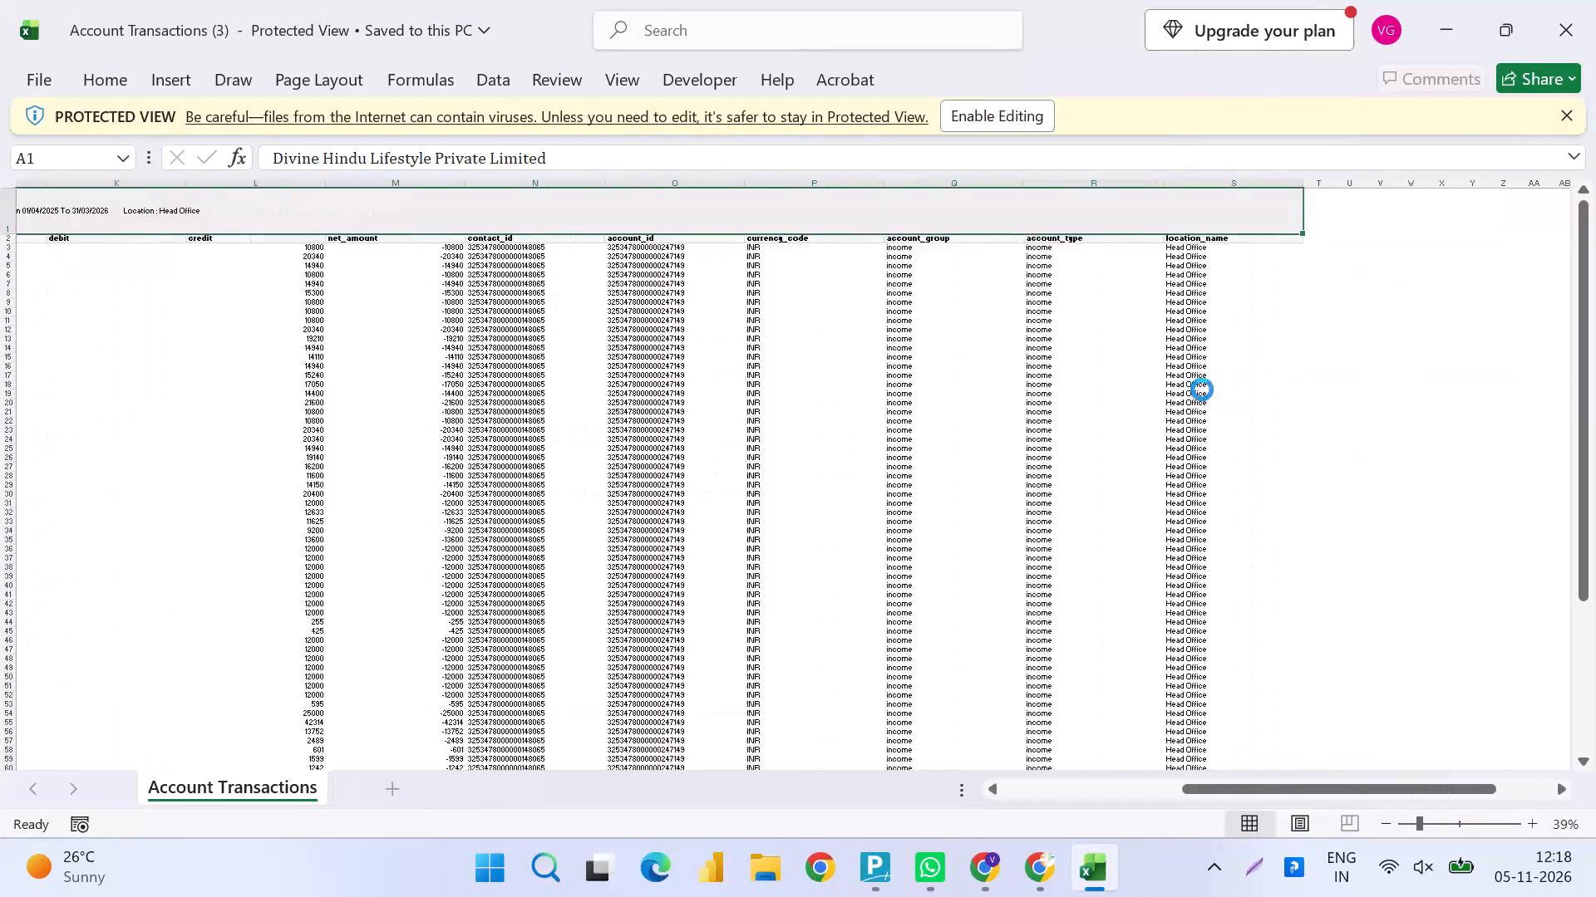
Enable editing in the Account Transactions (3) workbook, select all net_amount values to check their sum, and close the workbook.
scroll(1202, 390, "left", 1)
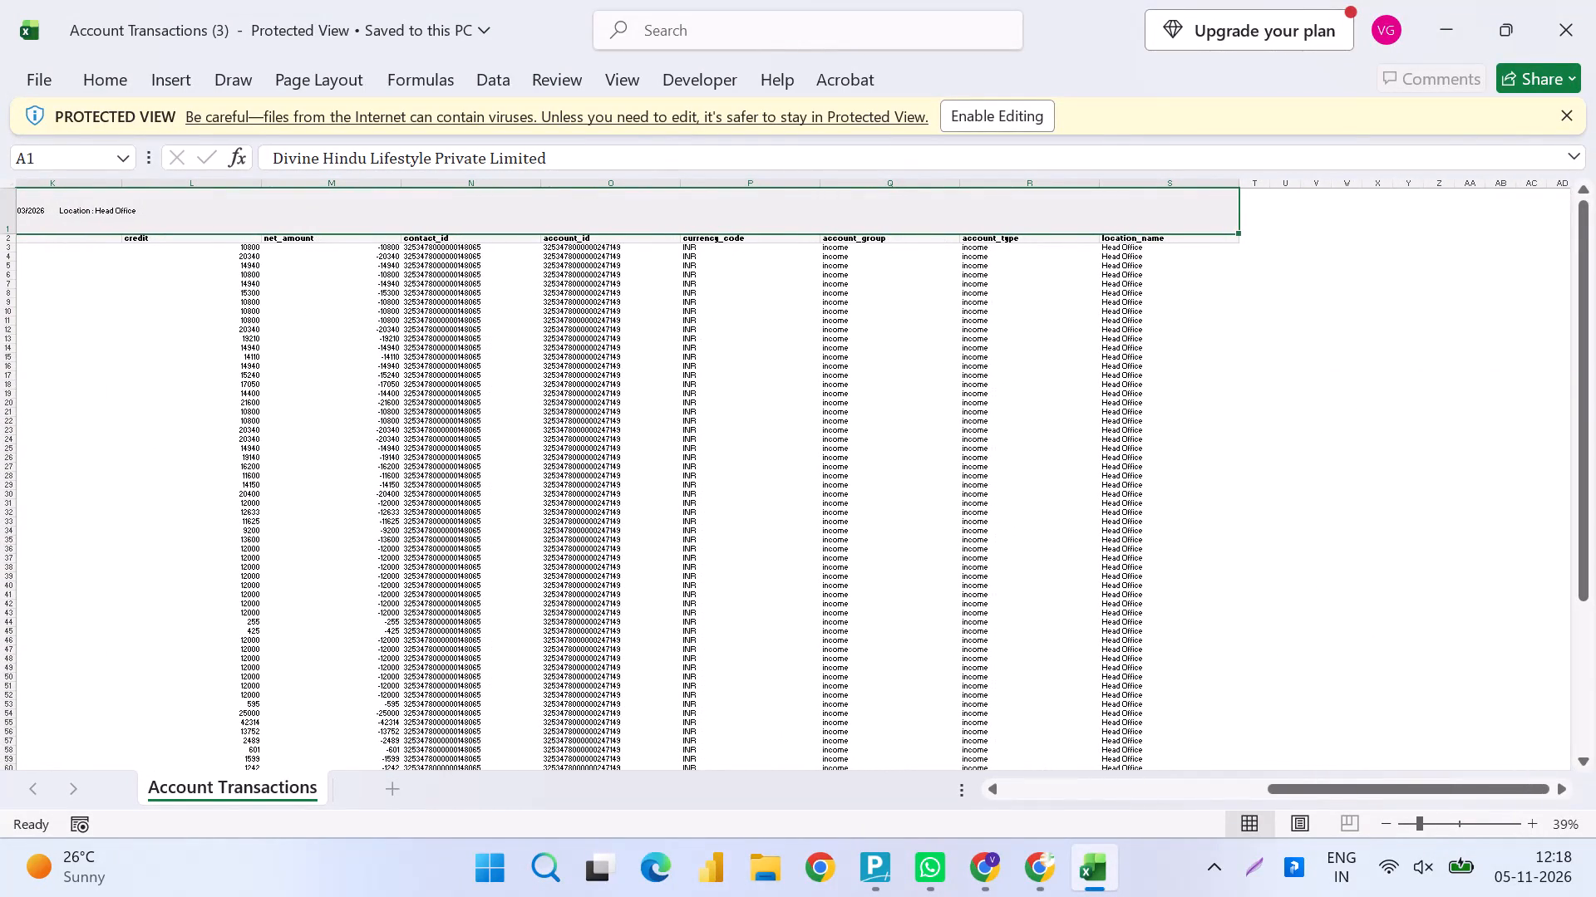
key("F2")
key("Left")
key("Return")
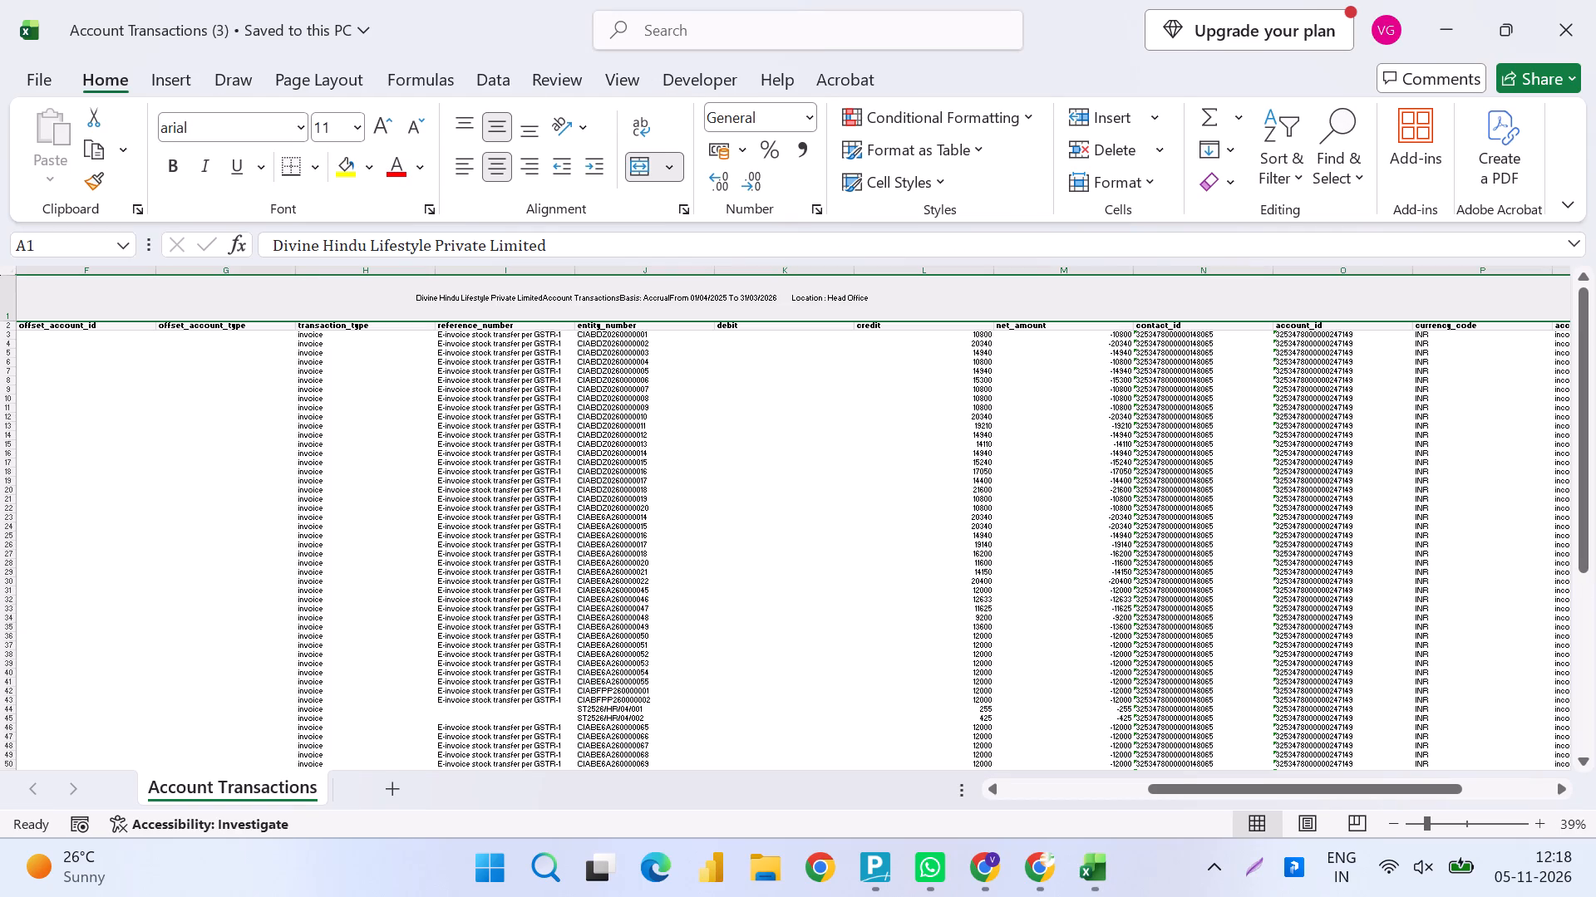
left_click(1102, 339)
key("ctrl+shift+Down")
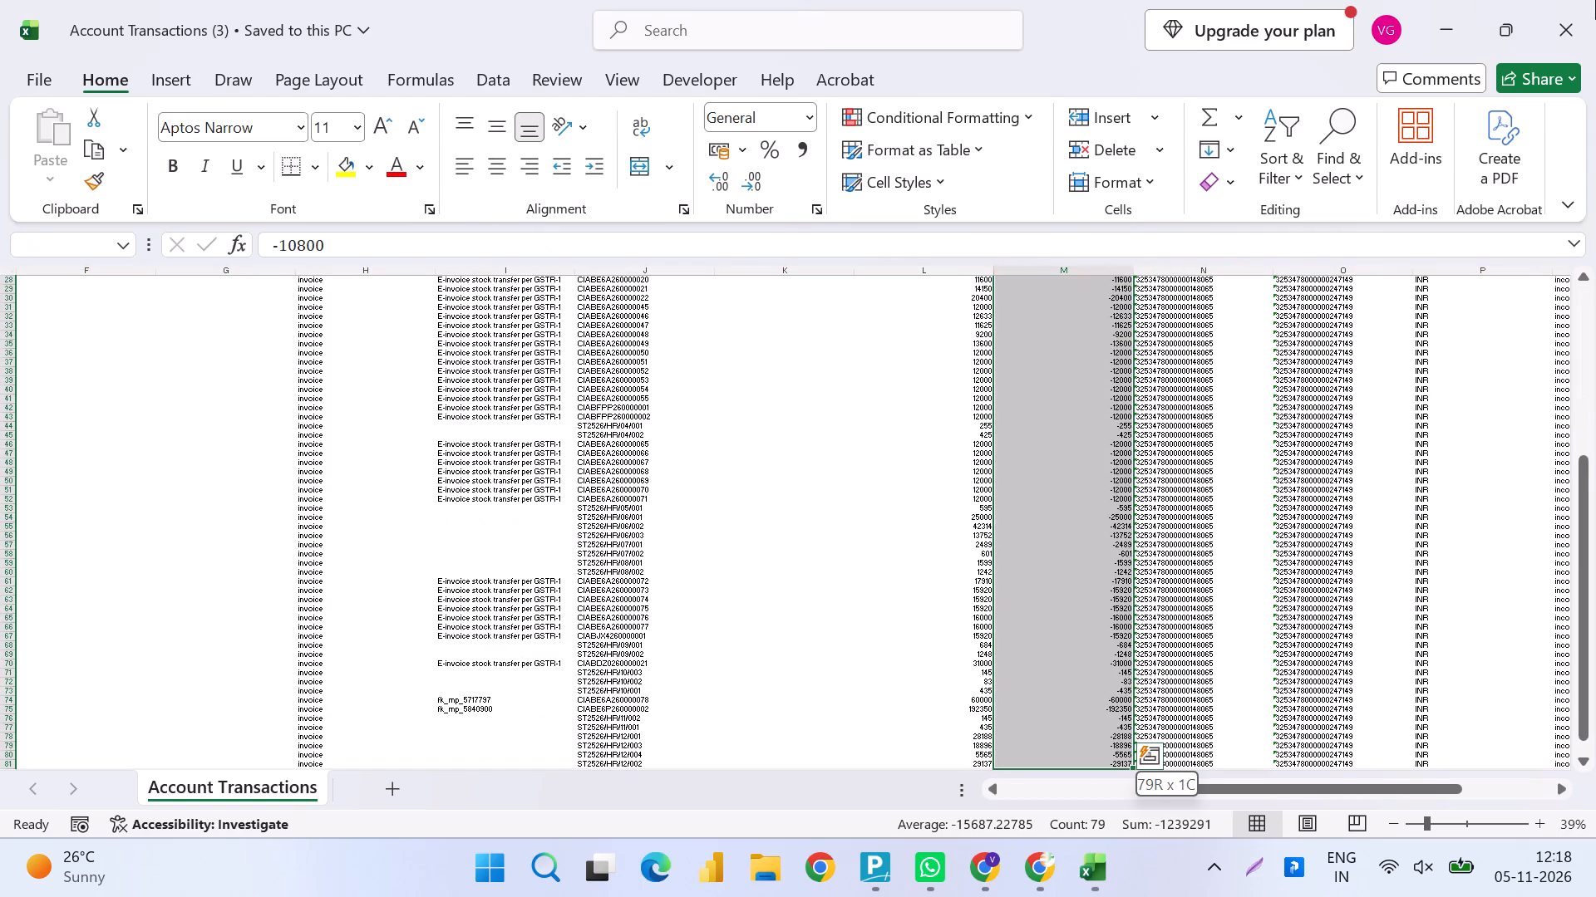
left_click(1595, 0)
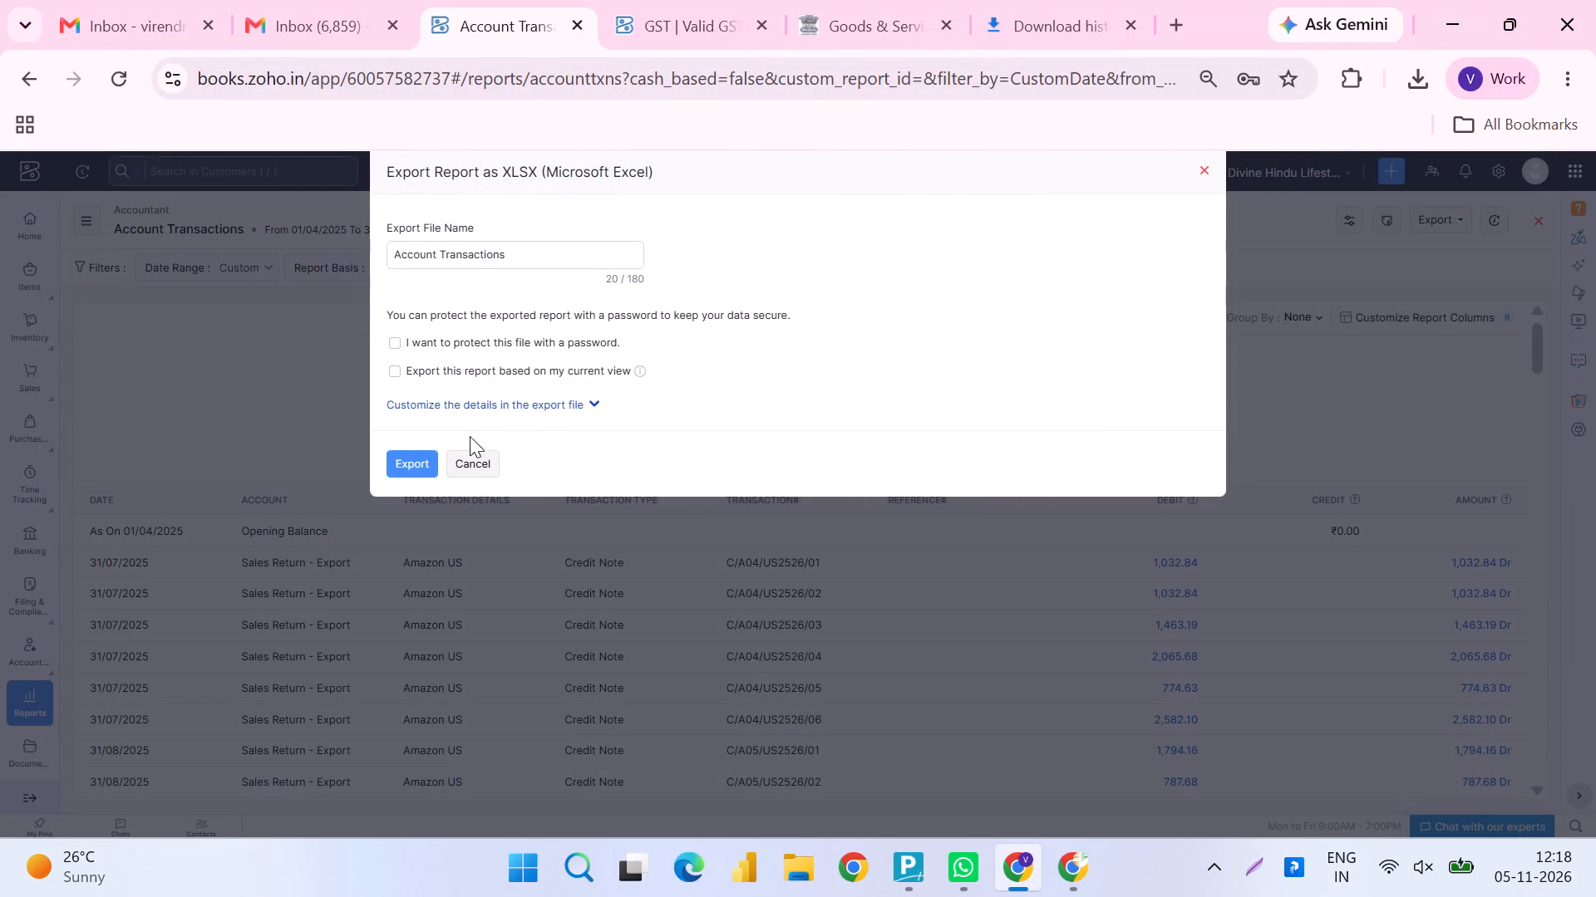
Export the Sales Return - Export account transactions as XLSX with the file name Account Transactions.
left_click(421, 458)
Return to the Profit and Loss report and open the Sales Return - Domestic account transactions.
scroll(546, 393, "right", 5)
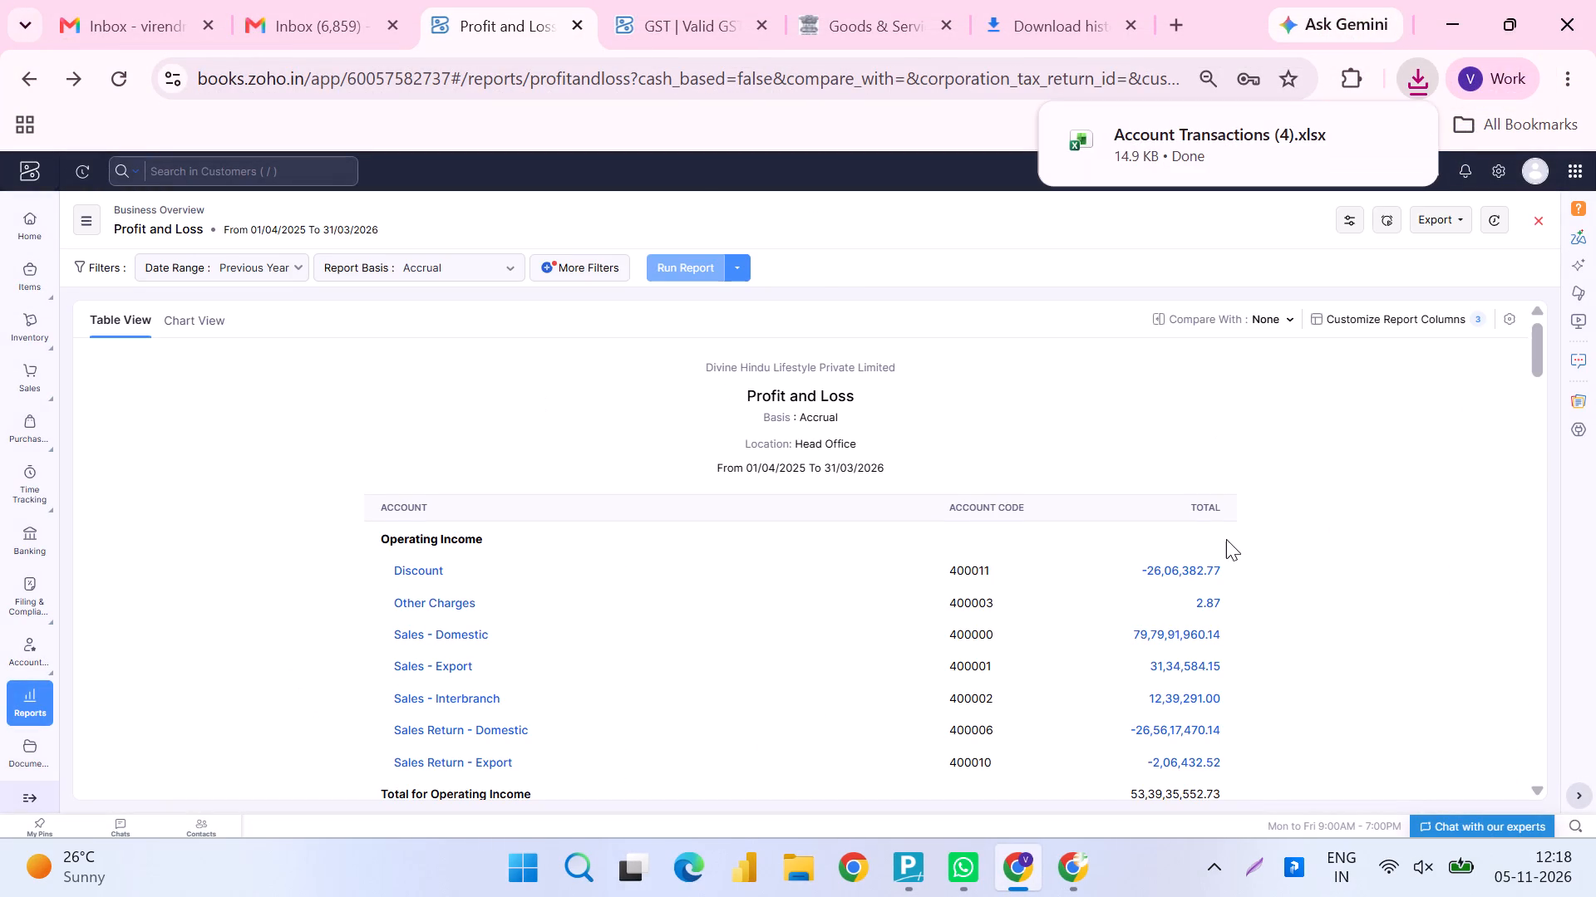
scroll(1226, 539, "down", 1)
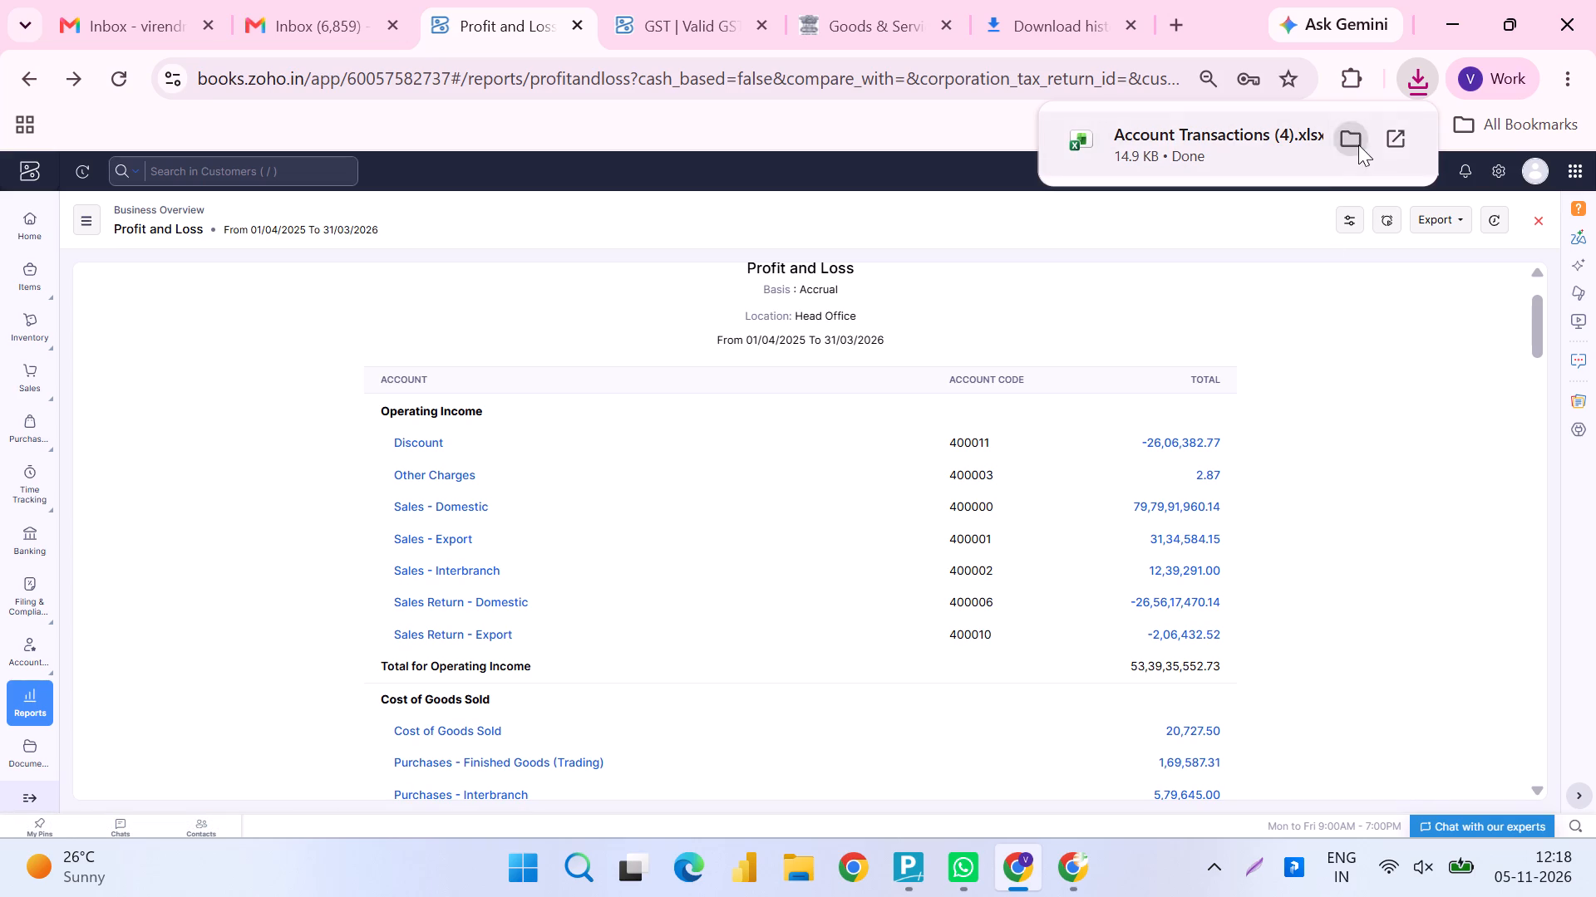
left_click(1158, 606)
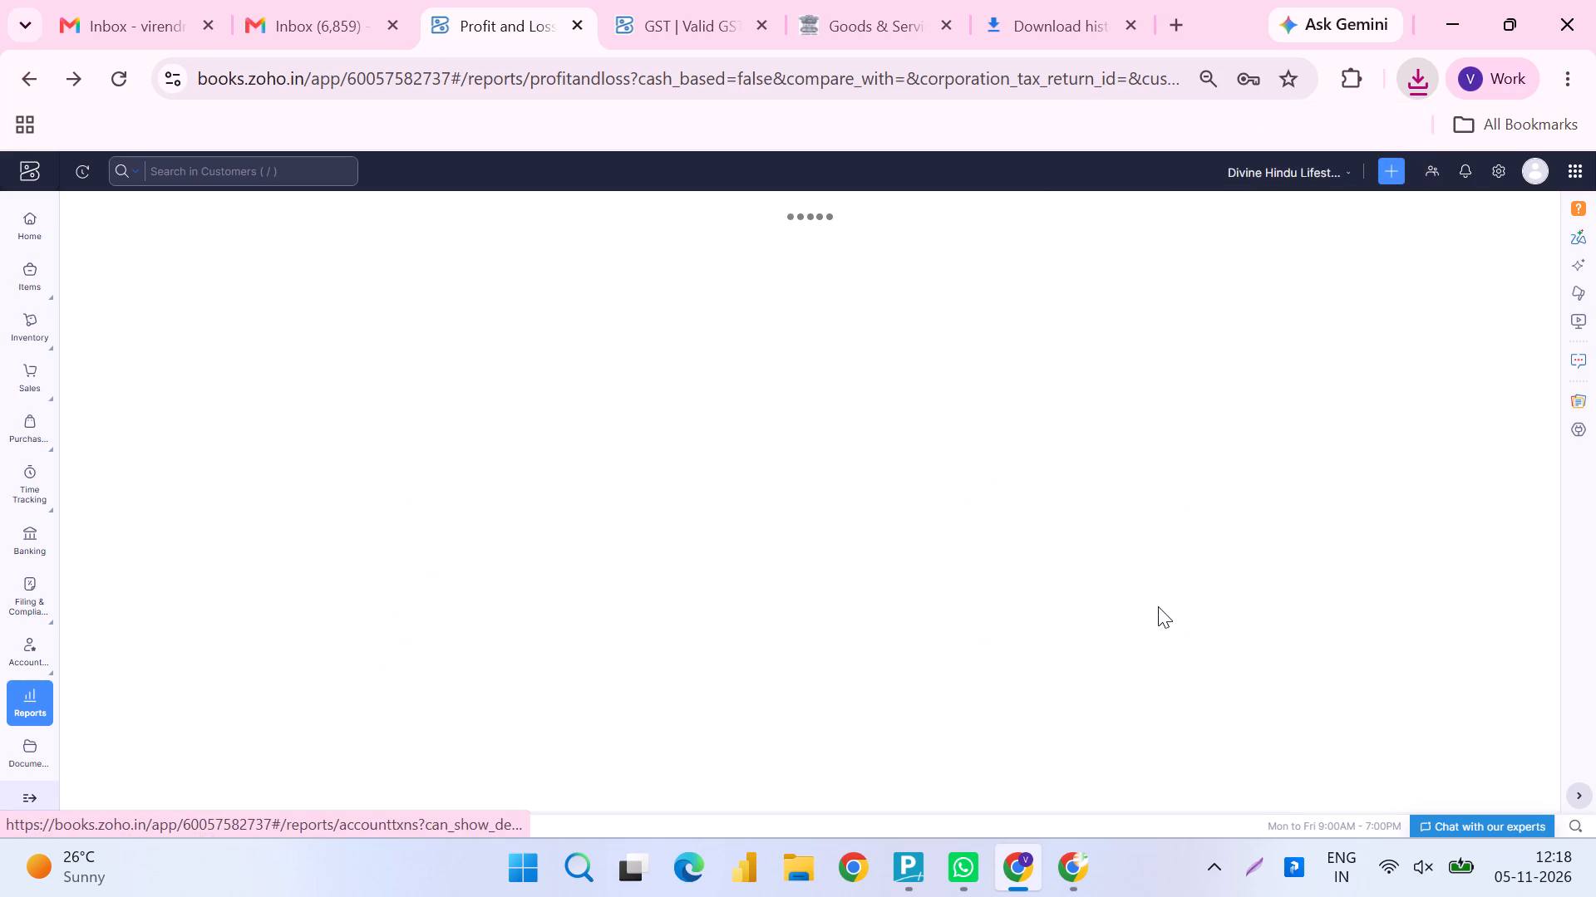
Reopen Account Transactions (3).xlsx from the recent downloads, select all net_amount values to check their sum, and close the workbook.
left_click(1417, 81)
left_click(1165, 260)
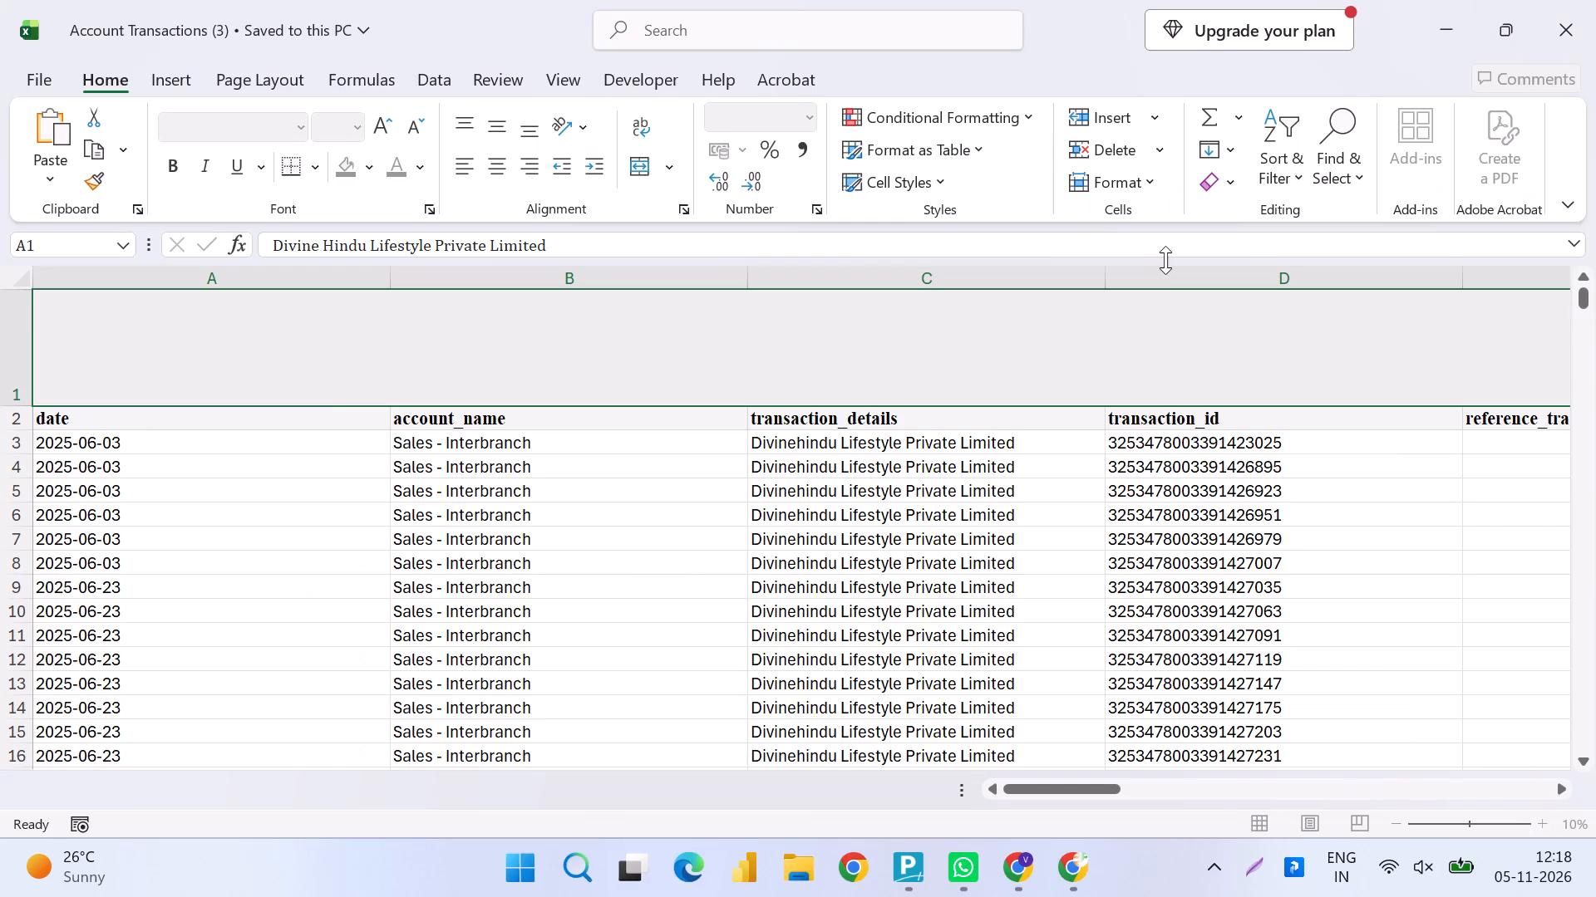
scroll(1165, 260, "down", 5, "ctrl")
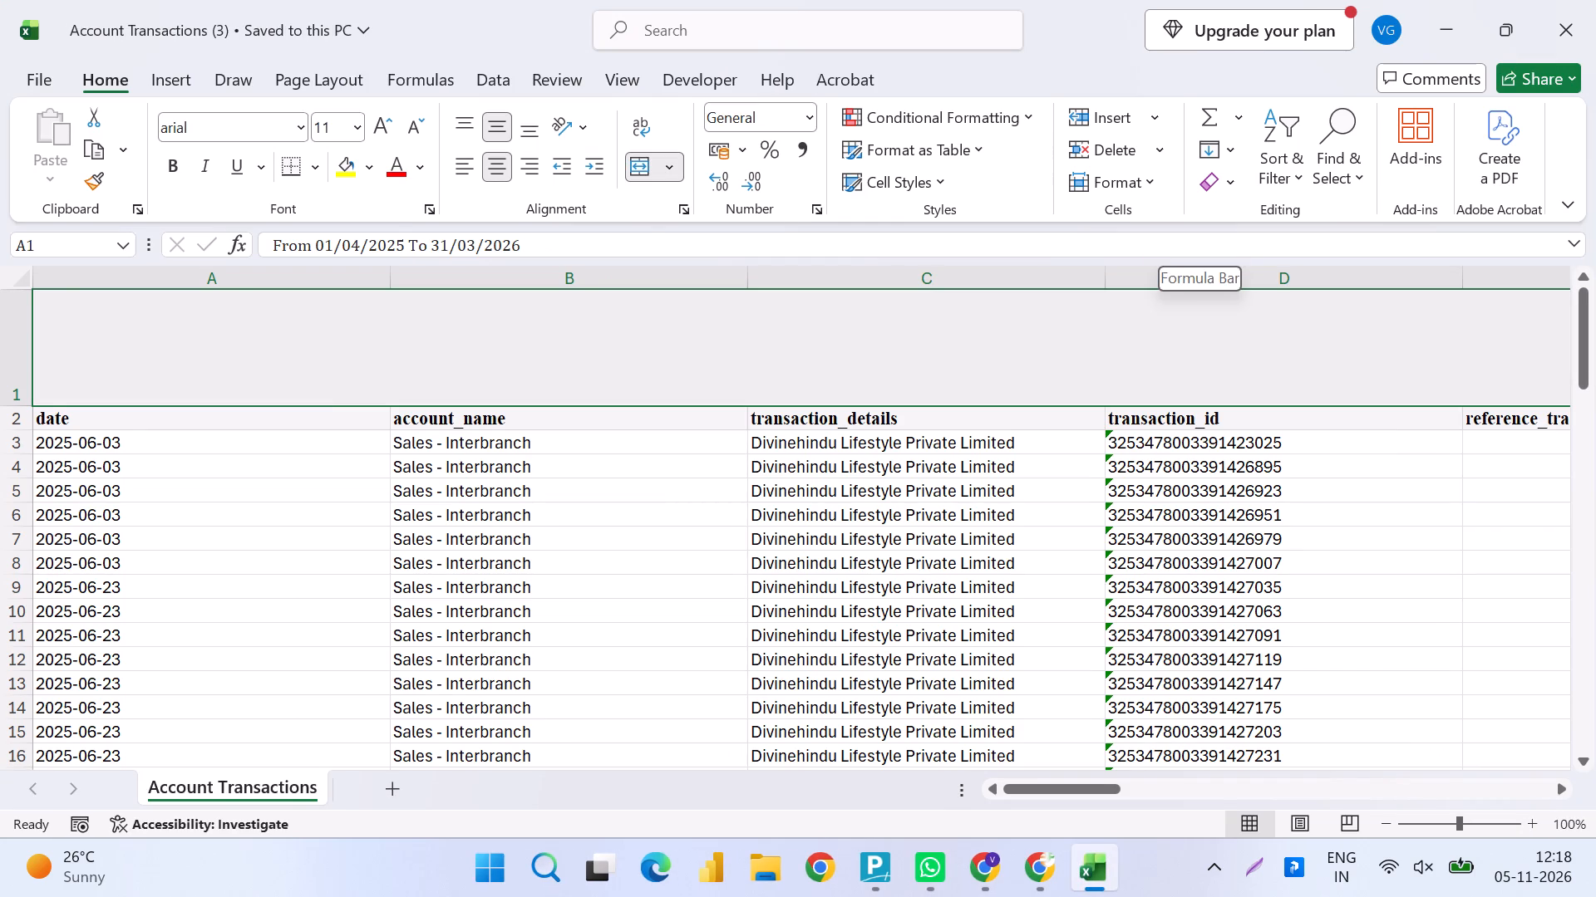
left_click(1094, 355)
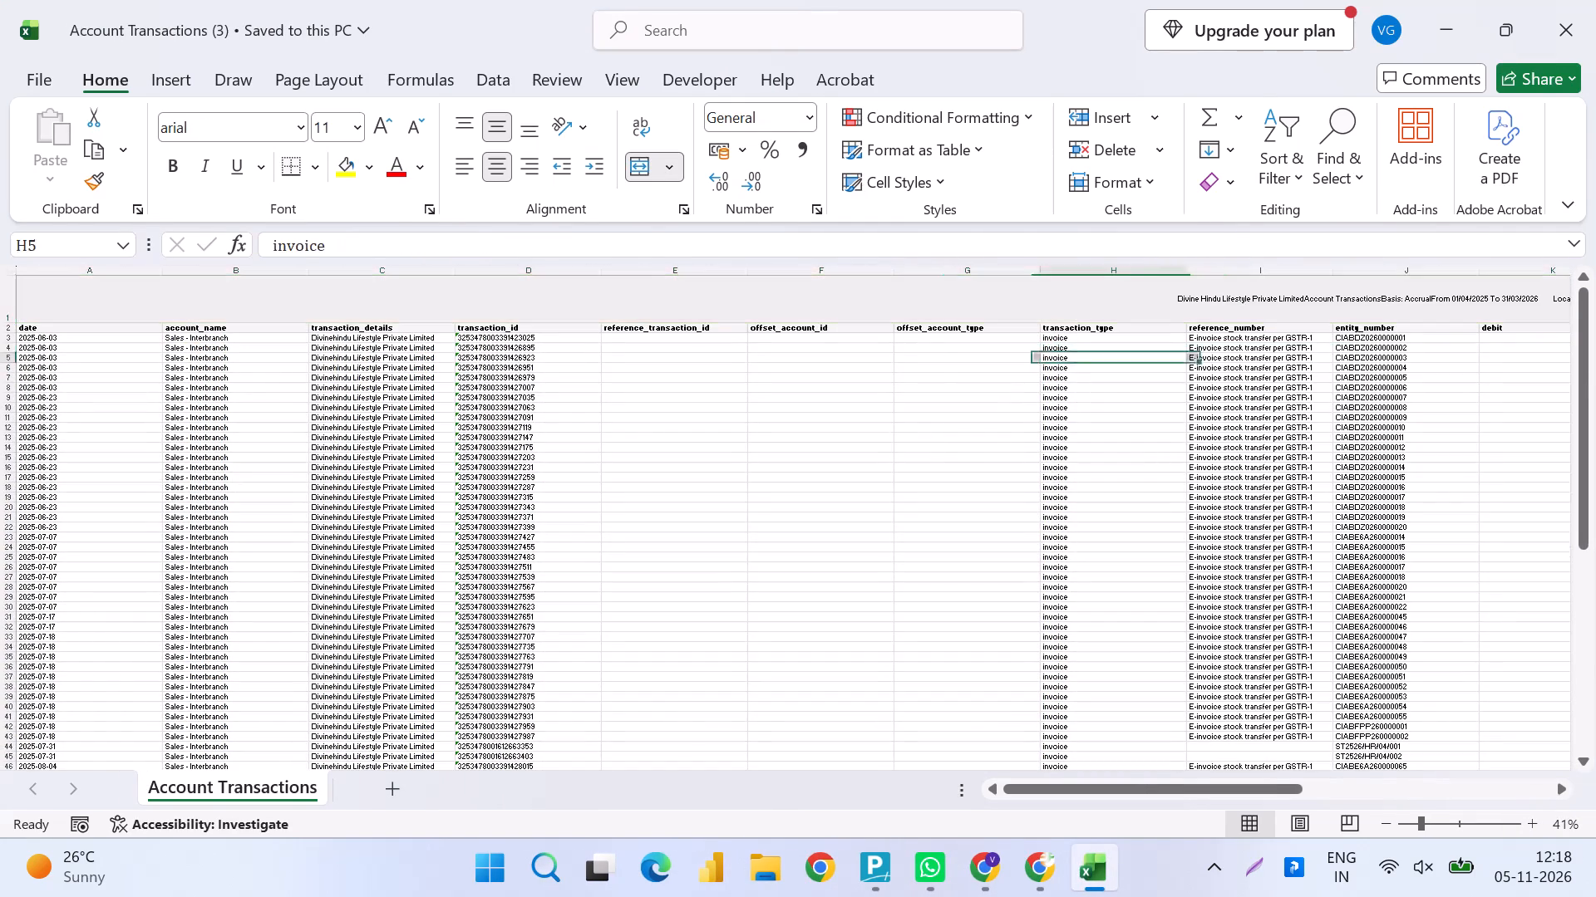
key("Right")
key("Right")
key("Right")
key("Right")
key("Right")
key("Right")
key("Up")
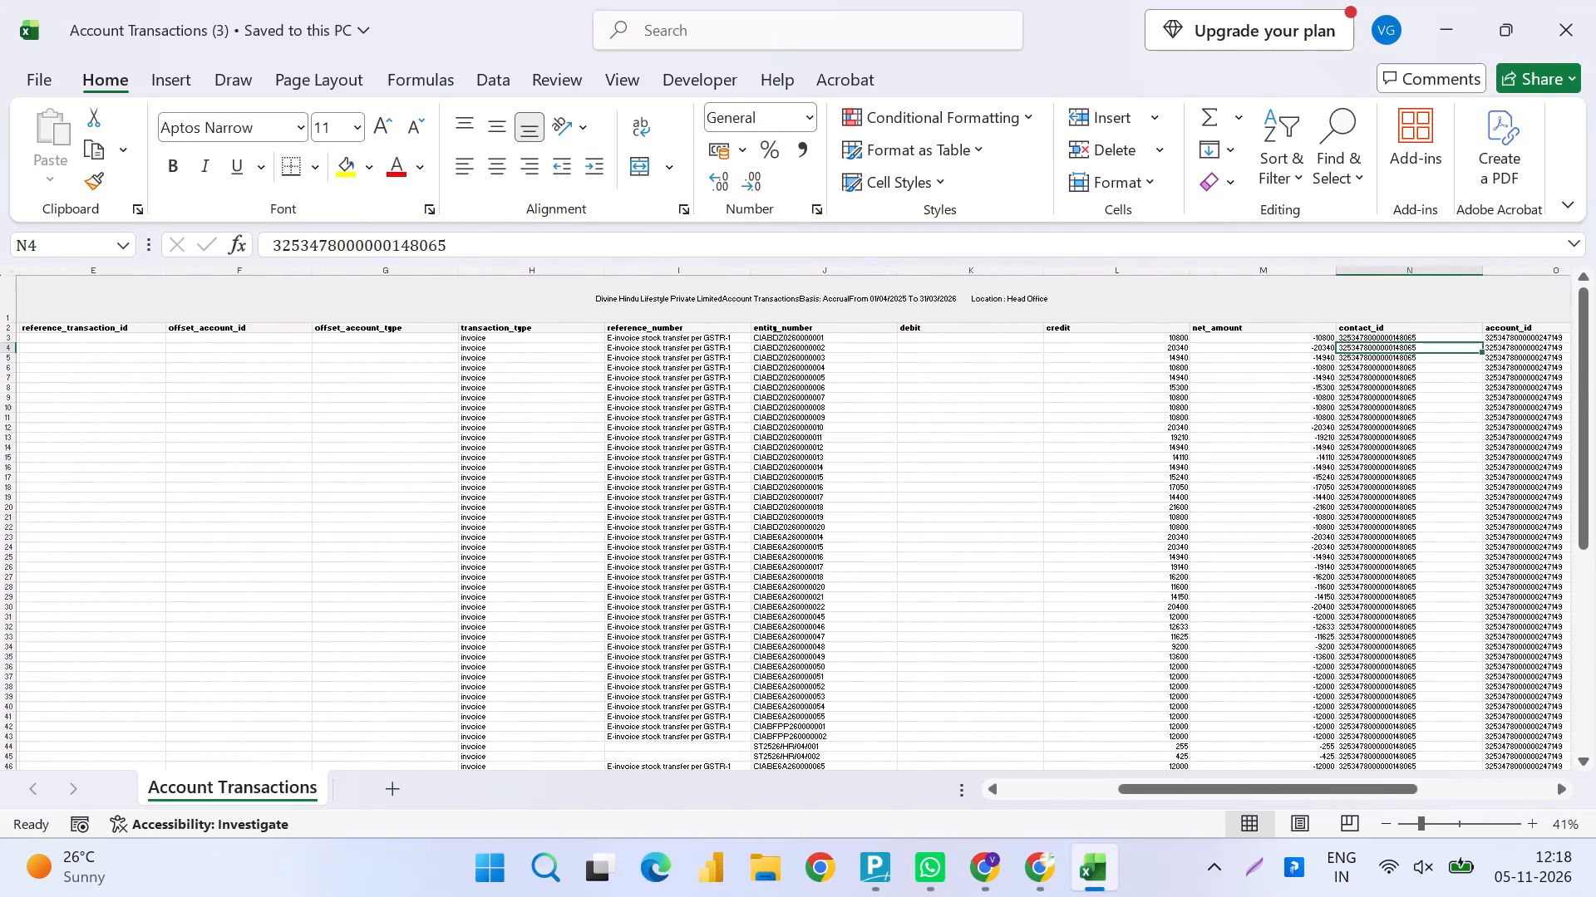
key("Left")
key("Up")
key("ctrl+shift+Down")
left_click(1595, 0)
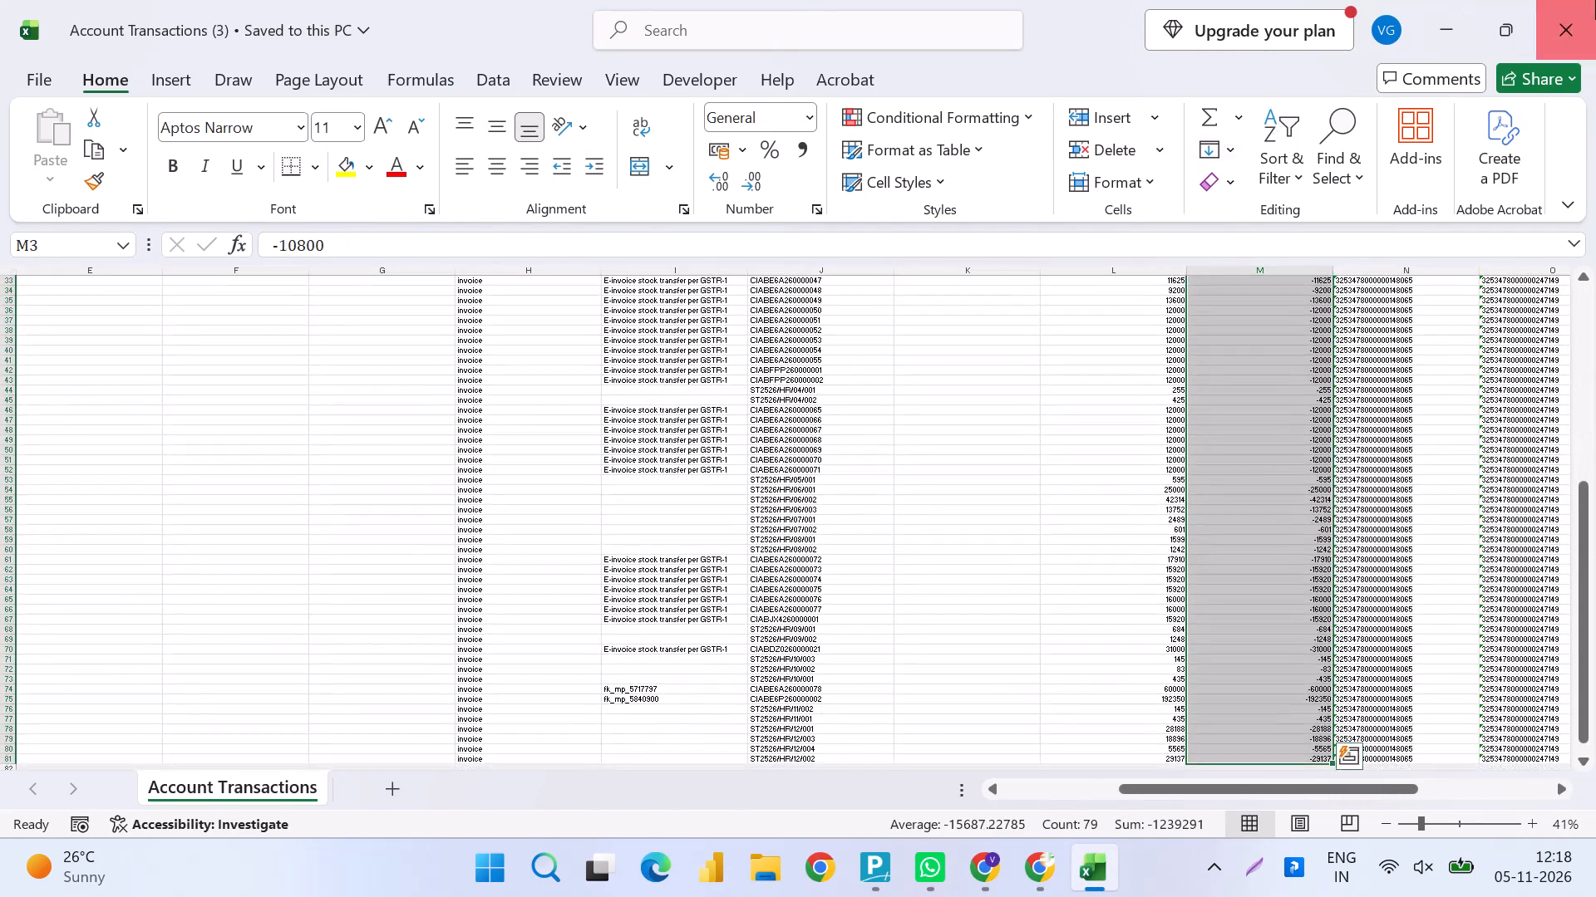
Open the Sales Return - Domestic transactions from the Profit and Loss report and export them as XLSX with the file name Account Transactions.
scroll(621, 433, "right", 7)
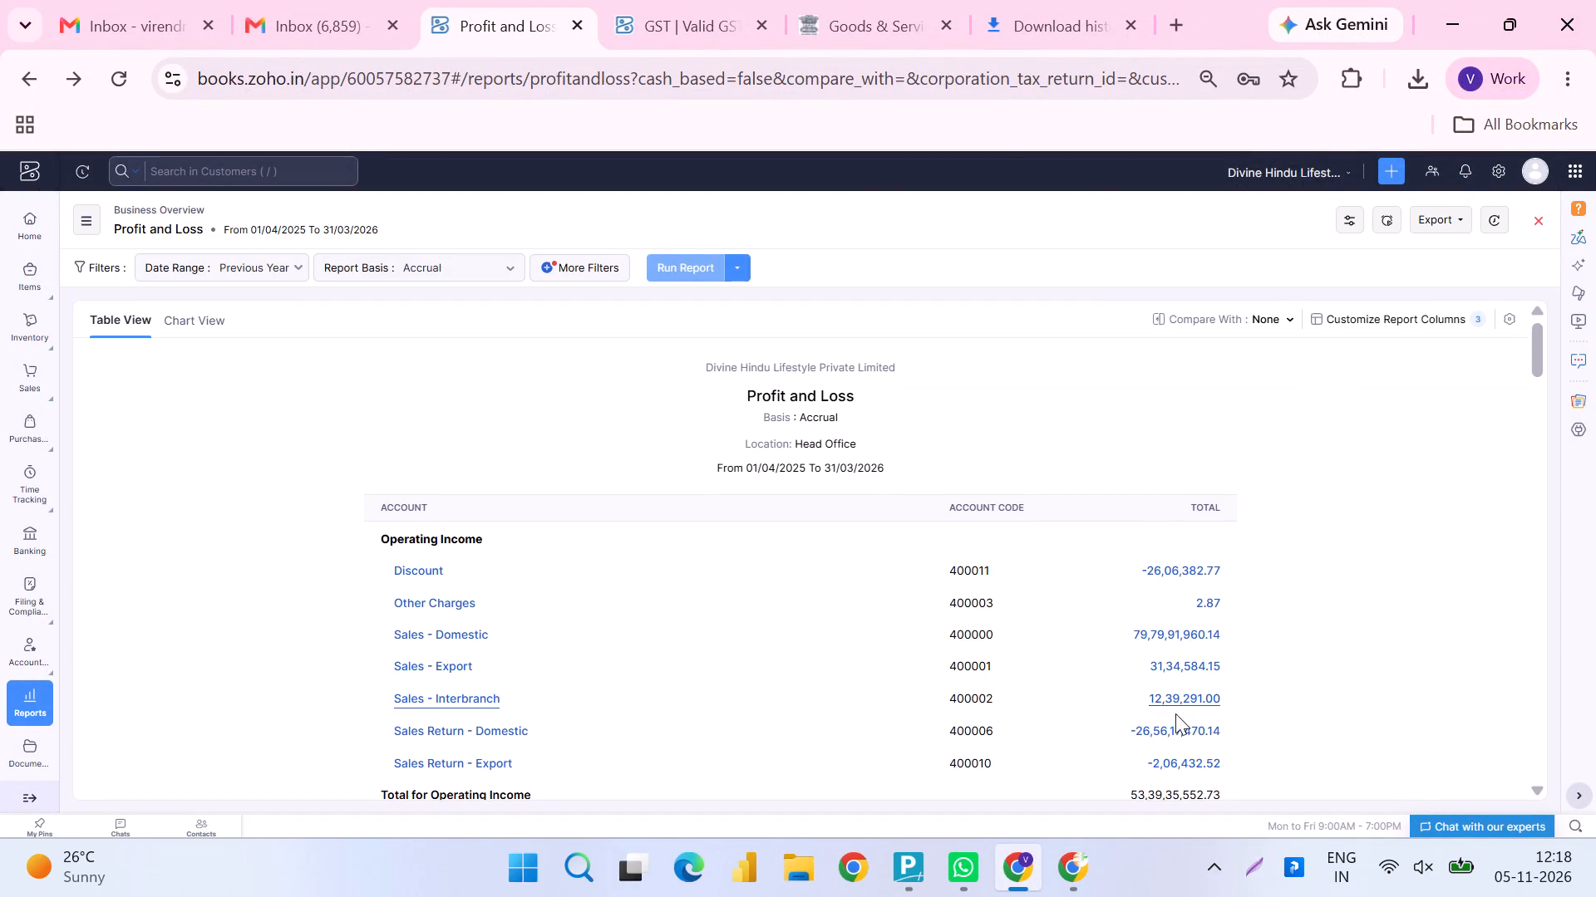
left_click(1165, 729)
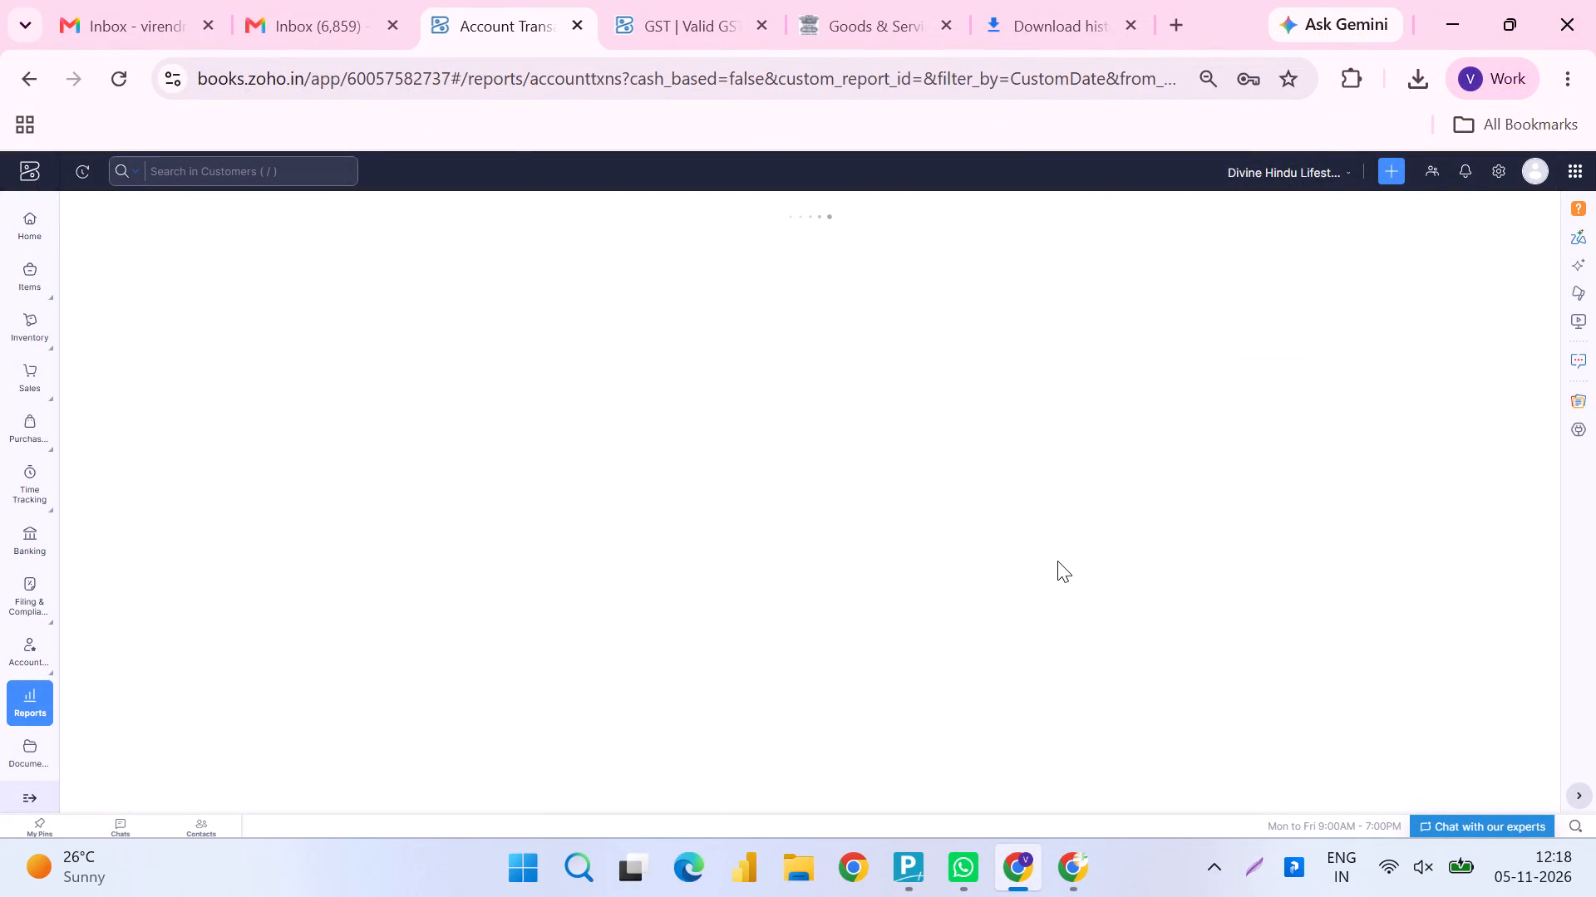
left_click(1429, 223)
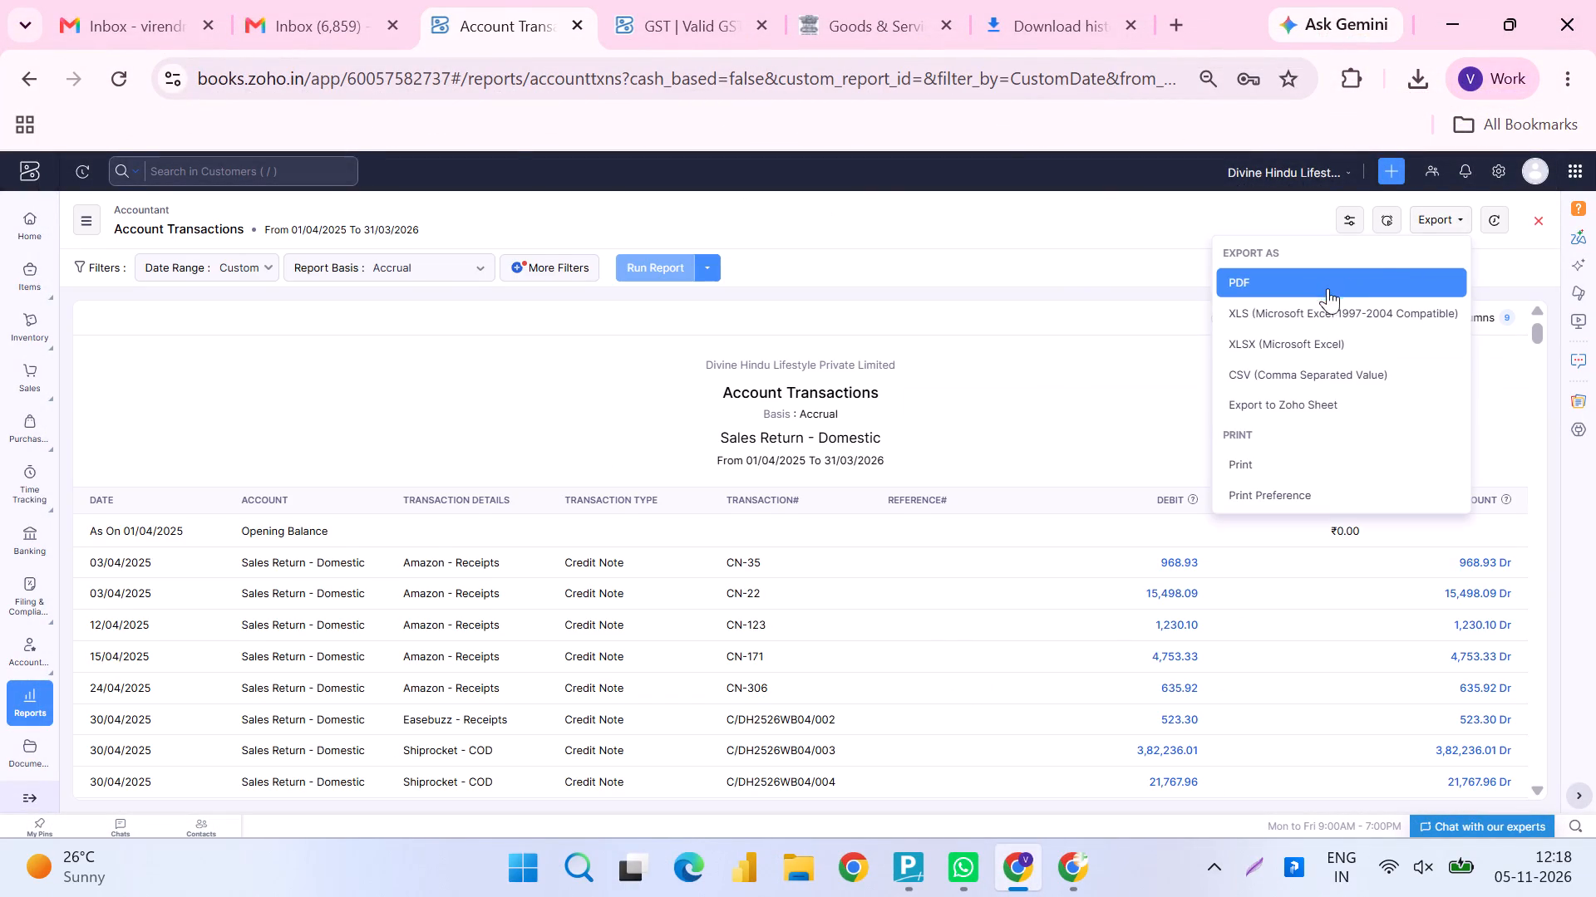
left_click(1277, 349)
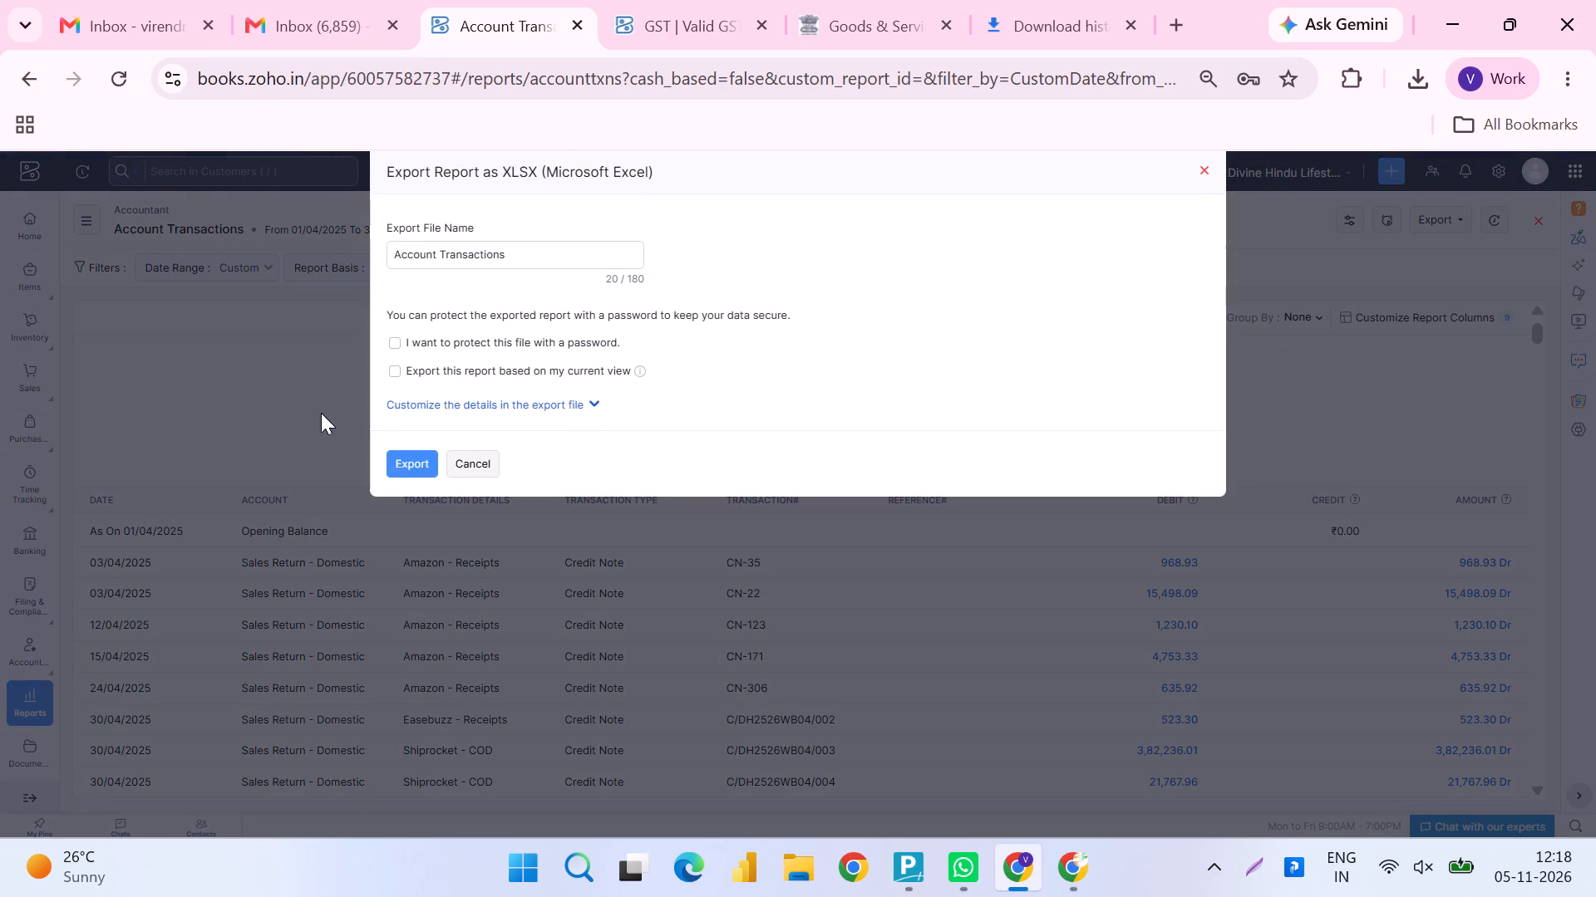
left_click(419, 462)
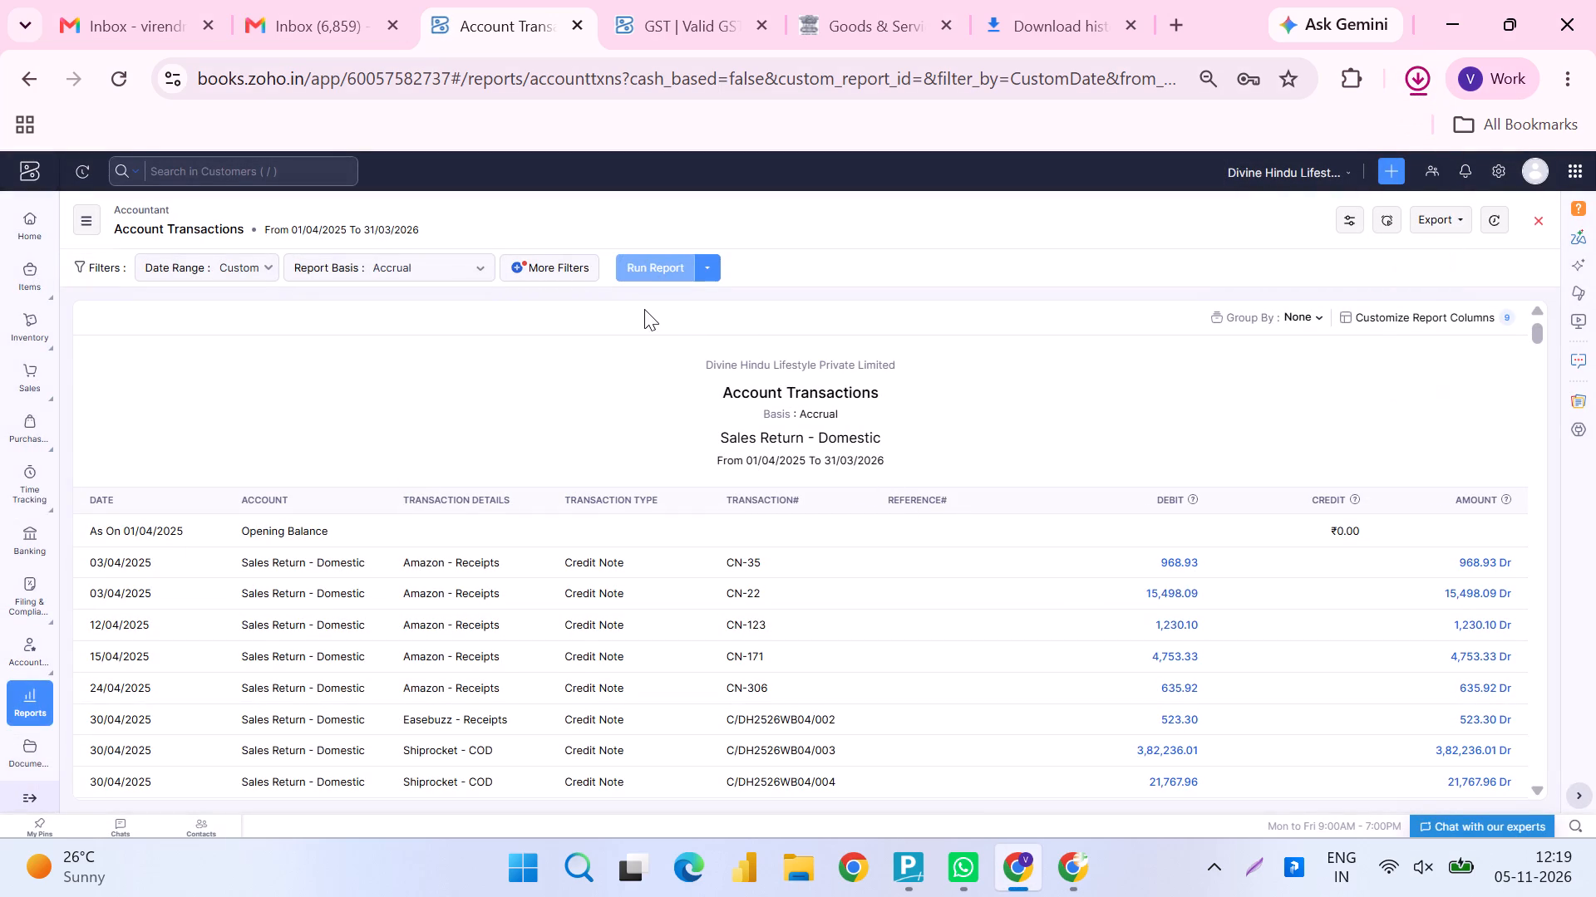
Return from the Sales Return - Domestic account transactions to the Profit and Loss report.
scroll(997, 344, "right", 6)
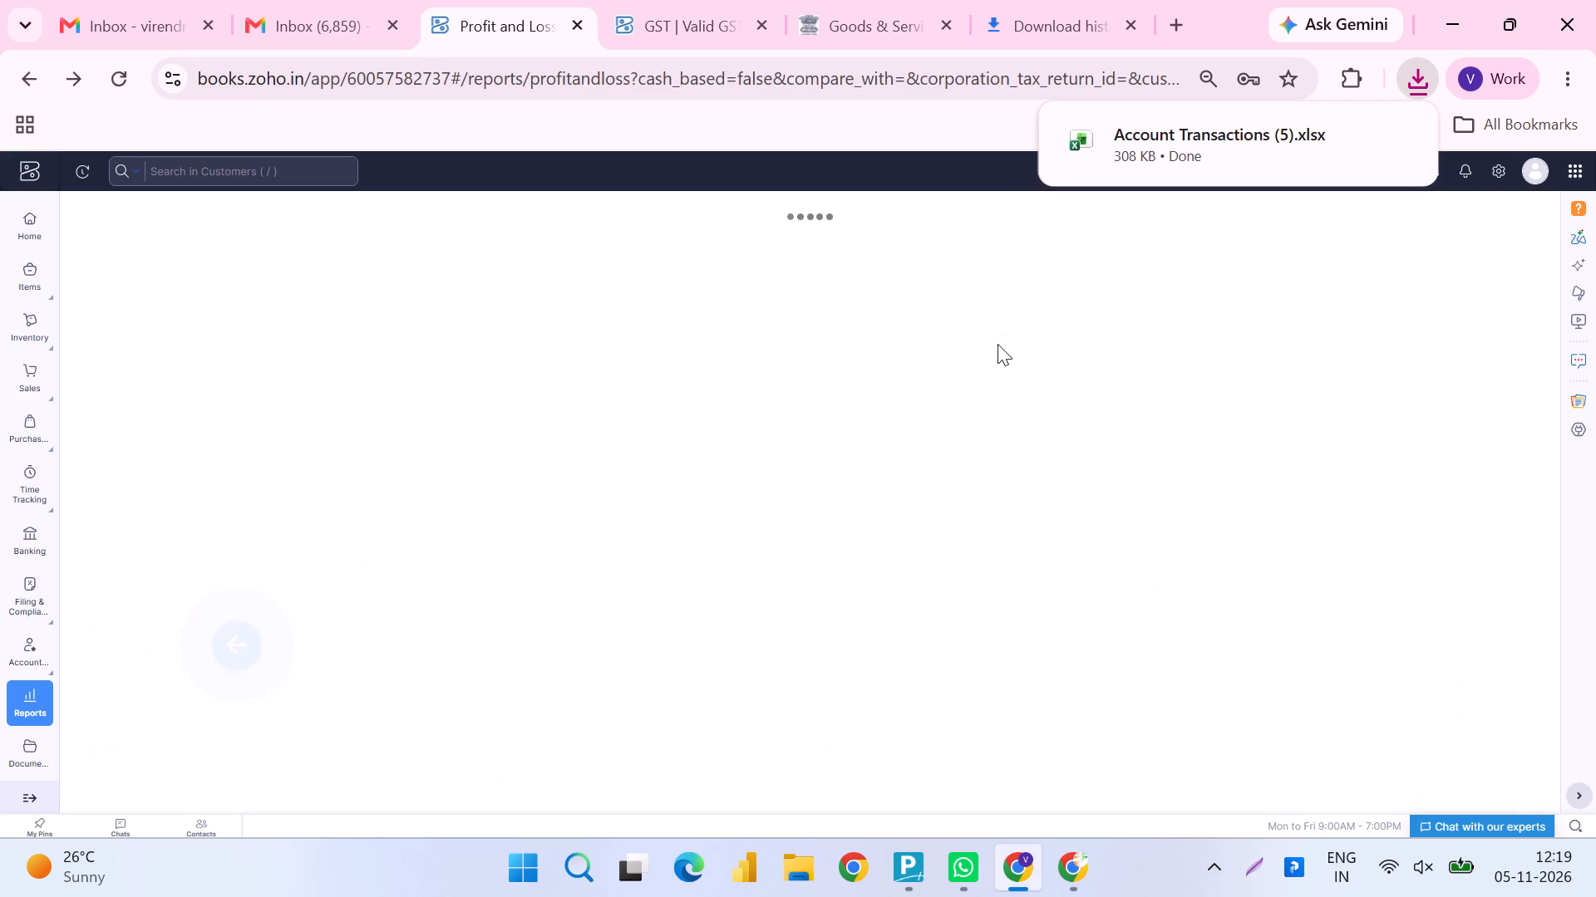
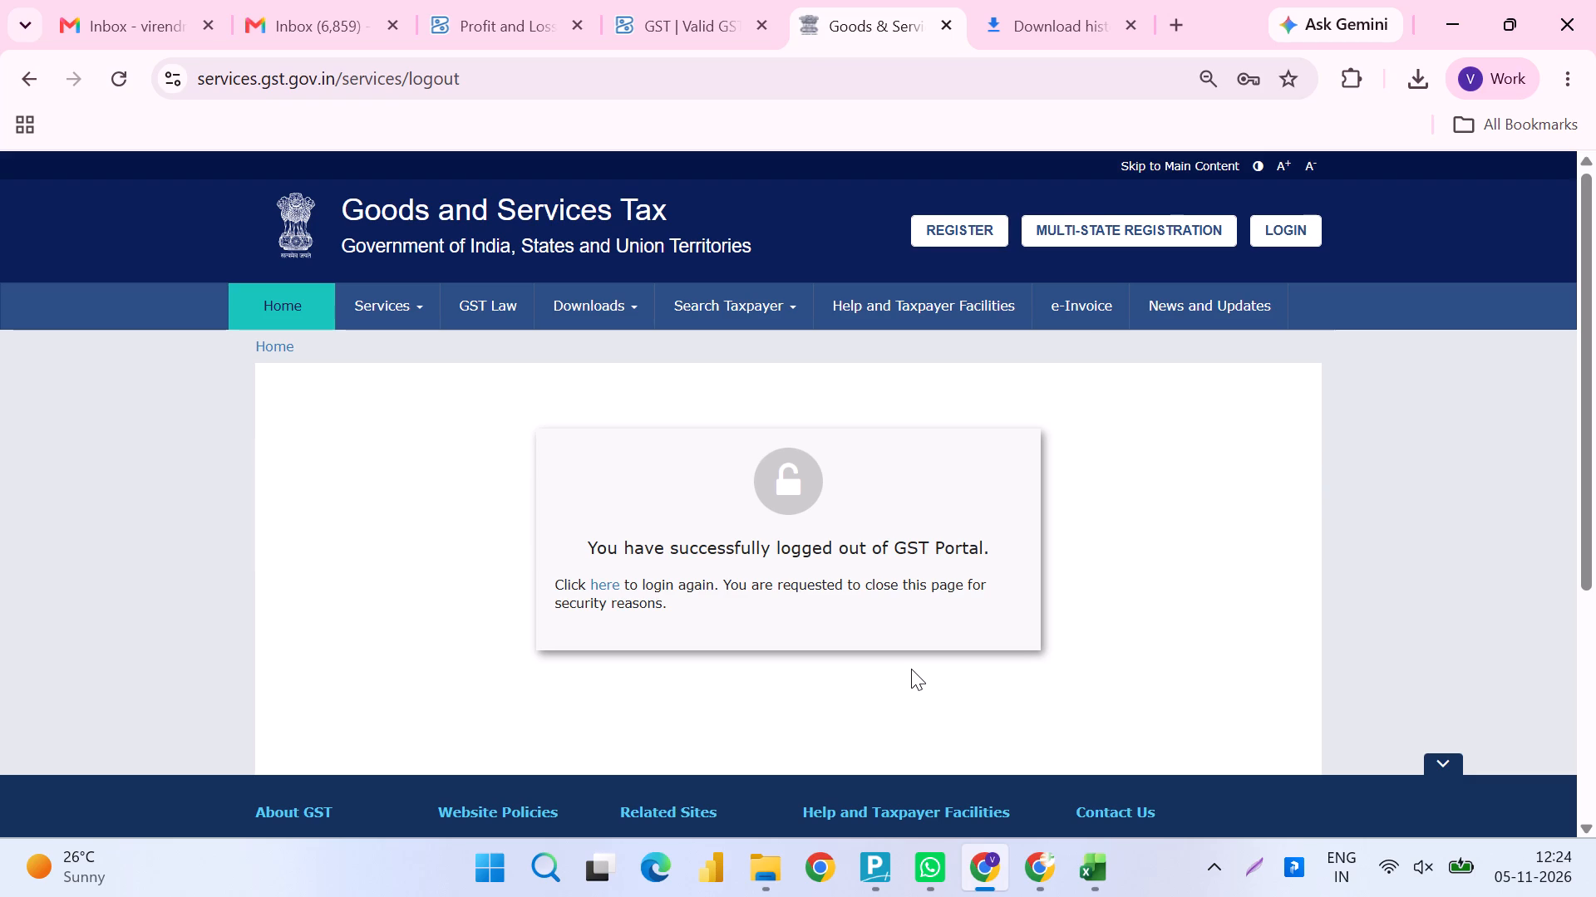
Switch to the Downloads folder and open the Account Transactions workbook without a number suffix.
key("alt+Tab")
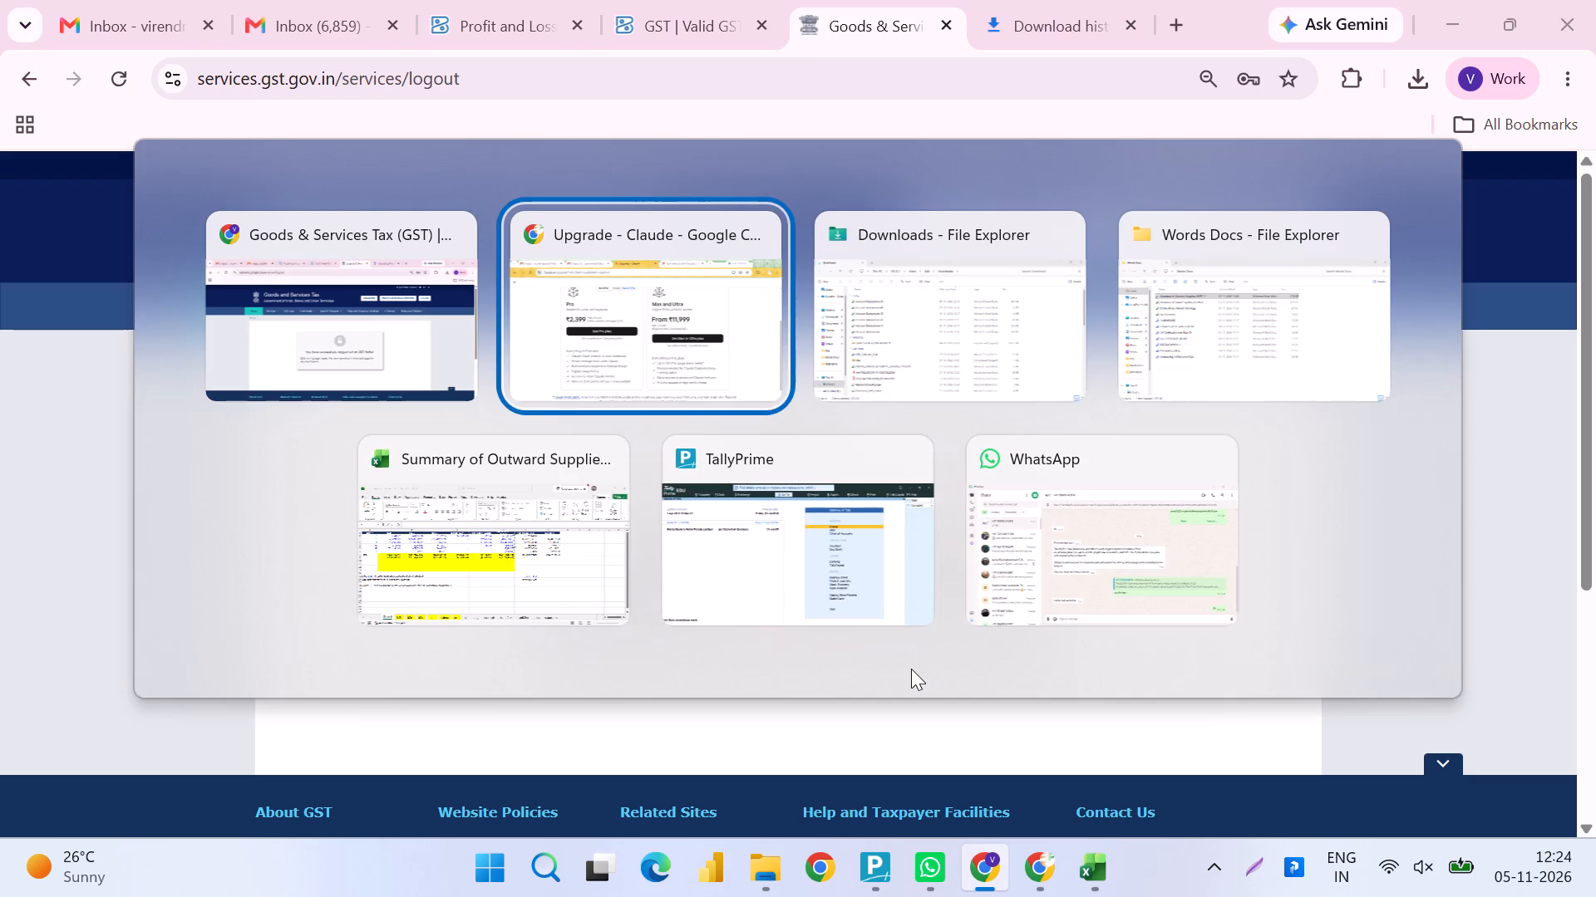
key("alt+Tab")
key("alt+Tab")
key("alt+Tab")
key("alt+Tab")
key("alt+Tab")
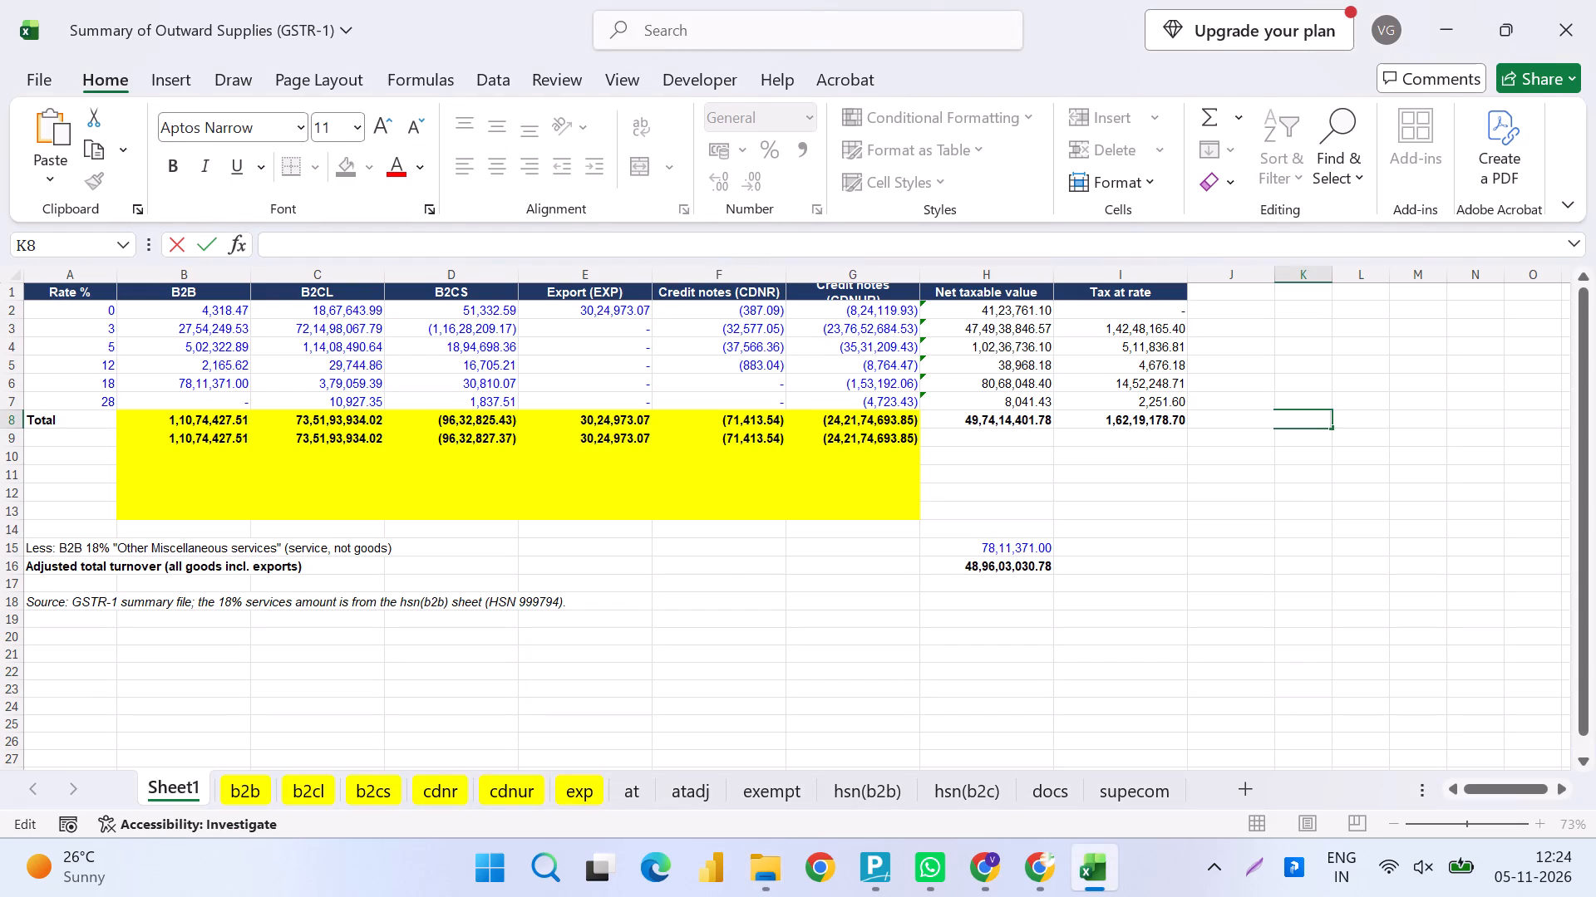
key("alt+Tab")
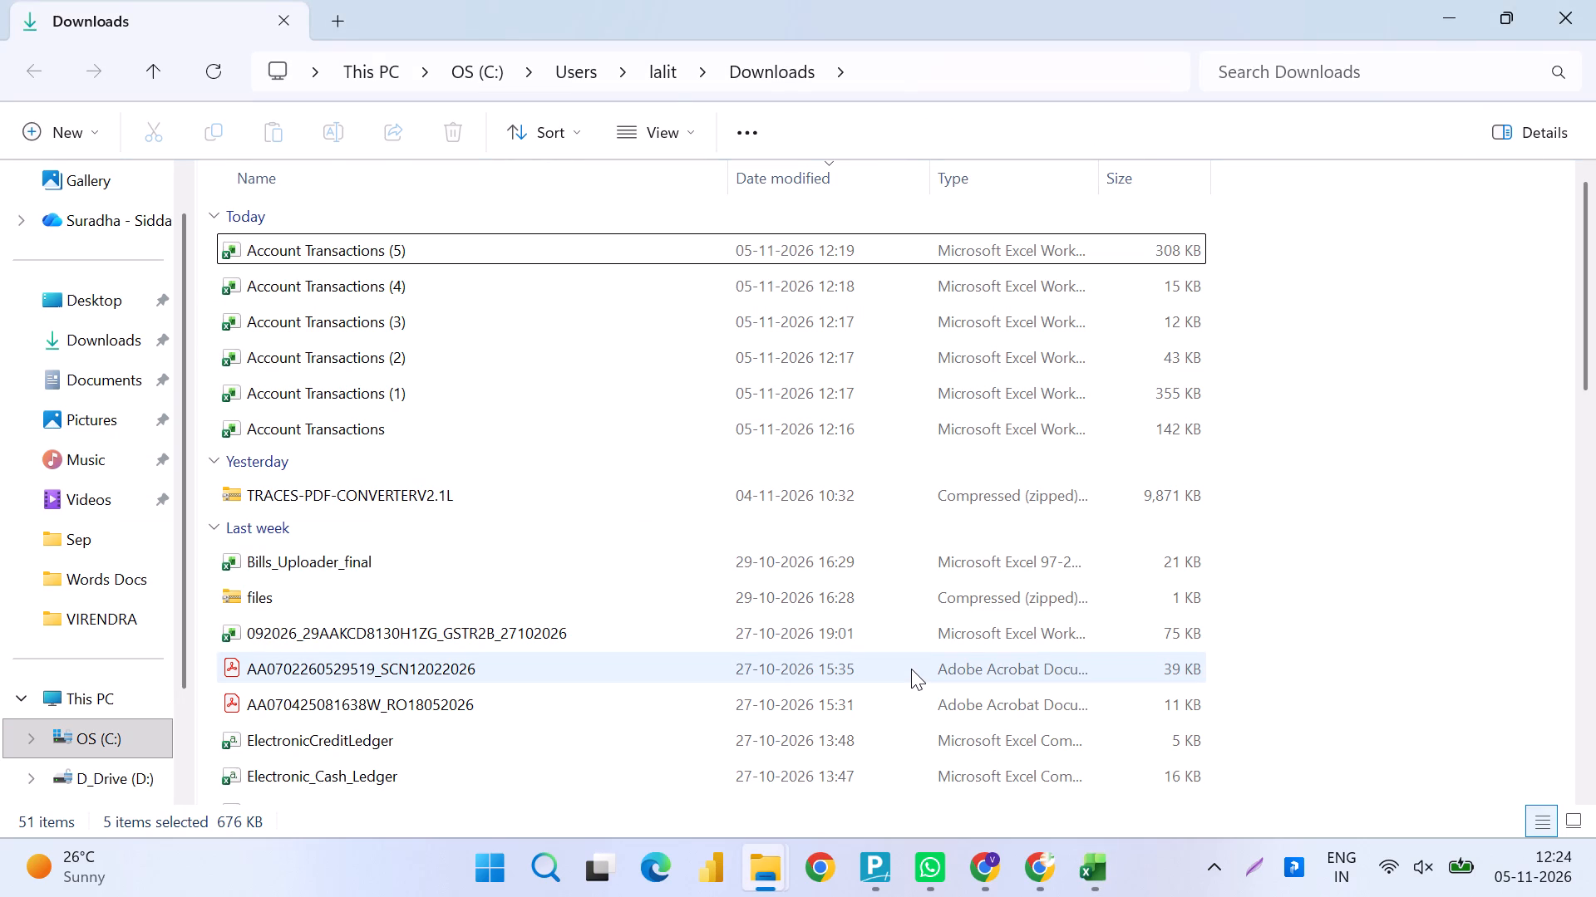
key("Down")
key("Down")
key("Down")
key("Down")
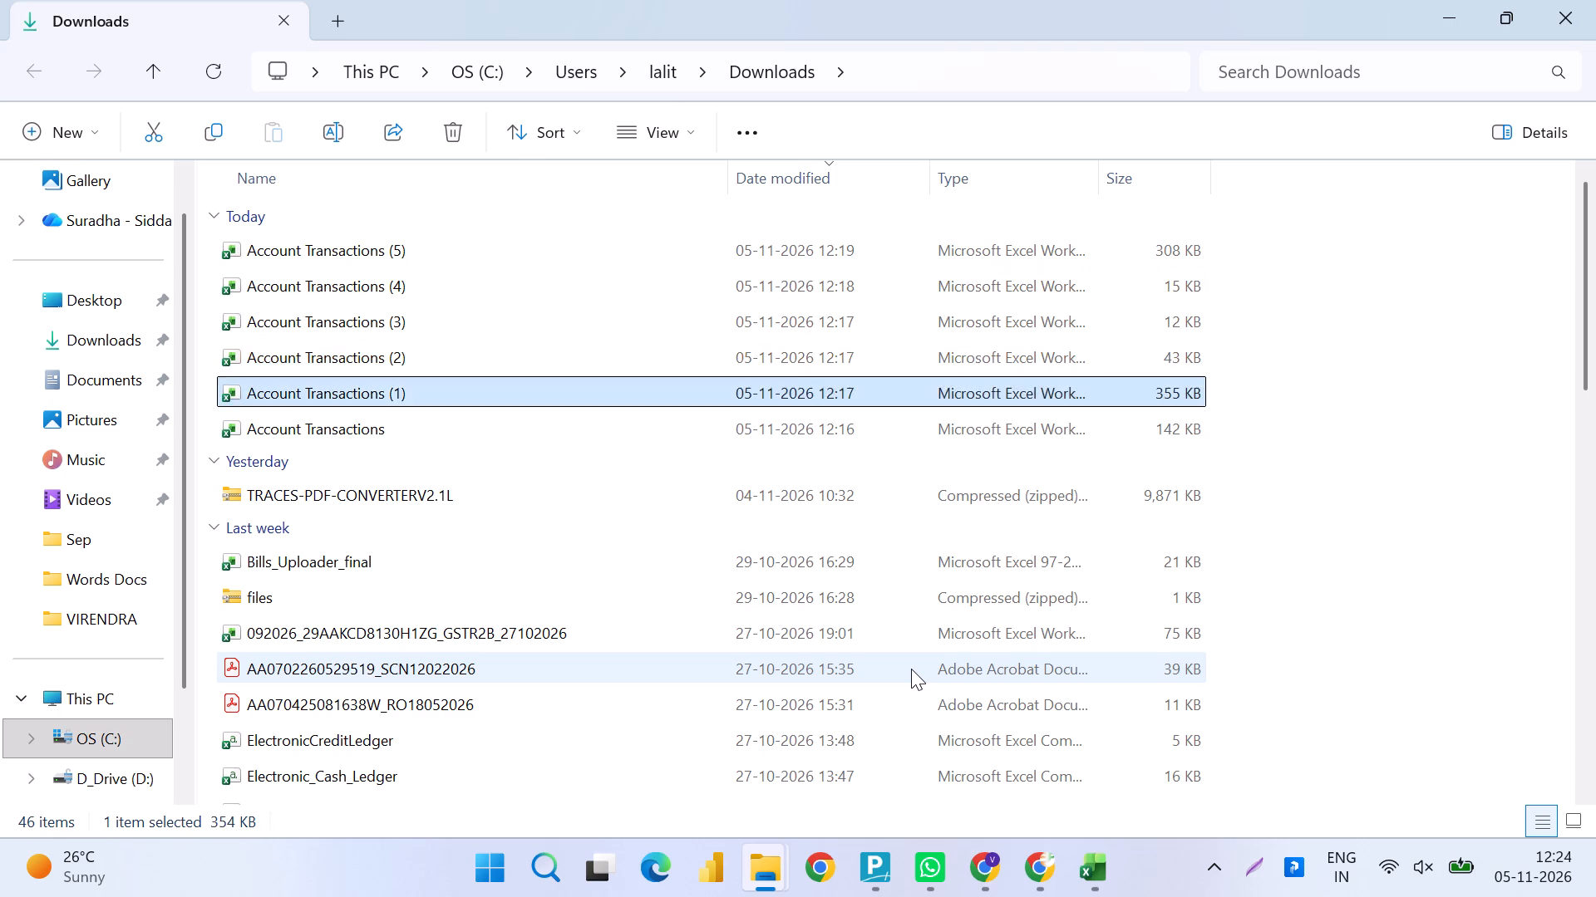
key("Down")
key("Return")
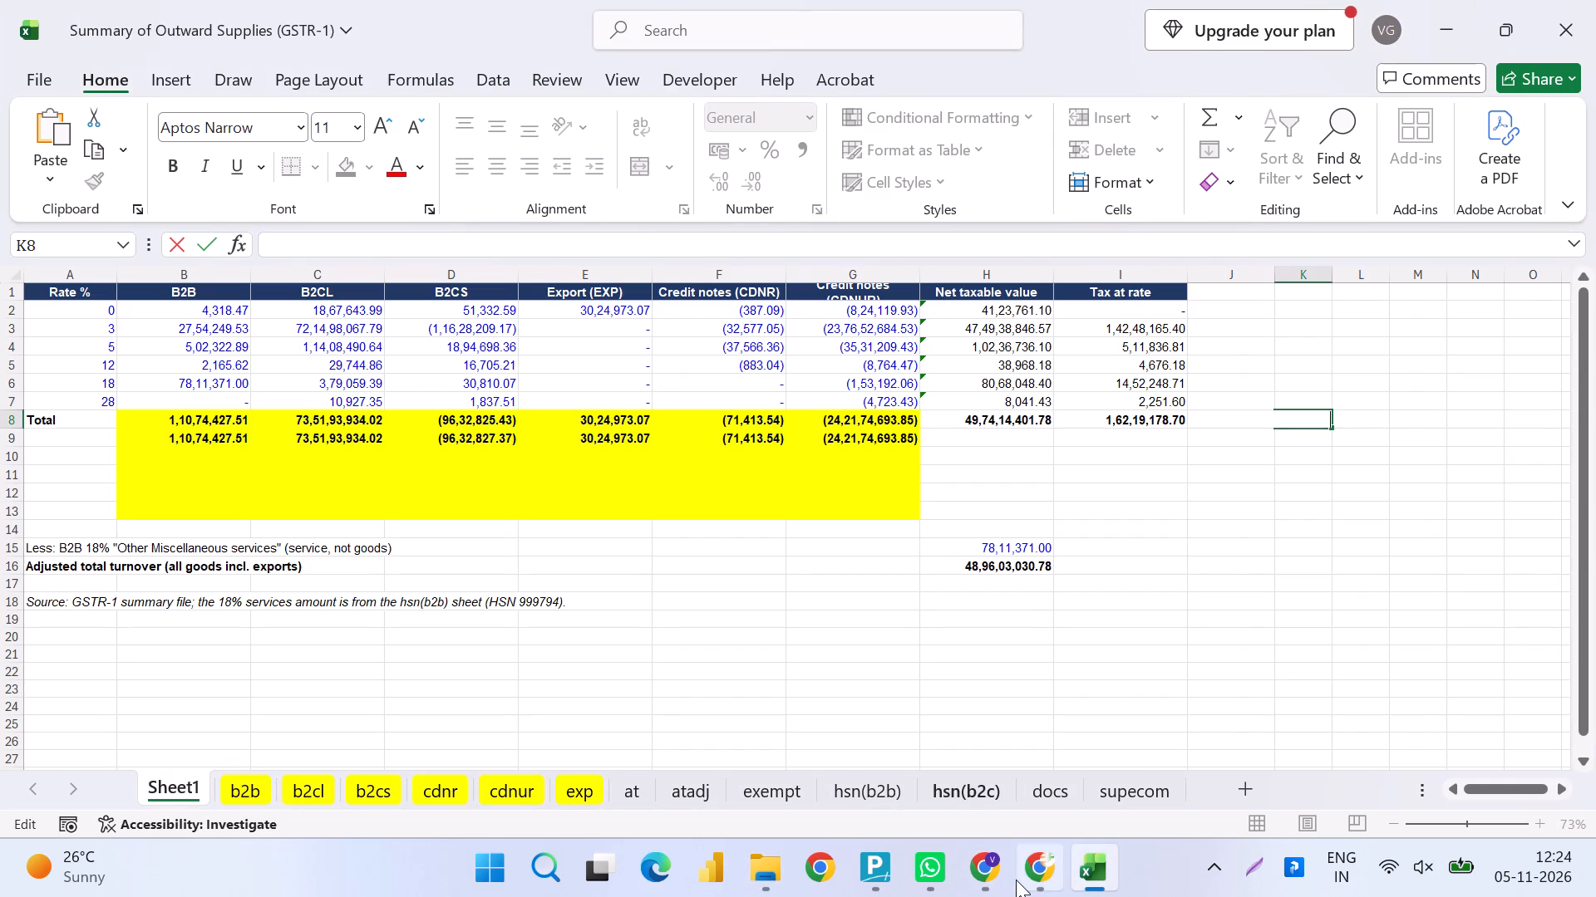
End the pending cell edit in the GSTR-1 summary workbook and switch to the newly opened Account Transactions workbook.
left_click(770, 656)
key("alt+Tab")
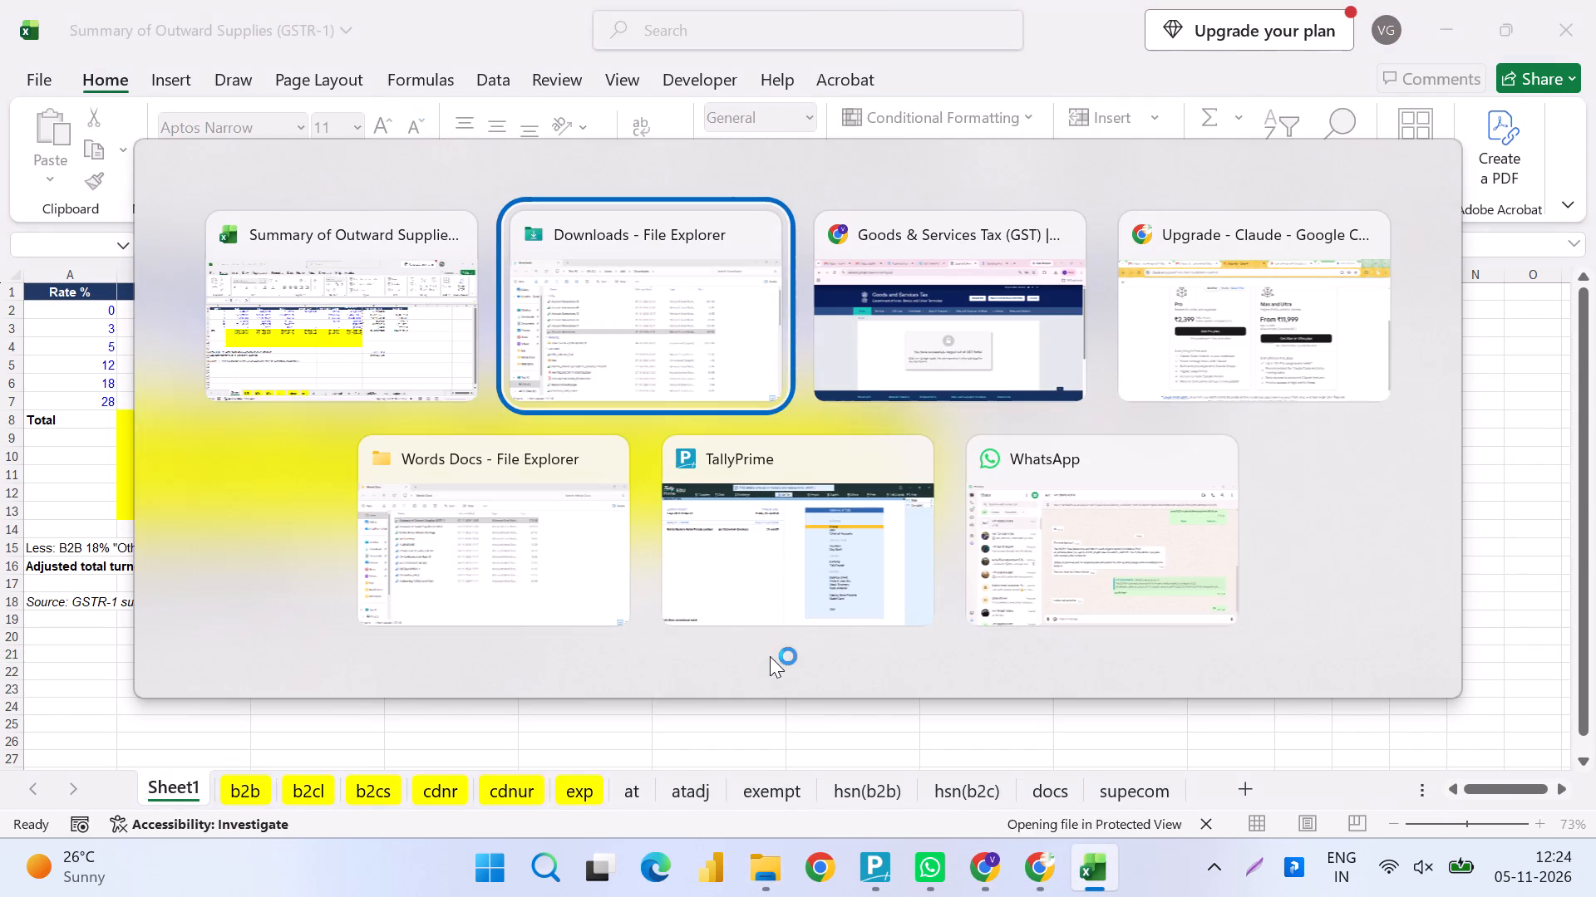
key("alt+Left")
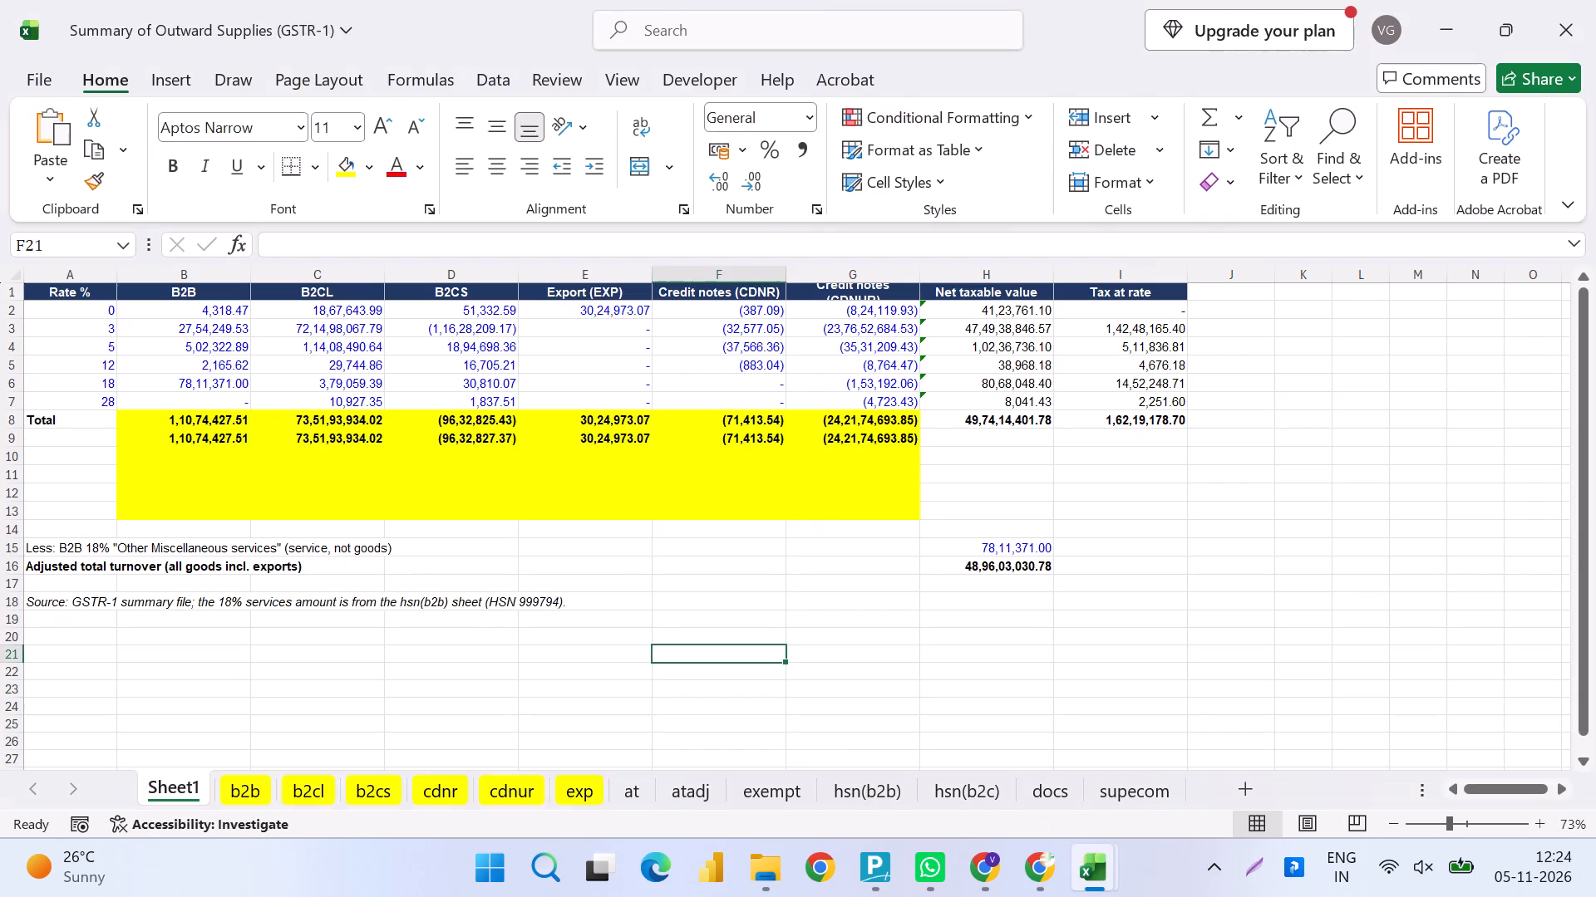
key("alt+Tab")
key("alt+Tab")
key("alt+Tab")
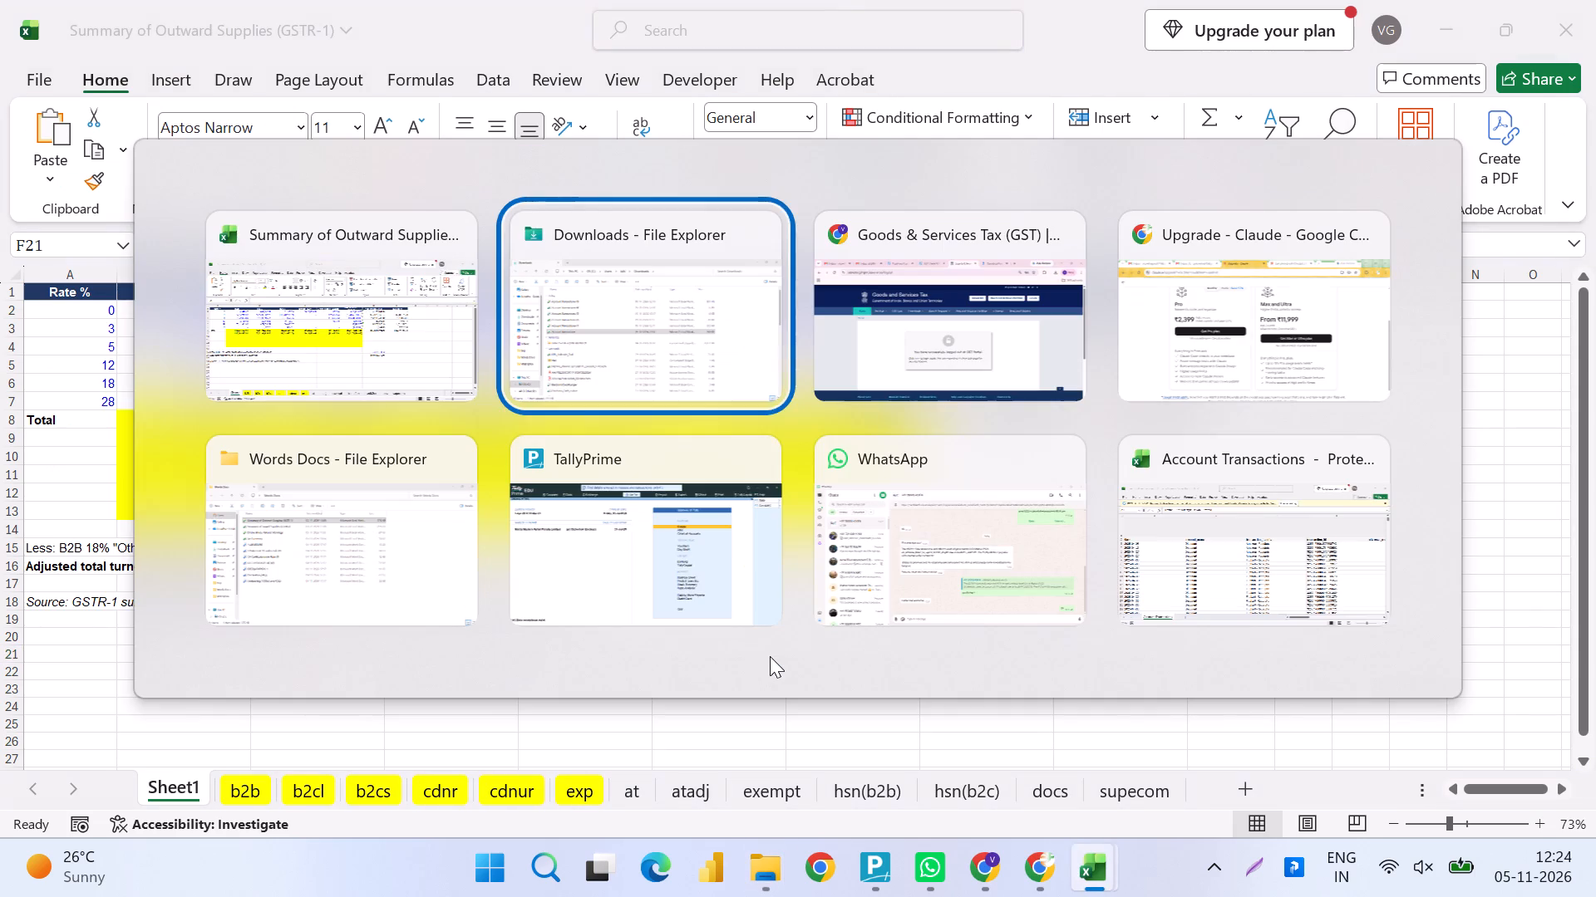
key("alt+Right")
key("alt+Down")
key("alt+Right")
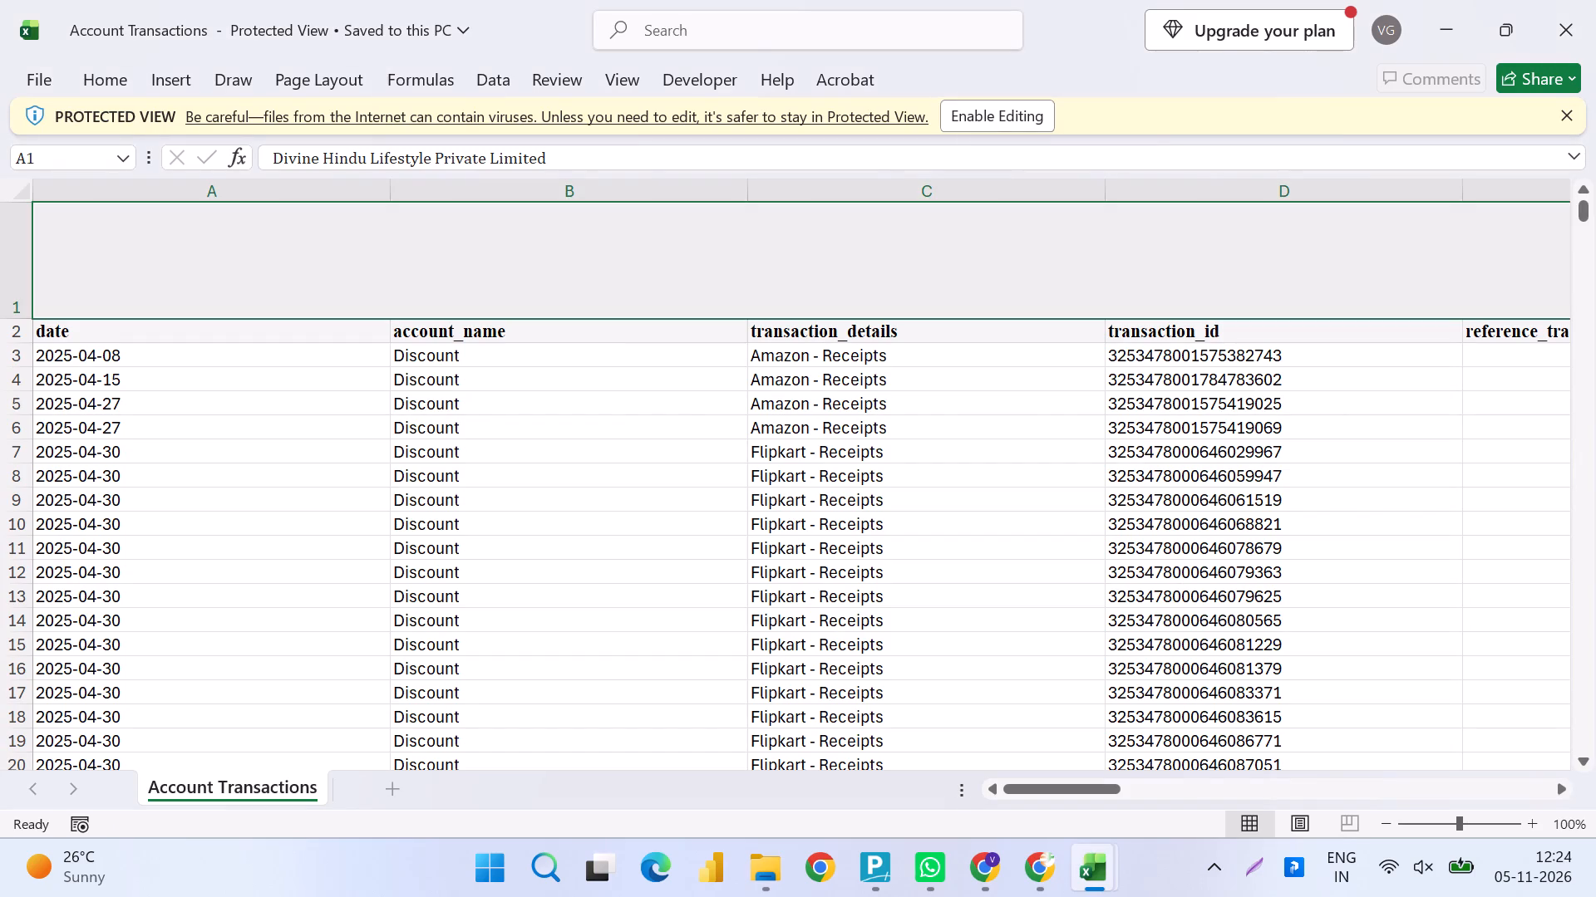
Take the Account Transactions workbook out of Protected View by enabling editing.
key("F2")
key("Left")
key("Return")
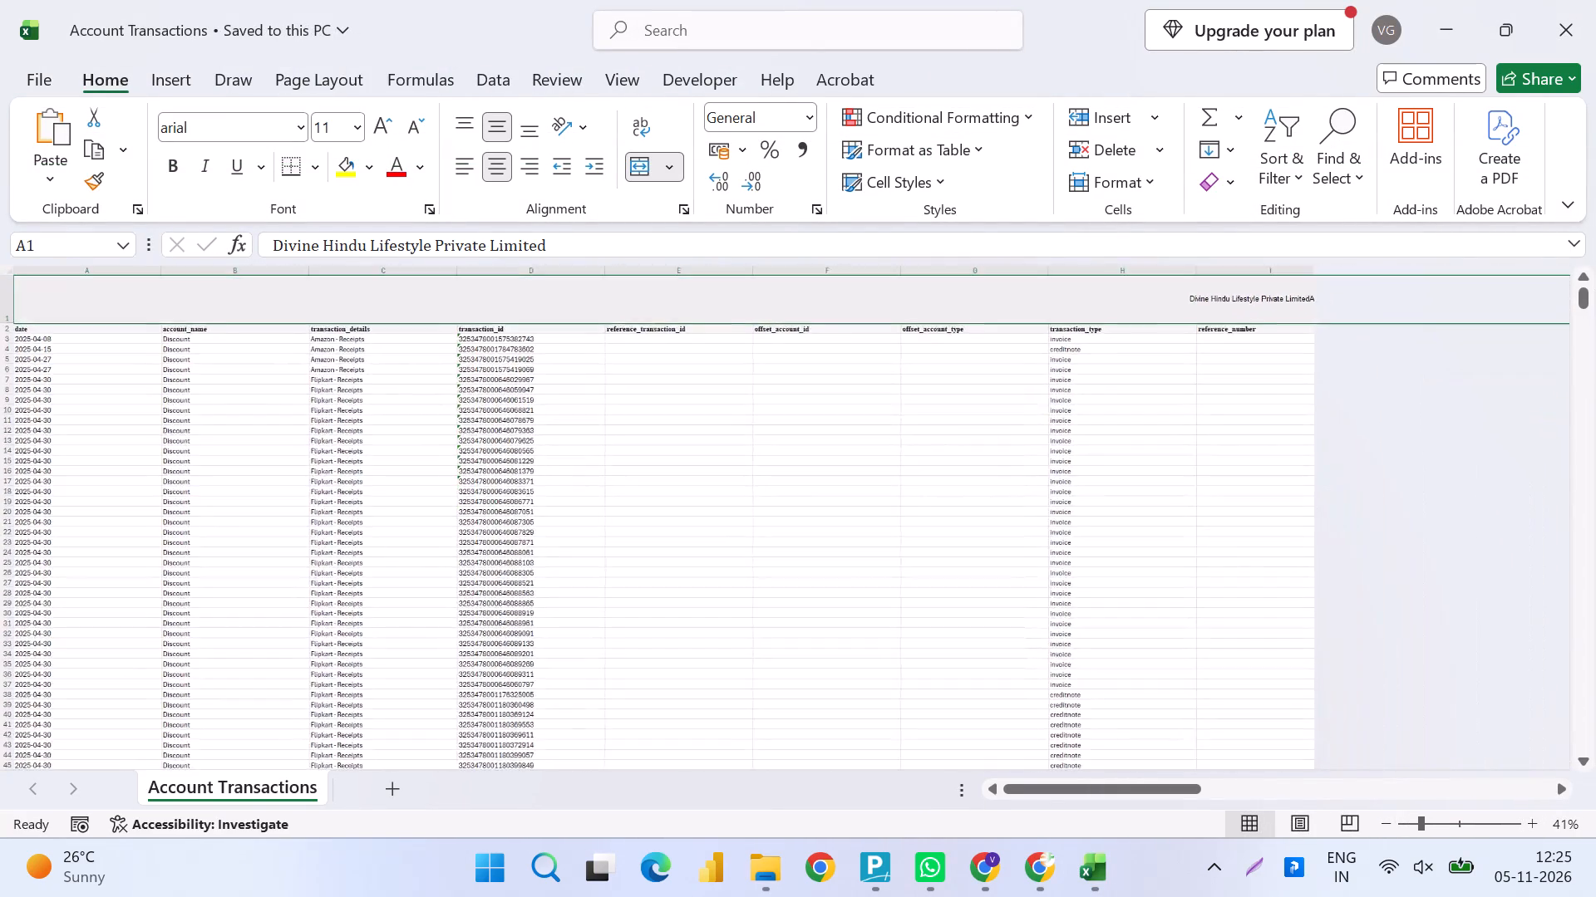
Examine all columns of the Discount account transactions sheet, from date through location_name.
scroll(738, 594, "left", 9)
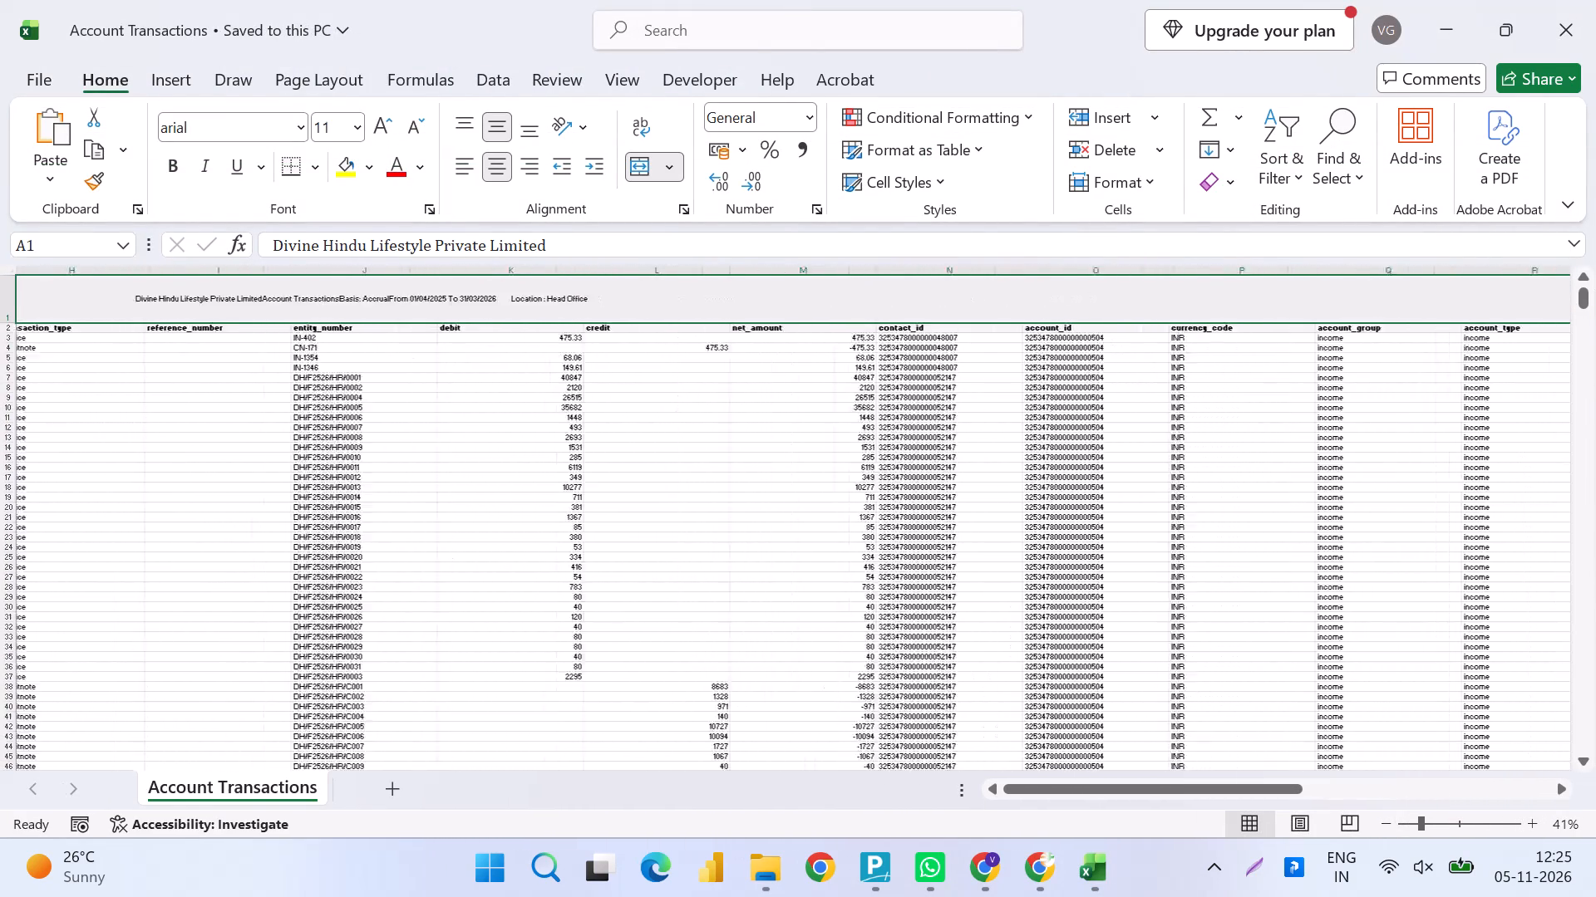
scroll(738, 594, "left", 3)
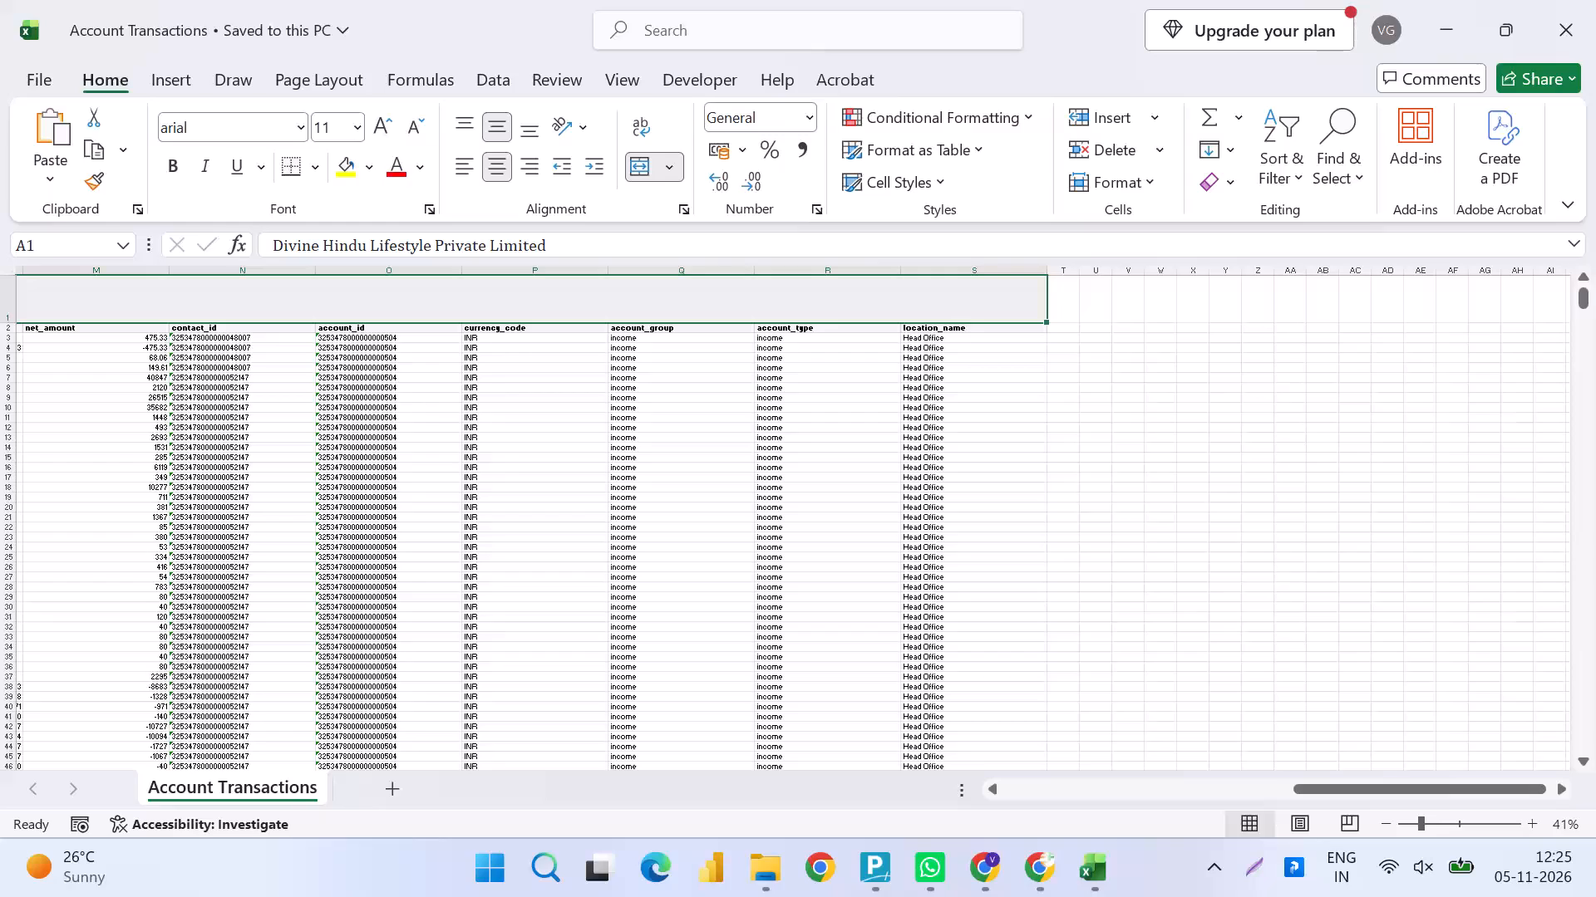
scroll(648, 520, "right", 5)
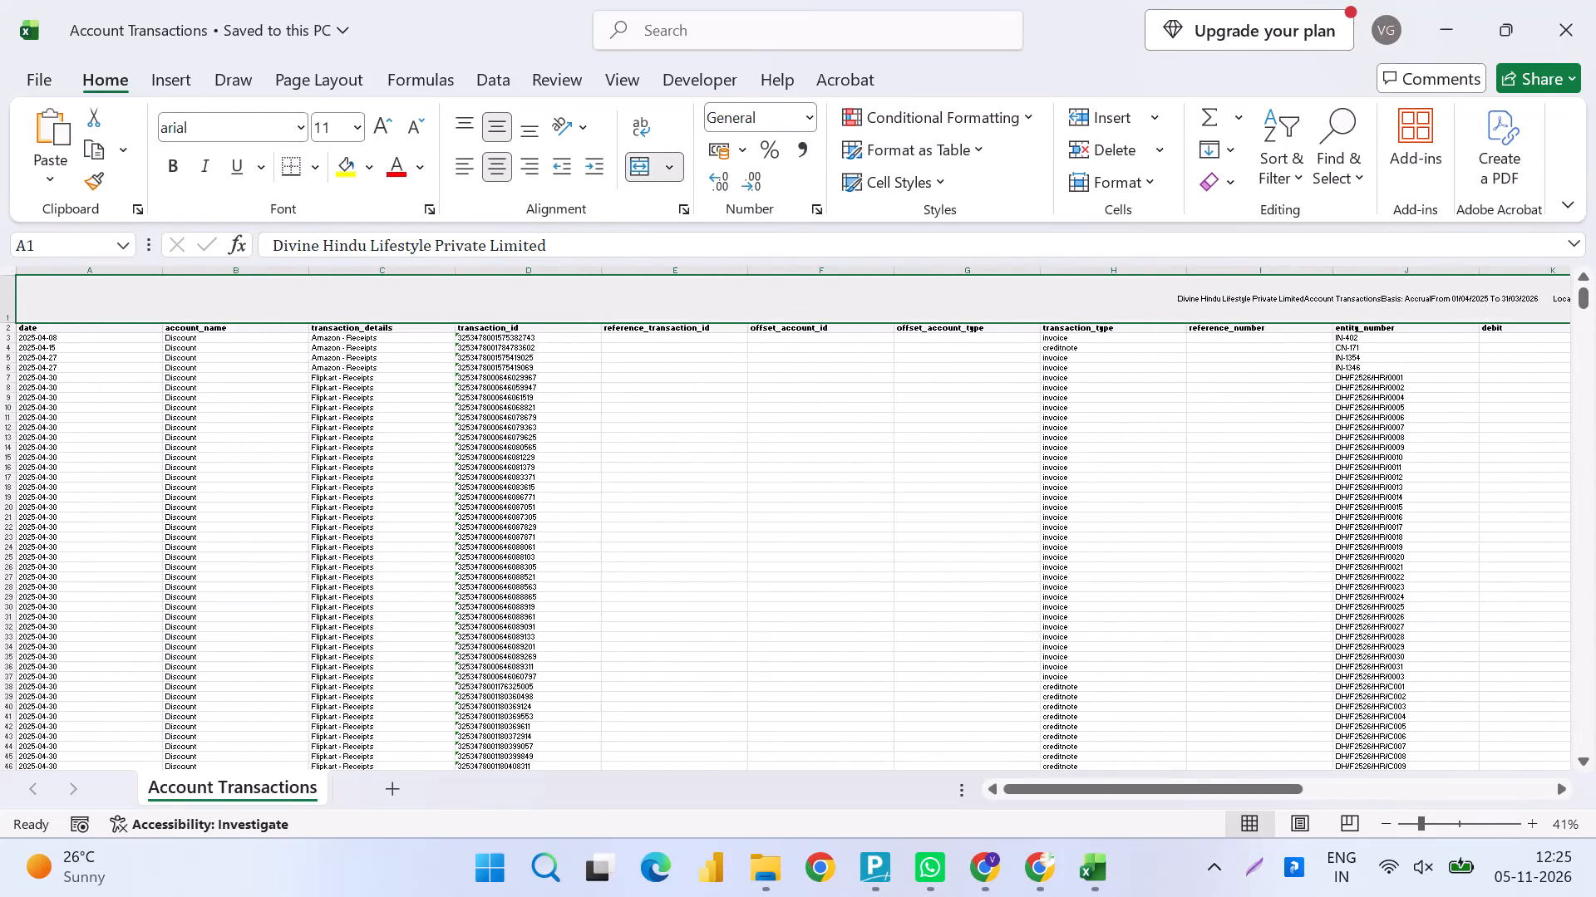
scroll(648, 520, "left", 2)
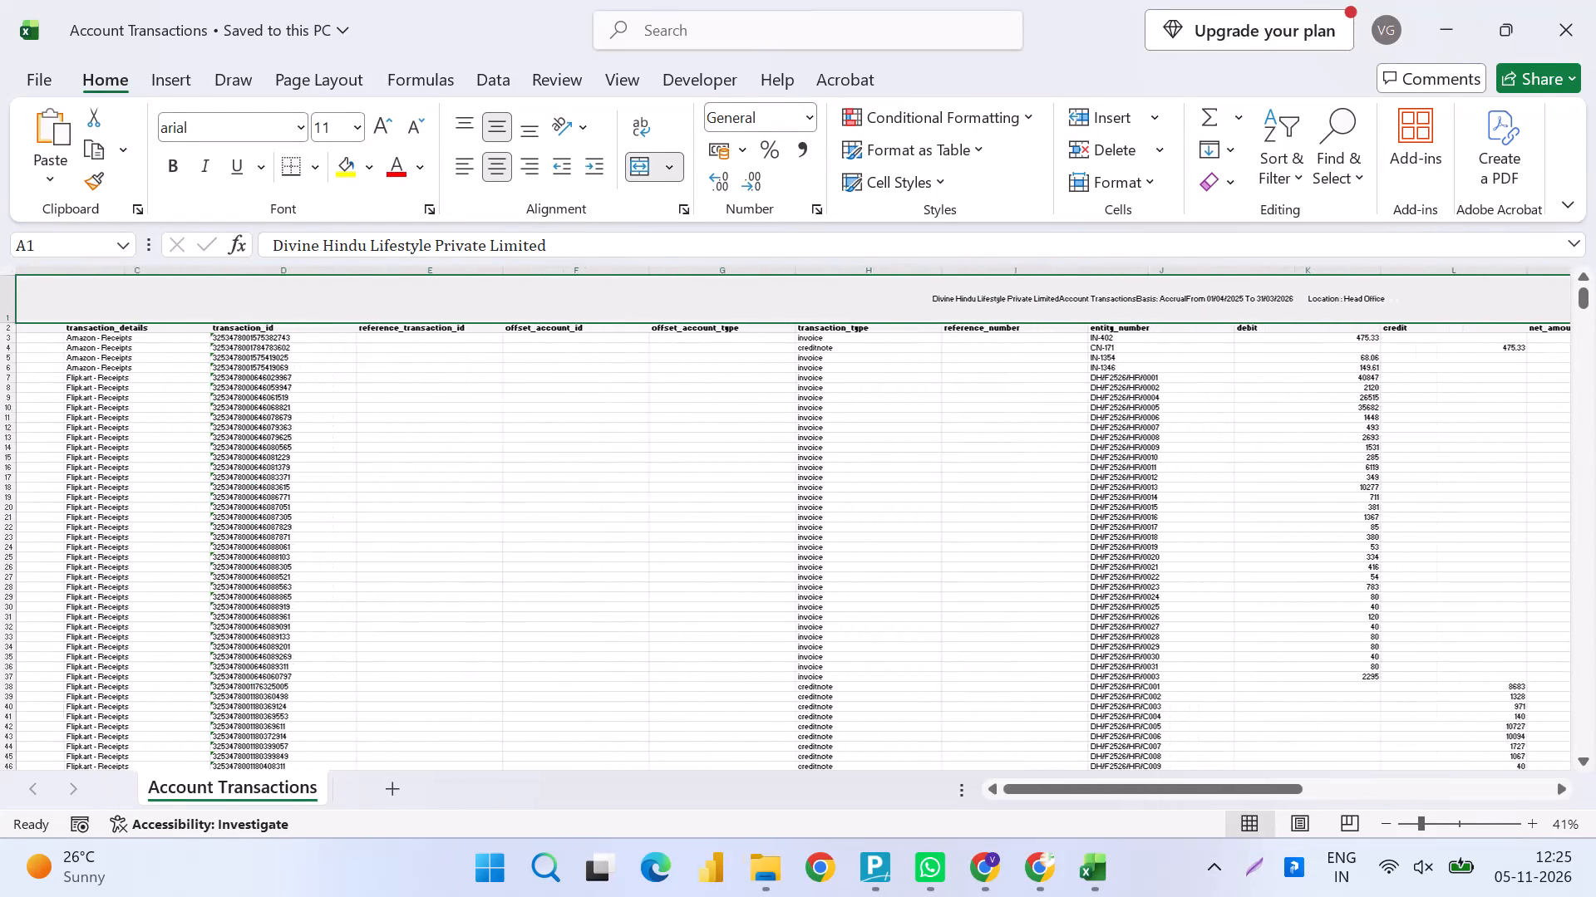
scroll(648, 520, "left", 1)
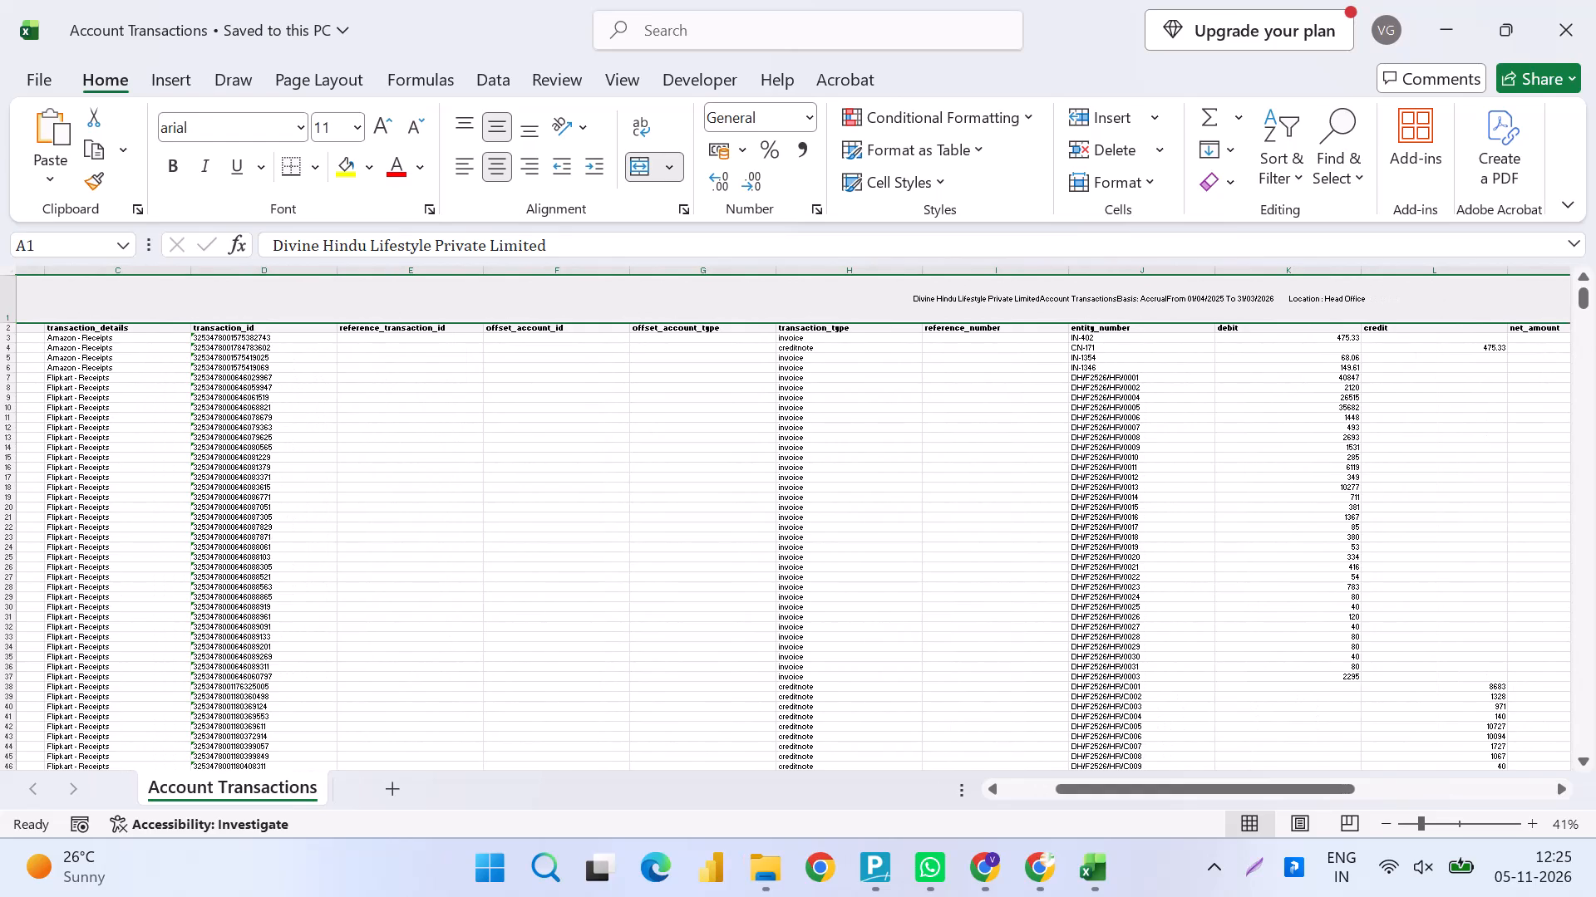
scroll(648, 520, "left", 2)
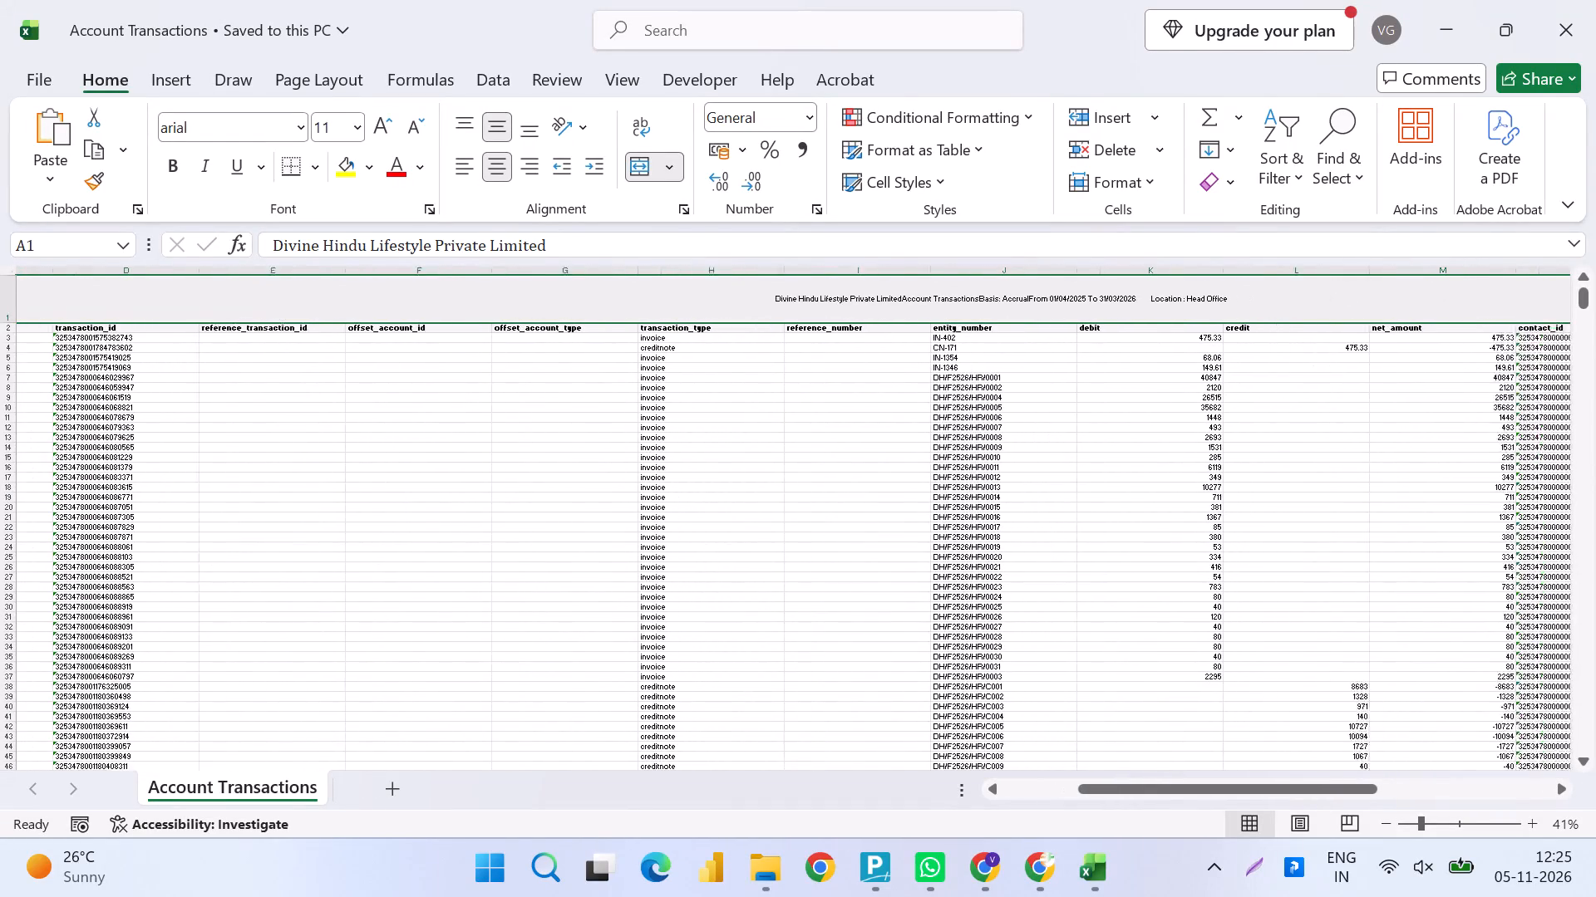
scroll(648, 520, "left", 4)
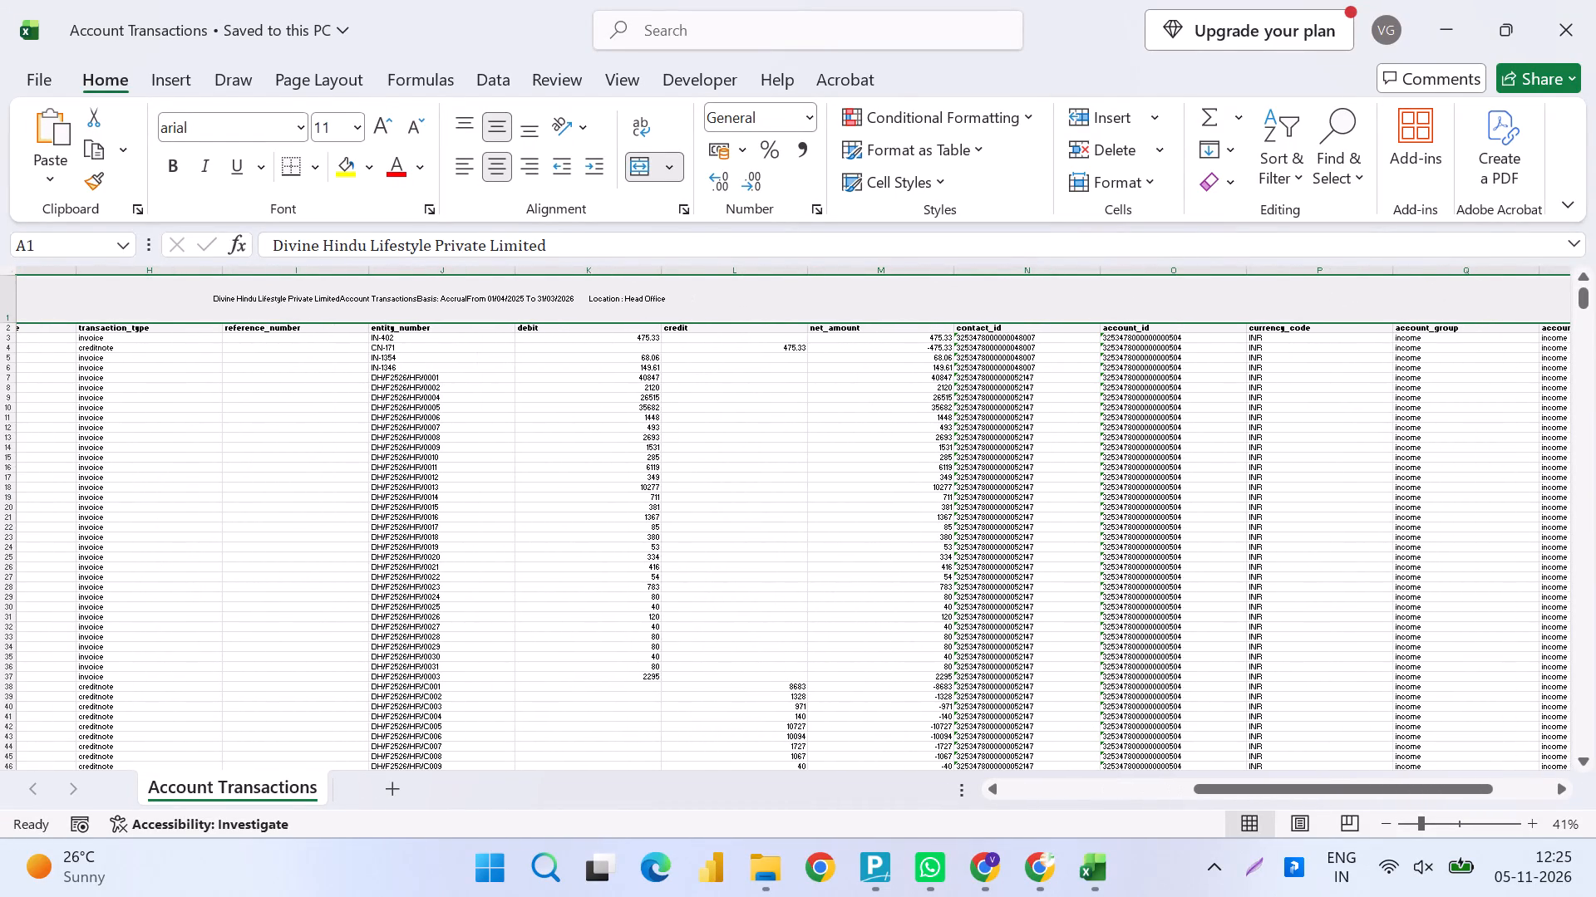
scroll(648, 520, "left", 1)
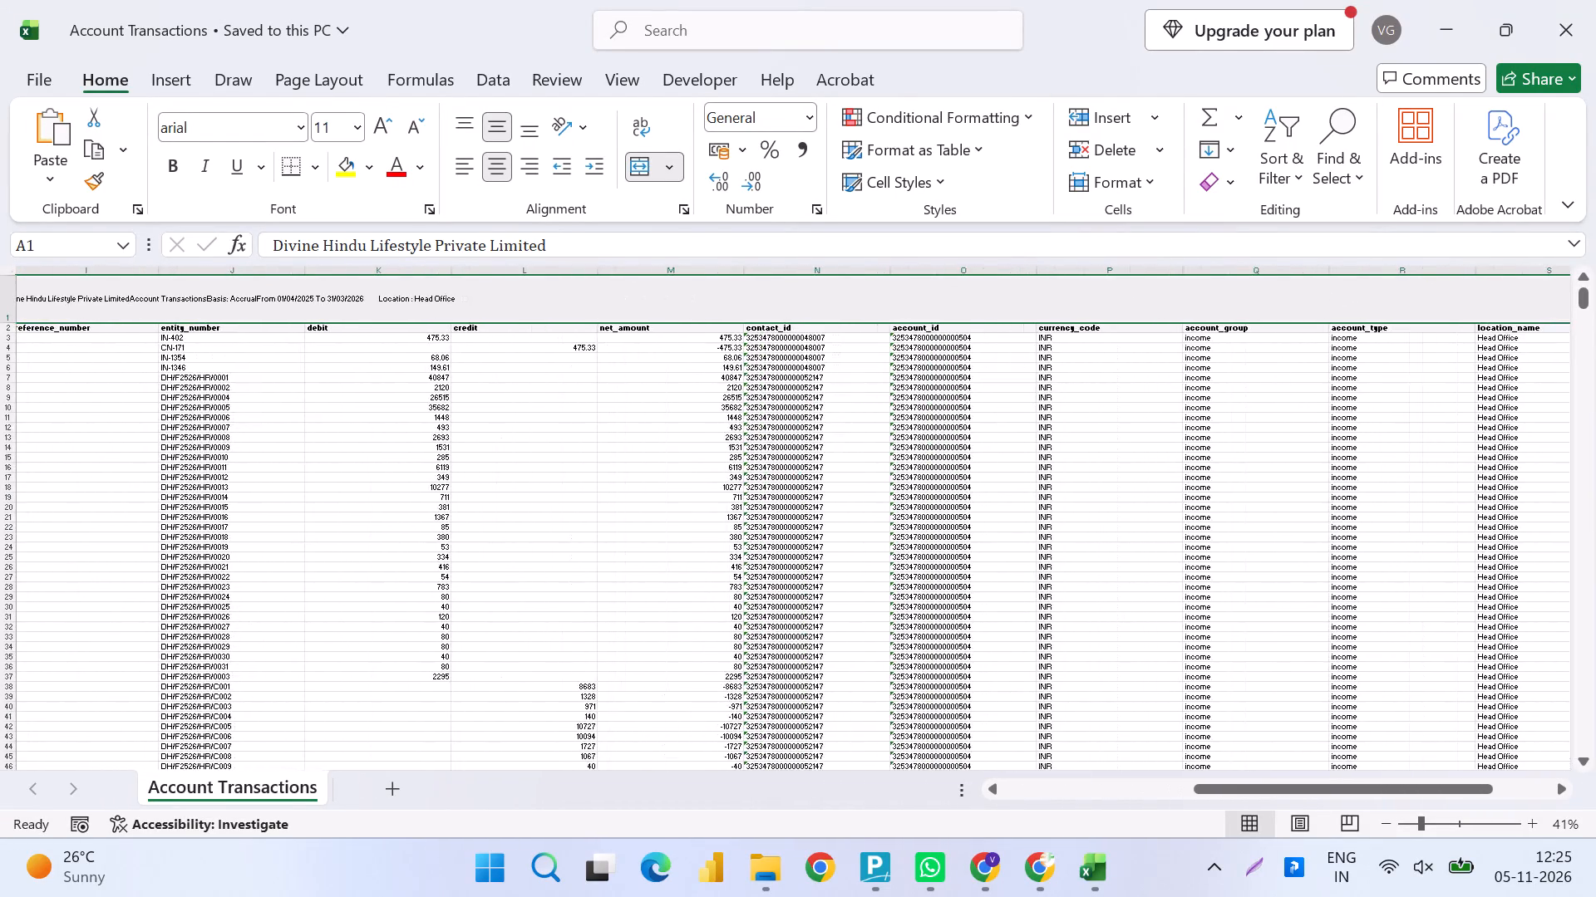
scroll(648, 520, "left", 2)
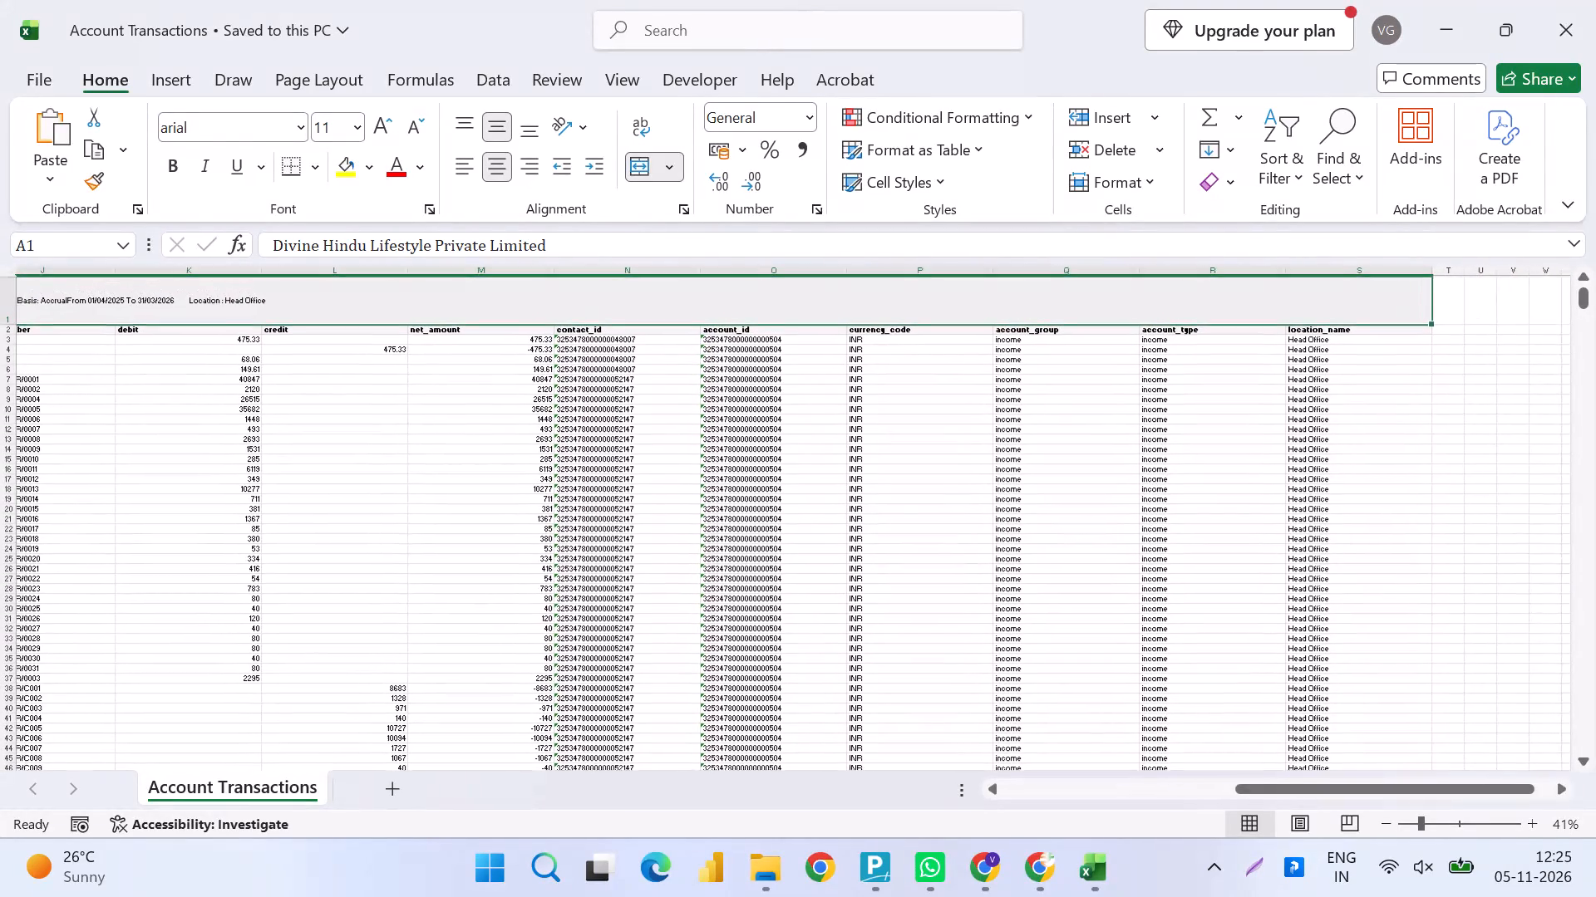
scroll(685, 520, "right", 4)
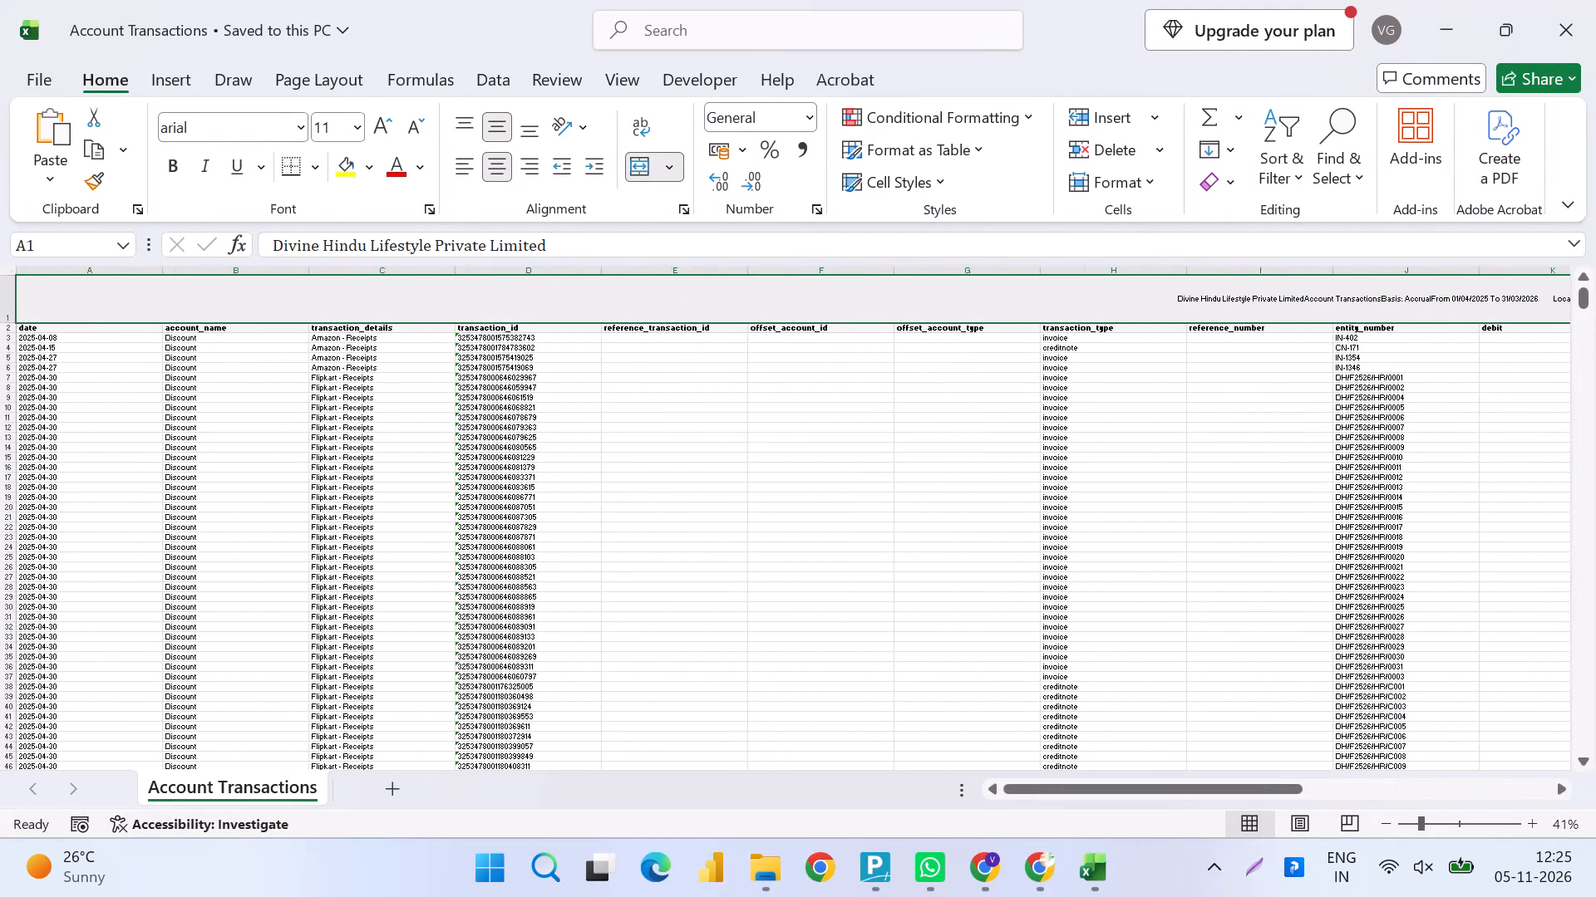
Delete the merged title row above the column headers and the merged row below the last transaction.
key("shift+space")
key("ctrl+minus")
key("ctrl+Down")
key("Down")
key("Up")
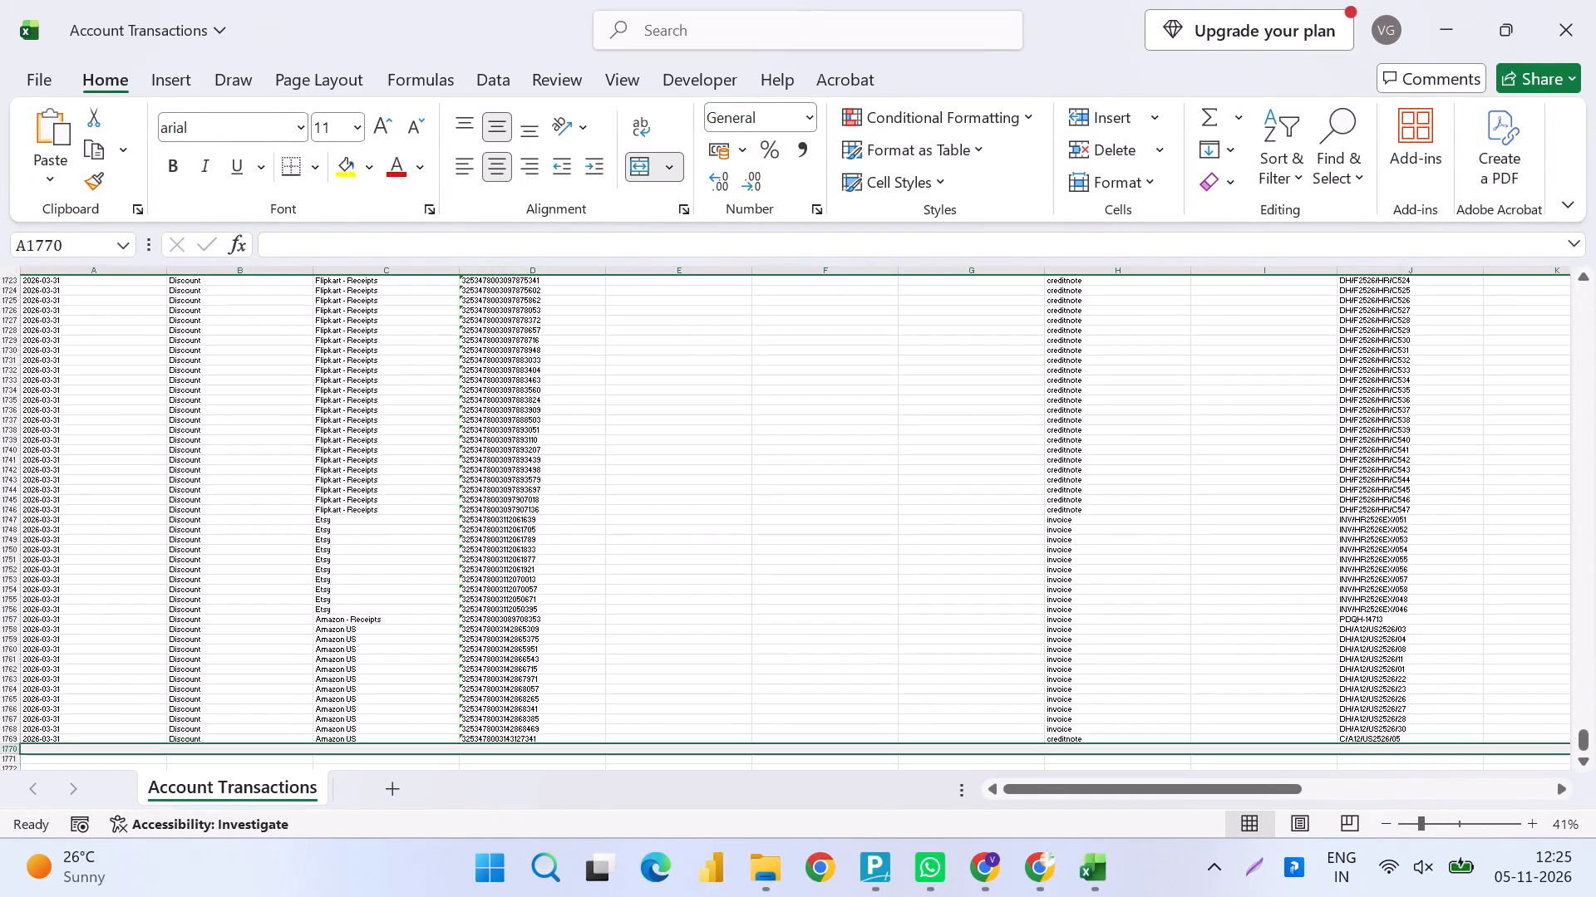
key("shift+space")
key("ctrl+minus")
Delete the empty columns reference_transaction_id, offset_account_id, offset_account_type and reference_number.
left_click(685, 520)
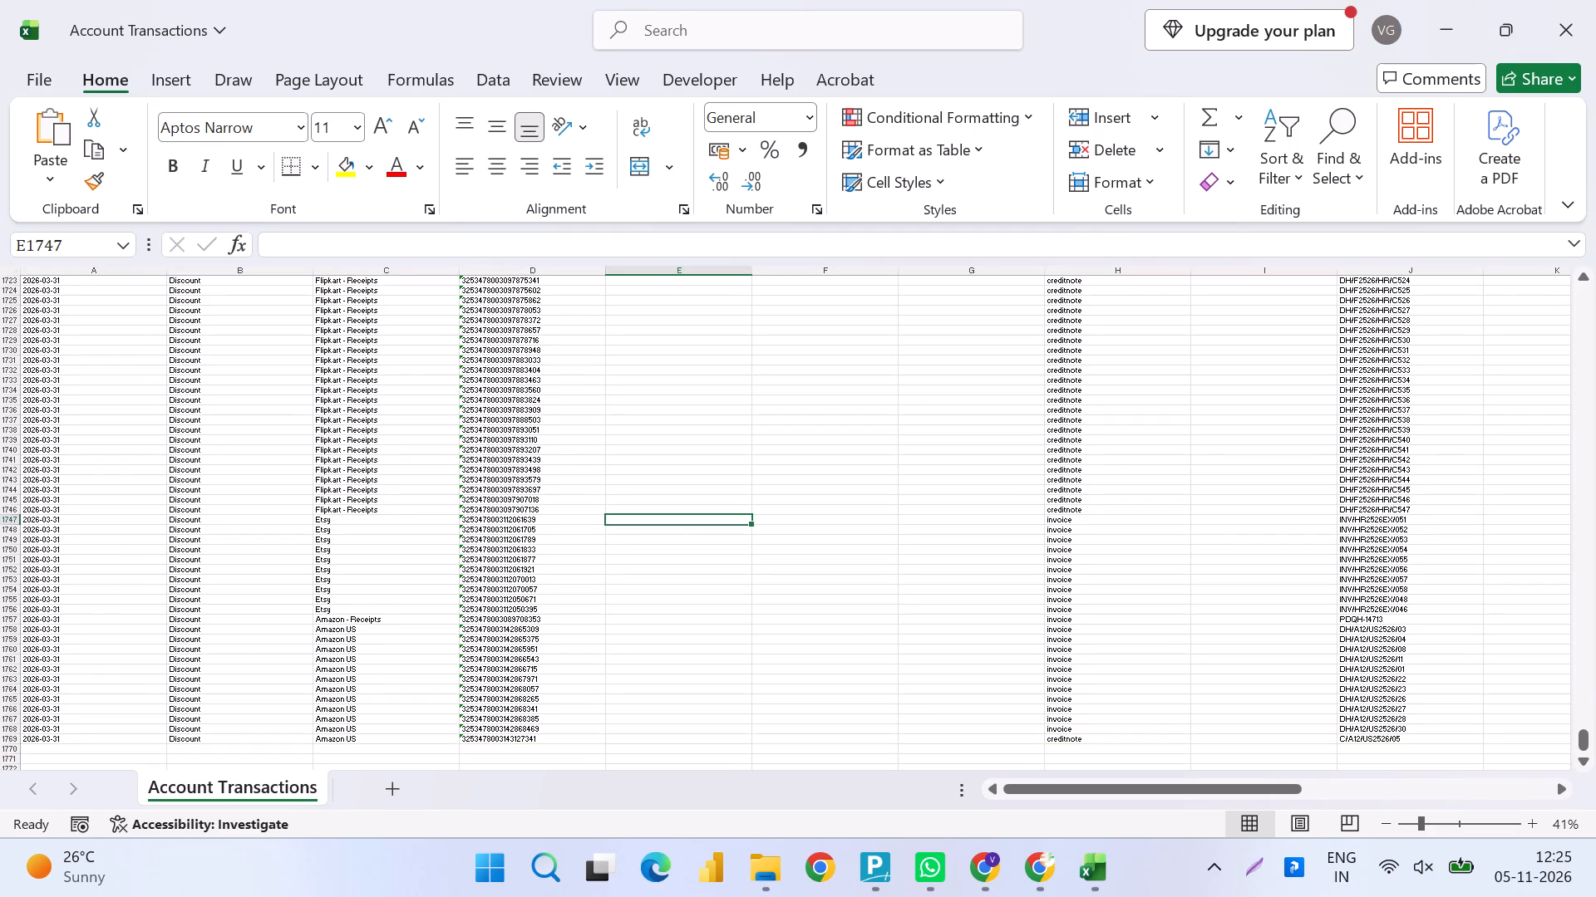
key("ctrl+Up")
key("ctrl+space")
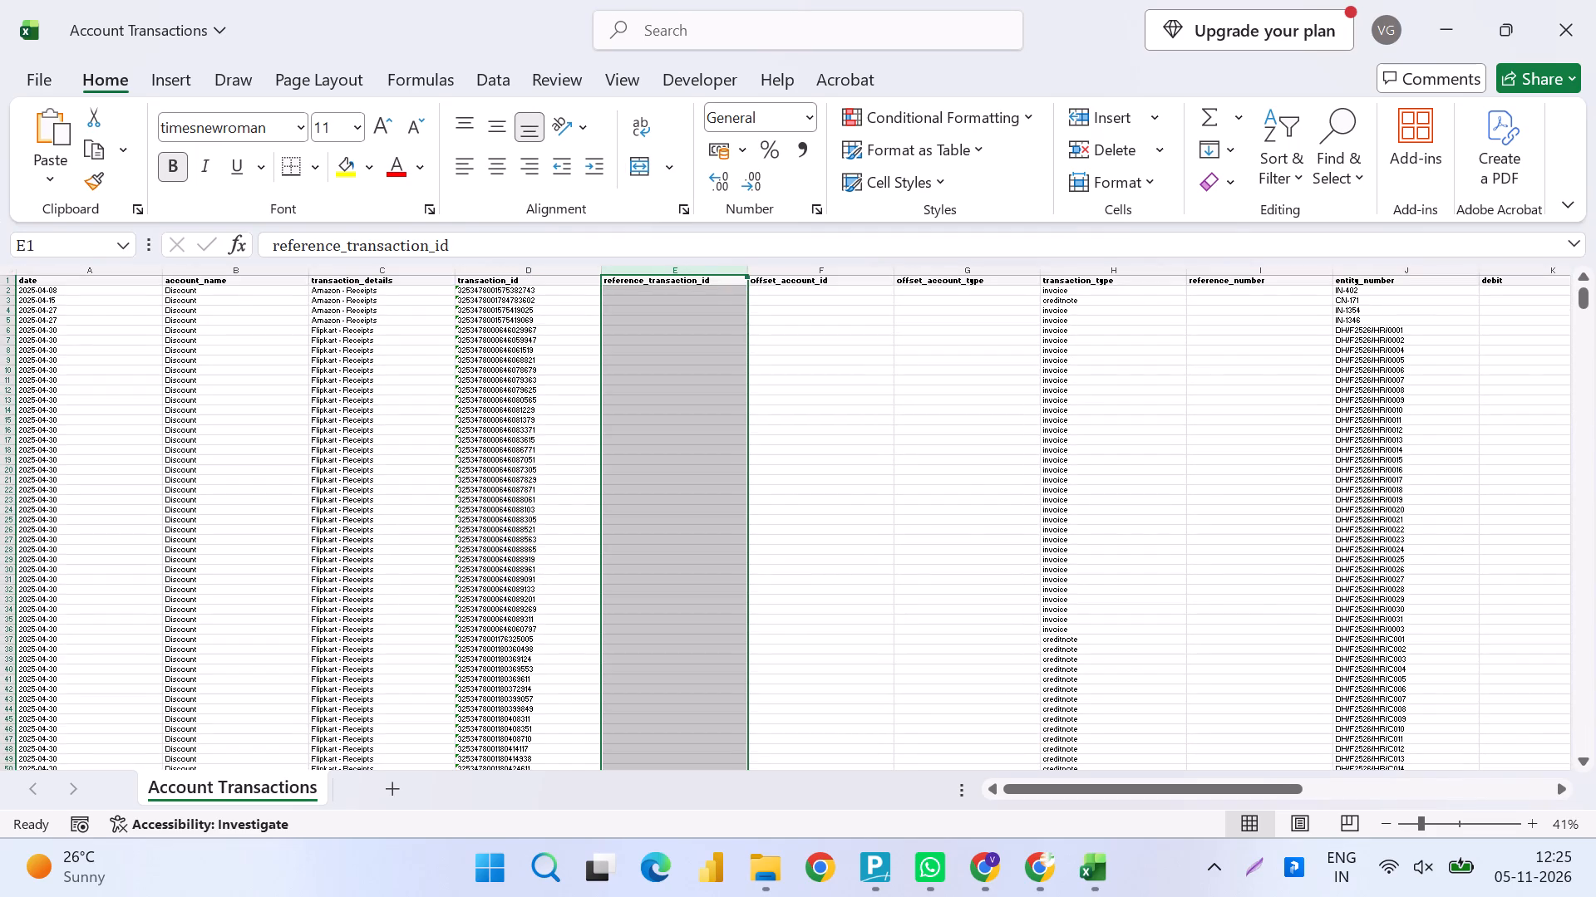
key("ctrl+minus")
key("ctrl+minus")
key("ctrl+minus")
key("Right")
key("ctrl+space")
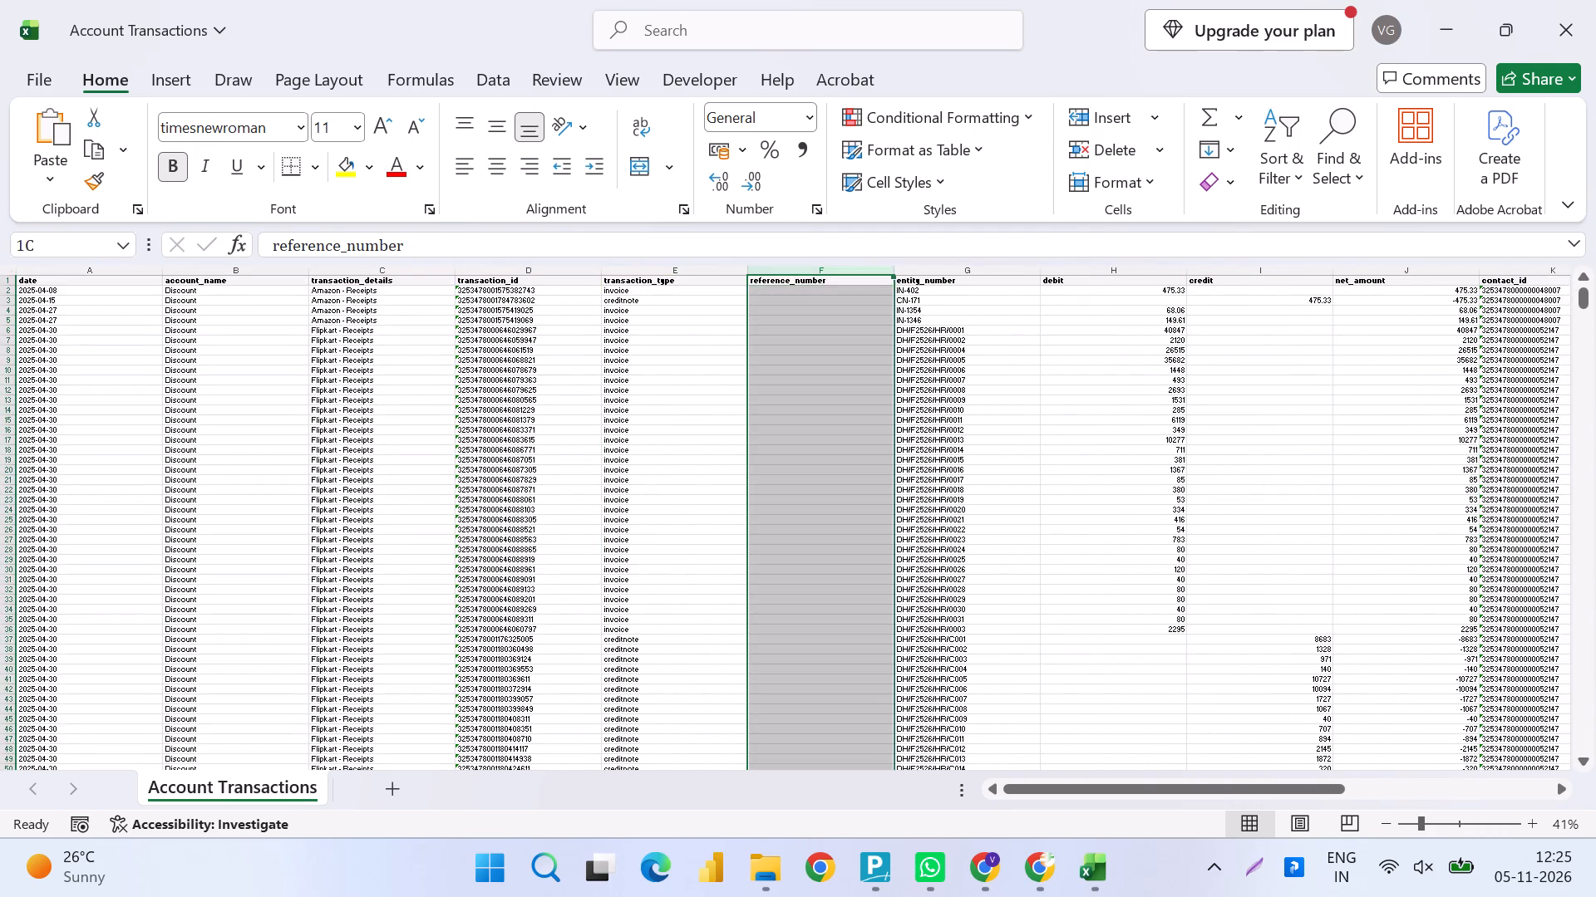
key("ctrl+minus")
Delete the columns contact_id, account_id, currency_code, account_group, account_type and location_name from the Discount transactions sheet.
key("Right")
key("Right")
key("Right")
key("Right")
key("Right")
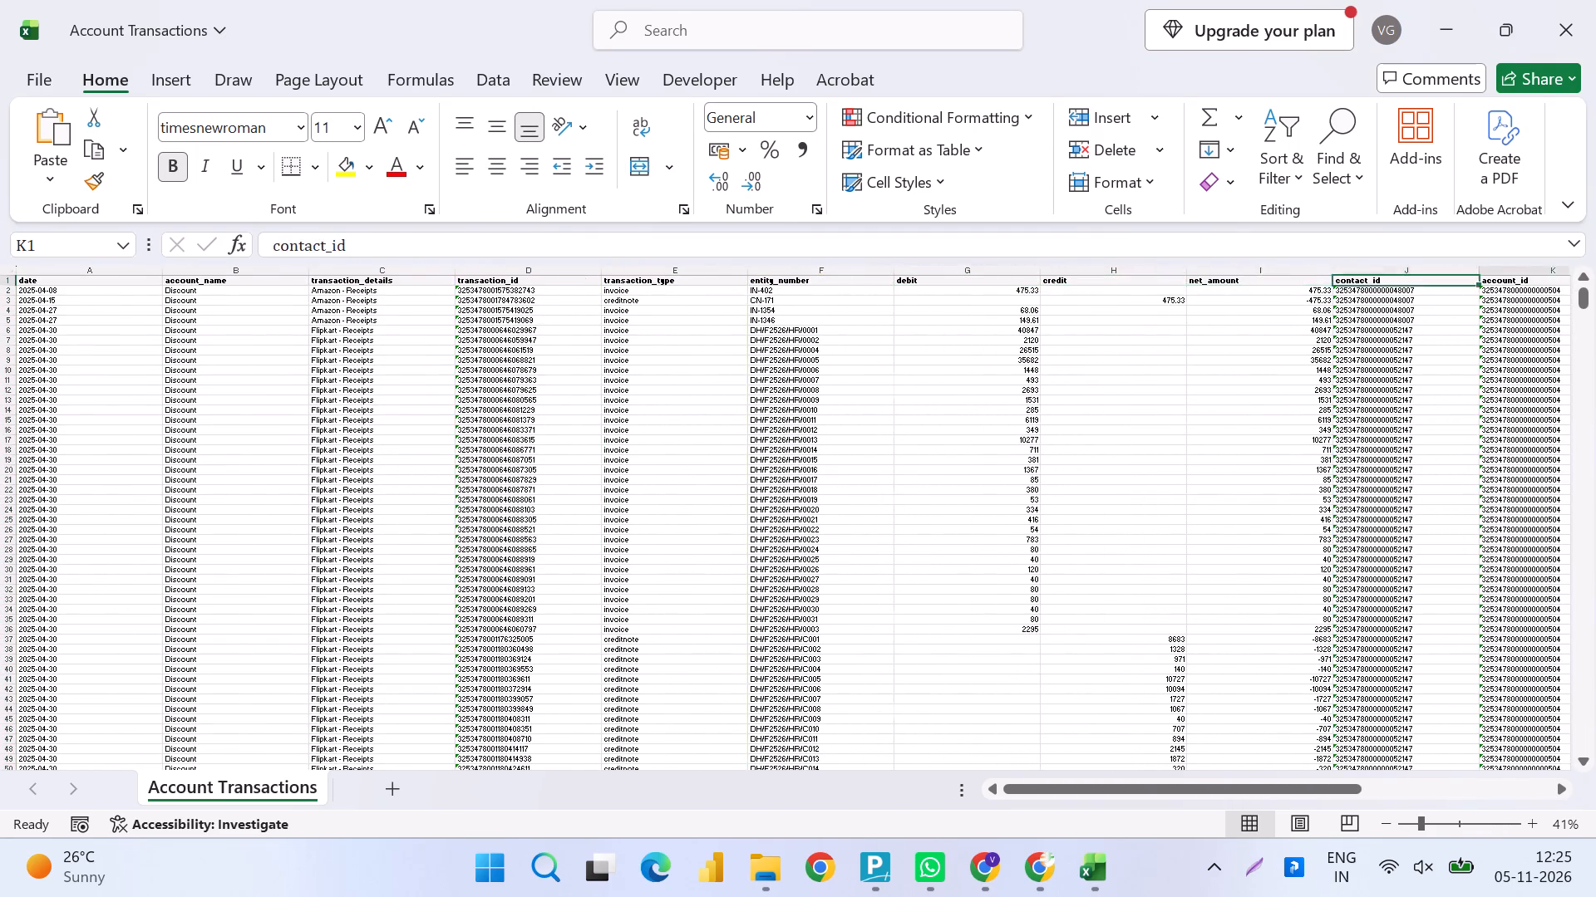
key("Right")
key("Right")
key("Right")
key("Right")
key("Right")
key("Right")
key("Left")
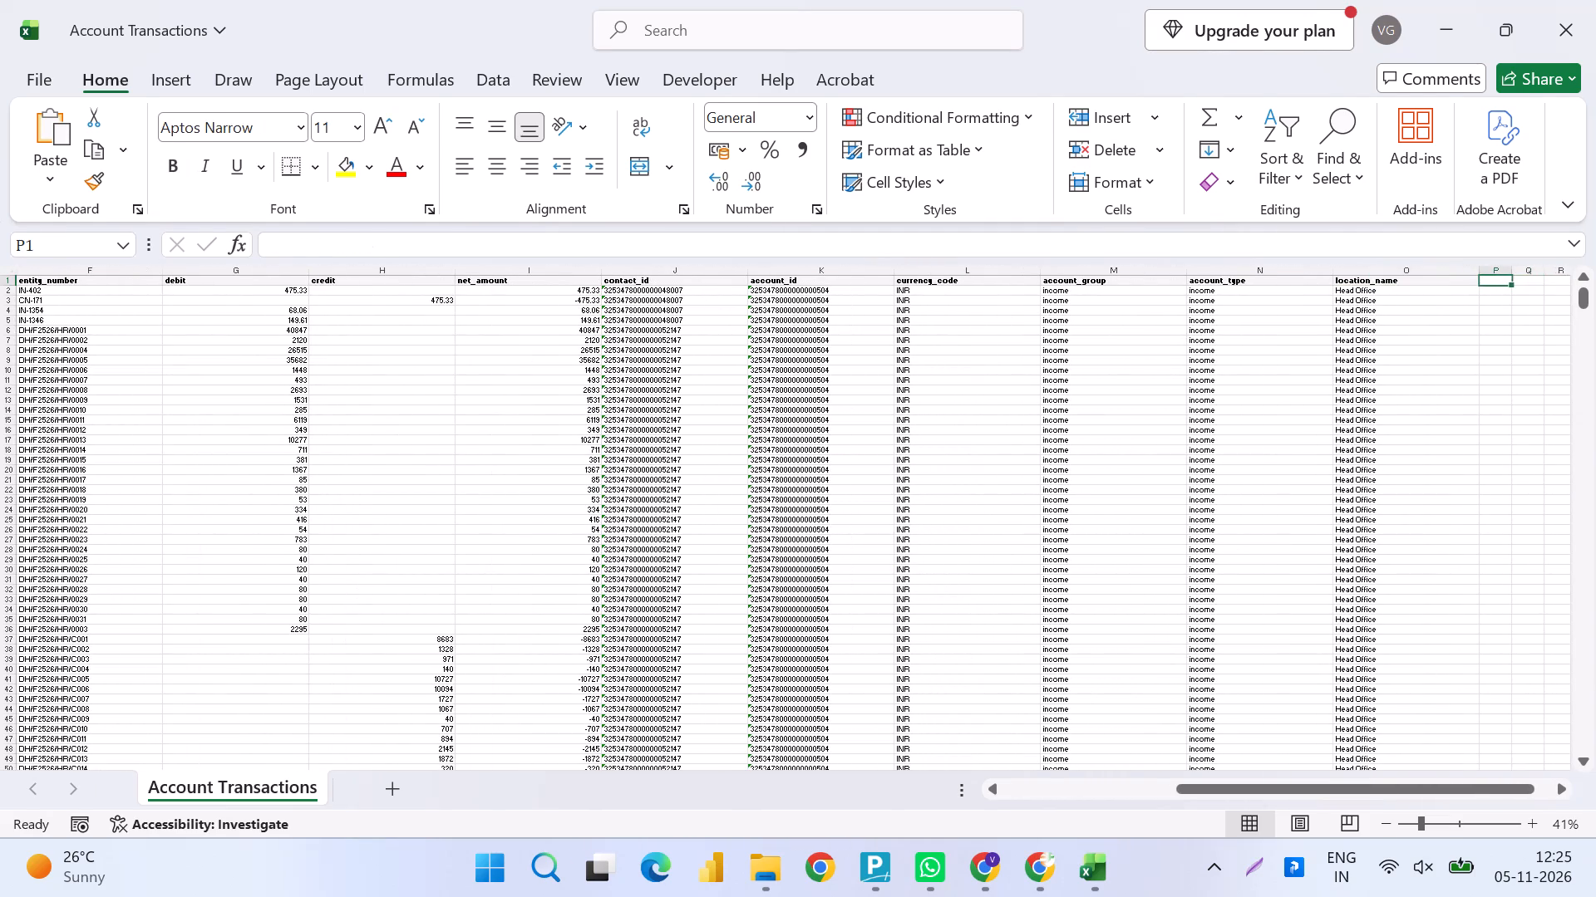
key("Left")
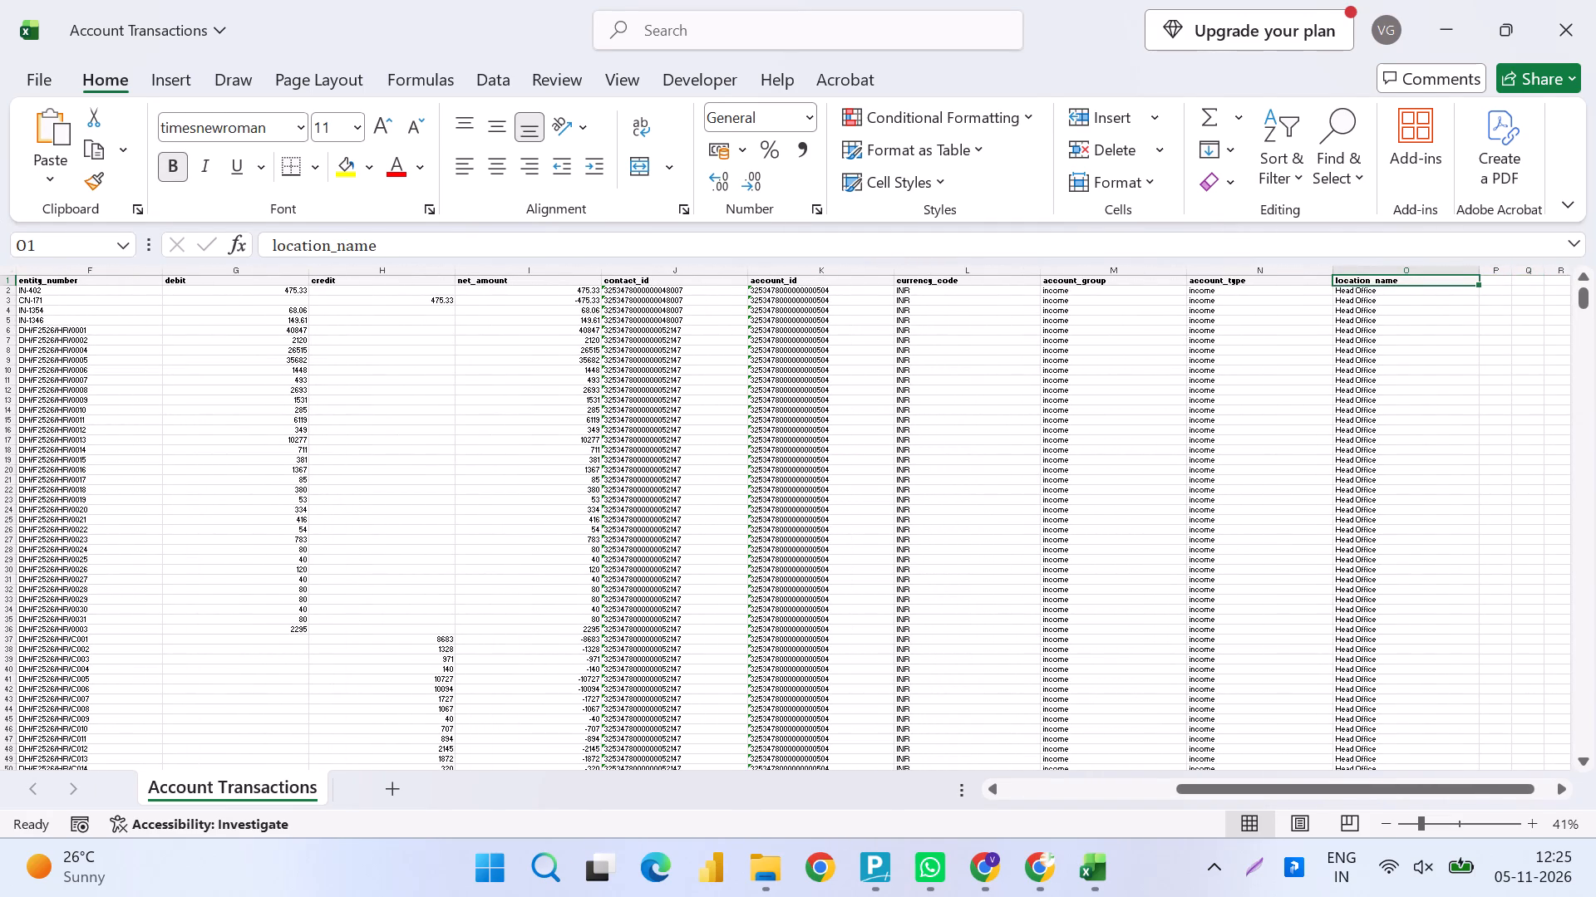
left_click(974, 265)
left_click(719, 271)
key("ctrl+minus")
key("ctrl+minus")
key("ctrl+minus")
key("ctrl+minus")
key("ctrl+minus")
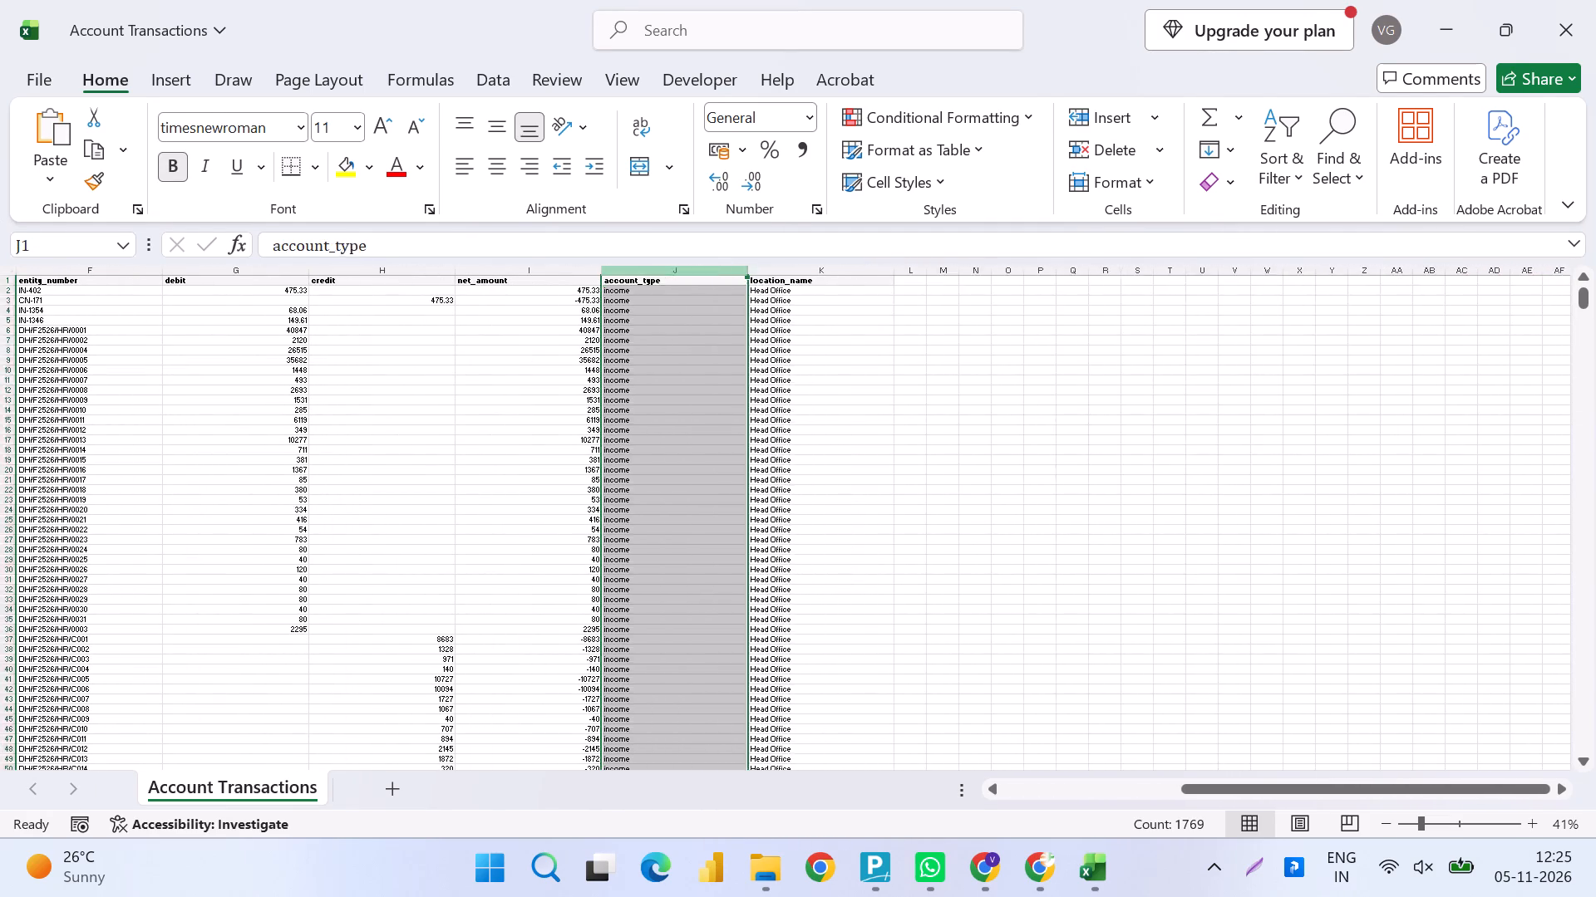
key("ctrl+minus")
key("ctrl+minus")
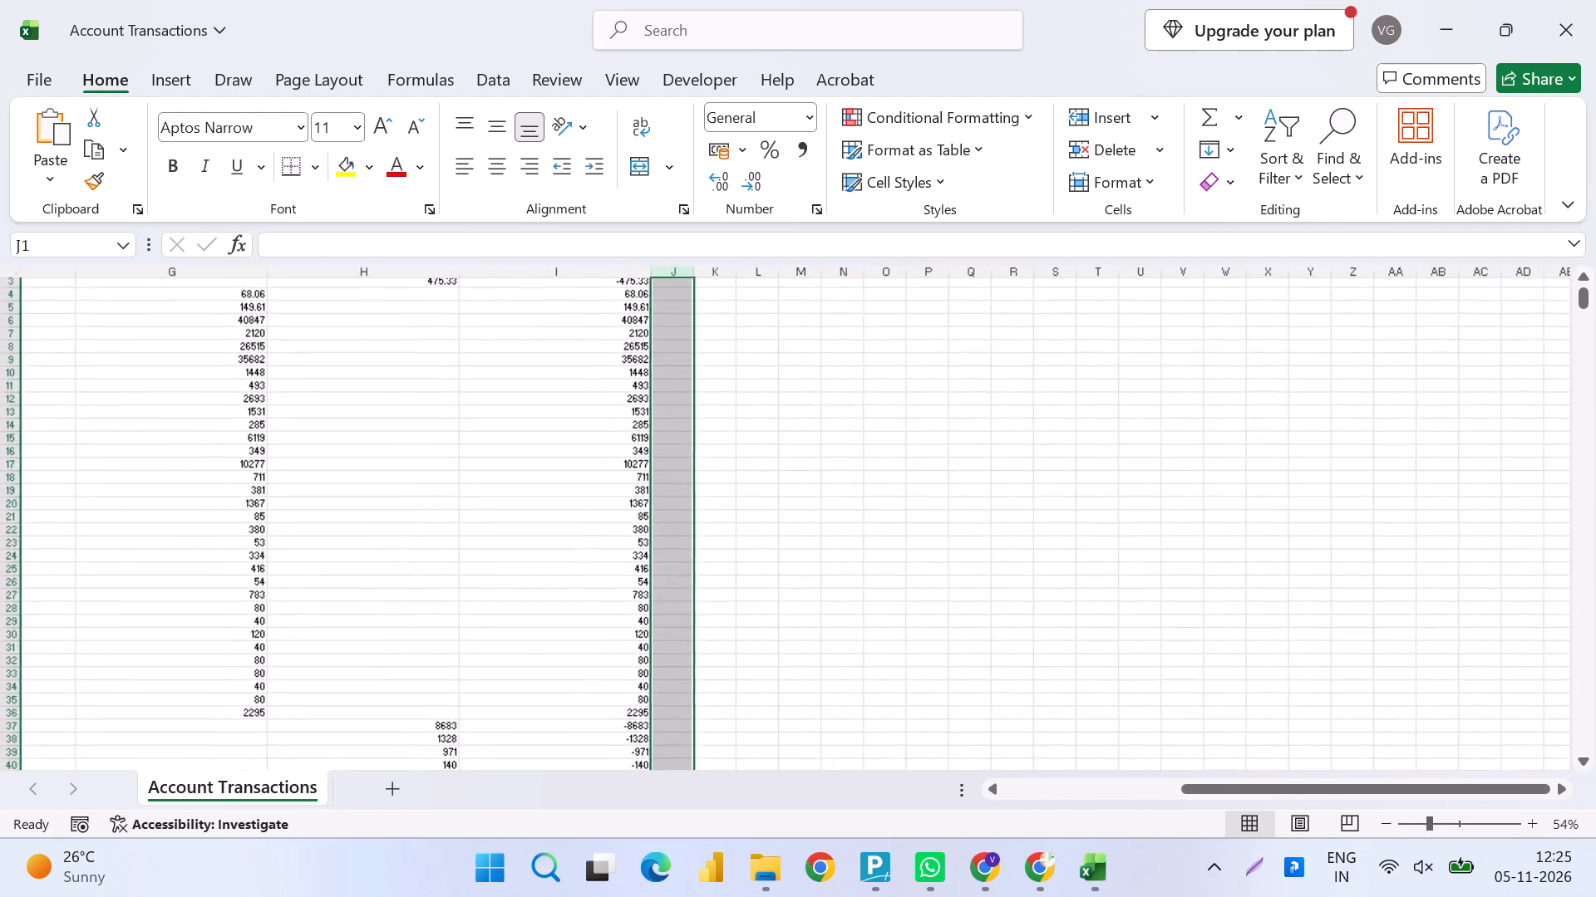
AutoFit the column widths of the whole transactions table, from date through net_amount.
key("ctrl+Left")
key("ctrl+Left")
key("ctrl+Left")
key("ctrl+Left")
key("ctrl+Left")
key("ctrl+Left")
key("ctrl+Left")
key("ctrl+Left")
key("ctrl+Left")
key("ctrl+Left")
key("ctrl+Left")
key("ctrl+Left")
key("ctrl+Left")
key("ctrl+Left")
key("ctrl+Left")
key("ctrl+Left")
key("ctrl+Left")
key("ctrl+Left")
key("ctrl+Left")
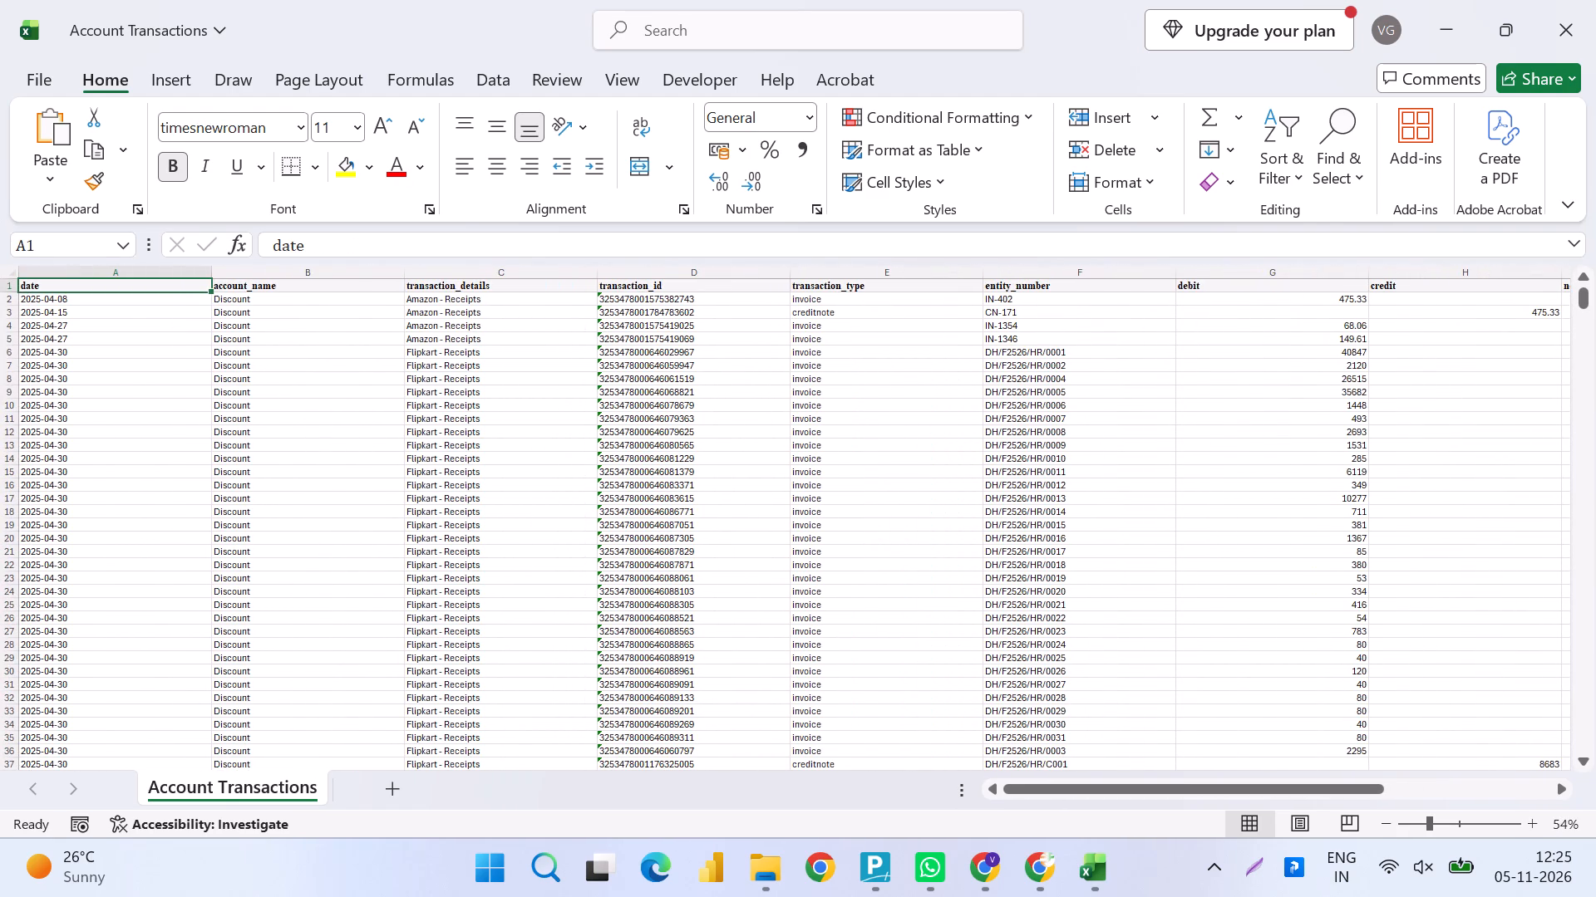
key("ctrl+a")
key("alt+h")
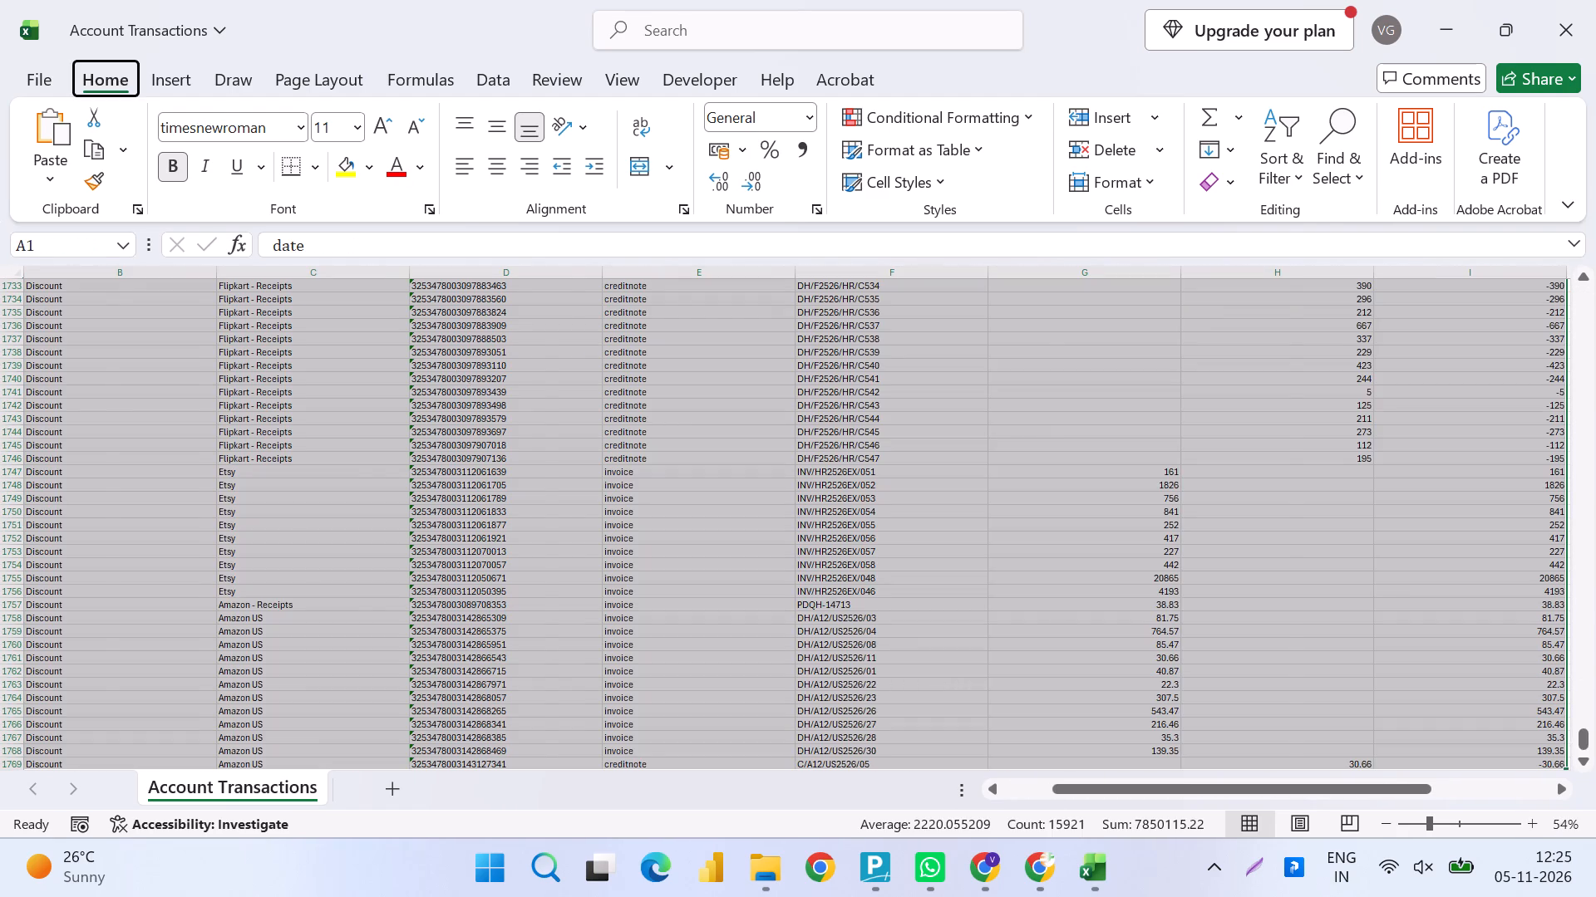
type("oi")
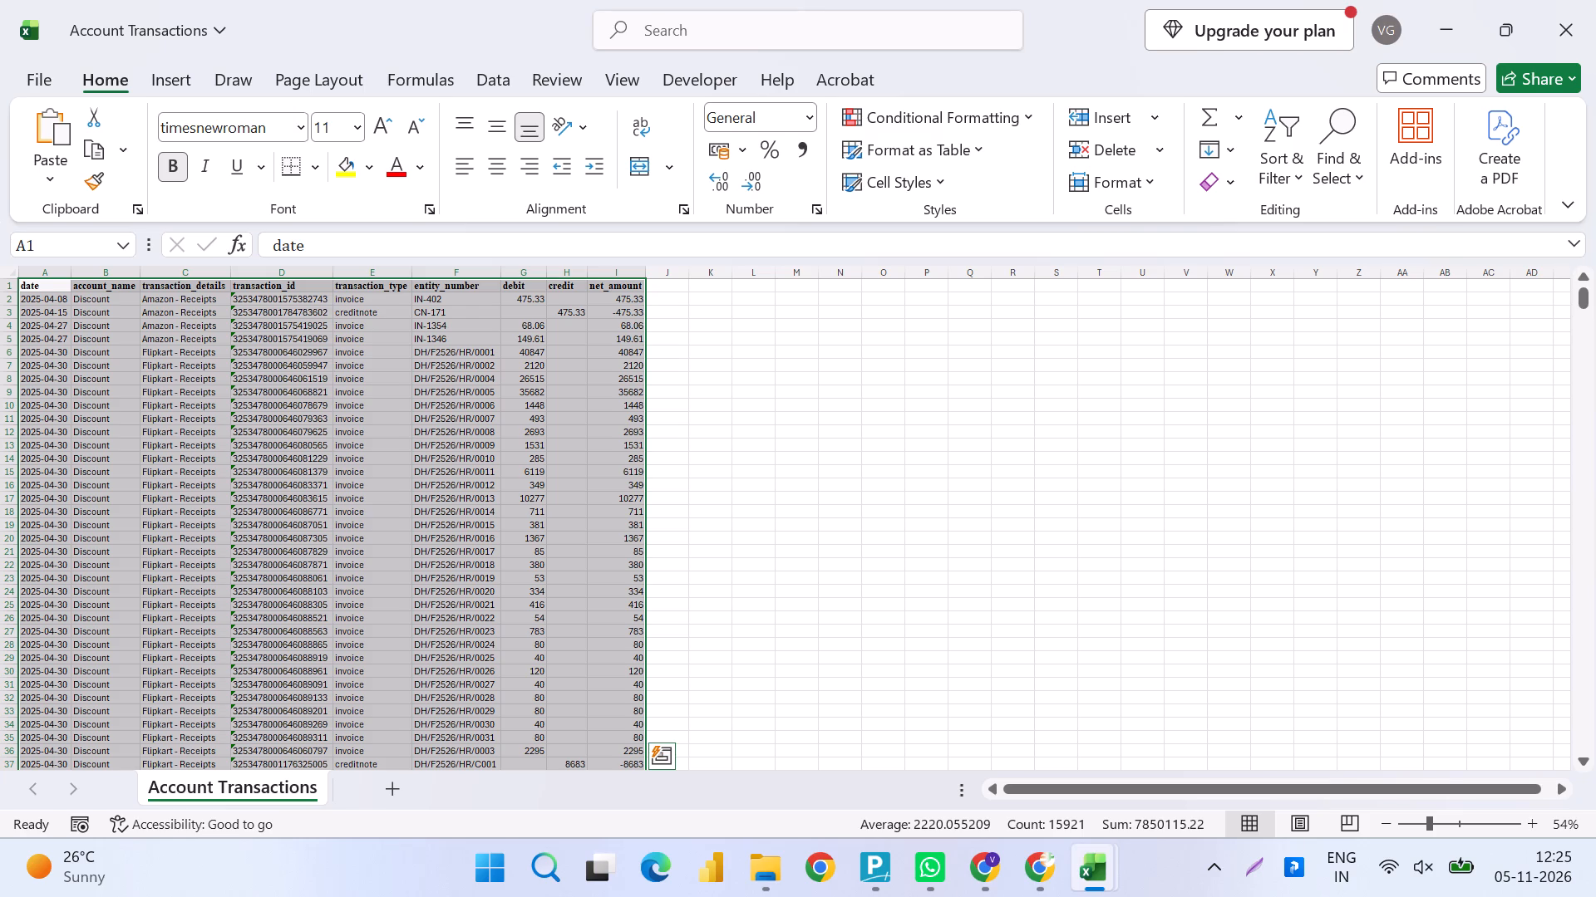
Close the Account Transactions workbook without saving its changes.
key("alt+F4")
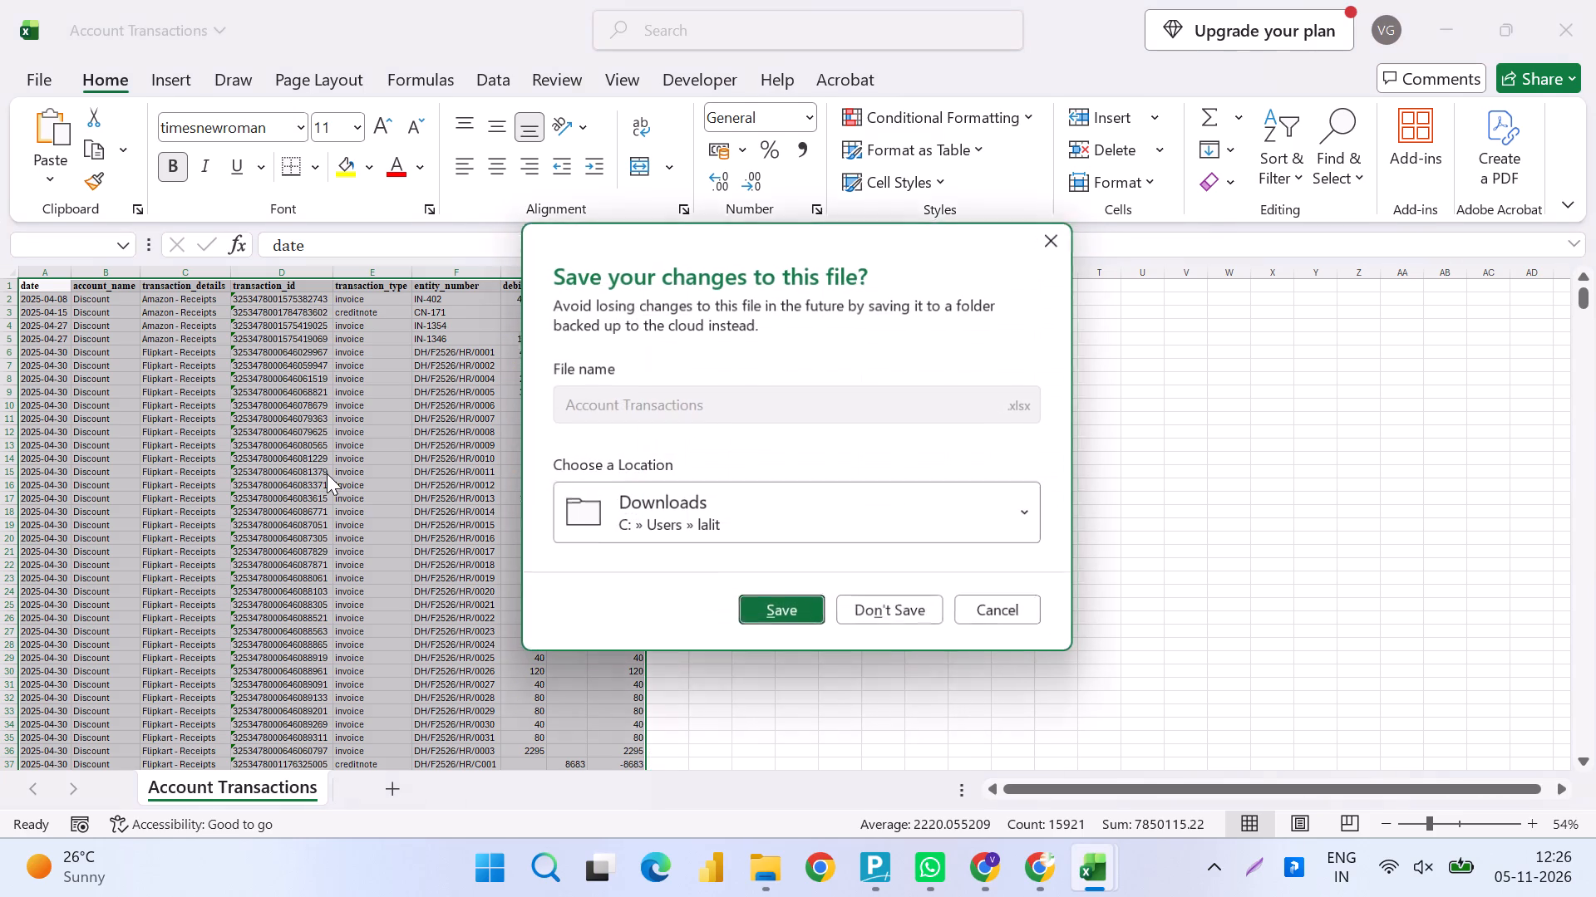
key("Tab")
key("Return")
key("alt+Tab")
key("alt+Left")
key("alt+Right")
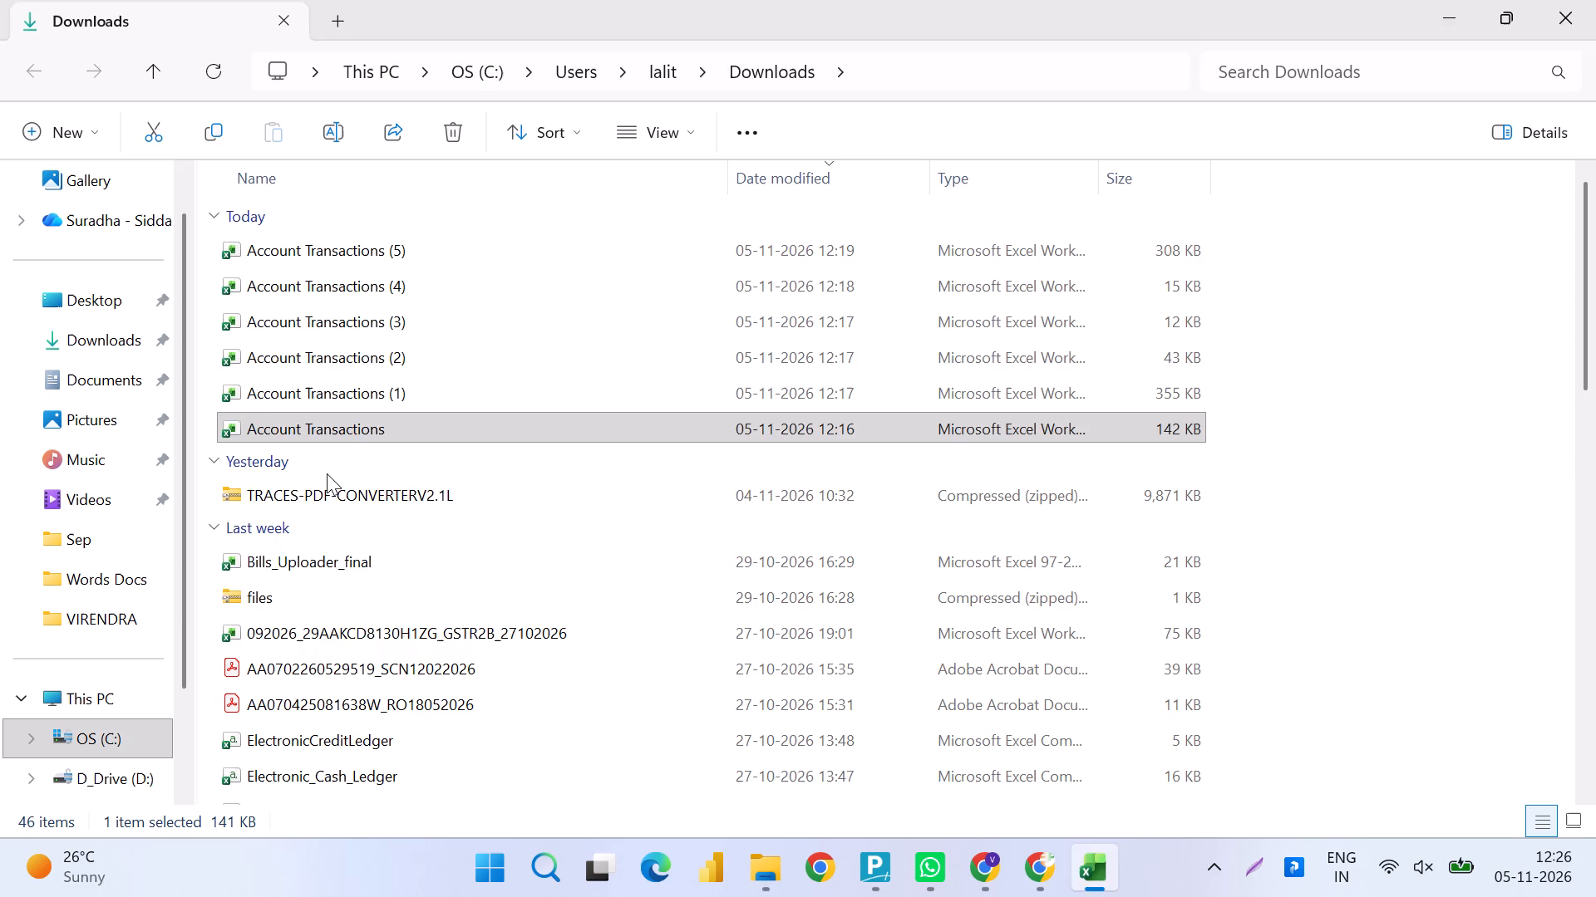
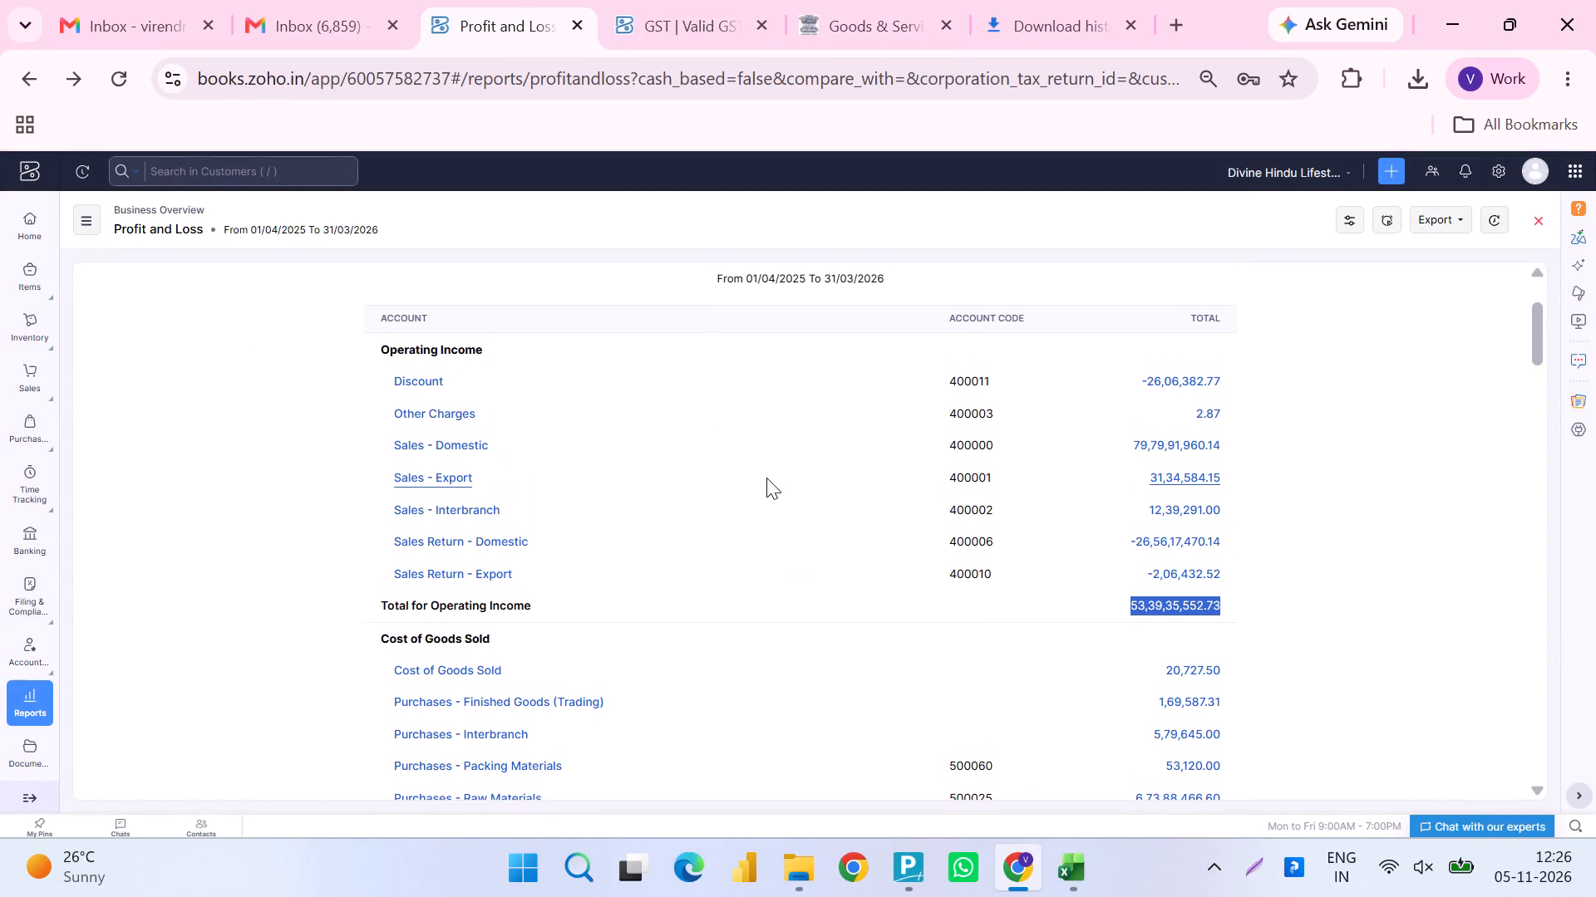
key("alt+Tab")
key("Up")
key("Up")
key("Up")
key("Up")
key("F2")
key("Right")
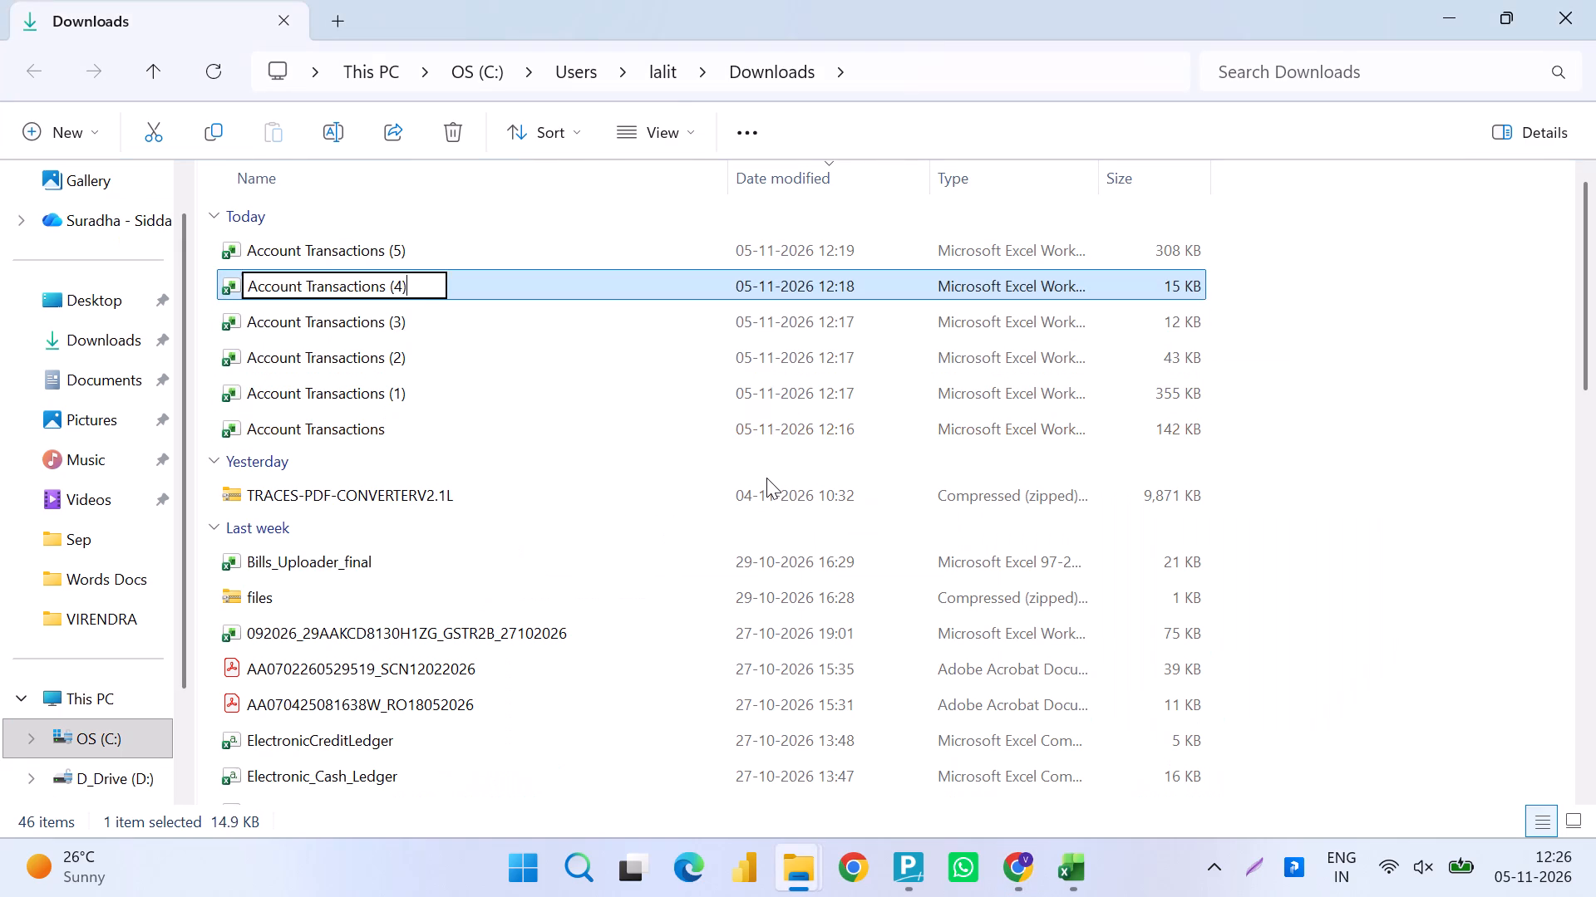
key("BackSpace")
key("BackSpace")
key("Escape")
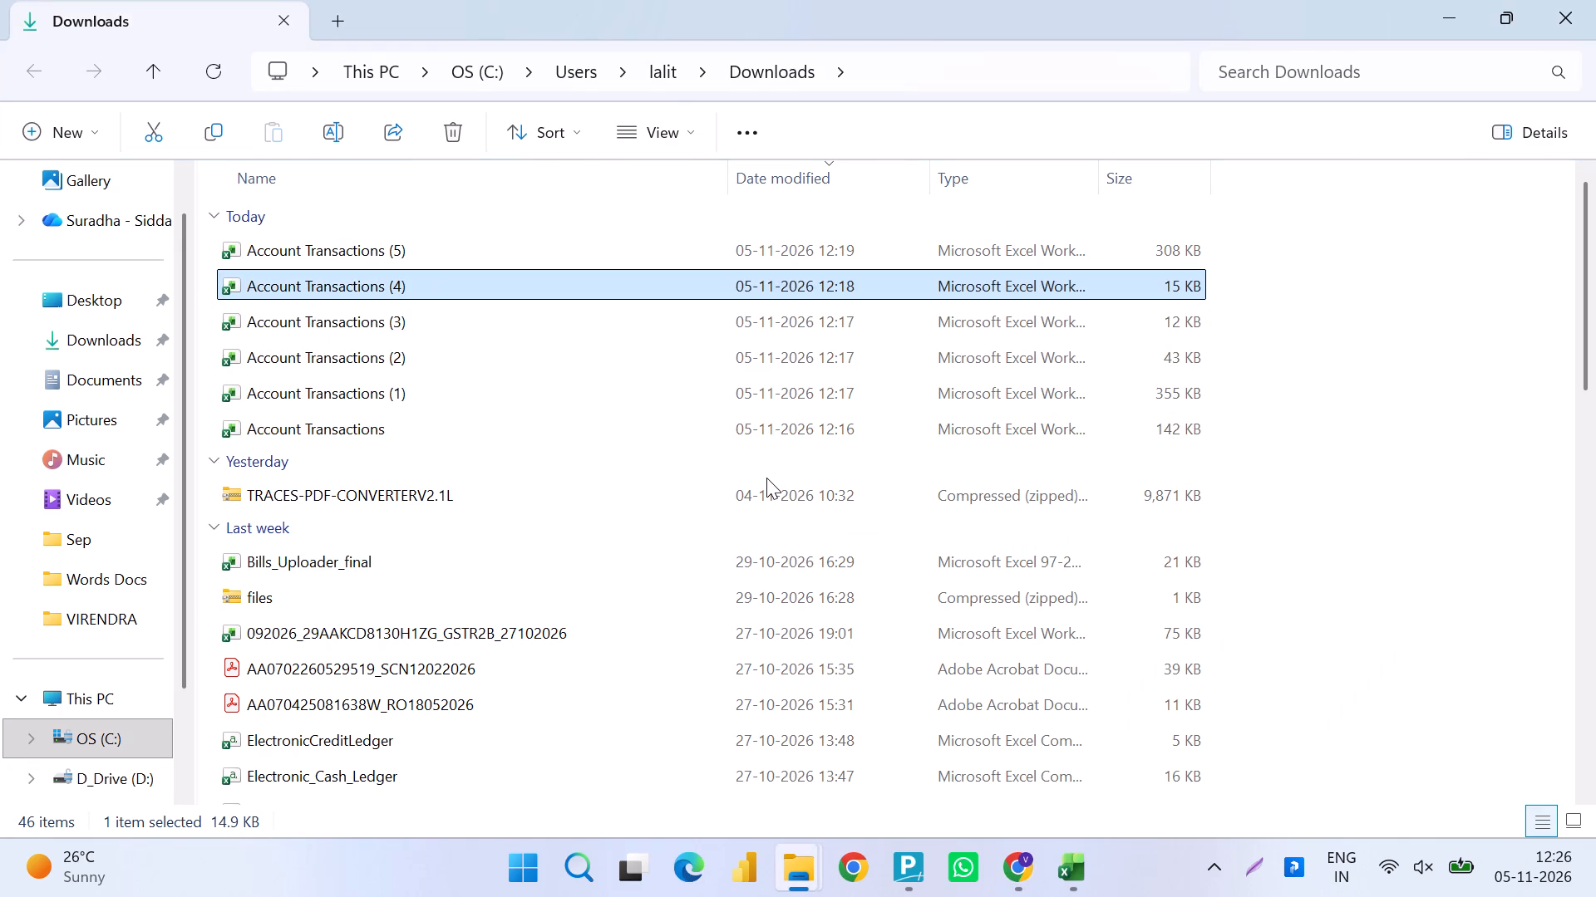
key("F2")
type("Export")
key("Return")
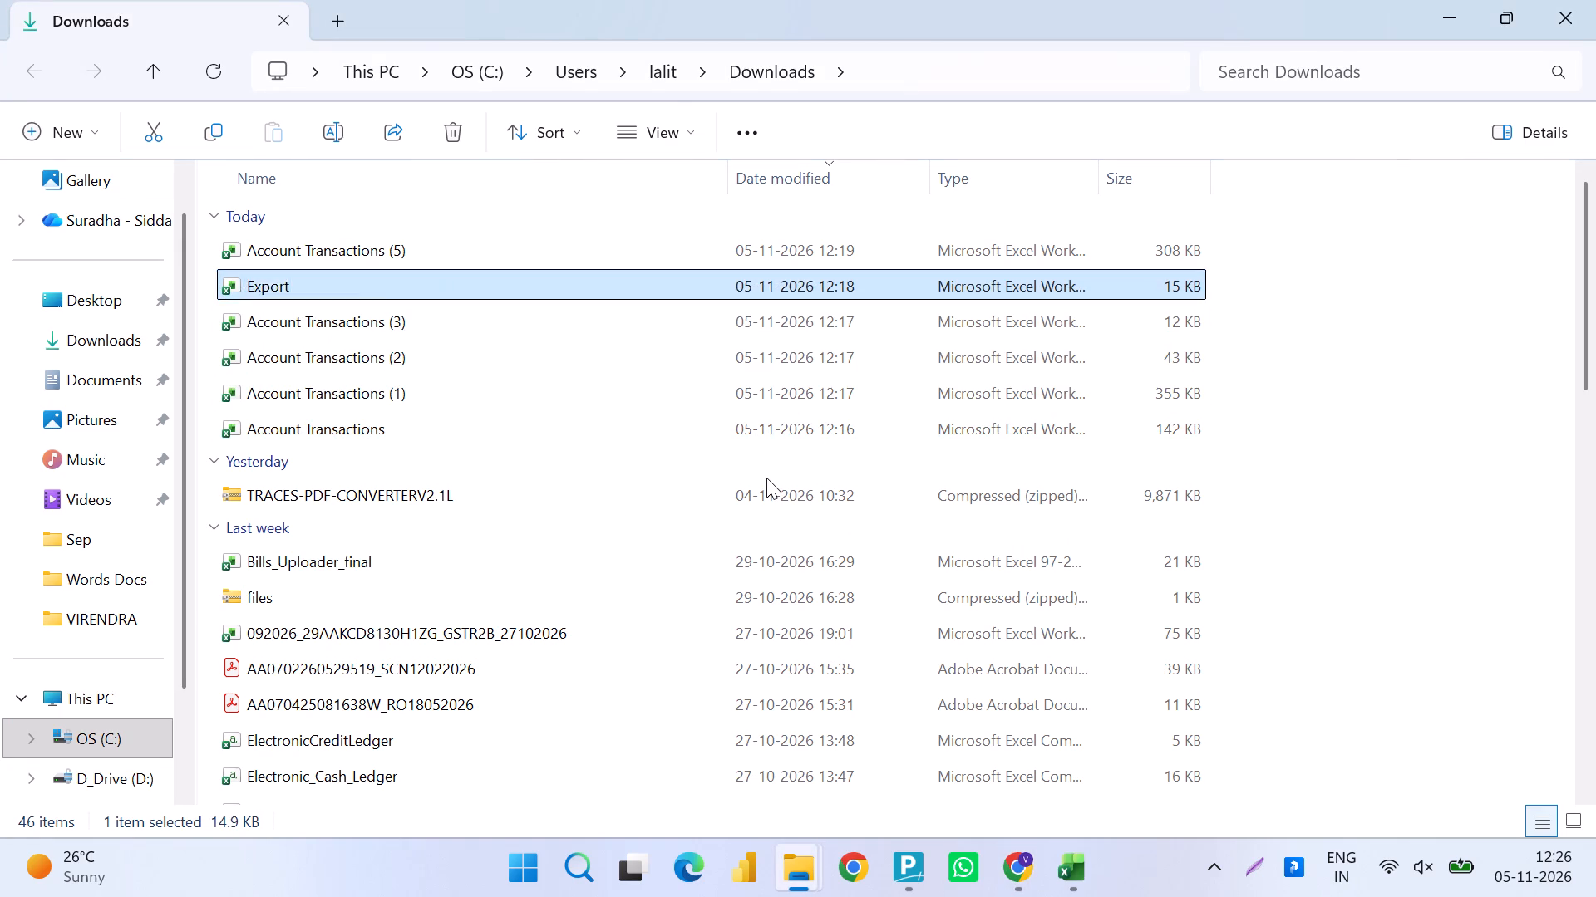
Rename the file Account Transactions (5) as sales return domestic.
key("alt+Tab")
key("alt+Tab")
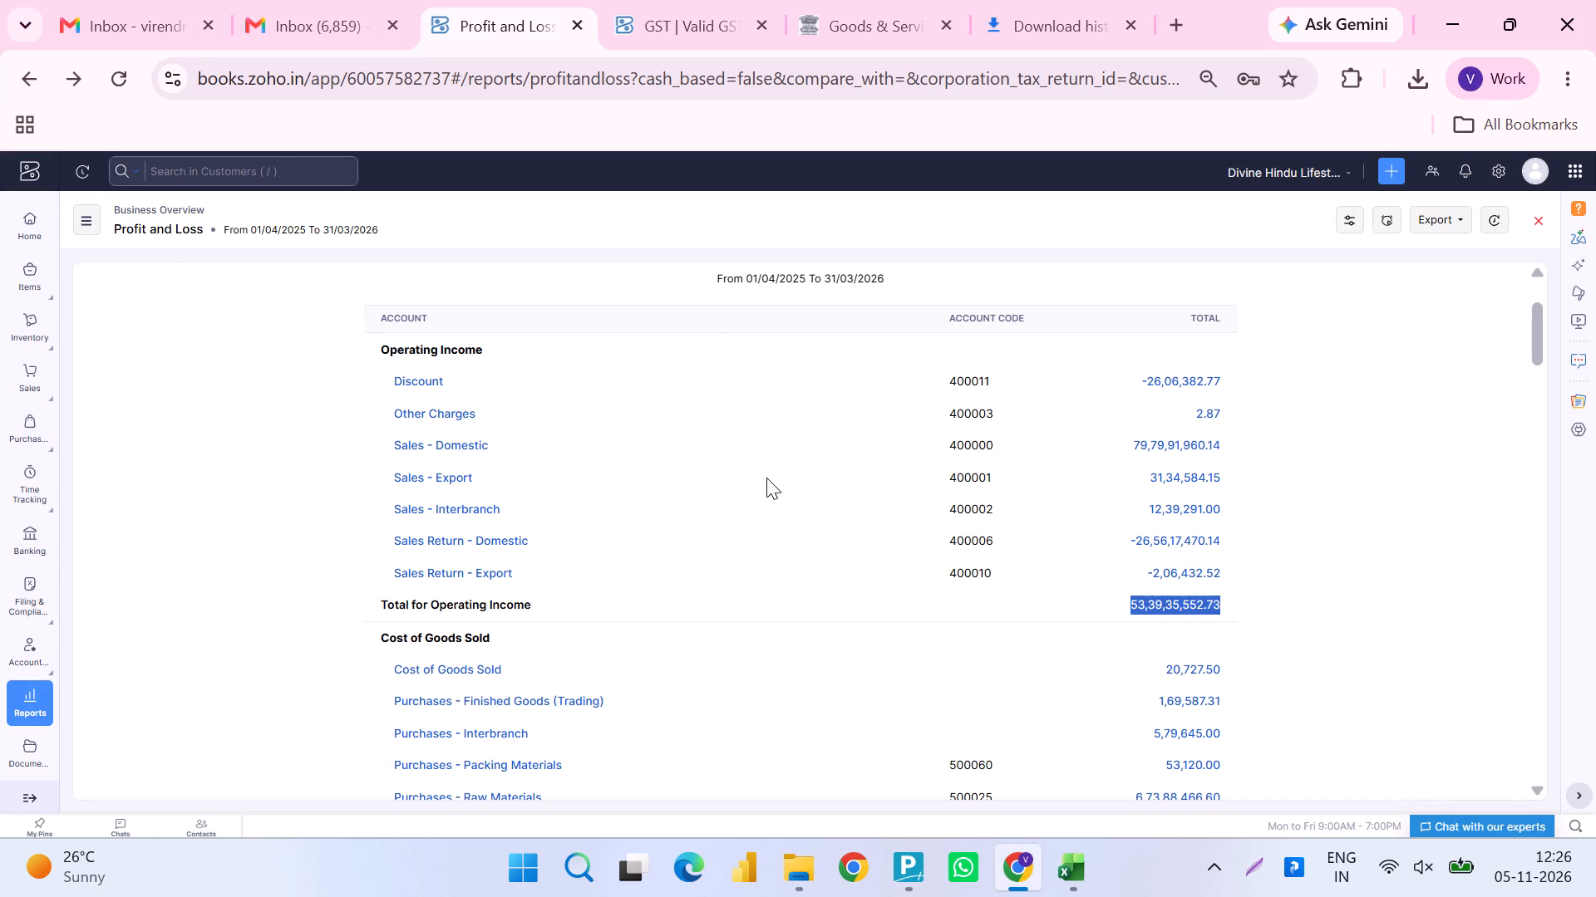
key("Up")
key("F2")
type("sales return")
key("space")
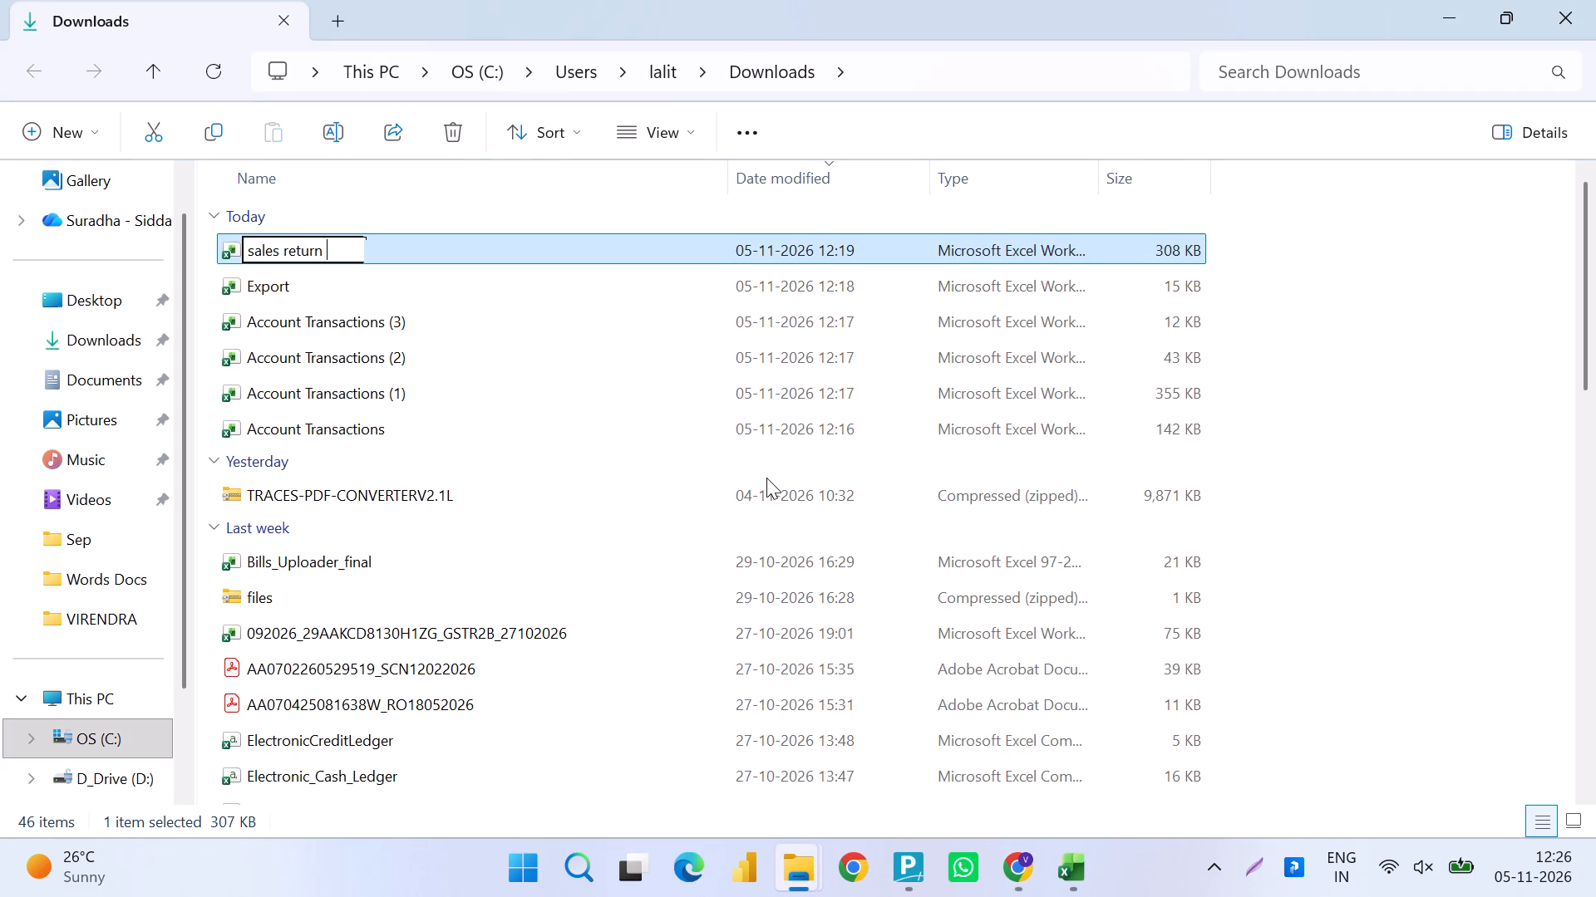
type("domestic")
key("Return")
Check the account order in the Profit and Loss report and rename the unnumbered Account Transactions file as Discount.
key("alt+Tab")
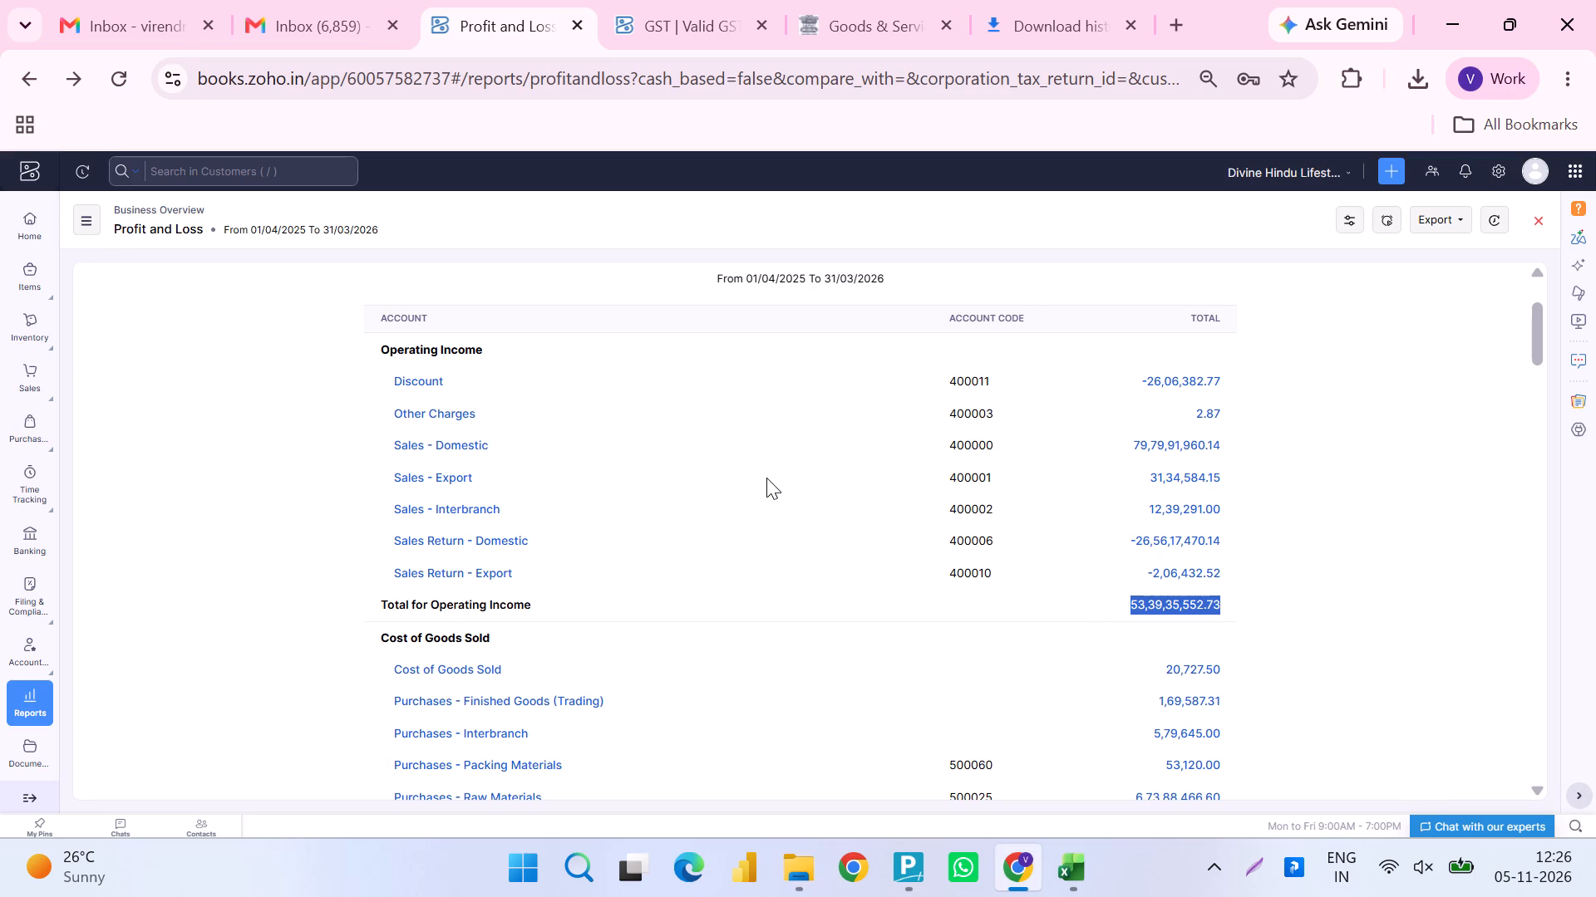
key("alt+Tab")
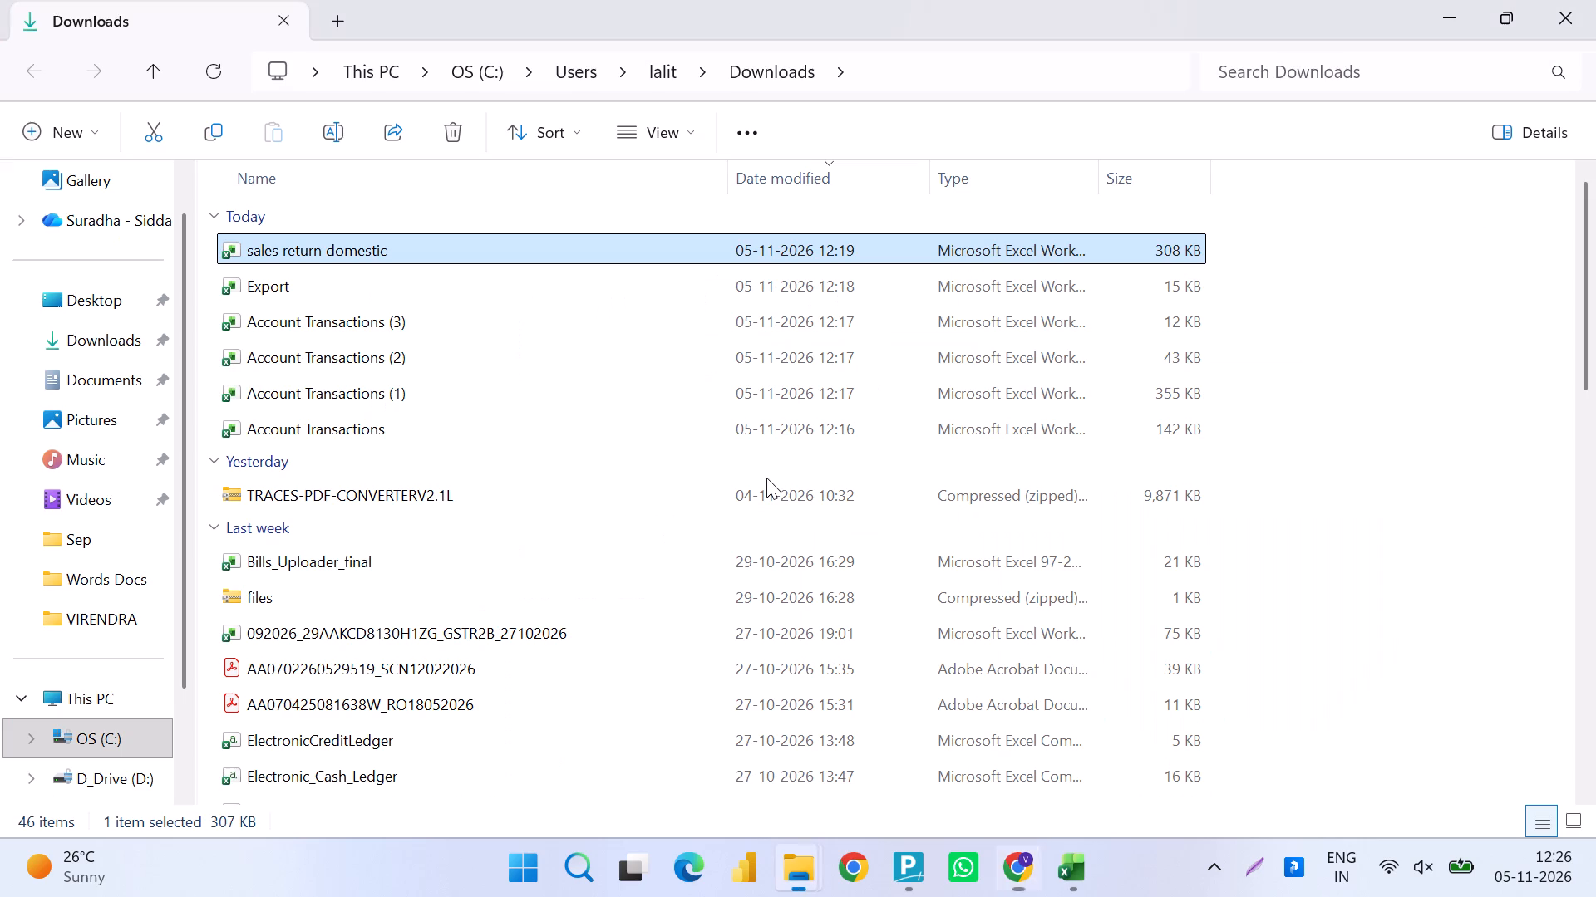
key("alt+Tab")
key("alt+Tab")
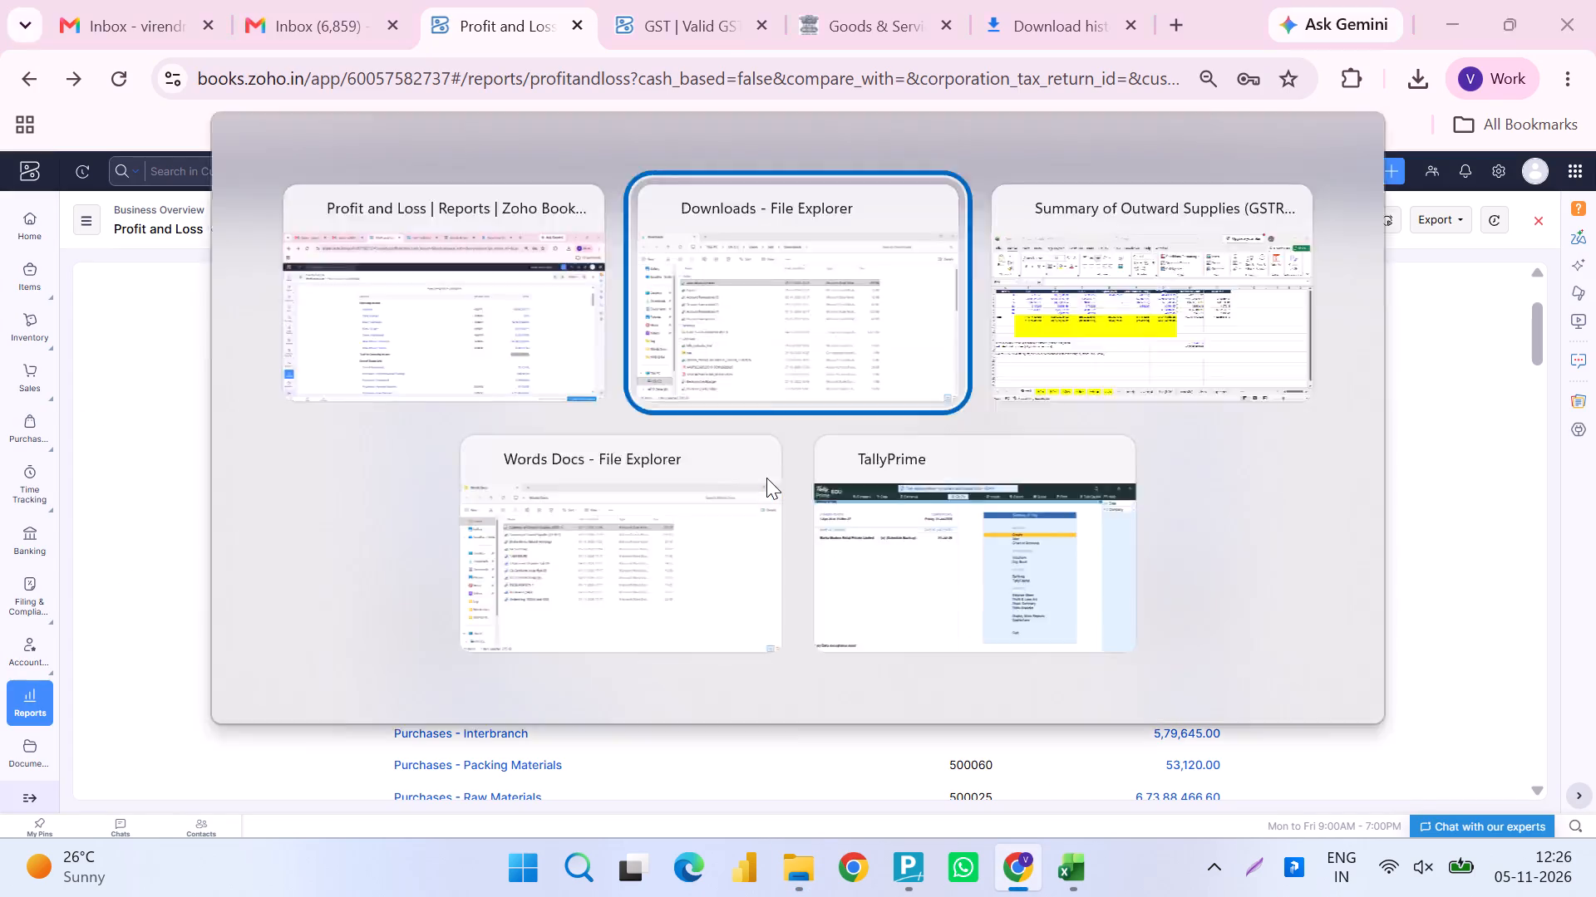
key("Down")
key("Down")
key("Down")
key("Down")
key("Down")
key("alt+Tab")
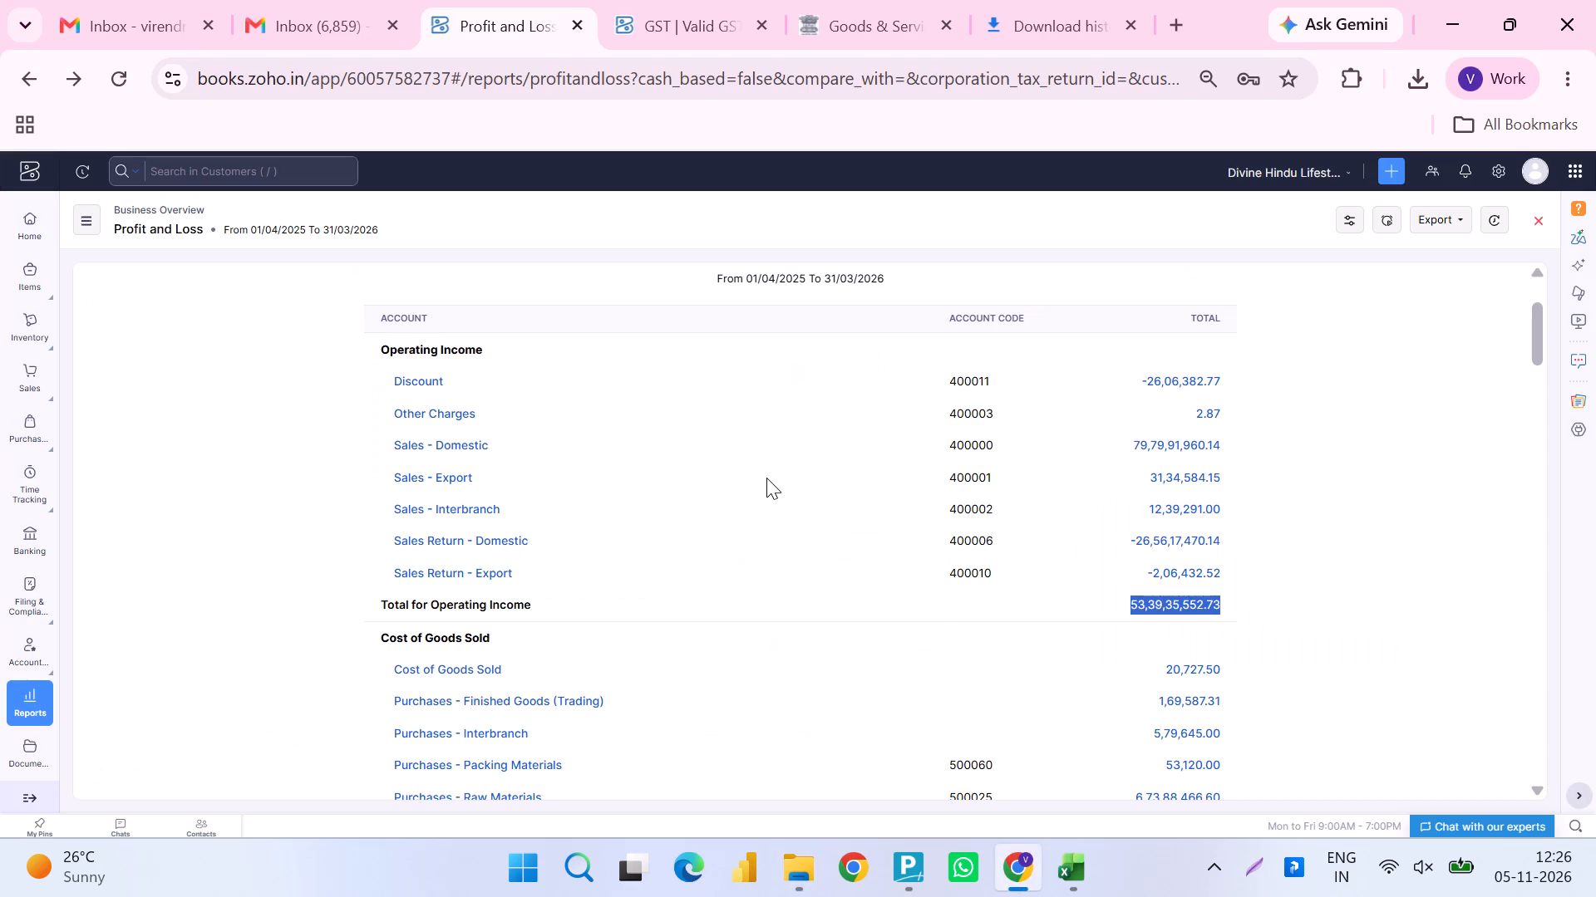
key("alt+Tab")
key("F3")
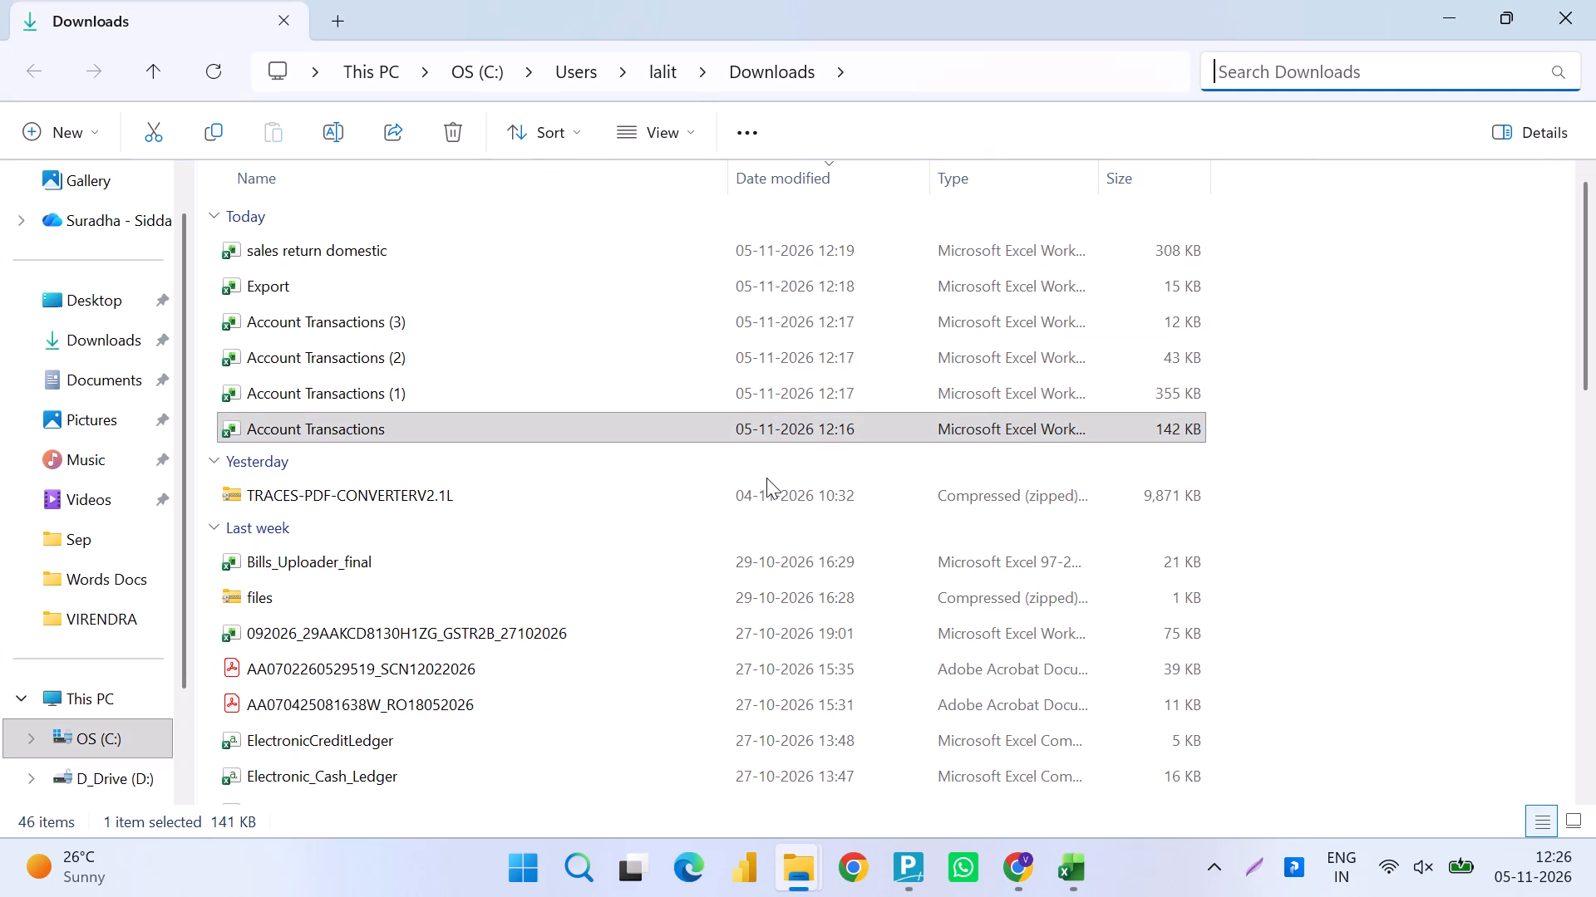
key("alt+Tab")
key("alt+Tab")
left_click(578, 420)
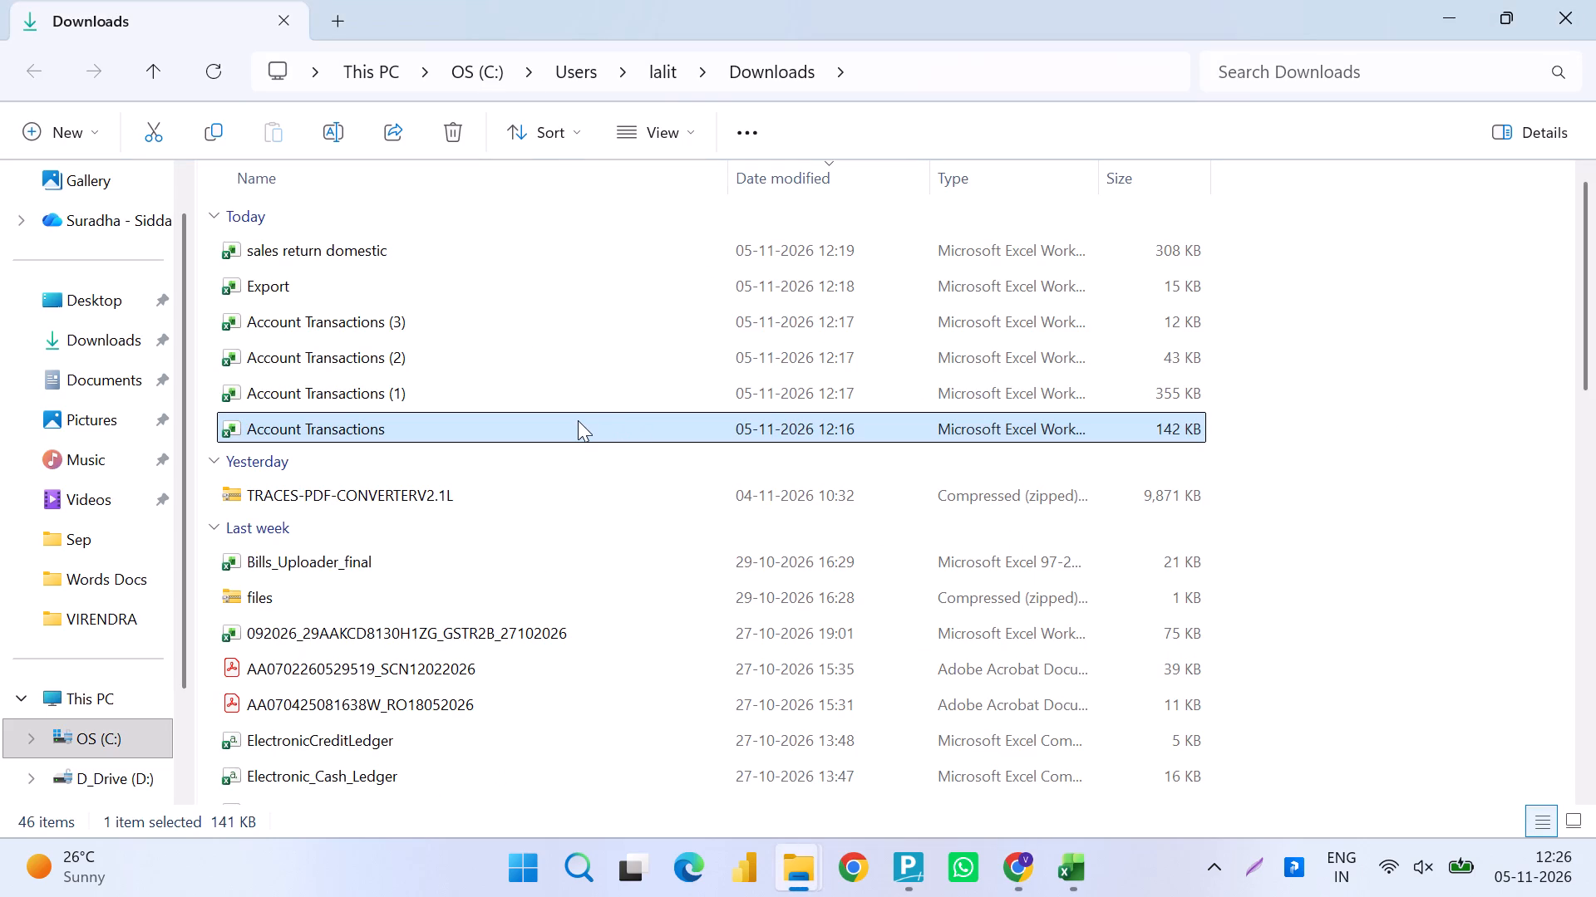
key("F2")
type("Discount")
key("Return")
Rename the file Account Transactions (1) as sales domestic, following the Profit and Loss account order.
key("alt+Tab")
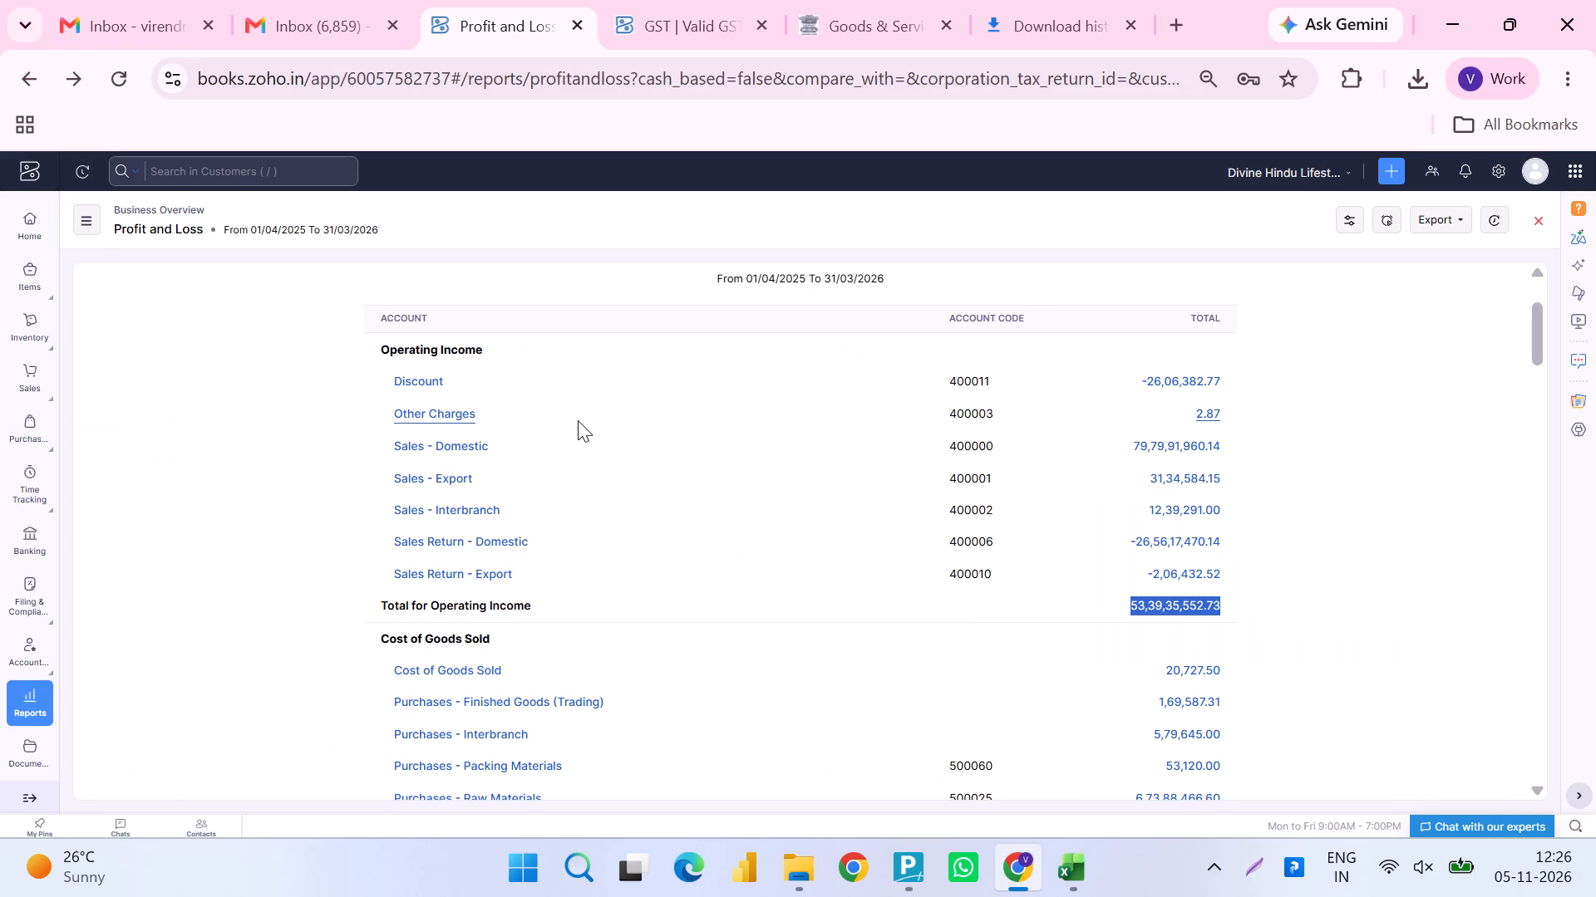
key("alt+Tab")
key("Up")
key("F2")
type("sales de")
key("BackSpace")
type("omestic")
key("Return")
Rename the file Account Transactions (2) as sales export, following the Profit and Loss account order.
key("alt+Tab")
key("alt+Tab")
key("Up")
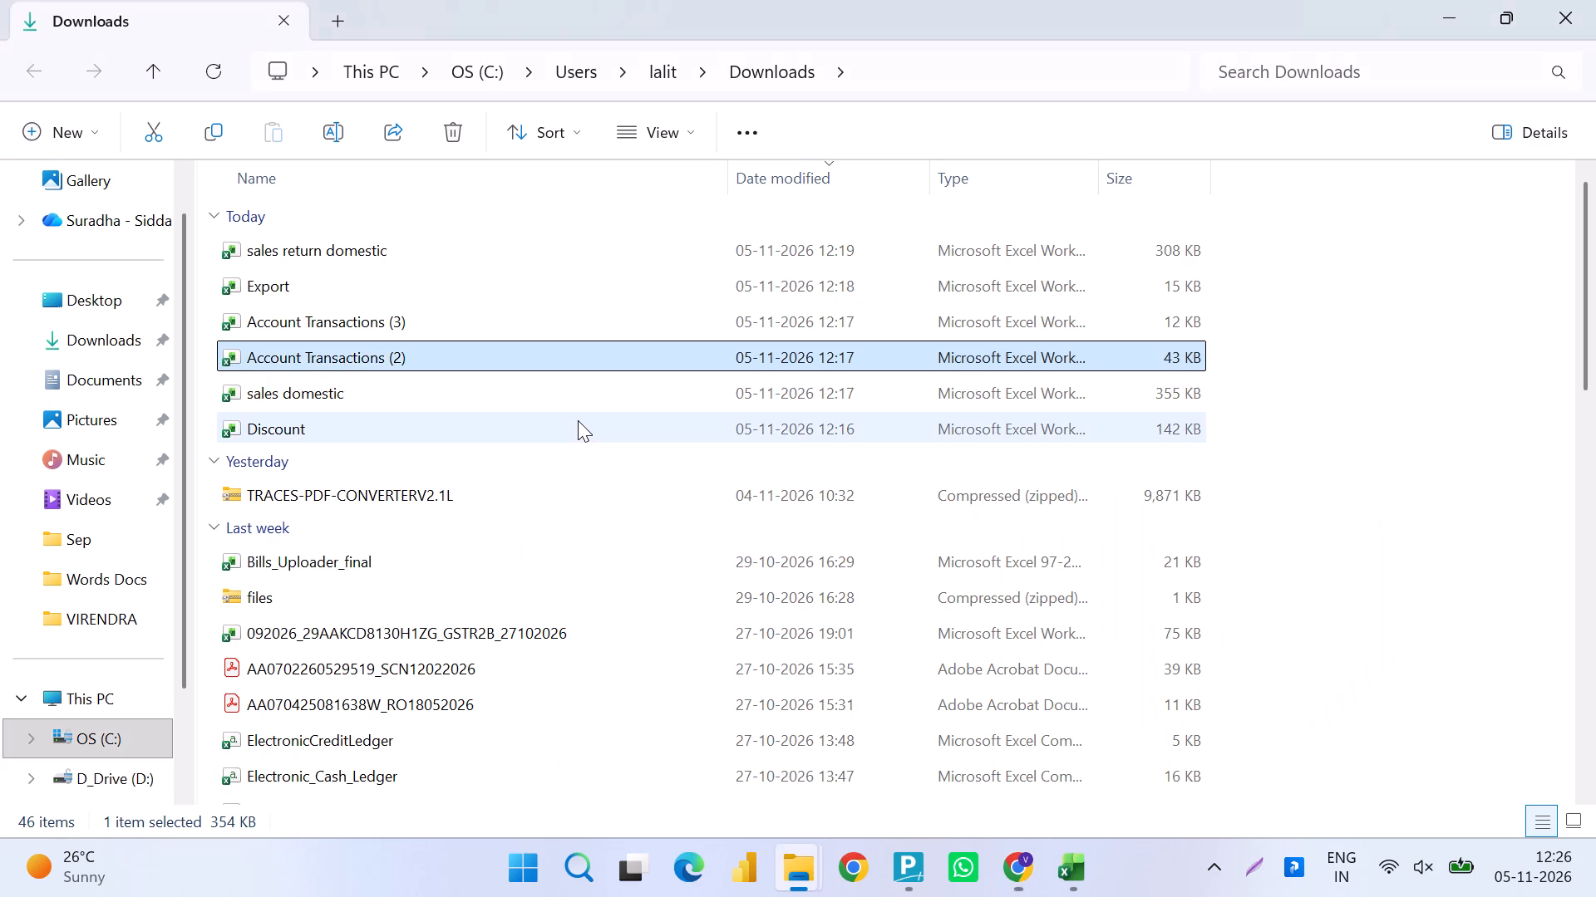
key("F2")
type("sales export")
key("Return")
Rename the file Account Transactions (3) as Sales interbranch, following the Profit and Loss account order.
key("alt+Tab")
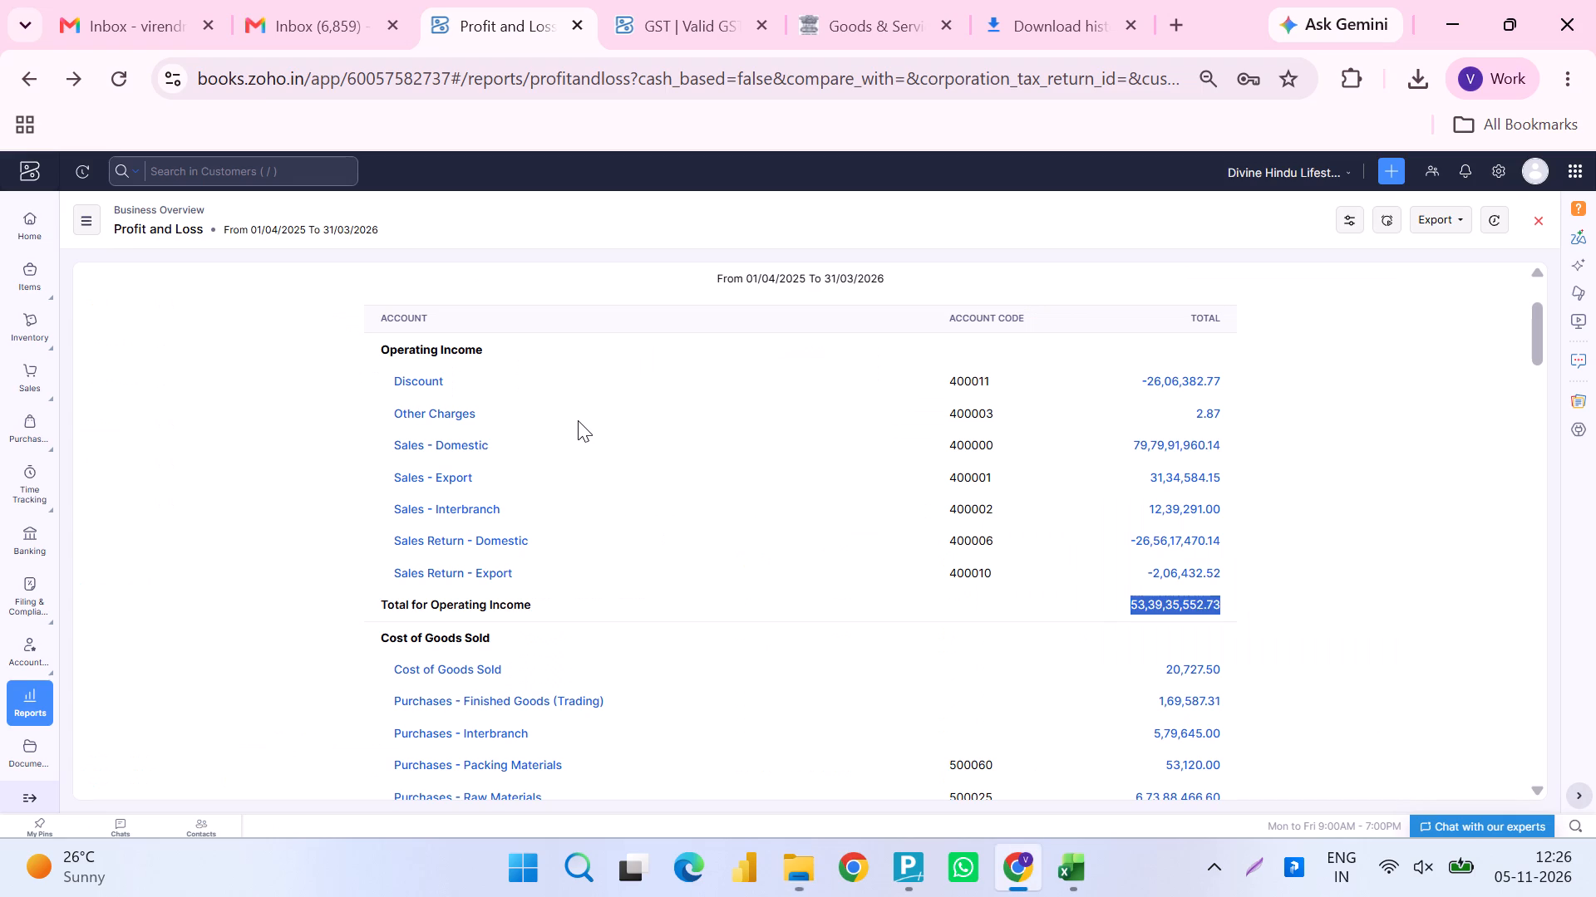
key("alt+Tab")
key("Up")
key("F2")
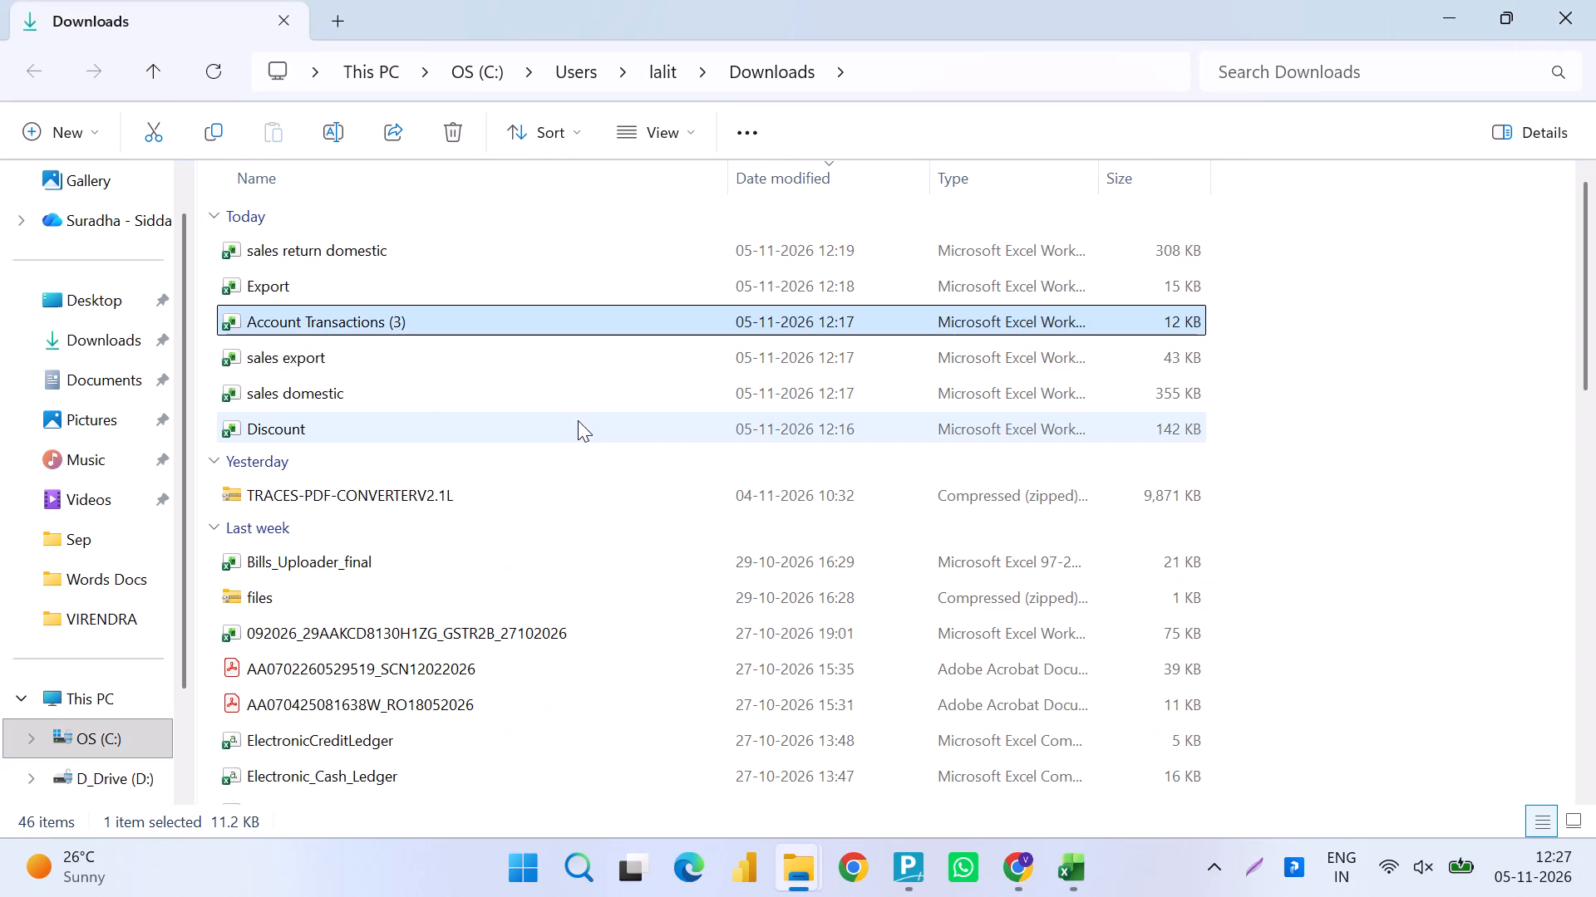
type("Sales interbranch")
key("Return")
Check the renamed files against the Profit and Loss accounts and open the Discount workbook from Downloads.
key("alt+Tab")
key("alt+Tab")
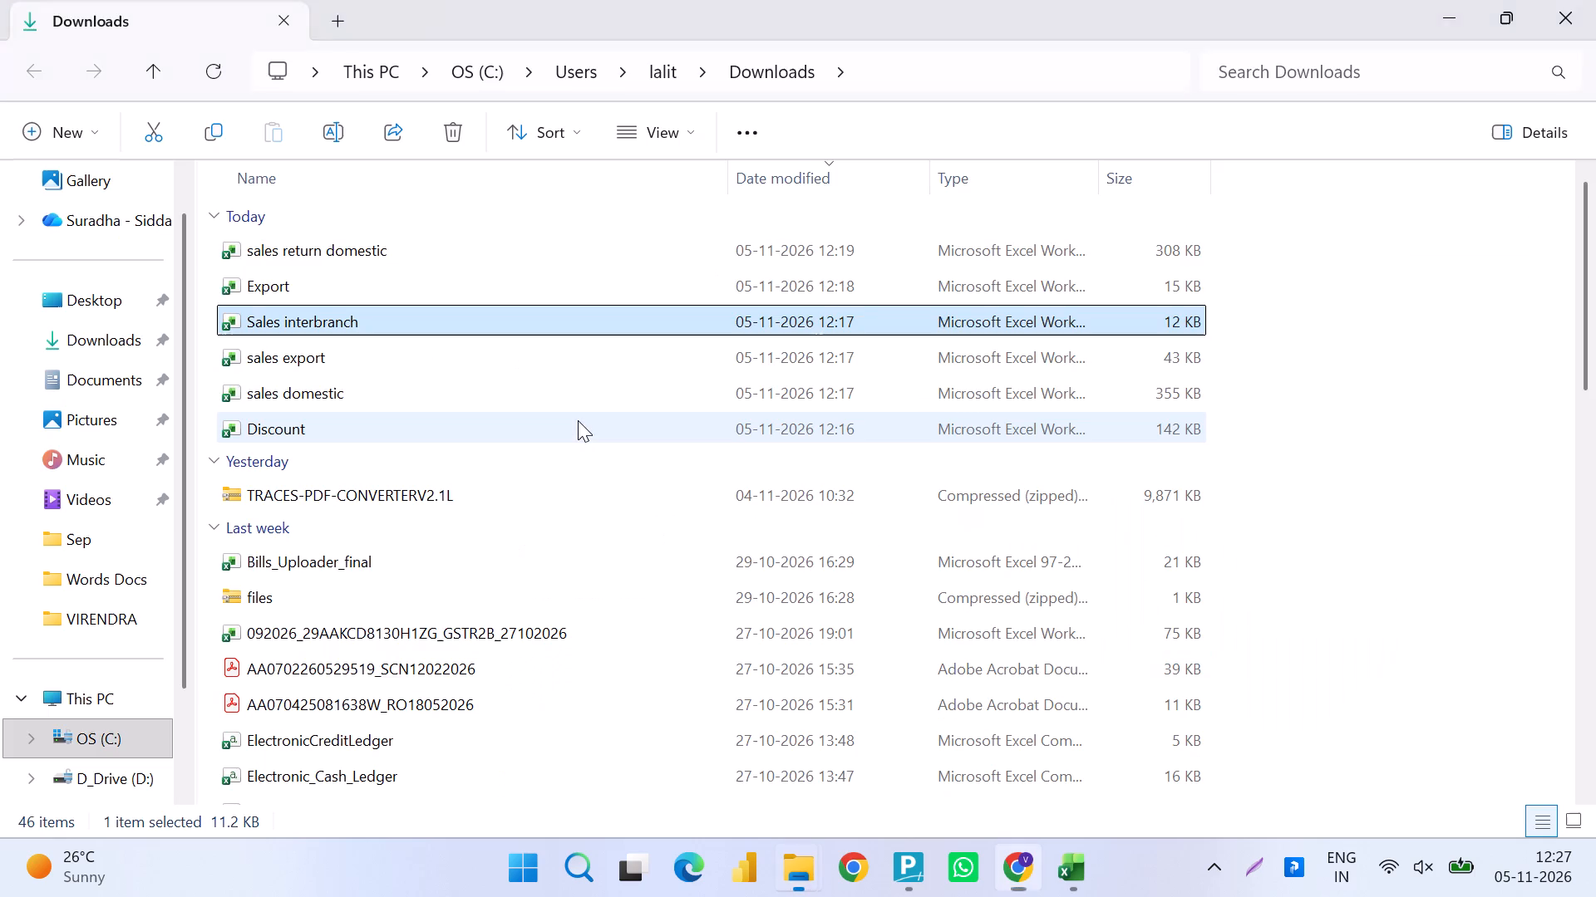
key("Up")
key("Up")
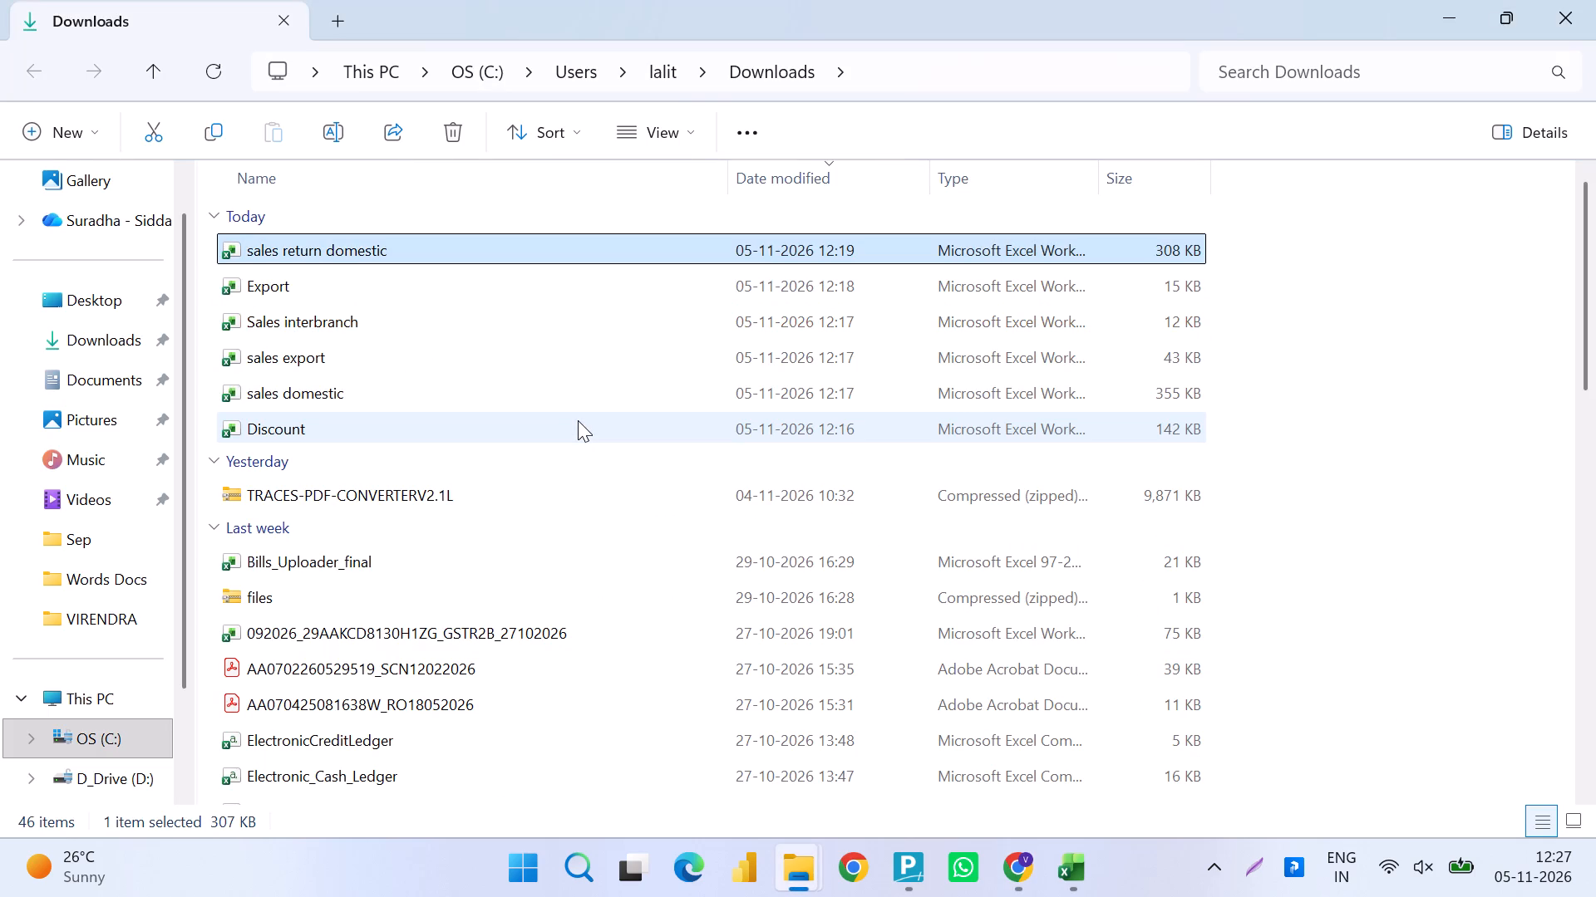
key("Down")
key("Down")
key("Down")
key("Down")
key("Down")
key("Return")
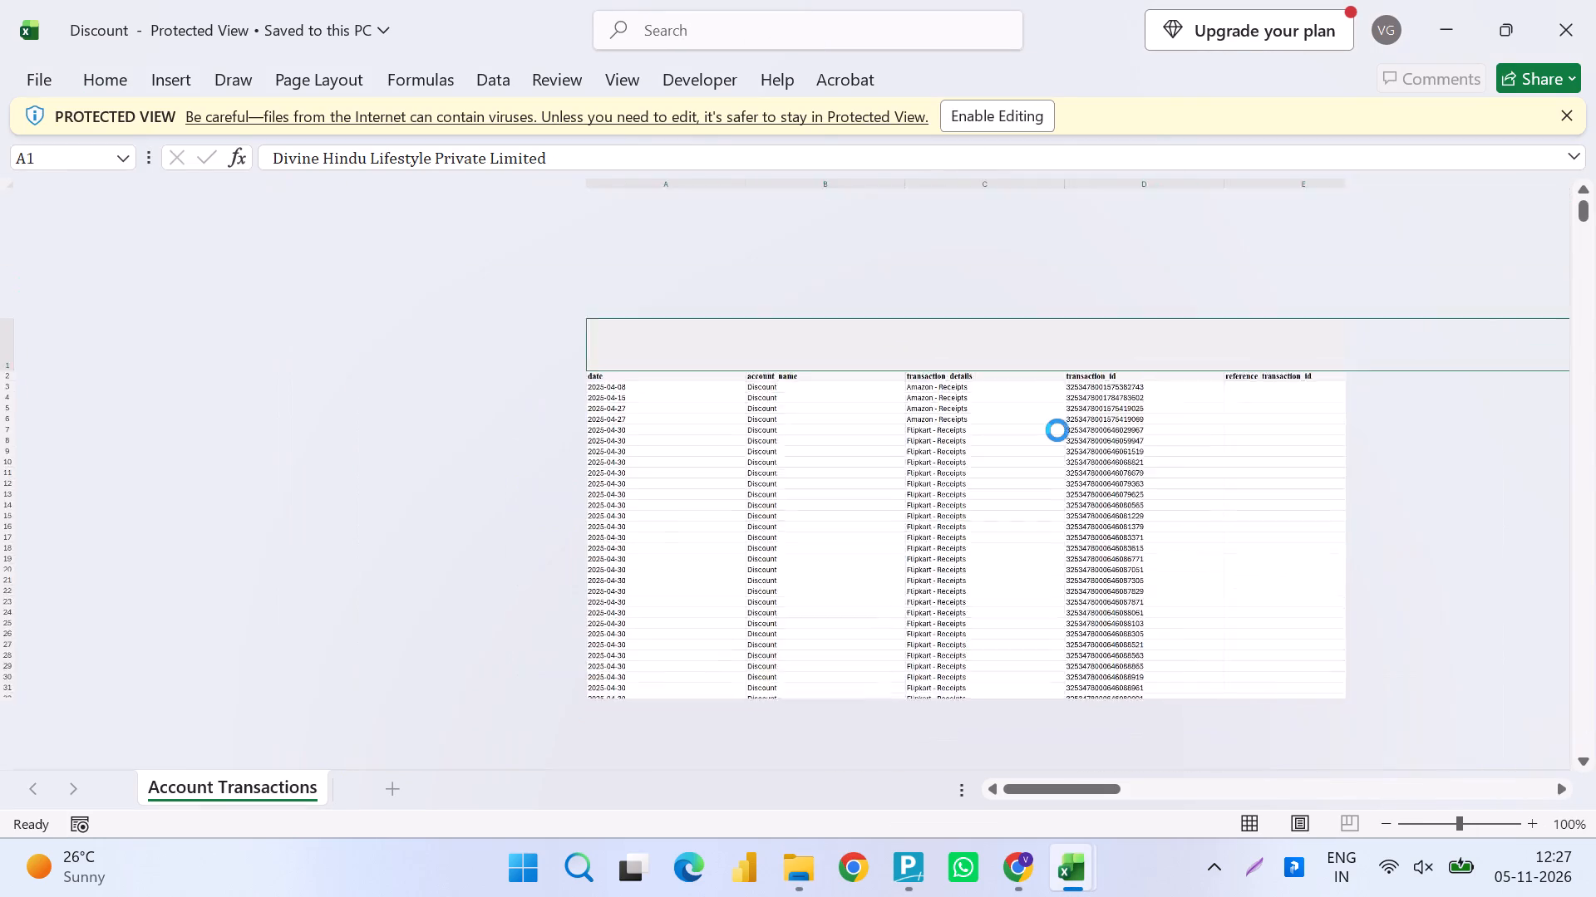
Enable editing in the Discount workbook and select all net_amount values from M3 down to read their sum.
key("Down")
key("Right")
key("Right")
key("Right")
key("Right")
key("ctrl+Right")
key("Left")
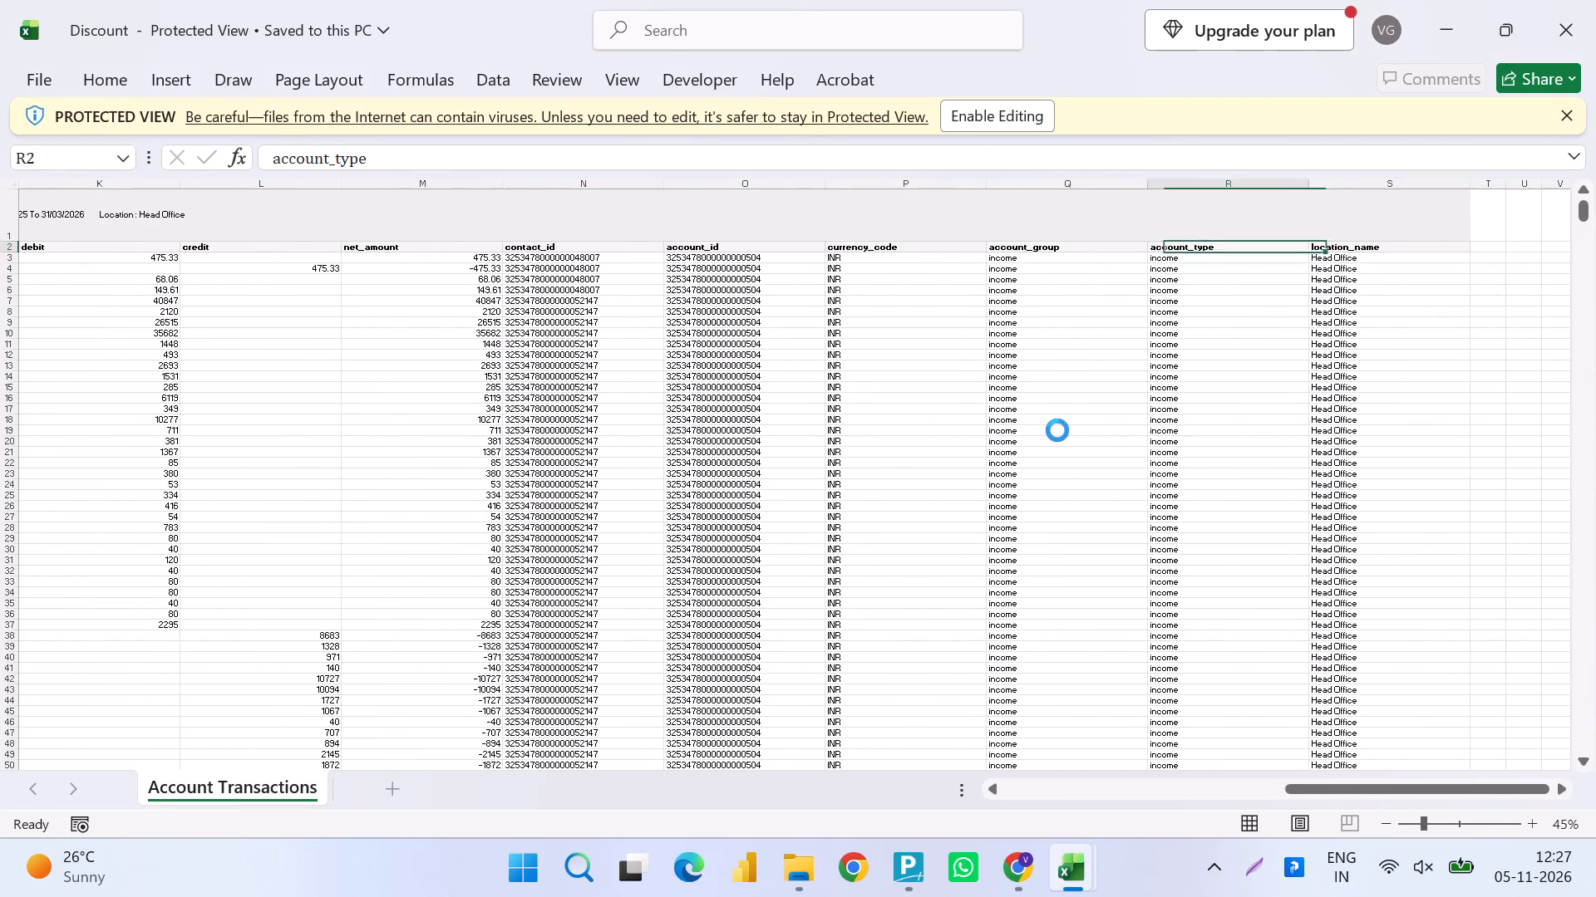
key("Down")
key("Left")
key("Left")
key("Left")
key("Left")
key("Right")
key("Left")
key("Left")
key("ctrl+shift+Down")
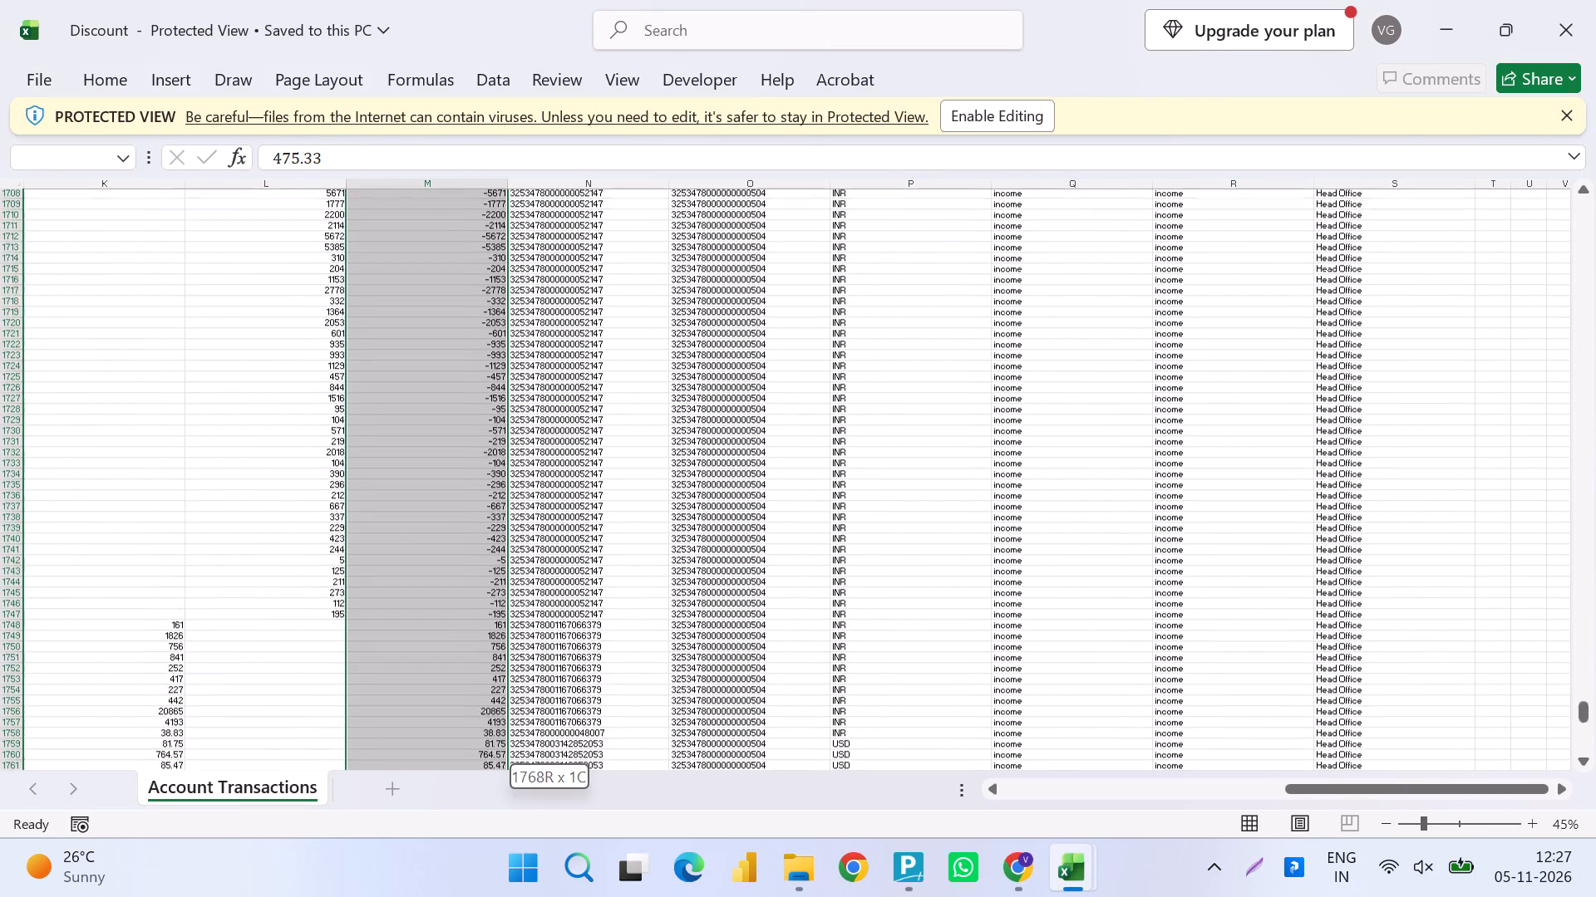
key("F2")
key("Left")
key("Return")
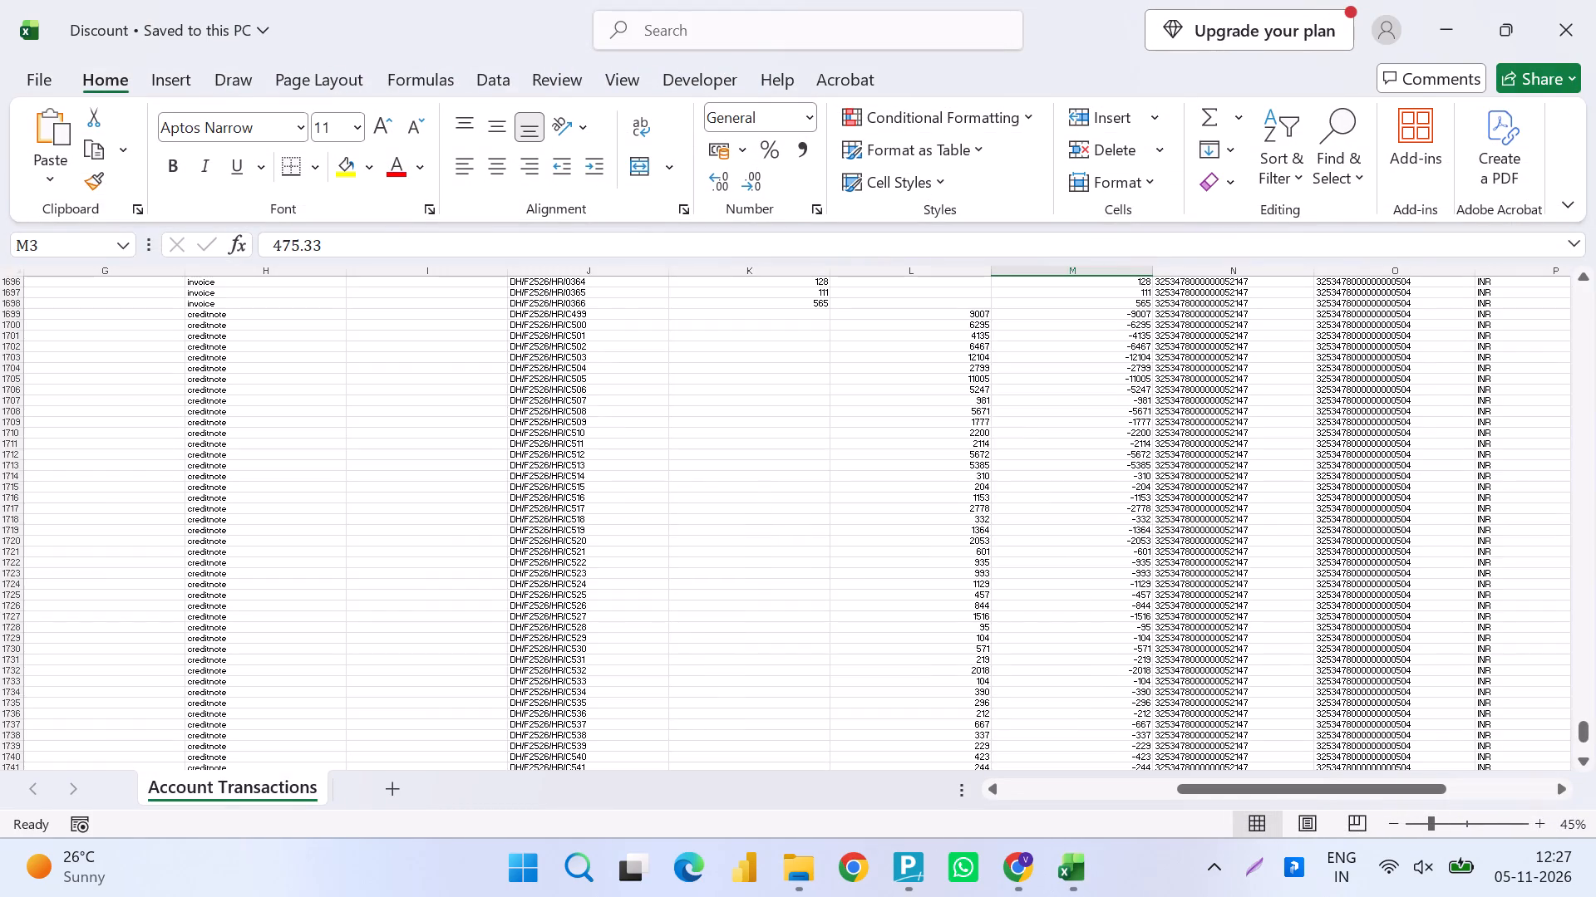
key("Up")
key("Down")
key("ctrl+shift+Down")
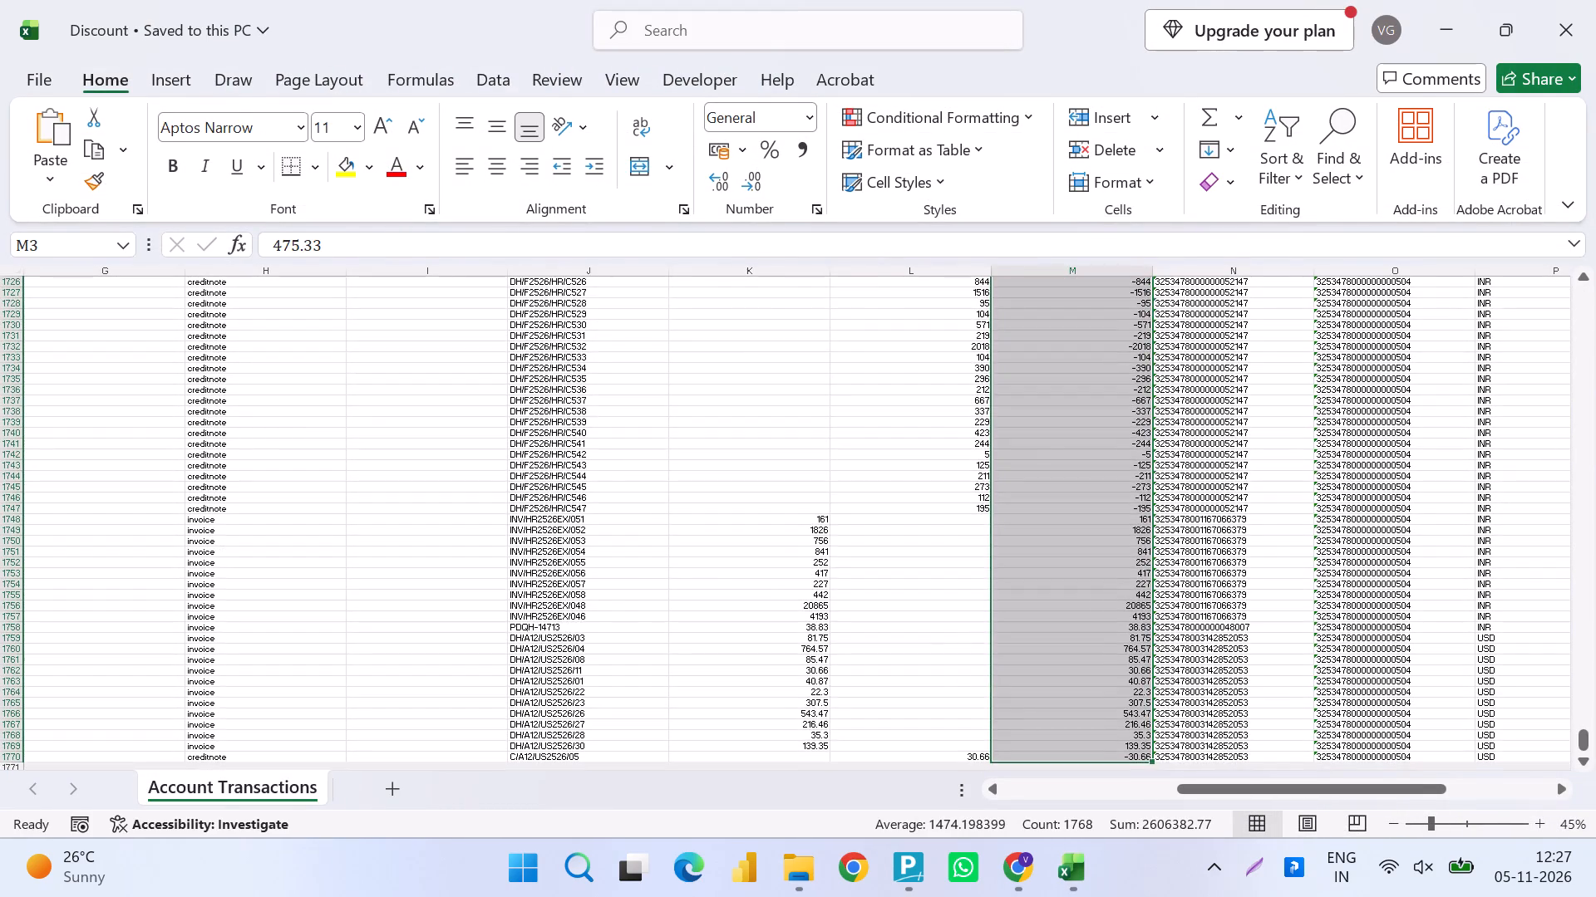
Compare the Discount net_amount sum with the Discount line in the Profit and Loss report, and close the Discount workbook.
key("alt+Tab")
key("alt+Down")
key("alt+Left")
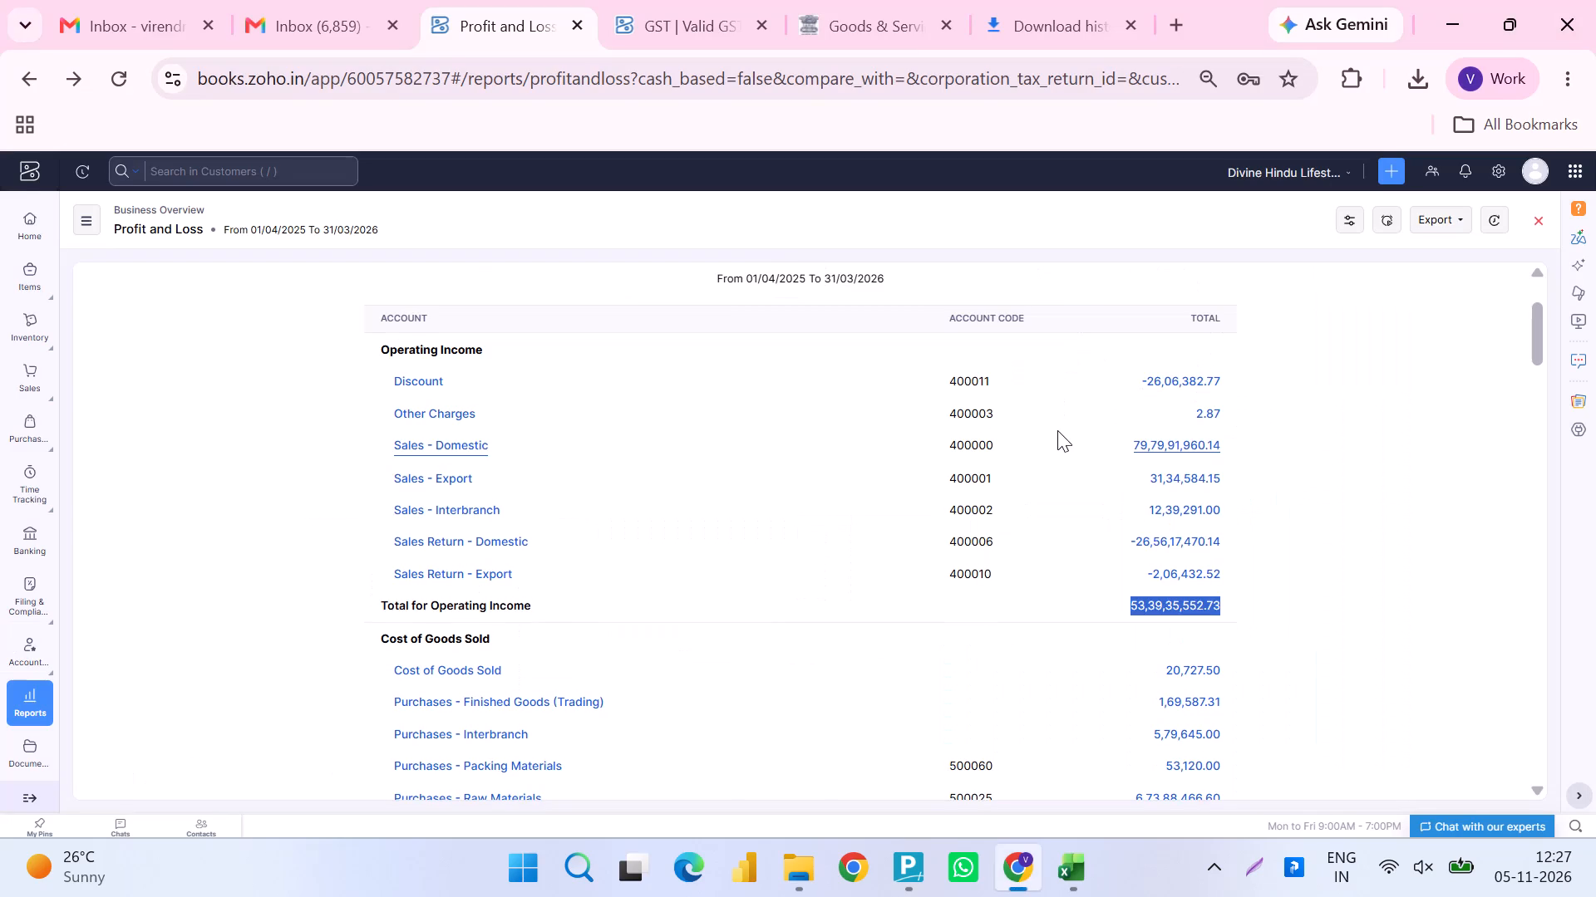
key("alt+Tab")
key("alt+Tab")
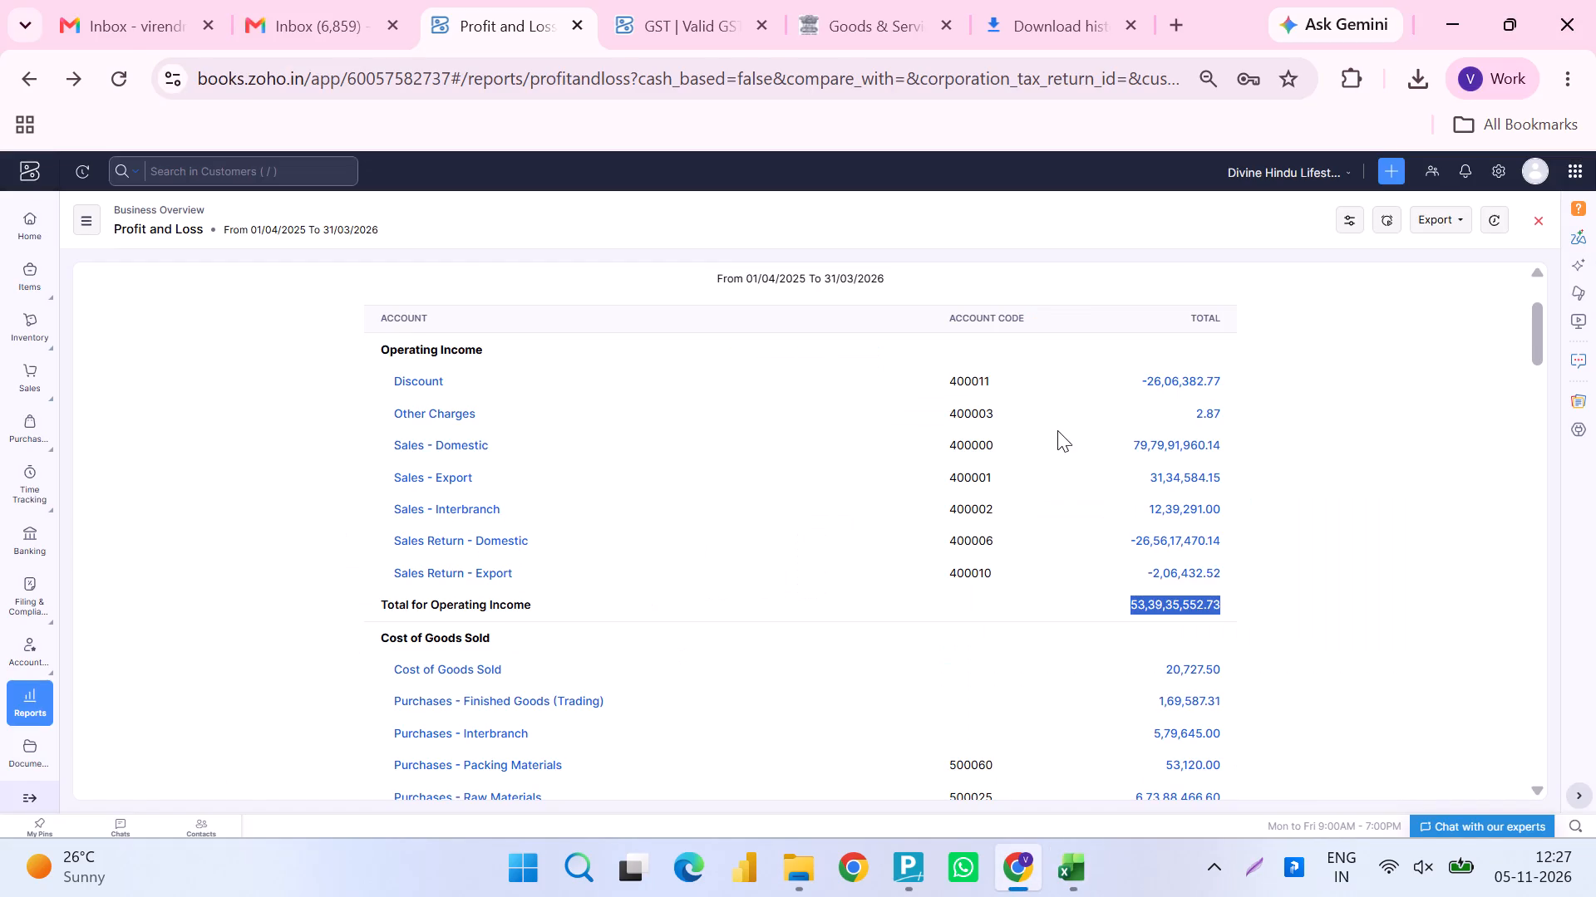
key("alt+Tab")
key("alt+F4")
Save and close the Summary of Outward Supplies workbook.
key("alt+Tab")
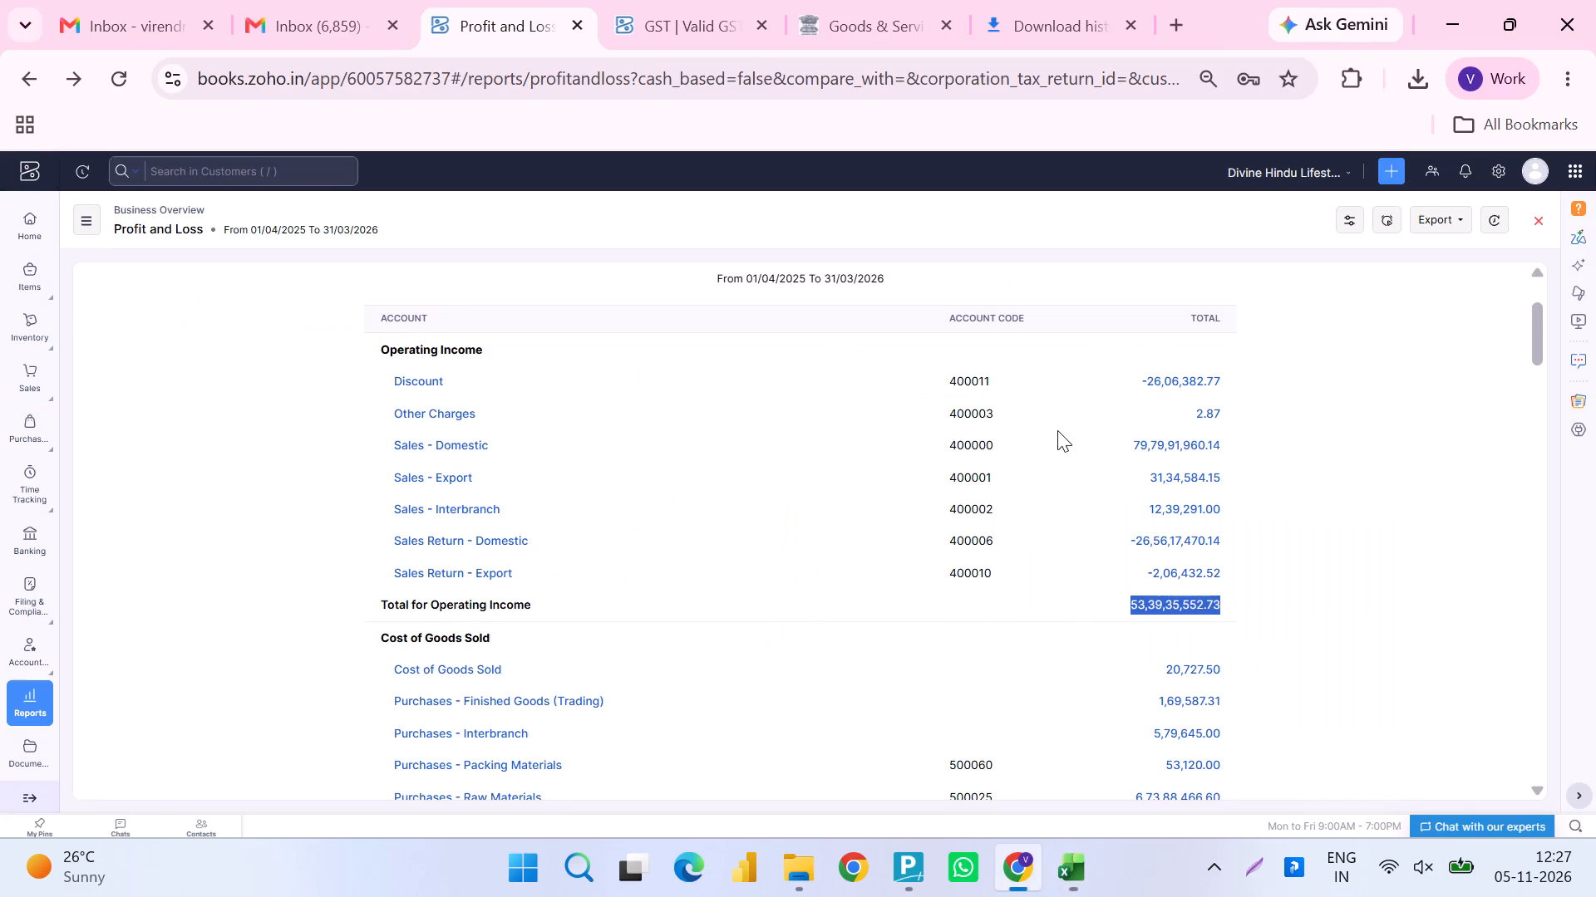
key("alt+Tab")
key("ctrl+s")
key("alt+F4")
Open the sales domestic workbook from the Downloads folder and enable editing.
key("alt+Tab")
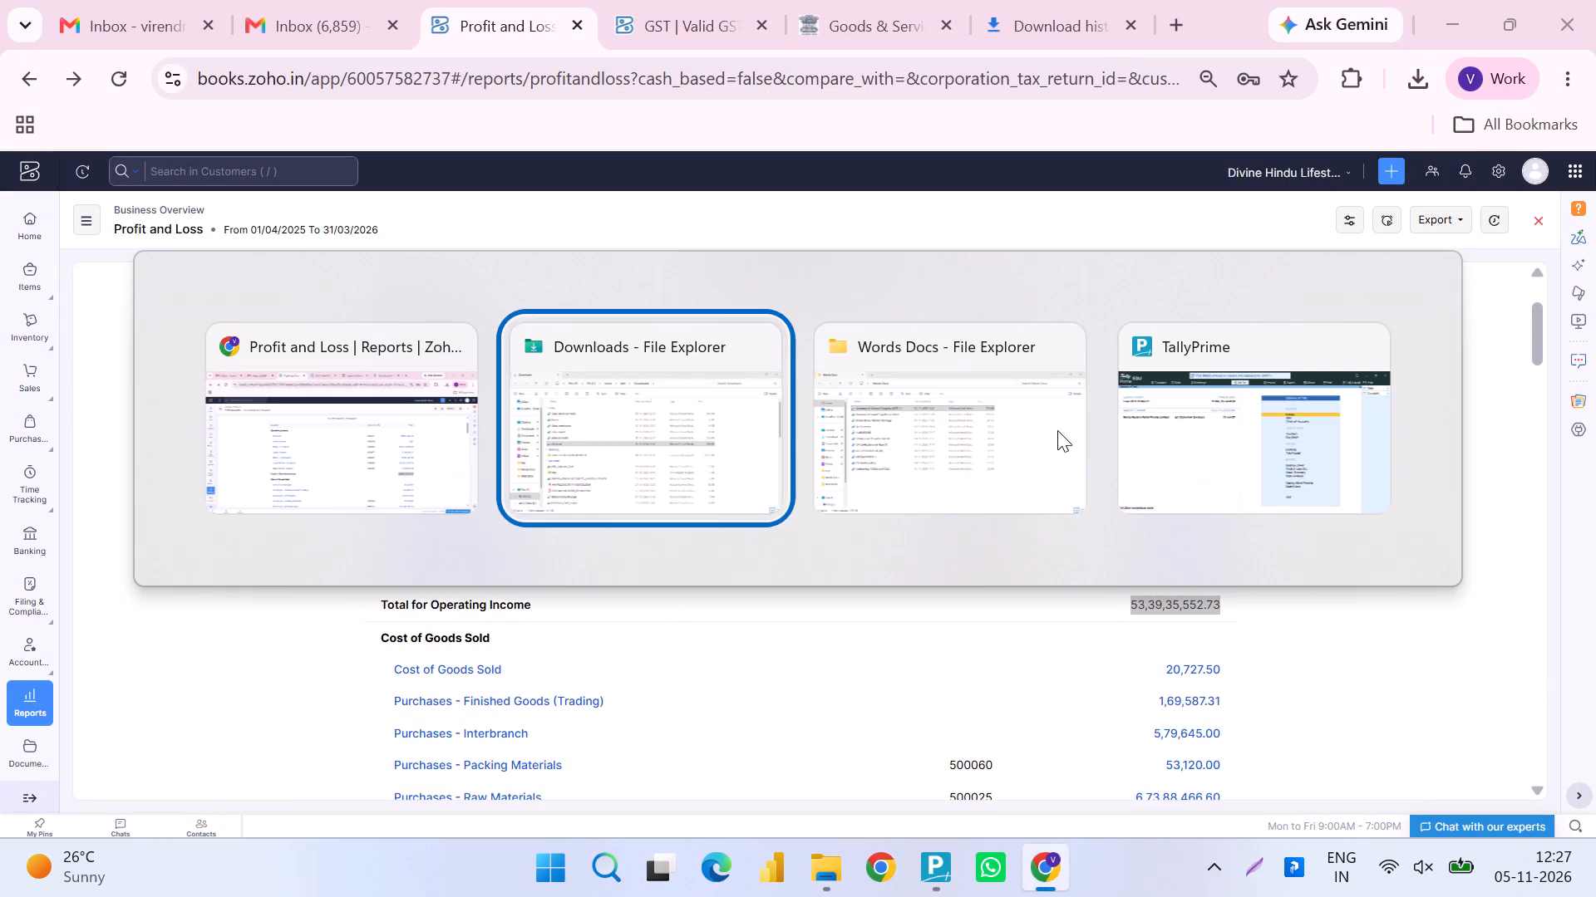
key("alt+Tab")
key("alt+Tab")
key("alt+Left")
key("alt+Left")
key("Up")
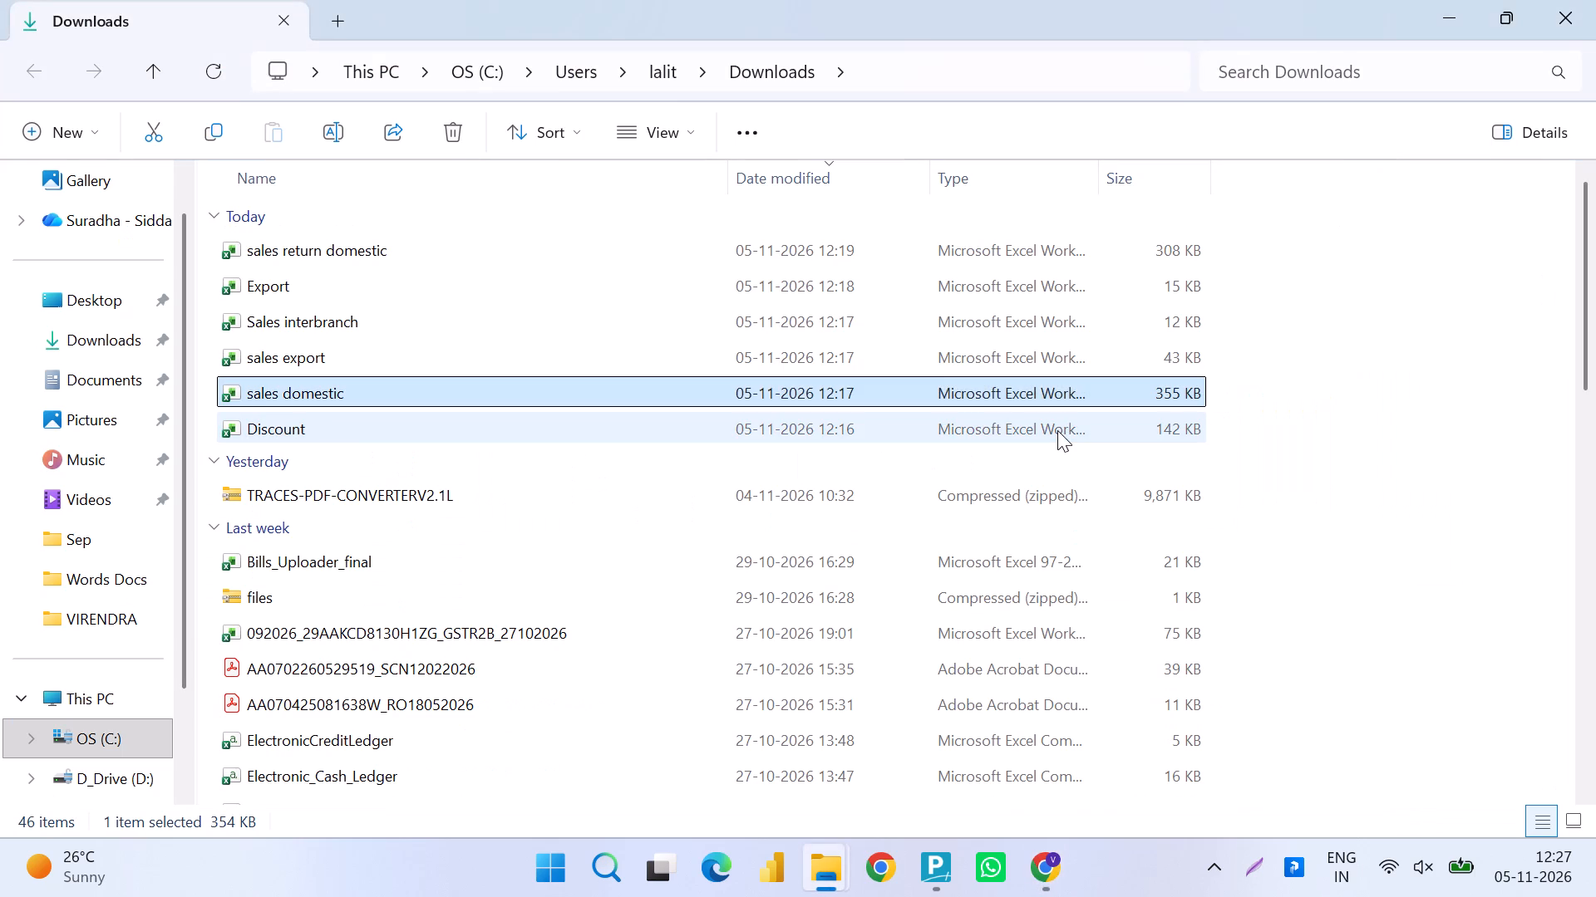
key("Return")
key("F2")
key("Left")
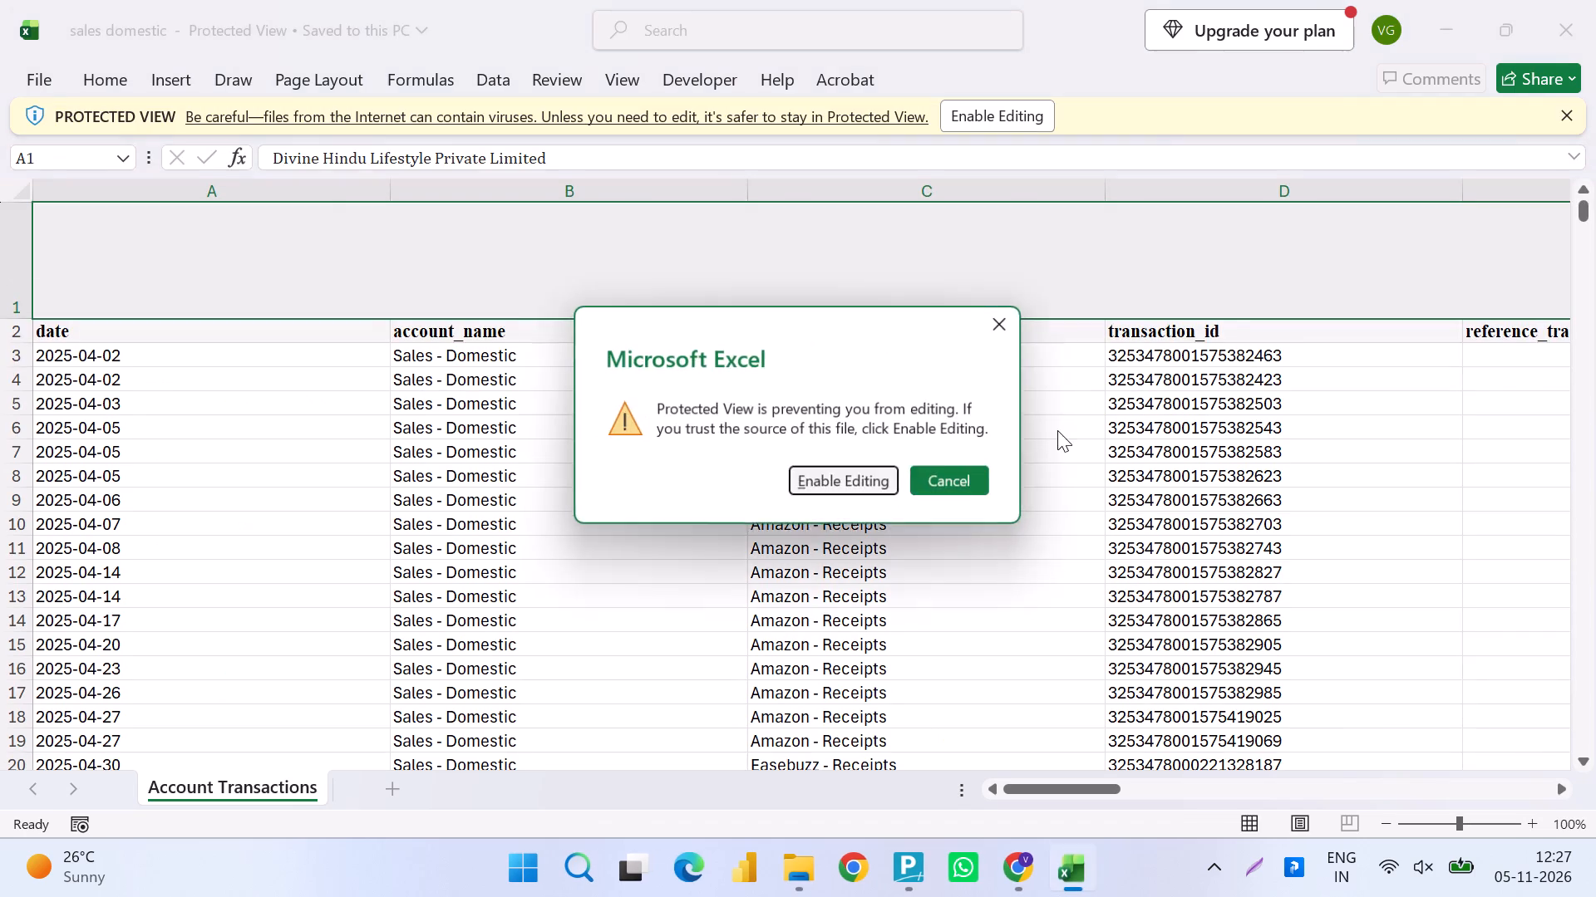
key("Return")
Select all net_amount values in the sales domestic workbook from M3 down to read their sum.
key("Right")
key("Right")
key("Left")
key("Down")
key("Left")
key("Left")
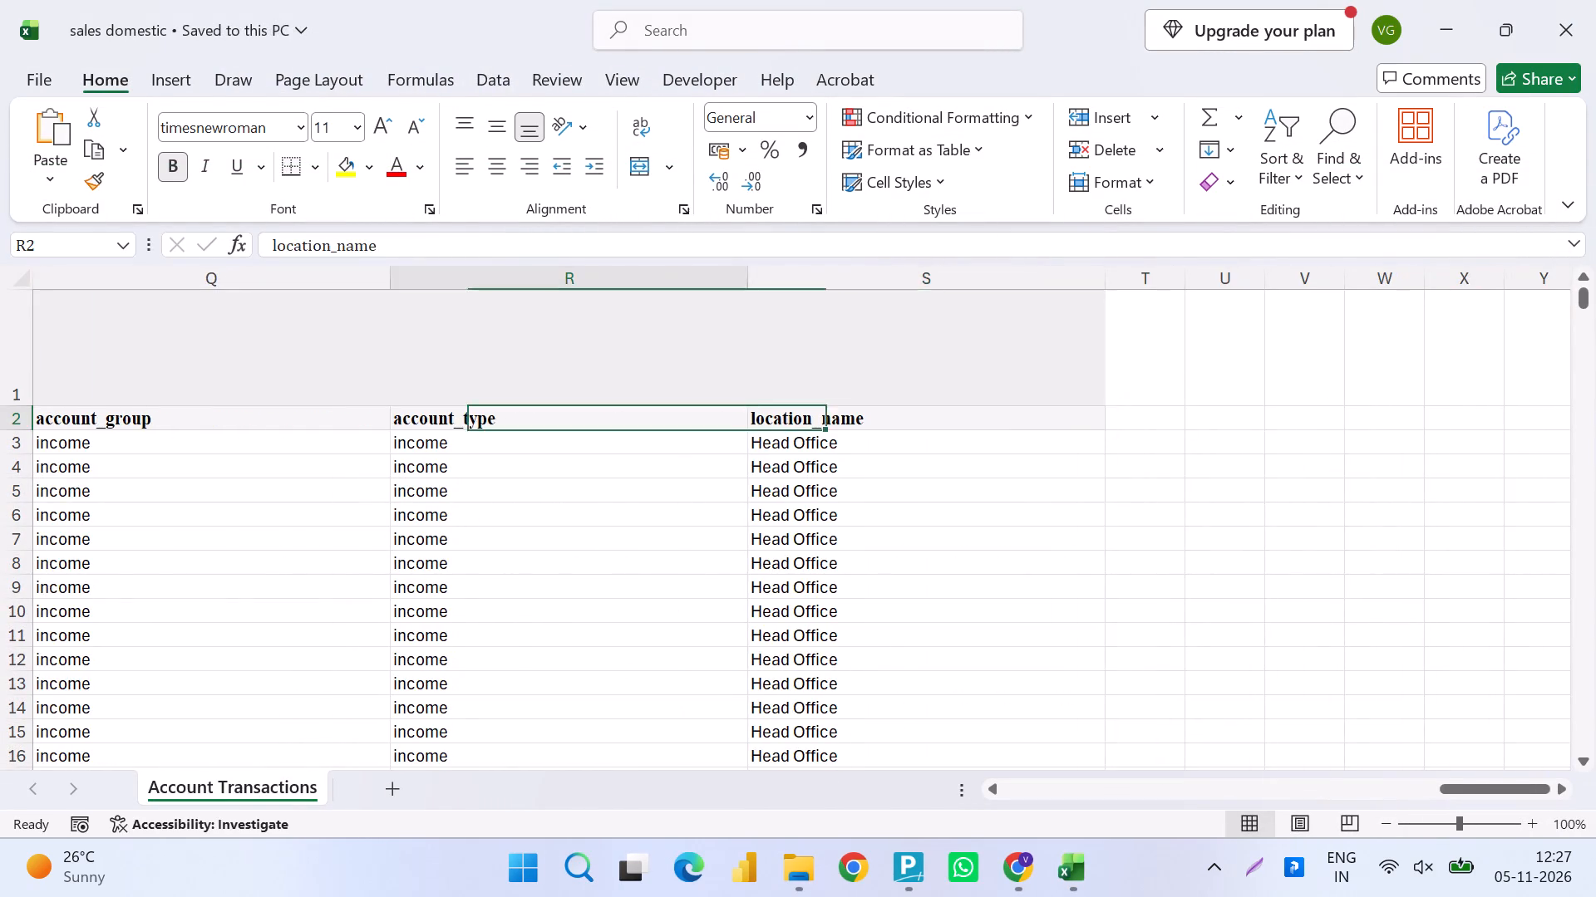
key("Left")
key("Left")
key("Left")
key("Left")
key("Left")
key("Left")
key("Left")
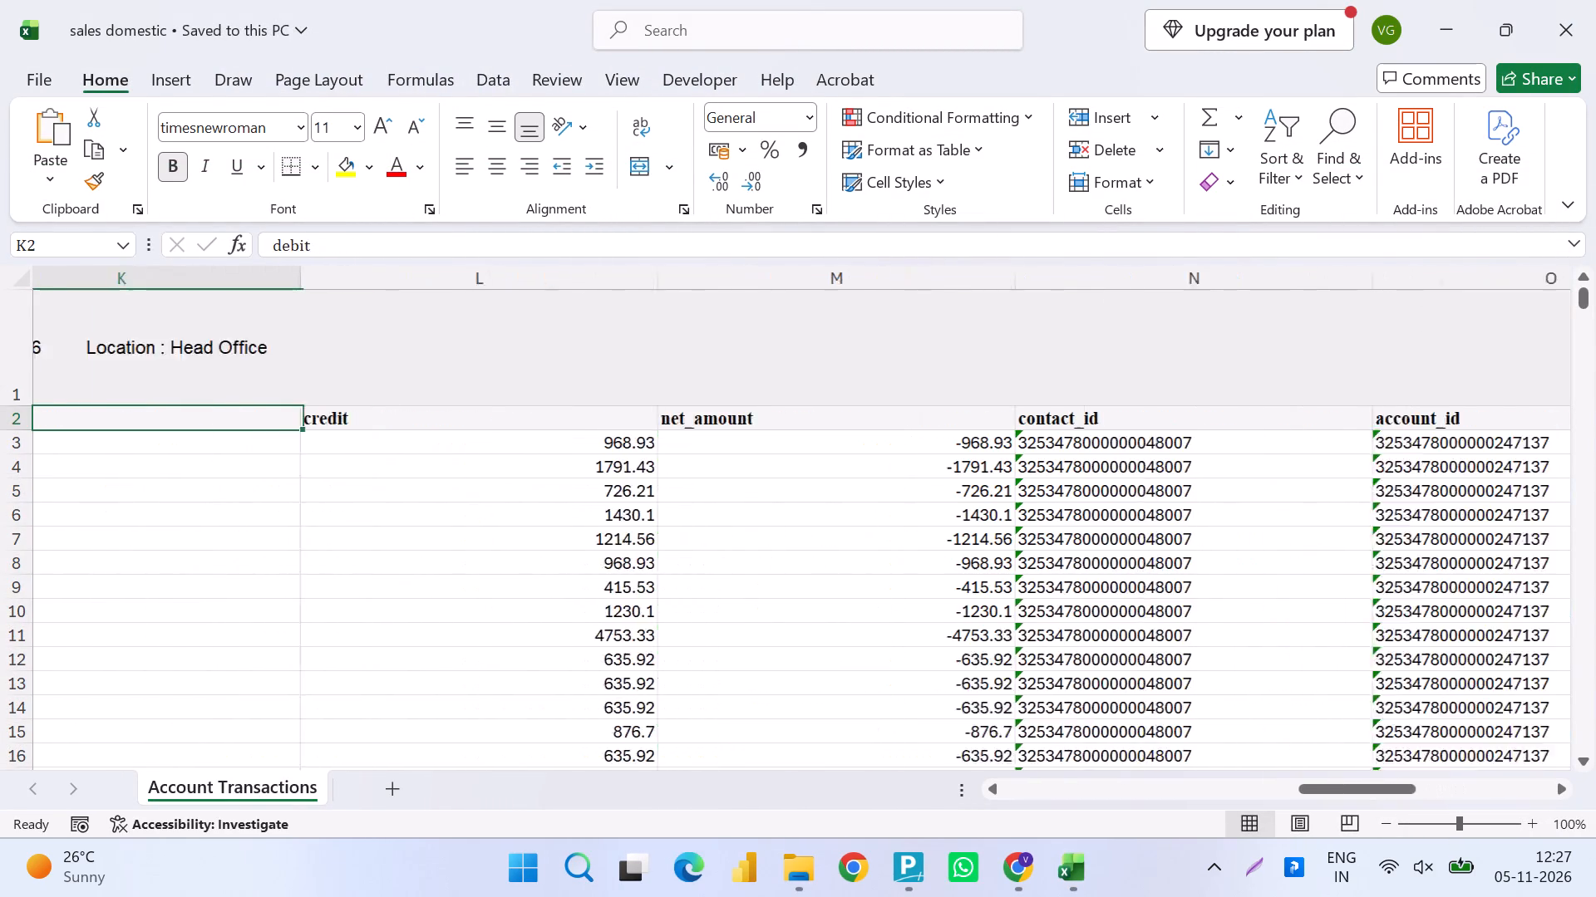
key("Right")
key("Right")
key("Down")
key("Left")
key("Right")
key("ctrl+shift+Down")
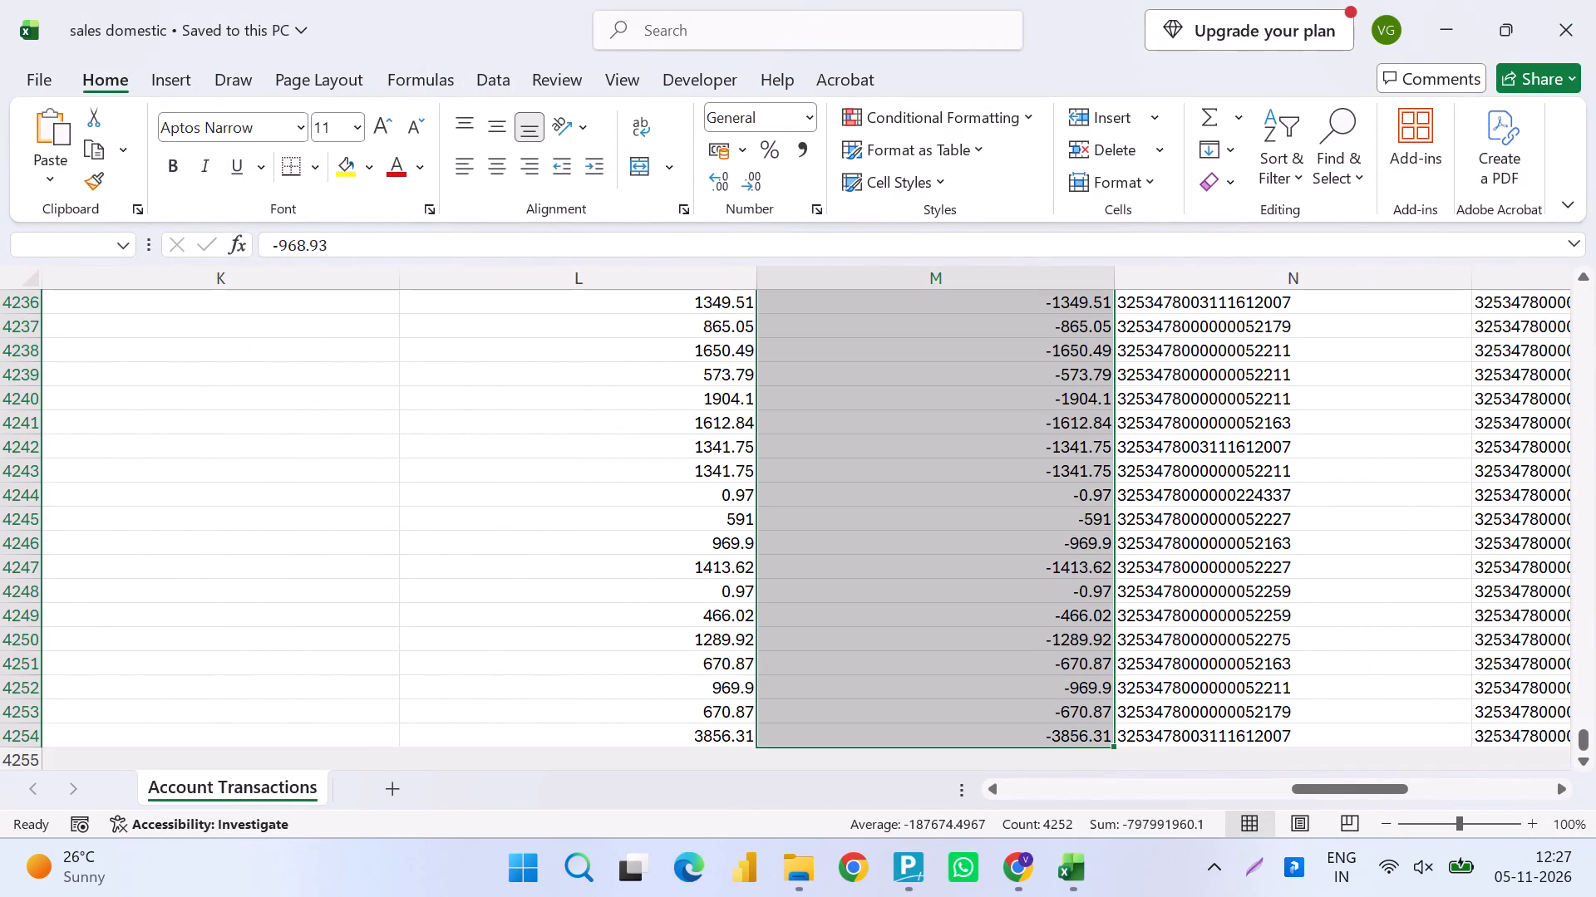
Compare the sum with Sales - Domestic in the Profit and Loss report, close the sales domestic workbook and return to Downloads.
key("alt+Tab")
key("alt+Tab")
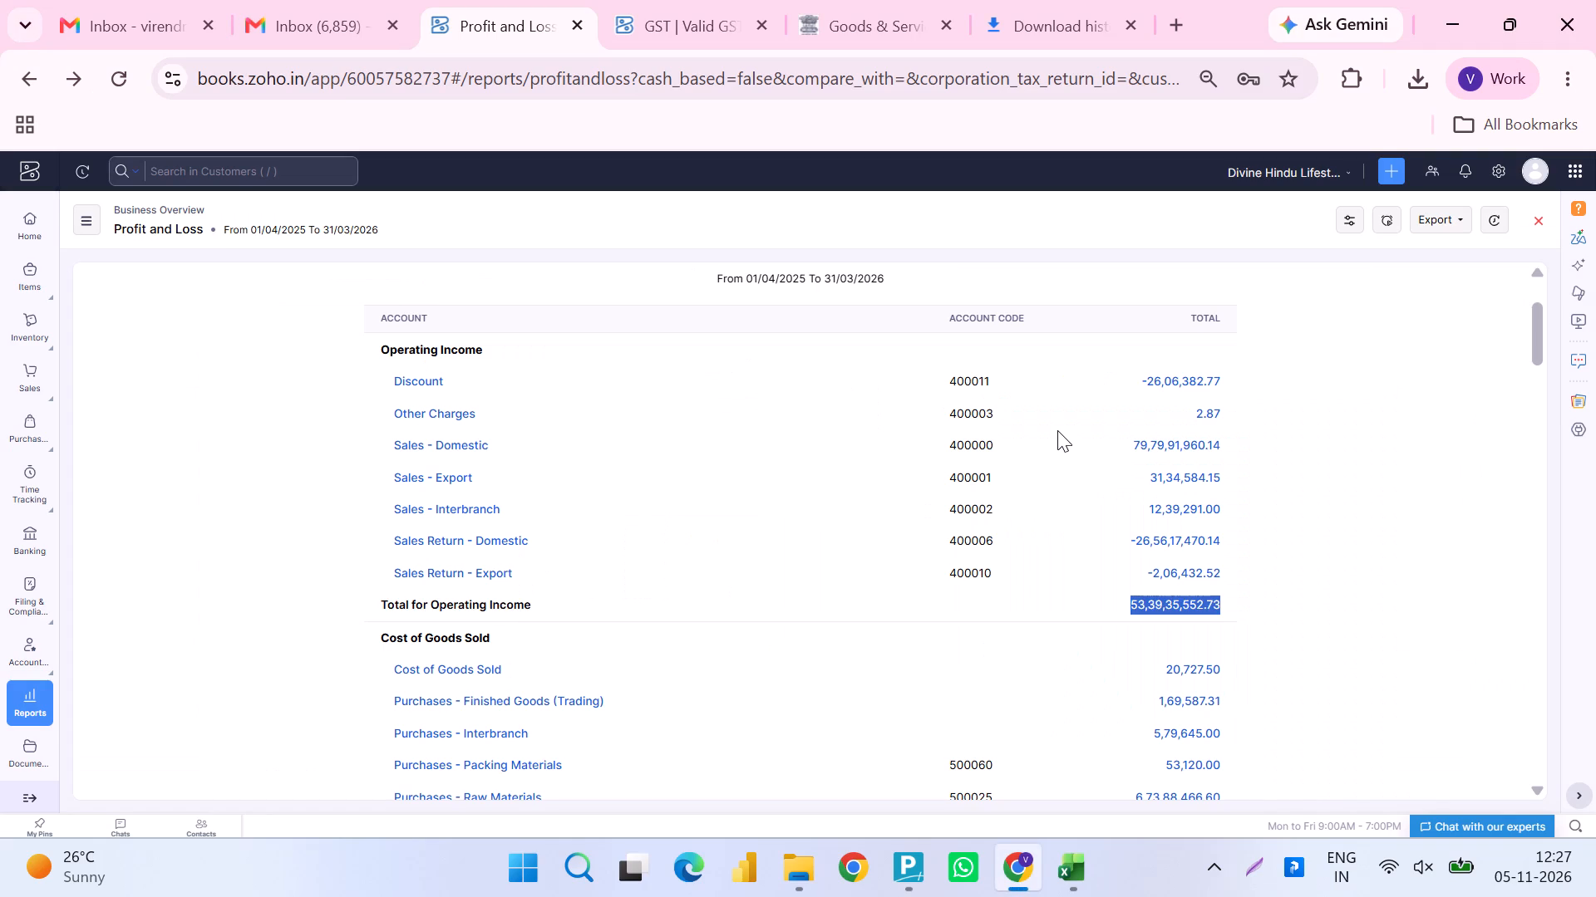
key("alt+Tab")
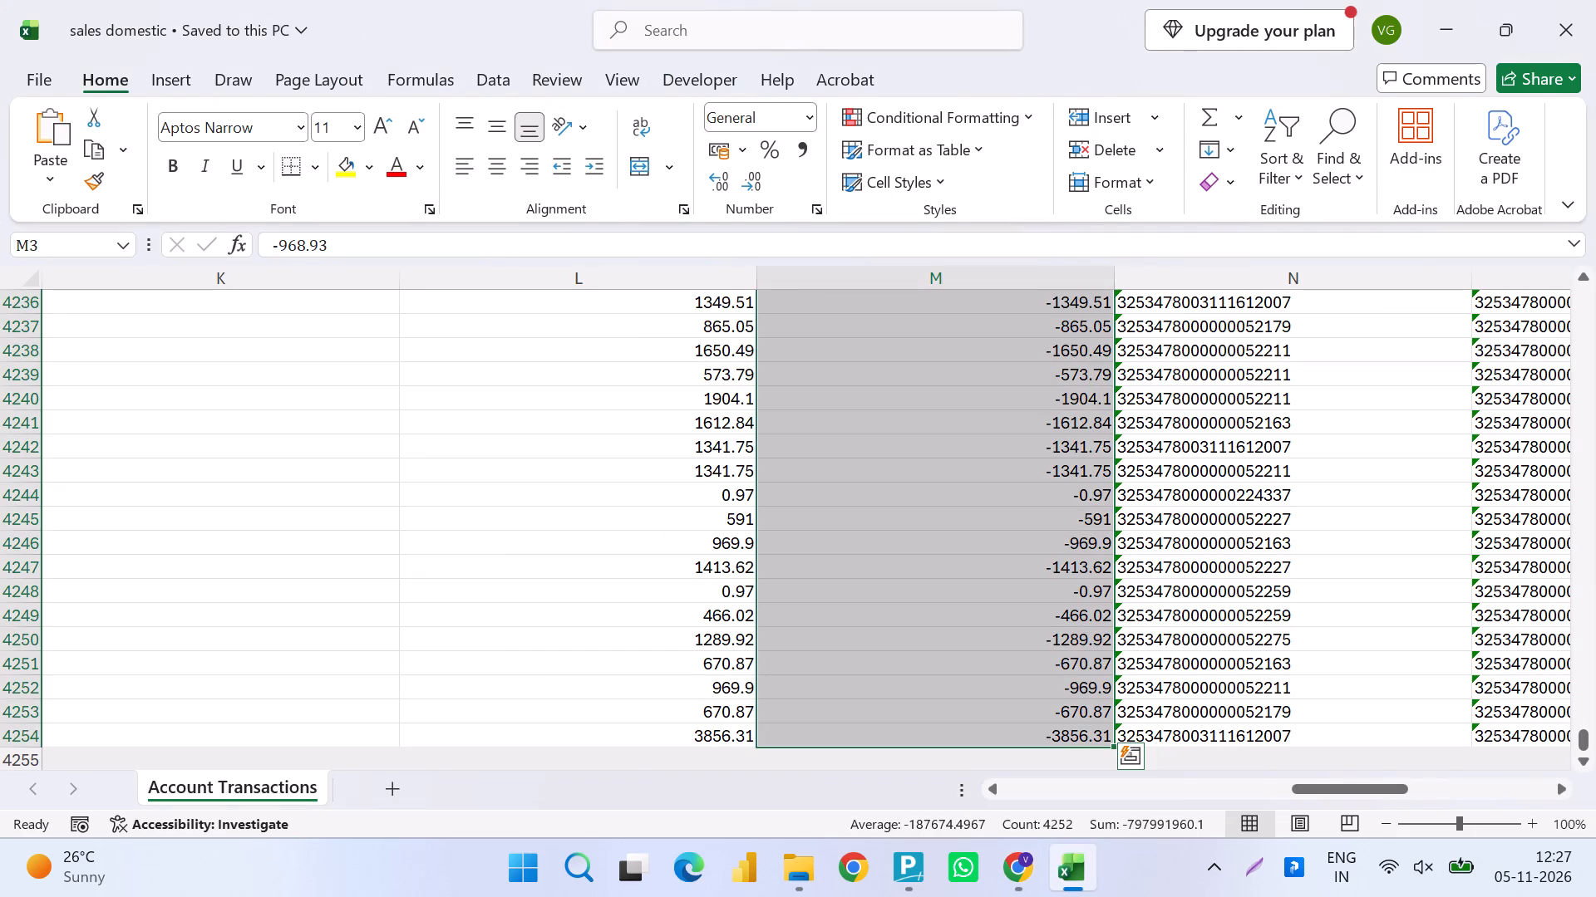
key("alt+F4")
key("alt+Tab")
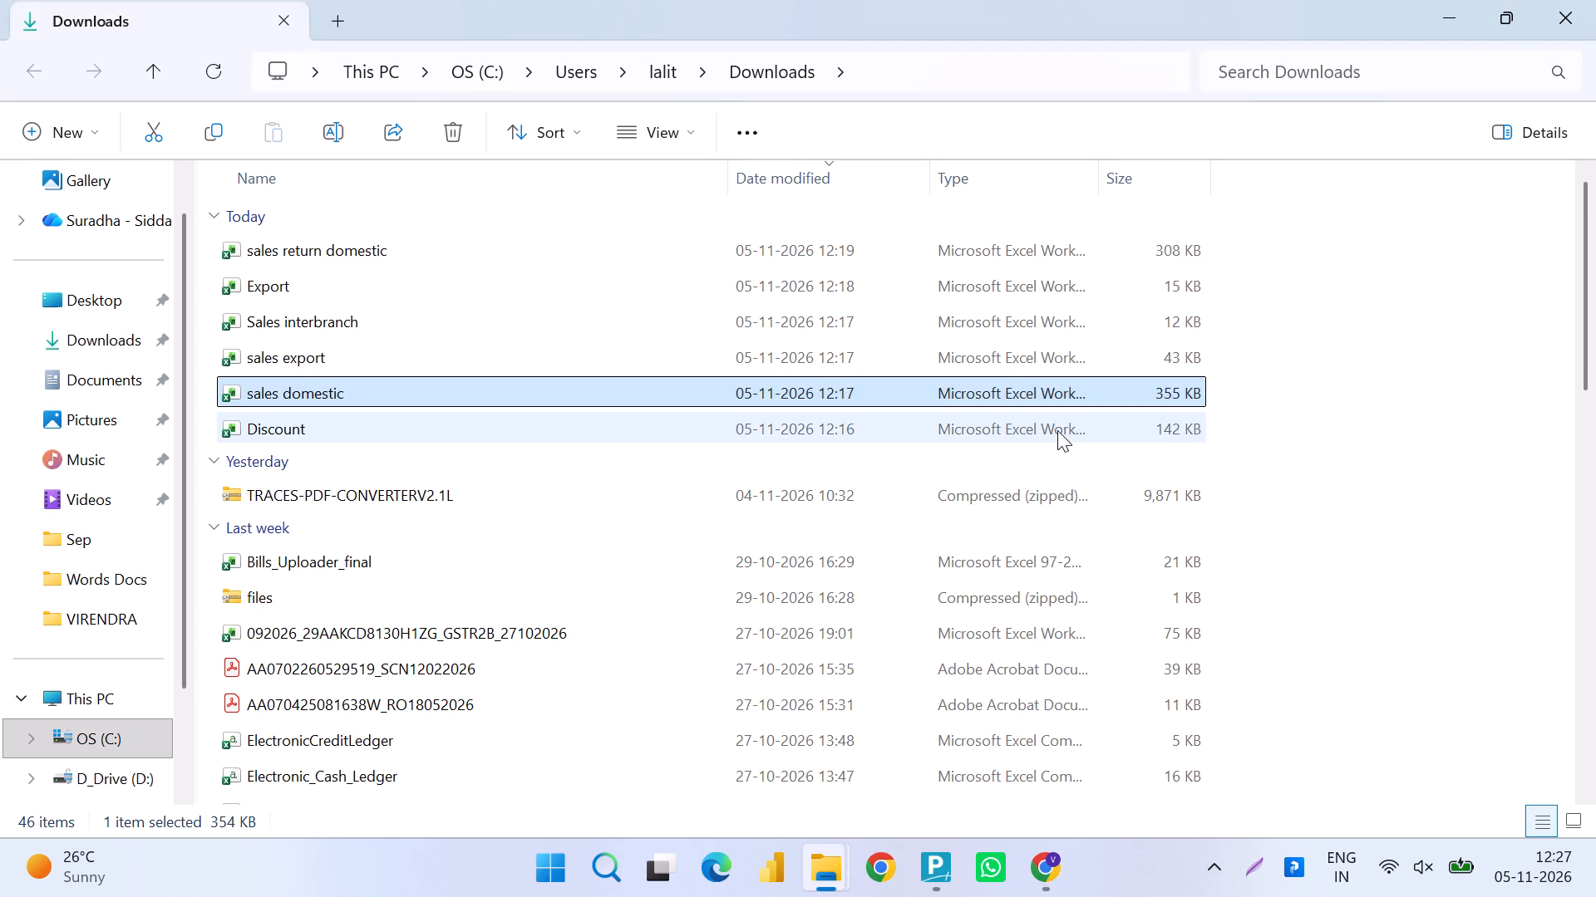
Open the sales export workbook from the Downloads folder and enable editing.
key("Up")
key("Return")
key("F2")
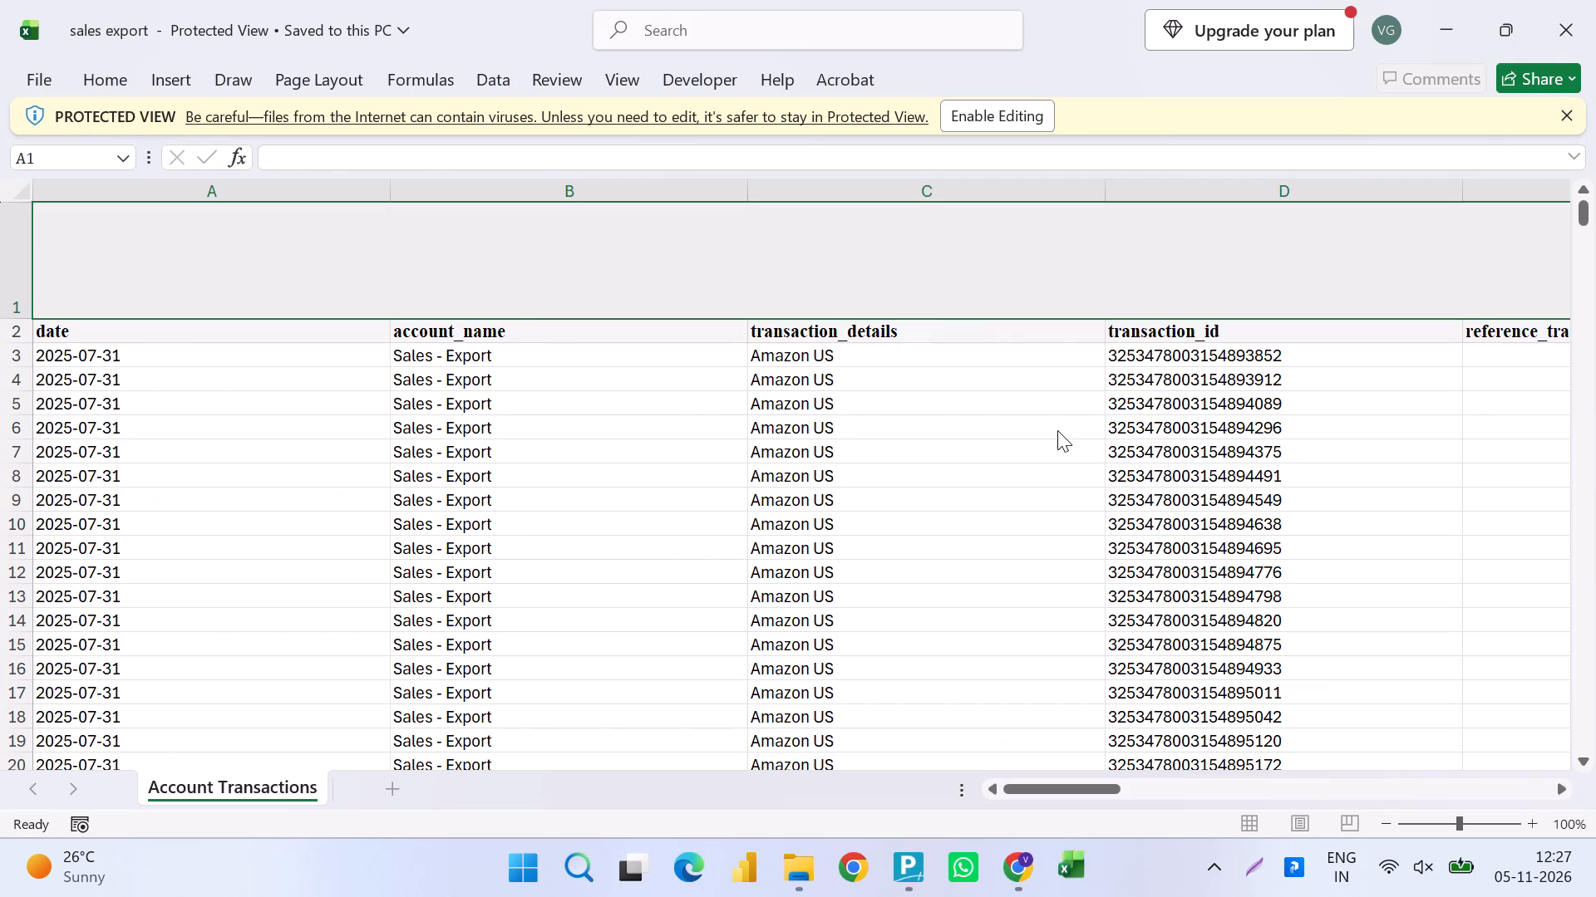
key("Left")
key("Return")
Select all net_amount values in the sales export workbook from M3 down to read their sum.
key("Right")
key("Right")
key("Down")
key("Down")
key("Down")
key("Left")
key("Left")
key("Left")
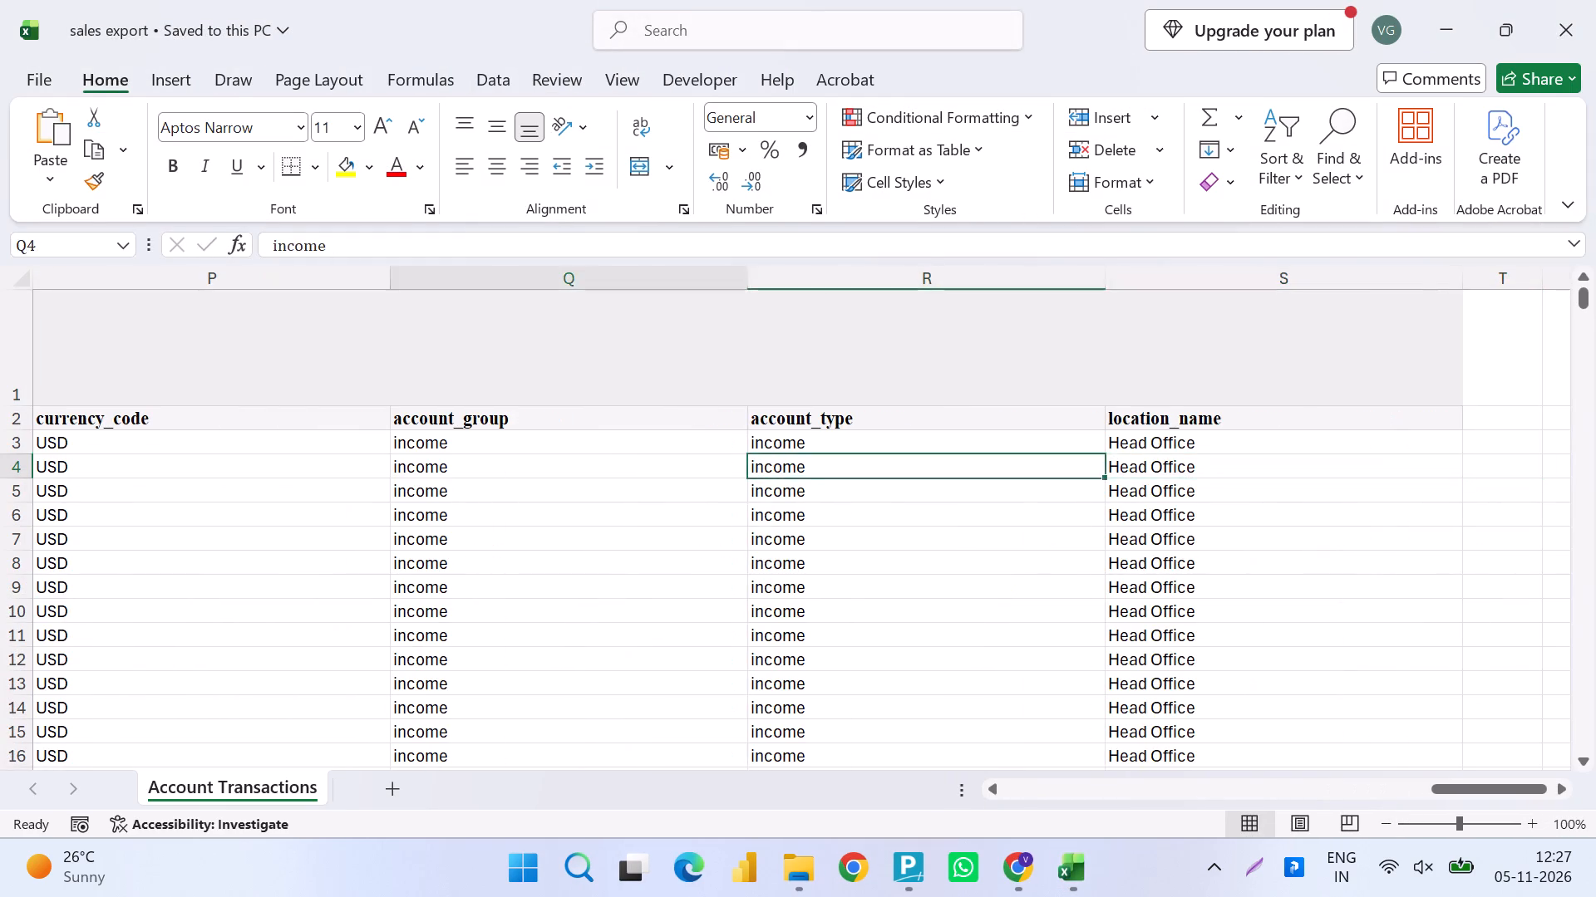
key("Left")
key("Left")
key("Left")
key("Left")
key("Left")
key("Up")
key("Right")
key("ctrl+shift+Down")
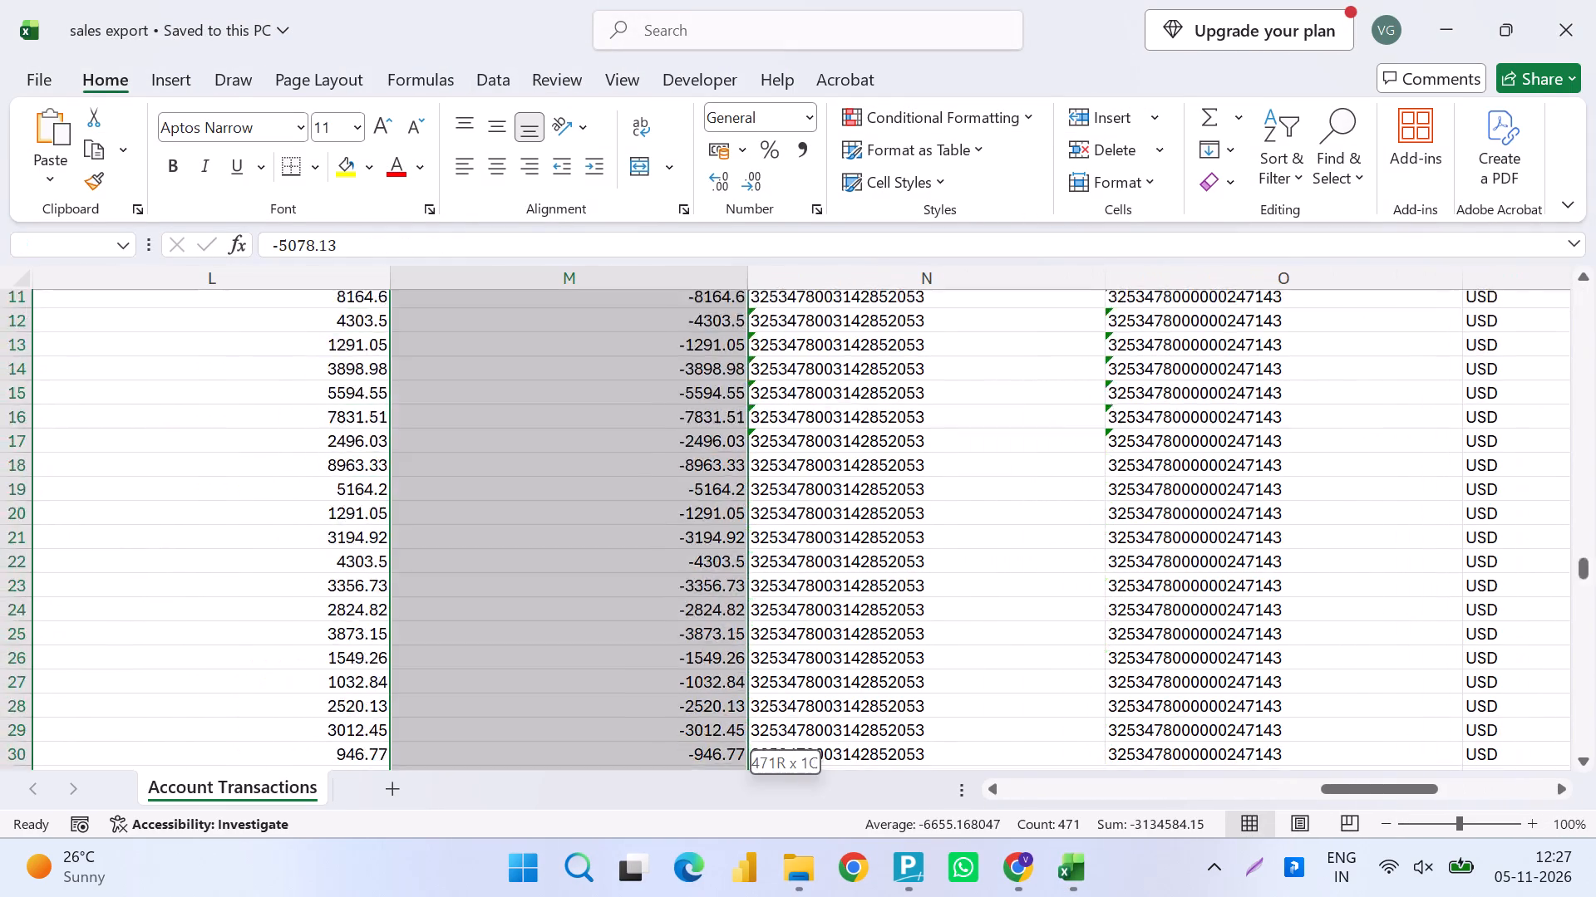
Close the sales export workbook, compare its sum with Sales - Export in the Profit and Loss report and return to Downloads.
key("alt+F4")
key("alt+Tab")
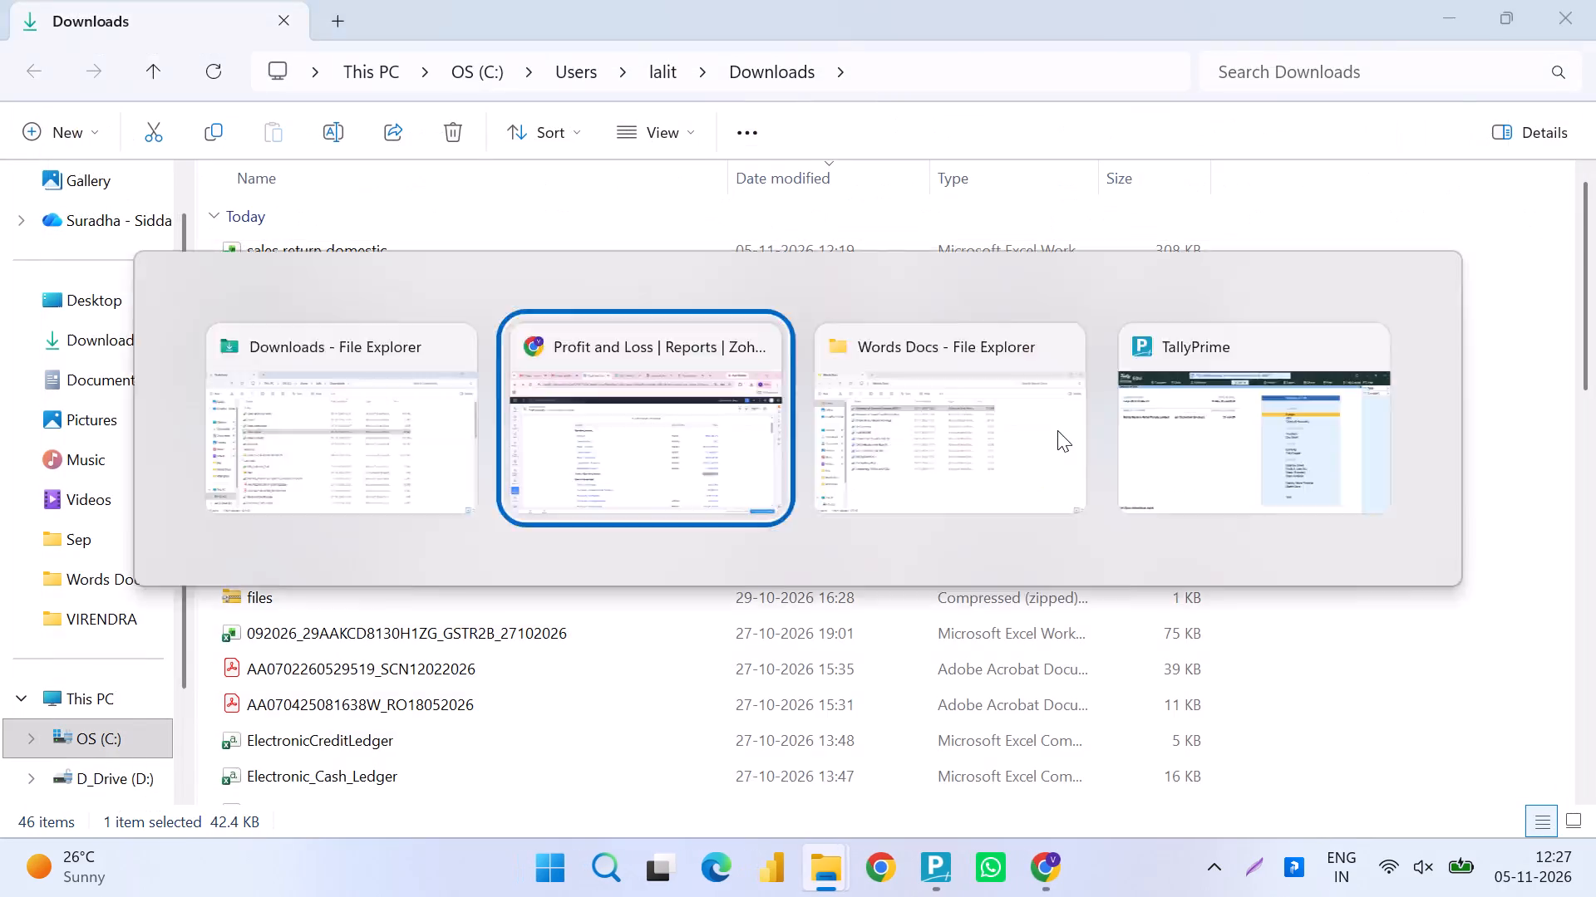
key("alt+Tab")
key("alt+Tab")
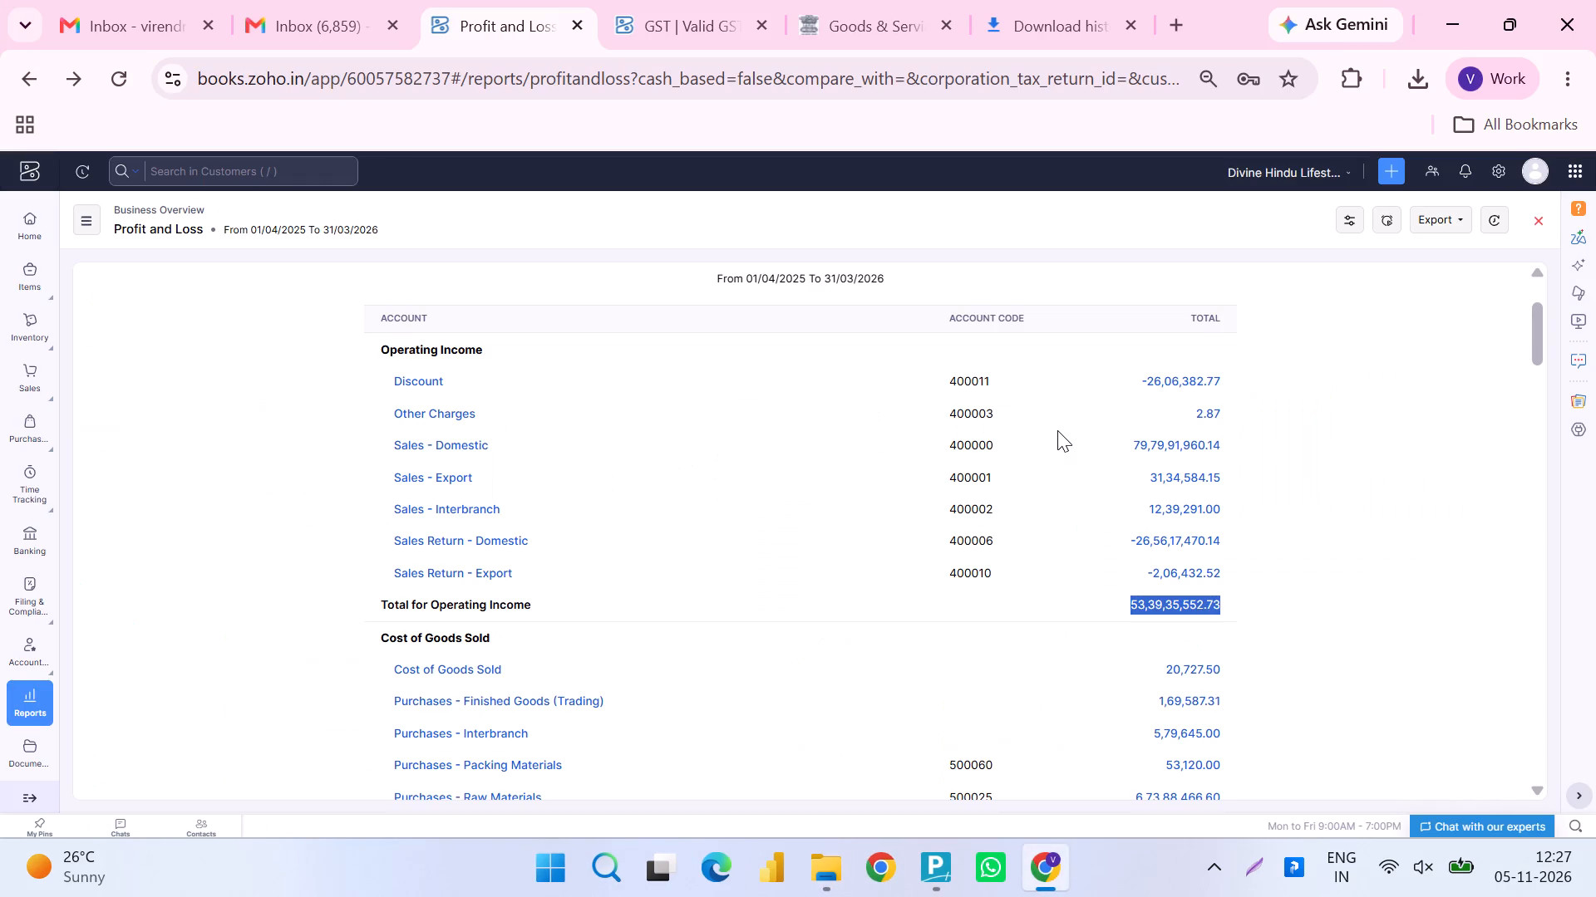
key("alt+Tab")
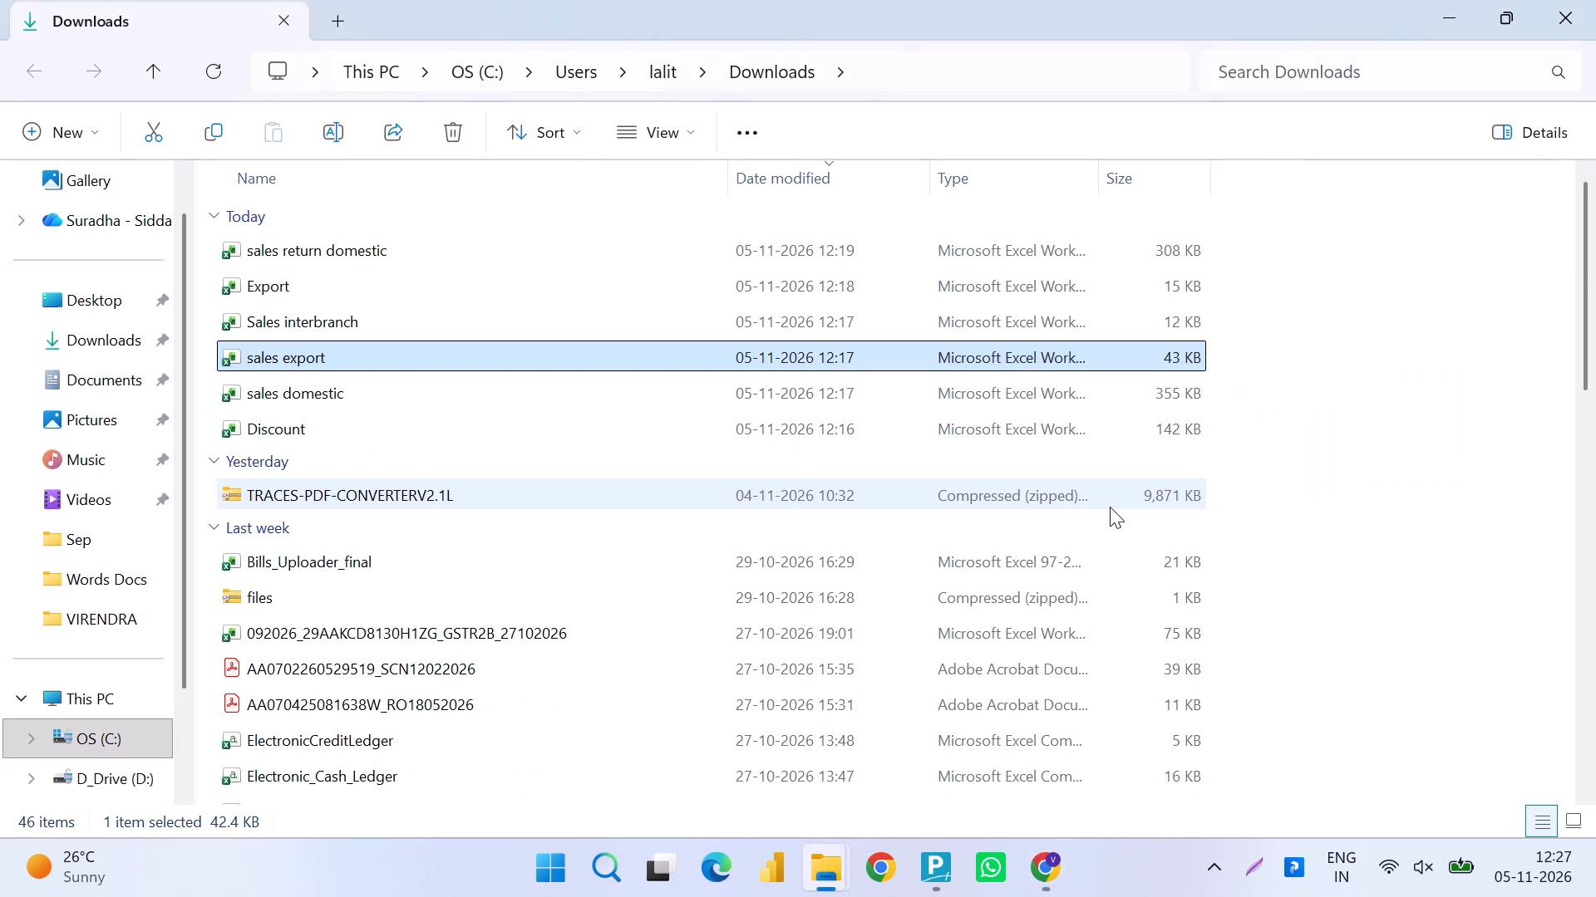
Open the Sales interbranch workbook from the Downloads folder and enable editing.
key("Up")
key("Return")
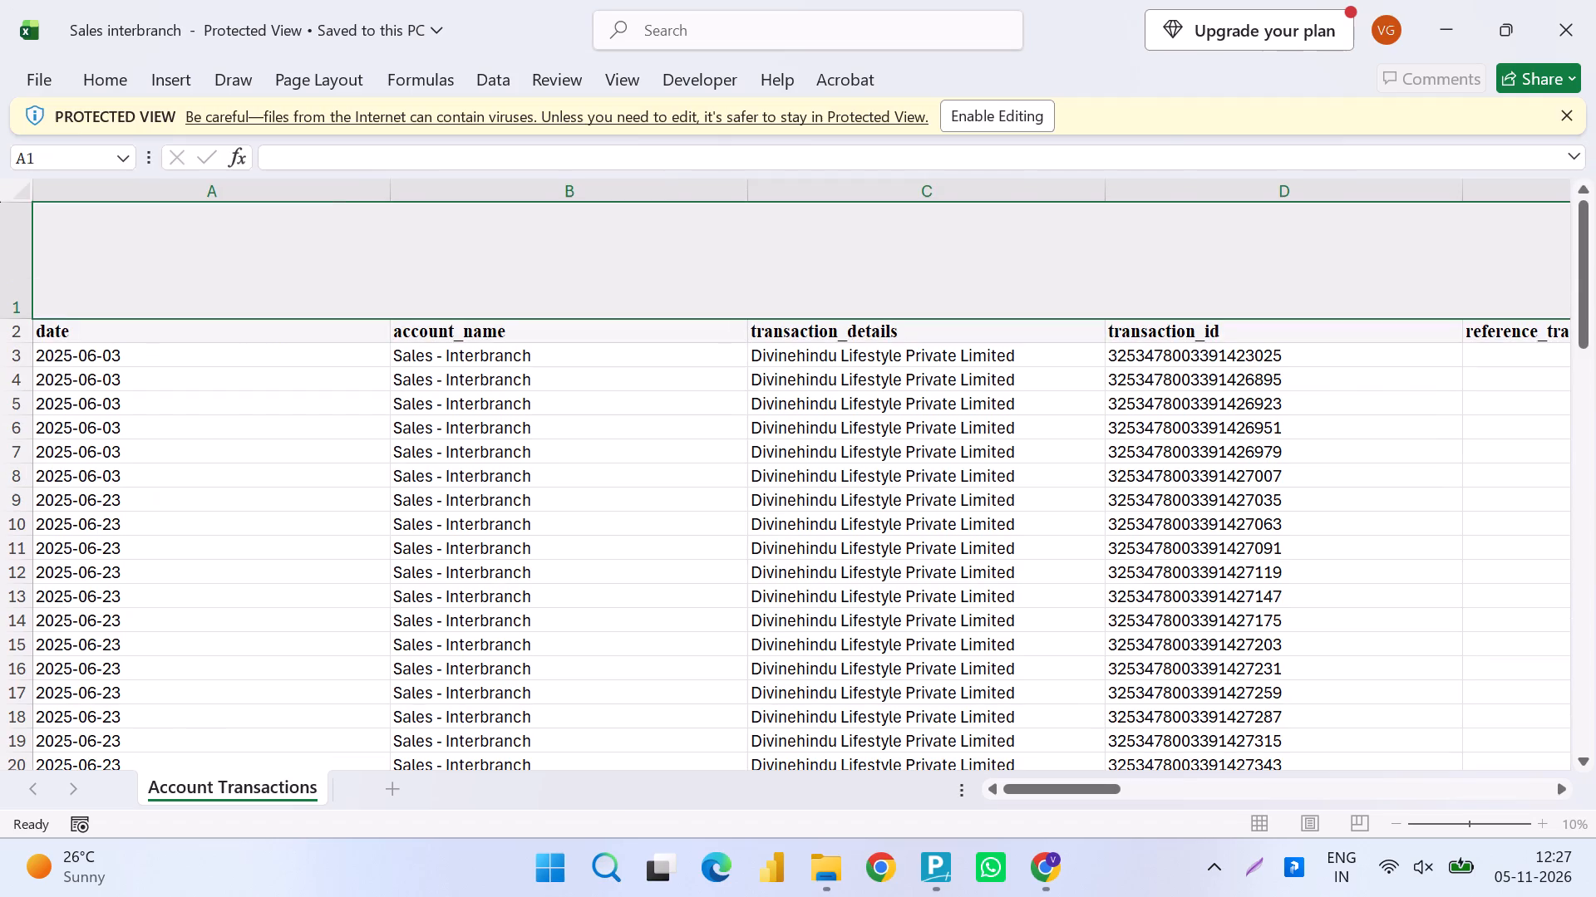
key("F2")
key("Left")
key("Return")
Select all net_amount values in the Sales interbranch workbook from M3 down to read their sum.
key("Down")
key("Down")
key("Down")
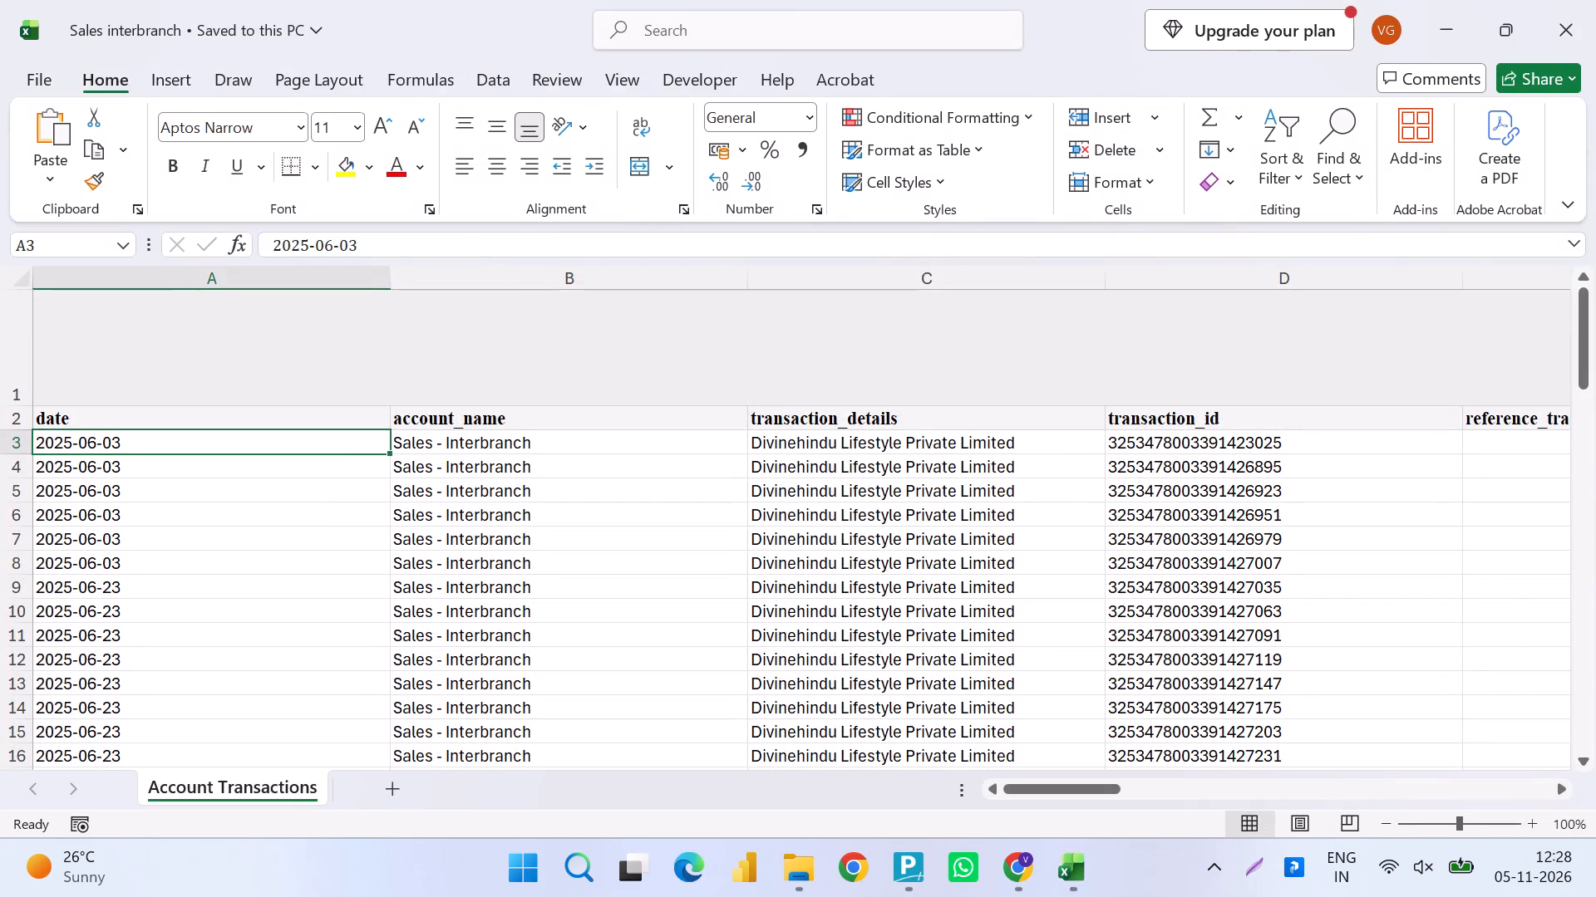
key("Right")
key("Right")
key("Right")
key("Right")
key("Right")
key("Right")
key("Right")
key("Right")
key("Right")
key("Right")
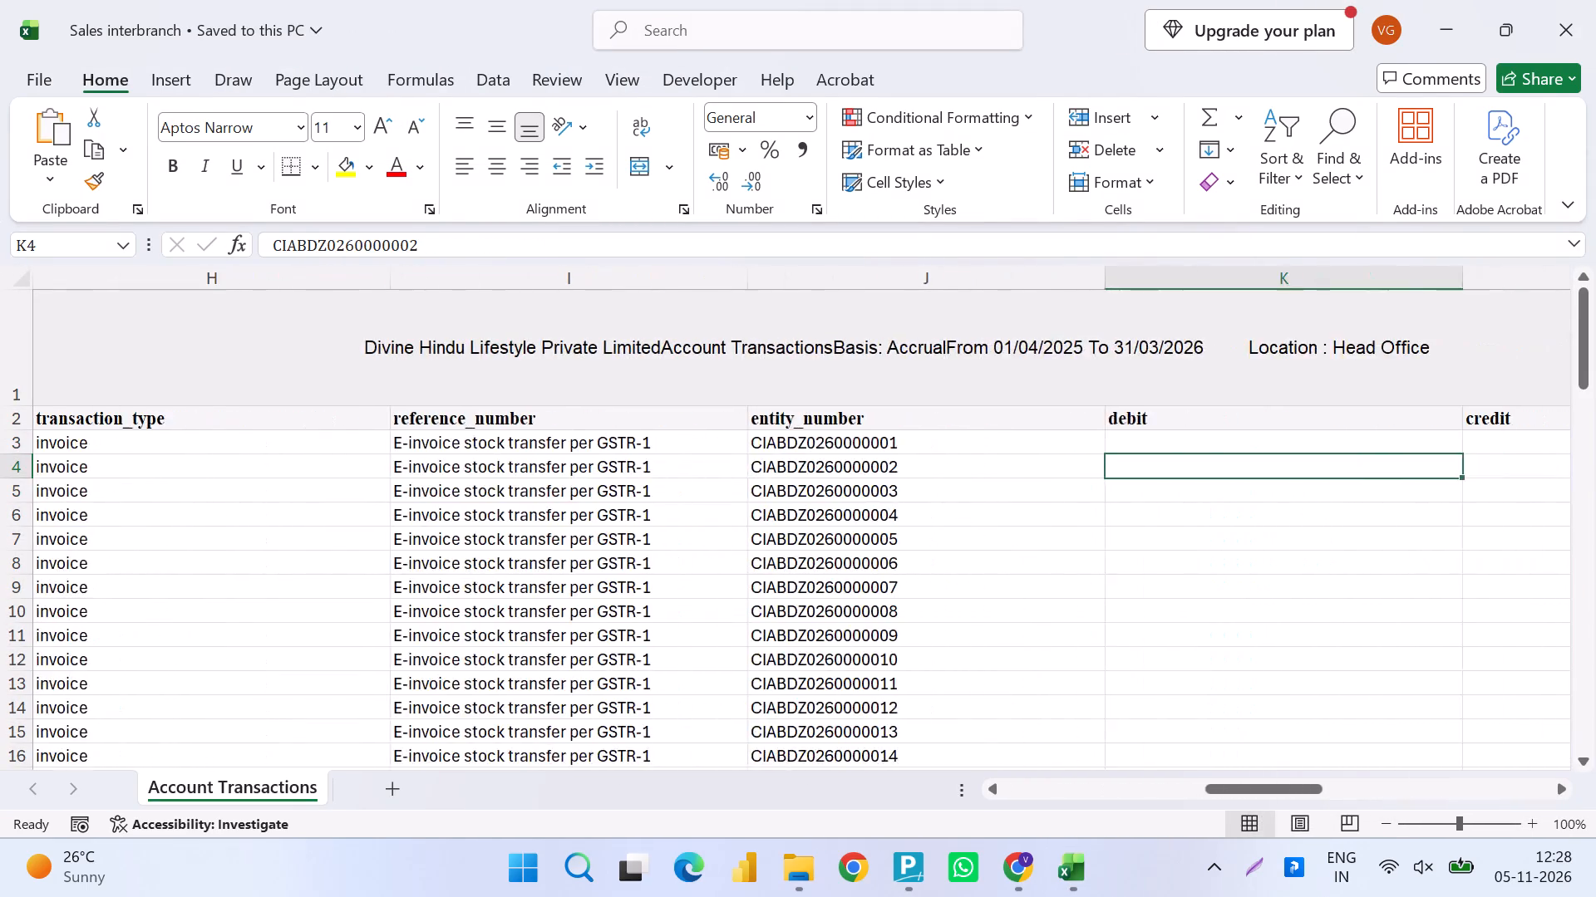
key("Right")
key("Right")
key("Up")
key("ctrl+shift+Down")
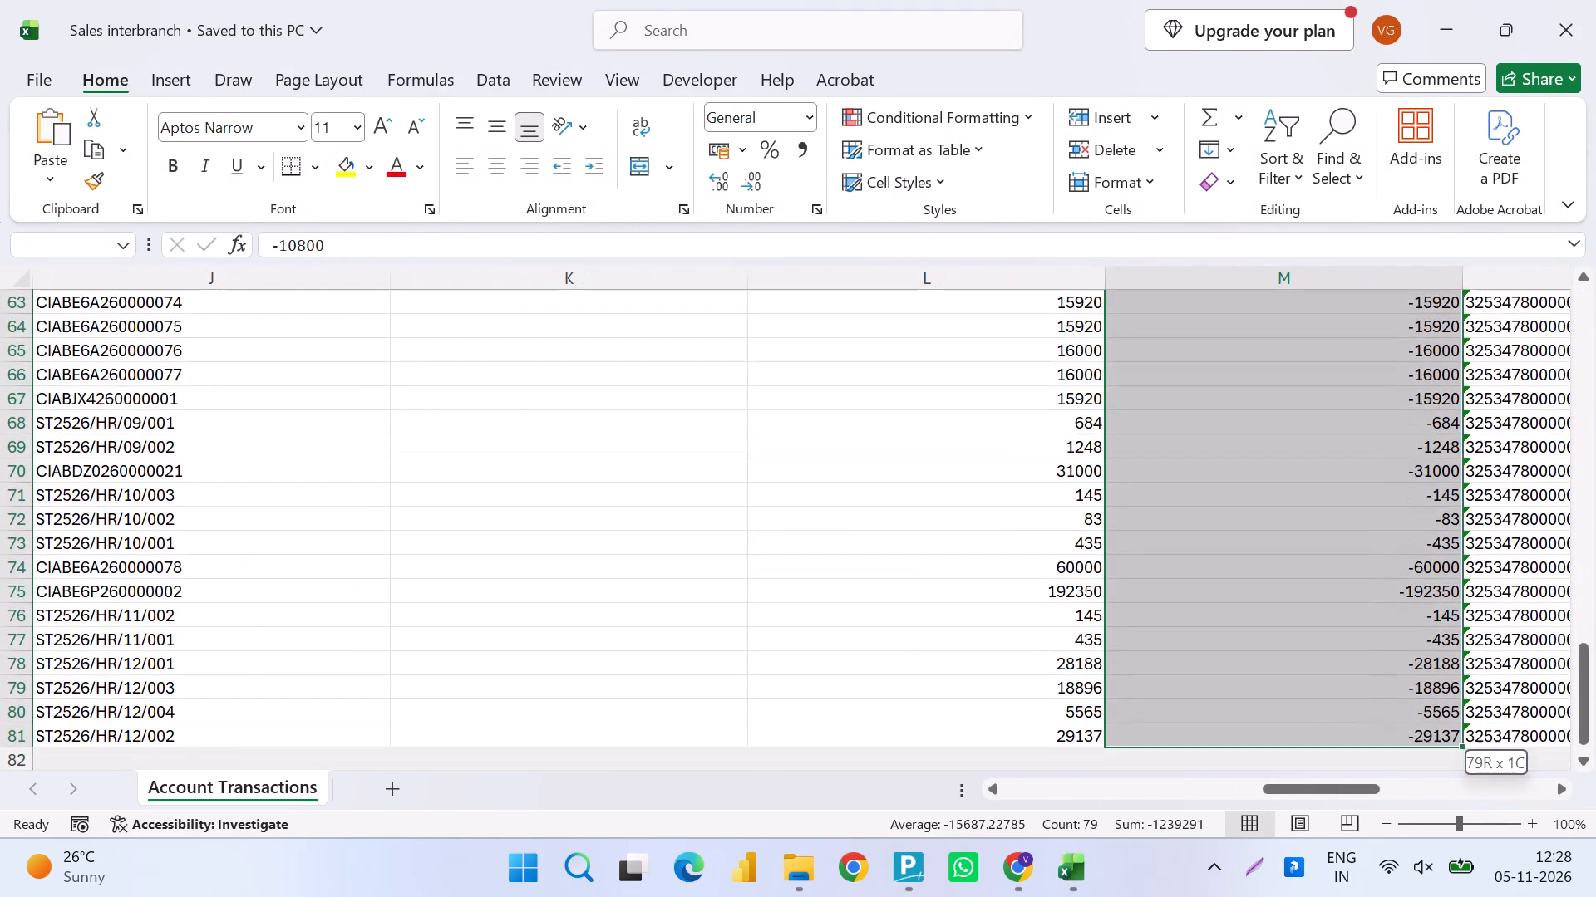
Compare the sum with Sales - Interbranch in the Profit and Loss report, close the Sales interbranch workbook and return to Downloads.
key("alt+Tab")
key("alt+Tab")
key("alt+Tab")
key("alt+Tab")
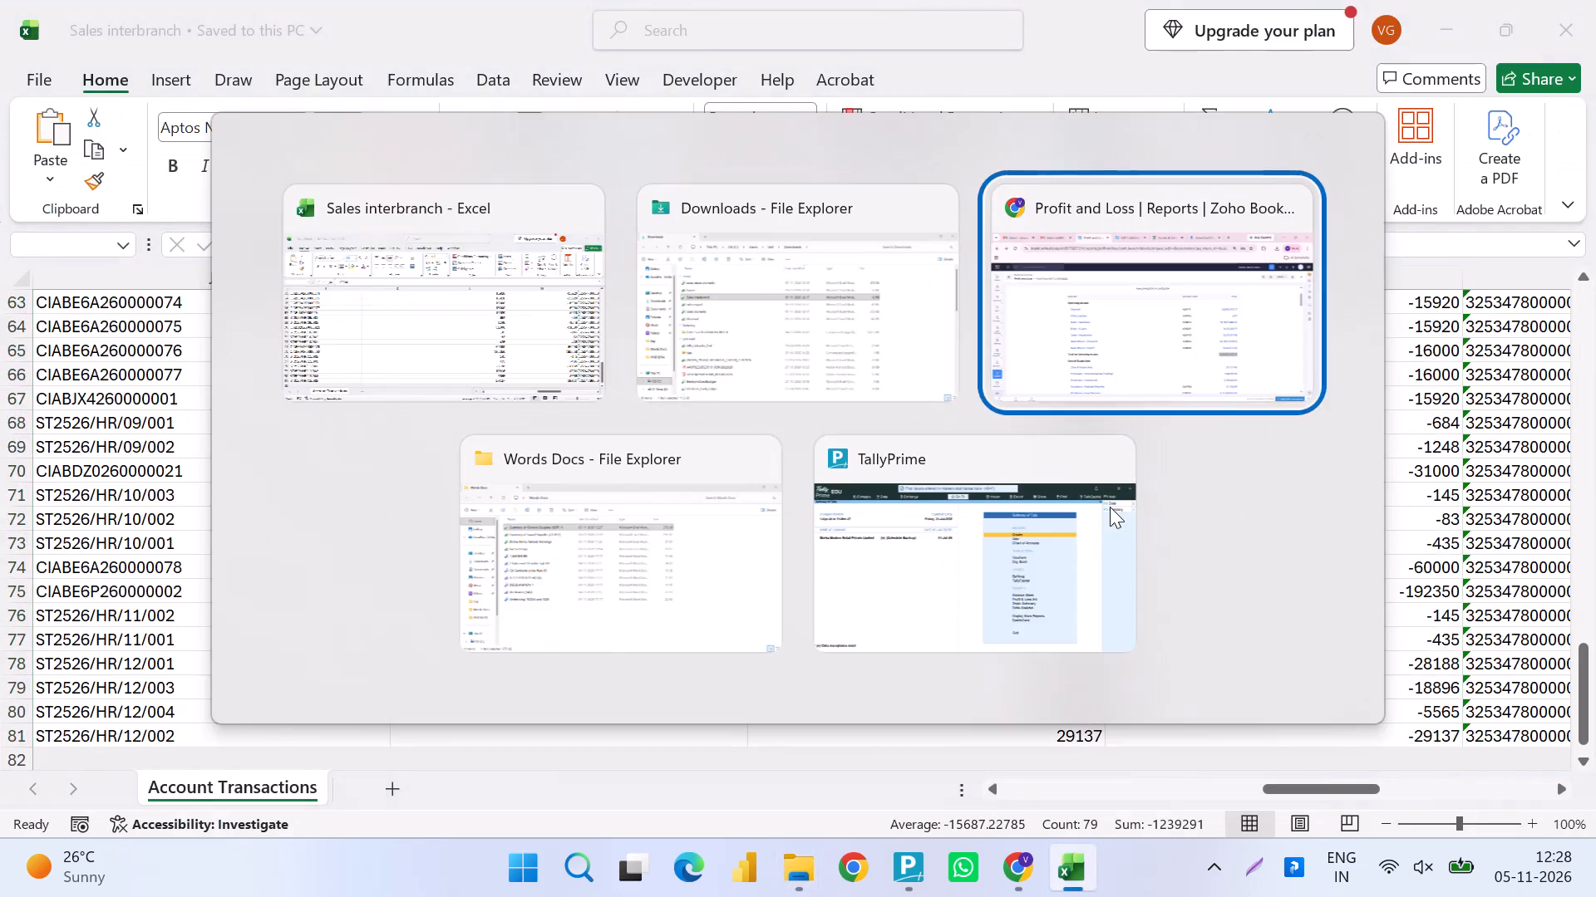
key("alt+Tab")
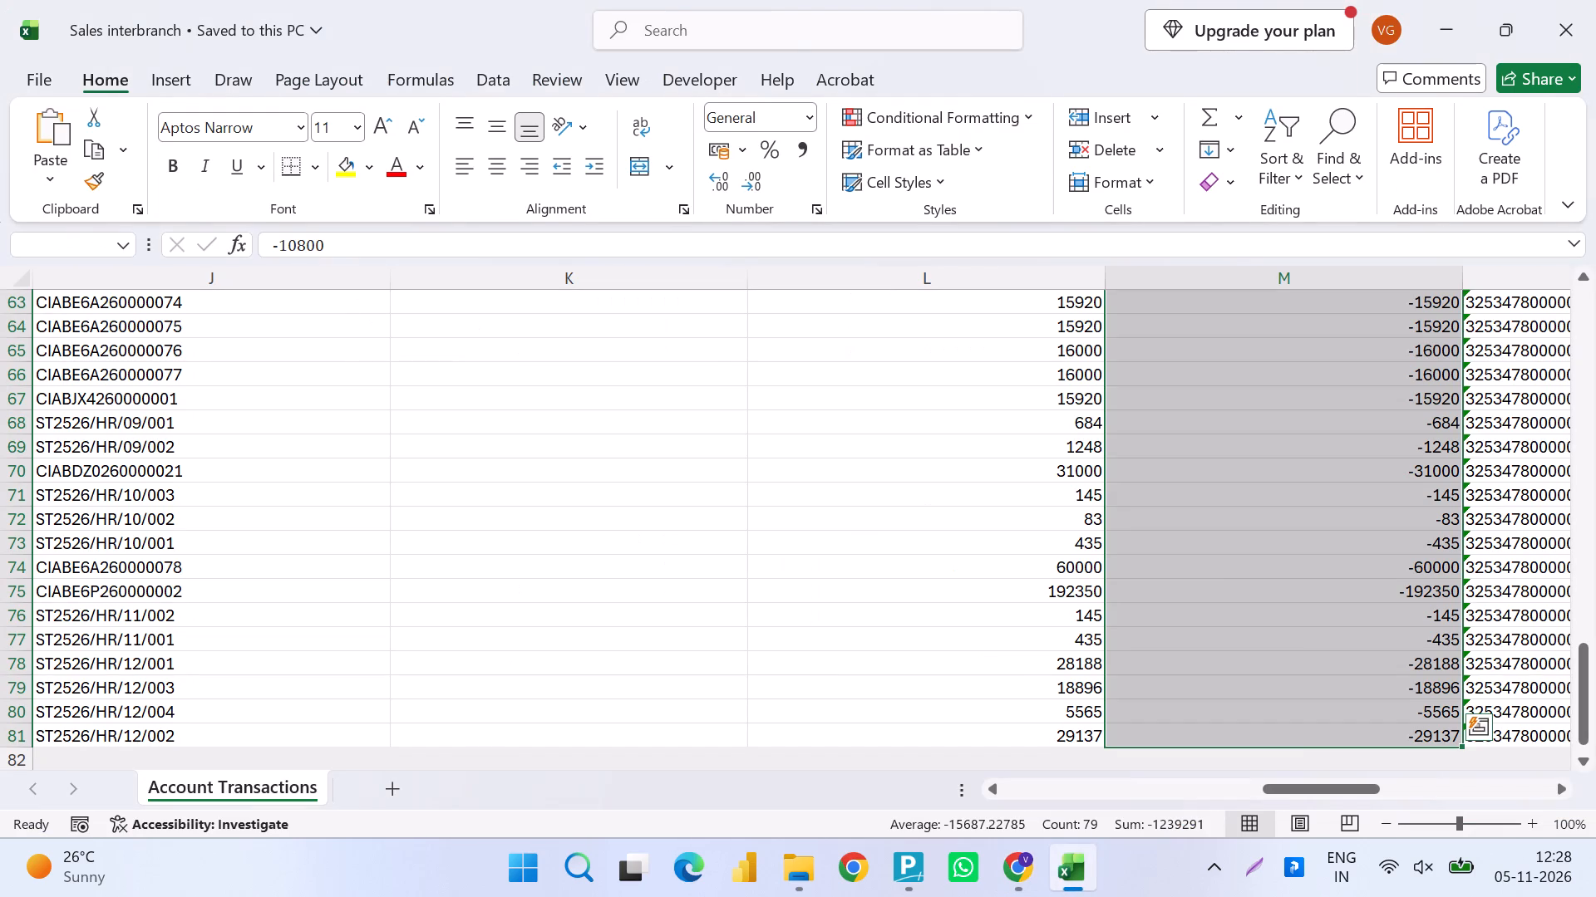
key("alt+F4")
key("alt+Tab")
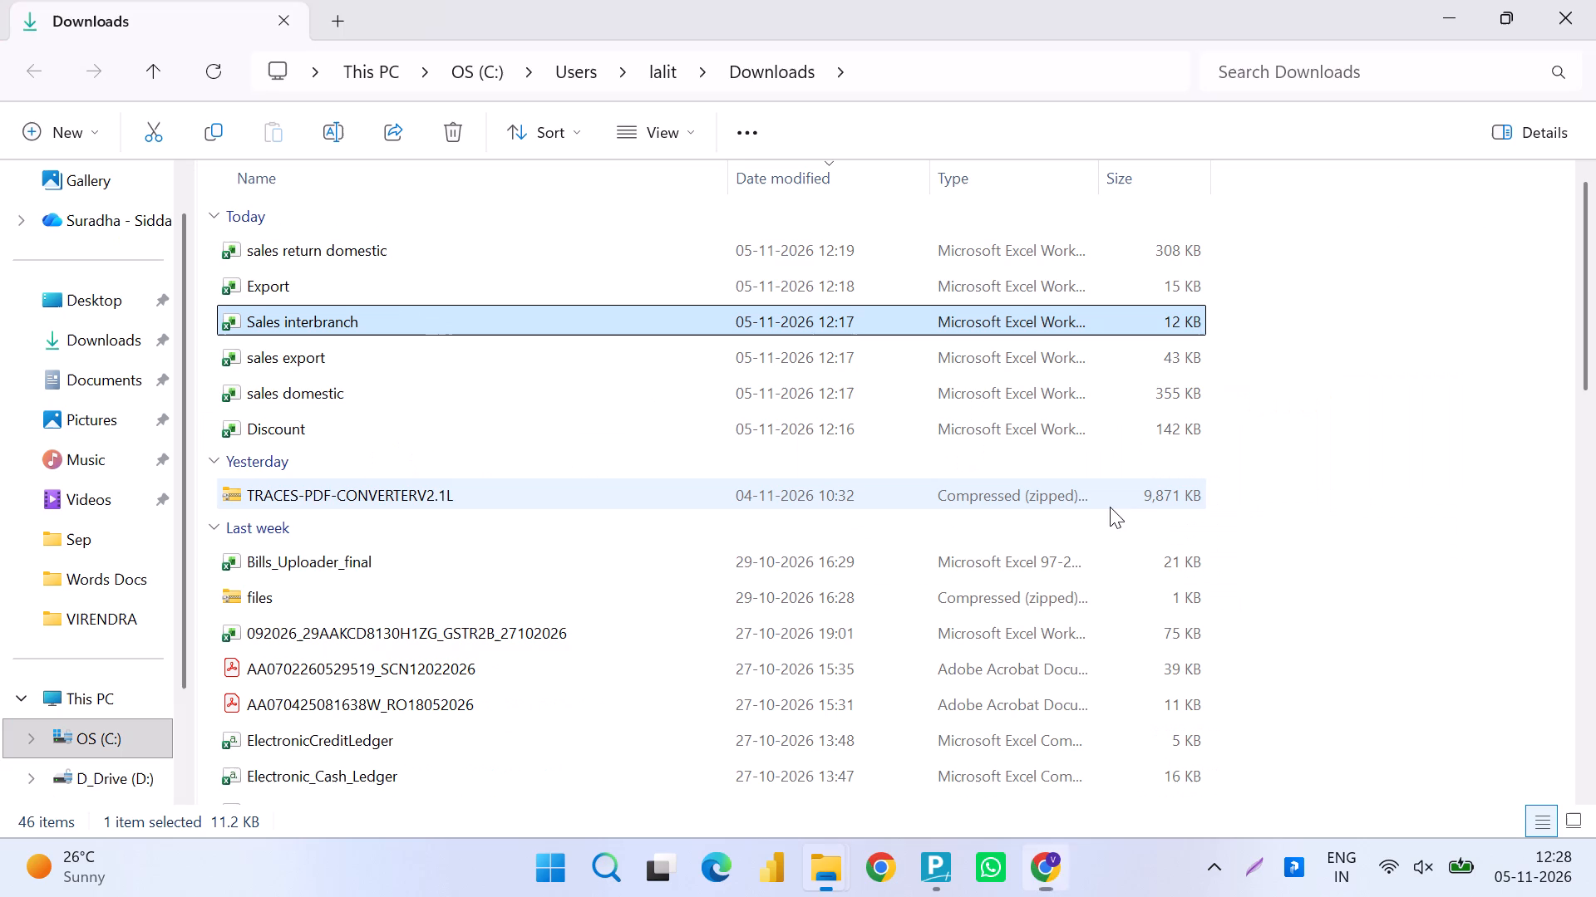
Check the sales return accounts in the Profit and Loss report, and open the sales return domestic workbook for editing.
key("alt+Tab")
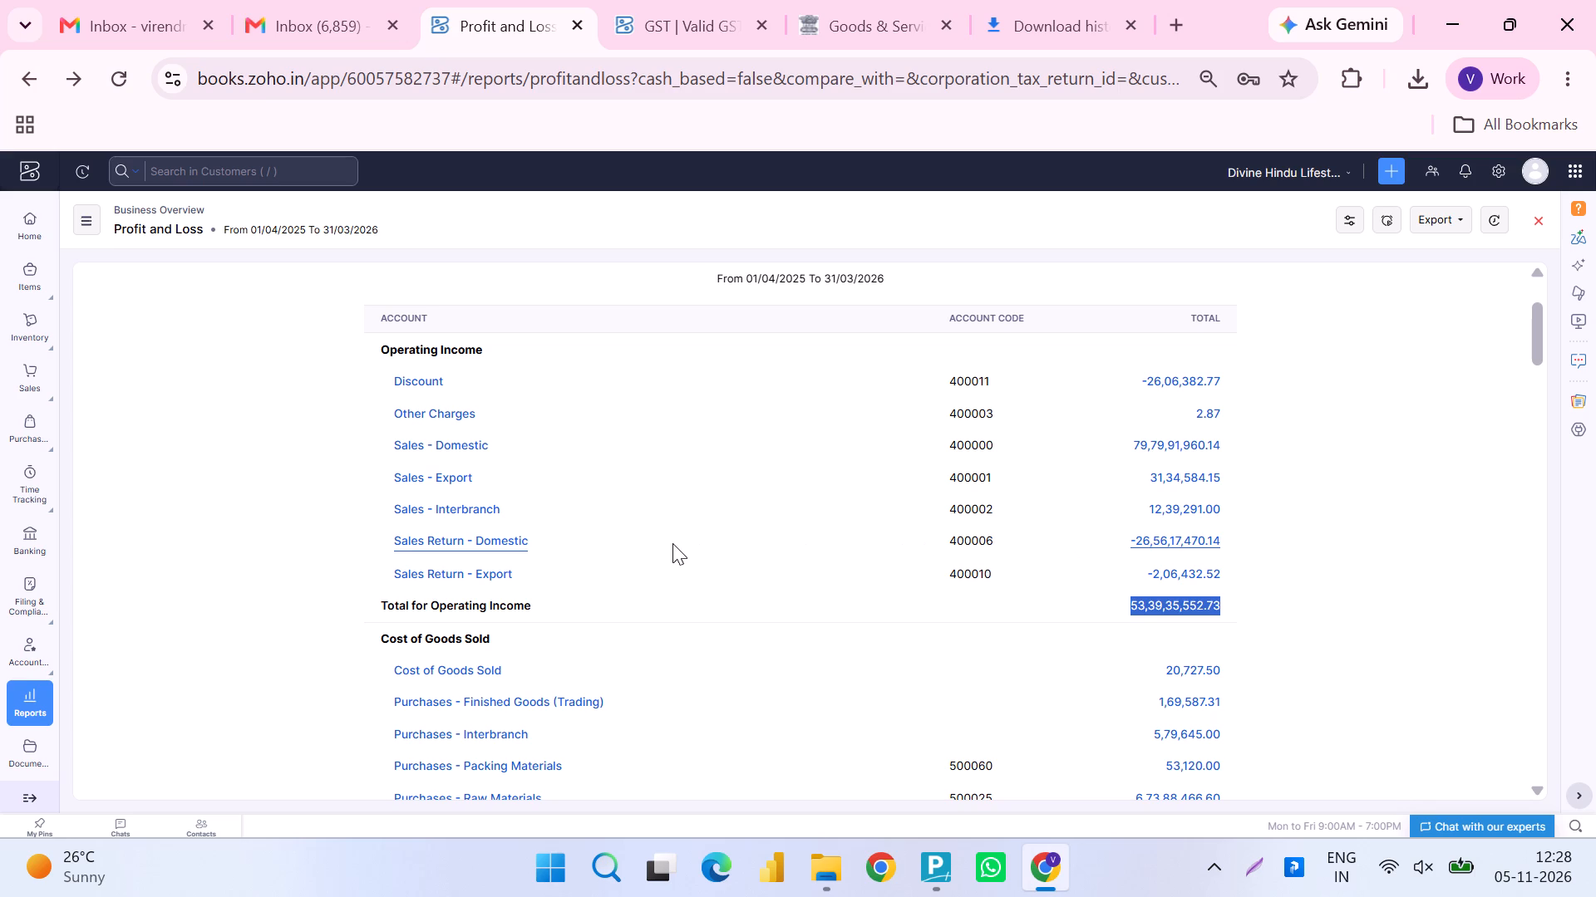
left_click(628, 544)
key("alt+Tab")
key("Up")
key("alt+Tab")
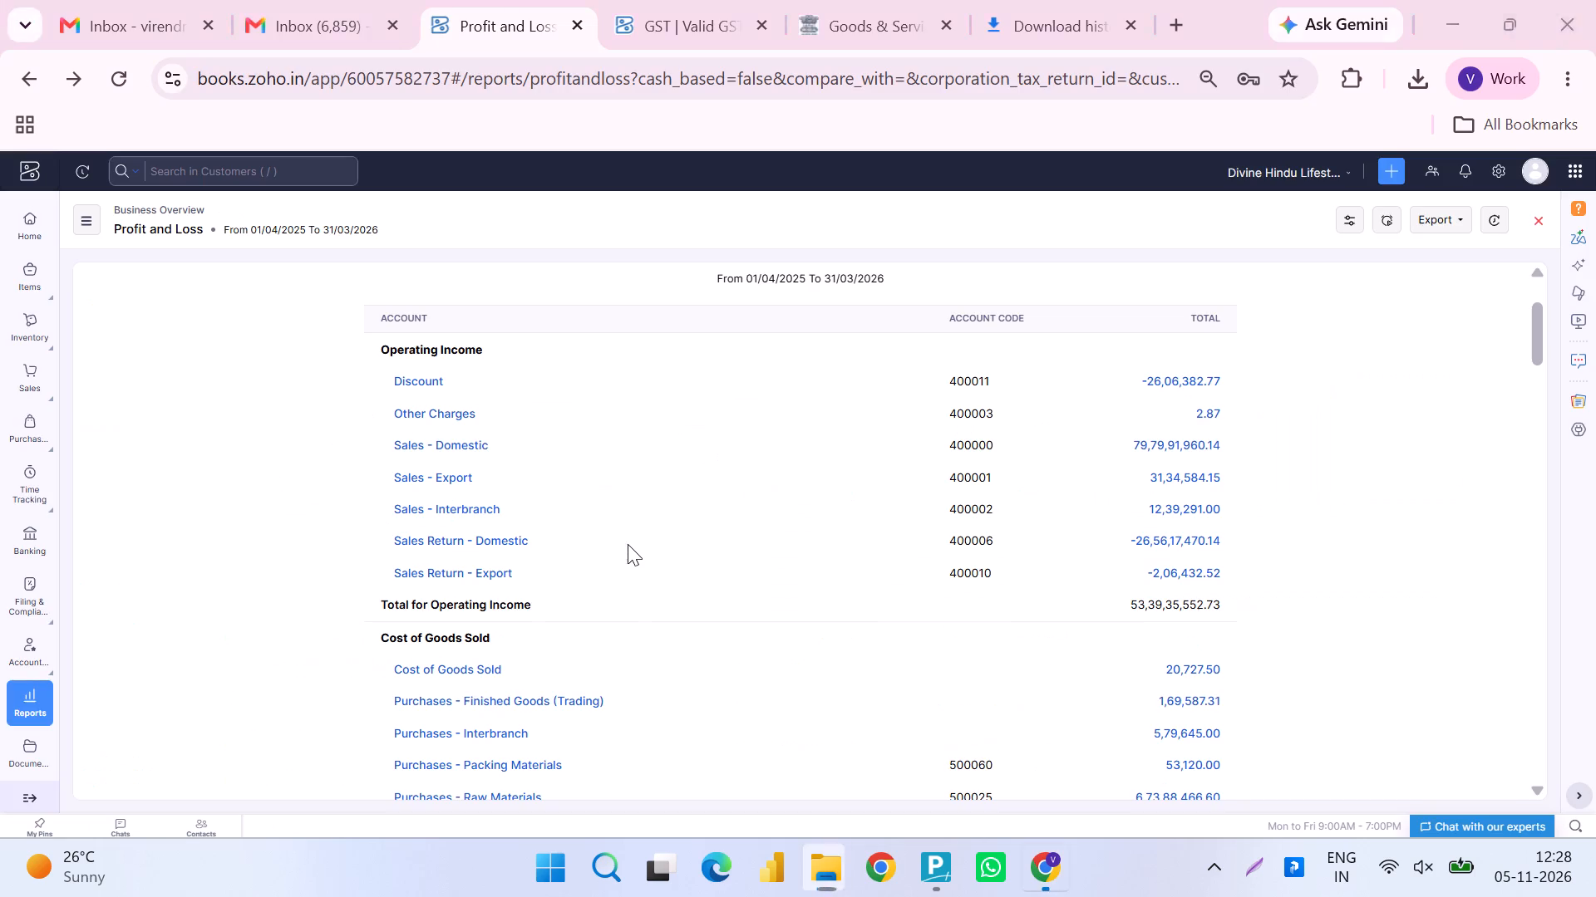
key("alt+Tab")
key("Up")
key("Return")
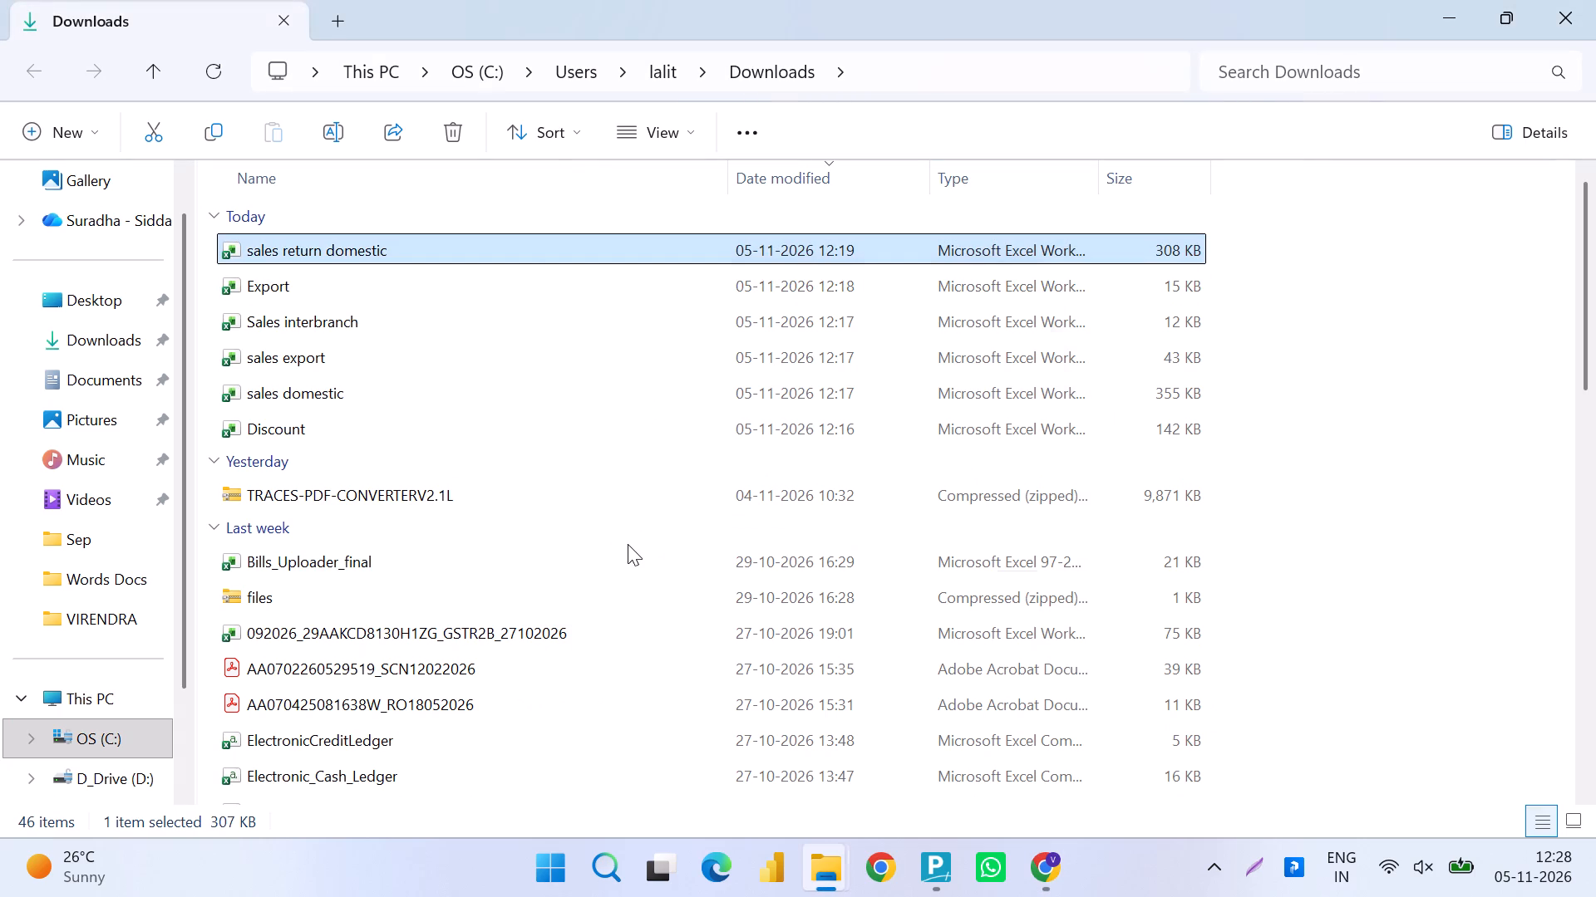
key("F2")
key("Left")
key("Return")
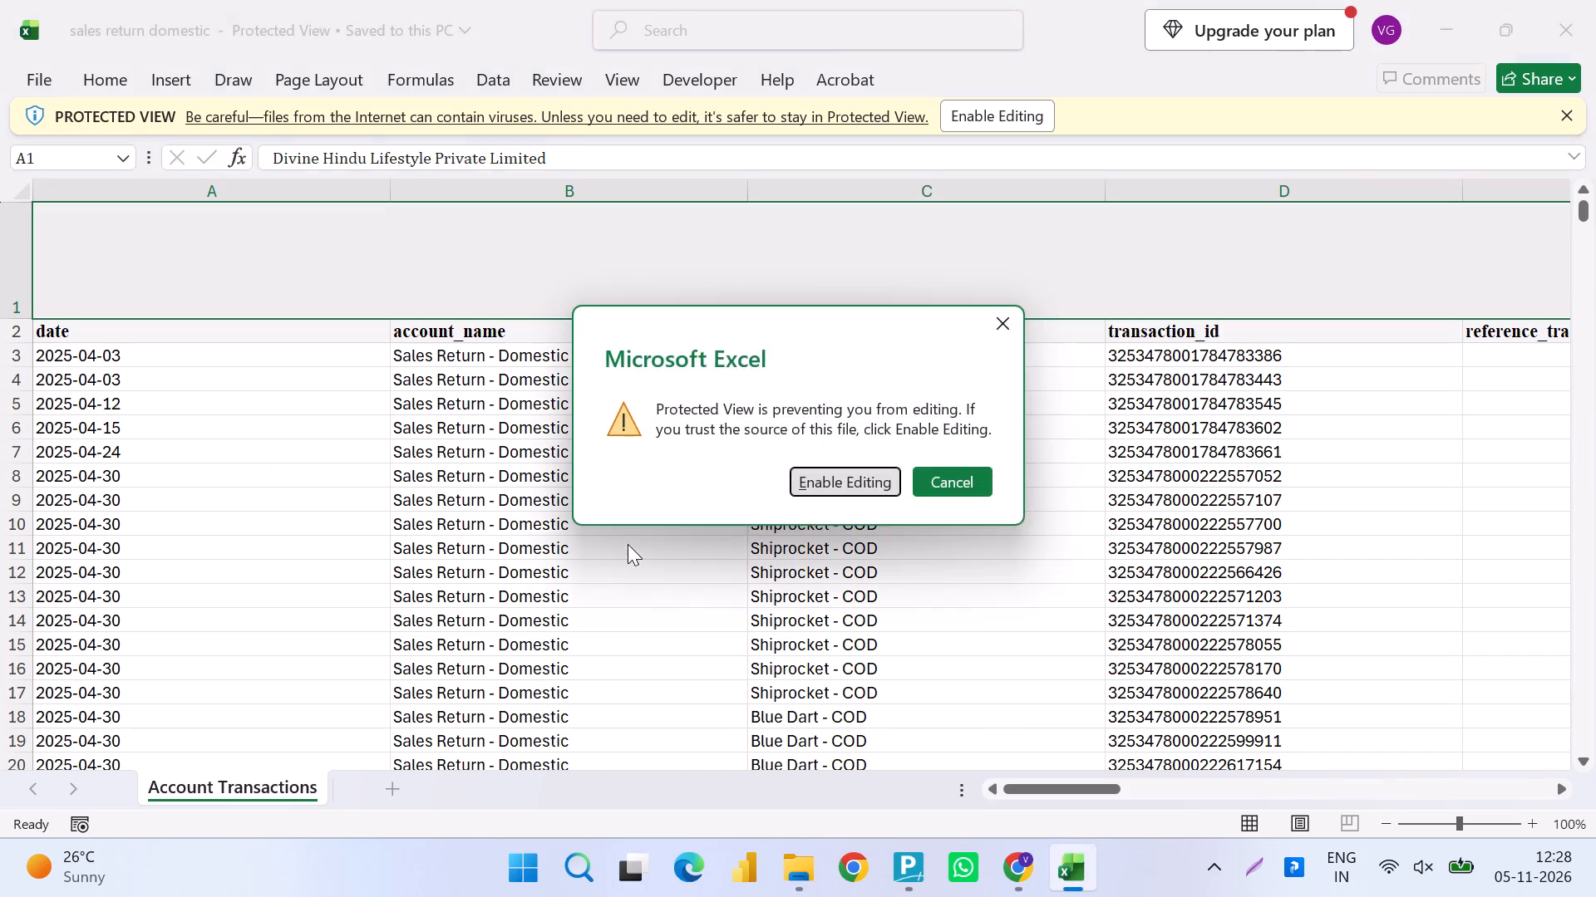
Select all net_amount values in the sales return domestic workbook from M3 down to read their sum.
key("Down")
key("Down")
key("Right")
key("Right")
key("Right")
key("Right")
key("Right")
key("Right")
key("Right")
key("Right")
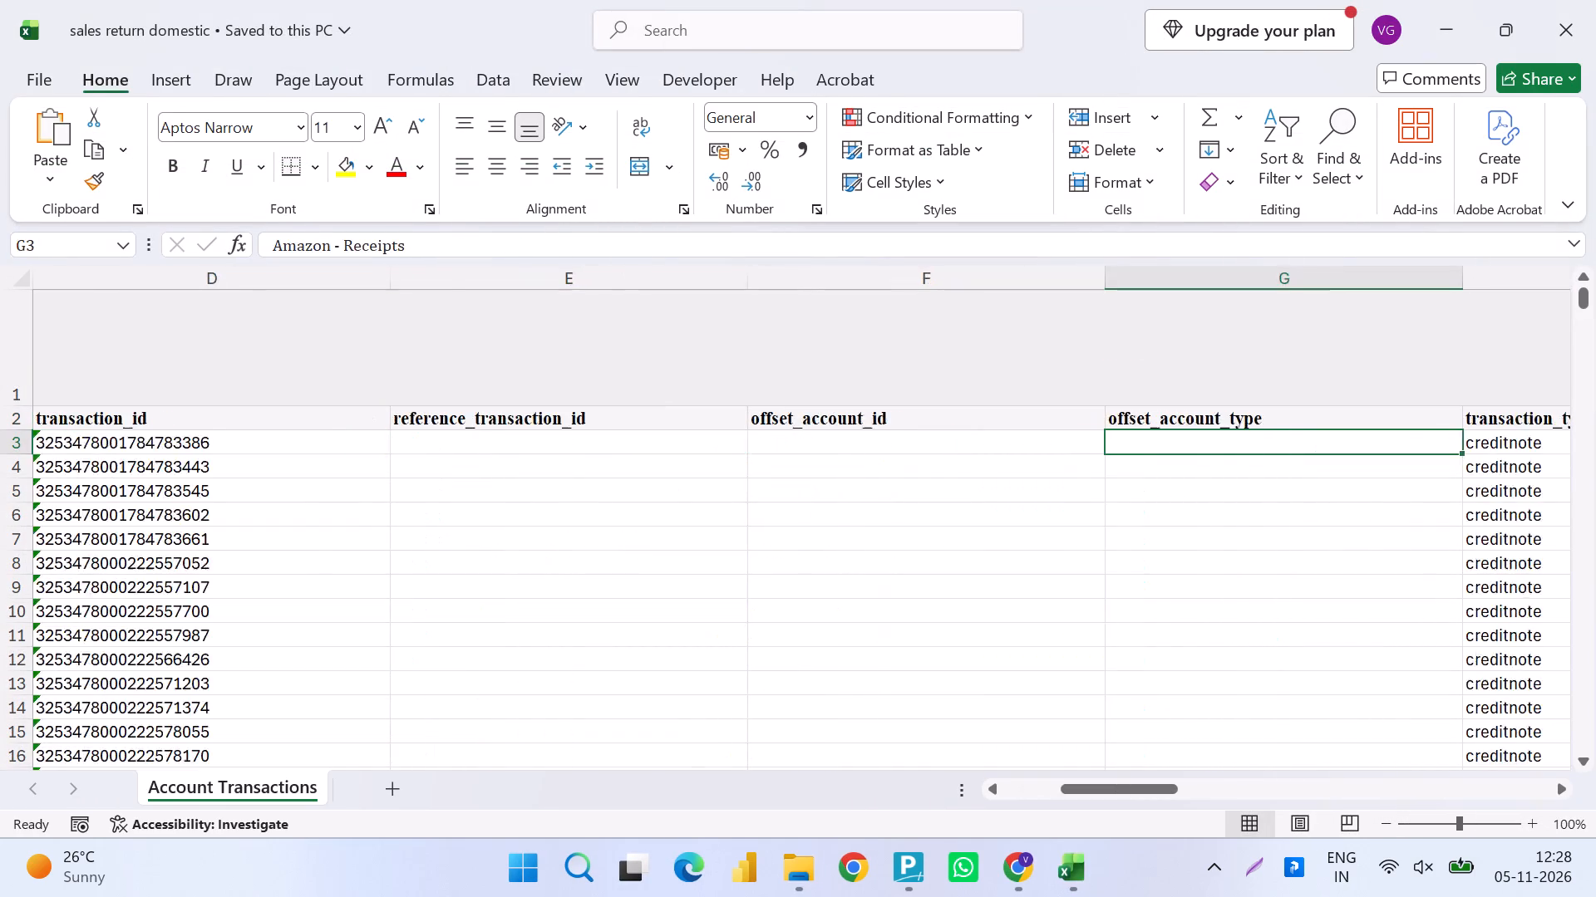
key("Right")
key("Right")
key("Right")
key("Right")
key("Right")
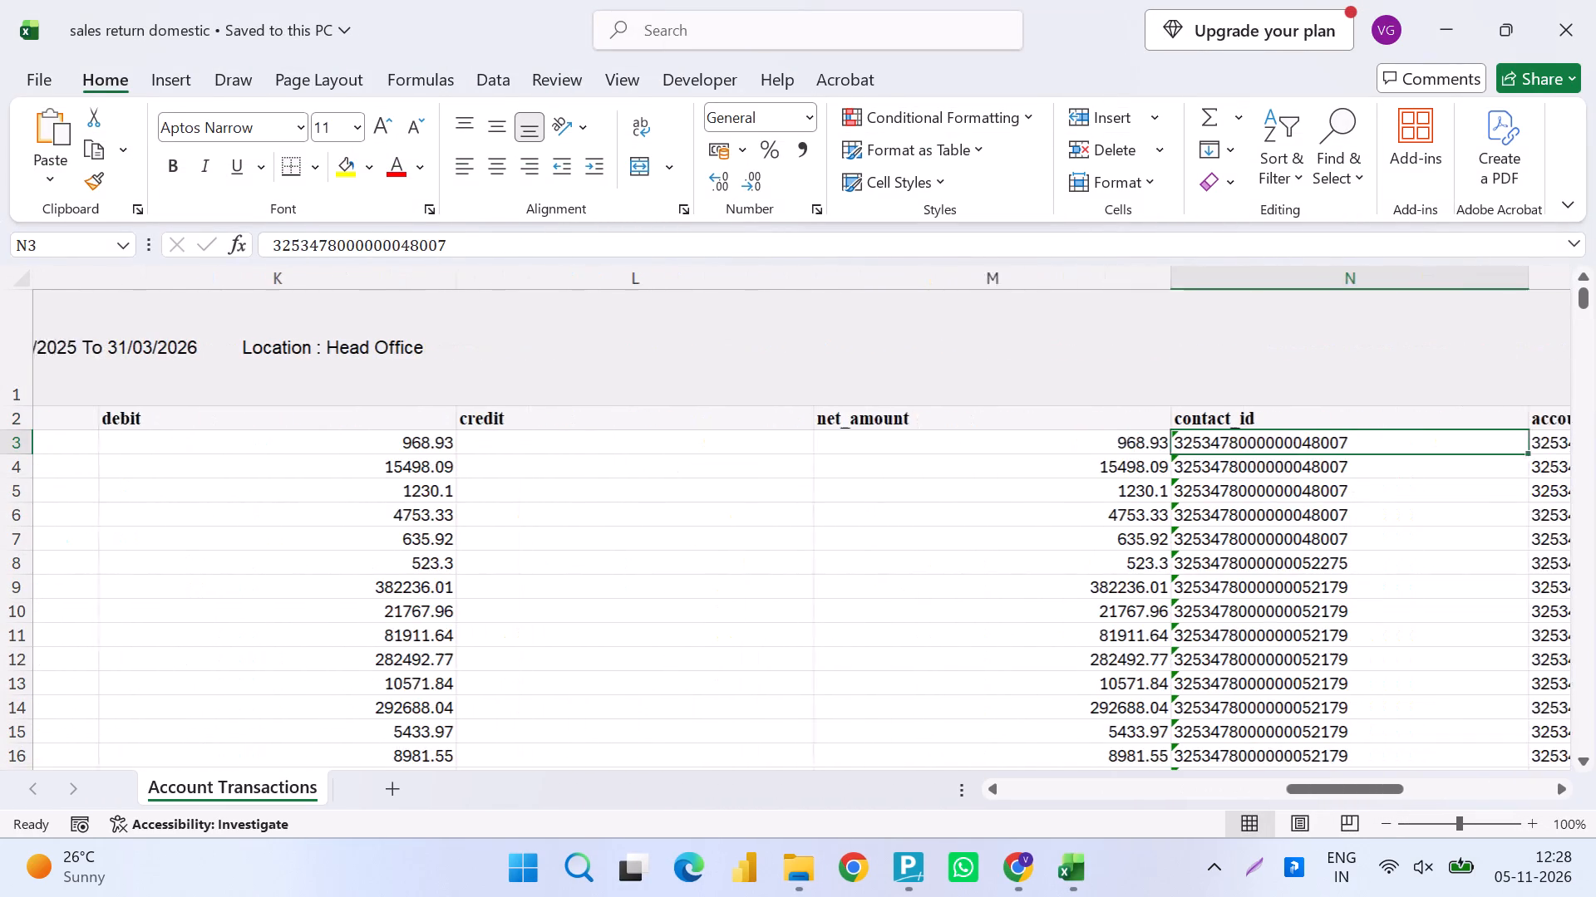
key("Left")
key("ctrl+shift+Down")
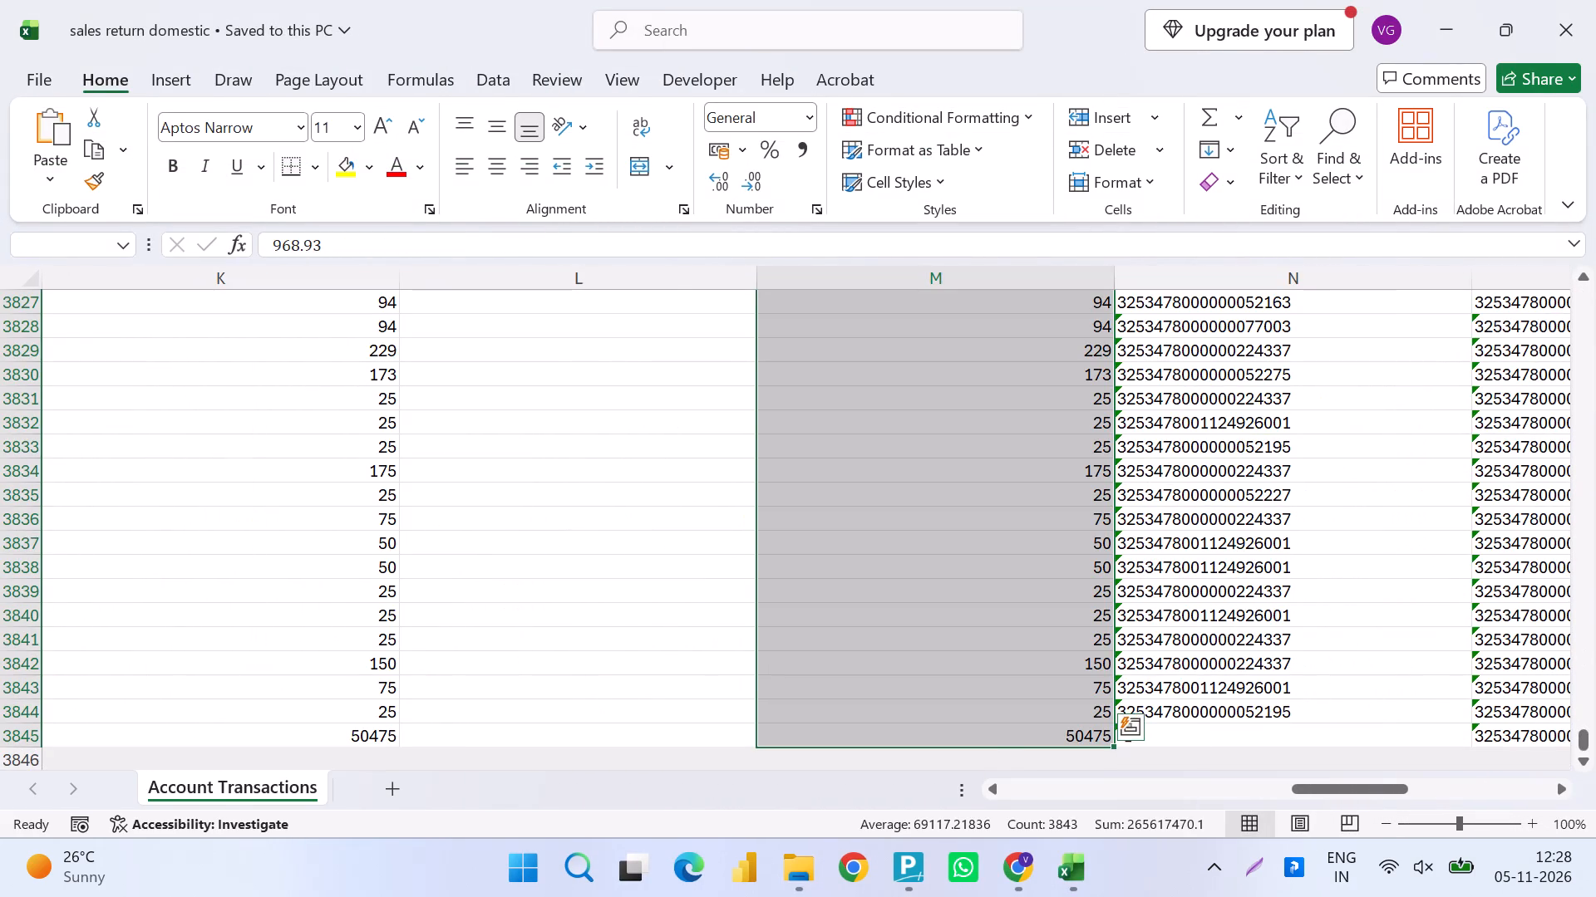
Compare the sum with Sales Return - Domestic in the Profit and Loss report and return to the workbook.
key("alt+Tab")
key("alt+Tab")
key("alt+Tab")
key("alt+Tab")
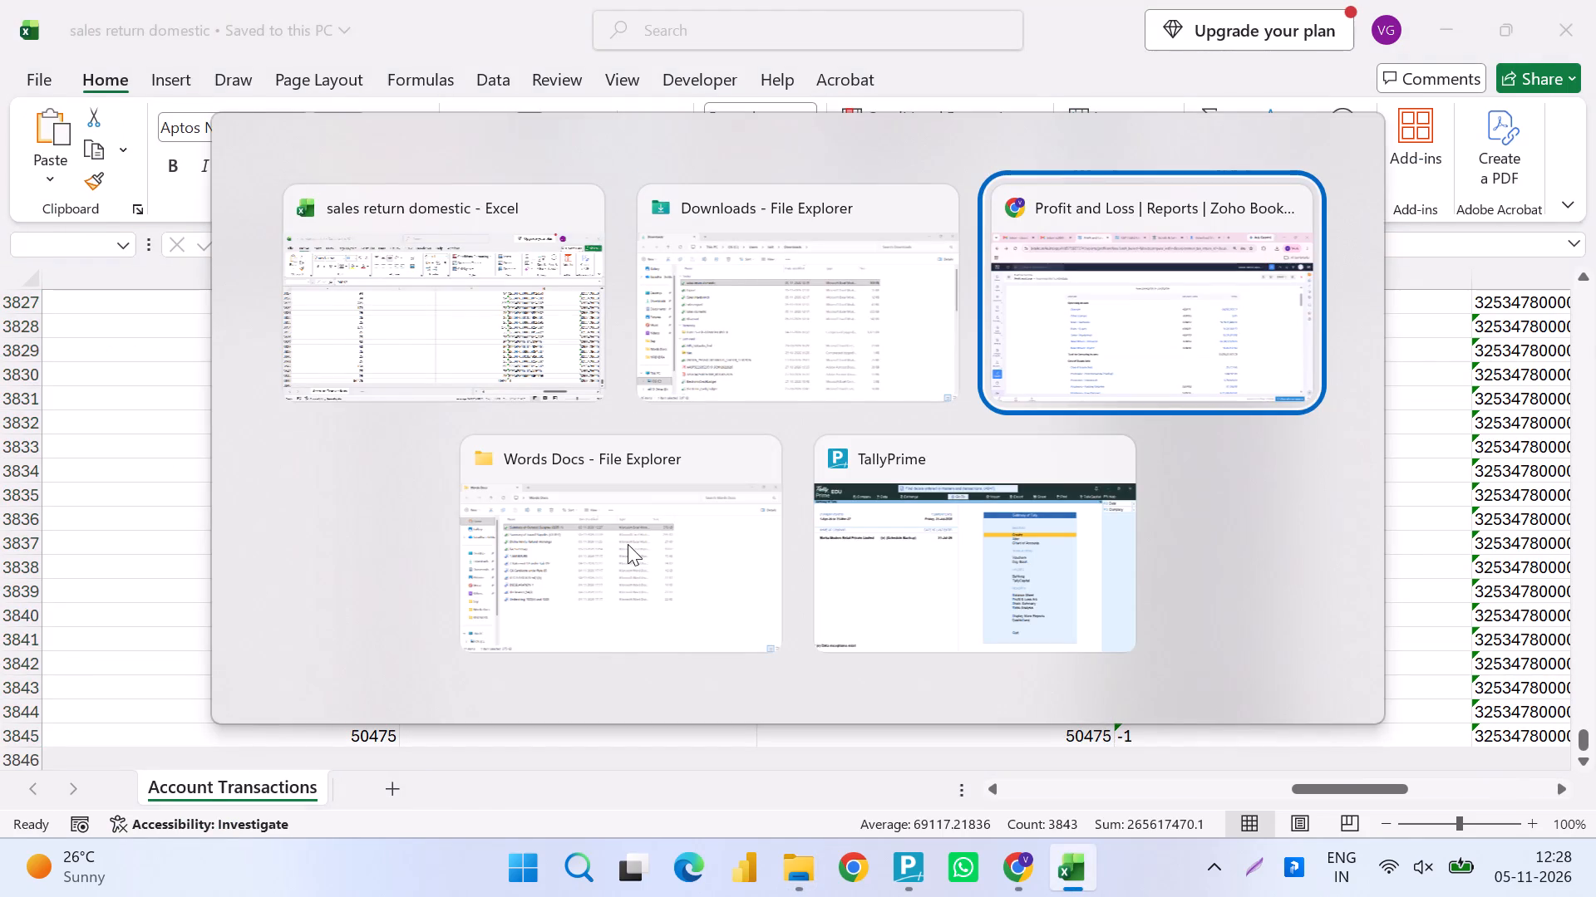
key("alt+Tab")
Reselect the net_amount values in the sales return domestic workbook from M3845 up to M3 to recheck their sum.
key("shift+Down")
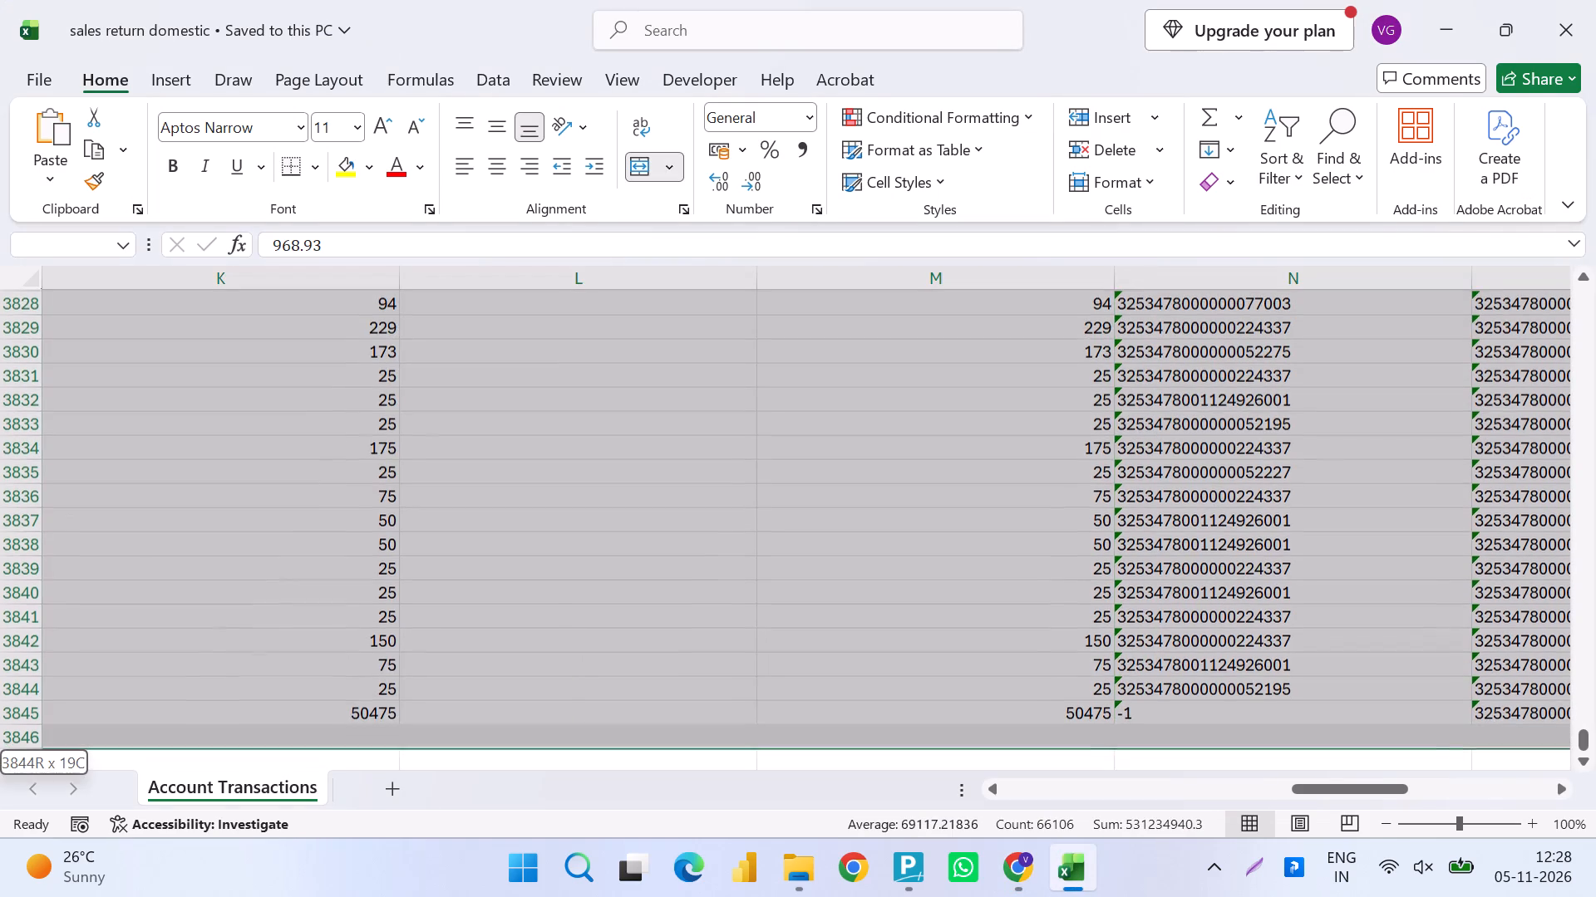
key("Up")
key("ctrl+Down")
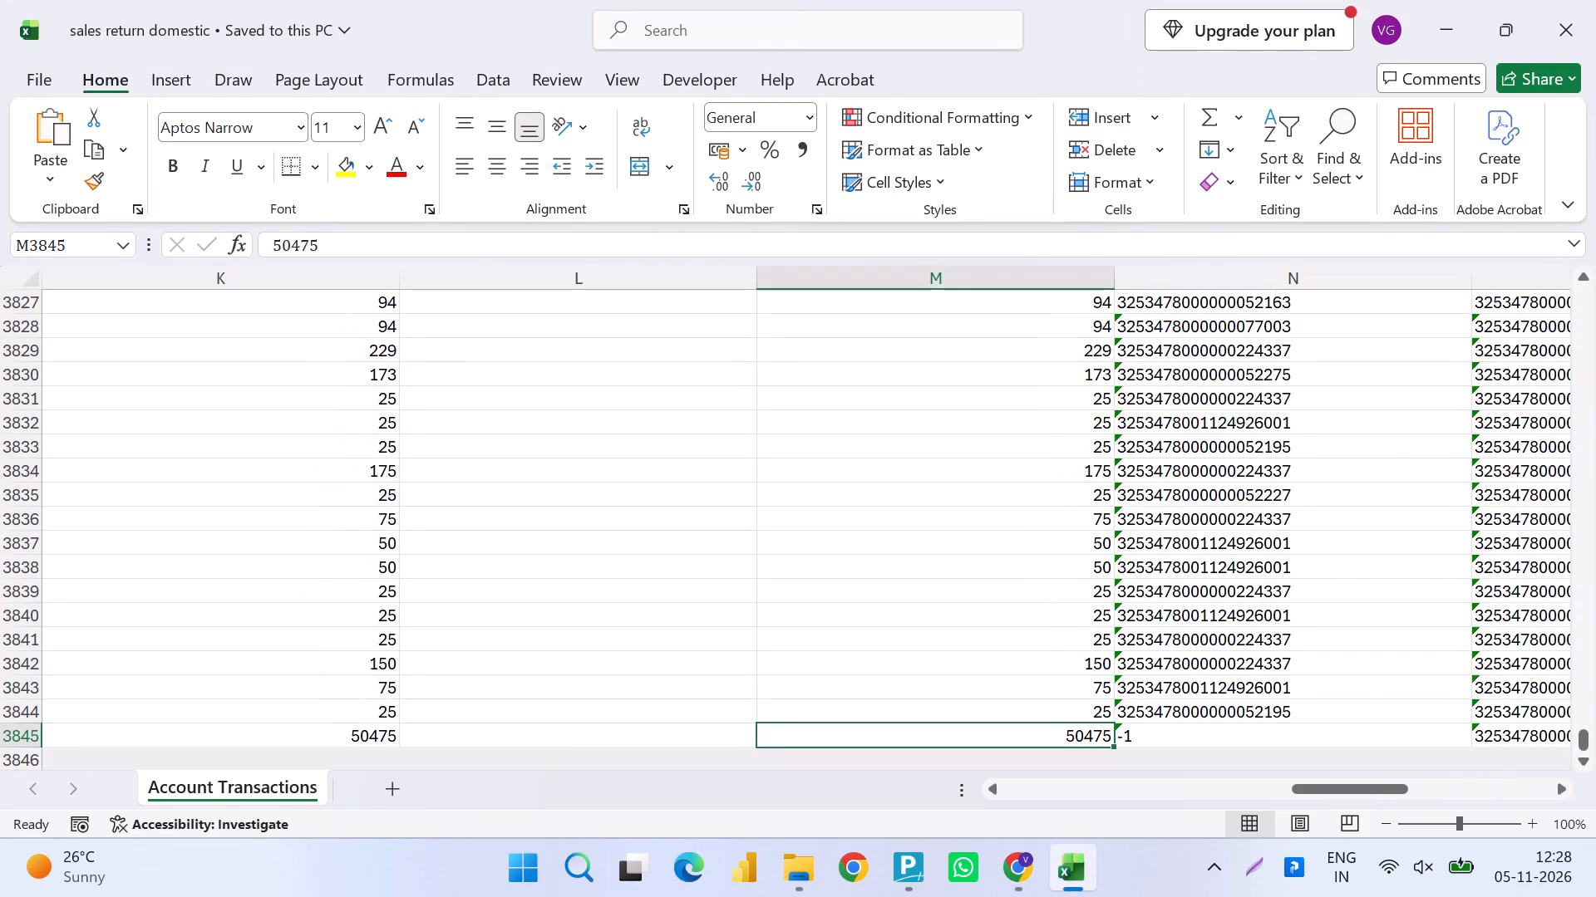
key("ctrl+Left")
key("ctrl+Right")
key("Left")
key("Left")
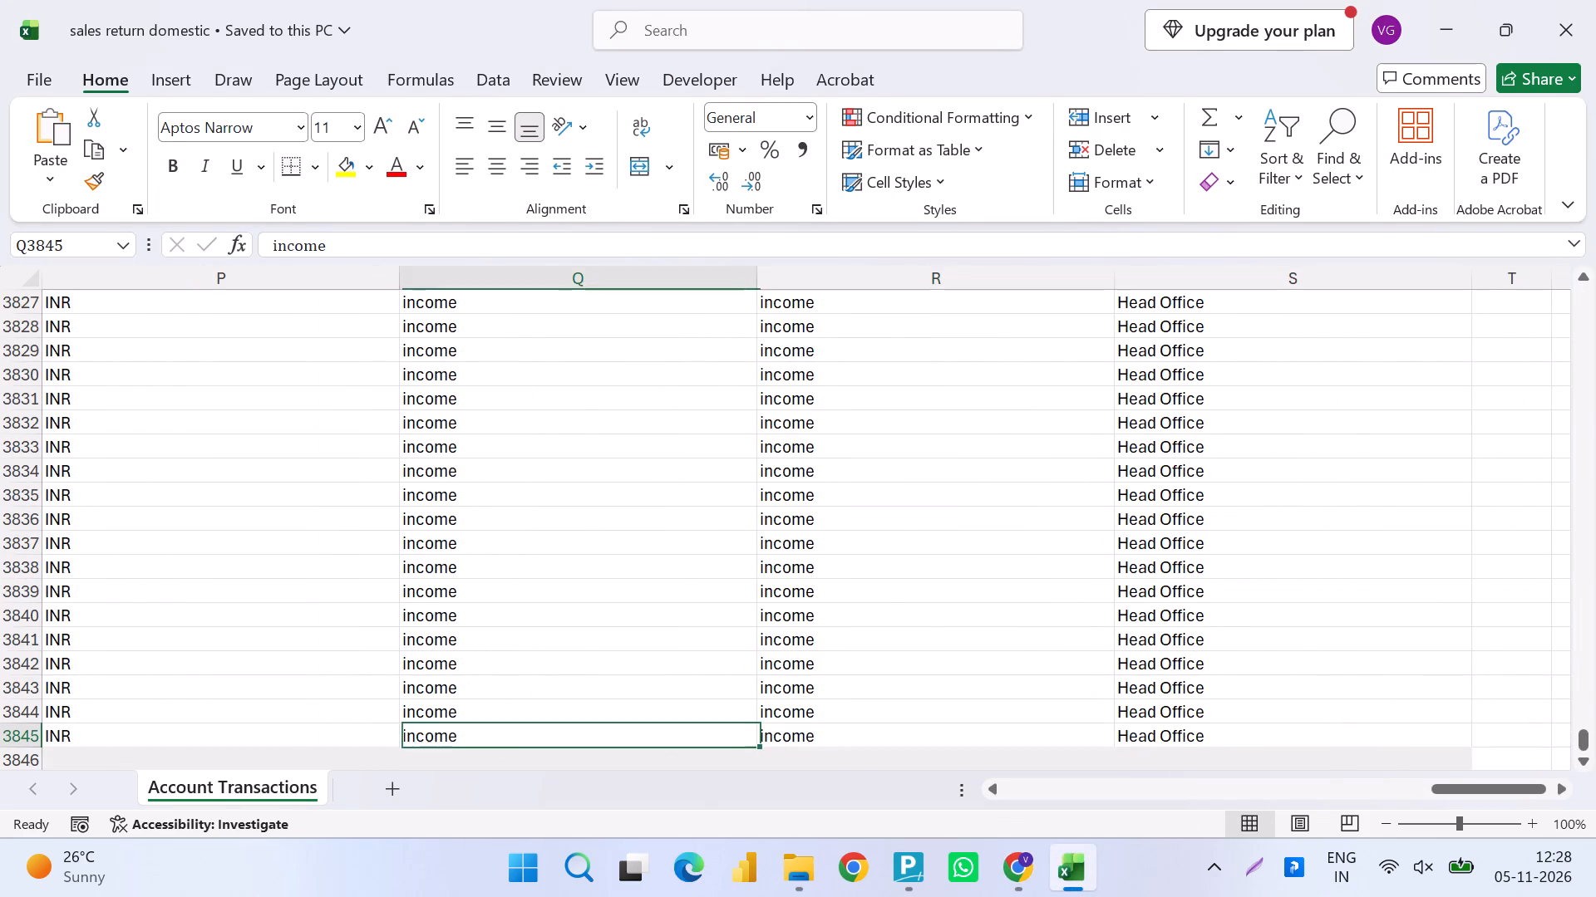
key("Left")
key("Left")
key("Left")
key("Left")
key("Left")
key("Right")
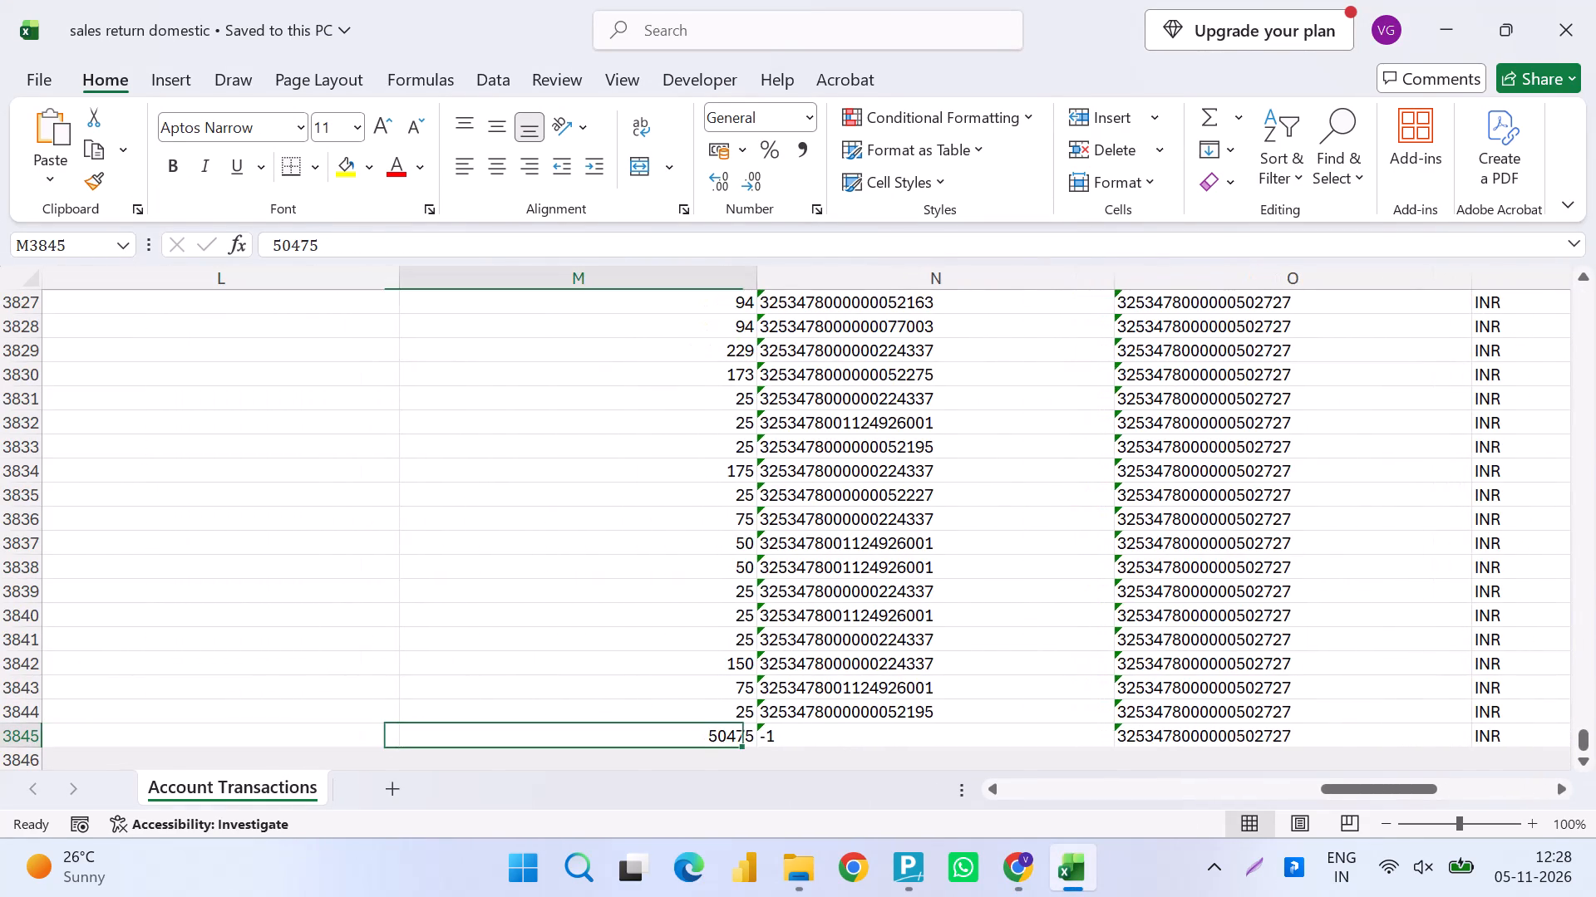
key("ctrl+shift+Up")
key("shift+Down")
Compare the sum with Sales Return - Domestic again, close the sales return domestic workbook and return to Downloads.
key("alt+Tab")
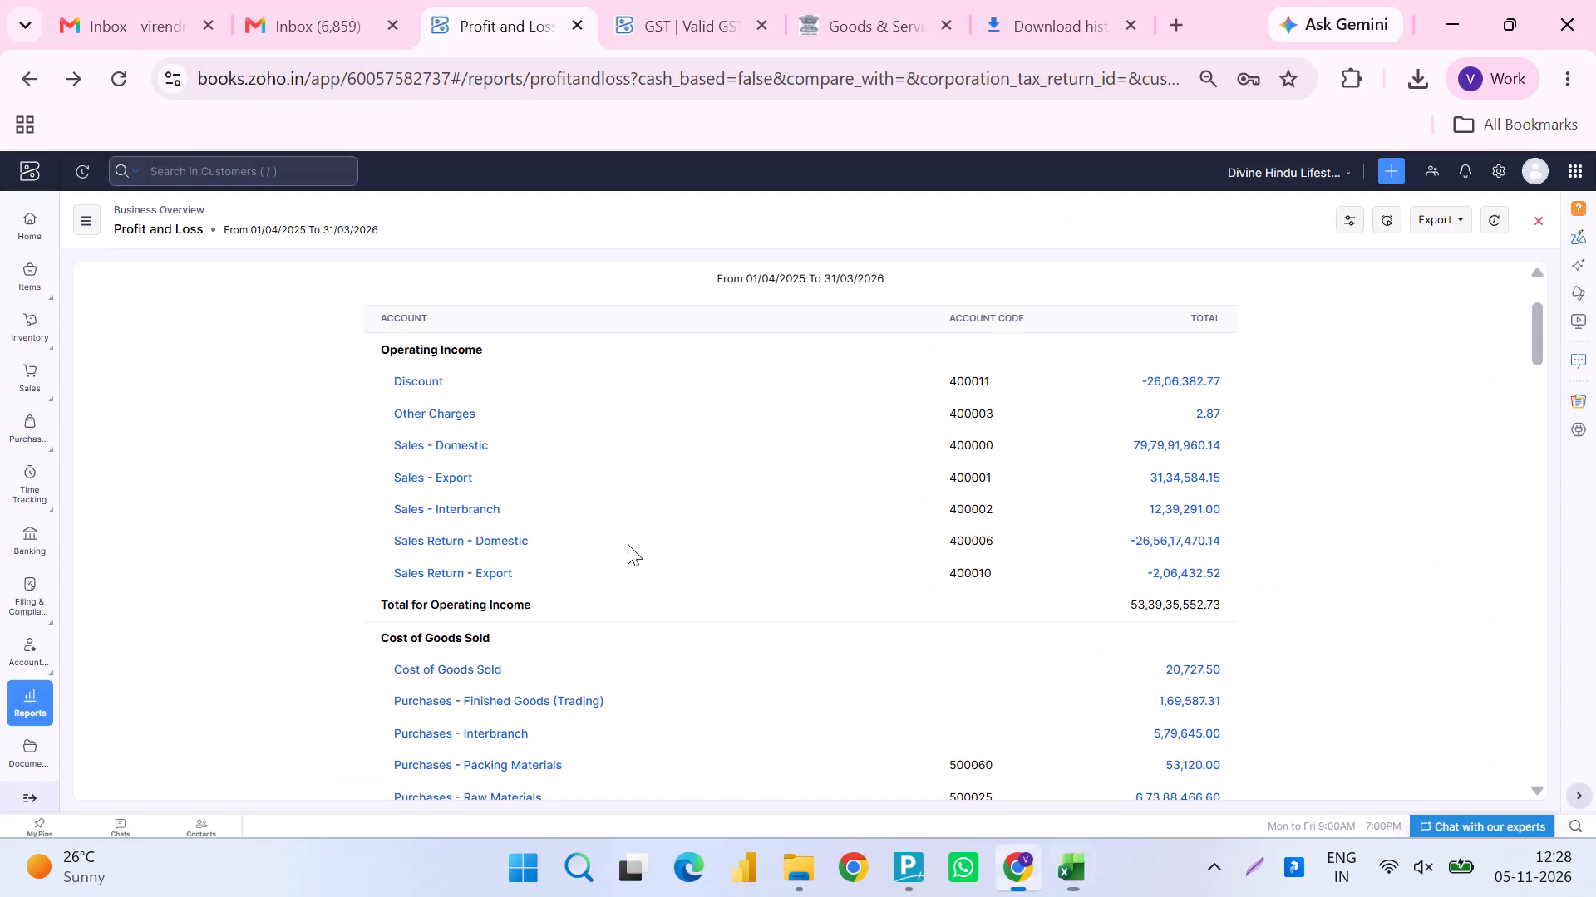
key("alt+Tab")
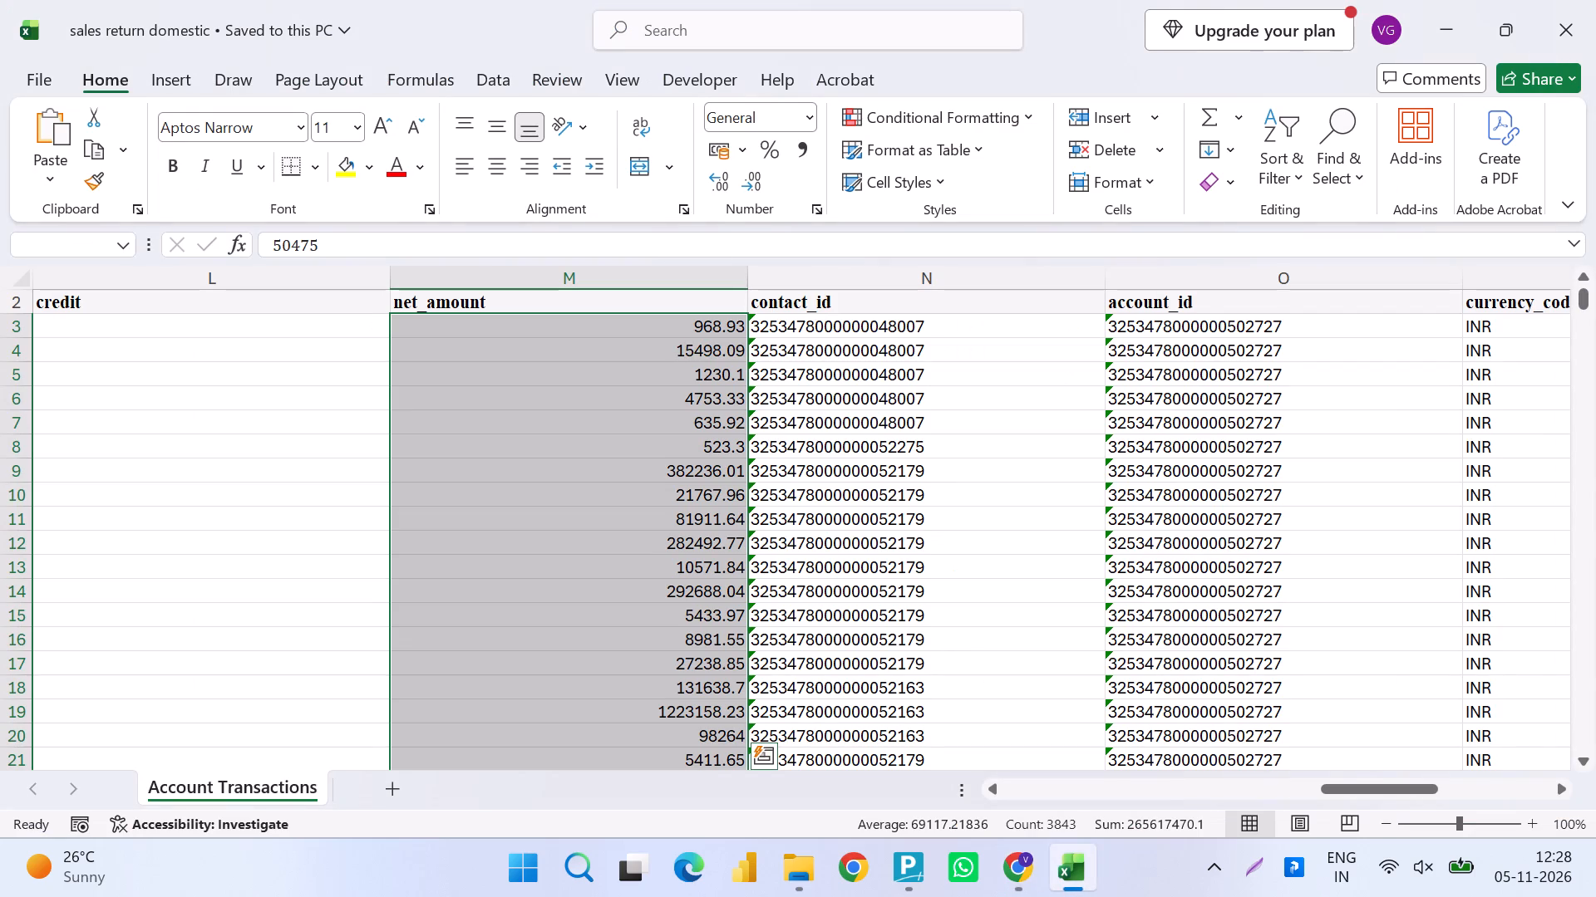
key("alt+F4")
key("alt+Tab")
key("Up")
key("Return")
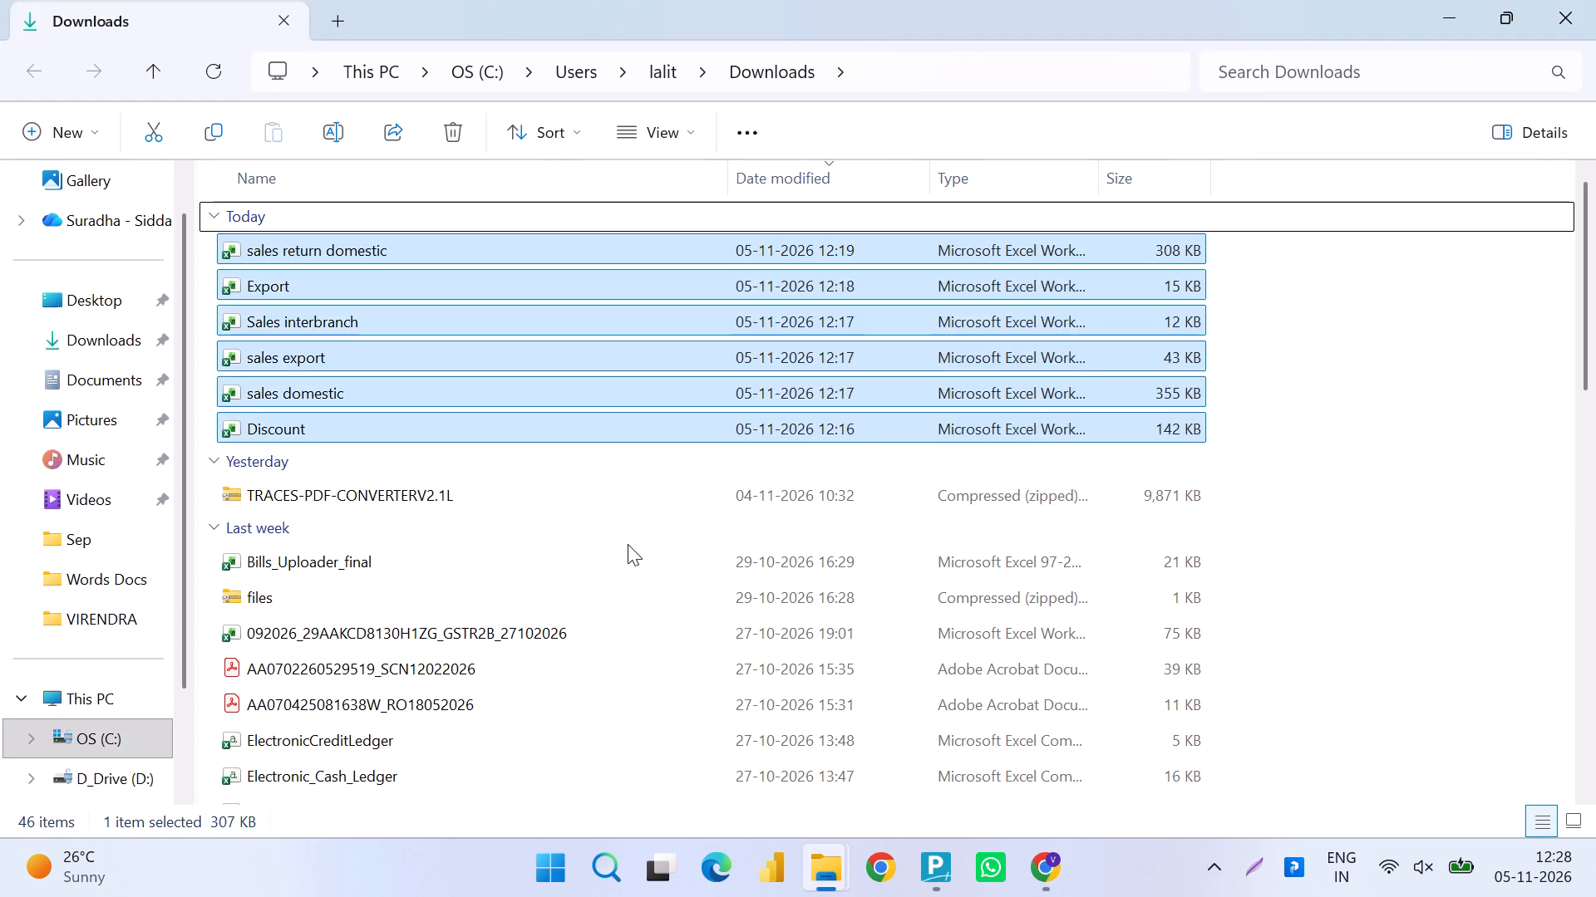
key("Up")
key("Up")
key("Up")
Open the Export workbook from the Downloads folder and enable editing.
left_click(354, 284)
key("Return")
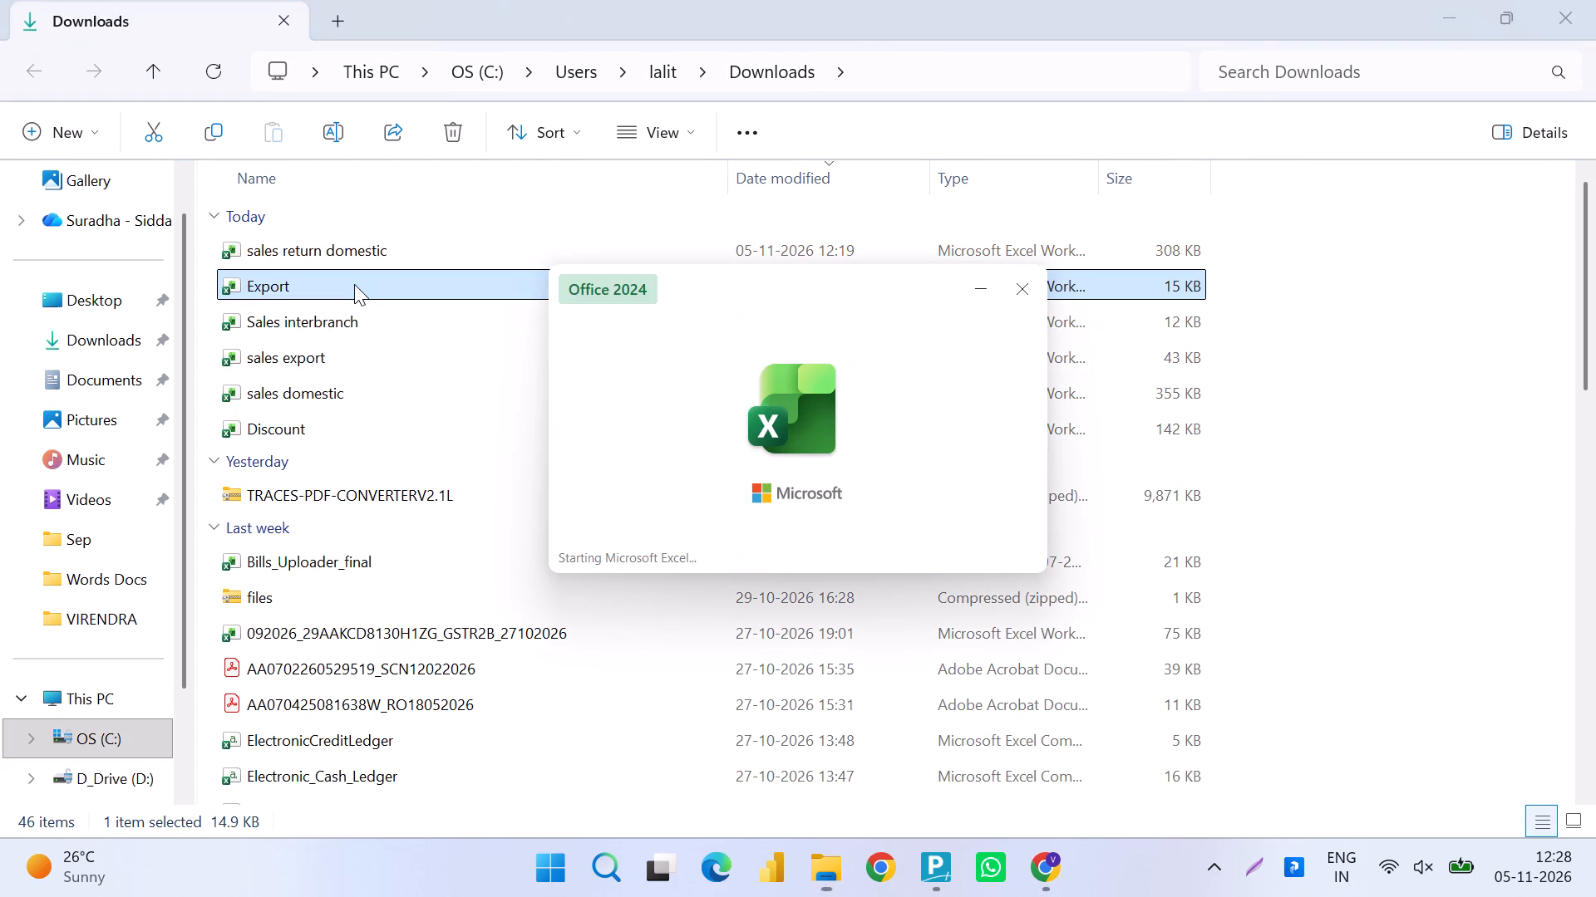
key("F2")
key("Left")
key("Return")
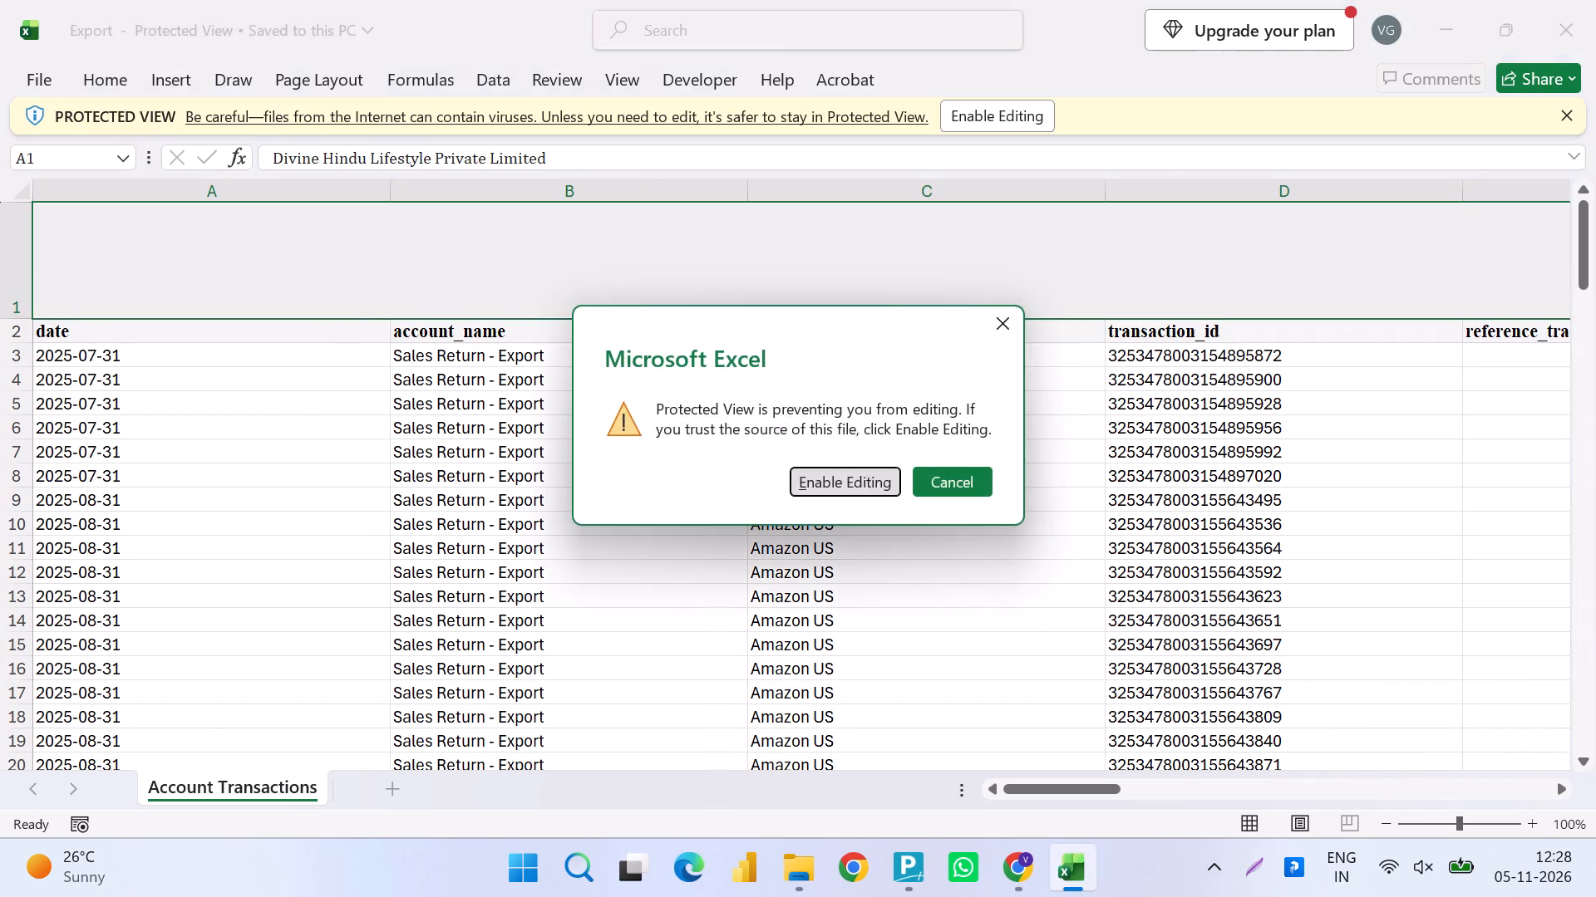
Select all net_amount values in the Export workbook from M3 down to M133 to read their sum.
key("Down")
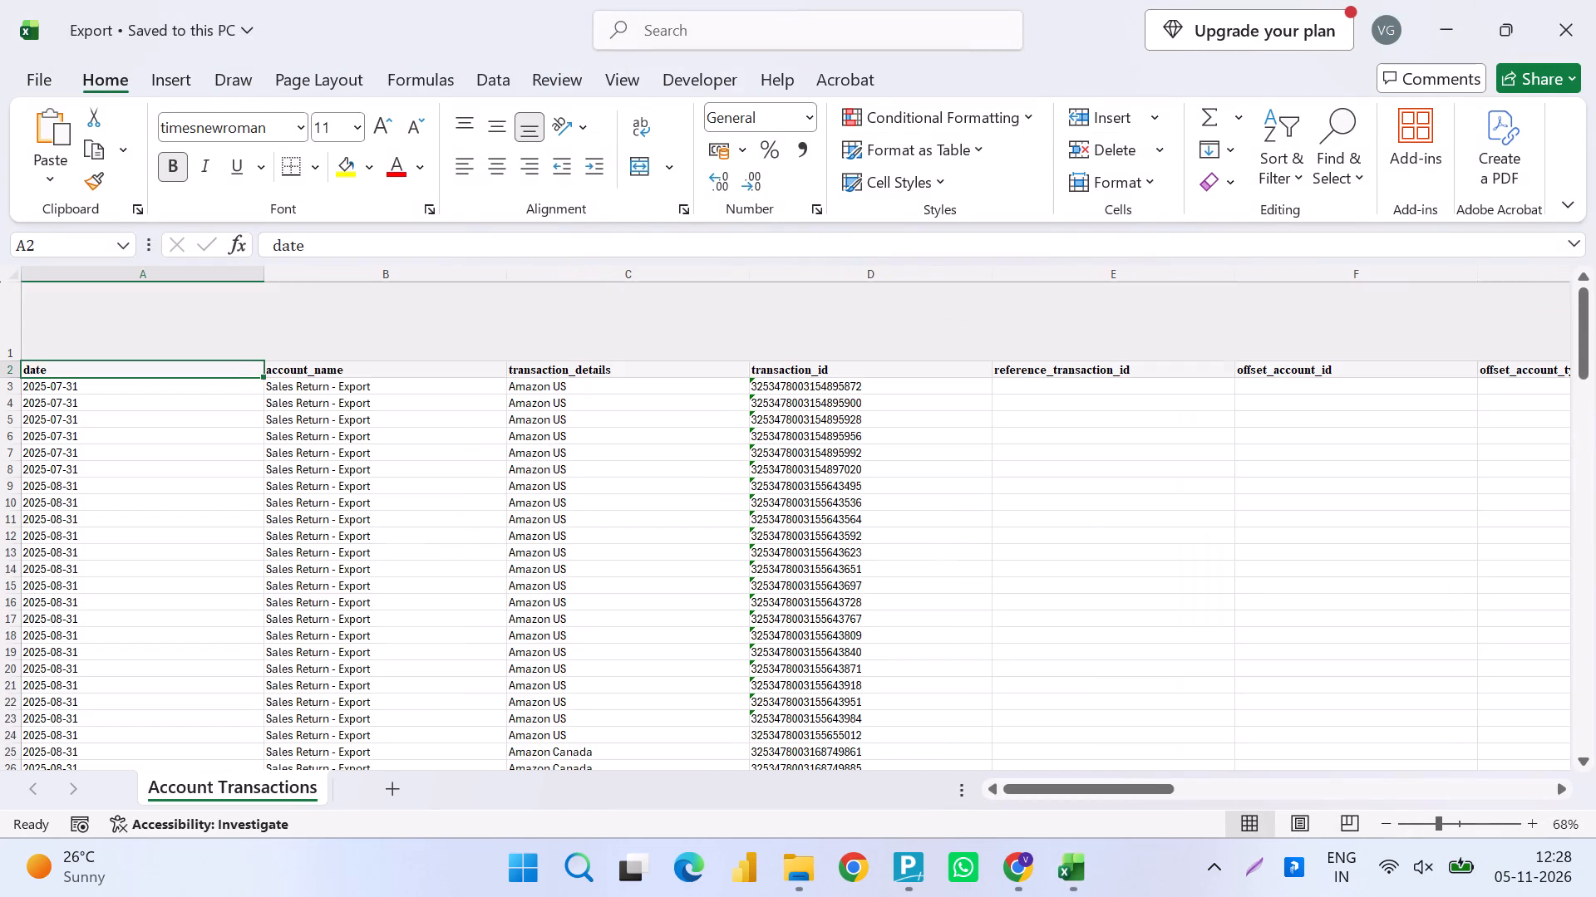
key("Right")
key("Right")
key("Right")
key("Right")
key("Right")
key("Right")
key("Right")
key("Right")
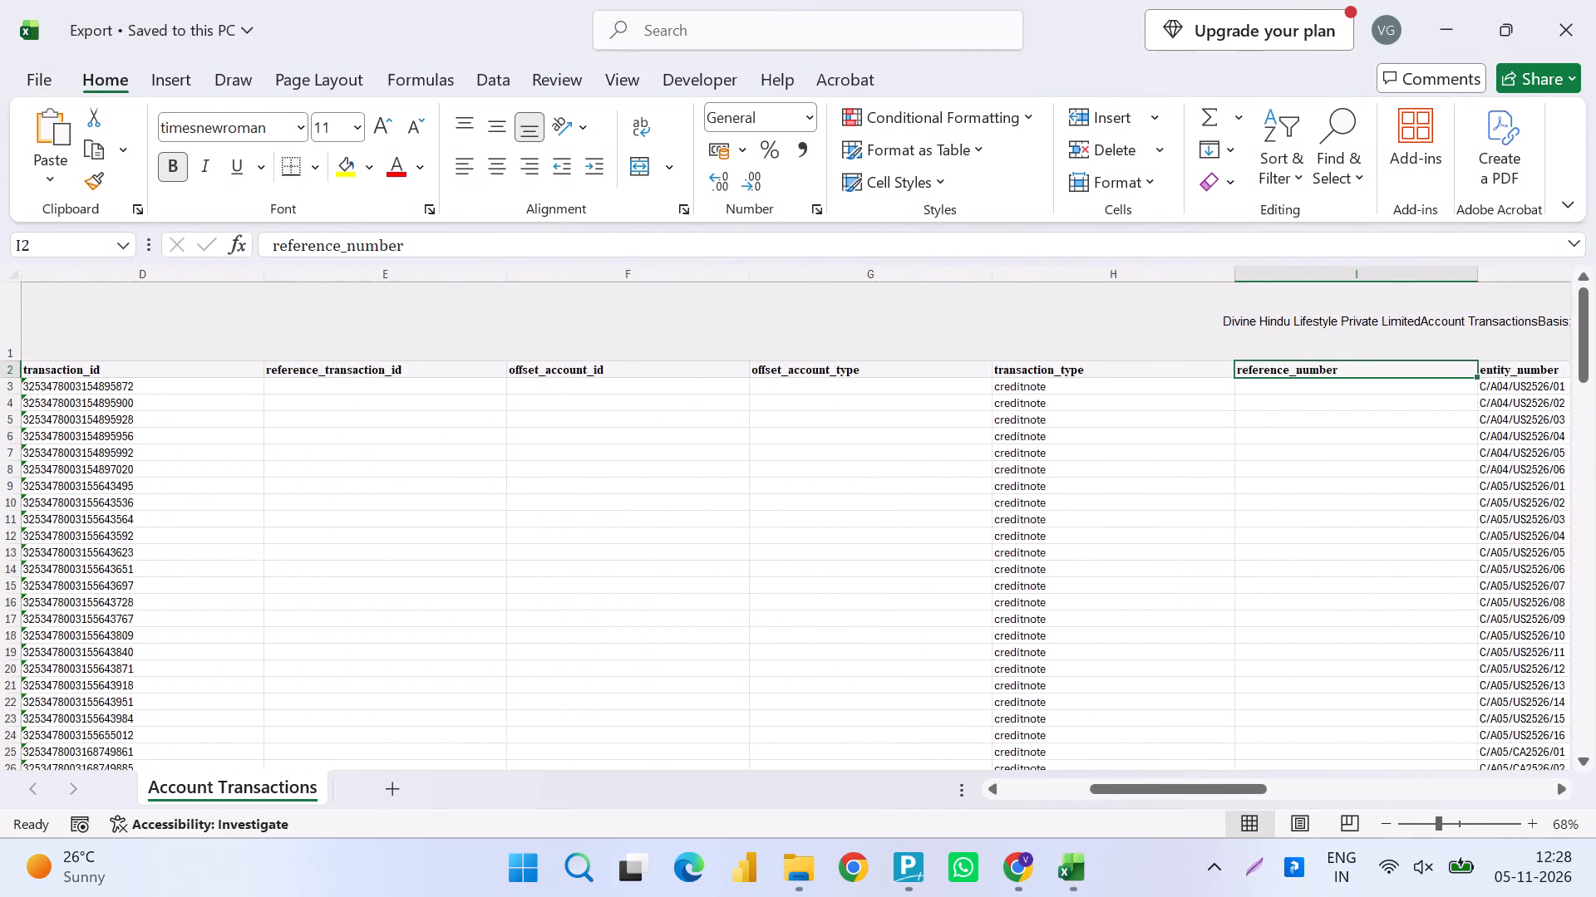
key("Right")
key("Right")
key("Right")
key("Right")
key("Right")
key("Right")
key("Left")
key("Left")
key("Down")
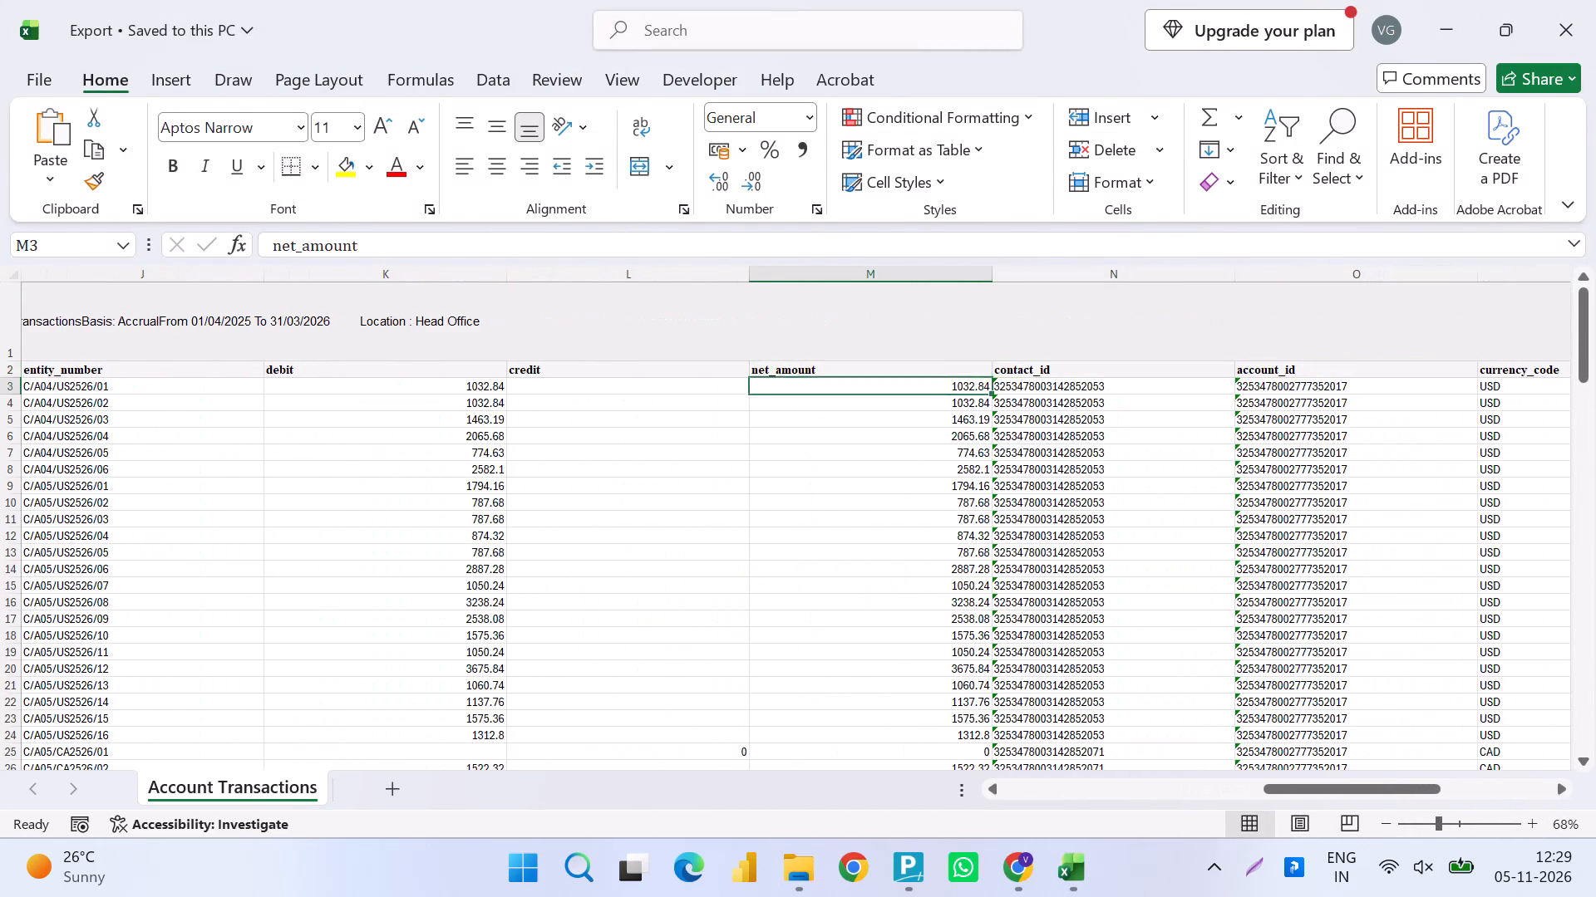
key("ctrl+shift+Down")
key("shift+Up")
key("shift+Down")
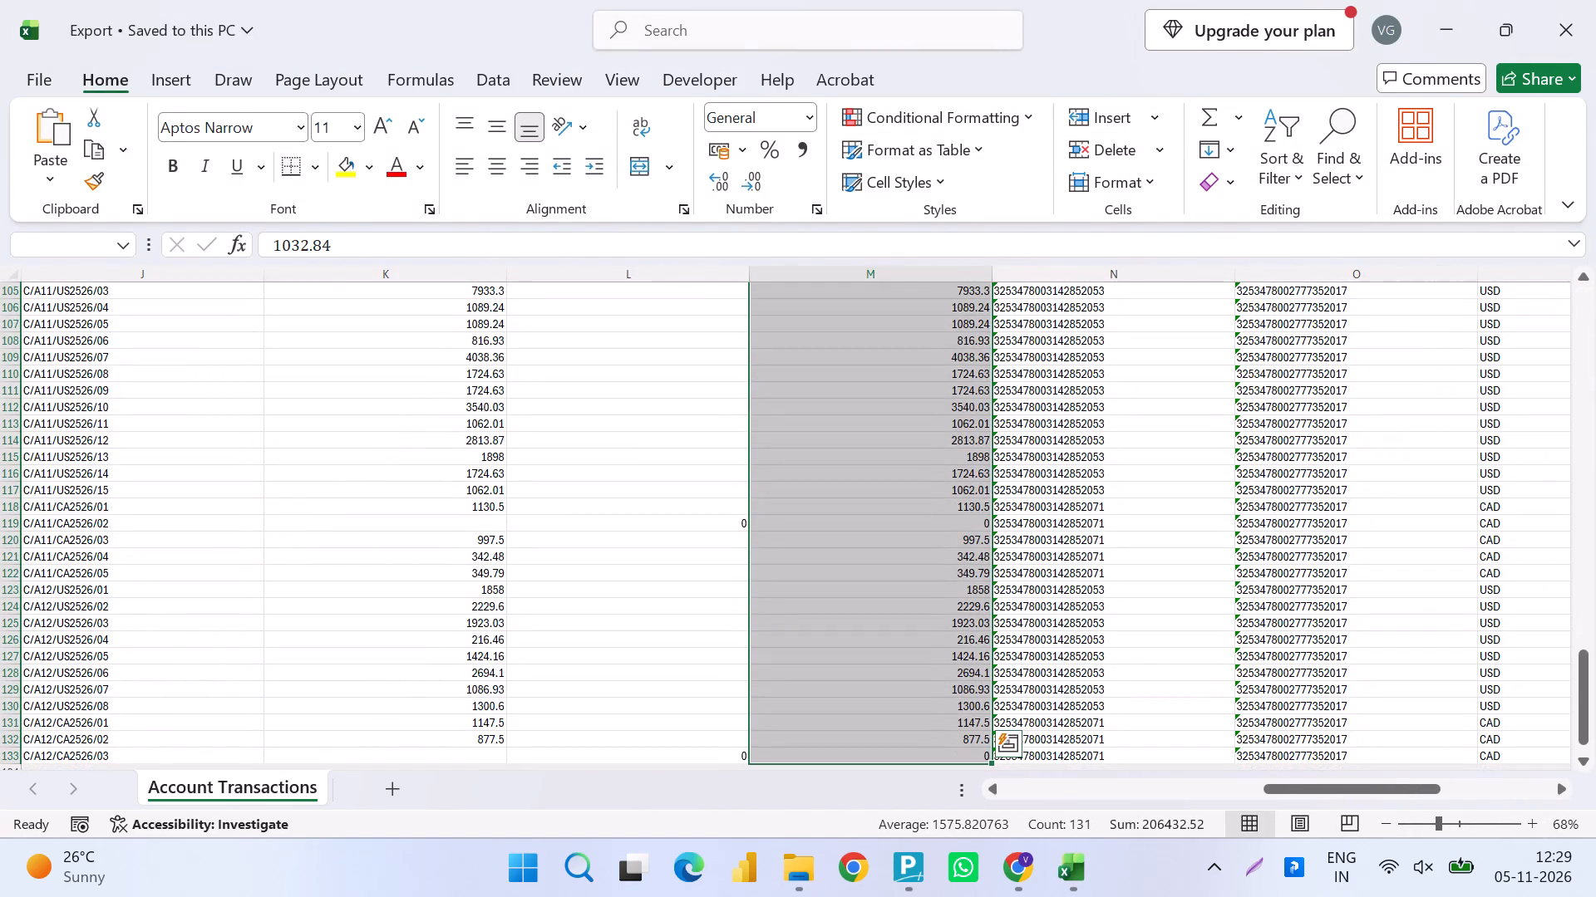
Close the Export workbook and compare its sum with Sales Return - Export in the Profit and Loss report.
left_click(1595, 0)
key("alt+Tab")
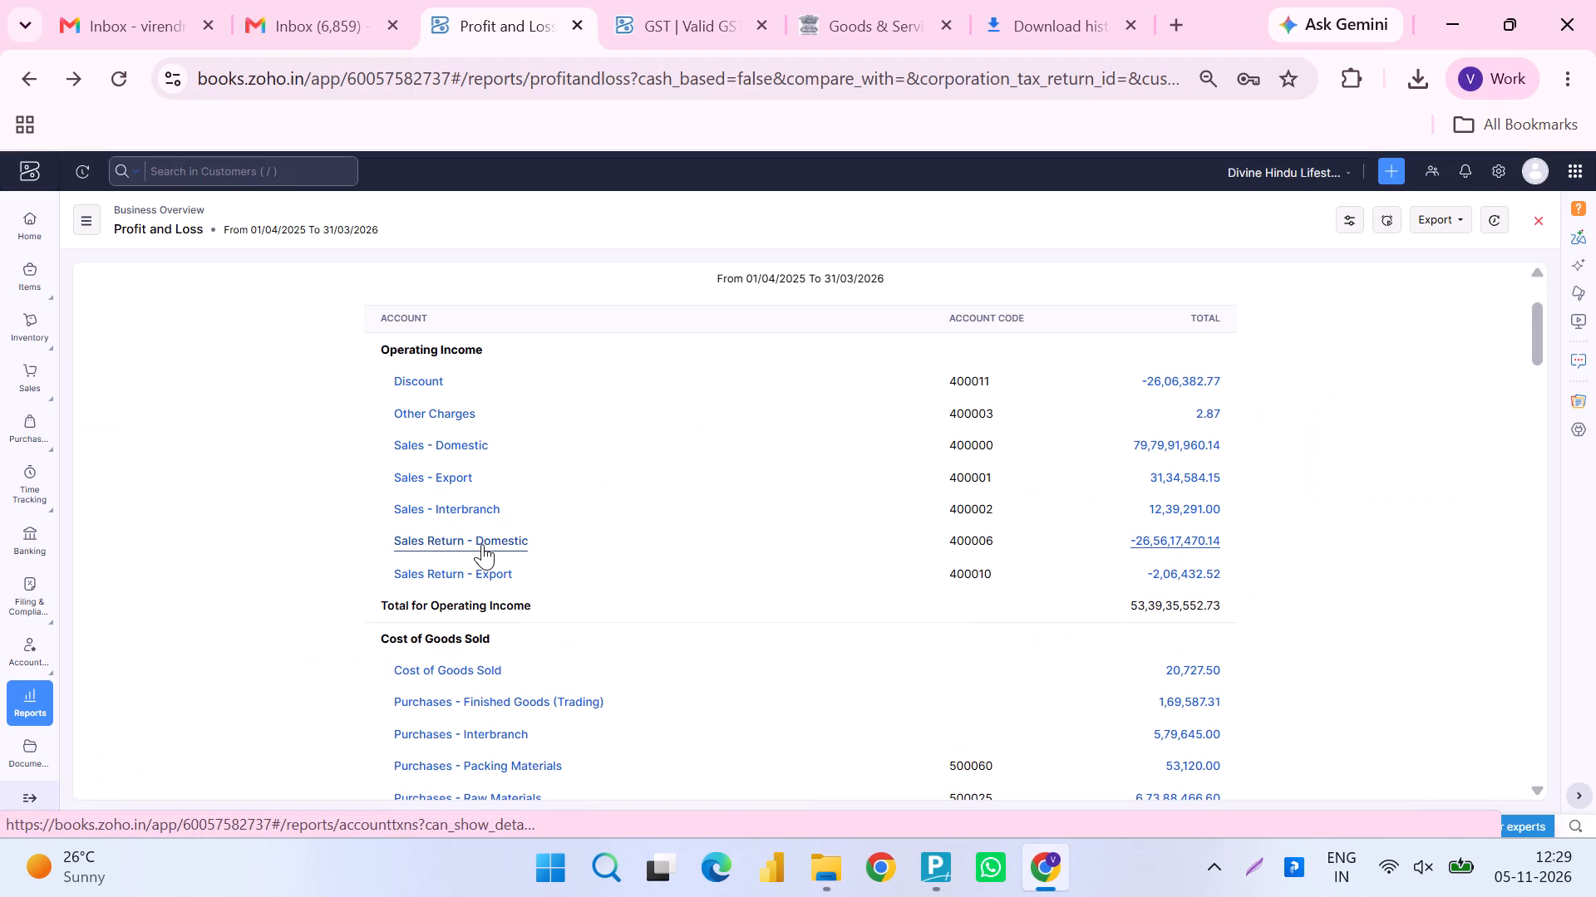
Open the Summary of Outward Supplies (GSTR-1) workbook from the Words Docs folder on the desktop.
key("super+d")
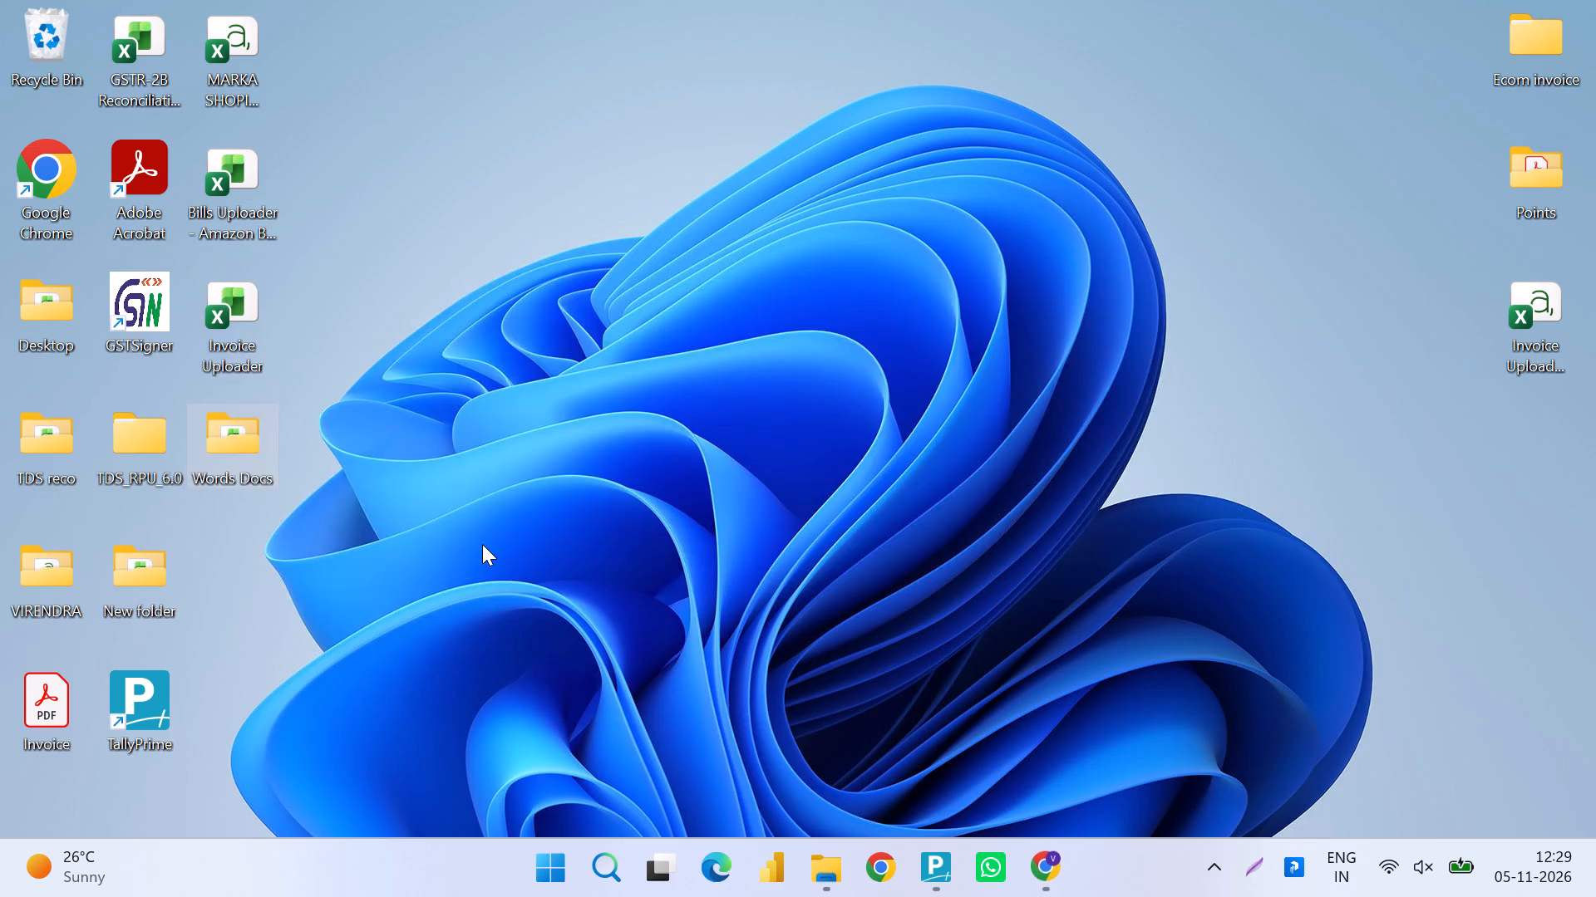
key("alt+Tab")
key("alt+Tab")
key("alt+Tab")
key("super+d")
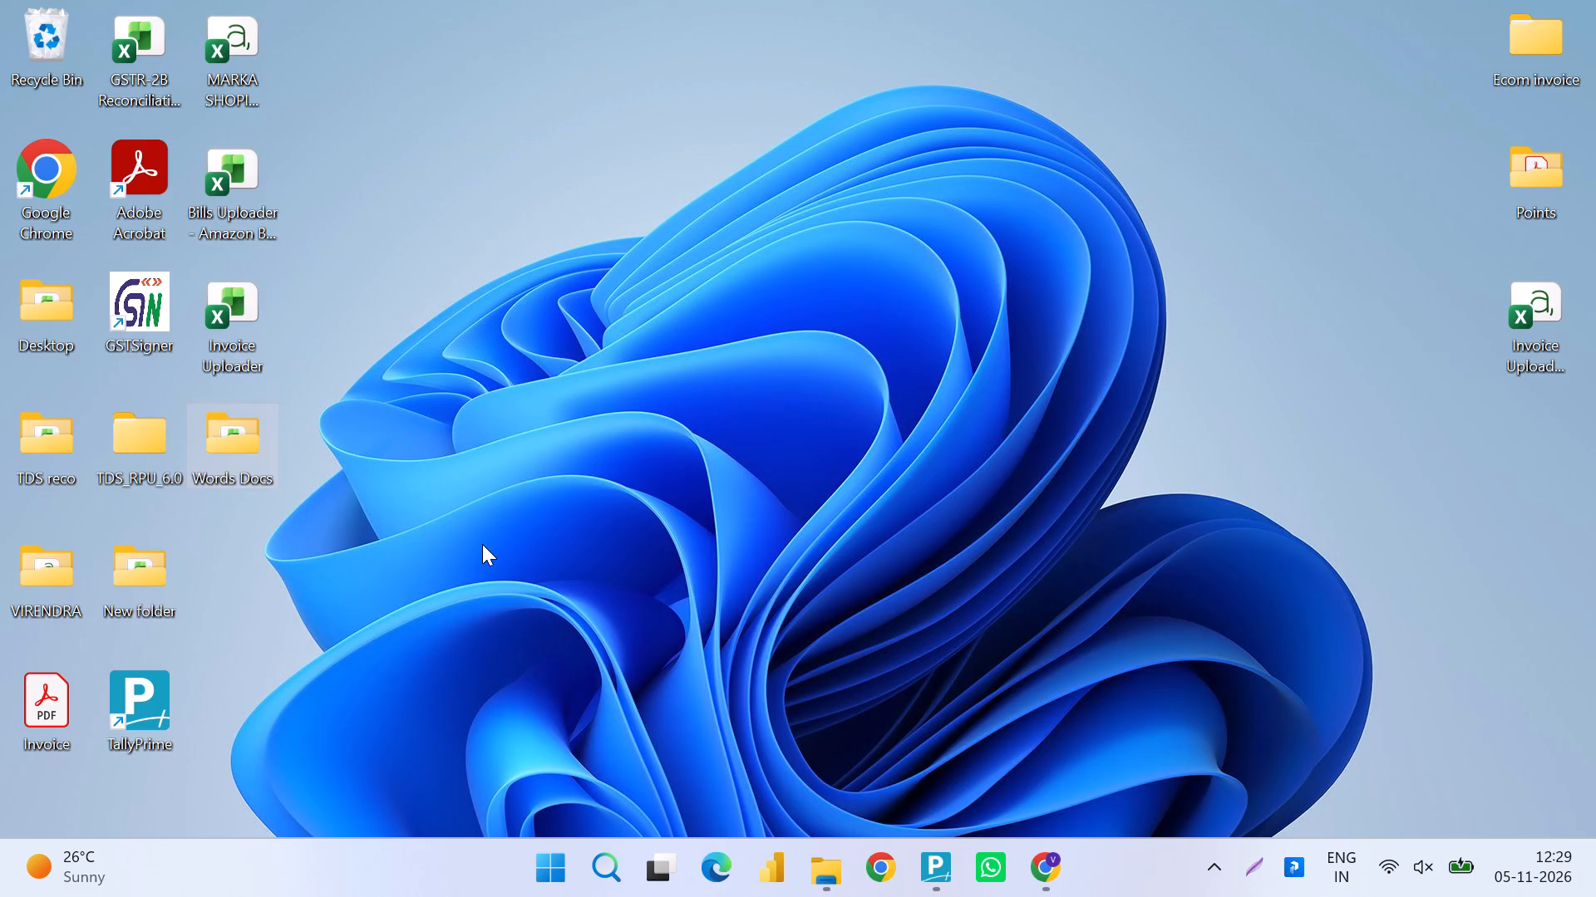
key("Up")
key("Up")
key("Down")
key("Down")
key("Return")
key("Down")
key("Down")
key("Down")
key("Down")
key("Up")
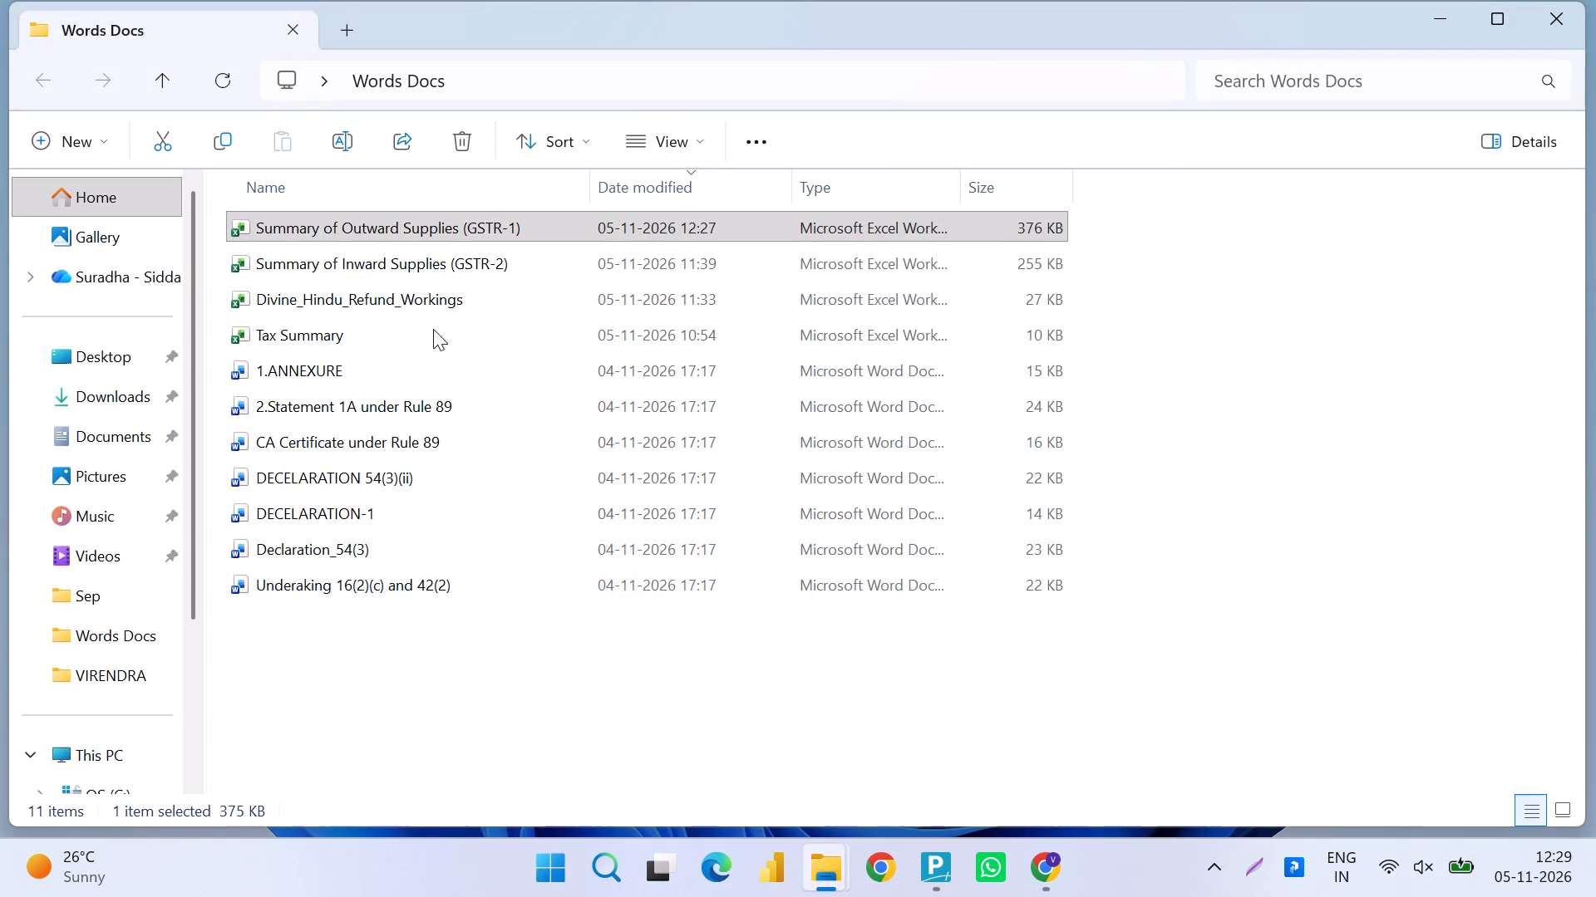
left_click(438, 247)
key("Up")
key("Return")
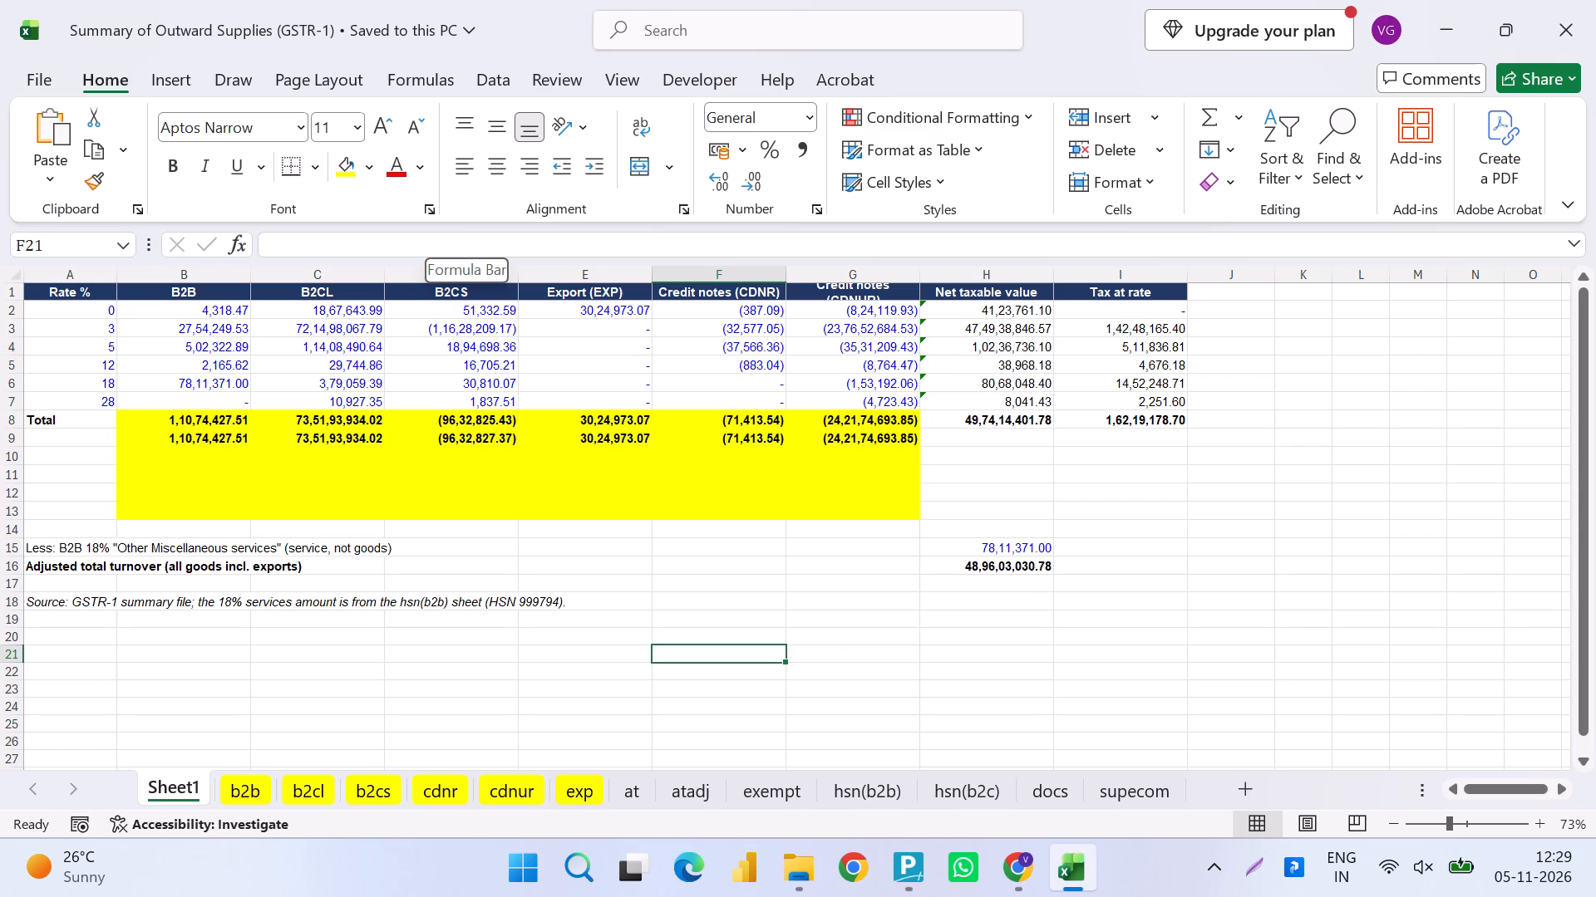
Close the Words Docs folder window, keeping the Downloads folder and the outward supplies workbook open.
key("alt+Tab")
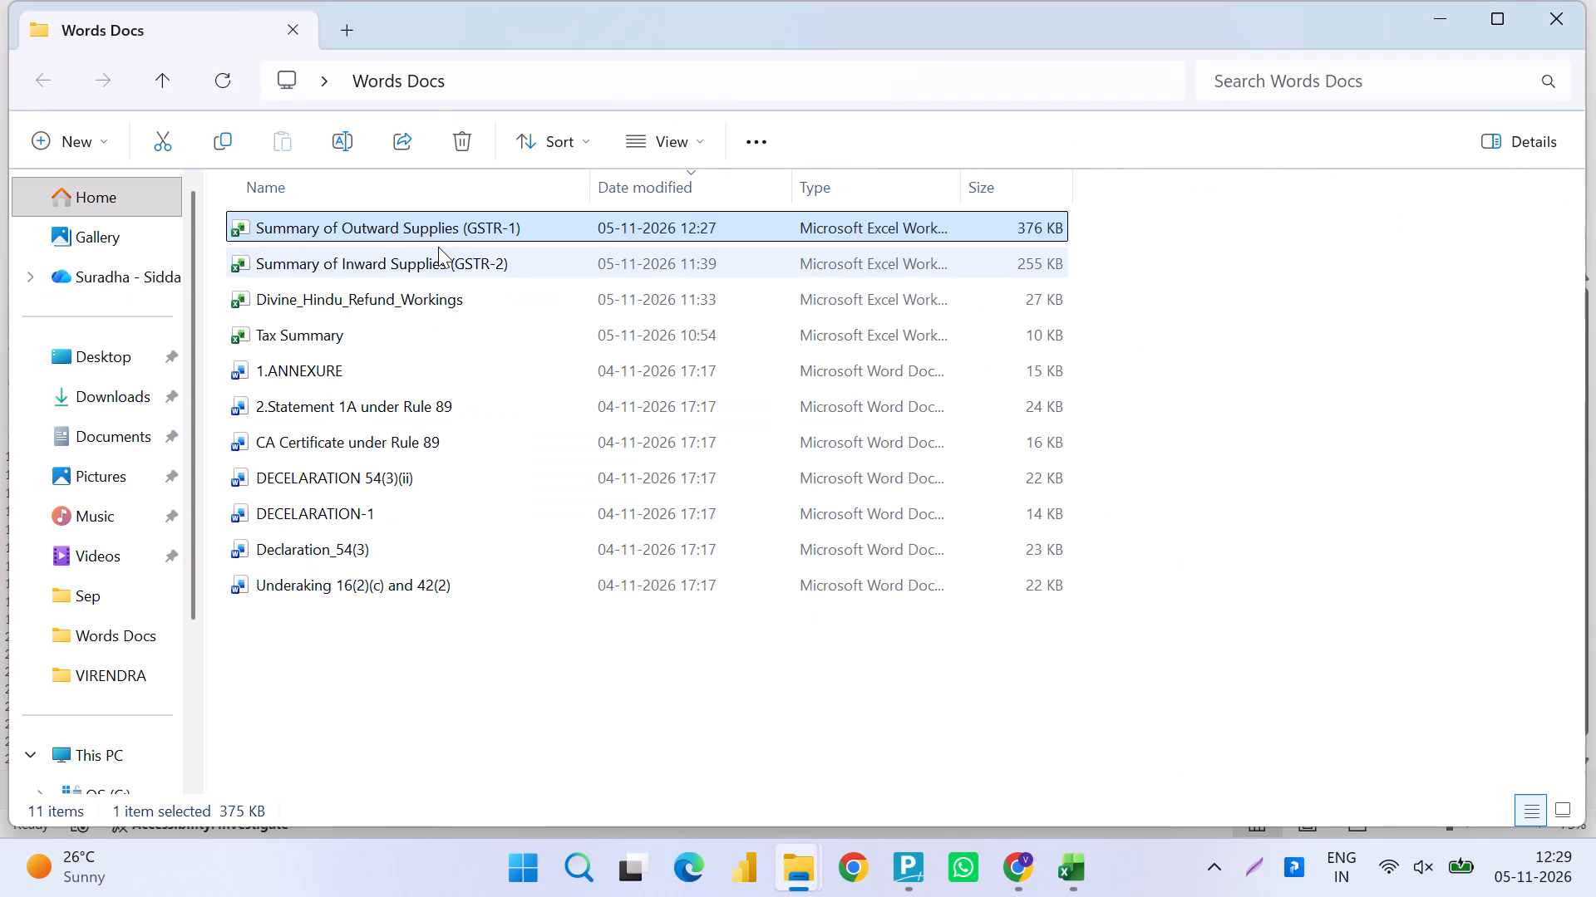
key("alt+Tab")
key("alt+Down")
key("alt+Left")
key("alt+Left")
key("alt+Down")
key("alt+Left")
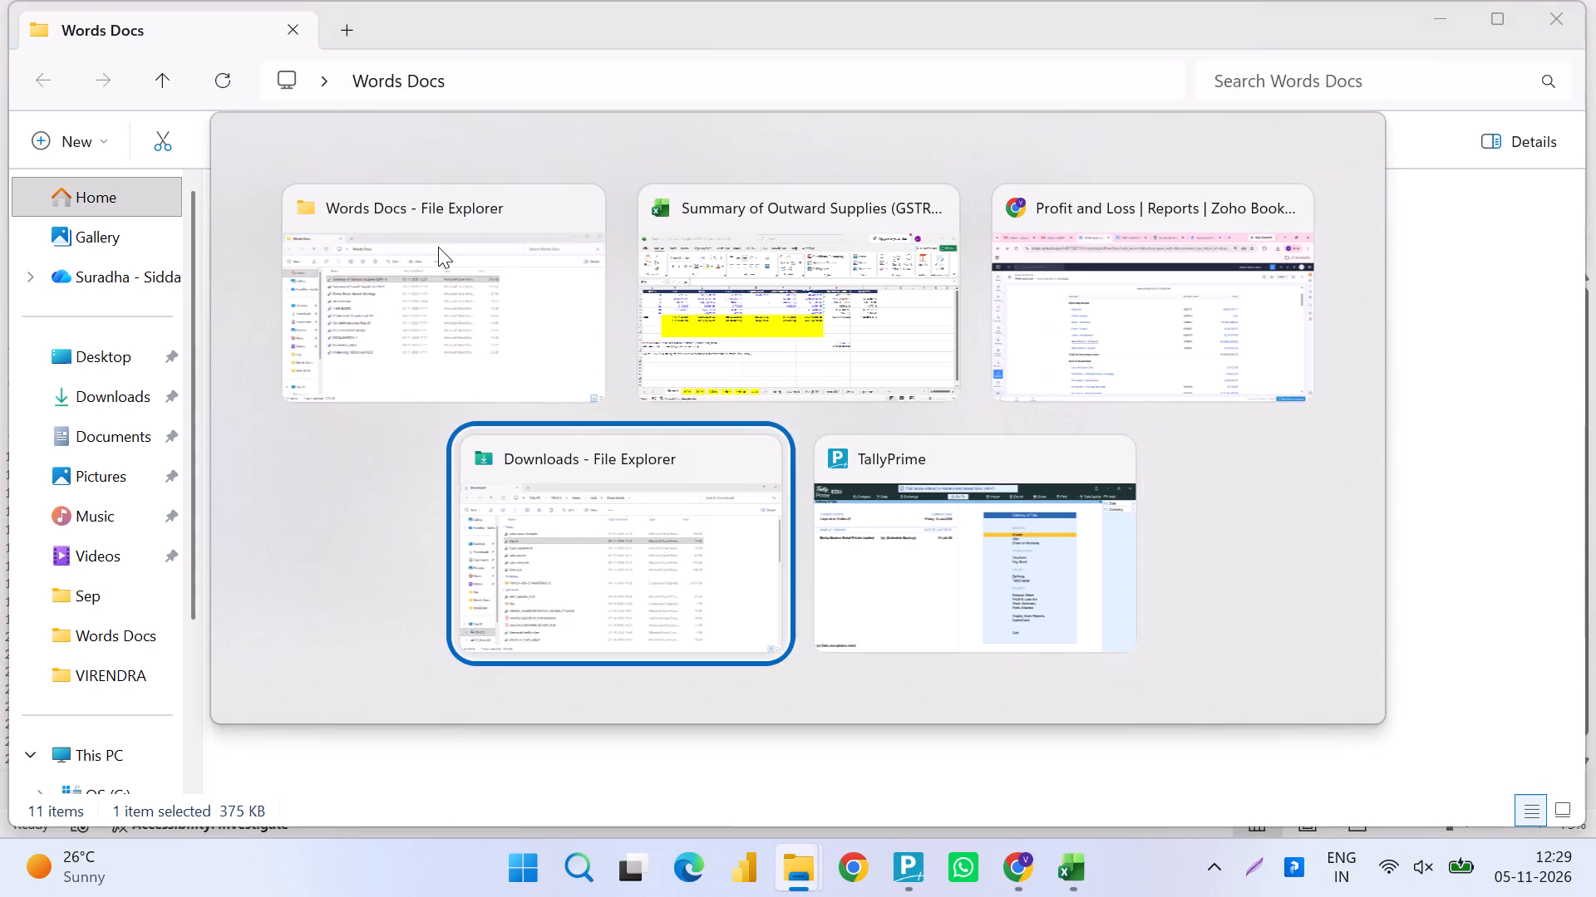
key("alt+Tab")
key("alt+Tab")
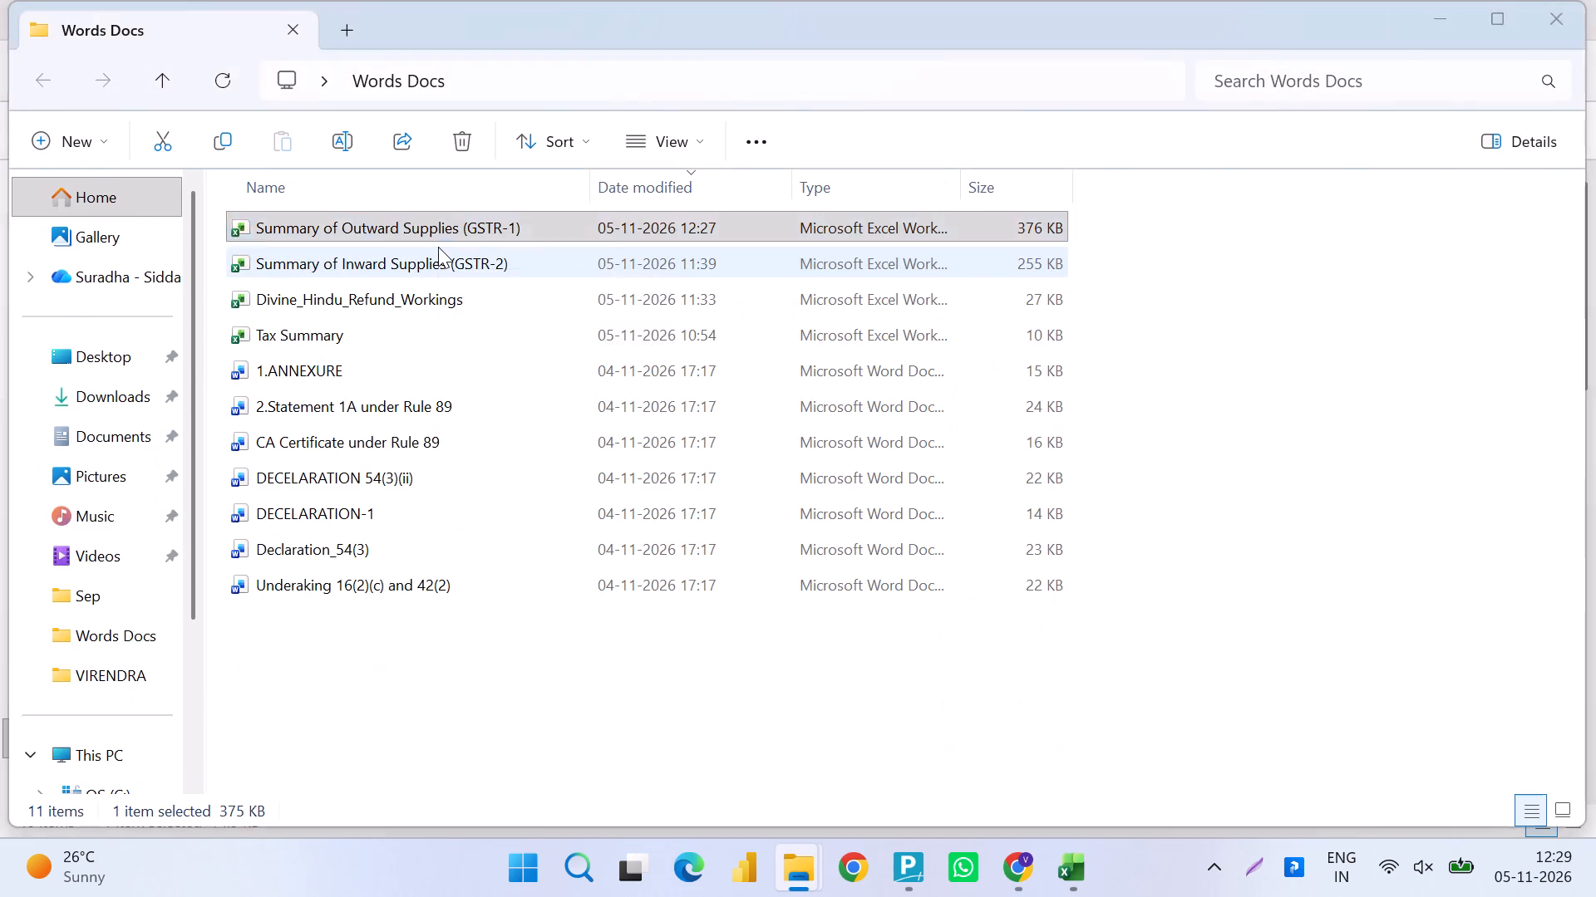
key("alt+Tab")
key("alt+Tab")
key("alt+Tab")
key("alt+Tab")
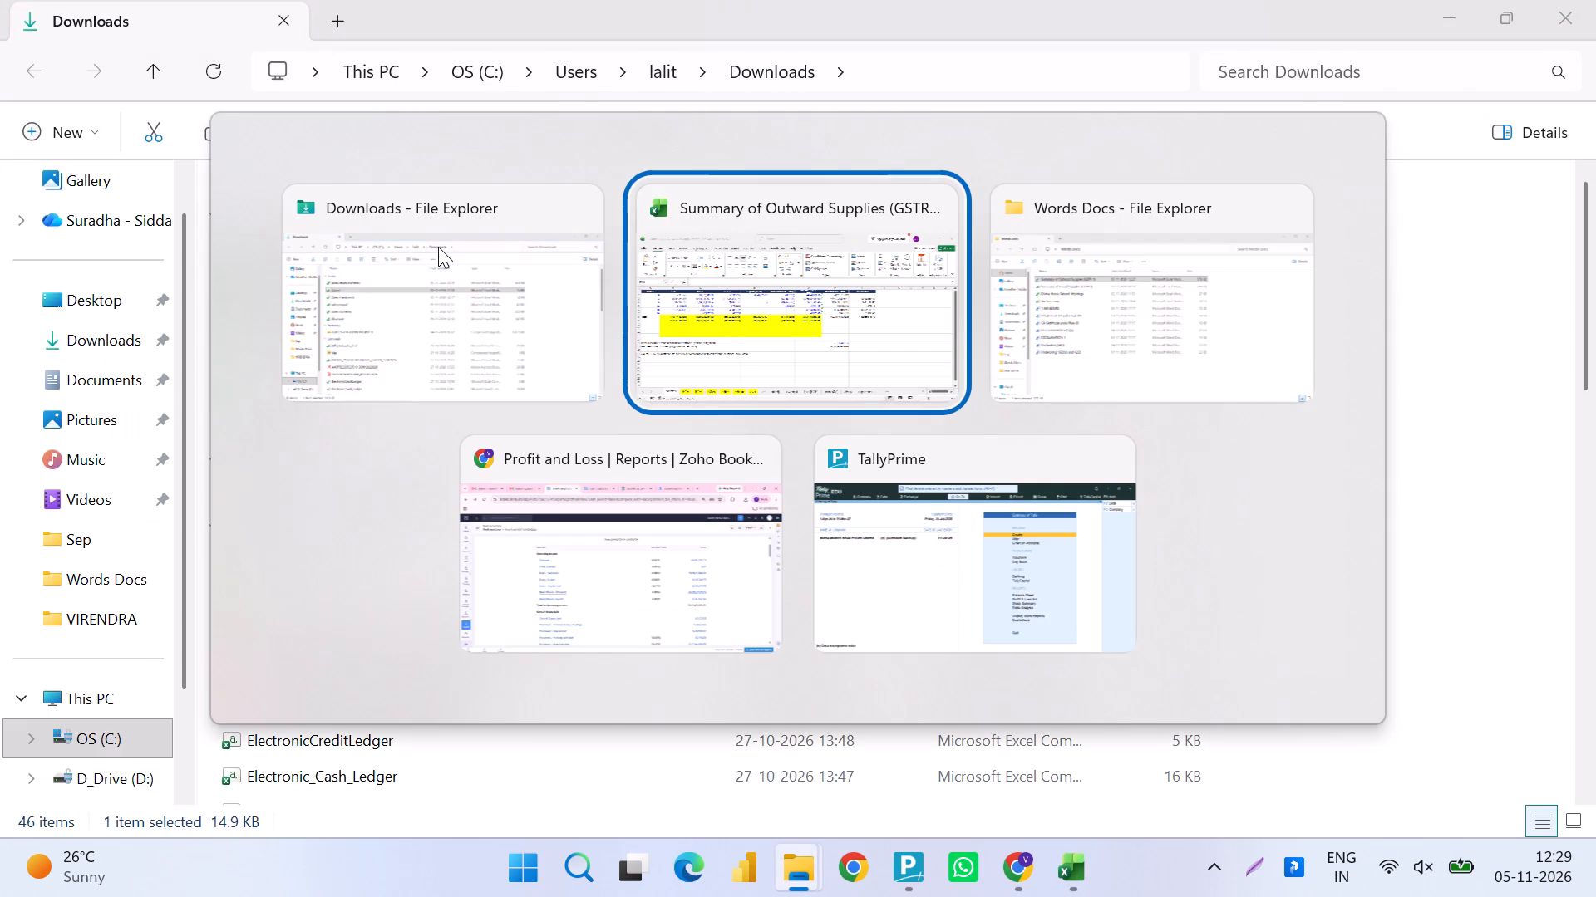
key("alt+Right")
key("alt+F4")
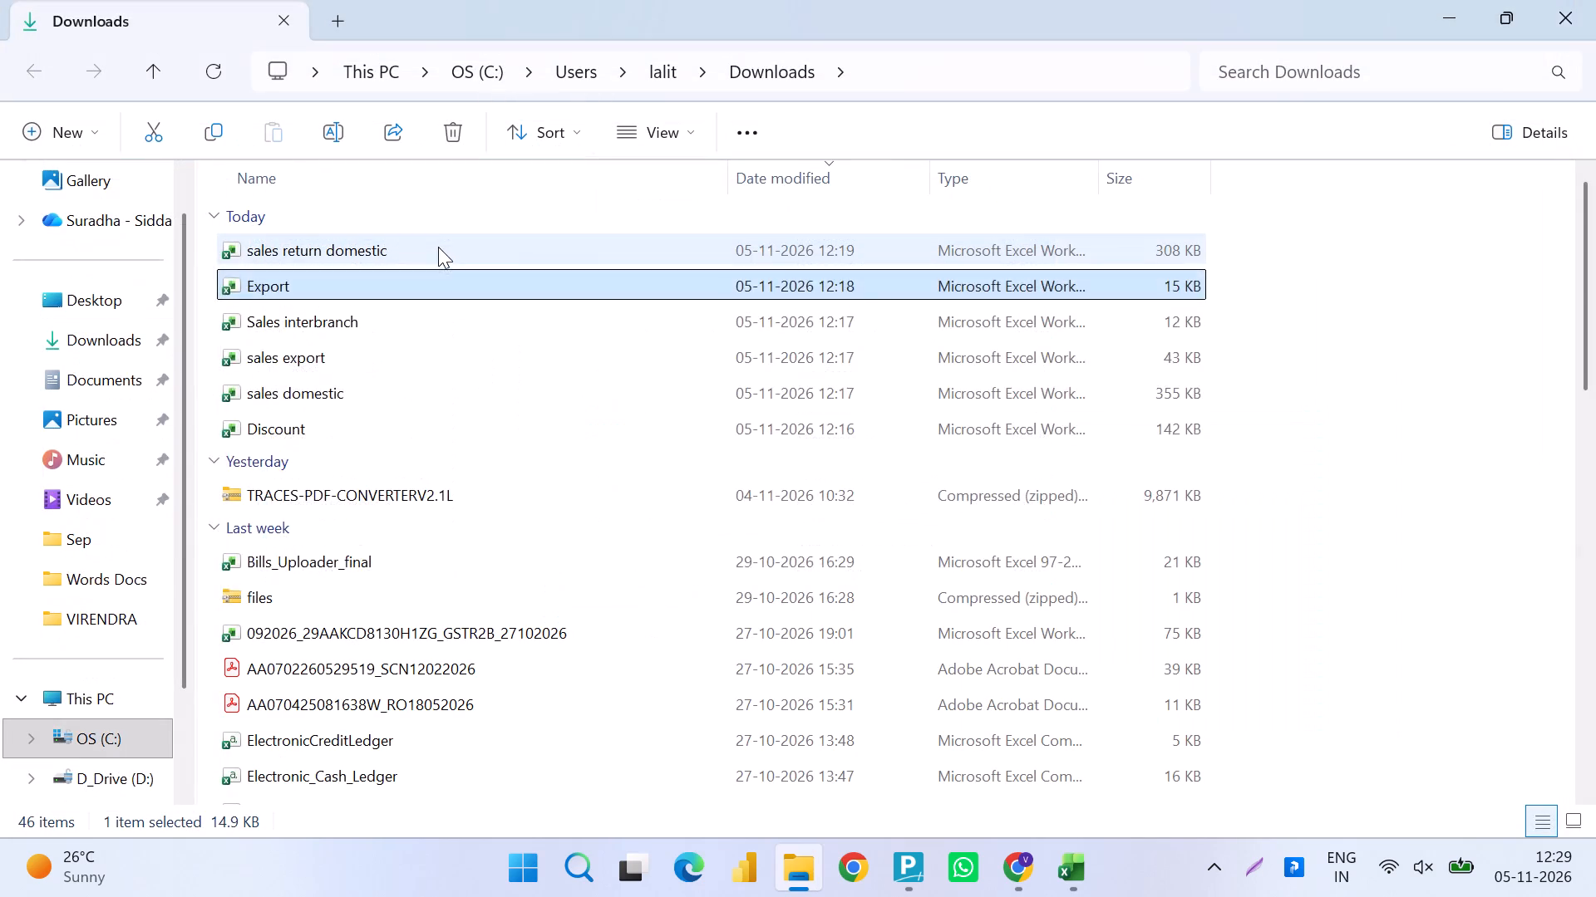
Clear the duplicate totals in B9:G9 below the Total row on Sheet1 of the outward supplies workbook.
key("alt+Tab")
key("alt+Tab")
key("alt+Tab")
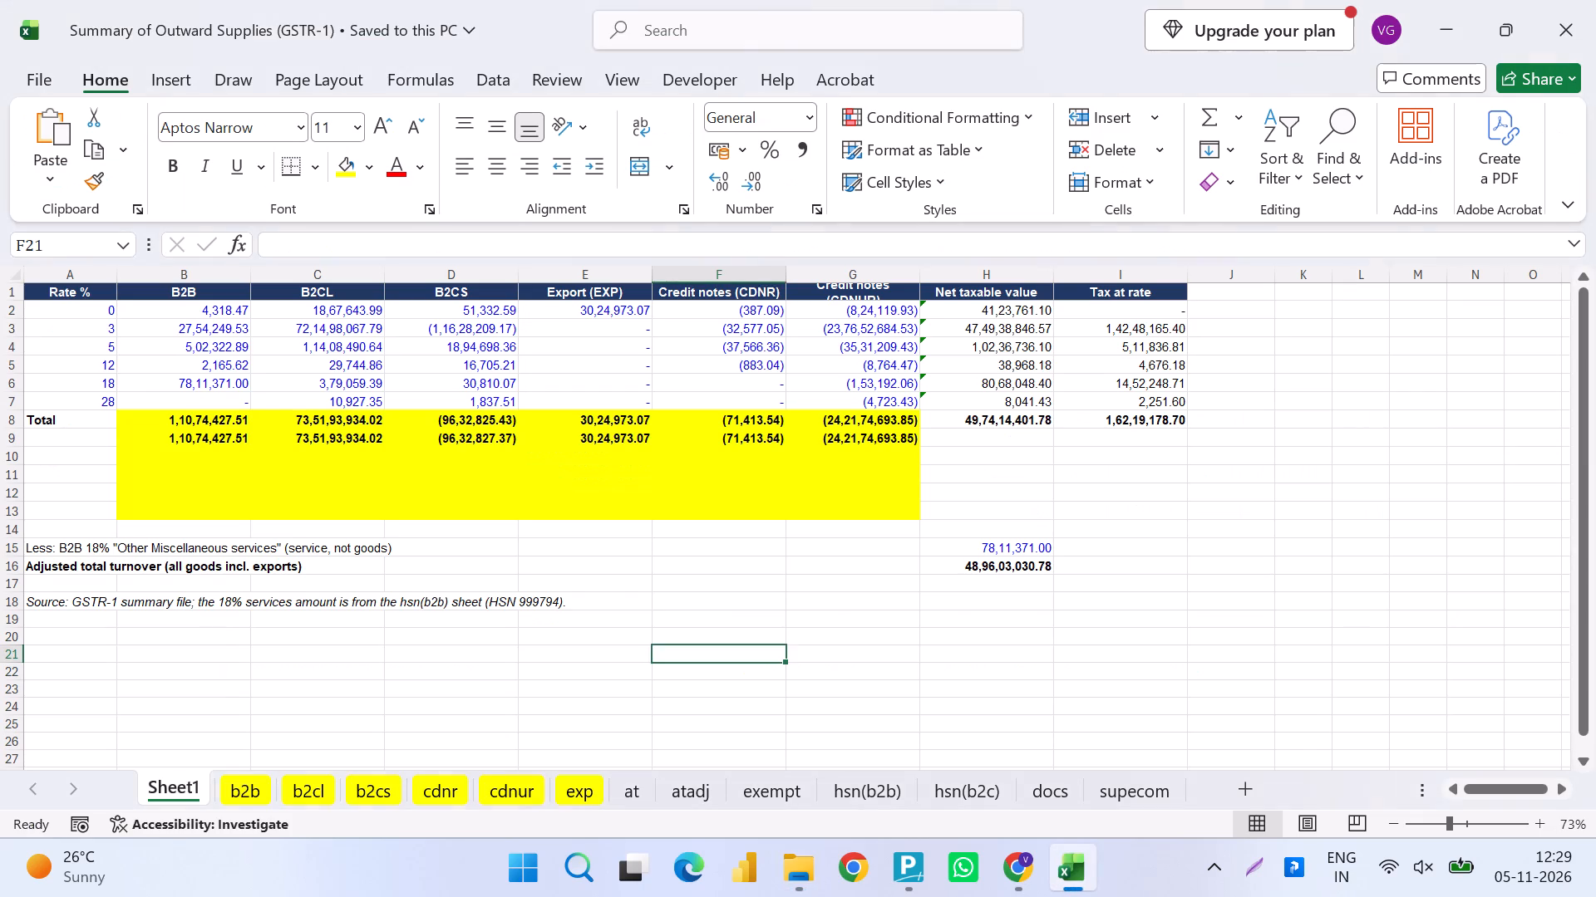
key("Left")
key("ctrl+Up")
key("ctrl+Left")
key("ctrl+Up")
key("ctrl+Left")
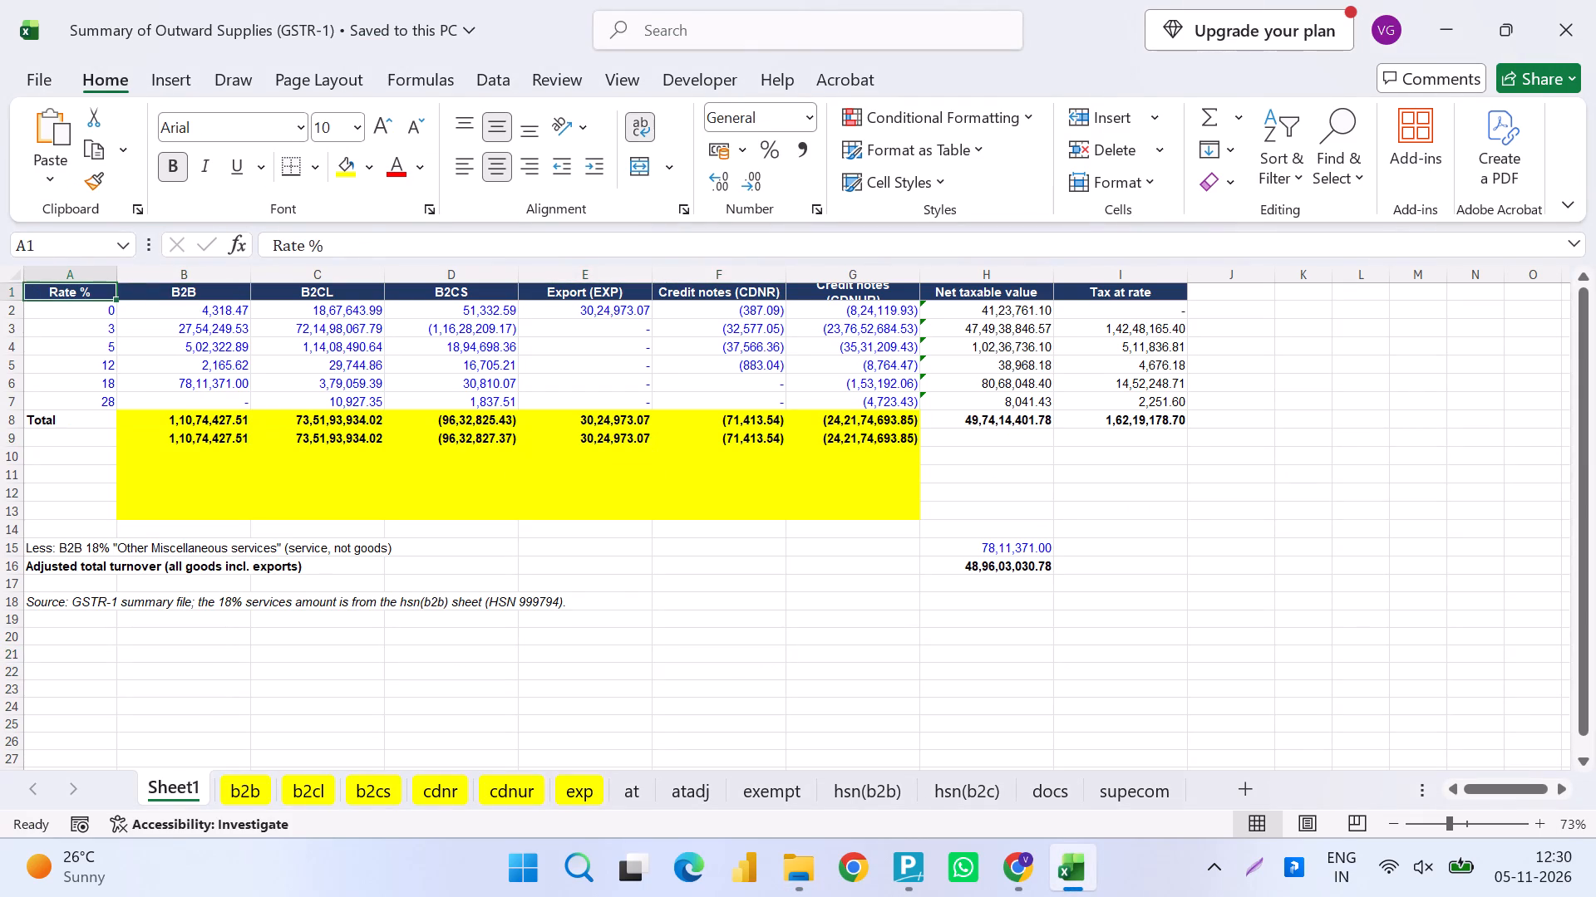
key("ctrl+Left")
key("Down")
key("Down")
key("Down")
key("Down")
key("Down")
key("Down")
key("Down")
key("Right")
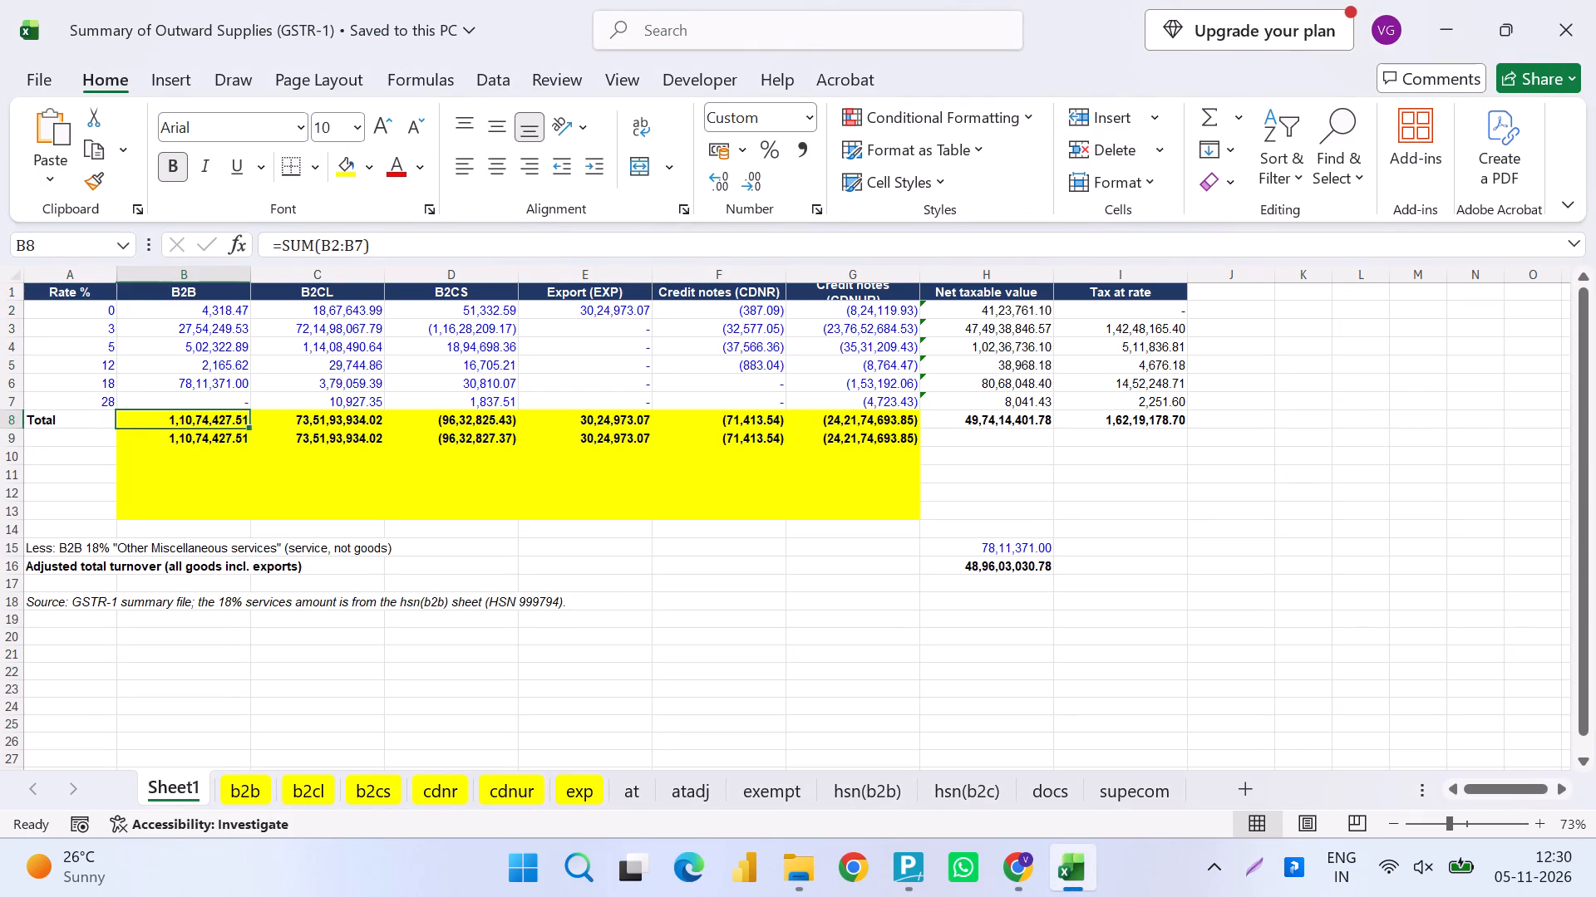
key("Down")
key("ctrl+shift+Right")
key("Delete")
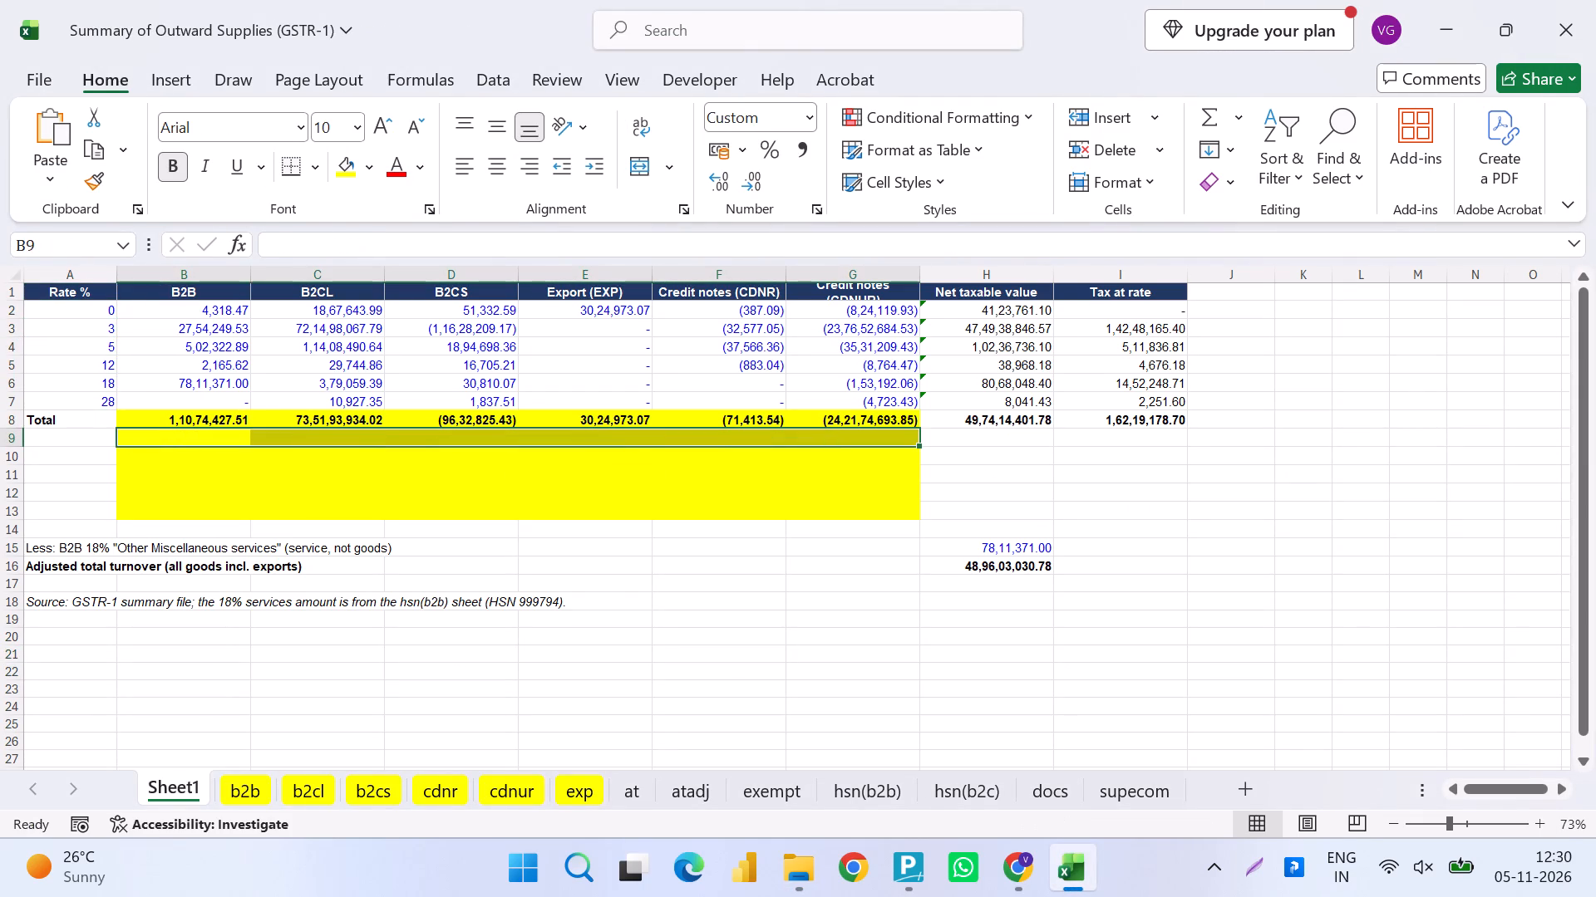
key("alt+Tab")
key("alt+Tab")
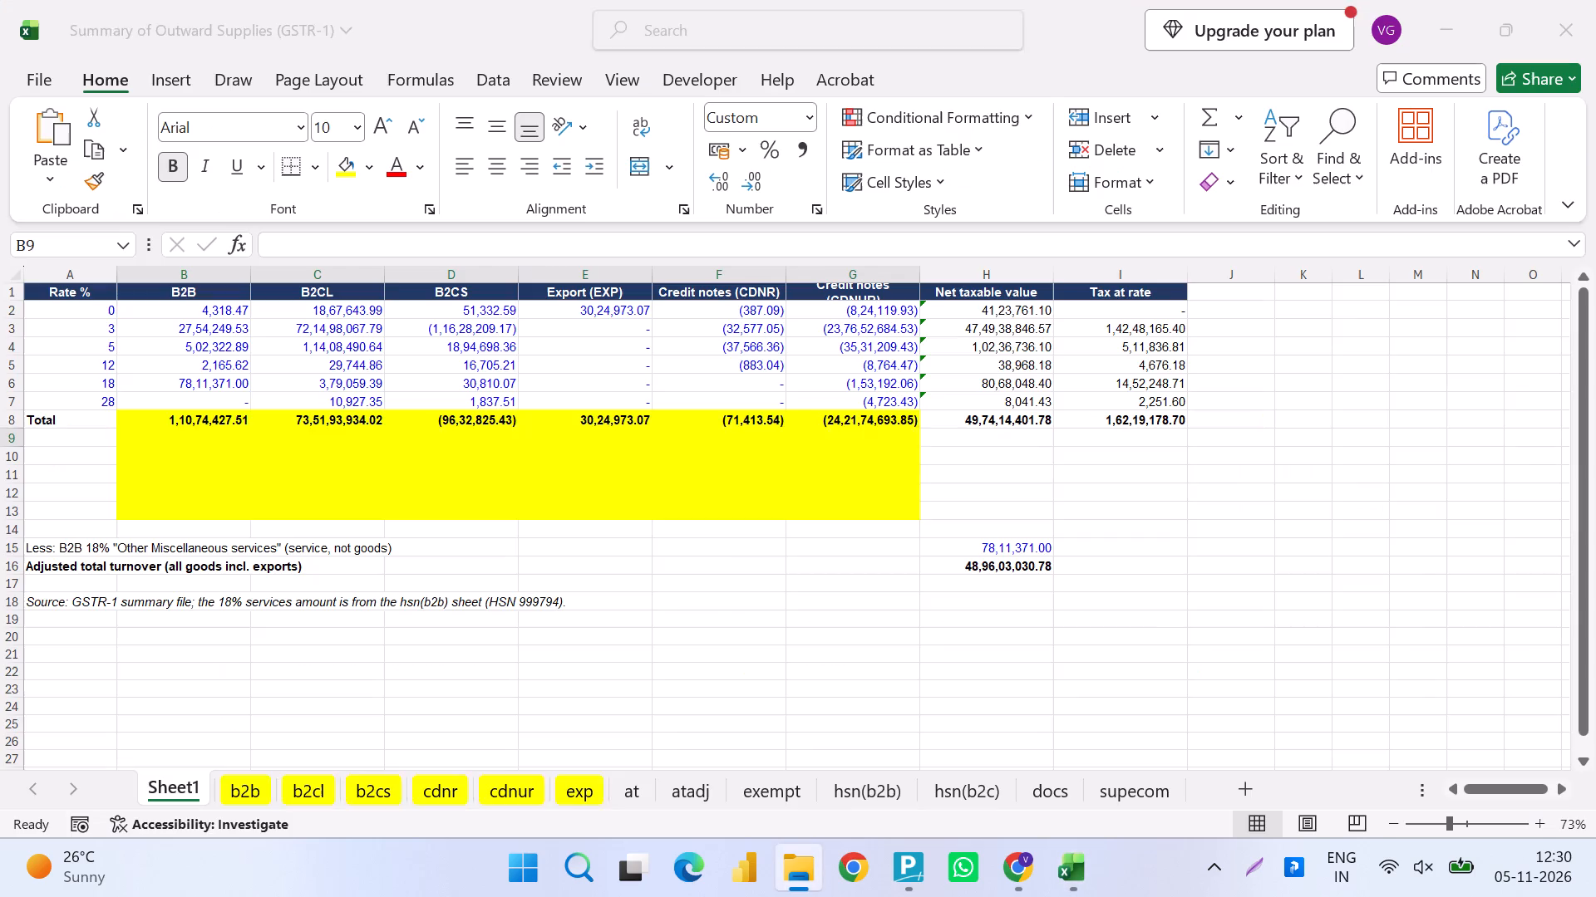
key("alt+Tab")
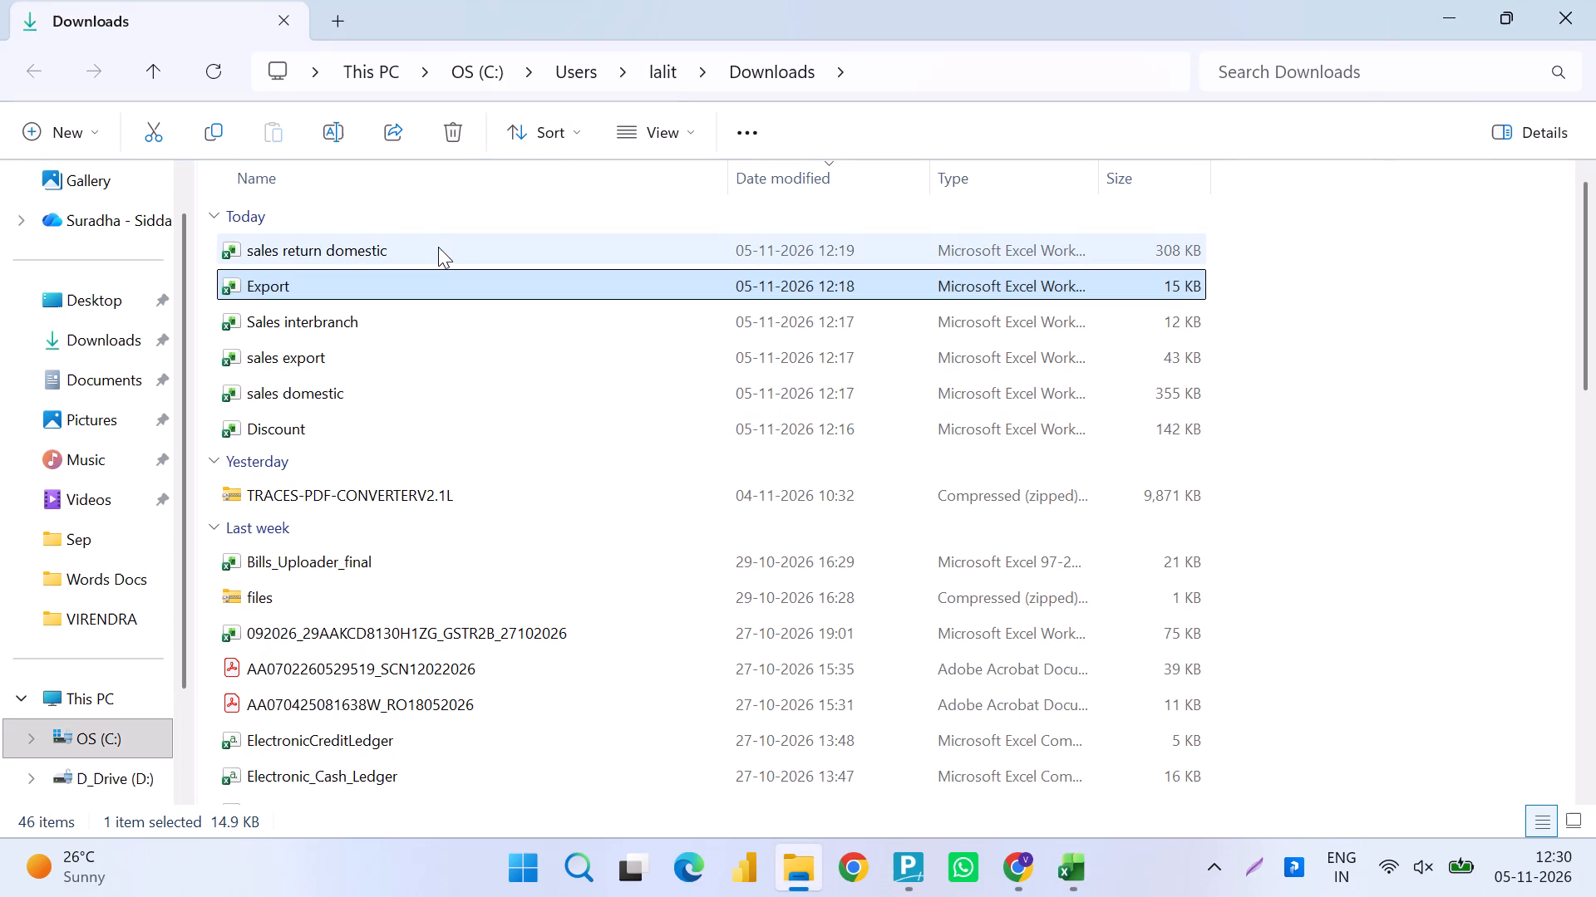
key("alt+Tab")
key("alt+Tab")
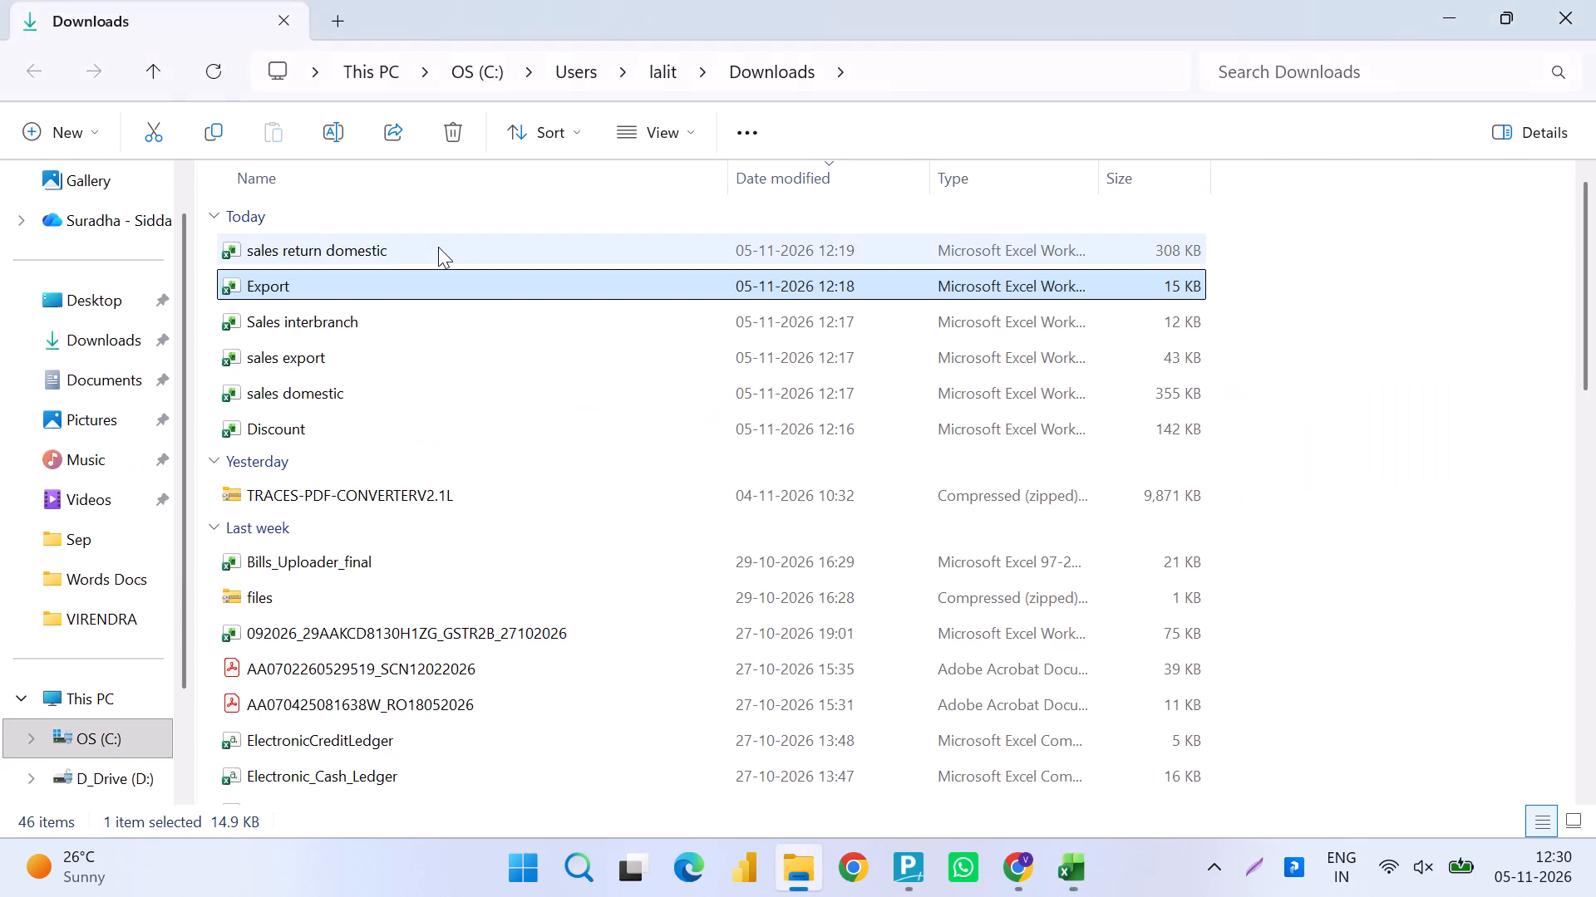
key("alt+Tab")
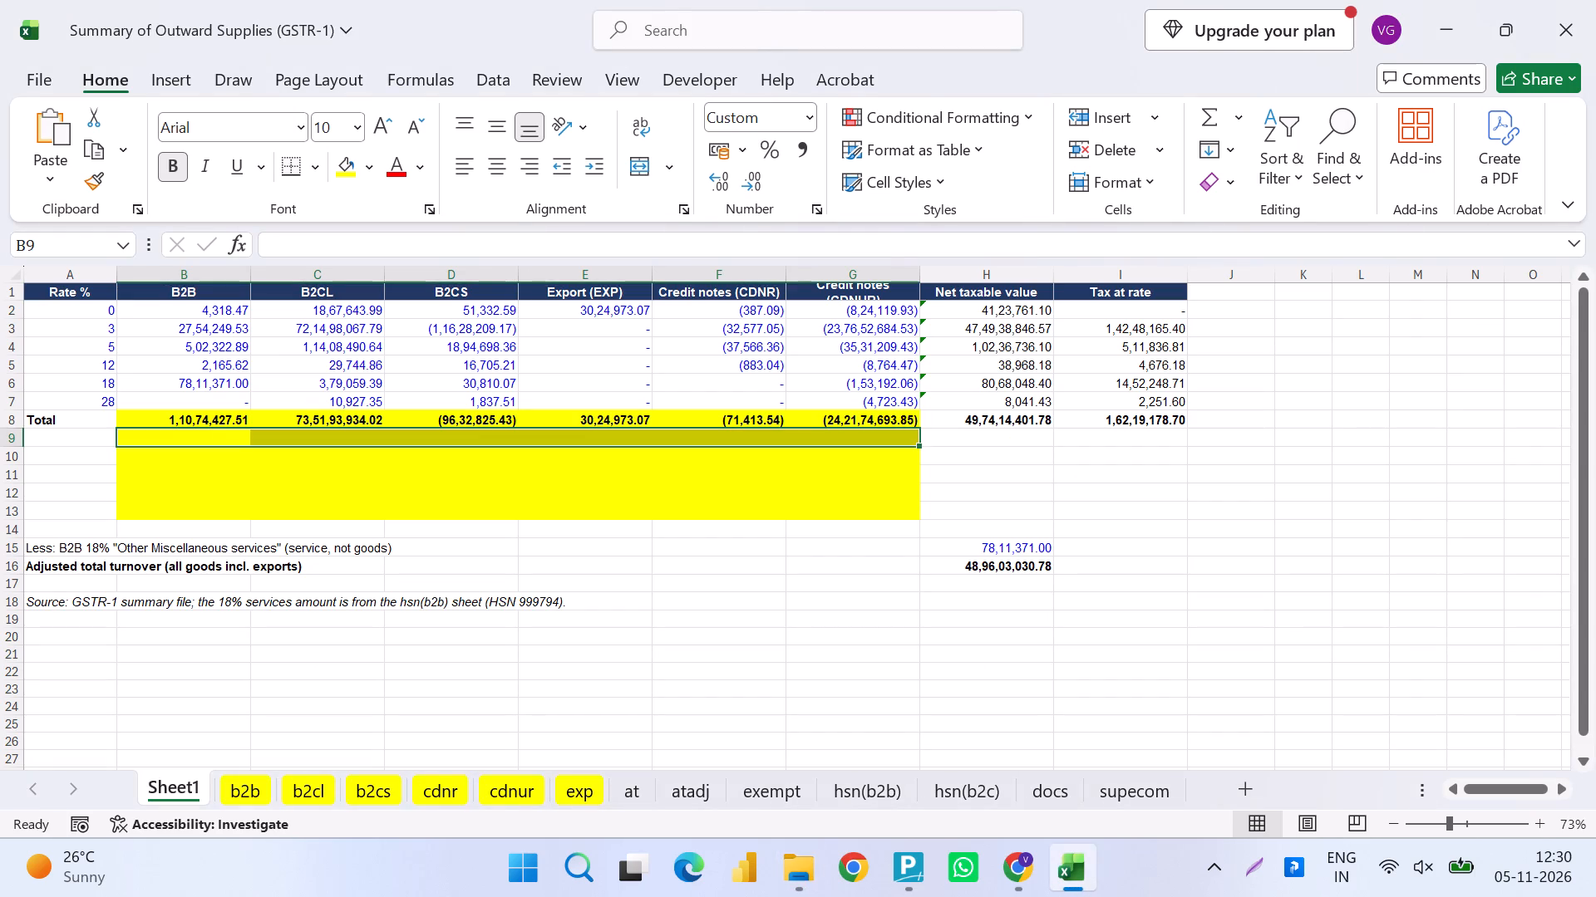
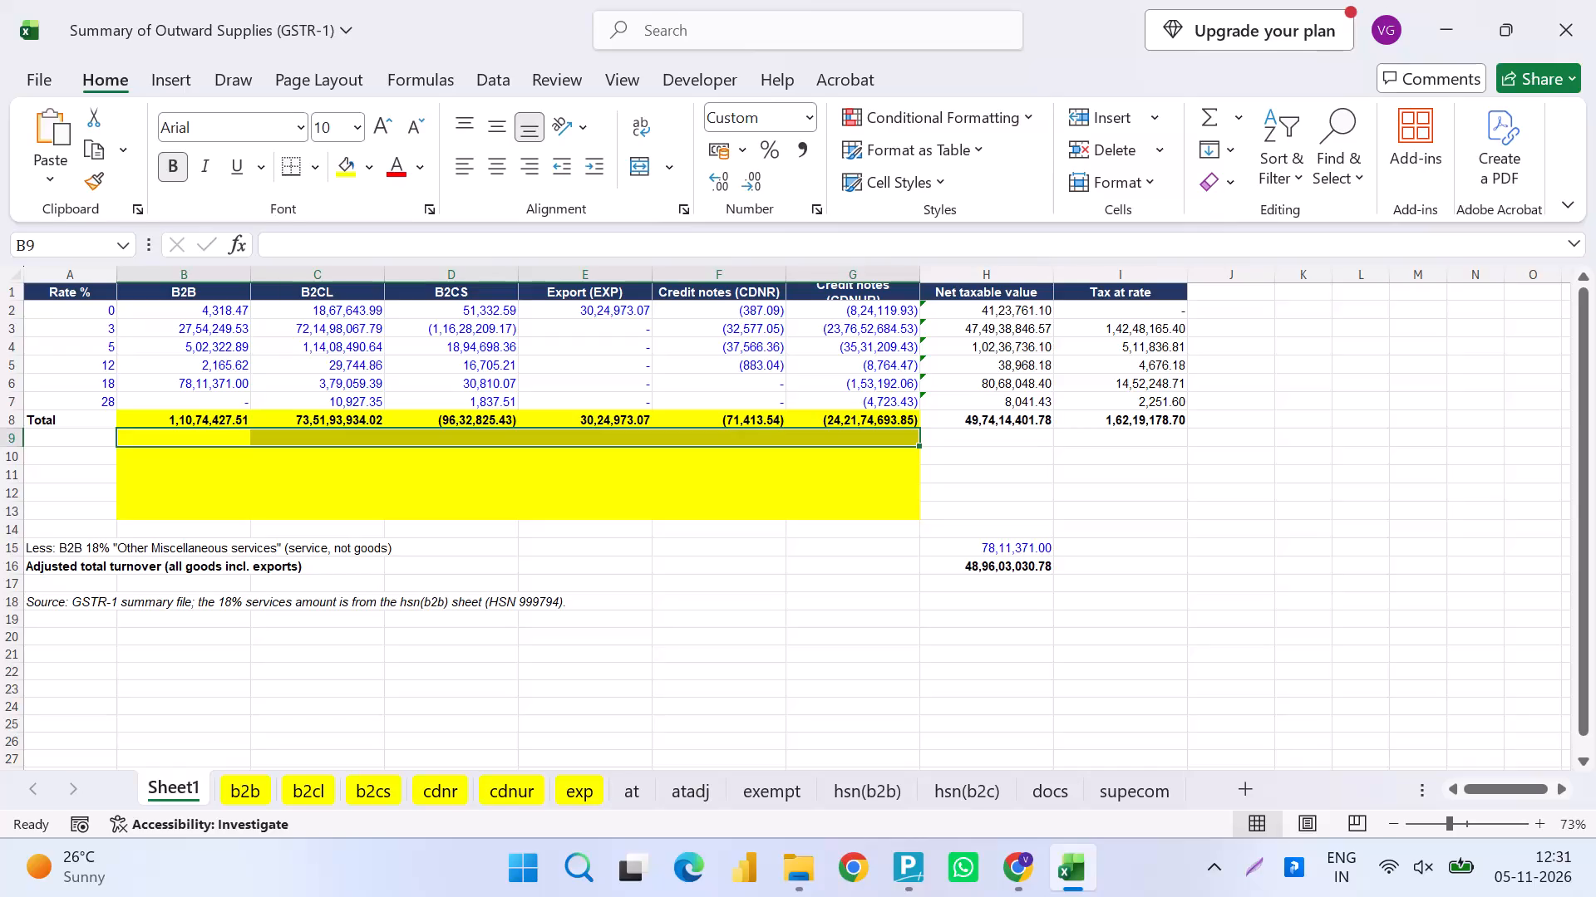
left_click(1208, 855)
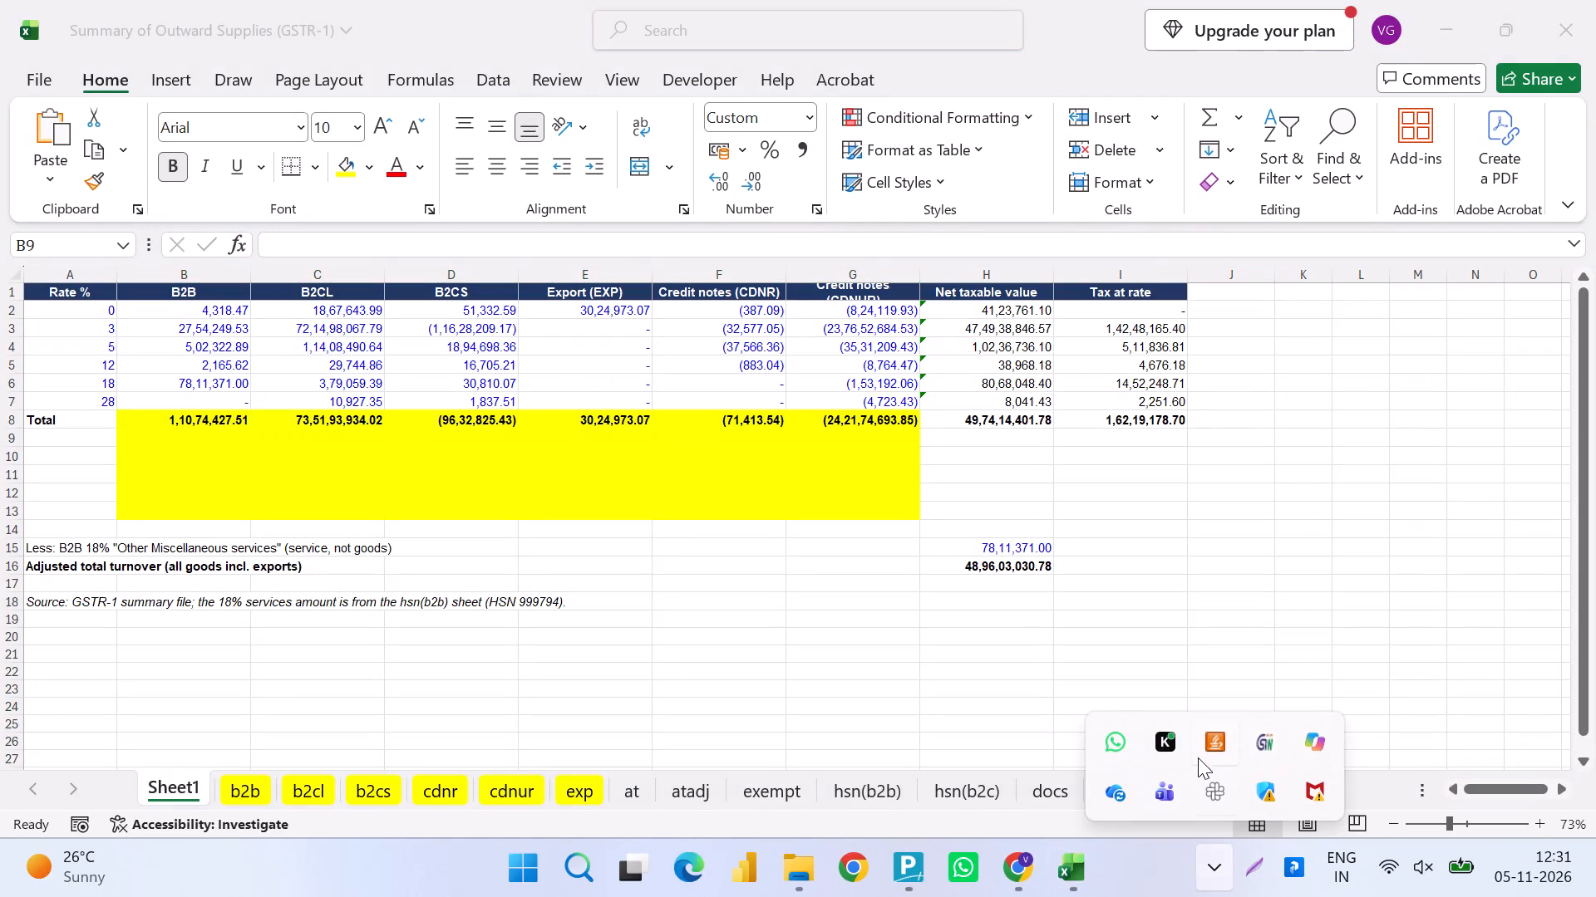
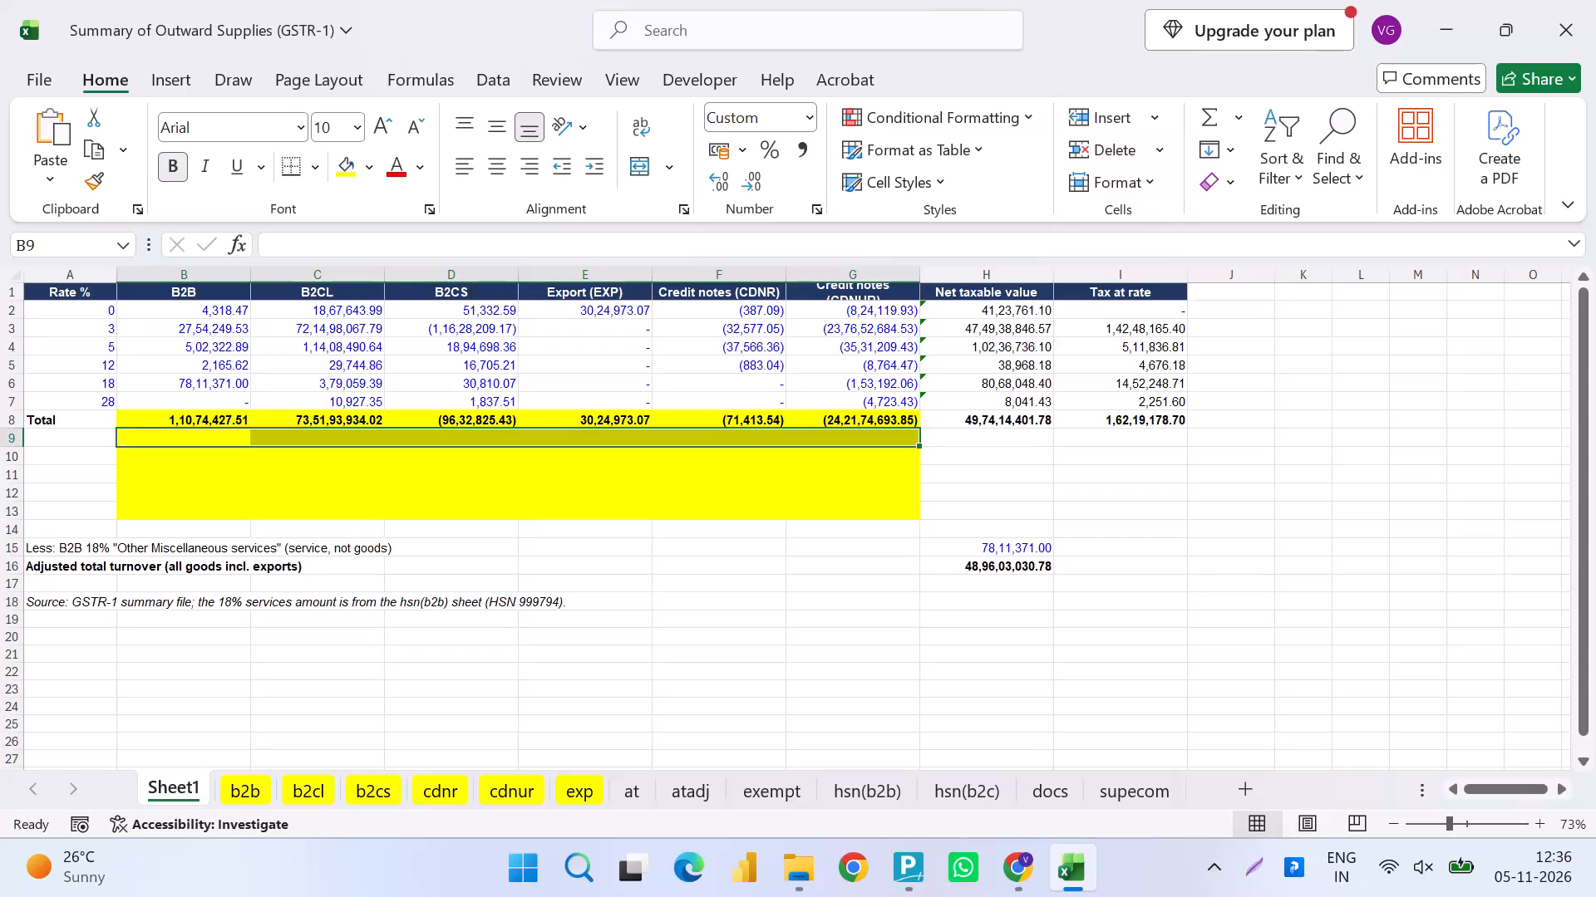
Open the sales domestic workbook from the Downloads folder.
key("ctrl+Left")
key("ctrl+Left")
key("ctrl+Left")
key("ctrl+Left")
key("ctrl+Left")
key("alt+Tab")
key("alt+Tab")
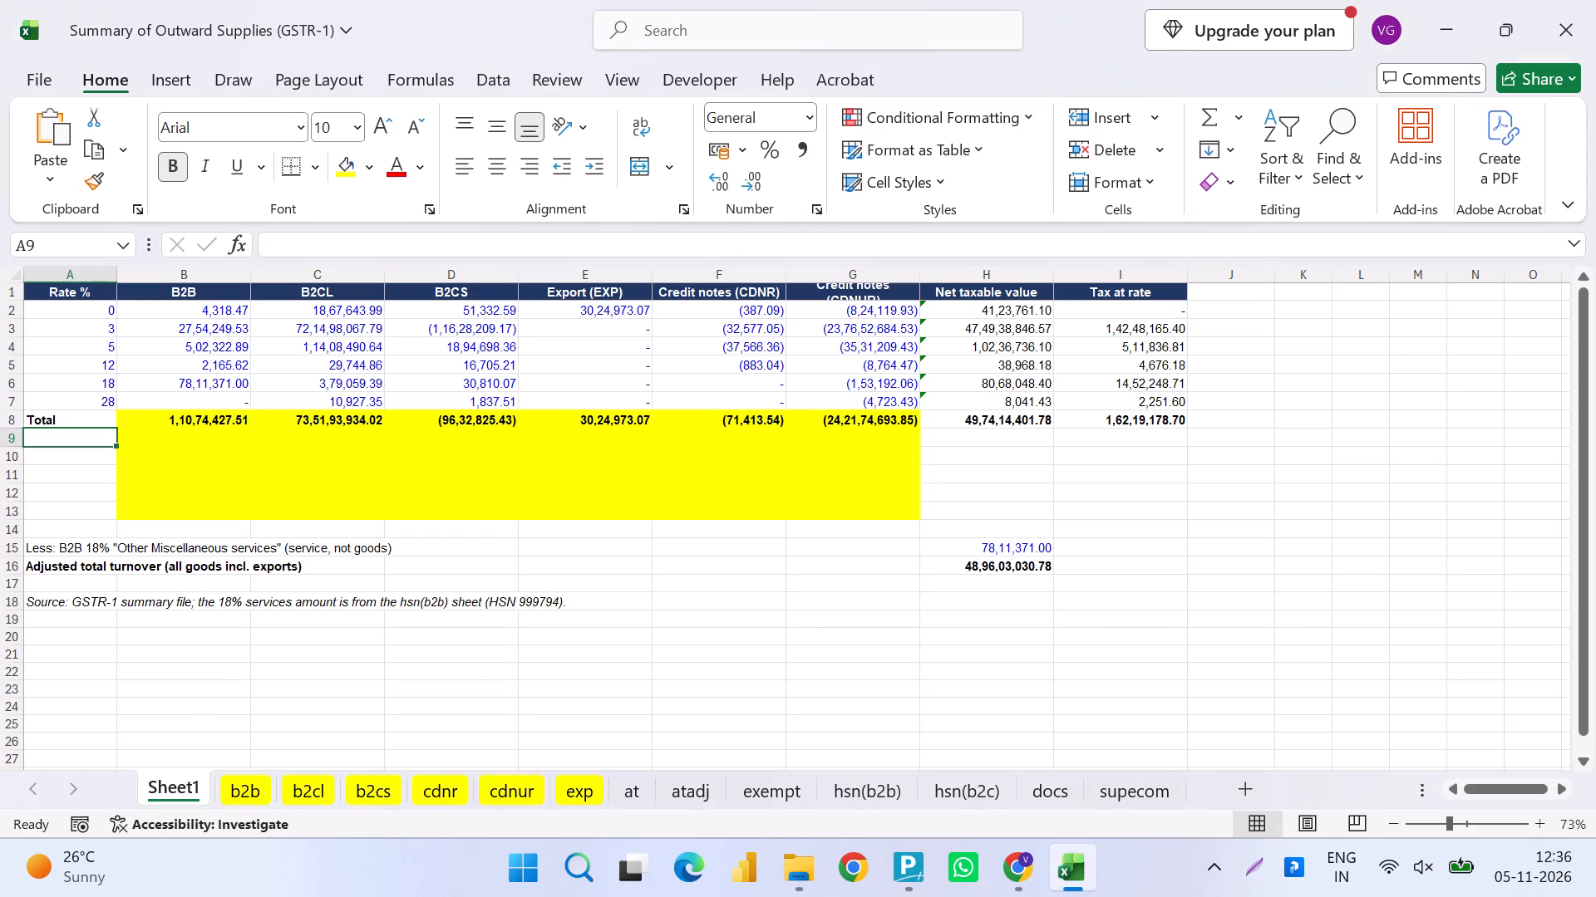
key("alt+Tab")
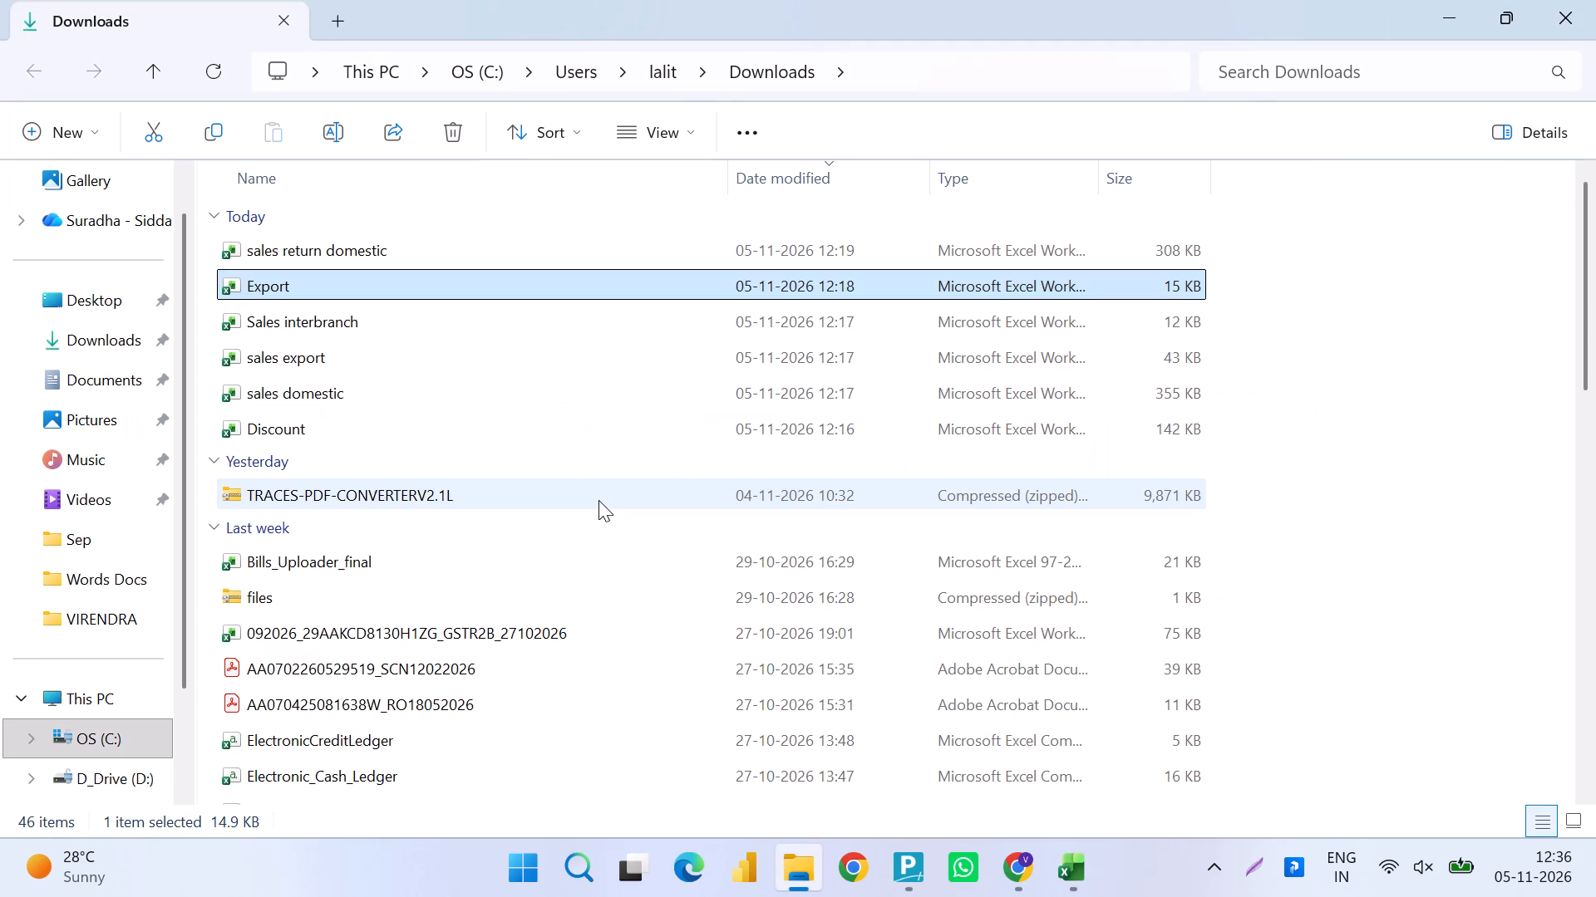
key("Down")
key("Down")
key("Down")
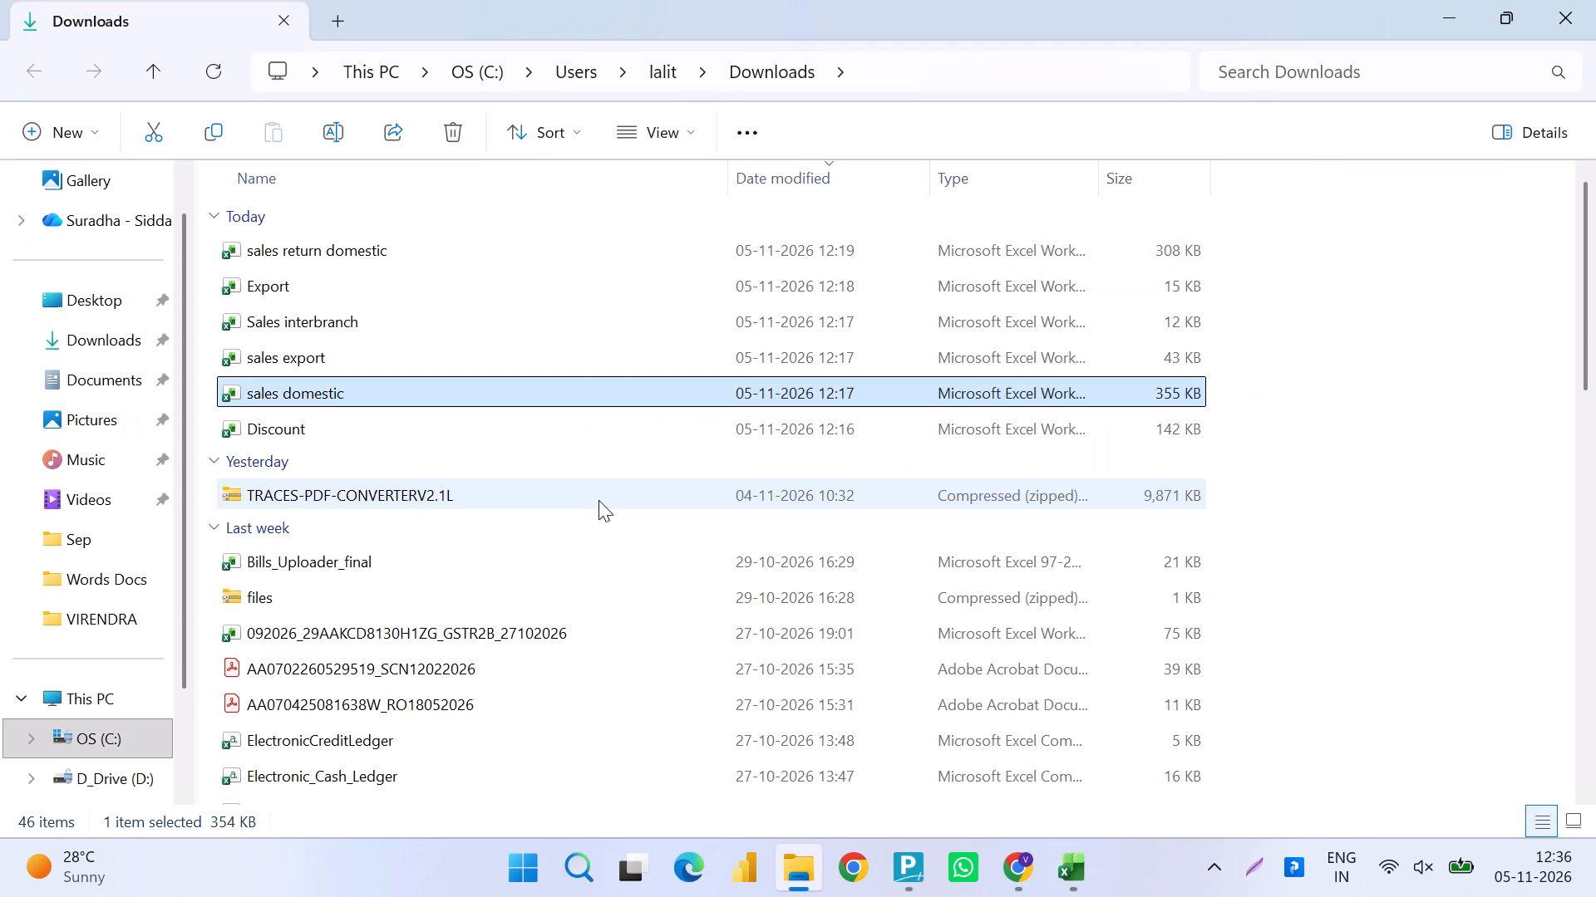
key("Return")
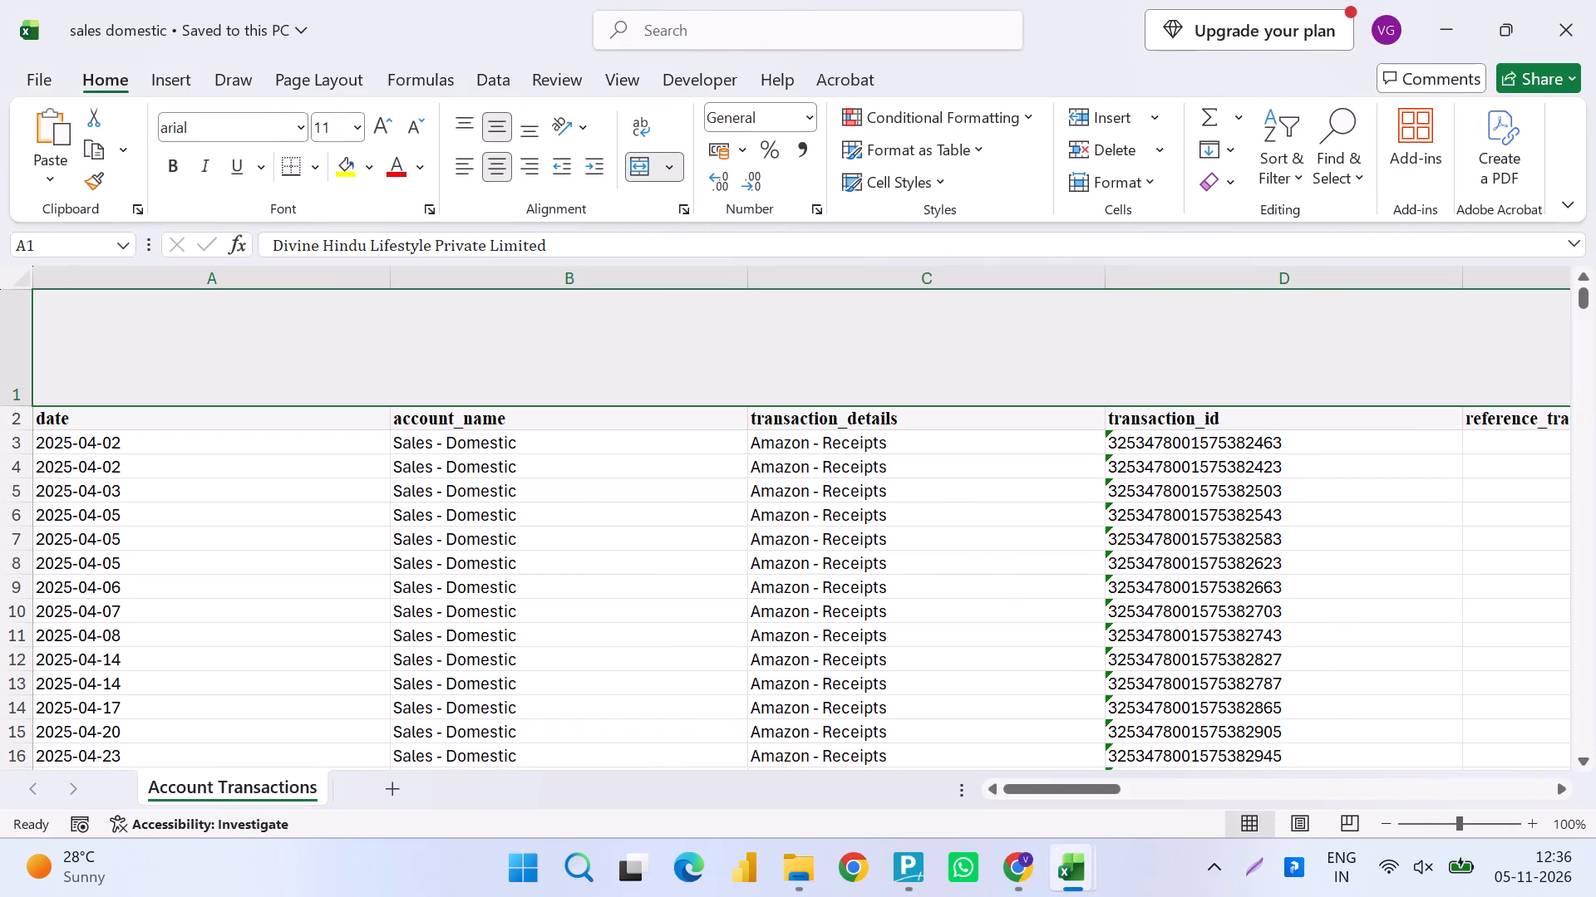
Delete the merged company title row above the column headers in the sales domestic sheet.
key("F2")
key("Left")
key("Return")
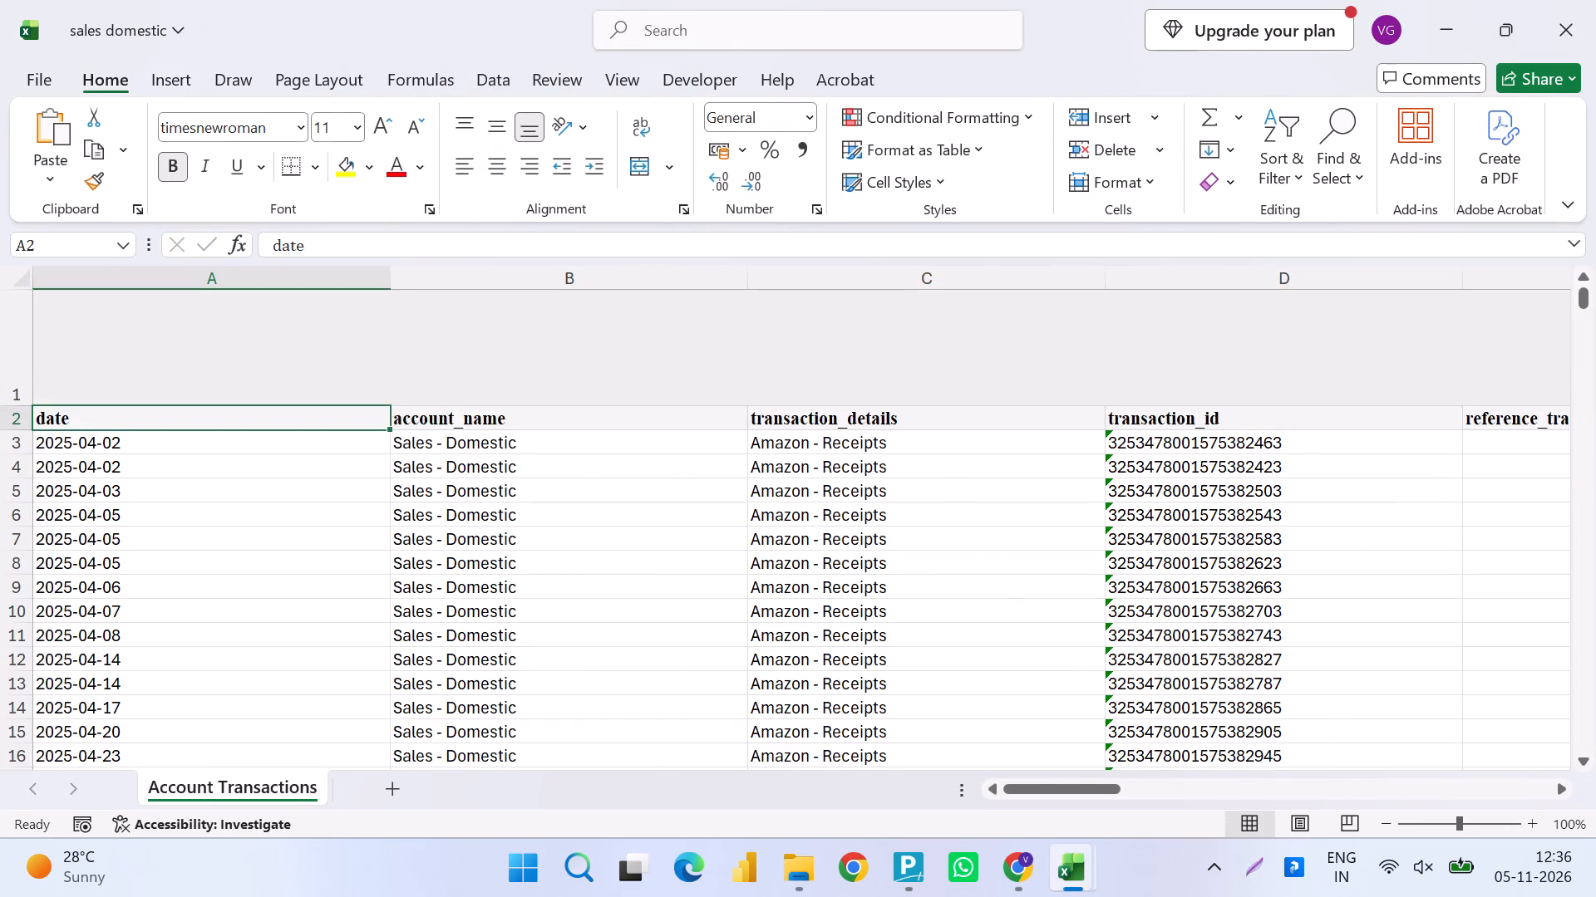
key("alt+Tab")
key("alt+Left")
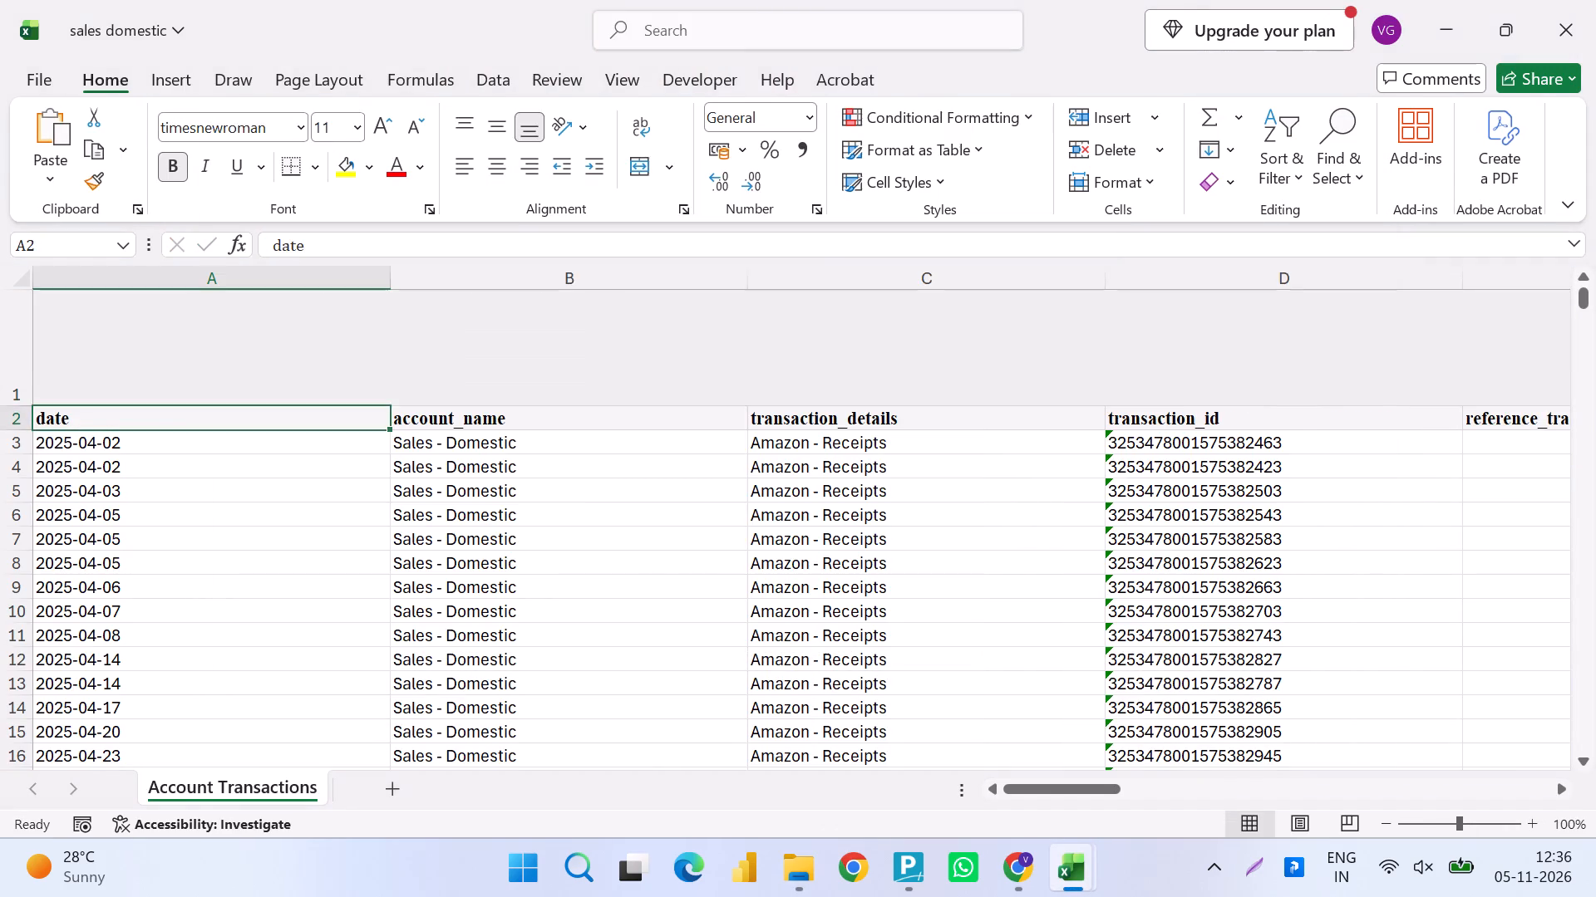
key("Up")
key("Up")
key("Up")
key("shift+space")
key("ctrl+minus")
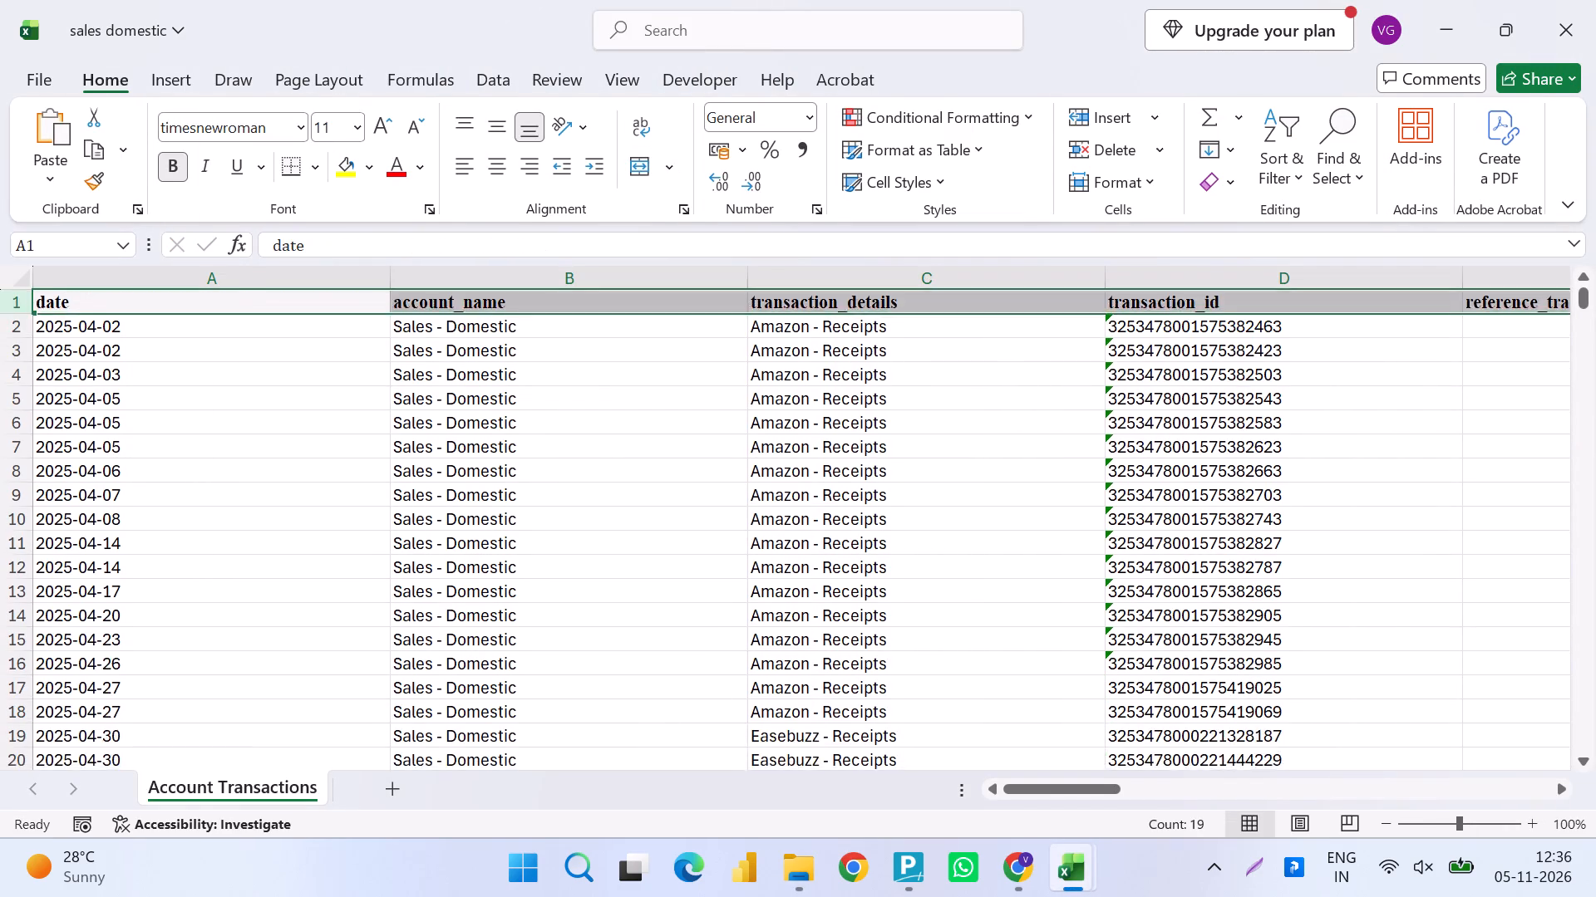
Delete the last row at the bottom of the domestic sales transactions.
key("ctrl+Down")
key("shift+space")
key("ctrl+minus")
Autofit the widths of all columns in the domestic sales transaction table.
key("ctrl+a")
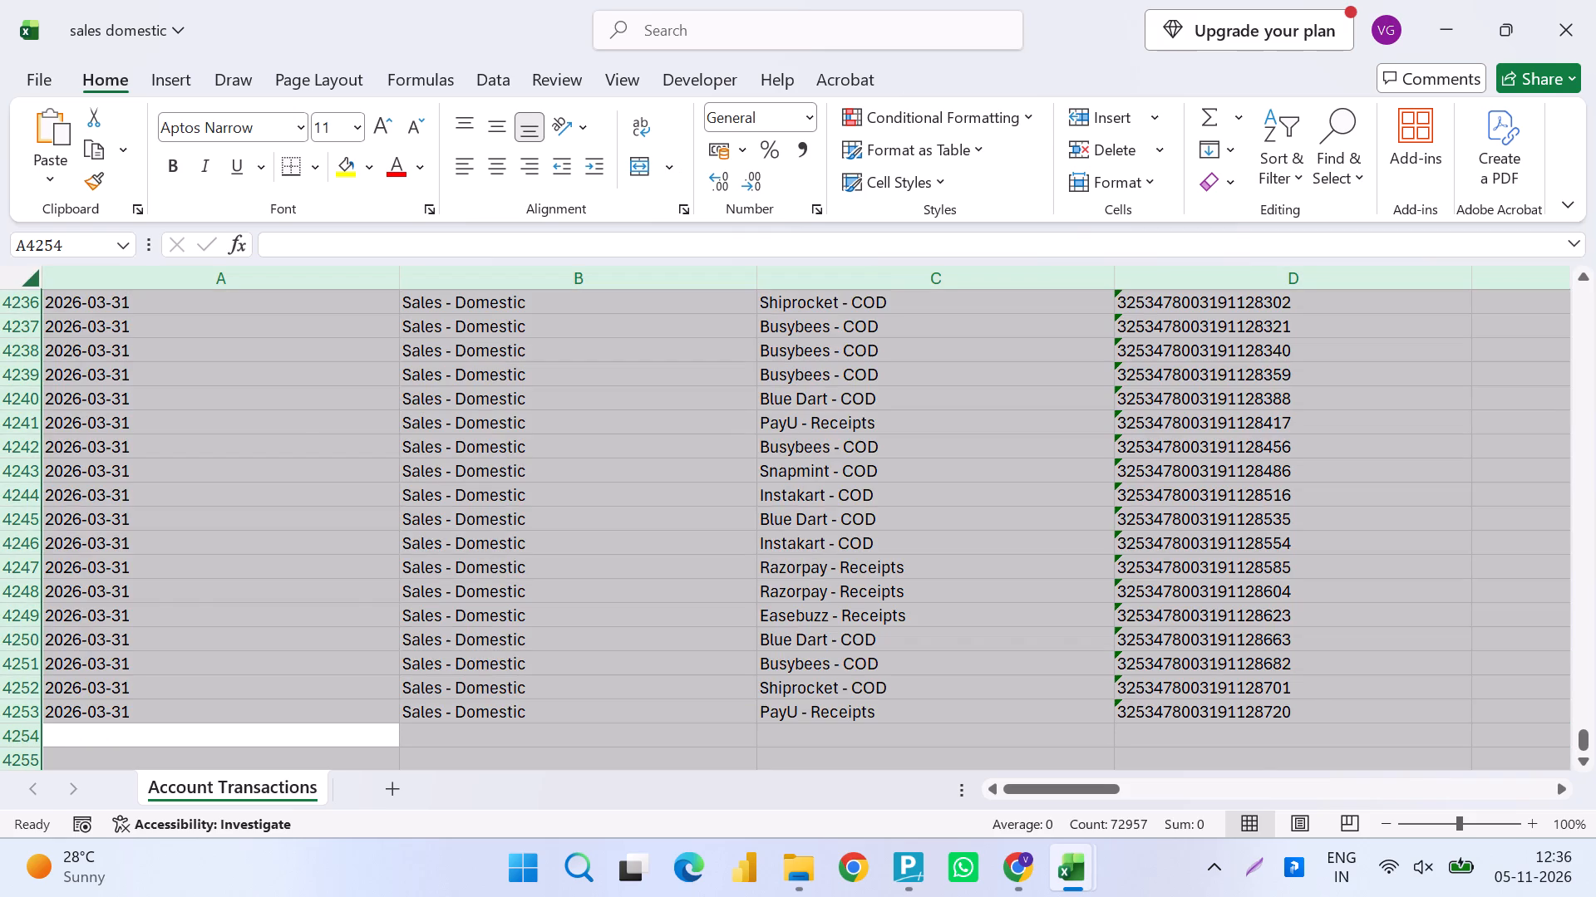
key("alt+h")
type("oi")
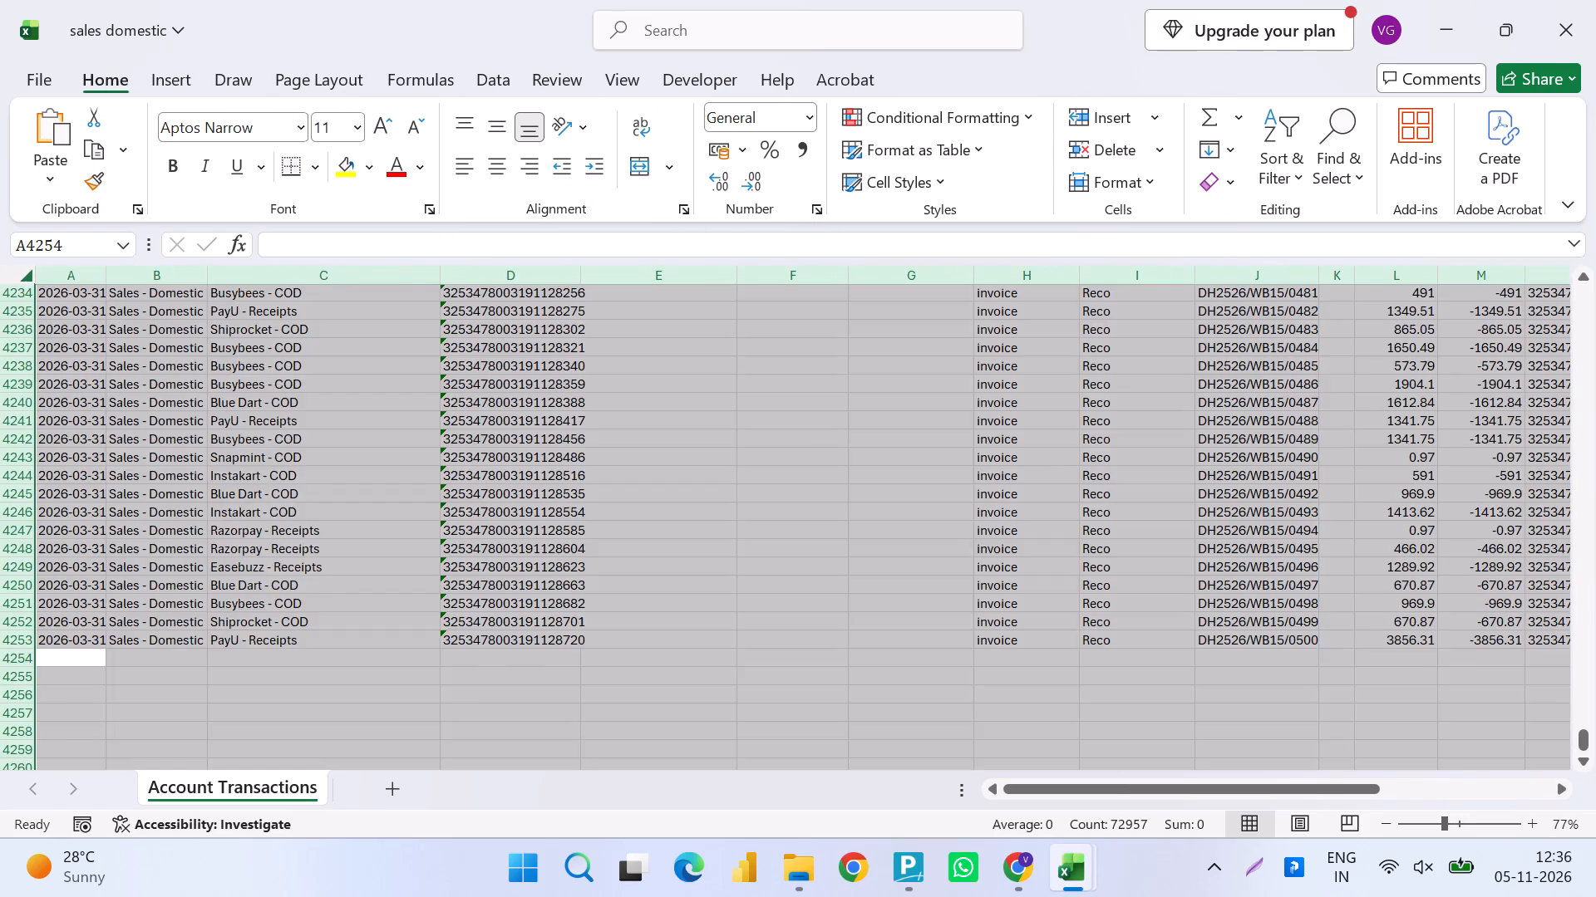
scroll(641, 438, "up", 3)
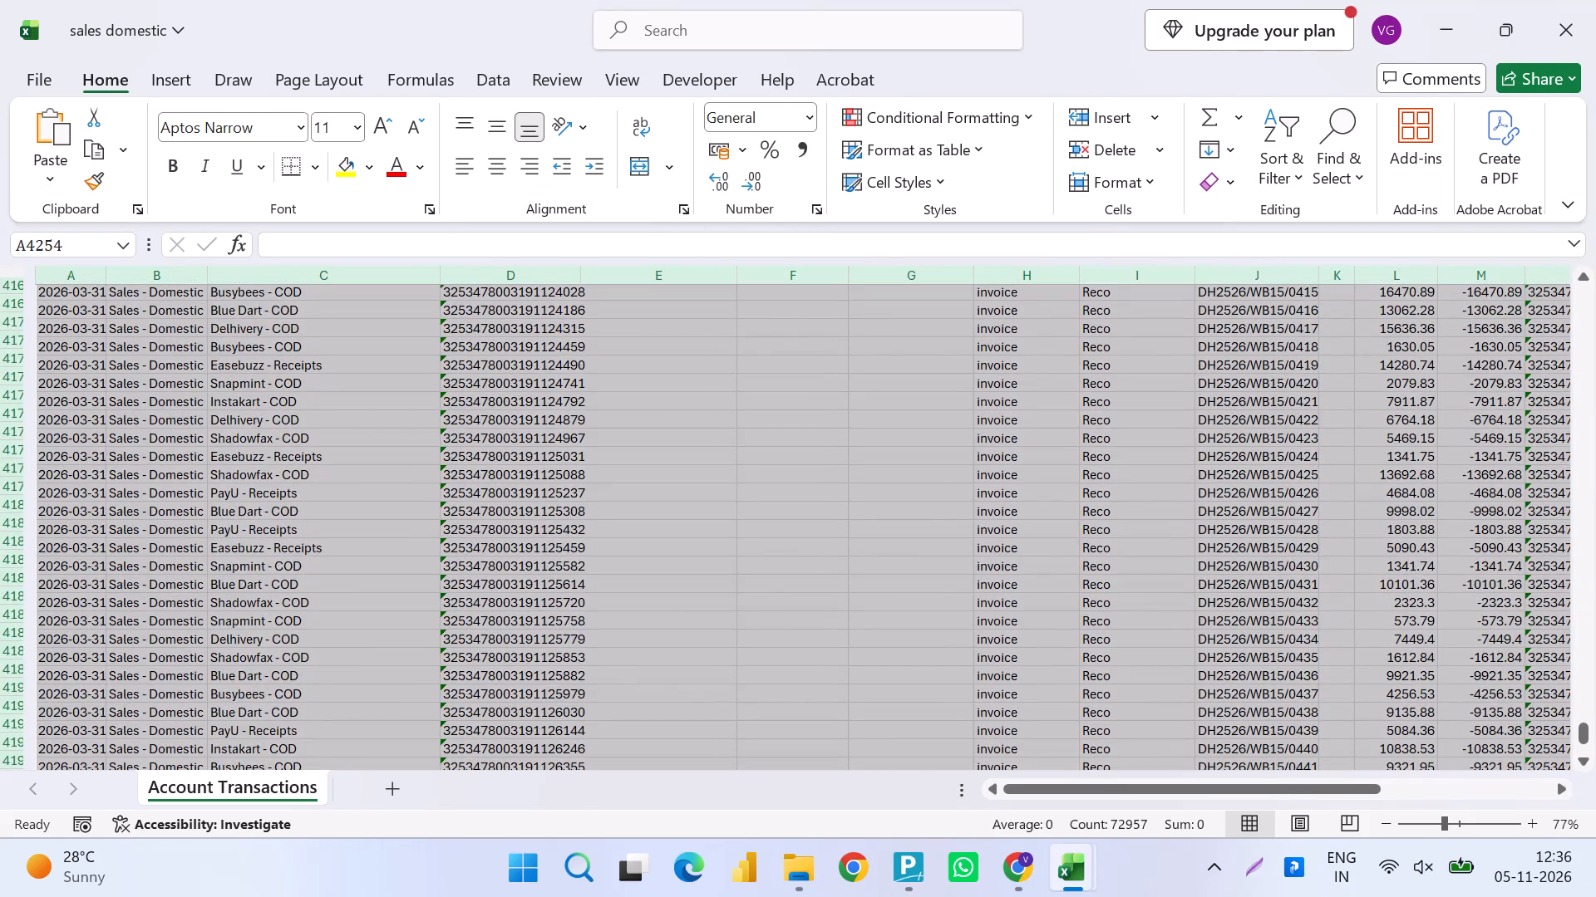
scroll(641, 439, "up", 20)
scroll(641, 439, "up", 8)
left_click(214, 542)
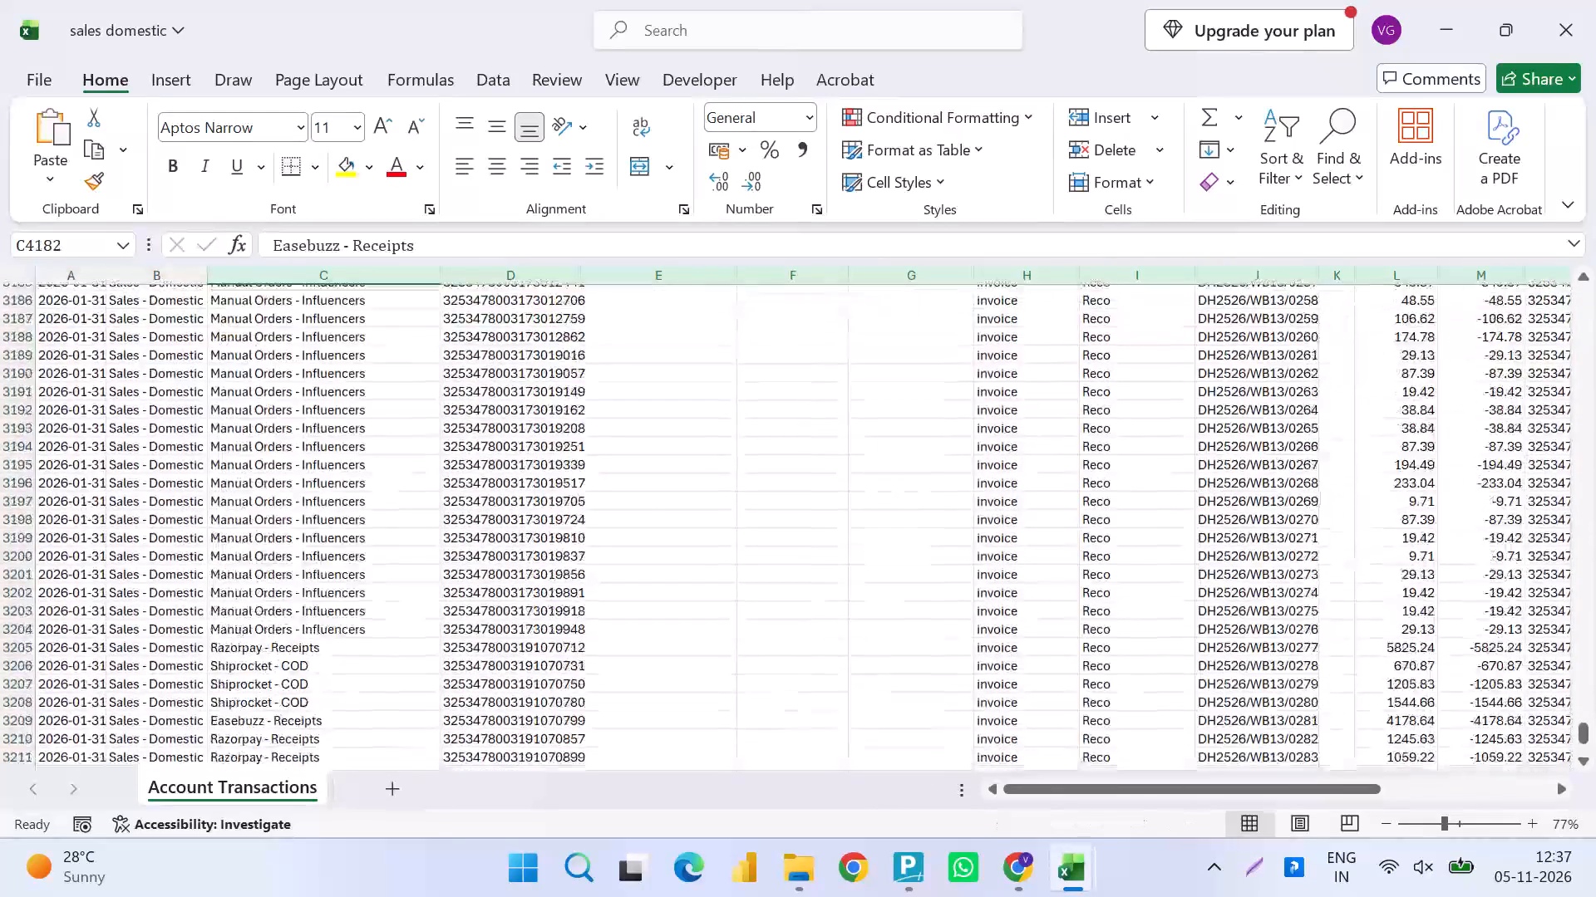
key("ctrl+Up")
key("ctrl+Left")
key("ctrl+a")
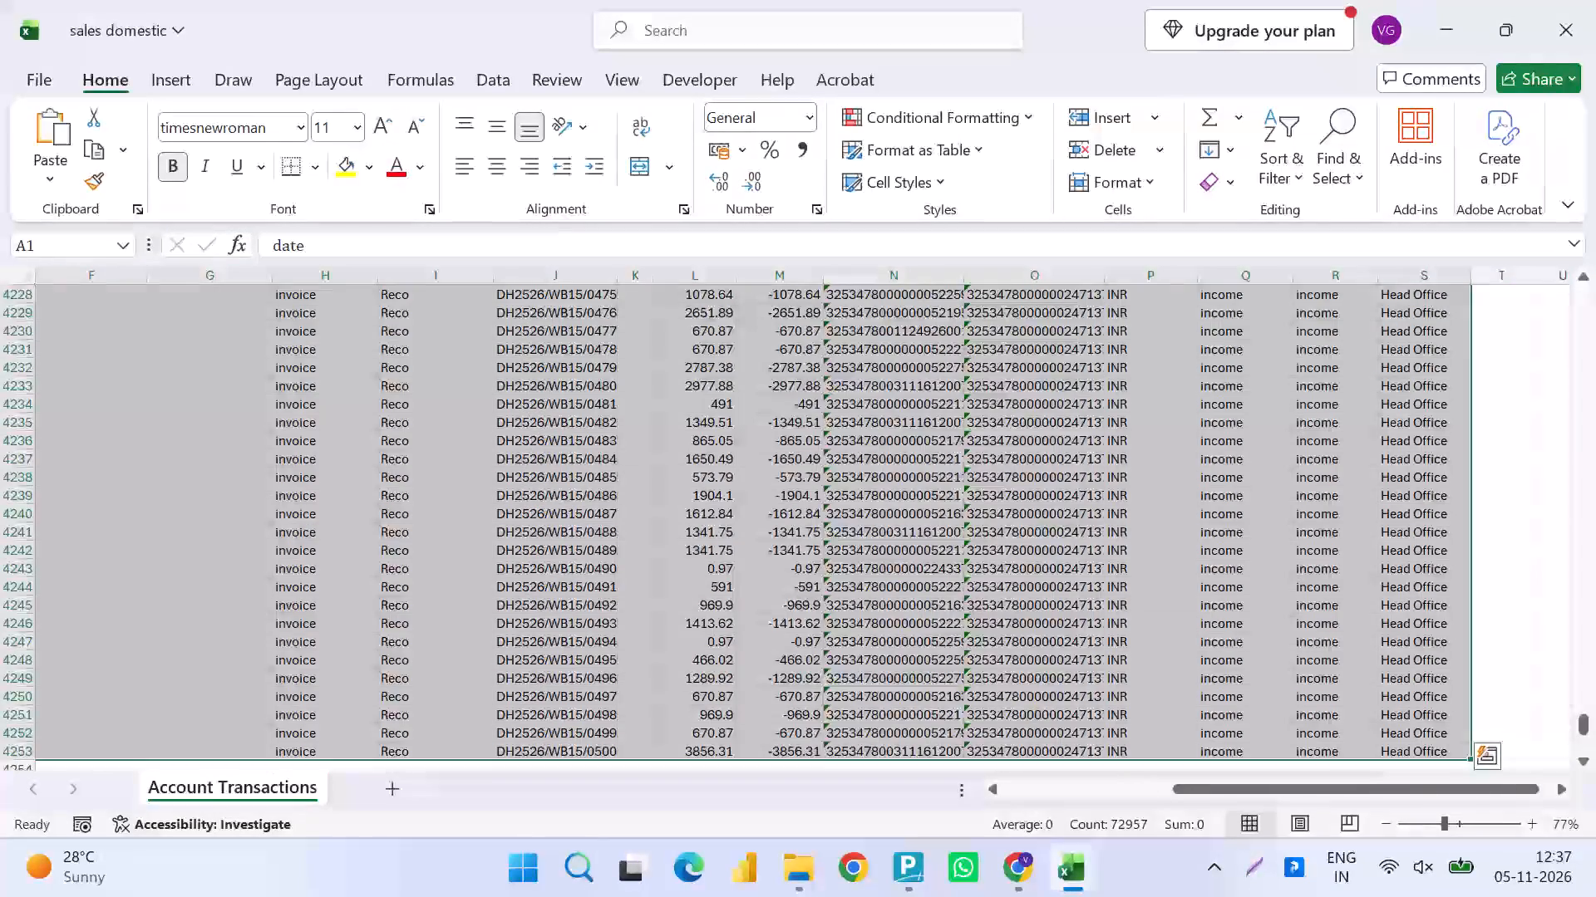
key("alt+h")
type("oi")
key("ctrl+Left")
key("Right")
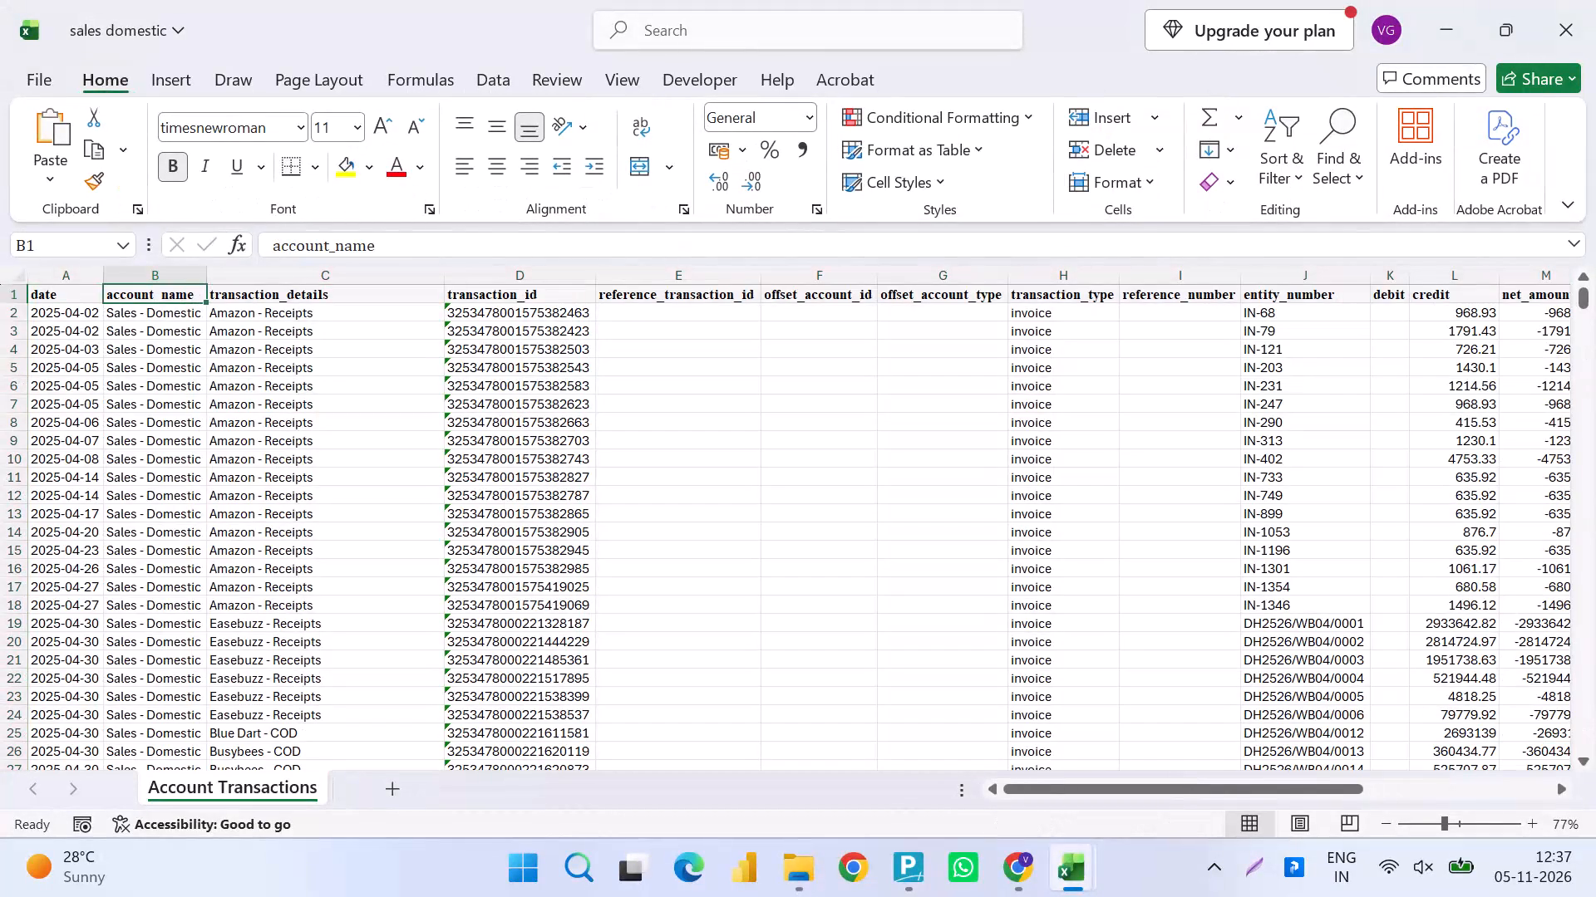
Add filters to the header row, covering the table down to its last transaction.
key("Right")
key("shift+space")
key("ctrl+shift+Down")
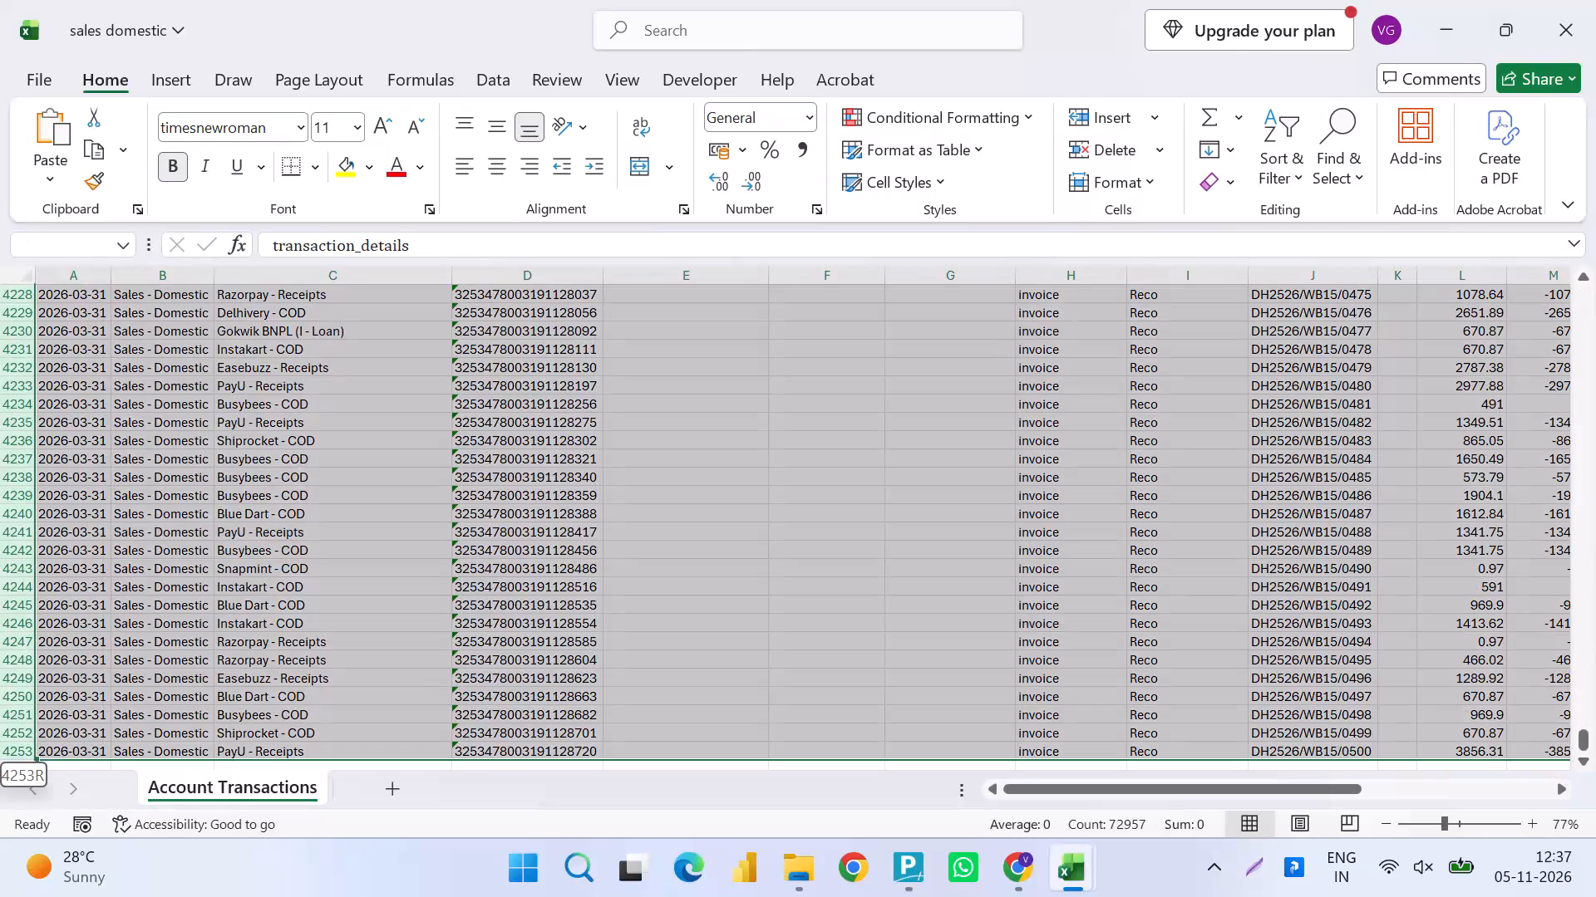
key("ctrl+shift+l")
Examine the customer and receipt channel names listed in the transaction_details filter.
key("alt+Down")
key("alt+Down")
key("alt+Down")
key("alt+Down")
key("alt+Down")
key("alt+Down")
key("alt+Down")
key("alt+Down")
key("alt+Down")
key("Down")
key("Down")
key("Down")
key("Down")
key("Down")
key("Down")
key("Down")
key("Down")
key("Down")
key("Down")
key("Down")
key("Down")
key("Down")
key("Down")
key("Down")
key("Down")
key("Down")
key("Down")
key("Down")
key("Down")
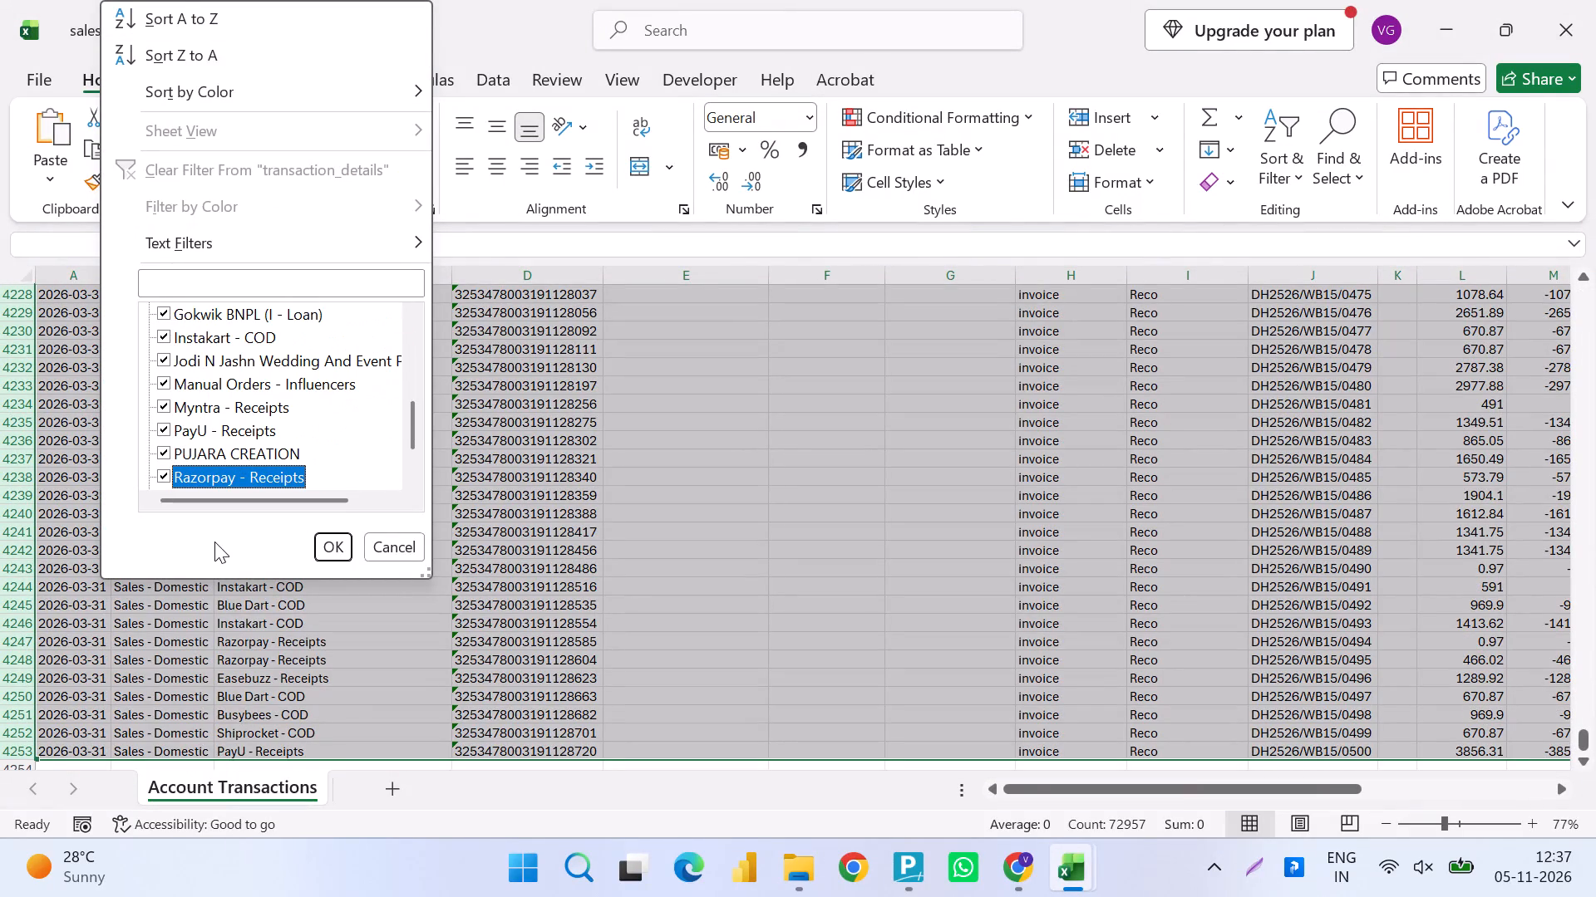
key("Down")
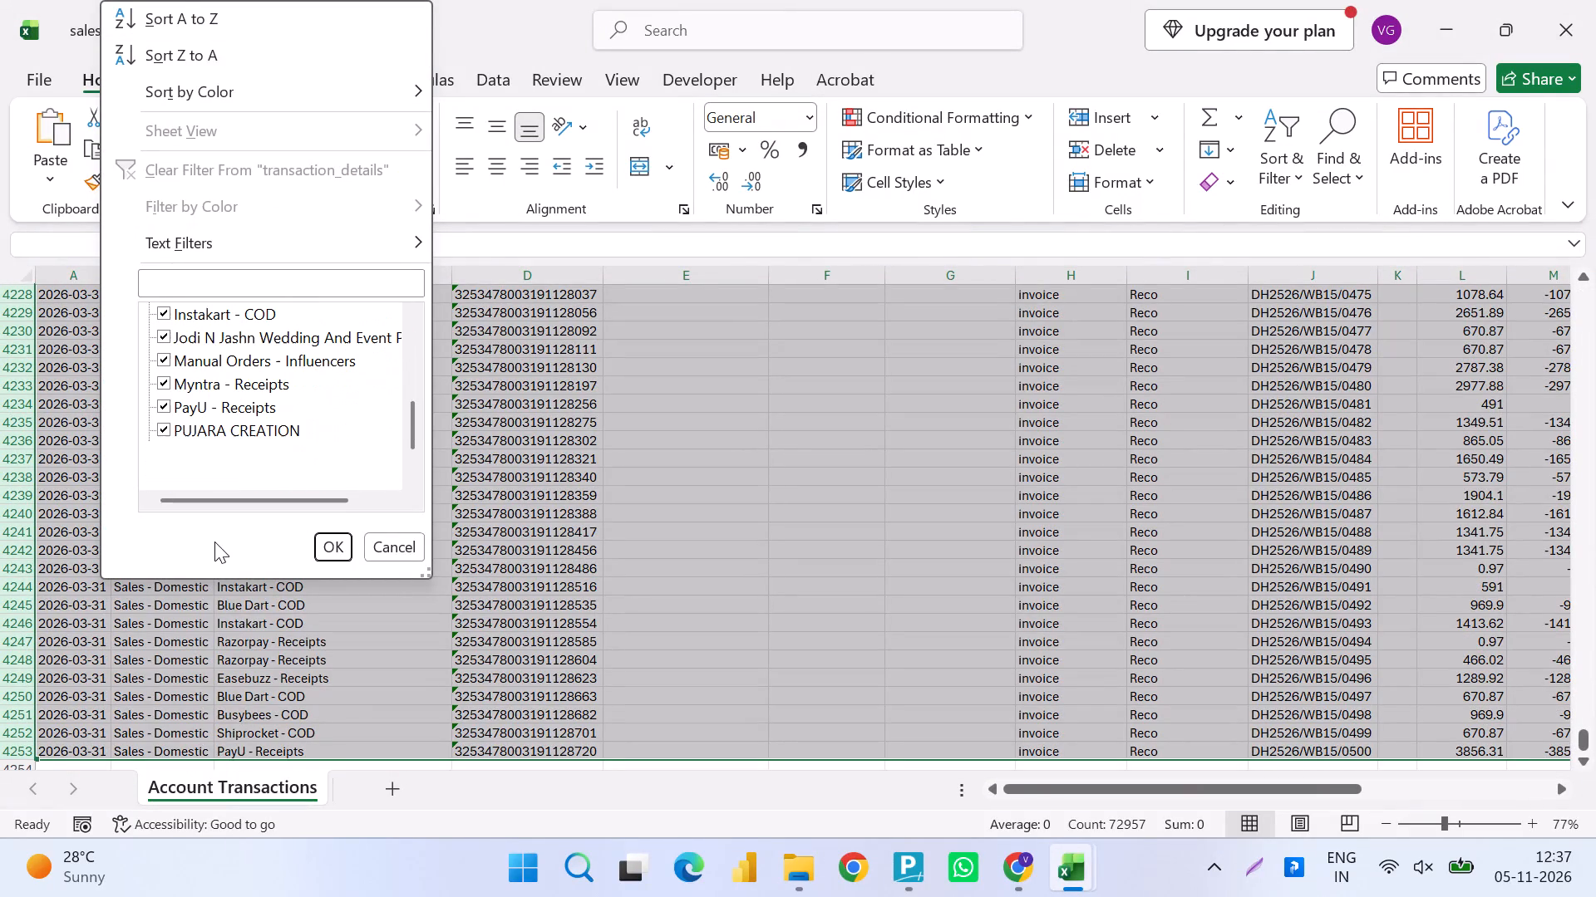
key("Up")
key("Up")
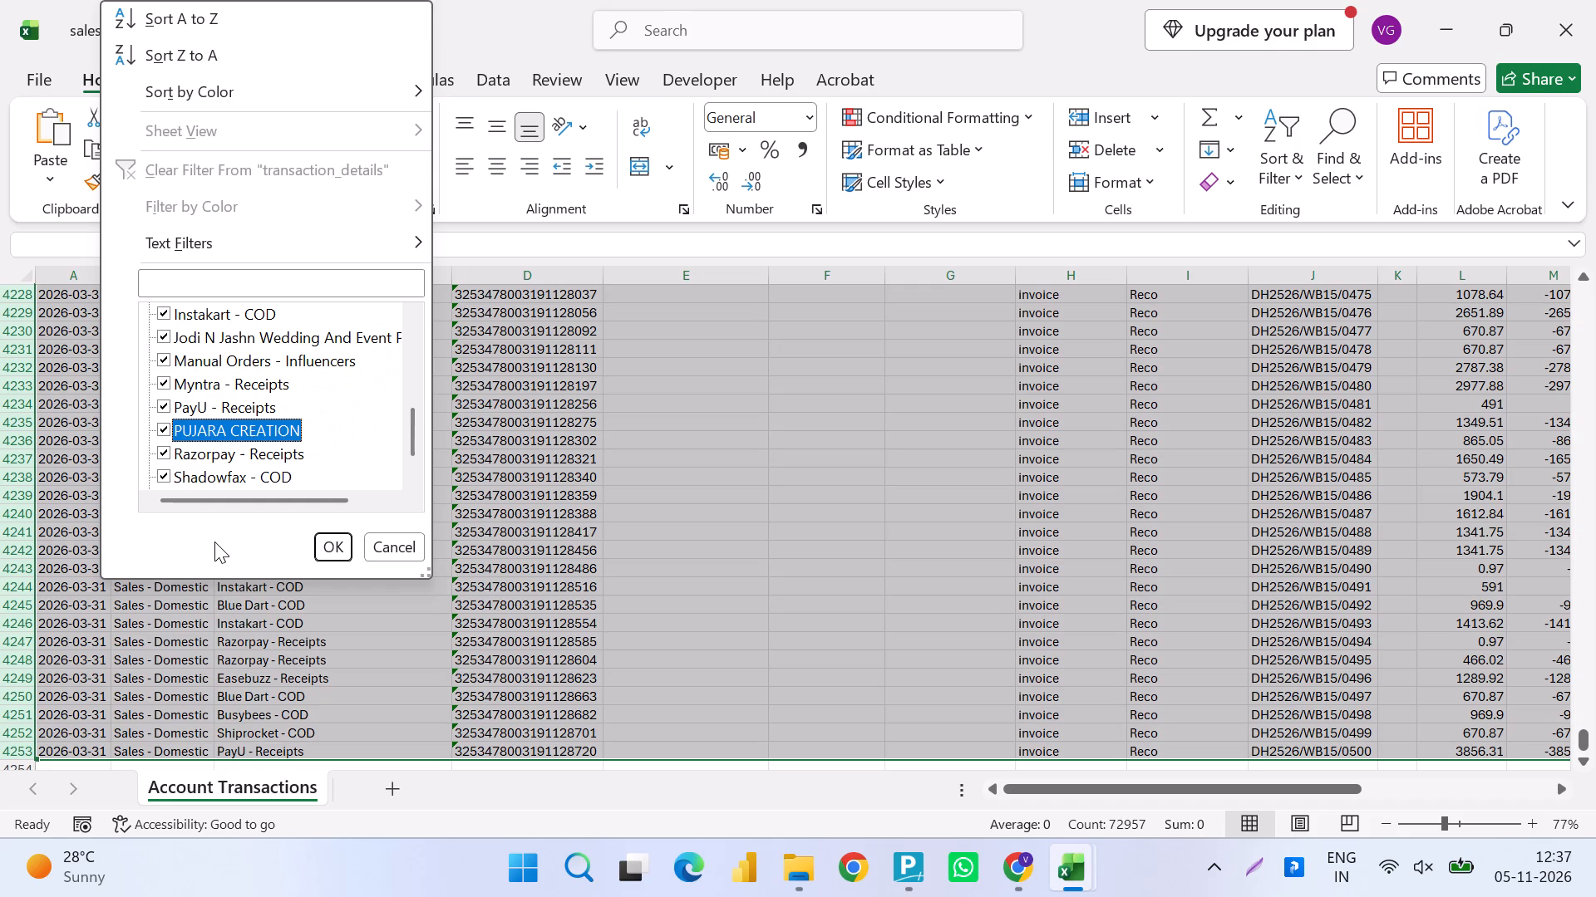
key("Up")
key("Up")
key("Up")
key("Up")
key("Up")
key("Up")
key("Up")
key("Up")
key("Up")
key("Up")
key("Up")
key("Up")
key("Up")
key("Up")
key("Up")
key("Up")
key("Up")
key("Up")
key("Up")
key("Up")
key("Down")
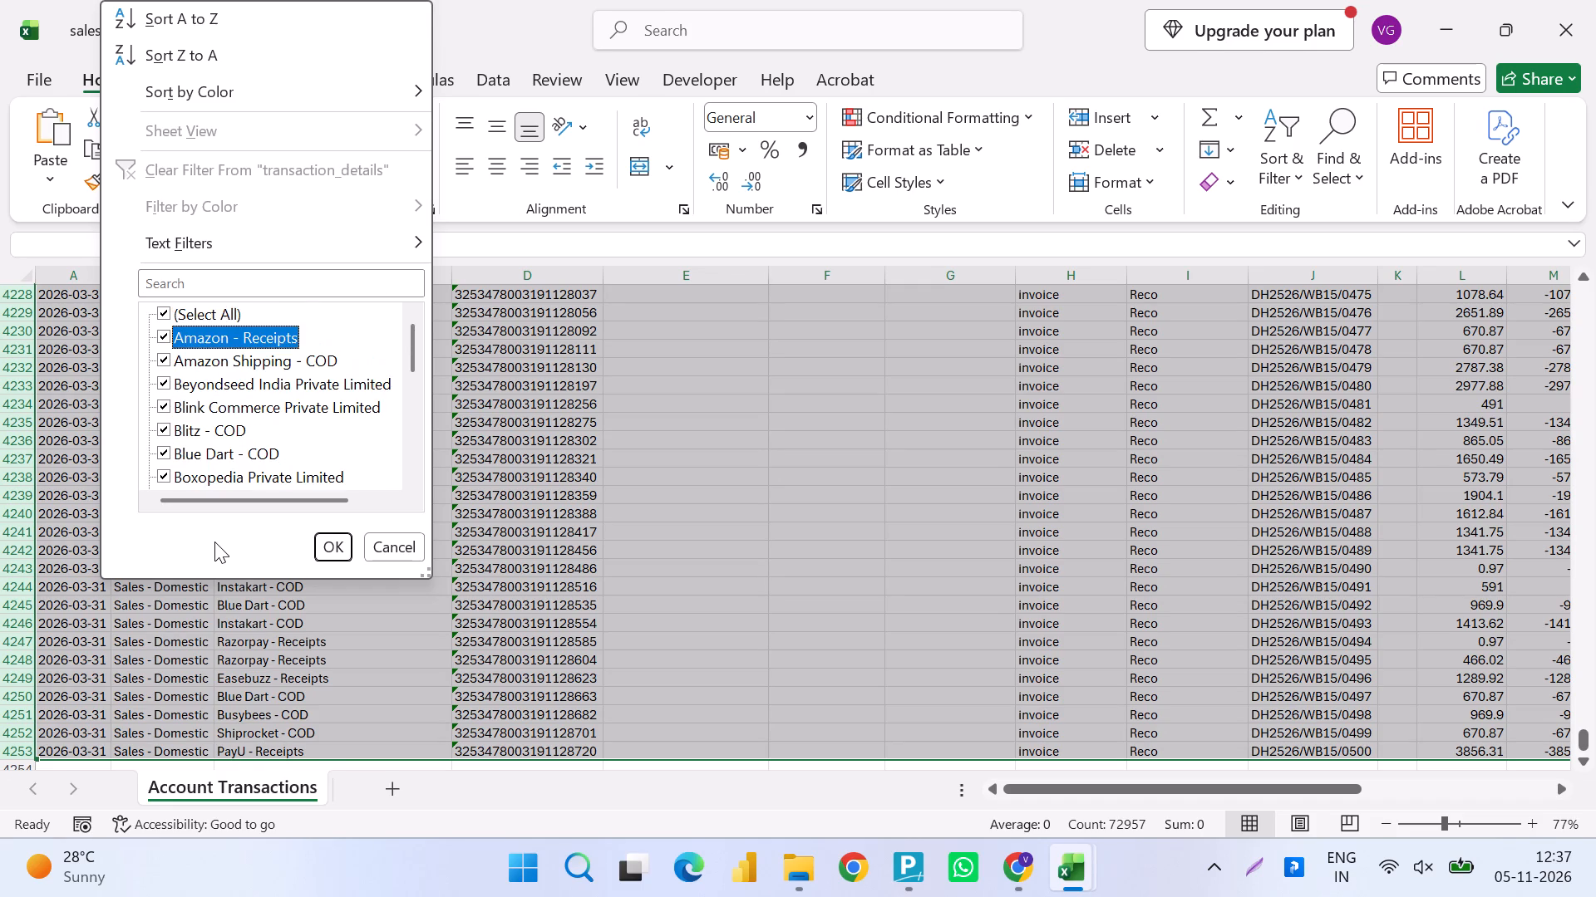
Filter the transaction_details column to show only PUJARA CREATION.
key("Up")
key("space")
key("Down")
type("p")
key("space")
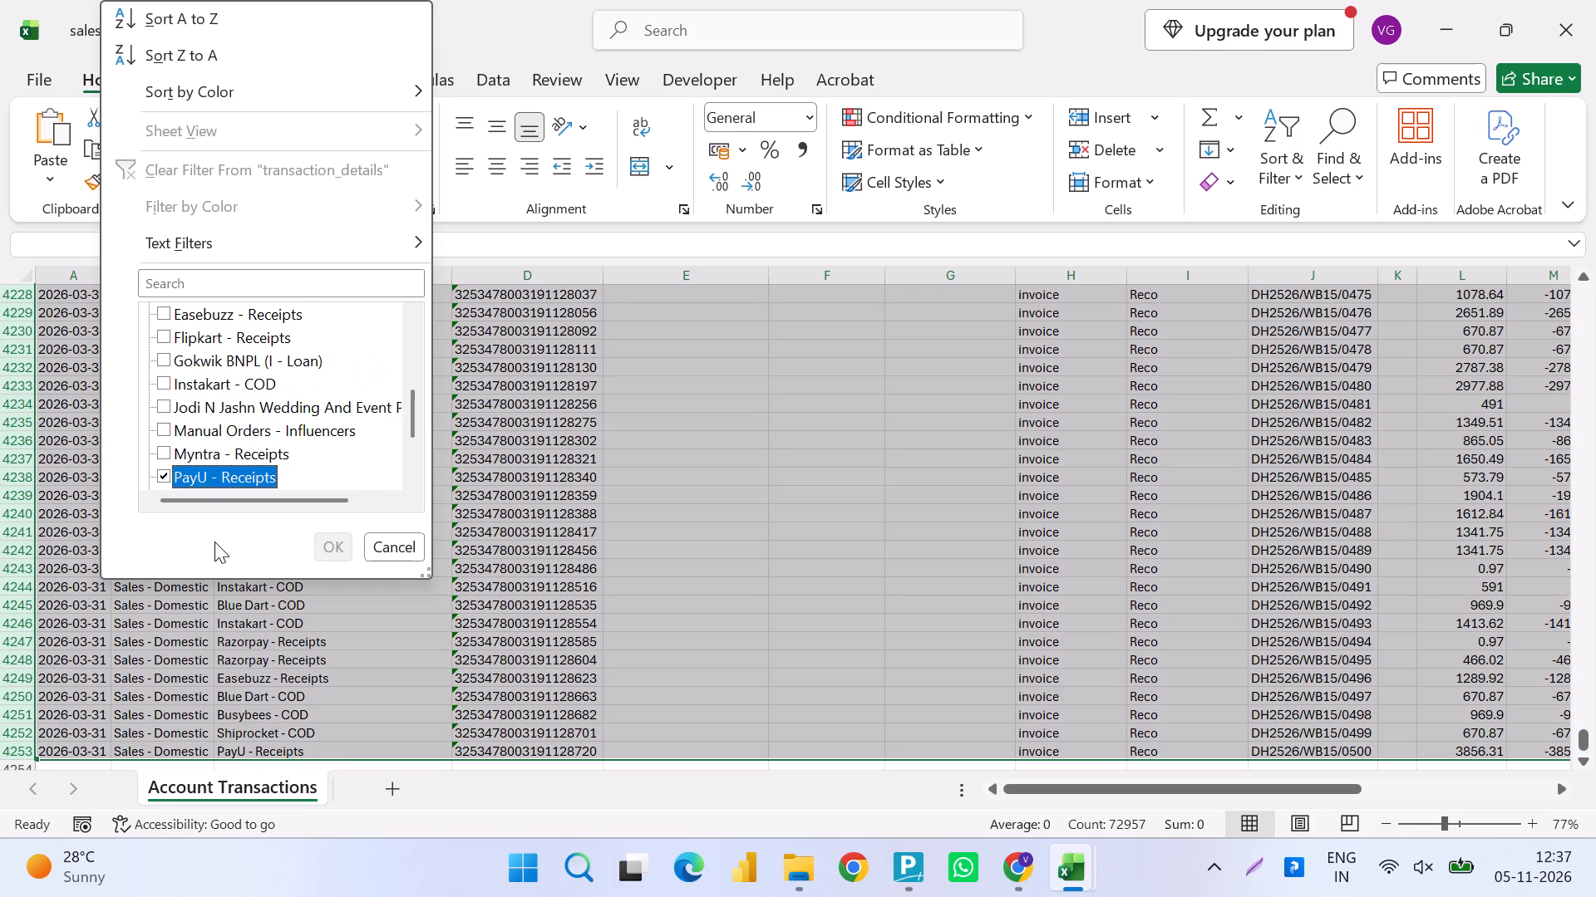
key("space")
key("Down")
key("Down")
key("Up")
key("space")
key("Return")
key("Down")
key("Up")
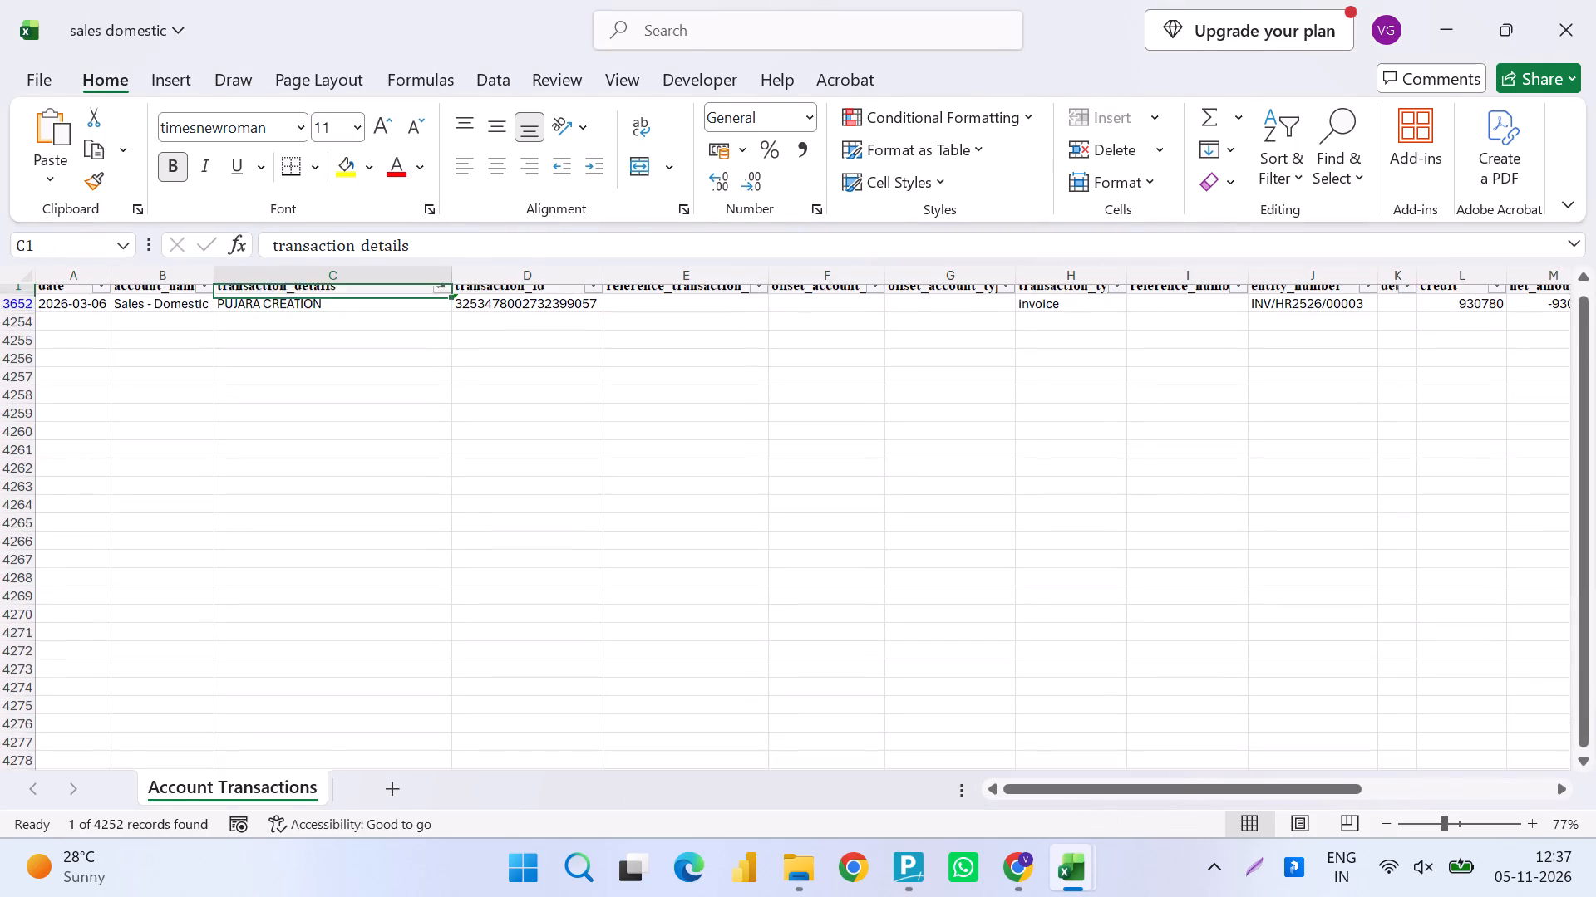
key("Up")
key("Up")
Go to the net_amount value of the filtered PUJARA CREATION invoice.
key("Right")
key("Right")
key("Right")
key("Right")
key("Right")
key("Right")
key("Right")
key("Right")
key("Right")
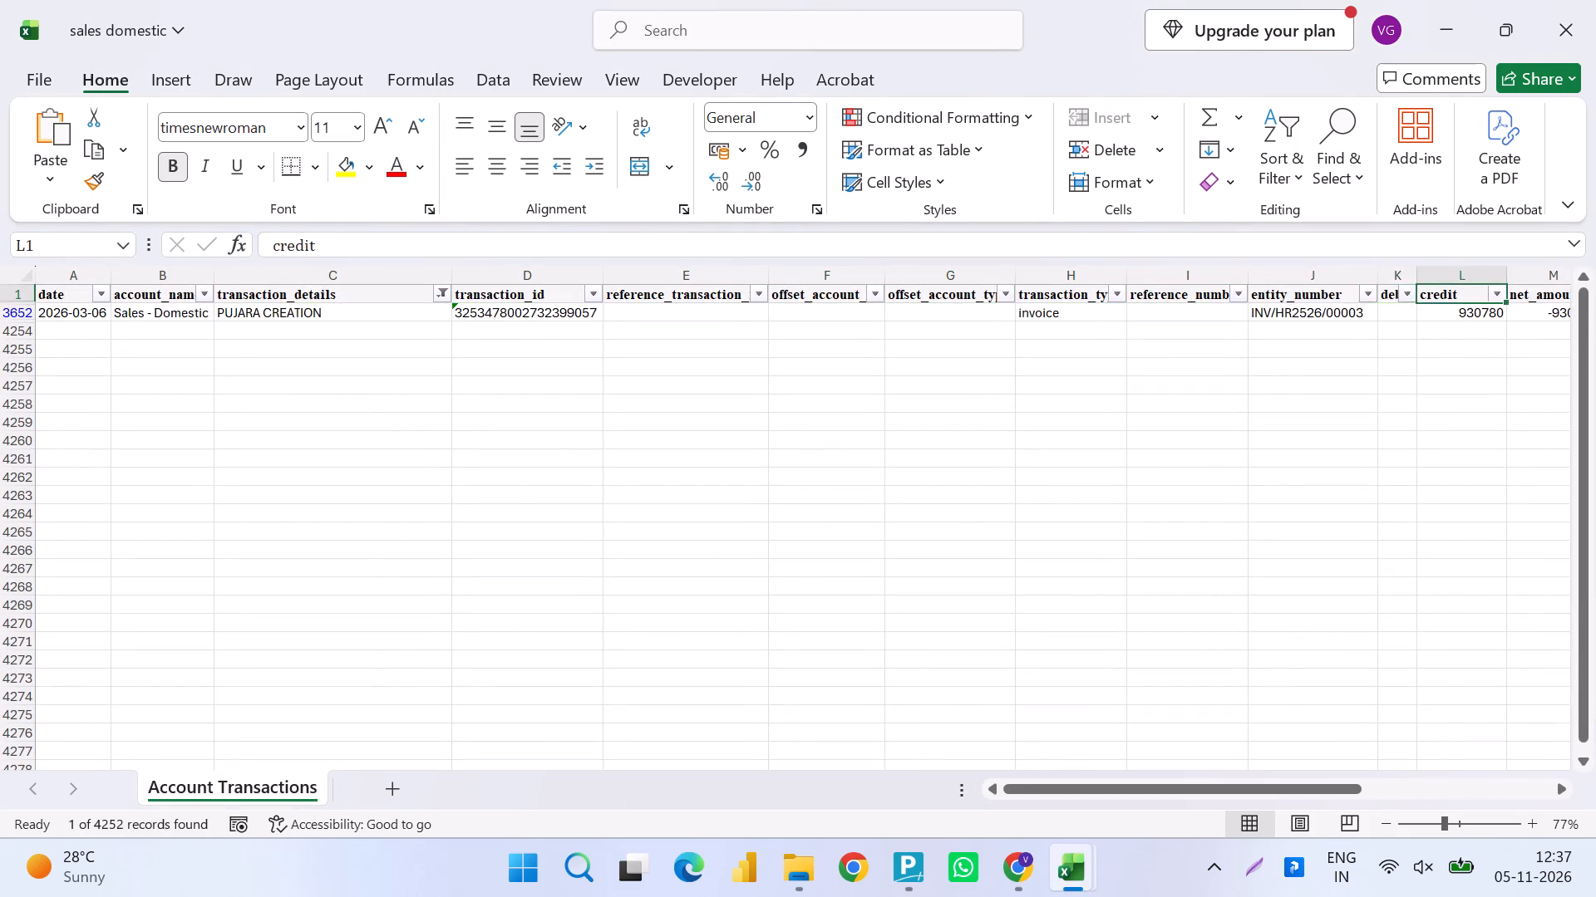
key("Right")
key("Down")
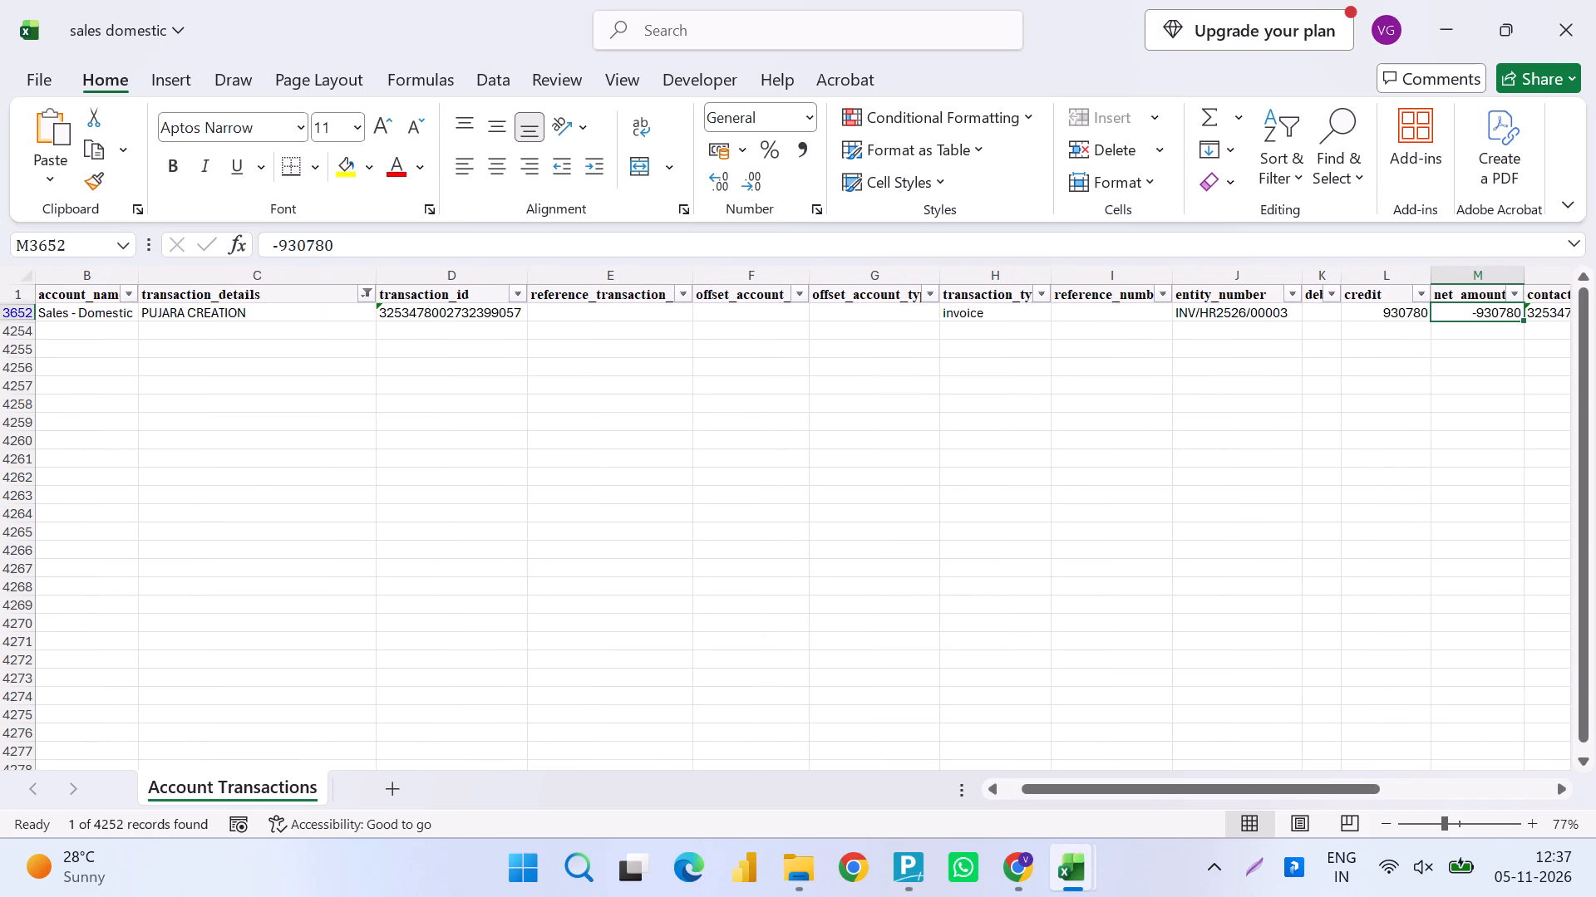
Close the sales domestic workbook without saving its changes and return to the GSTR-1 outward supplies summary.
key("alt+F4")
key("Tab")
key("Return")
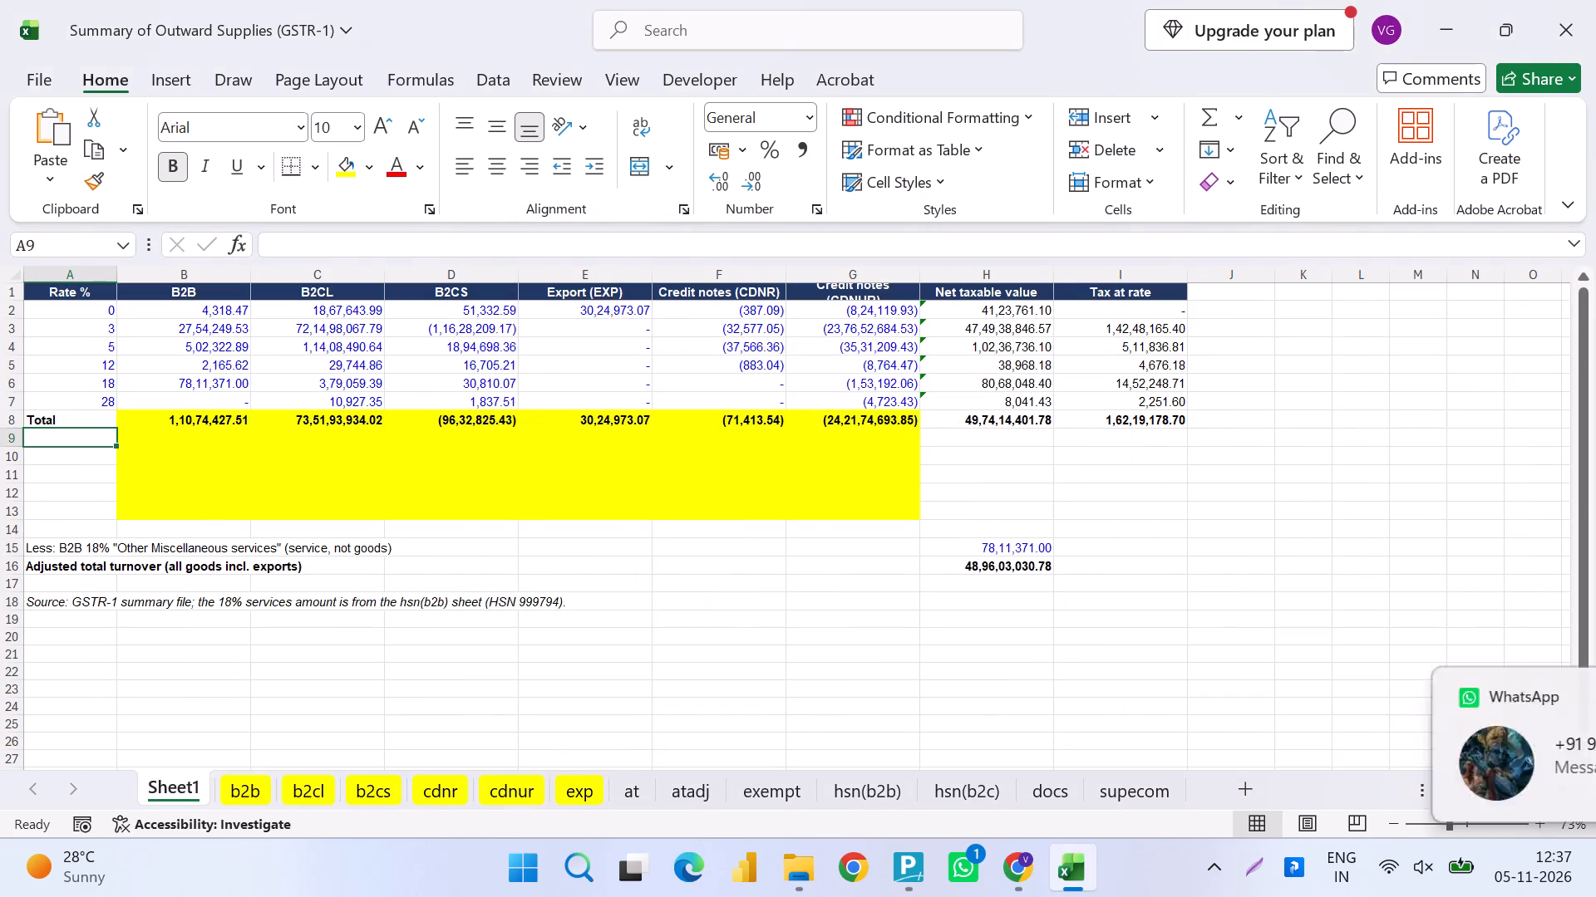
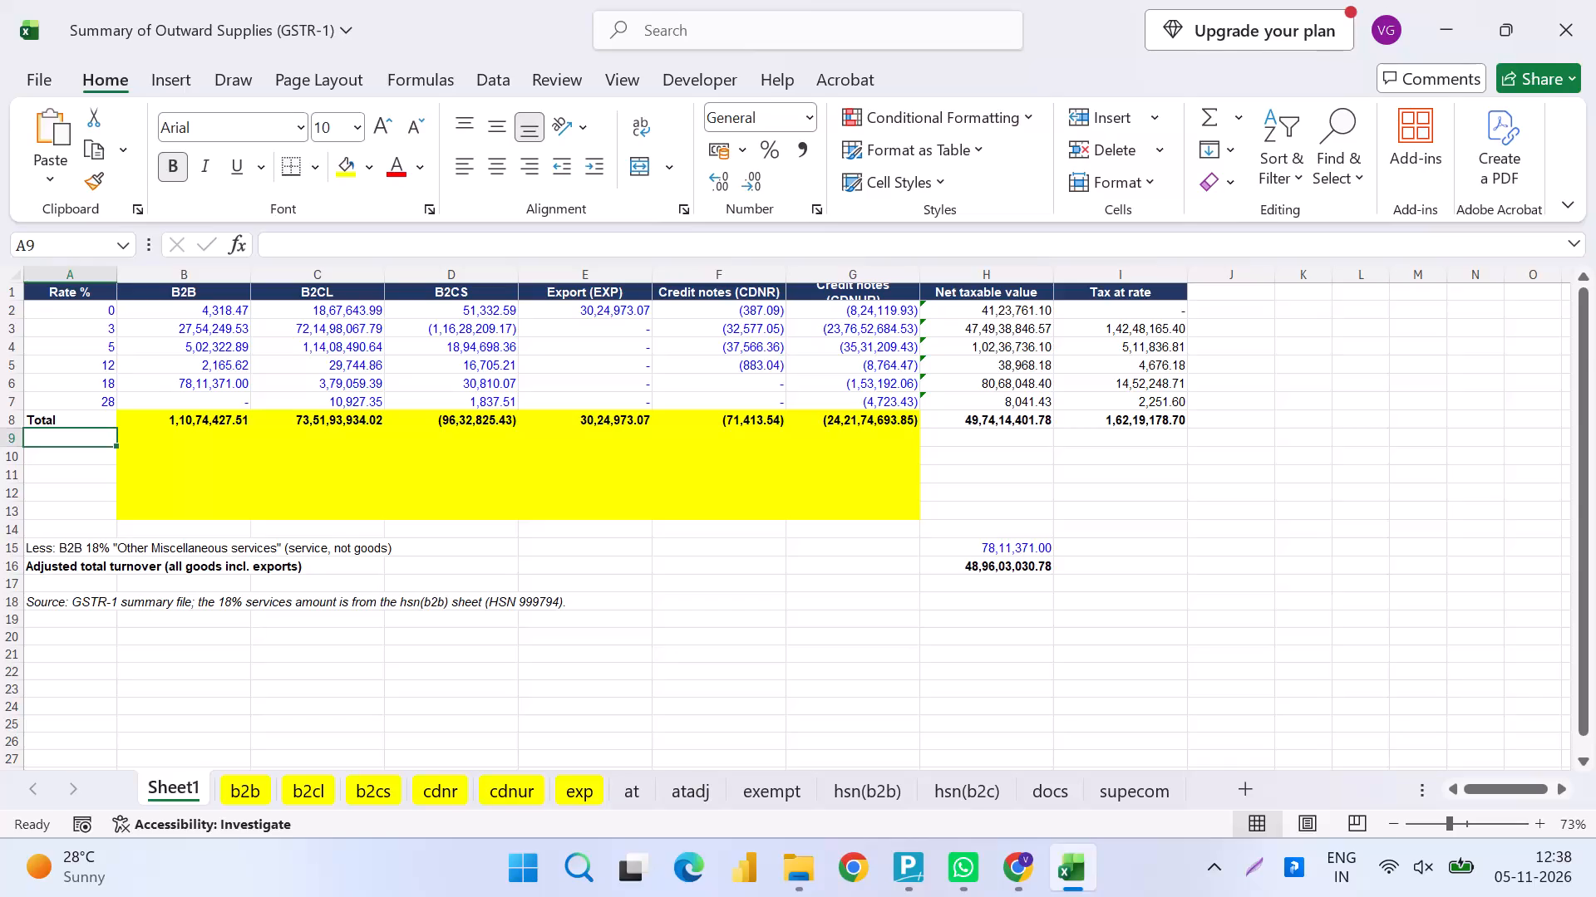
Compare the combined B2B, B2CL and B2CS totals in the GSTR-1 summary with the sales accounts in the Zoho Books Profit and Loss report.
key("Up")
key("Right")
key("shift+Right")
key("shift+Right")
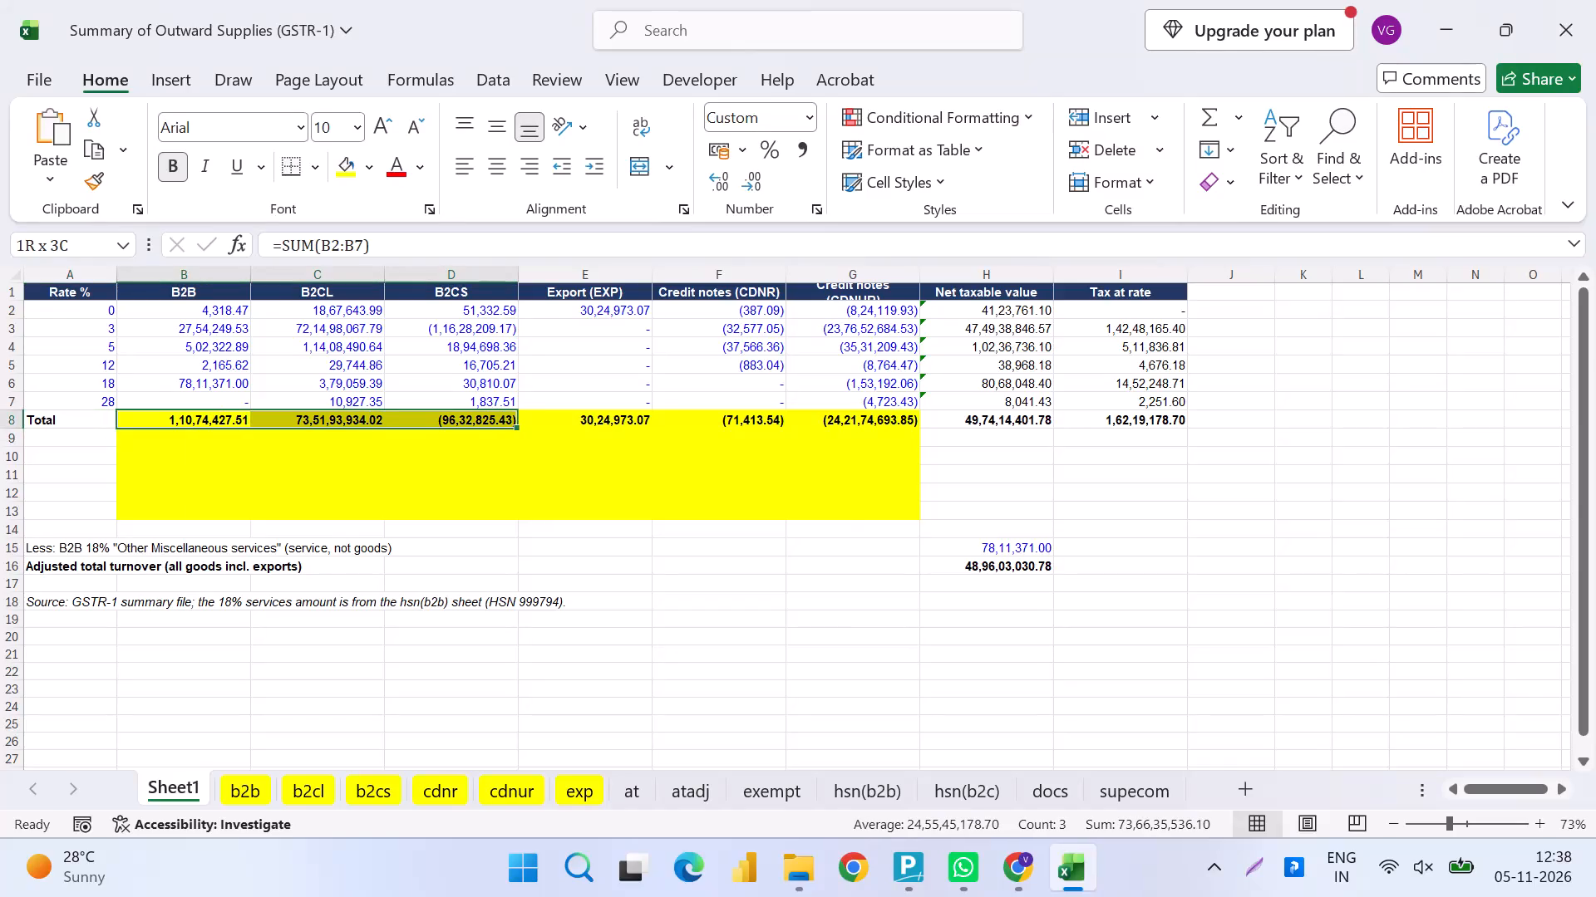
key("alt+Tab")
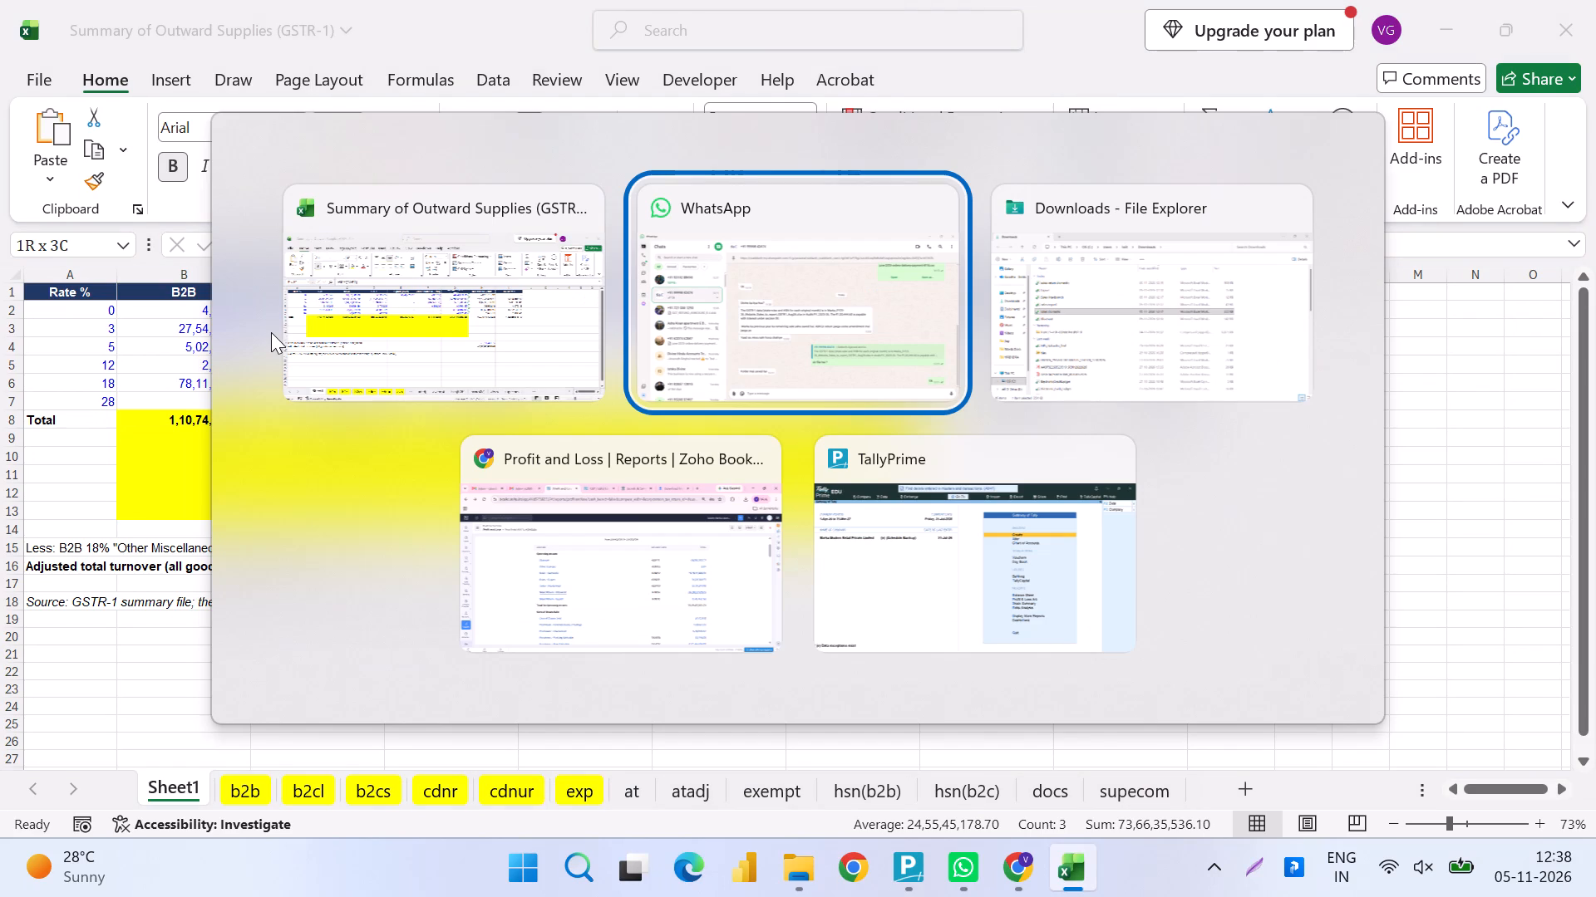
key("alt+Left")
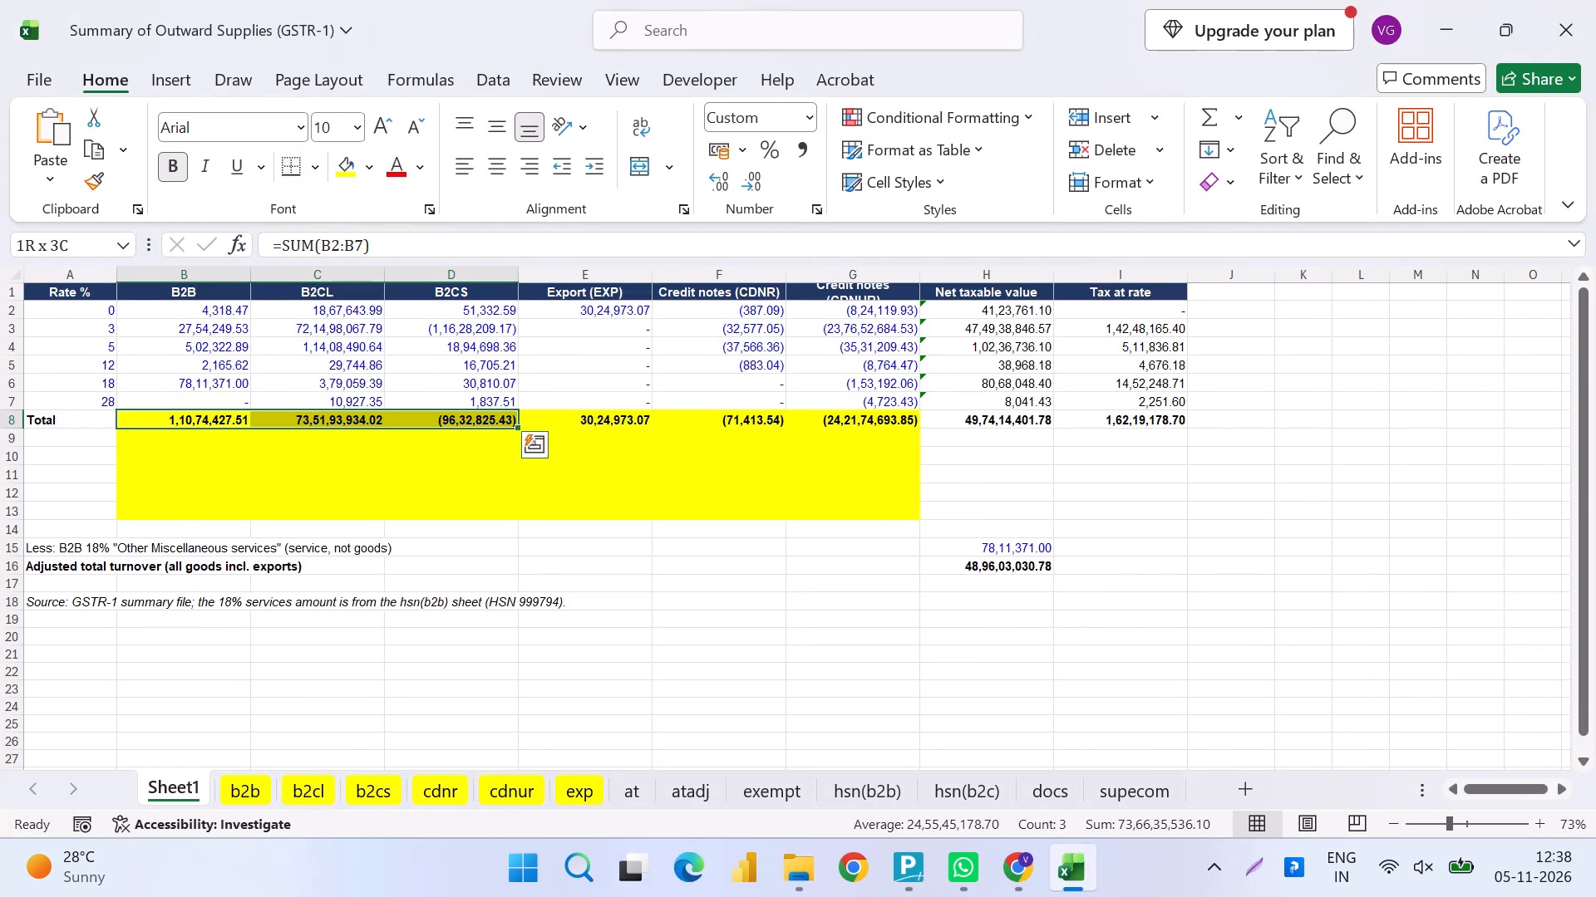
key("alt+Tab")
key("alt+Down")
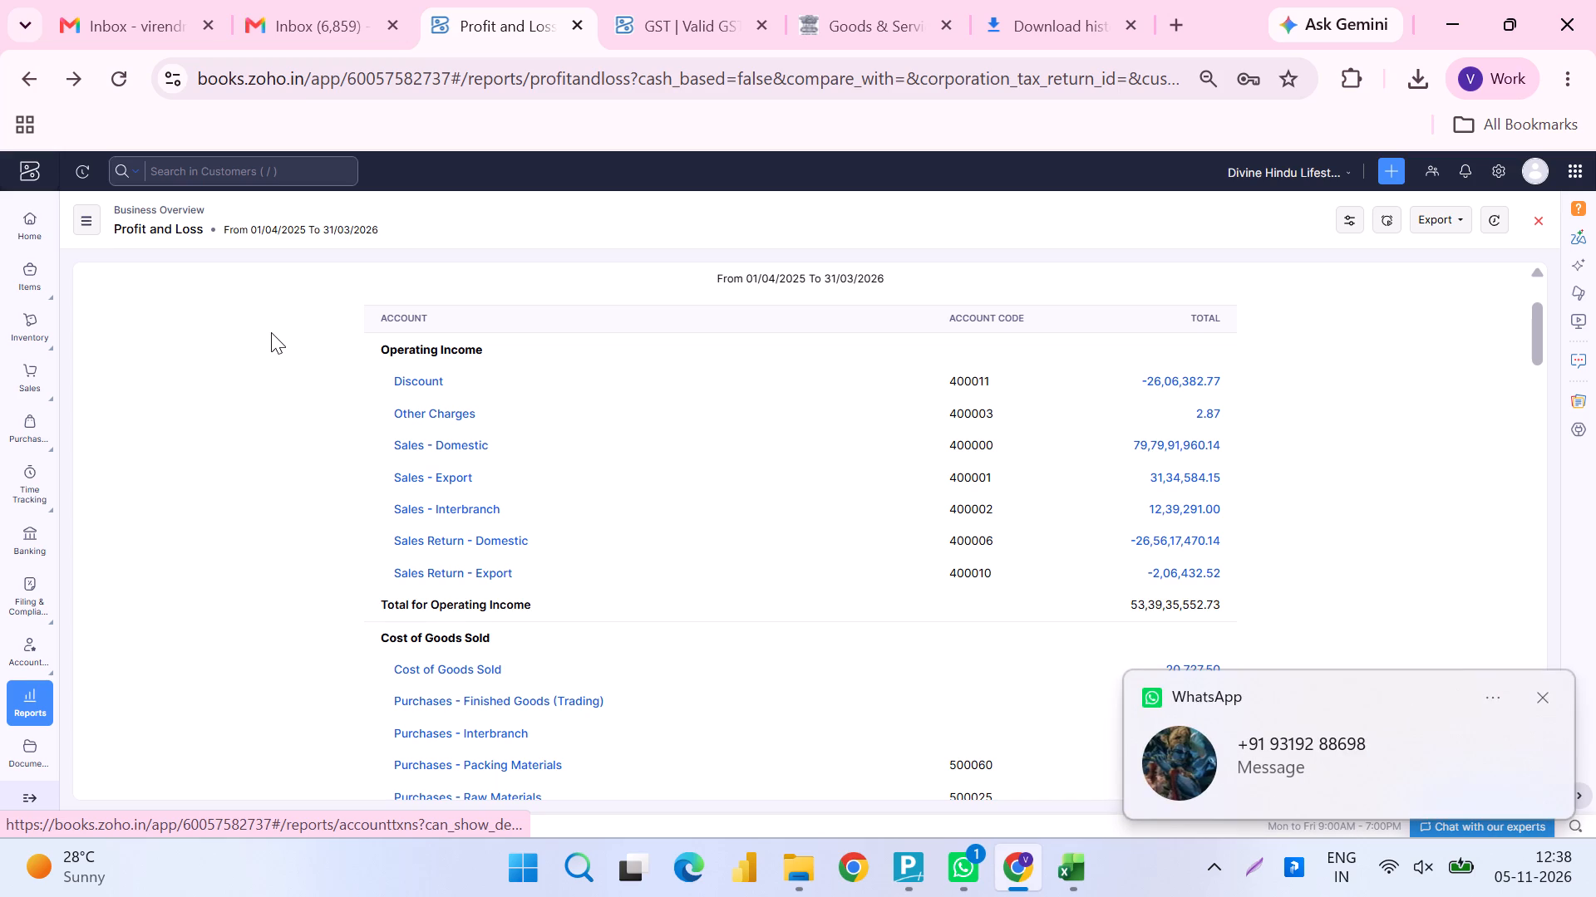
key("alt+Tab")
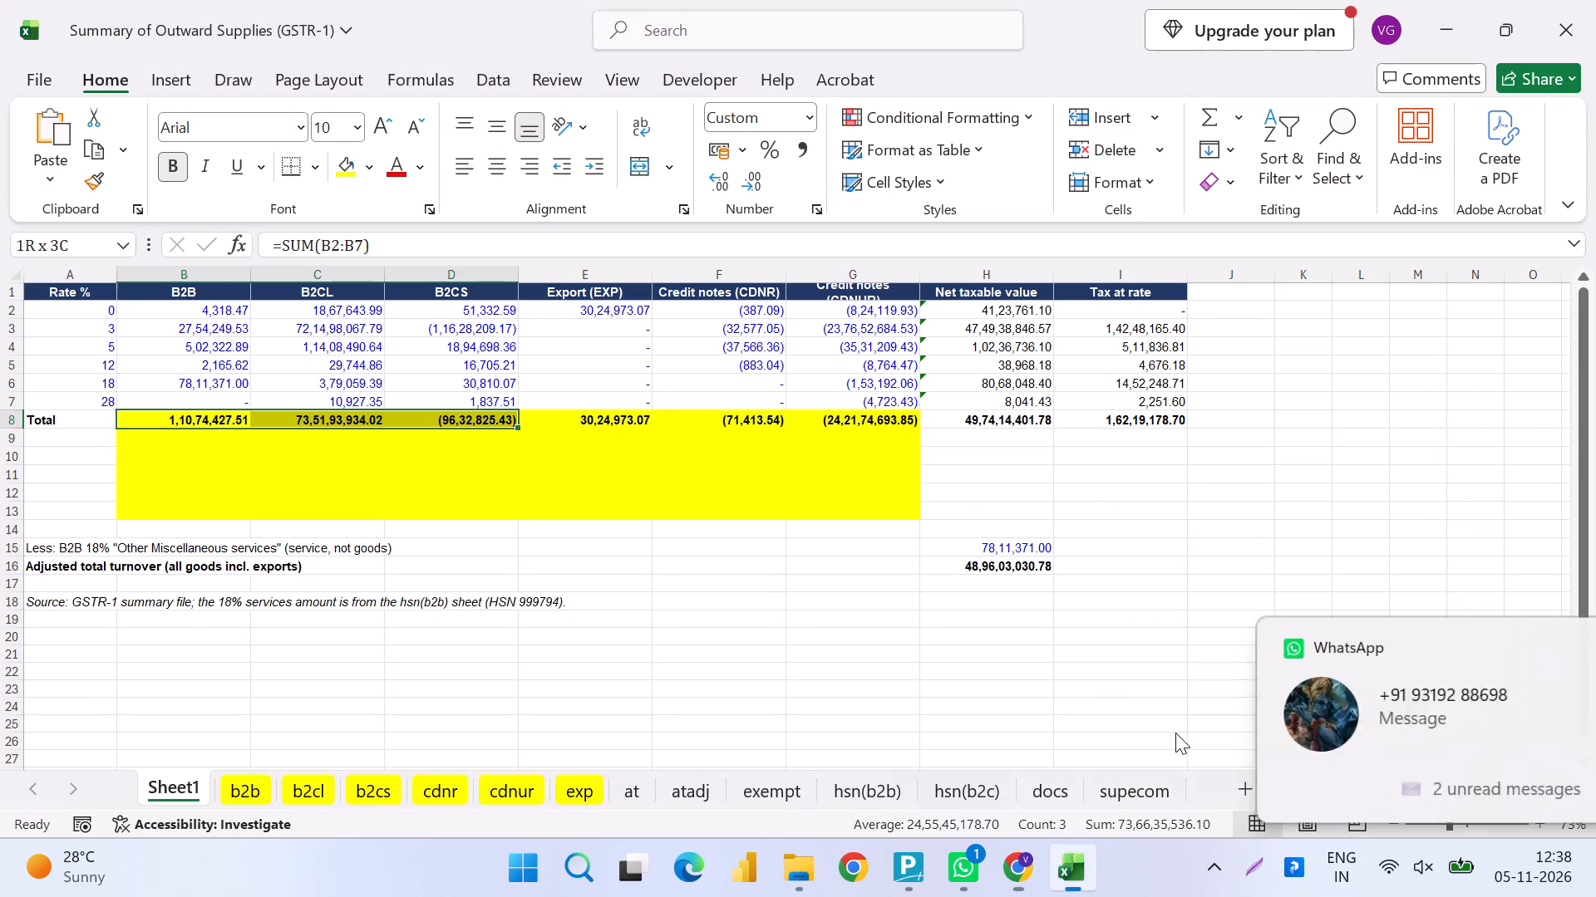
Include the Credit notes (CDNUR) total with the selected B2B, B2CL and B2CS totals to check their combined sum.
left_click(847, 418, "ctrl")
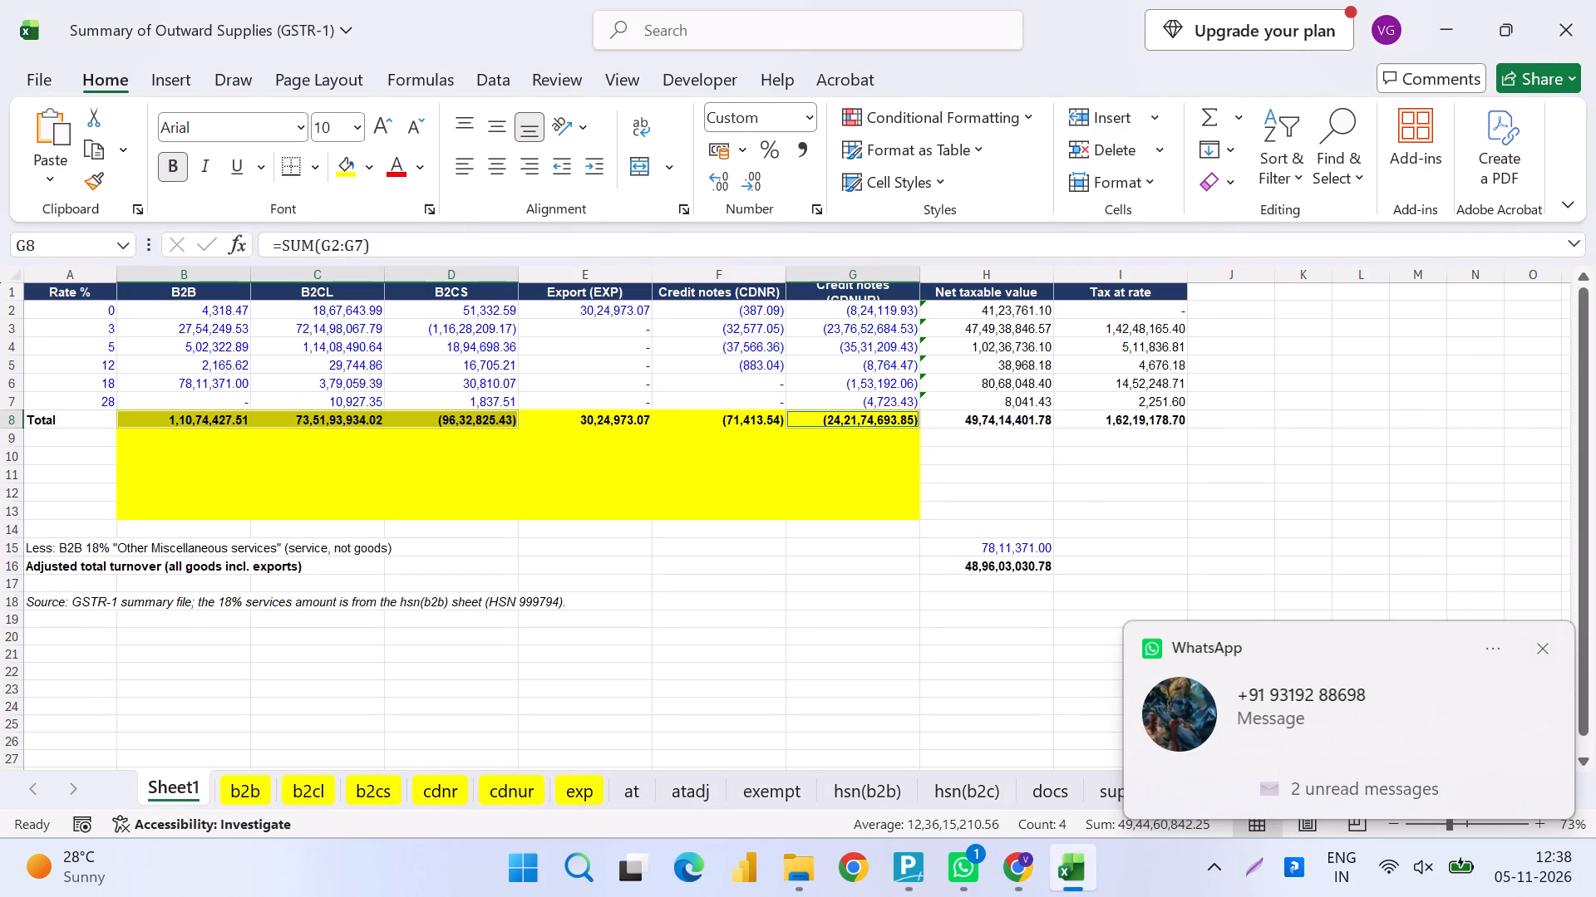
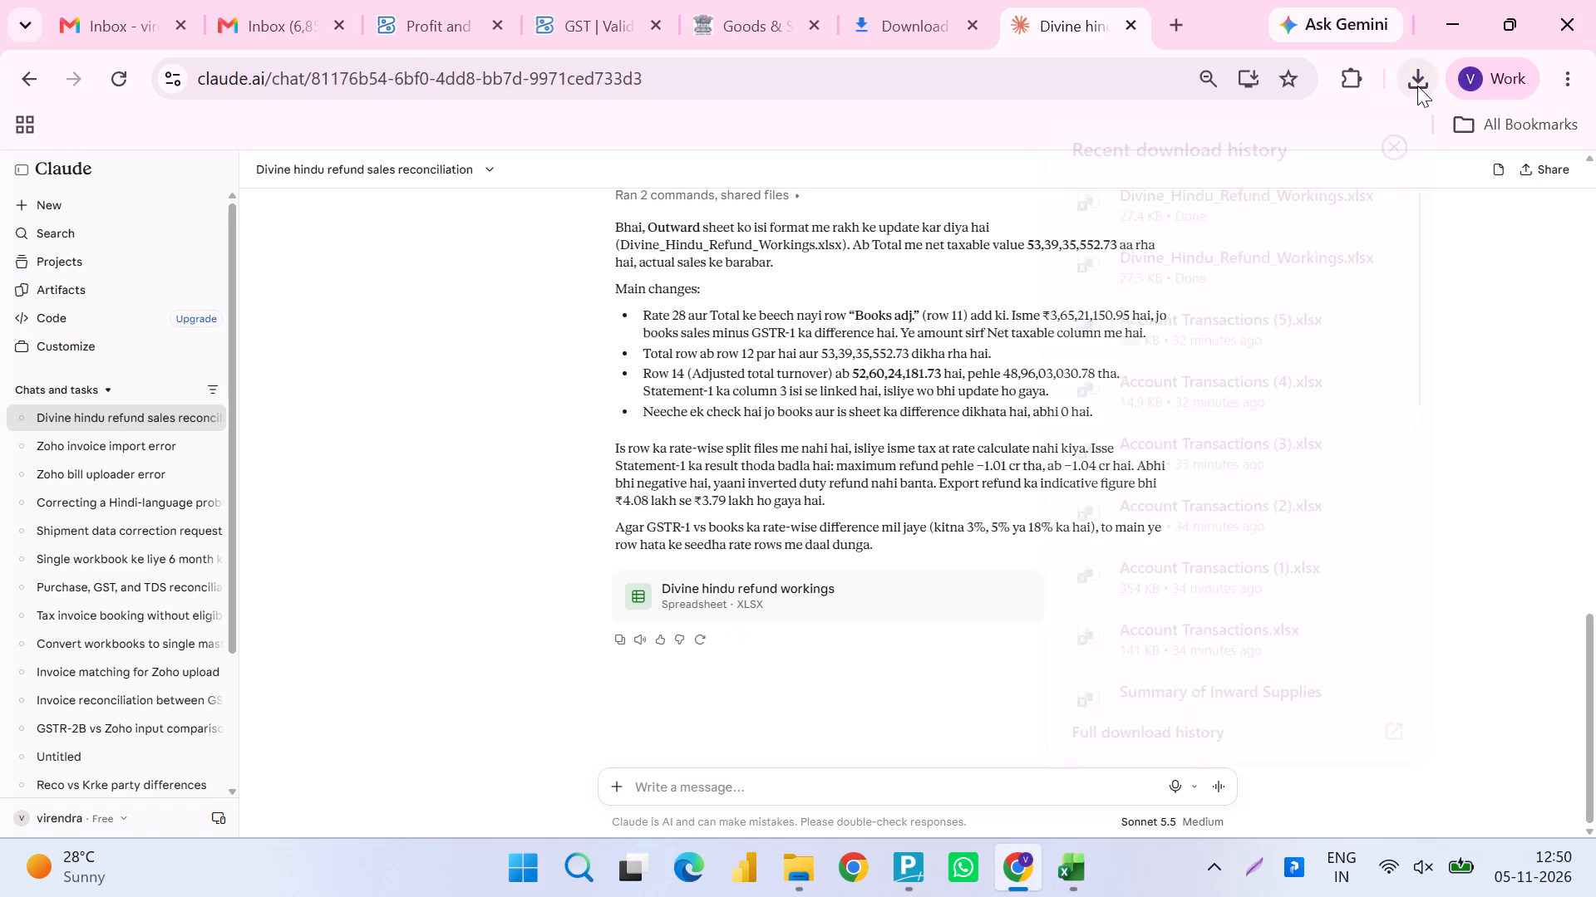
left_click(1354, 184)
left_click(1336, 190)
key("F2")
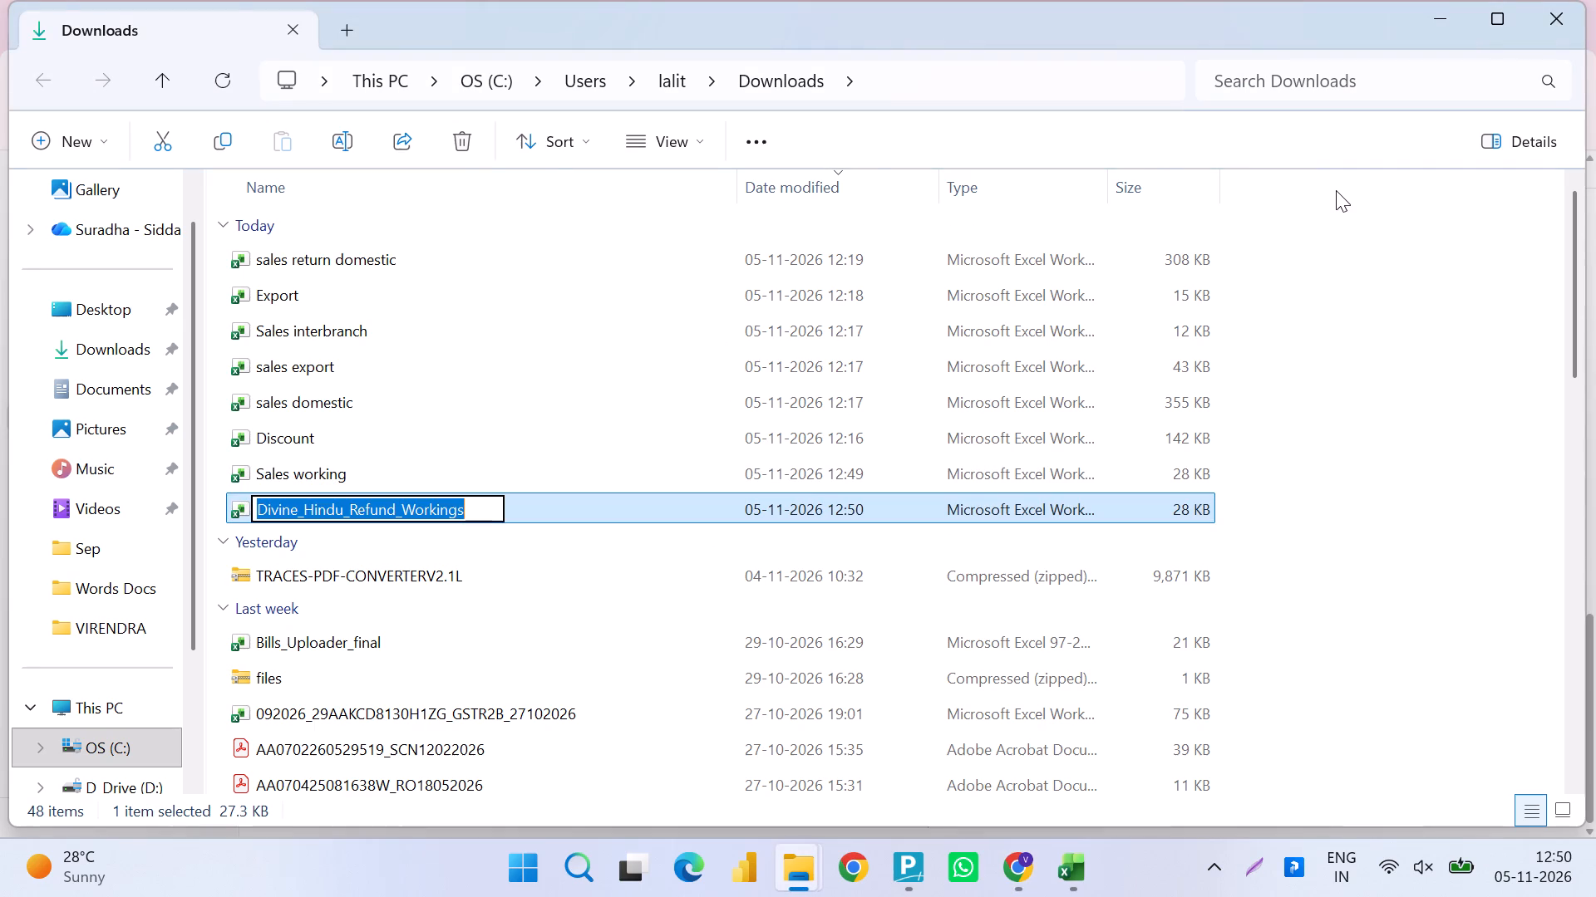
key("2")
key("Return")
key("Return")
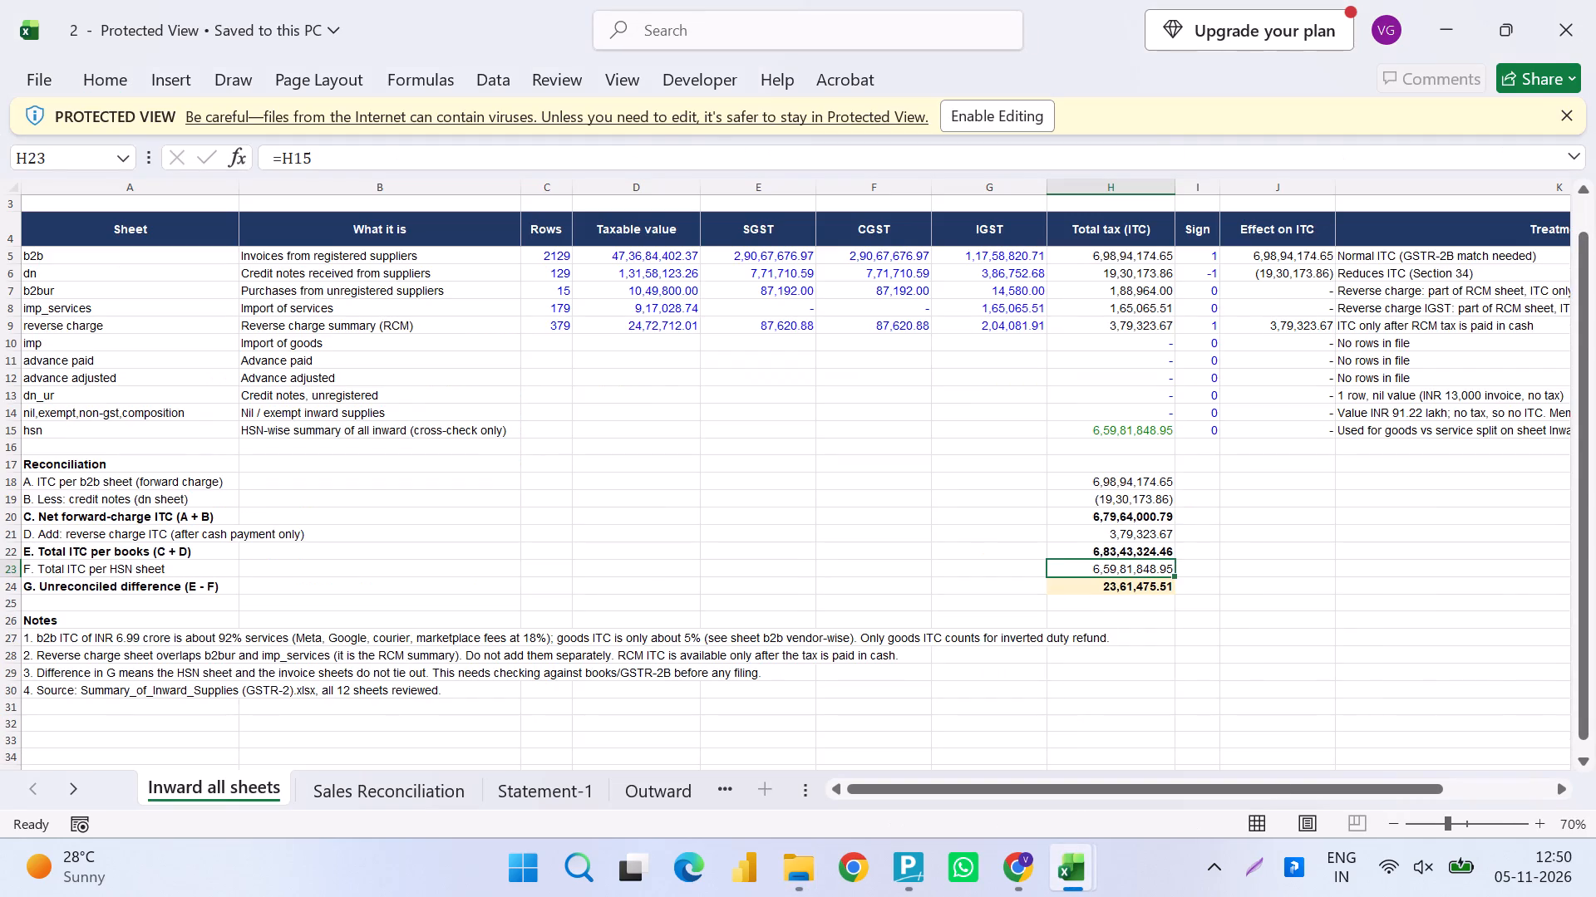
Examine the Sales Reconciliation sheet down to its notes and enable editing of workbook 2.
left_click(383, 789)
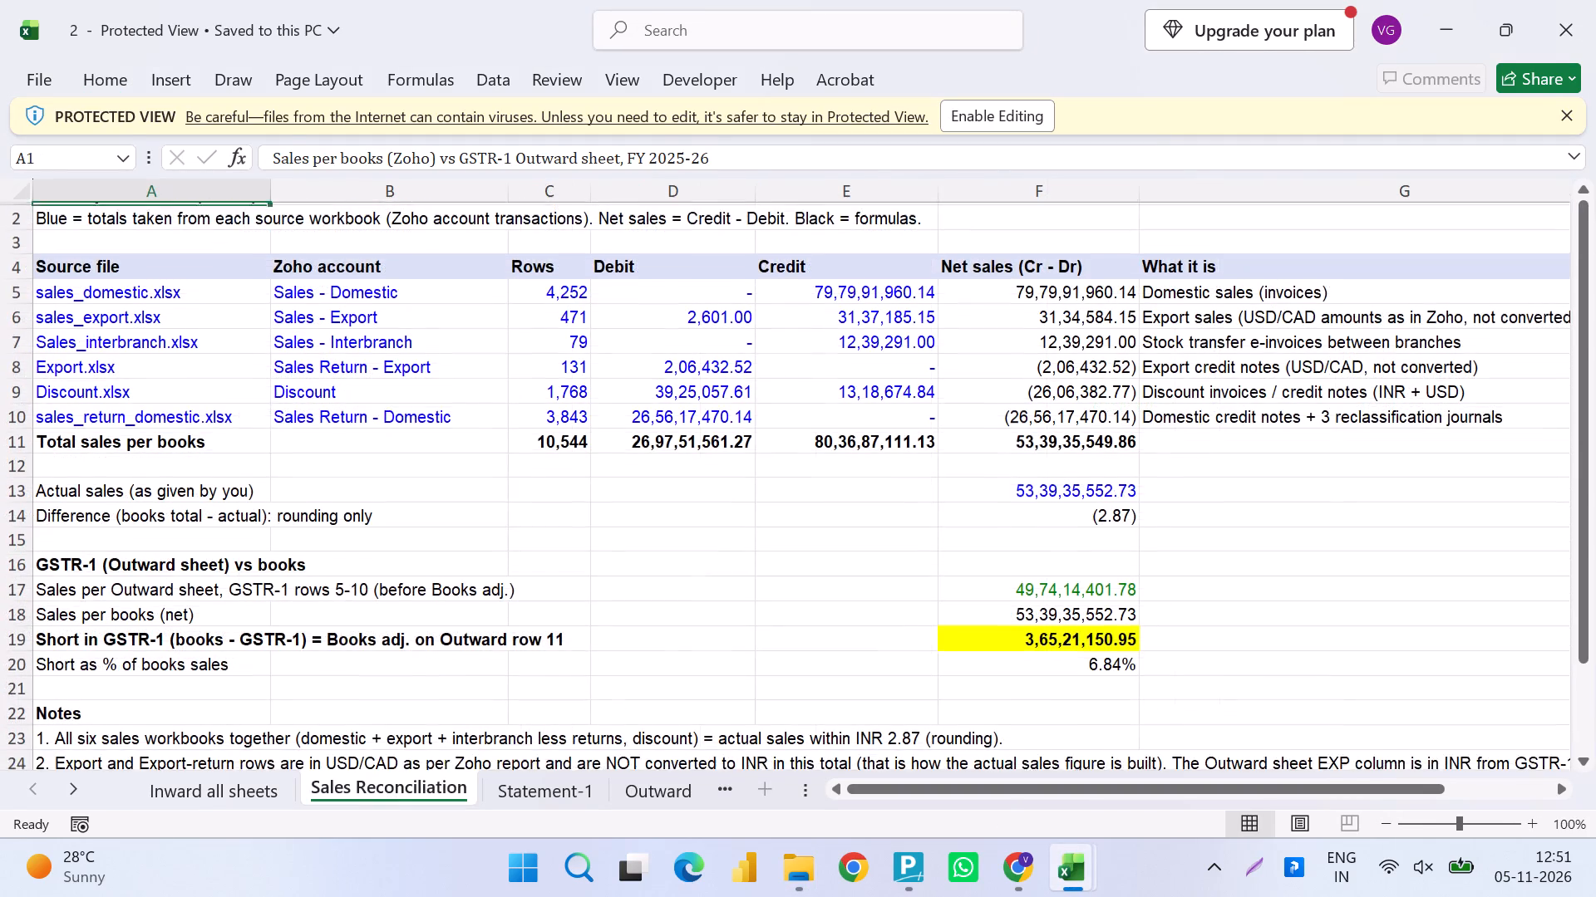
scroll(1049, 557, "down", 2)
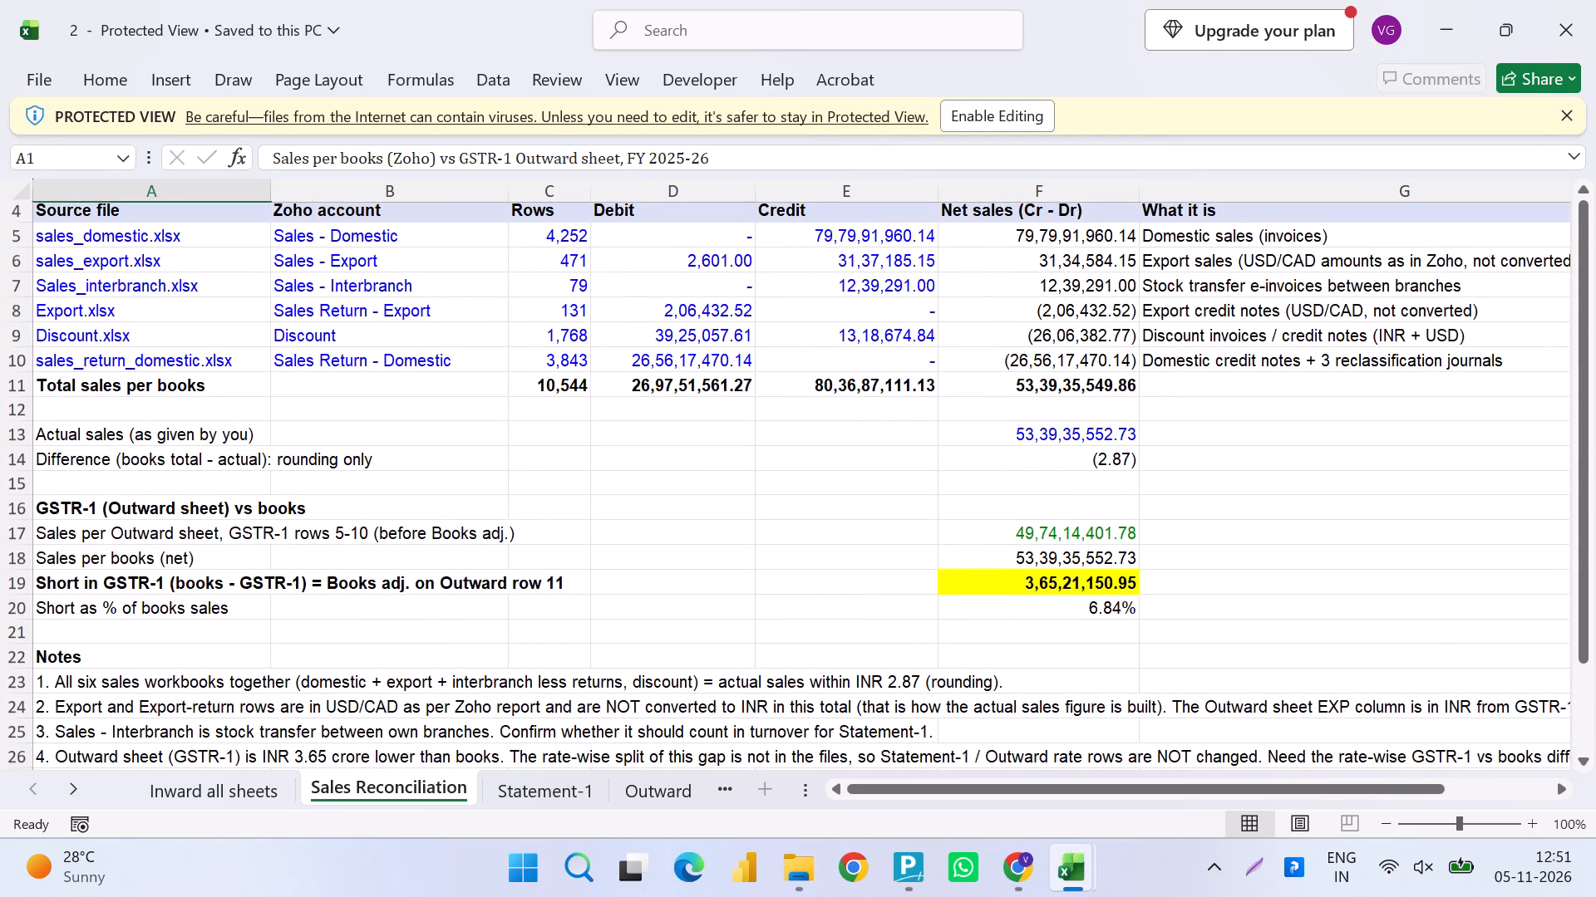
scroll(1049, 557, "down", 1)
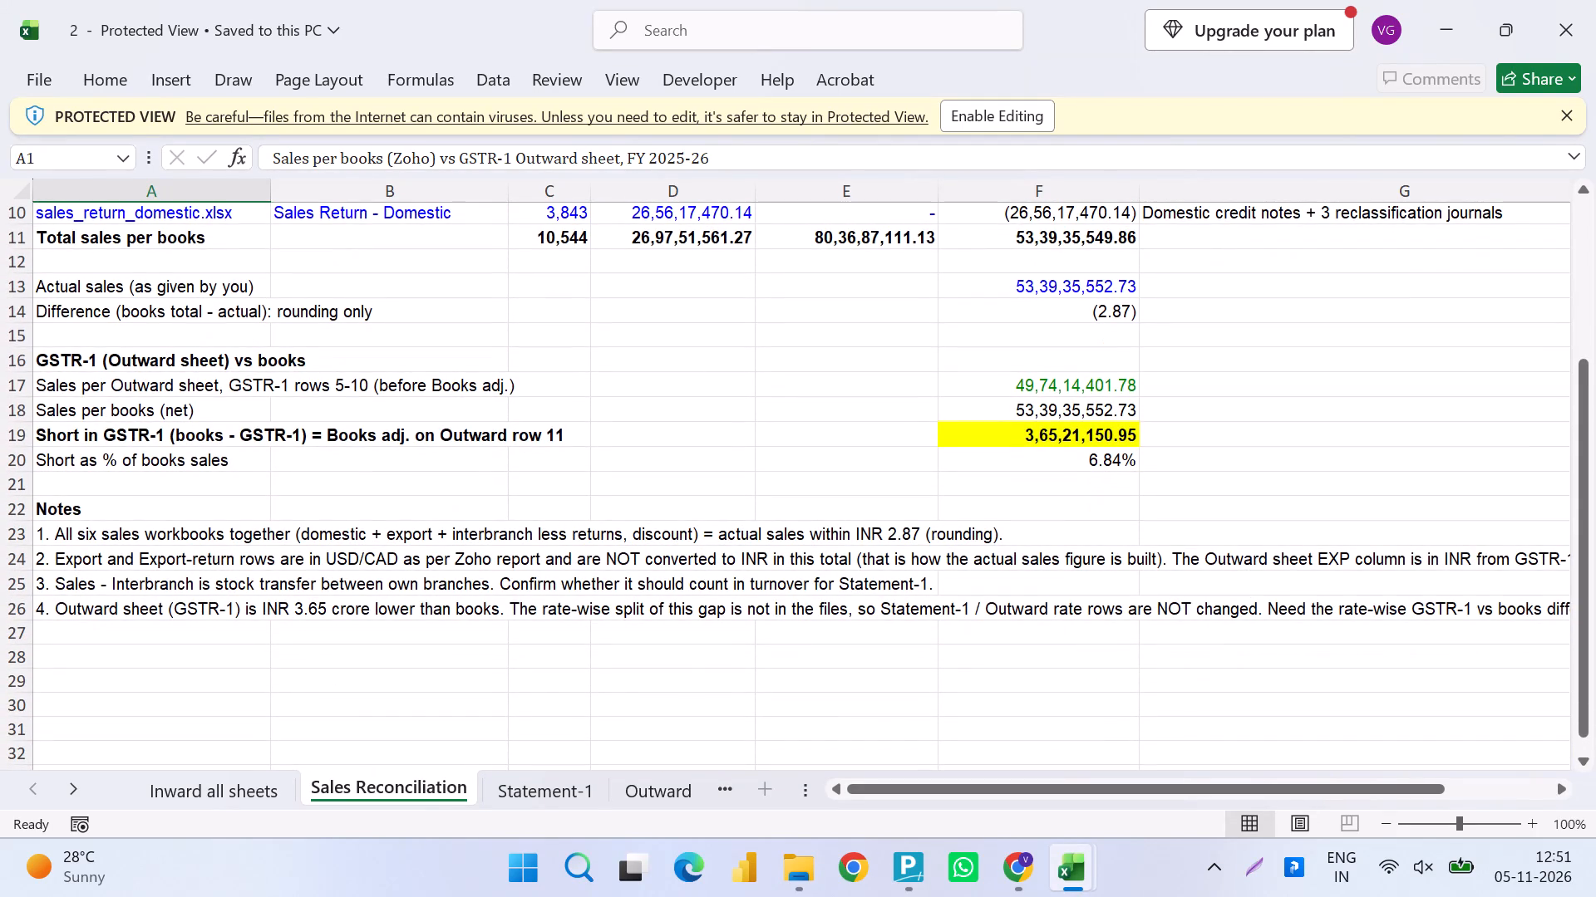
key("F2")
key("Left")
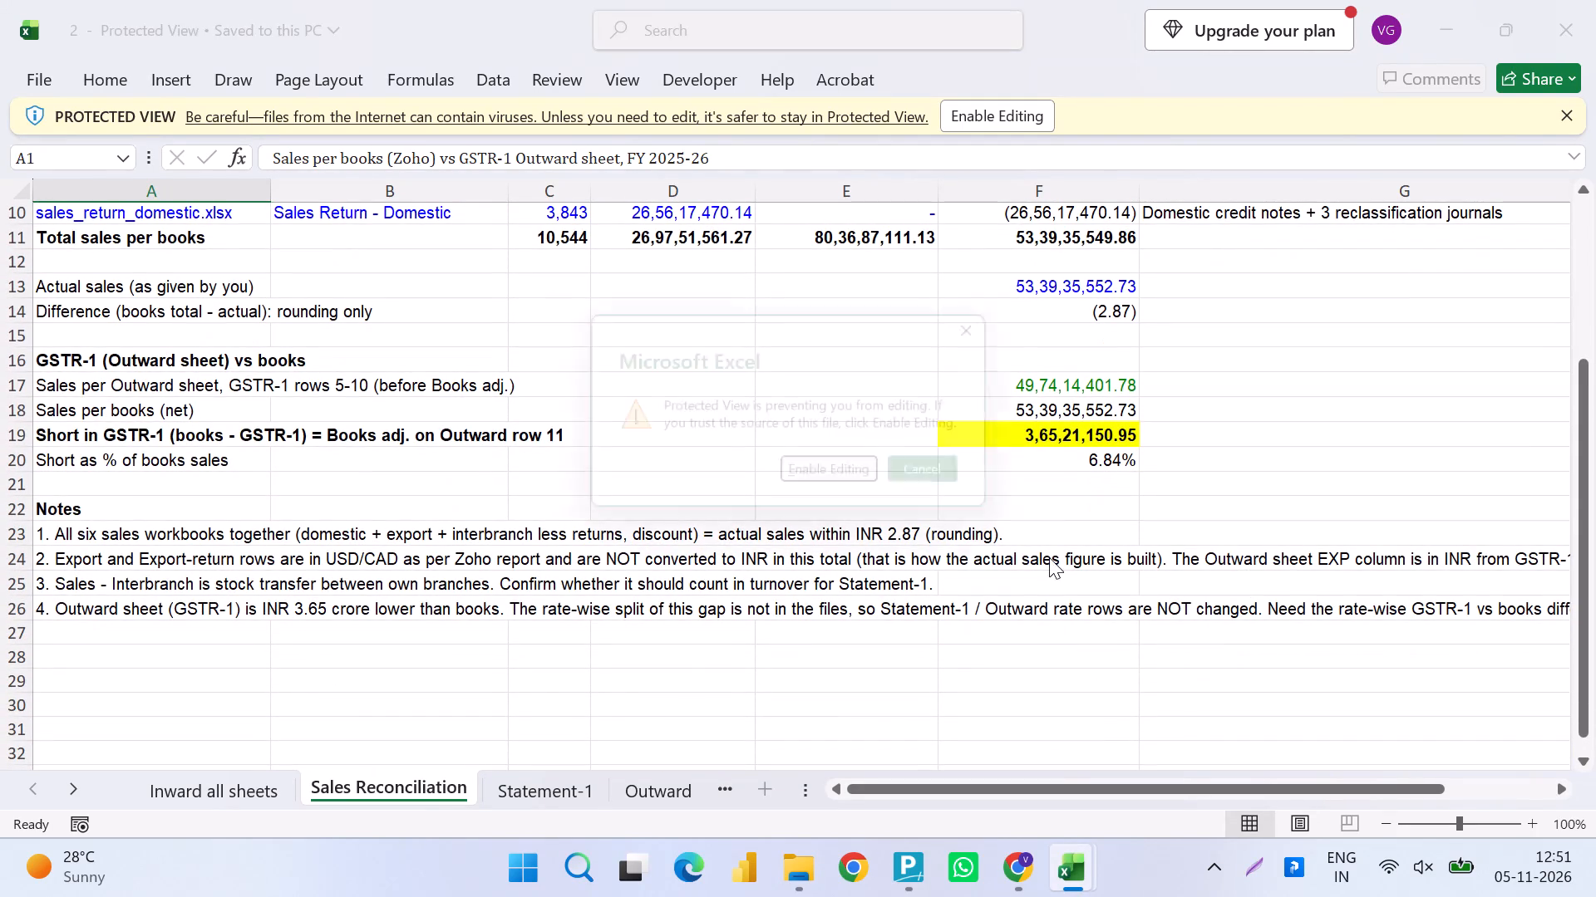
key("Return")
scroll(1049, 557, "up", 3)
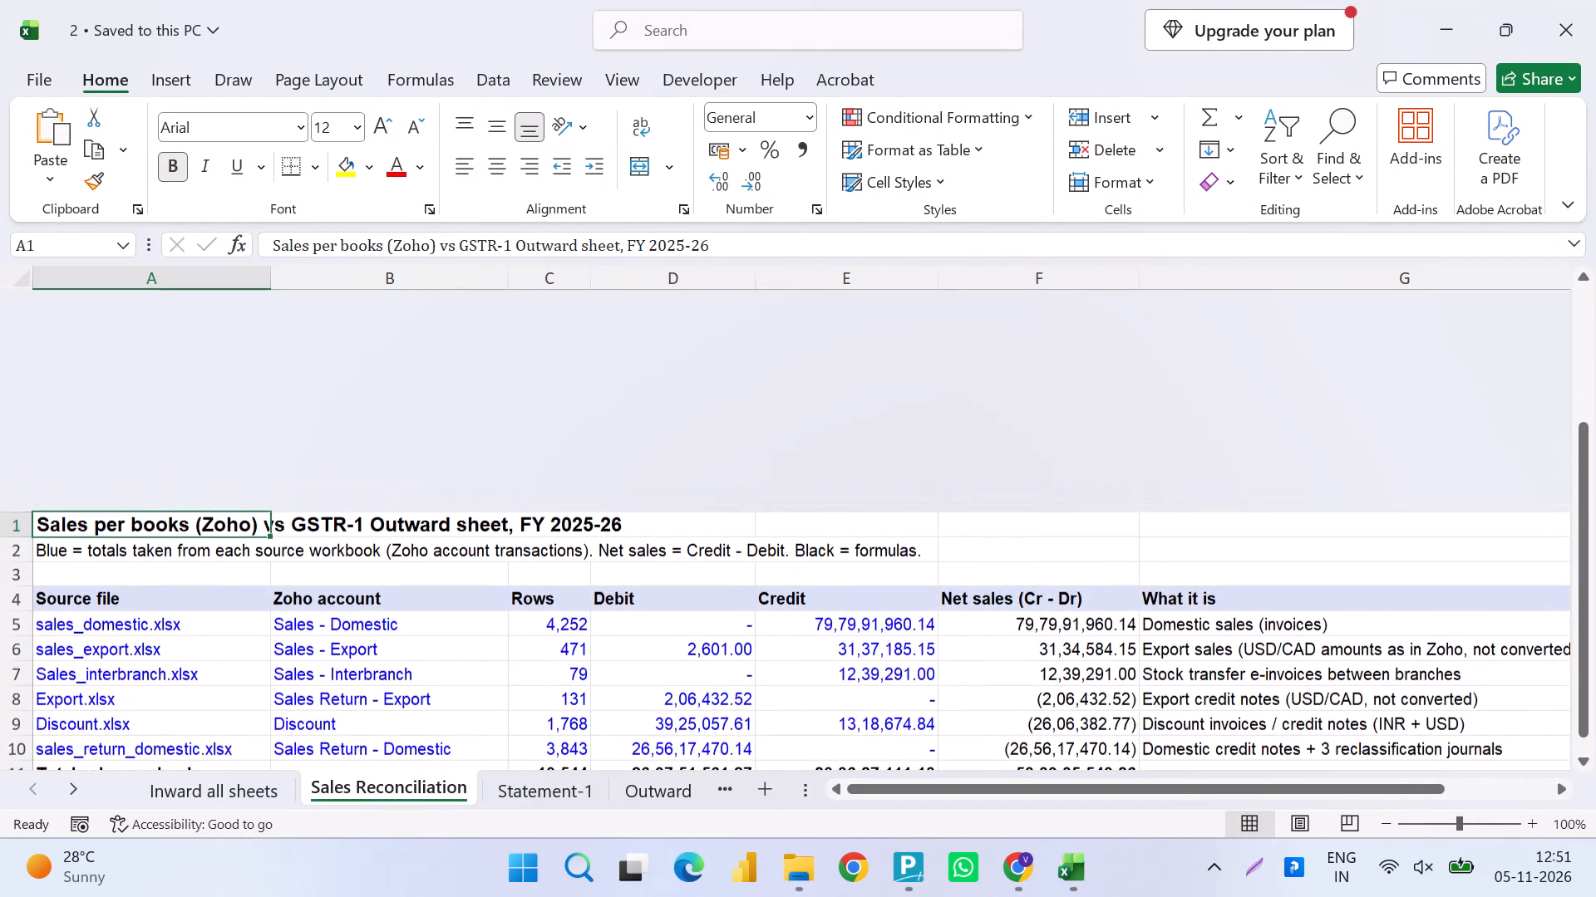
Copy the entire Outward sheet of workbook 2 over Sheet1 of the Summary of Outward Supplies (GSTR-1) workbook and save it.
left_click_drag(804, 787, 1212, 749)
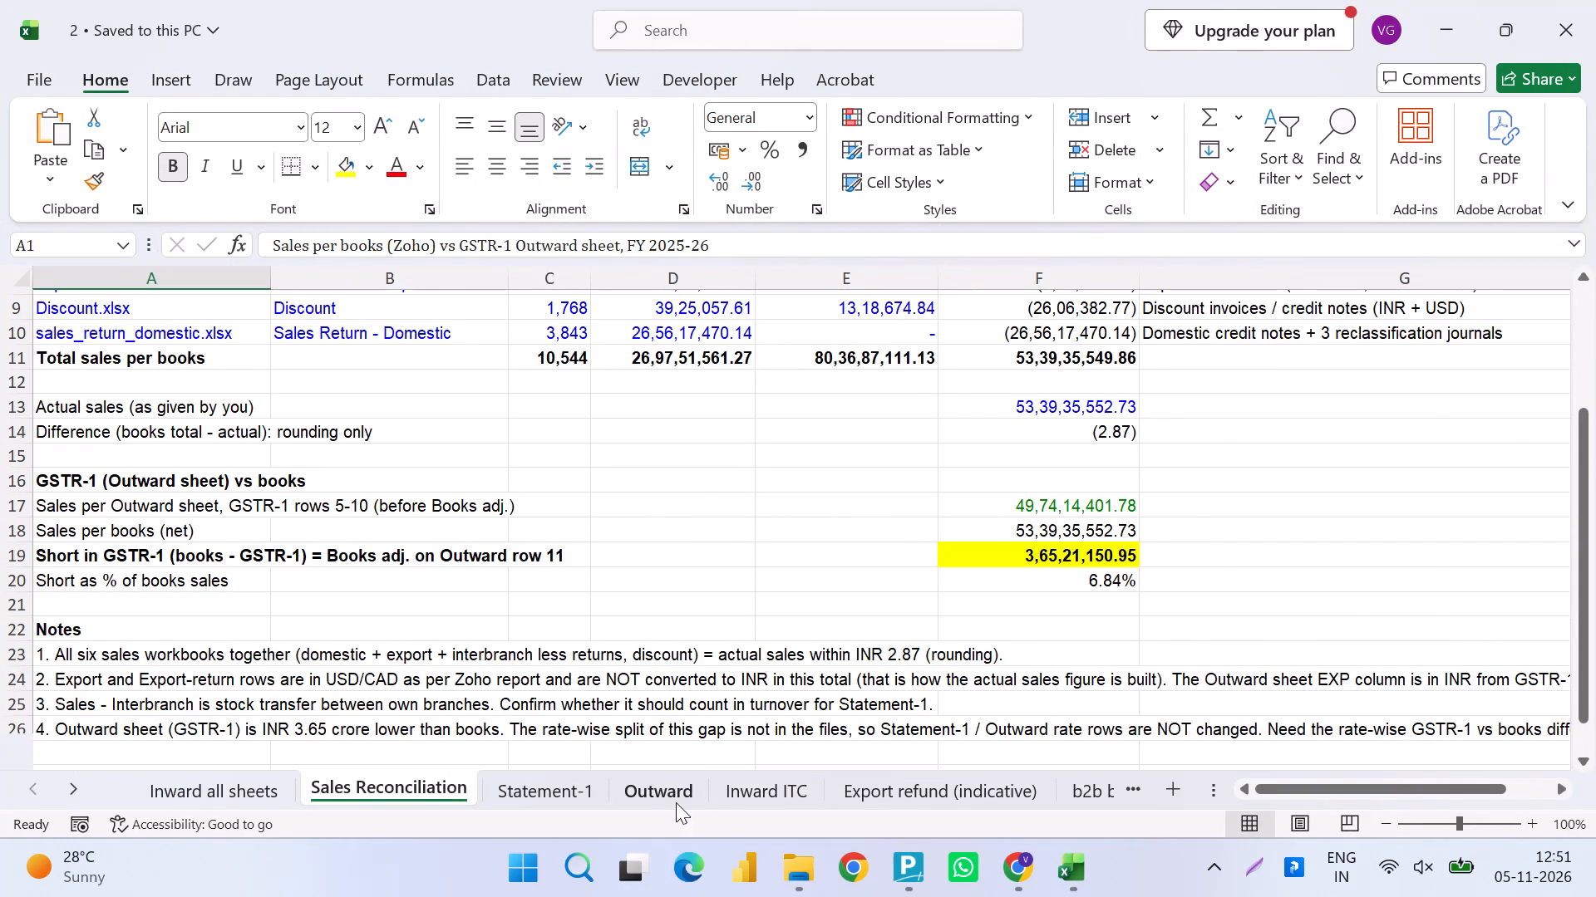
left_click(648, 804)
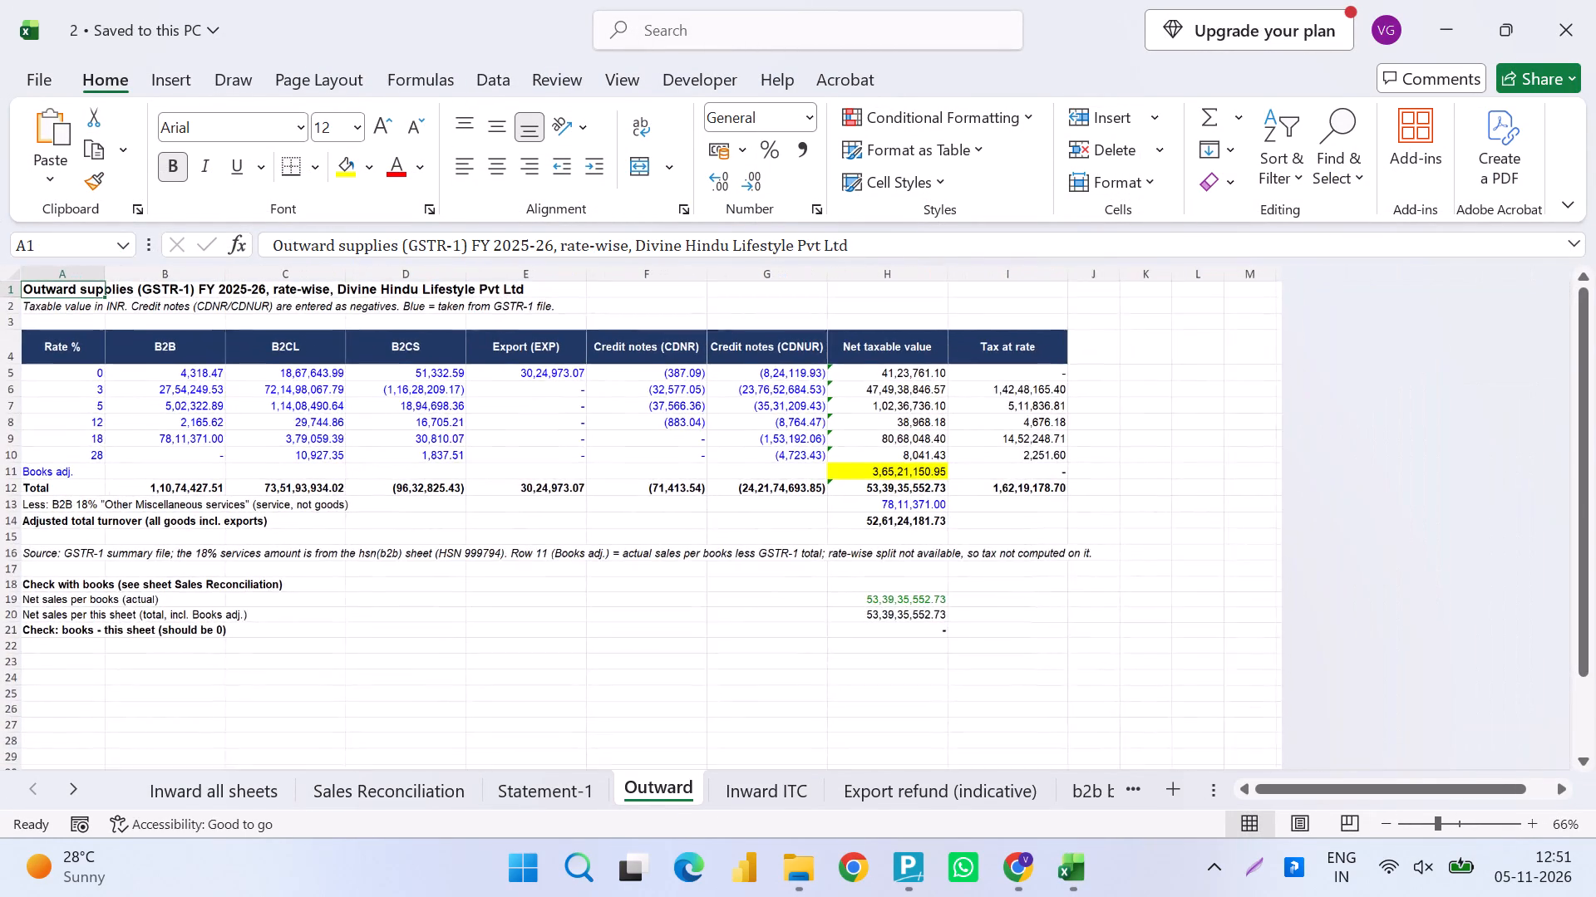
scroll(938, 613, "right", 2)
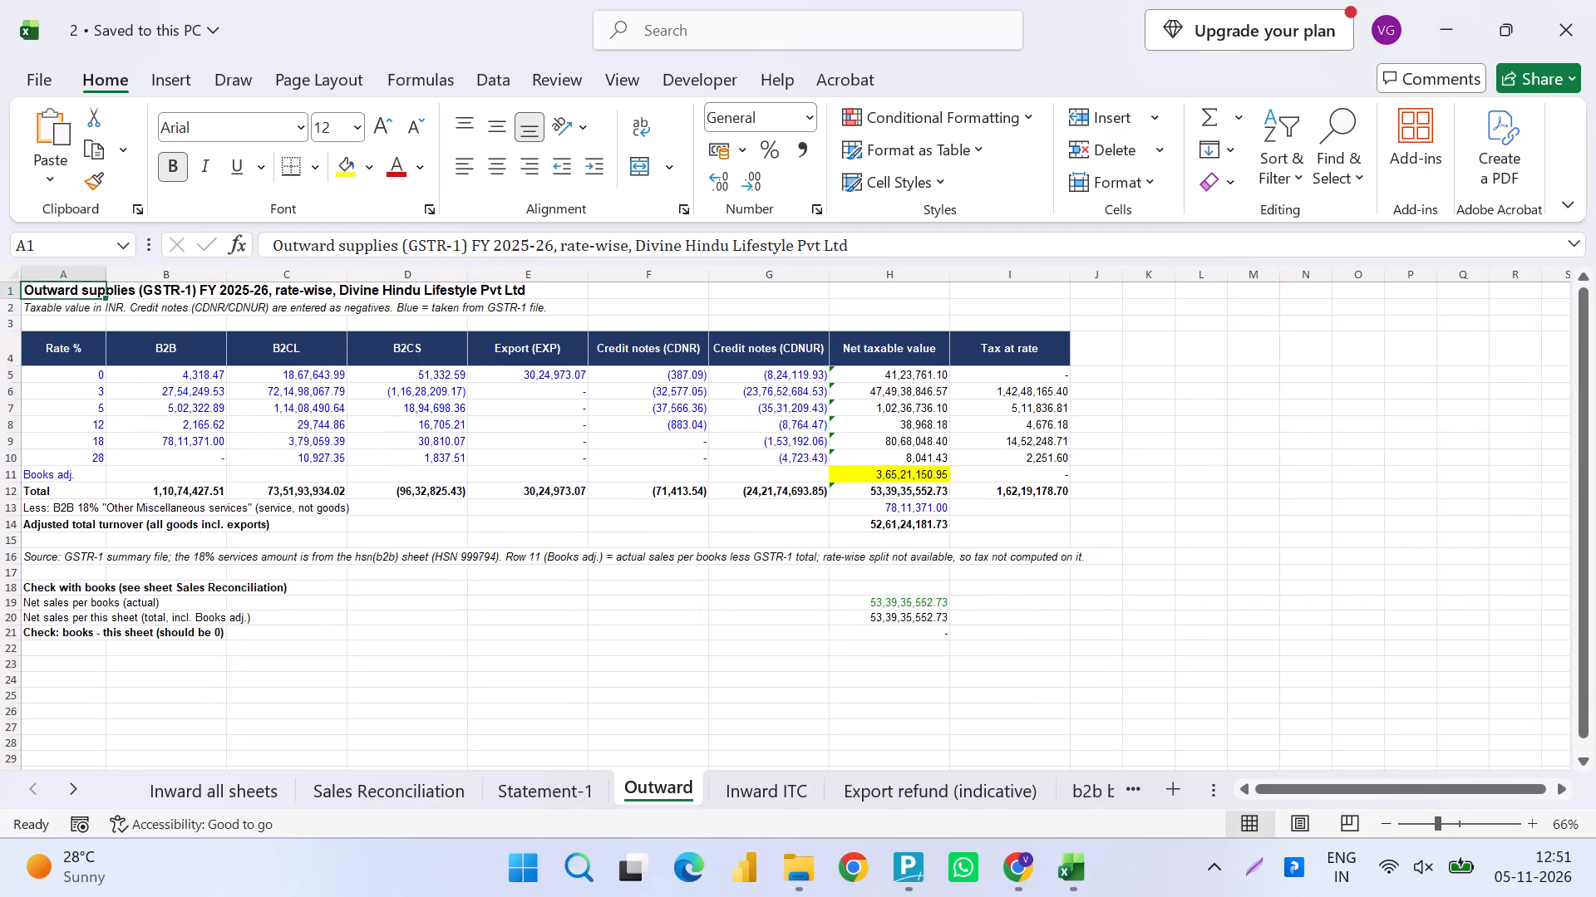
key("ctrl+a")
key("ctrl+a")
key("ctrl+a")
key("ctrl+c")
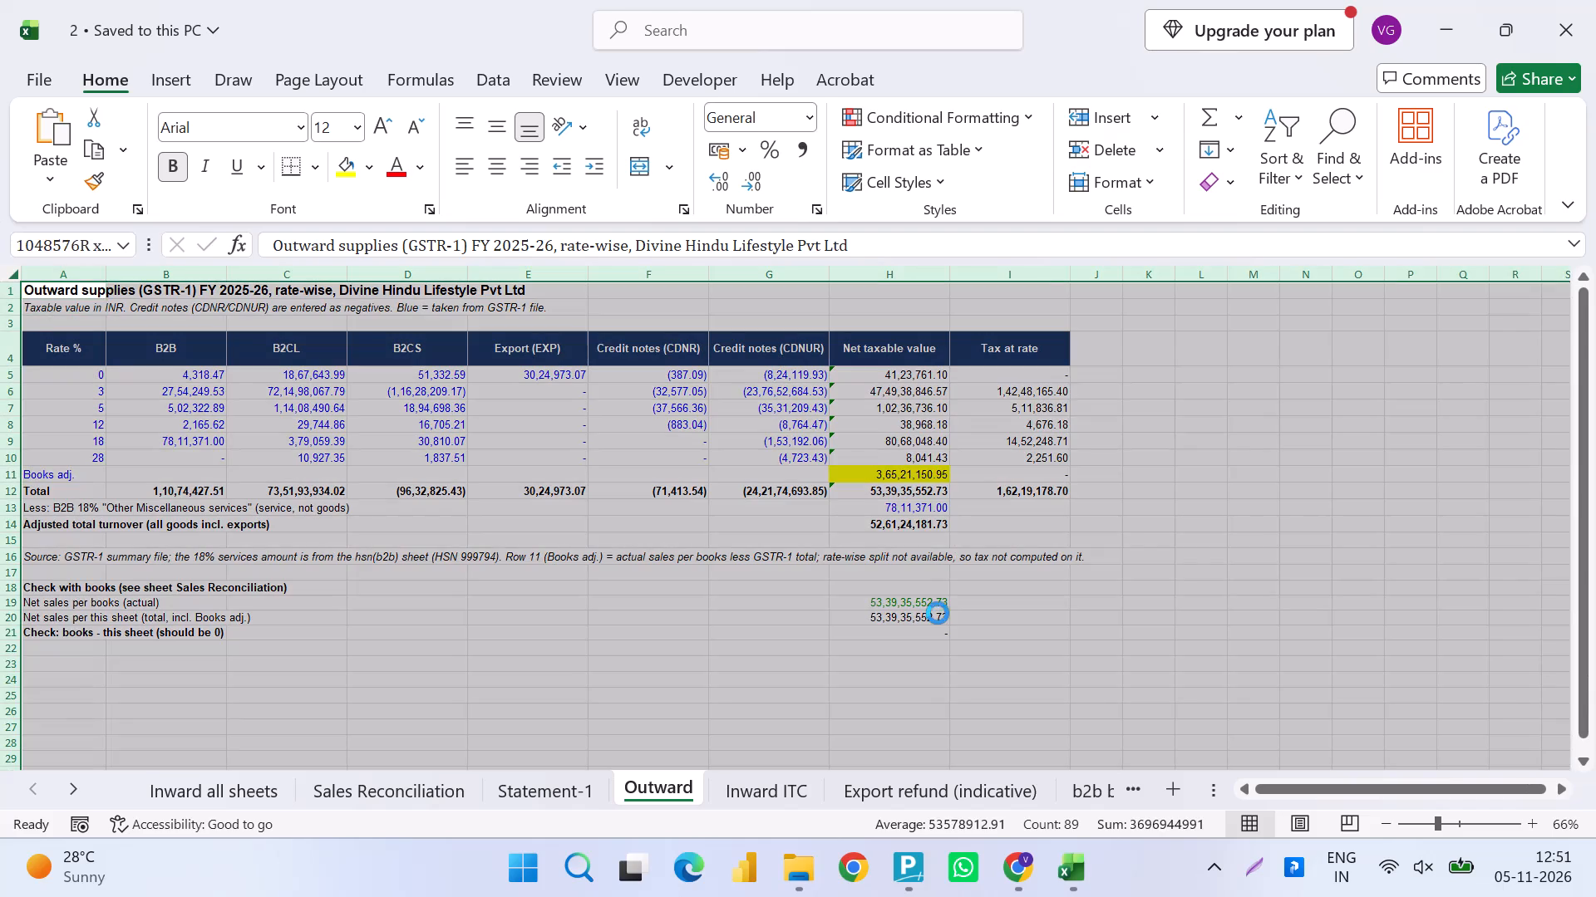
key("alt+Tab")
key("alt+Right")
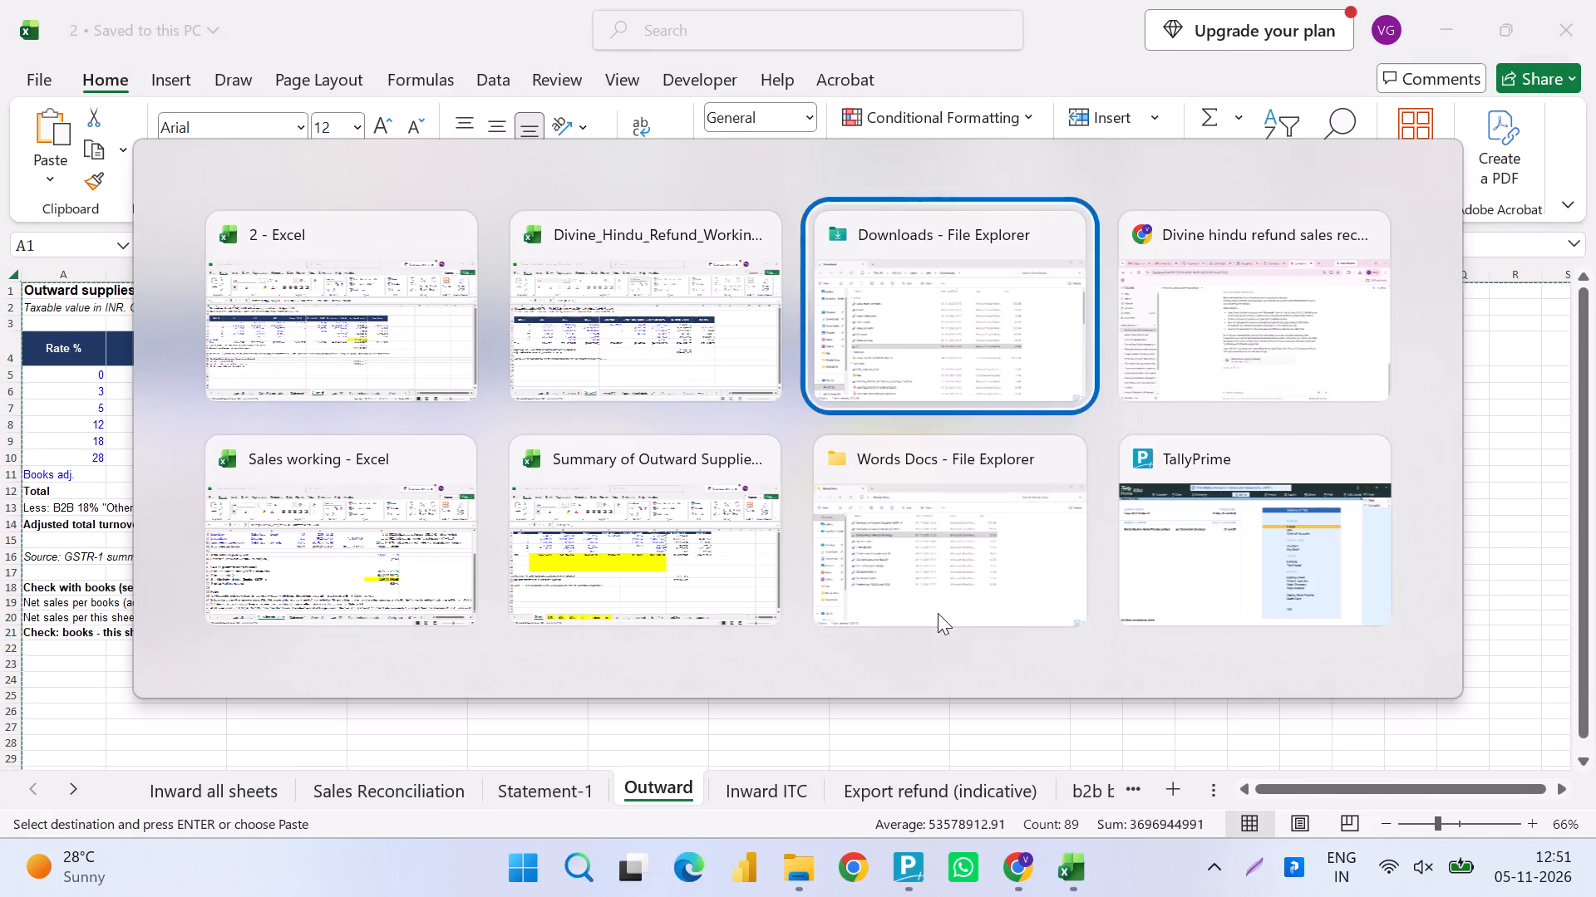
key("alt+Right")
key("alt+Down")
key("alt+Left")
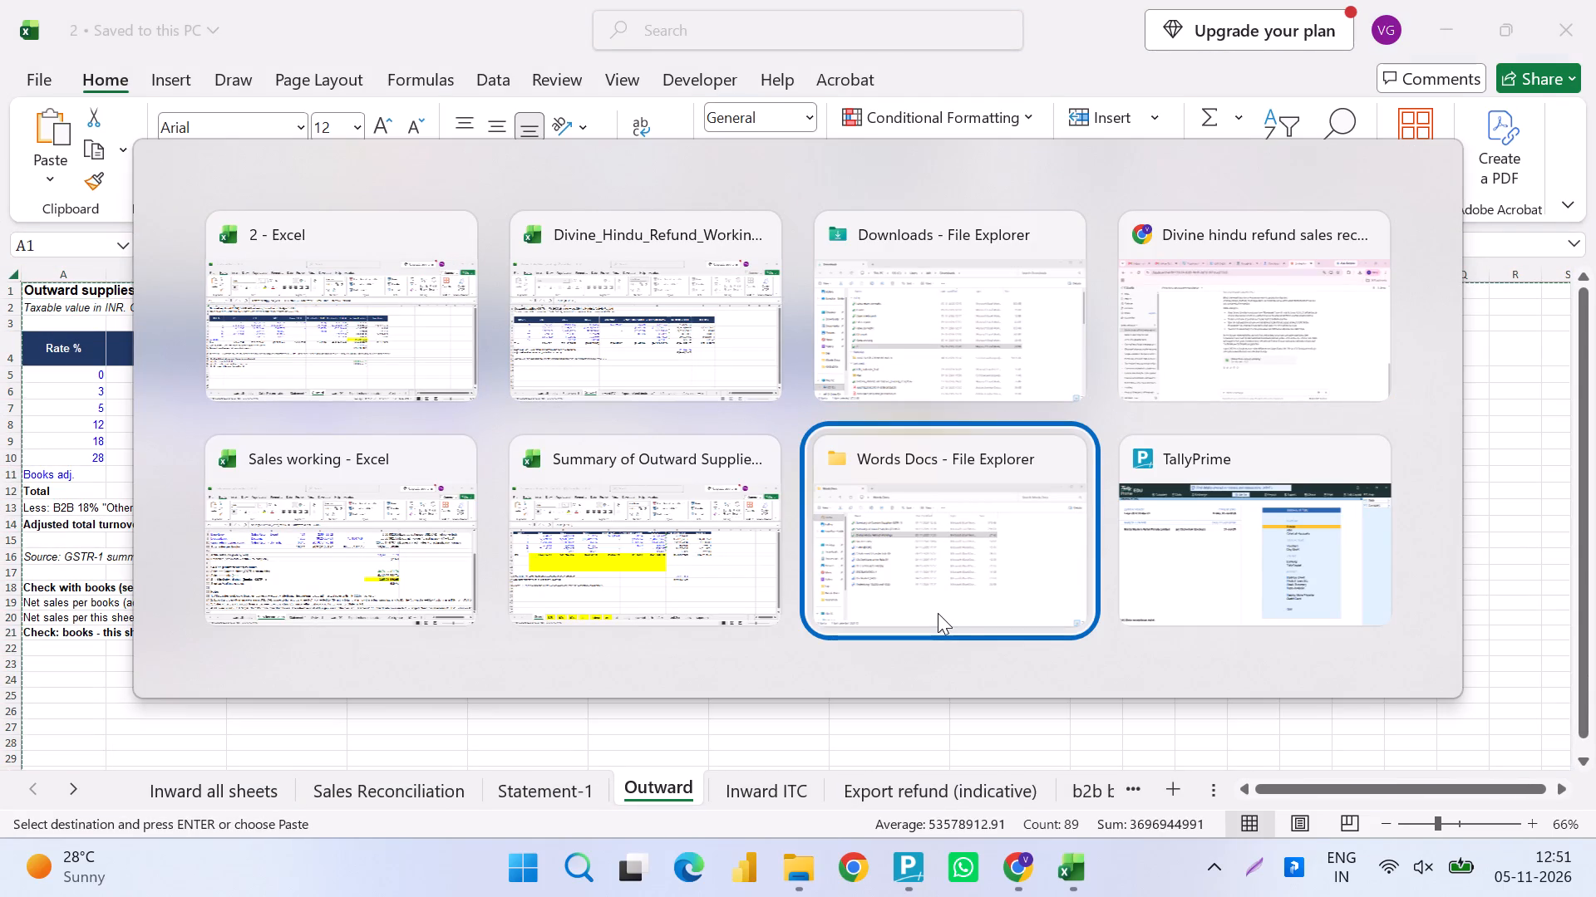
key("alt+Left")
key("ctrl+Left")
key("ctrl+Up")
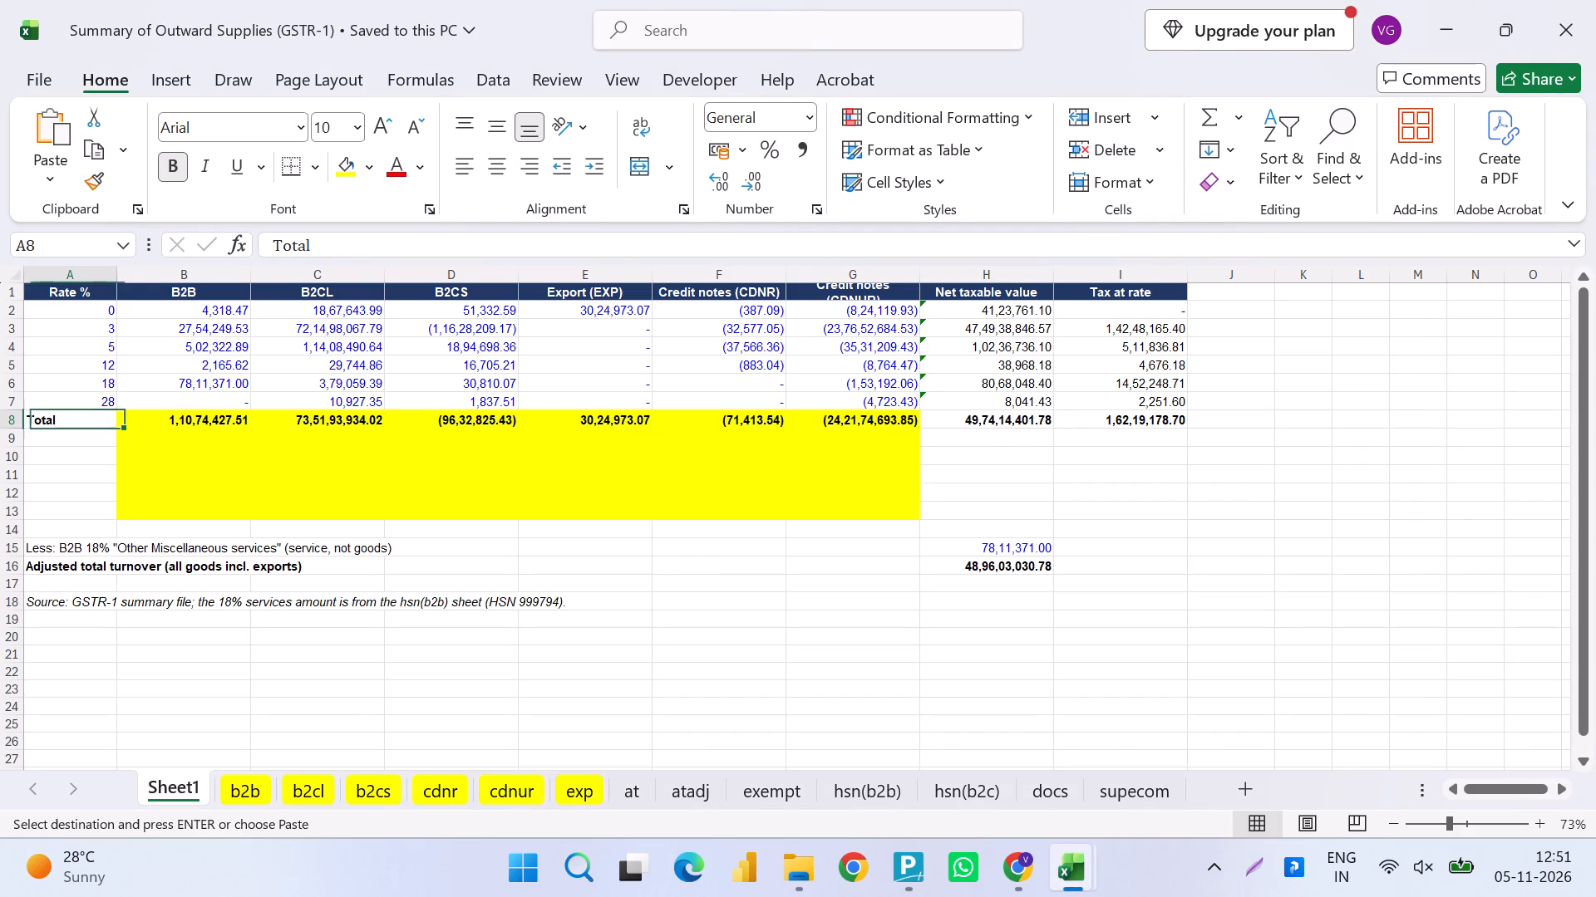
key("ctrl+Left")
key("ctrl+Up")
key("ctrl+Left")
key("ctrl+v")
key("ctrl+s")
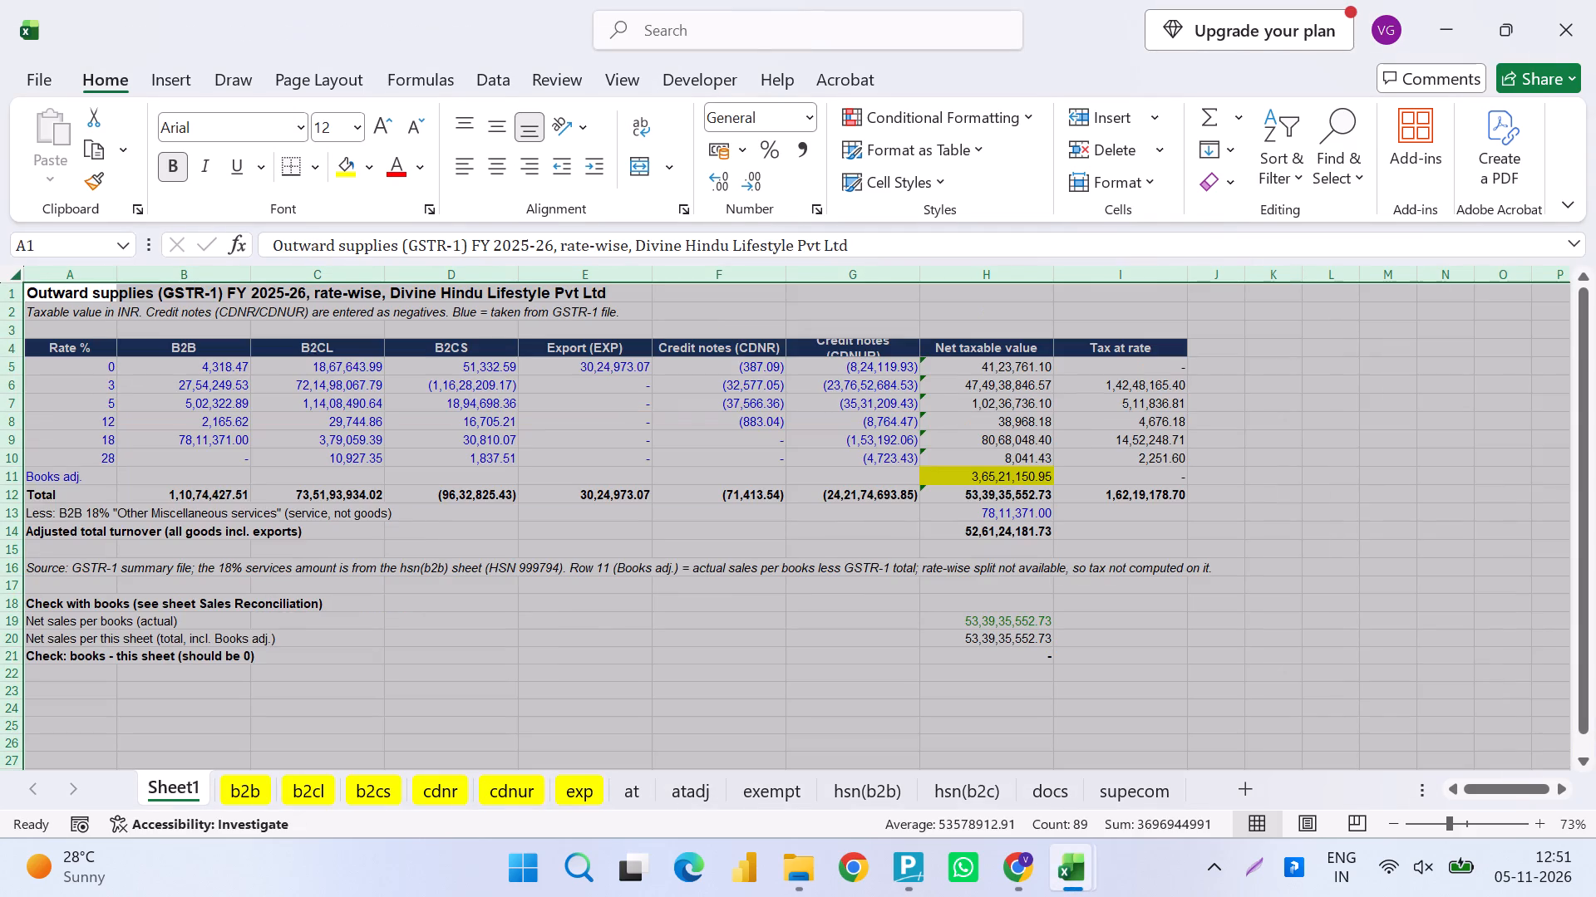
Close all open Excel workbooks and the browser window.
triple_click(1595, 0)
double_click(1595, 0)
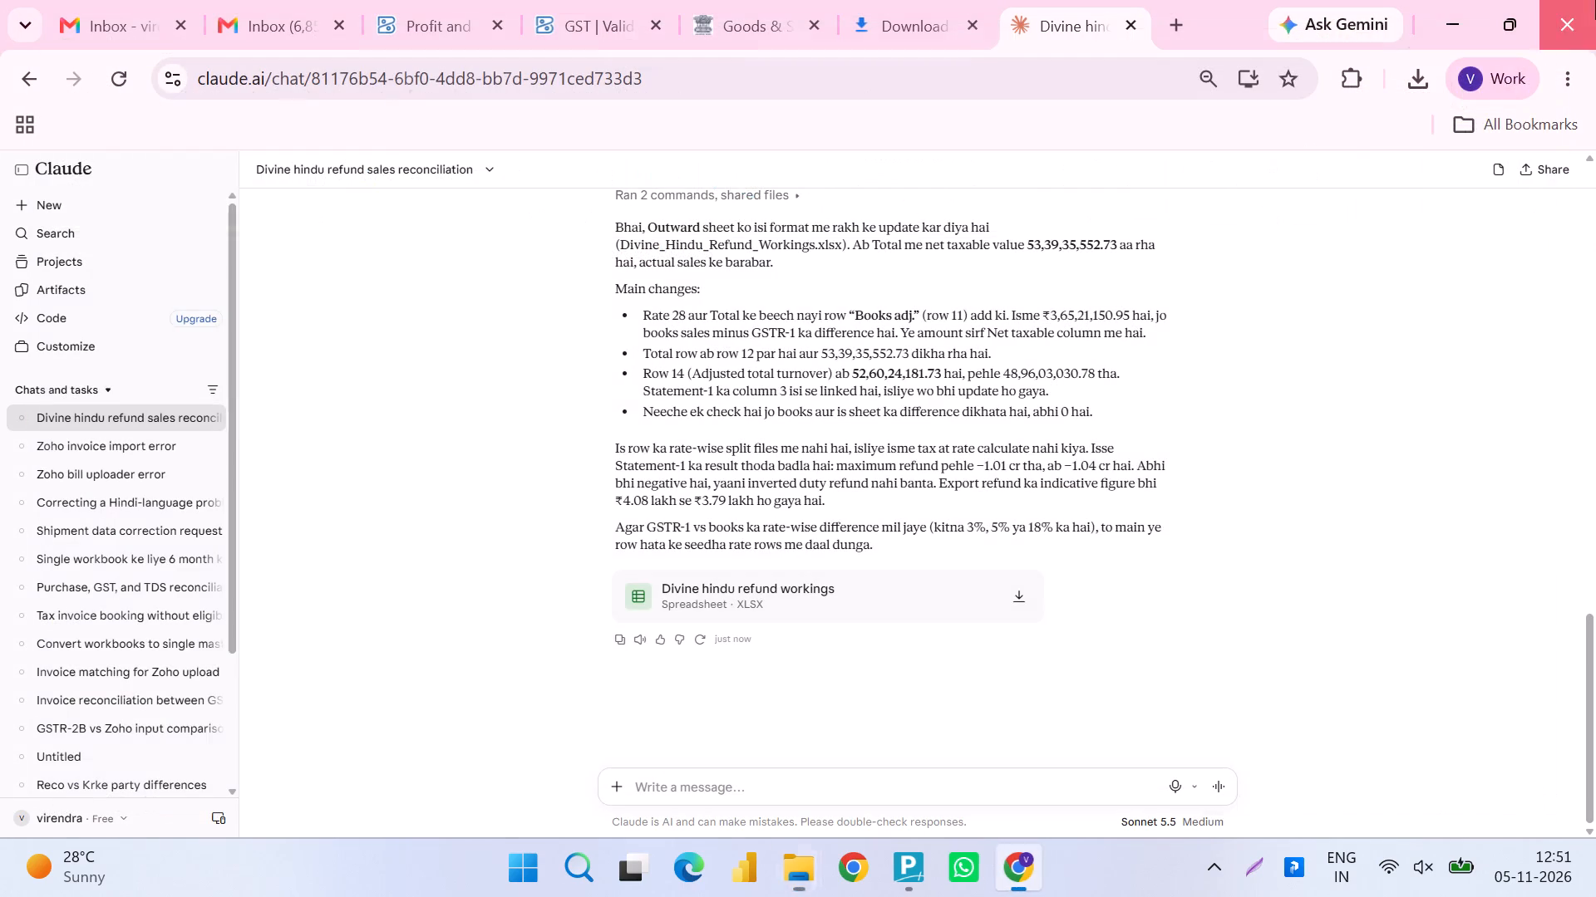
Reopen the Summary of Outward Supplies (GSTR-1) workbook from the Words Docs folder on the desktop.
key("alt+Tab")
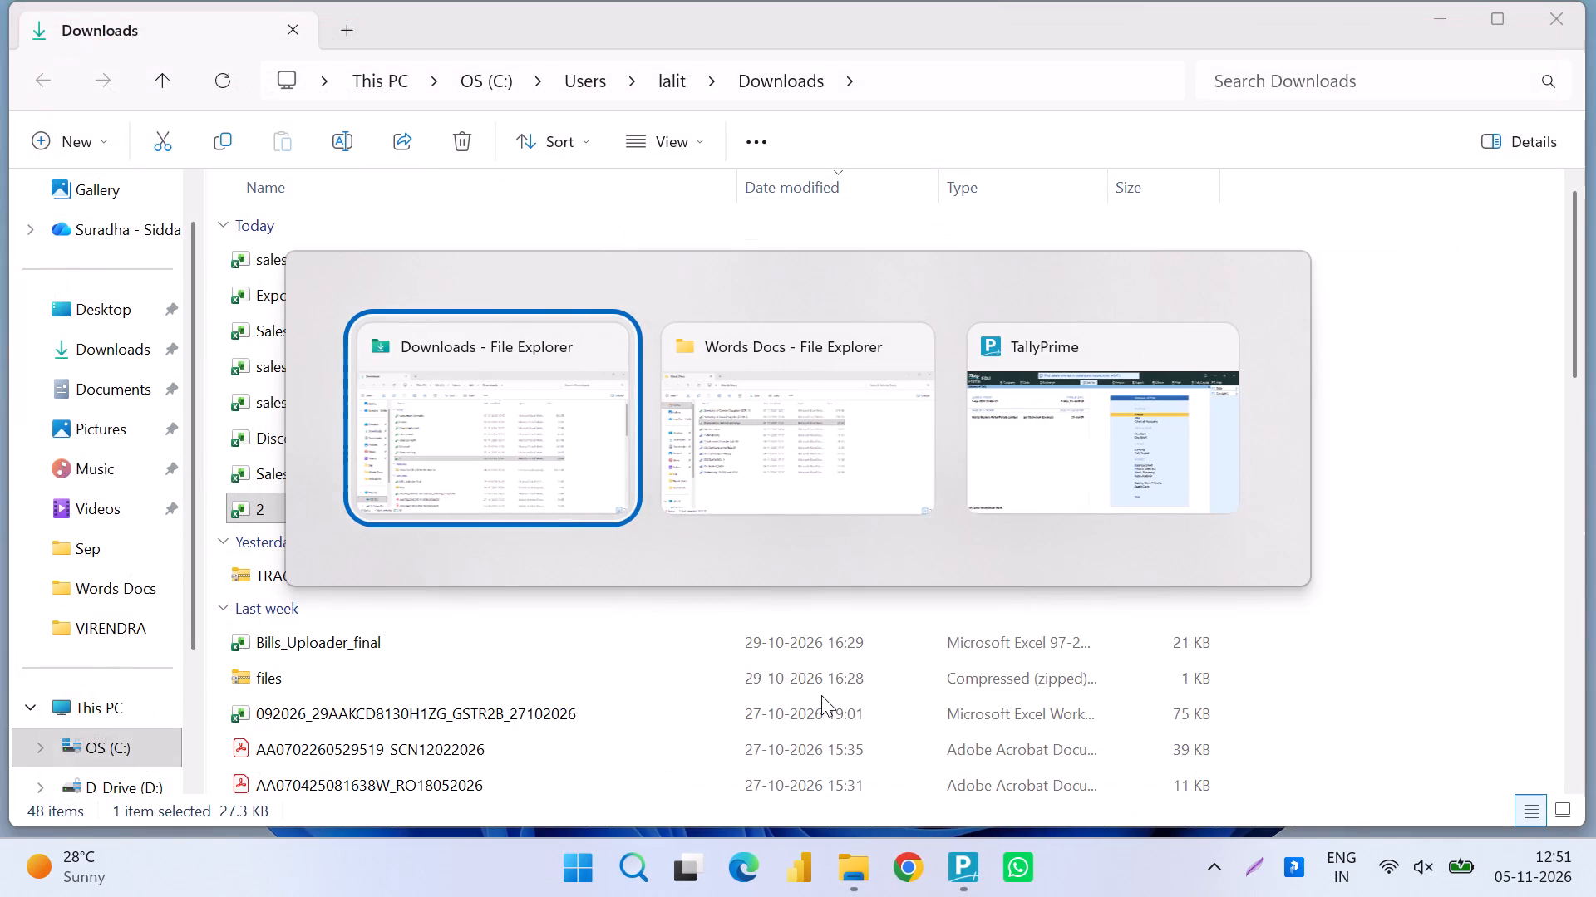
key("super+d")
double_click(240, 454)
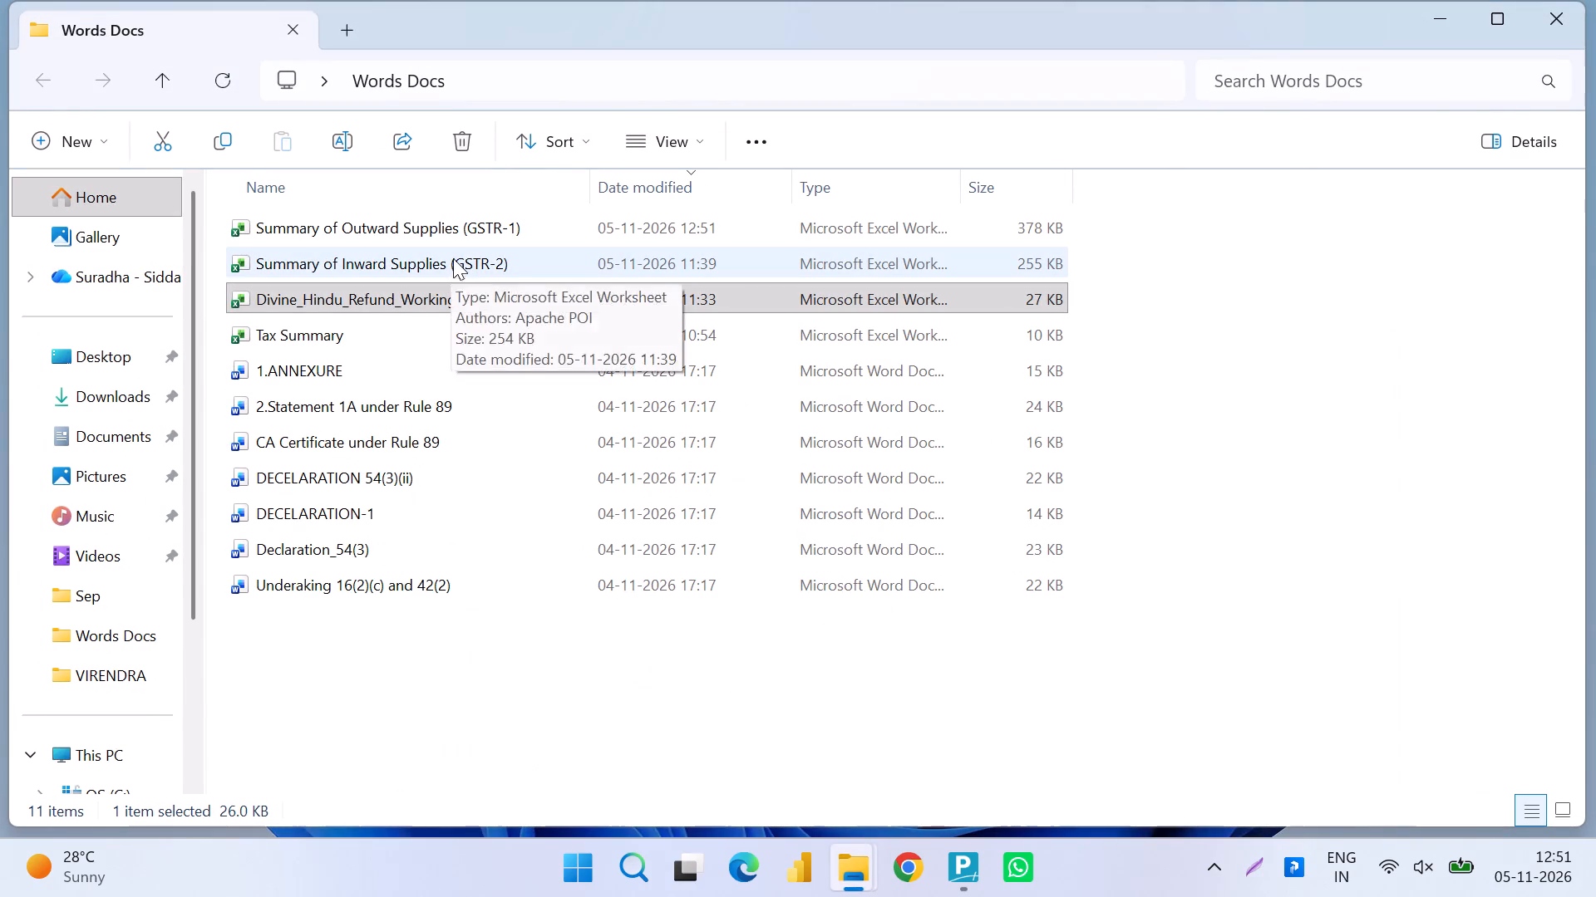
double_click(484, 222)
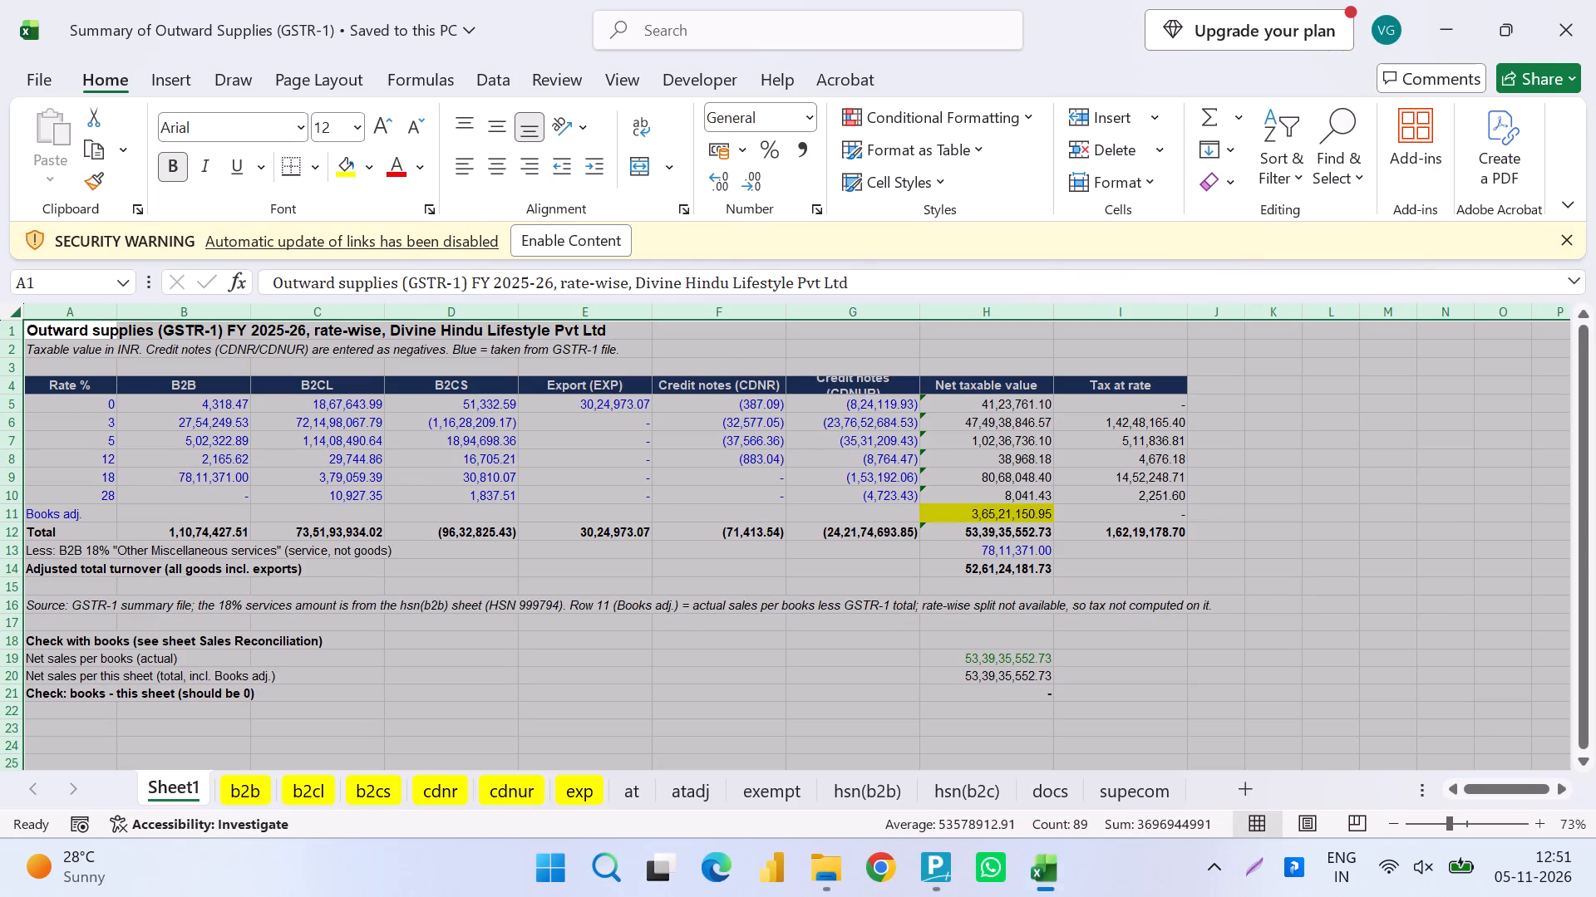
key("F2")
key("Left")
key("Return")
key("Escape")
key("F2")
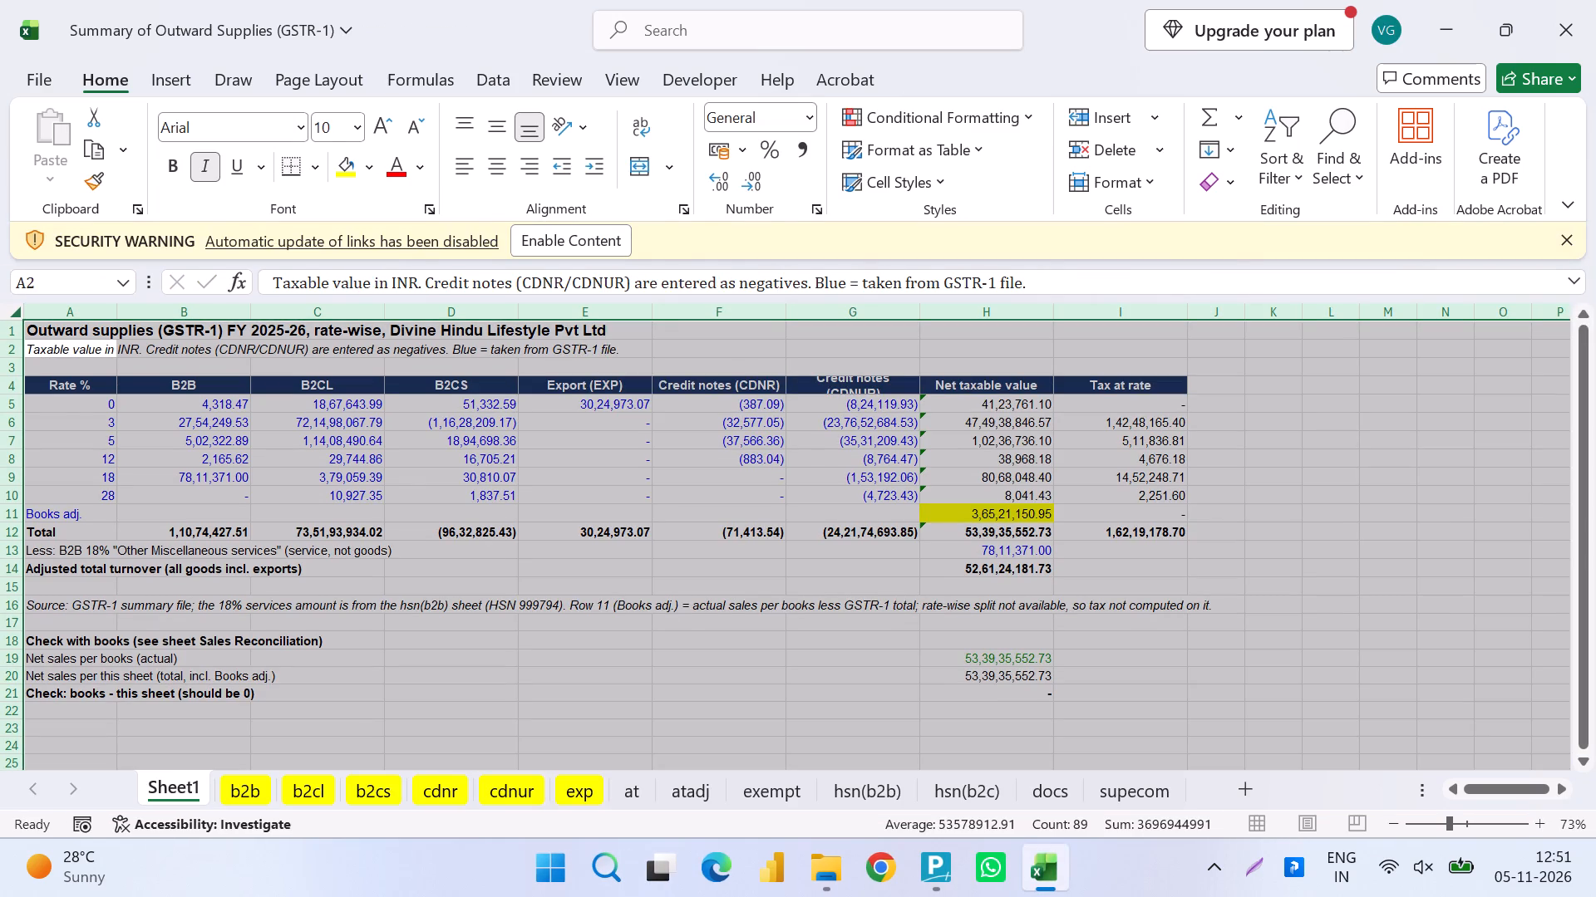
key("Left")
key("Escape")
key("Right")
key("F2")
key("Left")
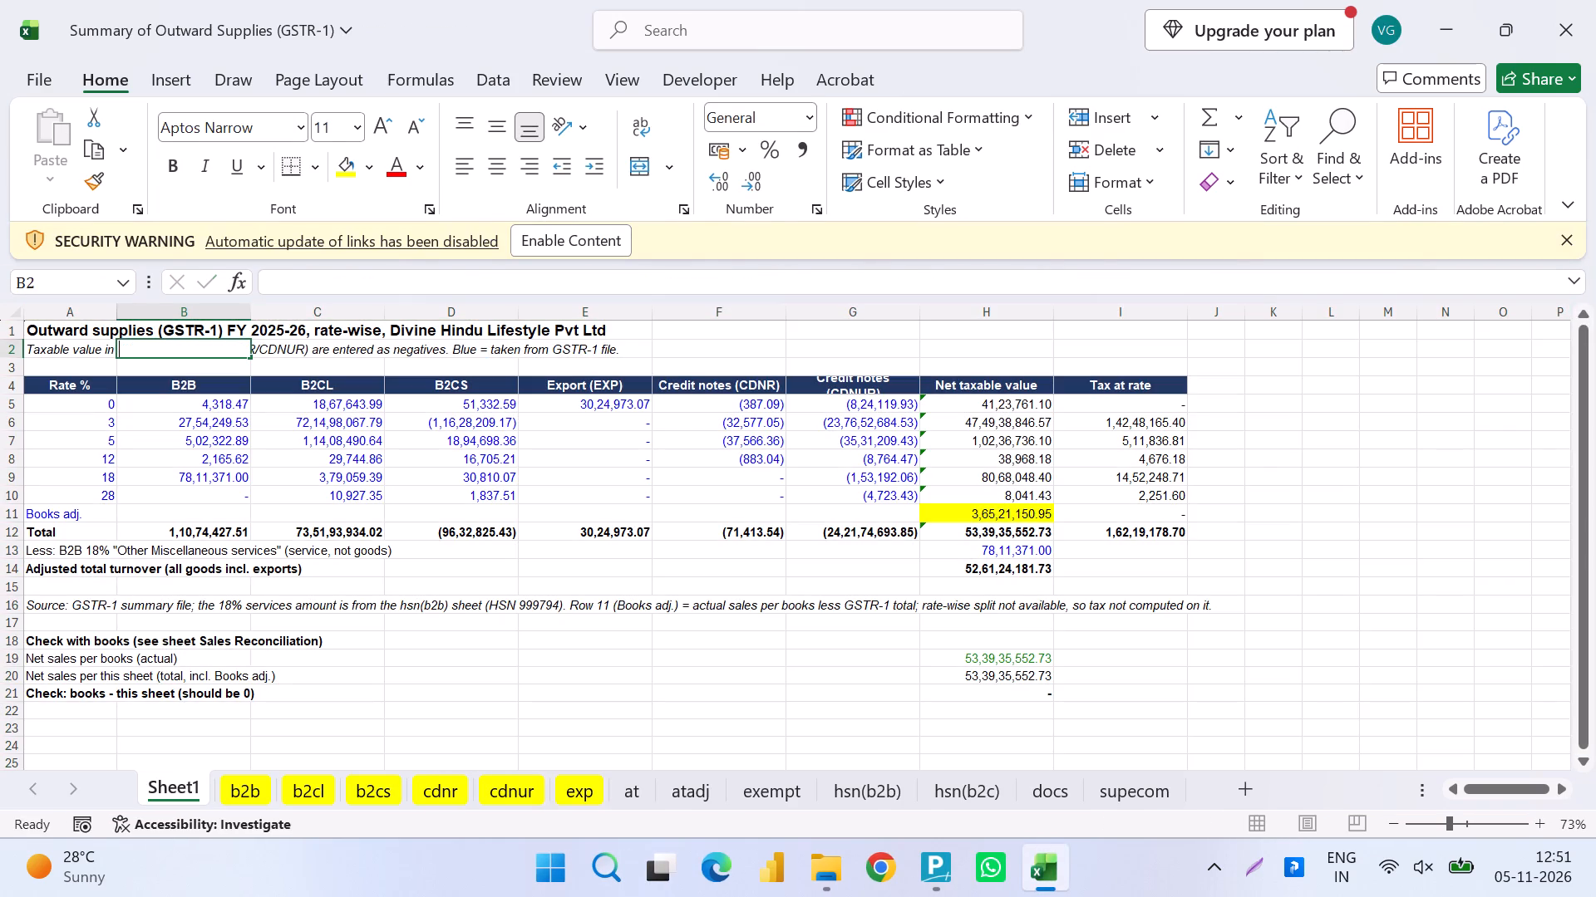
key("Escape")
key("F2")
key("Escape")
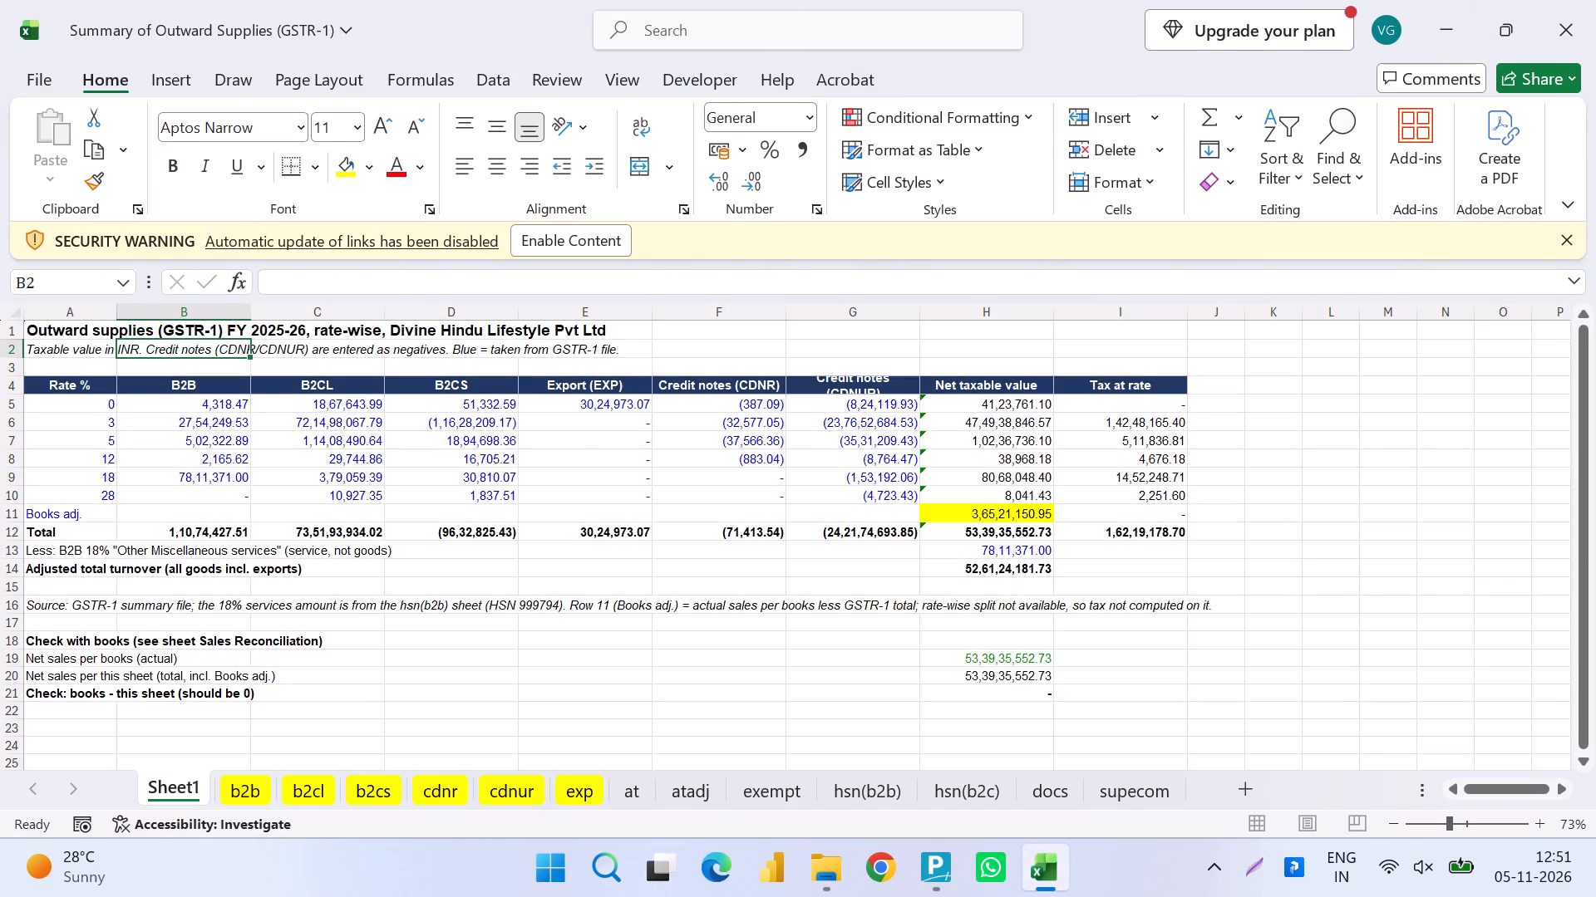
Enable the blocked link content in the Summary of Outward Supplies (GSTR-1) workbook and save it.
left_click(603, 240)
key("ctrl+s")
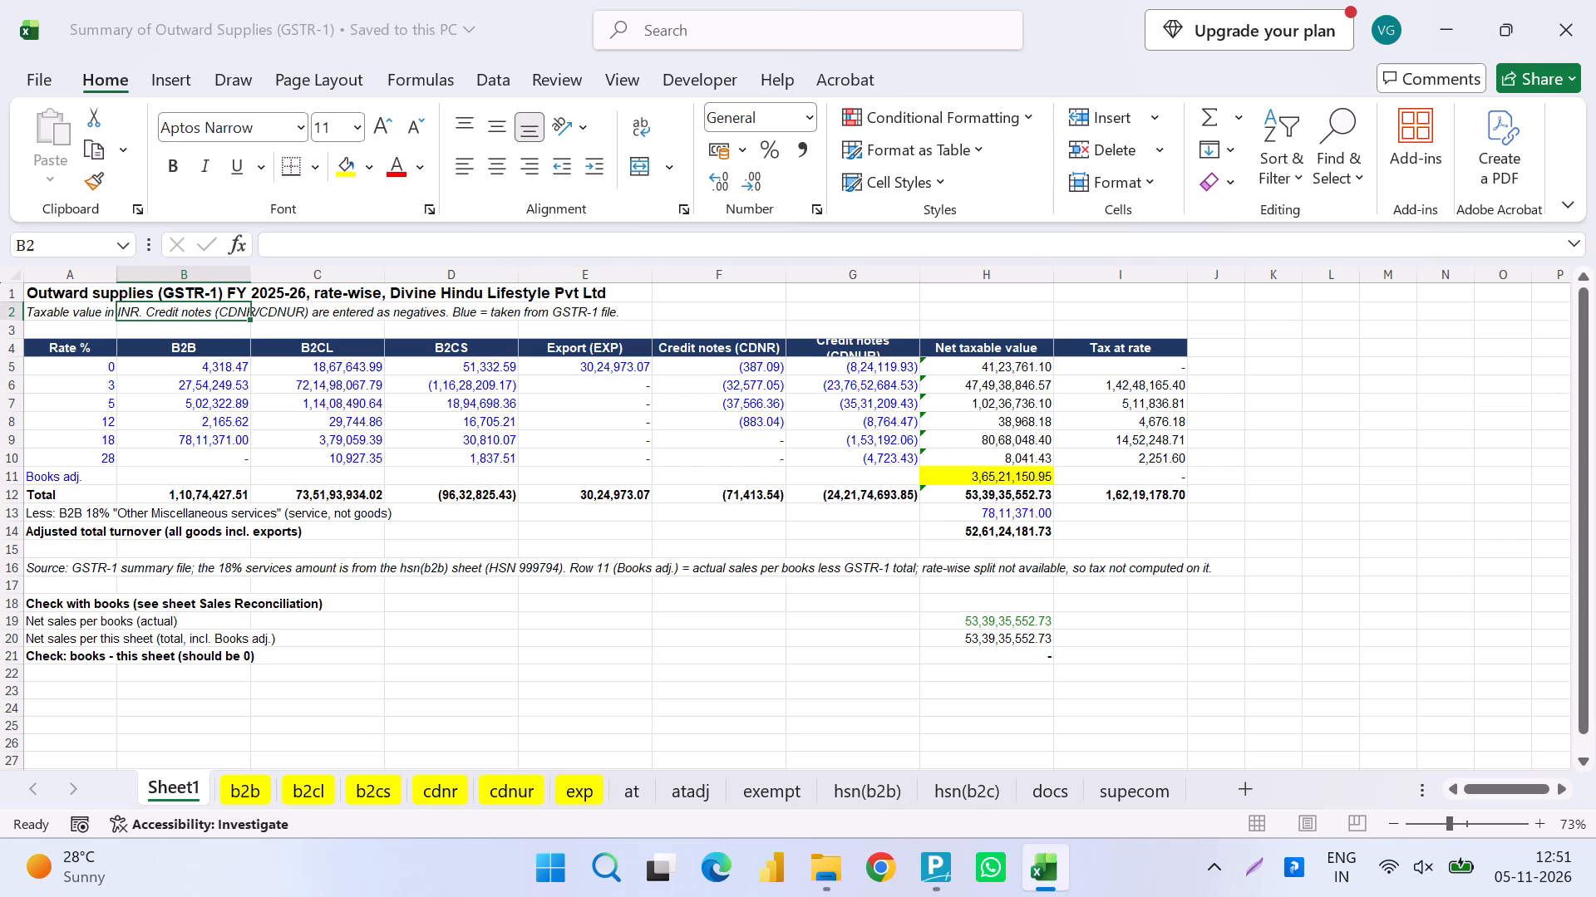
Check the formulas across the Total row of Sheet1 from B2B to Credit notes (CDNUR).
left_click(549, 466)
left_click(244, 491)
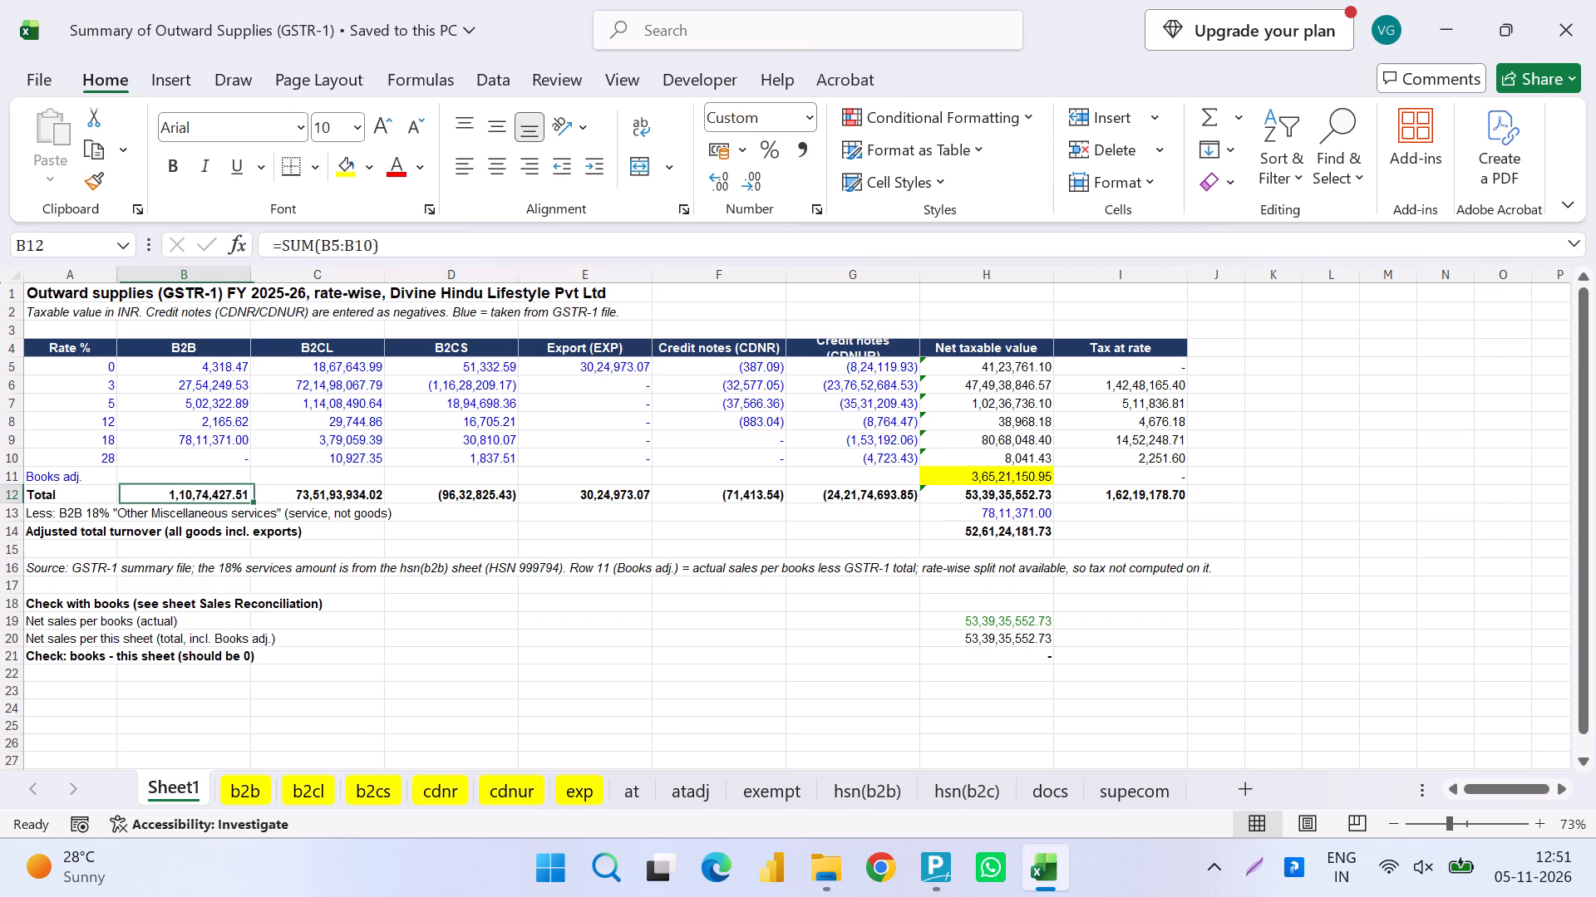
key("Right")
key("Right")
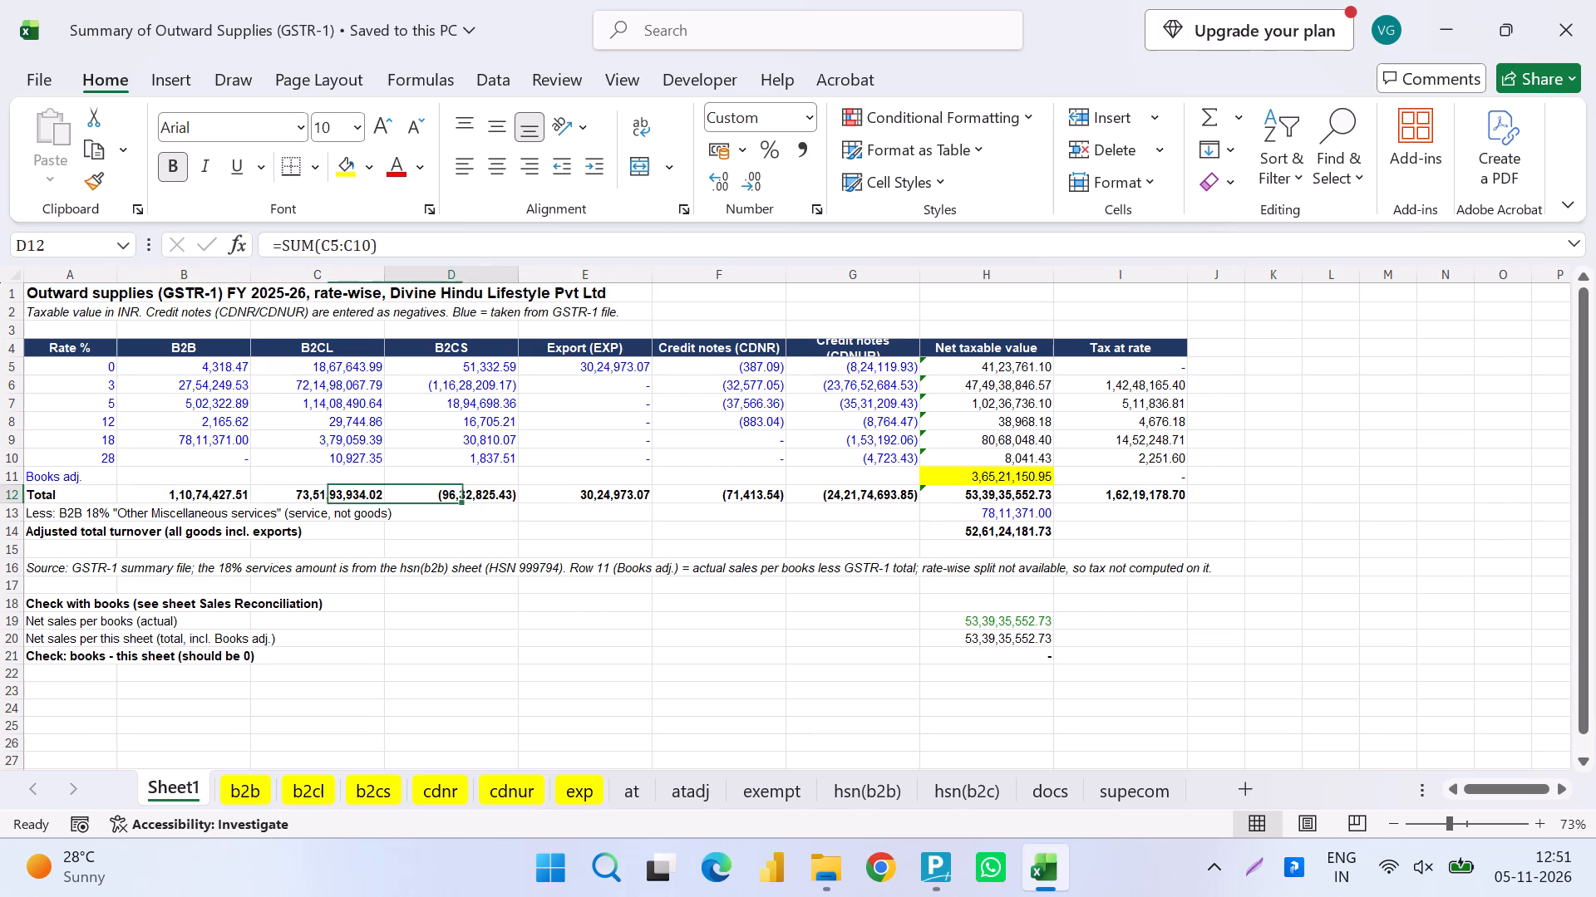
key("Right")
key("Right")
key("Right")
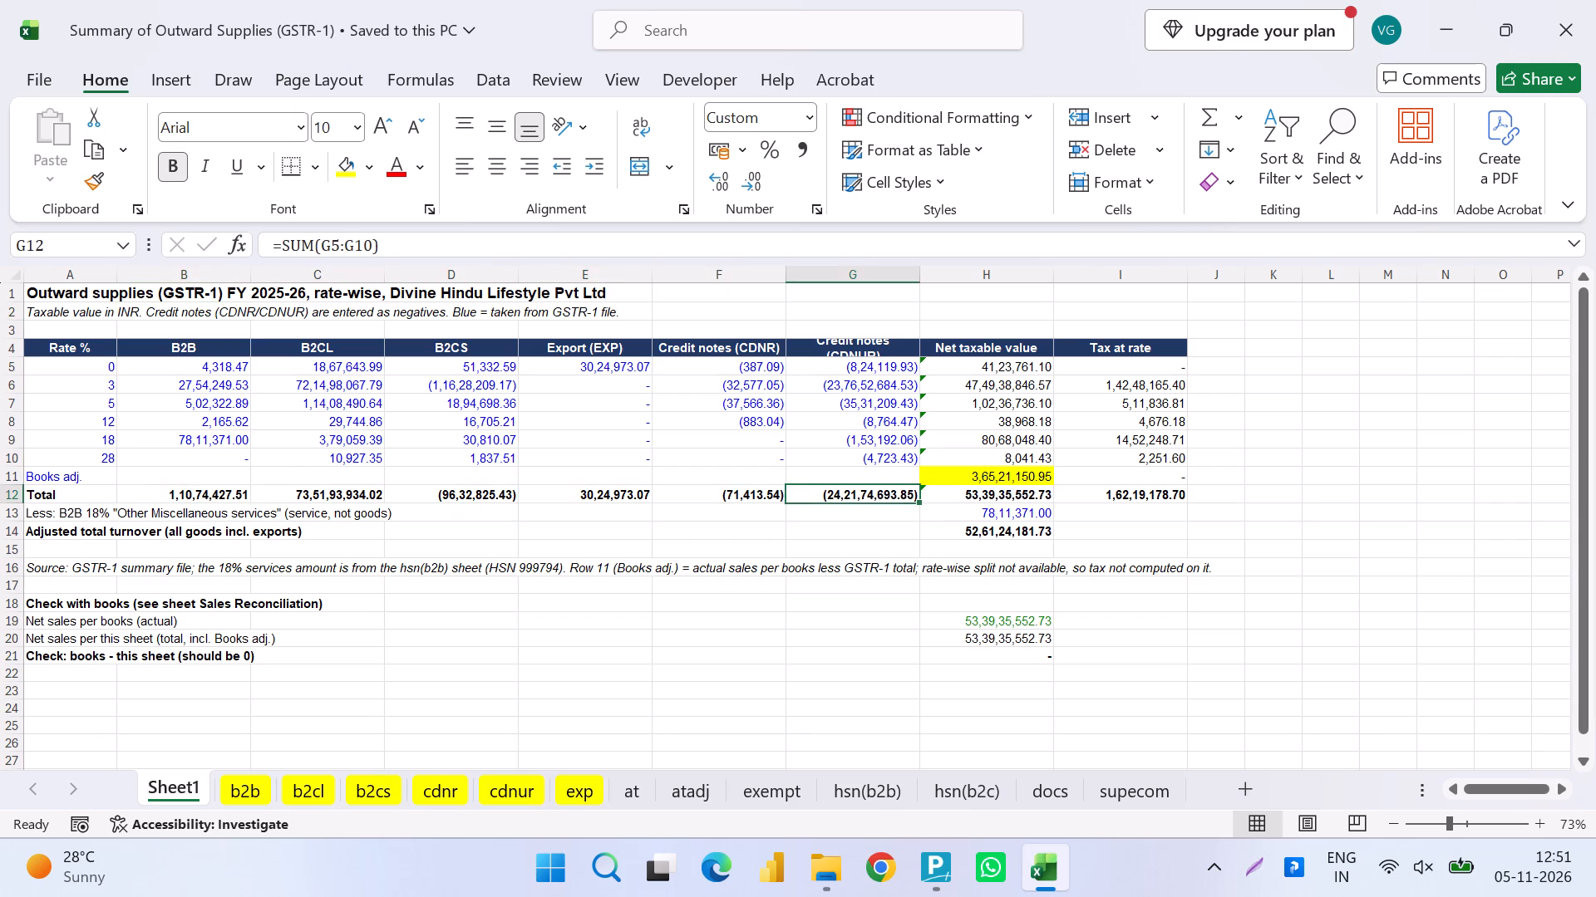
Check the Net taxable value formulas on Sheet1 row by row from the 0% rate through Books adj.
key("Up")
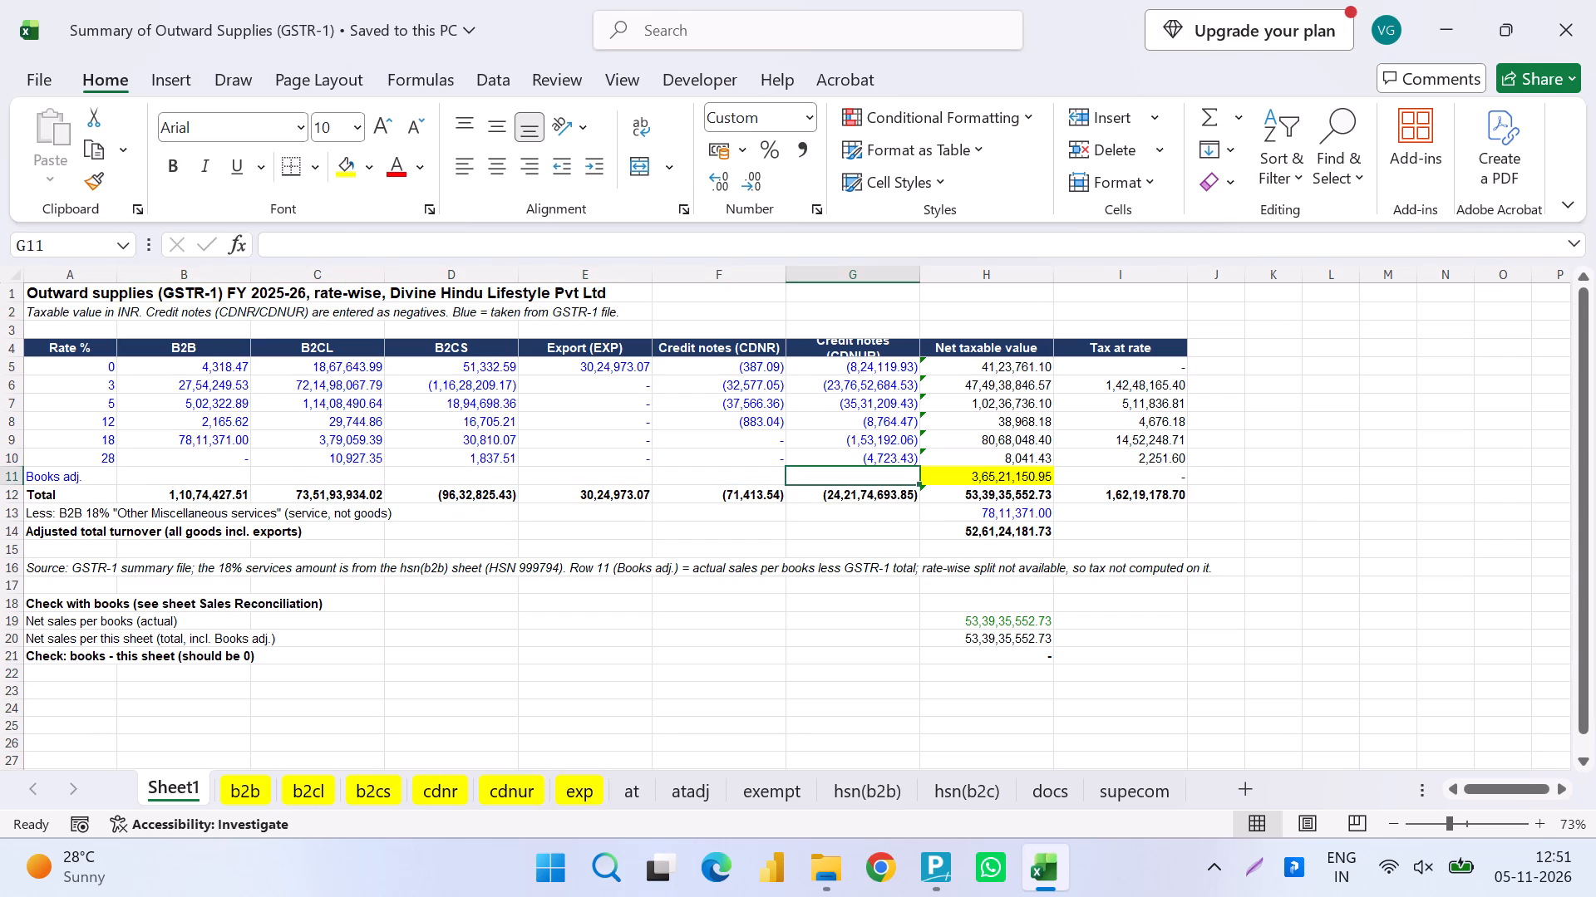
key("Up")
key("Up")
key("Up")
key("Right")
key("Up")
key("Up")
key("Up")
key("F2")
key("Return")
key("F2")
key("Return")
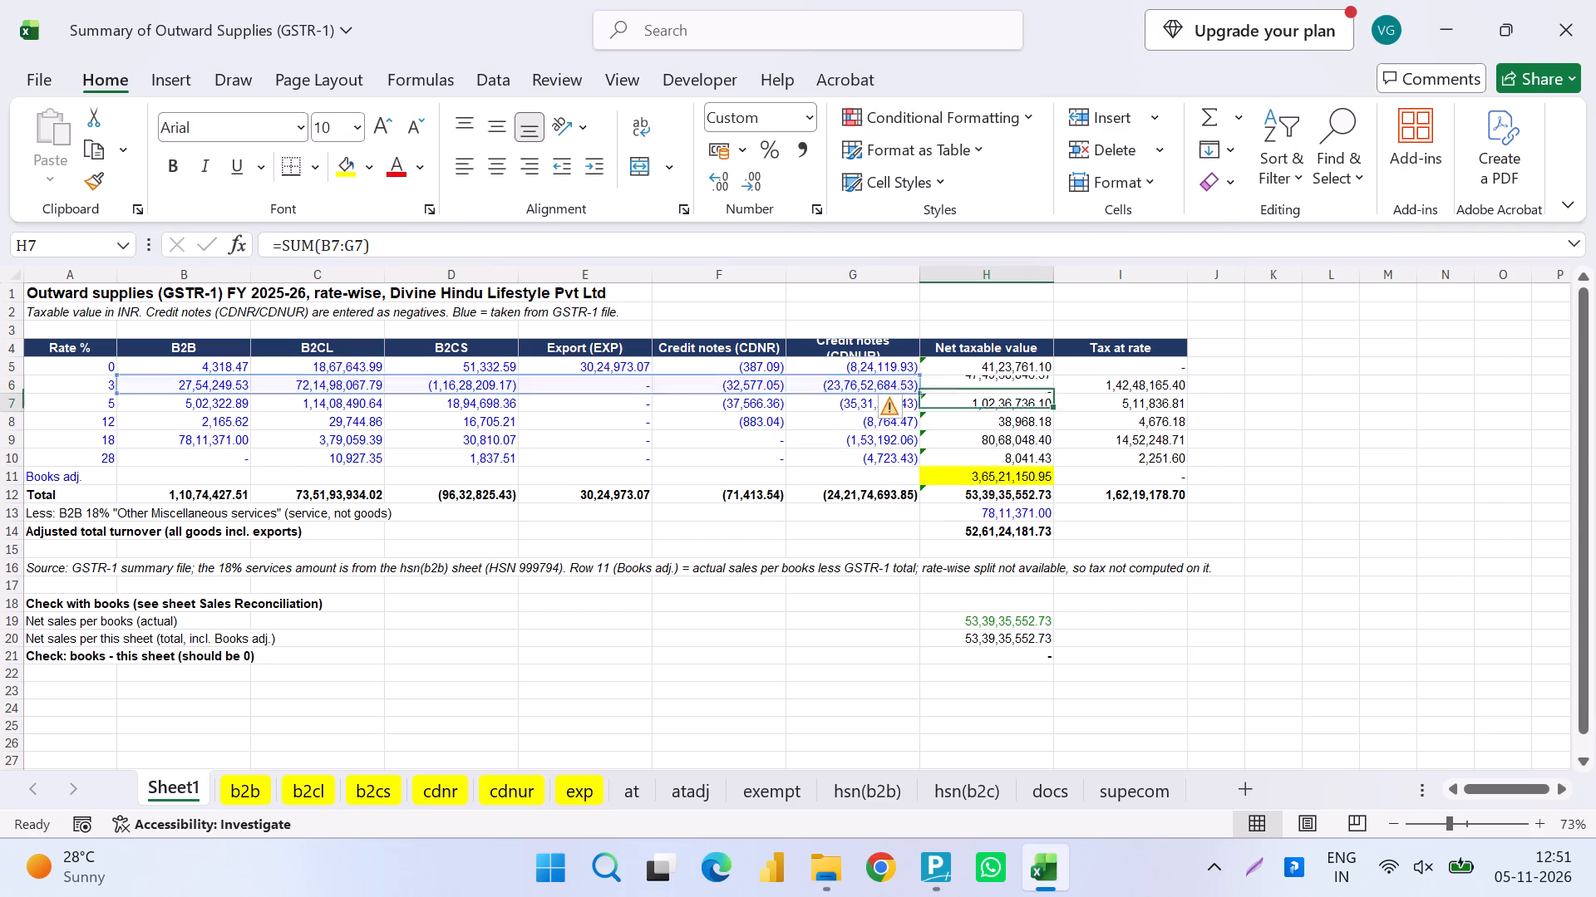
key("F2")
key("Return")
key("F2")
key("Return")
key("F2")
key("Return")
key("F2")
key("Return")
key("F2")
key("Return")
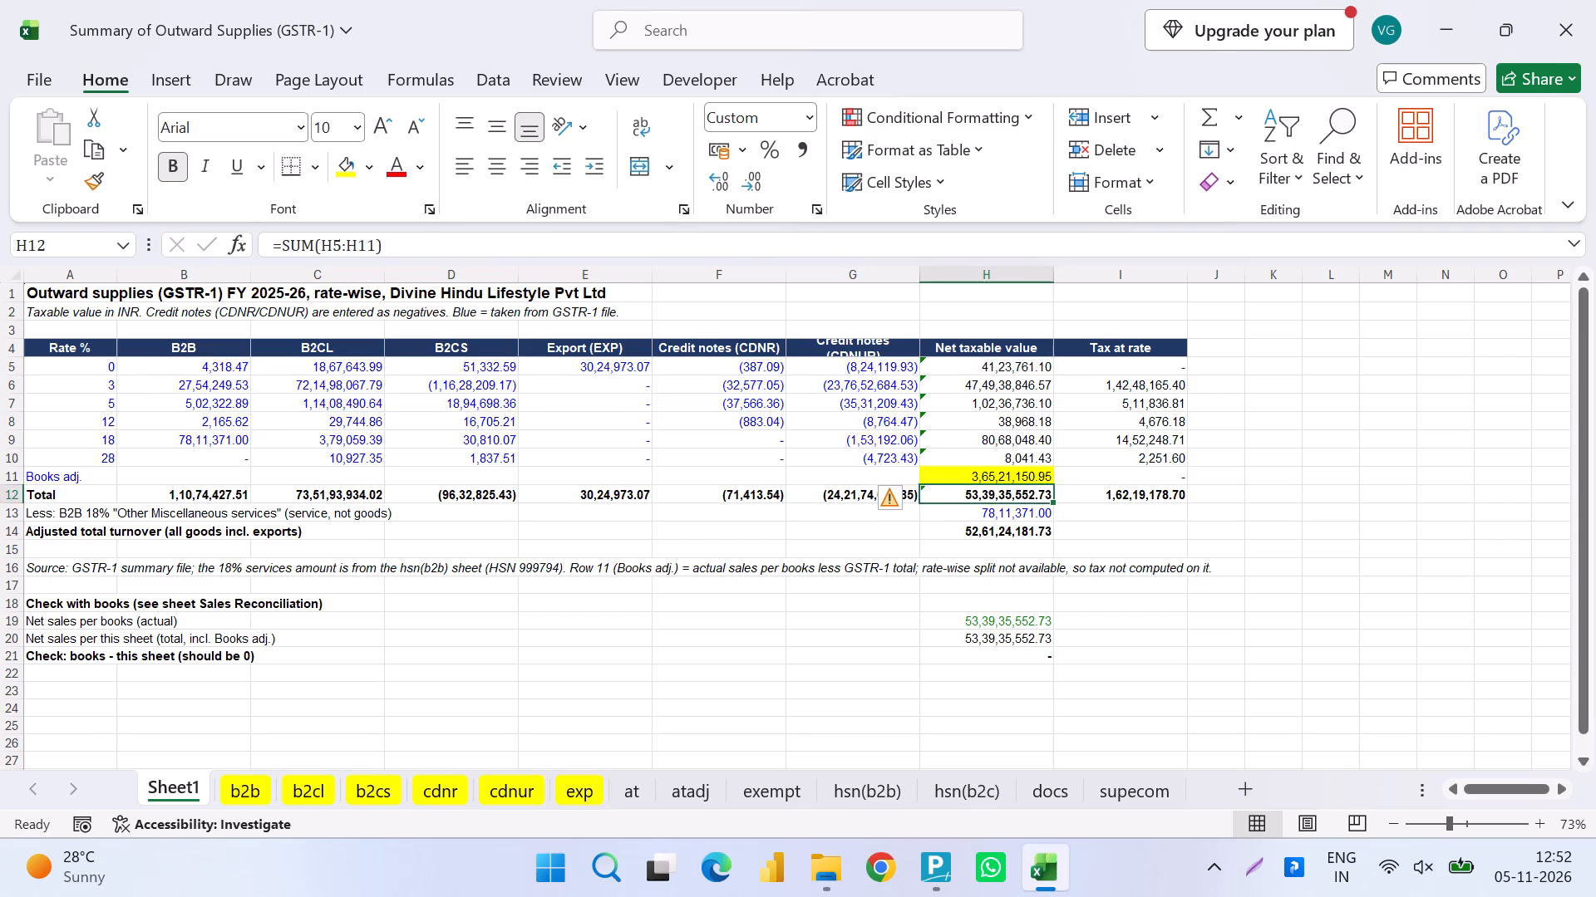
Recheck the Books adj. formula in the Net taxable value column of Sheet1.
key("Return")
key("Up")
key("Up")
key("F2")
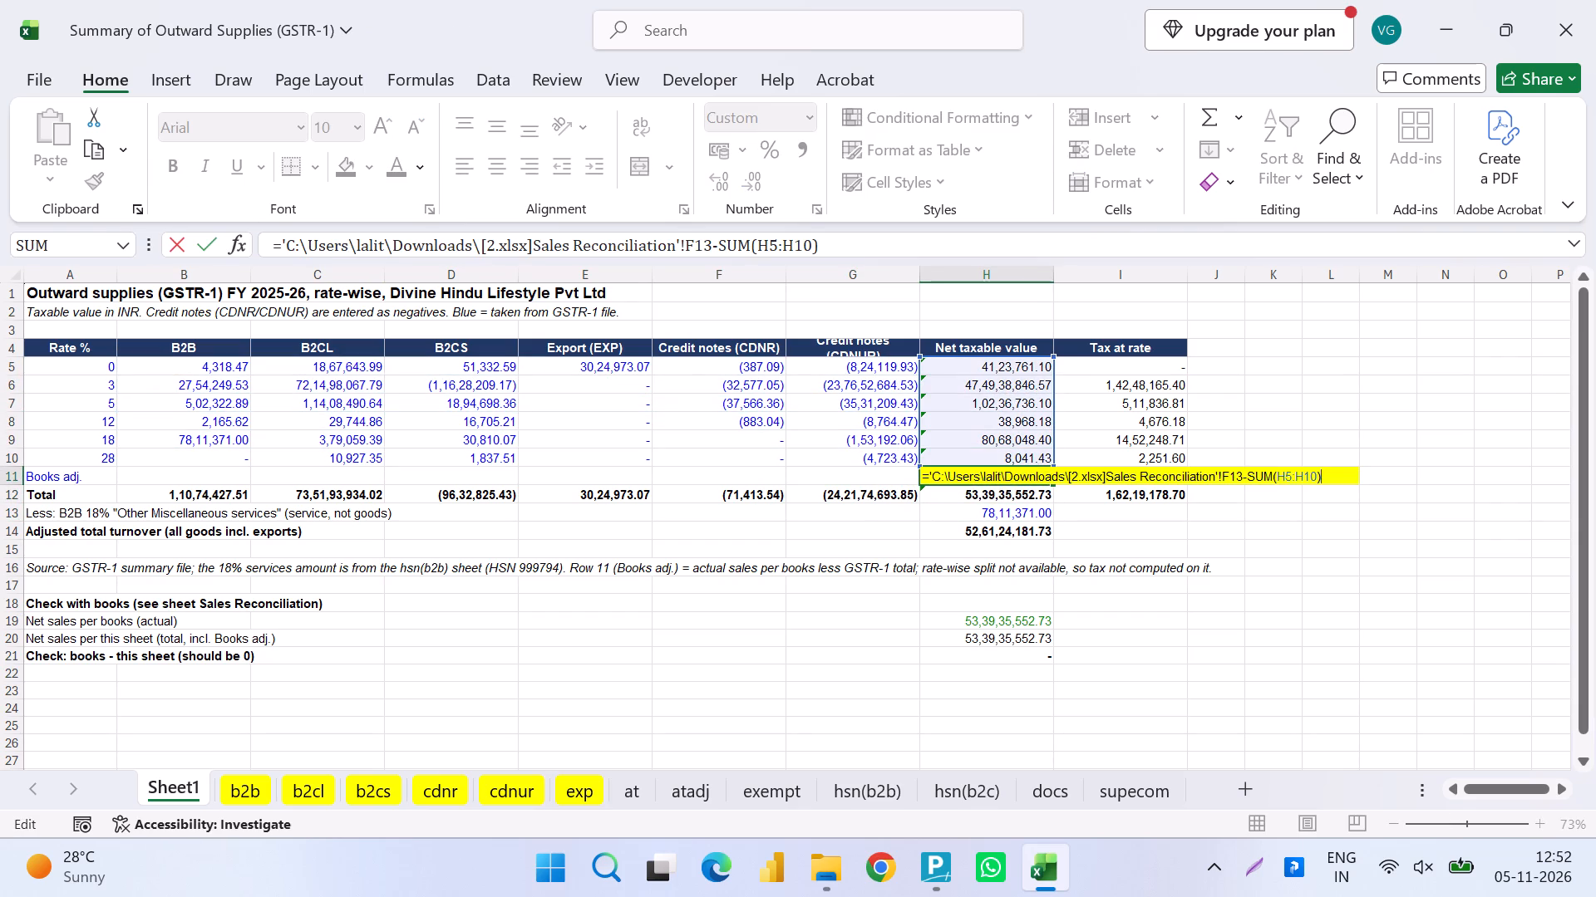
key("Return")
key("Up")
key("F2")
key("Return")
key("Up")
key("Down")
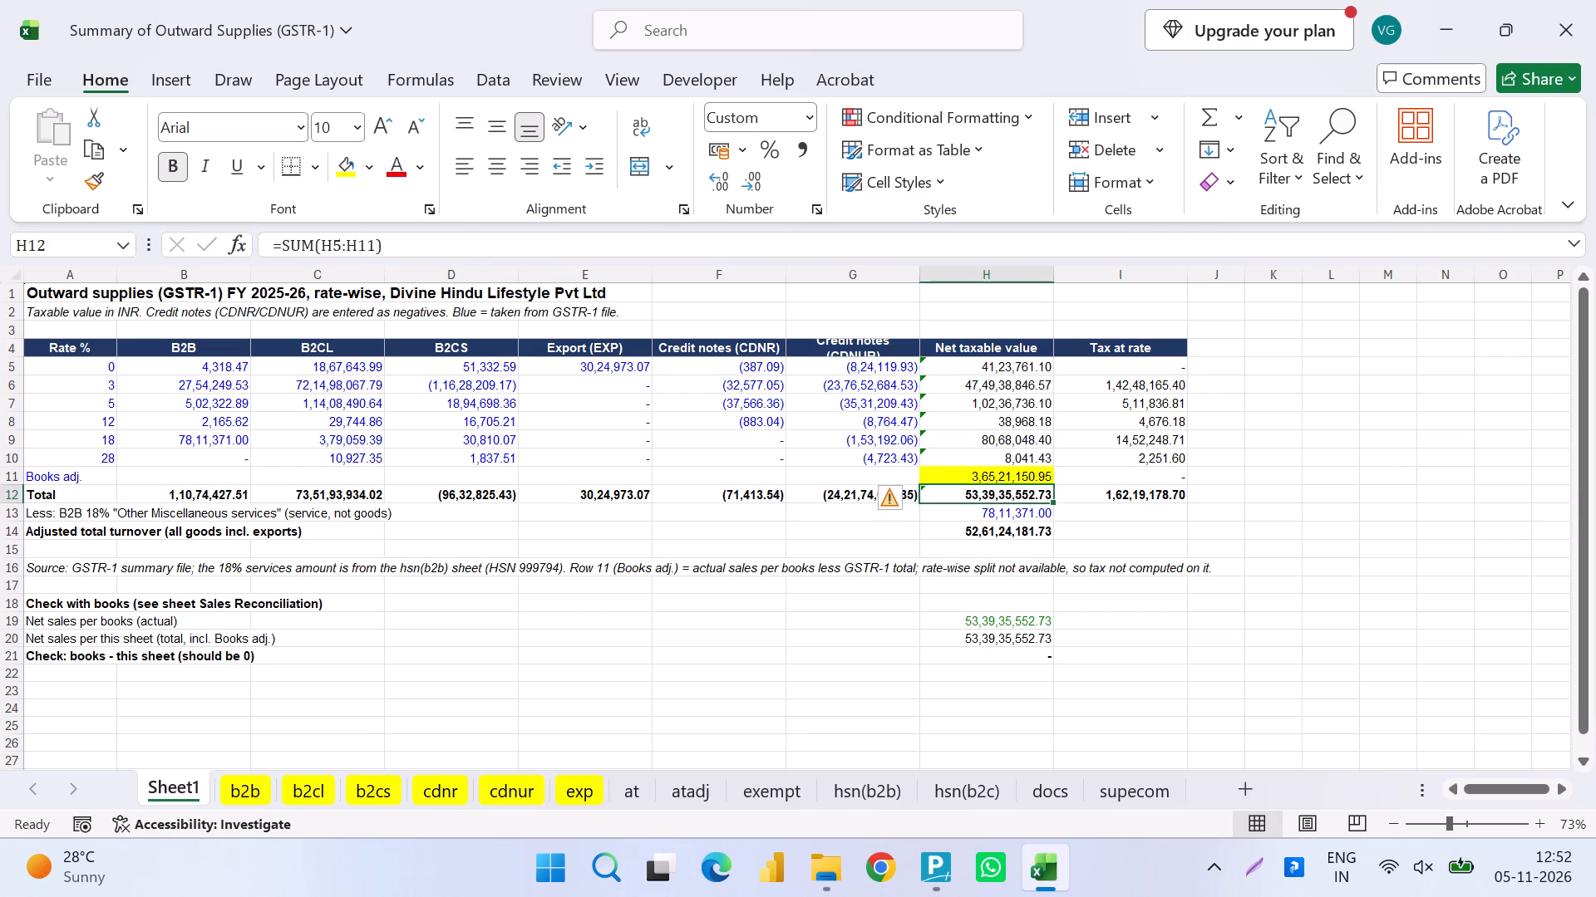
key("Up")
key("ctrl+apostrophe")
key("Escape")
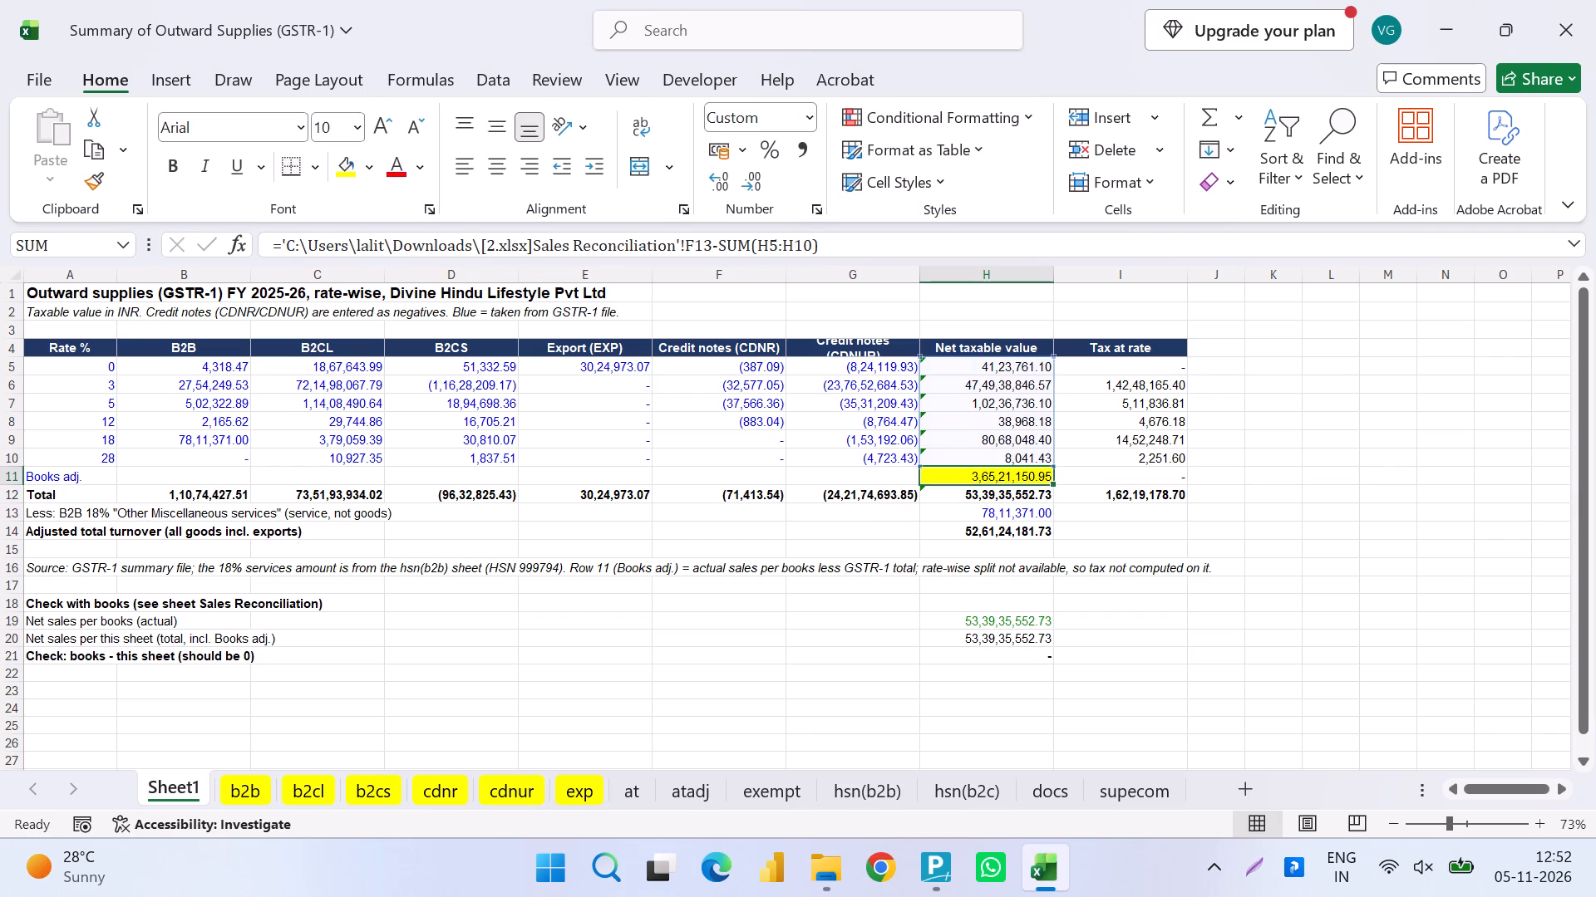
Trace the Books adj. formula to its source in workbook 2 and examine the Sales Reconciliation sheet's net sales and GSTR-1 comparison cells.
key("ctrl+bracketleft")
key("F2")
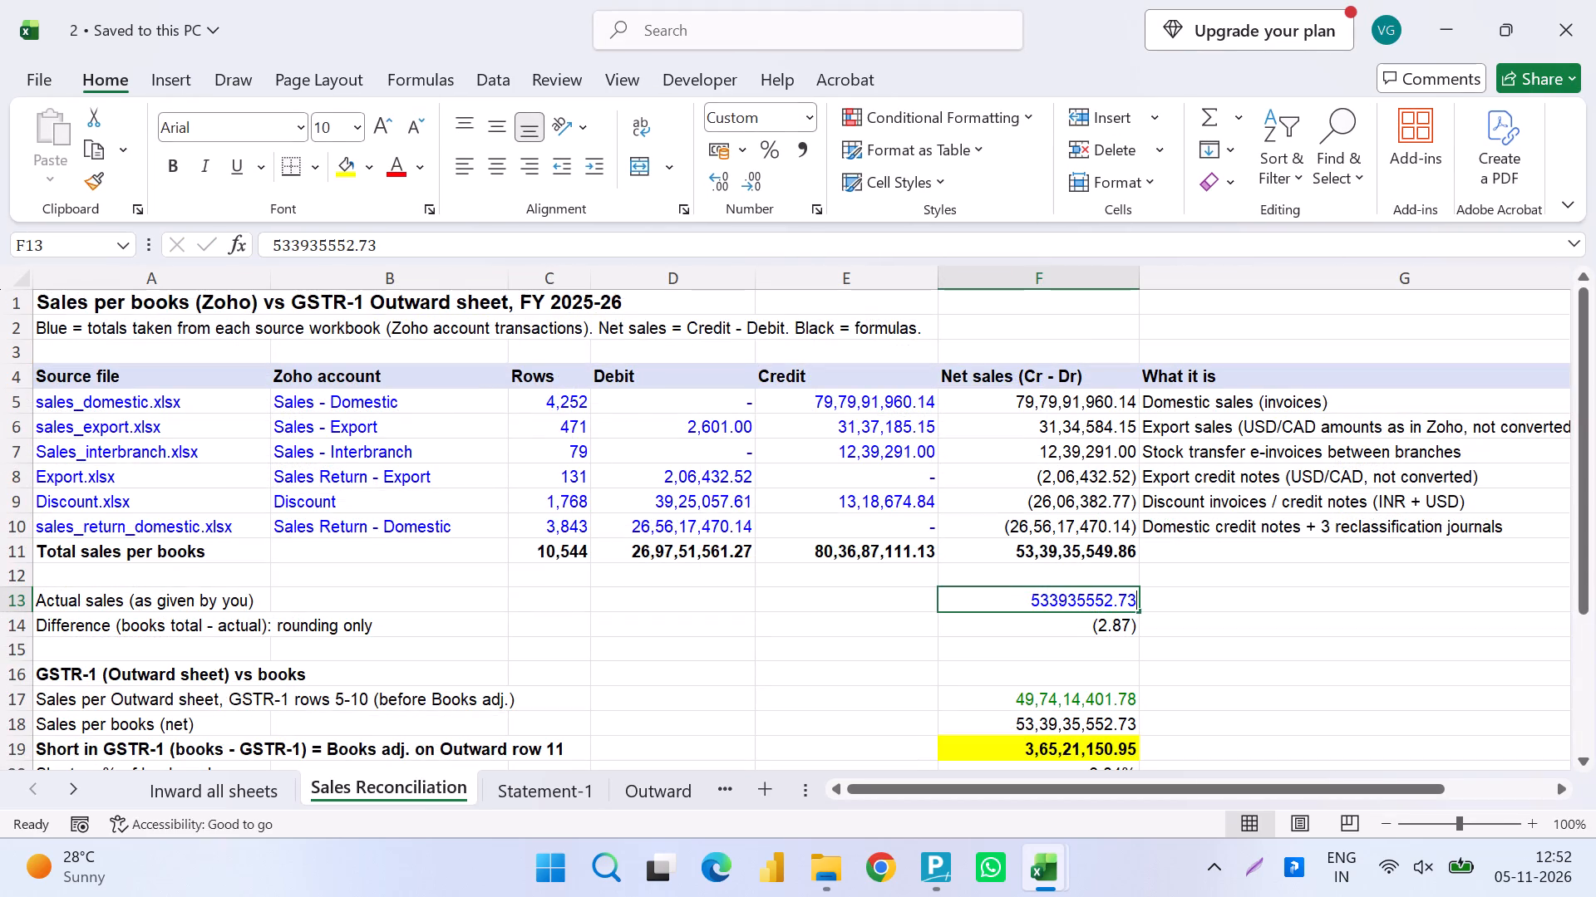
key("Escape")
key("Down")
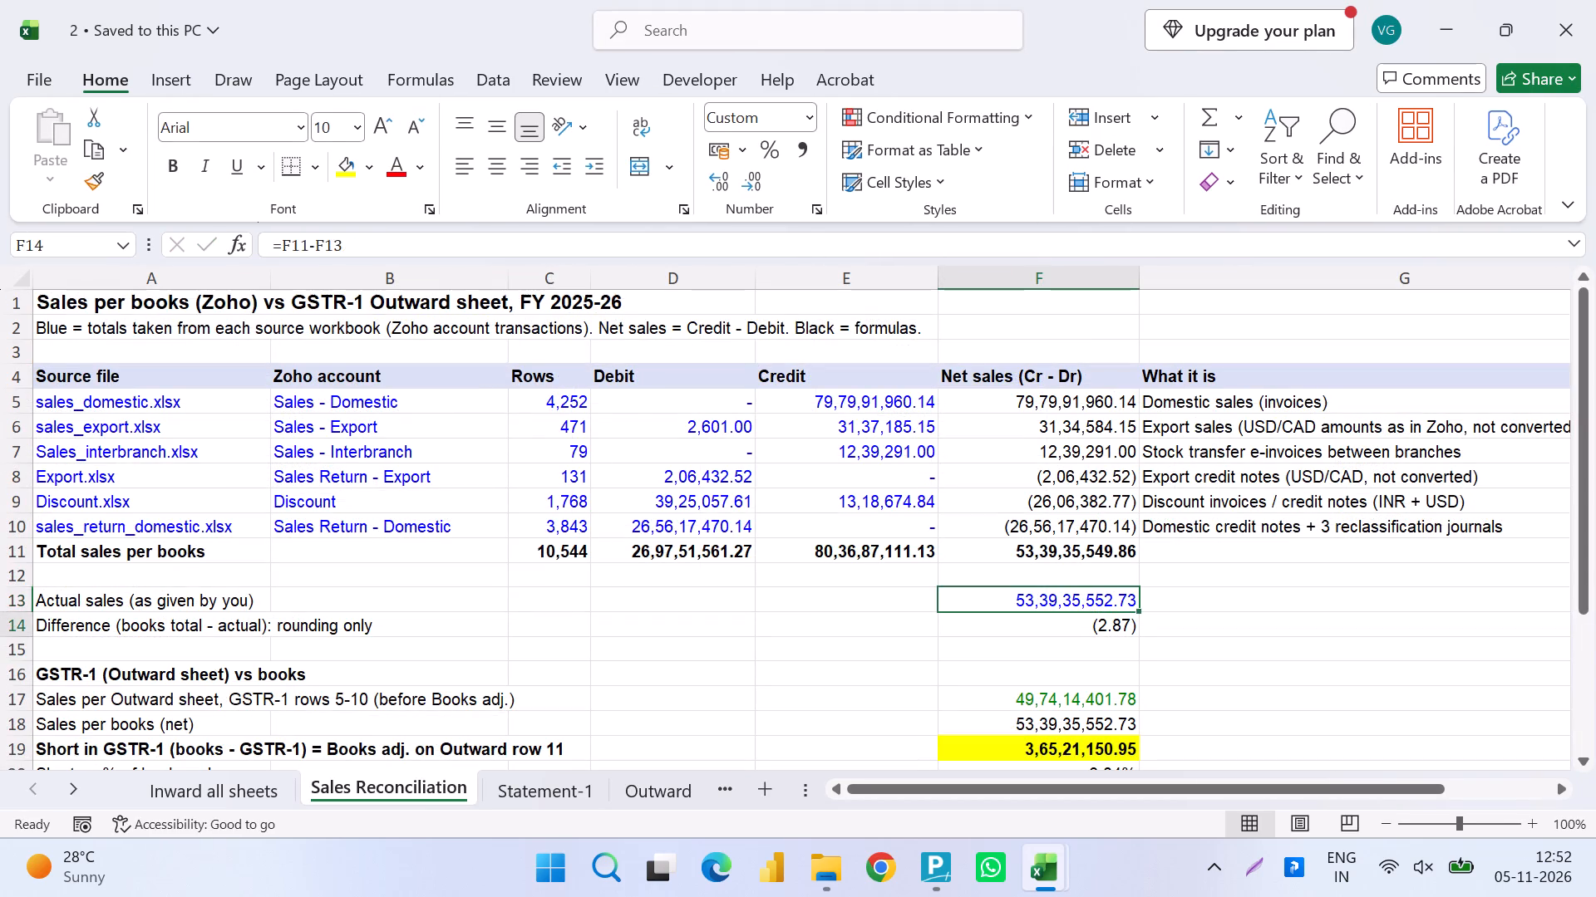
key("Down")
key("Down")
key("Down")
key("Down")
key("Down")
key("F2")
key("Escape")
key("Up")
key("Up")
key("Up")
key("Up")
key("Up")
key("Up")
key("Up")
key("Up")
key("Up")
key("Up")
key("Up")
key("Up")
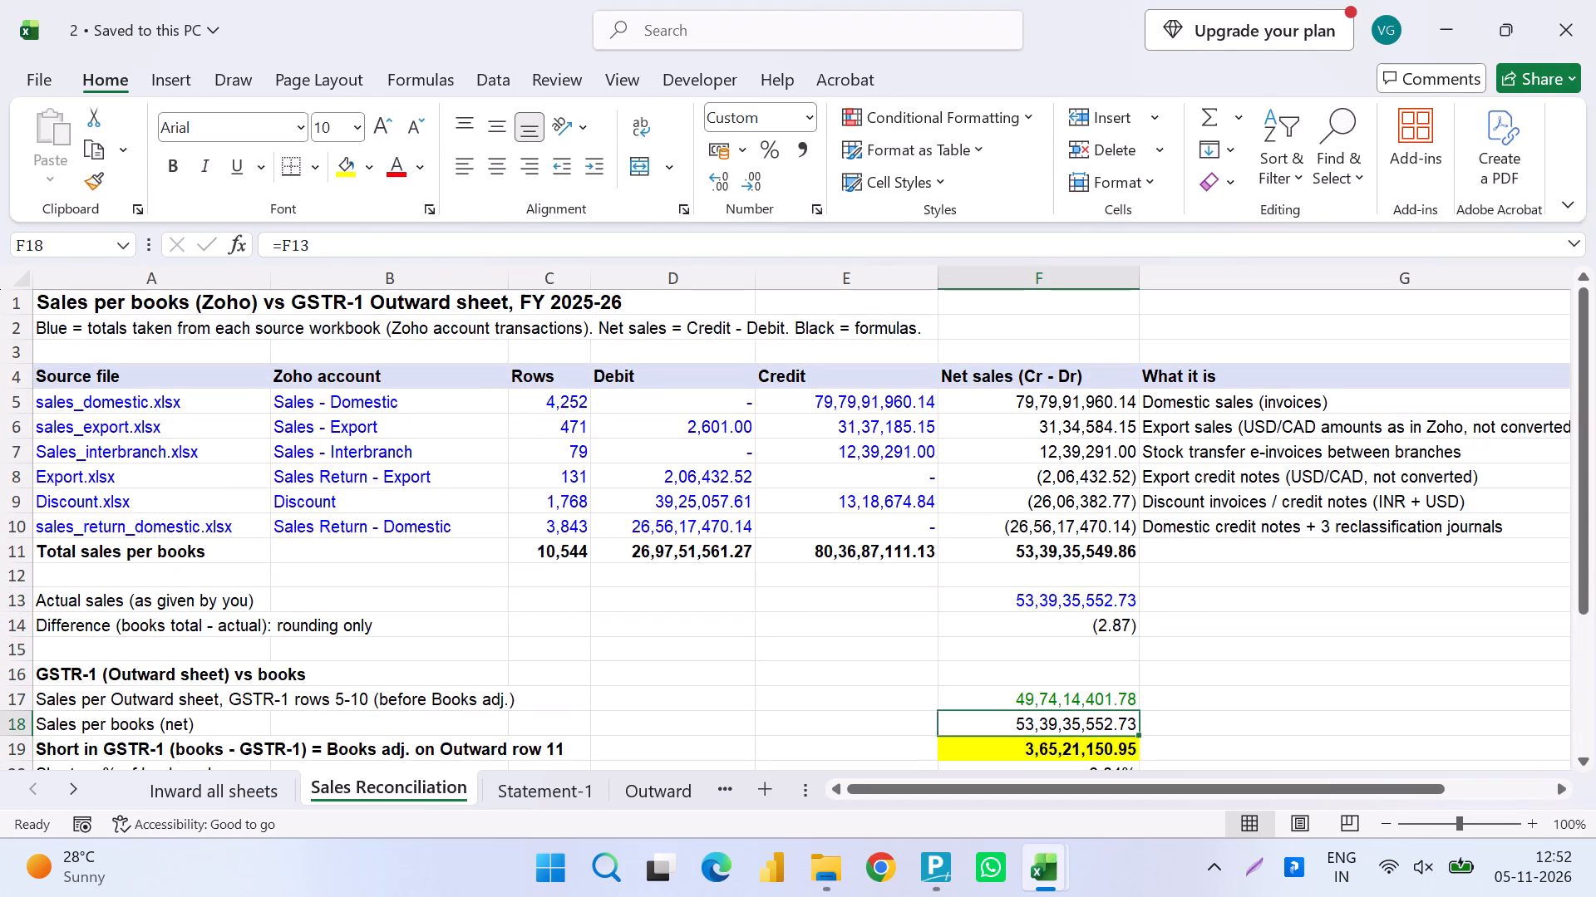
key("Left")
key("Up")
key("Left")
key("Up")
key("Left")
key("Up")
key("Left")
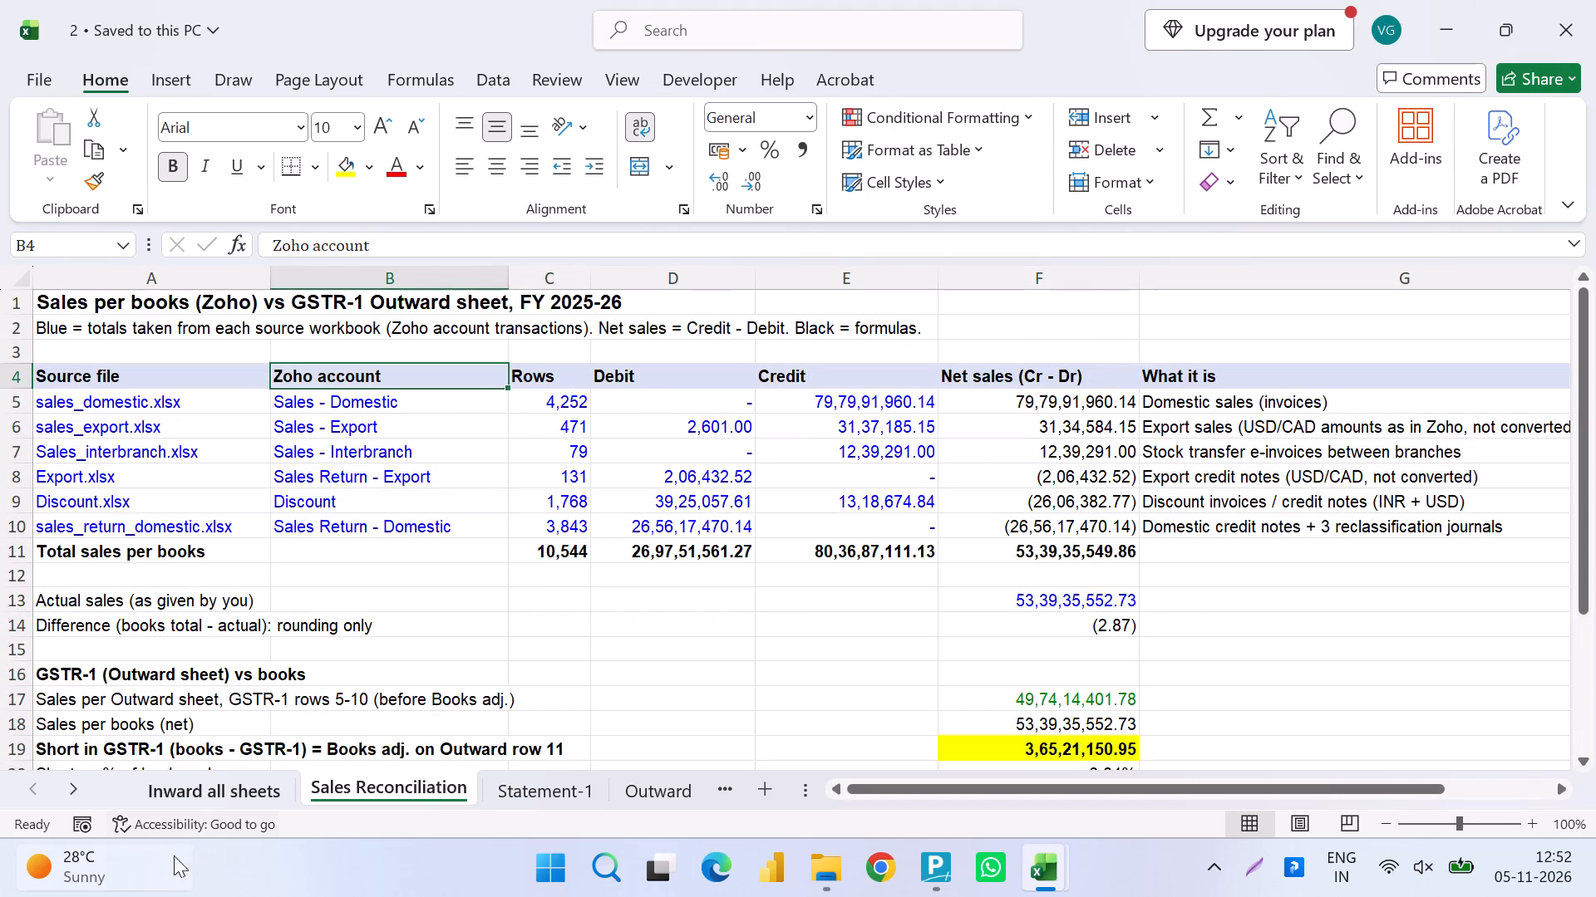
Show the Inward all sheets worksheet in workbook 2 and save the workbook.
left_click(206, 786)
left_click(796, 512, "ctrl")
key("ctrl+s")
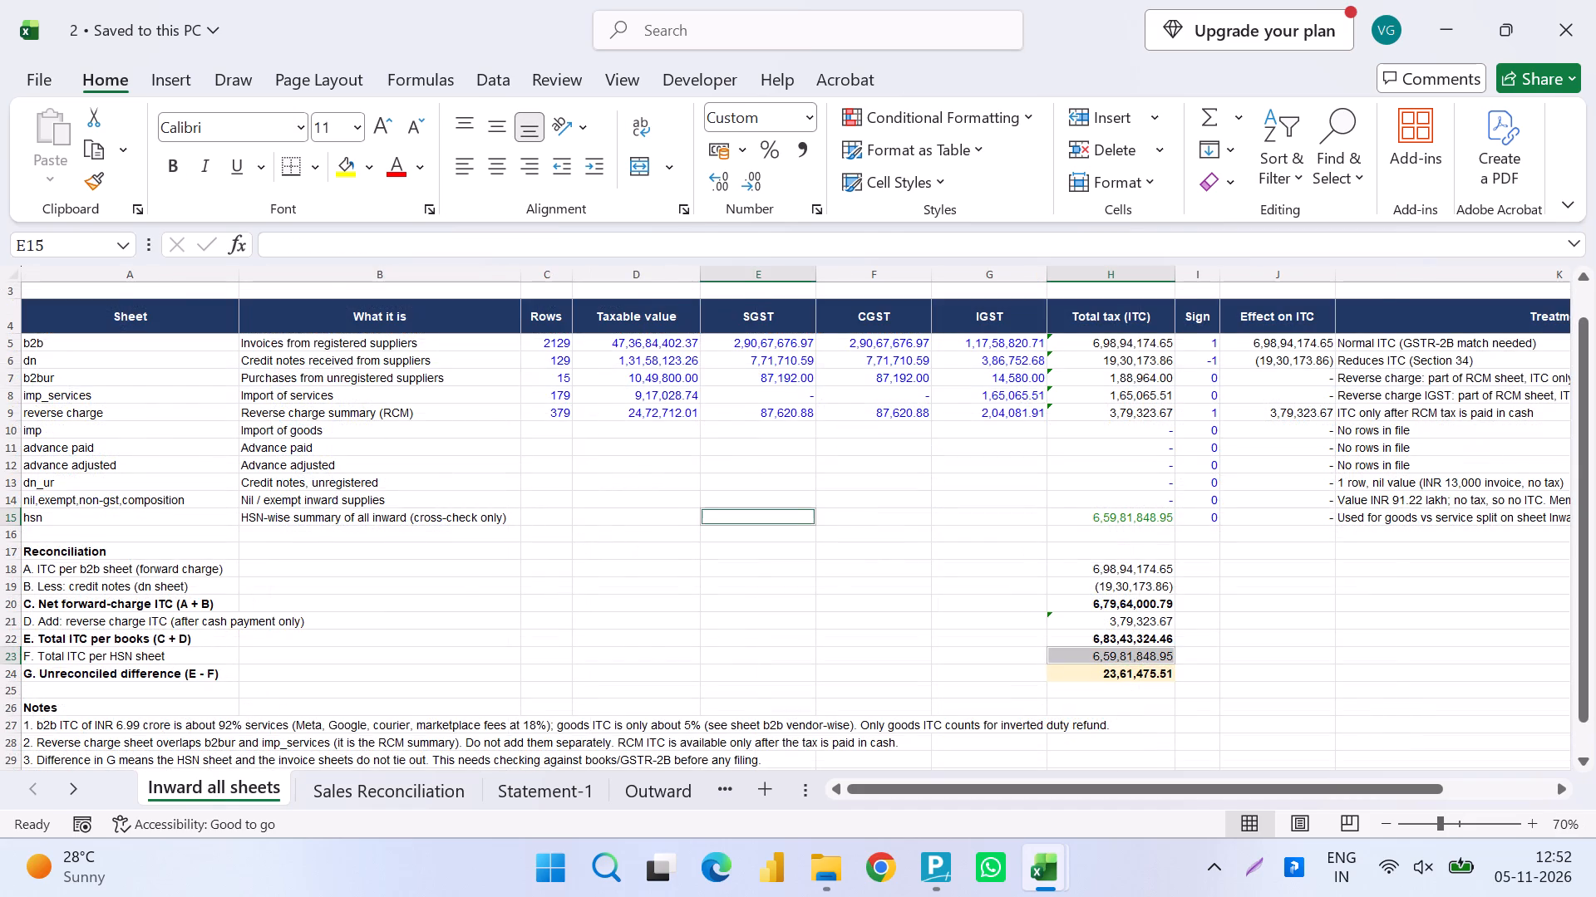
key("alt+Tab")
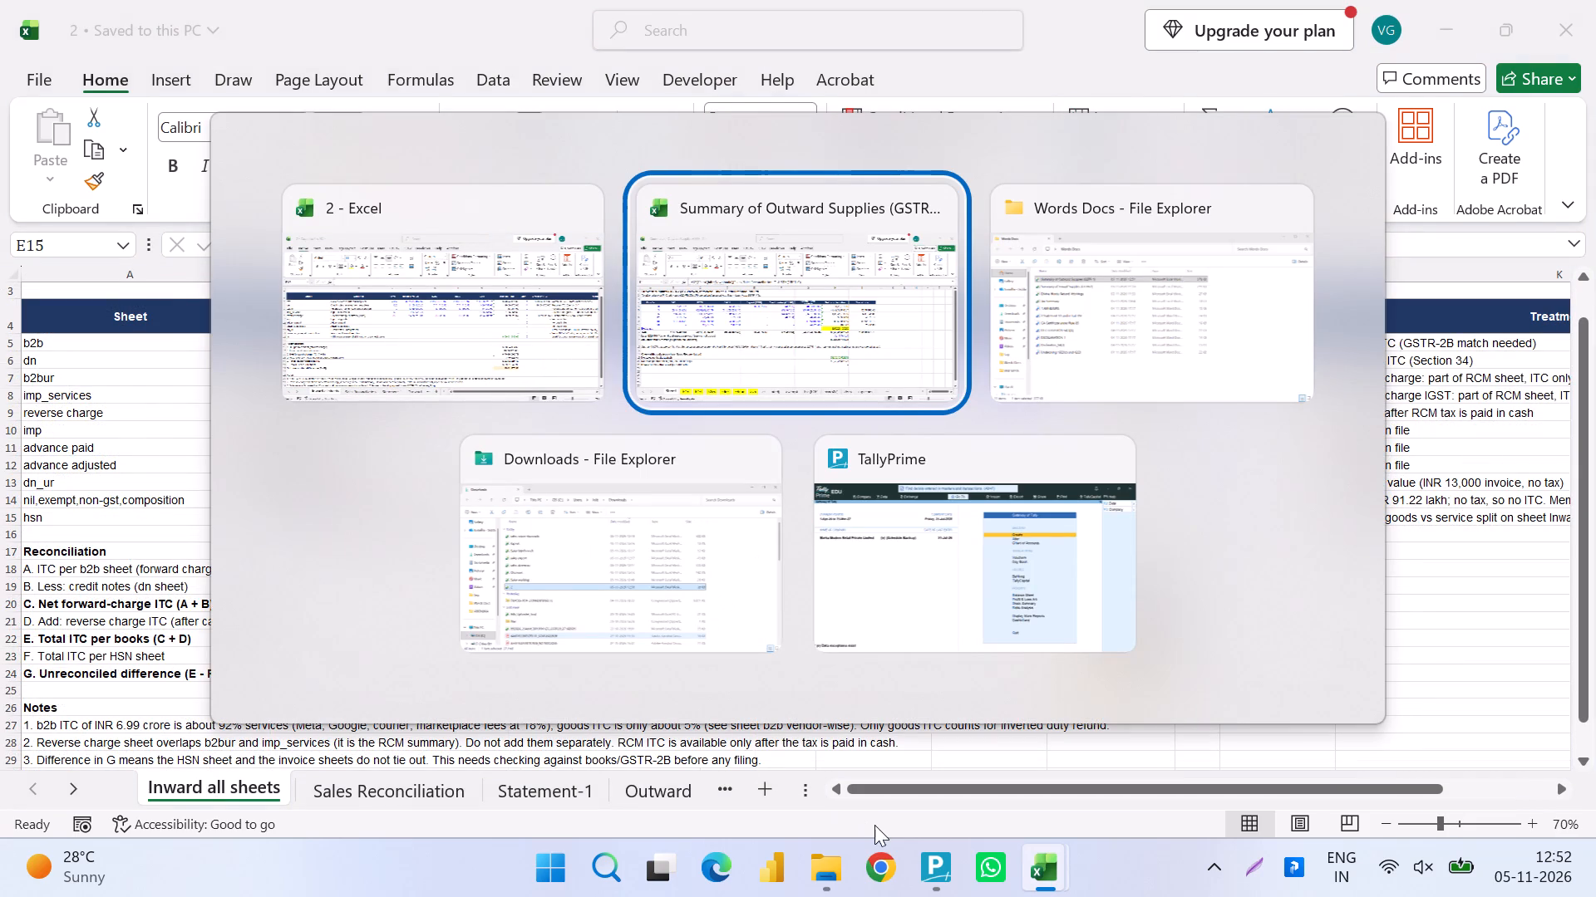
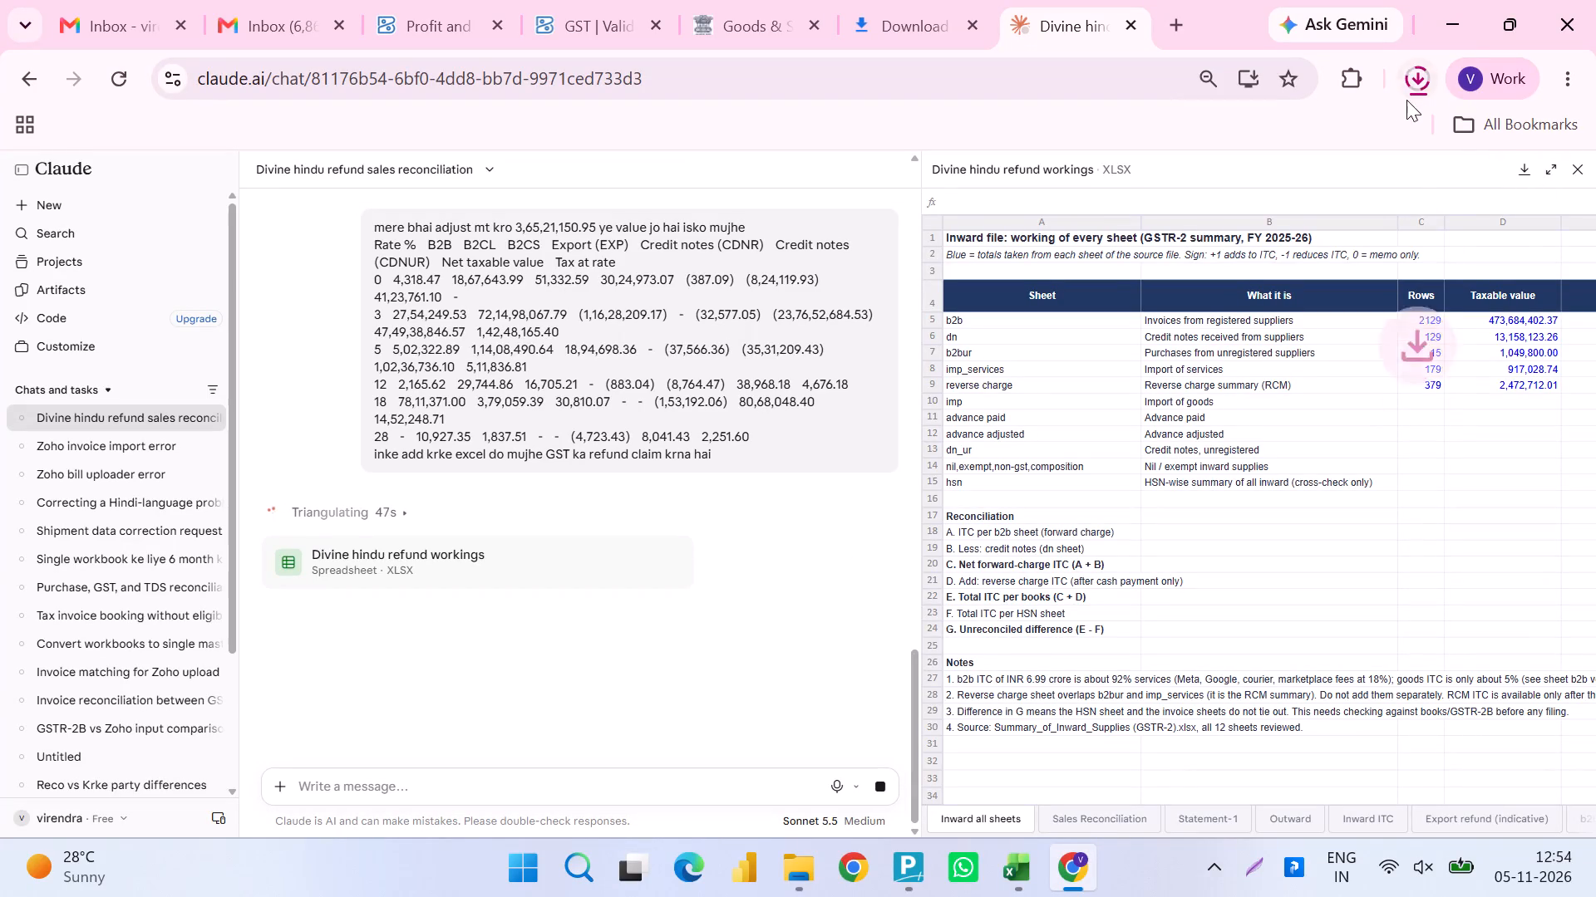
left_click(1414, 78)
left_click(1276, 164)
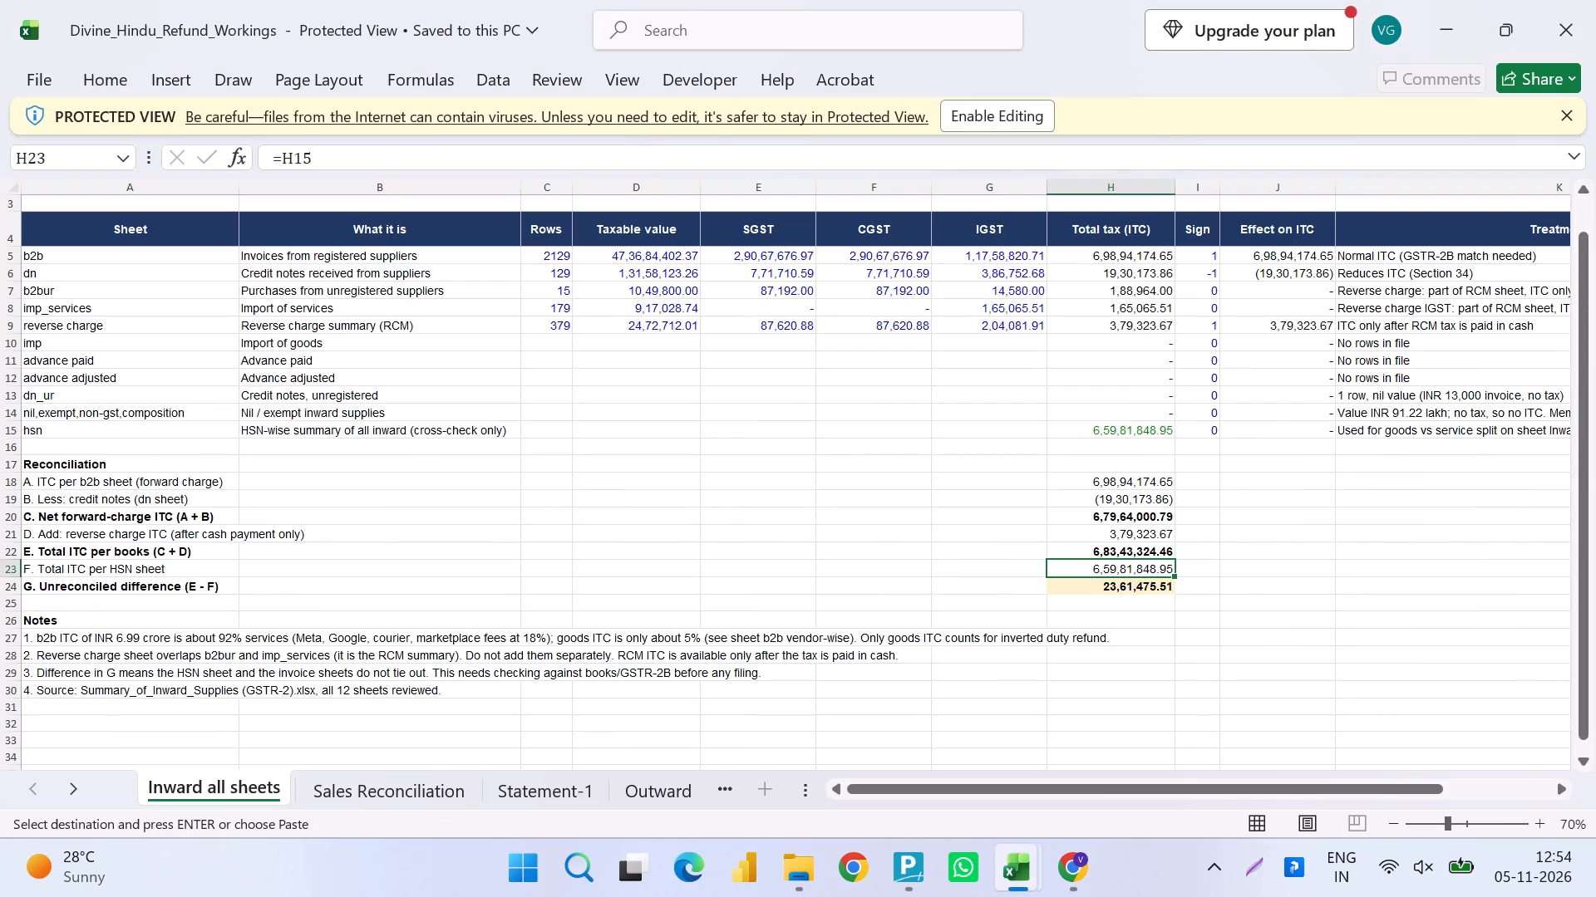
key("F2")
key("Left")
key("Return")
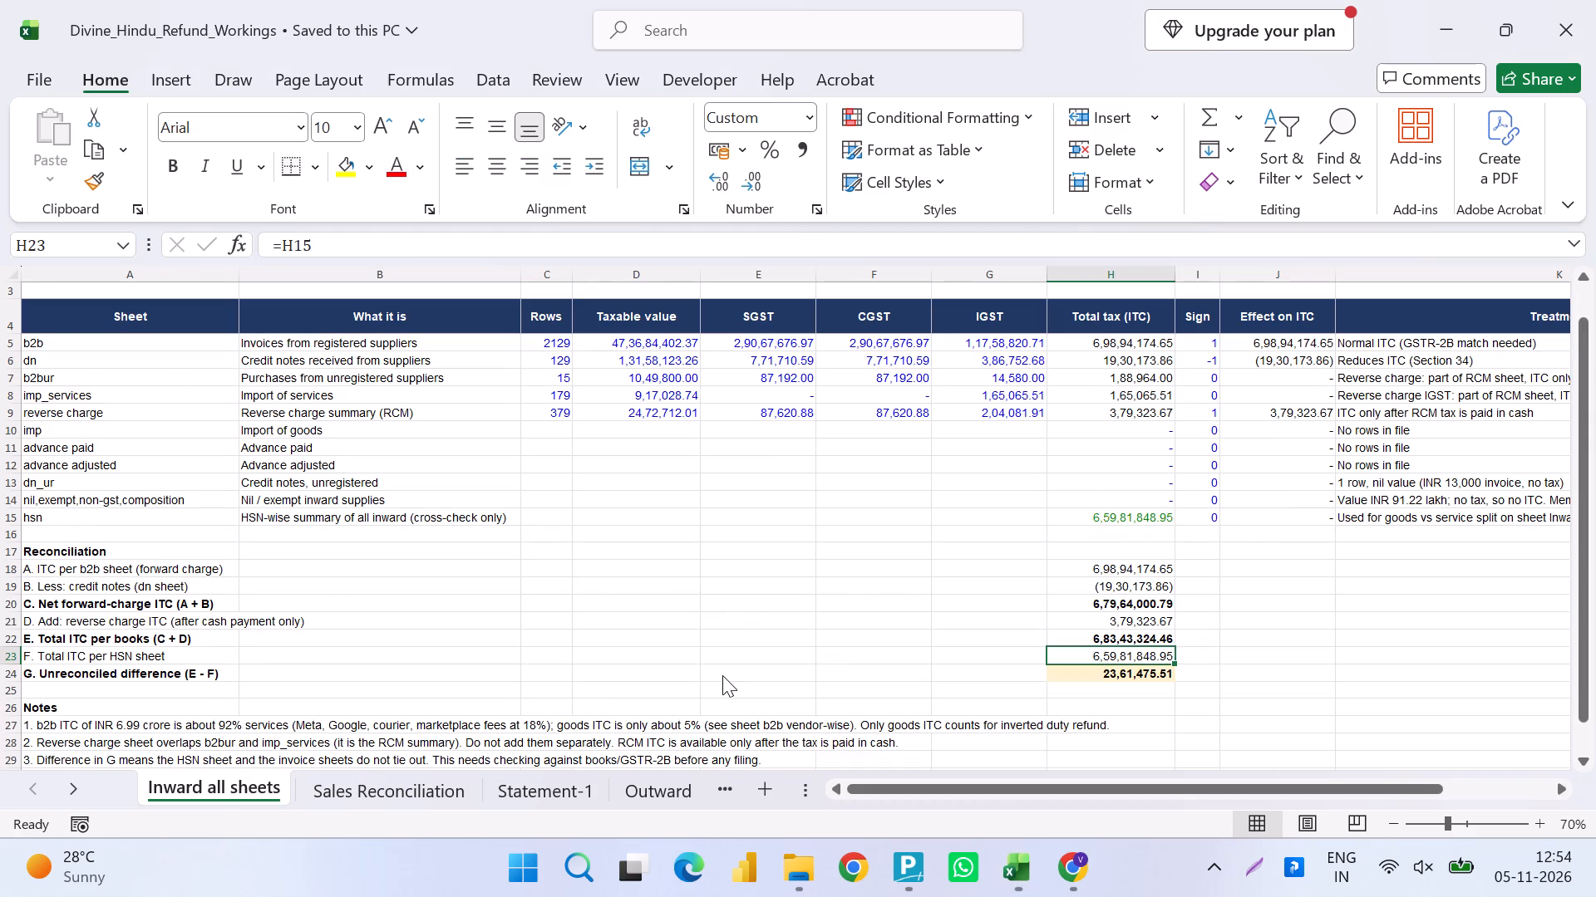
Open the Outward sheet of Divine_Hindu_Refund_Workings and compare its rate-wise table with the Outward sheet in workbook 2.
left_click(557, 790)
left_click(658, 788)
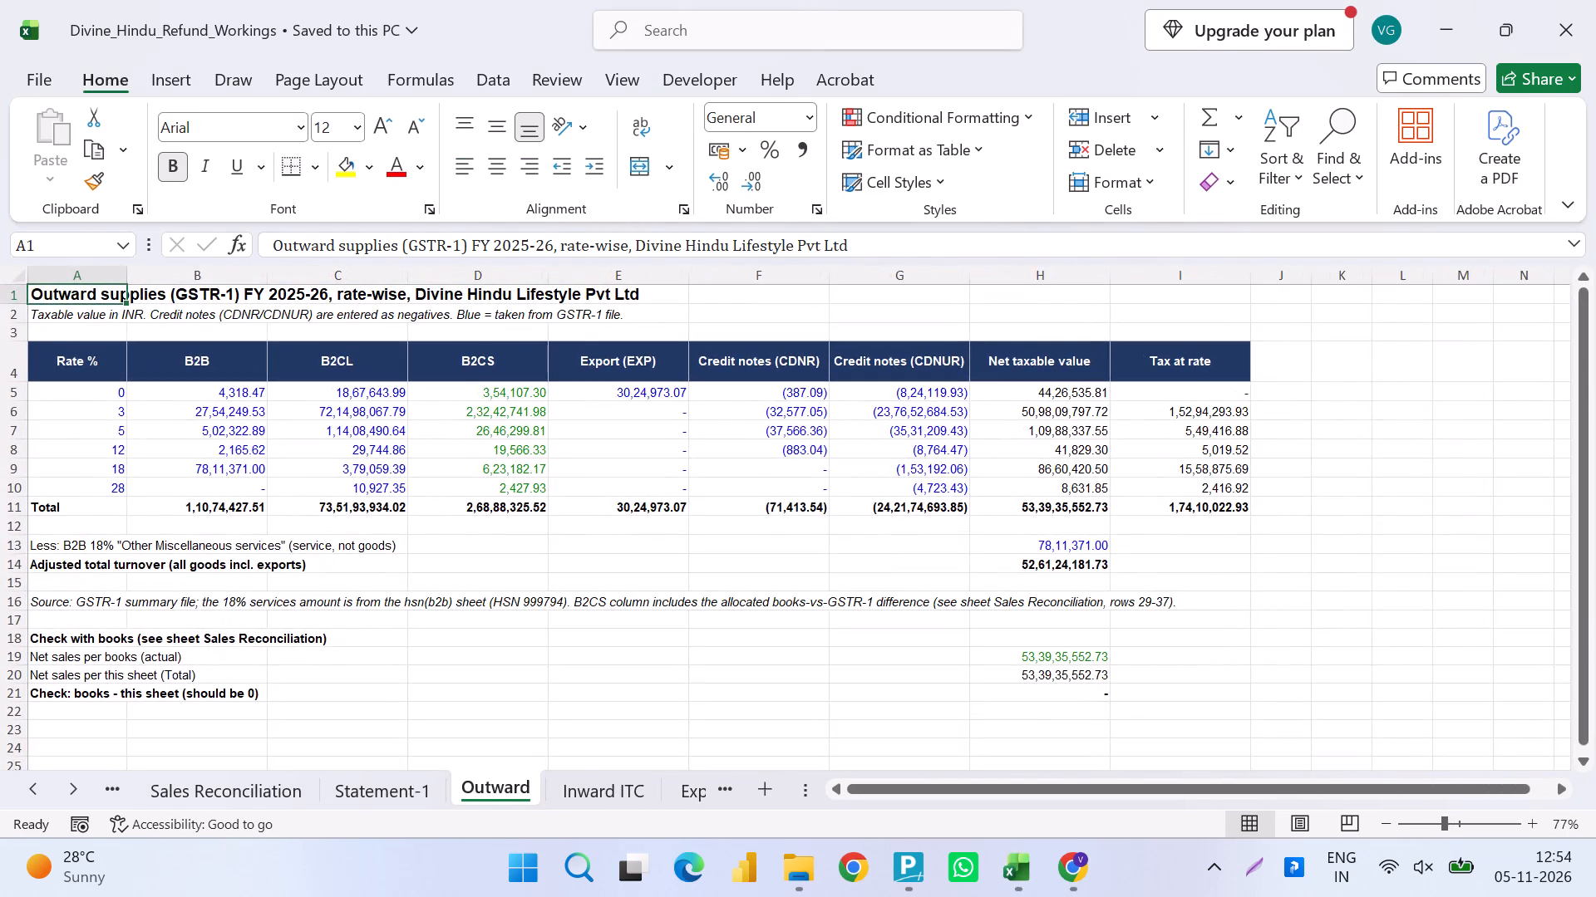
scroll(565, 543, "right", 1)
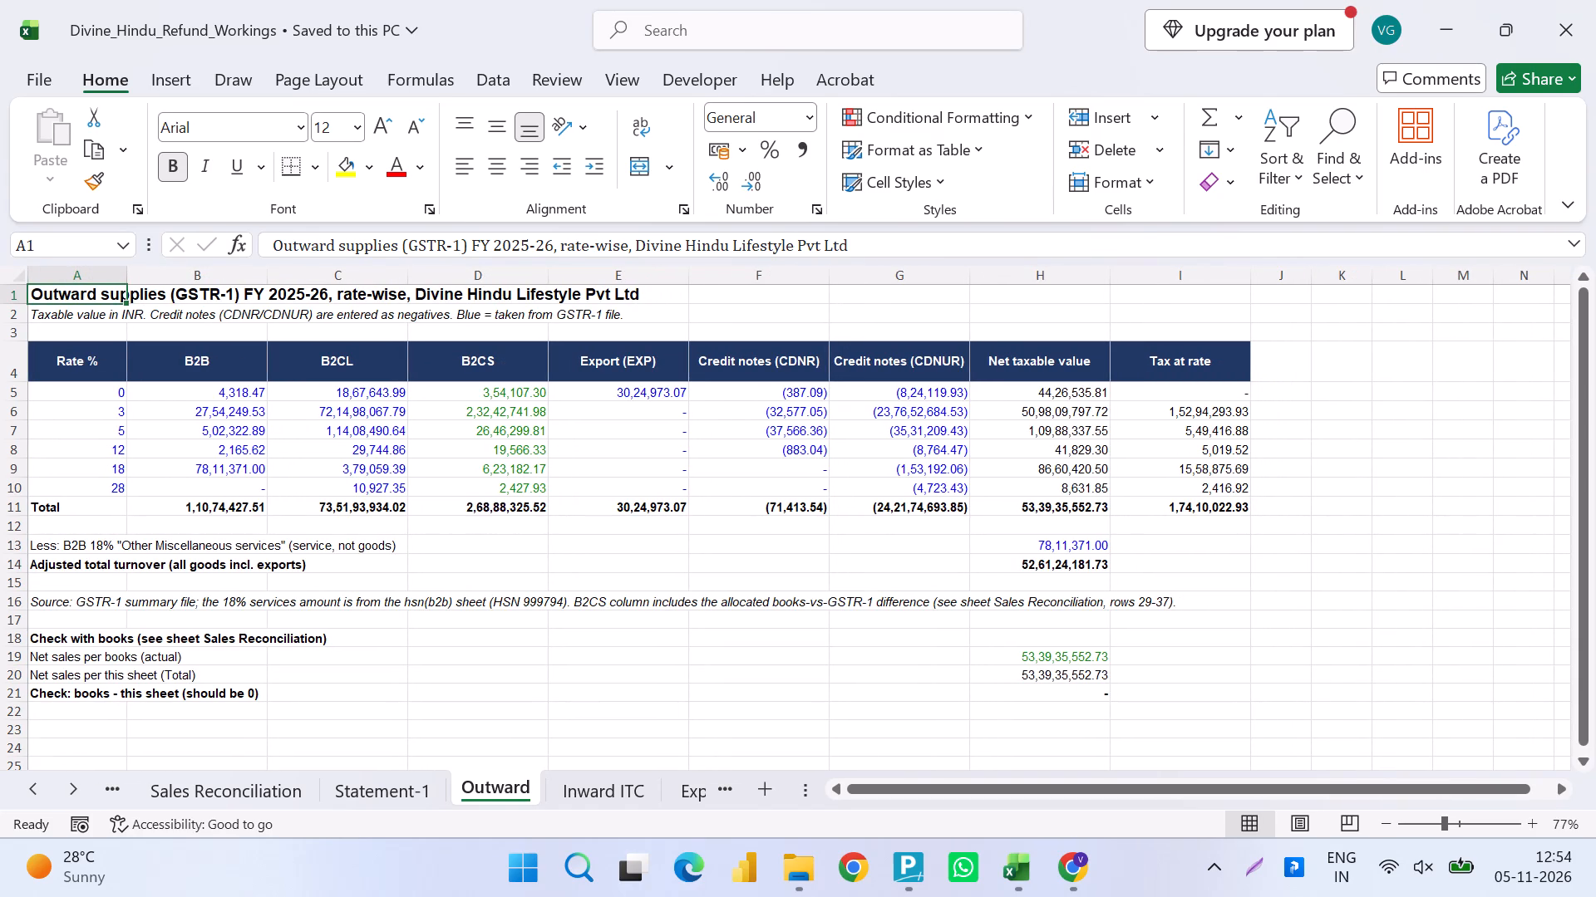
key("alt+Tab")
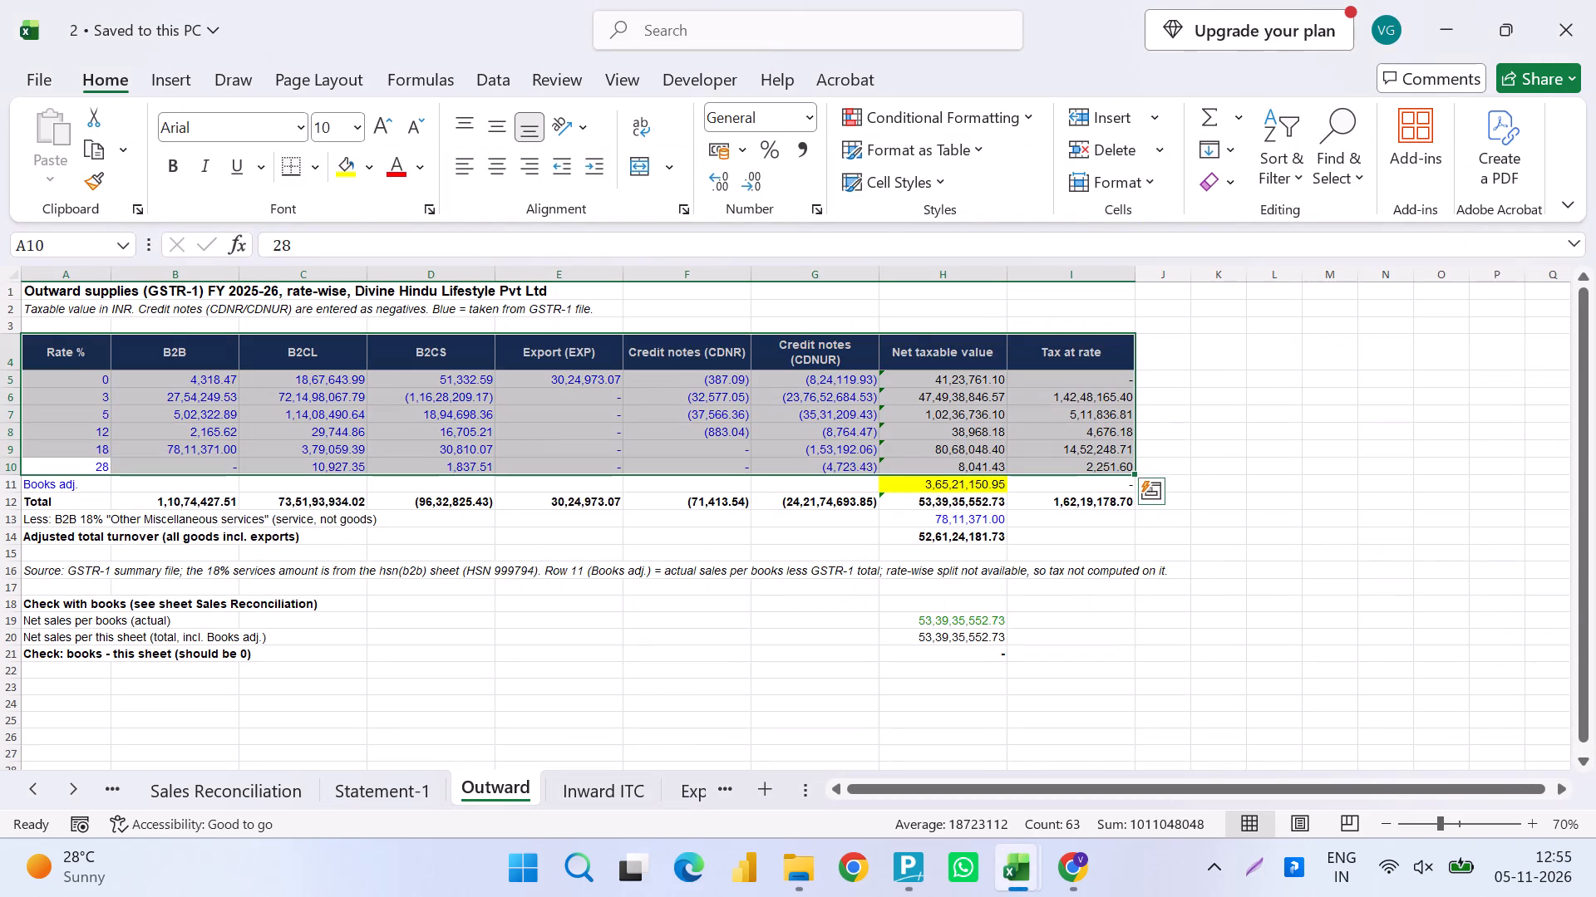
key("alt+Tab")
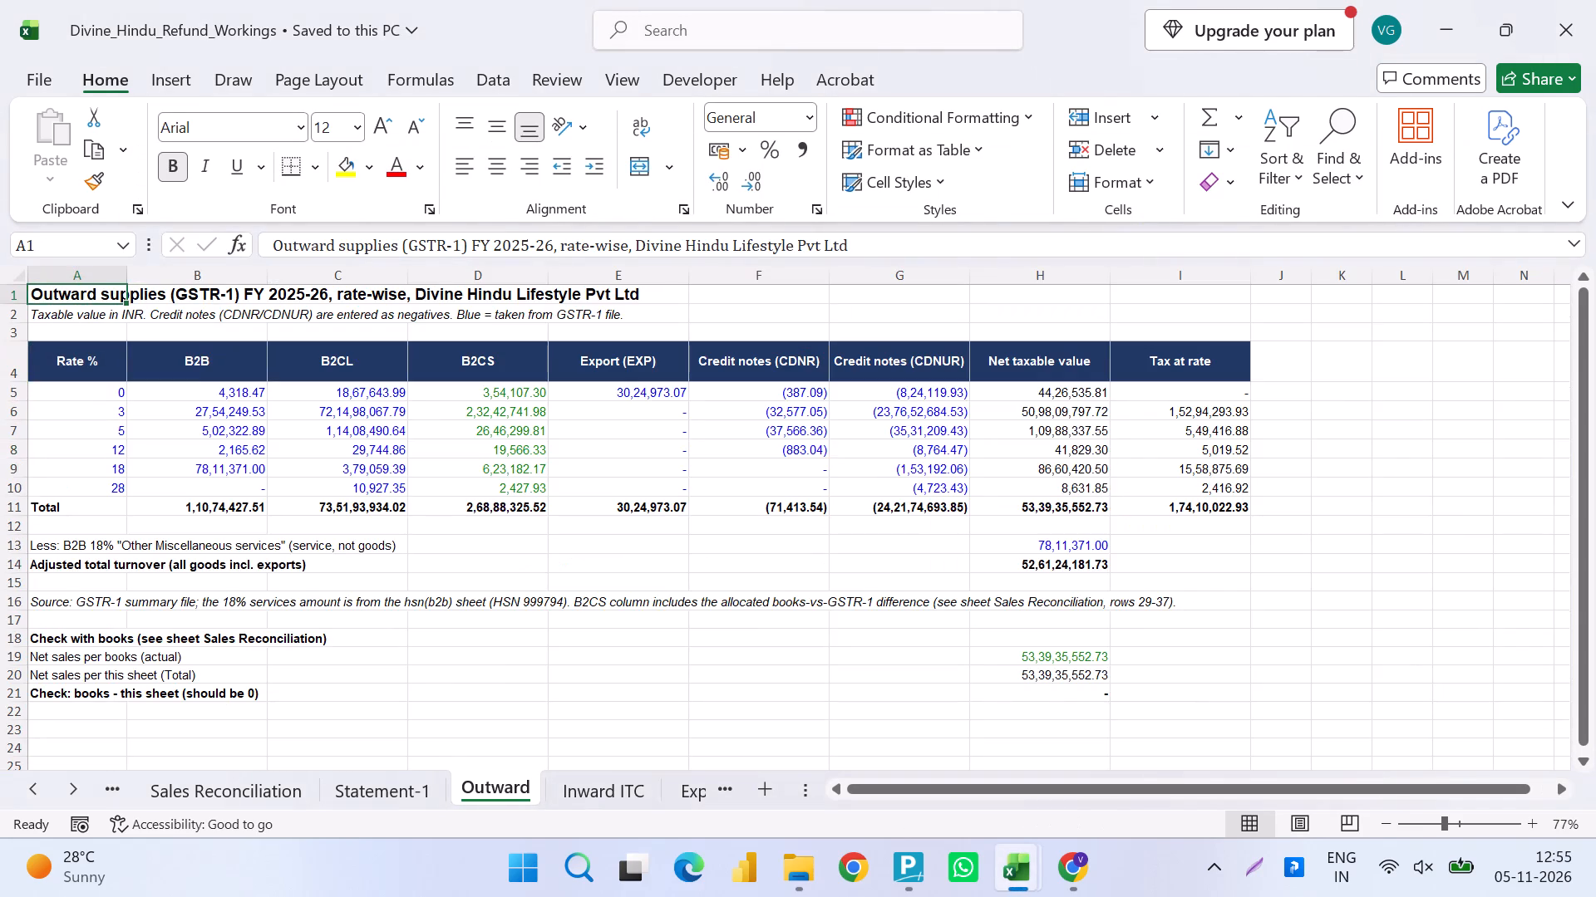
key("alt+Tab")
key("alt+Tab")
key("alt+Tab")
key("alt+Tab")
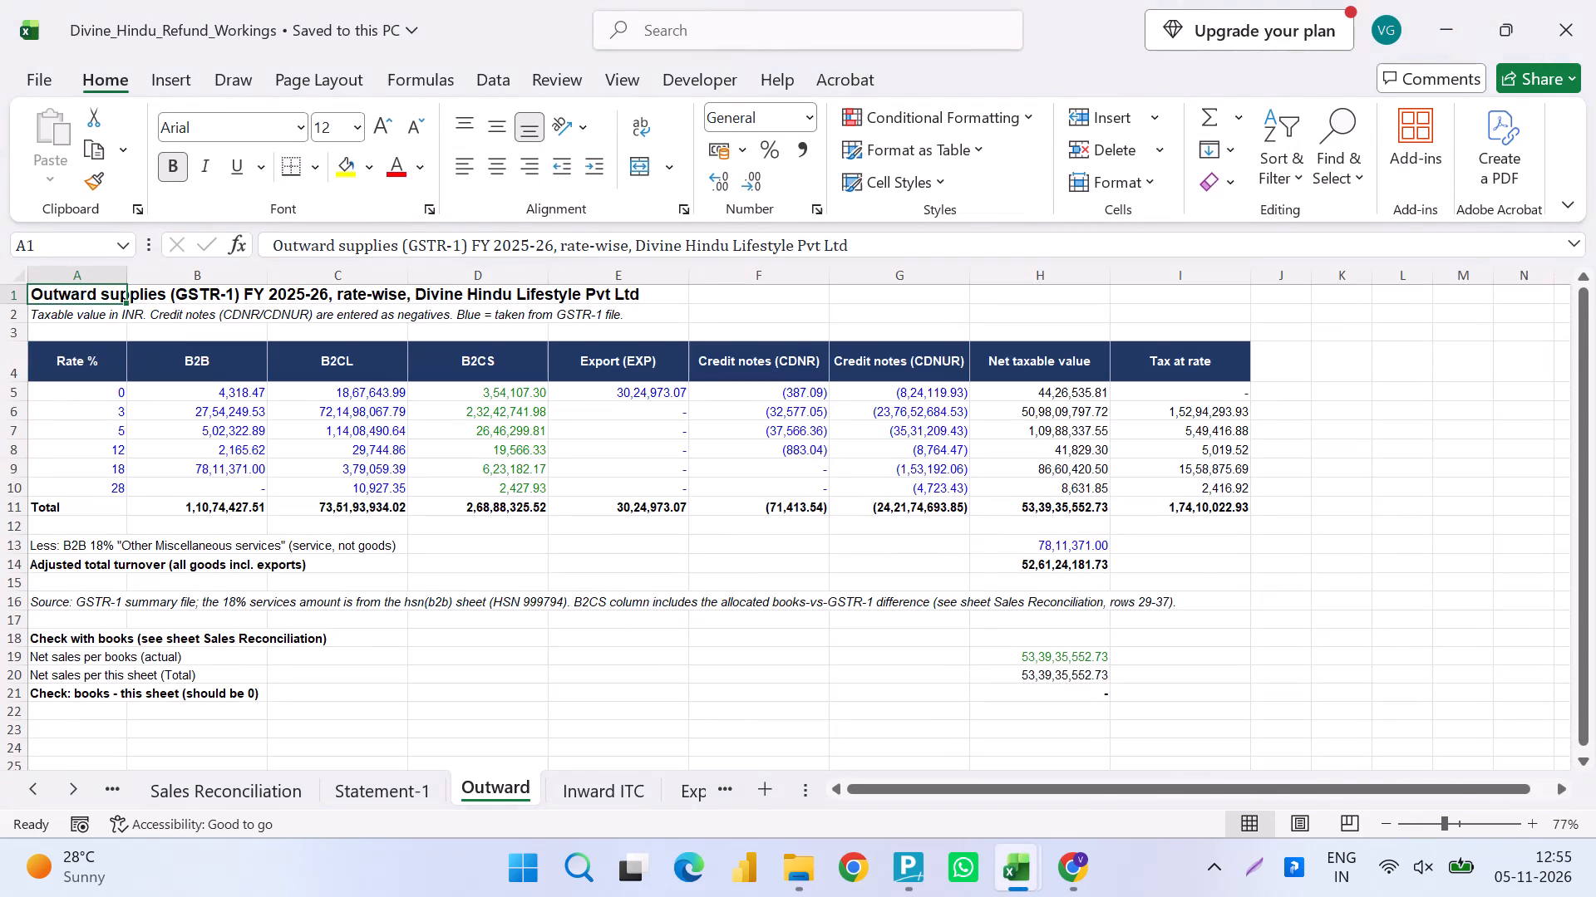
Compare the B2B, B2CL and B2CS columns of the Outward sheet between Divine_Hindu_Refund_Workings and workbook 2.
key("Left")
key("Left")
key("Up")
key("Down")
key("Down")
key("Down")
key("Right")
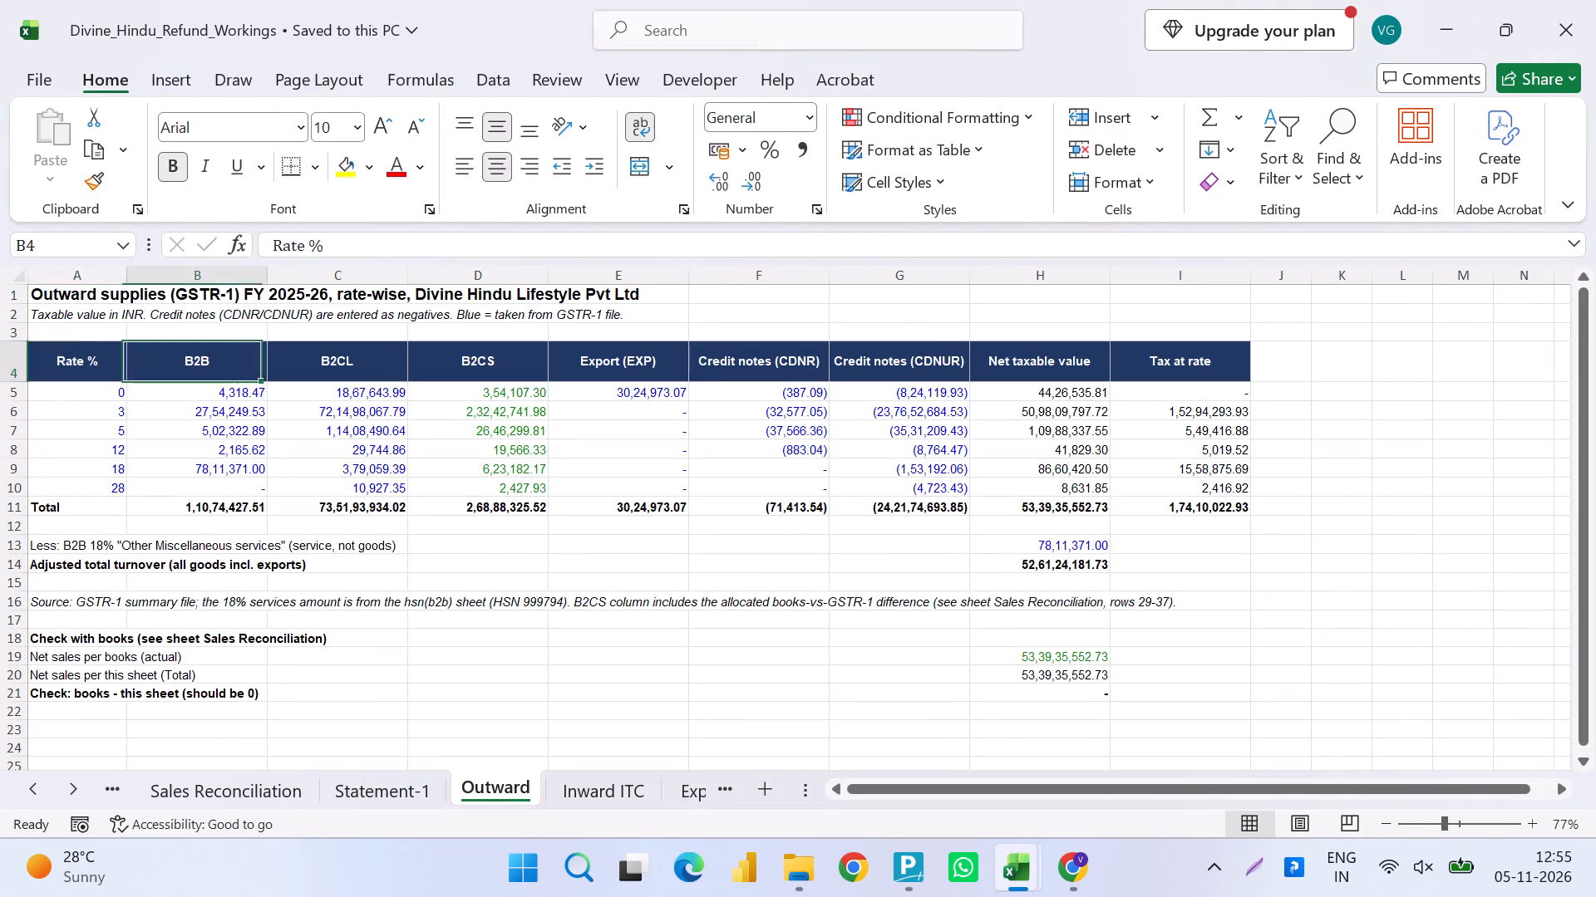
key("alt+Tab")
key("Left")
key("Down")
key("Right")
key("alt+Tab")
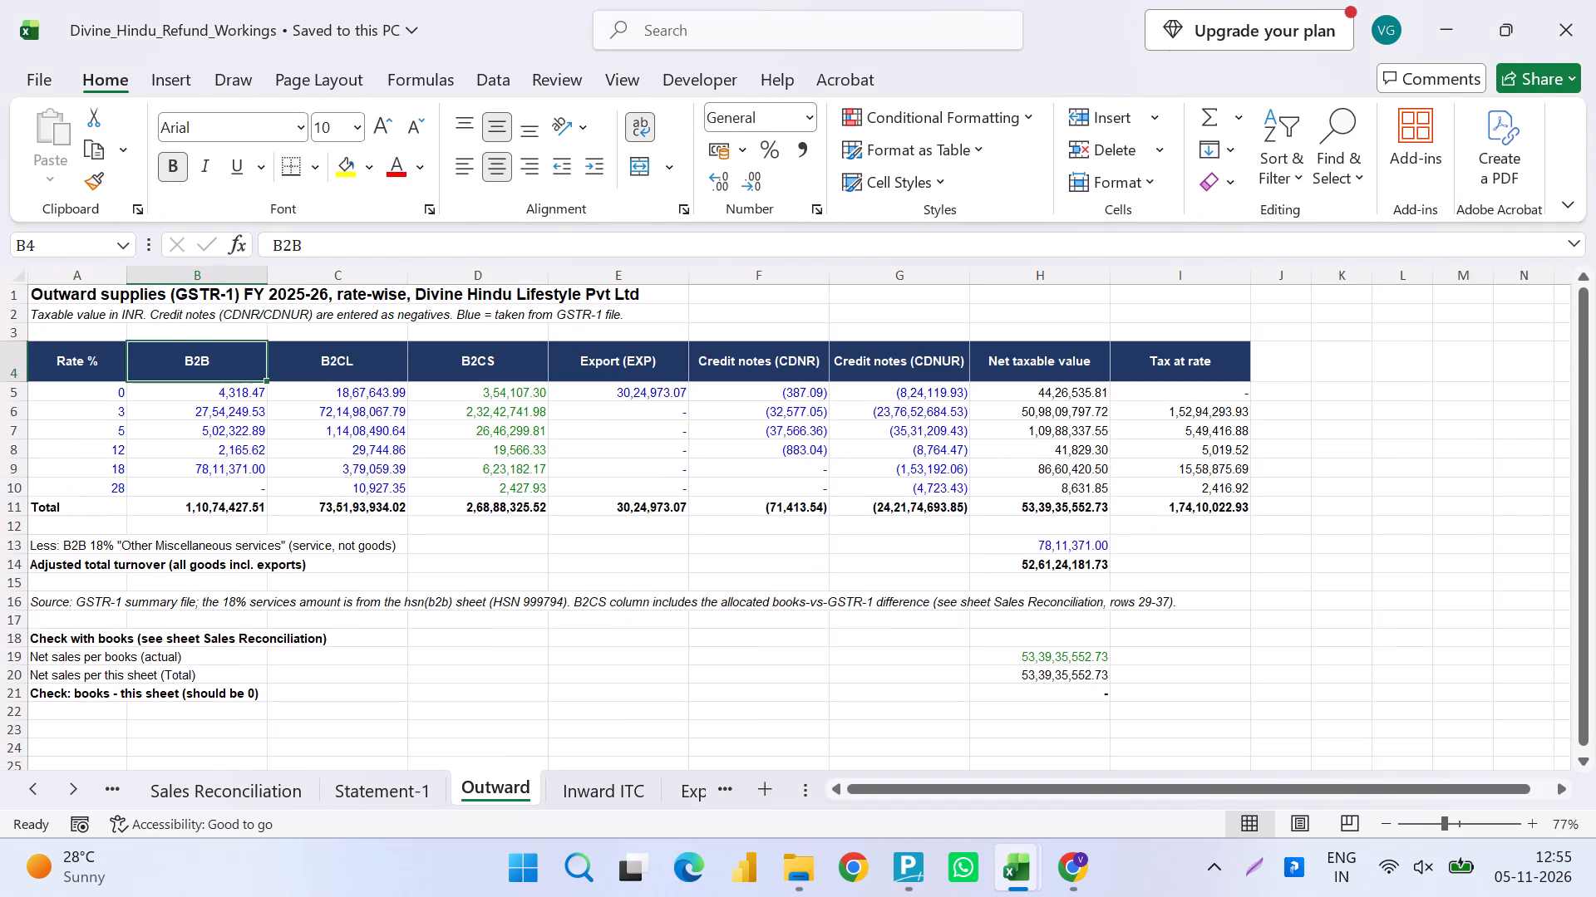
key("alt+Tab")
key("Right")
key("Right")
key("Down")
key("Right")
key("Left")
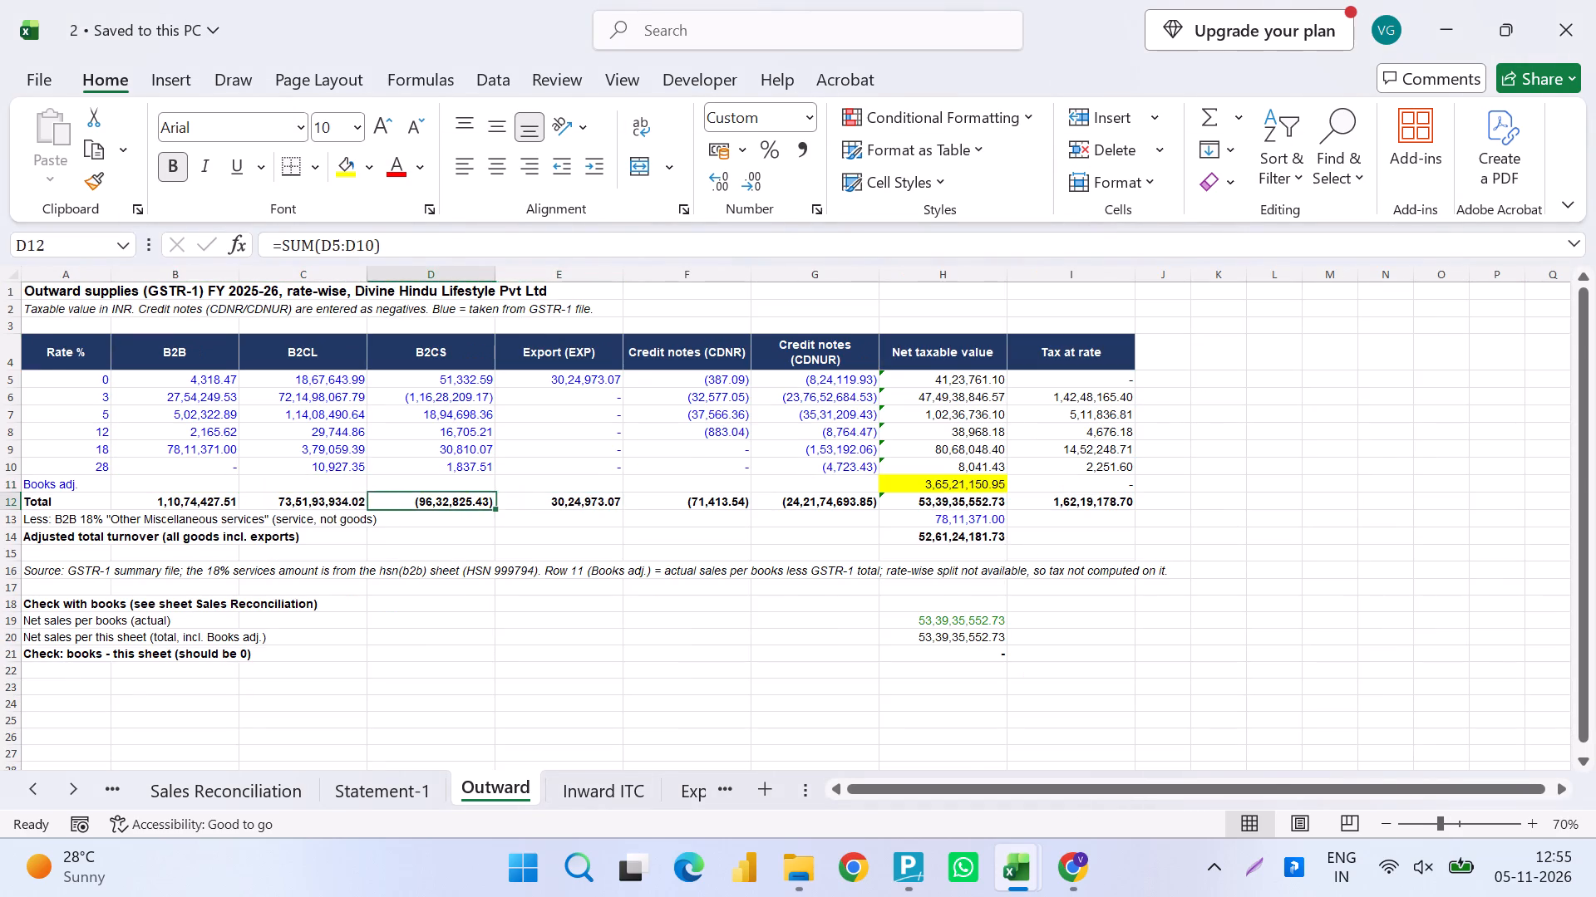
key("alt+Tab")
key("Right")
key("Down")
key("Left")
key("Right")
key("Right")
key("alt+Tab")
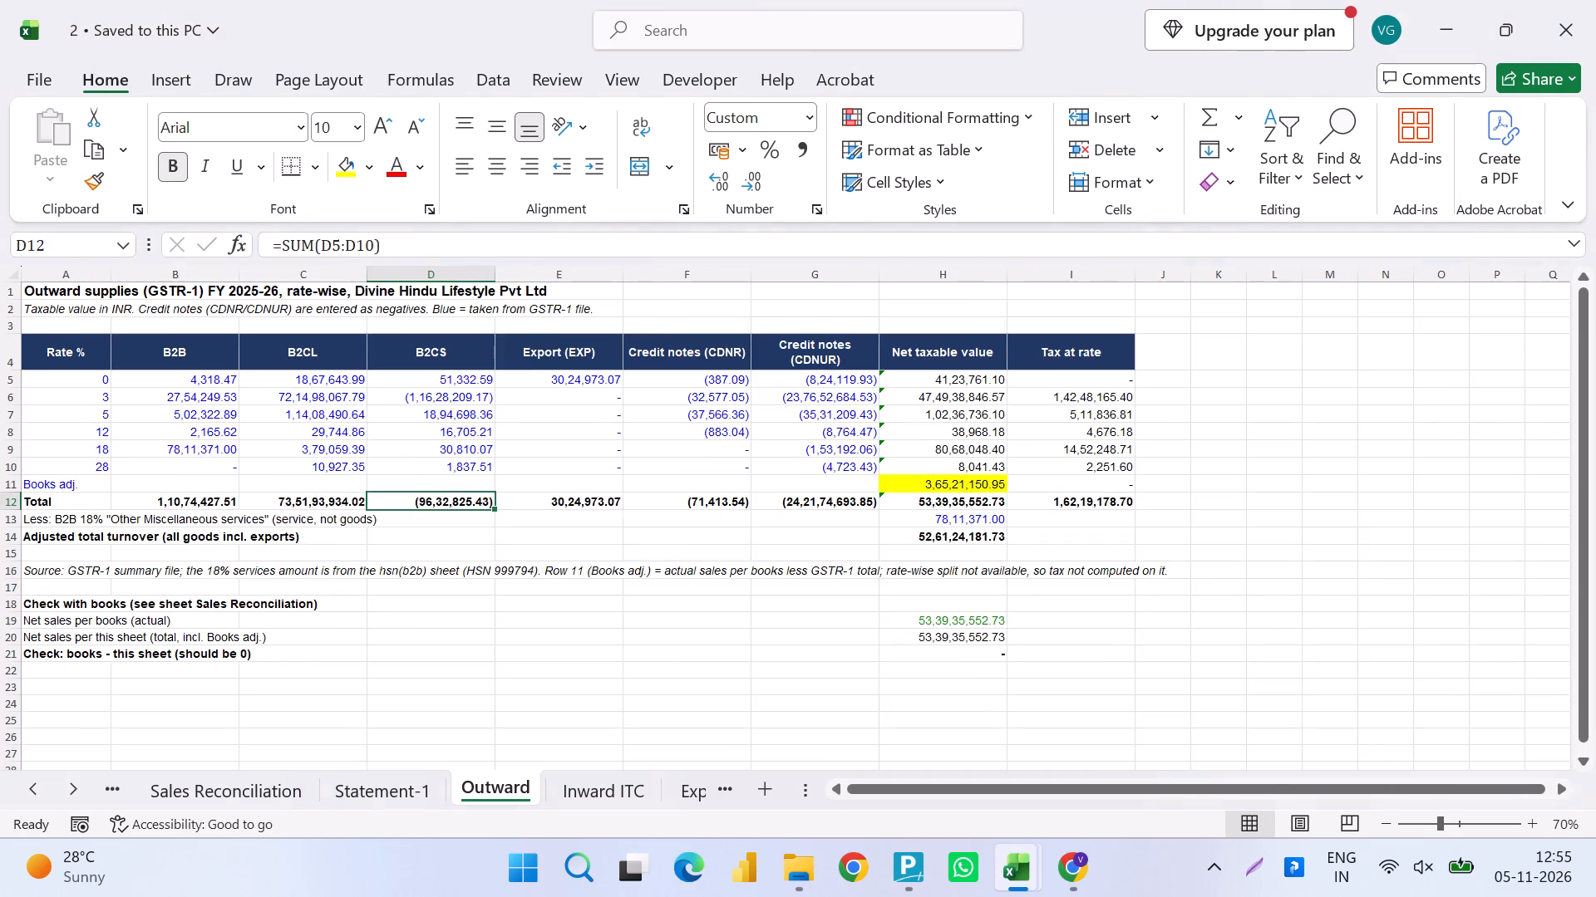
Check the sum of the B2CS rate rows in Divine_Hindu_Refund_Workings and compare the remaining columns with workbook 2.
key("alt+Tab")
key("shift+Down")
key("shift+Down")
key("shift+Down")
key("shift+Down")
key("shift+Down")
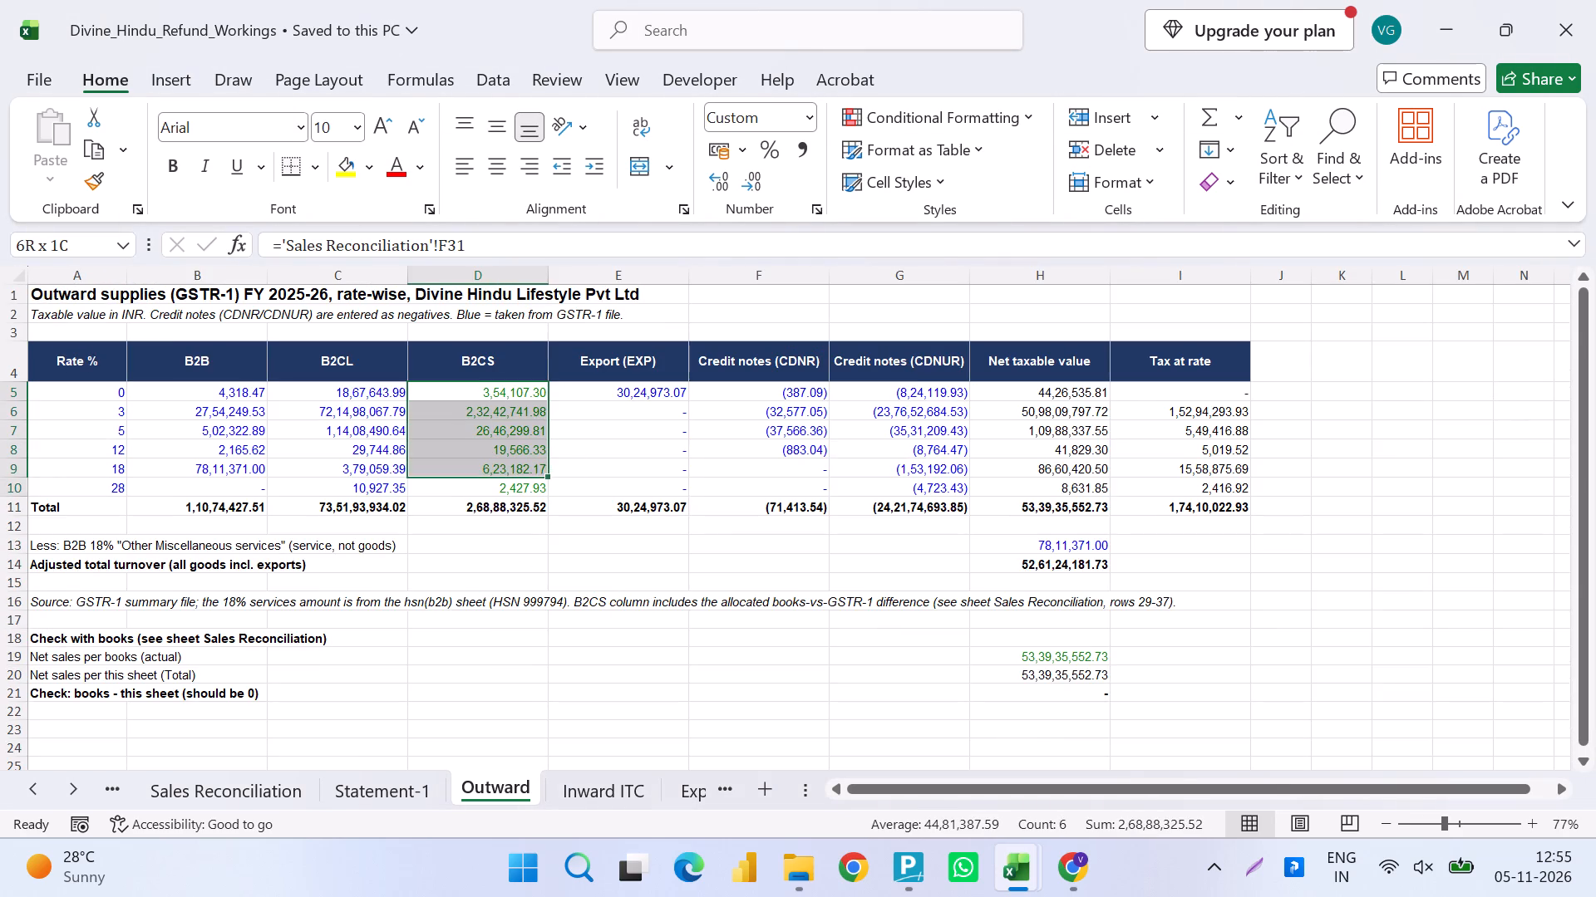
key("alt+Tab")
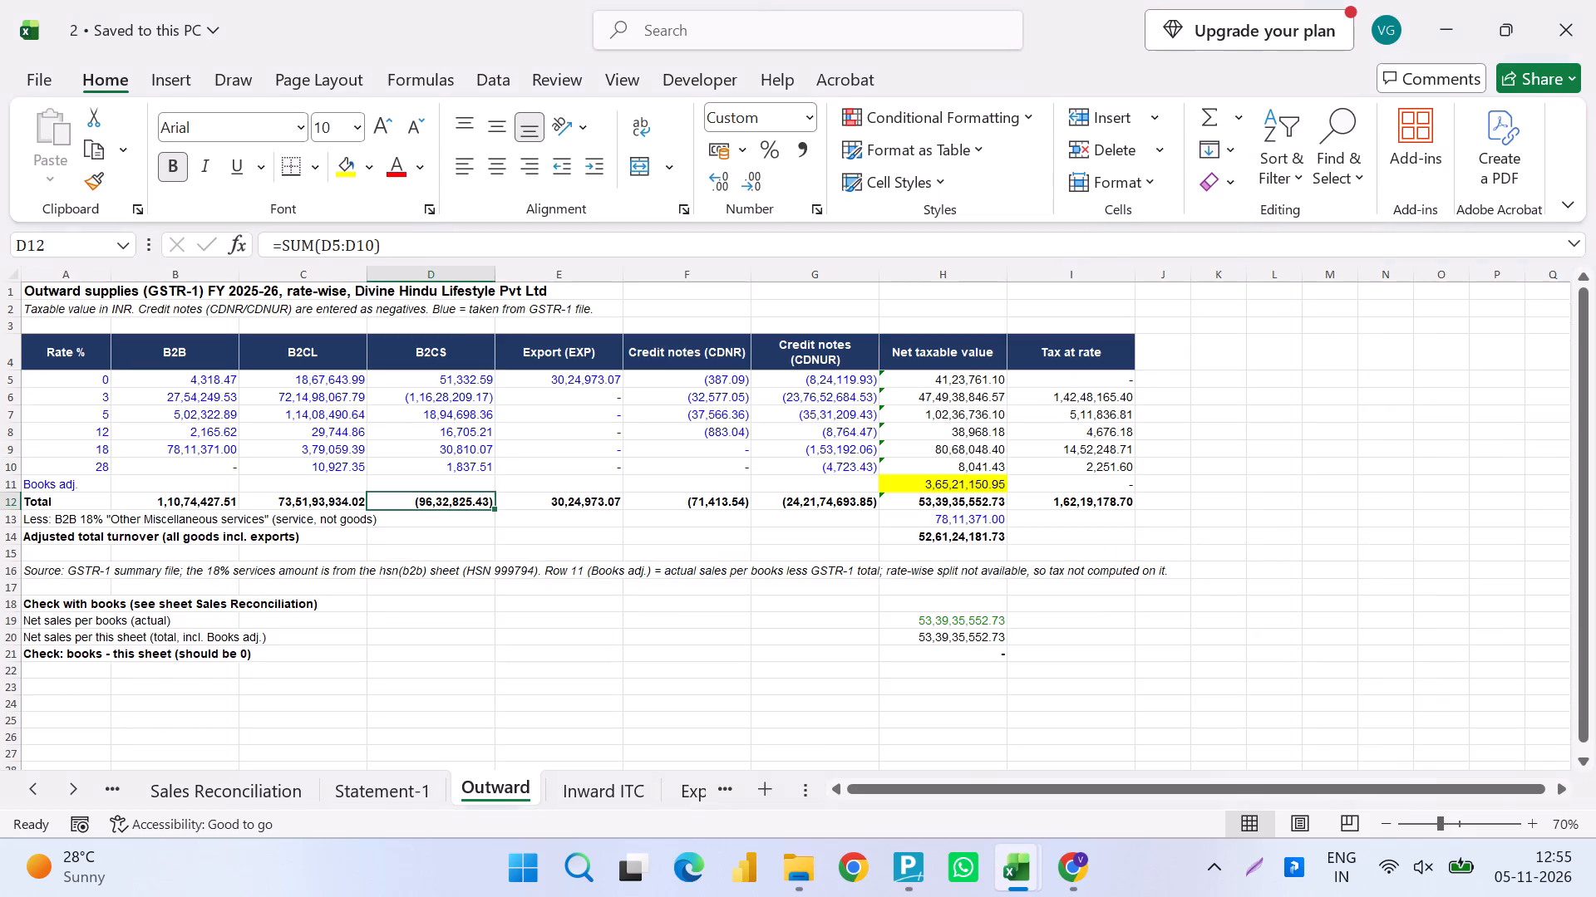
key("alt+Tab")
key("Right")
key("Right")
key("alt+Tab")
key("Right")
key("Right")
key("Right")
key("alt+Tab")
key("alt+Tab")
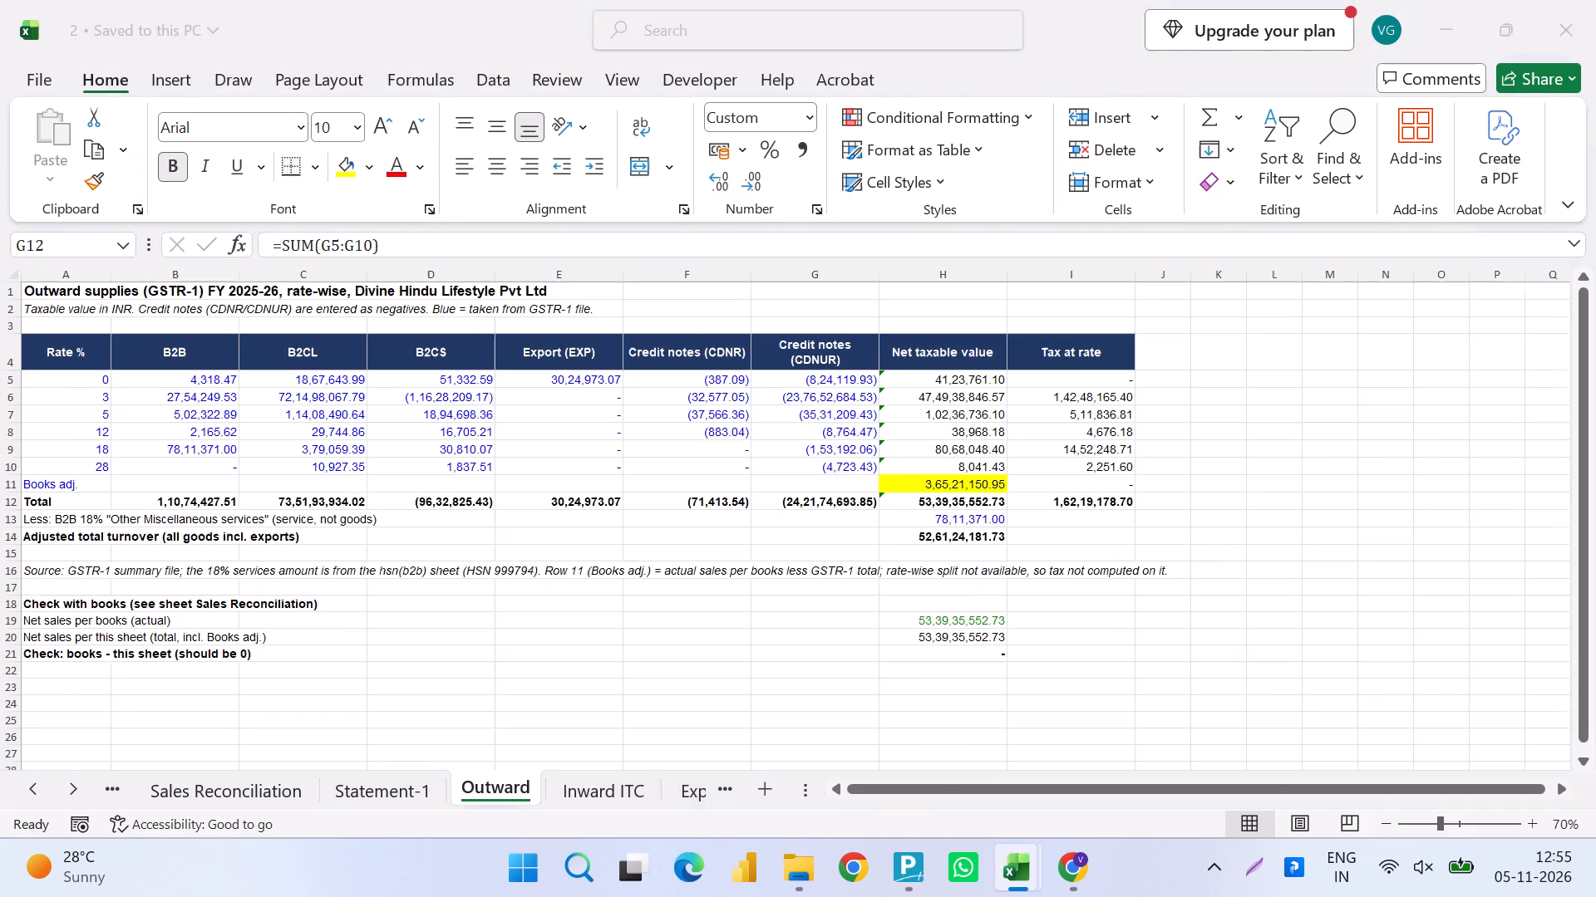
key("Left")
key("alt+Tab")
key("Left")
key("Down")
key("Left")
key("Left")
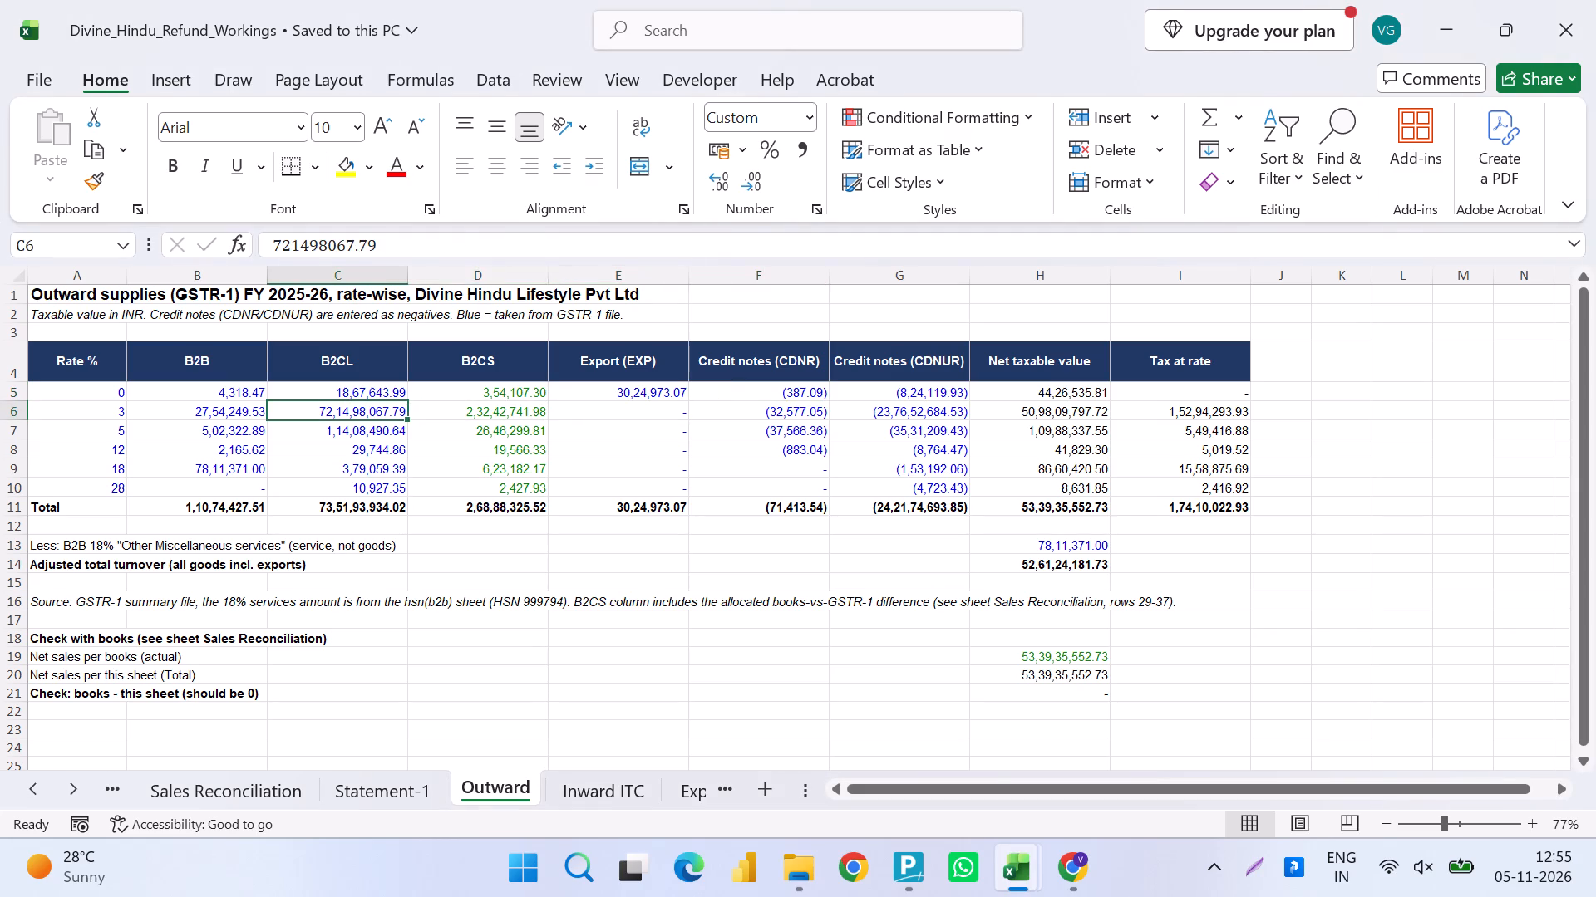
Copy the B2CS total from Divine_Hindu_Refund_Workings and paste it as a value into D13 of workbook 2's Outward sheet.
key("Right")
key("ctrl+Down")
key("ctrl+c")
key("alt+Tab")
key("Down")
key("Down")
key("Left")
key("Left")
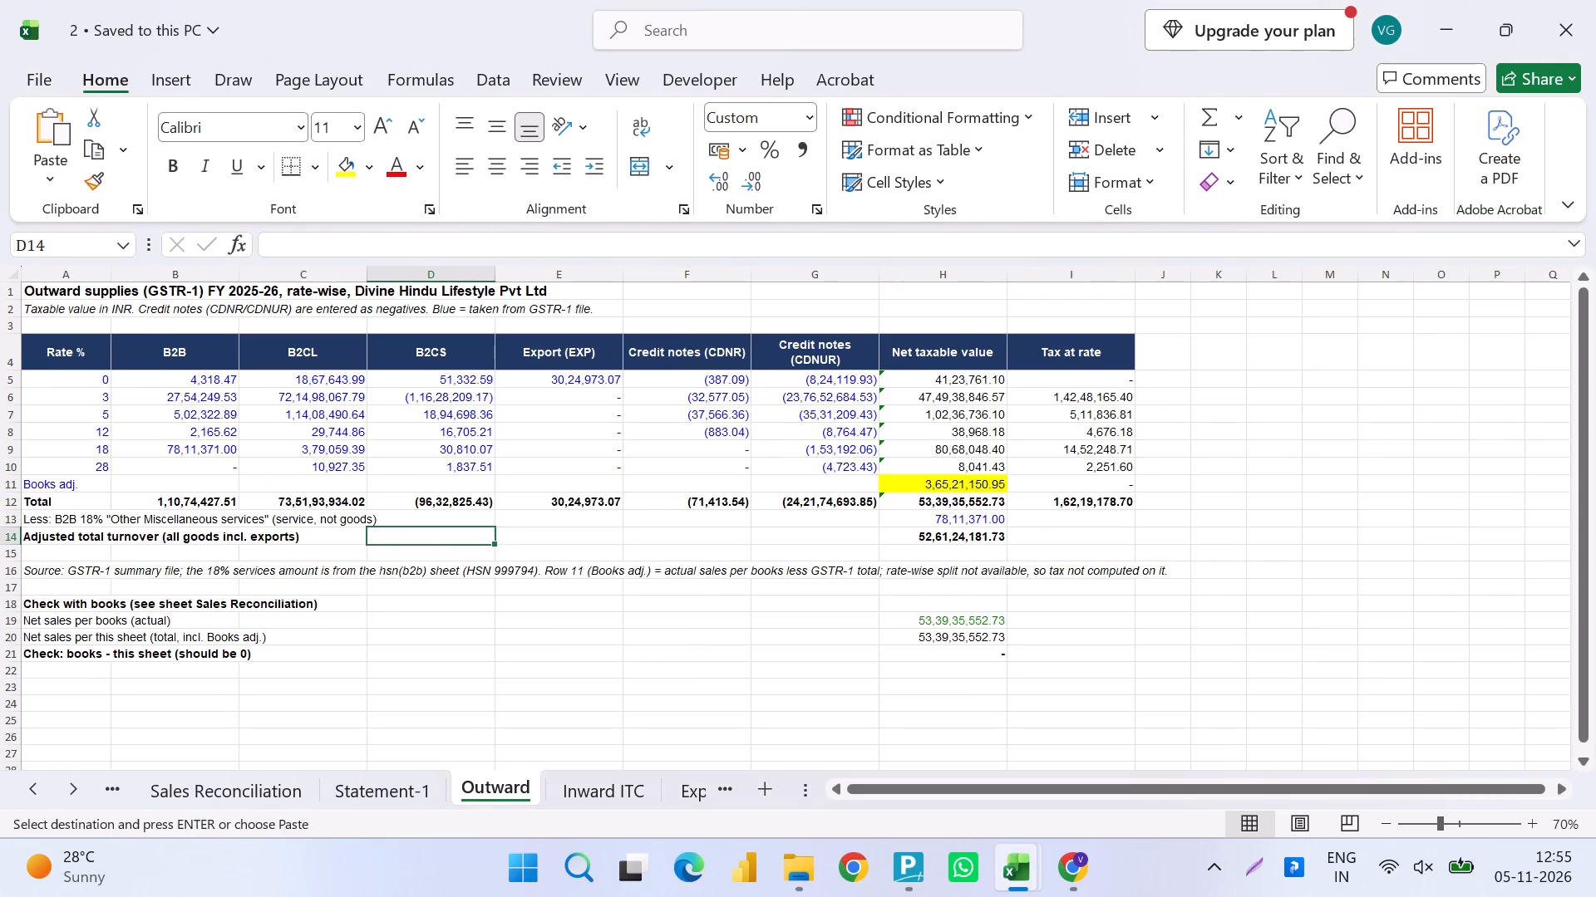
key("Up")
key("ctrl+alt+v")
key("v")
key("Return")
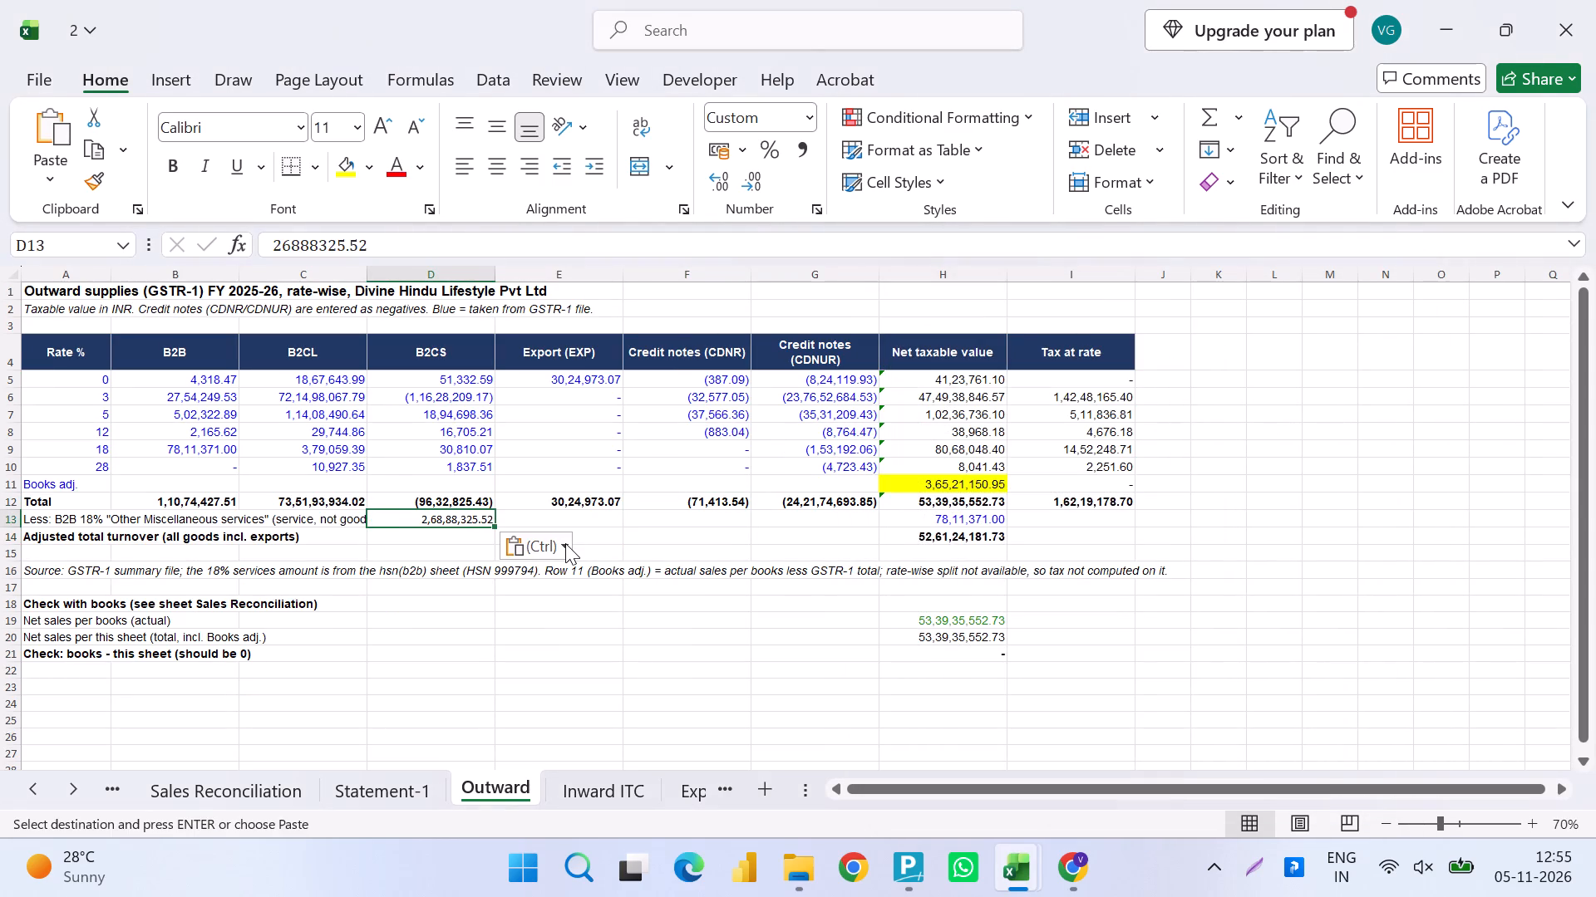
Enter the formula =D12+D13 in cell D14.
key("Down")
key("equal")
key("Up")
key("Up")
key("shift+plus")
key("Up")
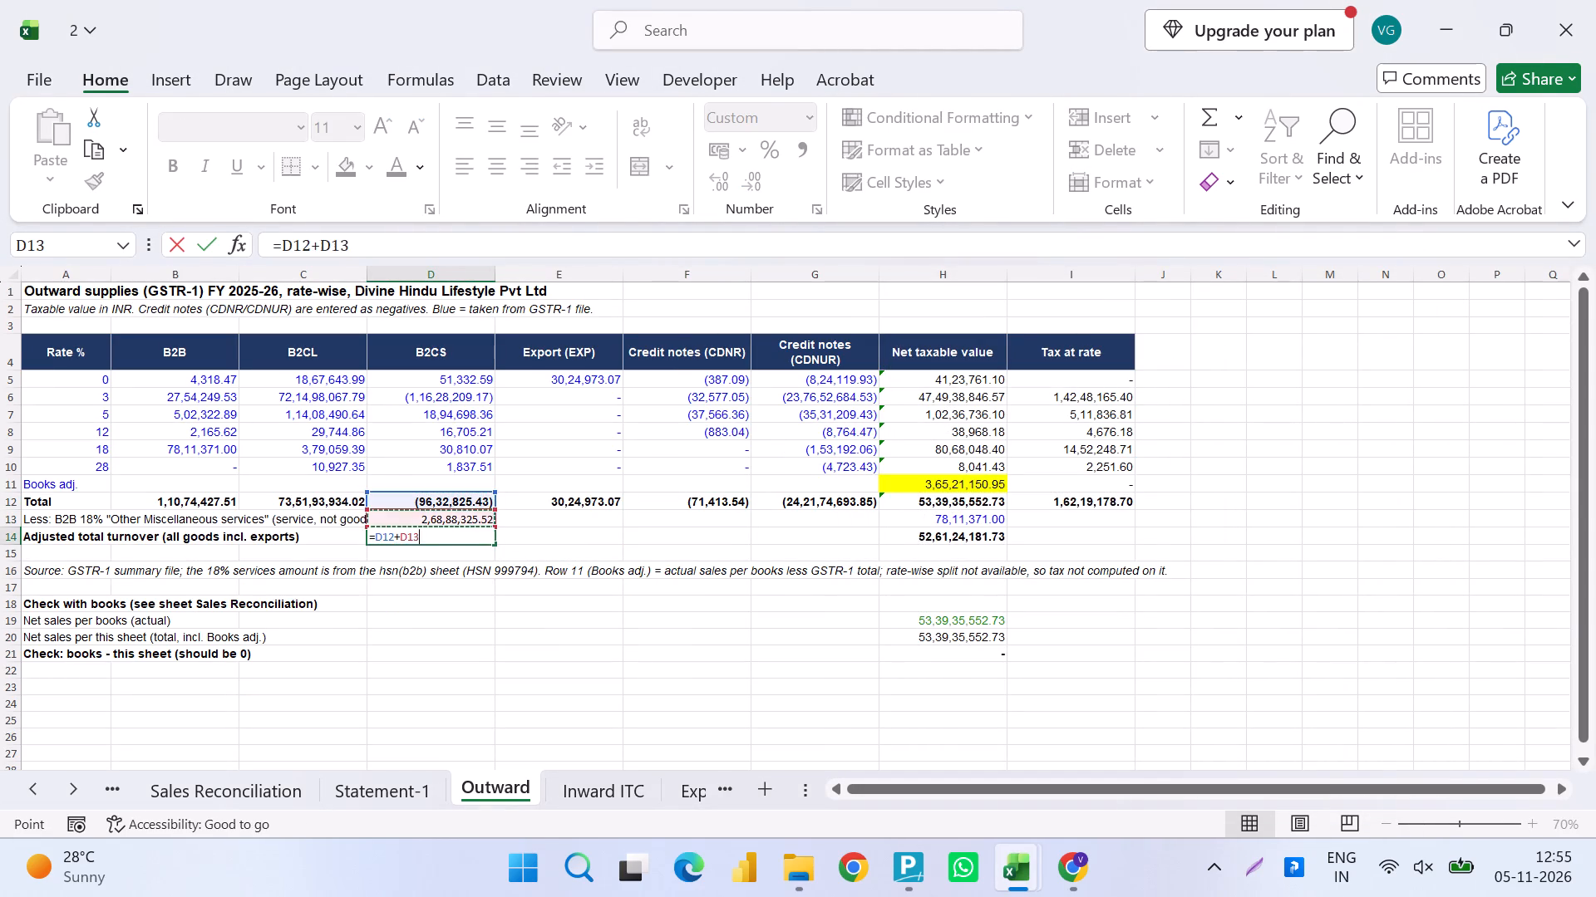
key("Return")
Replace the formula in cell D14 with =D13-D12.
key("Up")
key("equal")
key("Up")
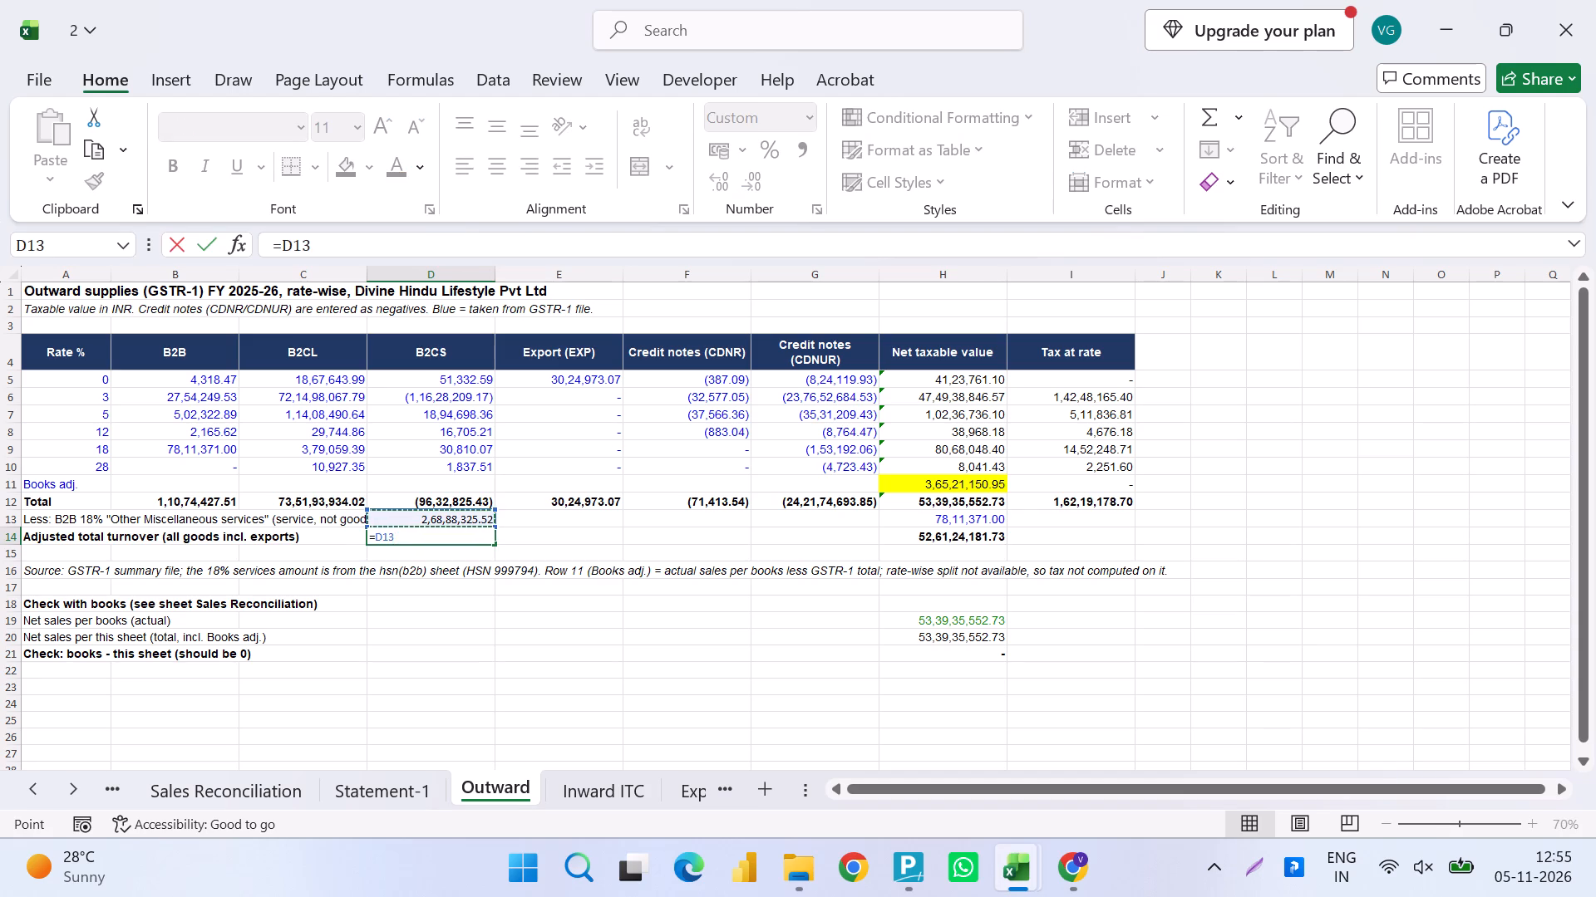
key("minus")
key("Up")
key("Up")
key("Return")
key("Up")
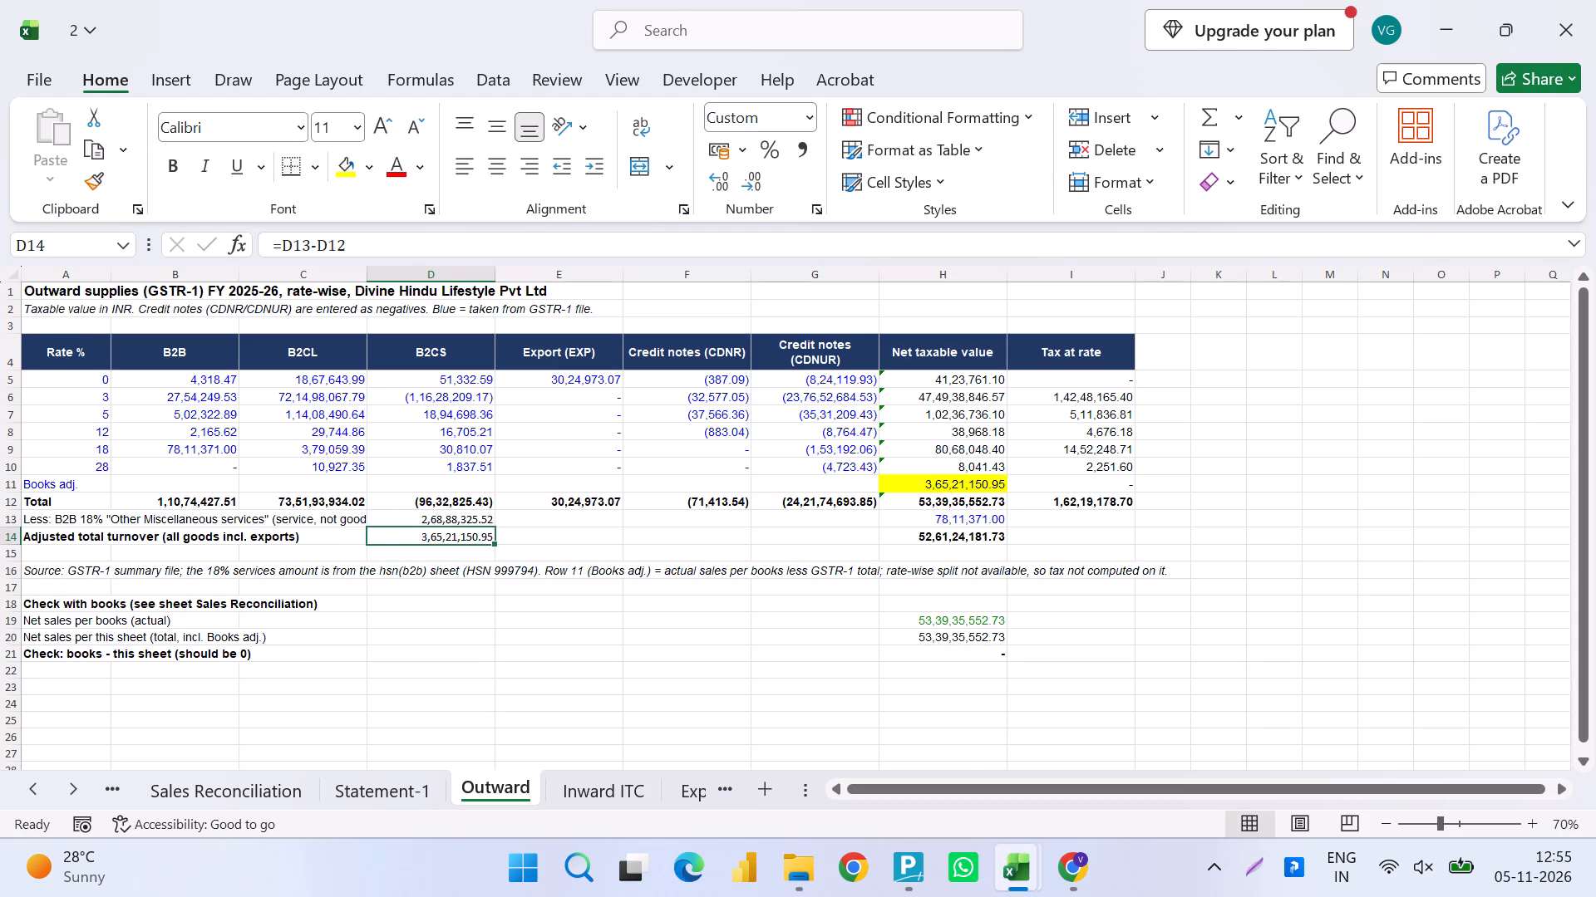
Copy B2CS cells D5:D10 from Divine_Hindu_Refund_Workings, paste them as values over the same cells in workbook 2's Outward sheet, and save.
key("alt+Tab")
key("Up")
key("Up")
key("Down")
key("alt+Tab")
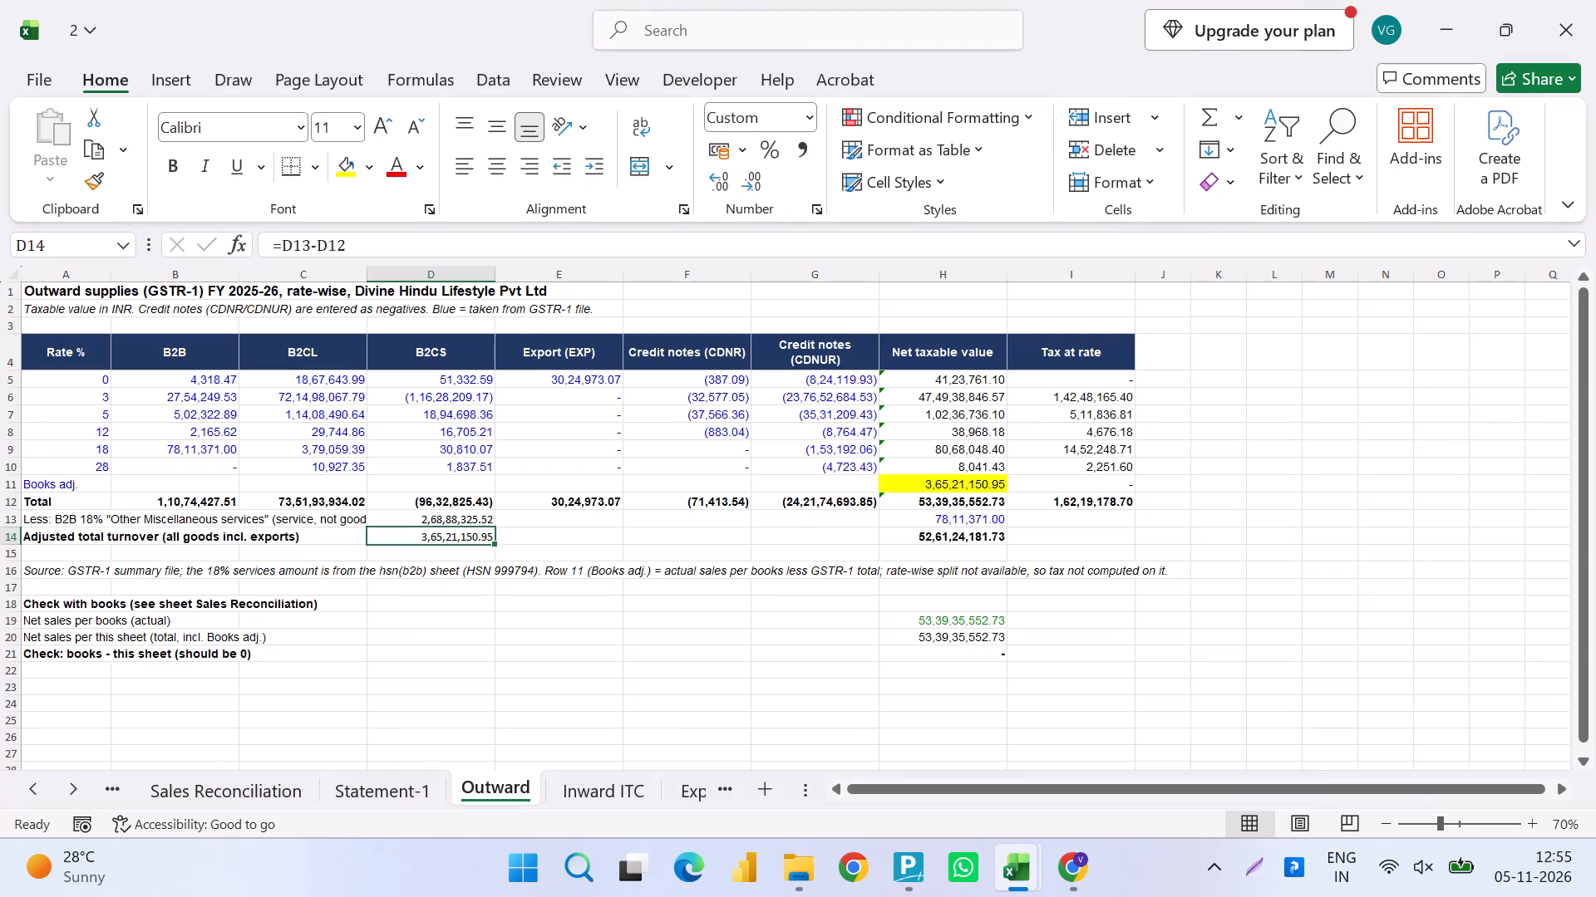
key("alt+Tab")
key("shift+Up")
key("shift+Up")
key("shift+Up")
key("shift+Up")
key("shift+Up")
key("shift+Up")
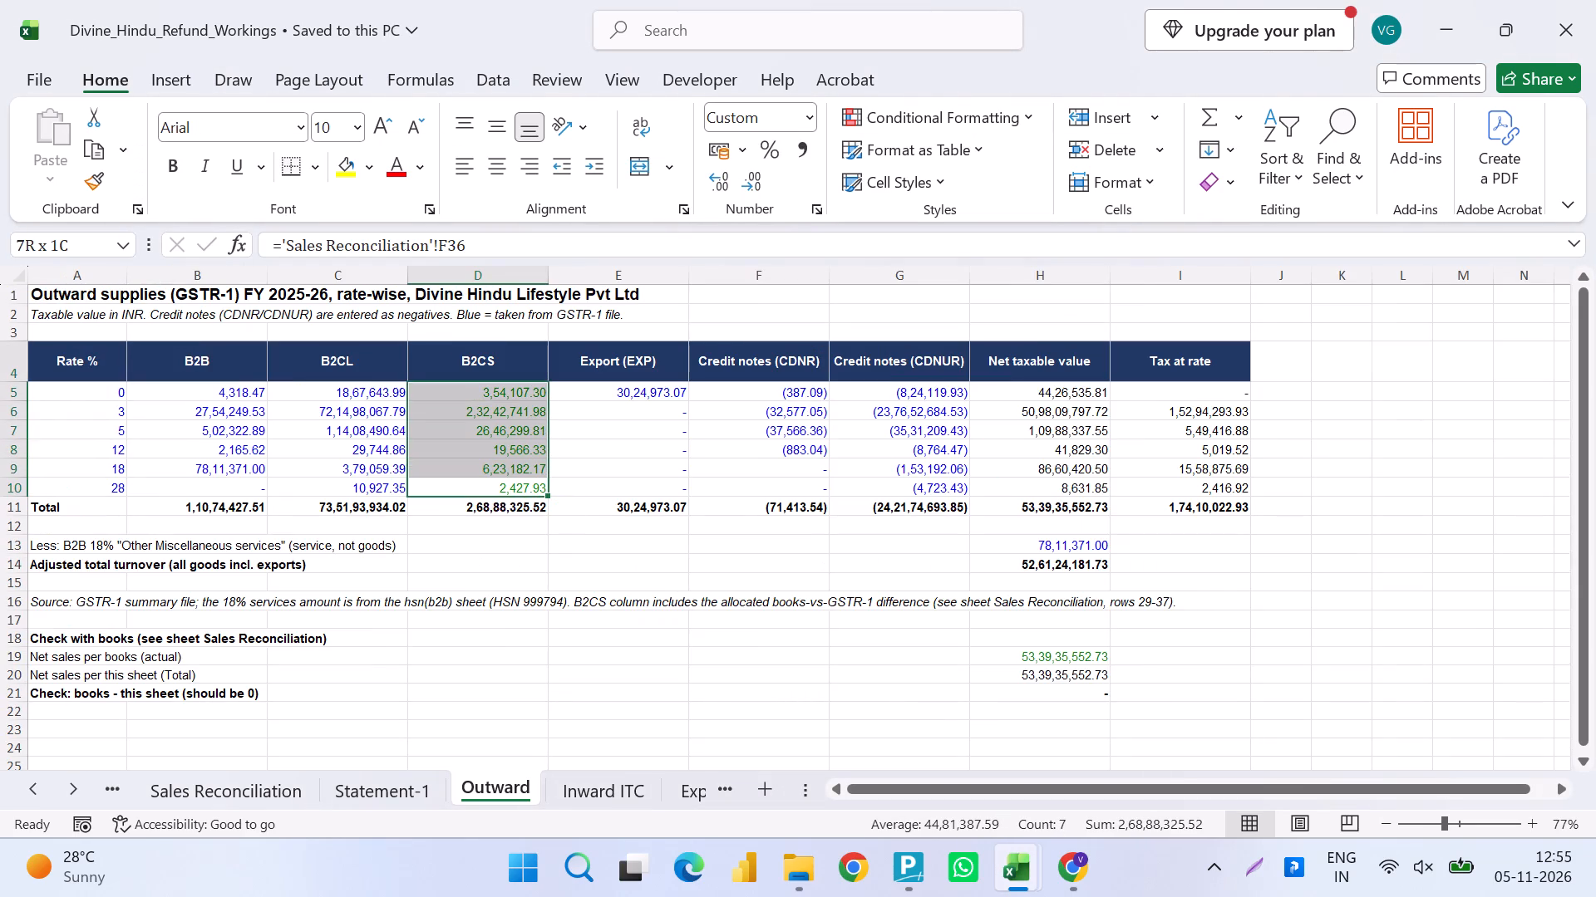
key("shift+Down")
key("ctrl+c")
key("alt+Tab")
key("Up")
key("Up")
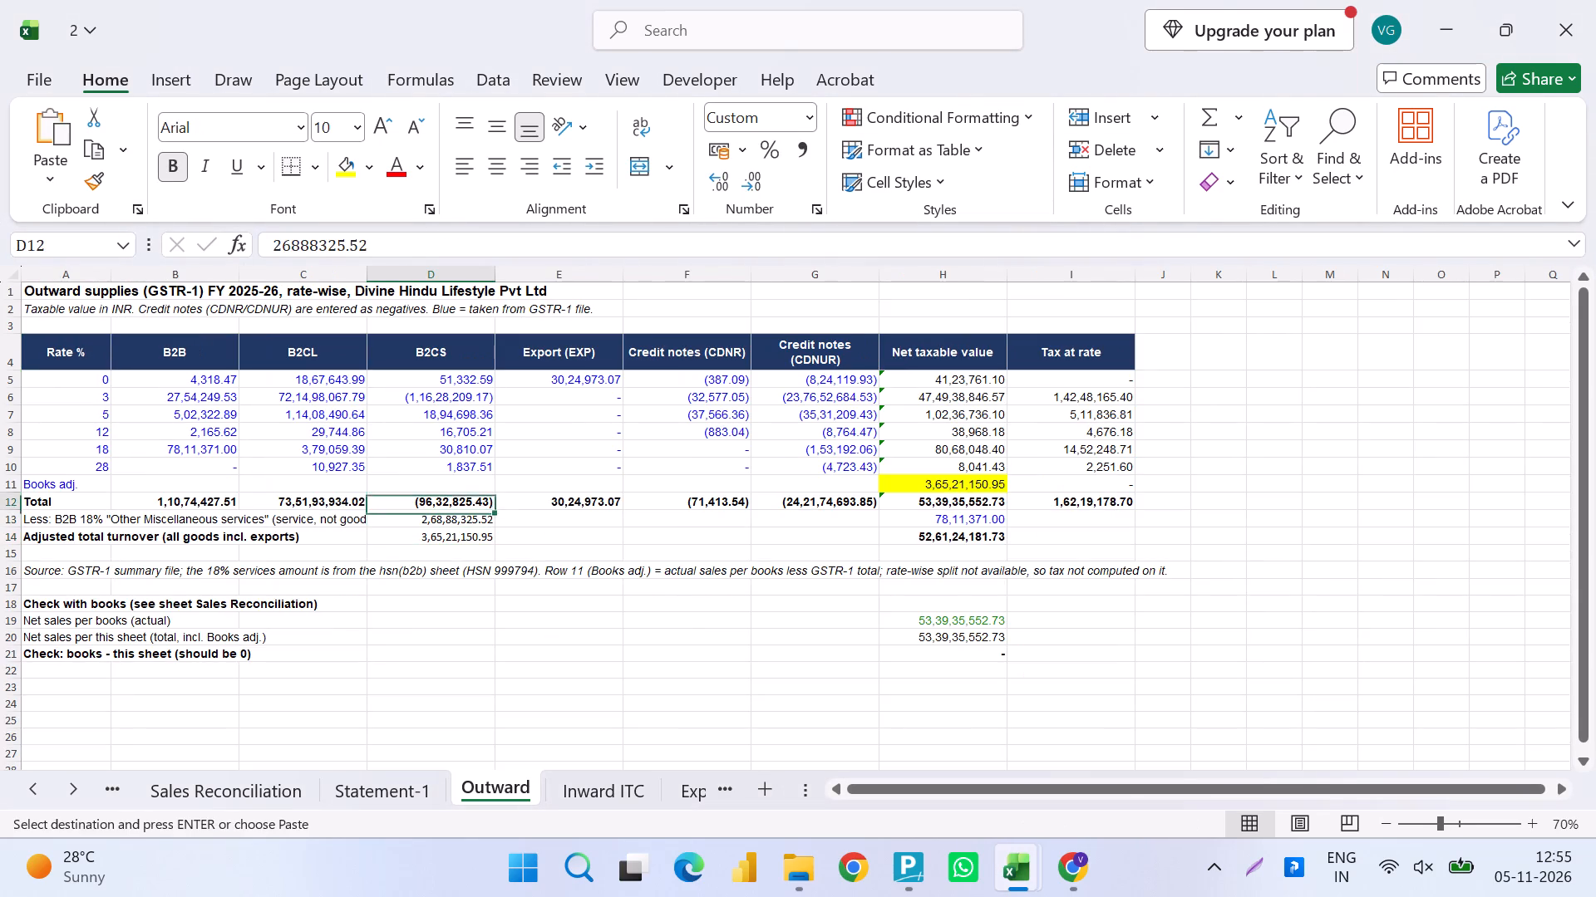
key("ctrl+Up")
key("ctrl+Up")
key("Down")
key("ctrl+alt+v")
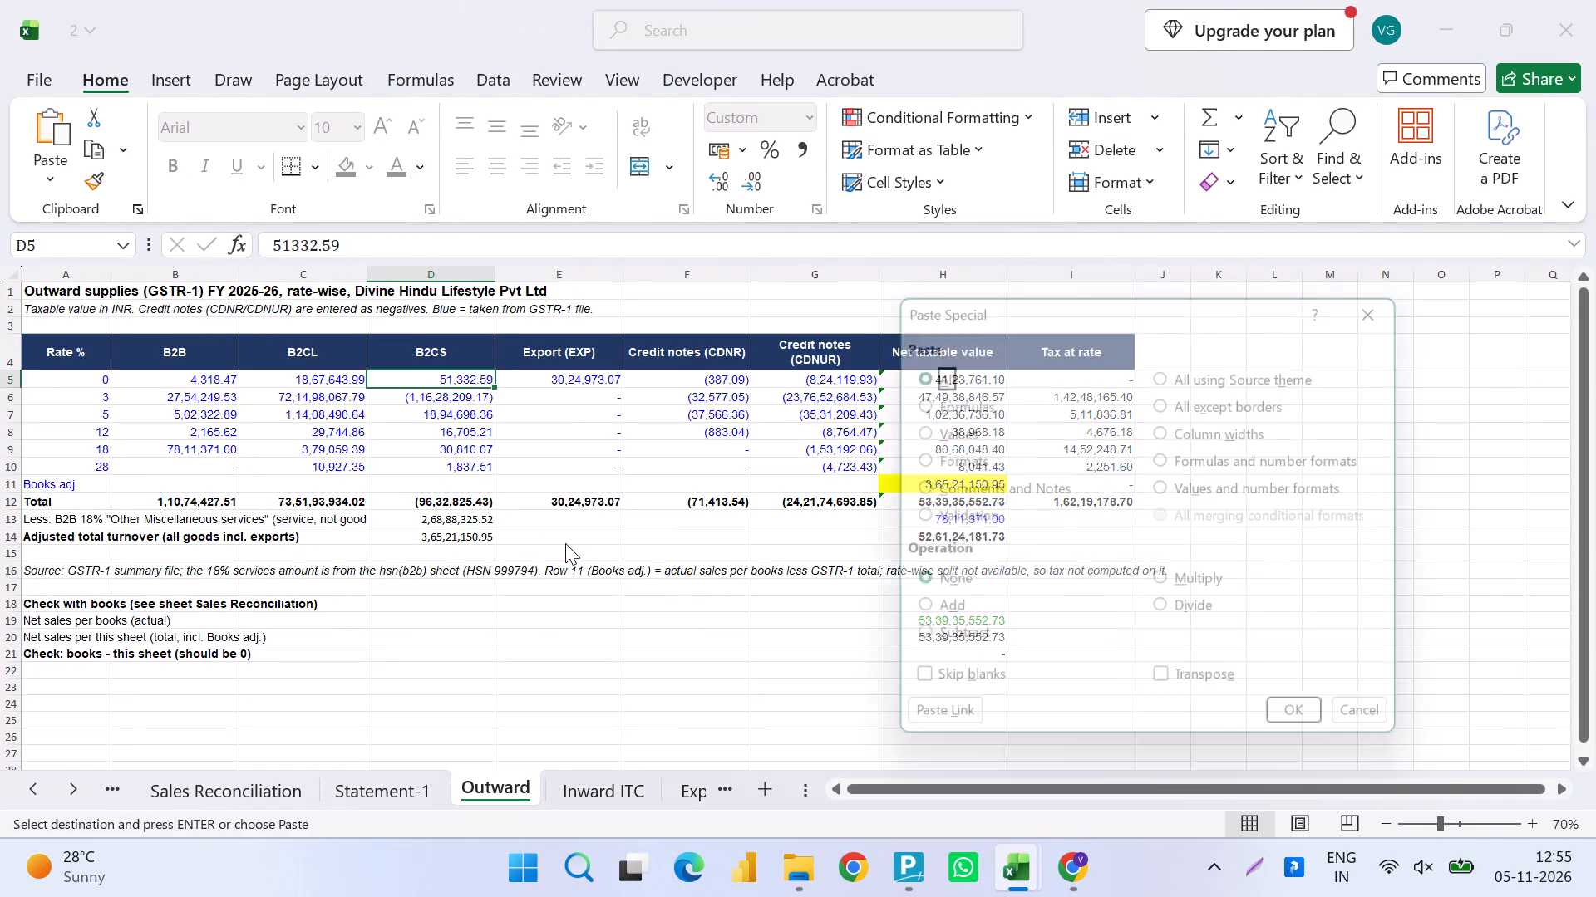
key("v")
key("Return")
key("ctrl+s")
Clear the temporary check cells D13:D14 below the B2CS total in workbook 2 and save the workbook.
key("Down")
key("Down")
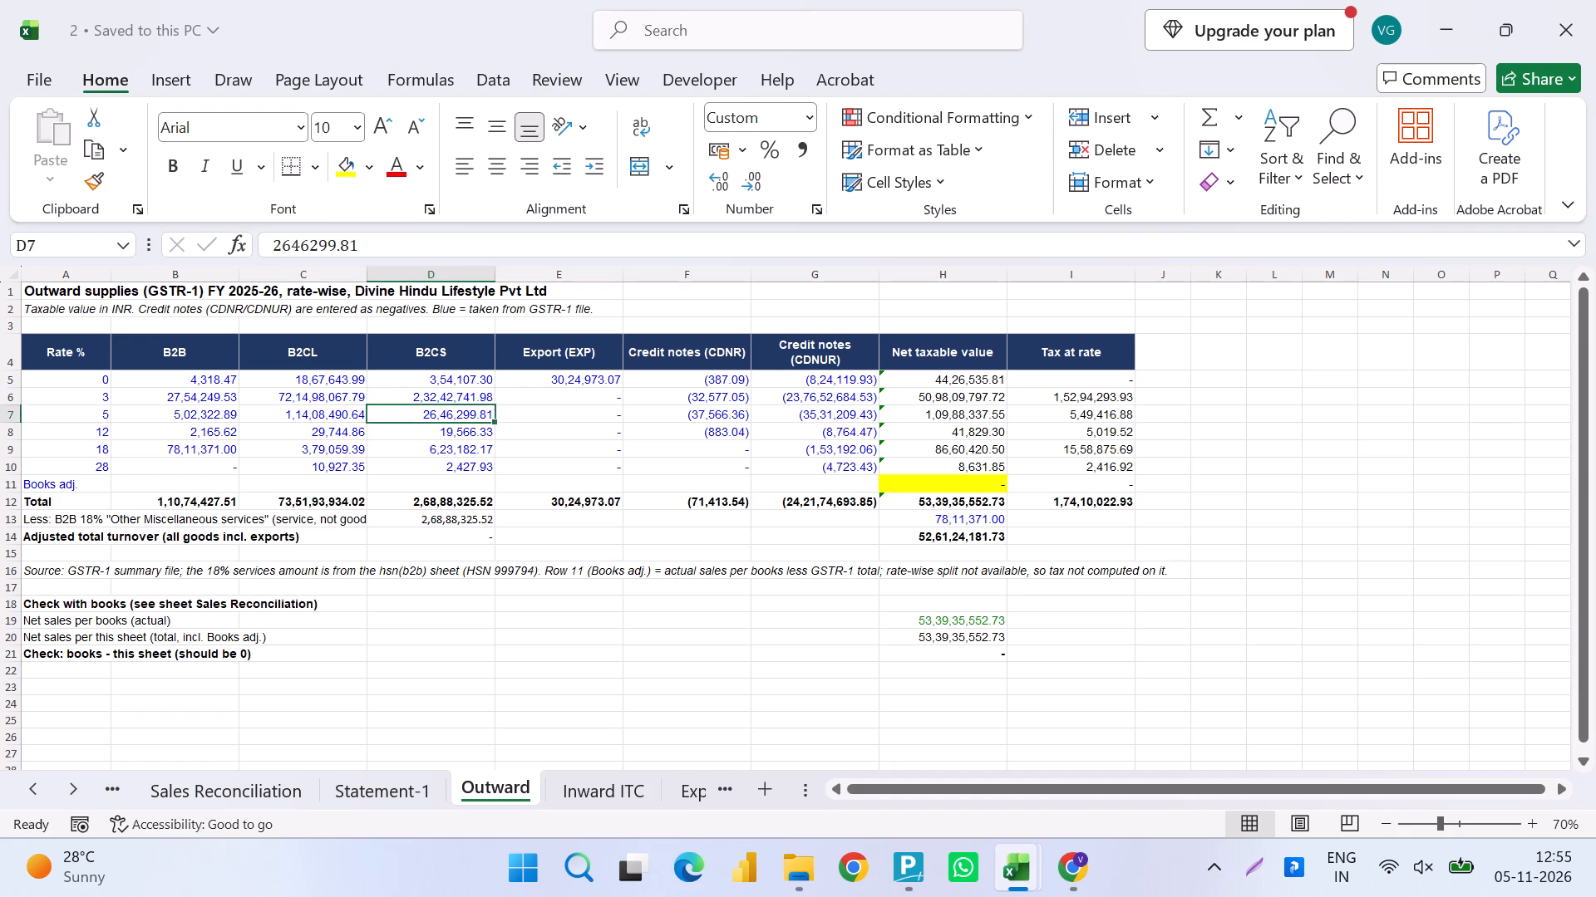
key("Down")
key("Down")
key("Down")
key("Down")
key("Down")
key("Down")
key("shift+Down")
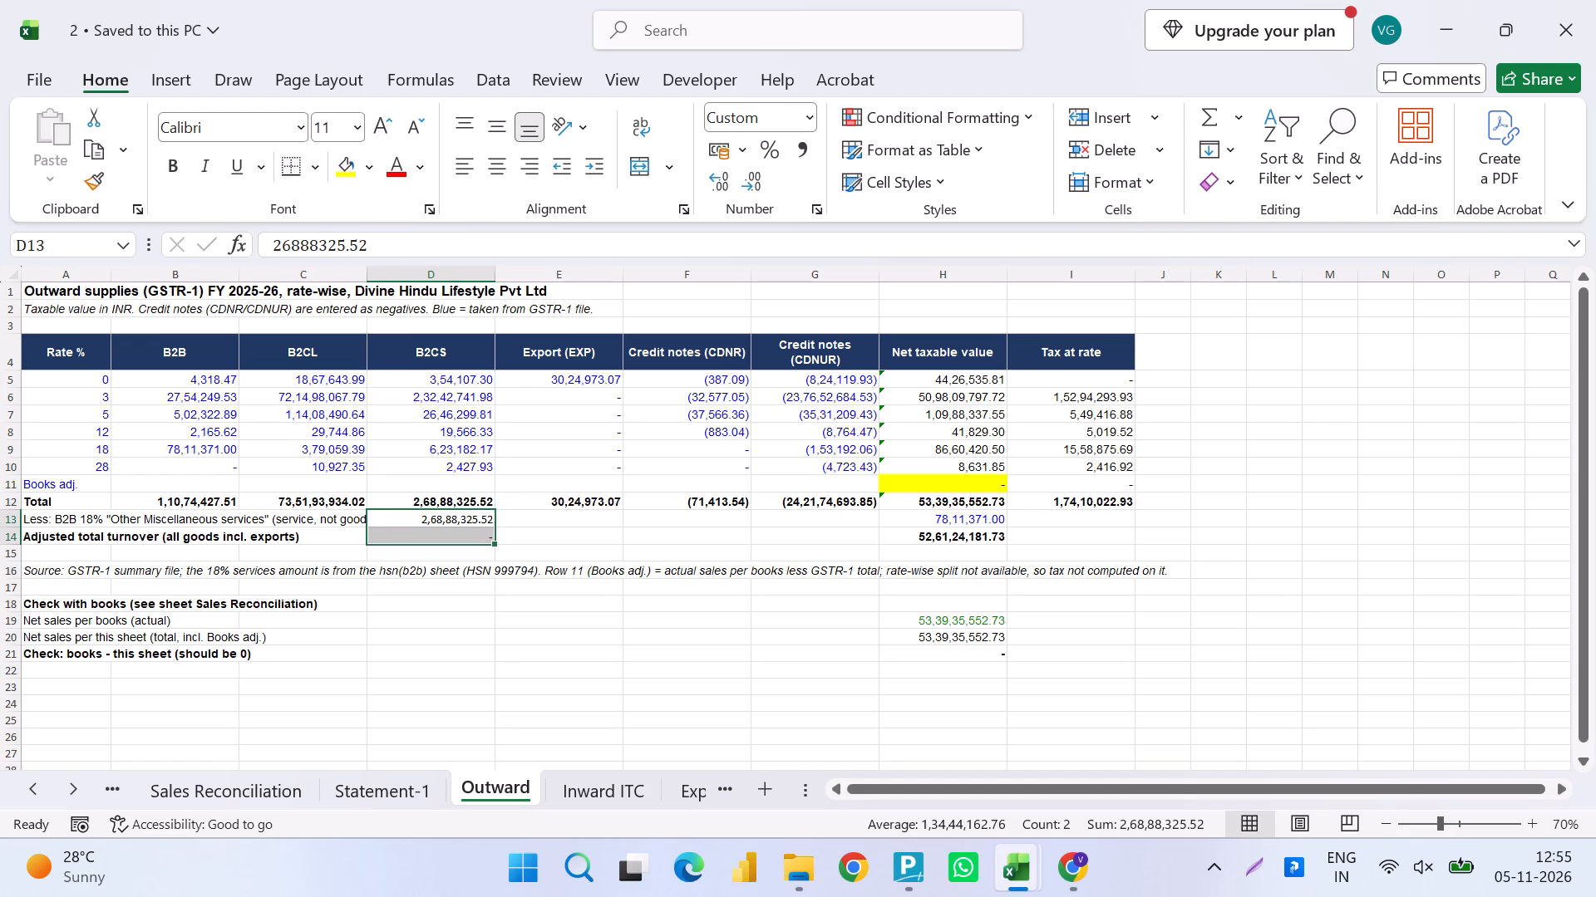
key("Delete")
key("ctrl+s")
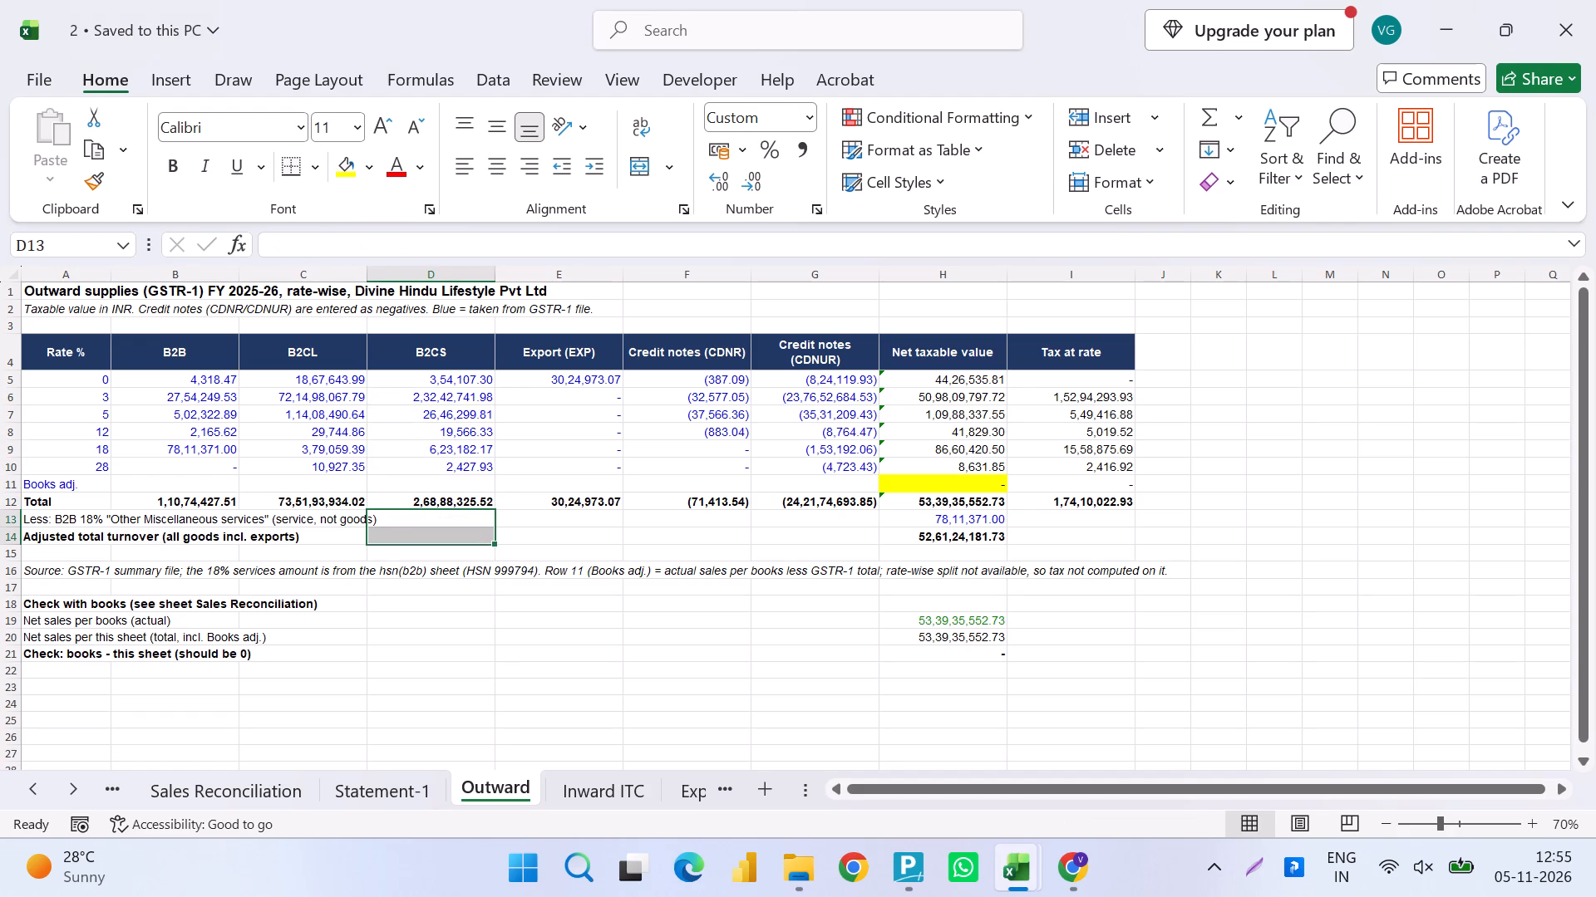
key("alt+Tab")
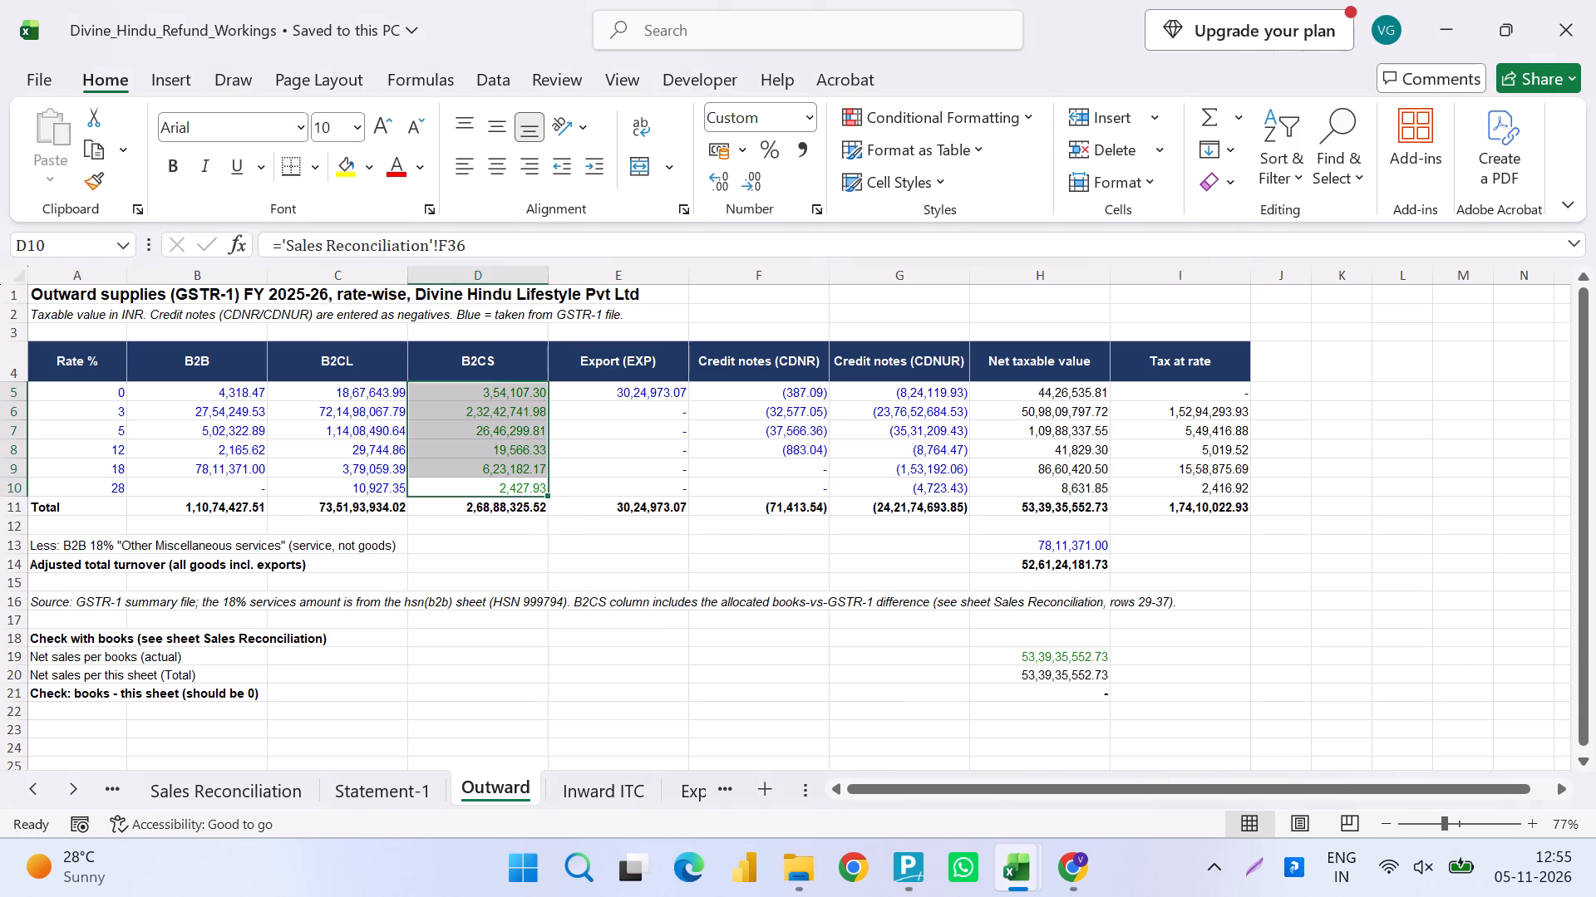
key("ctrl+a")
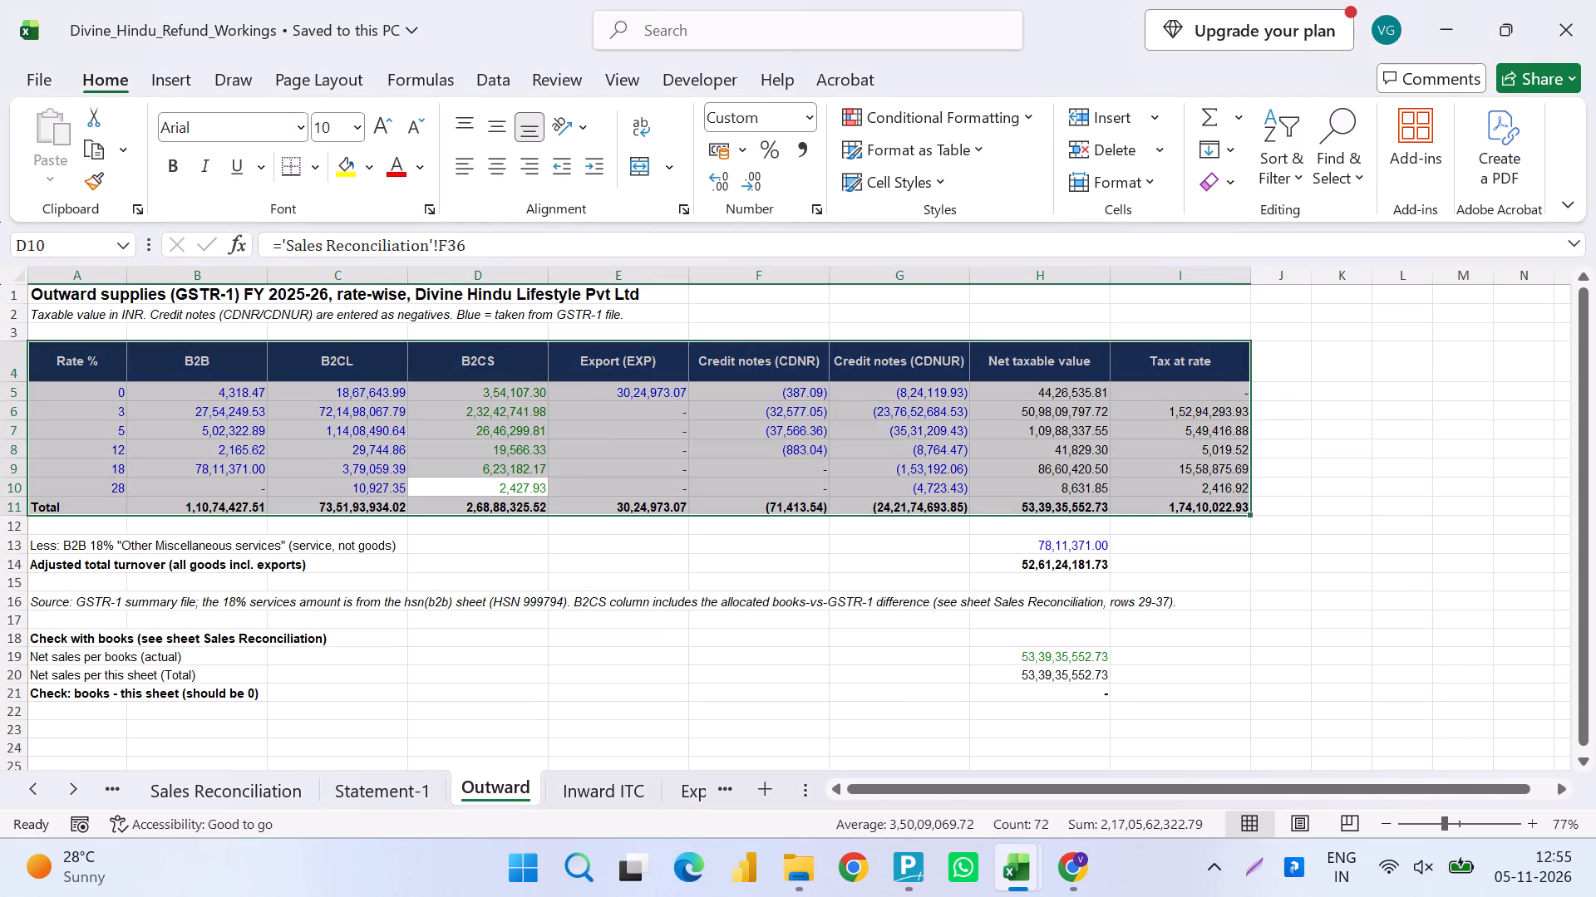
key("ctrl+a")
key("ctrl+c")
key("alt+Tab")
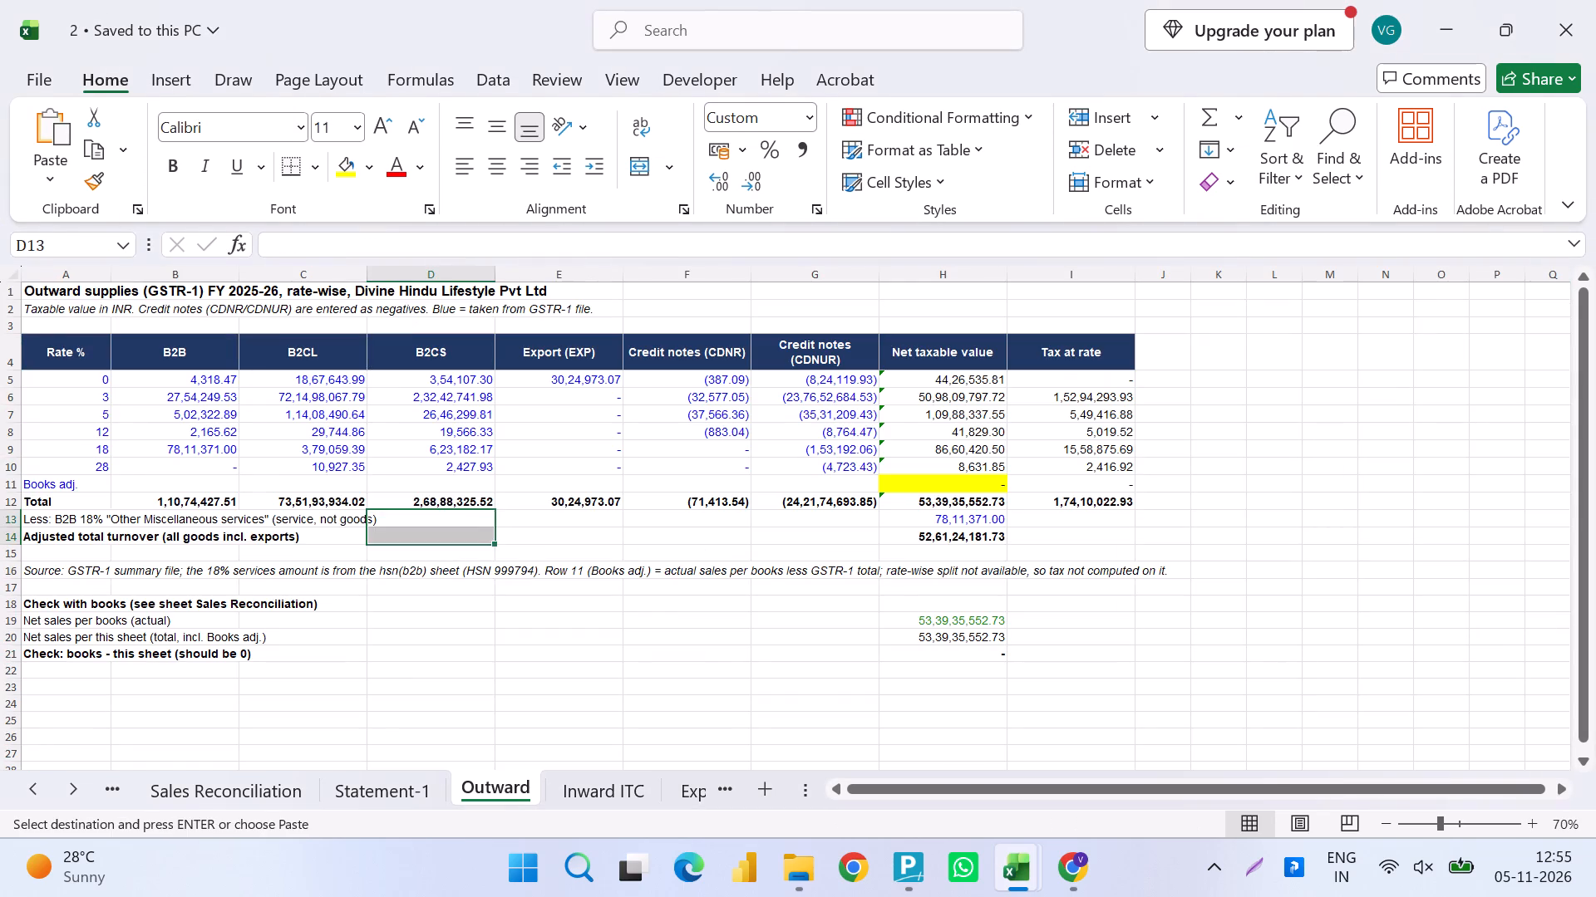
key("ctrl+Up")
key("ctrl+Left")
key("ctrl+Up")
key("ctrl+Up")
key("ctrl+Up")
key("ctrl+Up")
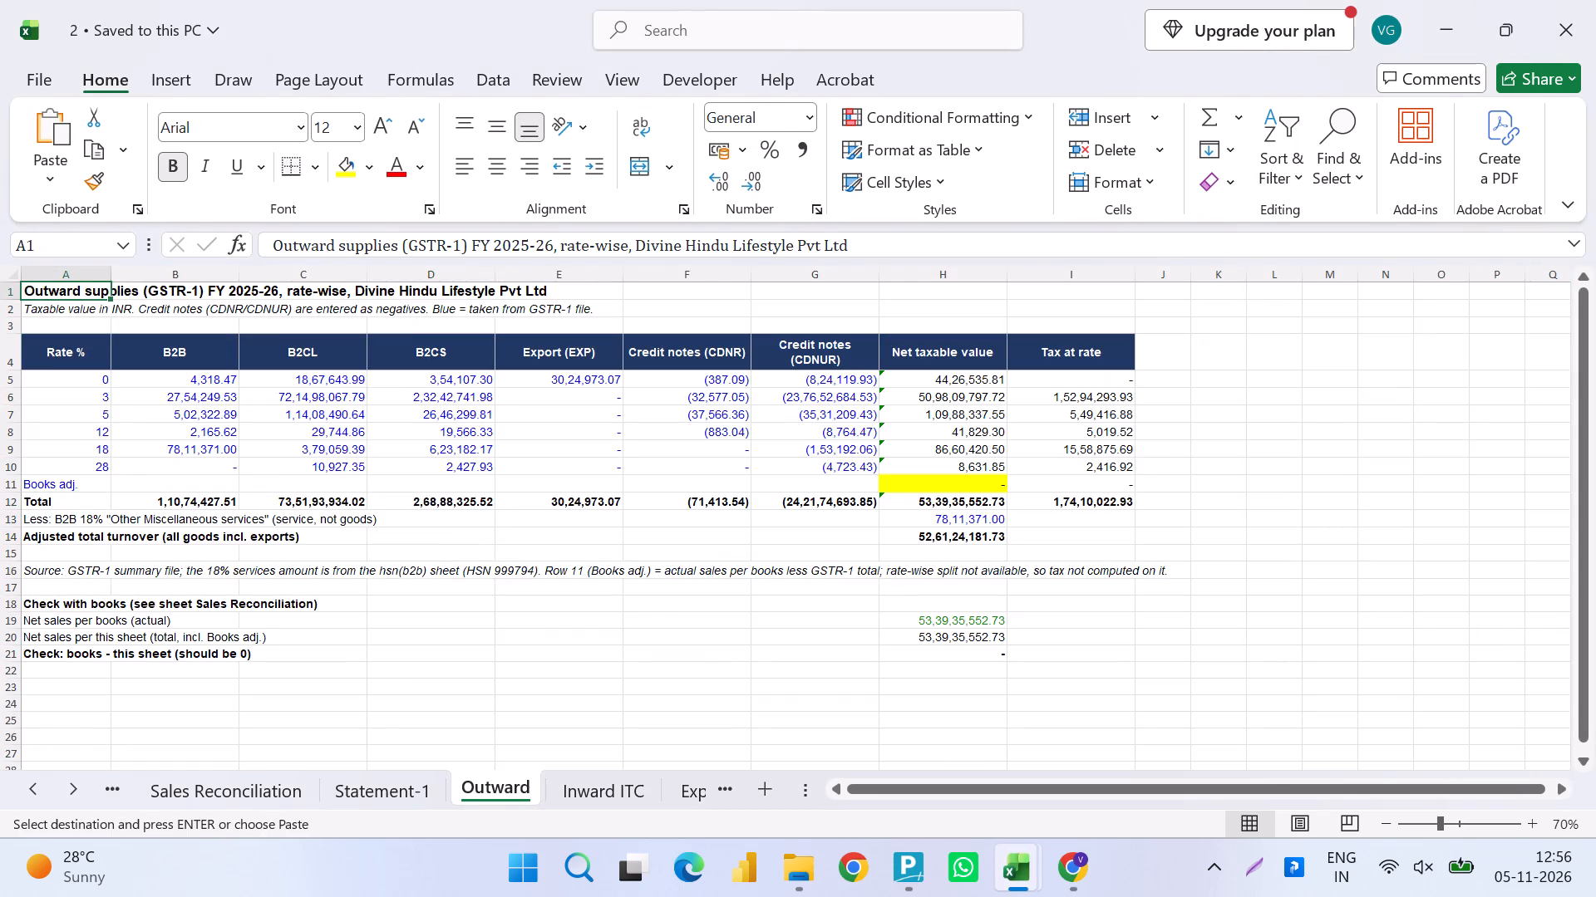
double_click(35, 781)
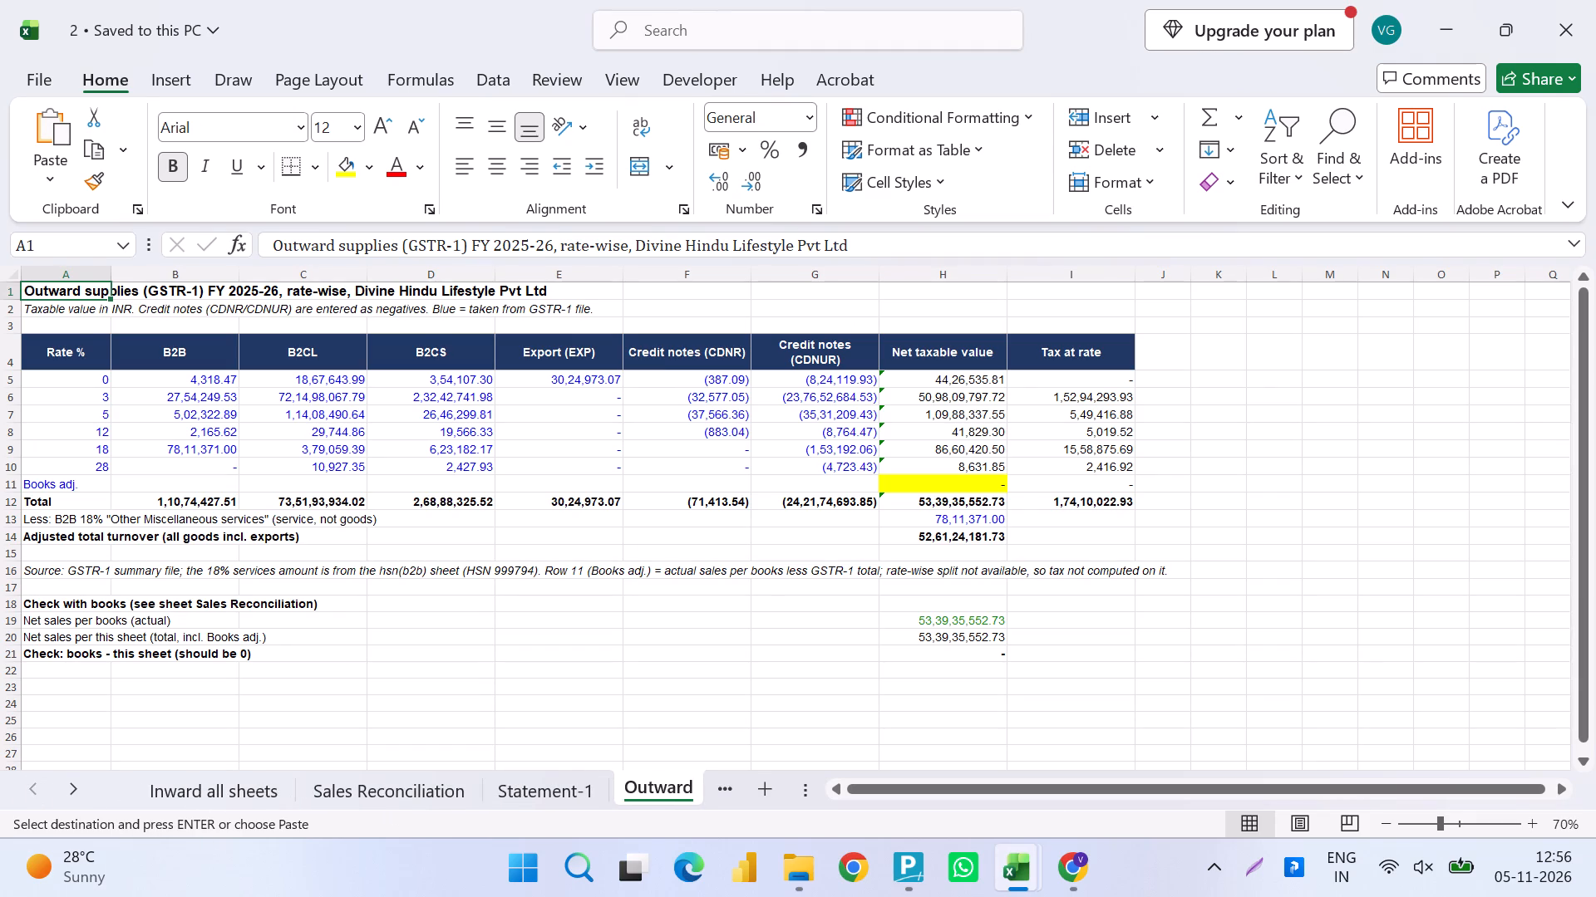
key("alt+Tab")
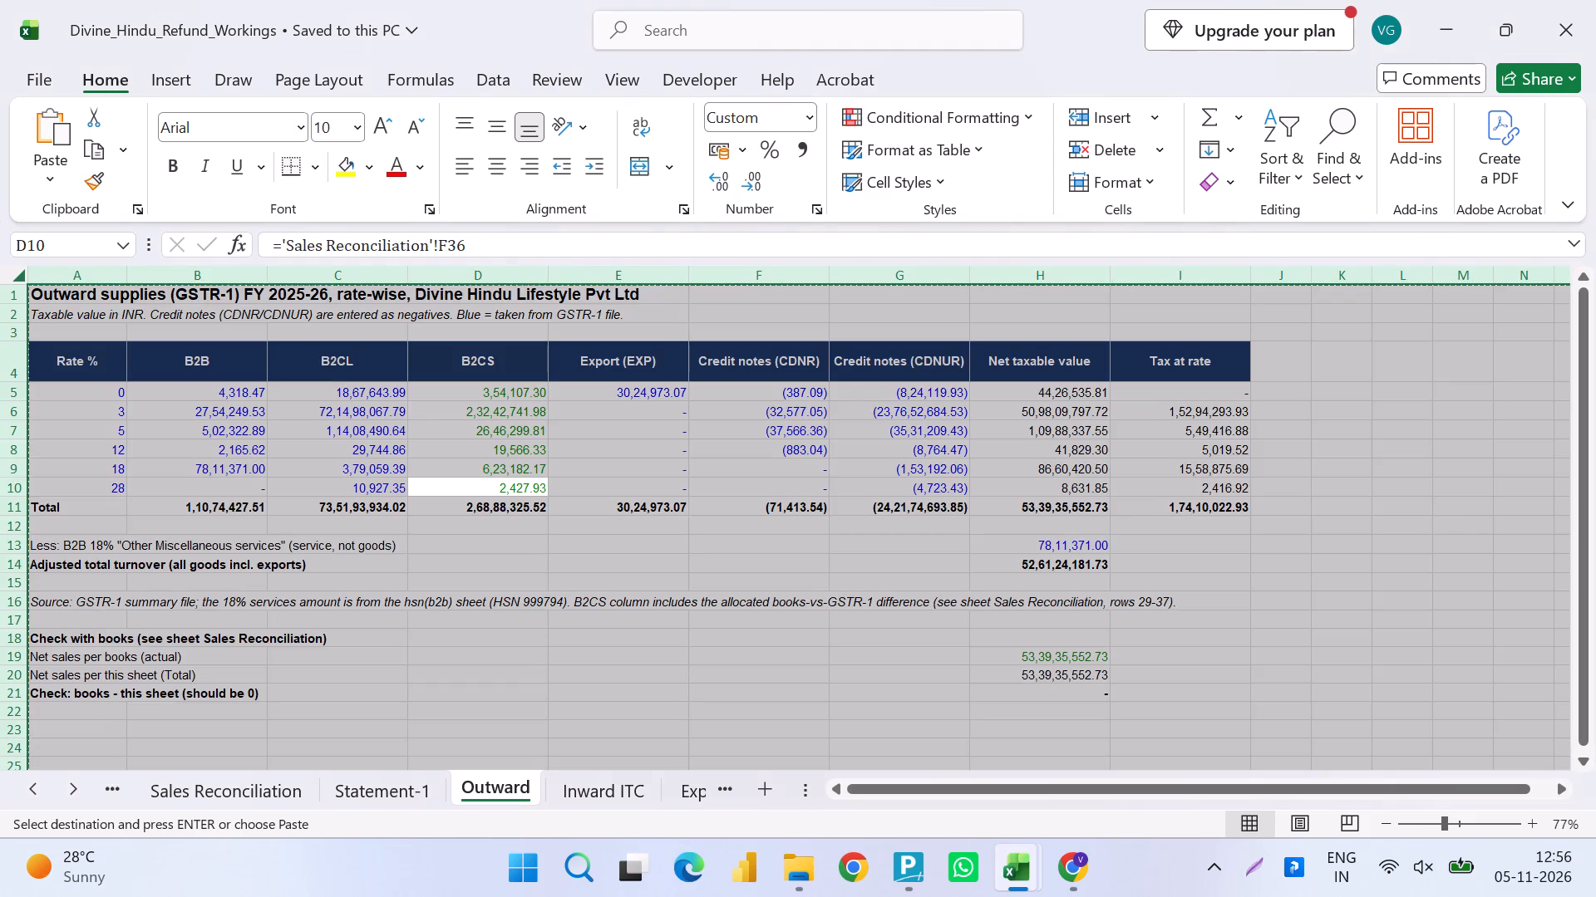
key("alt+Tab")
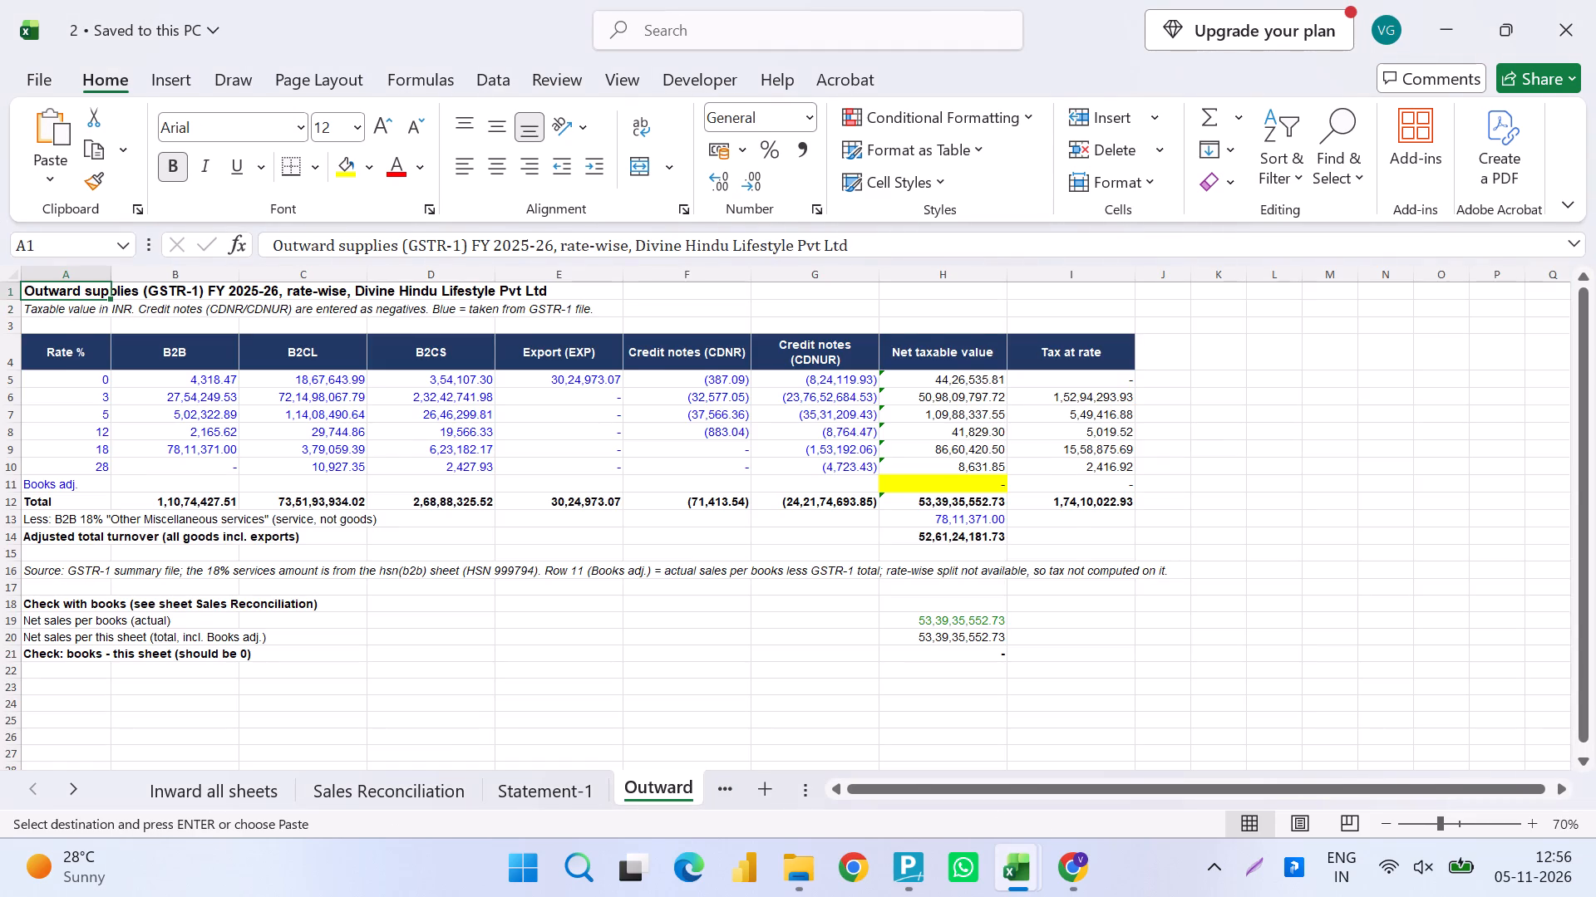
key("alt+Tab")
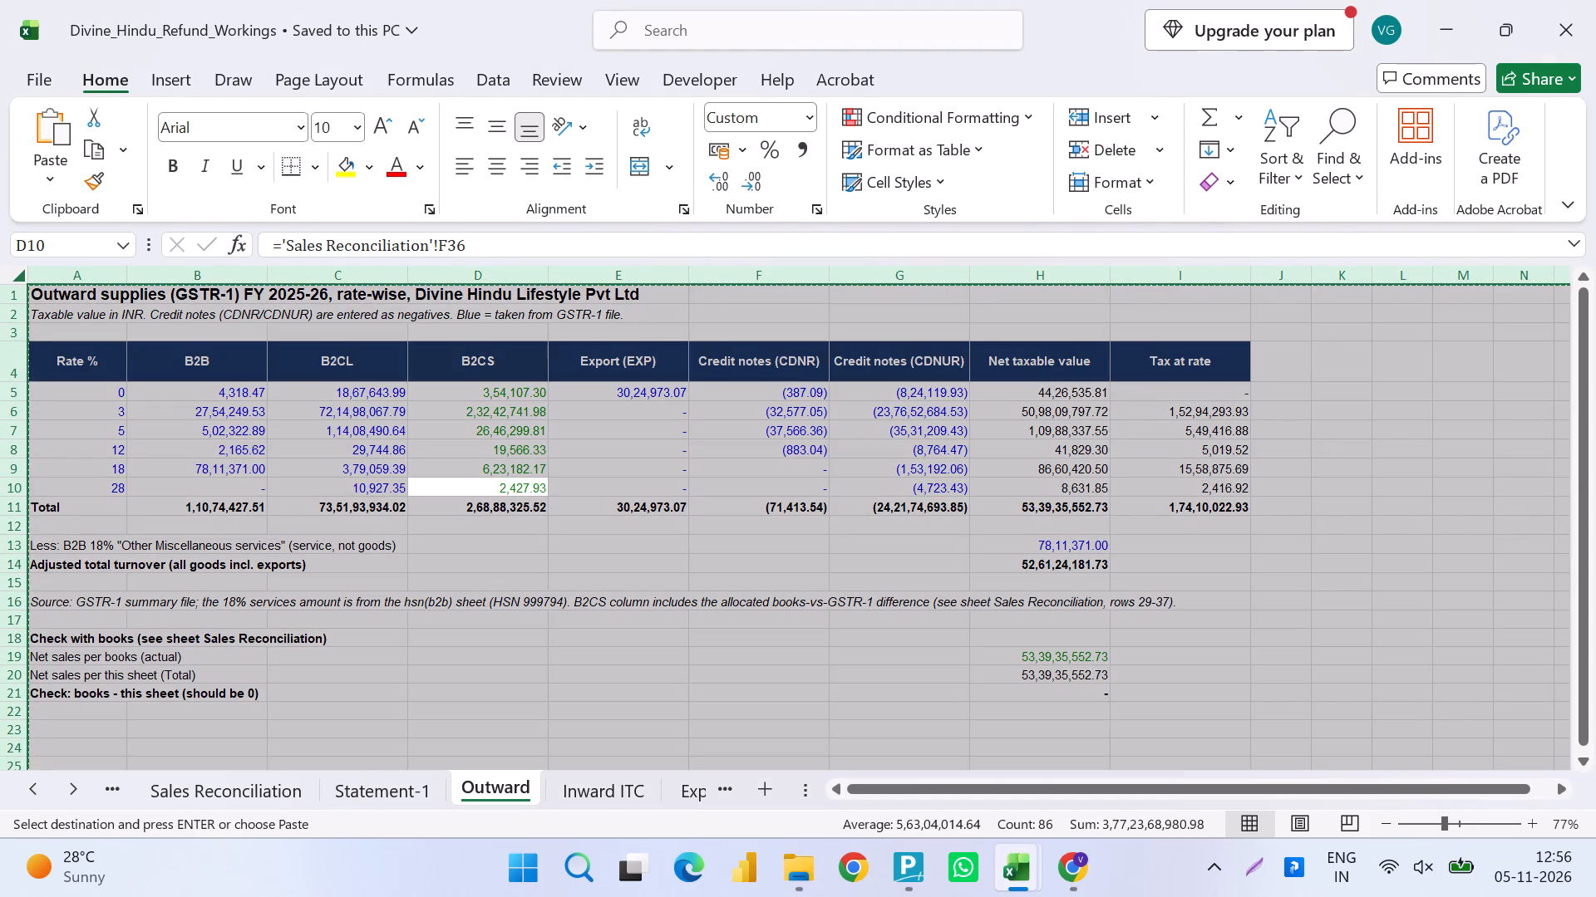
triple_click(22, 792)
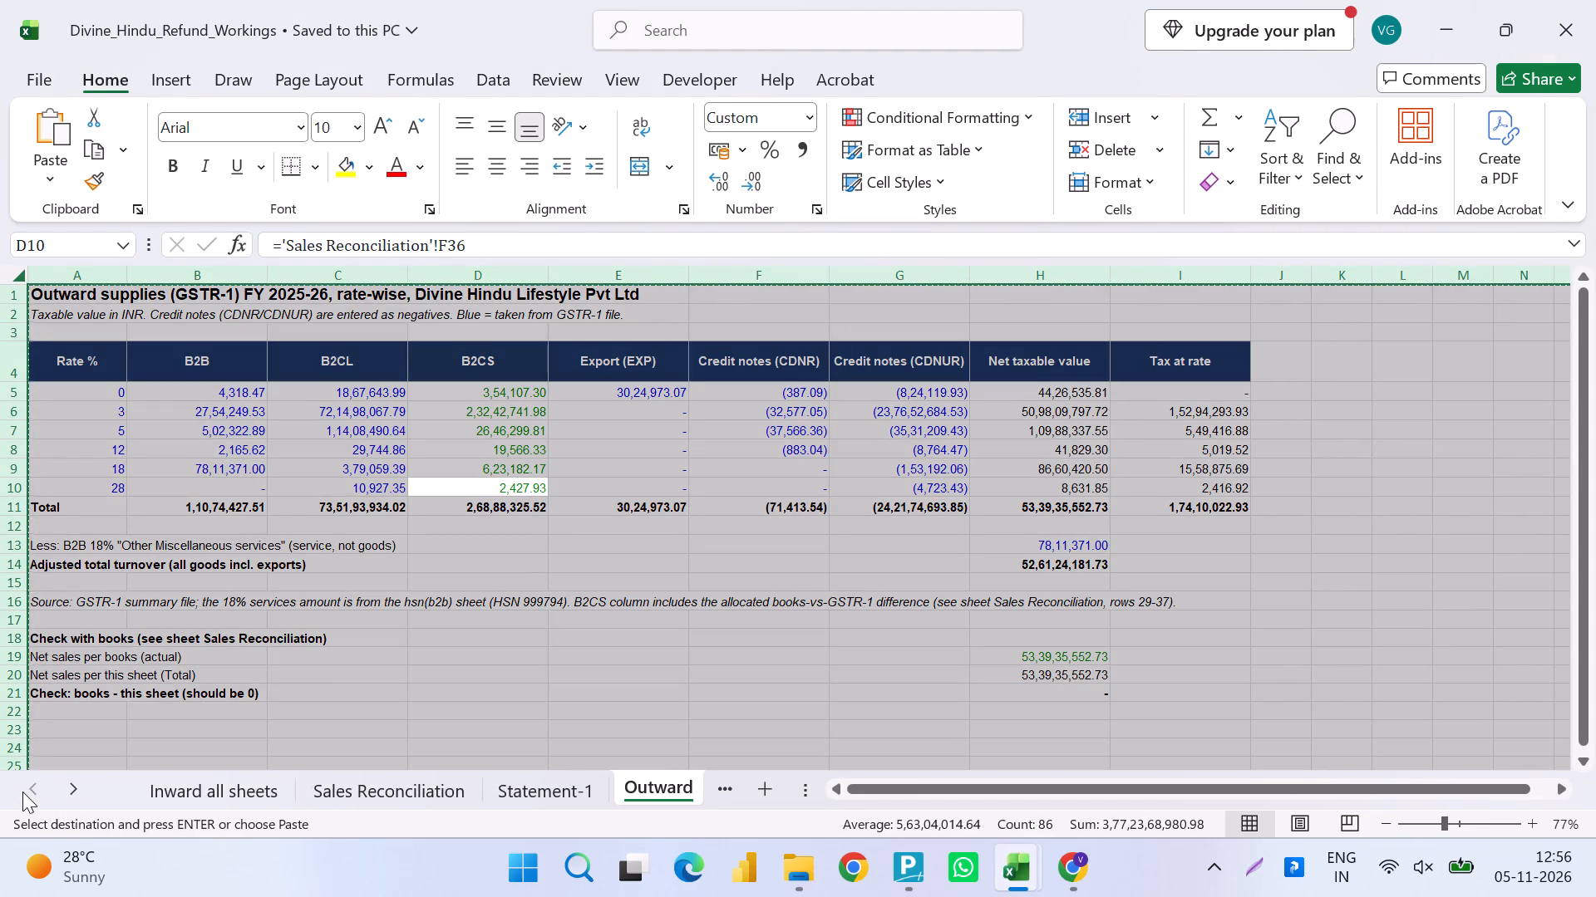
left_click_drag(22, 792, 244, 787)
Save and close workbook 2 and the Divine_Hindu_Refund_Workings workbook.
key("alt+Tab")
key("ctrl+s")
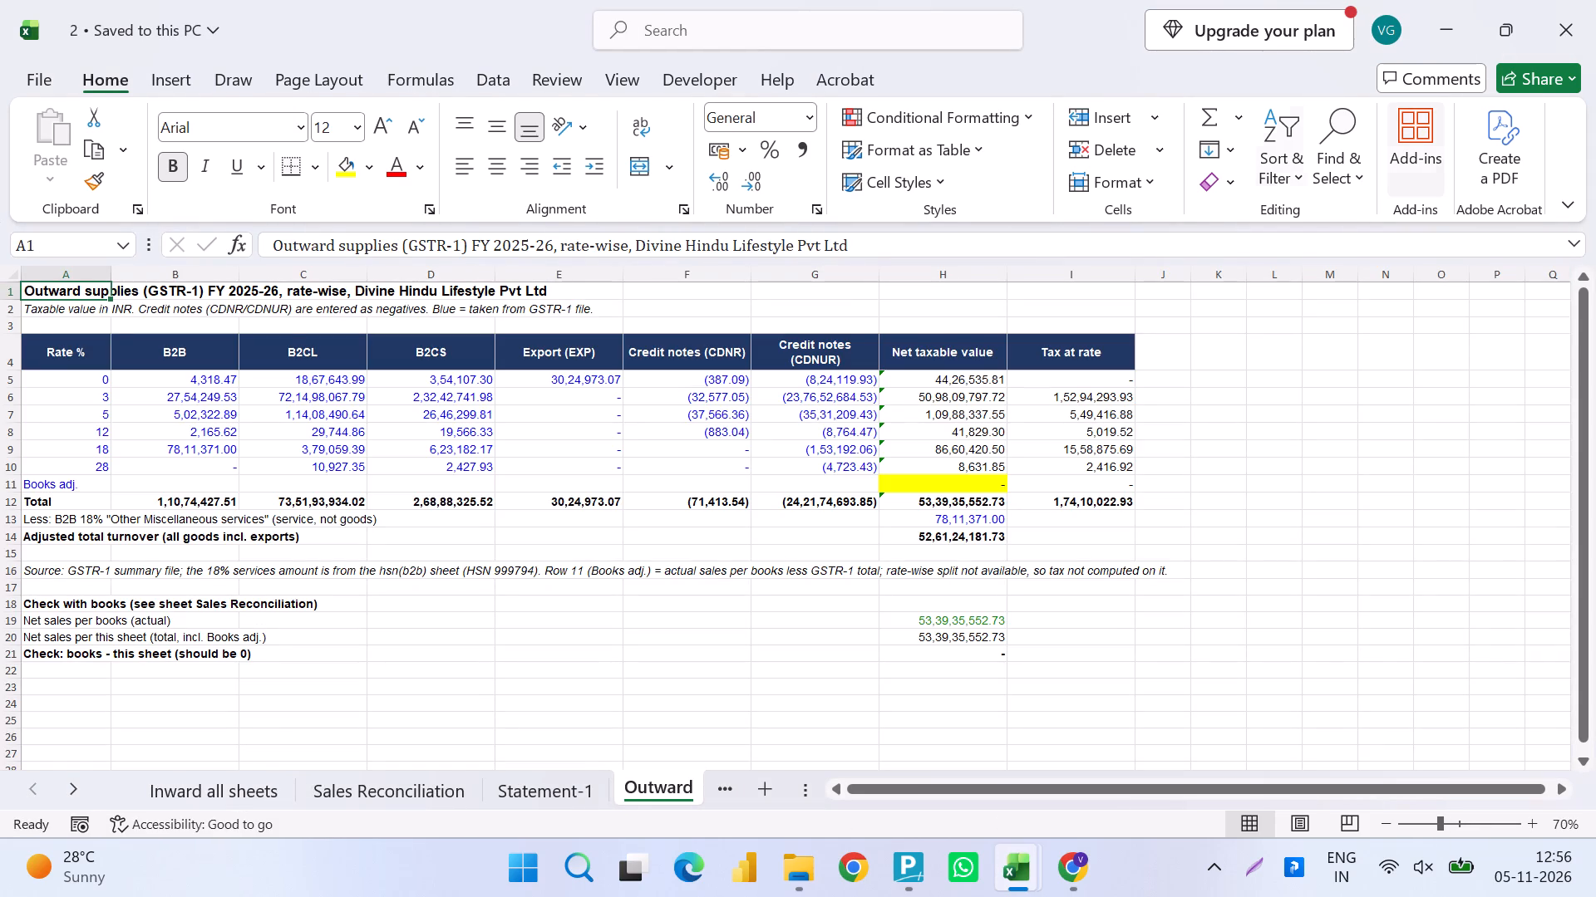
left_click(1595, 0)
key("ctrl+s")
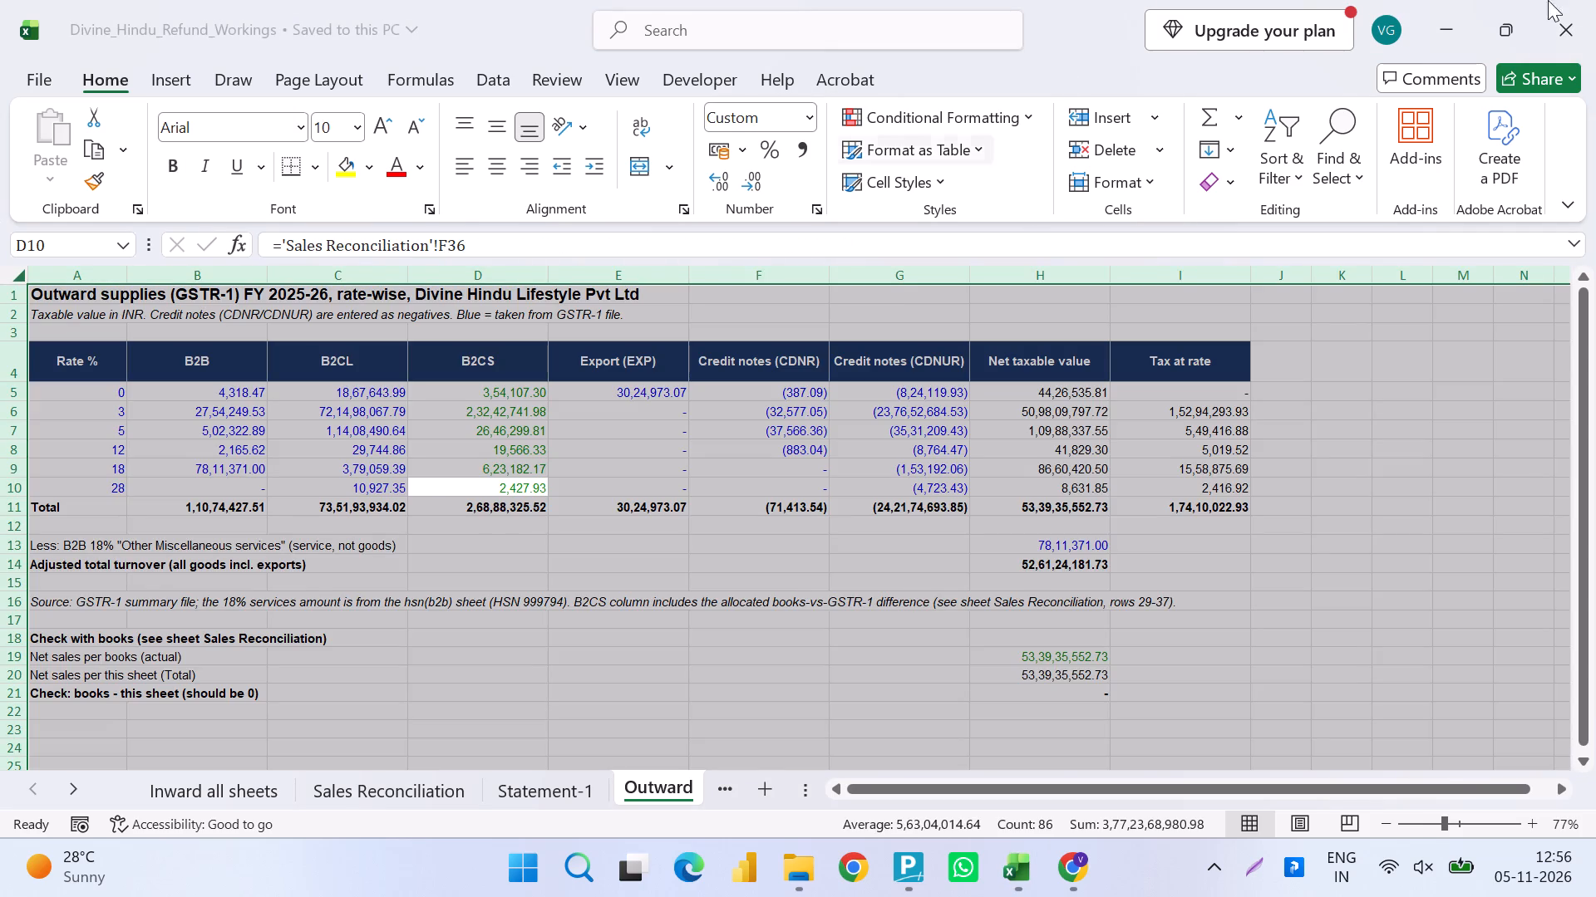
left_click(1595, 0)
Keep the Summary of Outward Supplies (GSTR-1) workbook open and save it.
left_click(1595, 1)
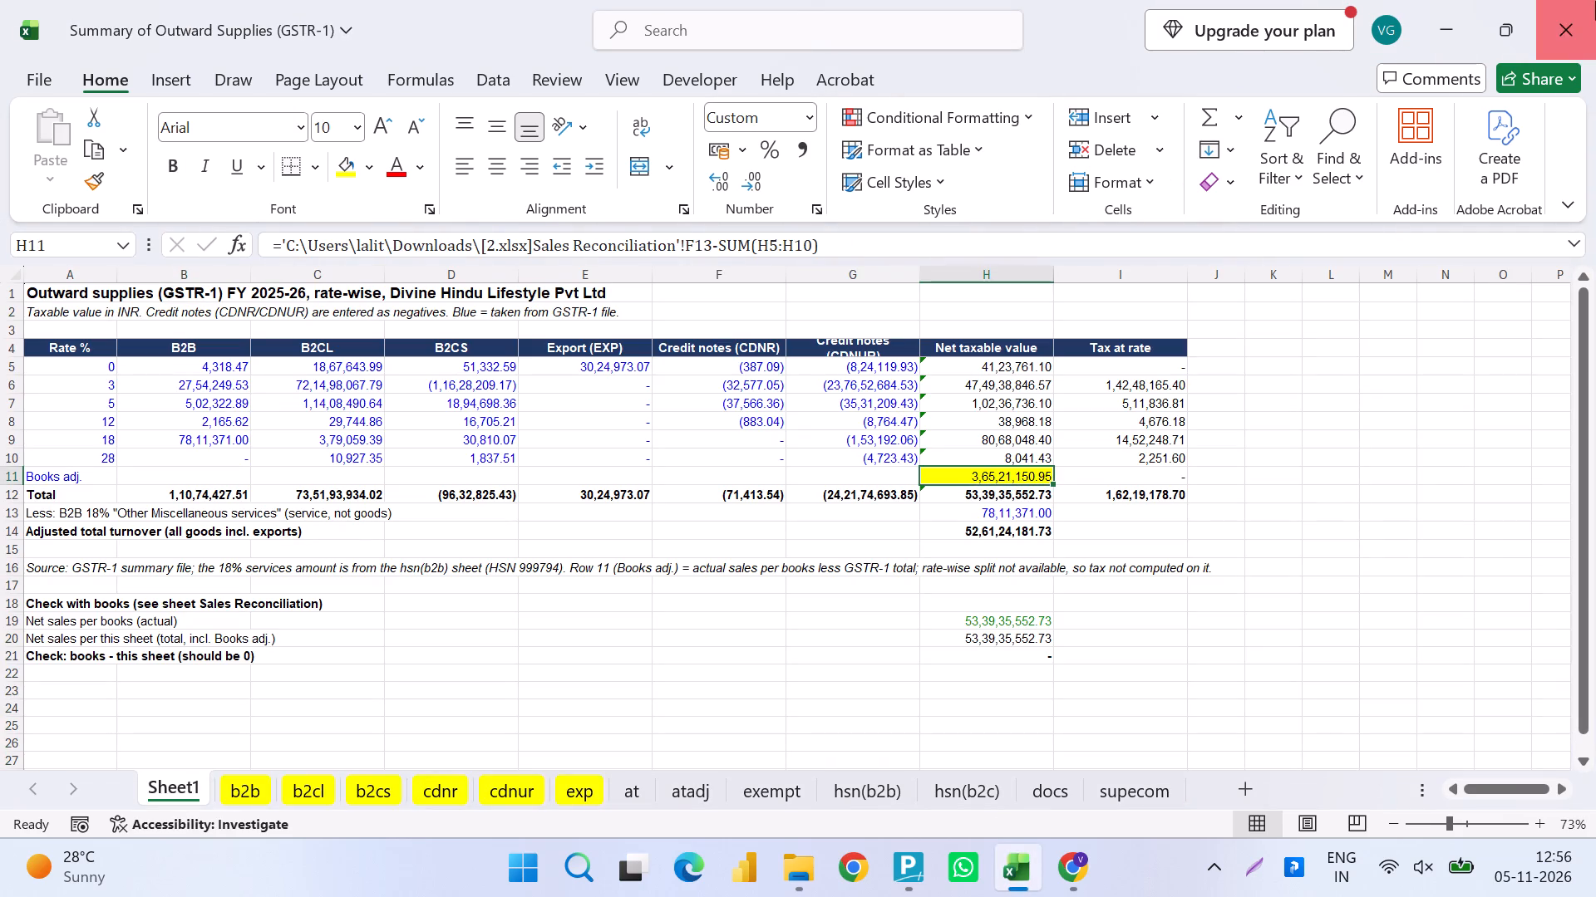
key("Escape")
key("alt+Tab")
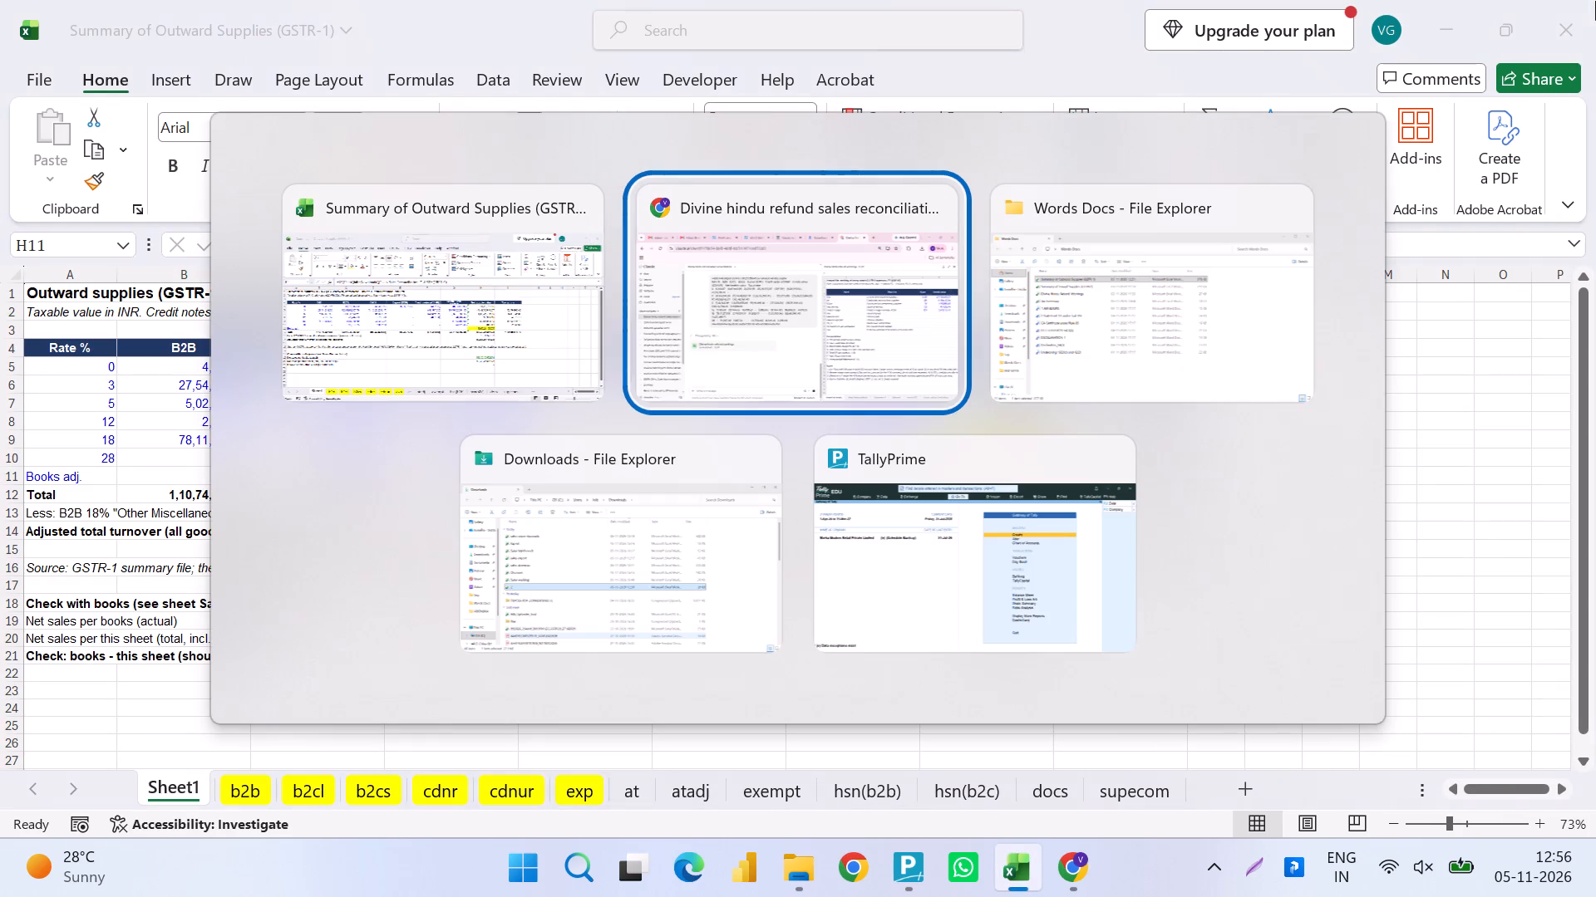
key("alt+Tab")
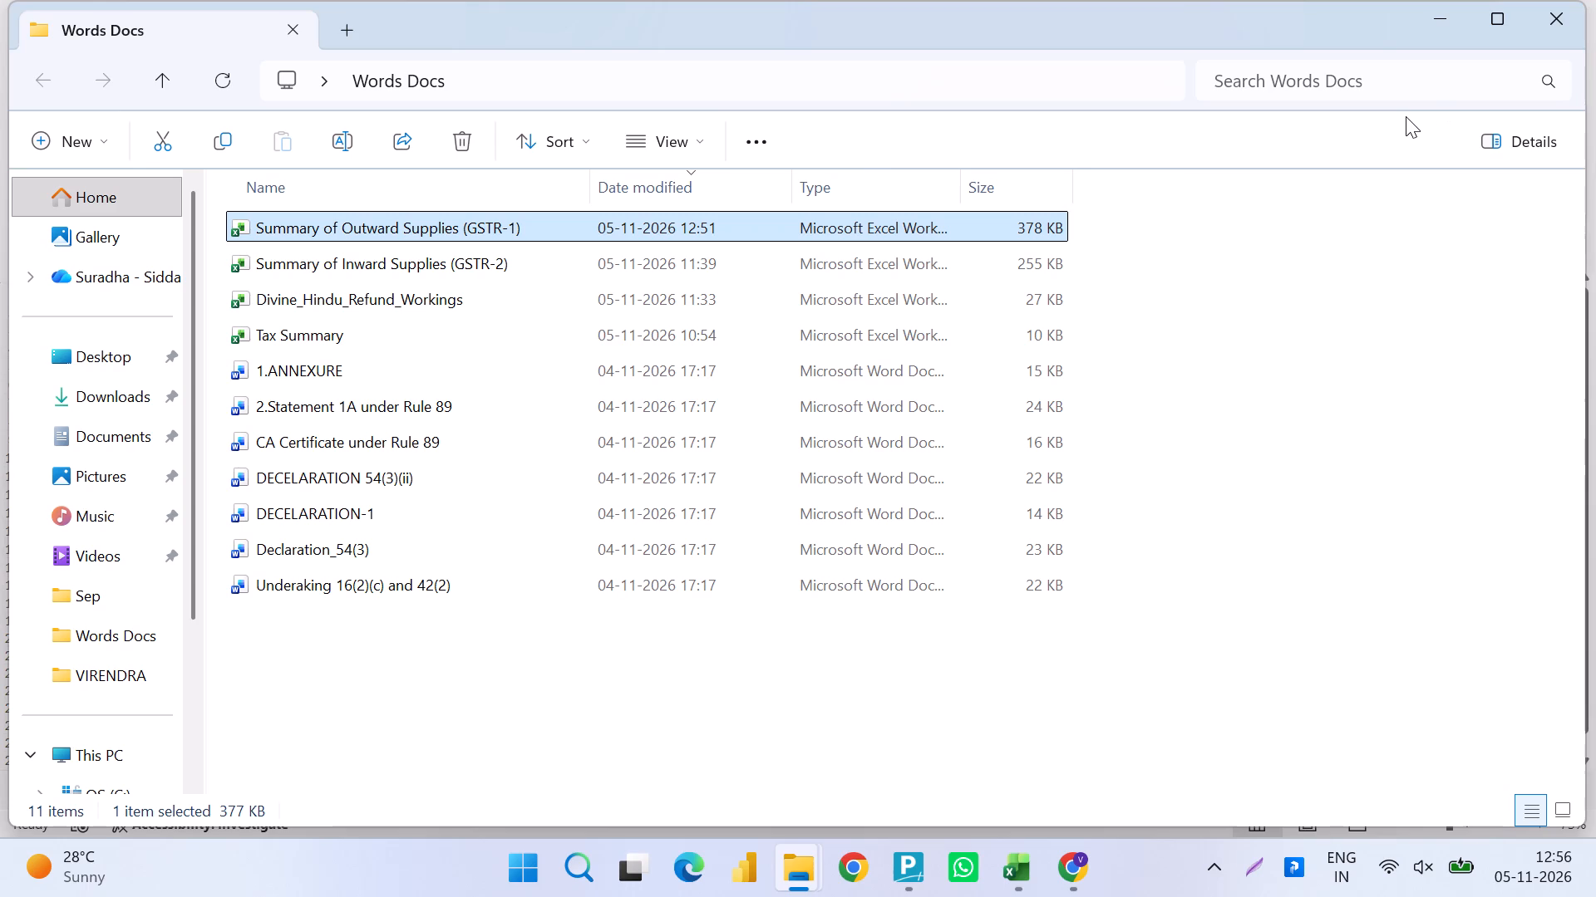
key("alt+Tab")
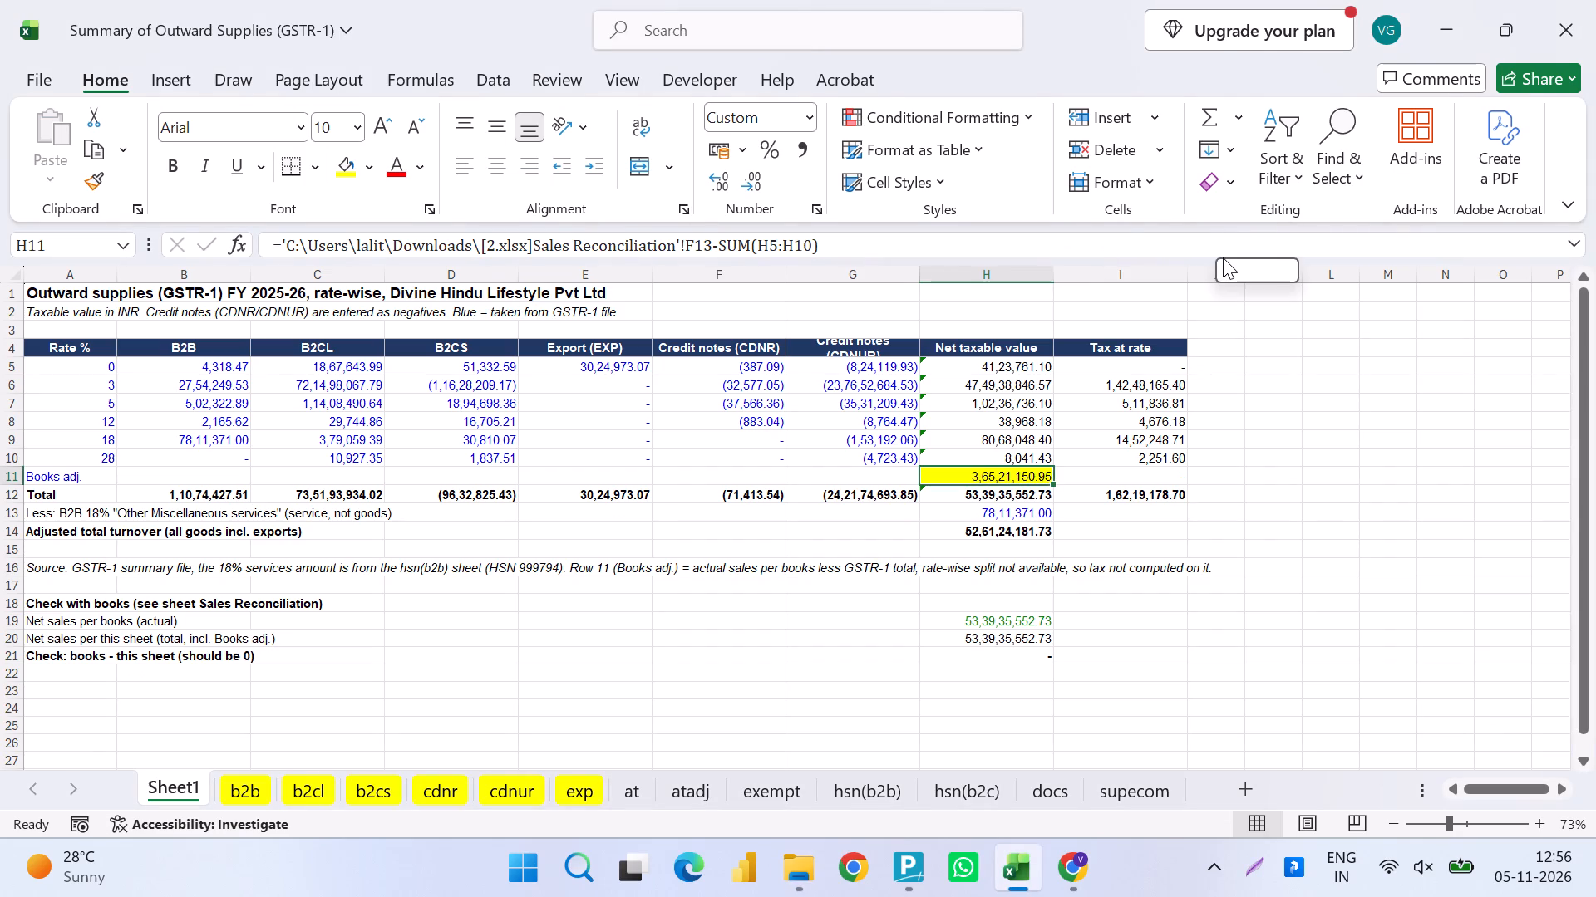
key("ctrl+s")
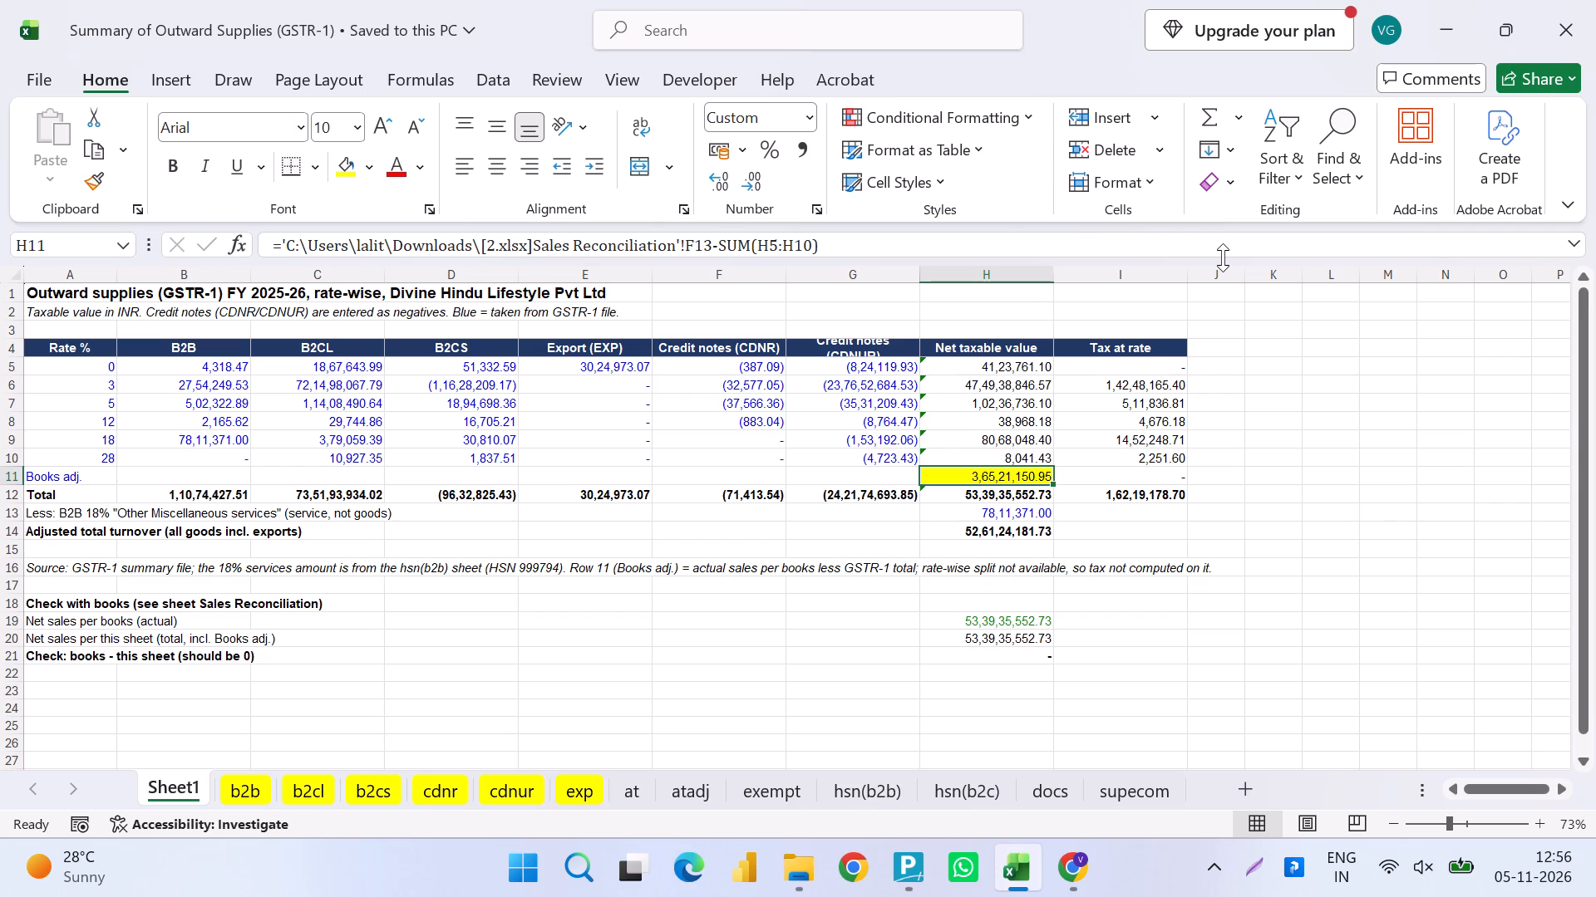
Copy the entire Outward sheet of Divine_Hindu_Refund_Workings from Downloads, paste it over Sheet1 of Summary of Outward Supplies (GSTR-1) from A1, and save.
key("alt+Tab")
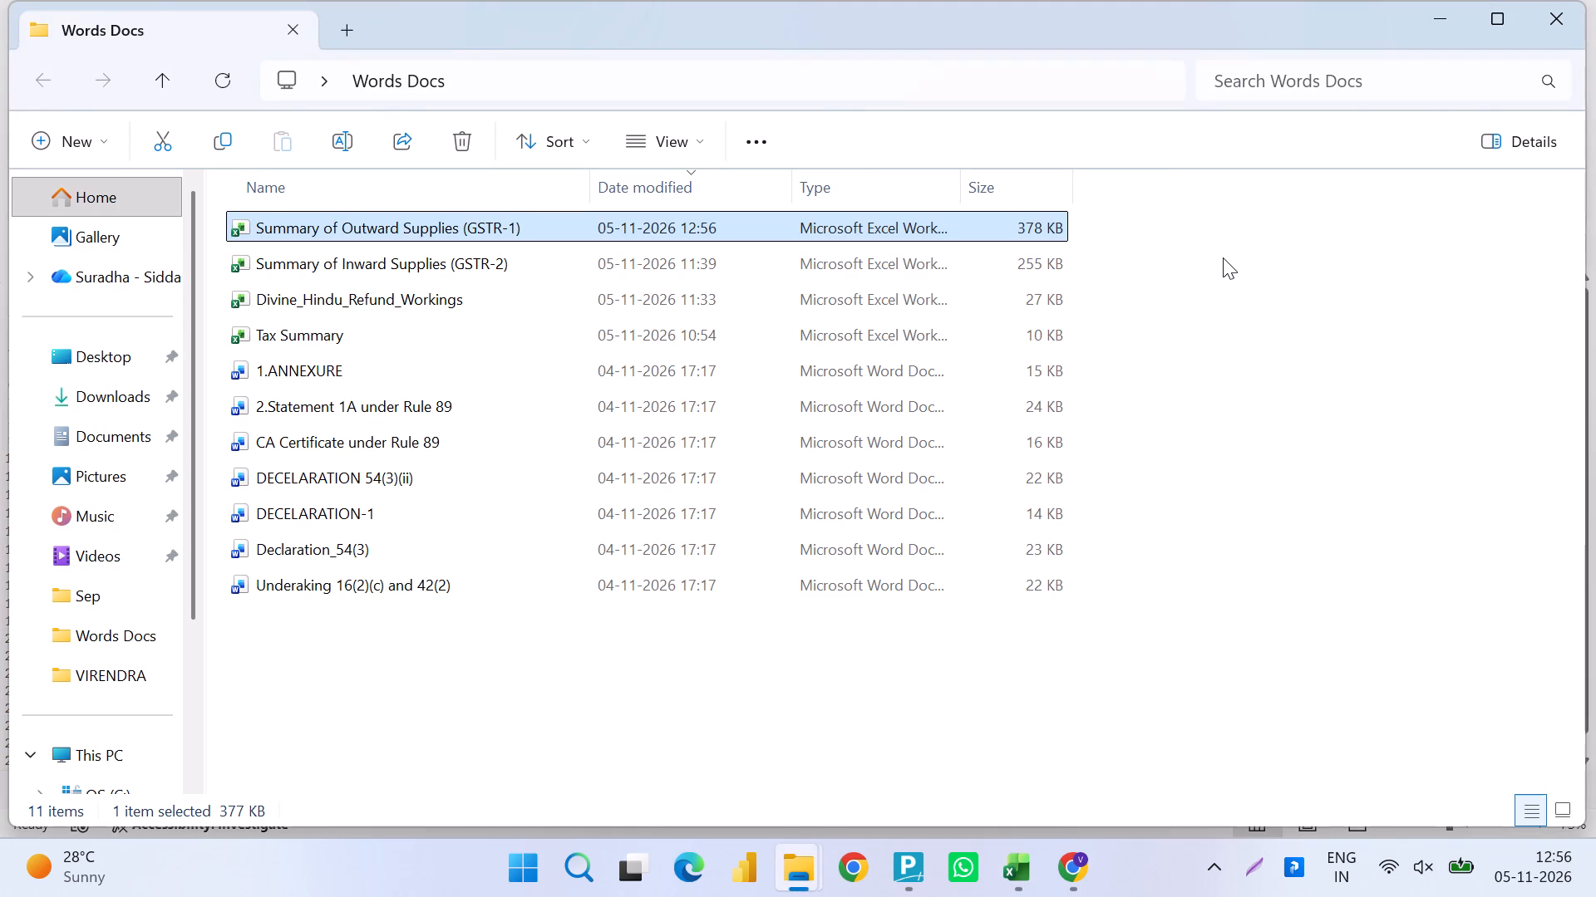
left_click(131, 408)
double_click(456, 259)
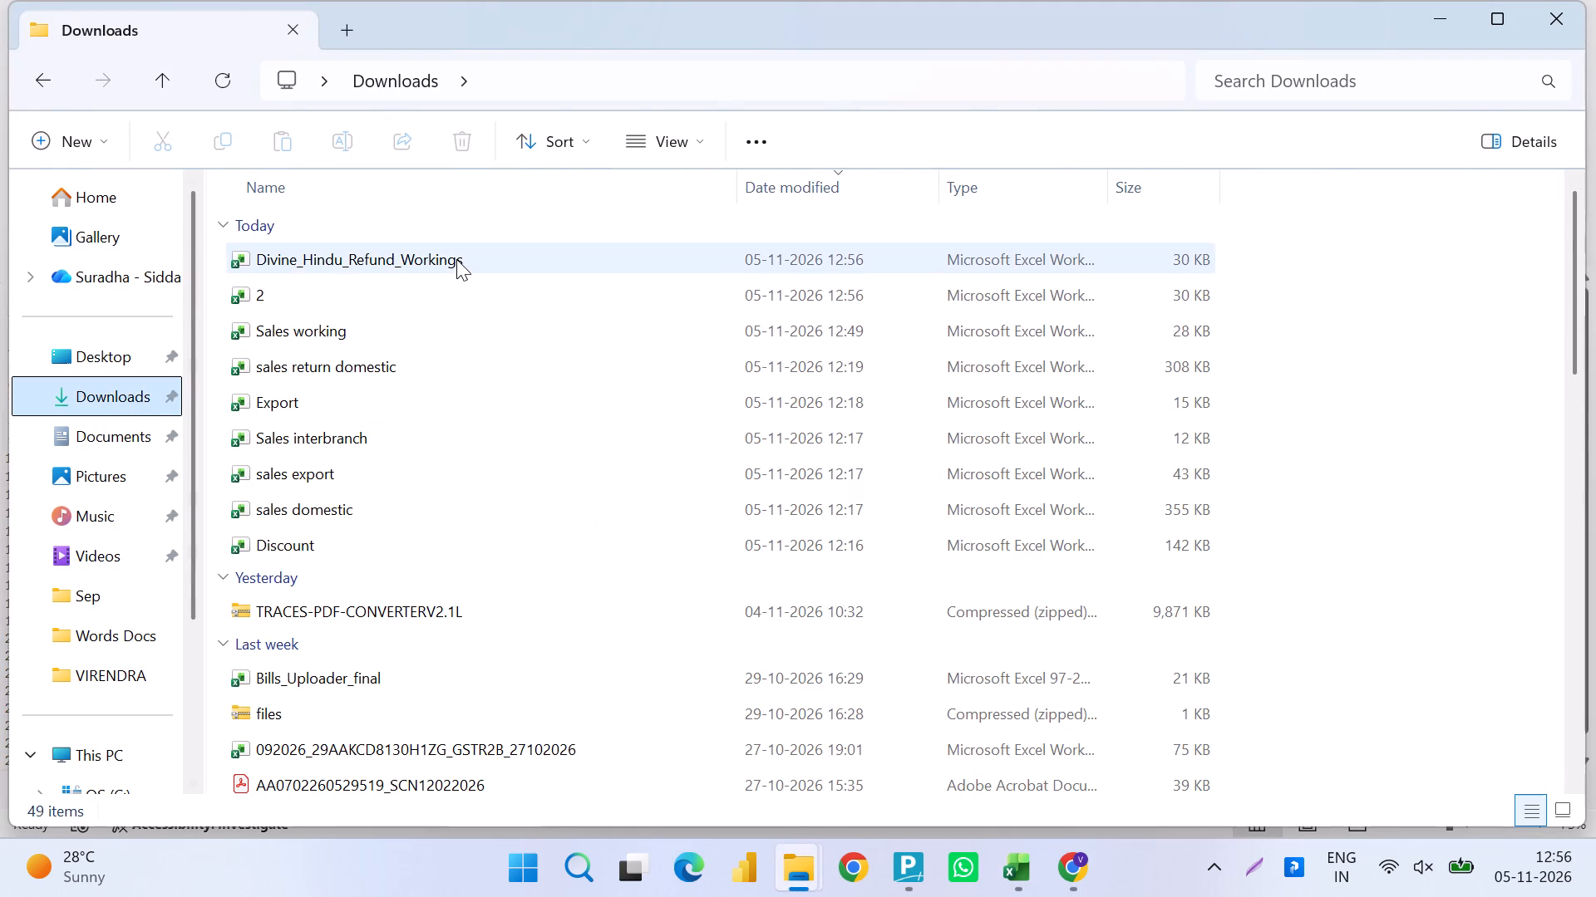
key("ctrl+a")
key("ctrl+a")
key("ctrl+c")
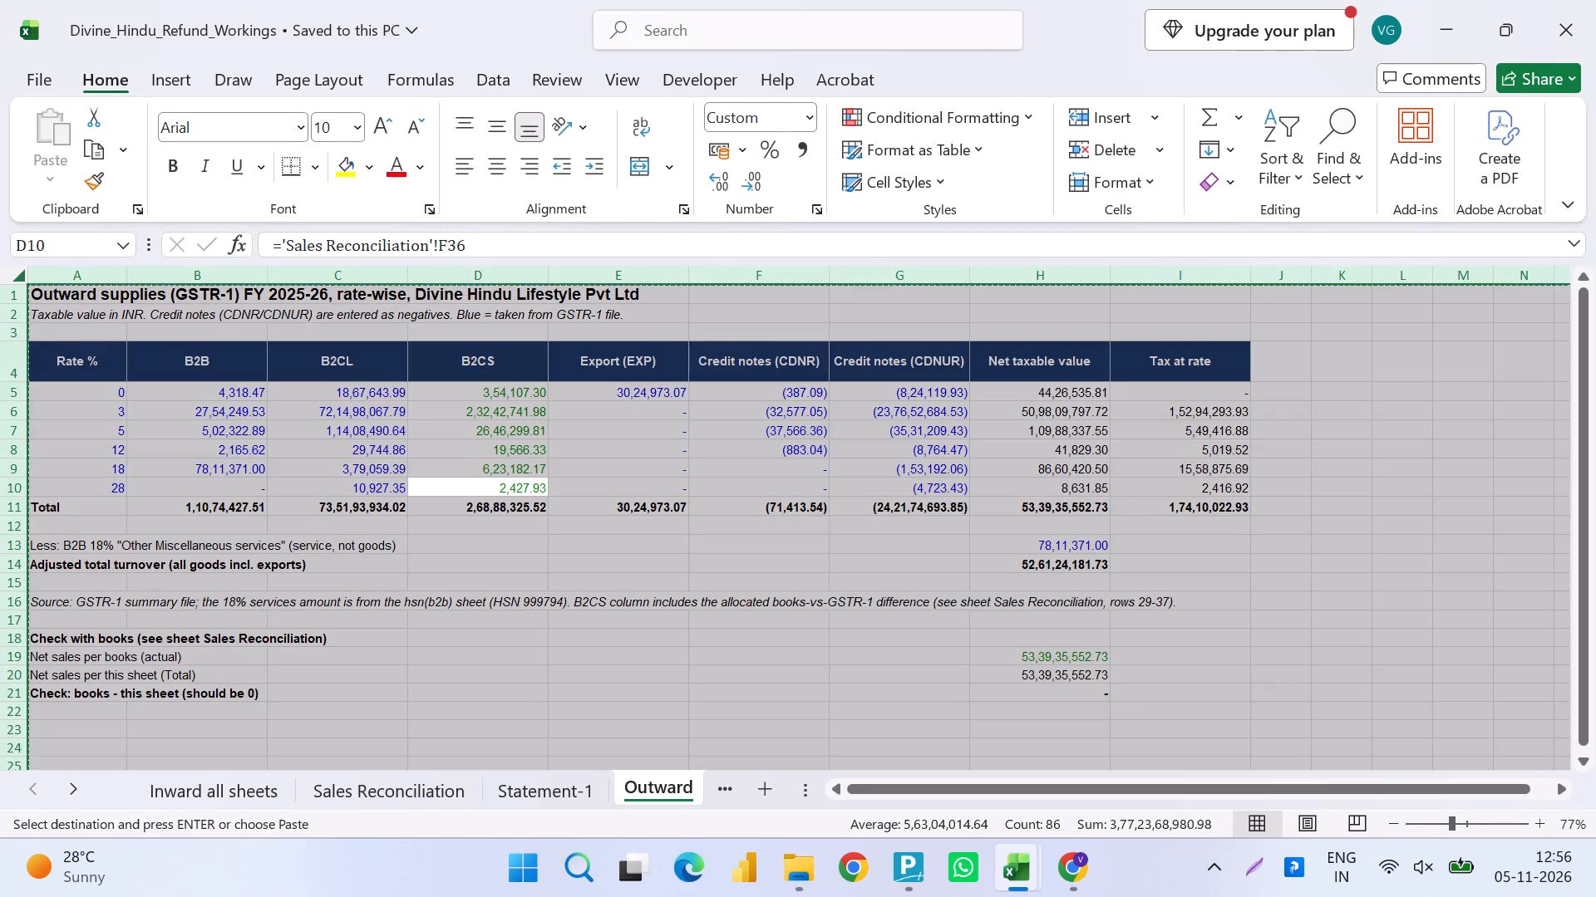
key("alt+Tab")
key("ctrl+Left")
key("ctrl+shift+Up")
key("ctrl+Left")
key("ctrl+Up")
key("ctrl+Up")
key("ctrl+Up")
key("ctrl+Up")
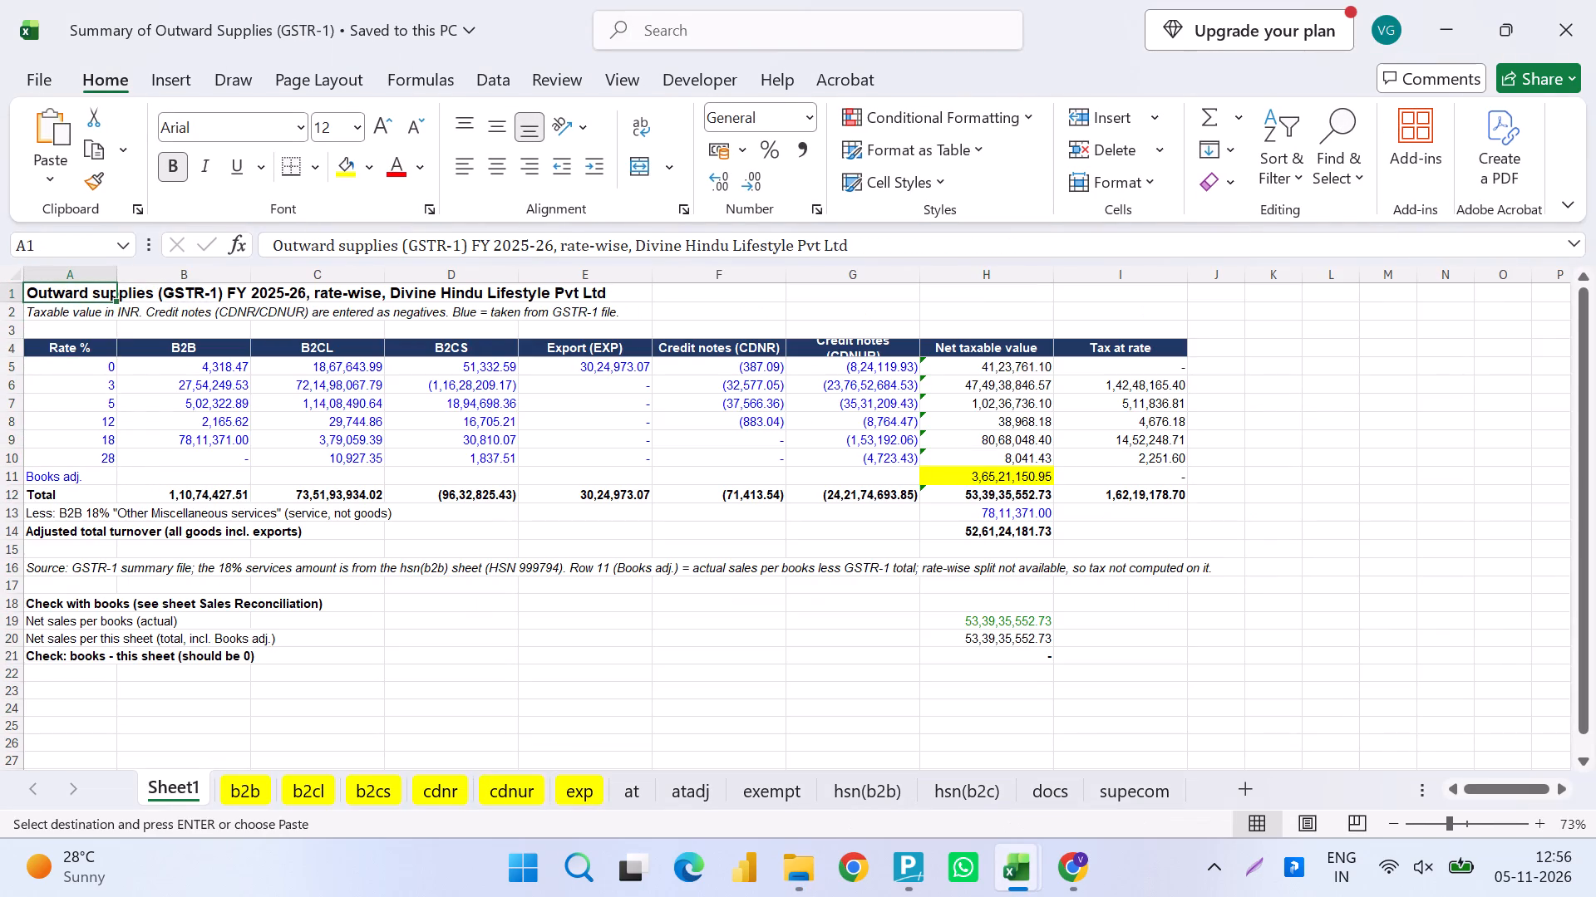
key("ctrl+v")
key("ctrl+s")
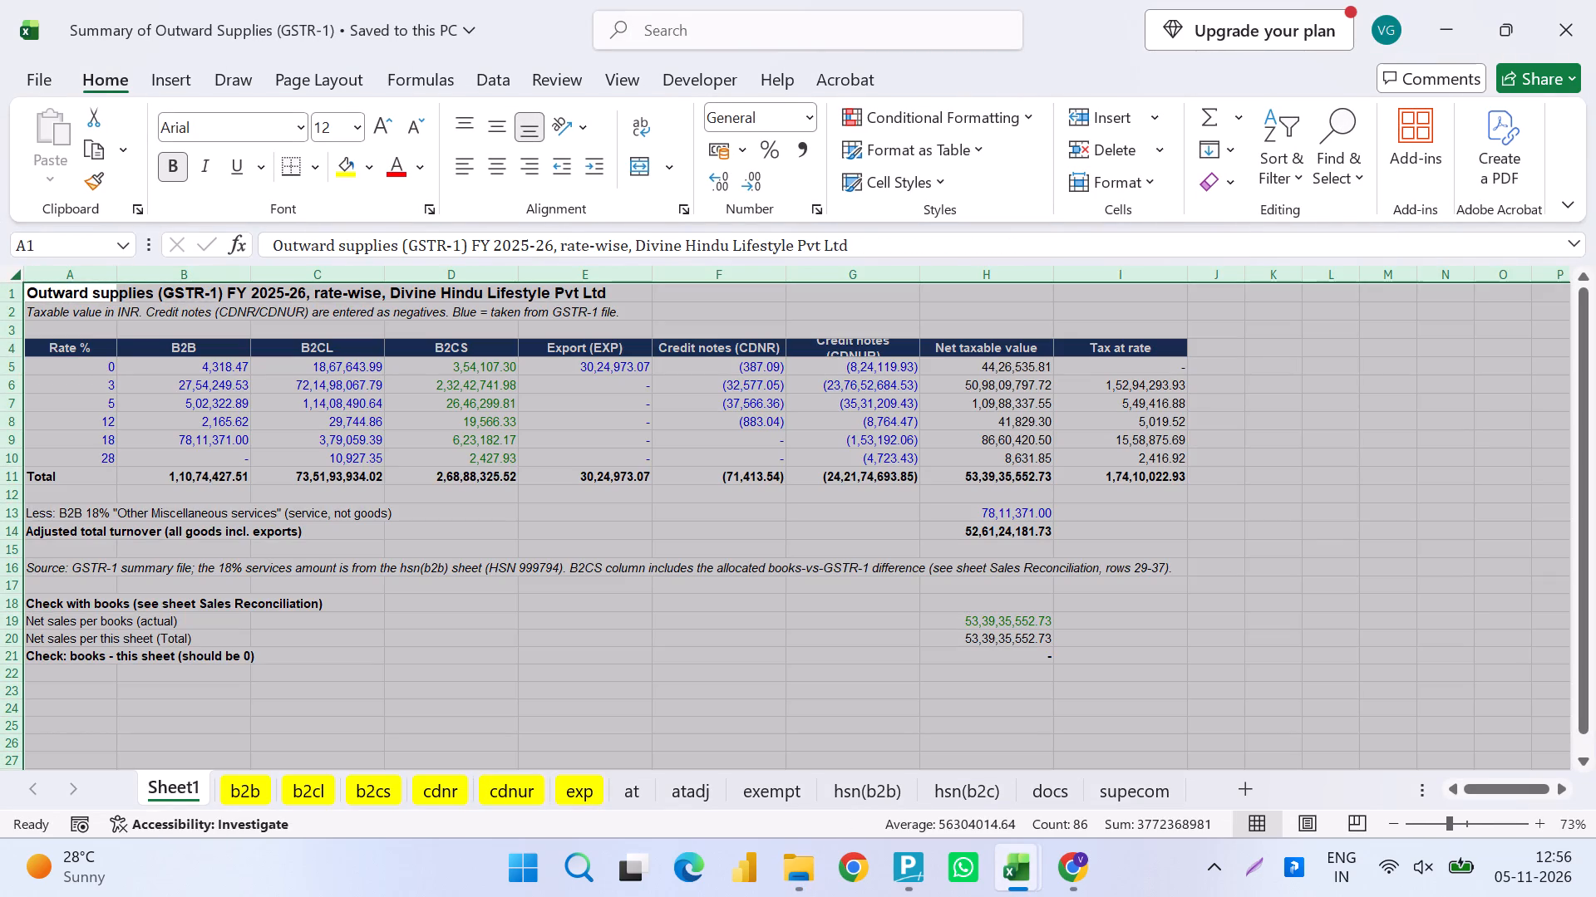
Close both open workbooks and the Downloads folder window in front.
left_click(1595, 0)
left_click(1595, 0)
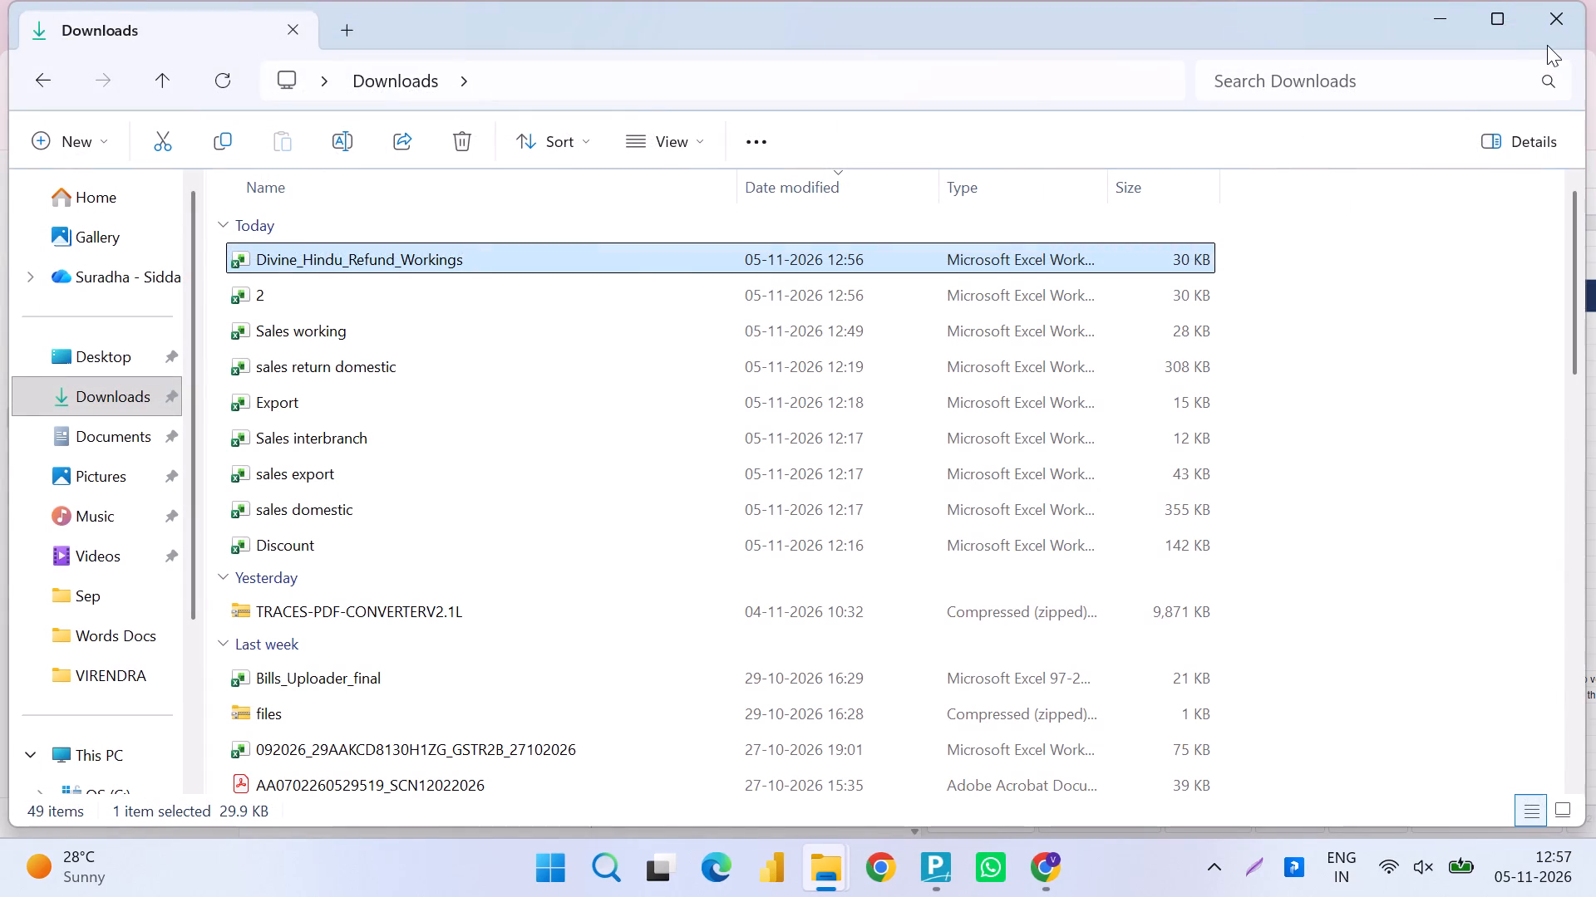
left_click(1503, 18)
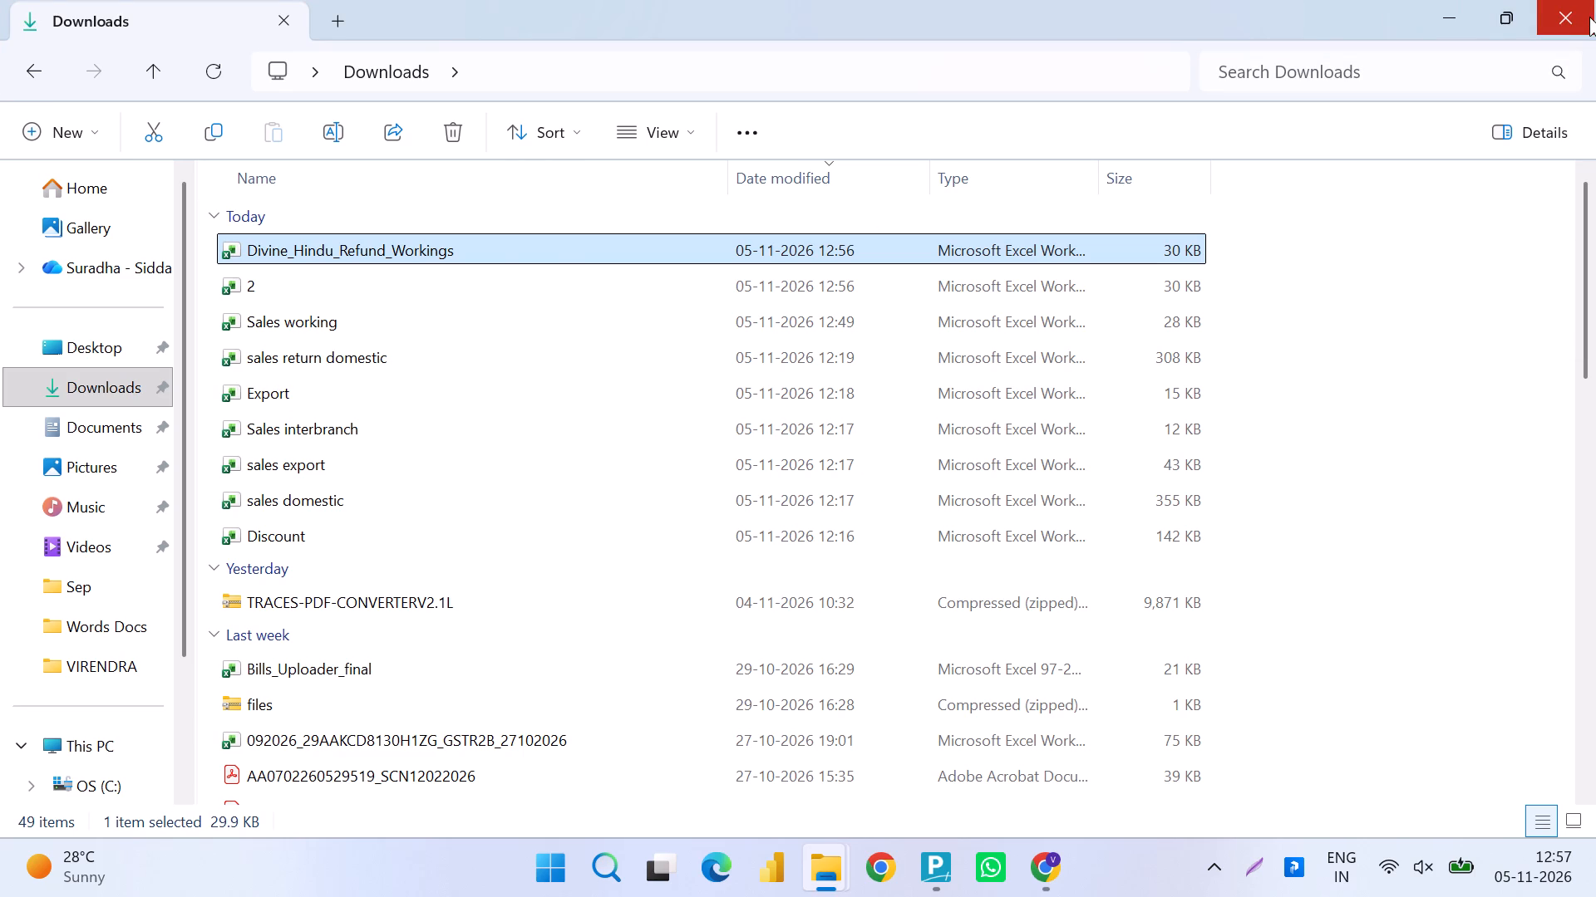
left_click(1589, 17)
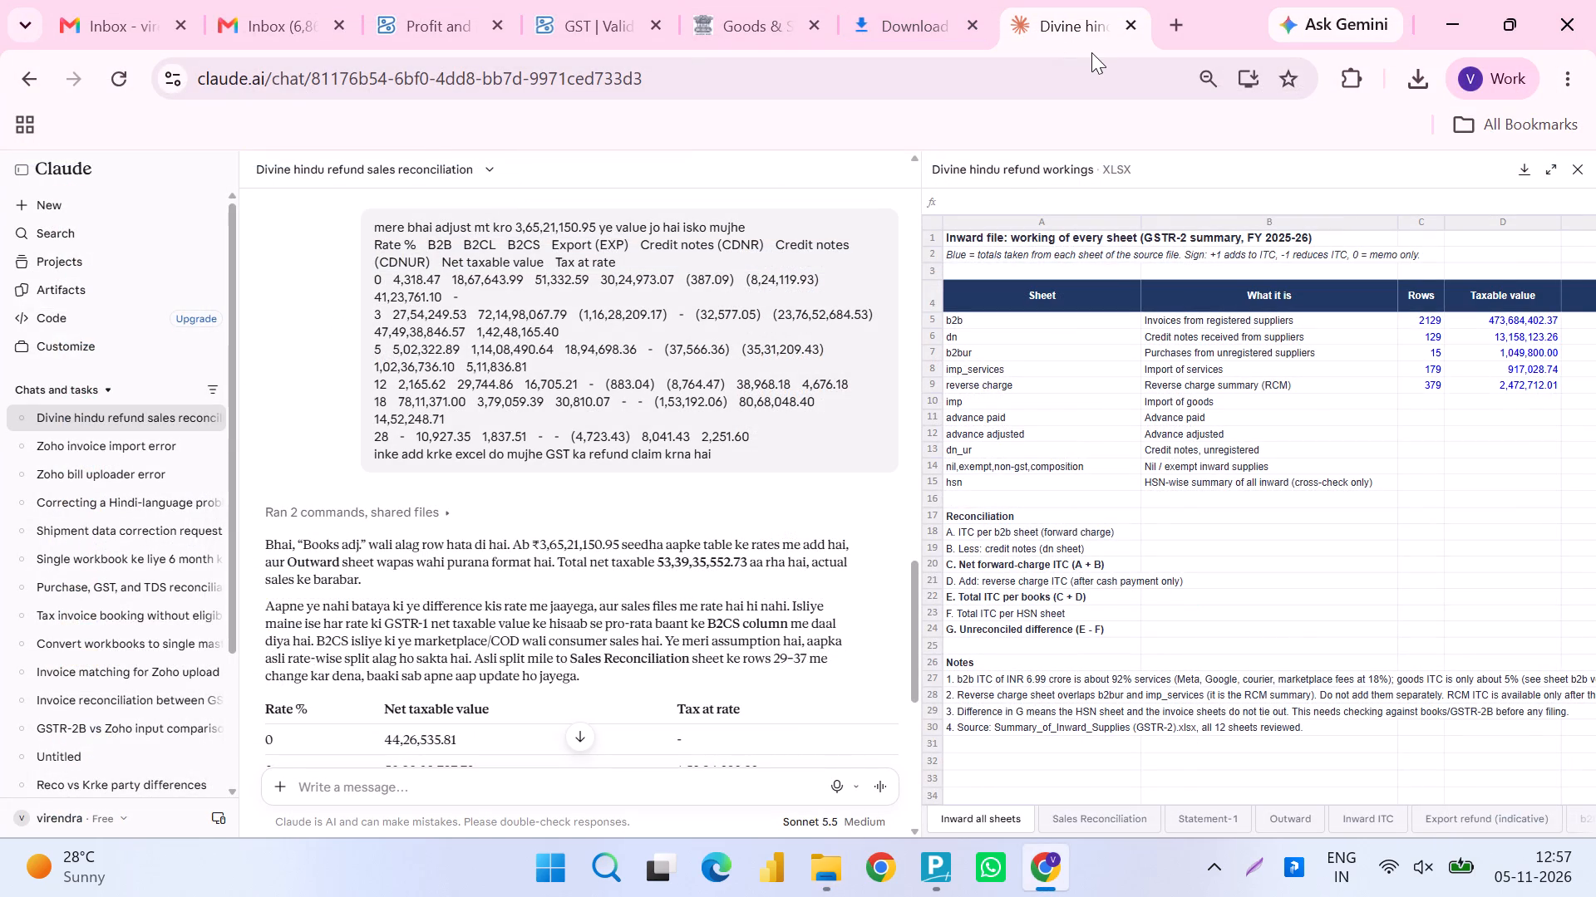
Close the Claude chat and download history browser tabs, plus the remaining Downloads folder window.
left_click(1135, 30)
key("alt+Tab")
left_click(544, 384, "alt")
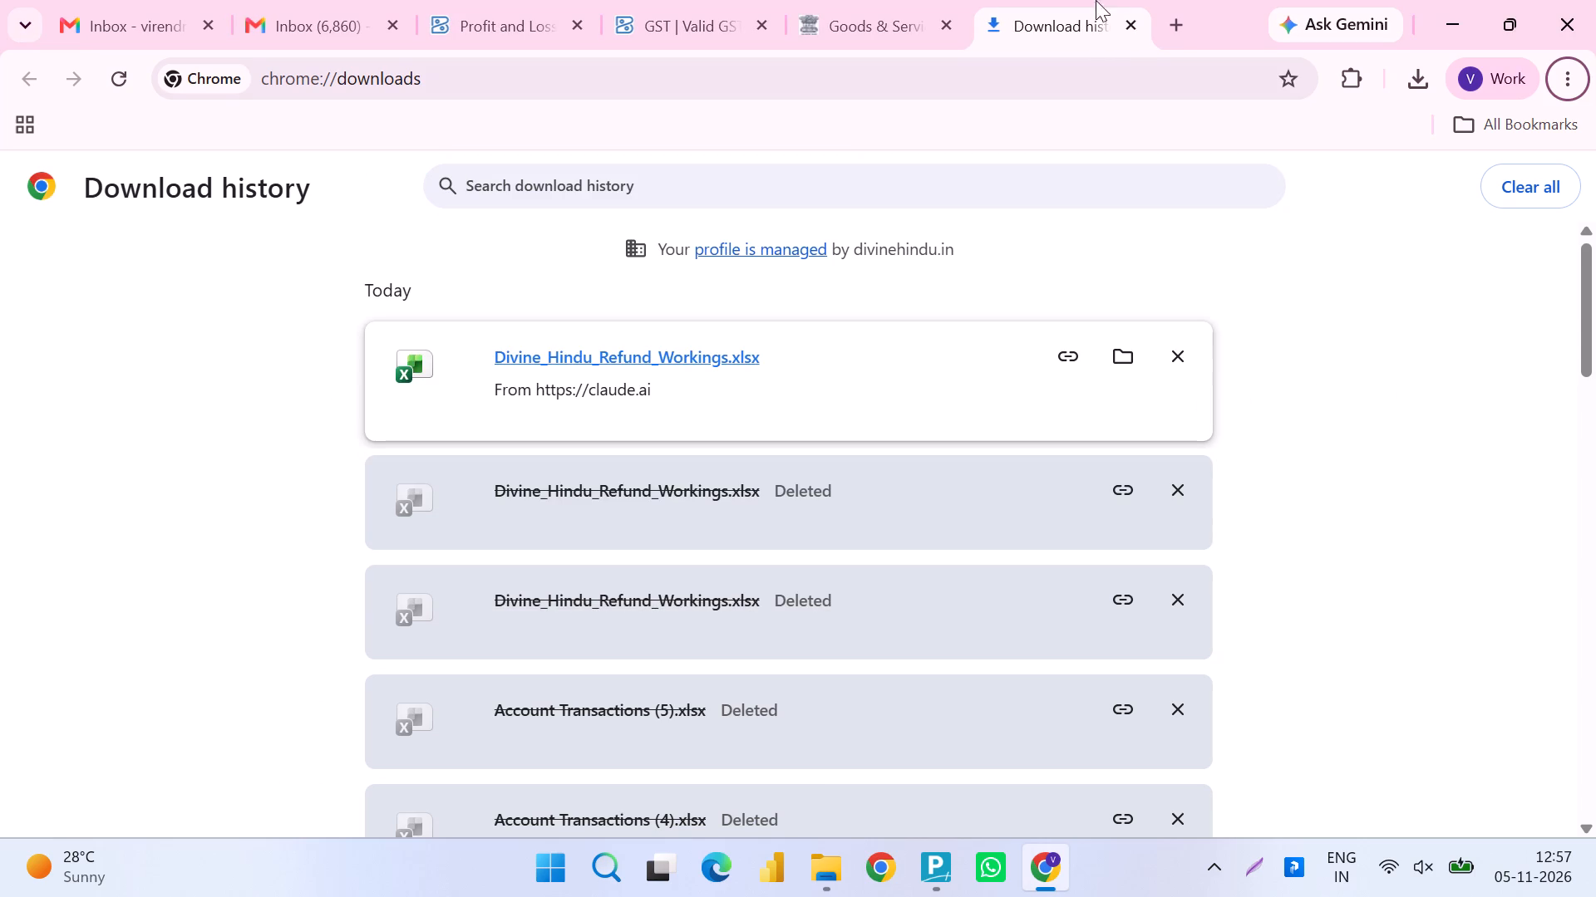
left_click(1133, 32)
key("alt+Tab")
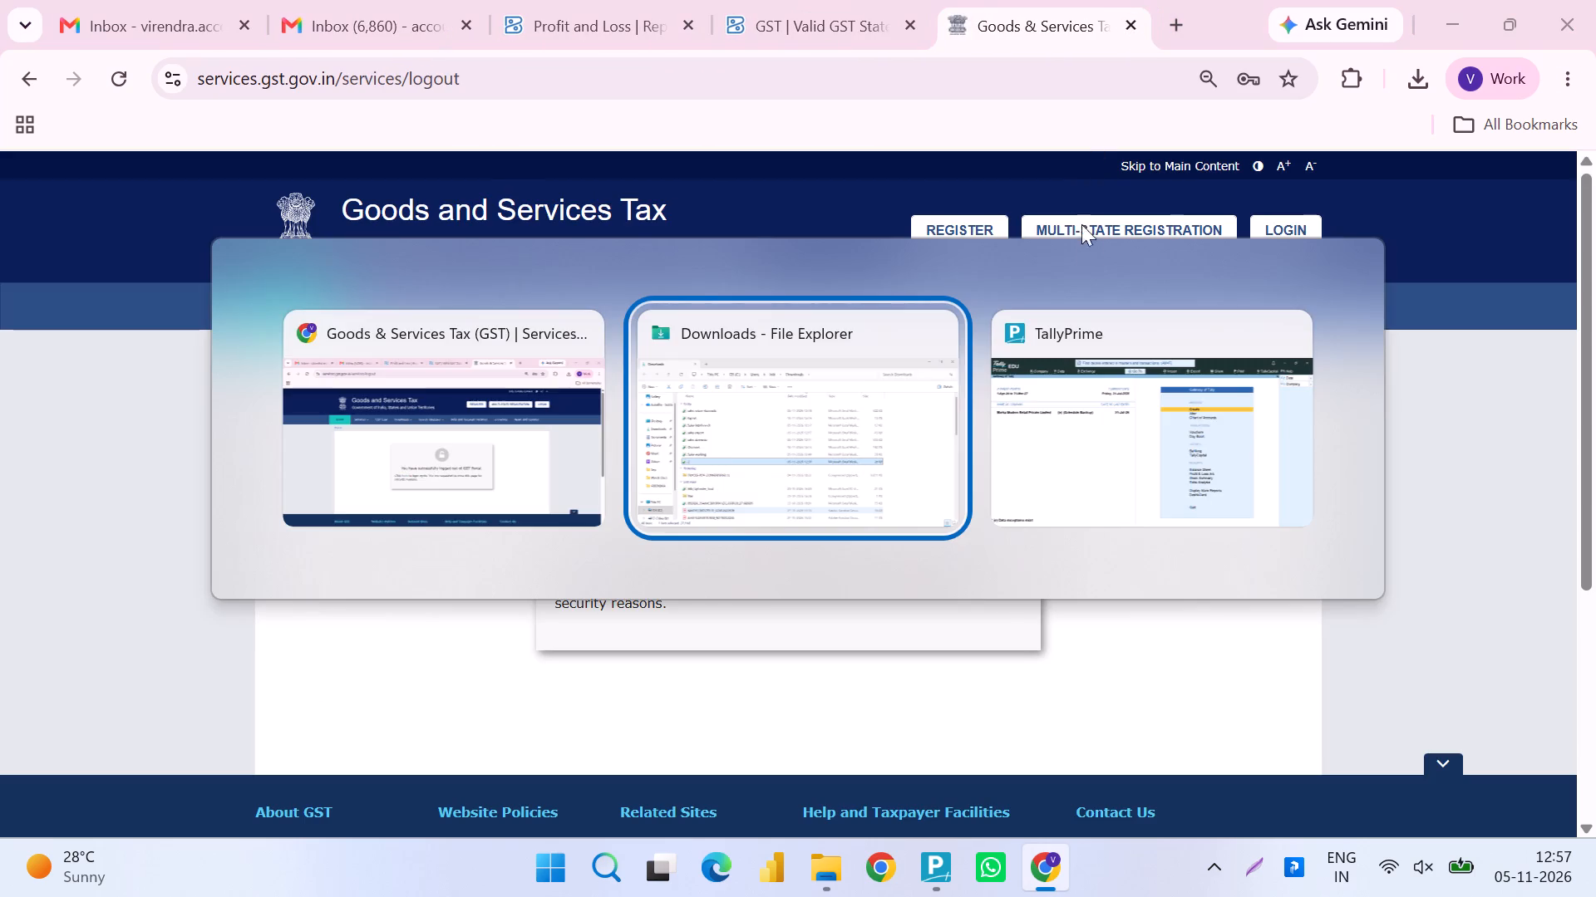
key("alt+F4")
Reopen Summary of Outward Supplies (GSTR-1) from the desktop's Words Docs folder and save it.
key("super+d")
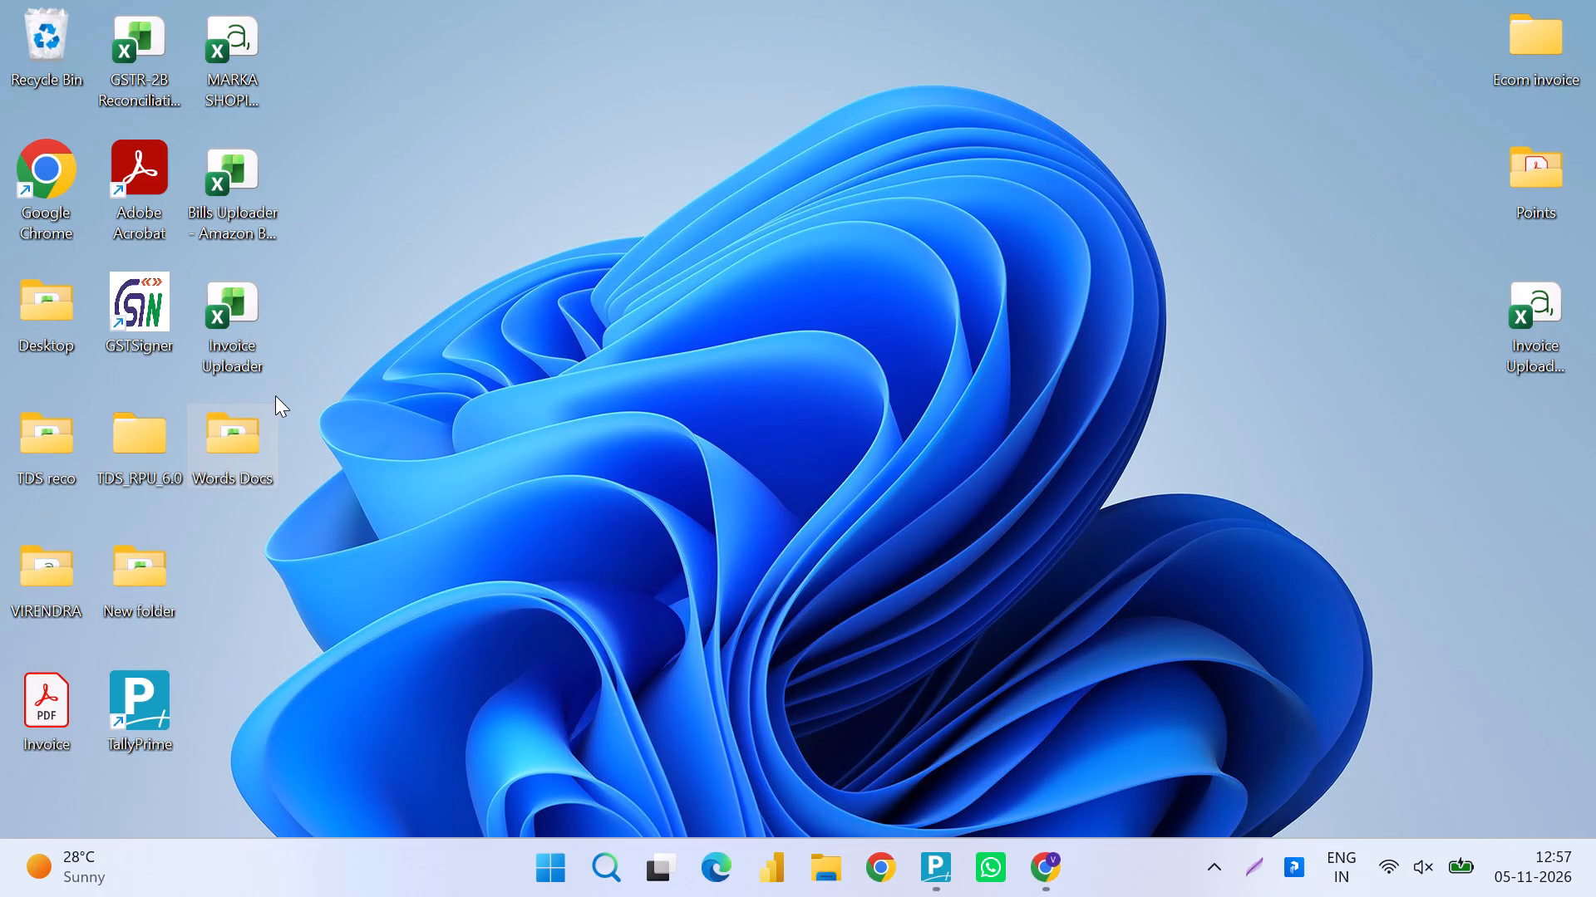
double_click(268, 406)
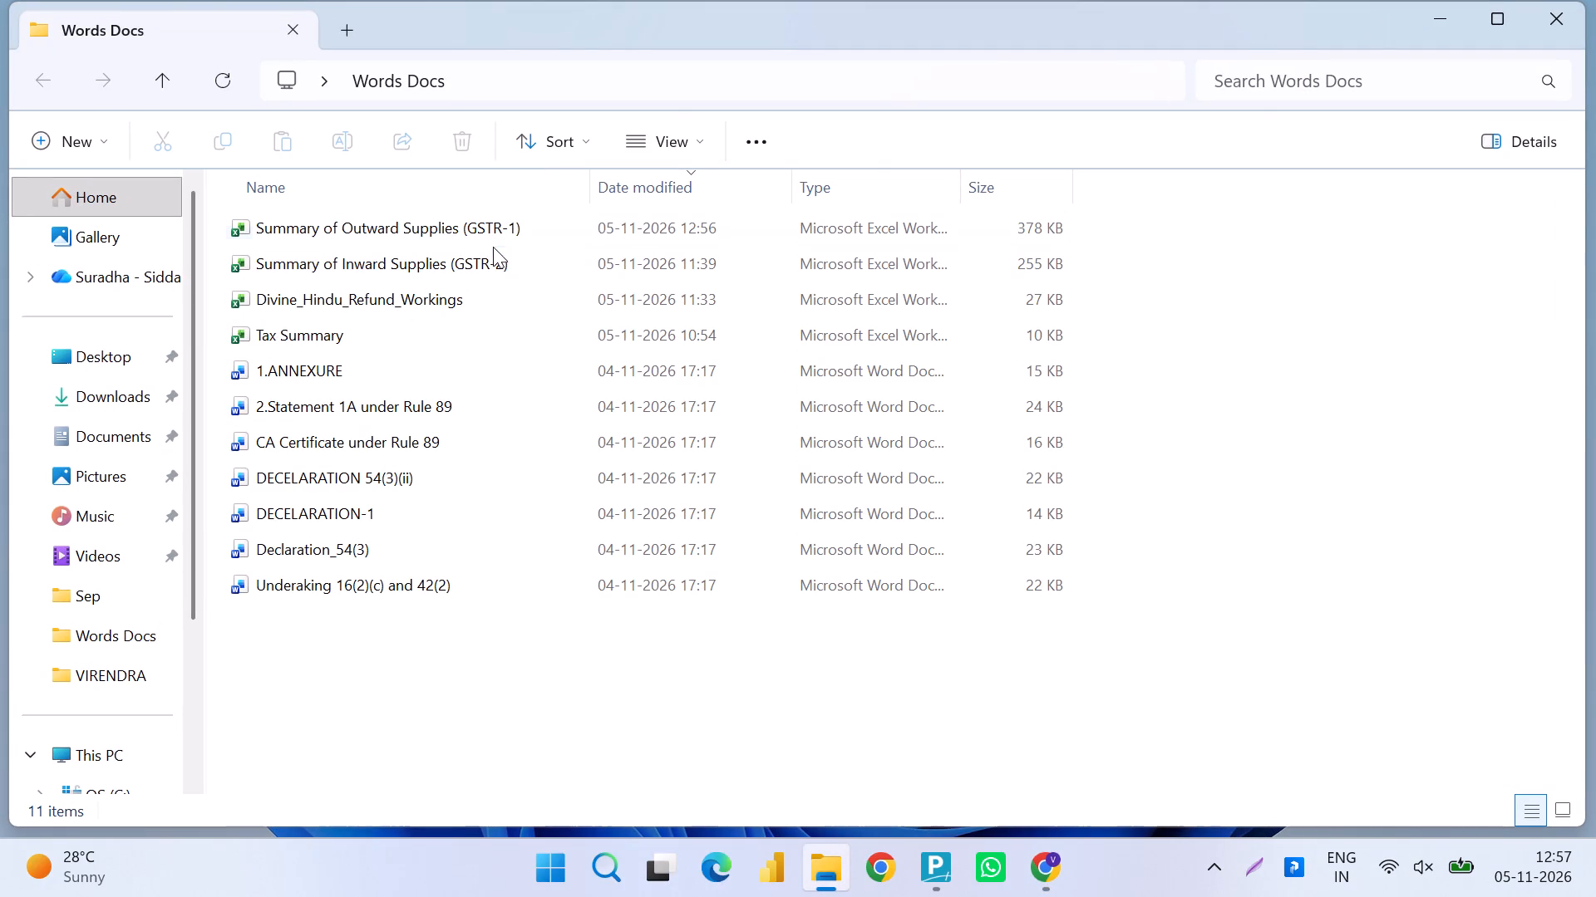
double_click(518, 234)
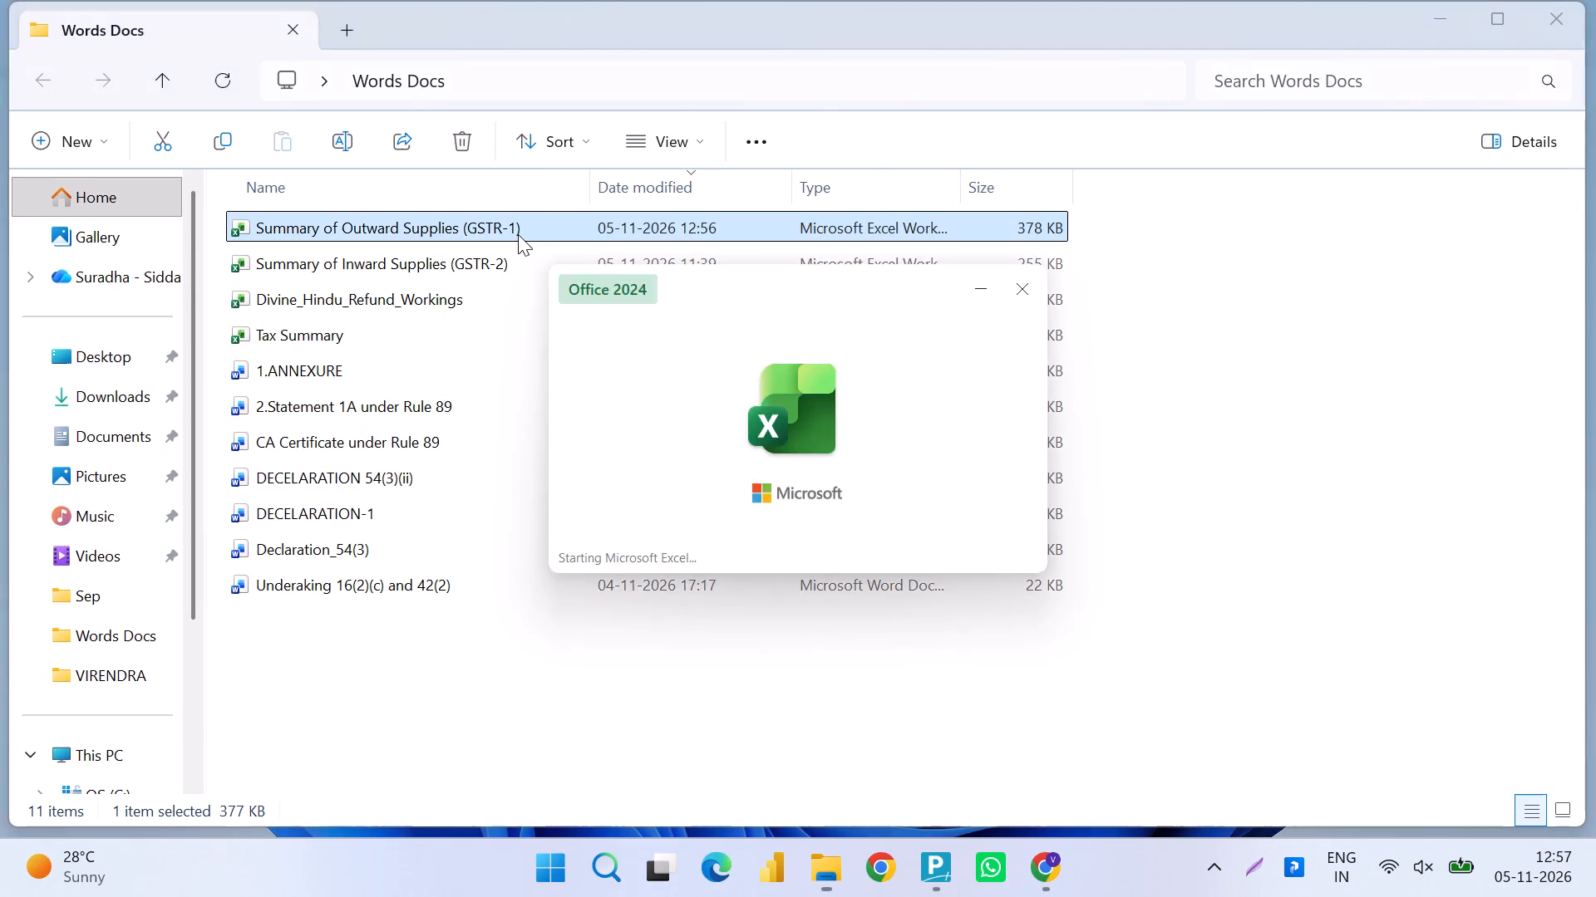
key("Return")
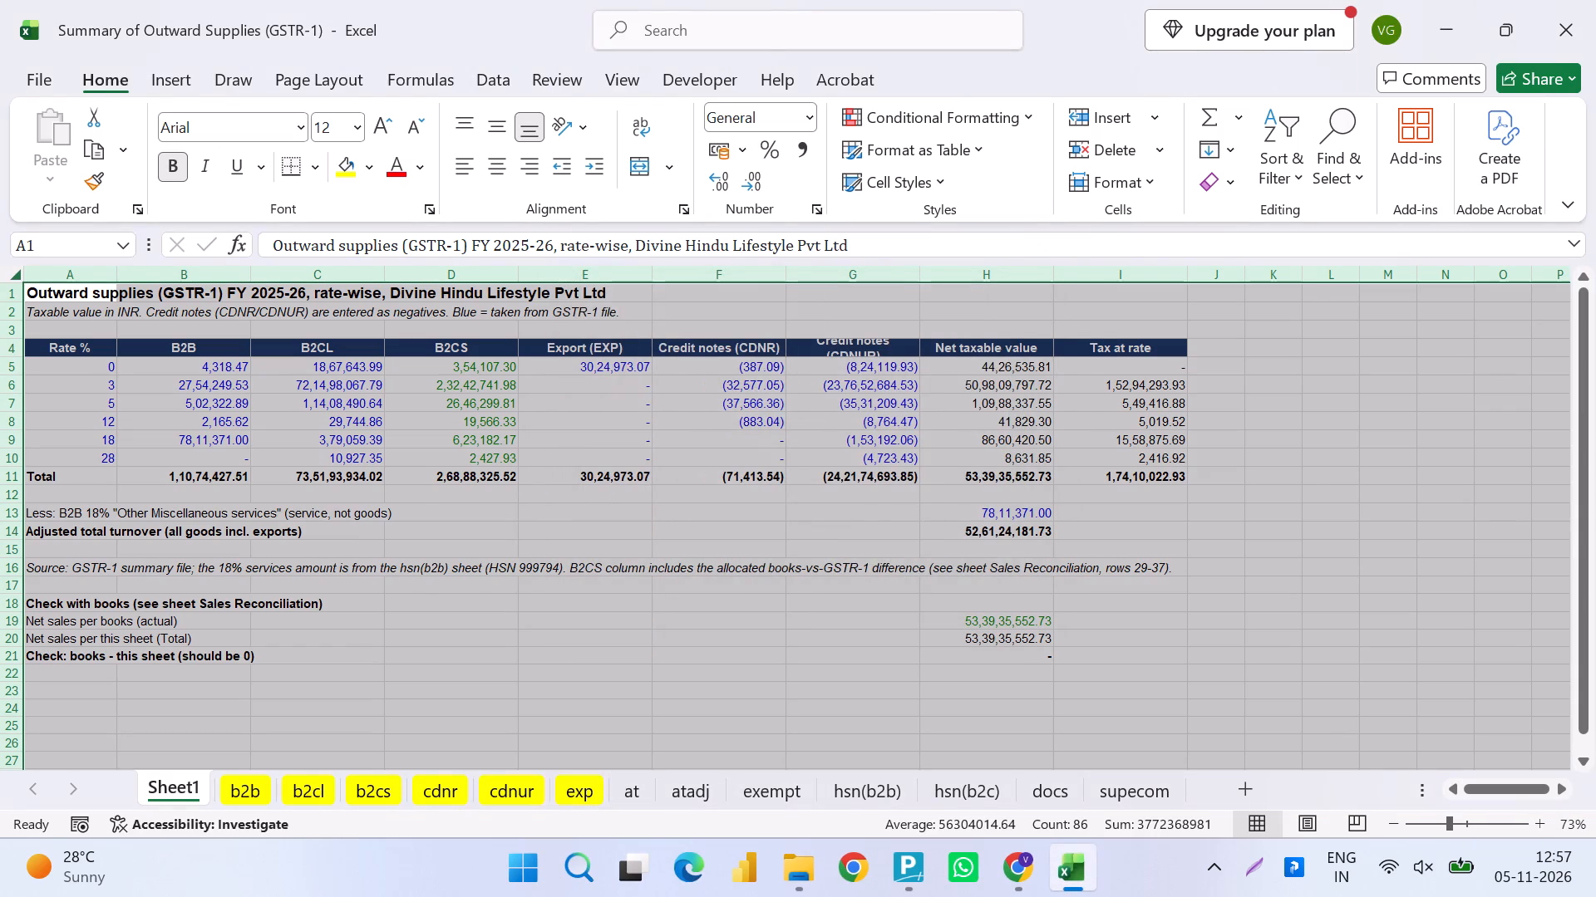
key("ctrl+s")
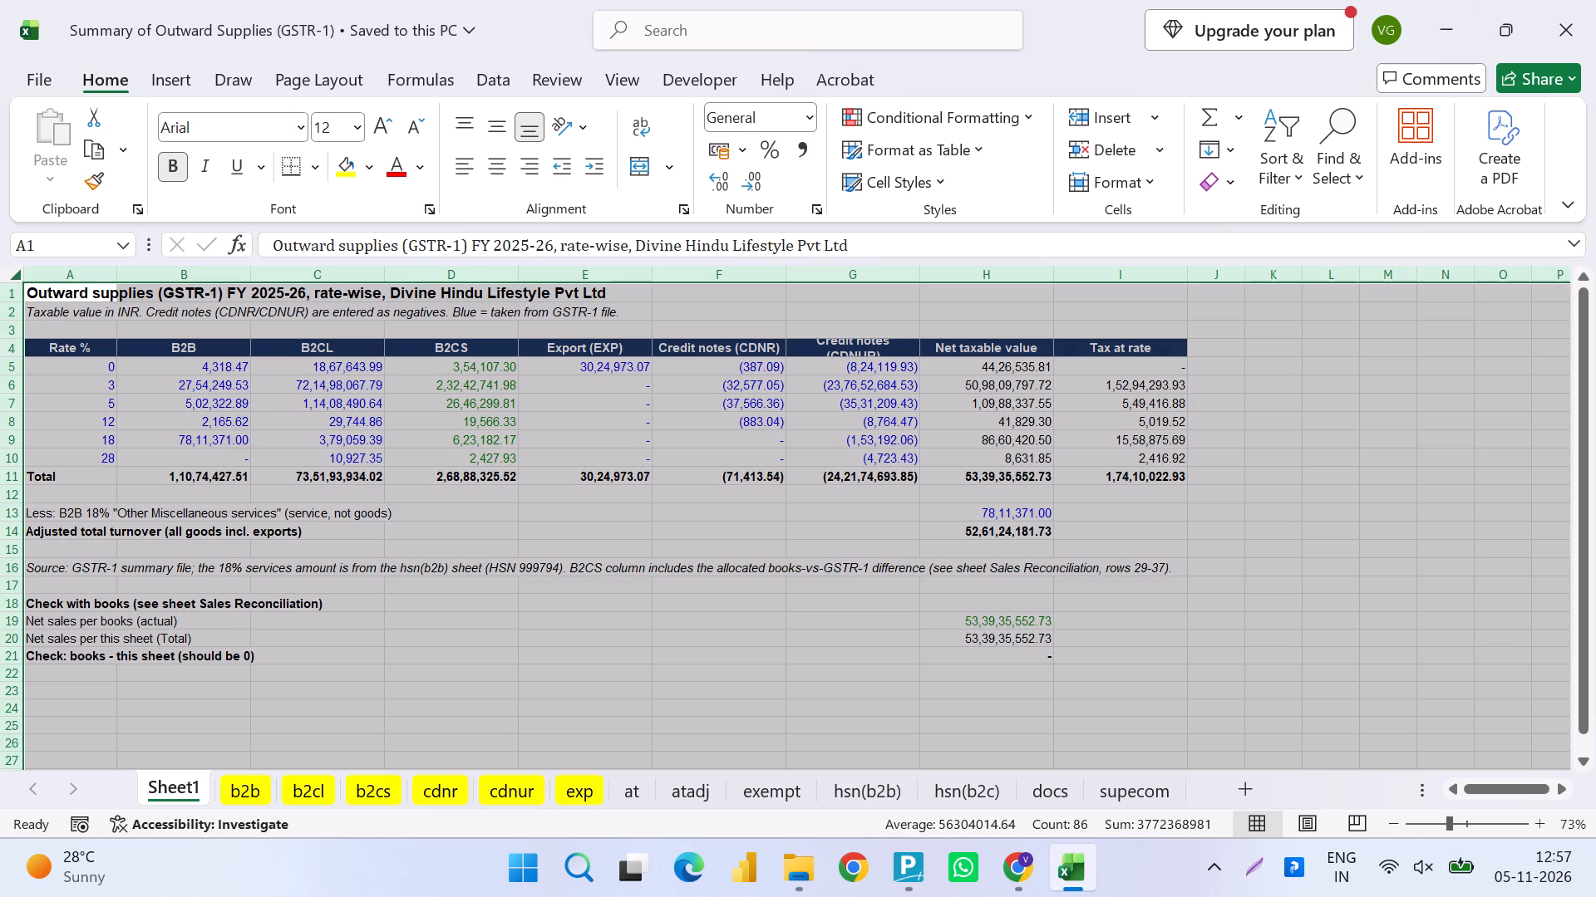
Inspect the book-check formulas in H19 and H20 of Sheet1 and follow H19's external link to its source cell.
left_click(1017, 617)
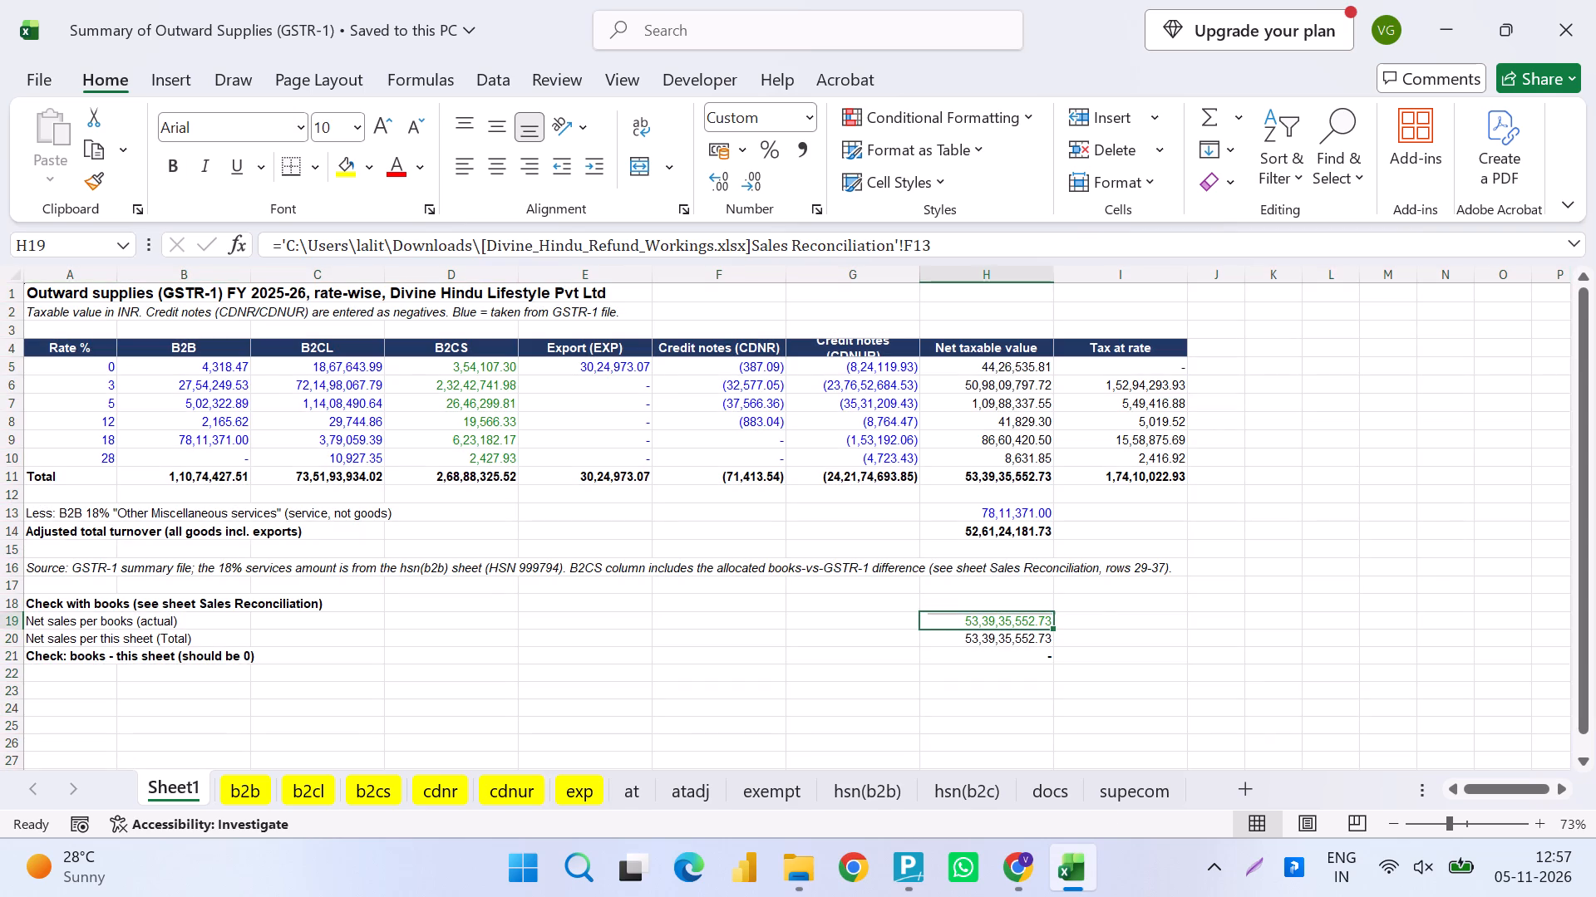
key("F2")
key("Return")
key("F2")
key("Return")
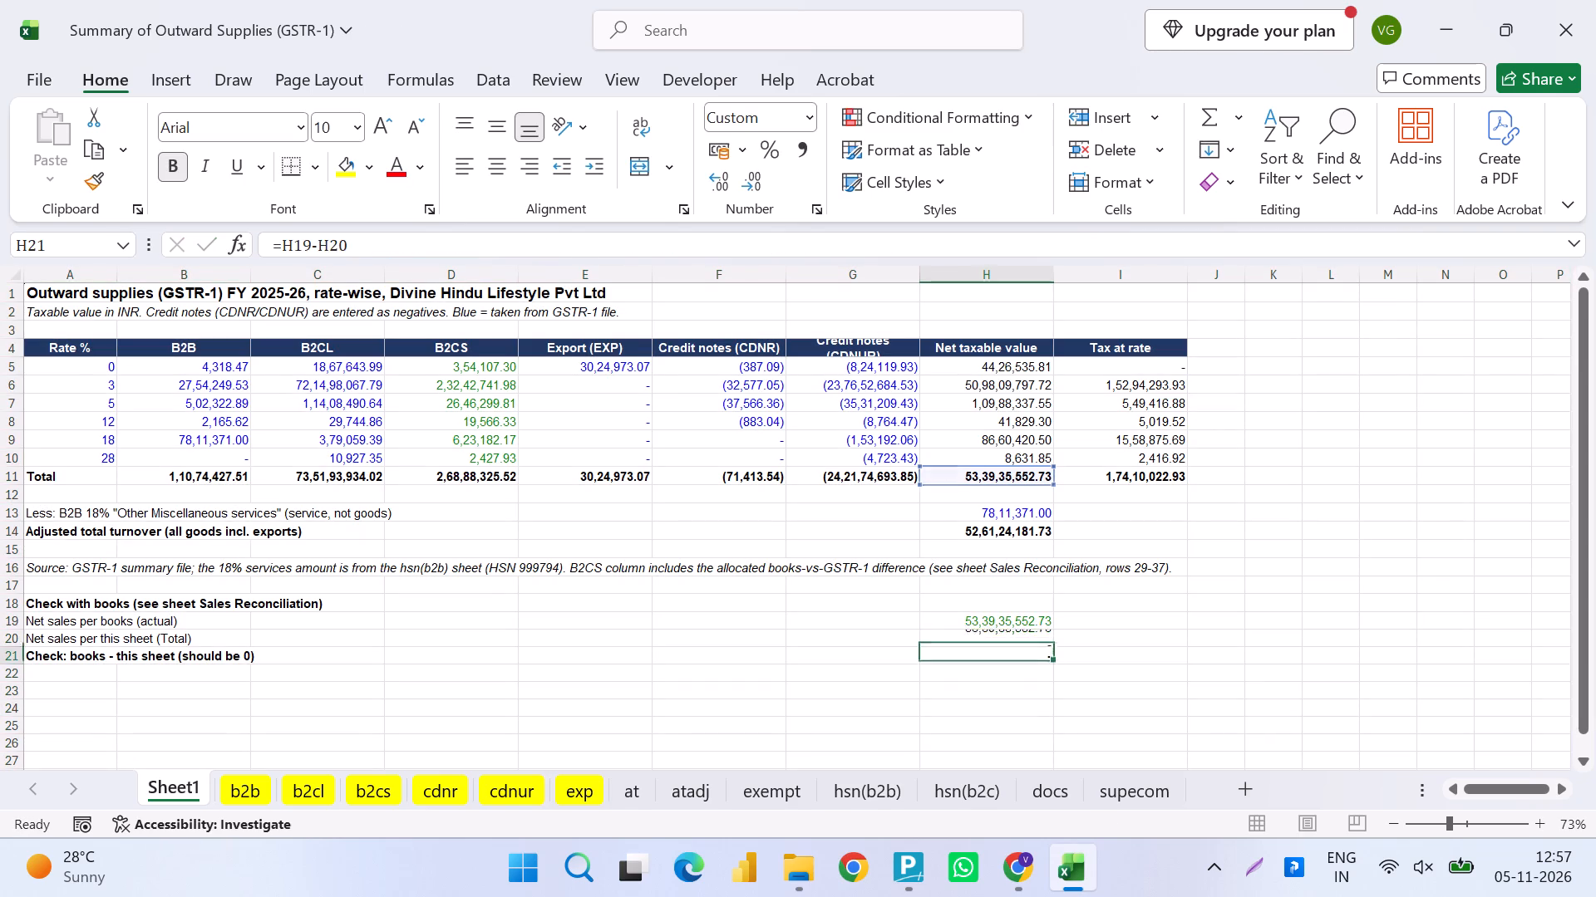
key("Up")
key("Up")
key("ctrl+apostrophe")
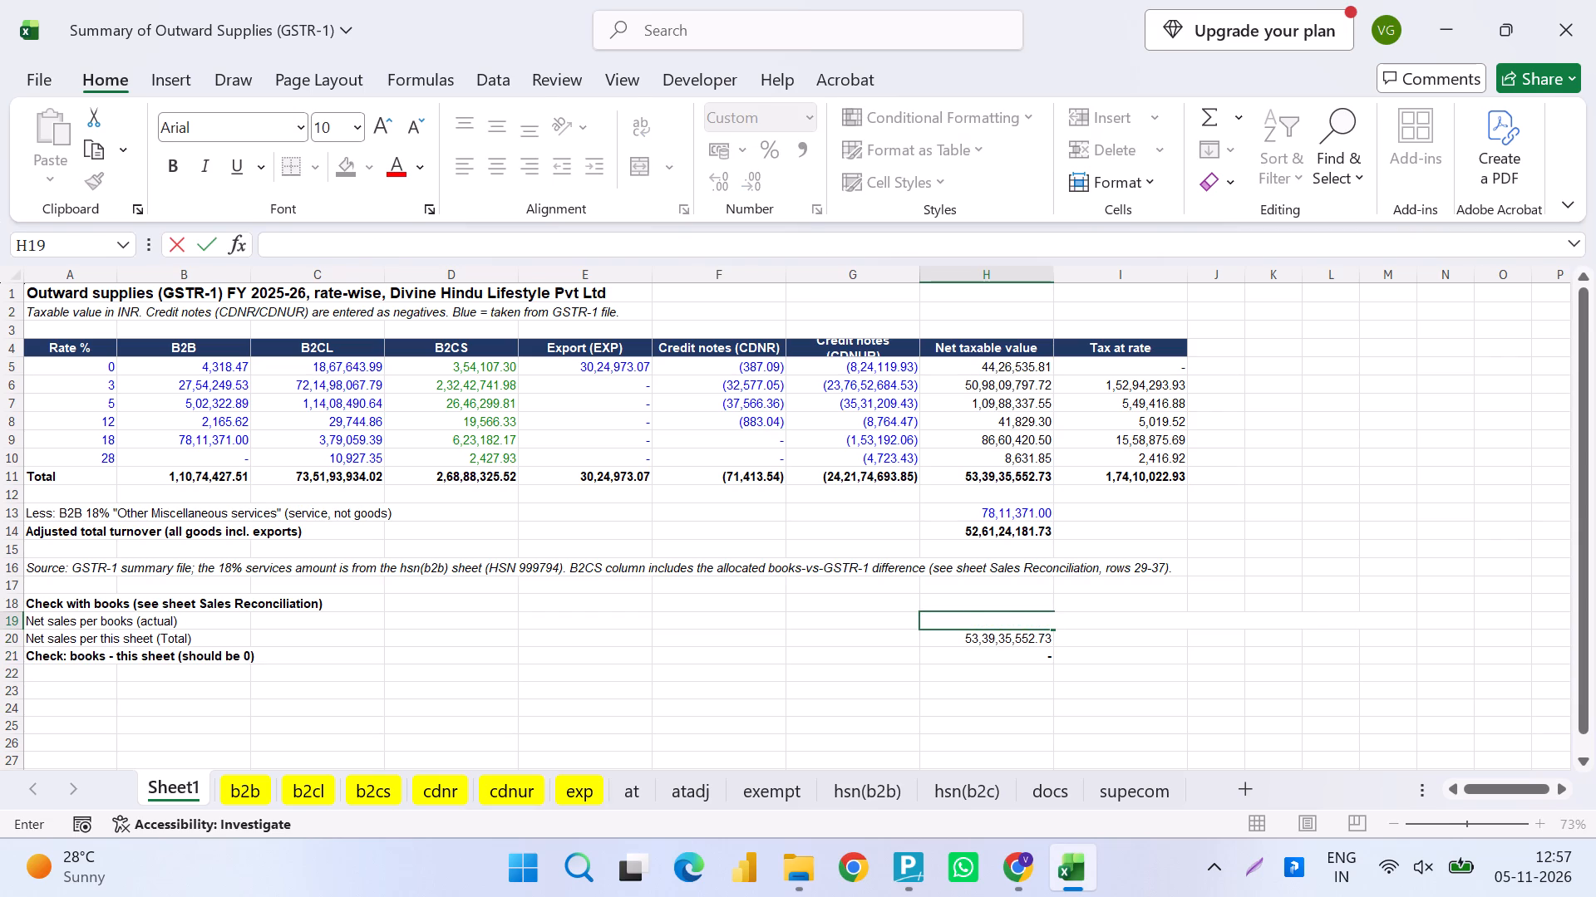
key("Escape")
key("ctrl+bracketleft")
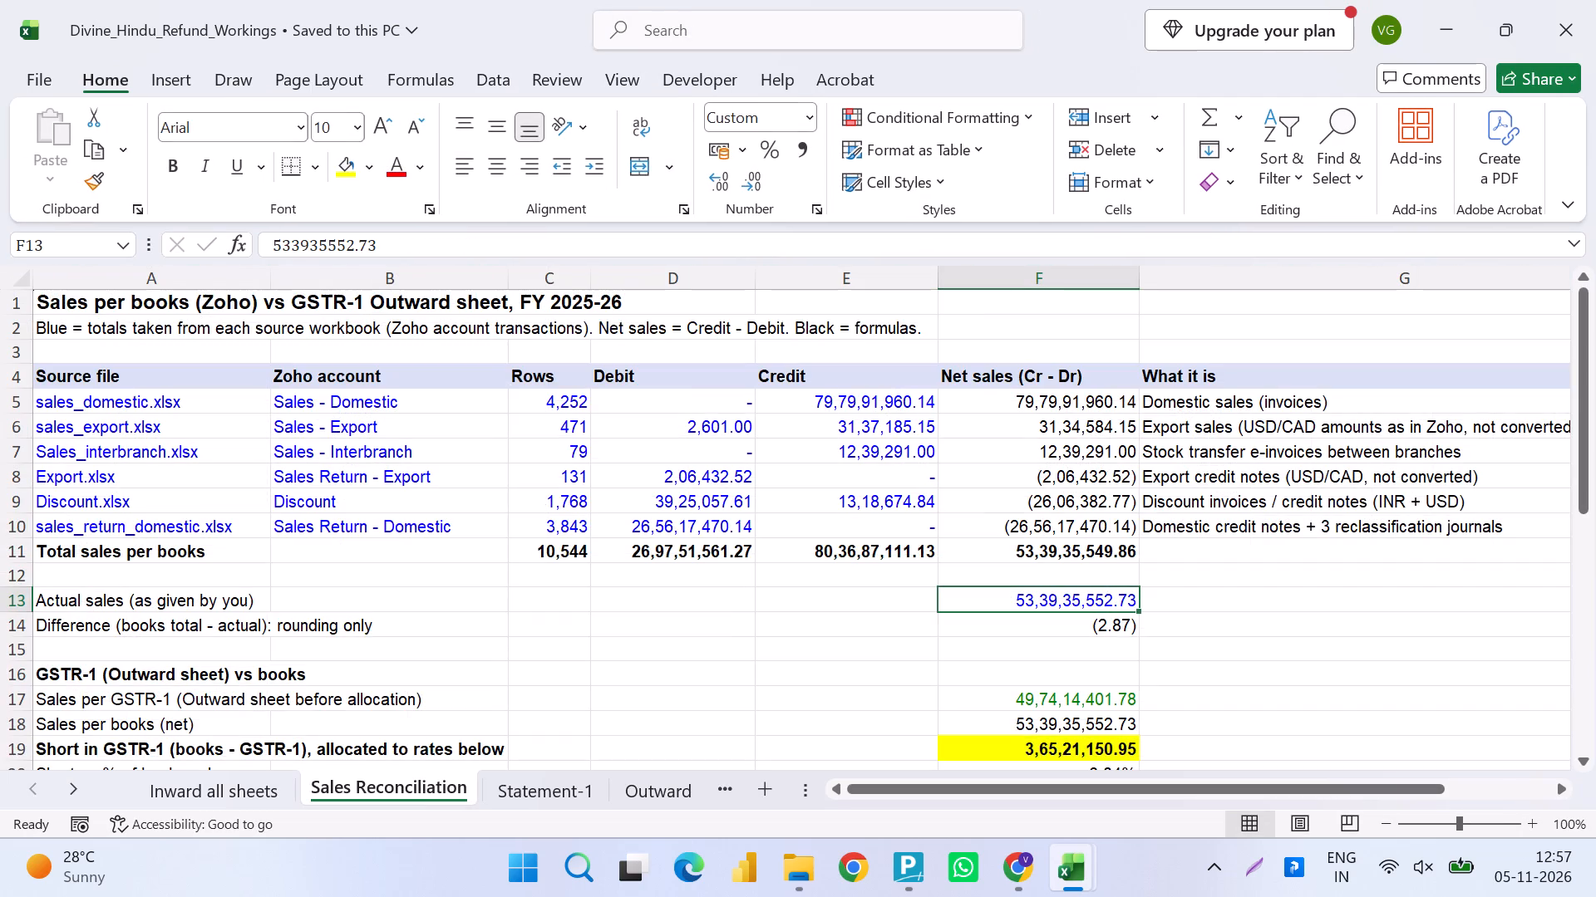
Close the Divine_Hindu_Refund_Workings workbook and save the Summary of Outward Supplies workbook.
left_click(1595, 0)
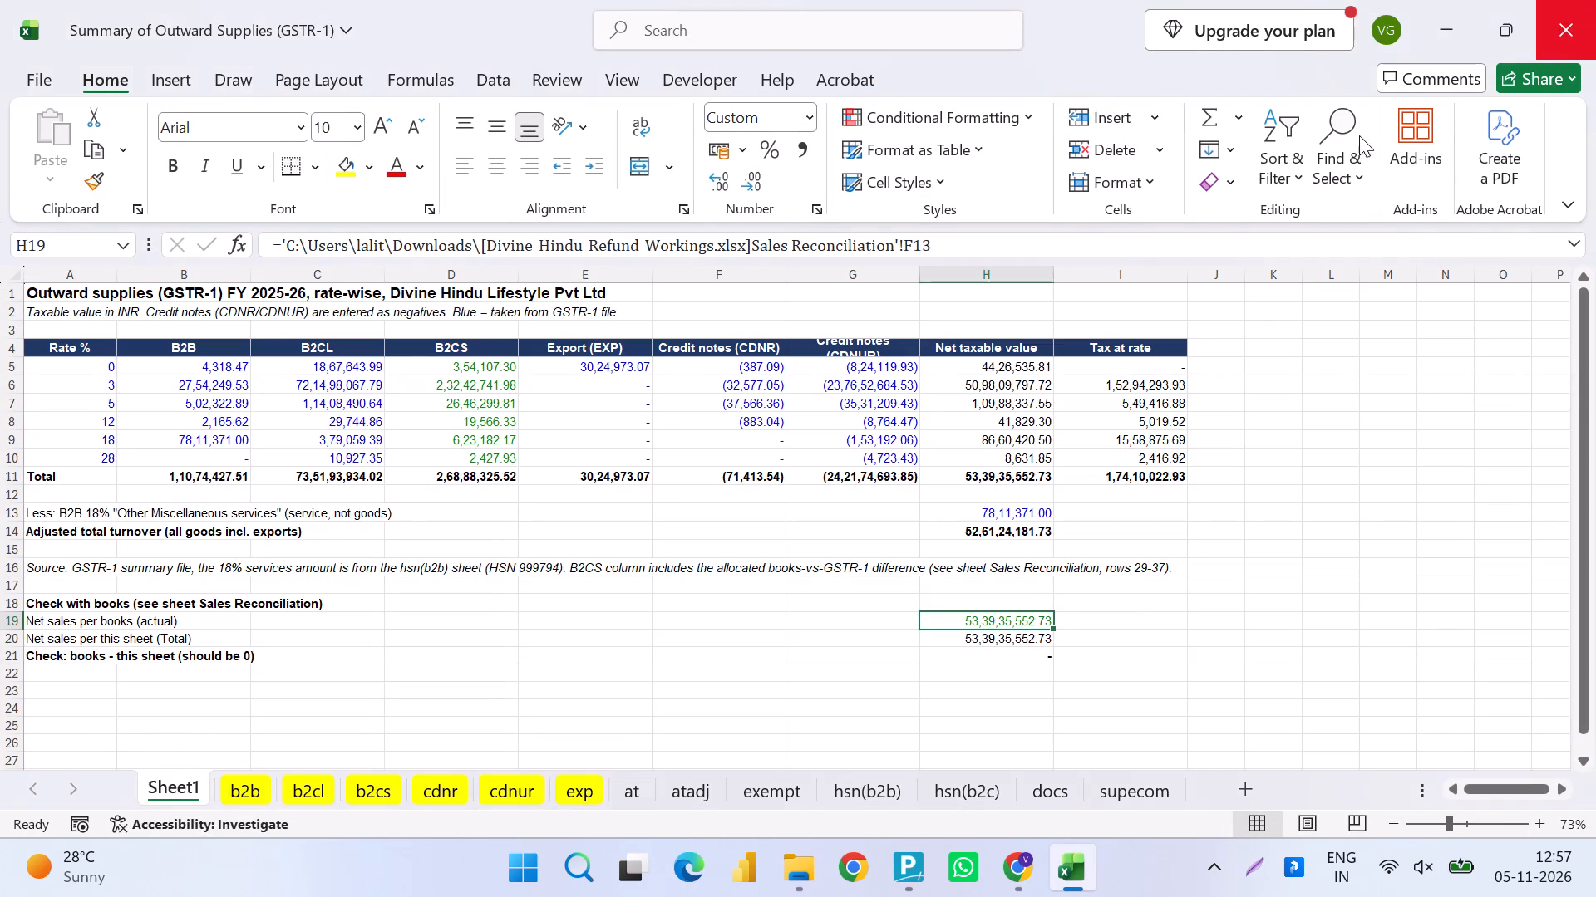
key("Up")
key("ctrl+s")
Examine the formulas down the Net taxable value column of Sheet1, from total cell H11 to book-sales cell H19.
key("Up")
key("ctrl+Up")
key("Up")
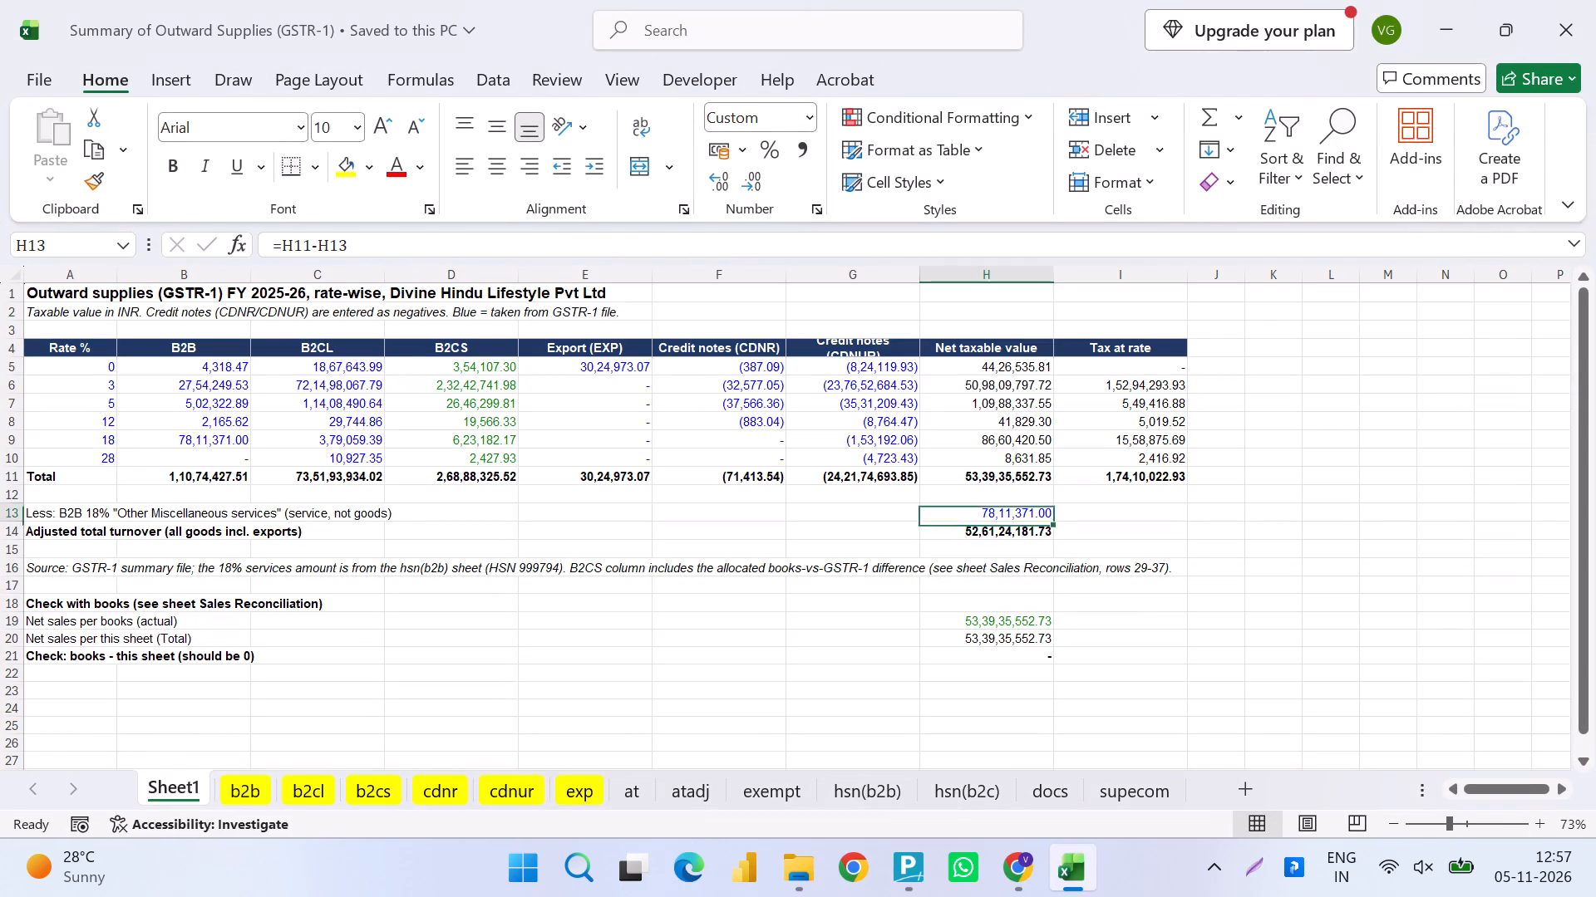
key("Up")
key("Up")
key("F2")
key("Return")
key("F2")
key("Return")
key("F2")
key("Return")
key("F2")
key("Return")
key("F2")
key("Return")
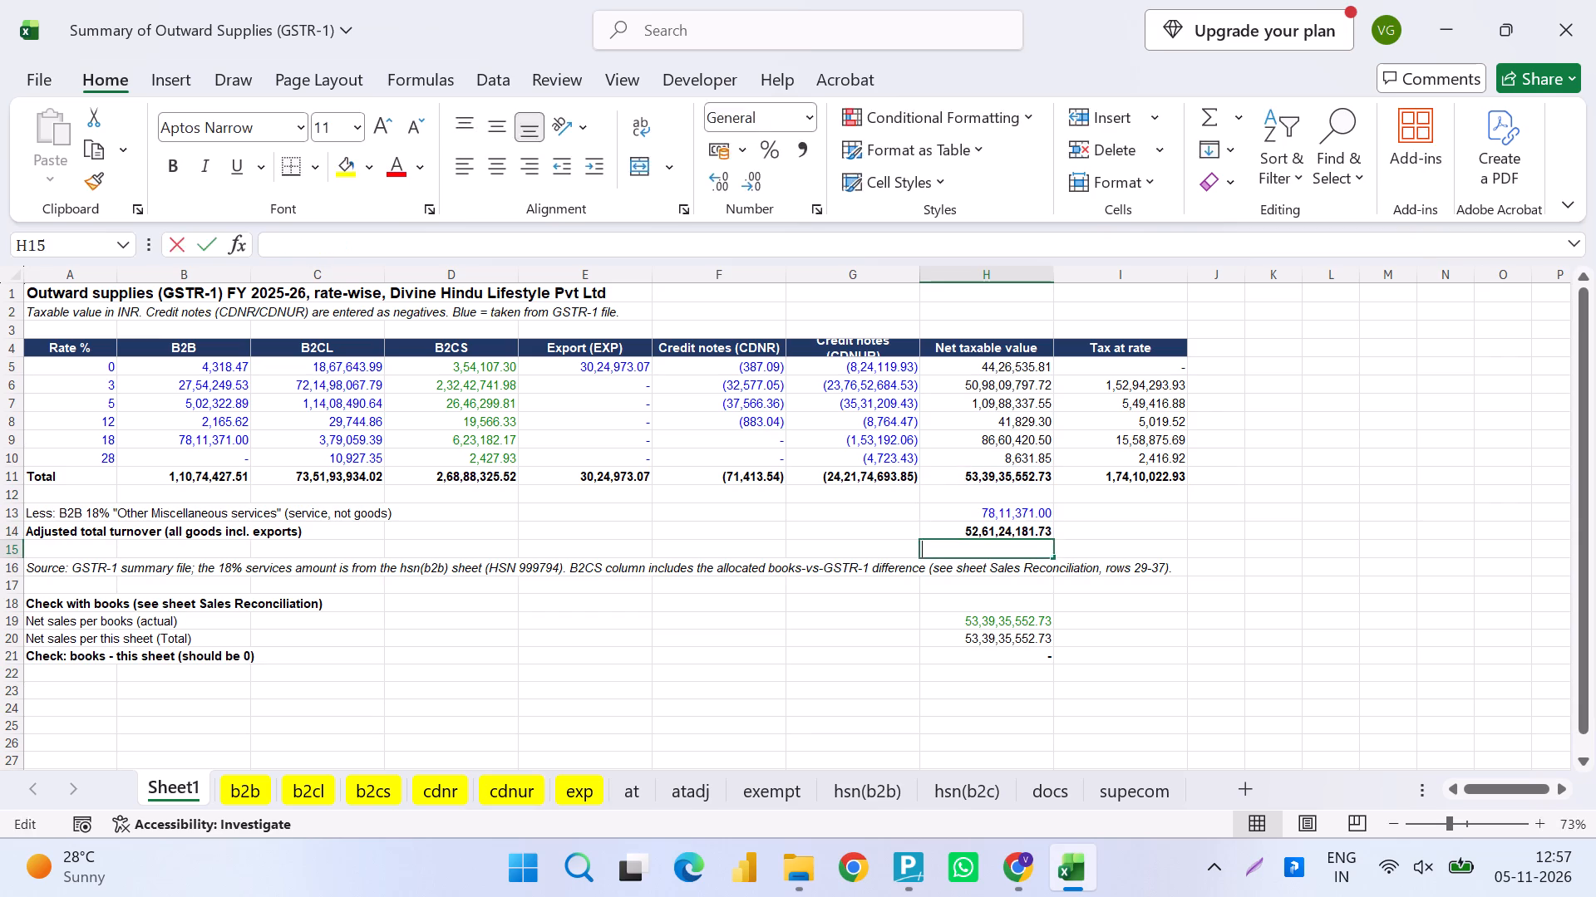
key("F2")
key("Return")
key("F2")
key("Return")
key("F2")
key("Return")
key("F2")
key("Escape")
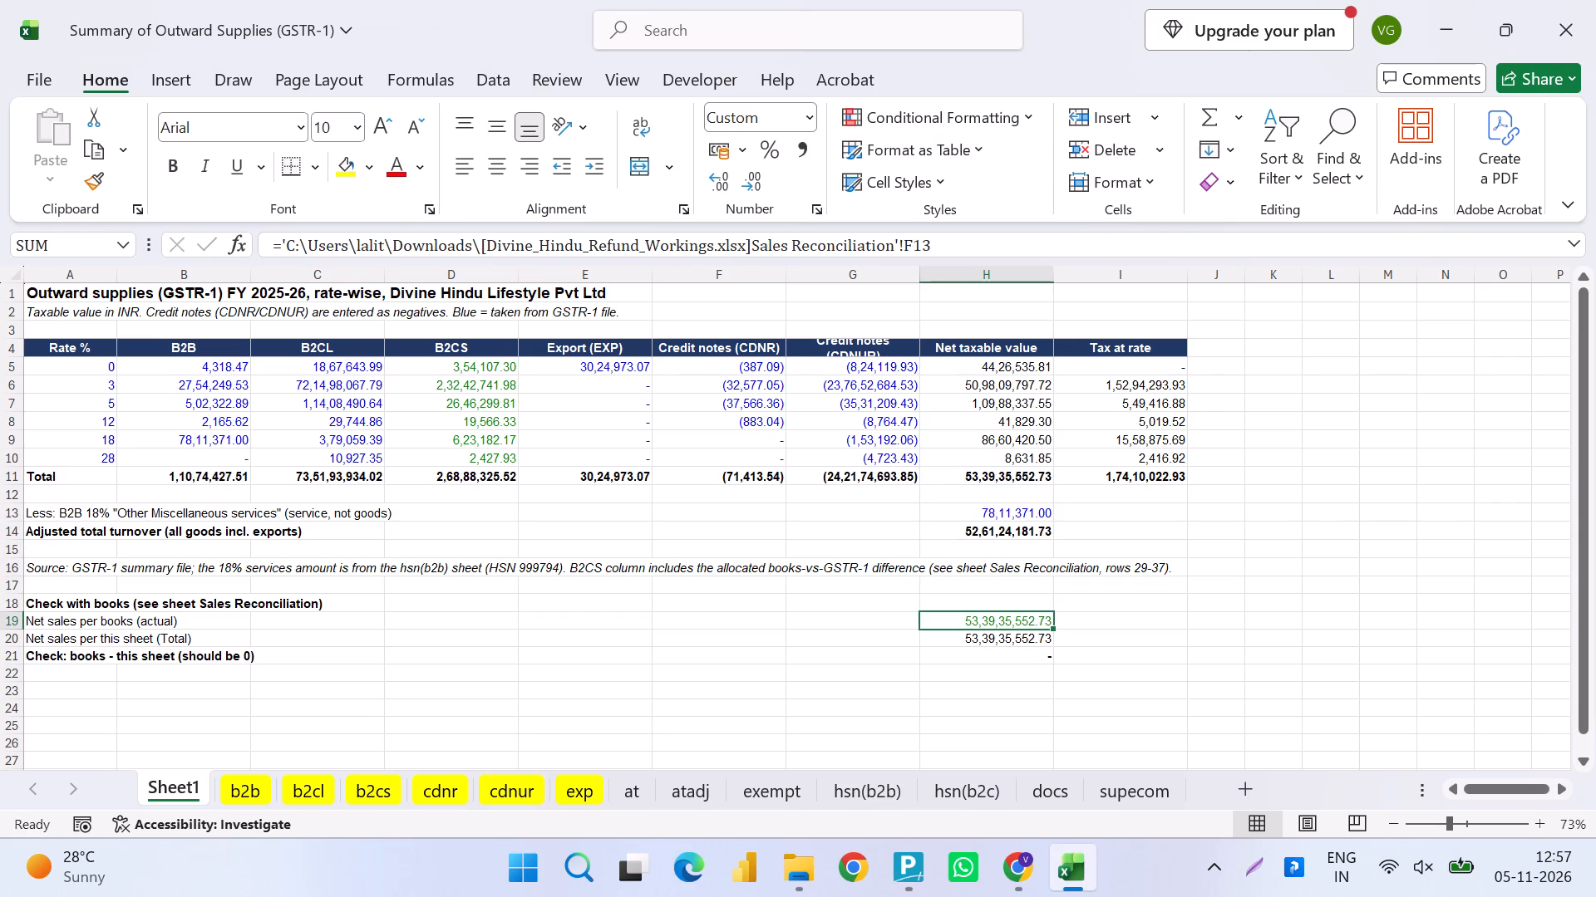
Replace the external link in H19, net sales per books, with its static value using Paste Special Values, and save the workbook.
key("Right")
key("Left")
key("ctrl+c")
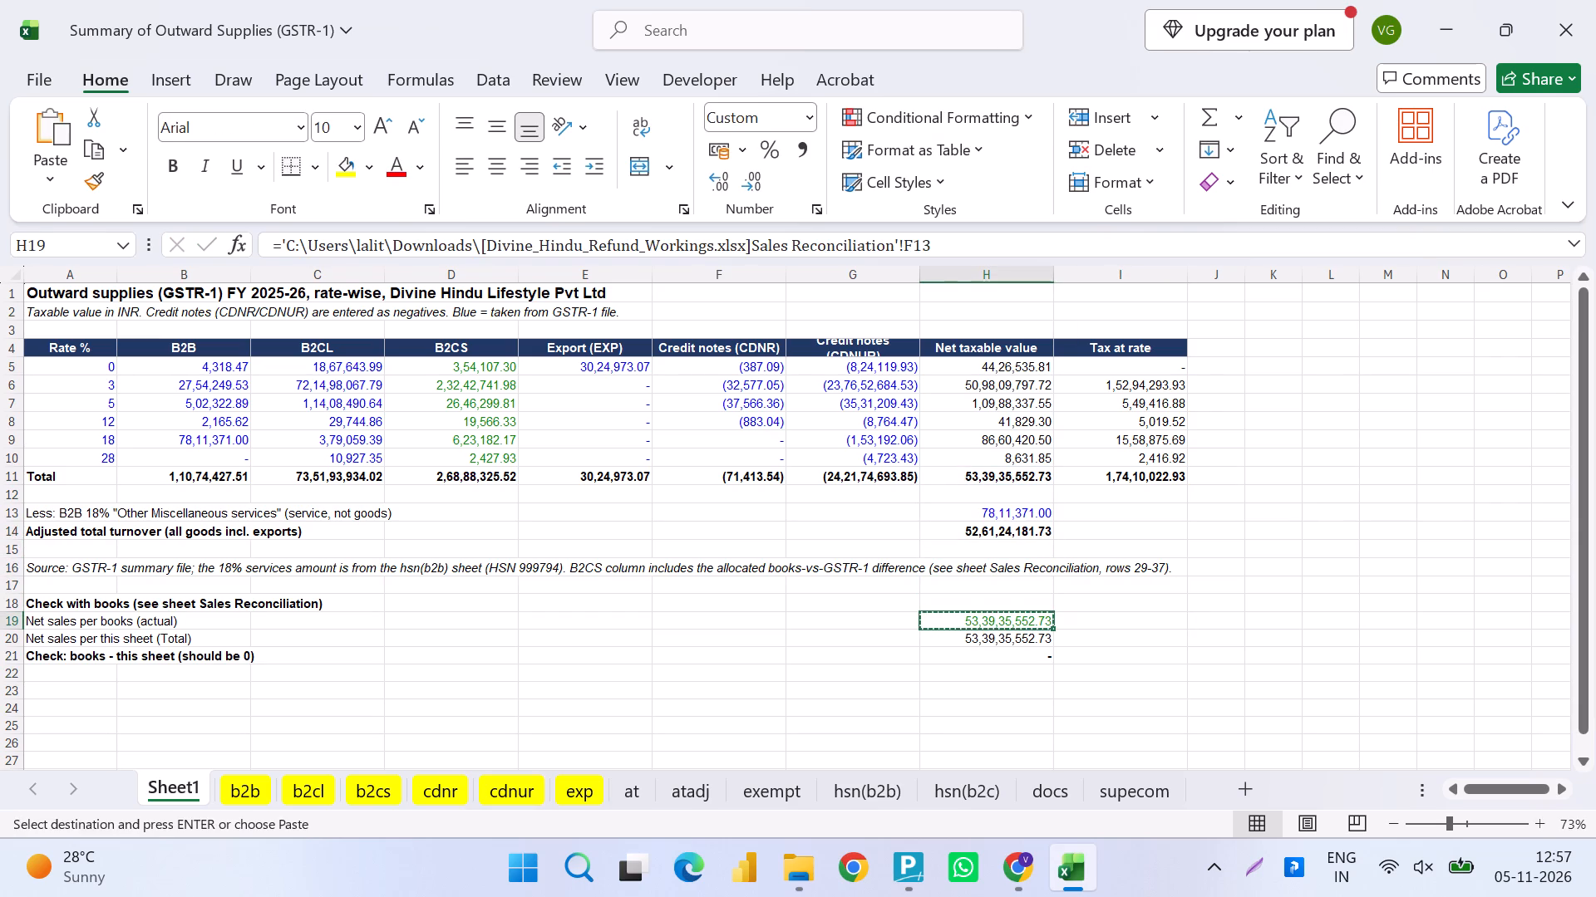
key("ctrl+alt+v")
key("v")
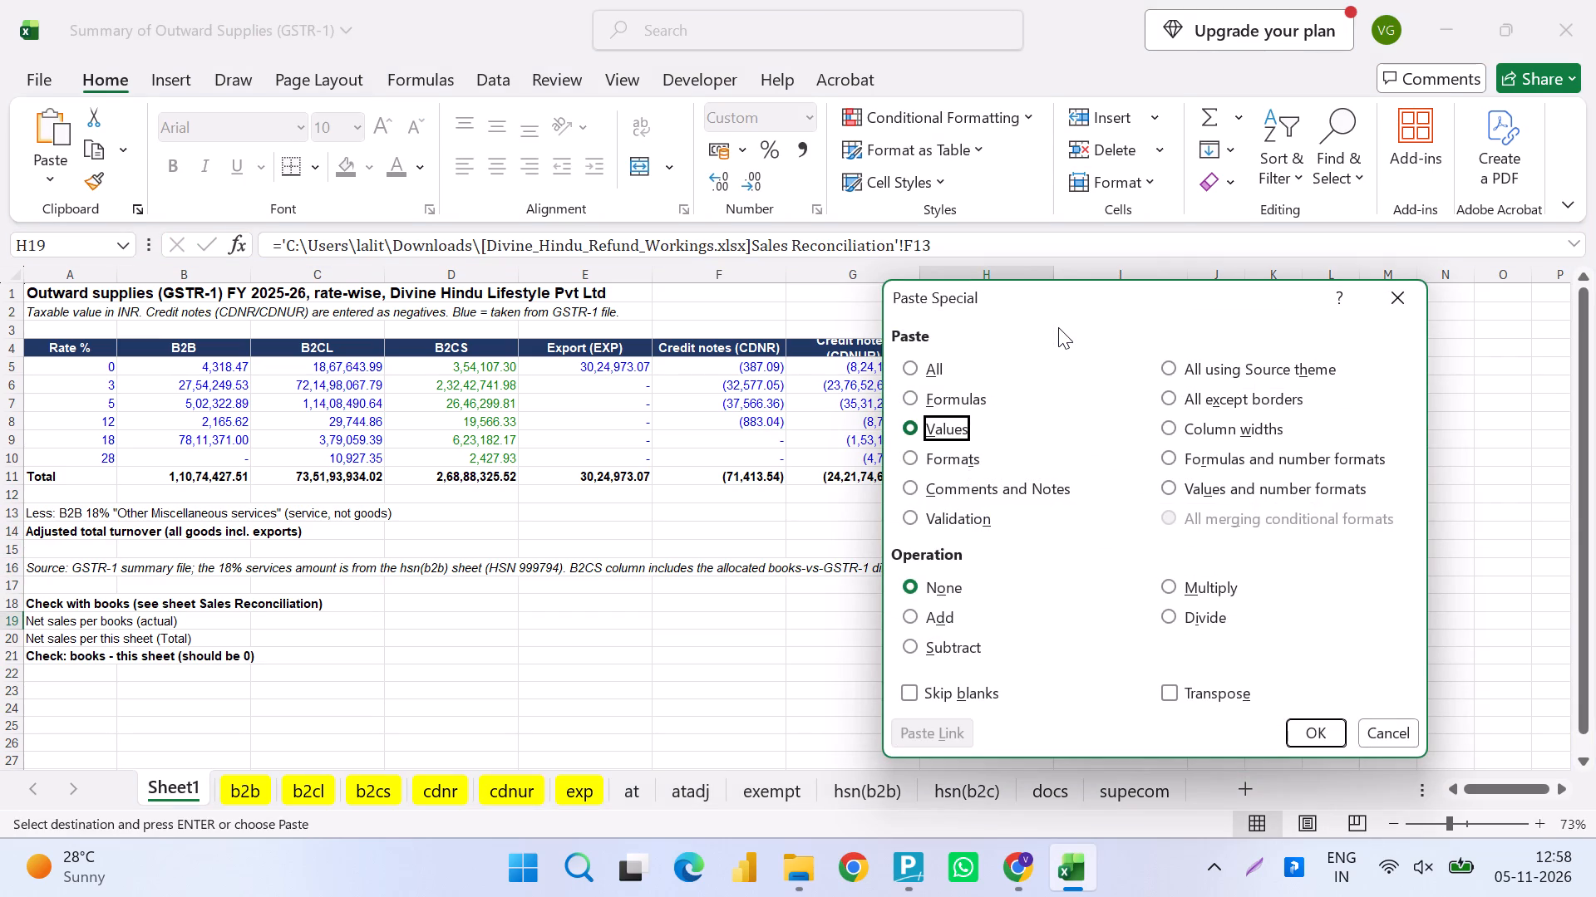
key("Return")
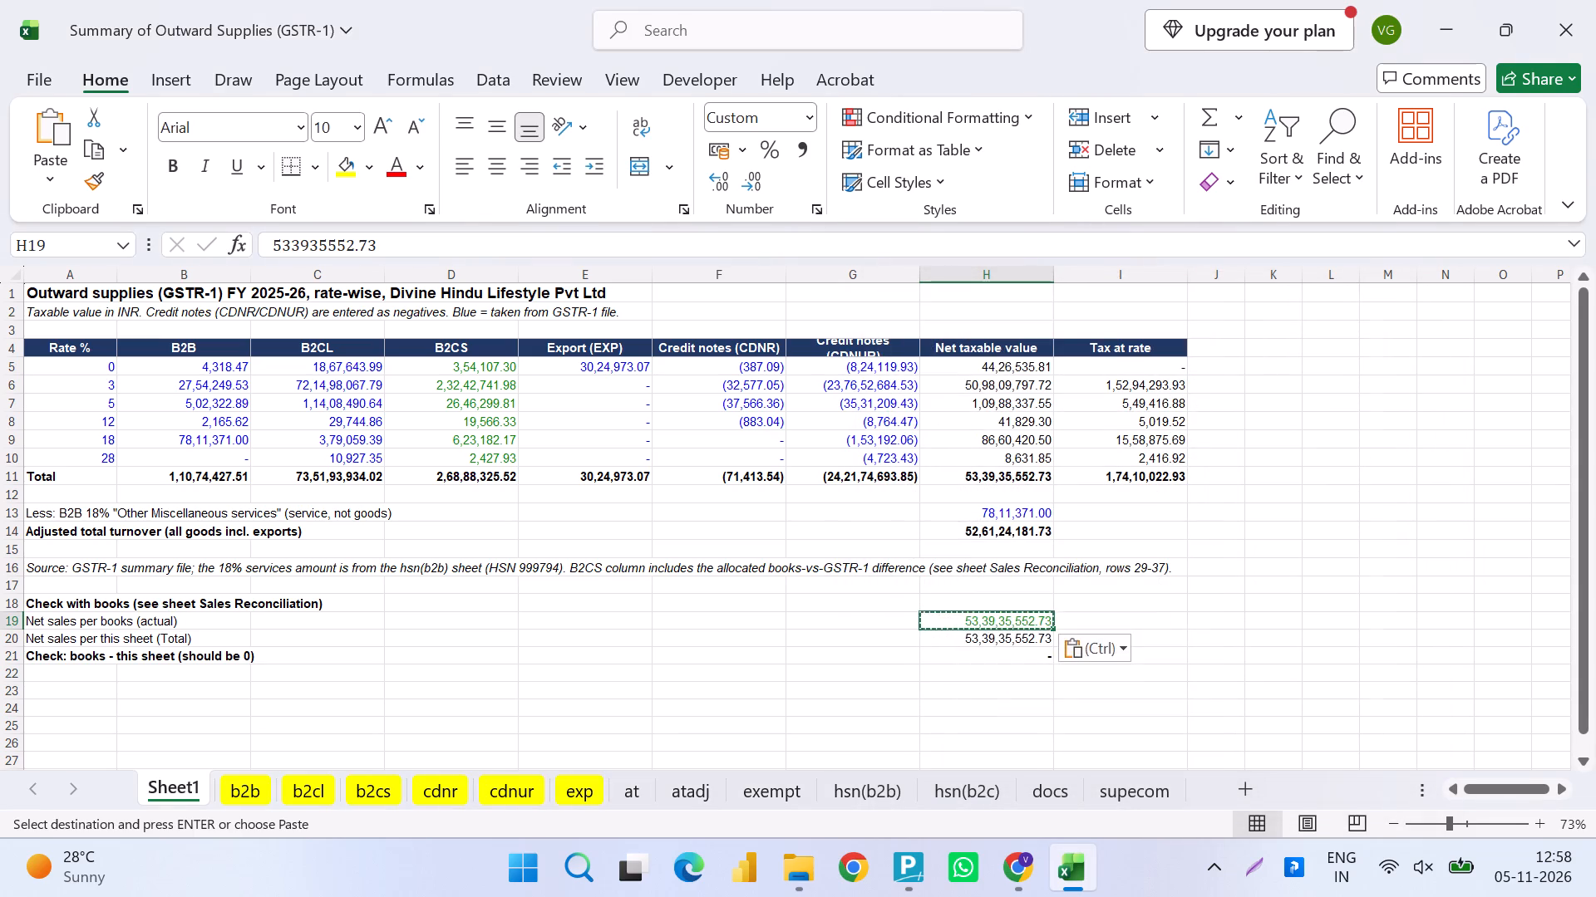
key("ctrl+s")
Recheck the contents of H19 and H20 in the books check and save the workbook.
key("F2")
key("Return")
key("F2")
key("Return")
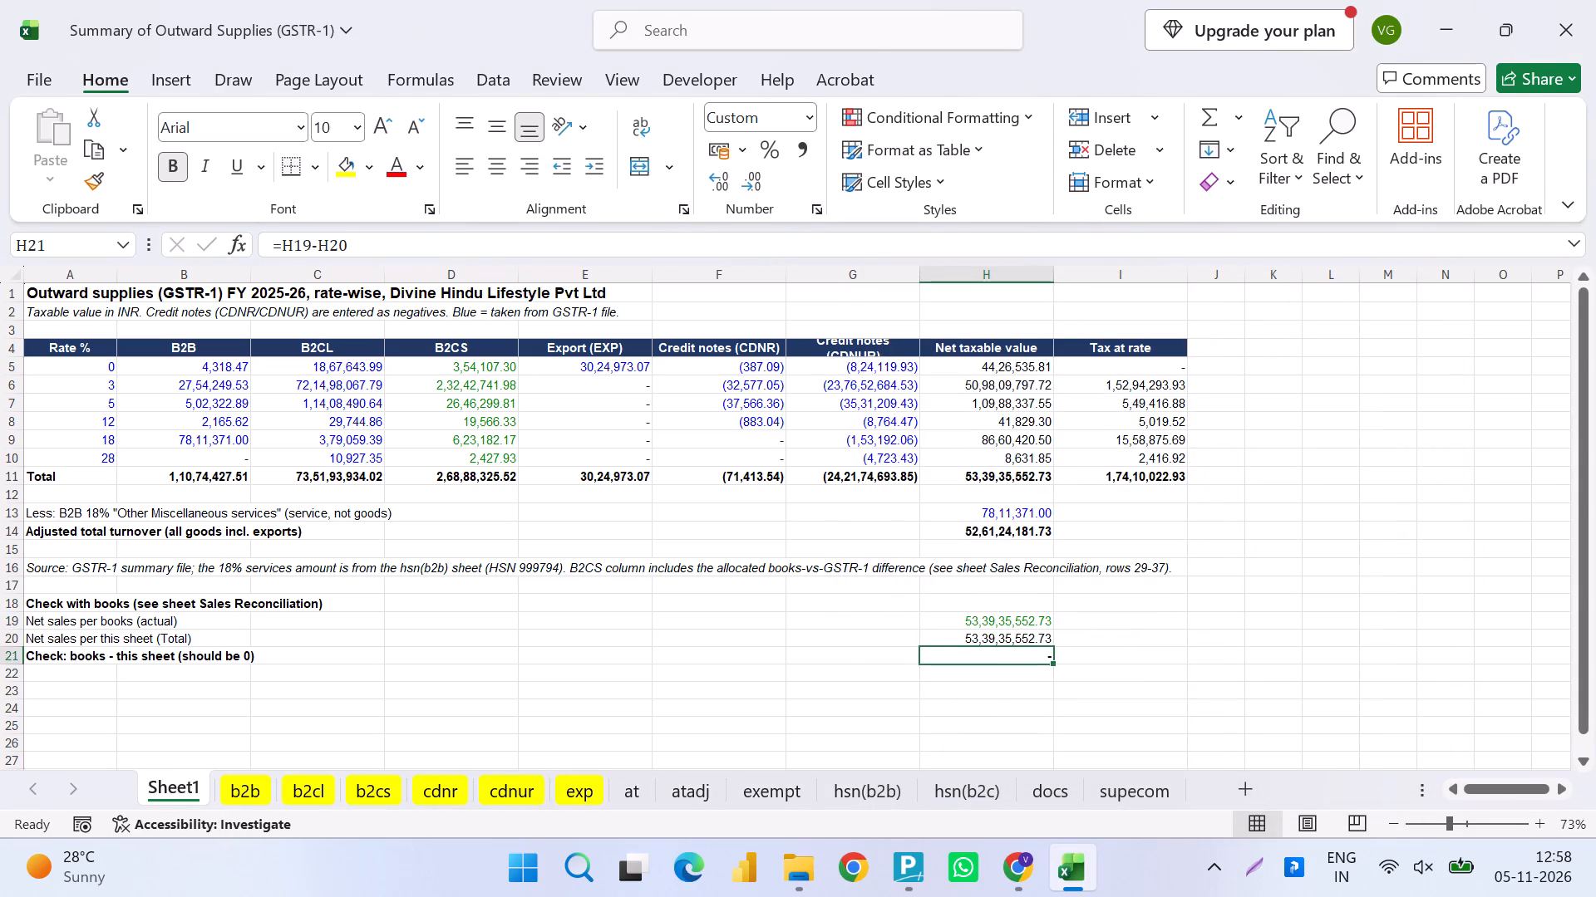
key("Up")
key("F2")
key("Return")
key("ctrl+s")
Switch to the Words Docs folder window in File Explorer.
key("alt+Tab")
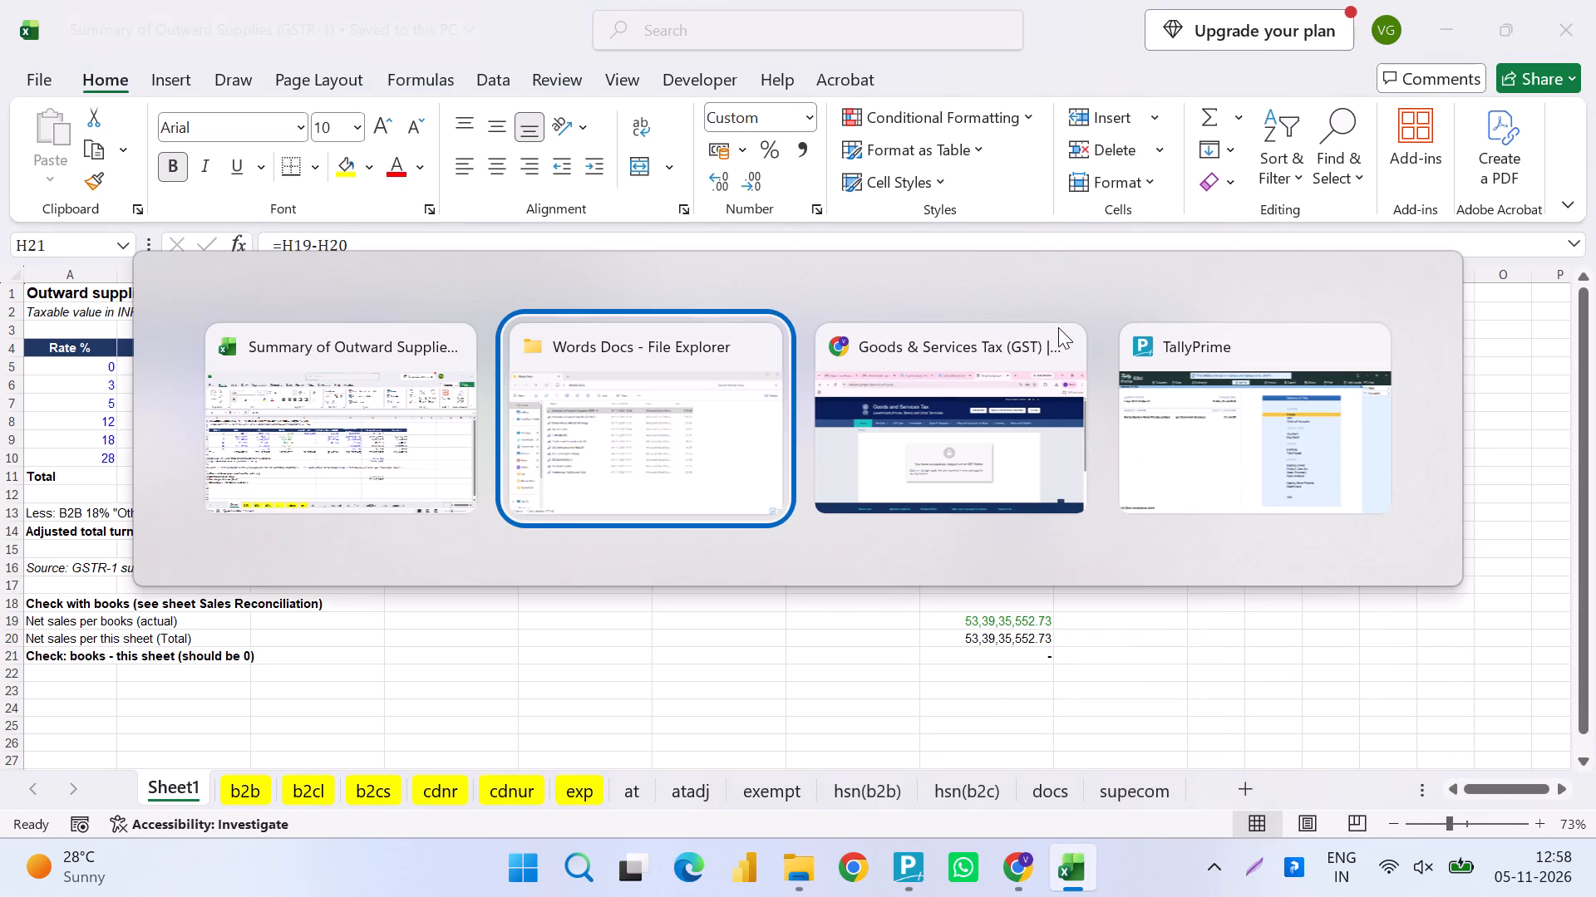
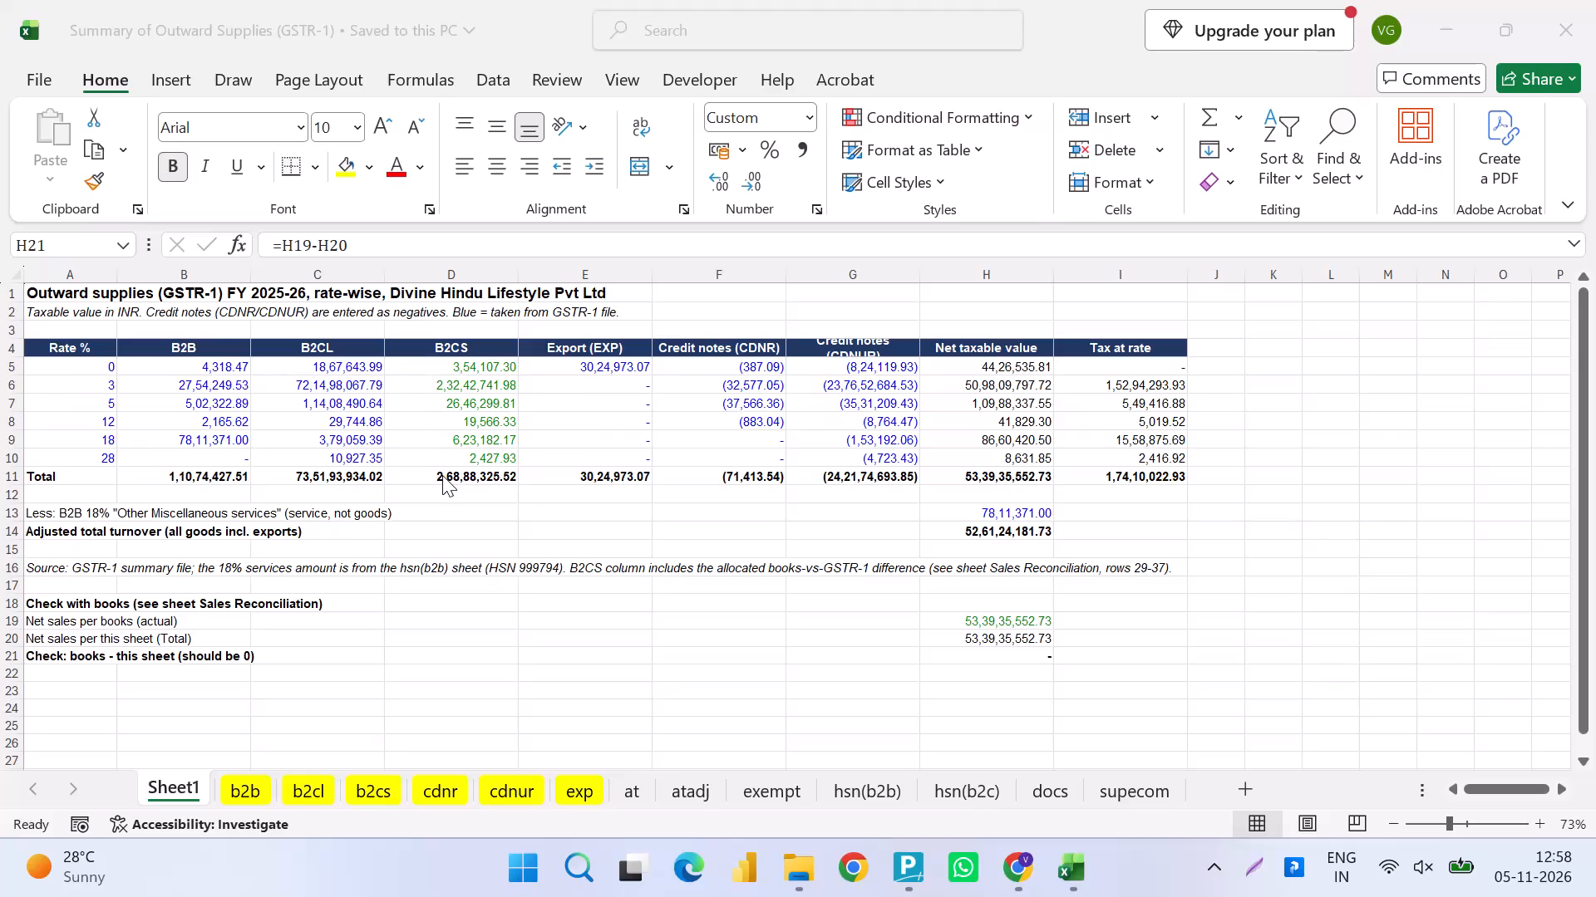
Save the Summary of Outward Supplies (GSTR-1) workbook and close it.
left_click(465, 517, "alt")
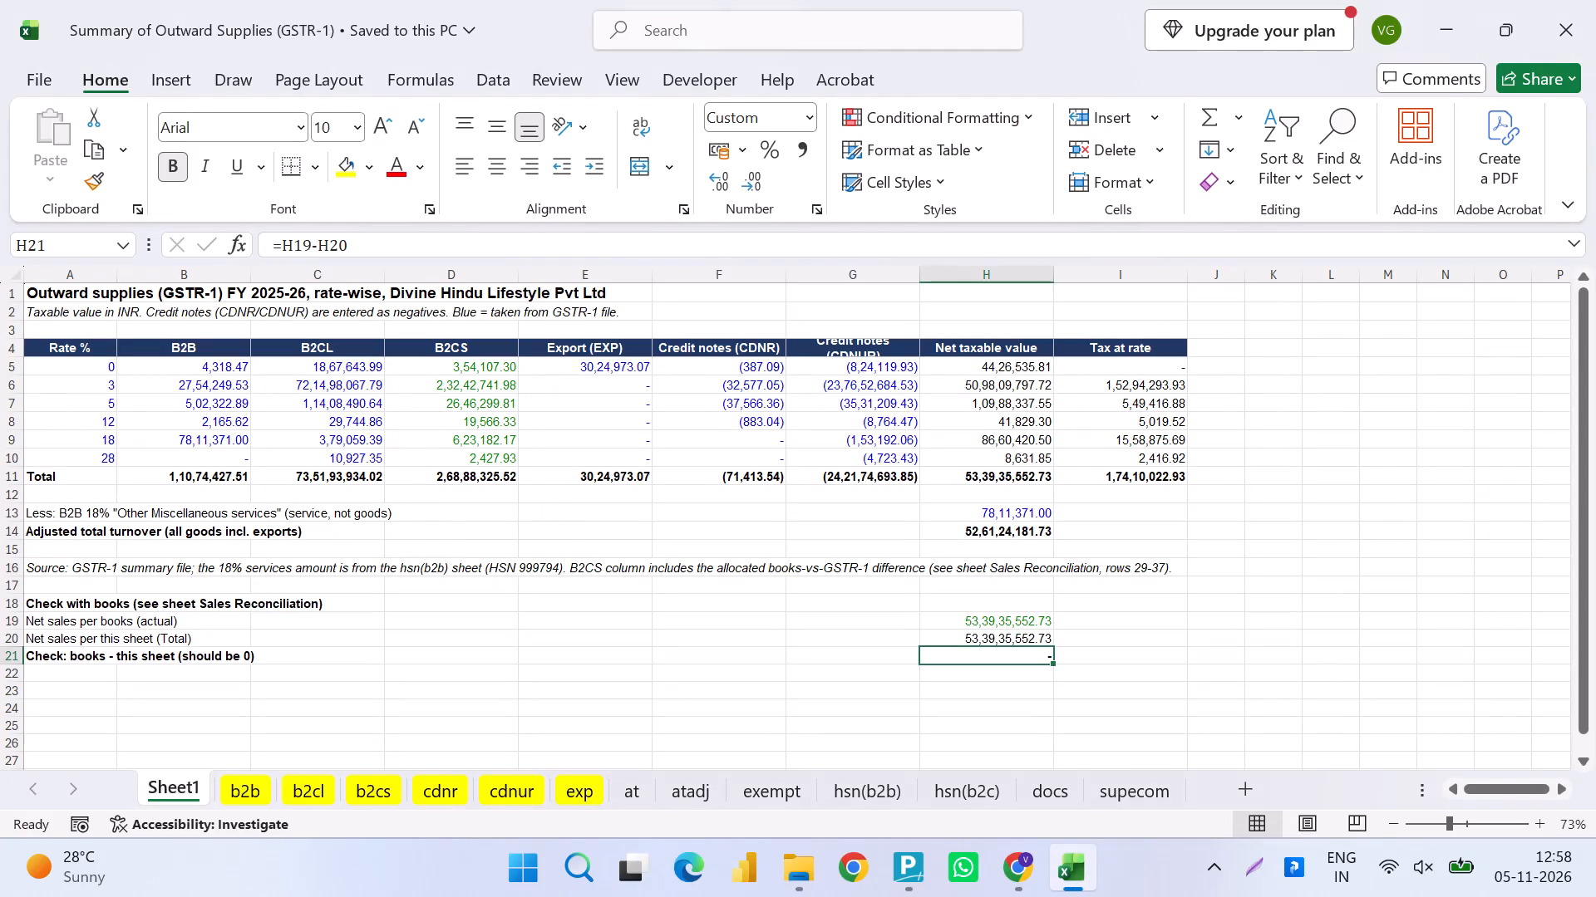
left_click(465, 517, "alt")
key("ctrl+s")
key("ctrl+s")
key("ctrl+s")
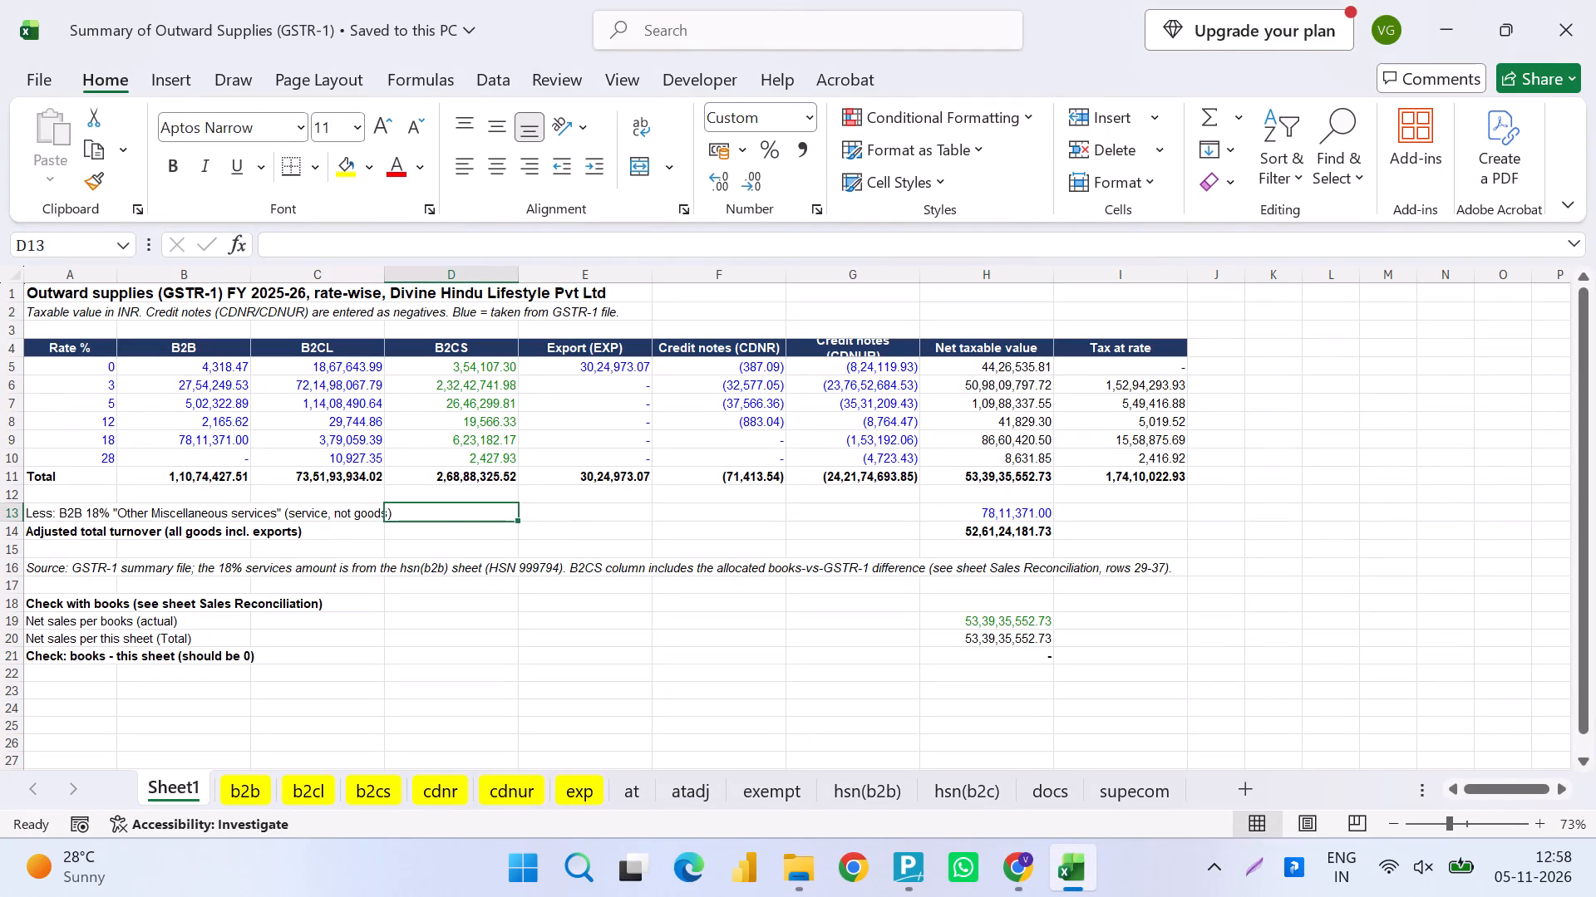
left_click(1348, 11)
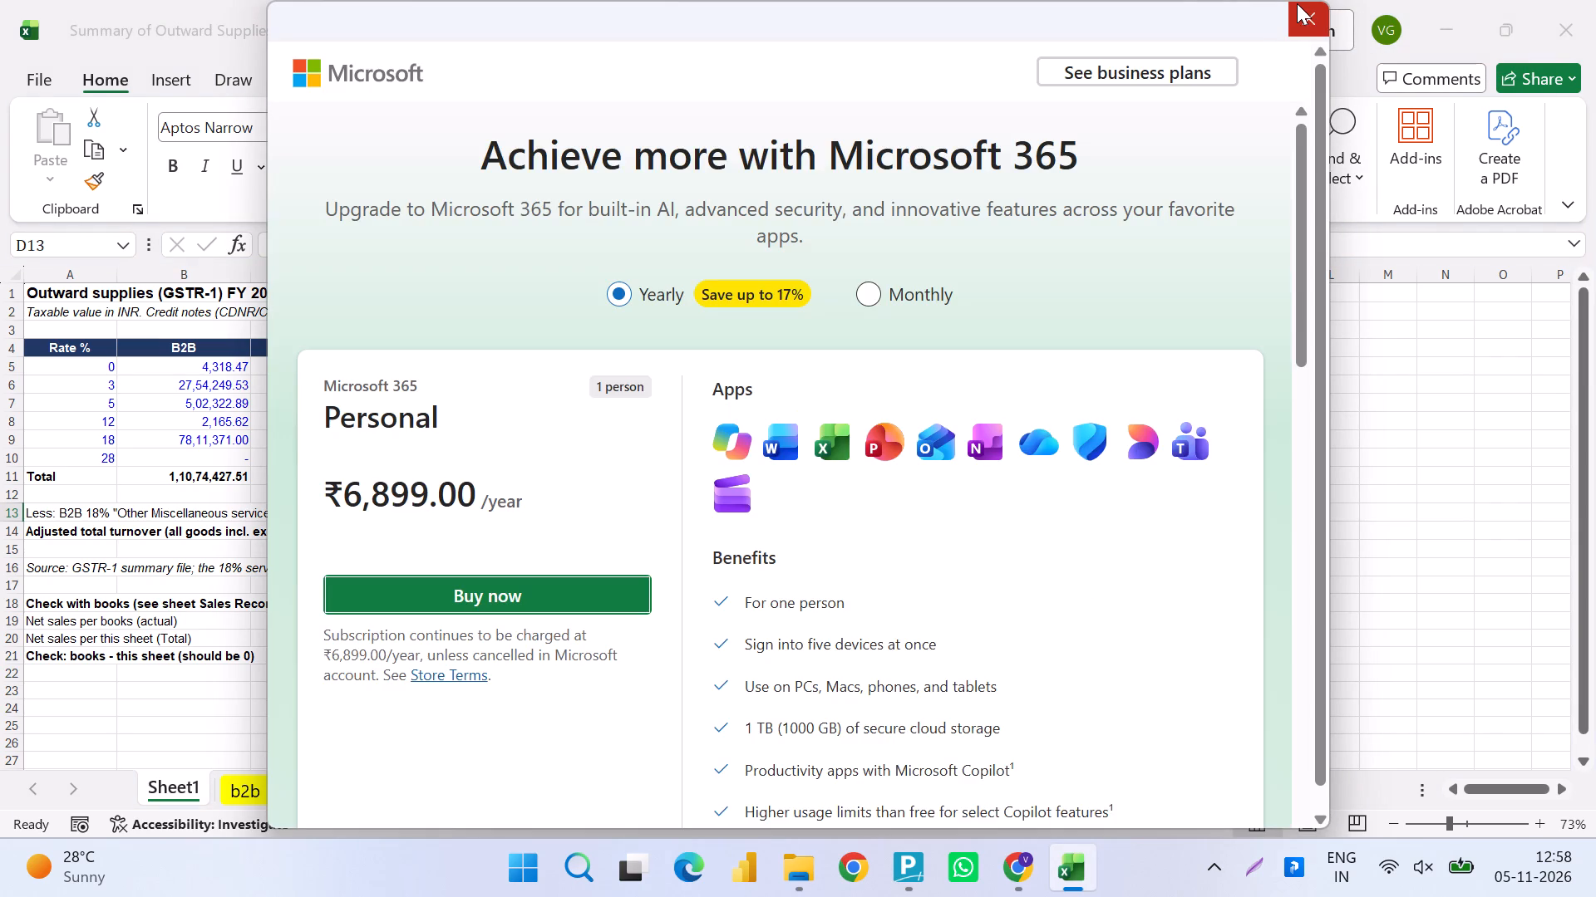
left_click(1297, 3)
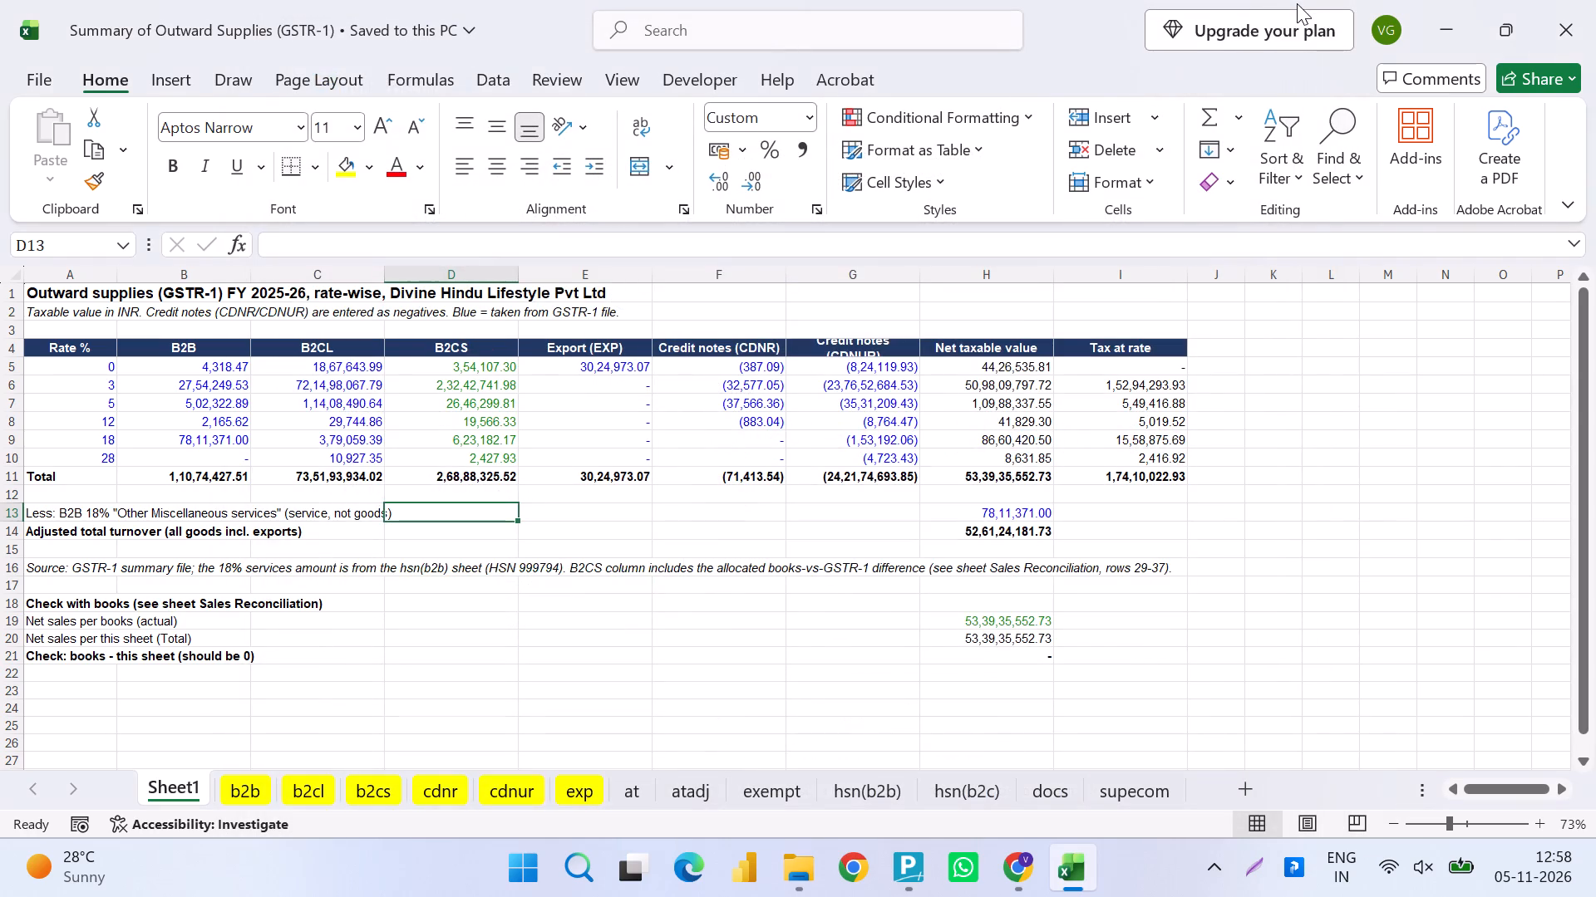
left_click(1595, 0)
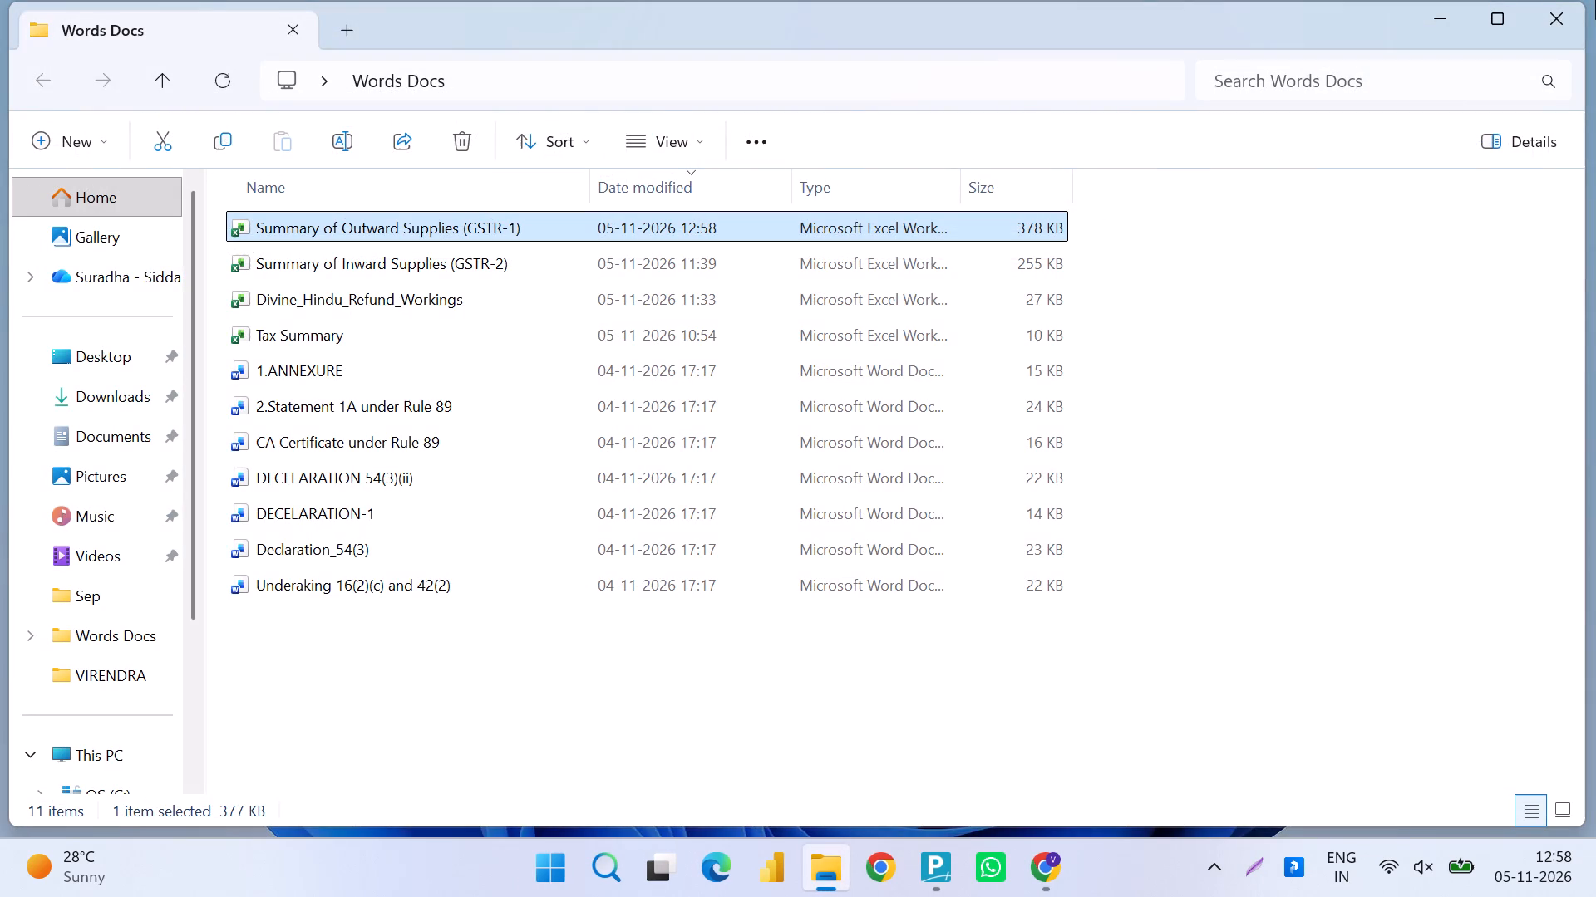
Open the Summary of Inward Supplies (GSTR-2) workbook from the Words Docs folder.
key("Down")
key("Return")
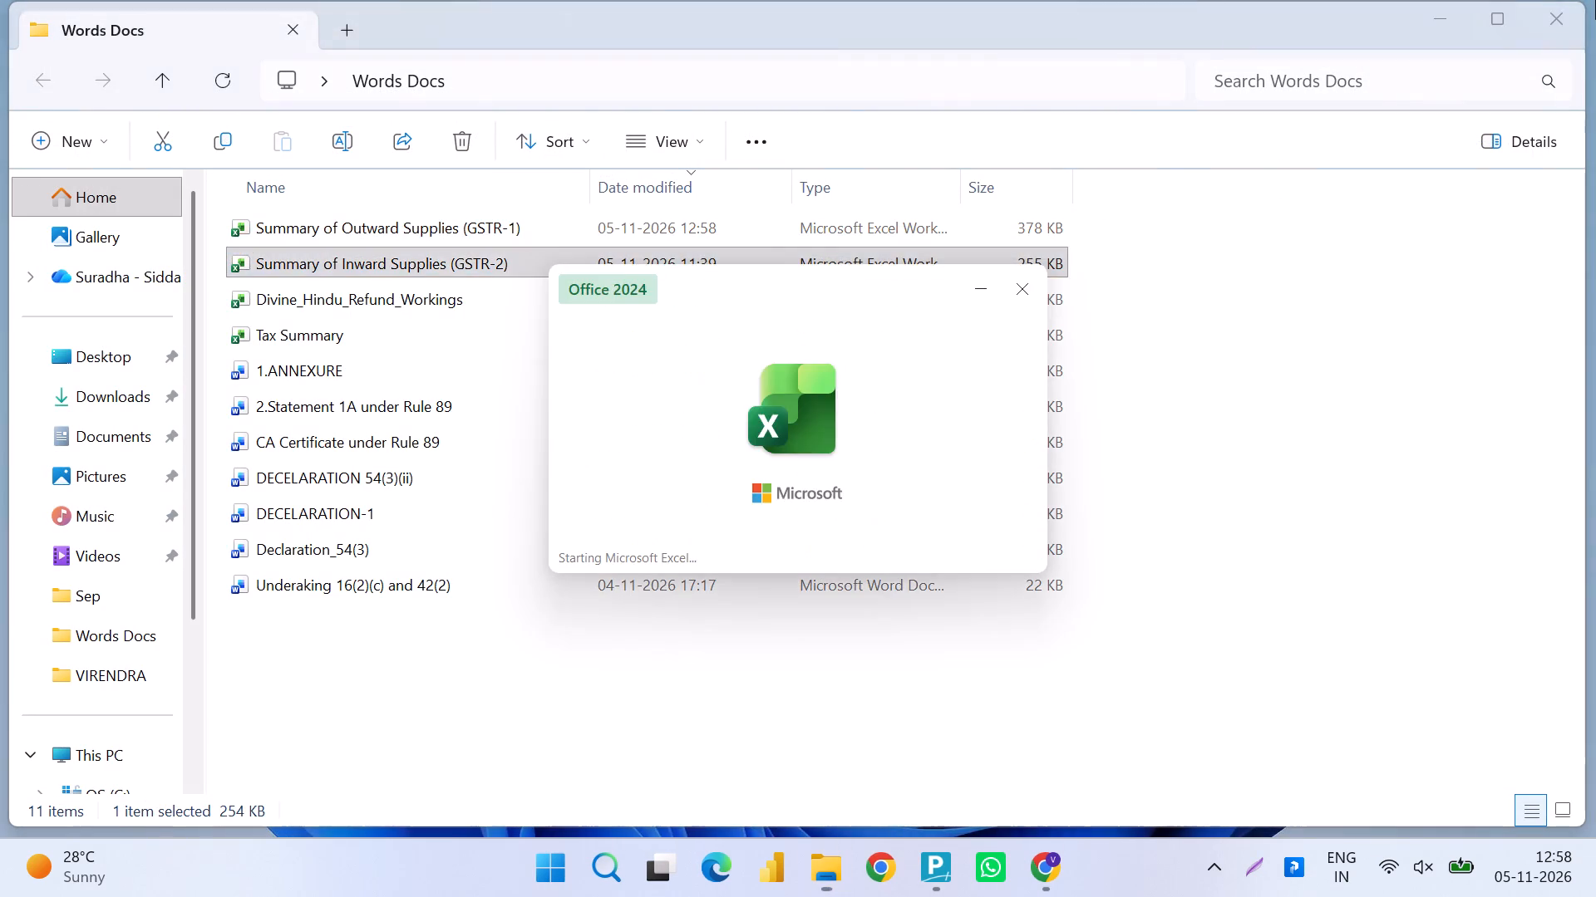
Examine the top of Sheet1 and check the contents of the note in cell A2 without changing it.
key("ctrl+Up")
key("ctrl+Left")
key("ctrl+Up")
key("ctrl+Left")
key("ctrl+Up")
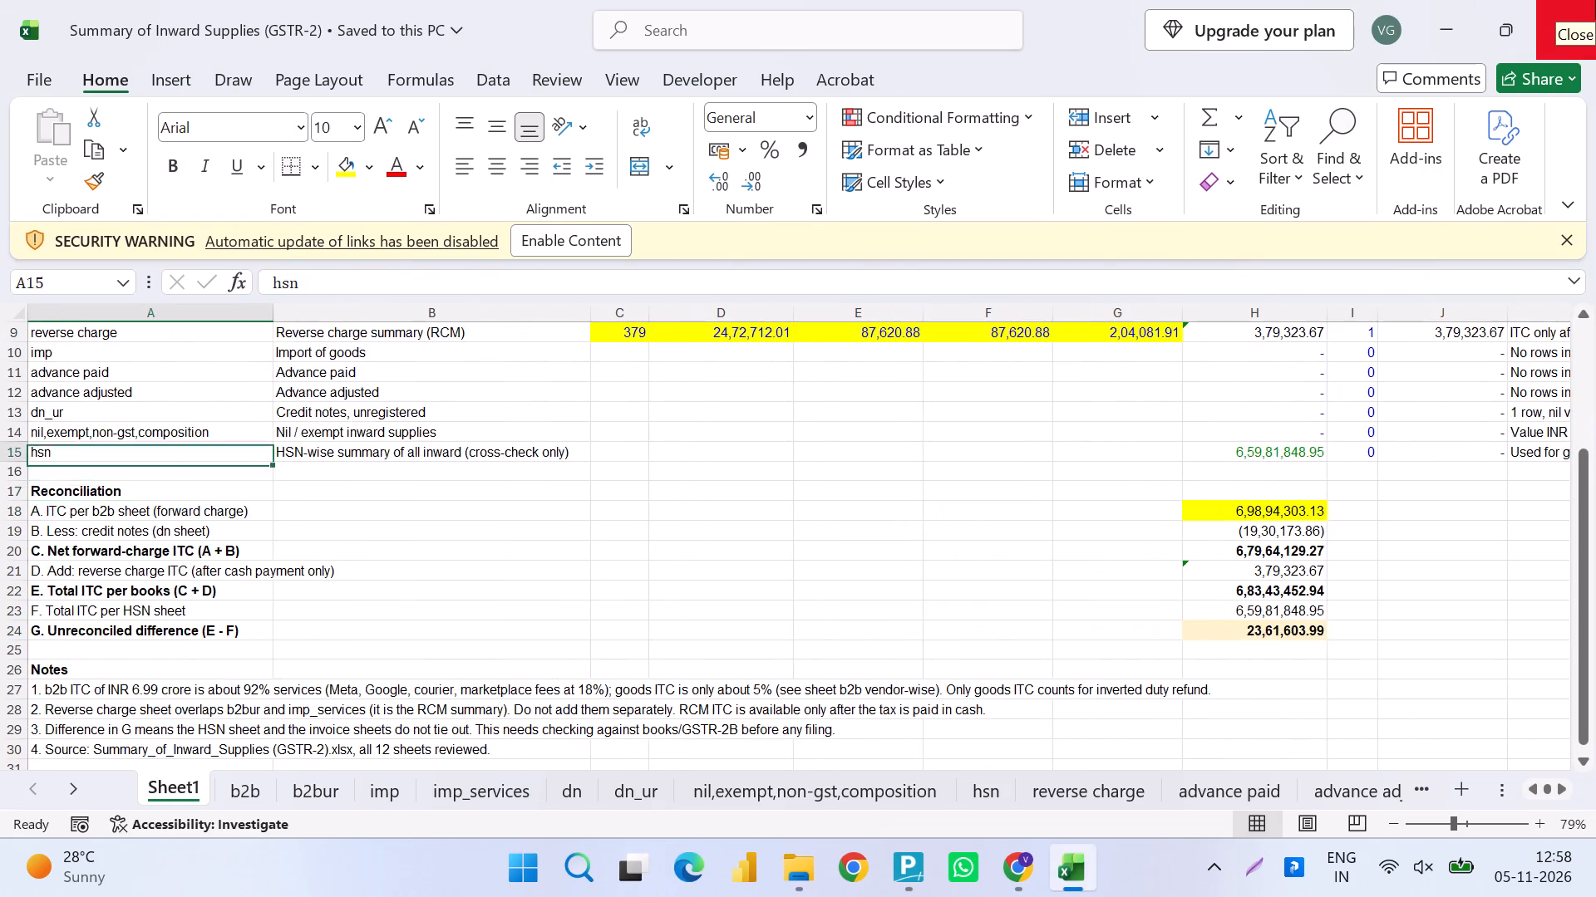
key("ctrl+Up")
key("ctrl+Up")
key("F2")
key("Left")
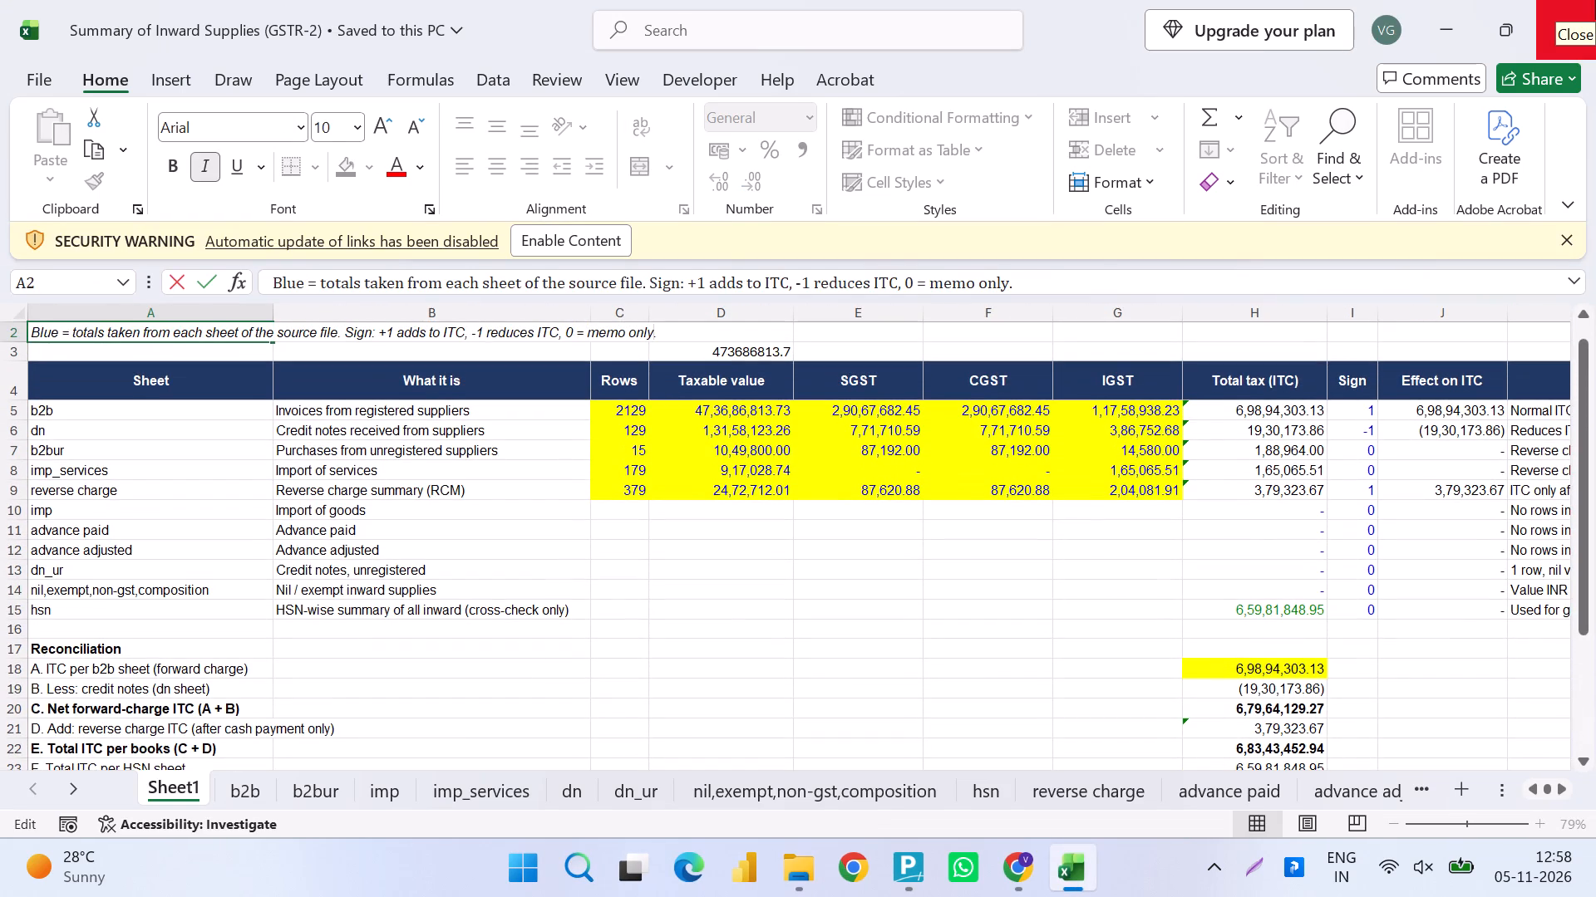
key("Escape")
key("F2")
key("Escape")
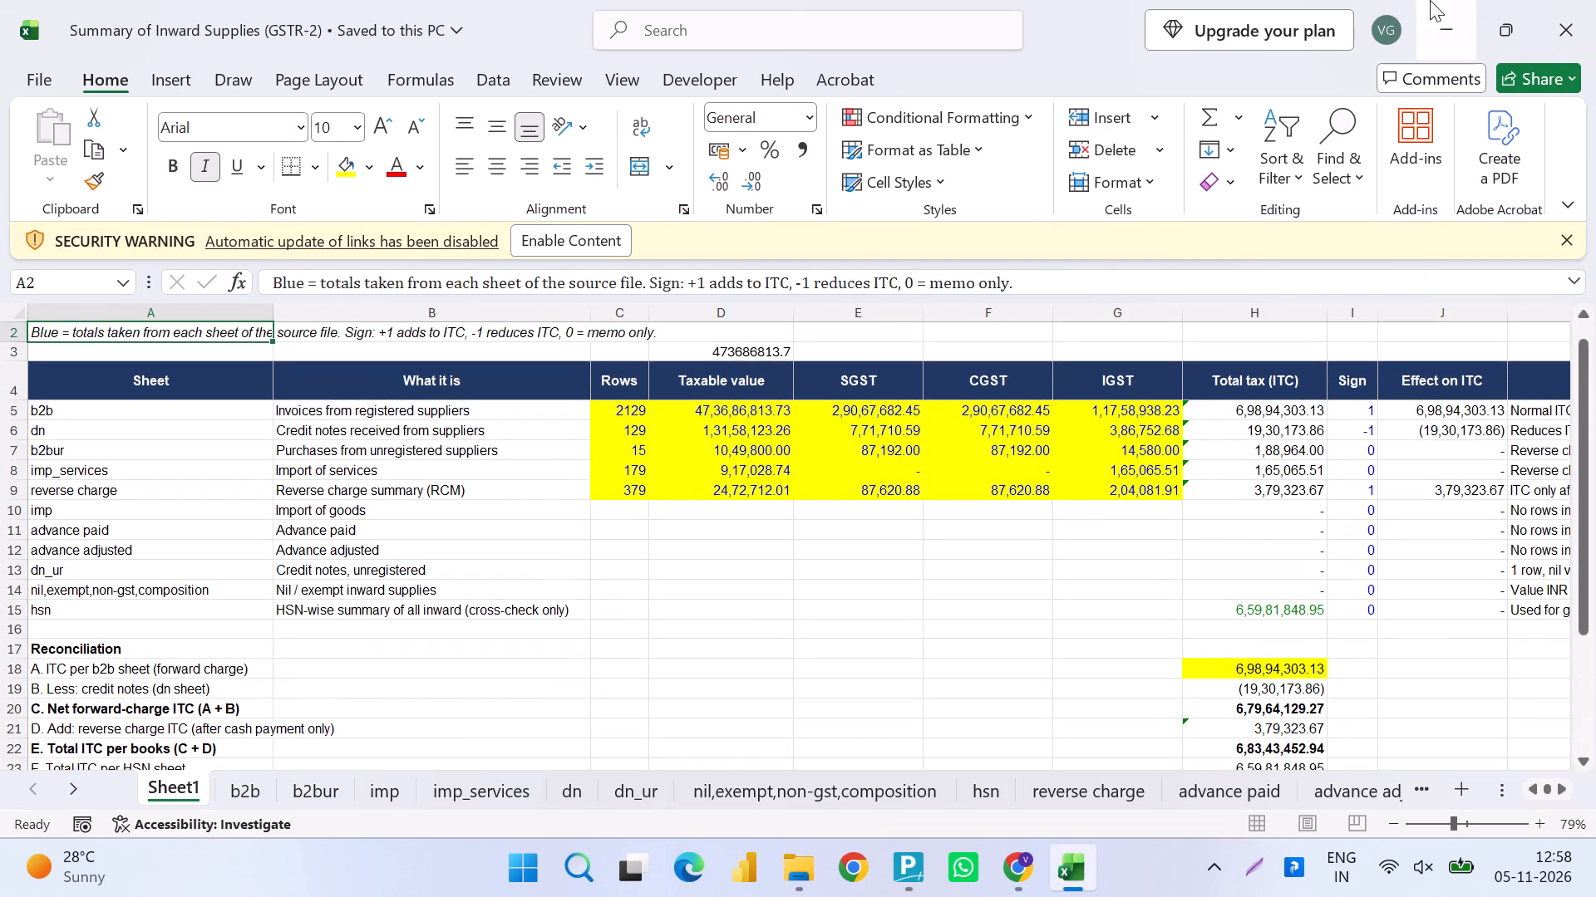
Enable the blocked content for linked data in the inward supplies workbook and save it.
left_click(600, 255)
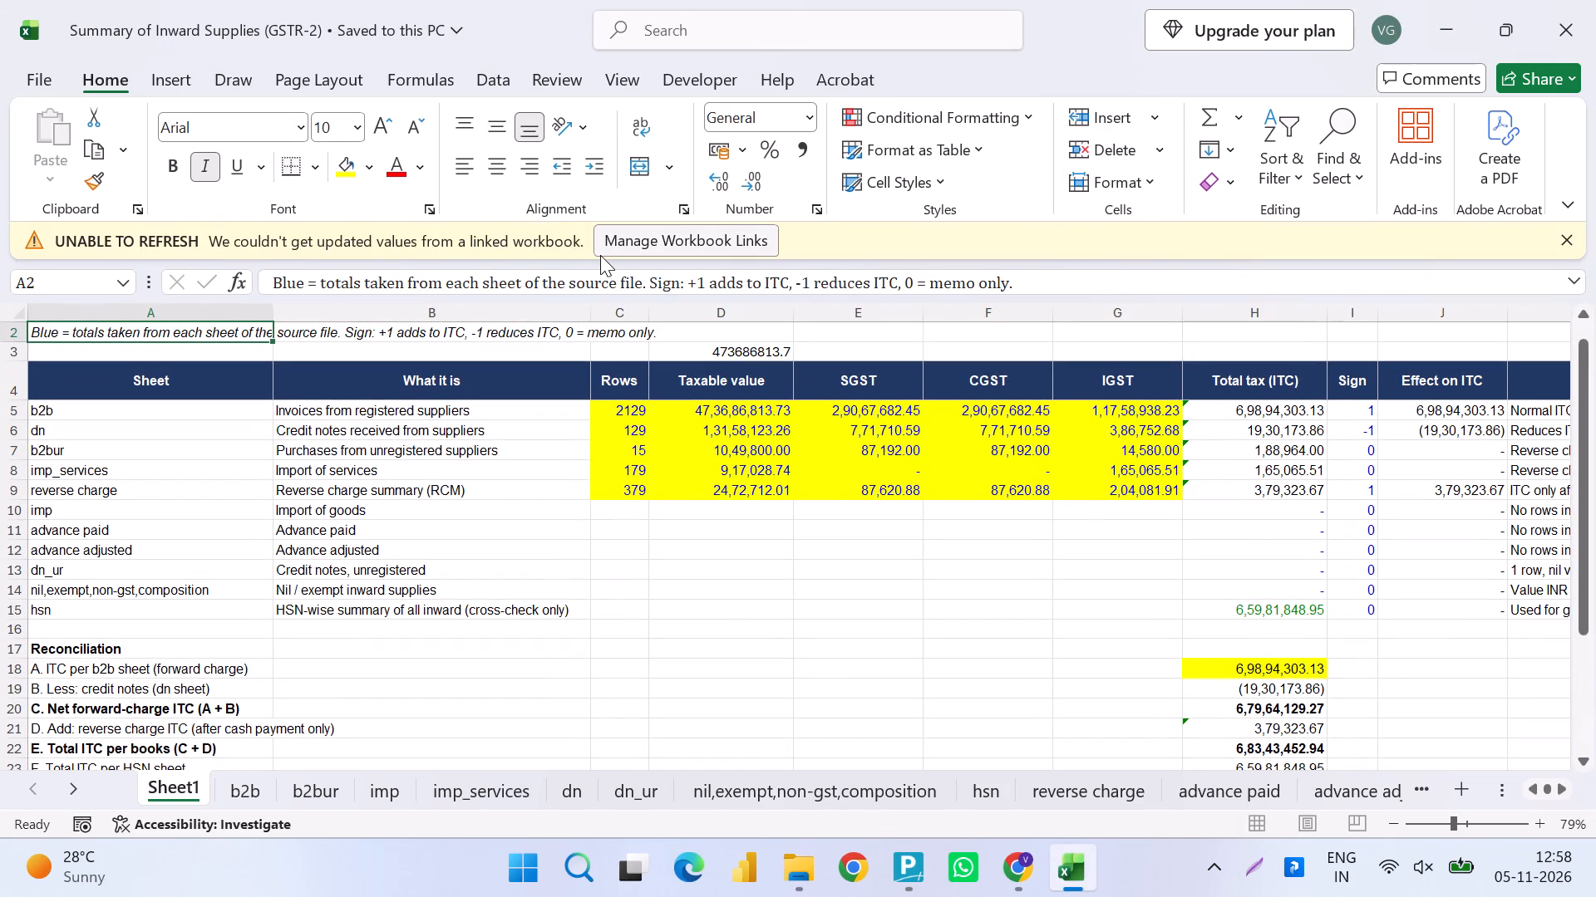
left_click(716, 633)
key("ctrl+s")
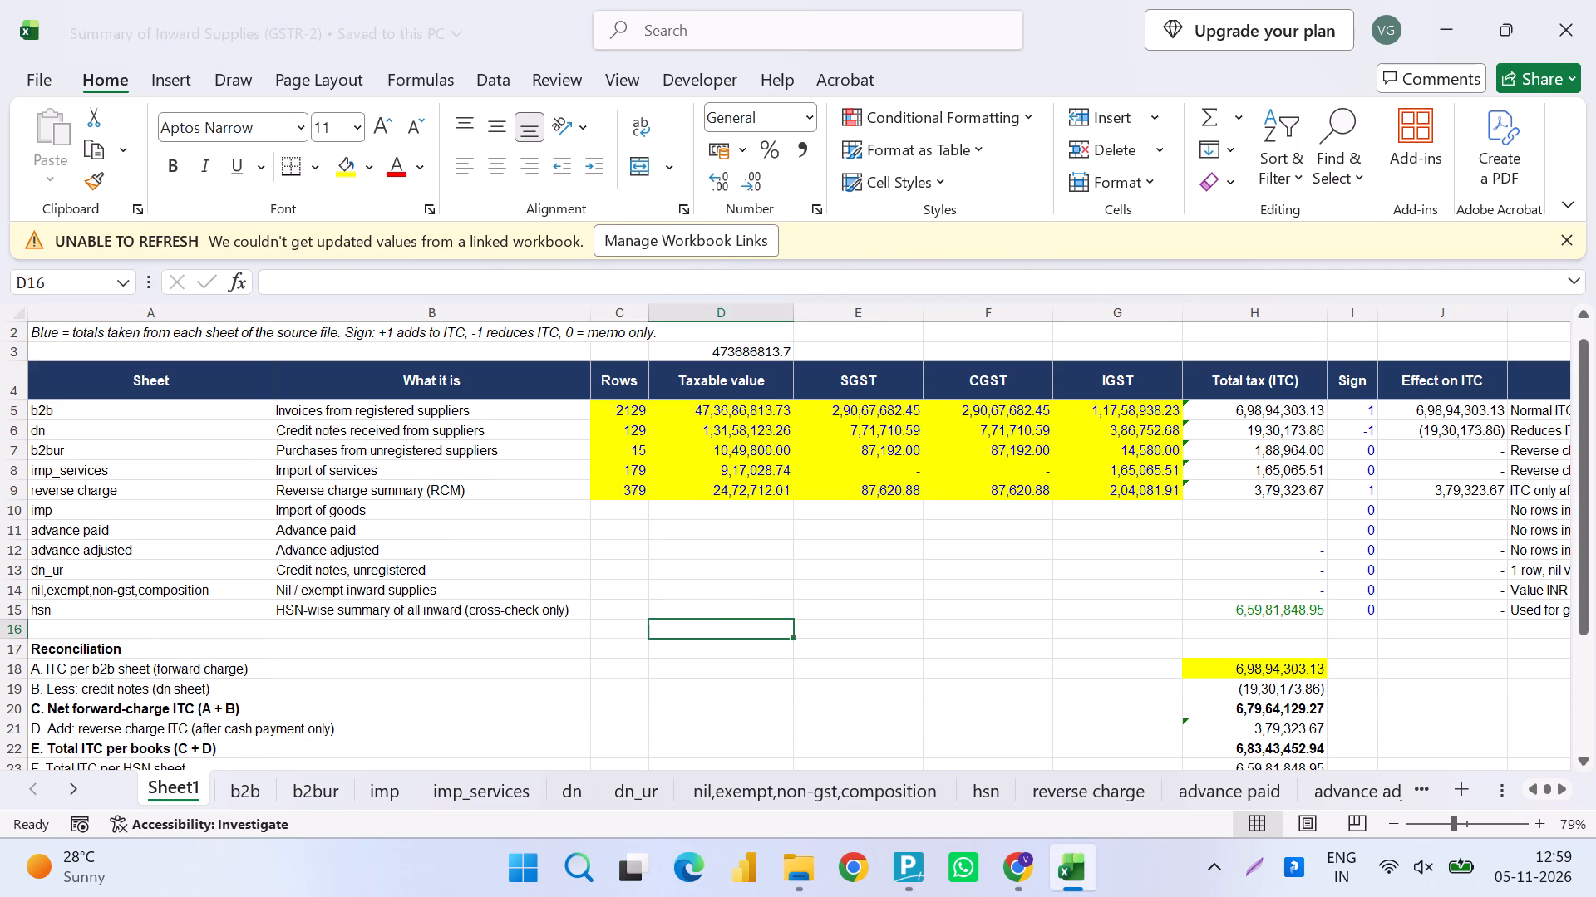